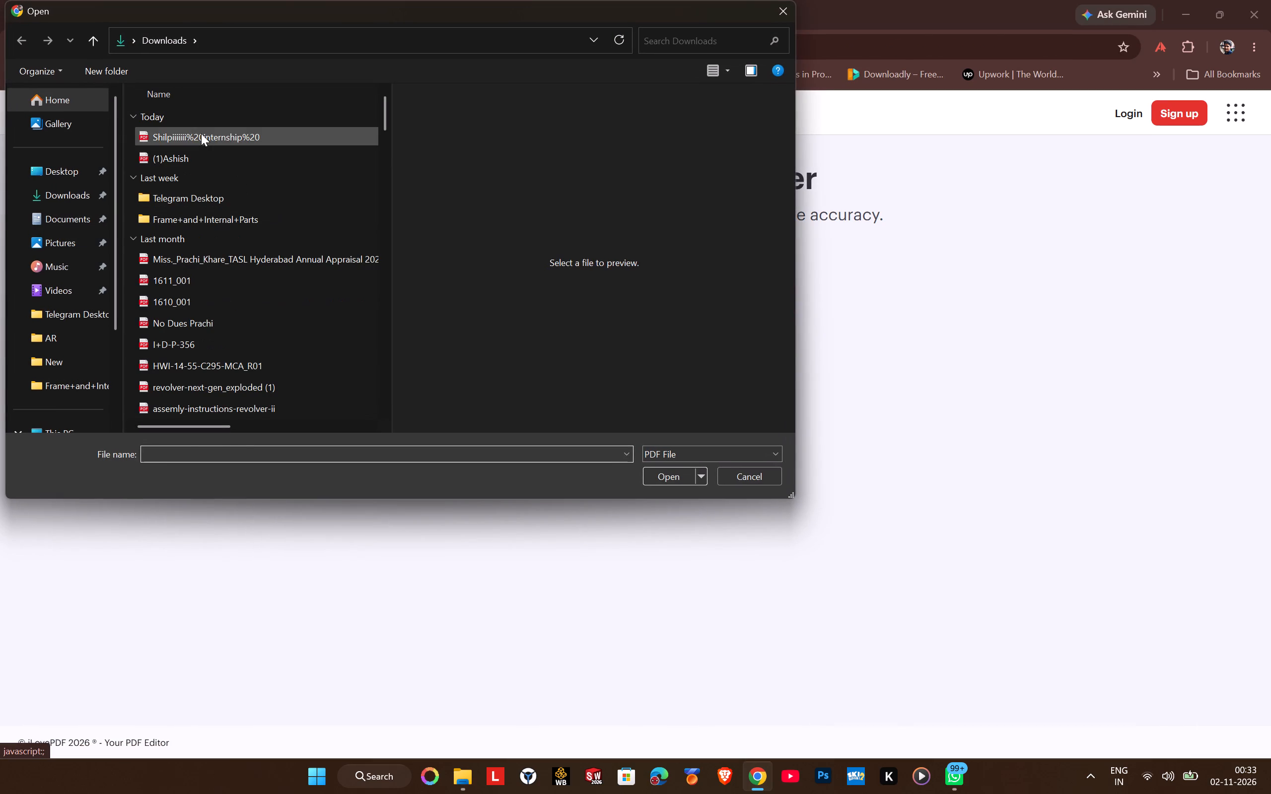
Load the internship PDF from the Downloads folder and convert it to a Word document without OCR.
{"action": "left_click", "coordinate": [201, 133]}
{"action": "left_click", "coordinate": [672, 471]}
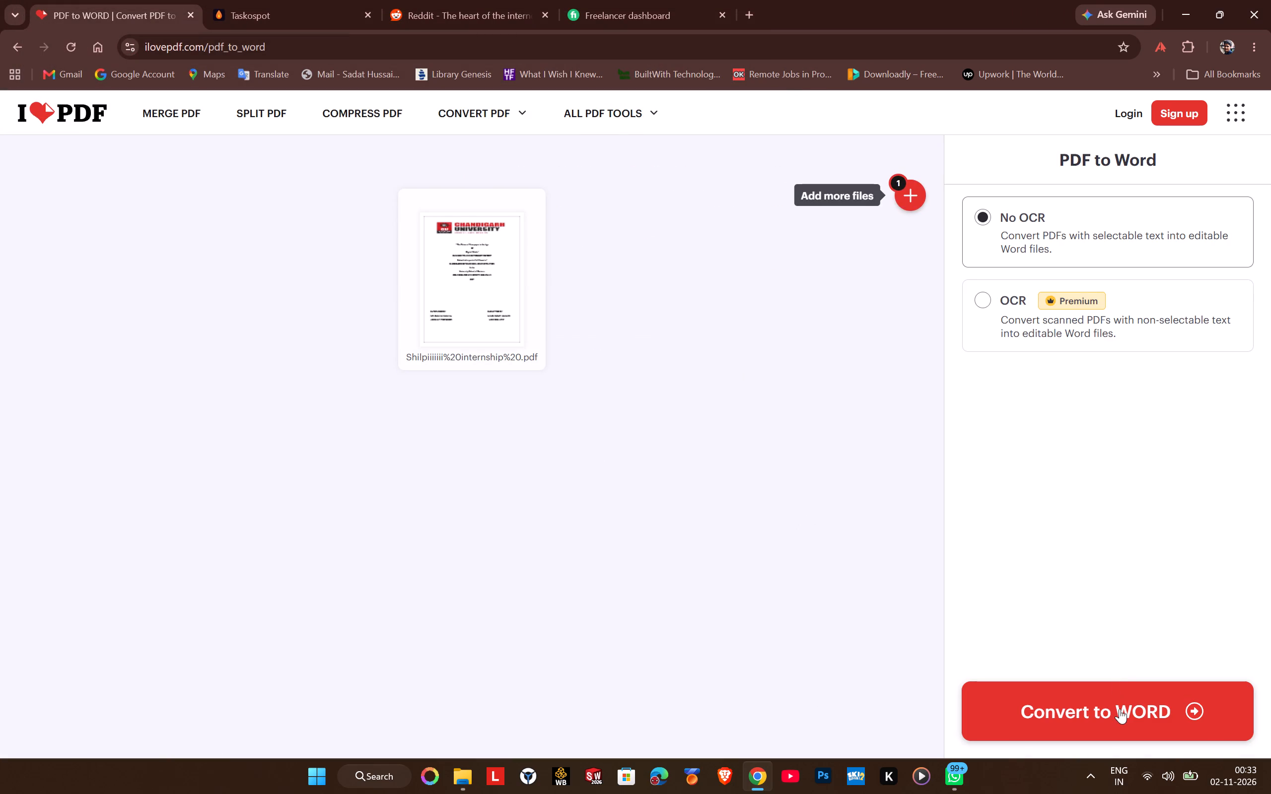
{"action": "left_click", "coordinate": [1120, 709]}
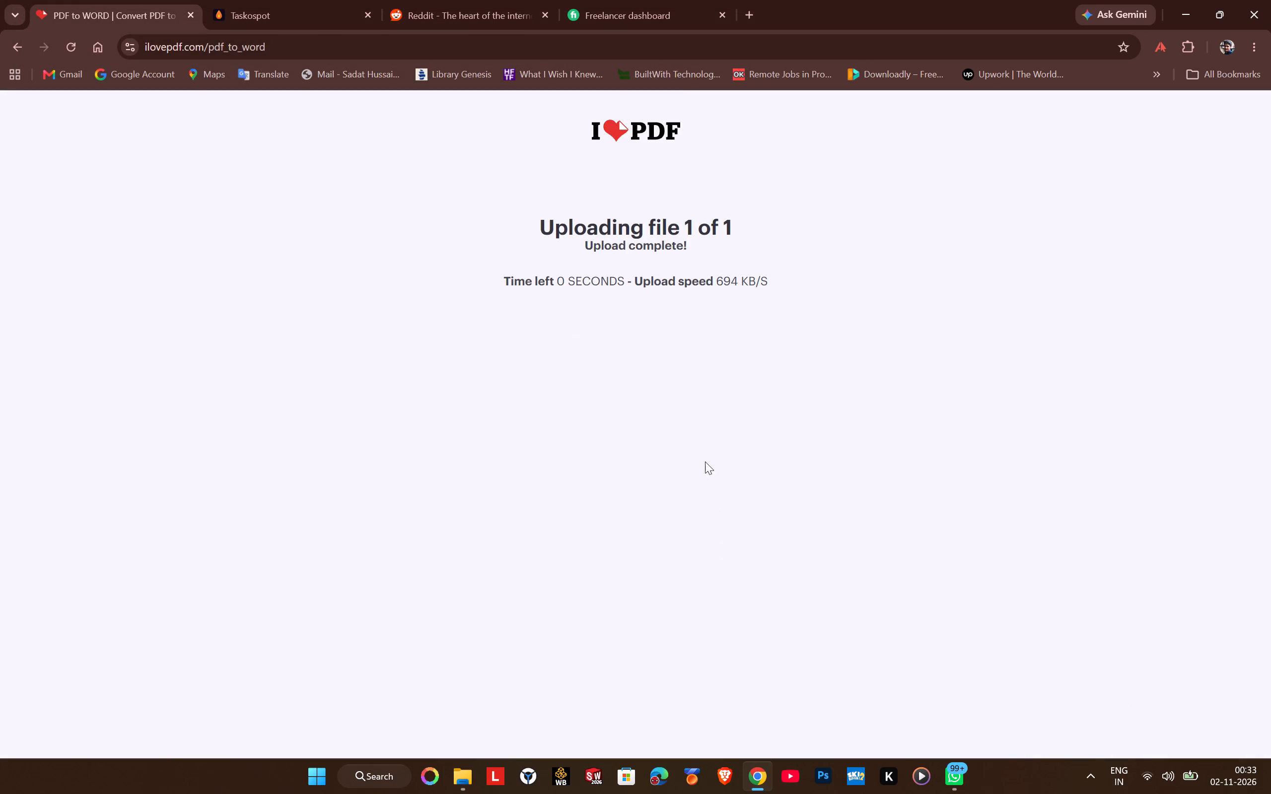
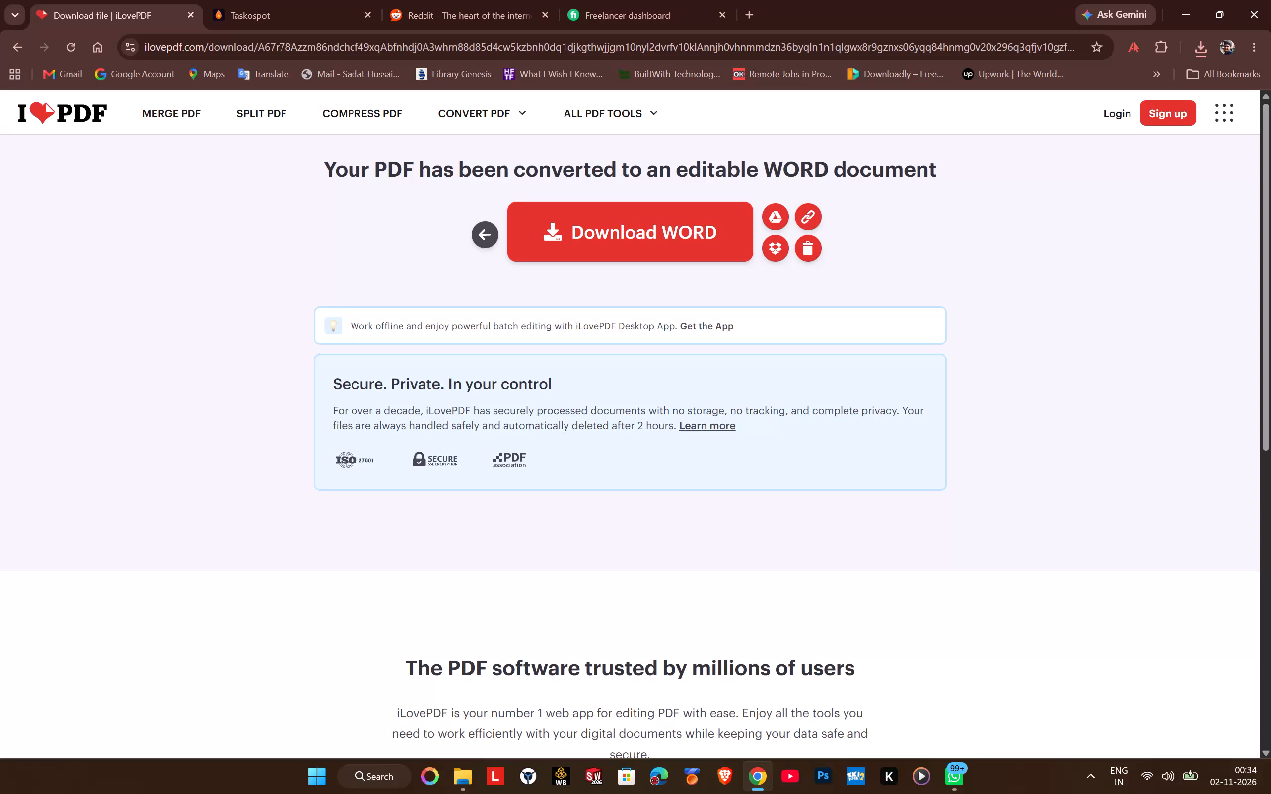
Download the converted internship Word document and open the newest downloaded copy in Microsoft Word.
{"action": "left_click", "coordinate": [633, 253]}
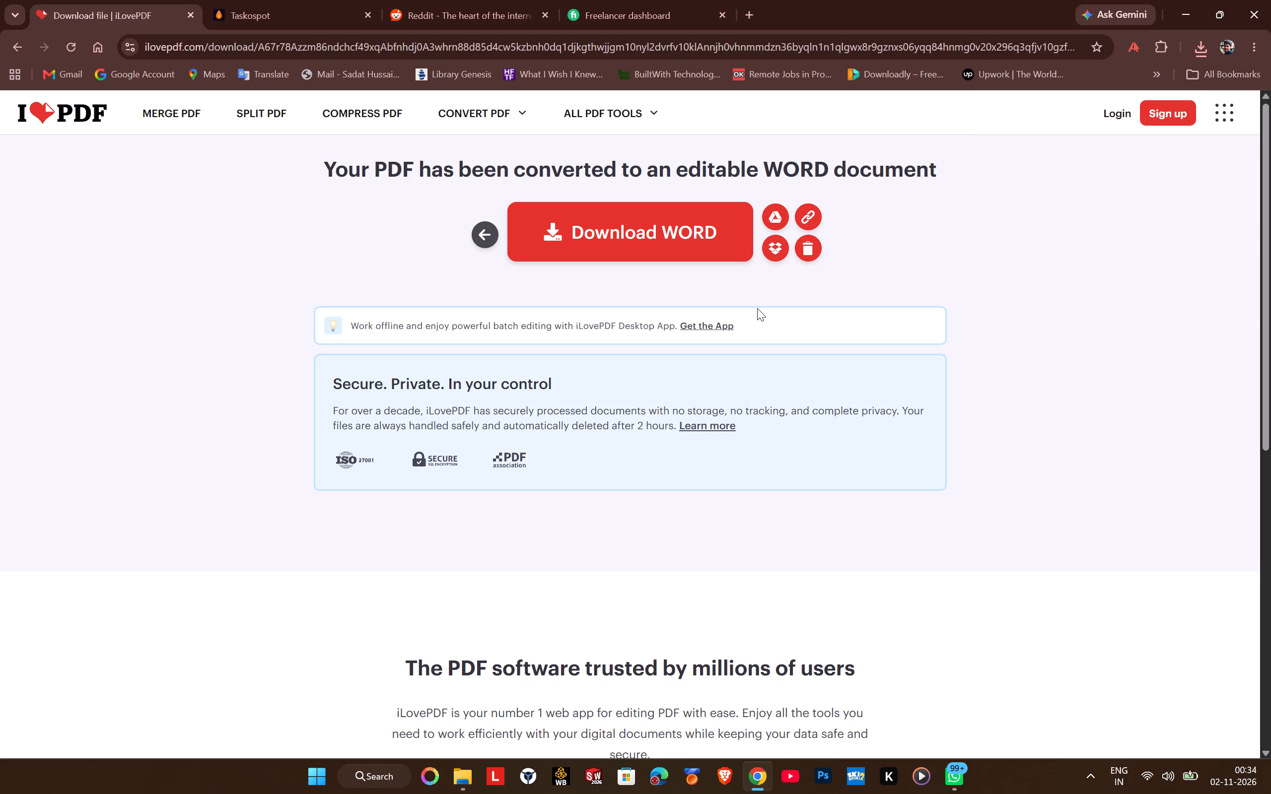
{"action": "left_click", "coordinate": [1207, 44]}
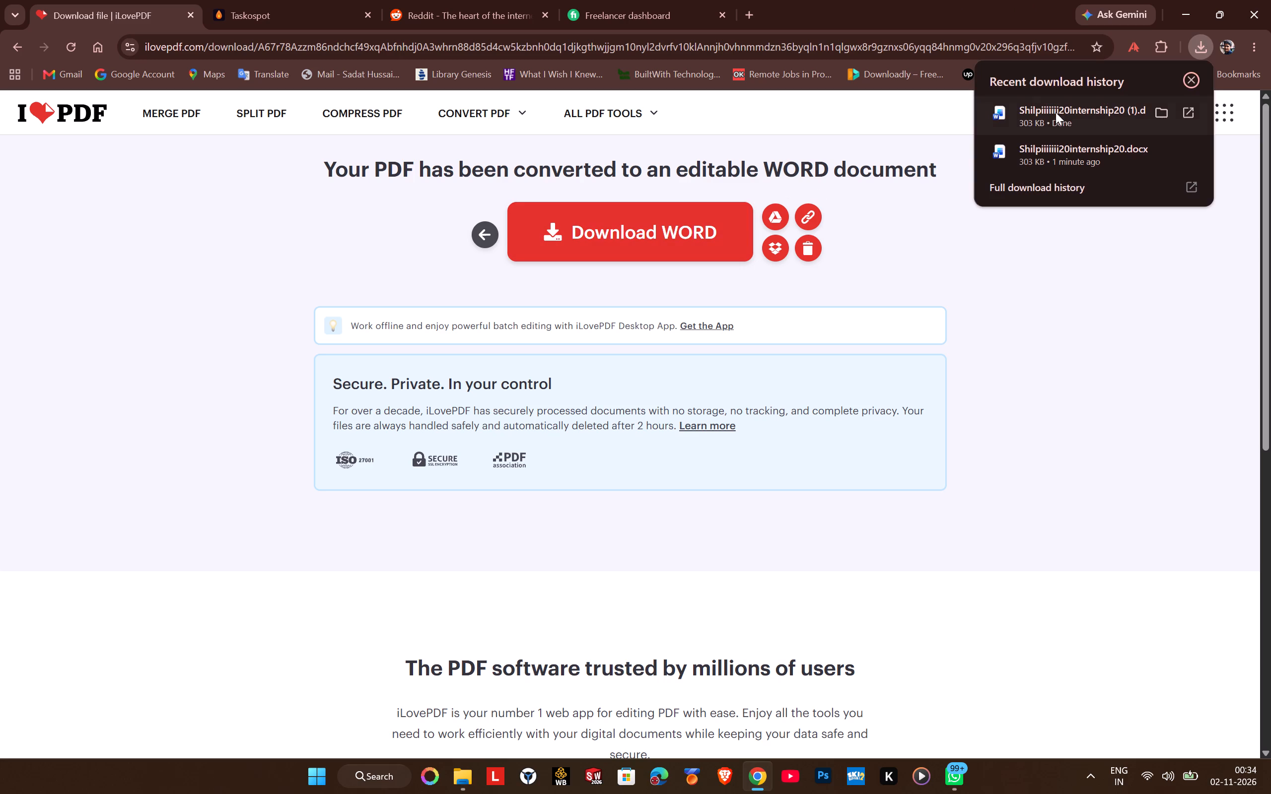
{"action": "left_click", "coordinate": [1056, 112]}
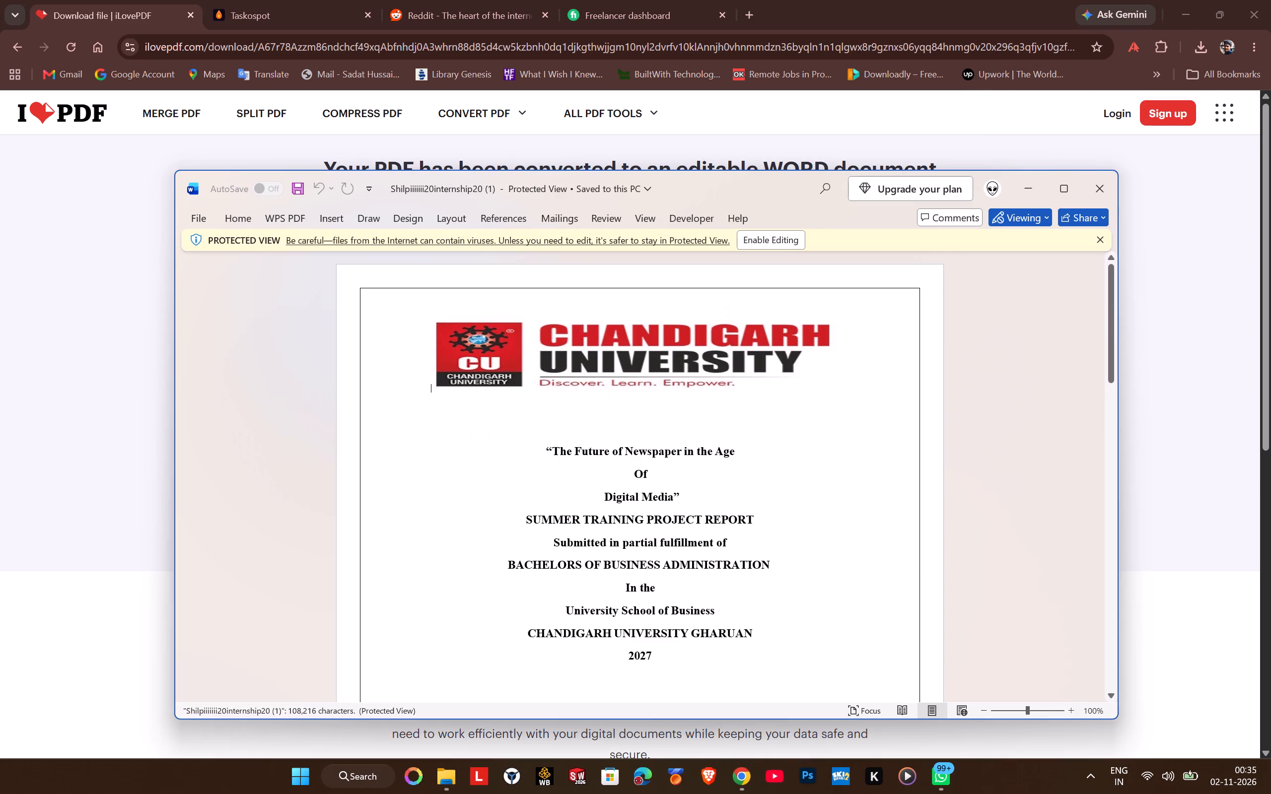
{"action": "left_click", "coordinate": [1061, 194]}
{"action": "left_click", "coordinate": [580, 73]}
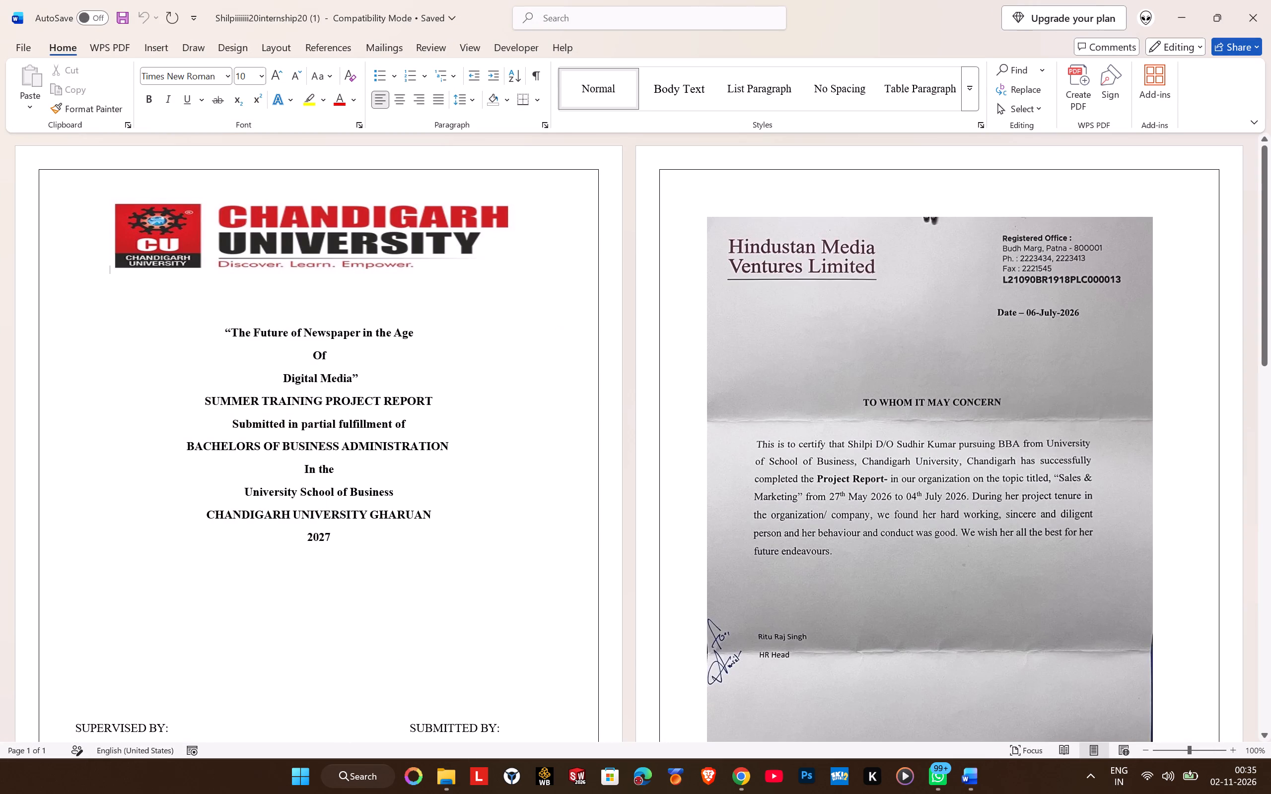
{"action": "scroll", "coordinate": [547, 323], "scroll_direction": "up", "scroll_amount": 5}
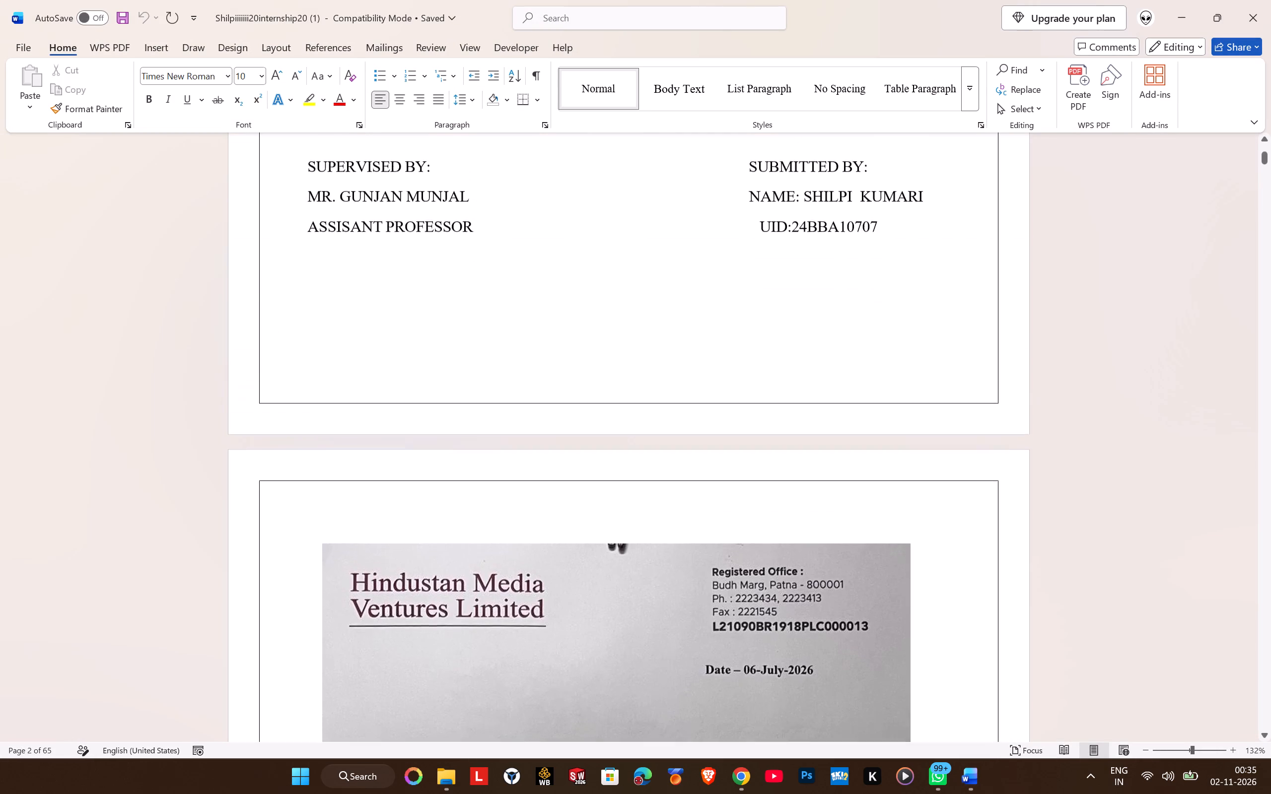
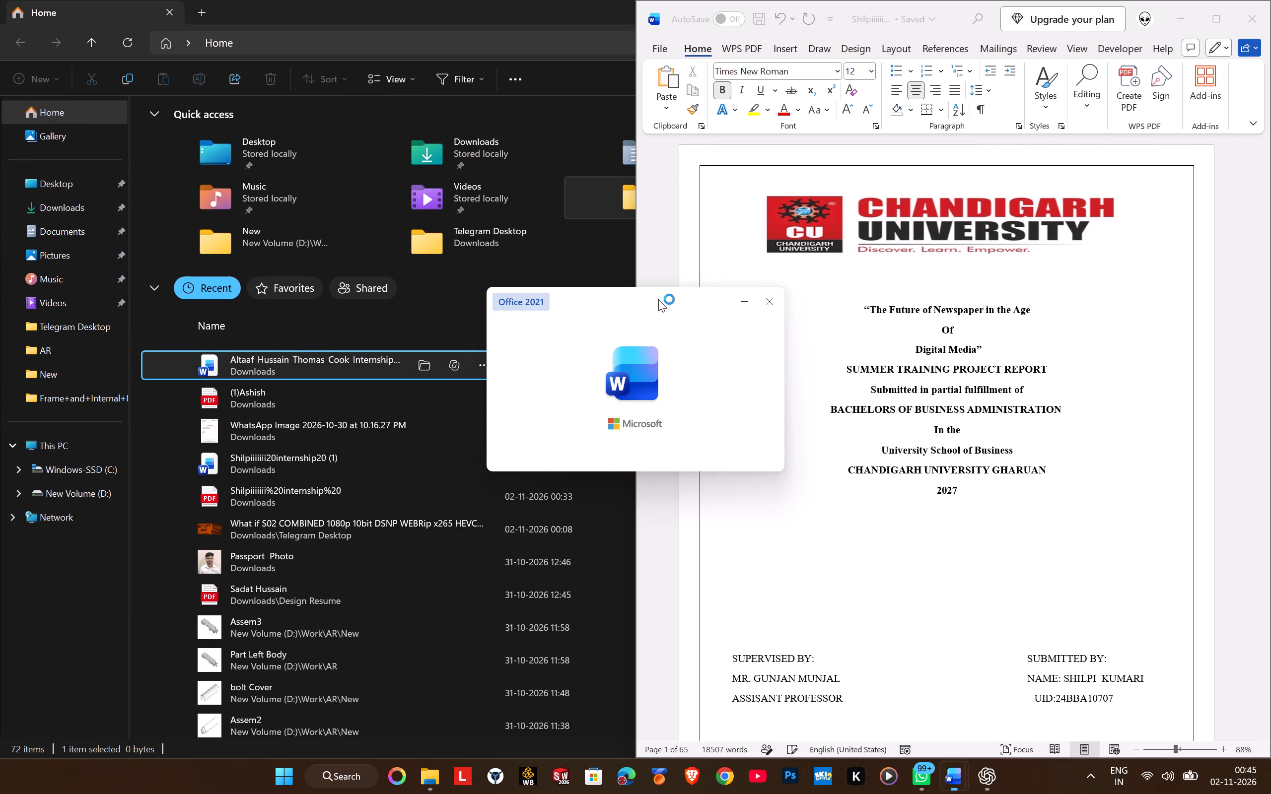
{"action": "left_click_drag", "start_coordinate": [666, 207], "coordinate": [0, 209]}
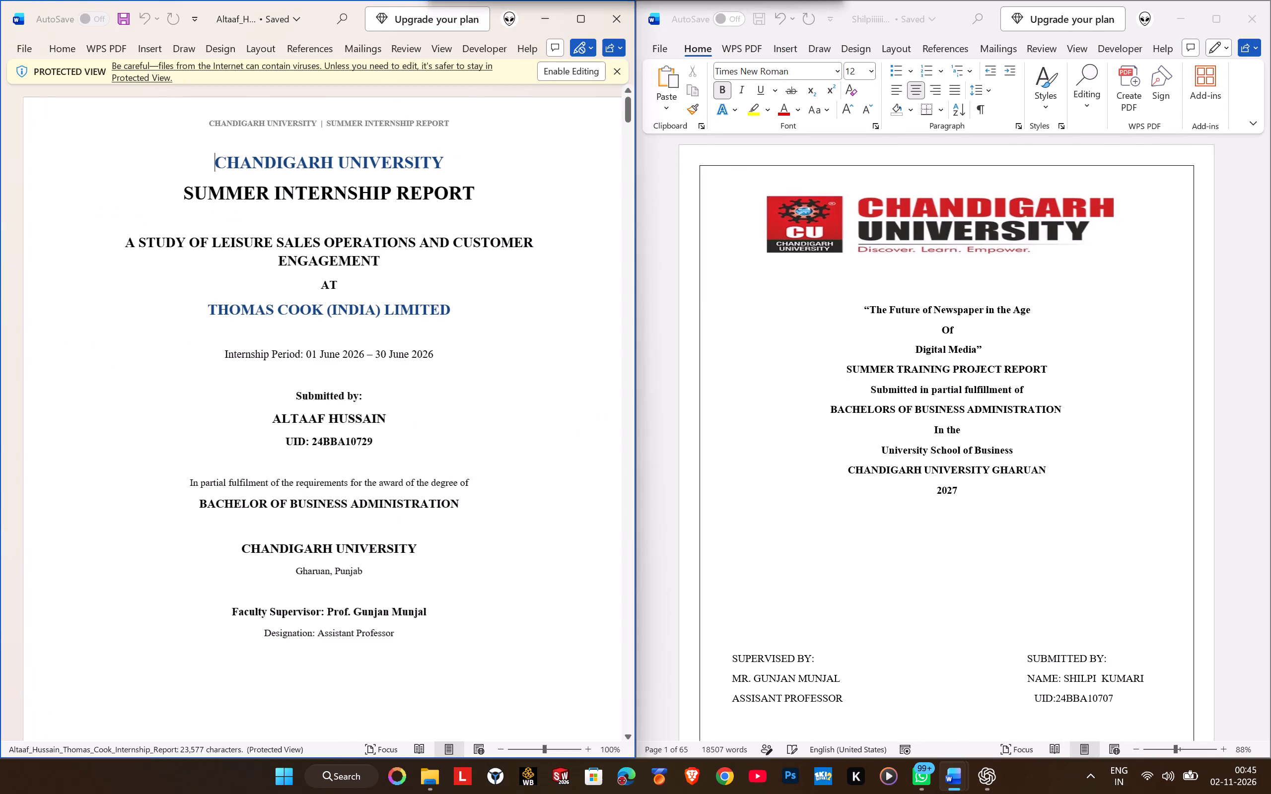
{"action": "left_click", "coordinate": [571, 75]}
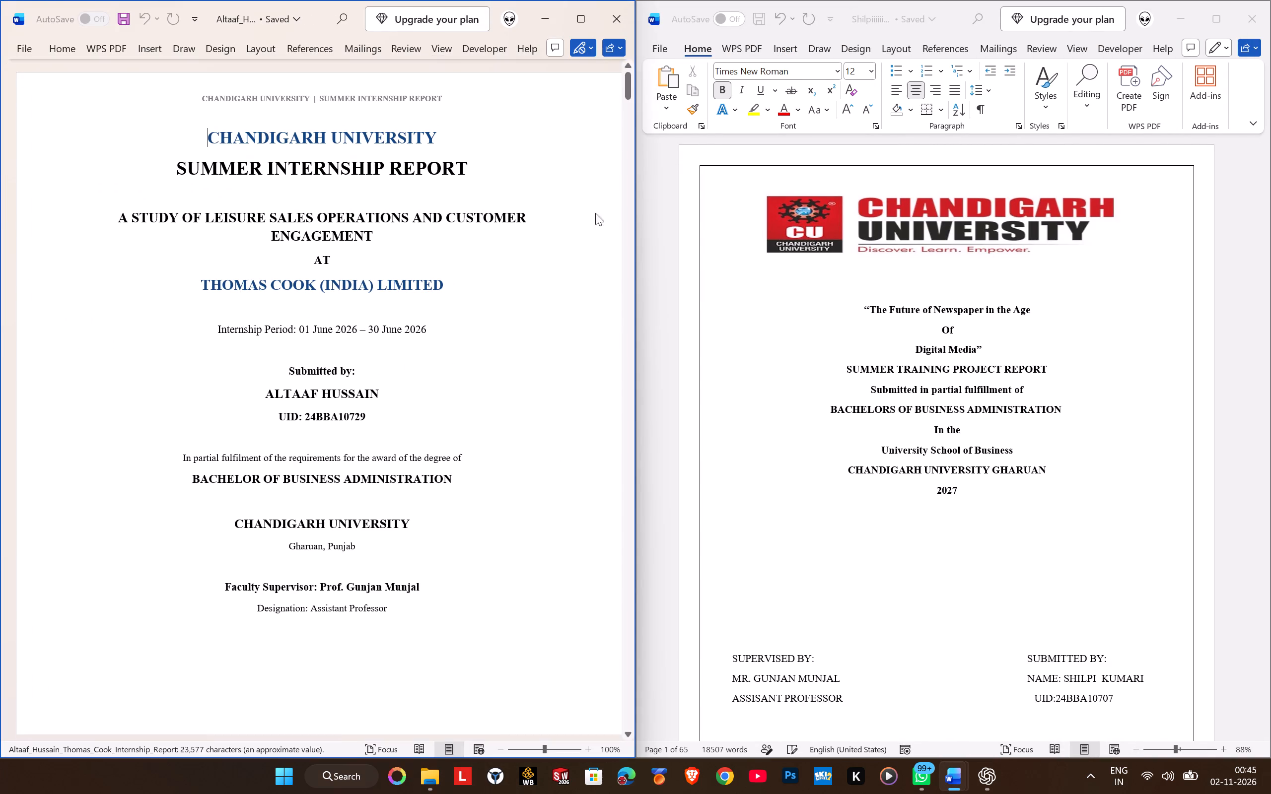
{"action": "left_click_drag", "start_coordinate": [809, 213], "coordinate": [20, 213]}
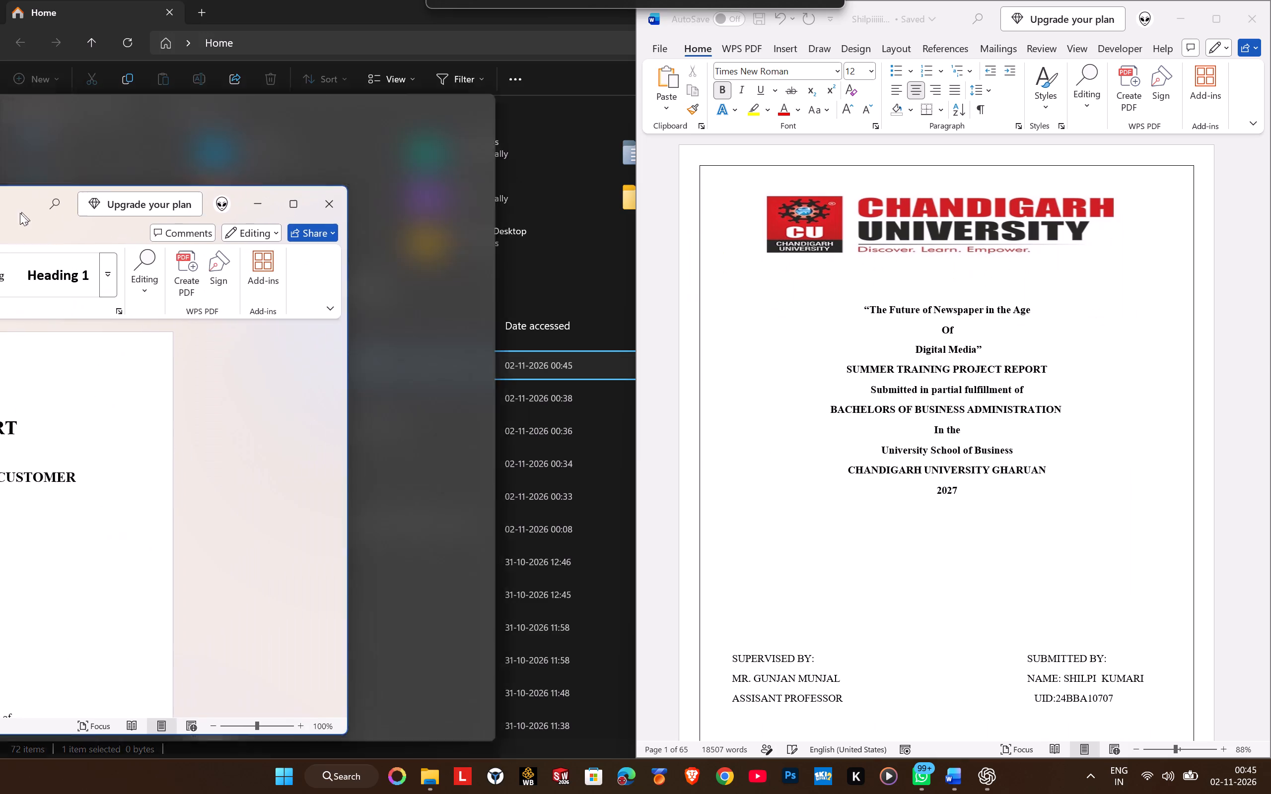
{"action": "left_click_drag", "start_coordinate": [20, 213], "coordinate": [0, 225]}
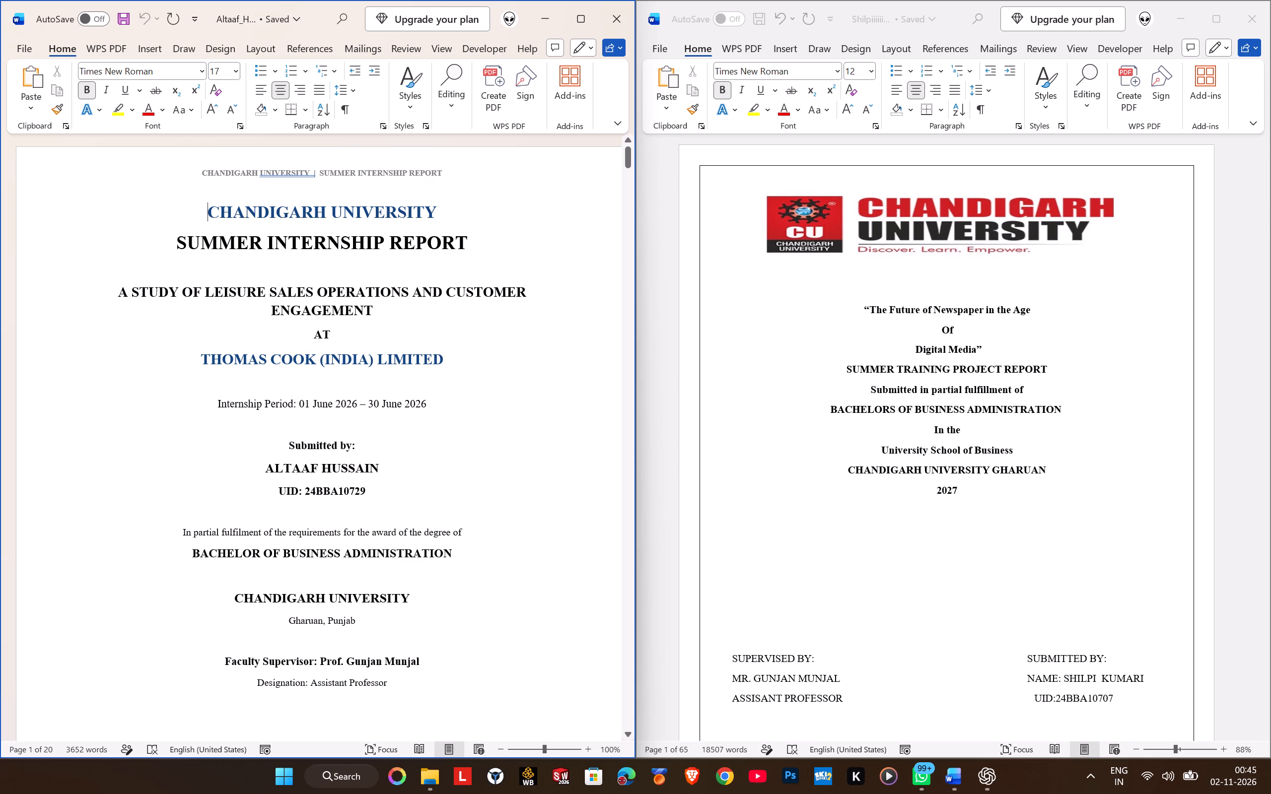
Copy the cover title "A STUDY OF LEISURE SALES OPERATIONS AND CUSTOMER ENGAGEMENT" from the Thomas Cook report, without its paragraph mark.
{"action": "left_click_drag", "start_coordinate": [118, 295], "coordinate": [356, 307]}
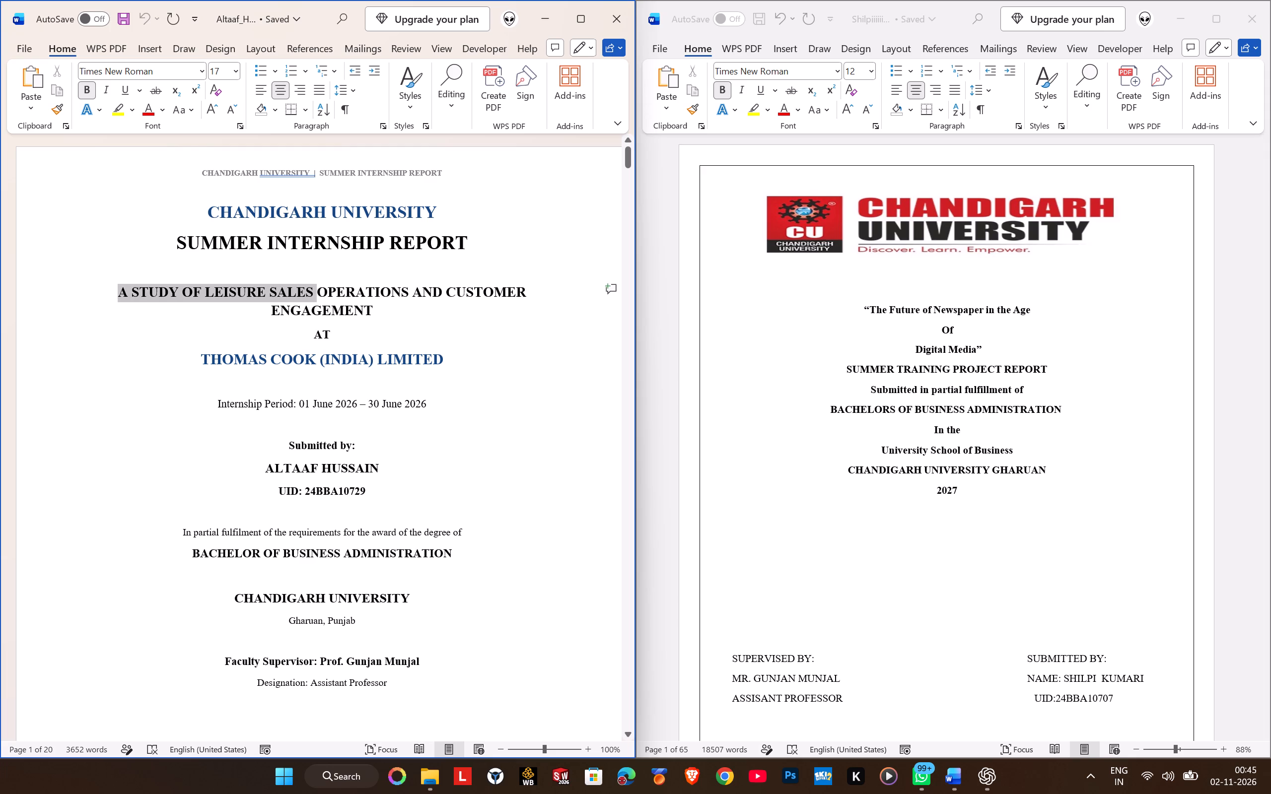
{"action": "left_click_drag", "start_coordinate": [356, 307], "coordinate": [367, 314]}
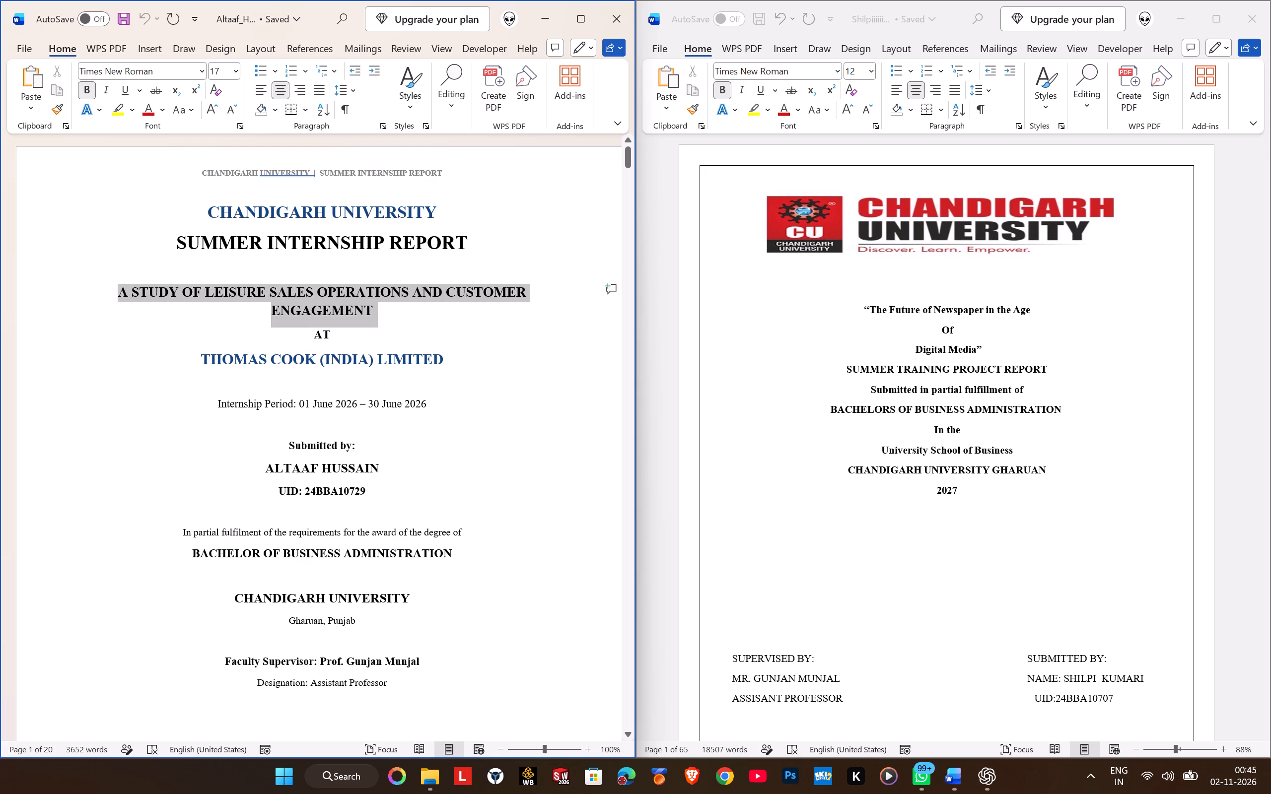
{"action": "left_click_drag", "start_coordinate": [367, 314], "coordinate": [365, 310]}
{"action": "left_click_drag", "start_coordinate": [365, 310], "coordinate": [369, 308]}
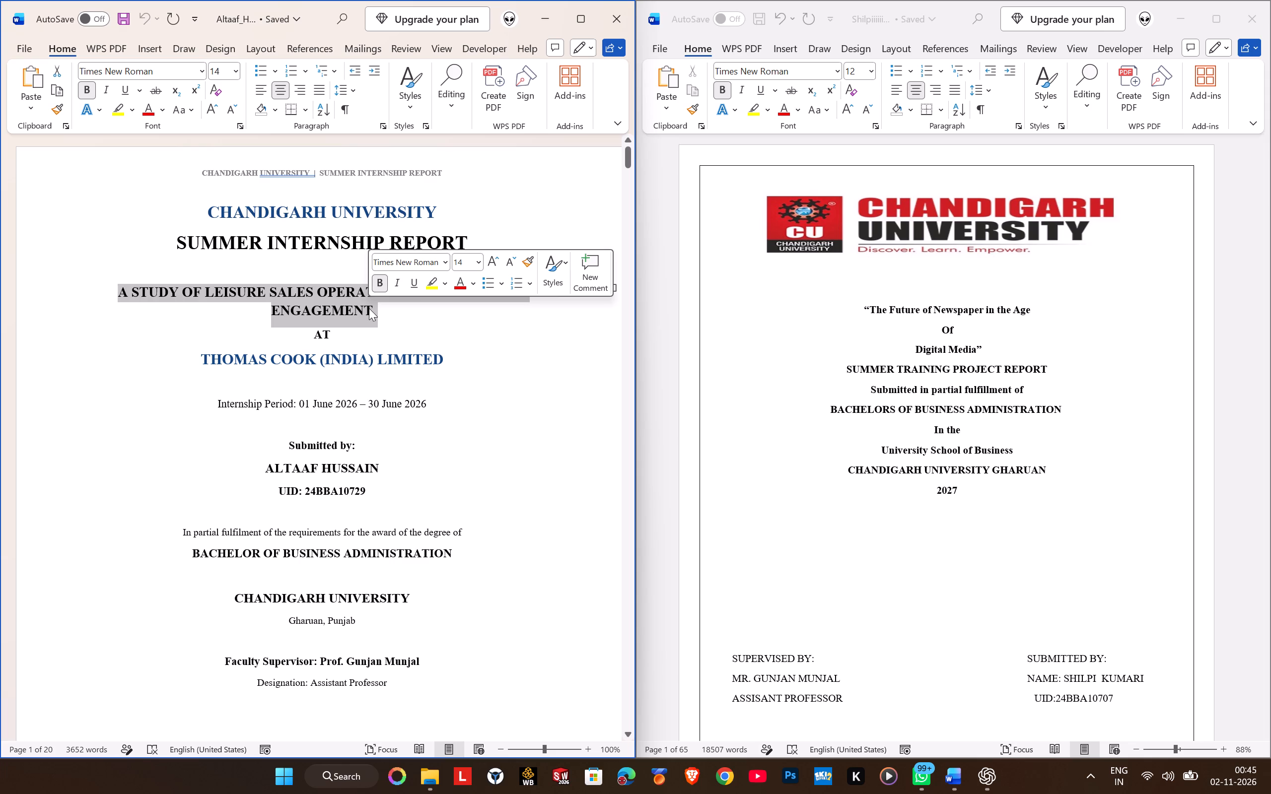
{"action": "key", "text": "shift+Left"}
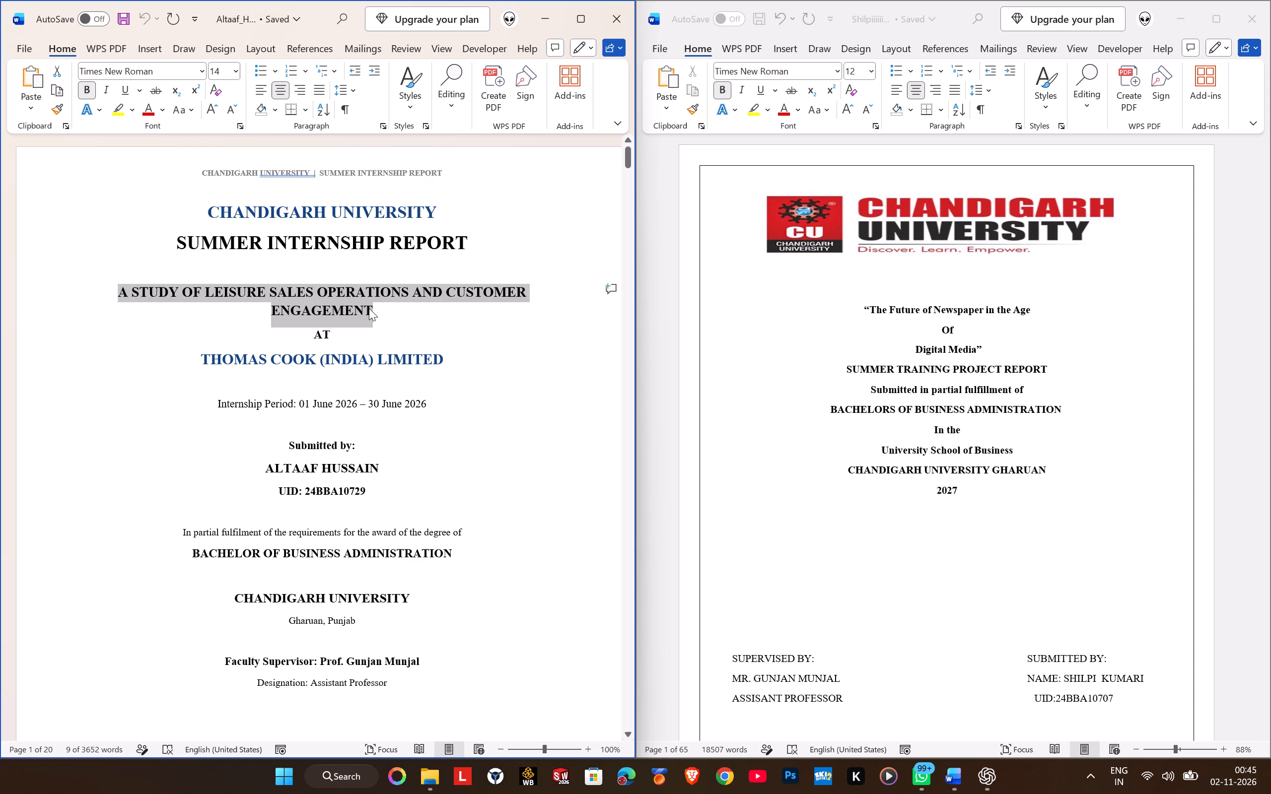
{"action": "key", "text": "ctrl+c"}
Open the reference Jodhka Textiles internship PDF from Downloads, examine its cover page, and return to the Word documents.
{"action": "left_click", "coordinate": [429, 781]}
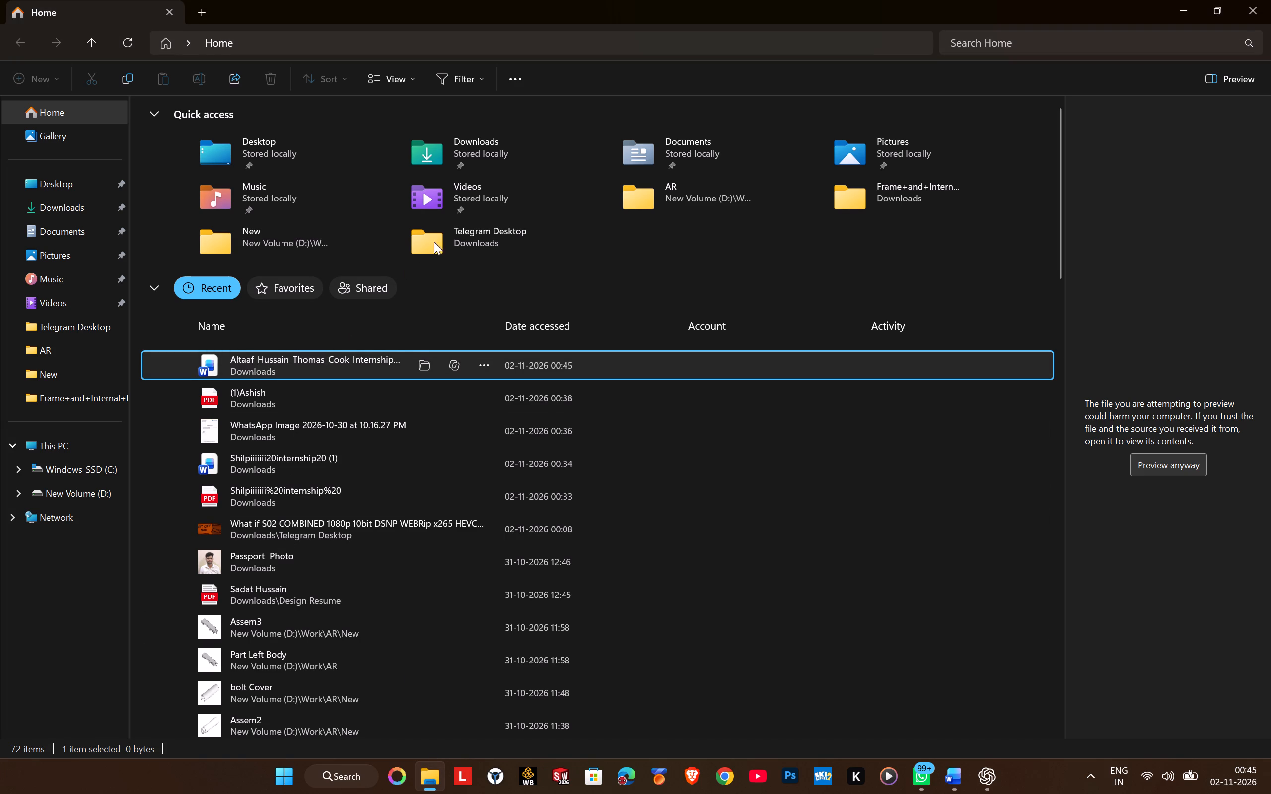
{"action": "left_click", "coordinate": [418, 244]}
{"action": "double_click", "coordinate": [479, 155]}
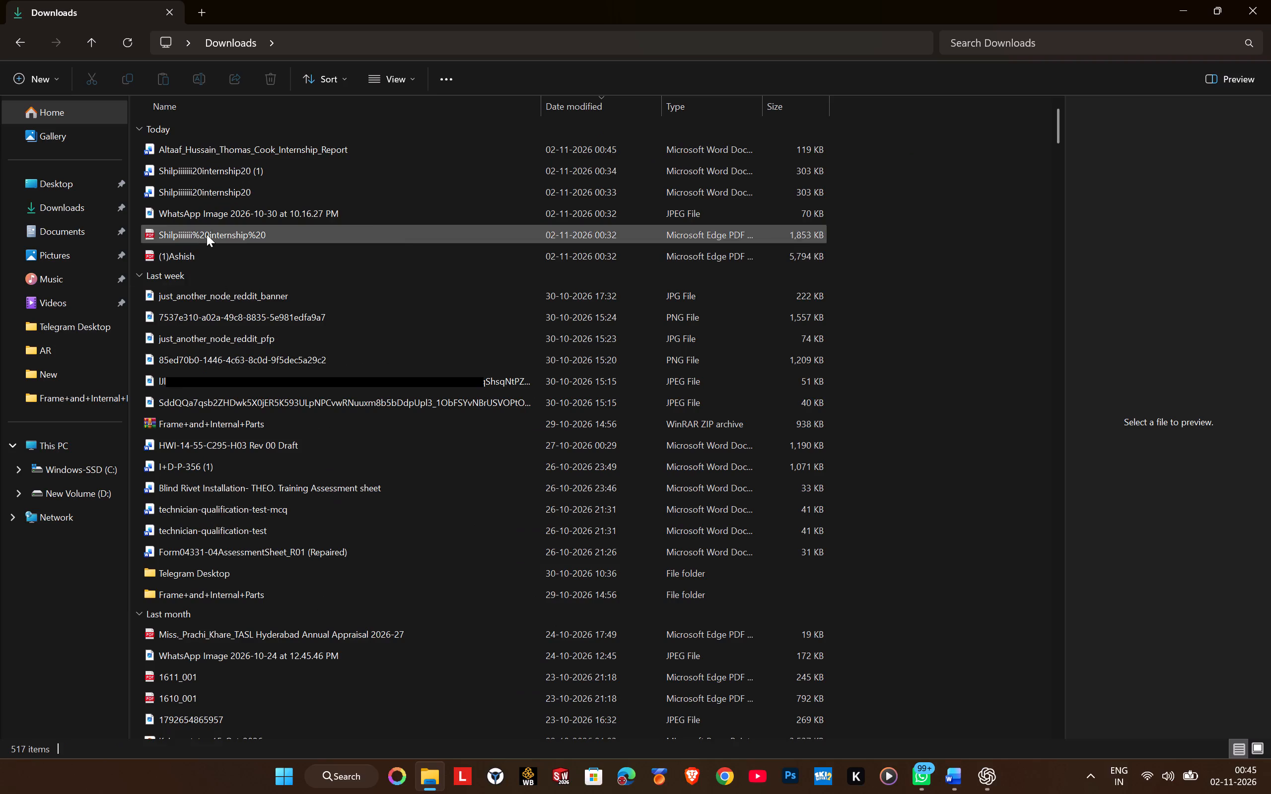
{"action": "double_click", "coordinate": [203, 262]}
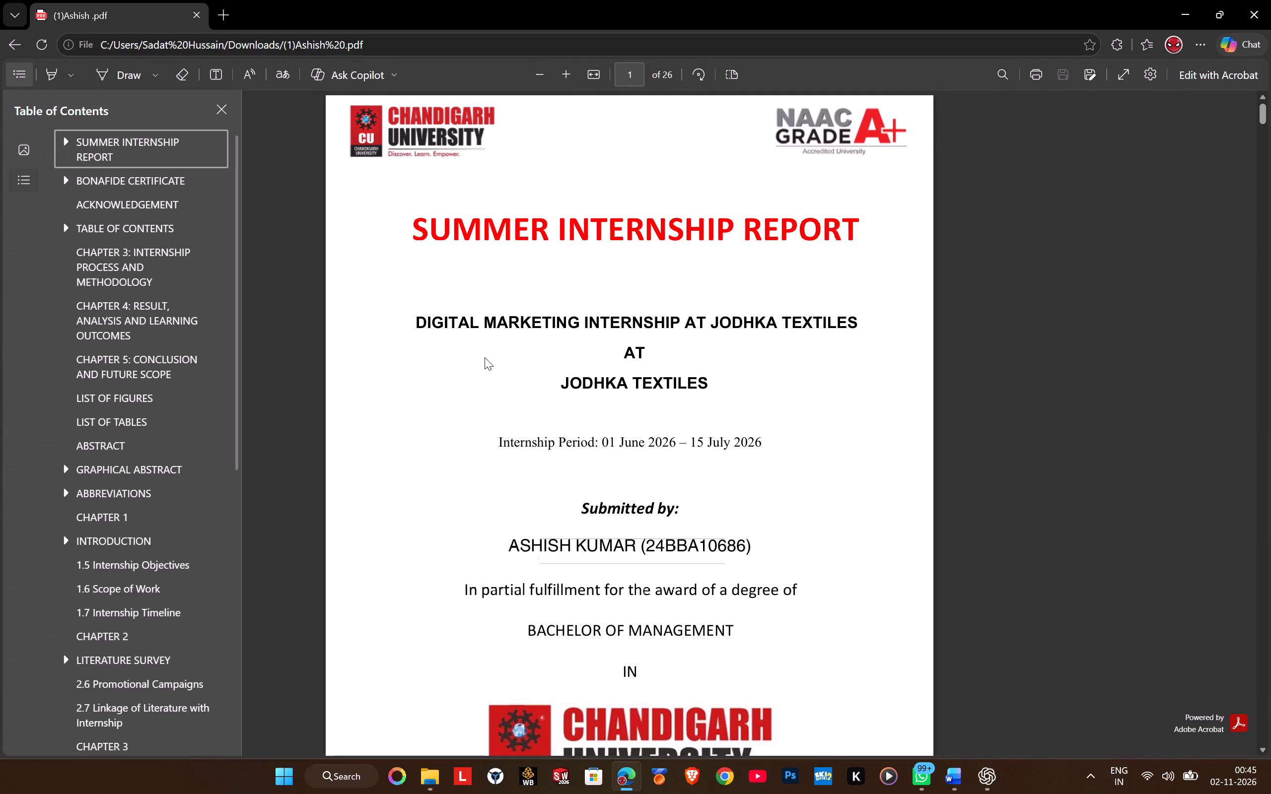
{"action": "left_click", "coordinate": [229, 107]}
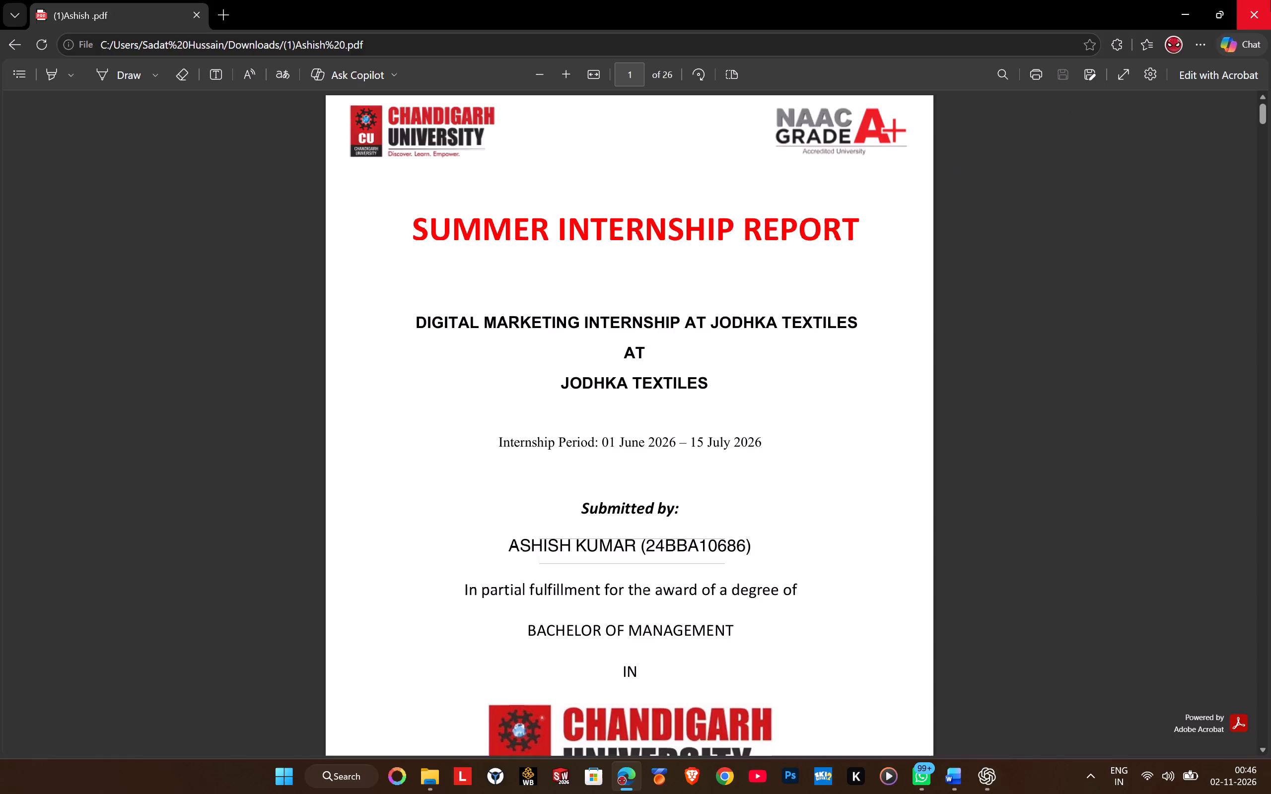
{"action": "left_click", "coordinate": [1270, 0]}
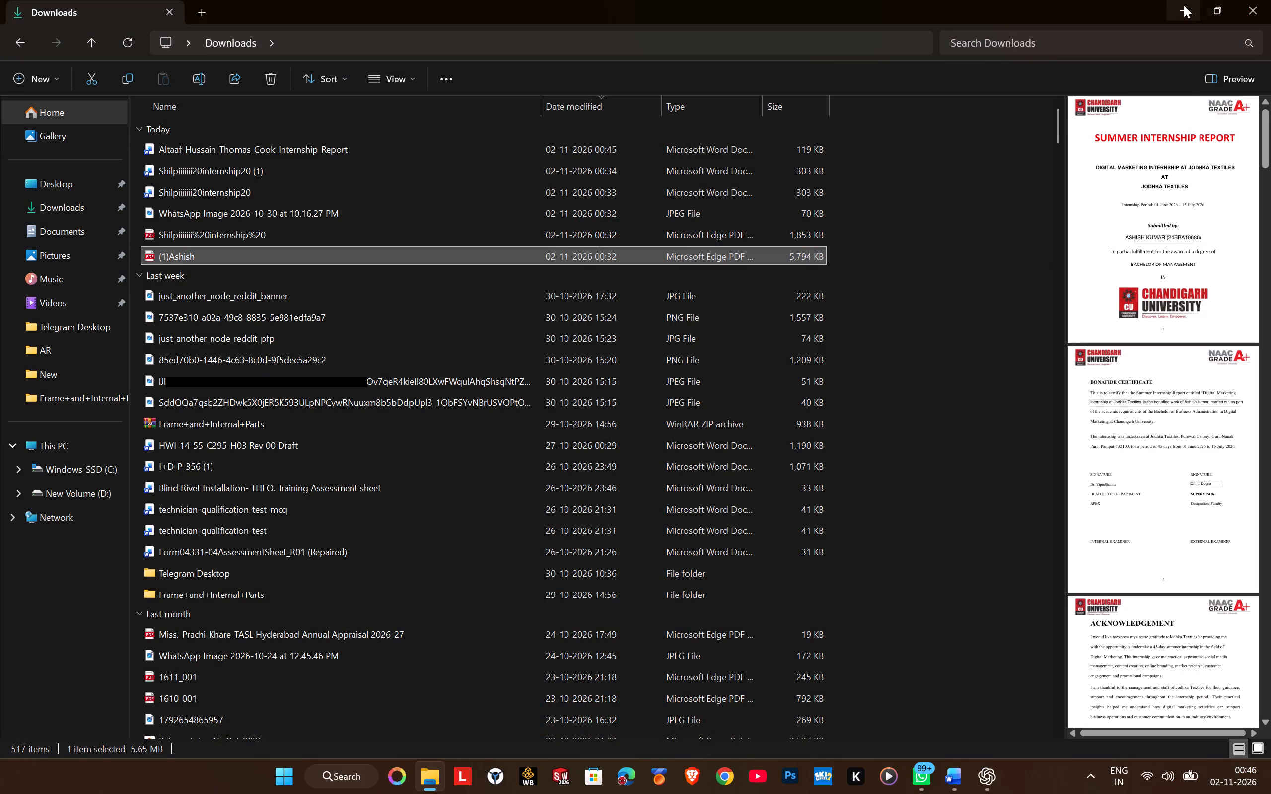
{"action": "left_click", "coordinate": [1184, 5]}
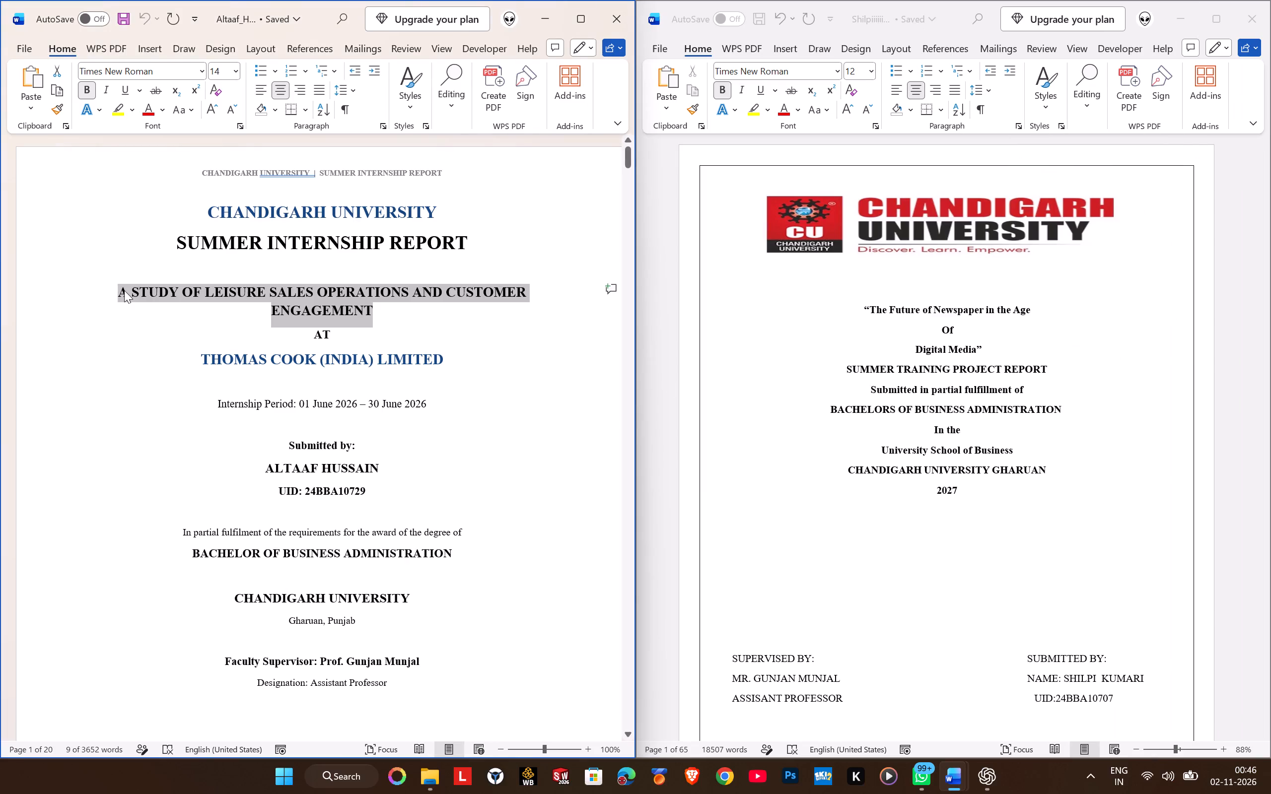
Replace the newspaper report's cover title with the copied "A STUDY OF LEISURE SALES OPERATIONS AND CUSTOMER ENGAGEMENT", keeping text only.
{"action": "left_click", "coordinate": [873, 306]}
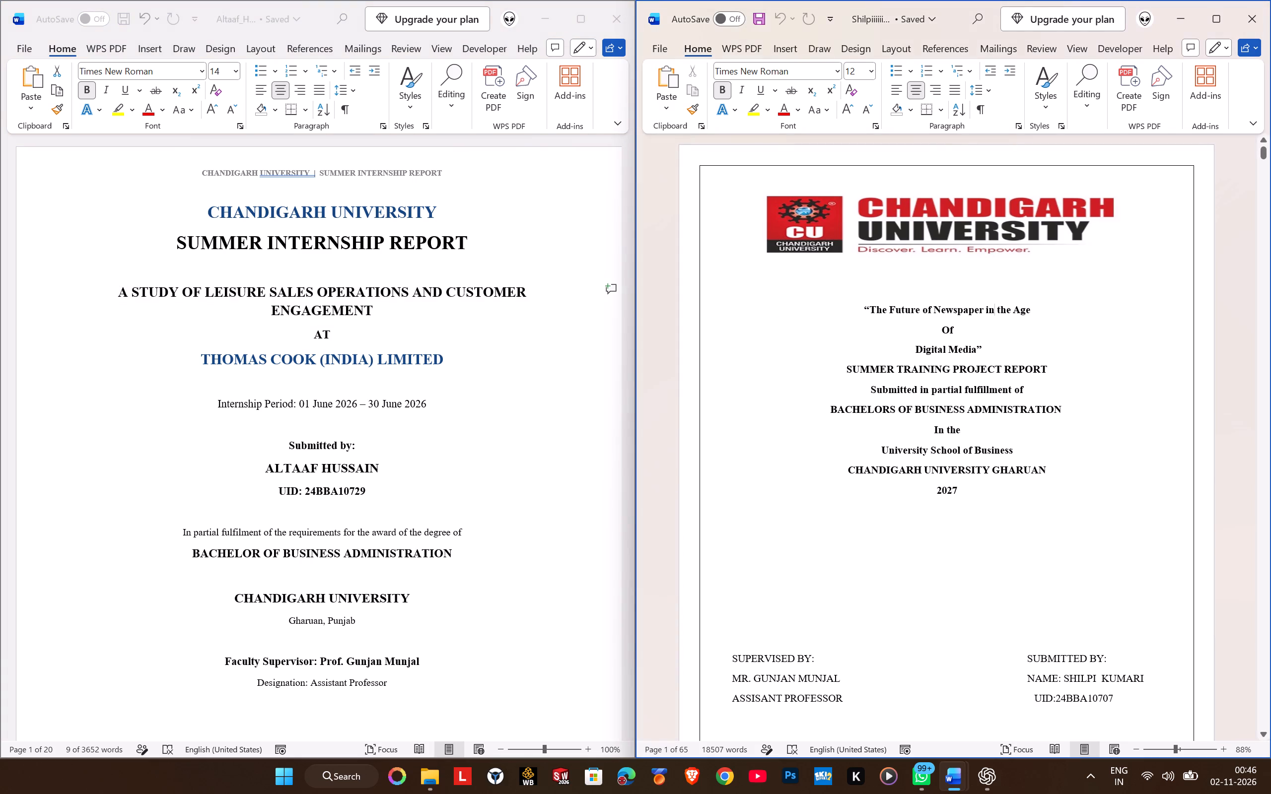
{"action": "left_click_drag", "start_coordinate": [872, 308], "coordinate": [971, 349]}
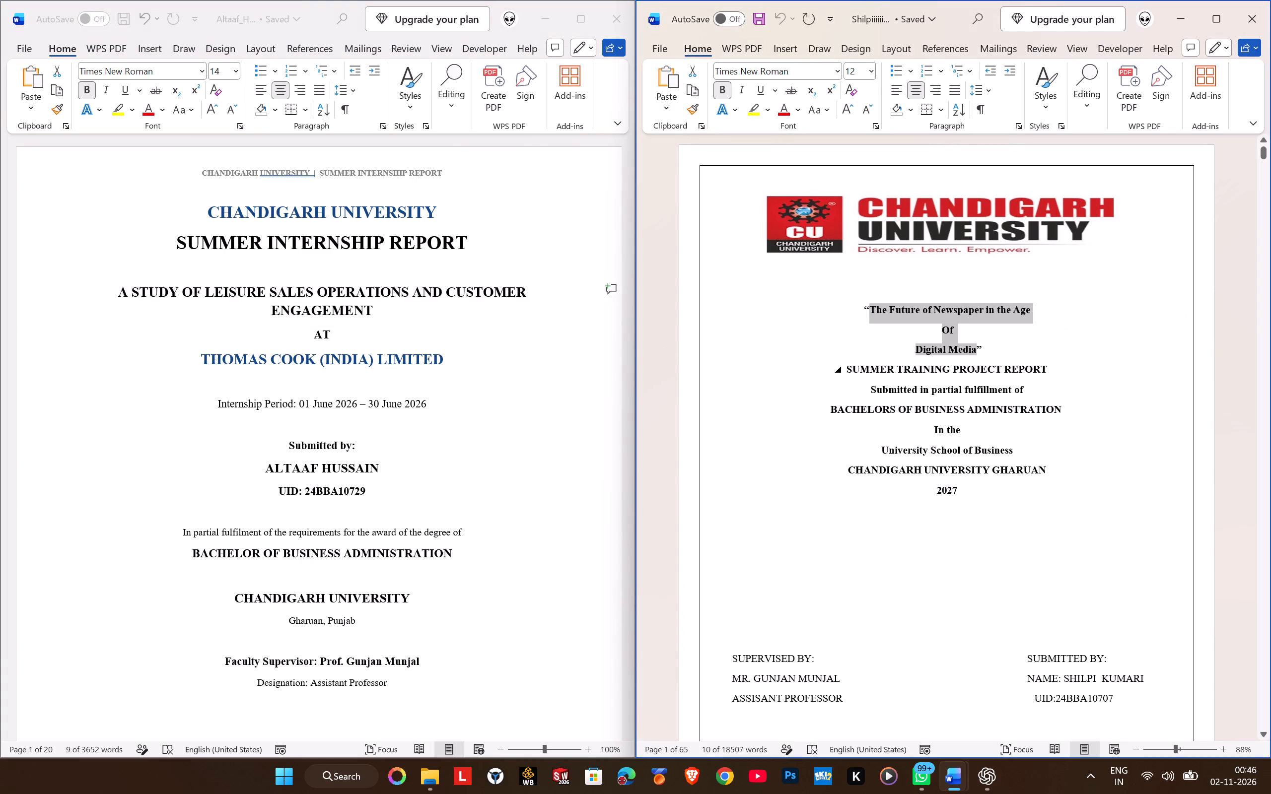
{"action": "left_click", "coordinate": [437, 786]}
{"action": "double_click", "coordinate": [225, 259]}
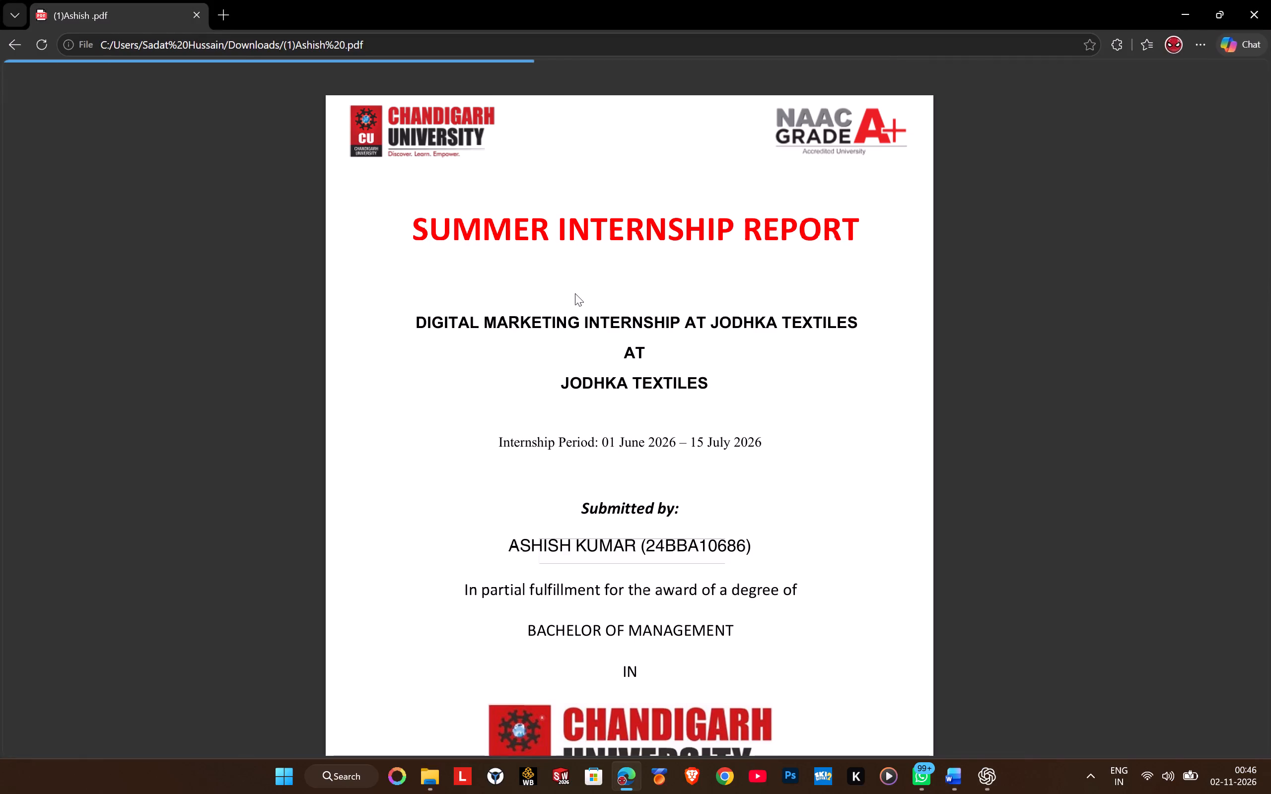
{"action": "left_click", "coordinate": [221, 105]}
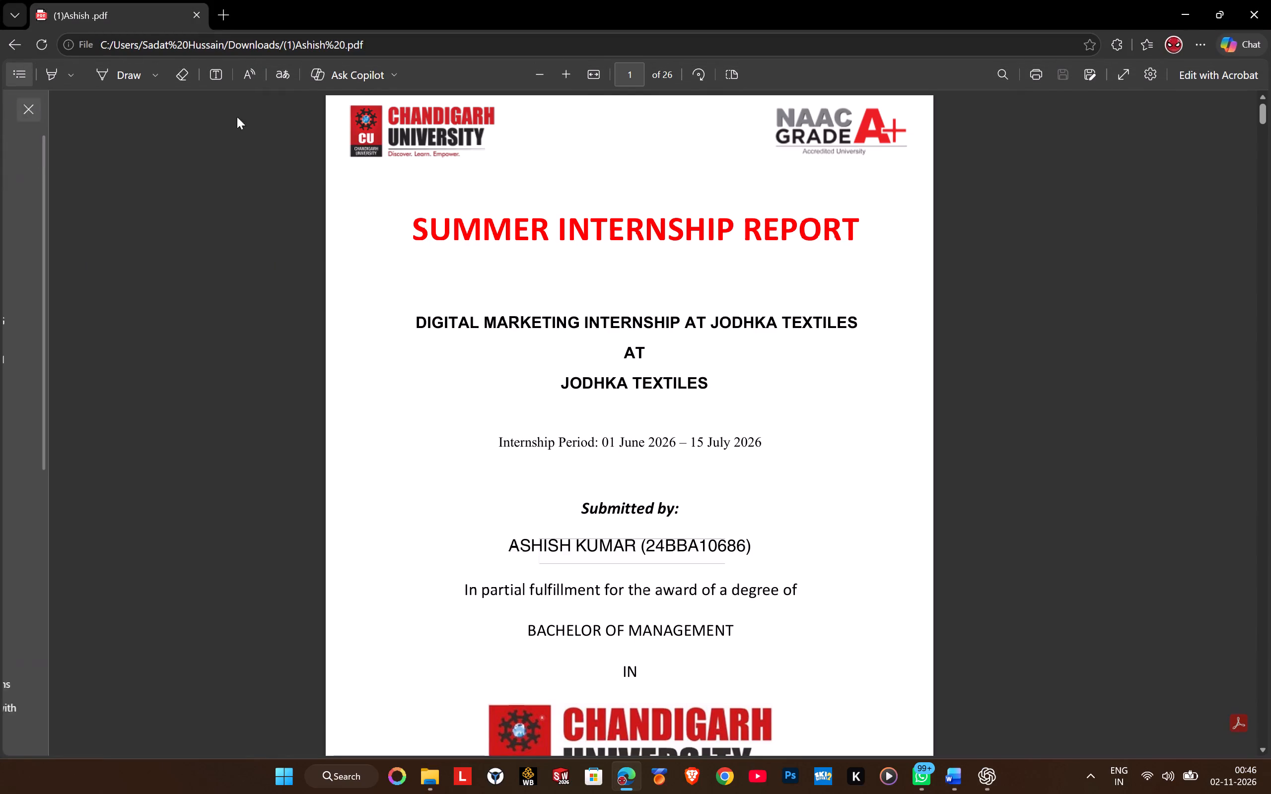
{"action": "left_click", "coordinate": [1171, 0]}
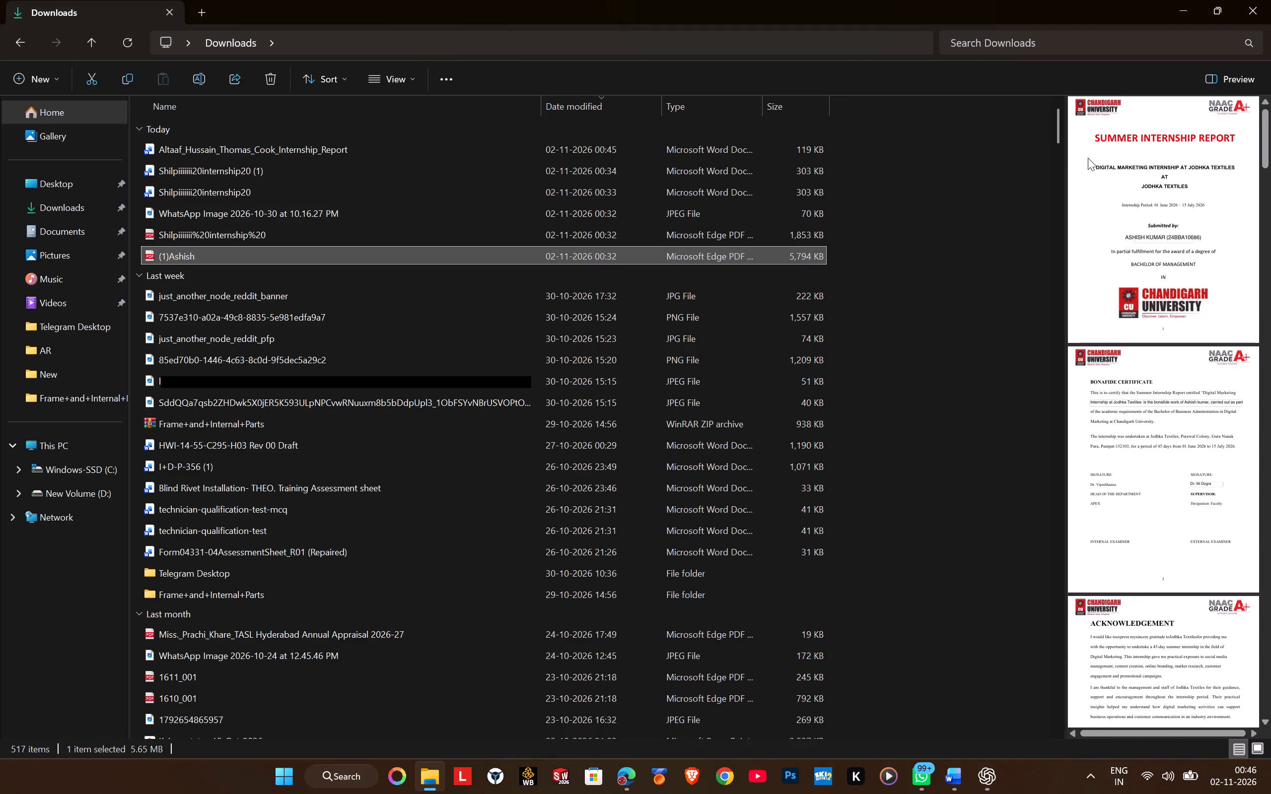
{"action": "left_click", "coordinate": [1270, 0]}
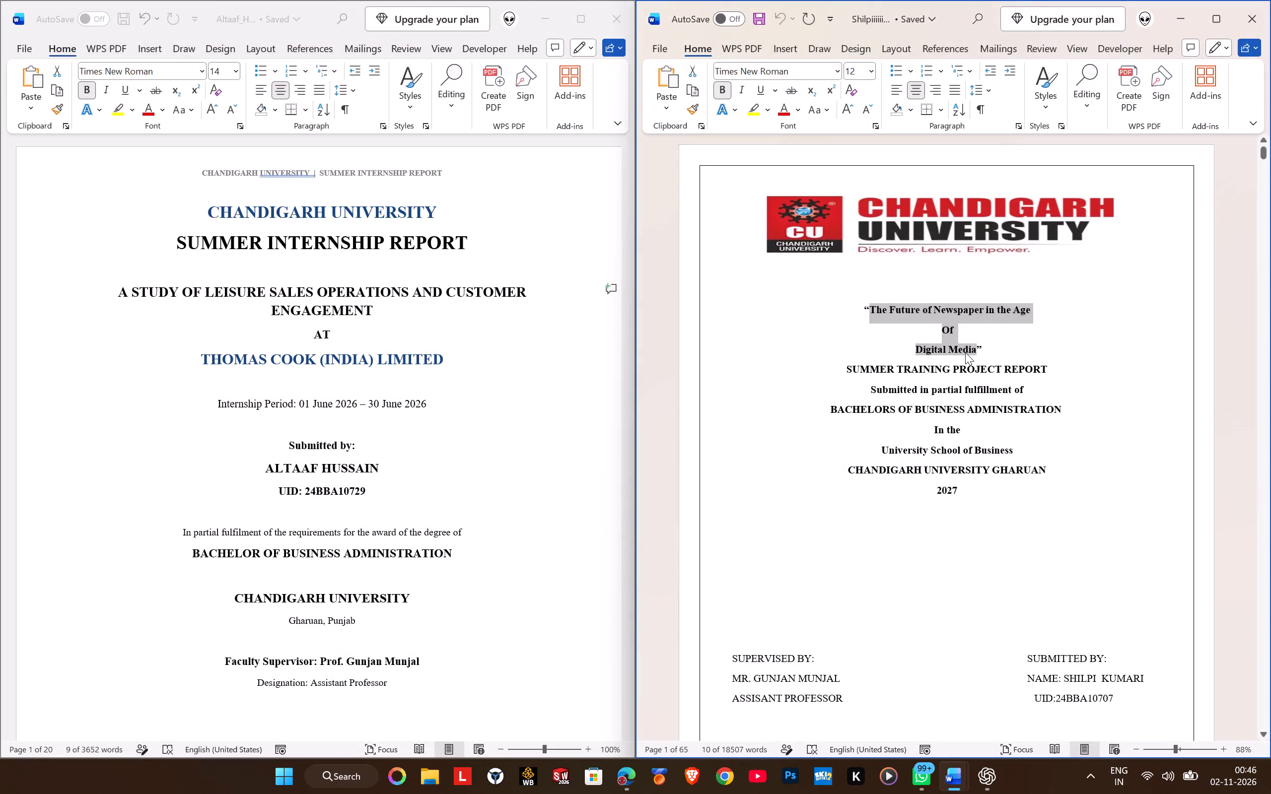
{"action": "key", "text": "ctrl+v"}
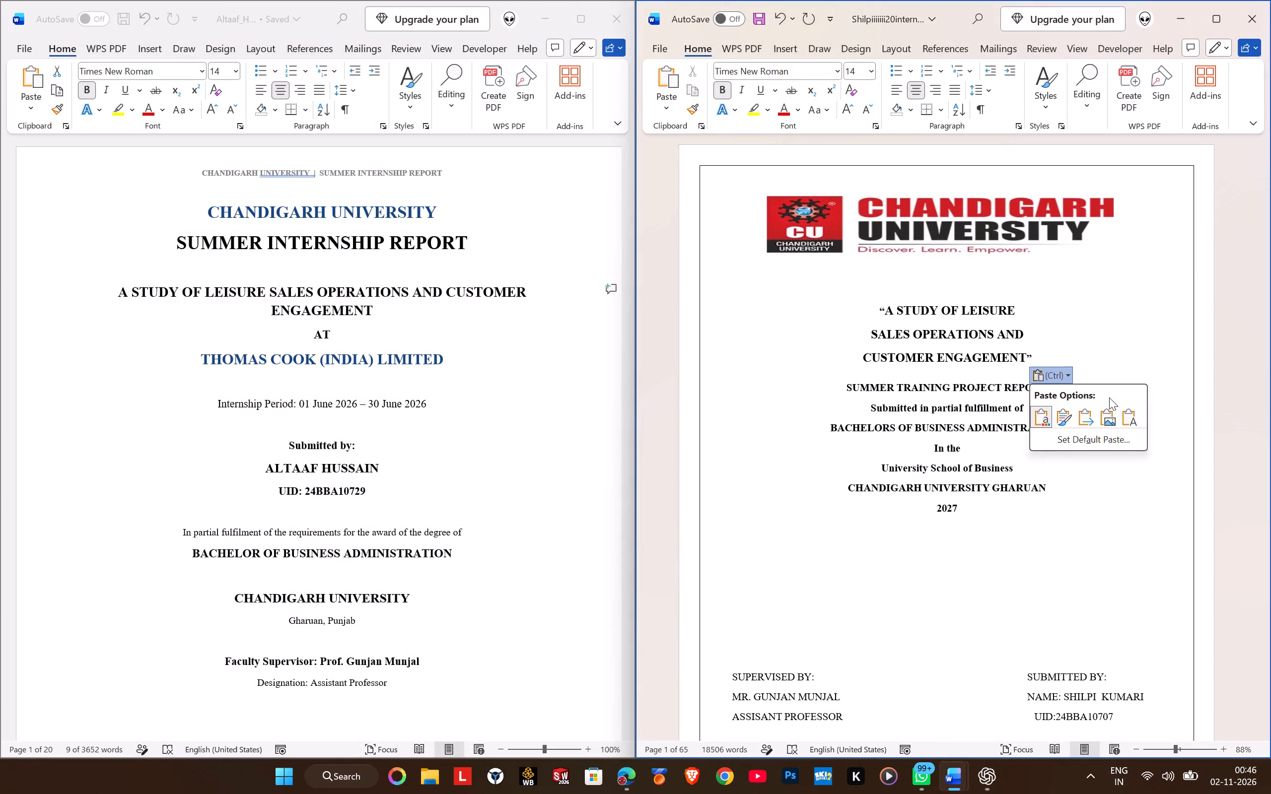
{"action": "left_click", "coordinate": [1129, 419]}
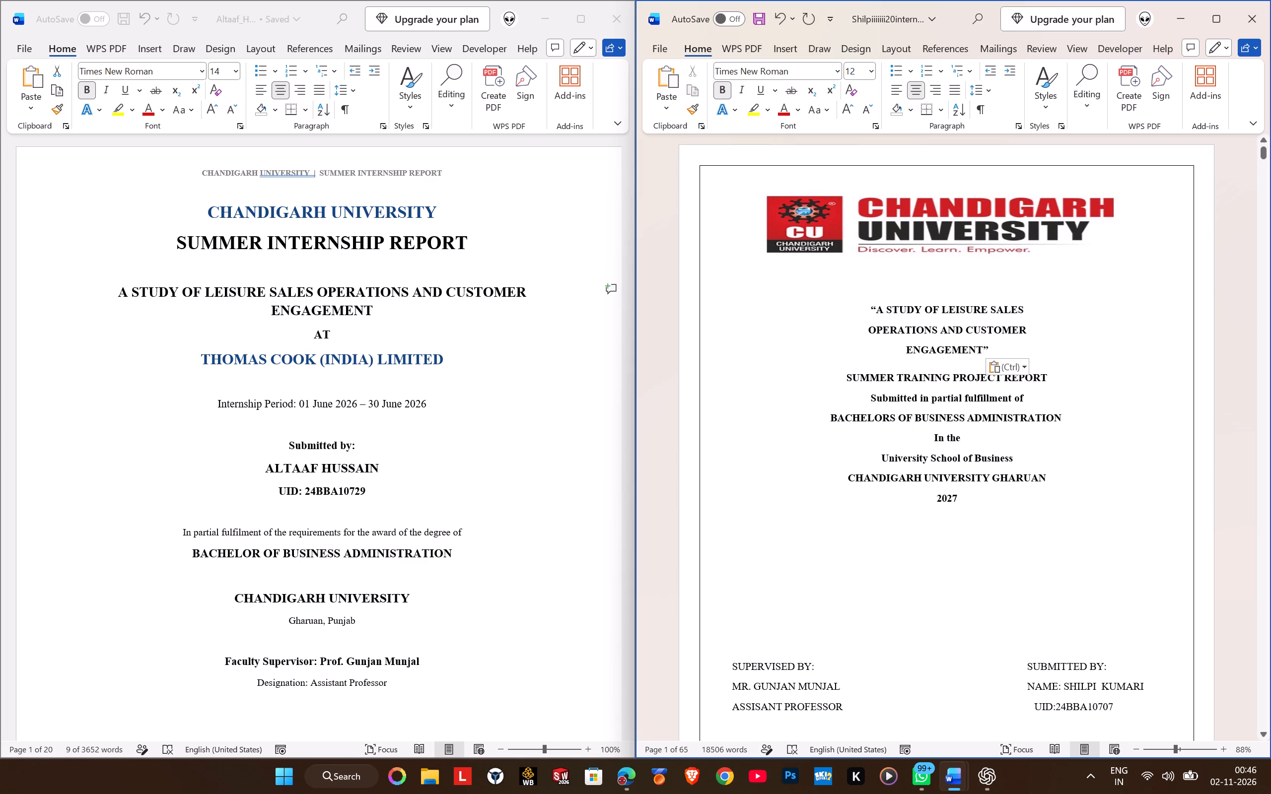
Remove the opening and closing quotation marks around the new cover title, as in the reference Jodhka Textiles PDF.
{"action": "left_click", "coordinate": [623, 776]}
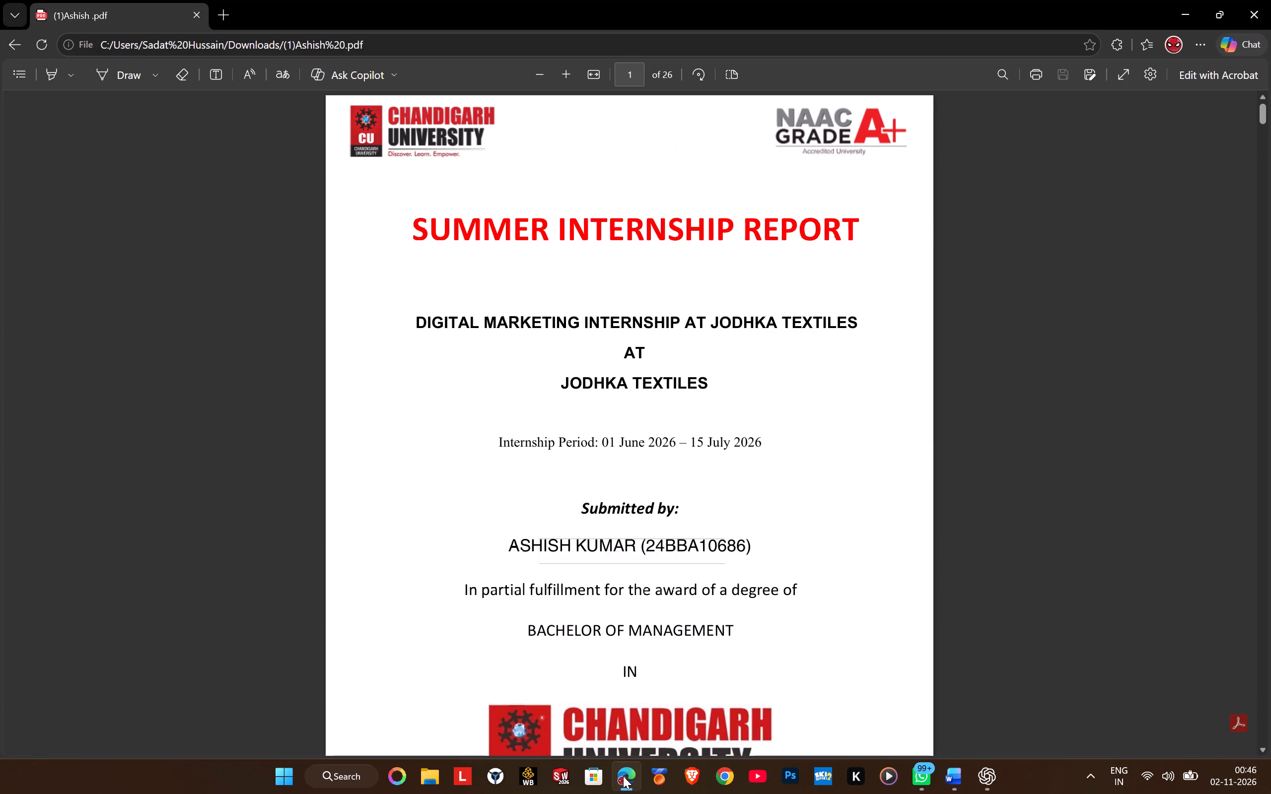
{"action": "left_click", "coordinate": [623, 776]}
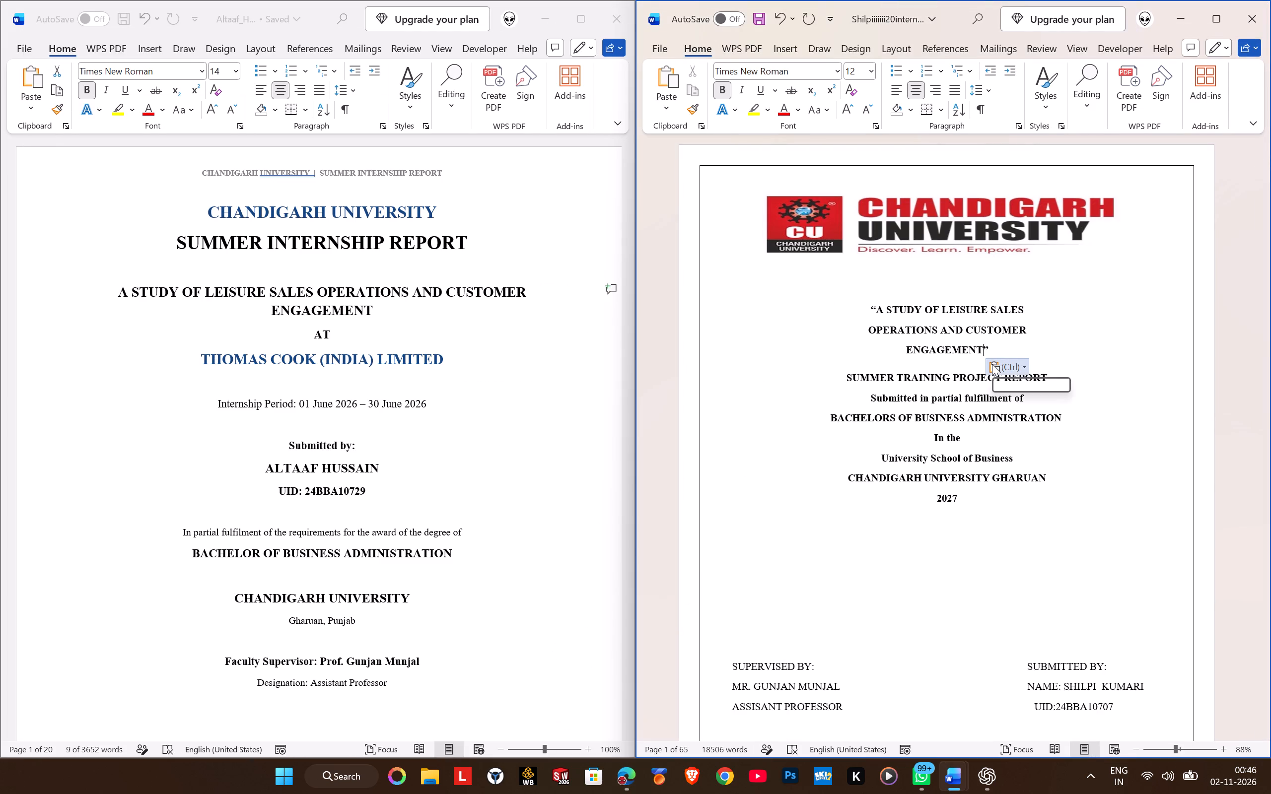
{"action": "key", "text": "Delete"}
{"action": "key", "text": "Up"}
{"action": "key", "text": "Up"}
{"action": "key", "text": "Left"}
{"action": "key", "text": "Left"}
{"action": "key", "text": "Left"}
{"action": "key", "text": "Left"}
{"action": "key", "text": "Left"}
{"action": "key", "text": "Left"}
{"action": "key", "text": "Left"}
{"action": "key", "text": "Left"}
{"action": "key", "text": "Left"}
{"action": "key", "text": "Left"}
{"action": "key", "text": "Left"}
{"action": "key", "text": "Left"}
{"action": "key", "text": "Left"}
{"action": "key", "text": "Left"}
{"action": "key", "text": "Left"}
{"action": "key", "text": "Left"}
{"action": "key", "text": "Left"}
{"action": "key", "text": "Left"}
{"action": "key", "text": "Left"}
{"action": "key", "text": "Left"}
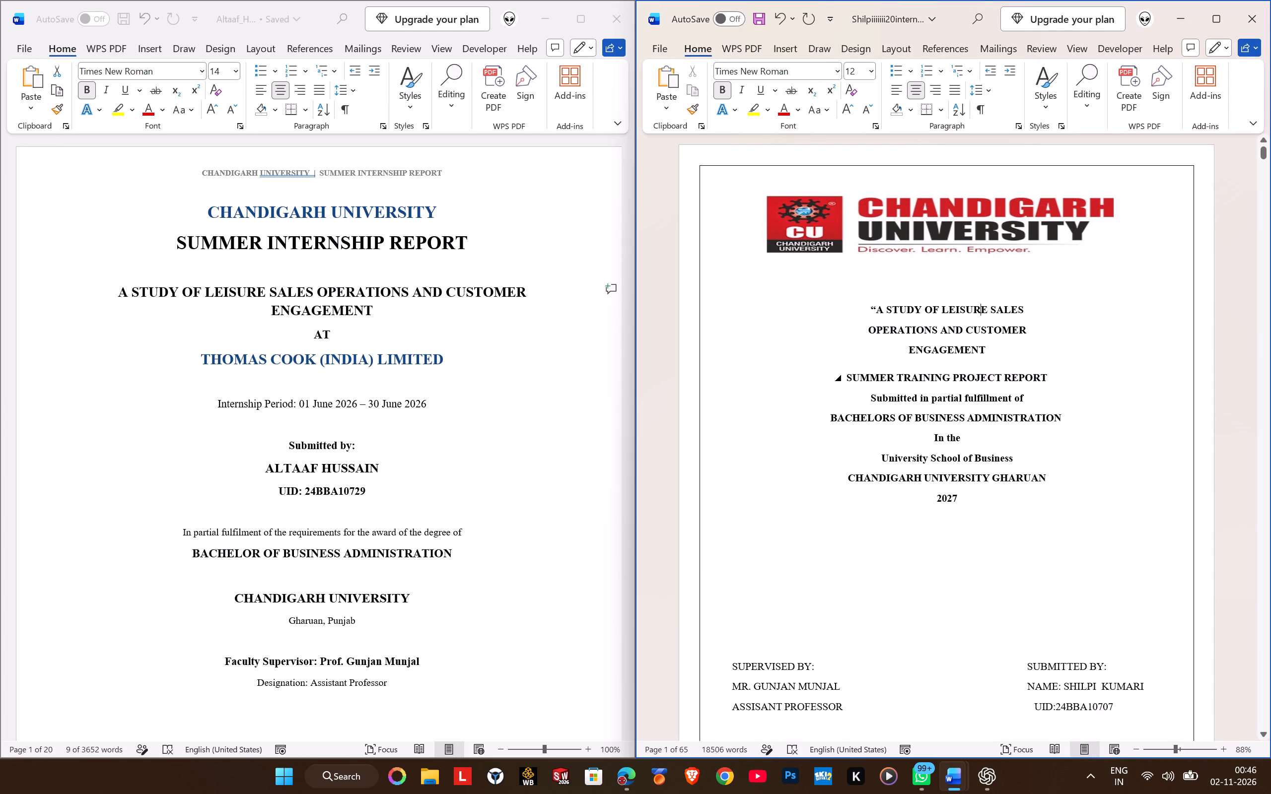
{"action": "key", "text": "Right"}
{"action": "key", "text": "Right"}
{"action": "key", "text": "BackSpace"}
{"action": "key", "text": "Down"}
{"action": "key", "text": "Down"}
{"action": "key", "text": "Down"}
{"action": "key", "text": "Up"}
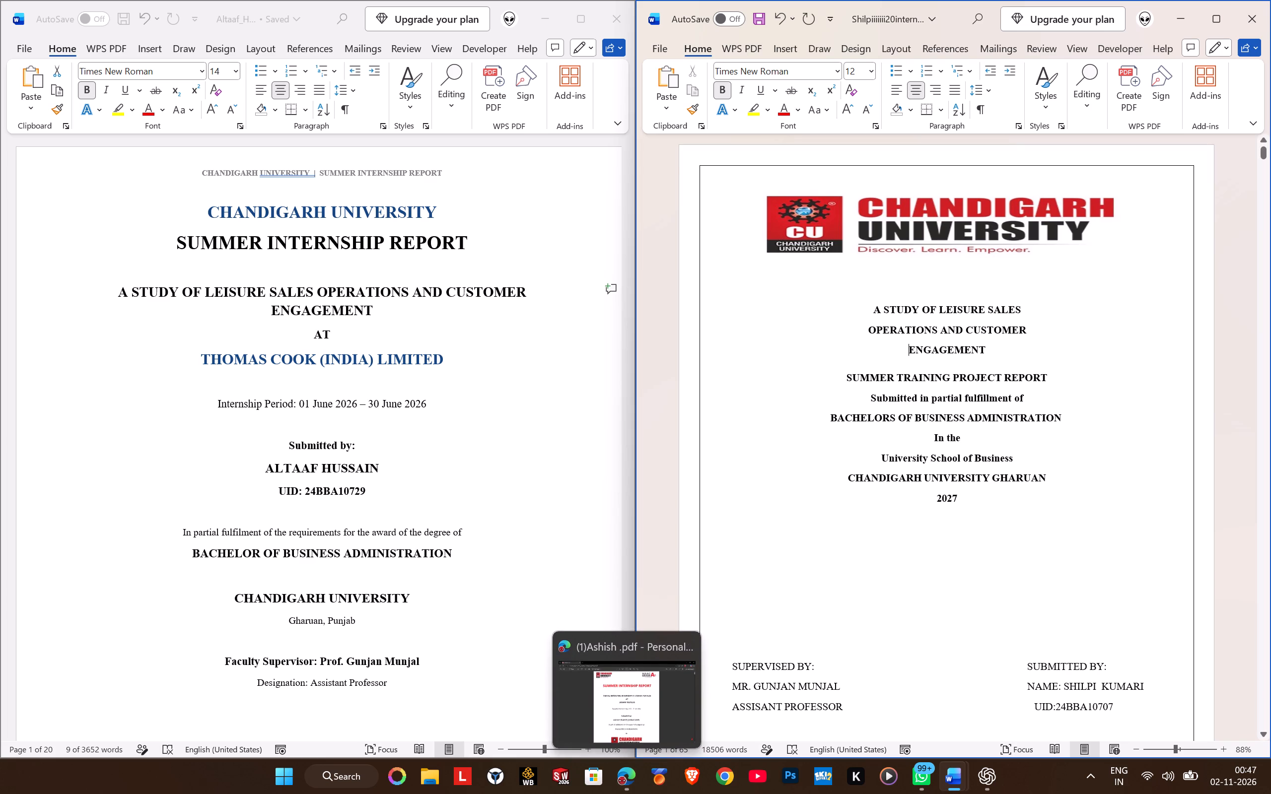
Remove the "CHANDIGARH UNIVERSITY | SUMMER INTERNSHIP REPORT" header from the Thomas Cook report and return to its cover page body.
{"action": "left_click", "coordinate": [904, 233]}
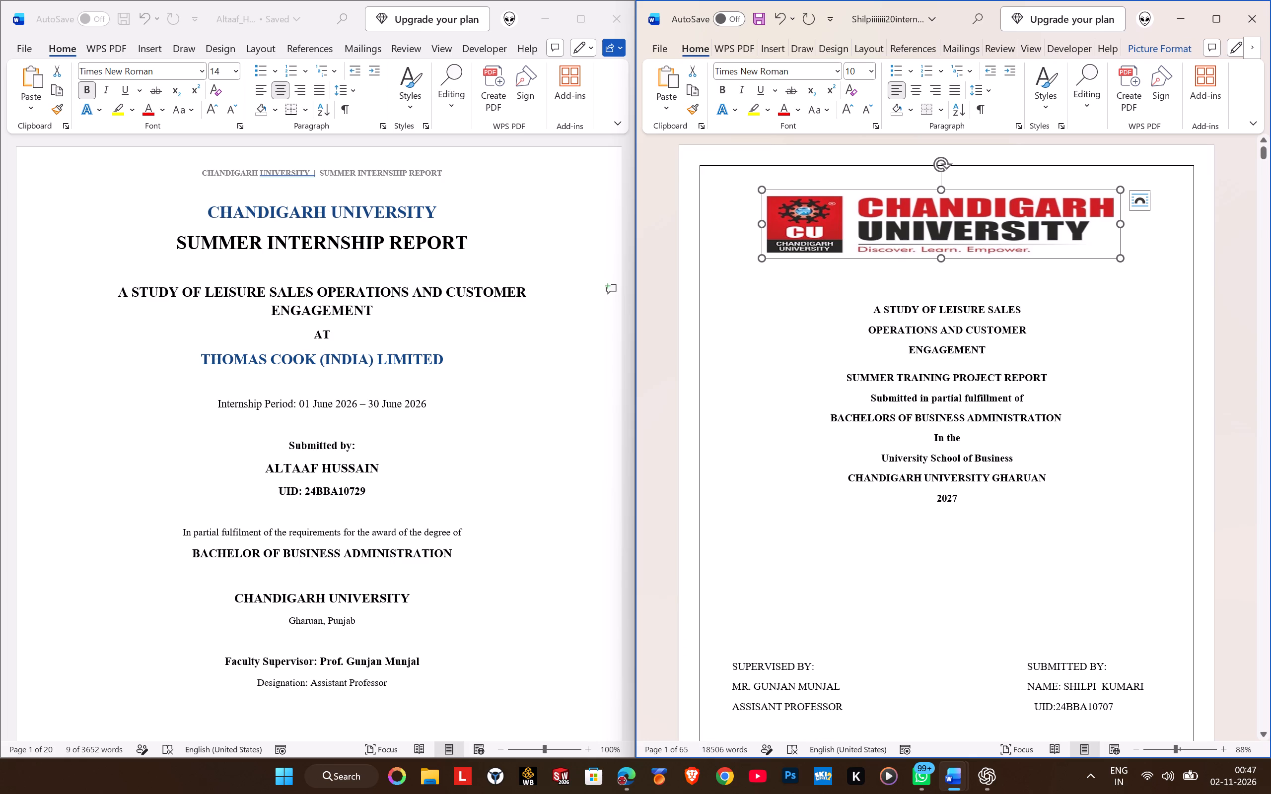
{"action": "left_click", "coordinate": [418, 174]}
{"action": "left_click", "coordinate": [415, 167]}
{"action": "left_click", "coordinate": [411, 175]}
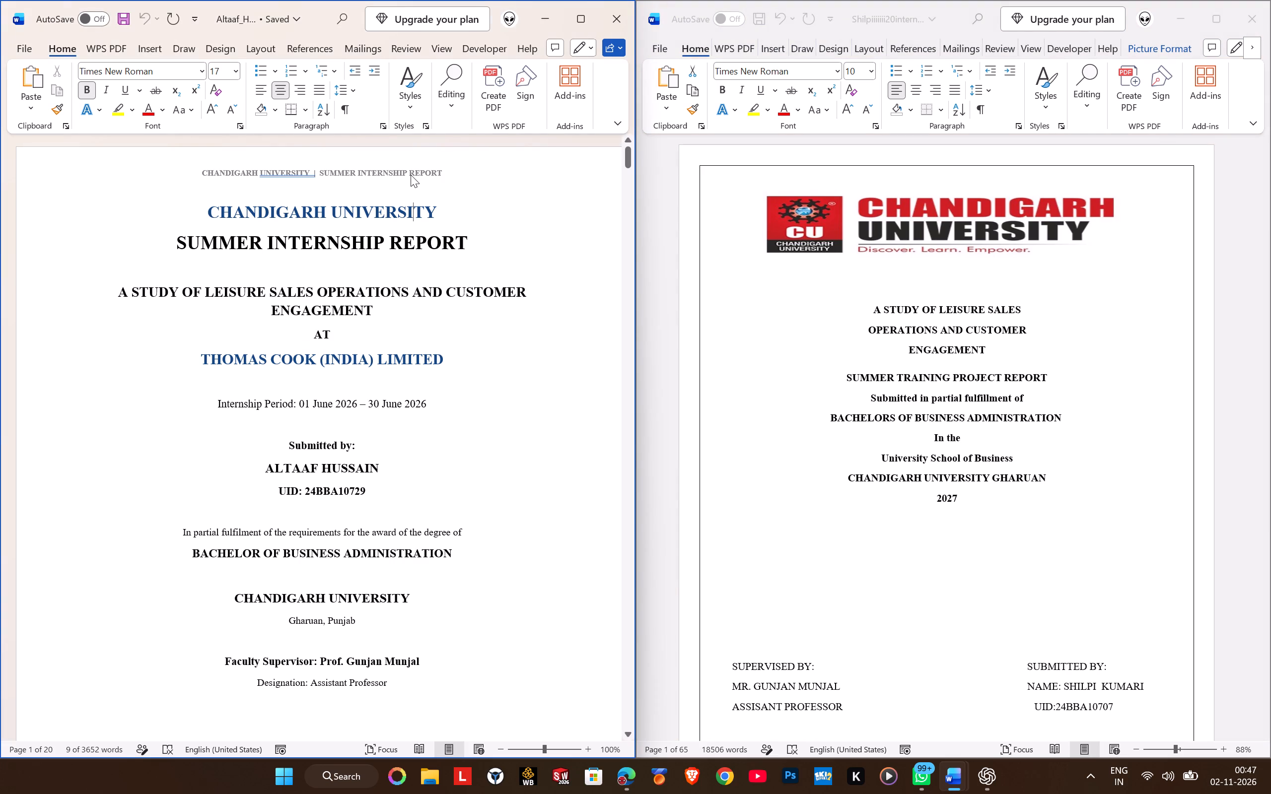
{"action": "double_click", "coordinate": [411, 175]}
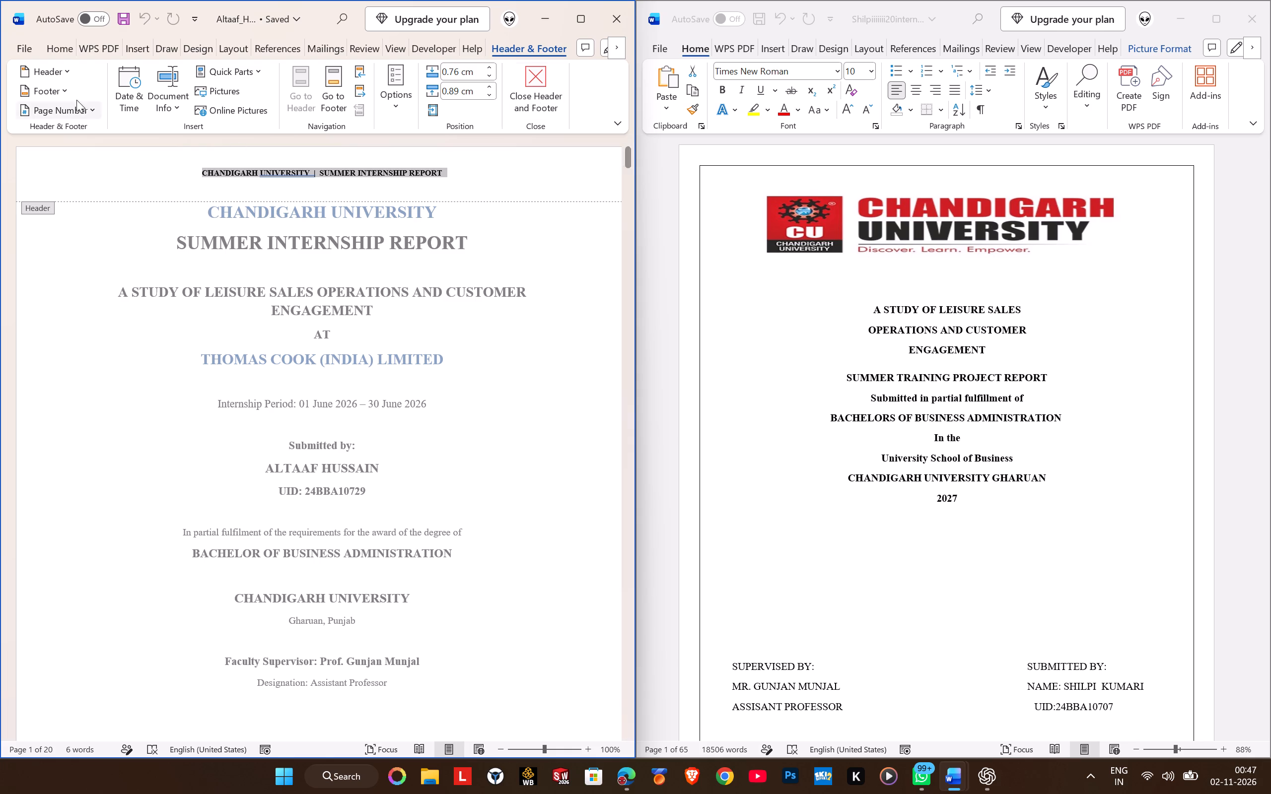
{"action": "left_click", "coordinate": [72, 67]}
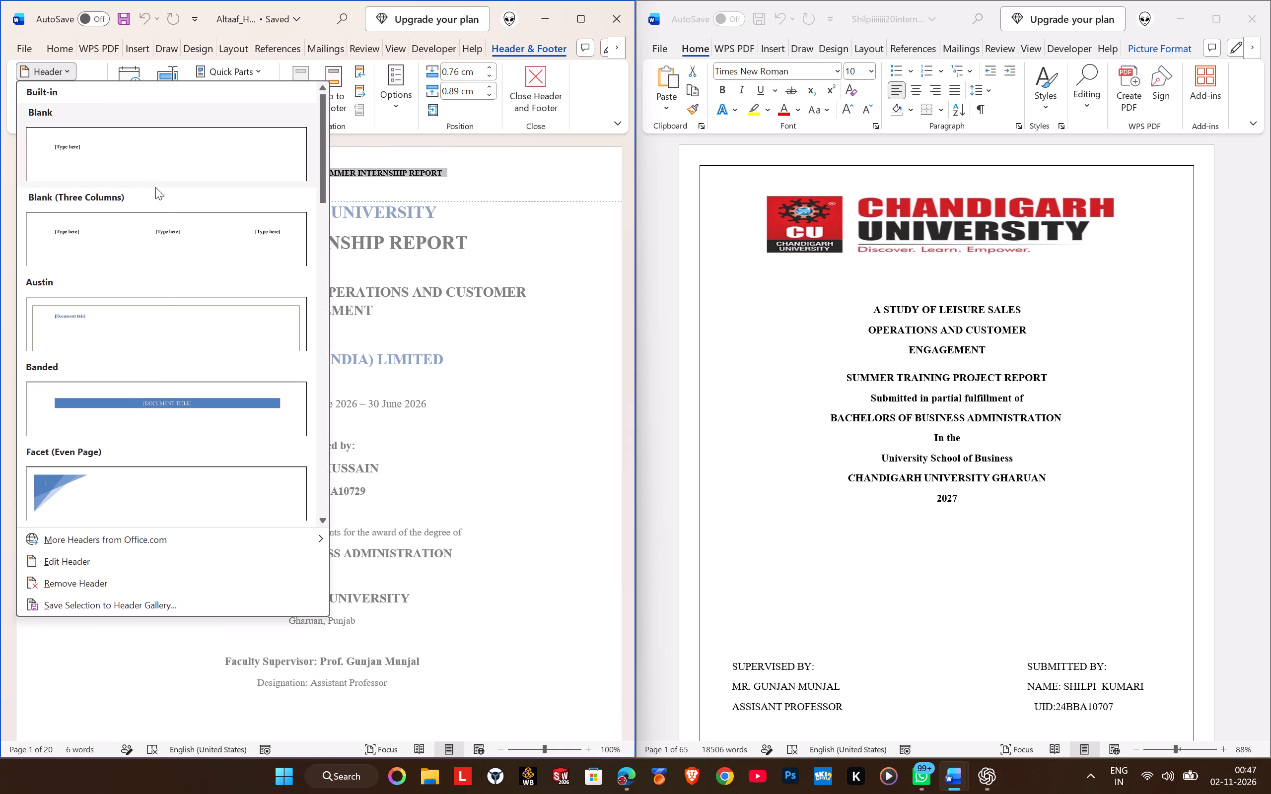
{"action": "left_click", "coordinate": [99, 583]}
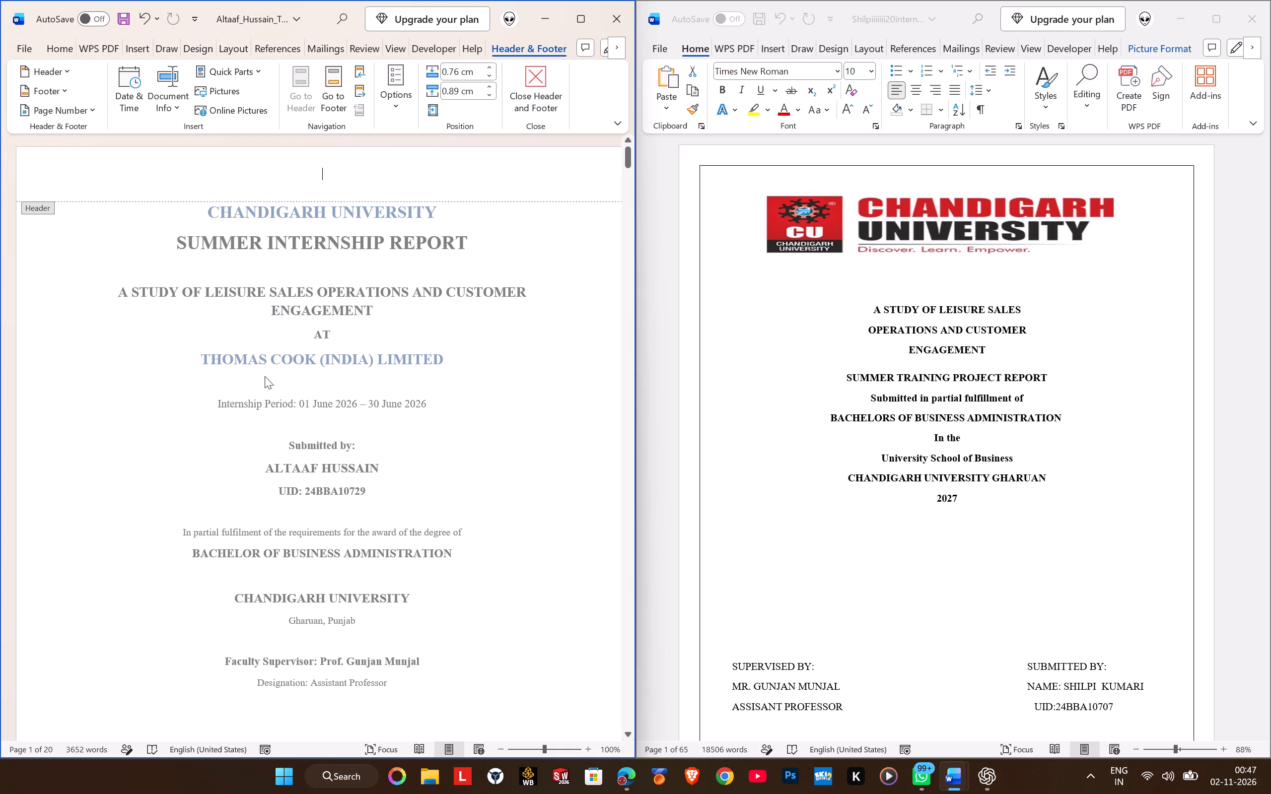
{"action": "left_click", "coordinate": [87, 381]}
{"action": "scroll", "coordinate": [159, 396], "scroll_direction": "down", "scroll_amount": 5}
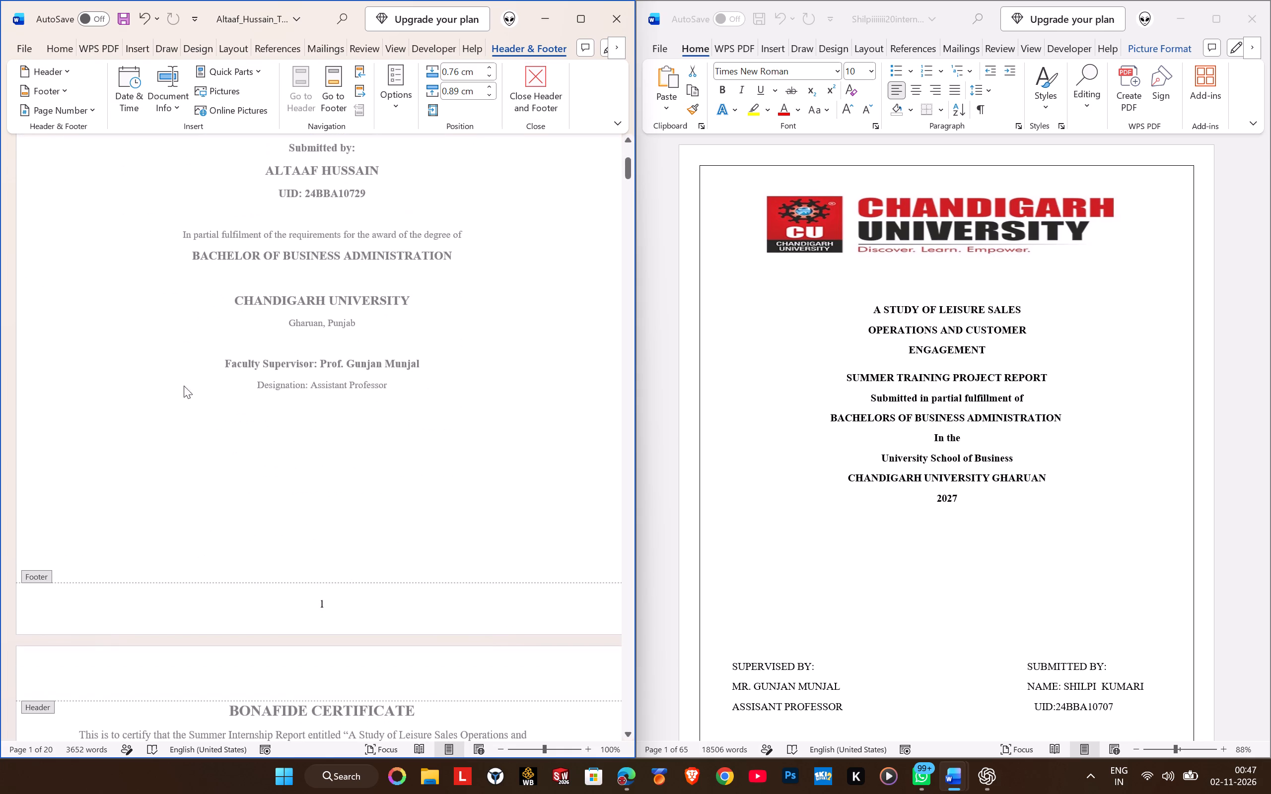
{"action": "double_click", "coordinate": [283, 308]}
{"action": "scroll", "coordinate": [253, 309], "scroll_direction": "up", "scroll_amount": 7}
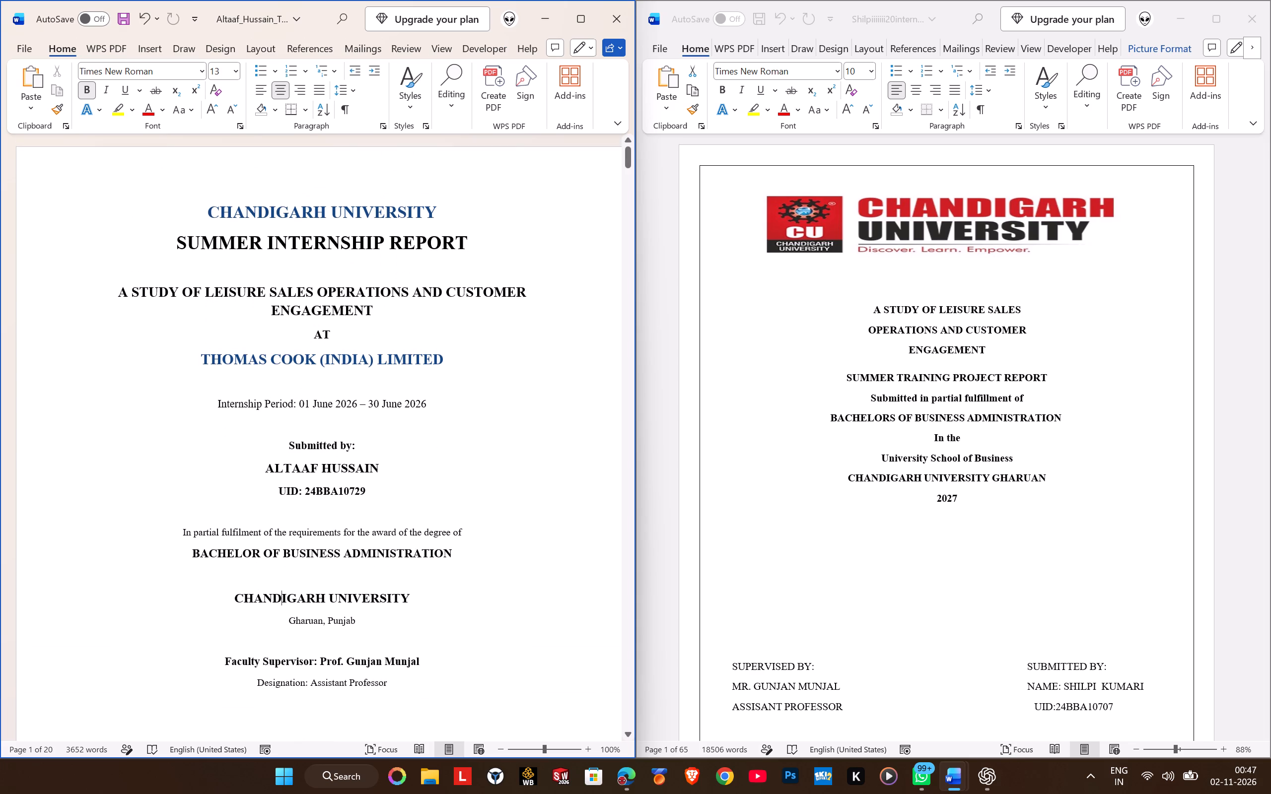
Examine the newspaper report's opening pages and the Jodhka Textiles PDF's cover, certificate, contents and list pages to compare their layouts.
{"action": "left_click", "coordinate": [848, 272]}
{"action": "scroll", "coordinate": [740, 370], "scroll_direction": "down", "scroll_amount": 4}
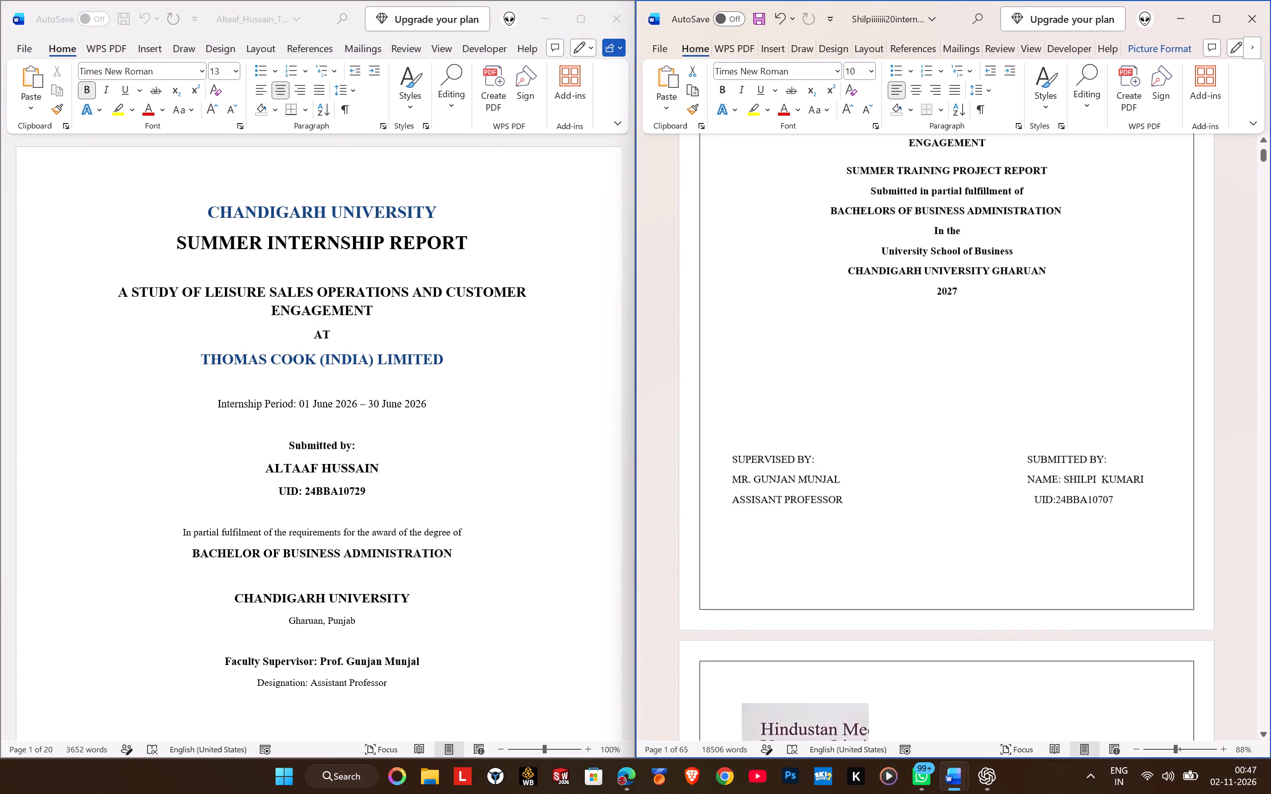
{"action": "scroll", "coordinate": [740, 370], "scroll_direction": "down", "scroll_amount": 7}
{"action": "scroll", "coordinate": [740, 370], "scroll_direction": "up", "scroll_amount": 12}
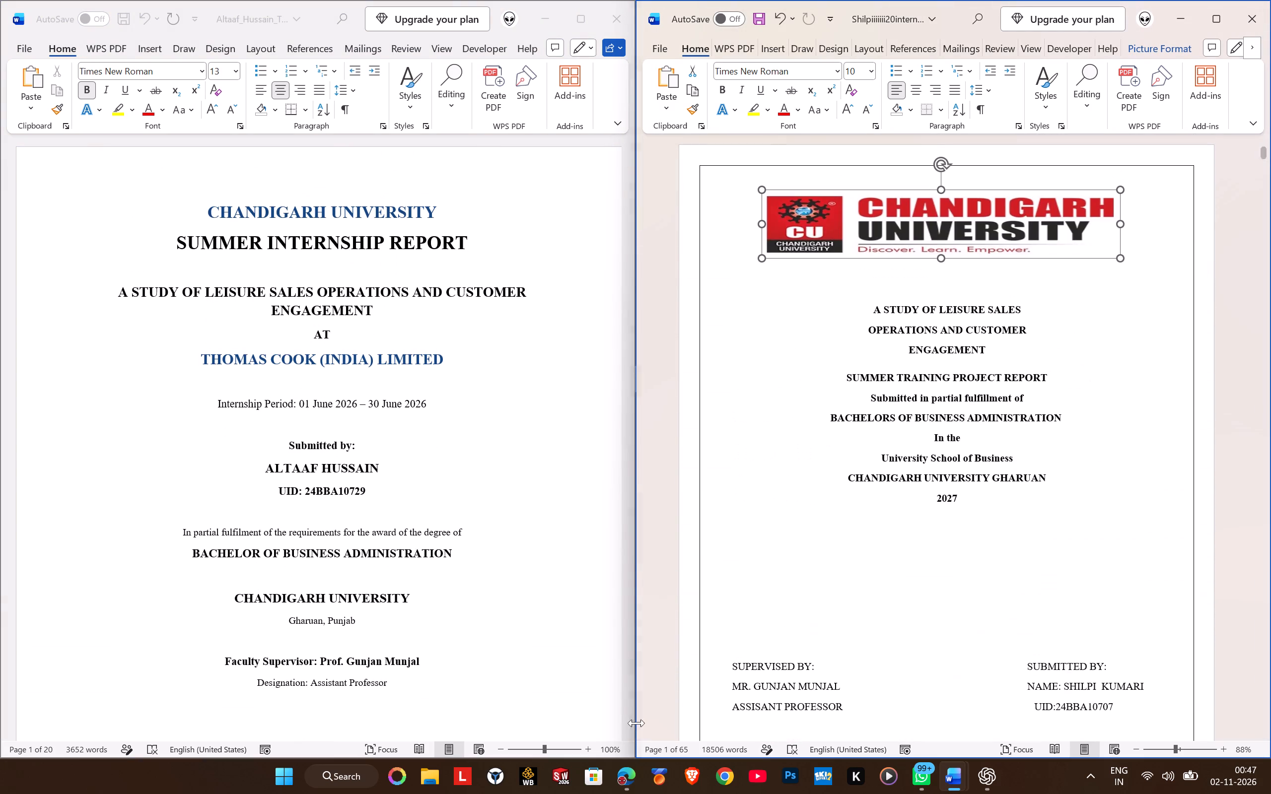
{"action": "left_click", "coordinate": [625, 785]}
{"action": "scroll", "coordinate": [563, 592], "scroll_direction": "down", "scroll_amount": 10}
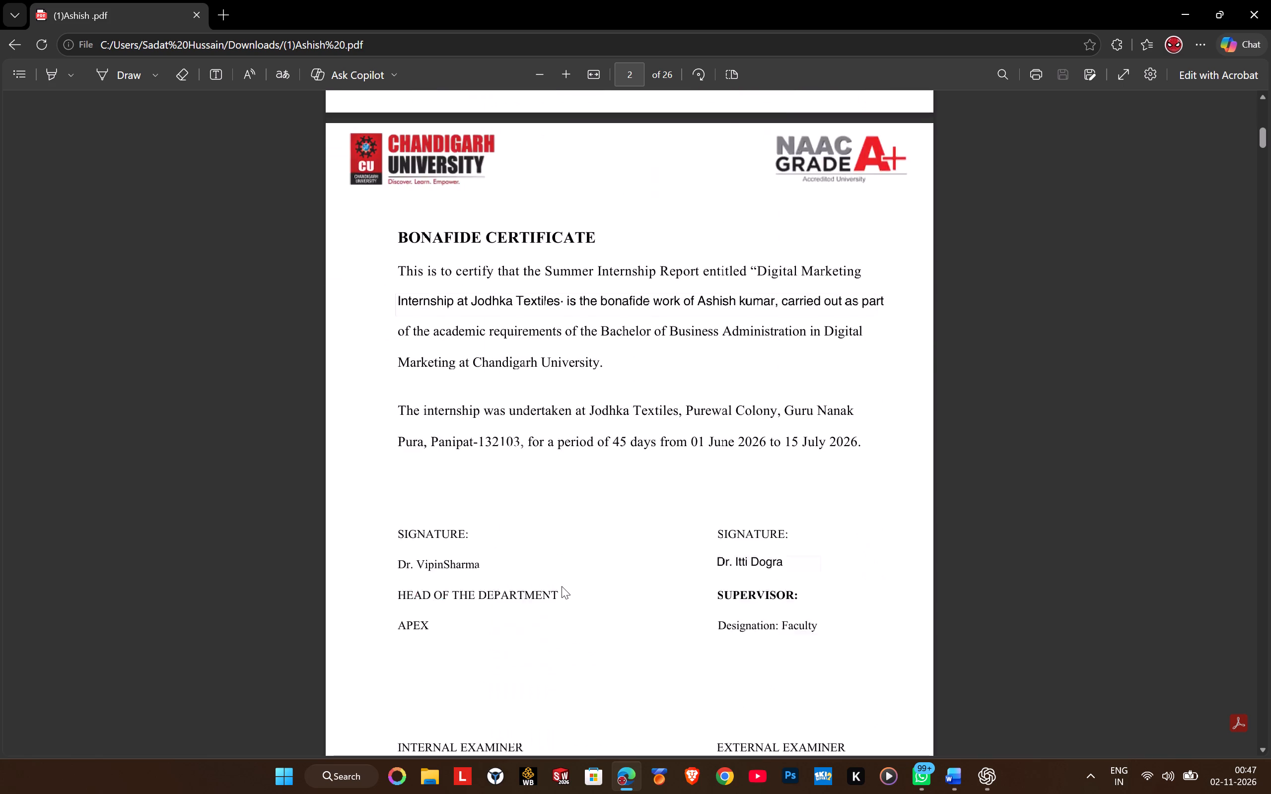
{"action": "scroll", "coordinate": [562, 586], "scroll_direction": "down", "scroll_amount": 16}
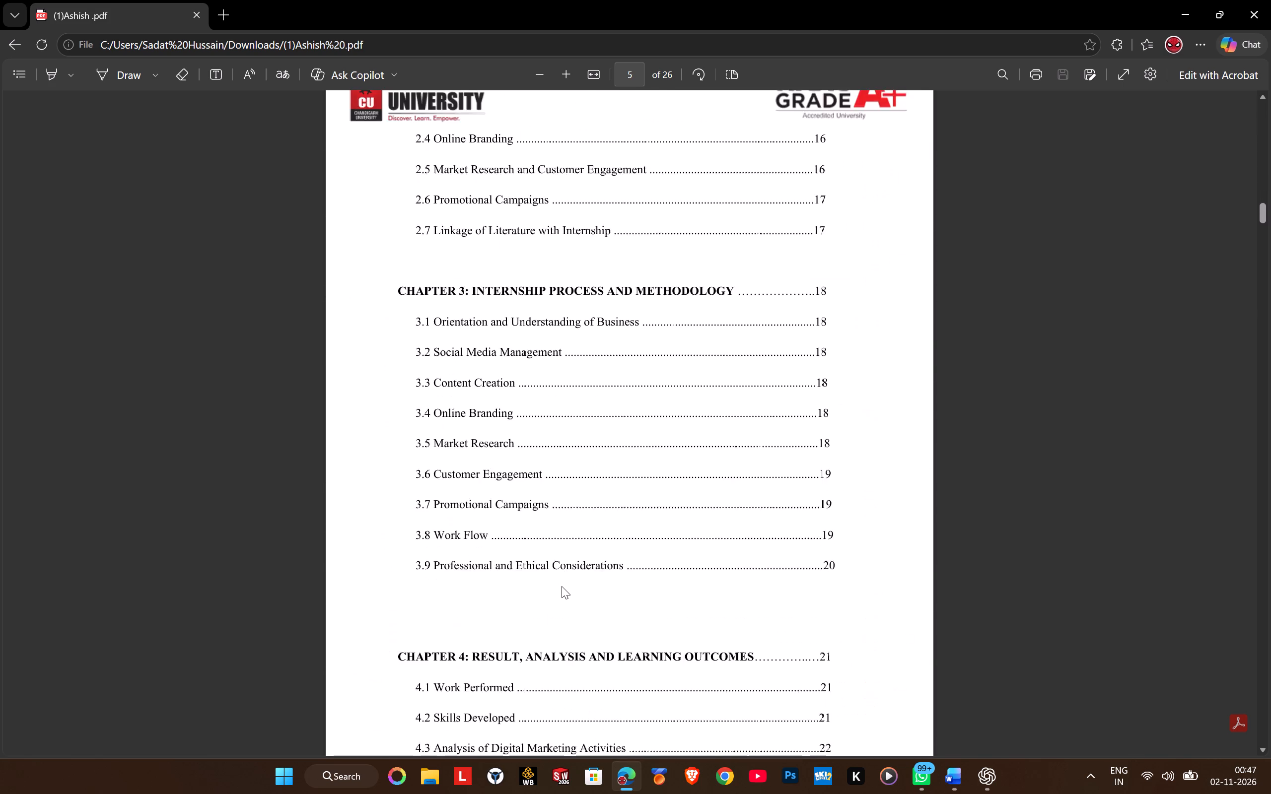
{"action": "scroll", "coordinate": [562, 586], "scroll_direction": "down", "scroll_amount": 16}
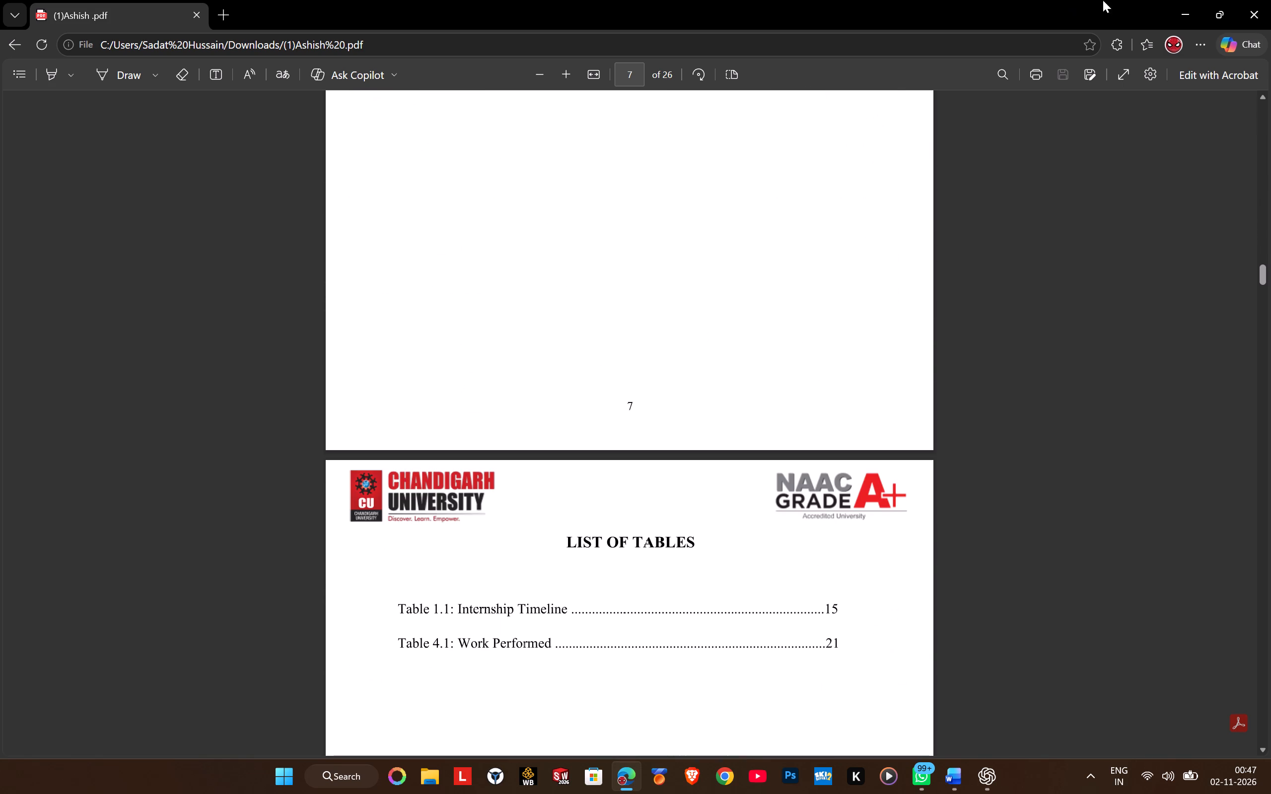
{"action": "left_click", "coordinate": [1167, 0]}
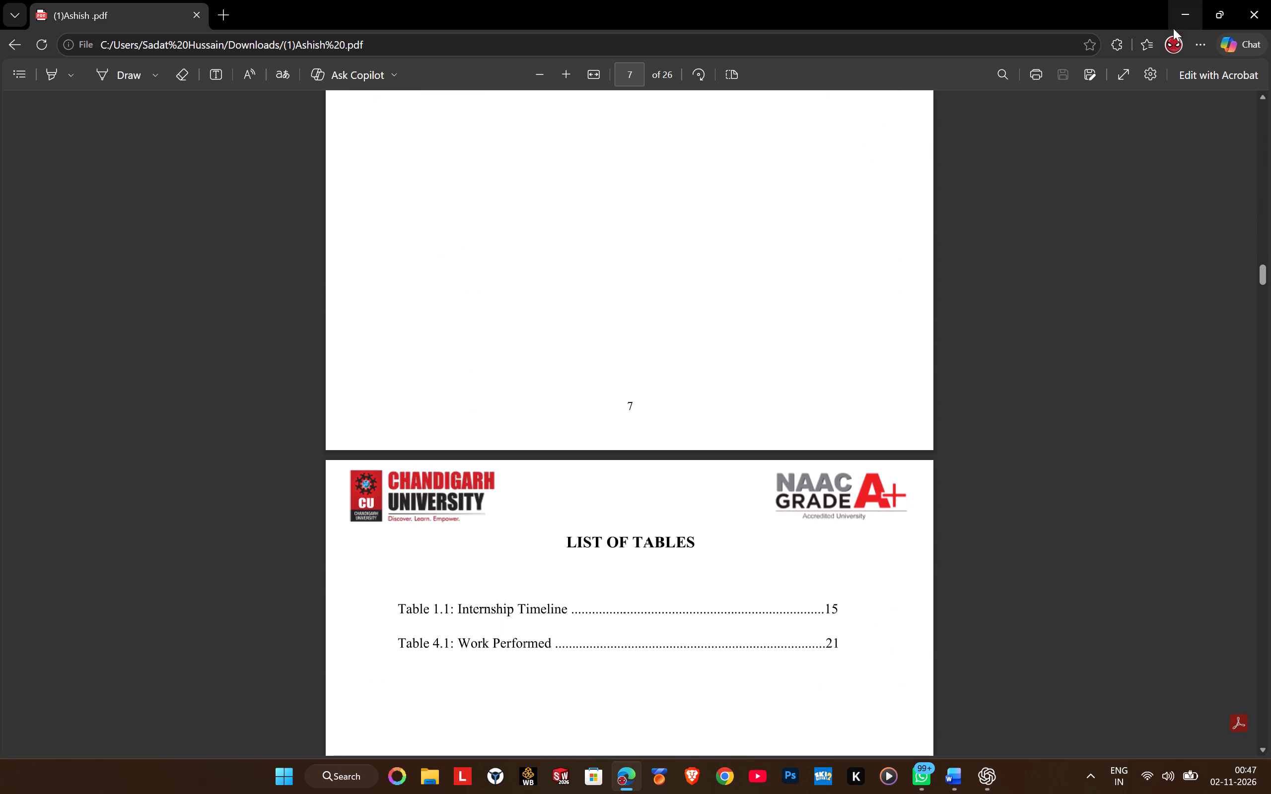
{"action": "scroll", "coordinate": [879, 292], "scroll_direction": "up", "scroll_amount": 20}
{"action": "scroll", "coordinate": [879, 292], "scroll_direction": "up", "scroll_amount": 6}
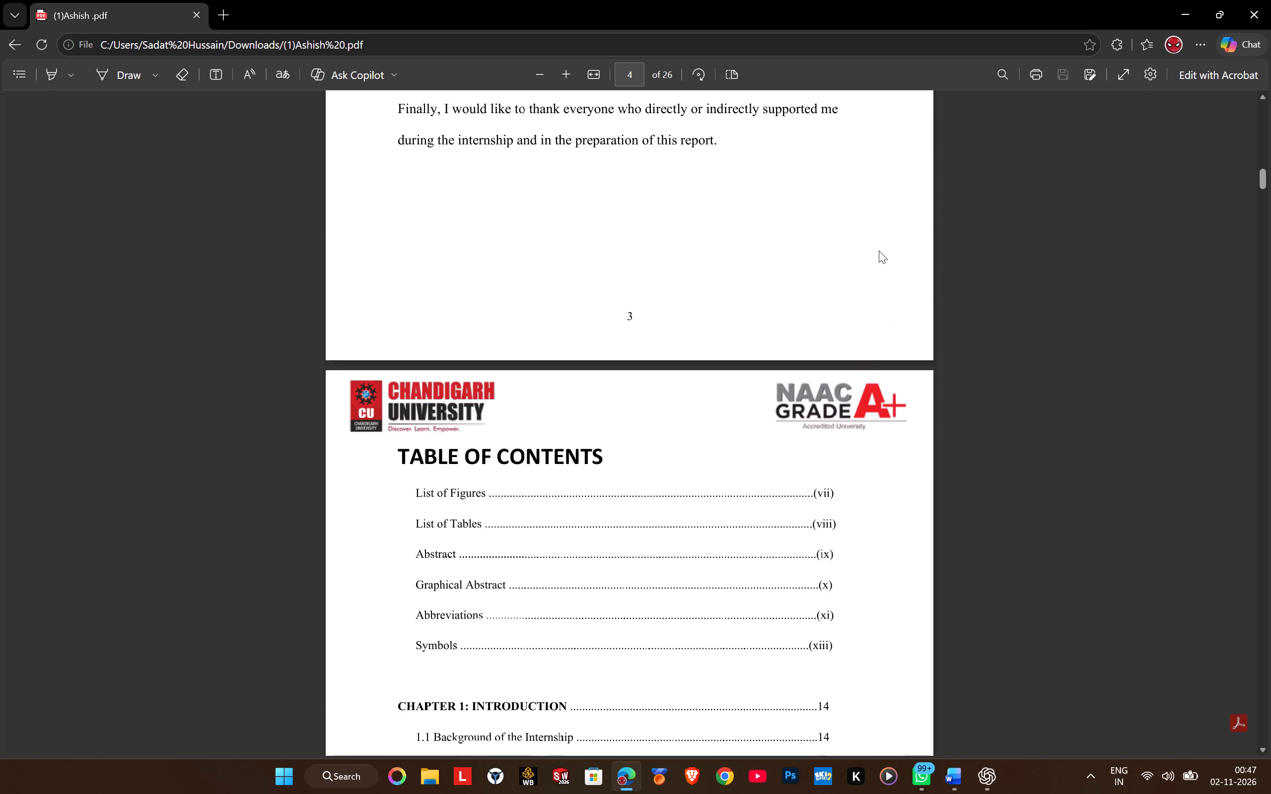
{"action": "scroll", "coordinate": [879, 251], "scroll_direction": "up", "scroll_amount": 19}
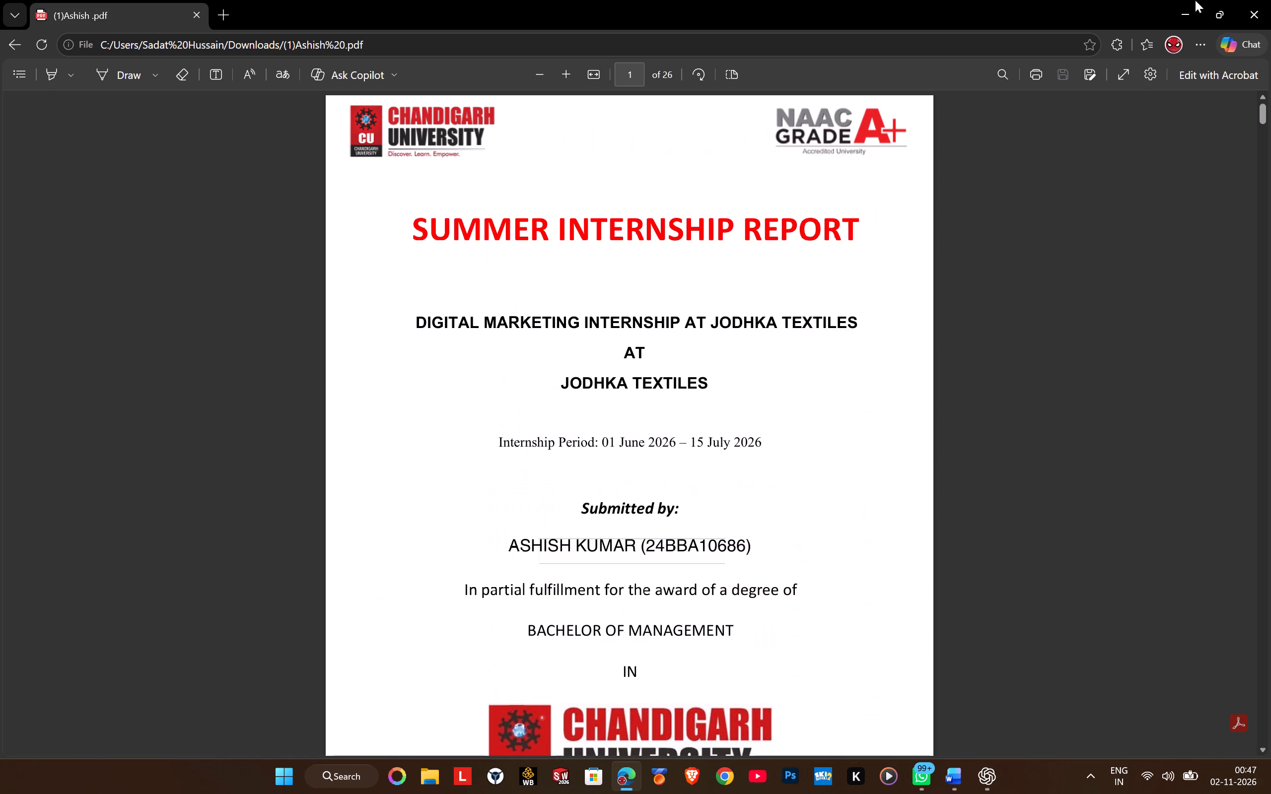
{"action": "left_click", "coordinate": [1190, 4]}
{"action": "left_click", "coordinate": [762, 380]}
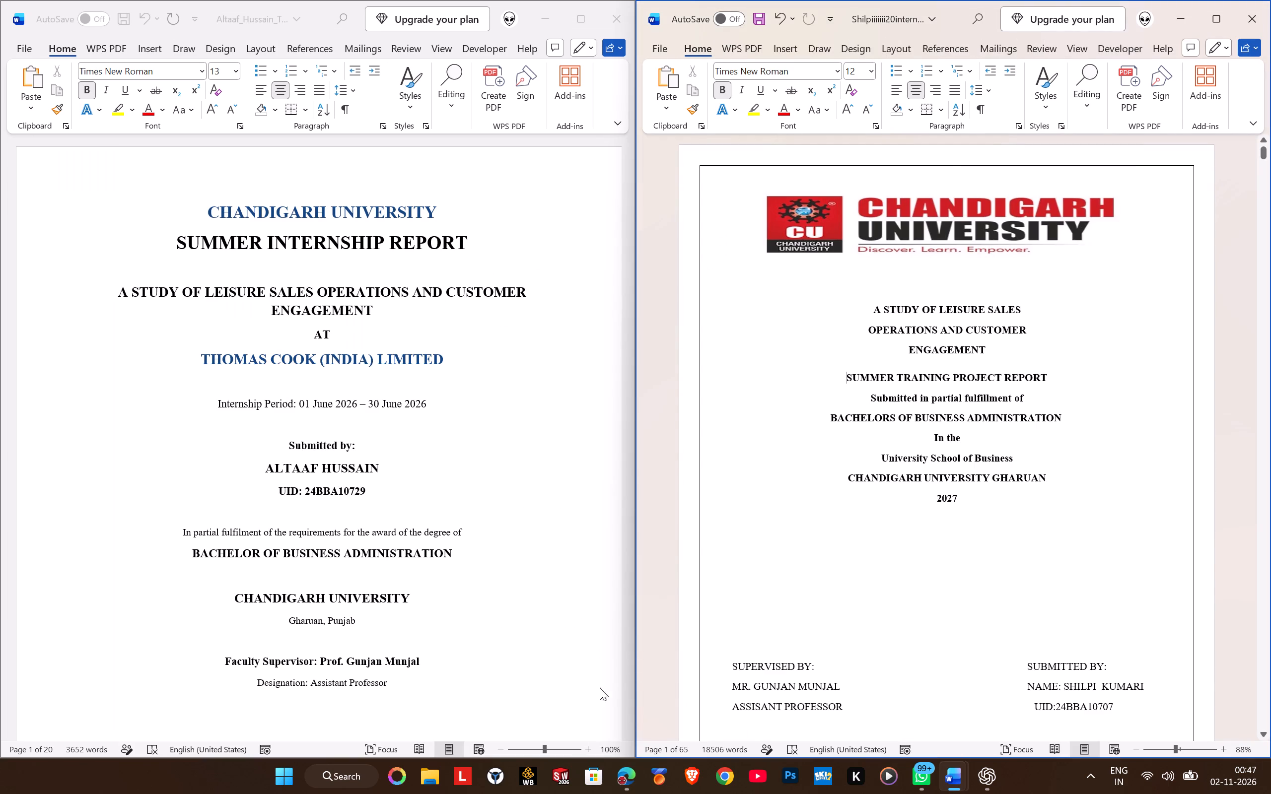
{"action": "left_click", "coordinate": [612, 790]}
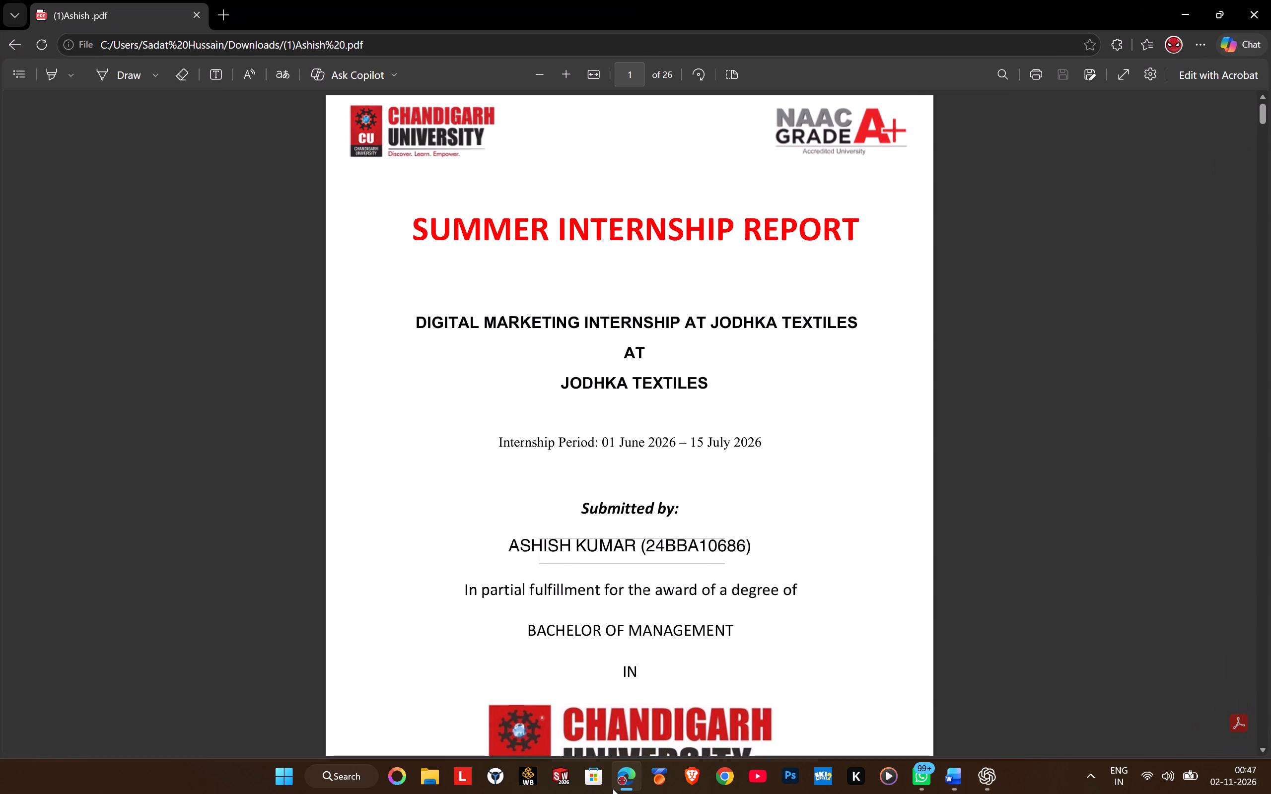
{"action": "scroll", "coordinate": [587, 579], "scroll_direction": "down", "scroll_amount": 3}
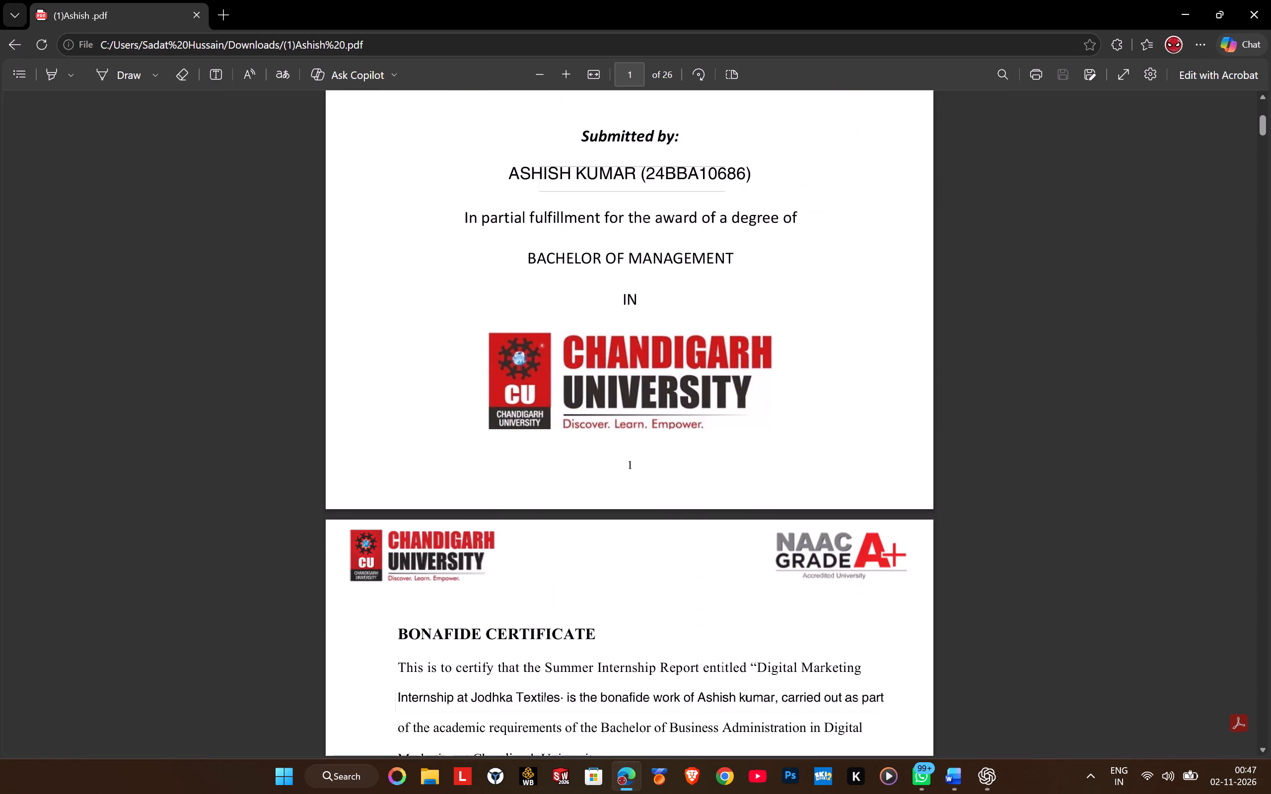
{"action": "scroll", "coordinate": [587, 579], "scroll_direction": "up", "scroll_amount": 4}
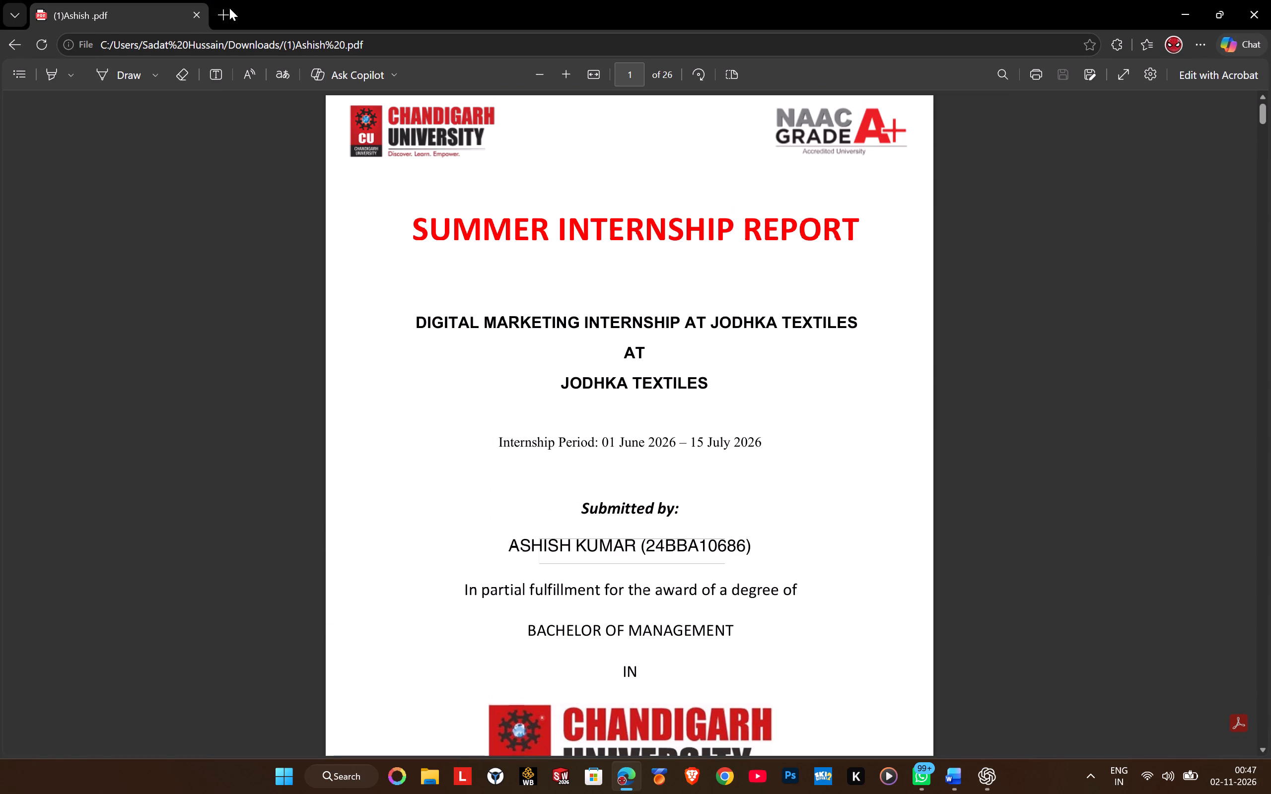
{"action": "left_click", "coordinate": [1194, 0]}
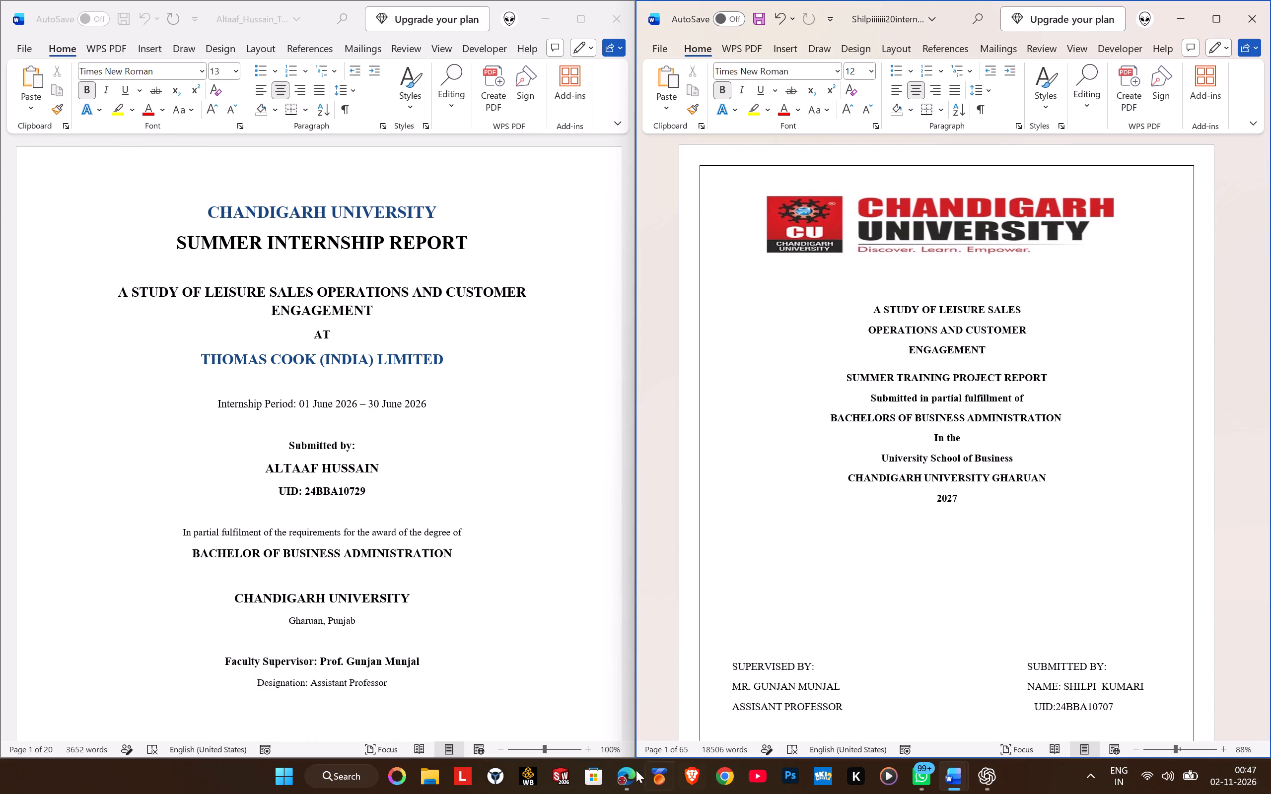
Switch to Edge, search the web for "pdf to word converter", and open iLovePDF's PDF to Word converter.
{"action": "left_click", "coordinate": [626, 771]}
{"action": "left_click", "coordinate": [213, 16]}
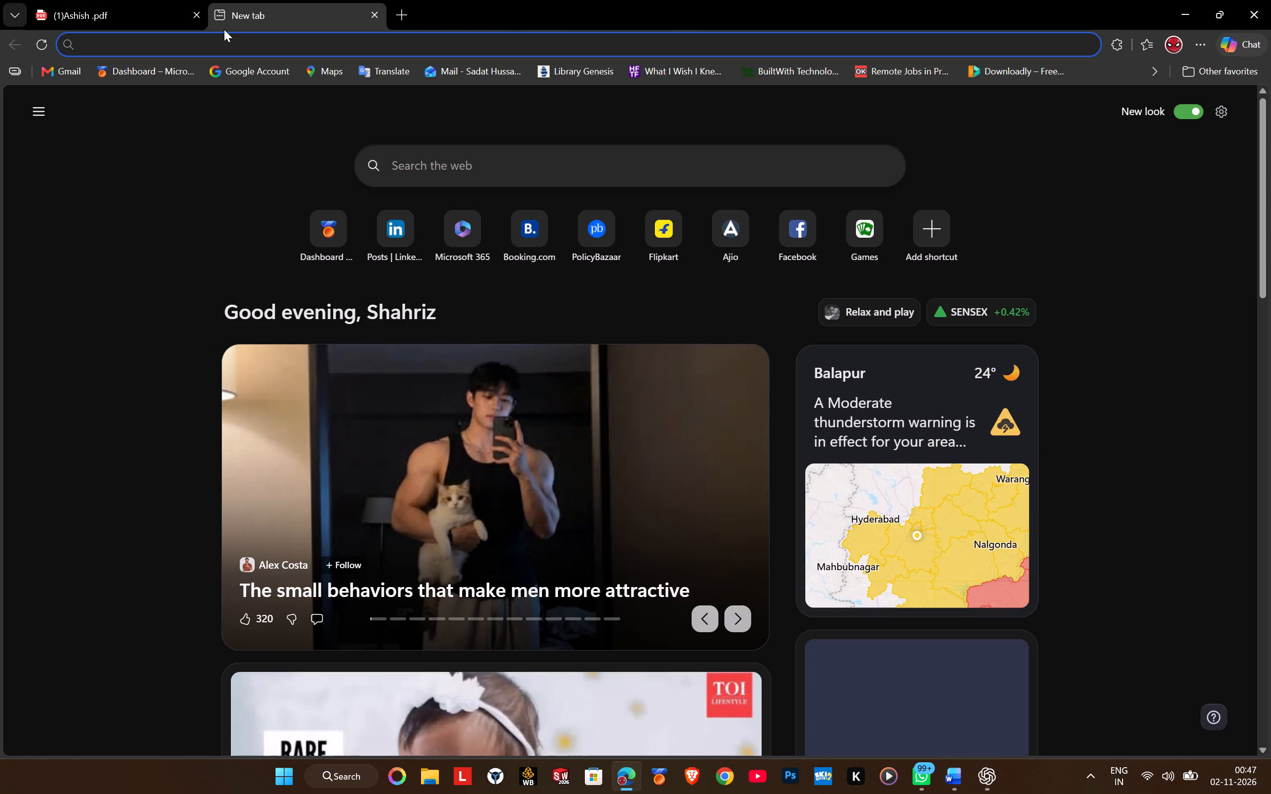
{"action": "type", "text": "pdf"}
{"action": "key", "text": "space"}
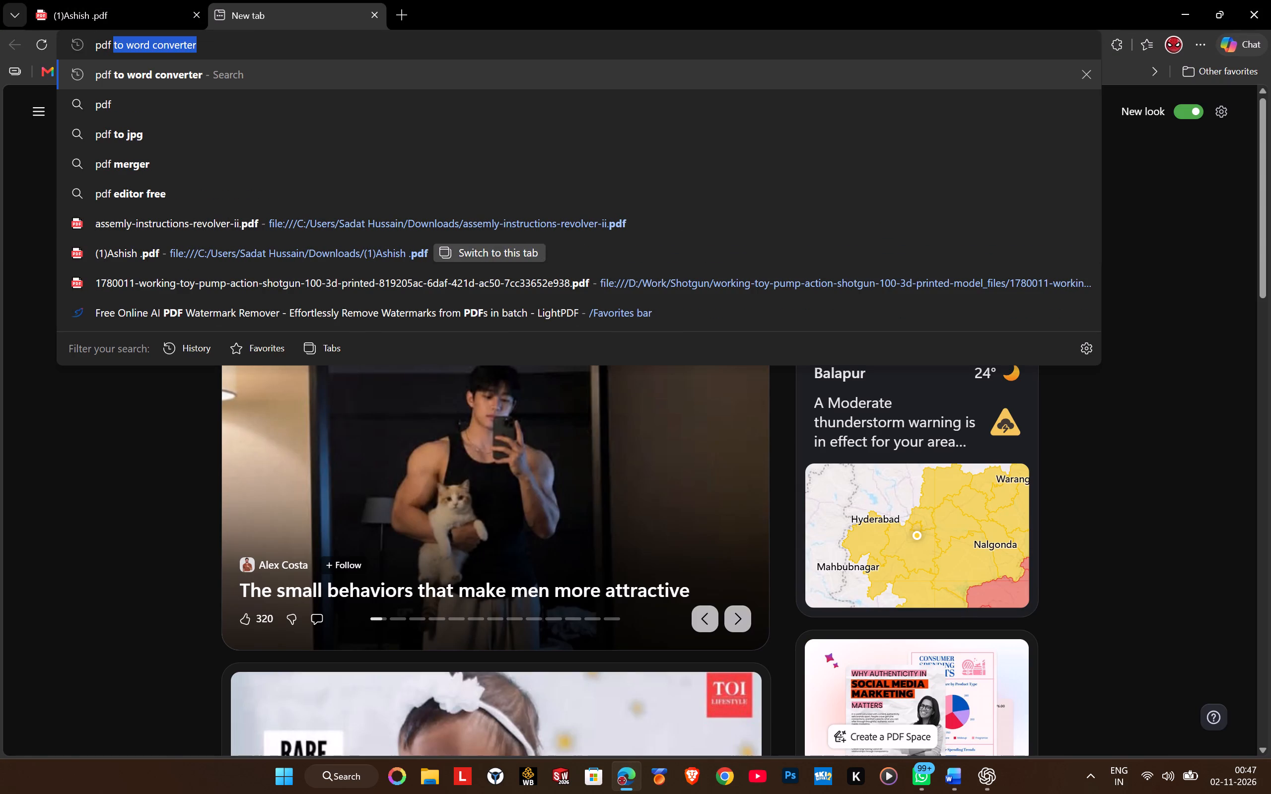
{"action": "key", "text": "t"}
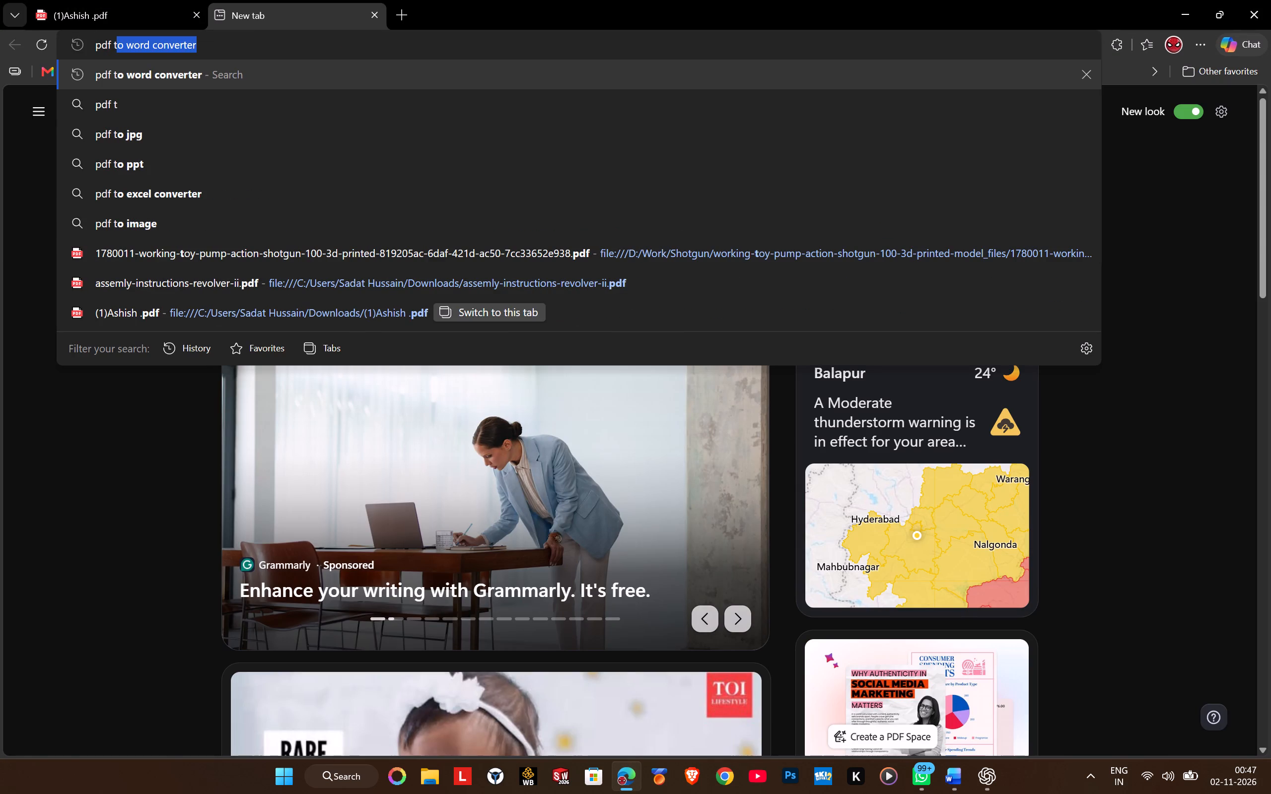
{"action": "key", "text": "Down"}
{"action": "key", "text": "Up"}
{"action": "key", "text": "Return"}
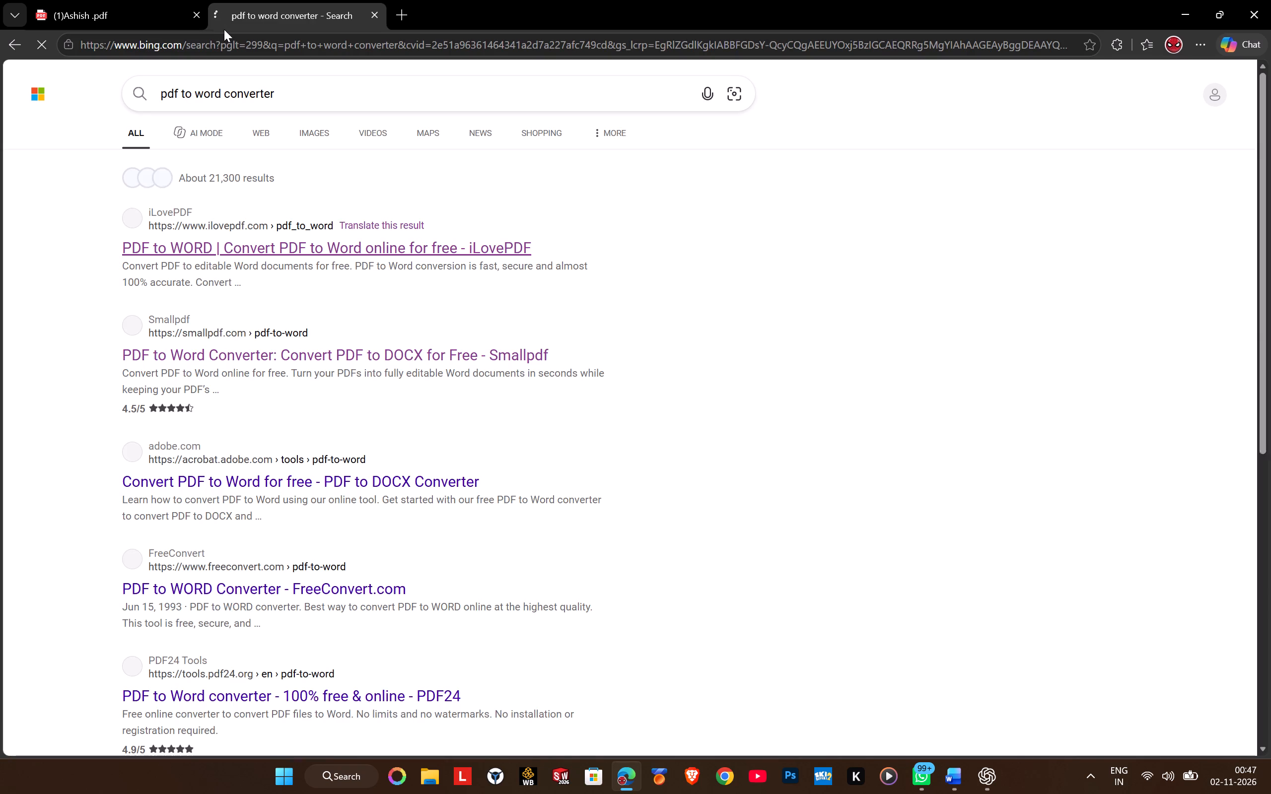
{"action": "left_click", "coordinate": [292, 248]}
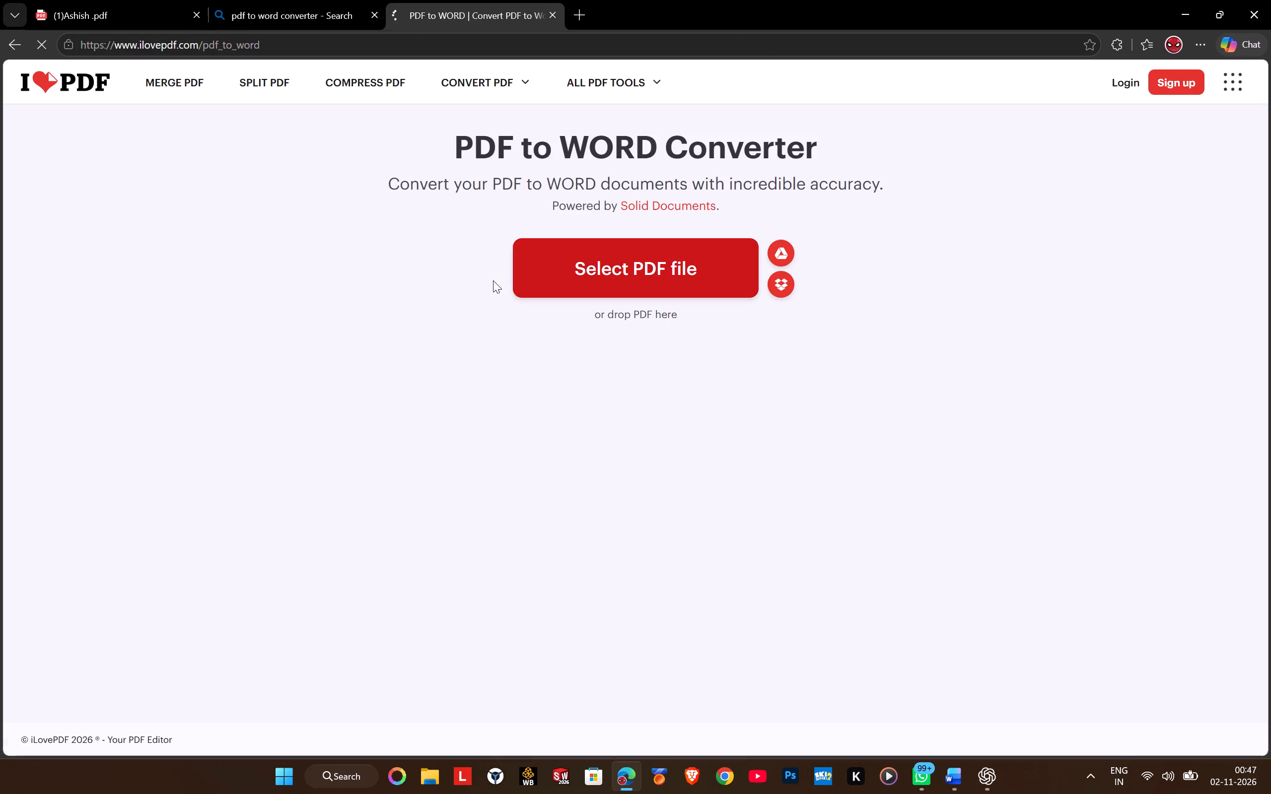
Choose the reference Jodhka Textiles internship PDF from Downloads for upload to the PDF to Word converter.
{"action": "left_click", "coordinate": [606, 275]}
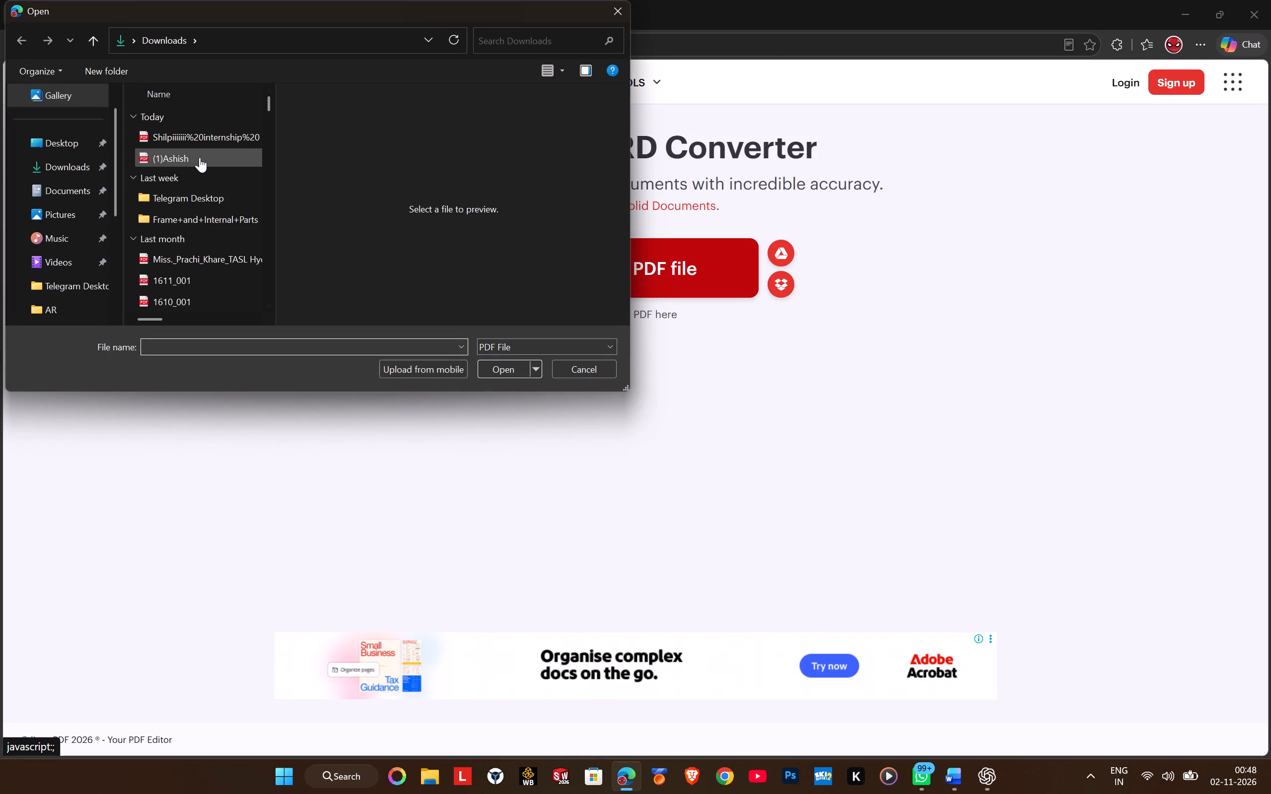
{"action": "left_click", "coordinate": [200, 157]}
{"action": "left_click", "coordinate": [495, 373]}
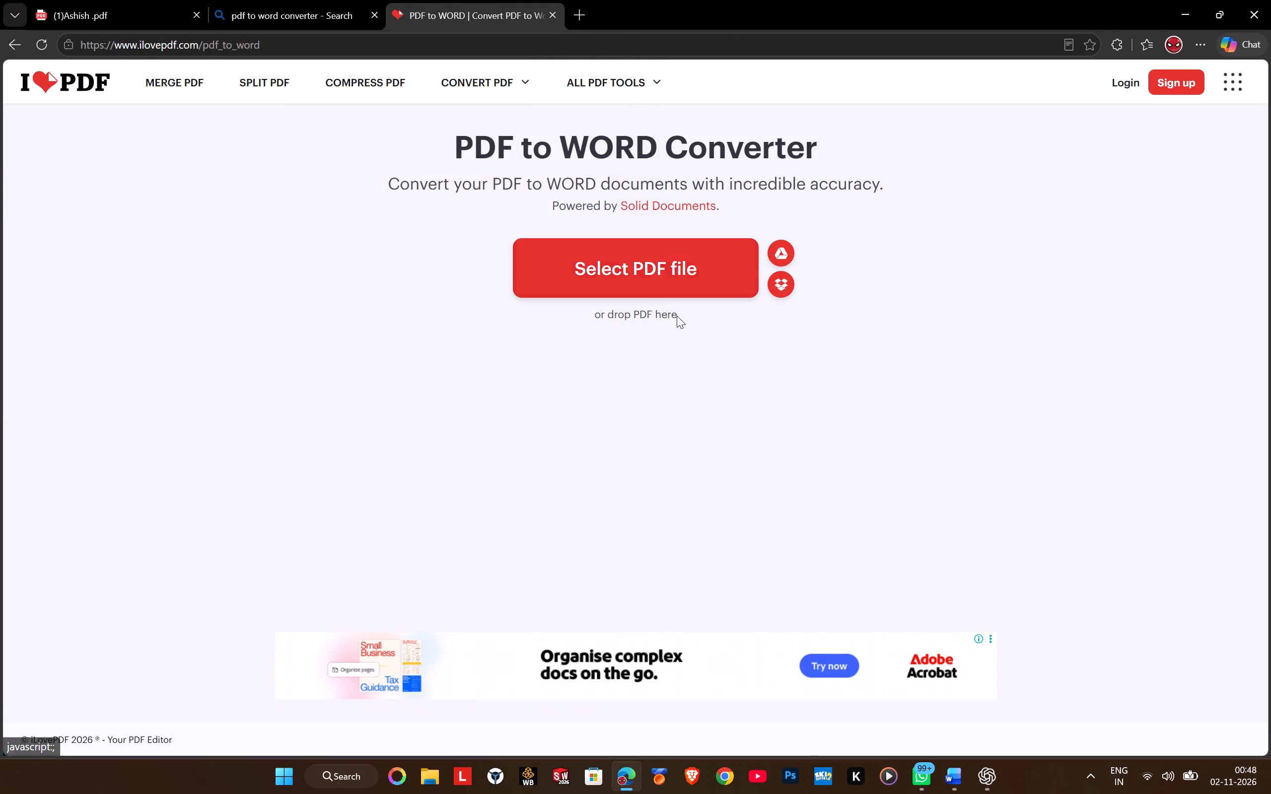
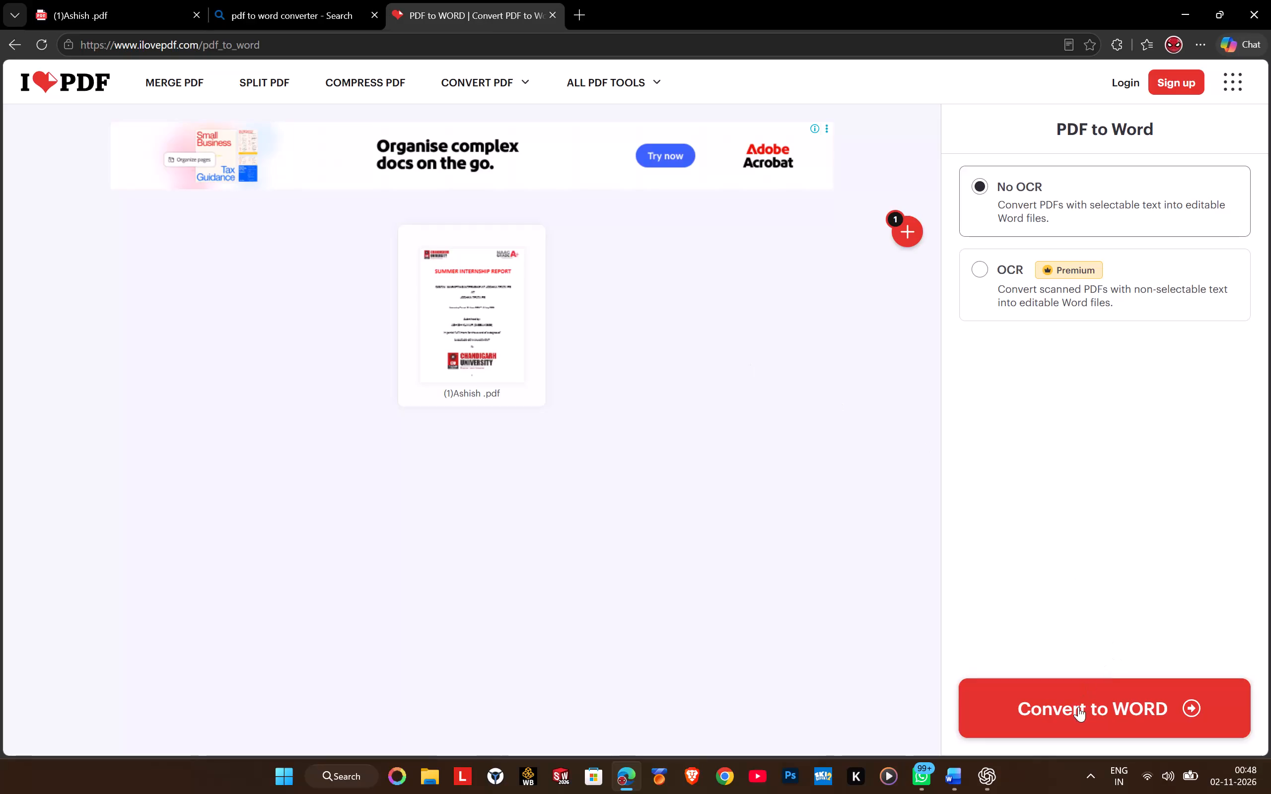
Convert the Jodhka Textiles PDF to an editable Word document without OCR and open the downloaded file in Word.
{"action": "left_click", "coordinate": [1079, 707]}
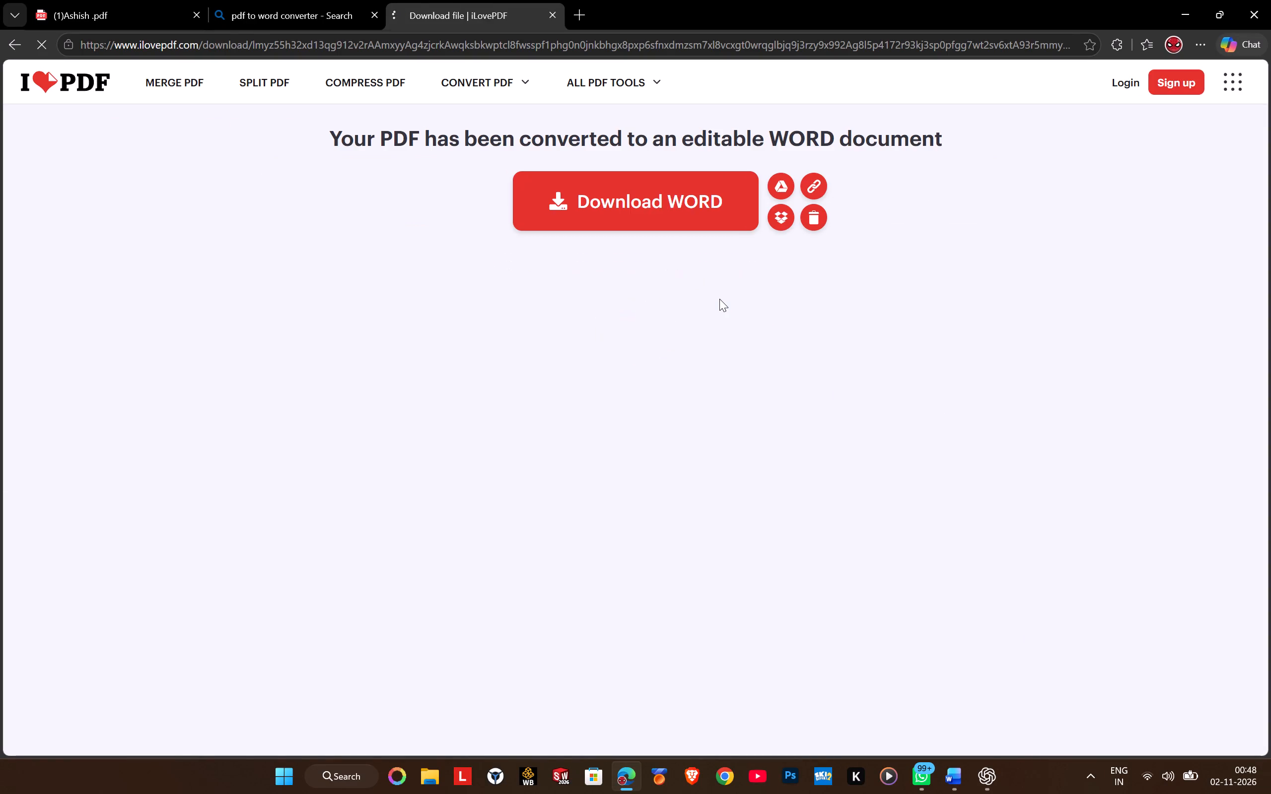
{"action": "left_click", "coordinate": [644, 213]}
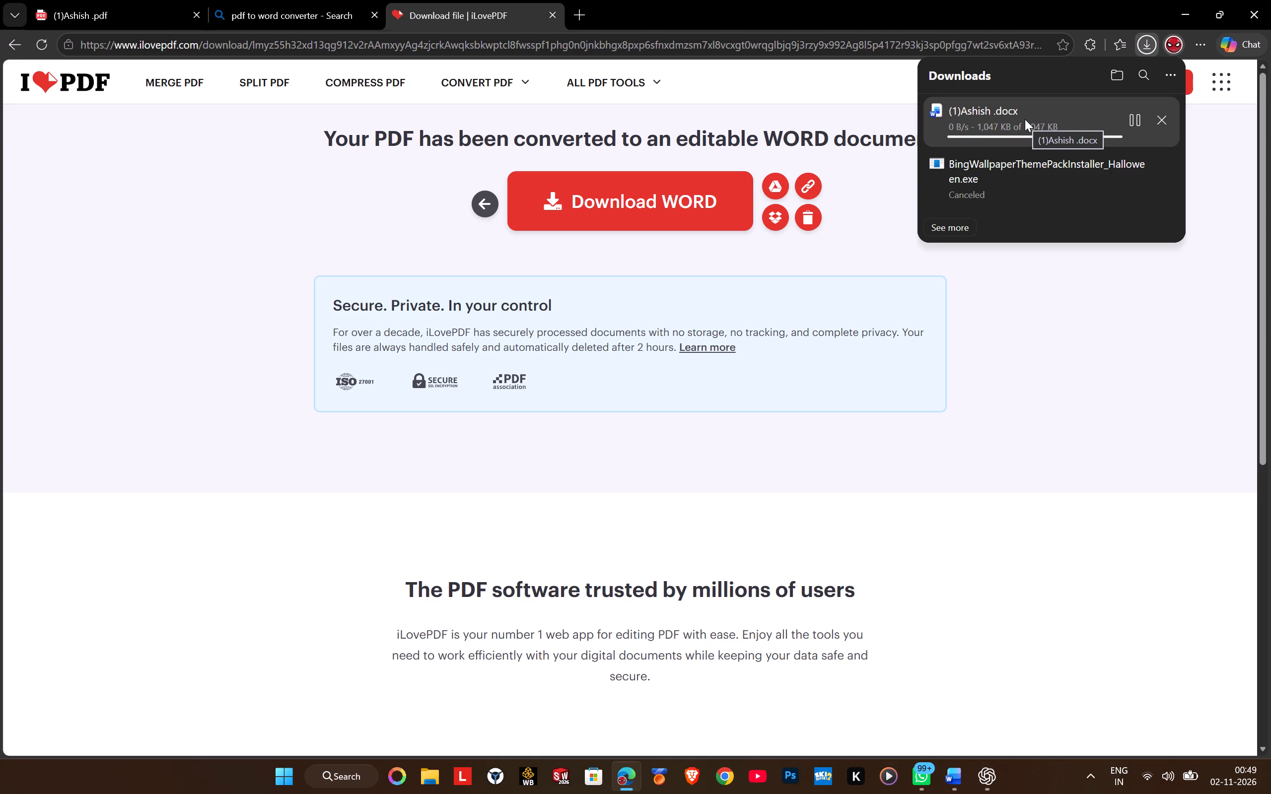
{"action": "left_click", "coordinate": [1024, 120]}
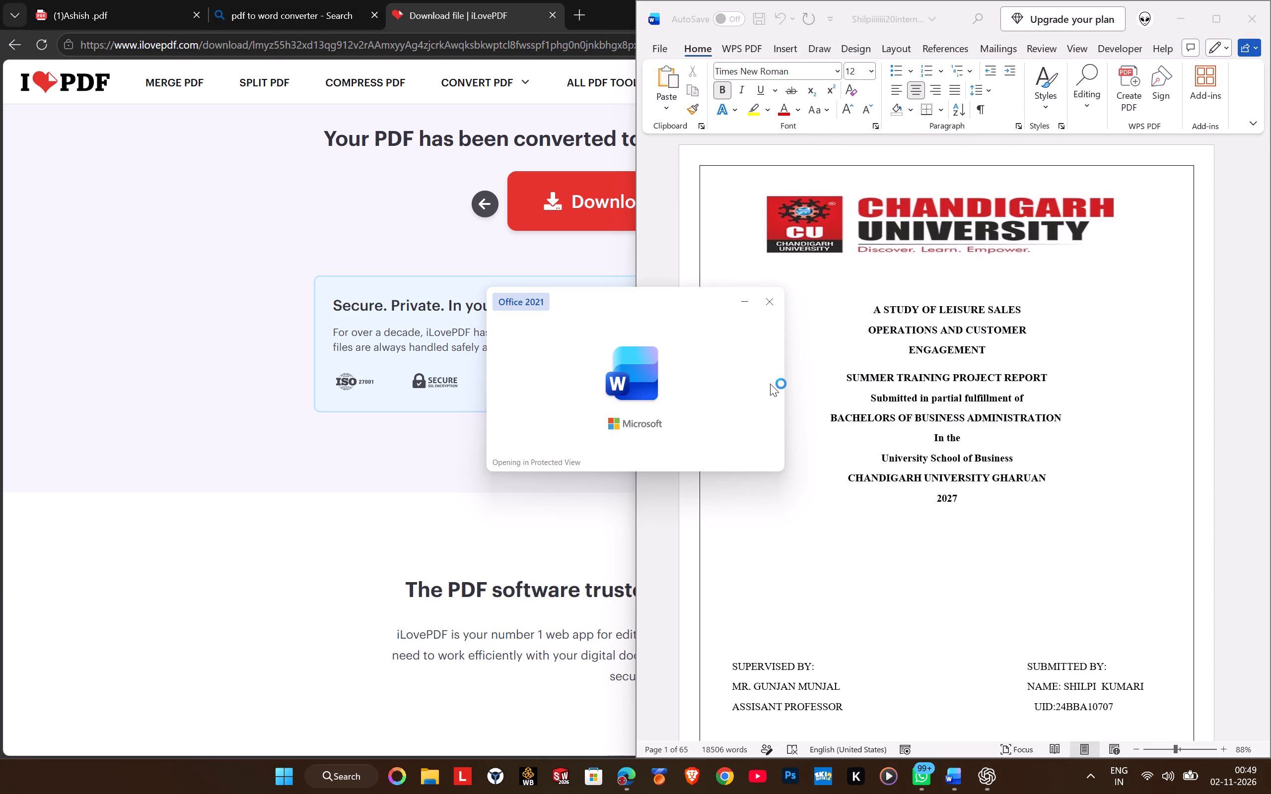
Arrange the converted Jodhka Textiles report and the Thomas Cook report side by side, covering the Summer Training Project Report.
{"action": "left_click_drag", "start_coordinate": [545, 208], "coordinate": [0, 208]}
{"action": "left_click", "coordinate": [430, 147]}
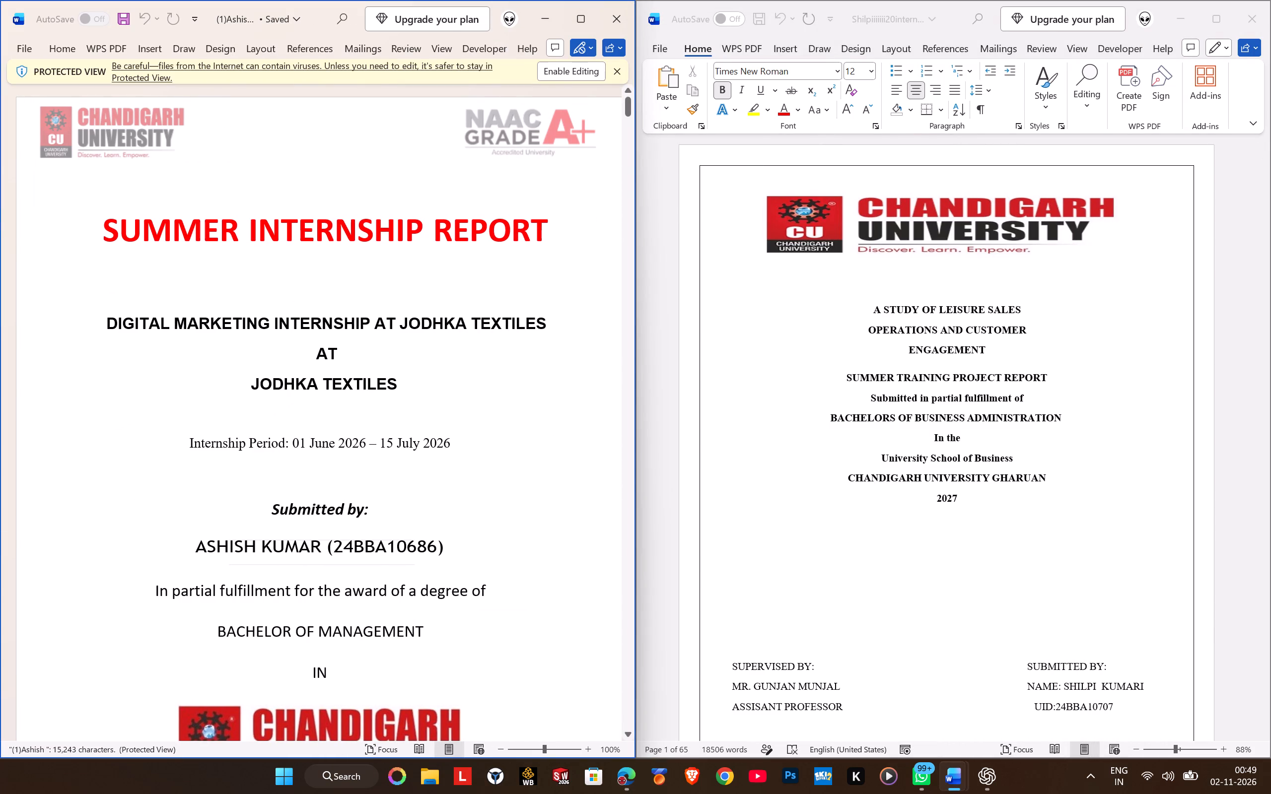
{"action": "left_click", "coordinate": [375, 235]}
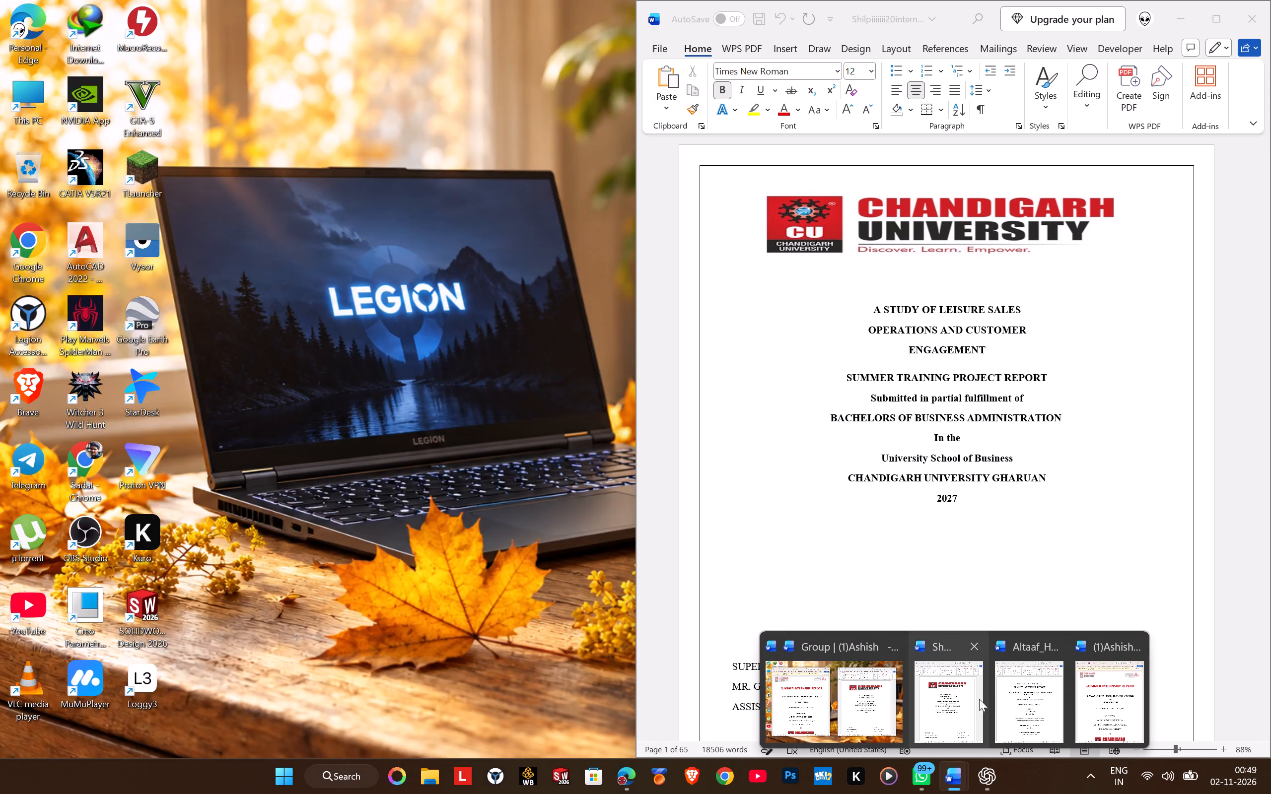
{"action": "left_click", "coordinate": [1028, 699]}
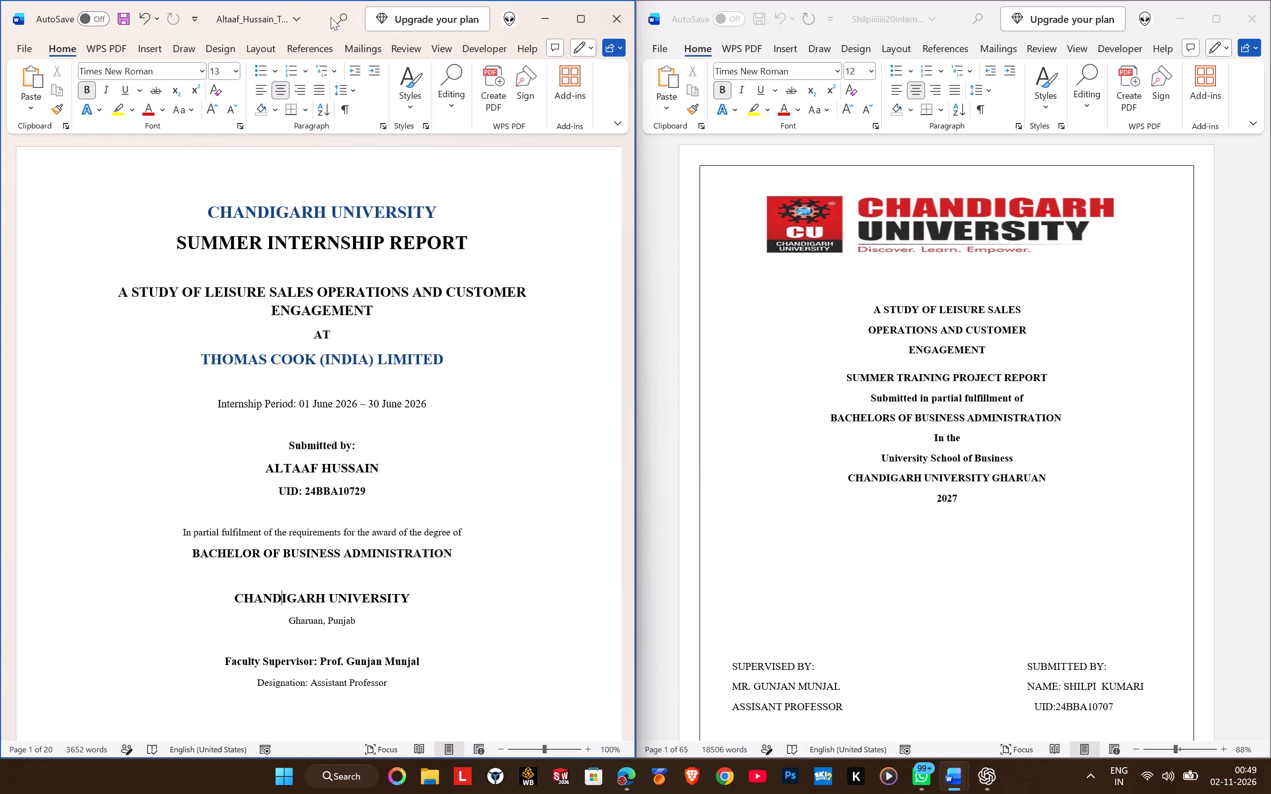
{"action": "left_click_drag", "start_coordinate": [319, 16], "coordinate": [1270, 103]}
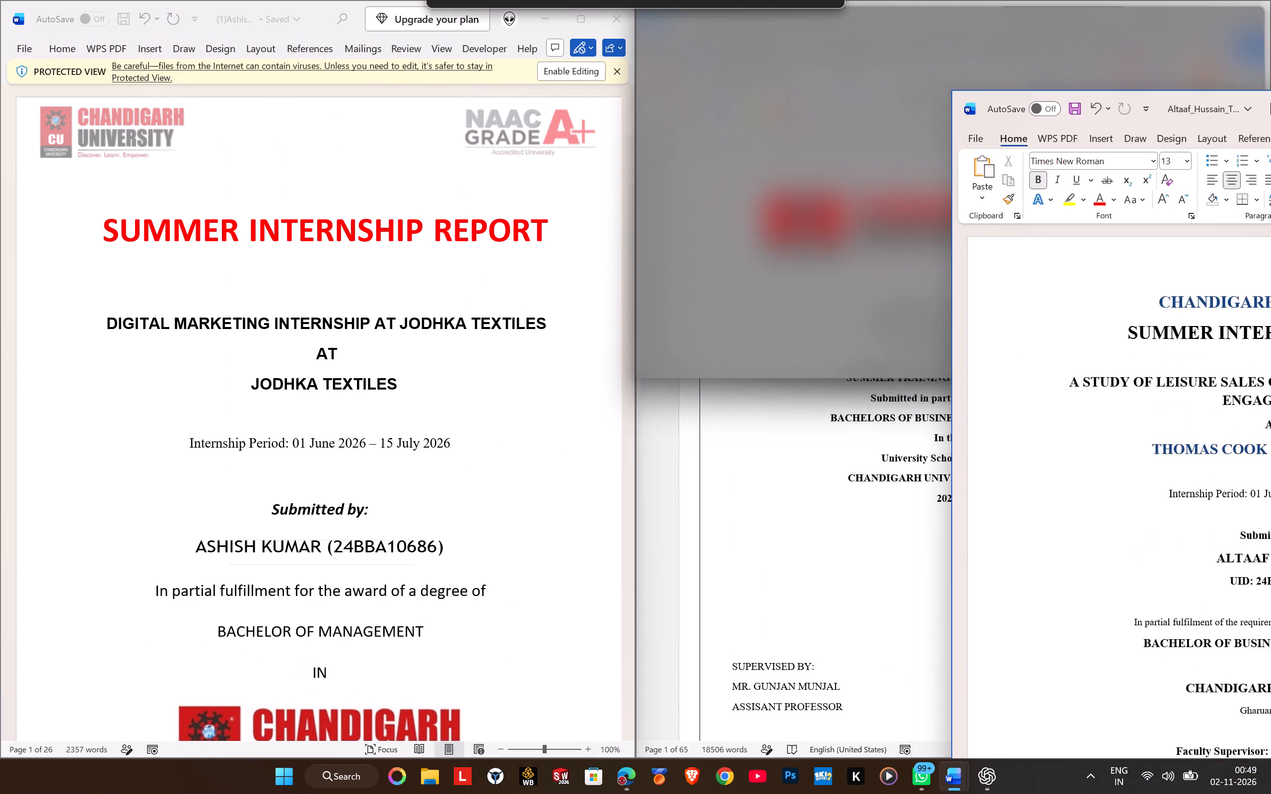
{"action": "left_click_drag", "start_coordinate": [1270, 103], "coordinate": [1270, 141]}
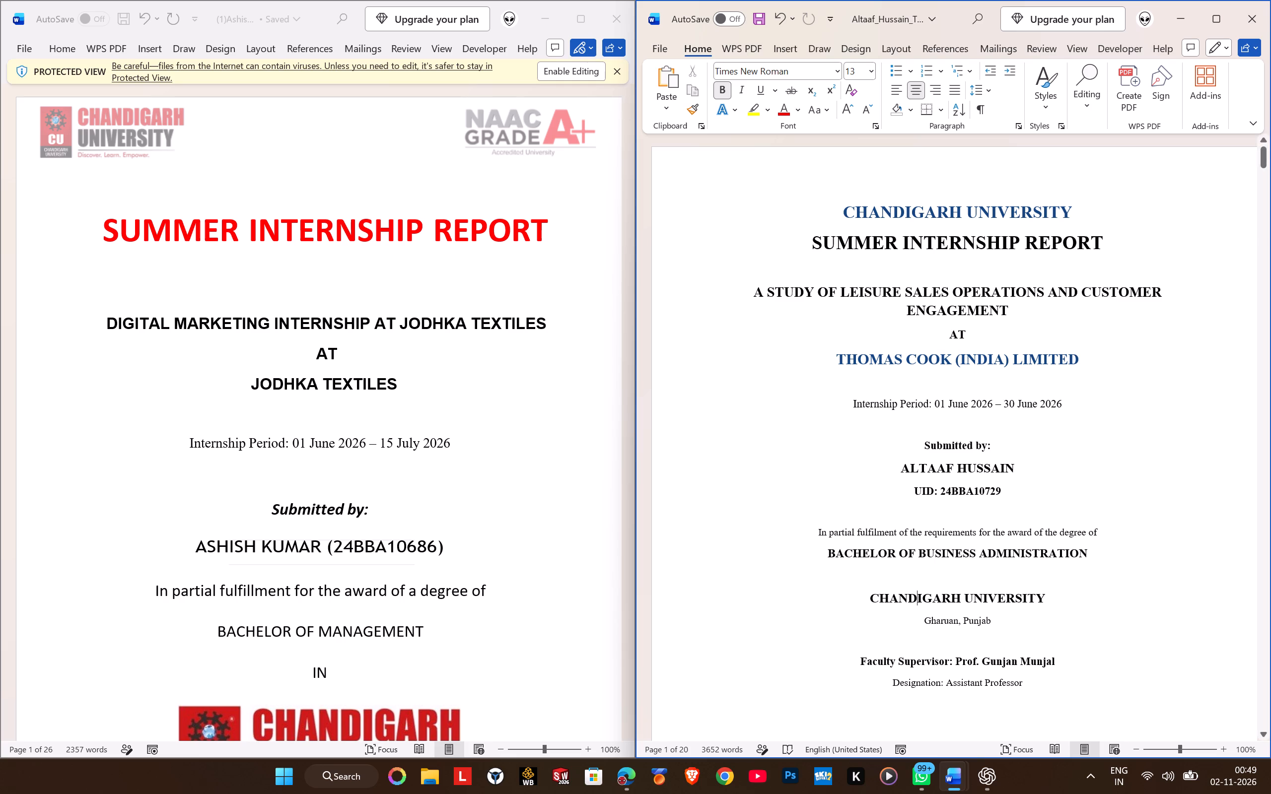
{"action": "left_click", "coordinate": [386, 243]}
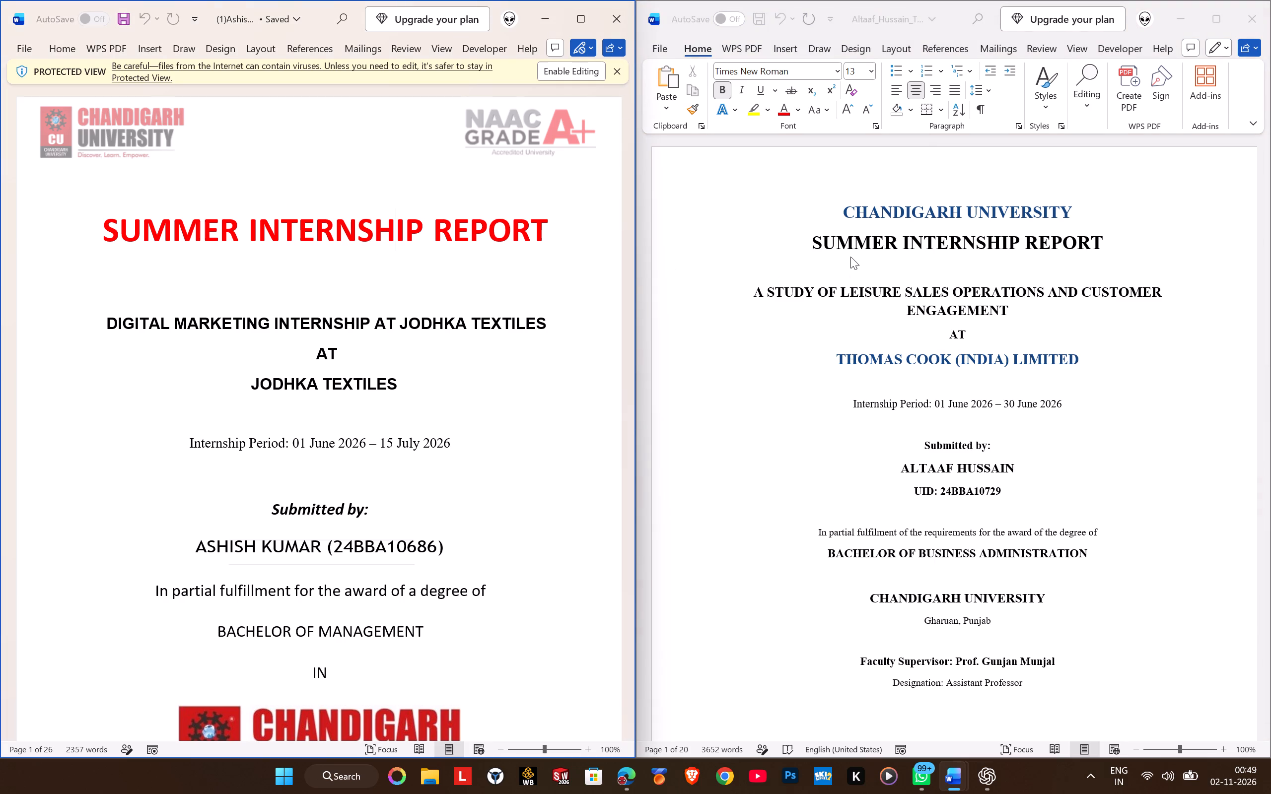
Copy the entire contents of the Thomas Cook report, leaving the original text in place.
{"action": "left_click", "coordinate": [845, 218]}
{"action": "left_click", "coordinate": [845, 218]}
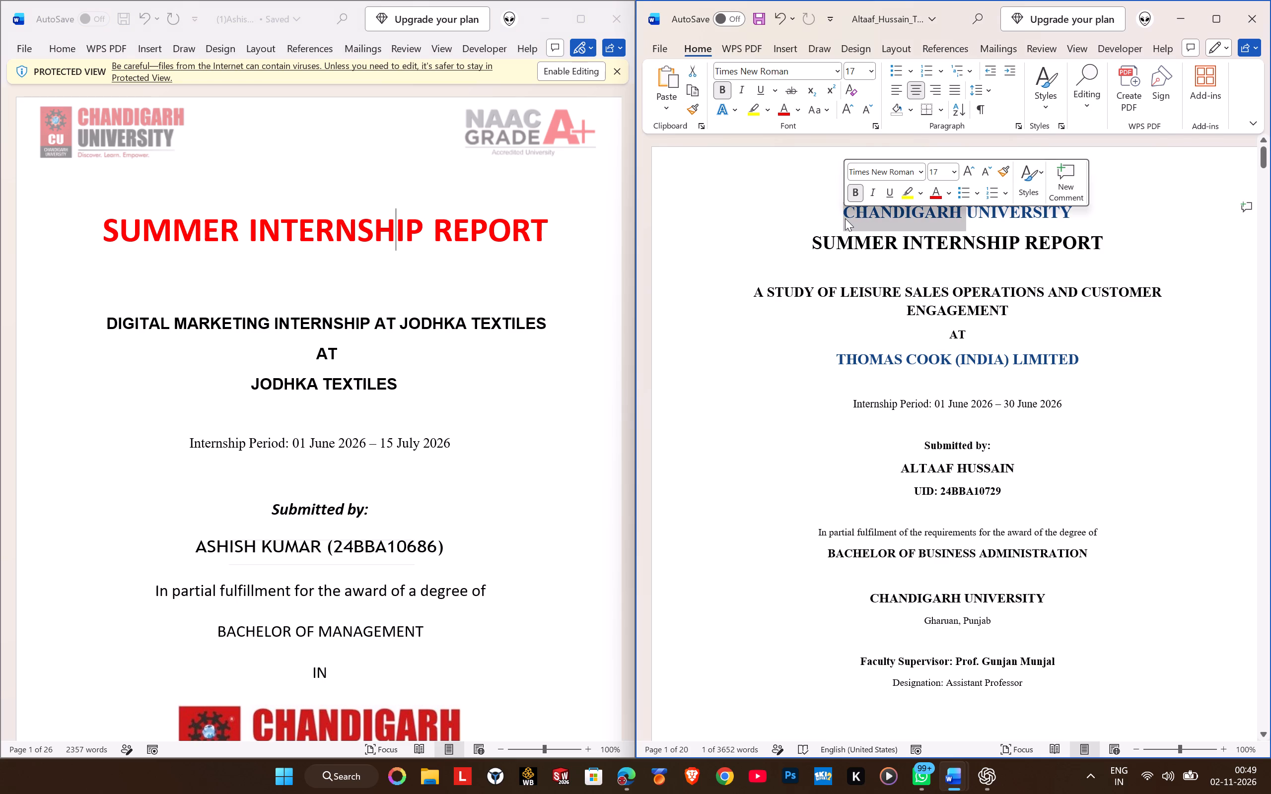
{"action": "key", "text": "ctrl+a"}
{"action": "key", "text": "ctrl+x"}
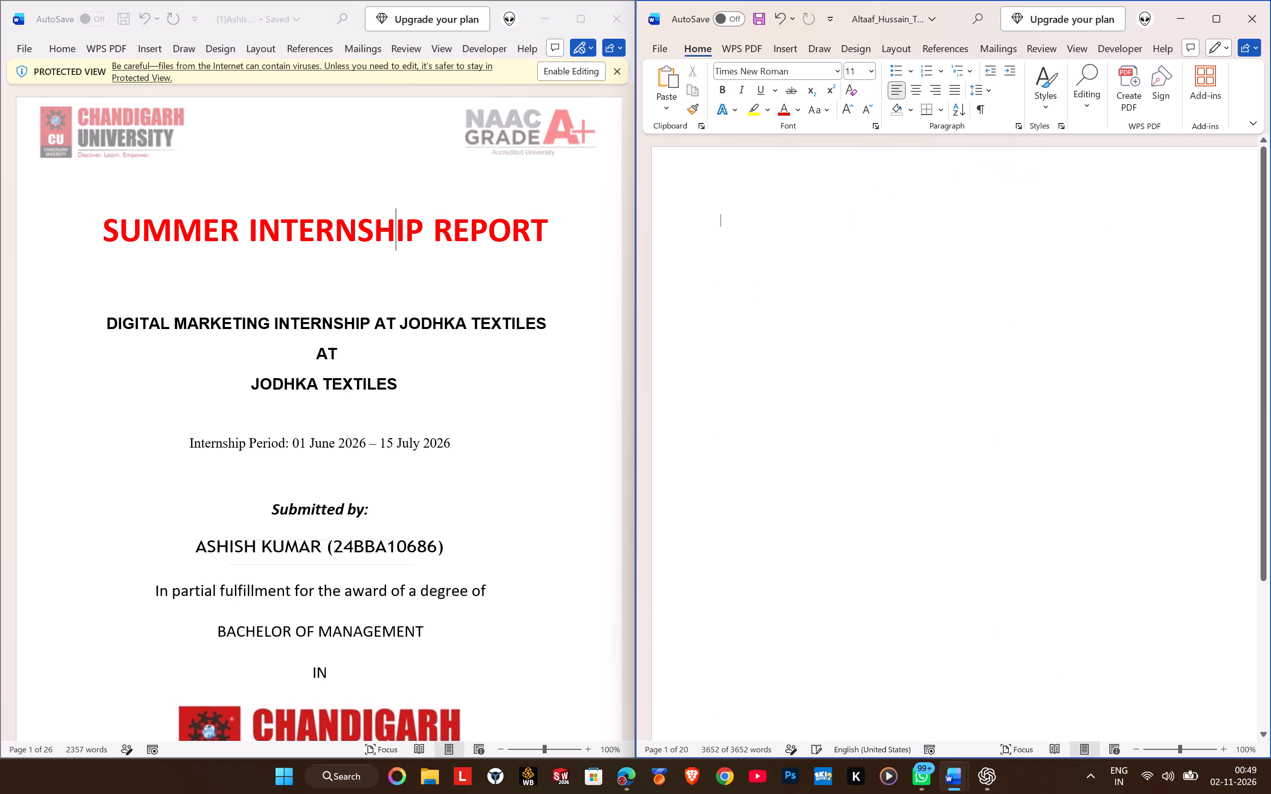
{"action": "key", "text": "ctrl+z"}
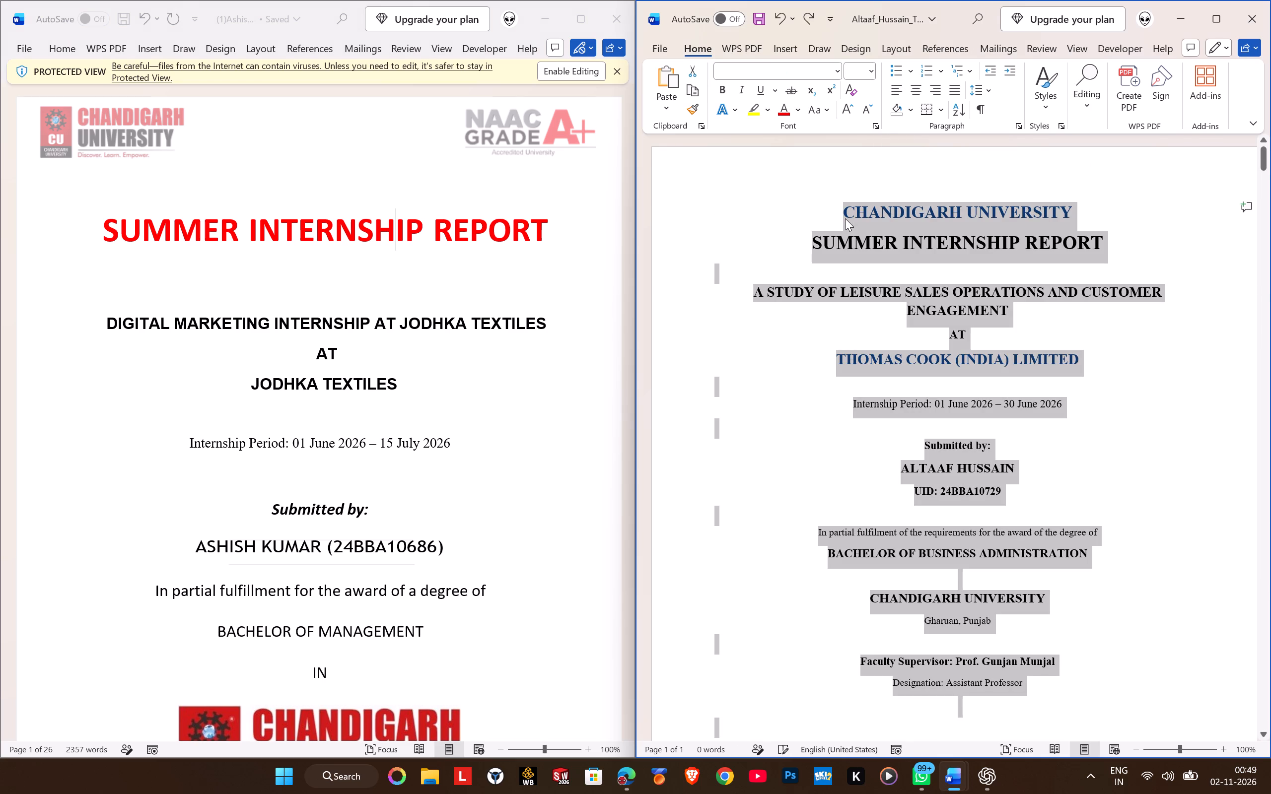
{"action": "key", "text": "ctrl+c"}
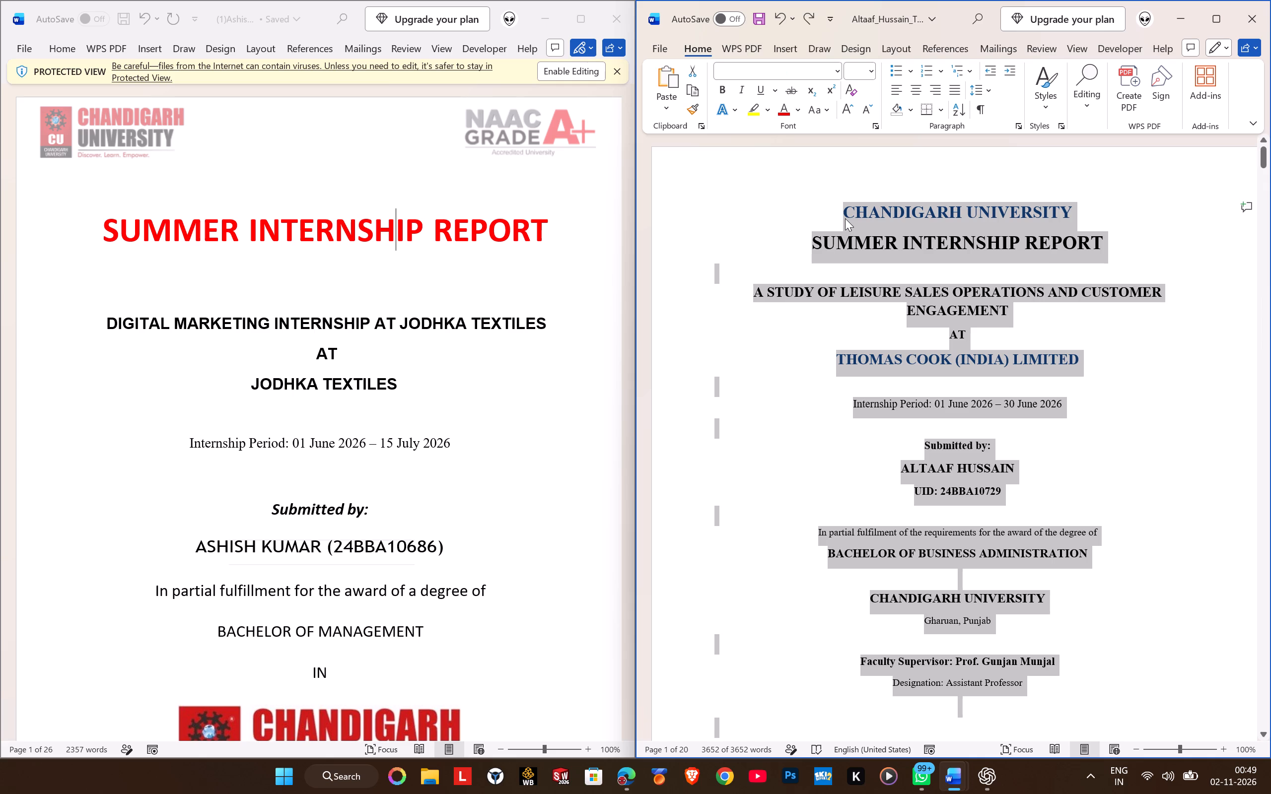
Enable editing in the converted Jodhka Textiles report and place it back beside the Thomas Cook report.
{"action": "left_click", "coordinate": [300, 267]}
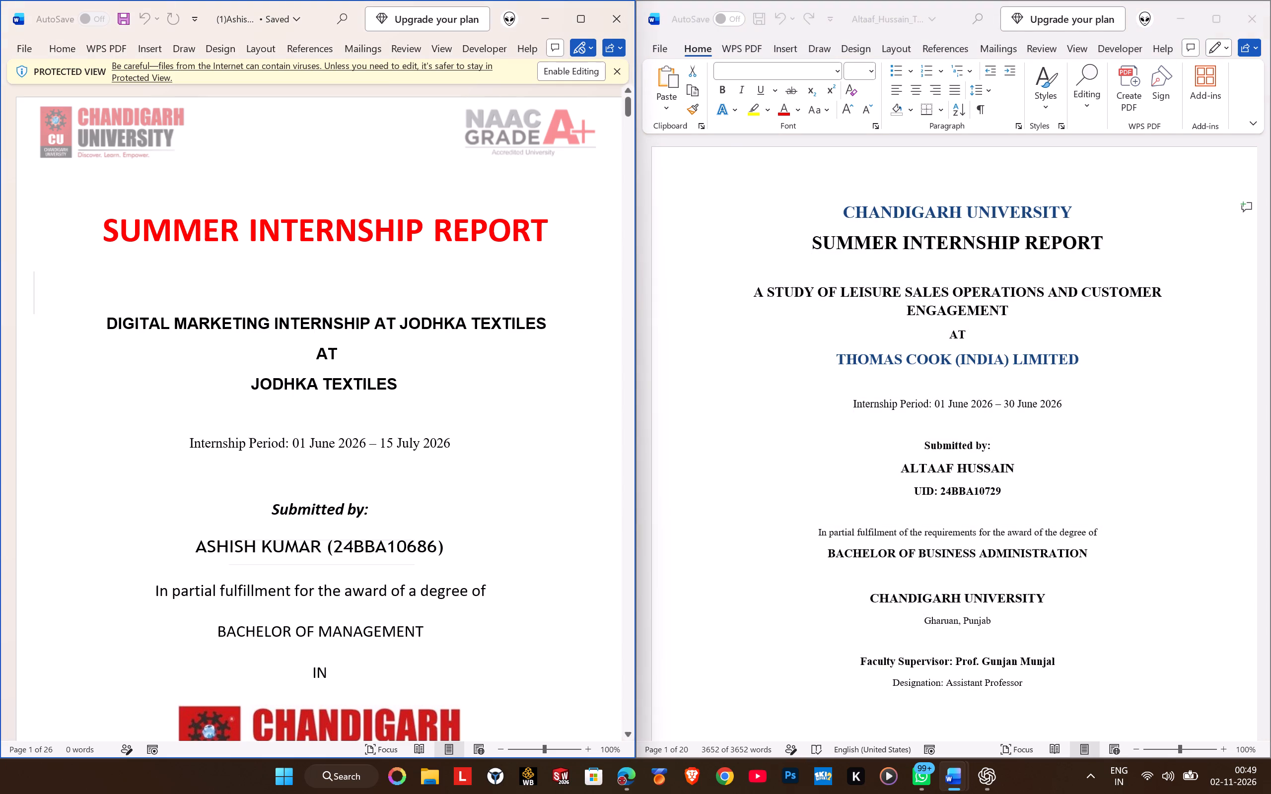
{"action": "left_click", "coordinate": [584, 76]}
{"action": "left_click_drag", "start_coordinate": [753, 208], "coordinate": [737, 207]}
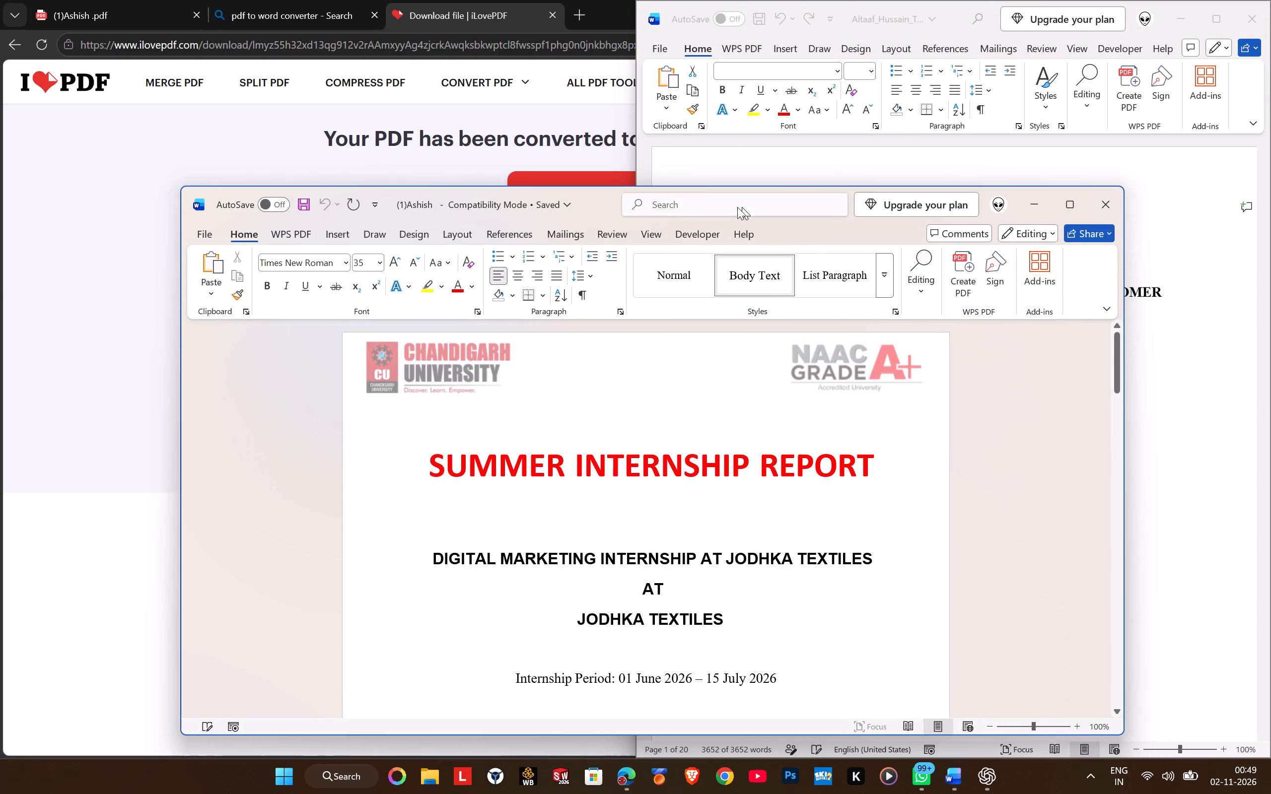
{"action": "left_click_drag", "start_coordinate": [737, 207], "coordinate": [0, 211]}
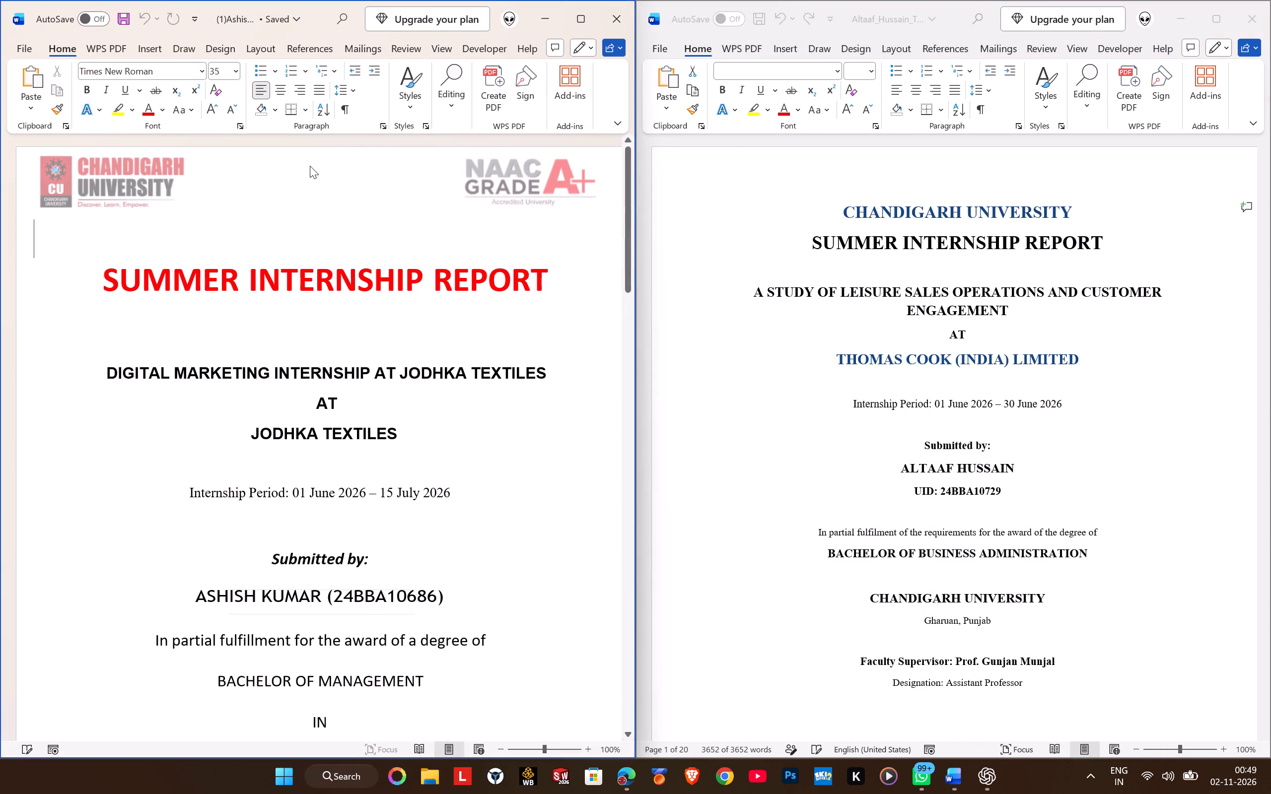
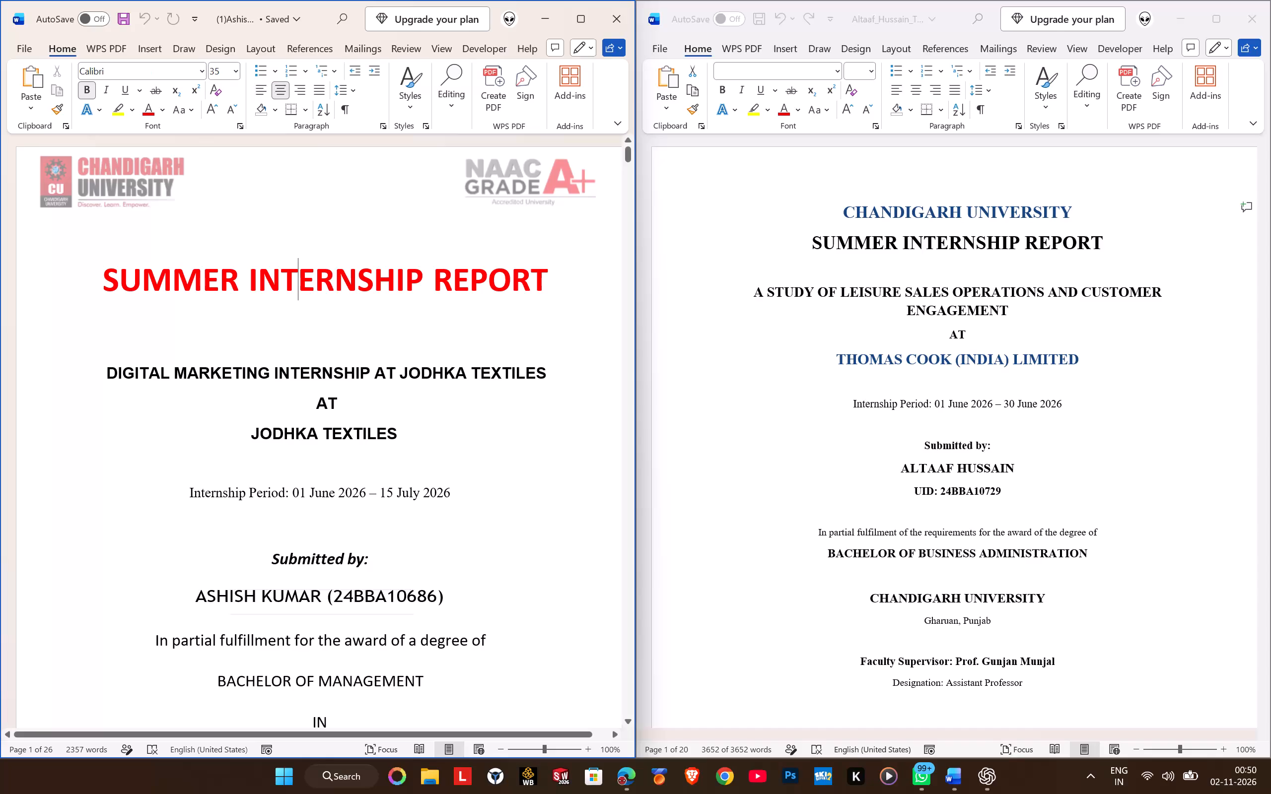
Replace the entire contents of the converted Jodhka Textiles report with the copied Thomas Cook report.
{"action": "key", "text": "ctrl+a"}
{"action": "key", "text": "ctrl+v"}
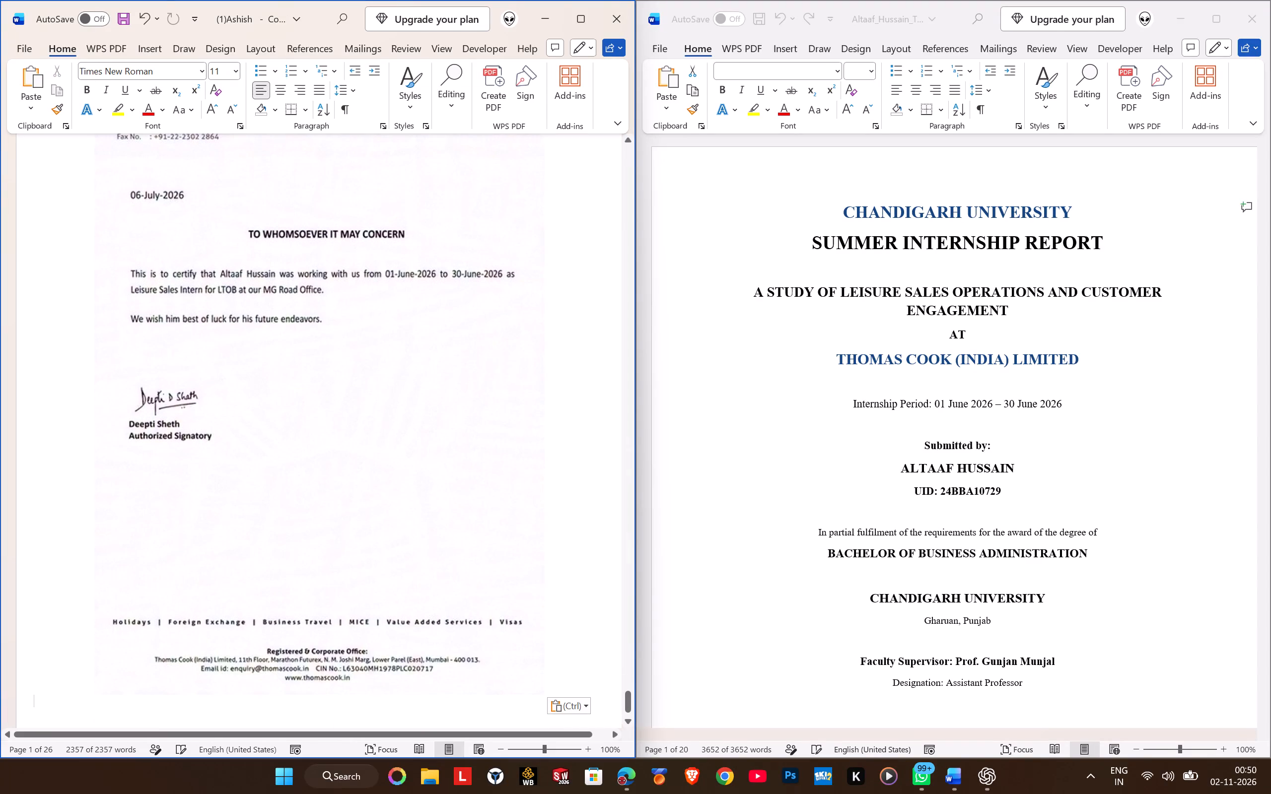
Check how the pasted Thomas Cook content is laid out, from the internship certificate at the end back to Chapter 5.
{"action": "scroll", "coordinate": [302, 281], "scroll_direction": "down", "scroll_amount": 5}
{"action": "scroll", "coordinate": [305, 288], "scroll_direction": "up", "scroll_amount": 6}
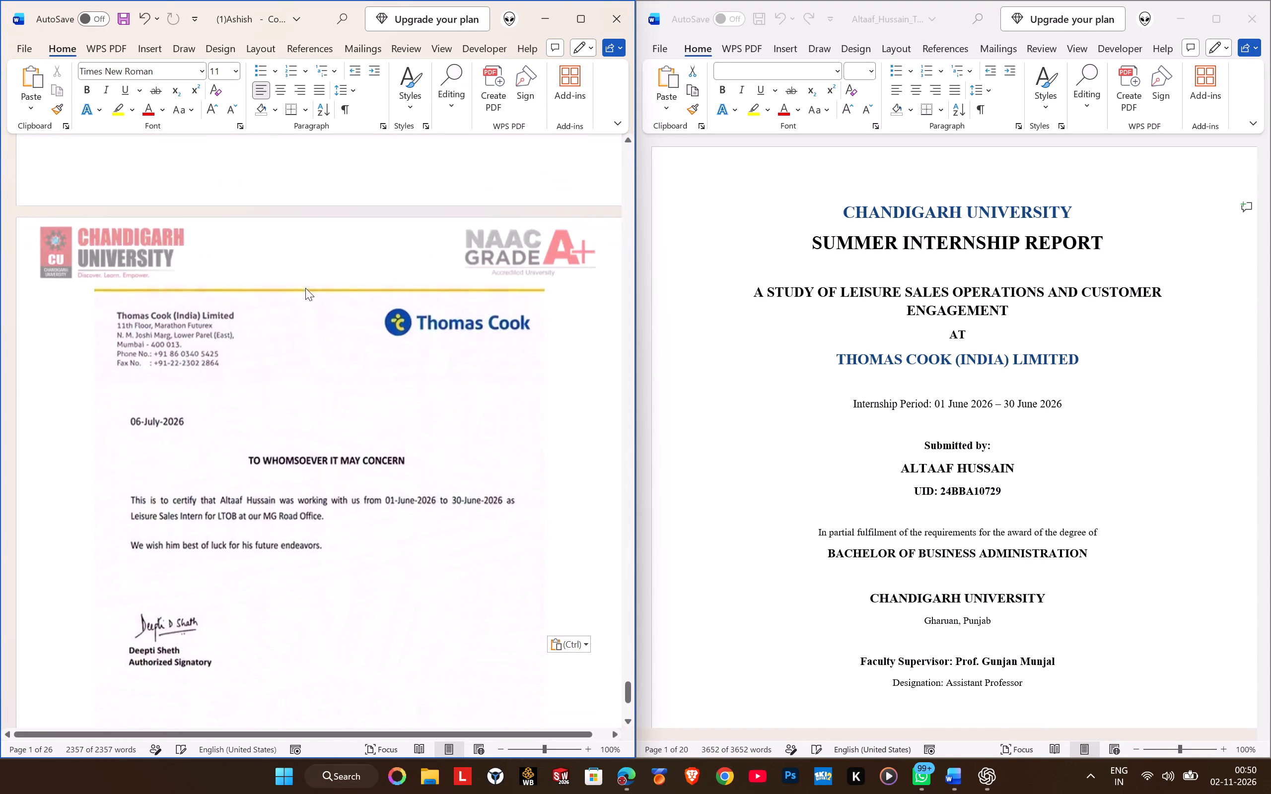
{"action": "scroll", "coordinate": [305, 288], "scroll_direction": "up", "scroll_amount": 1}
{"action": "scroll", "coordinate": [338, 330], "scroll_direction": "up", "scroll_amount": 14}
{"action": "scroll", "coordinate": [338, 329], "scroll_direction": "up", "scroll_amount": 7}
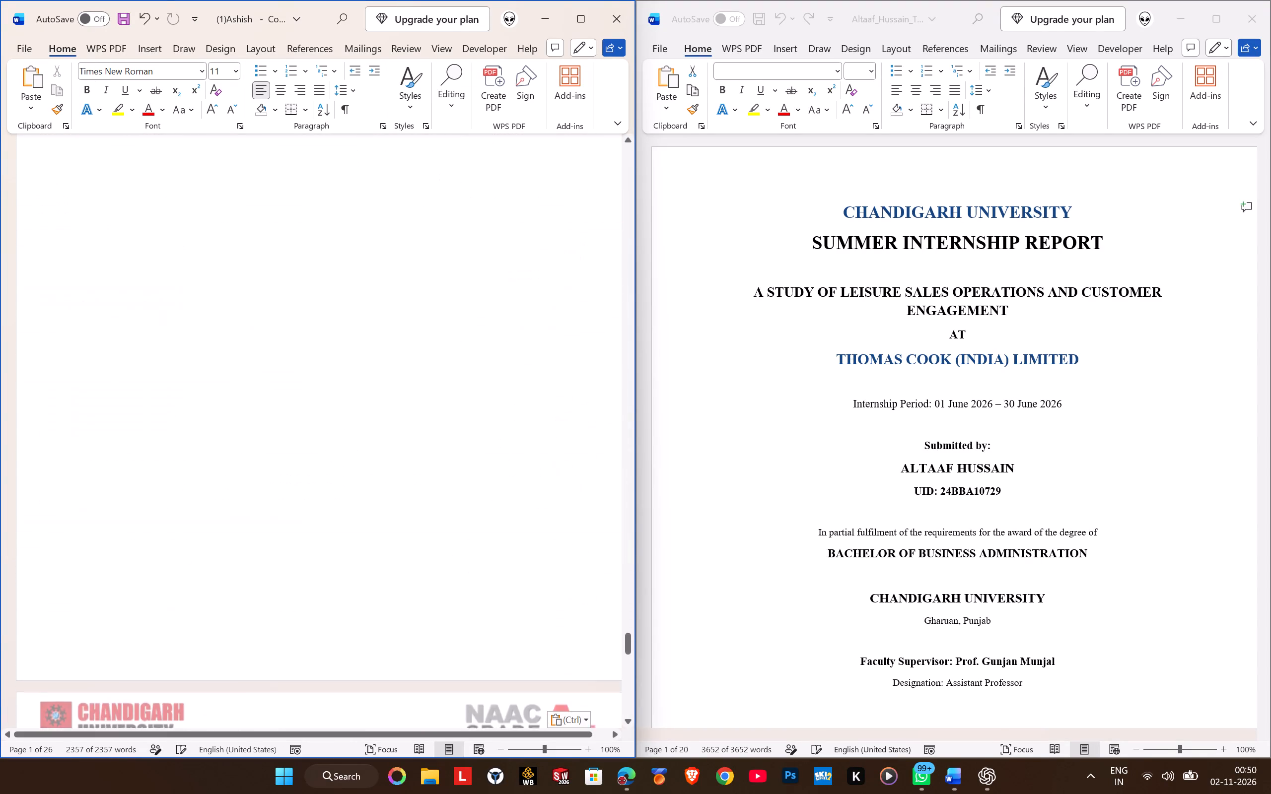
{"action": "scroll", "coordinate": [338, 326], "scroll_direction": "up", "scroll_amount": 20}
{"action": "scroll", "coordinate": [338, 326], "scroll_direction": "up", "scroll_amount": 4}
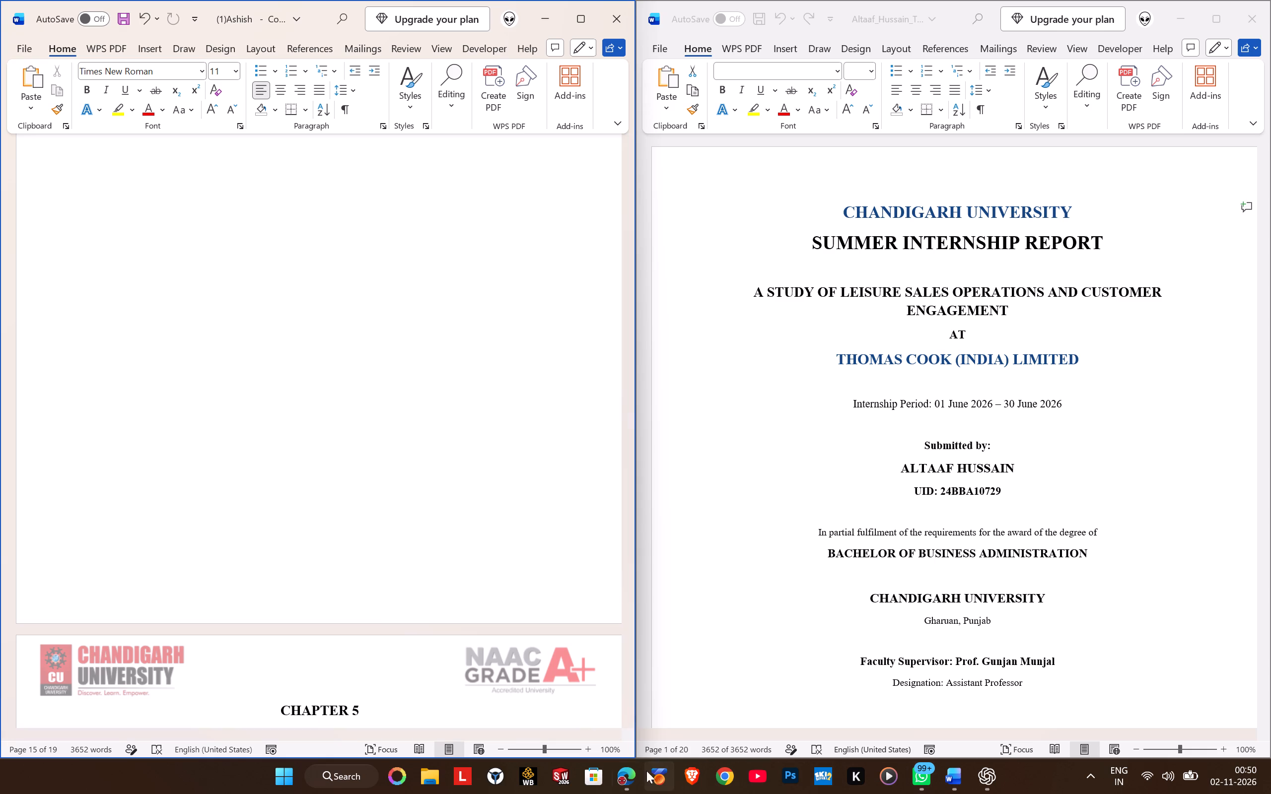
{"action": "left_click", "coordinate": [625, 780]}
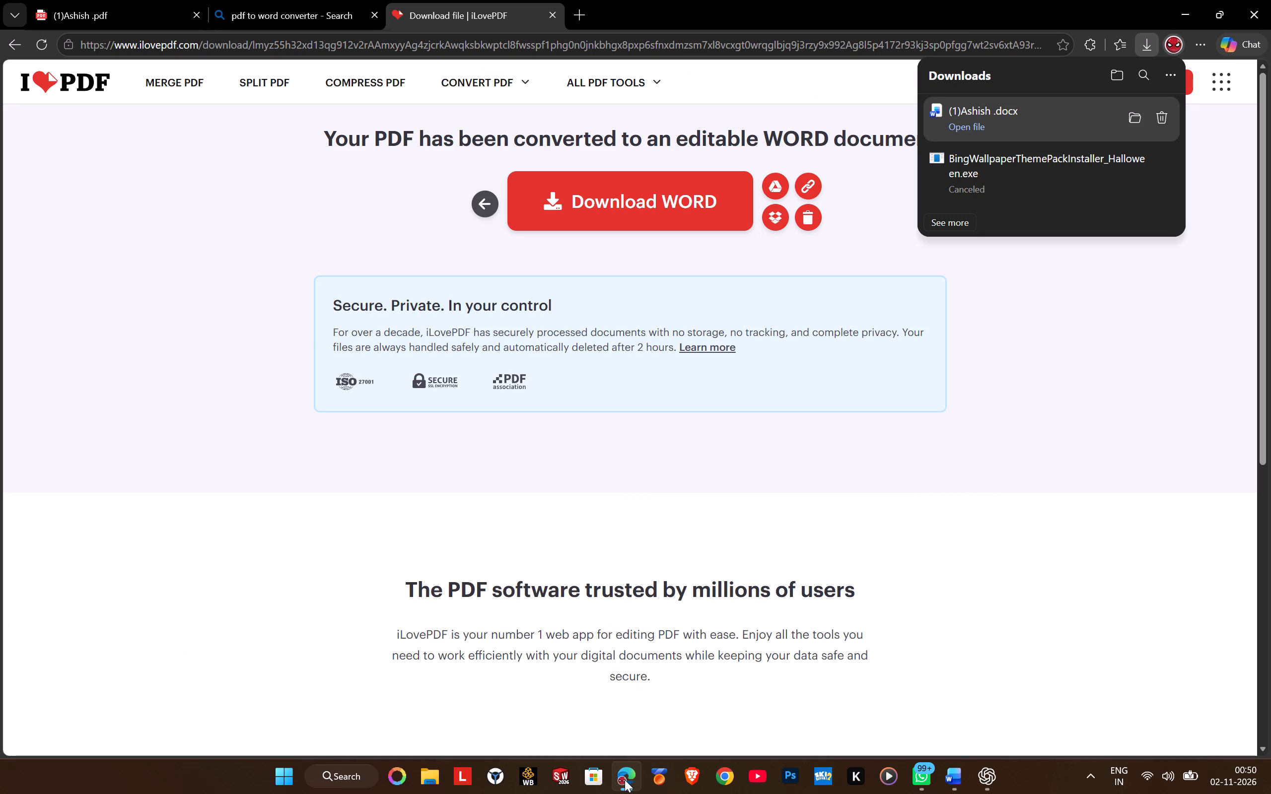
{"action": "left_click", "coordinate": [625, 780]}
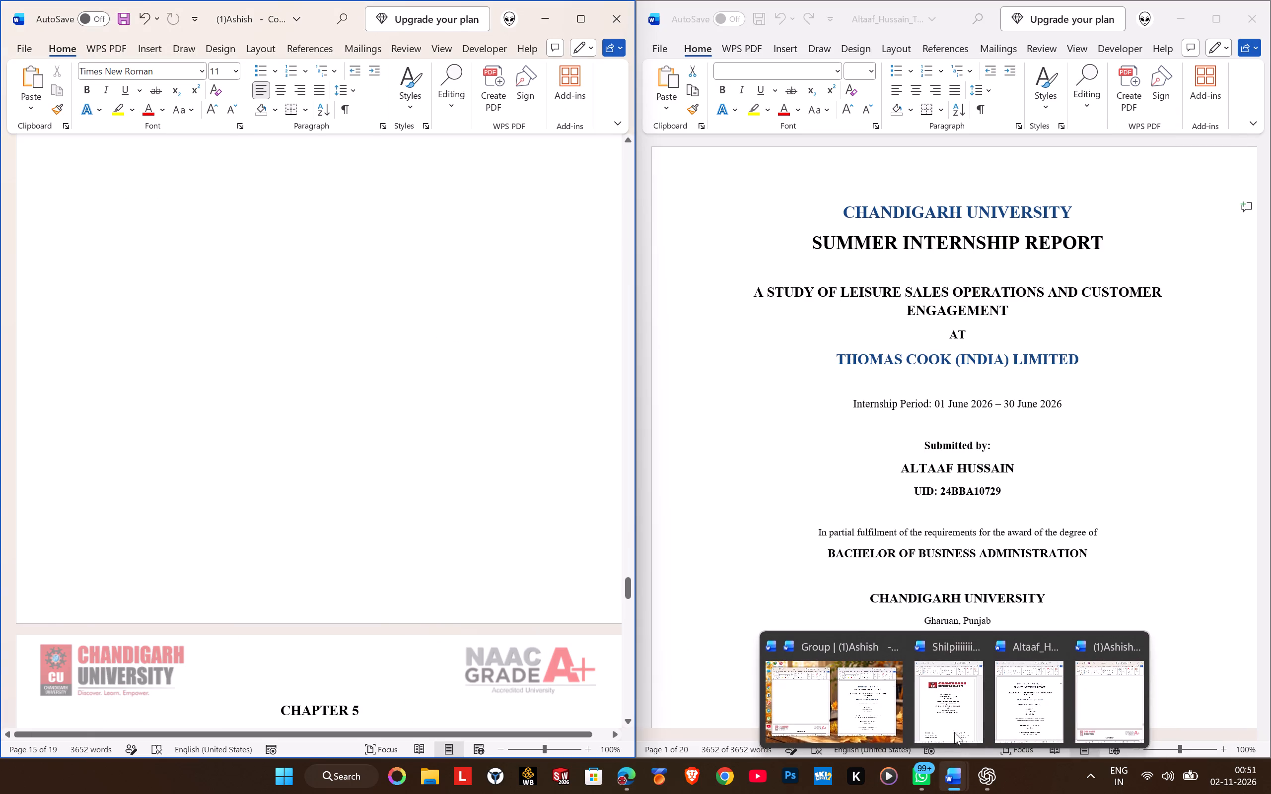
Bring up the Summer Training Project Report in a maximized window and examine its format from the cover page to the last questionnaire page.
{"action": "left_click", "coordinate": [949, 697]}
{"action": "left_click", "coordinate": [1228, 20]}
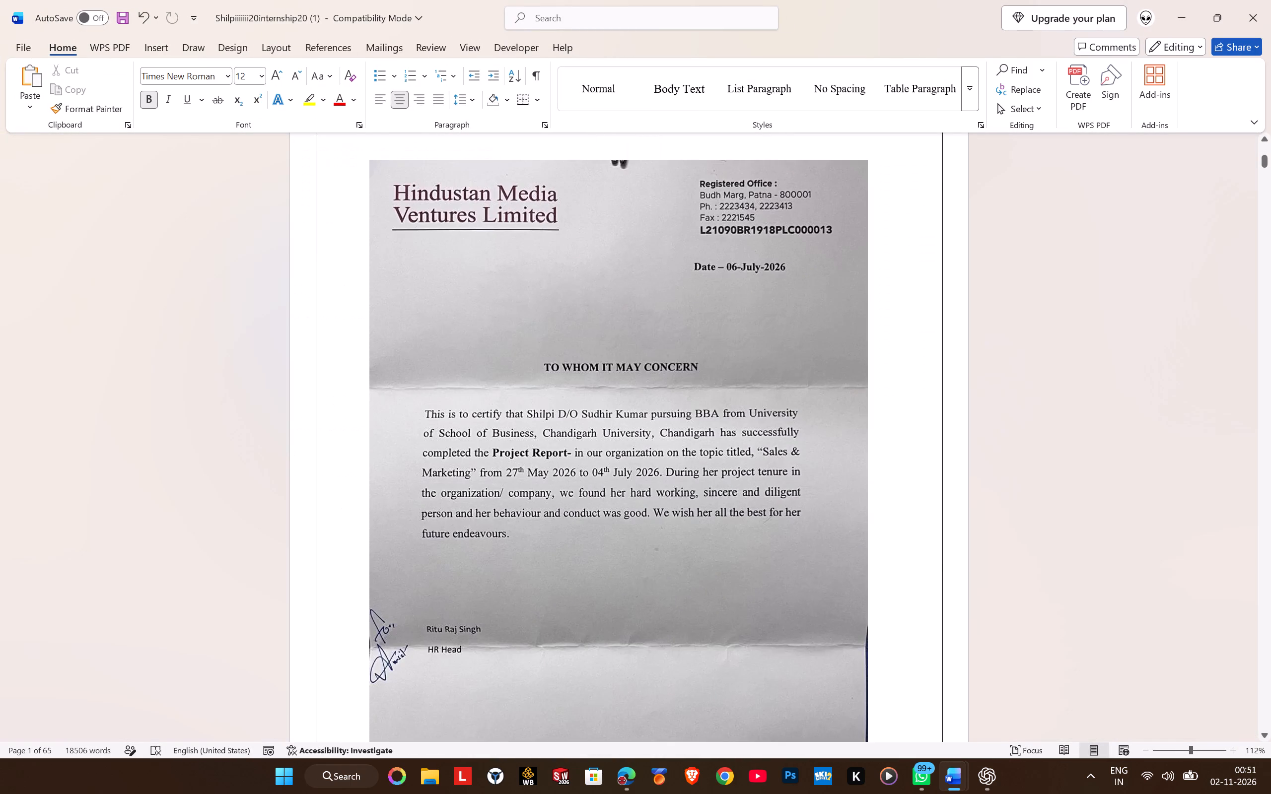
{"action": "scroll", "coordinate": [639, 379], "scroll_direction": "up", "scroll_amount": 16}
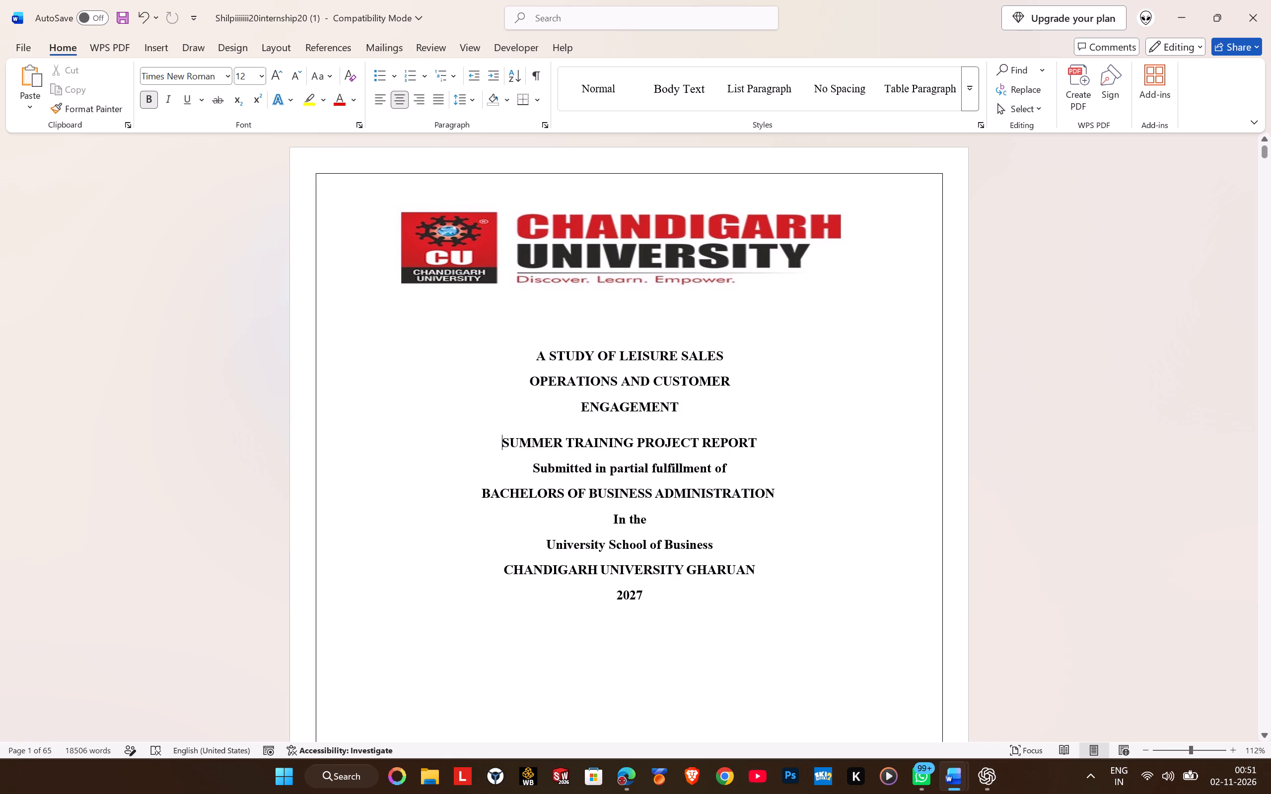
{"action": "scroll", "coordinate": [684, 349], "scroll_direction": "down", "scroll_amount": 11}
{"action": "scroll", "coordinate": [698, 422], "scroll_direction": "down", "scroll_amount": 9}
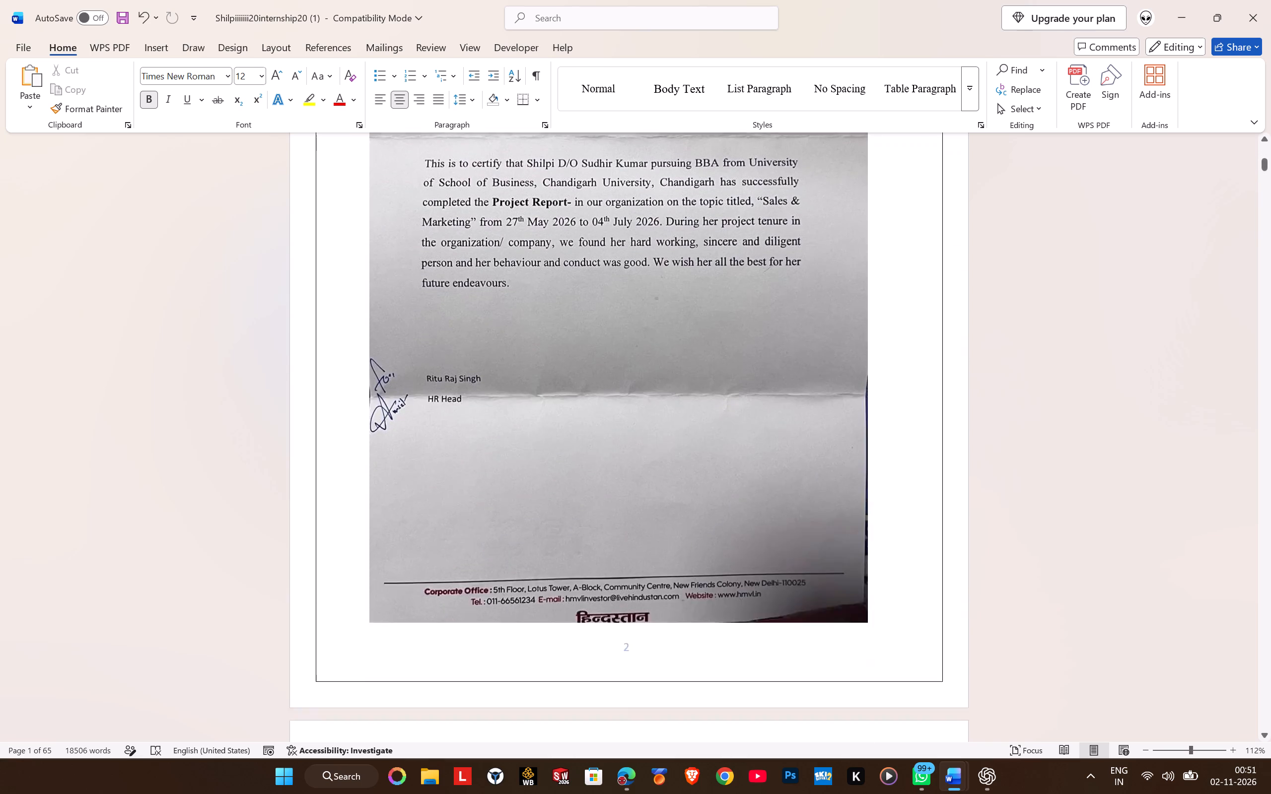
{"action": "scroll", "coordinate": [698, 422], "scroll_direction": "down", "scroll_amount": 11}
{"action": "left_click_drag", "start_coordinate": [1263, 176], "coordinate": [1253, 229]}
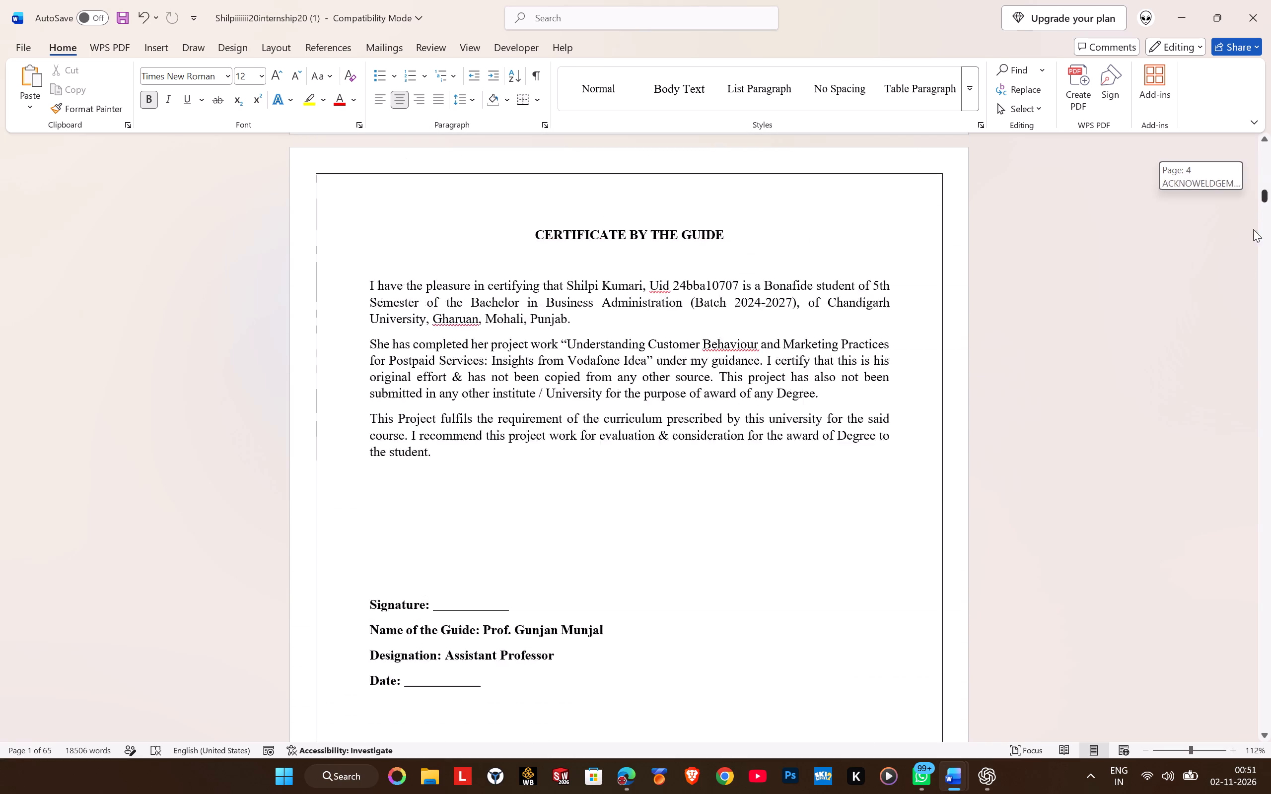
{"action": "left_click_drag", "start_coordinate": [1253, 229], "coordinate": [1270, 650]}
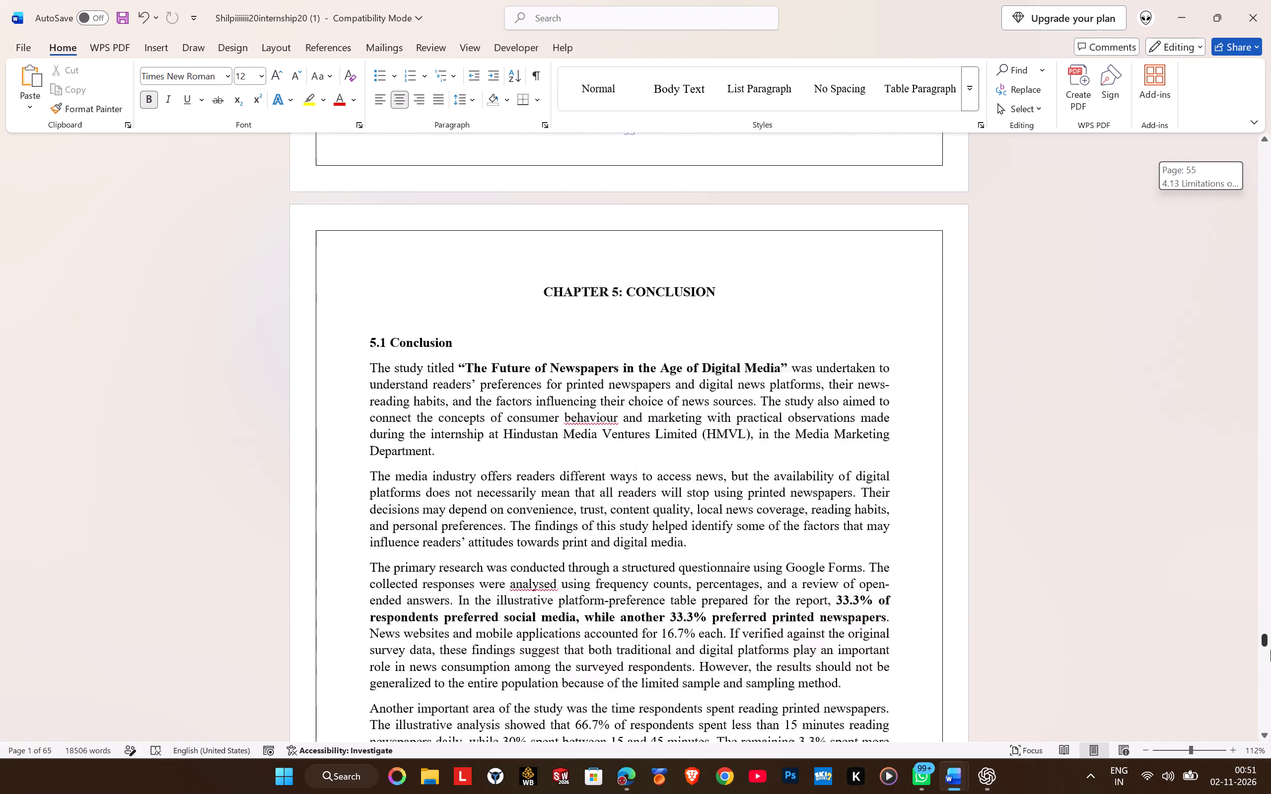
{"action": "left_click_drag", "start_coordinate": [1270, 650], "coordinate": [1270, 695]}
{"action": "scroll", "coordinate": [762, 595], "scroll_direction": "down", "scroll_amount": 11}
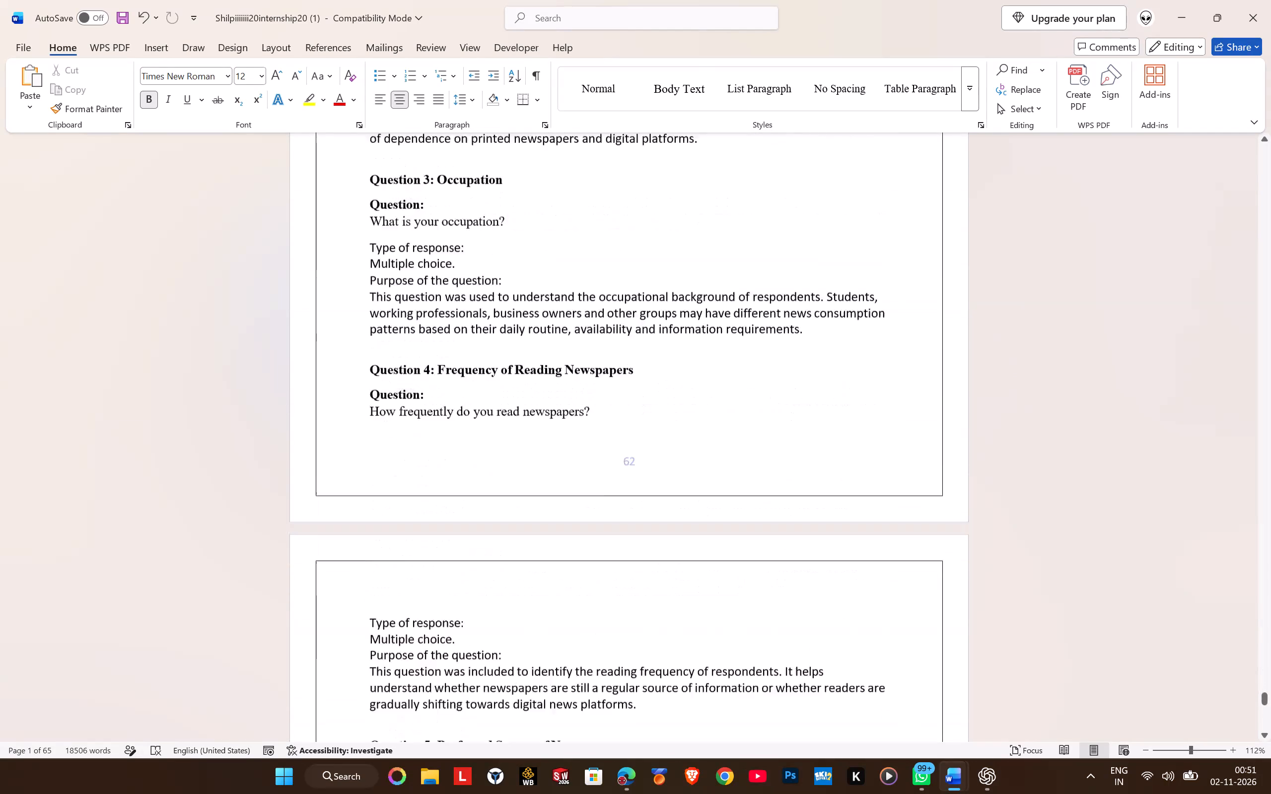
{"action": "scroll", "coordinate": [741, 577], "scroll_direction": "down", "scroll_amount": 13}
{"action": "scroll", "coordinate": [740, 574], "scroll_direction": "down", "scroll_amount": 16}
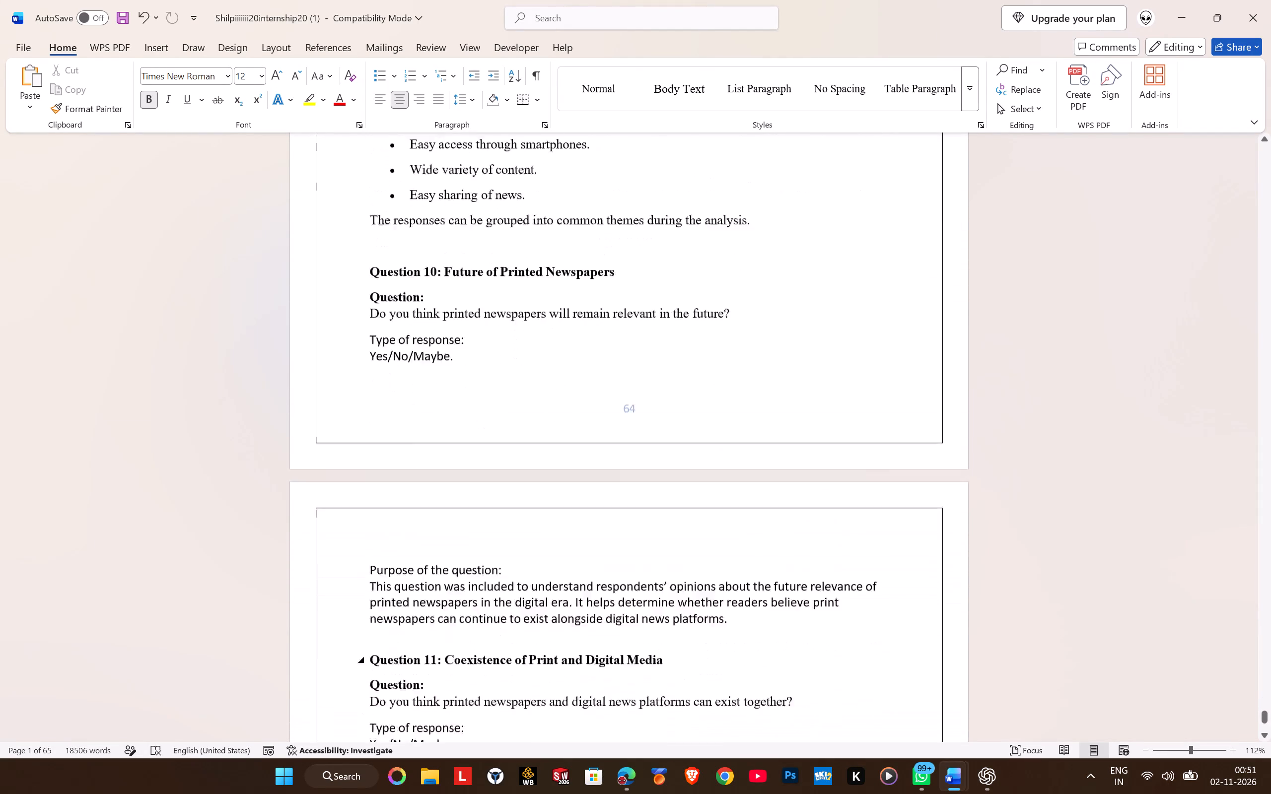
{"action": "scroll", "coordinate": [738, 568], "scroll_direction": "down", "scroll_amount": 11}
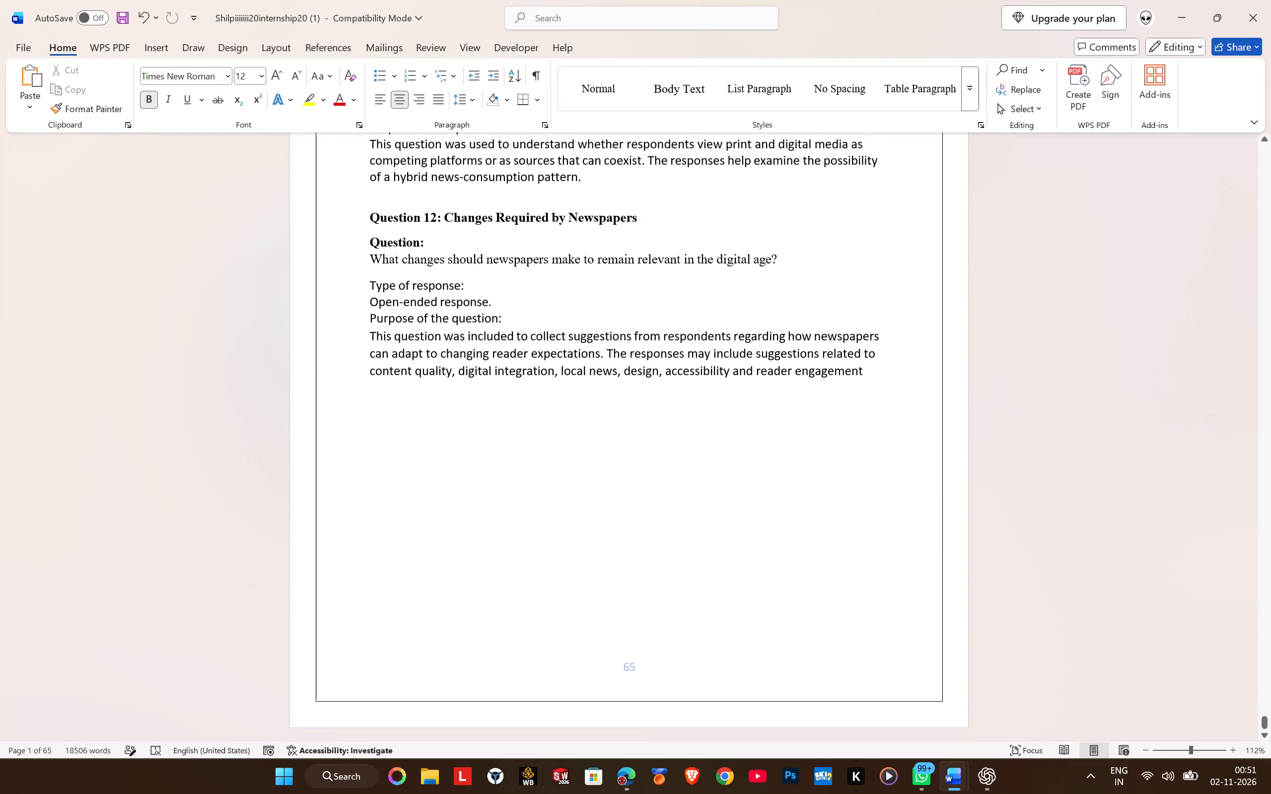
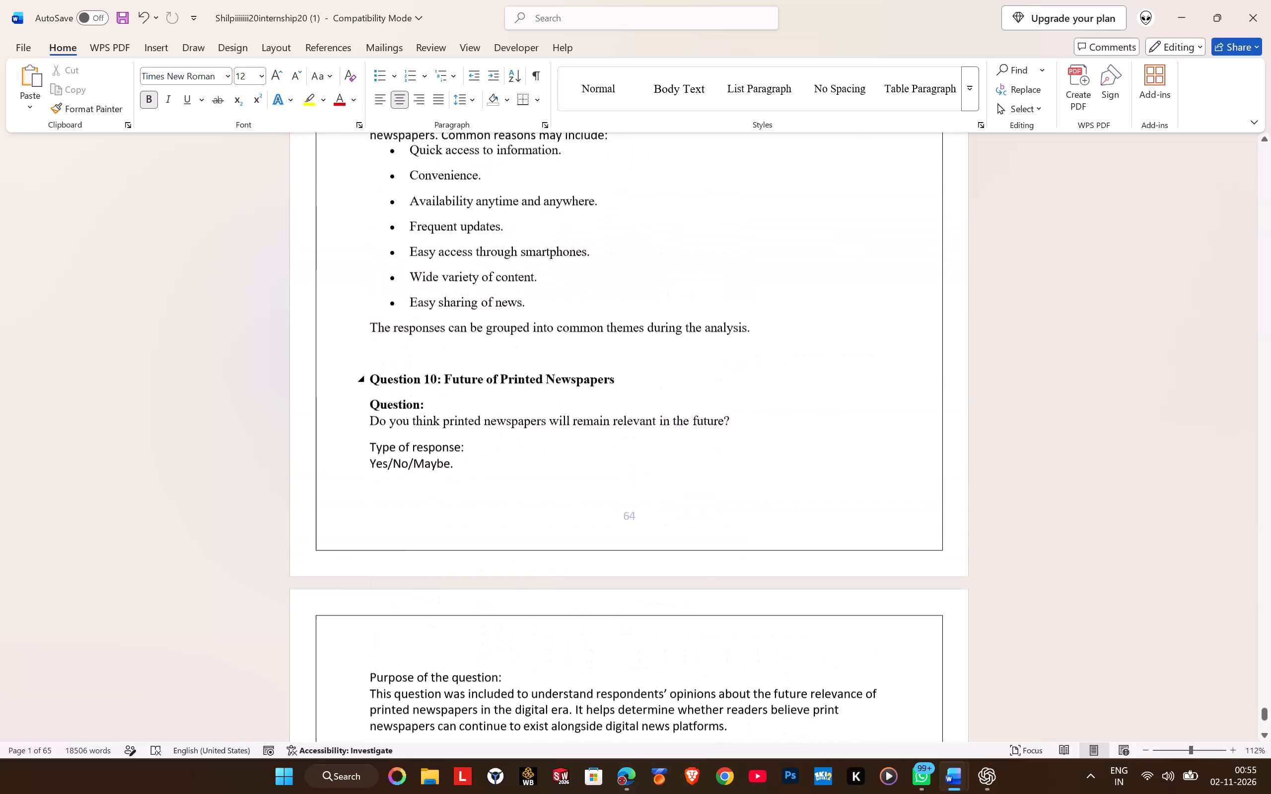
Look back over the questionnaire and reference pages of the Summer Training Project Report, and minimize its window.
{"action": "scroll", "coordinate": [736, 561], "scroll_direction": "up", "scroll_amount": 20}
{"action": "scroll", "coordinate": [736, 561], "scroll_direction": "up", "scroll_amount": 20}
{"action": "scroll", "coordinate": [736, 561], "scroll_direction": "up", "scroll_amount": 7}
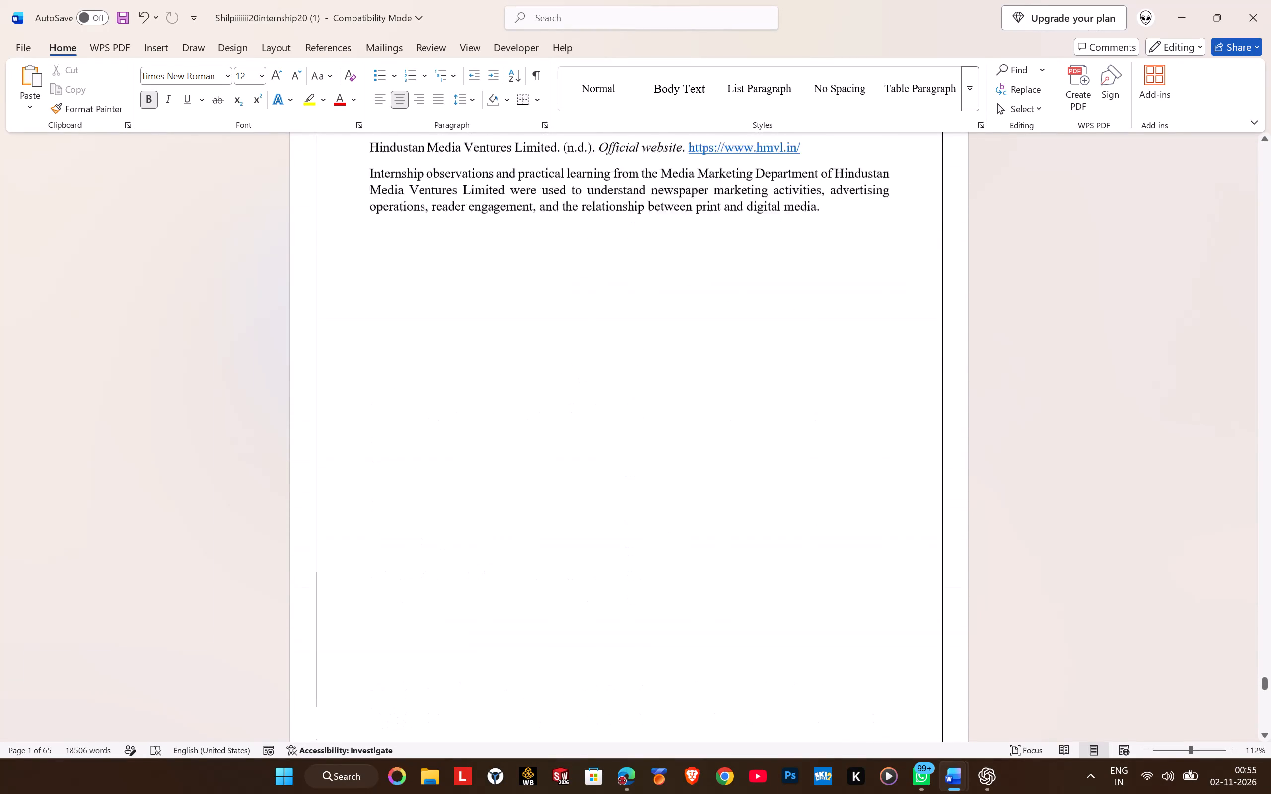
{"action": "scroll", "coordinate": [728, 526], "scroll_direction": "up", "scroll_amount": 14}
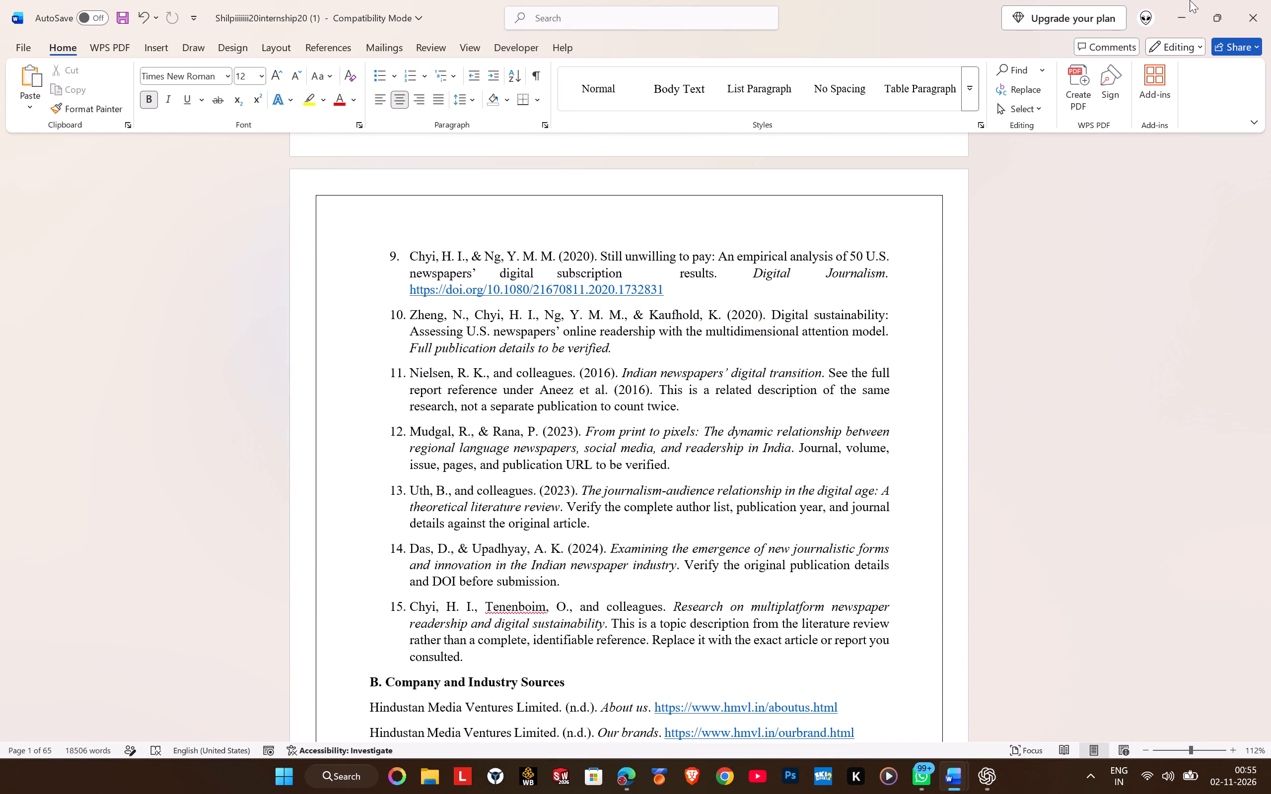
{"action": "left_click", "coordinate": [1190, 0]}
Review the layout of the pasted Thomas Cook content in the converted report from Chapter 4 back to the cover page.
{"action": "scroll", "coordinate": [281, 410], "scroll_direction": "up", "scroll_amount": 9}
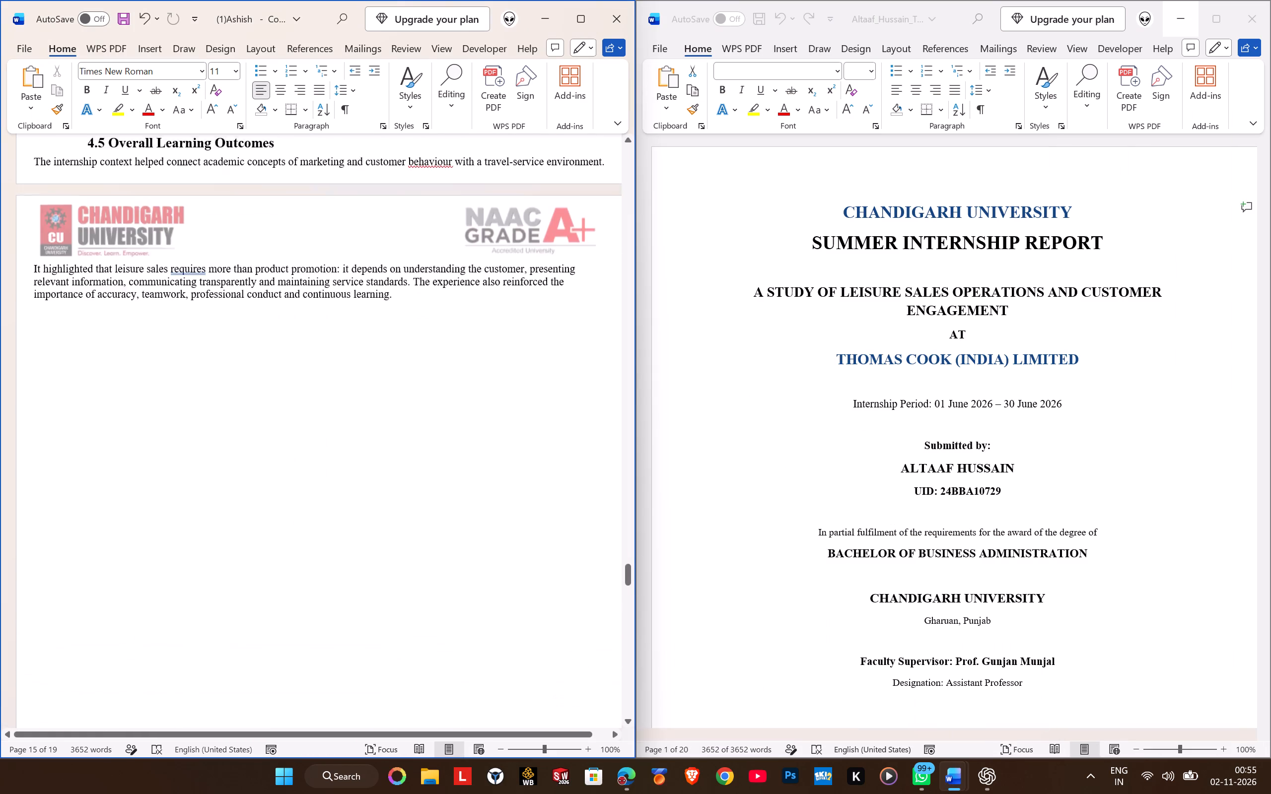
{"action": "scroll", "coordinate": [290, 402], "scroll_direction": "up", "scroll_amount": 8}
{"action": "scroll", "coordinate": [296, 369], "scroll_direction": "up", "scroll_amount": 19}
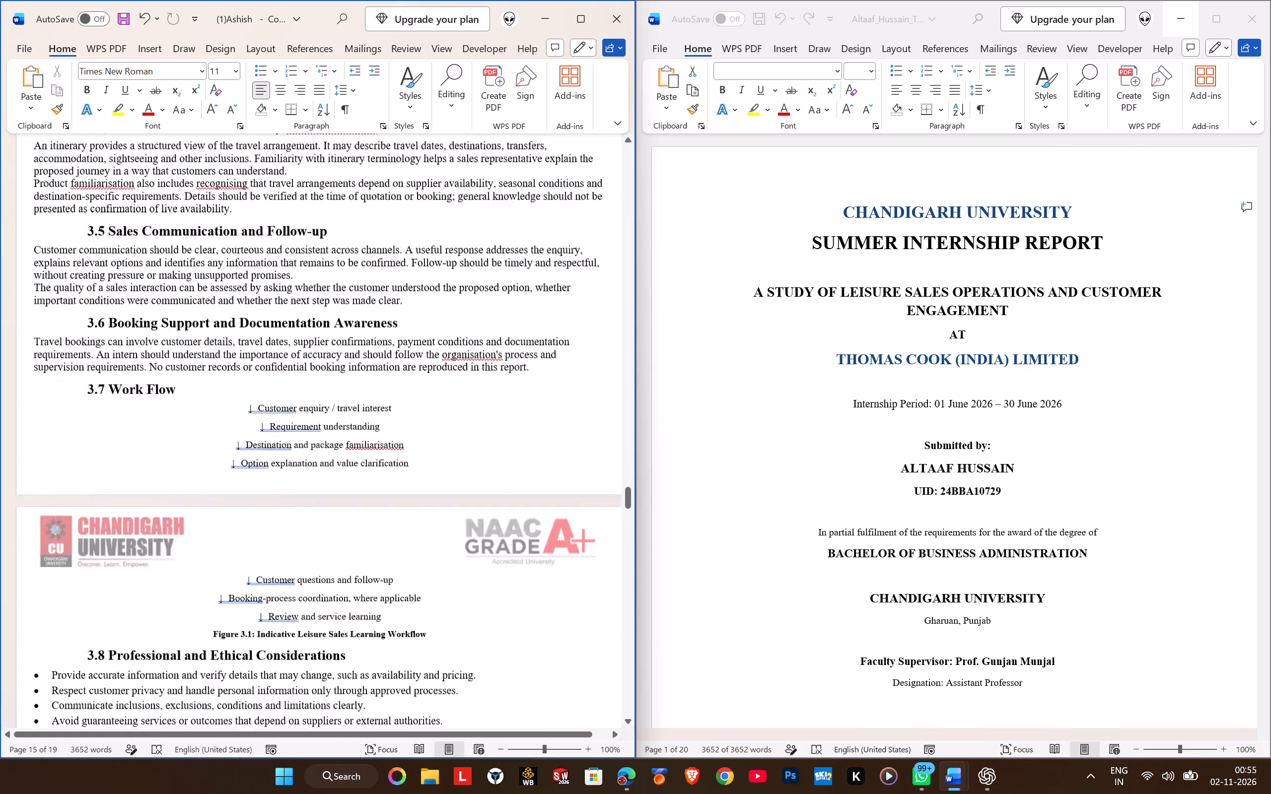
{"action": "scroll", "coordinate": [293, 354], "scroll_direction": "up", "scroll_amount": 20}
{"action": "scroll", "coordinate": [293, 354], "scroll_direction": "up", "scroll_amount": 20}
{"action": "scroll", "coordinate": [293, 354], "scroll_direction": "up", "scroll_amount": 5}
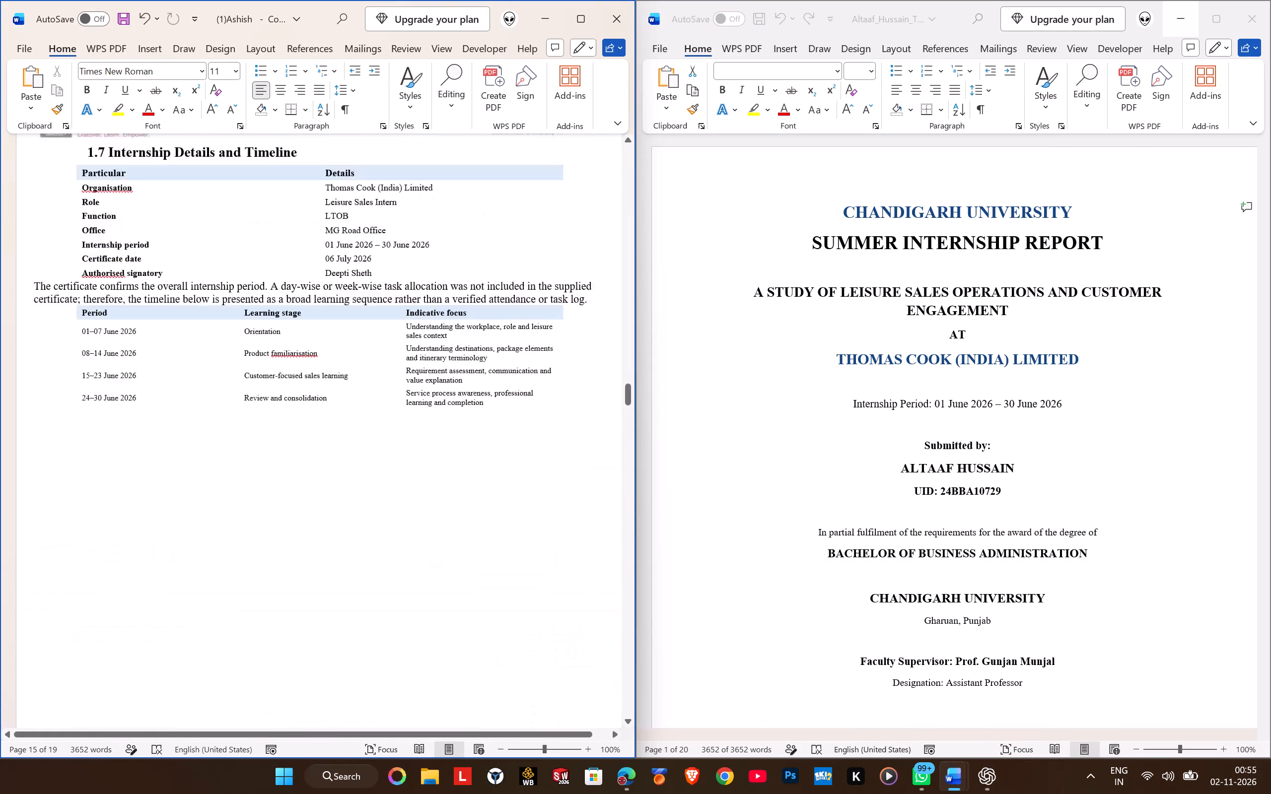
{"action": "scroll", "coordinate": [292, 341], "scroll_direction": "up", "scroll_amount": 20}
{"action": "scroll", "coordinate": [292, 341], "scroll_direction": "up", "scroll_amount": 20}
{"action": "scroll", "coordinate": [292, 341], "scroll_direction": "up", "scroll_amount": 4}
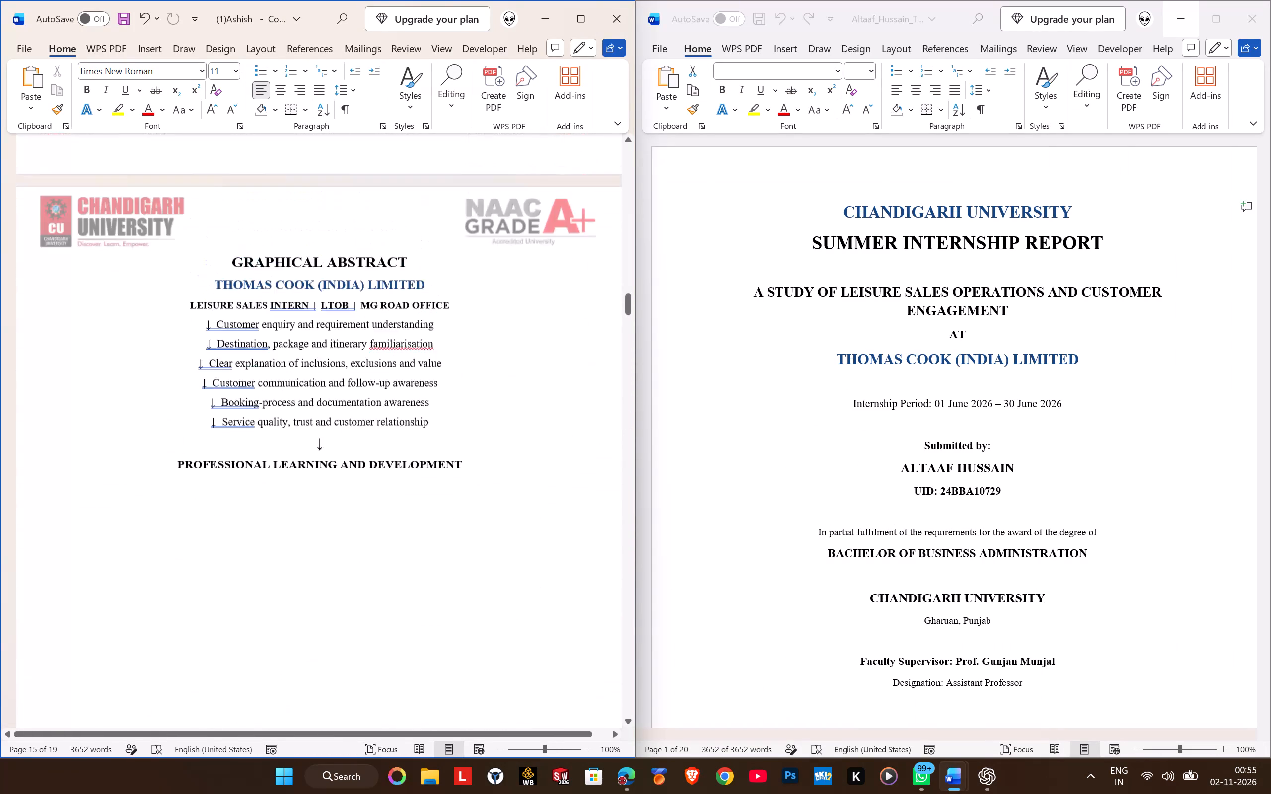
{"action": "scroll", "coordinate": [292, 332], "scroll_direction": "up", "scroll_amount": 6}
{"action": "scroll", "coordinate": [292, 332], "scroll_direction": "up", "scroll_amount": 20}
{"action": "scroll", "coordinate": [292, 332], "scroll_direction": "up", "scroll_amount": 6}
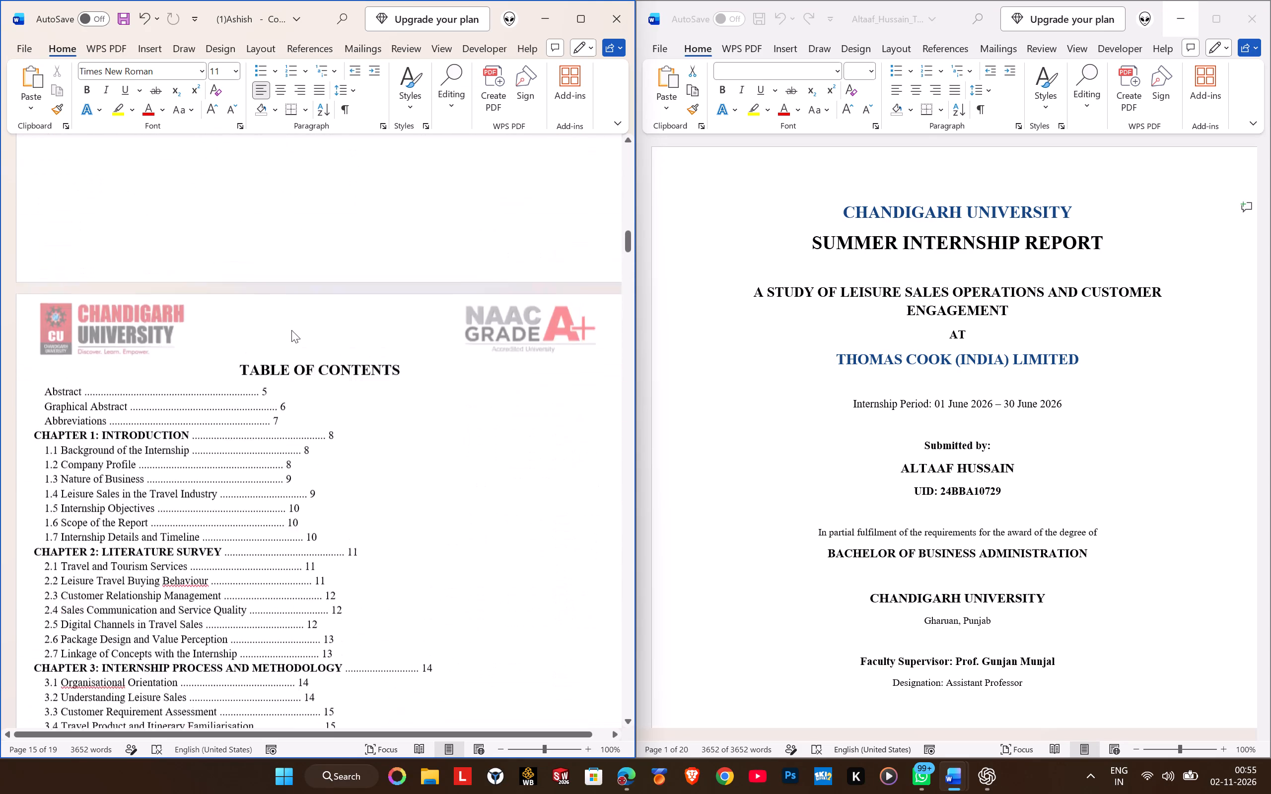
{"action": "scroll", "coordinate": [291, 330], "scroll_direction": "up", "scroll_amount": 20}
{"action": "scroll", "coordinate": [291, 330], "scroll_direction": "up", "scroll_amount": 9}
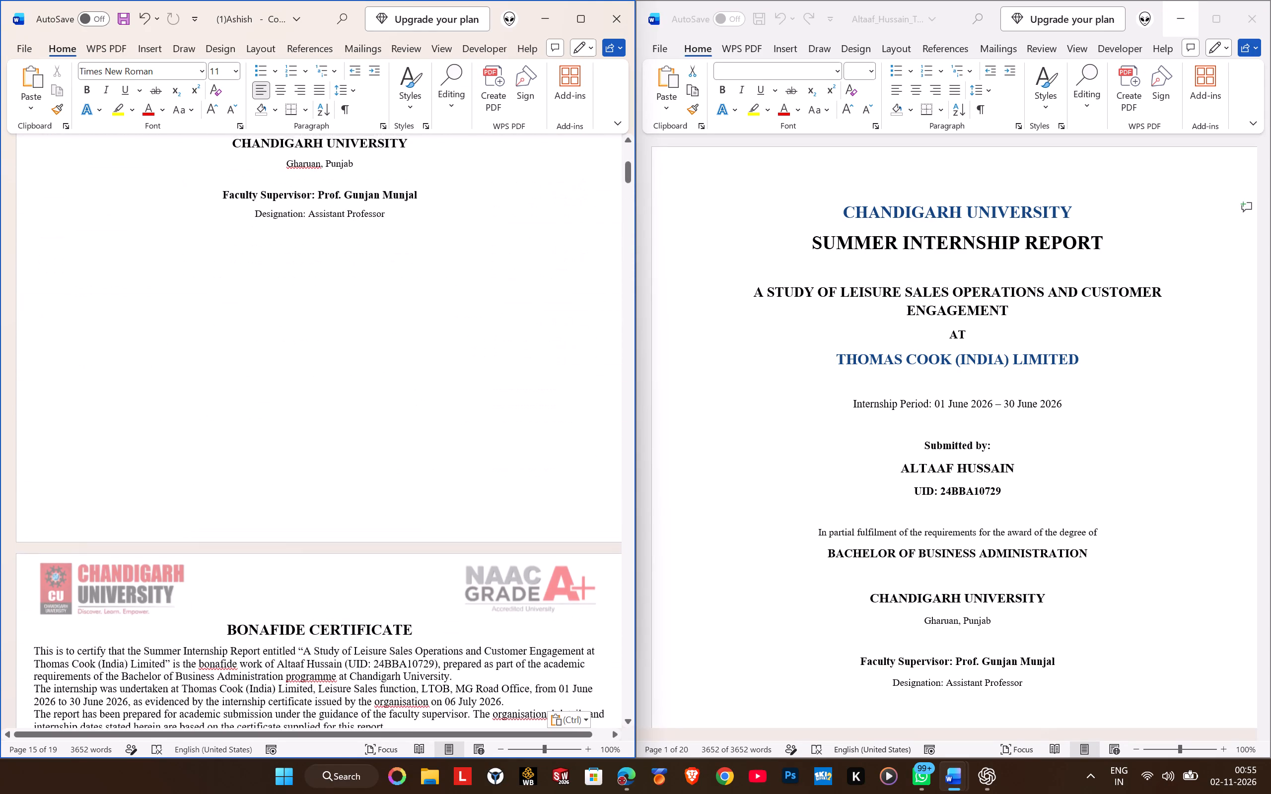
{"action": "scroll", "coordinate": [291, 327], "scroll_direction": "up", "scroll_amount": 13}
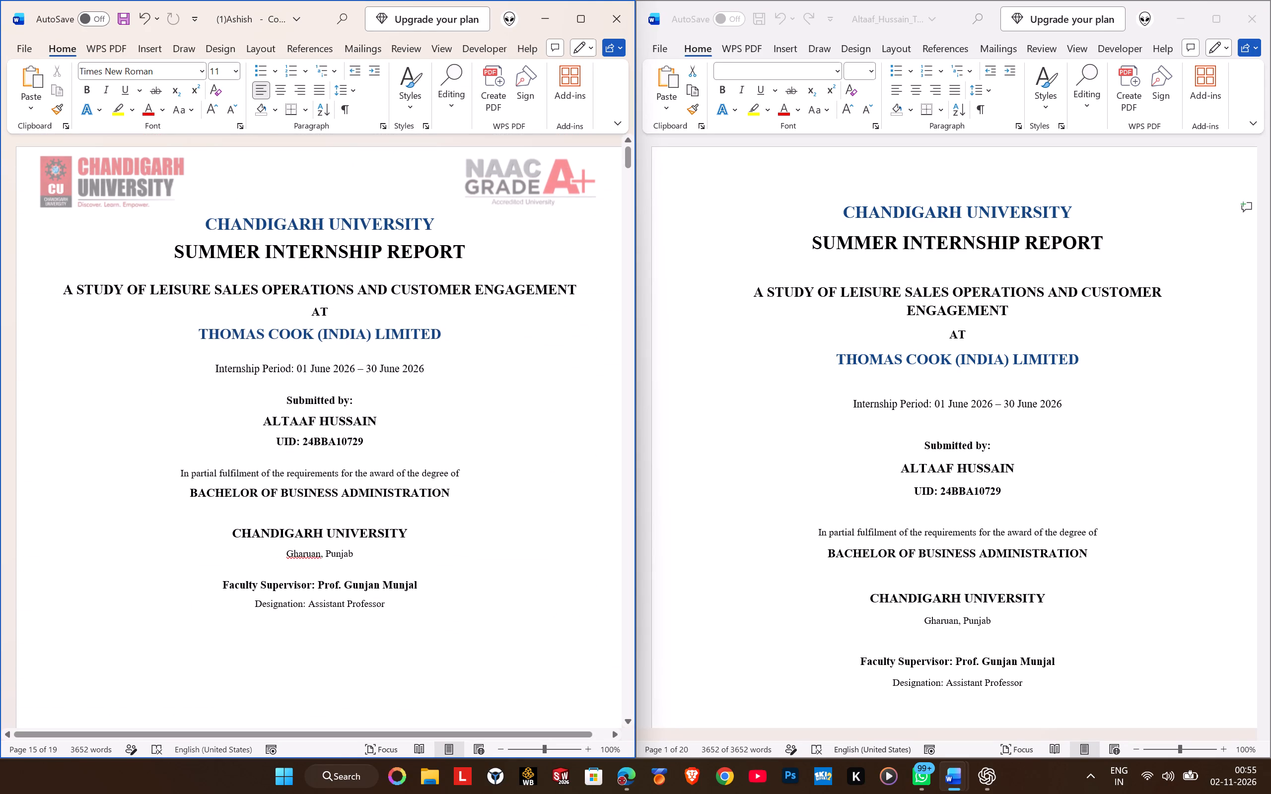
Go to the internship certificate at the end of the converted report and check the paste options offered there.
{"action": "left_click_drag", "start_coordinate": [625, 160], "coordinate": [648, 636]}
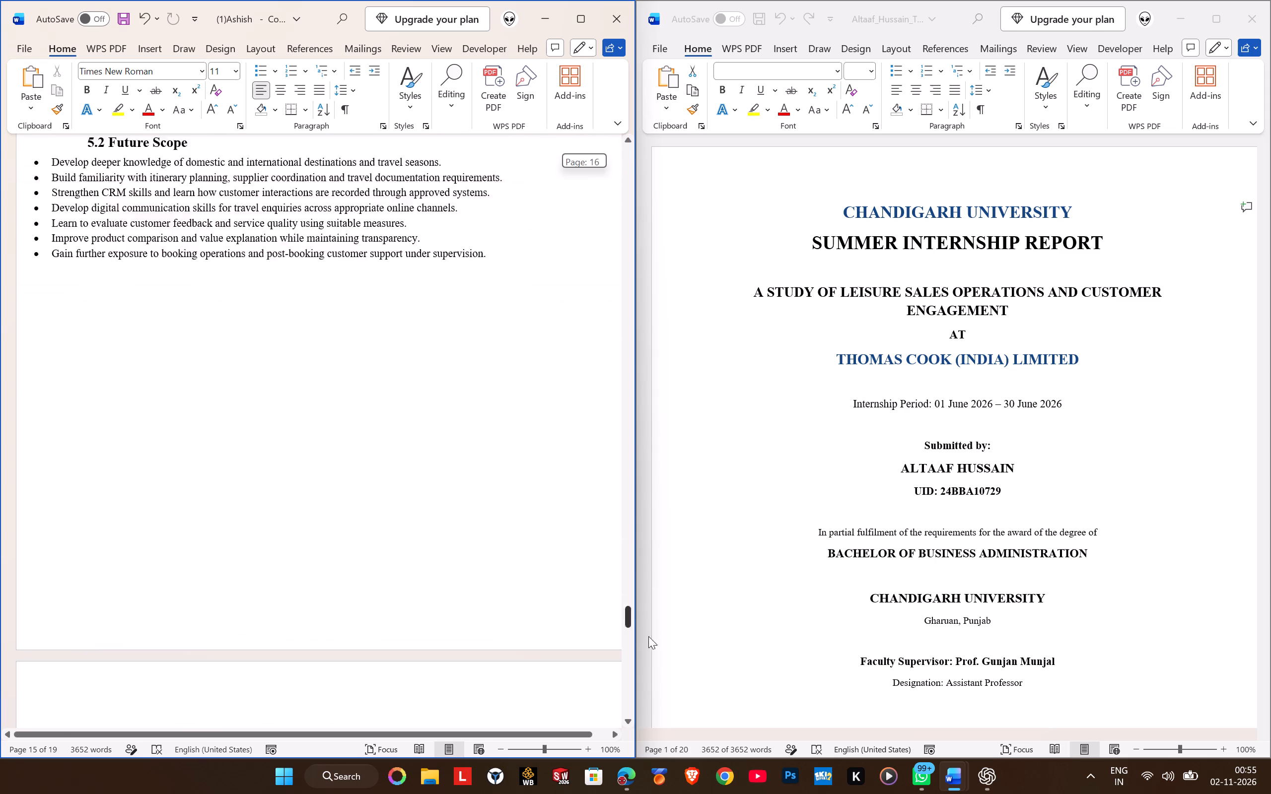
{"action": "left_click_drag", "start_coordinate": [648, 636], "coordinate": [619, 750]}
{"action": "left_click", "coordinate": [566, 652]}
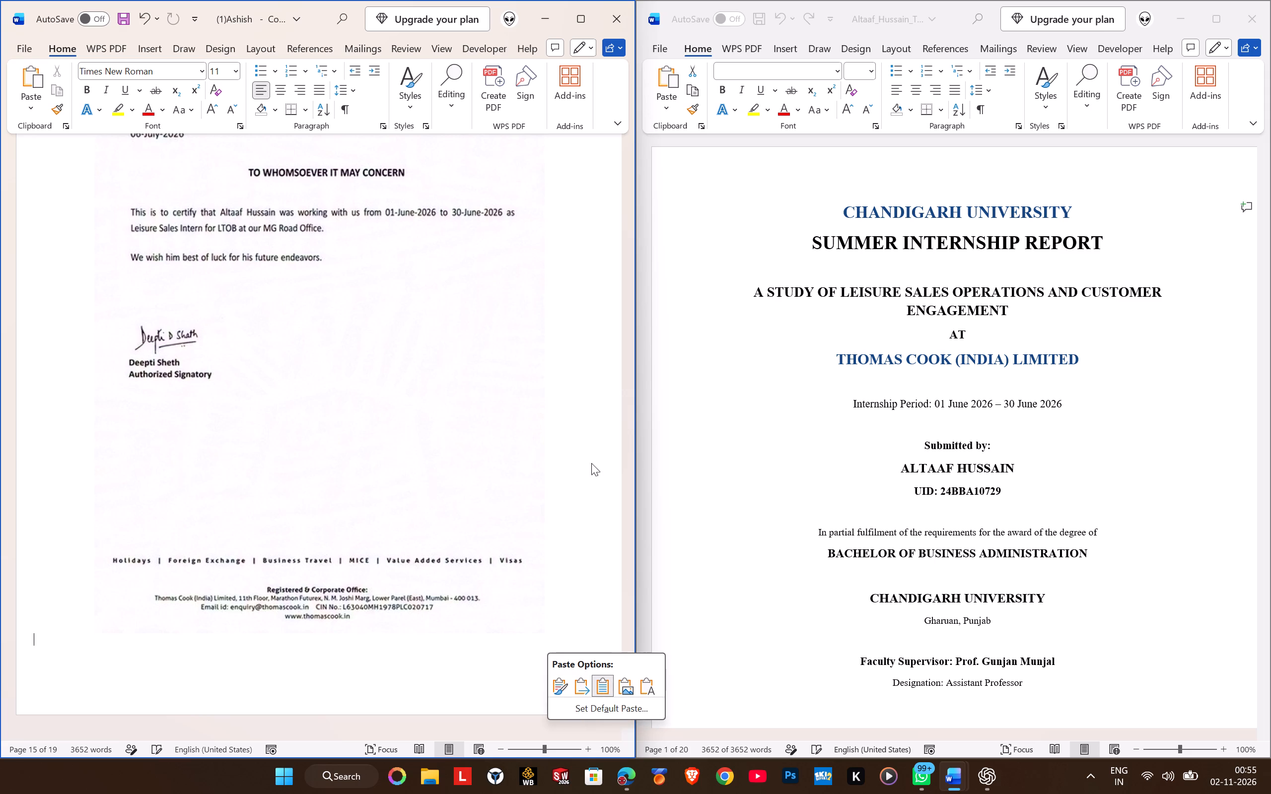
{"action": "left_click", "coordinate": [532, 411]}
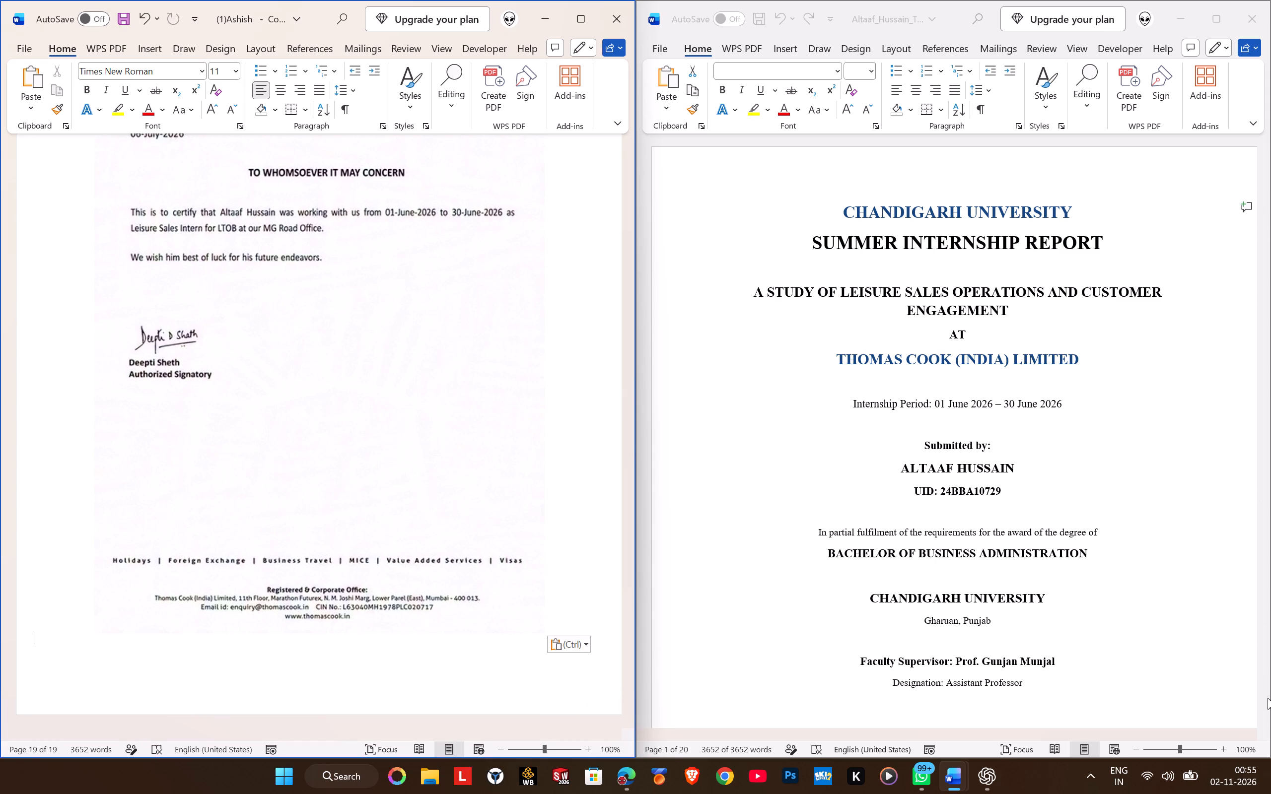
Look through the original Thomas Cook report from its cover page to the internship certificate on the last page.
{"action": "left_click", "coordinate": [1255, 707]}
{"action": "left_click", "coordinate": [1254, 685]}
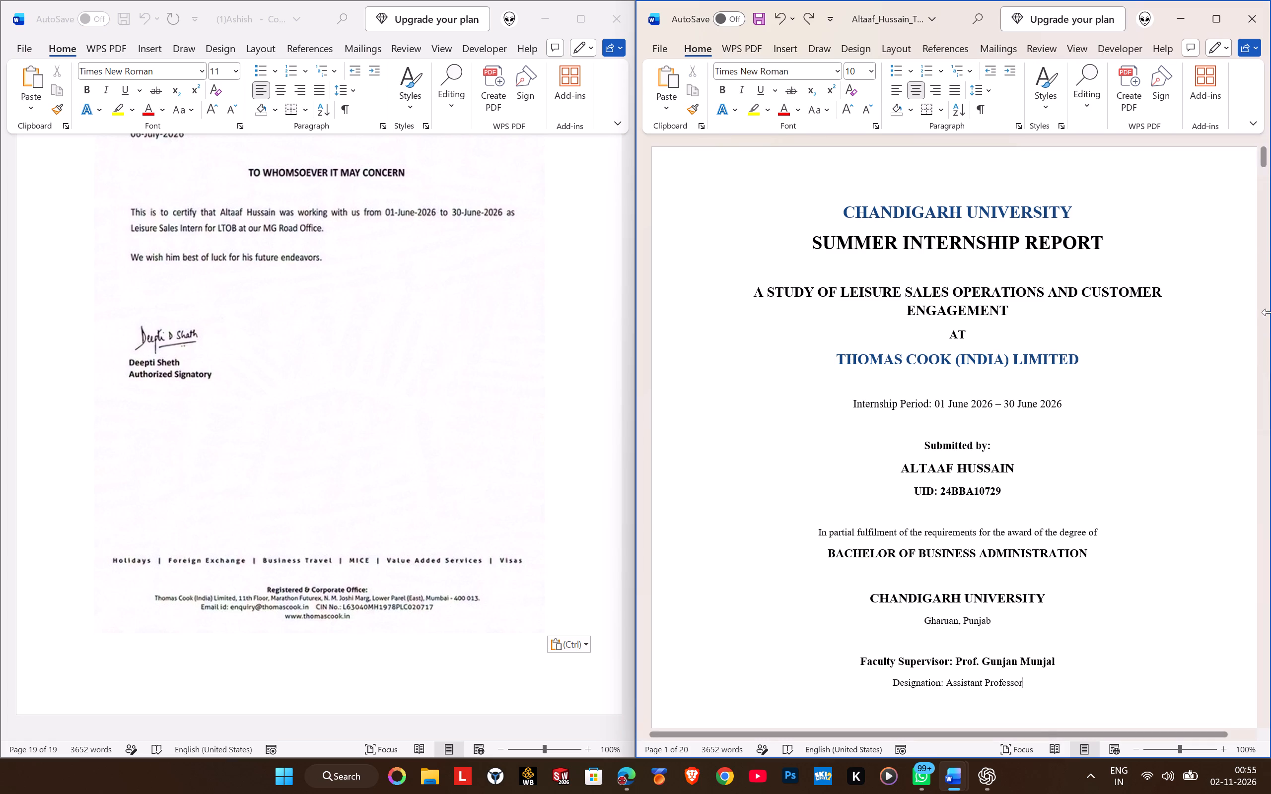
{"action": "left_click_drag", "start_coordinate": [1265, 157], "coordinate": [1270, 276]}
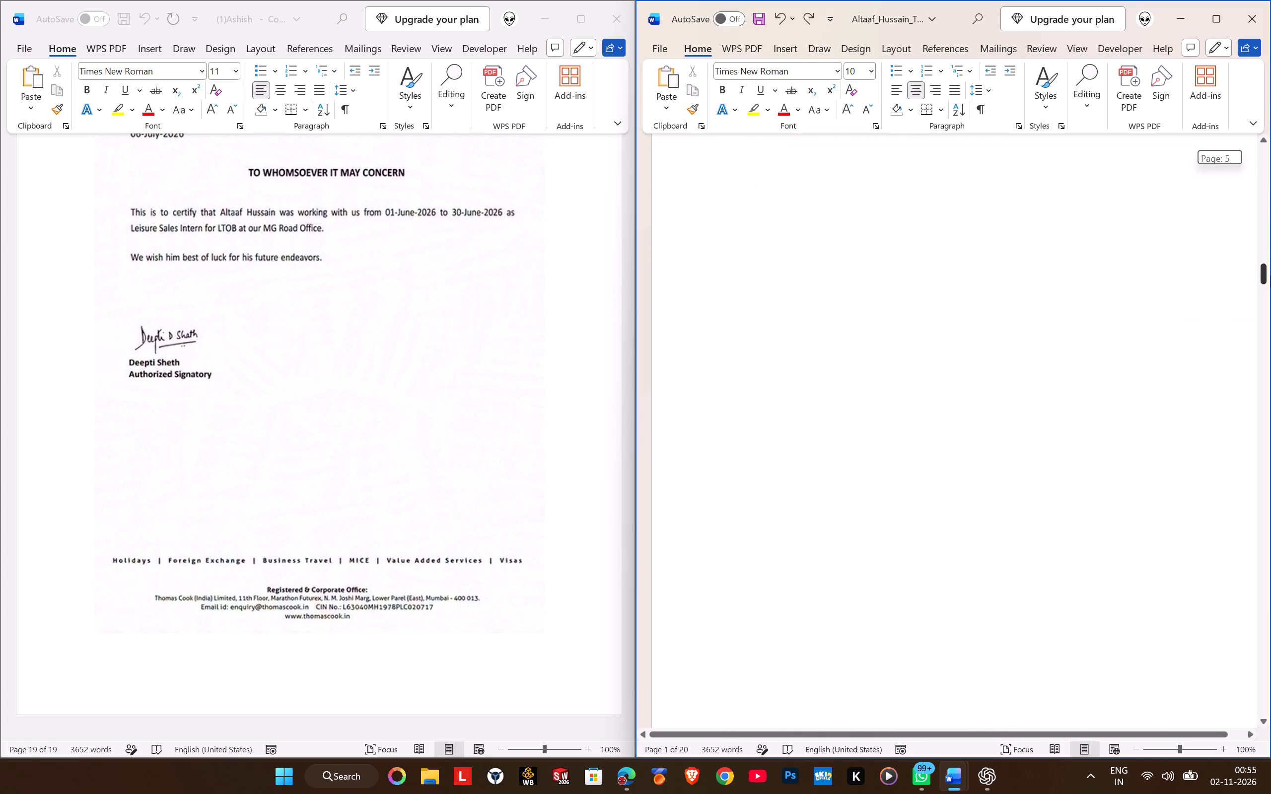
{"action": "left_click_drag", "start_coordinate": [1270, 276], "coordinate": [1270, 497]}
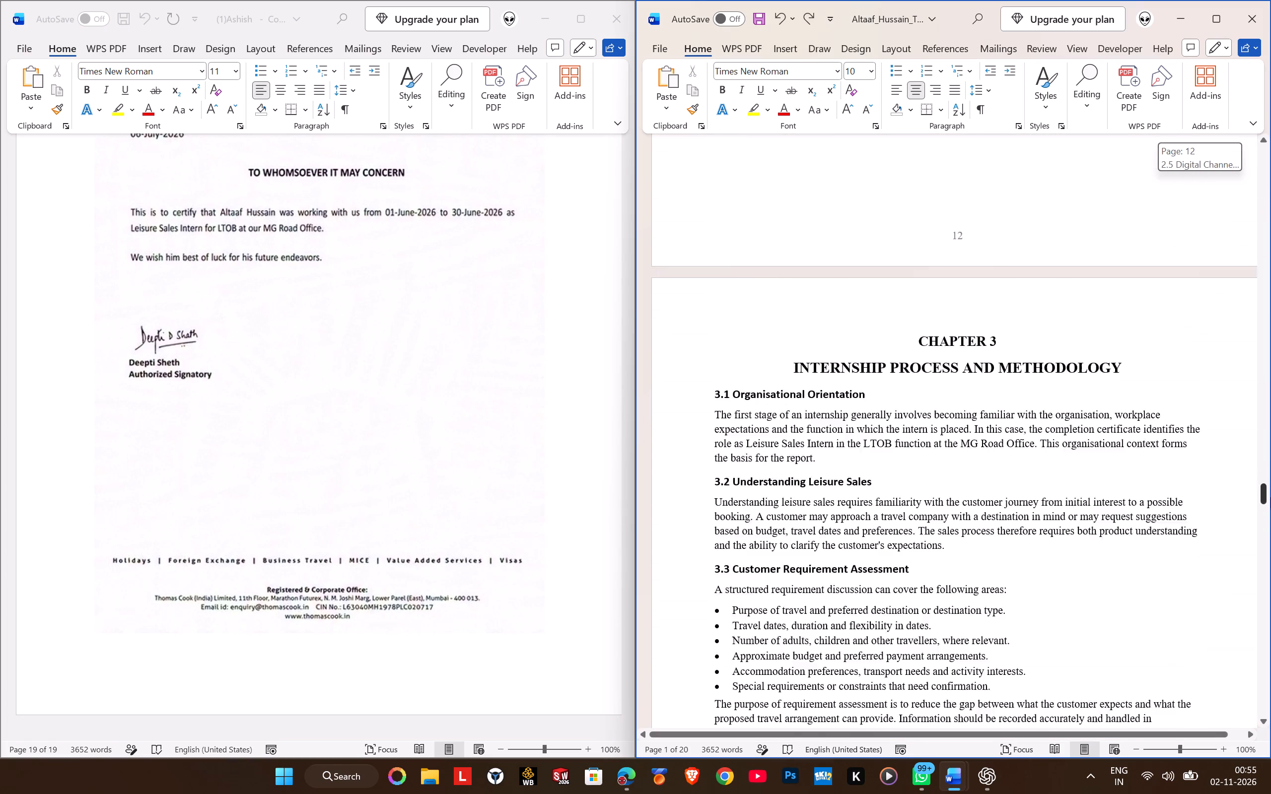
{"action": "left_click_drag", "start_coordinate": [1270, 497], "coordinate": [1270, 731]}
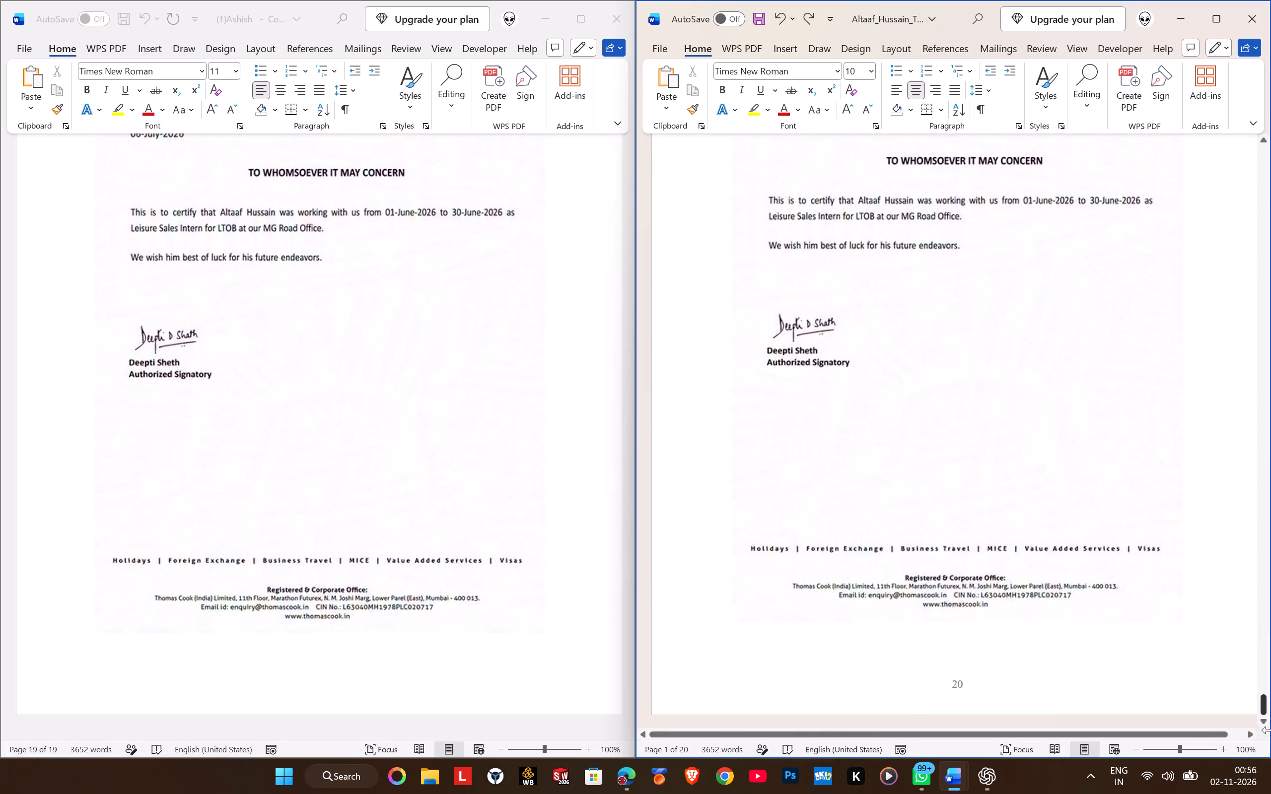
{"action": "scroll", "coordinate": [1112, 568], "scroll_direction": "up", "scroll_amount": 10}
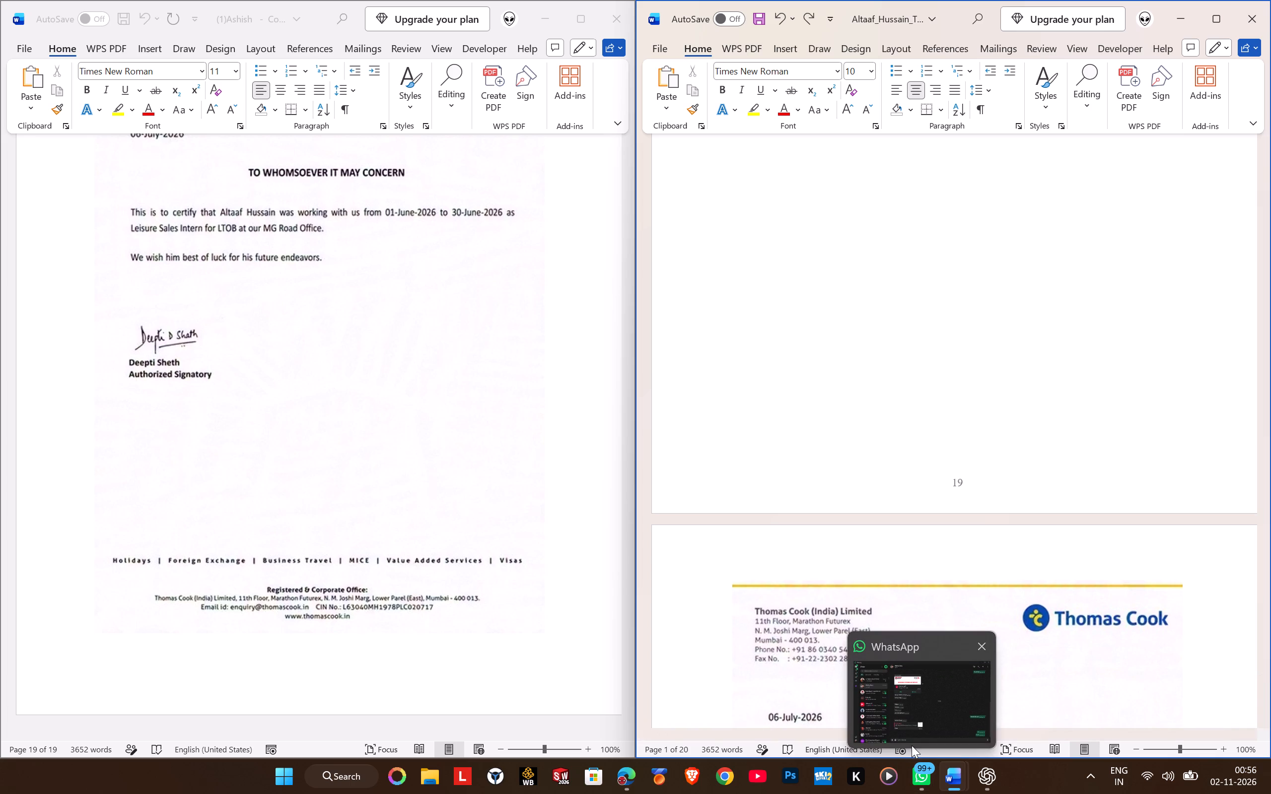
Switch to Microsoft Edge and close the PDF-to-Word search and iLovePDF download tabs, keeping the Jodhka Textiles report PDF open.
{"action": "left_click", "coordinate": [630, 776]}
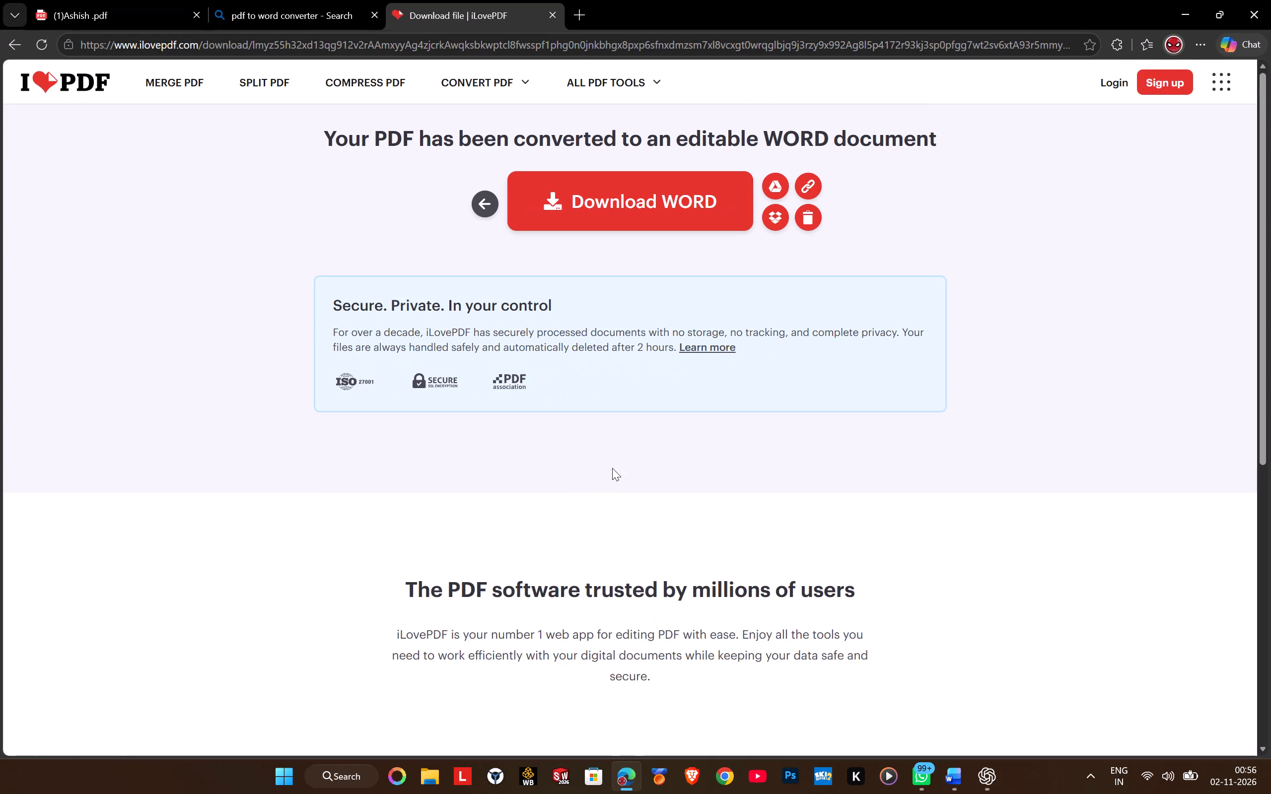
{"action": "left_click", "coordinate": [153, 0]}
{"action": "middle_click", "coordinate": [267, 0]}
{"action": "middle_click", "coordinate": [267, 0]}
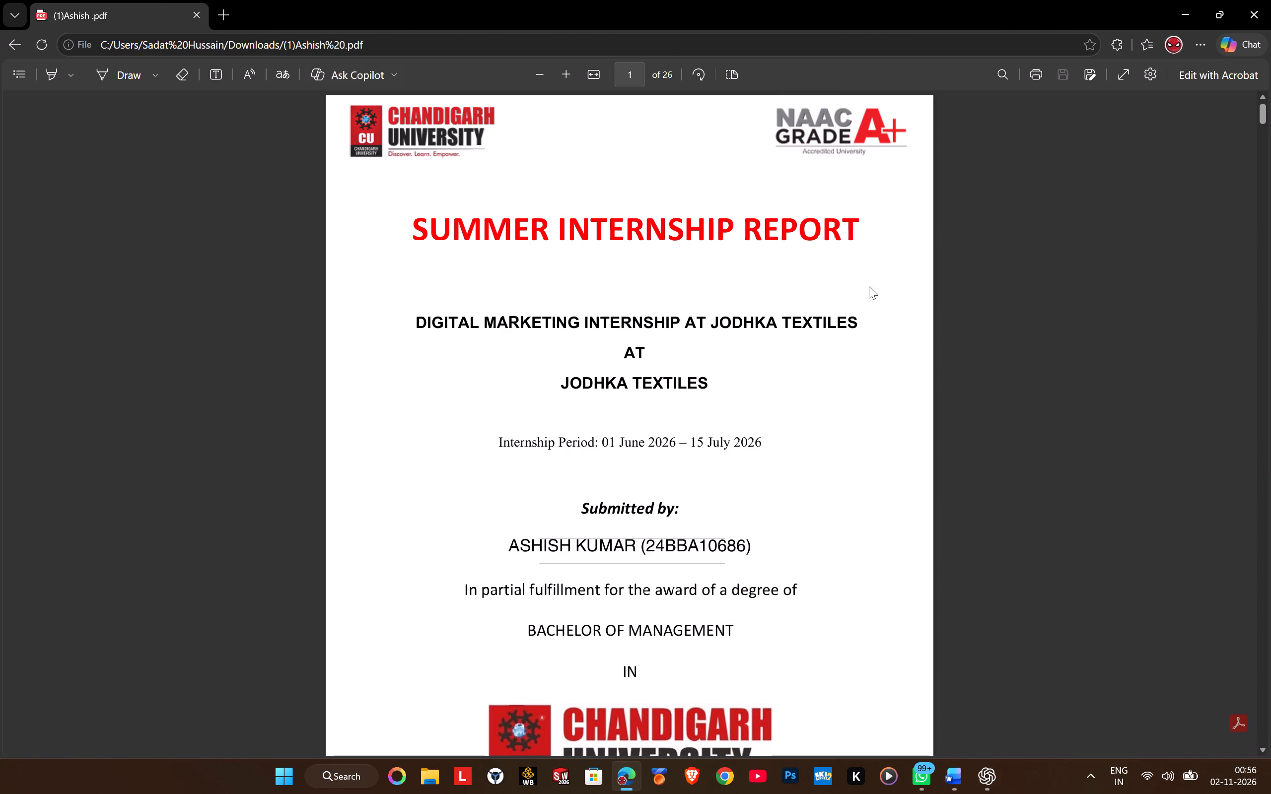
Examine the Jodhka Textiles PDF from the cover page through Appendices A, B and C, and minimize the browser.
{"action": "middle_click_drag", "start_coordinate": [852, 319], "coordinate": [850, 354]}
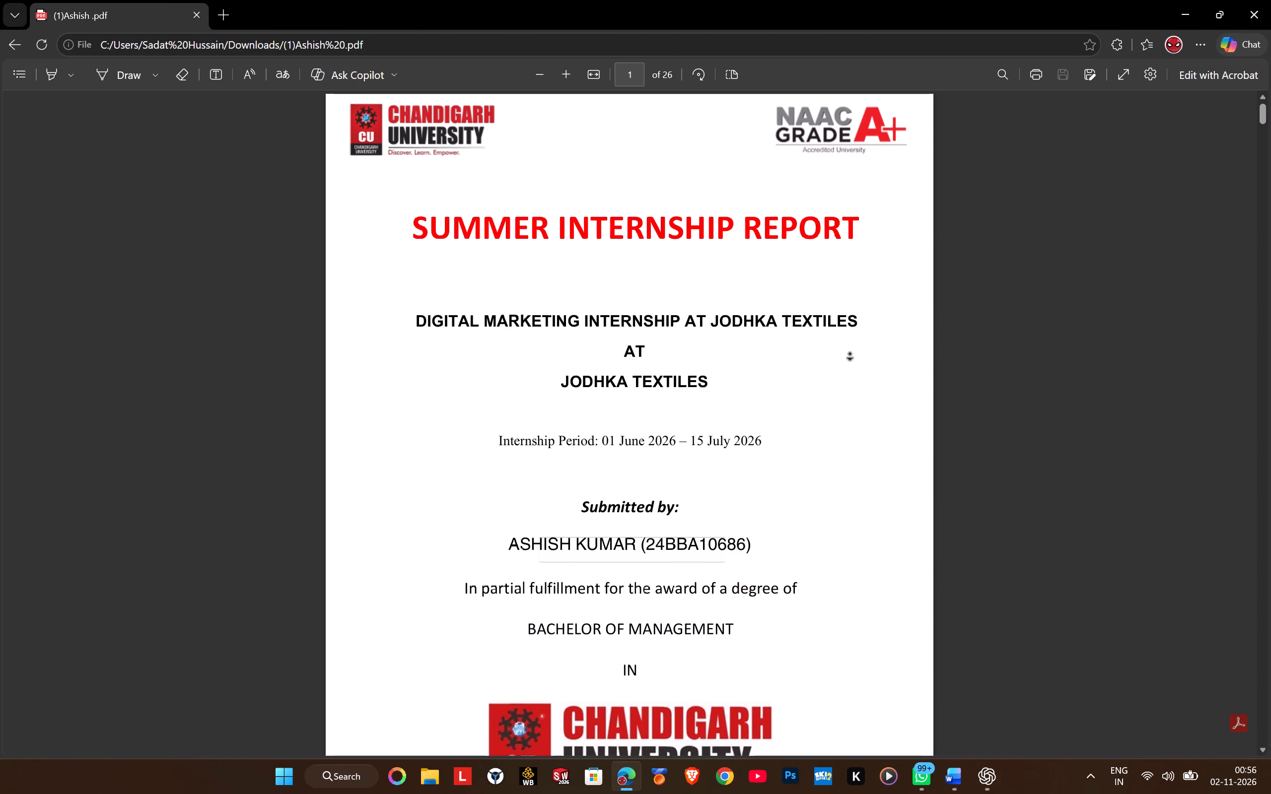
{"action": "middle_click_drag", "start_coordinate": [850, 354], "coordinate": [850, 455]}
{"action": "middle_click", "coordinate": [820, 321]}
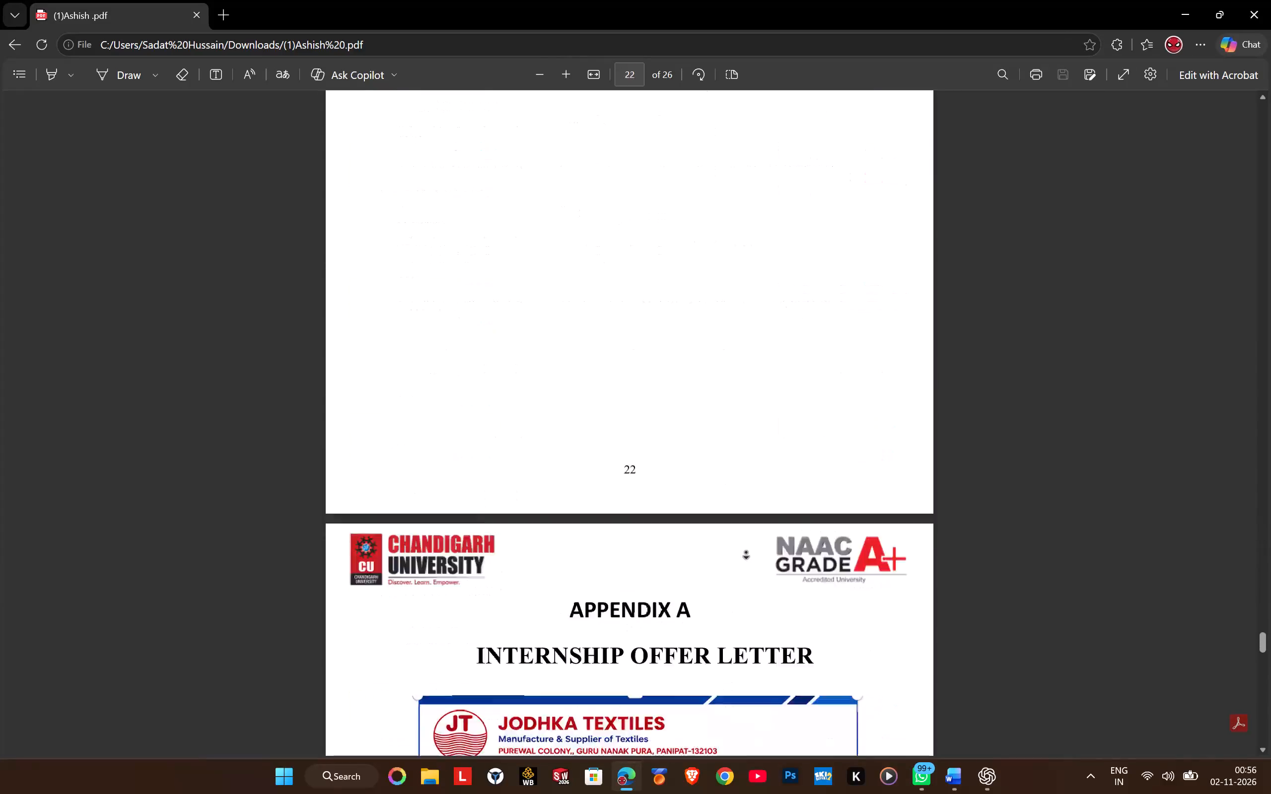
{"action": "scroll", "coordinate": [721, 532], "scroll_direction": "up", "scroll_amount": 4}
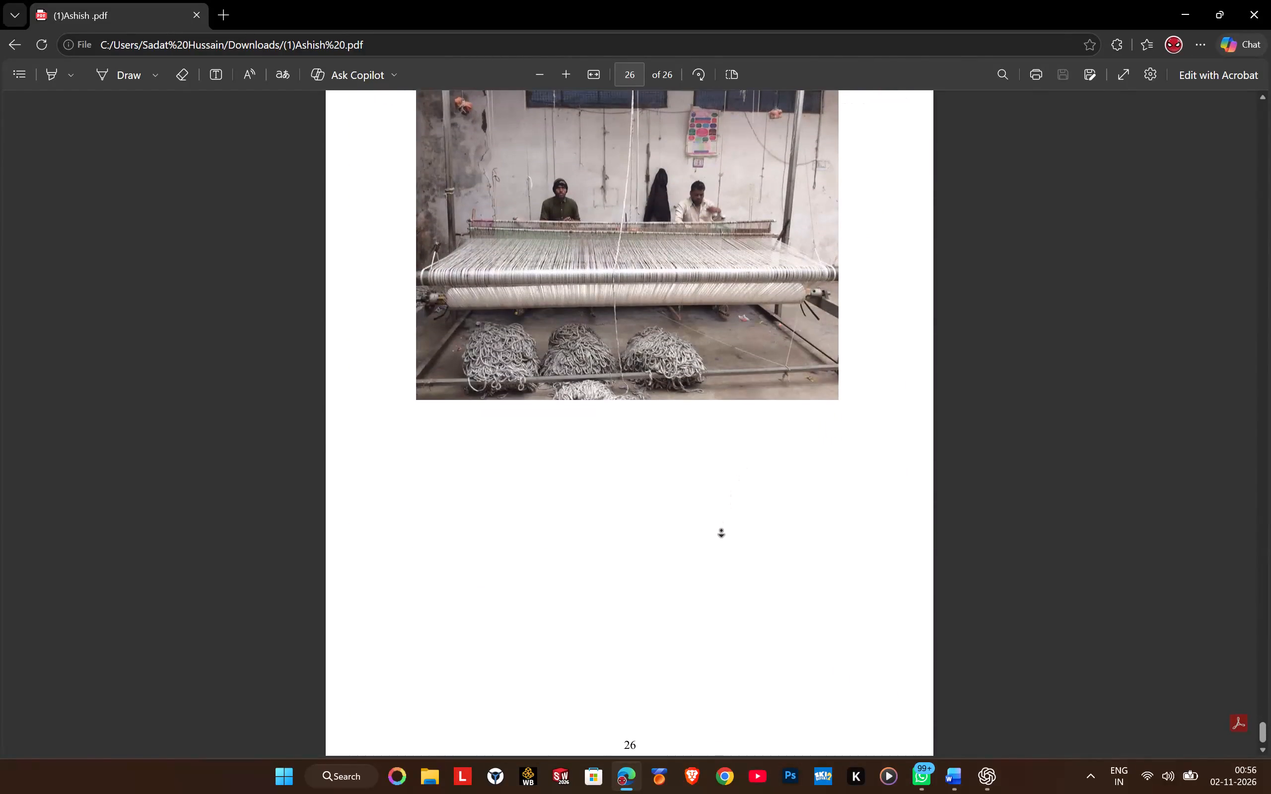
{"action": "middle_click", "coordinate": [720, 521]}
{"action": "scroll", "coordinate": [719, 518], "scroll_direction": "up", "scroll_amount": 10}
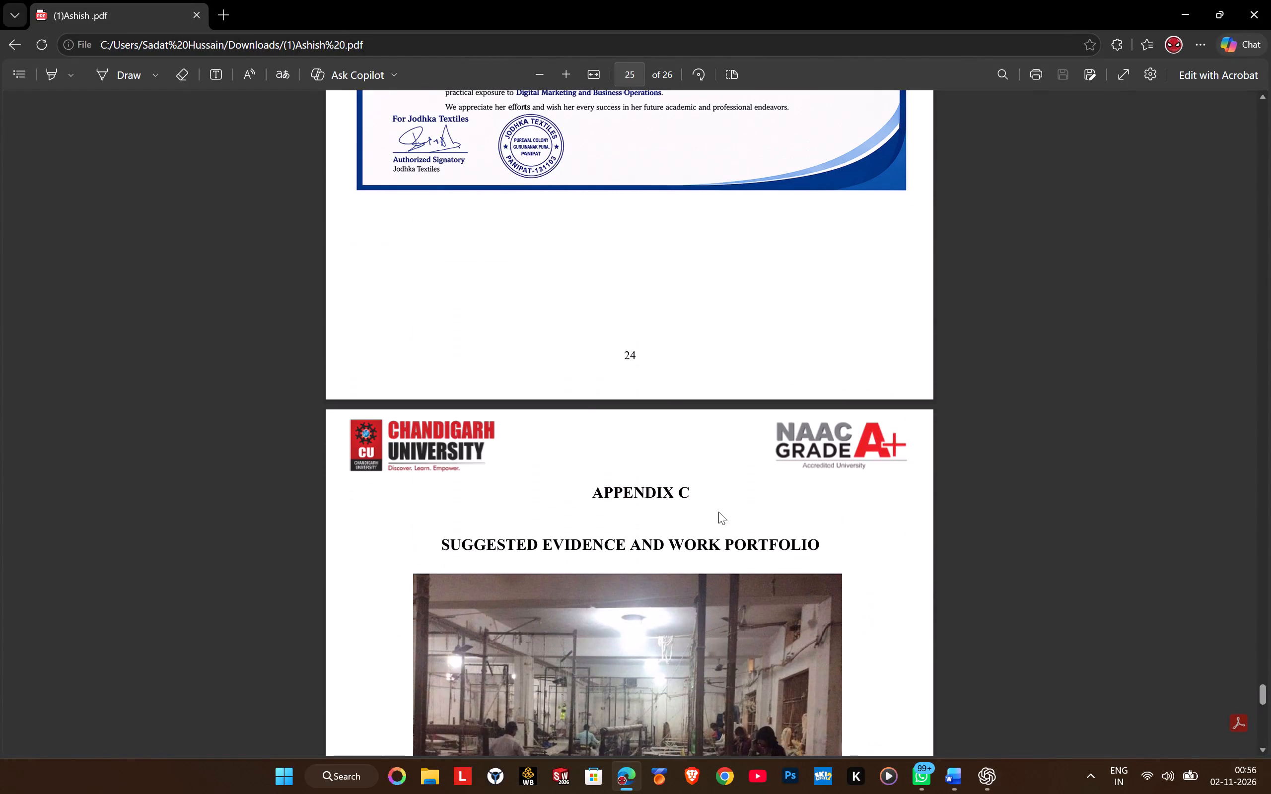
{"action": "scroll", "coordinate": [718, 512], "scroll_direction": "down", "scroll_amount": 2}
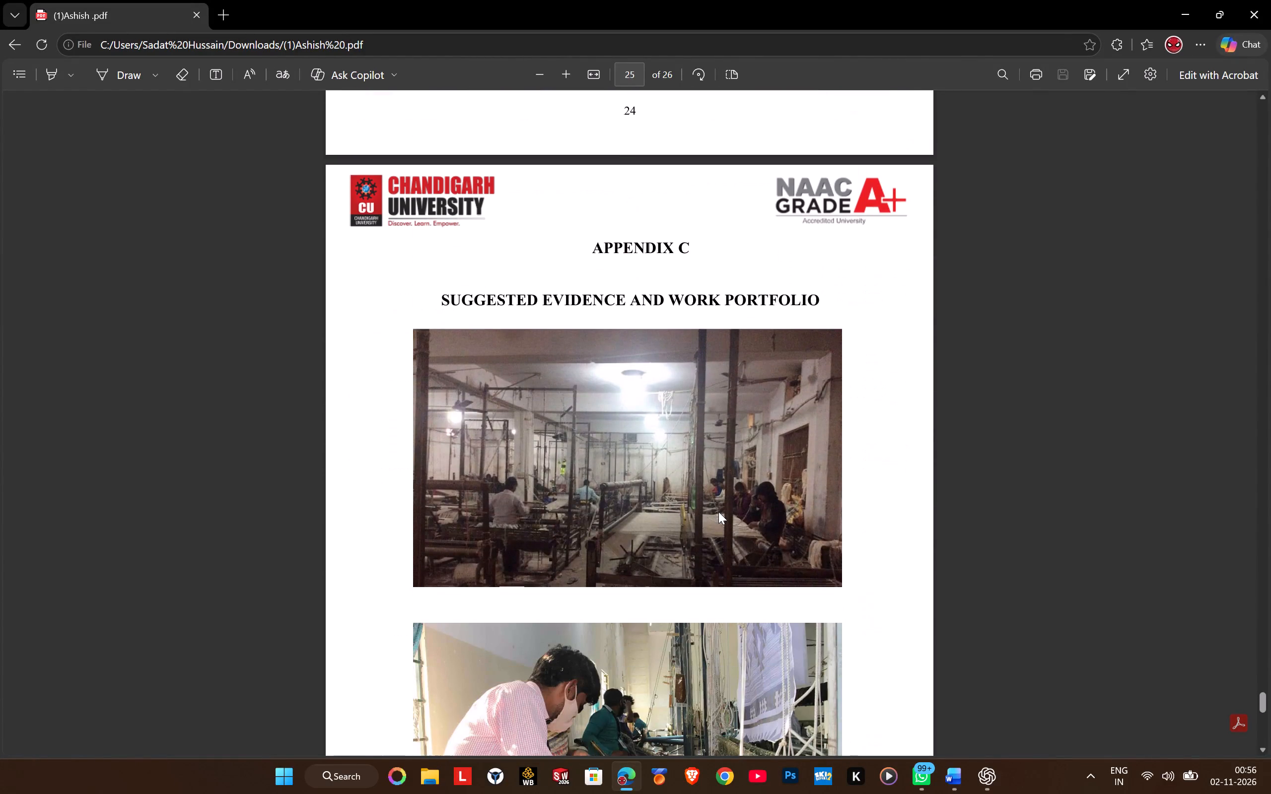
{"action": "scroll", "coordinate": [718, 512], "scroll_direction": "down", "scroll_amount": 9}
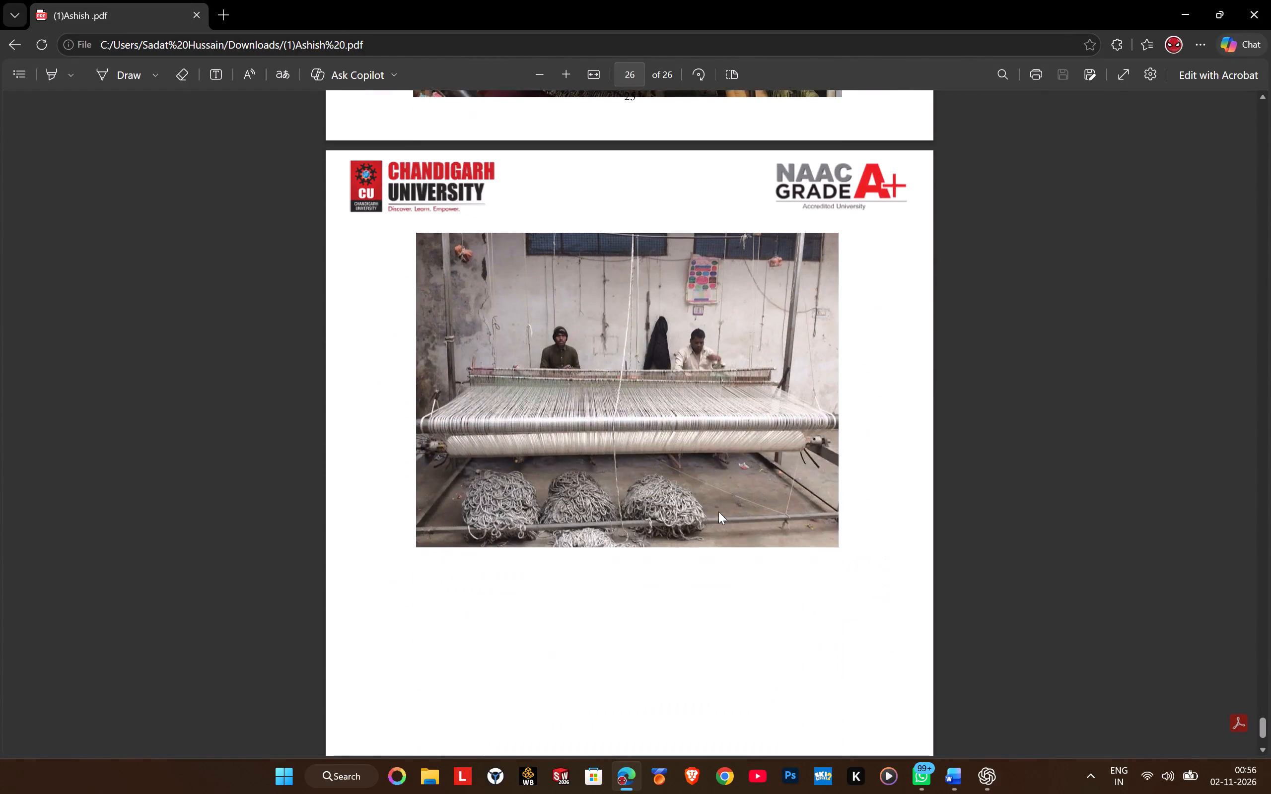
{"action": "scroll", "coordinate": [718, 512], "scroll_direction": "up", "scroll_amount": 13}
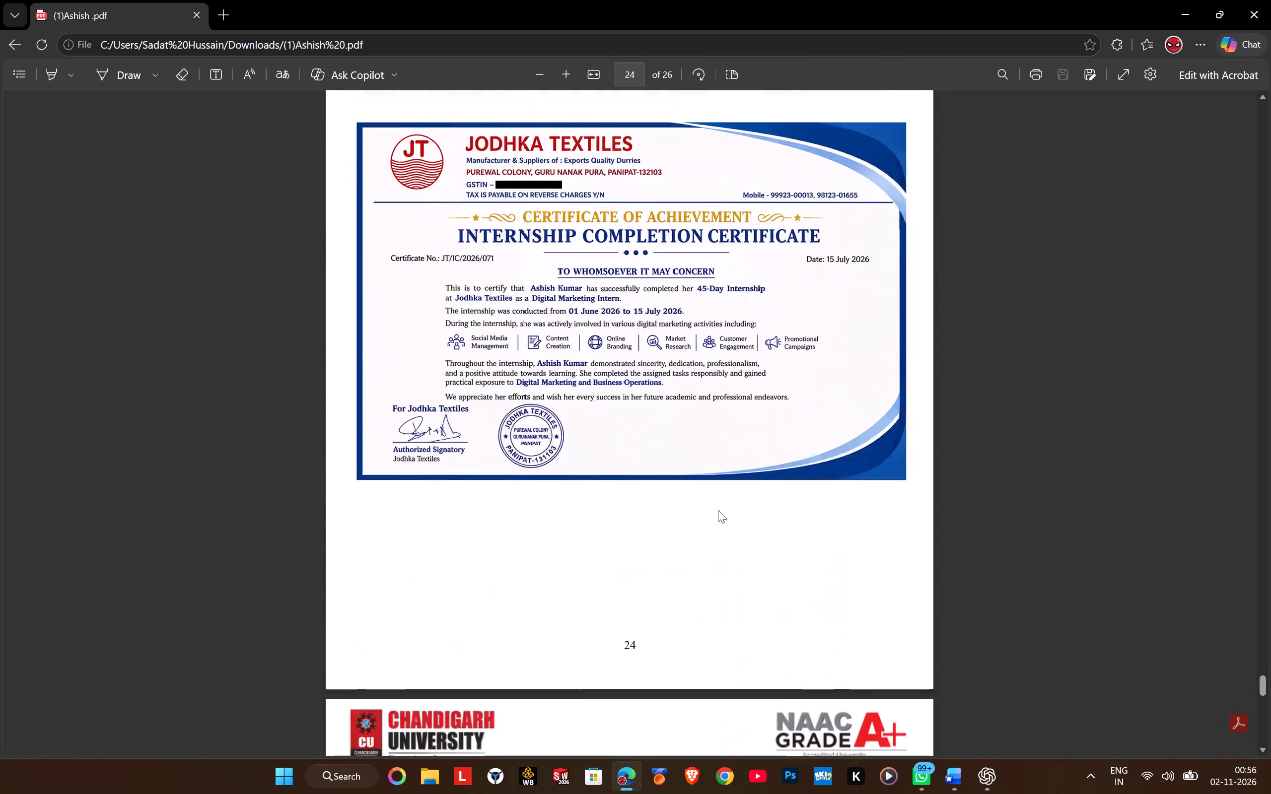
{"action": "scroll", "coordinate": [718, 510], "scroll_direction": "up", "scroll_amount": 6}
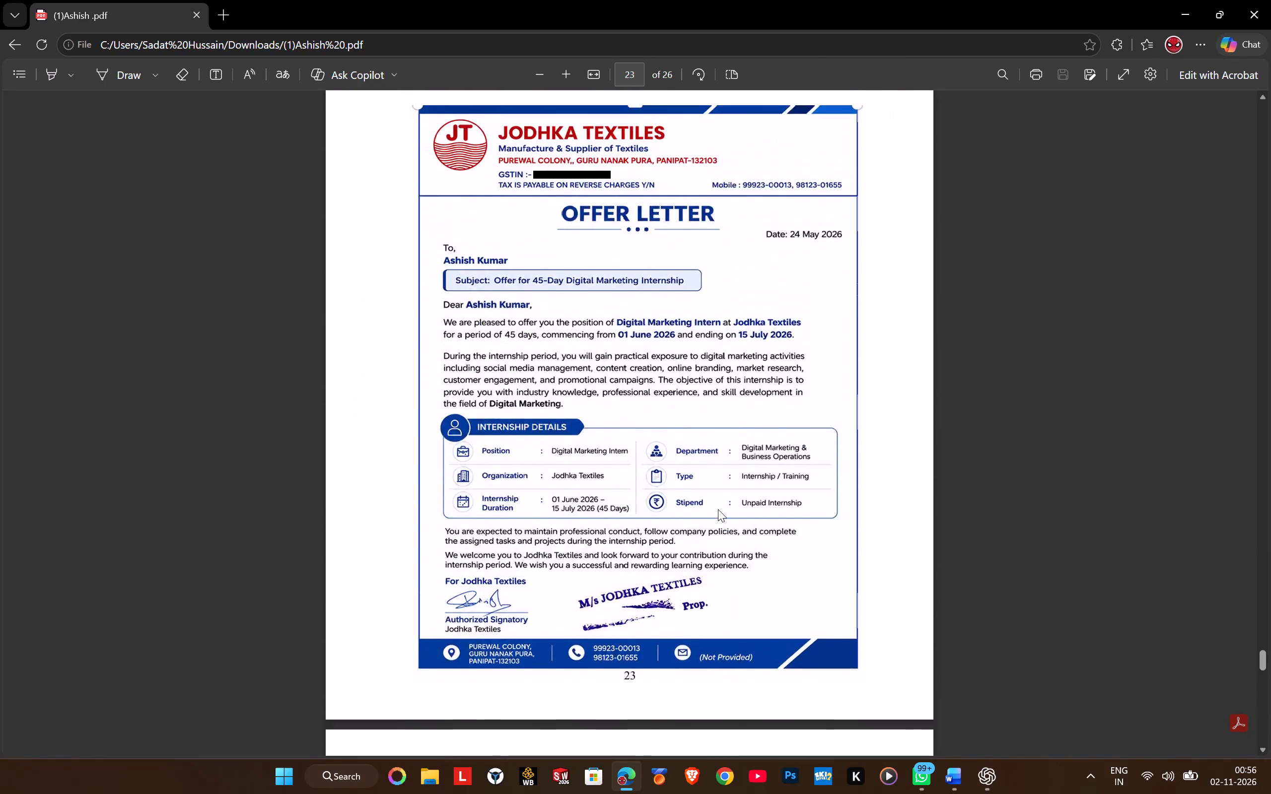
{"action": "scroll", "coordinate": [718, 508], "scroll_direction": "up", "scroll_amount": 1}
{"action": "scroll", "coordinate": [718, 508], "scroll_direction": "down", "scroll_amount": 4}
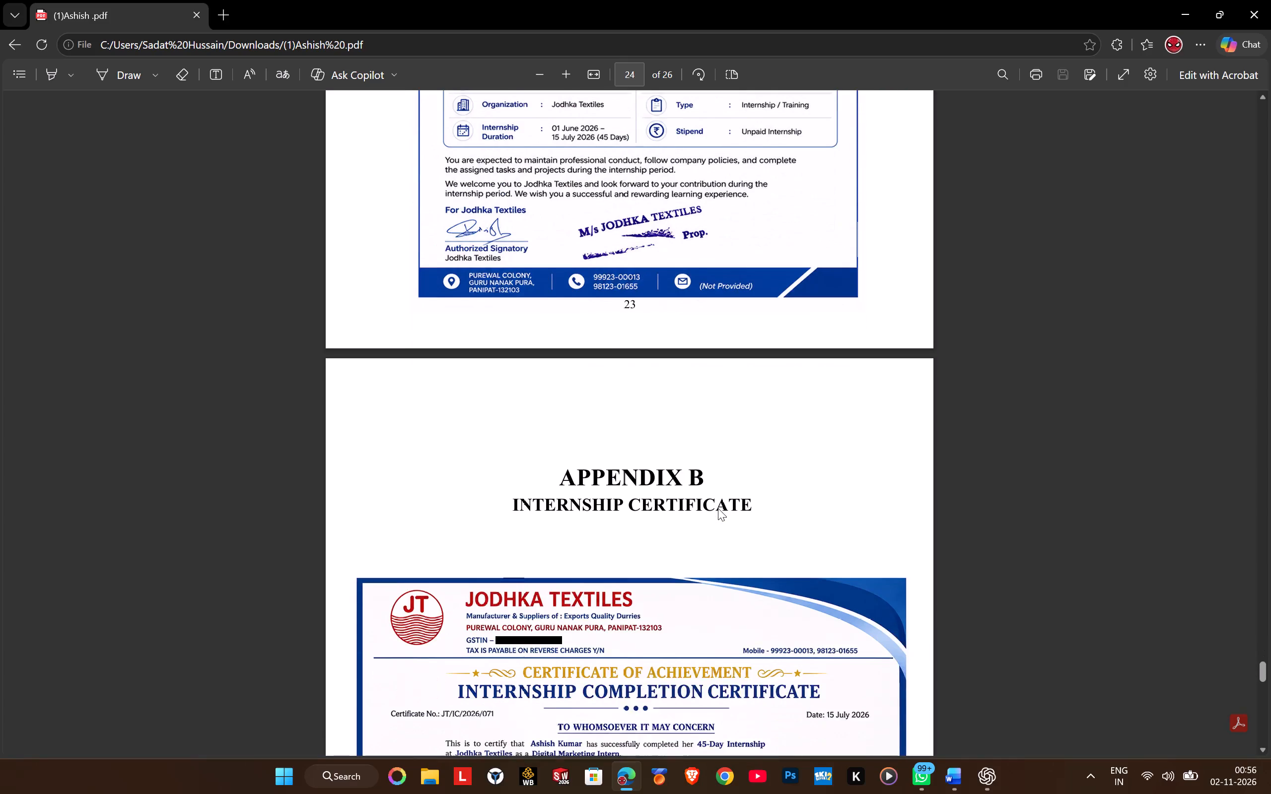
{"action": "scroll", "coordinate": [718, 508], "scroll_direction": "down", "scroll_amount": 2}
{"action": "left_click", "coordinate": [1183, 0]}
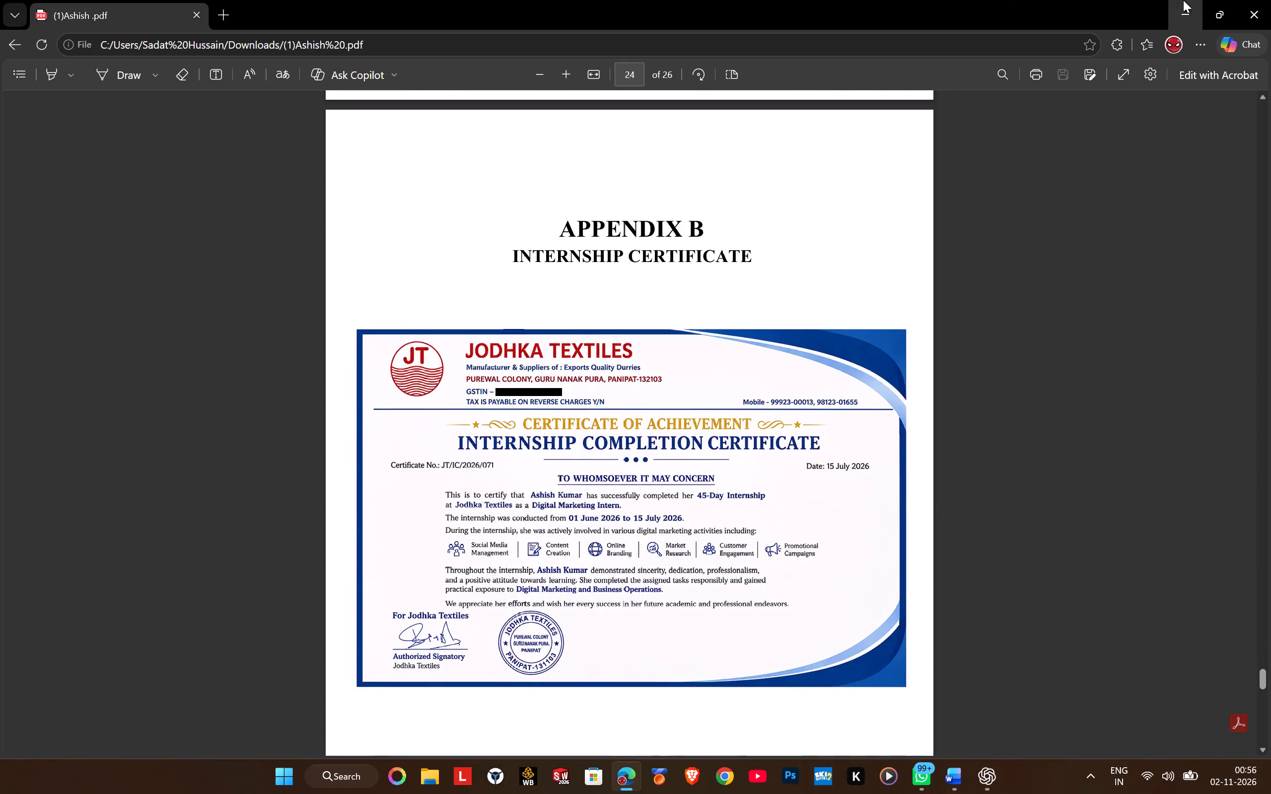
Check how the certificate page and the Appendix A page are laid out at the end of the converted Thomas Cook report.
{"action": "scroll", "coordinate": [384, 379], "scroll_direction": "down", "scroll_amount": 3}
{"action": "scroll", "coordinate": [383, 371], "scroll_direction": "up", "scroll_amount": 2}
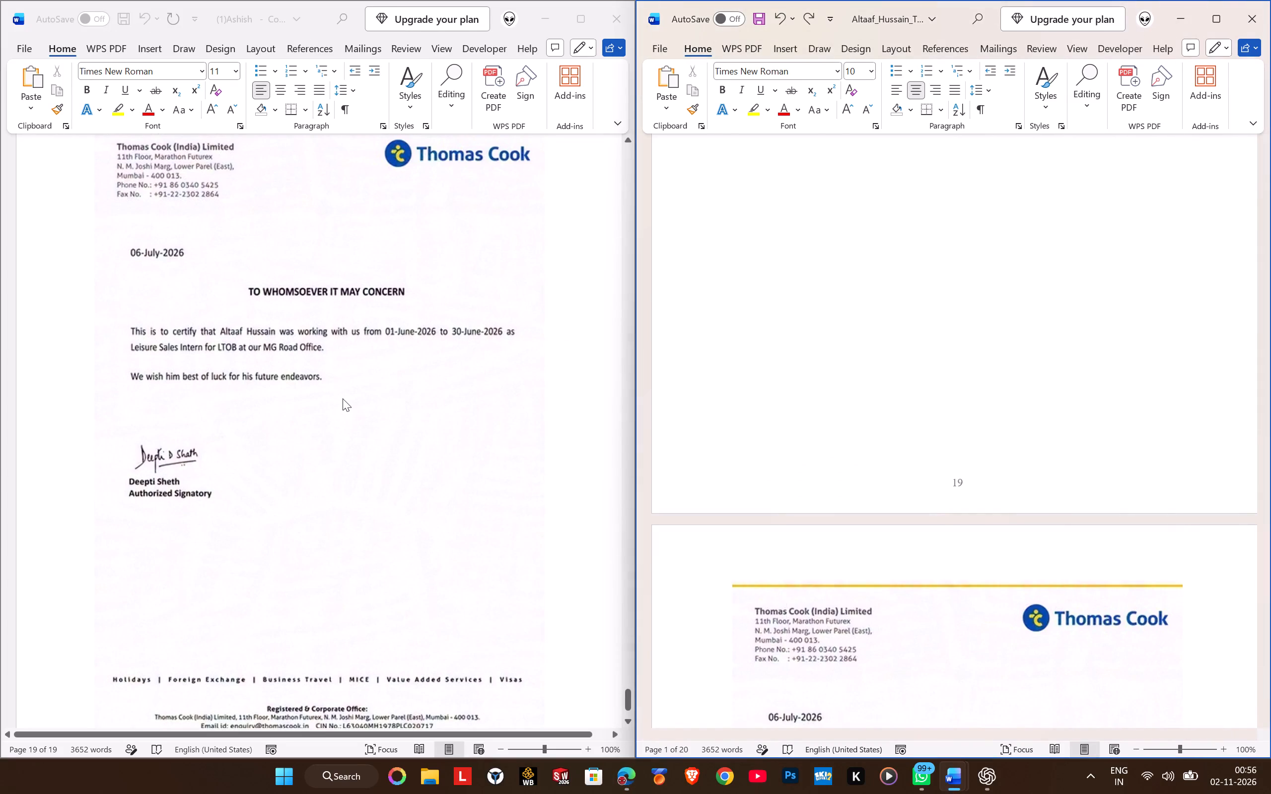
{"action": "scroll", "coordinate": [342, 398], "scroll_direction": "up", "scroll_amount": 1}
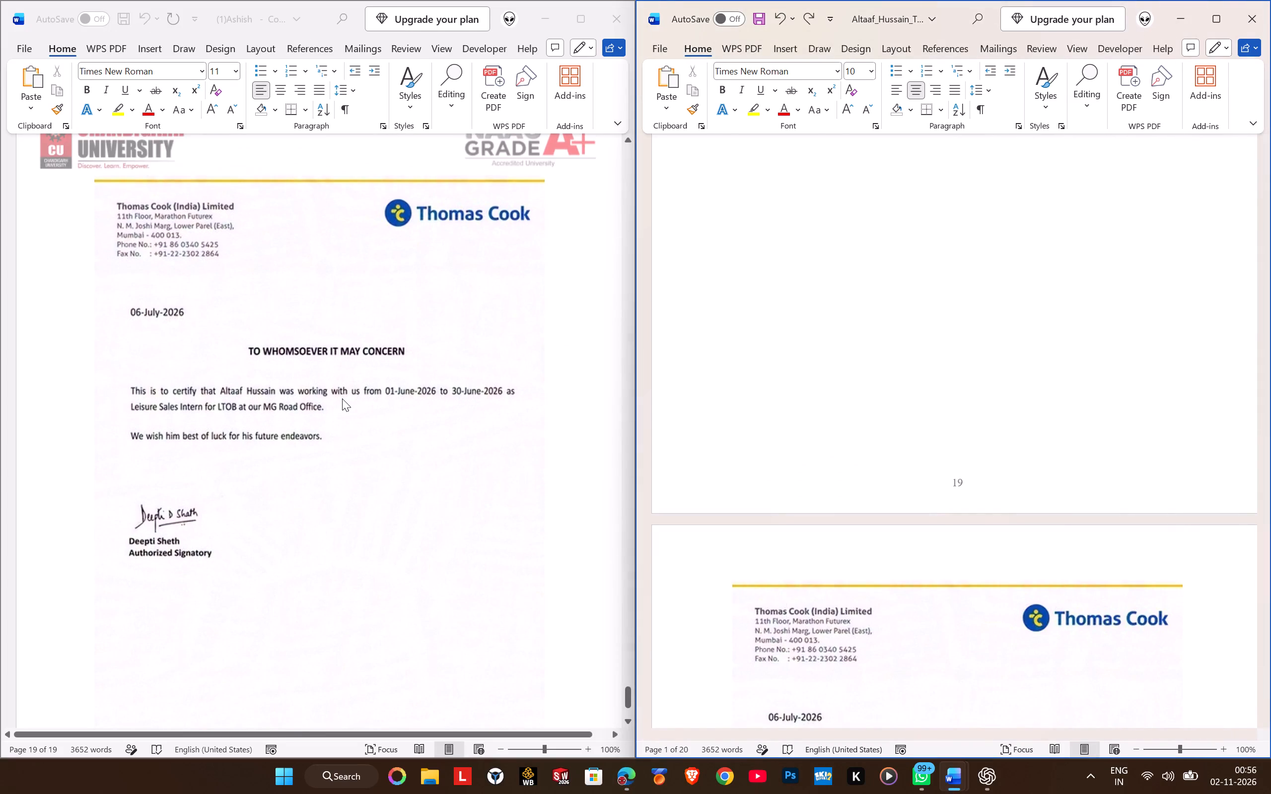
{"action": "scroll", "coordinate": [342, 398], "scroll_direction": "down", "scroll_amount": 4}
{"action": "scroll", "coordinate": [342, 398], "scroll_direction": "up", "scroll_amount": 4}
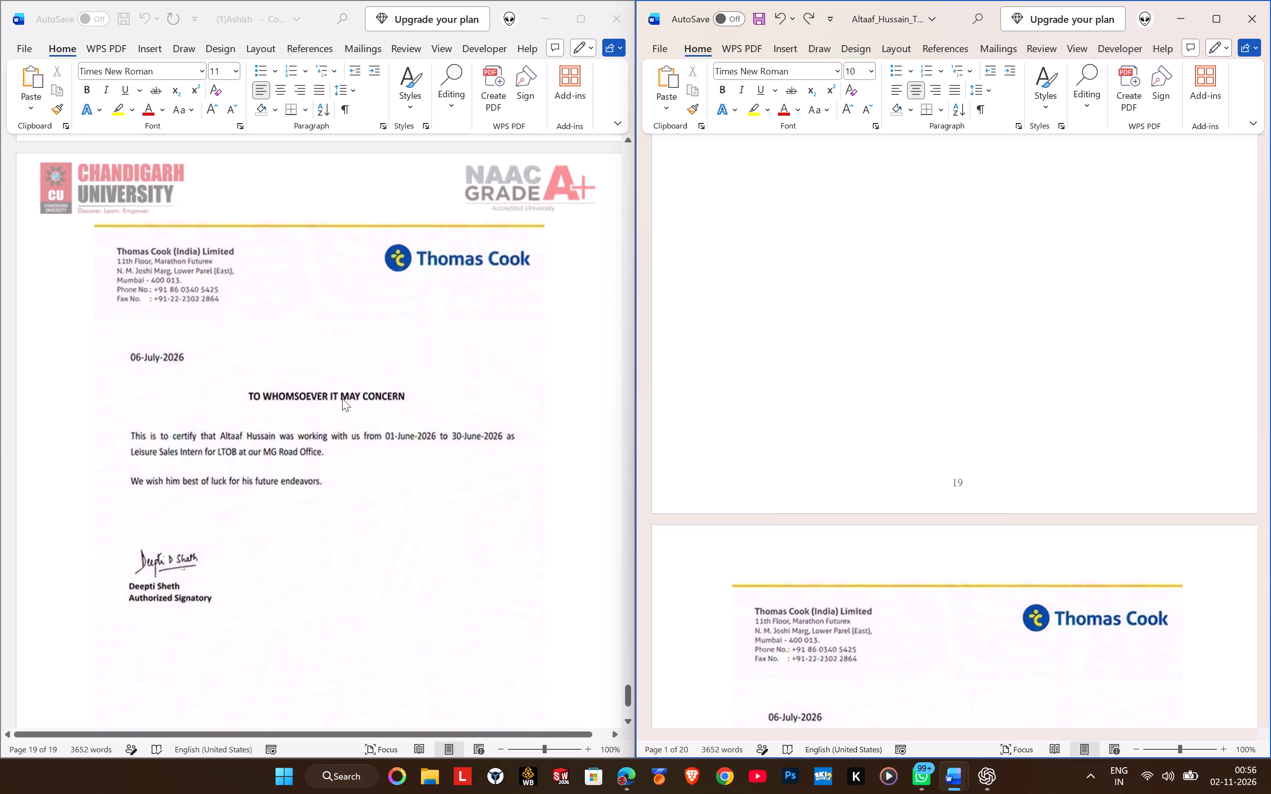
{"action": "scroll", "coordinate": [342, 398], "scroll_direction": "up", "scroll_amount": 18}
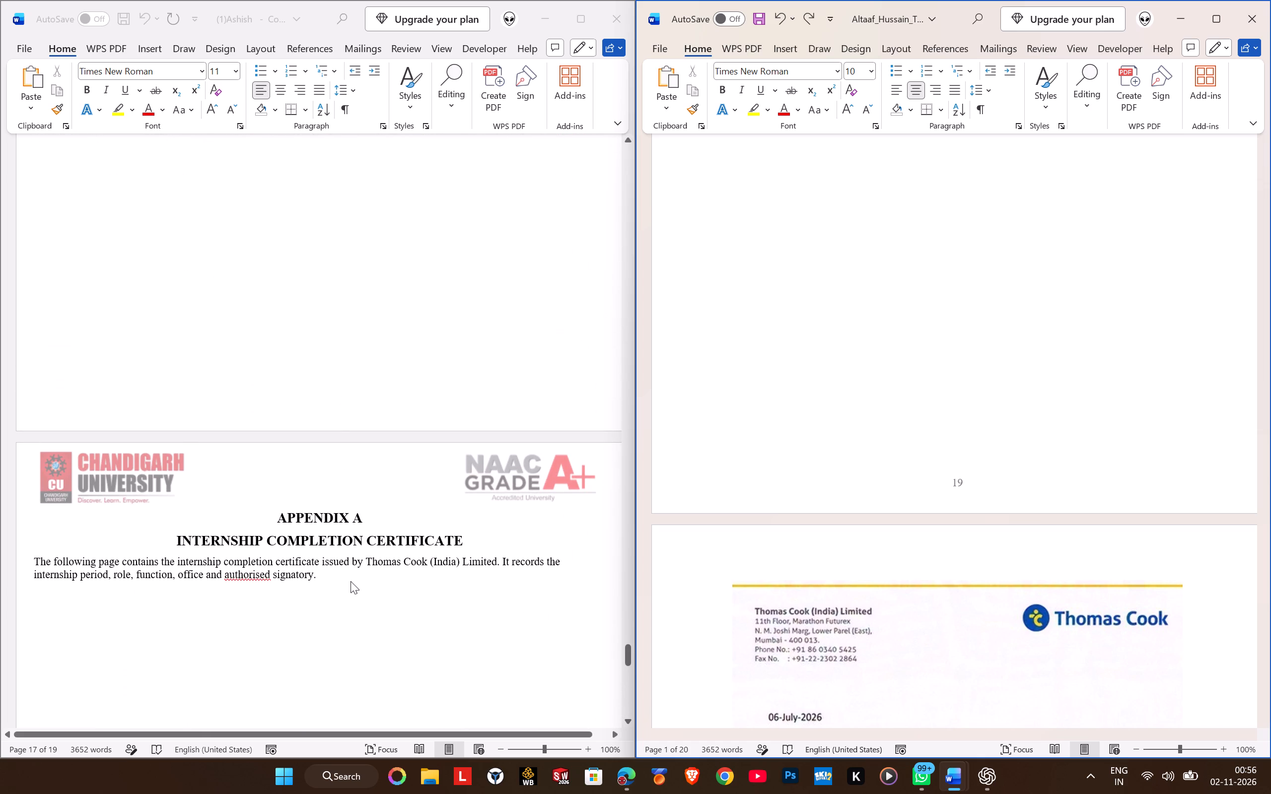
{"action": "scroll", "coordinate": [349, 581], "scroll_direction": "down", "scroll_amount": 3}
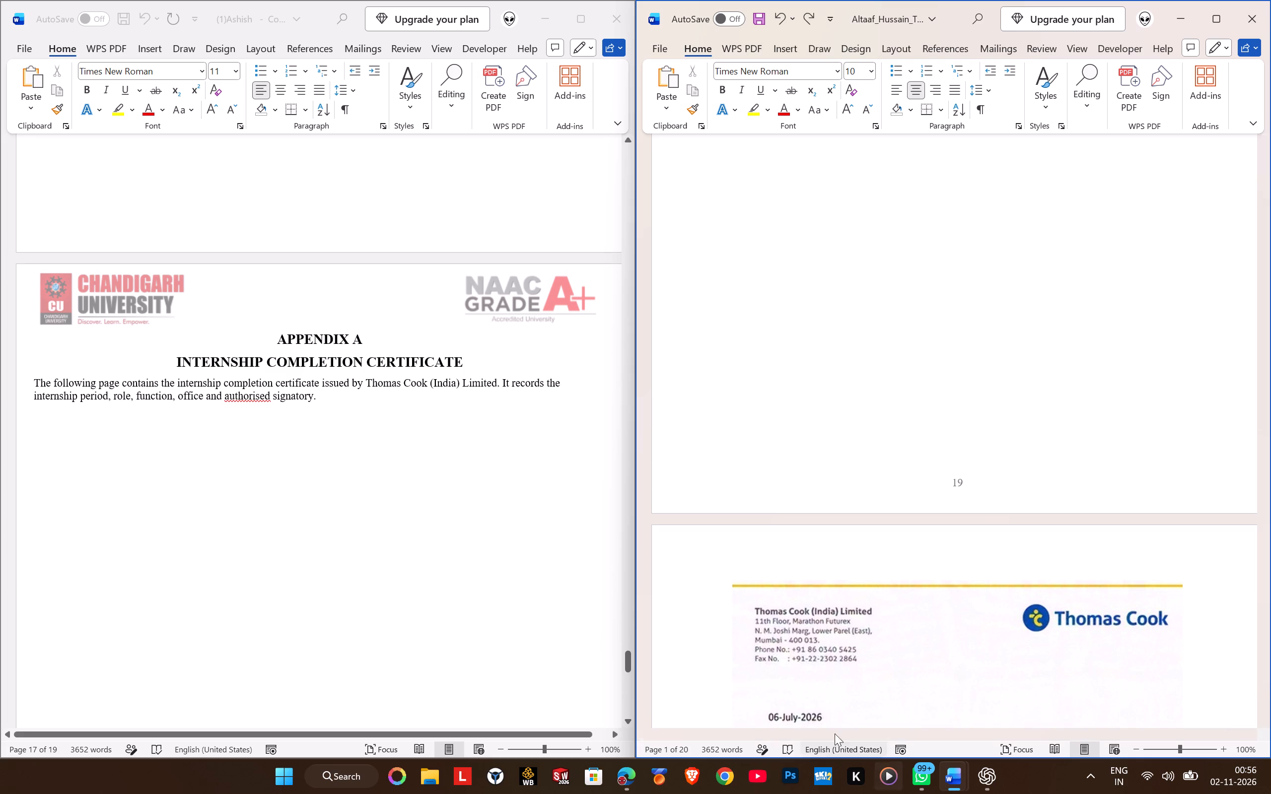
{"action": "scroll", "coordinate": [438, 528], "scroll_direction": "down", "scroll_amount": 12}
{"action": "scroll", "coordinate": [392, 517], "scroll_direction": "up", "scroll_amount": 8}
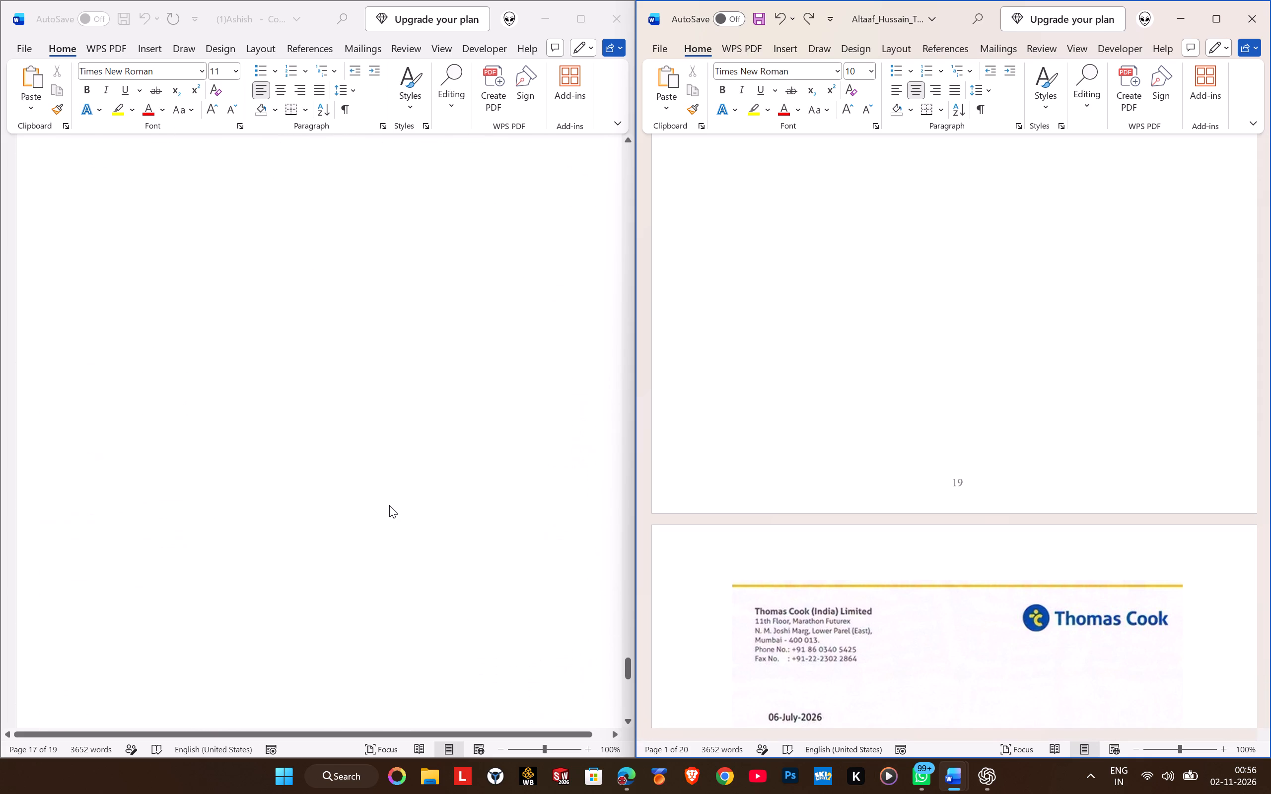
Scale the Thomas Cook certificate picture down proportionally so it fits directly beneath the introductory text on the Appendix A page.
{"action": "scroll", "coordinate": [389, 505], "scroll_direction": "up", "scroll_amount": 6}
{"action": "scroll", "coordinate": [389, 504], "scroll_direction": "down", "scroll_amount": 19}
{"action": "left_click", "coordinate": [346, 476]}
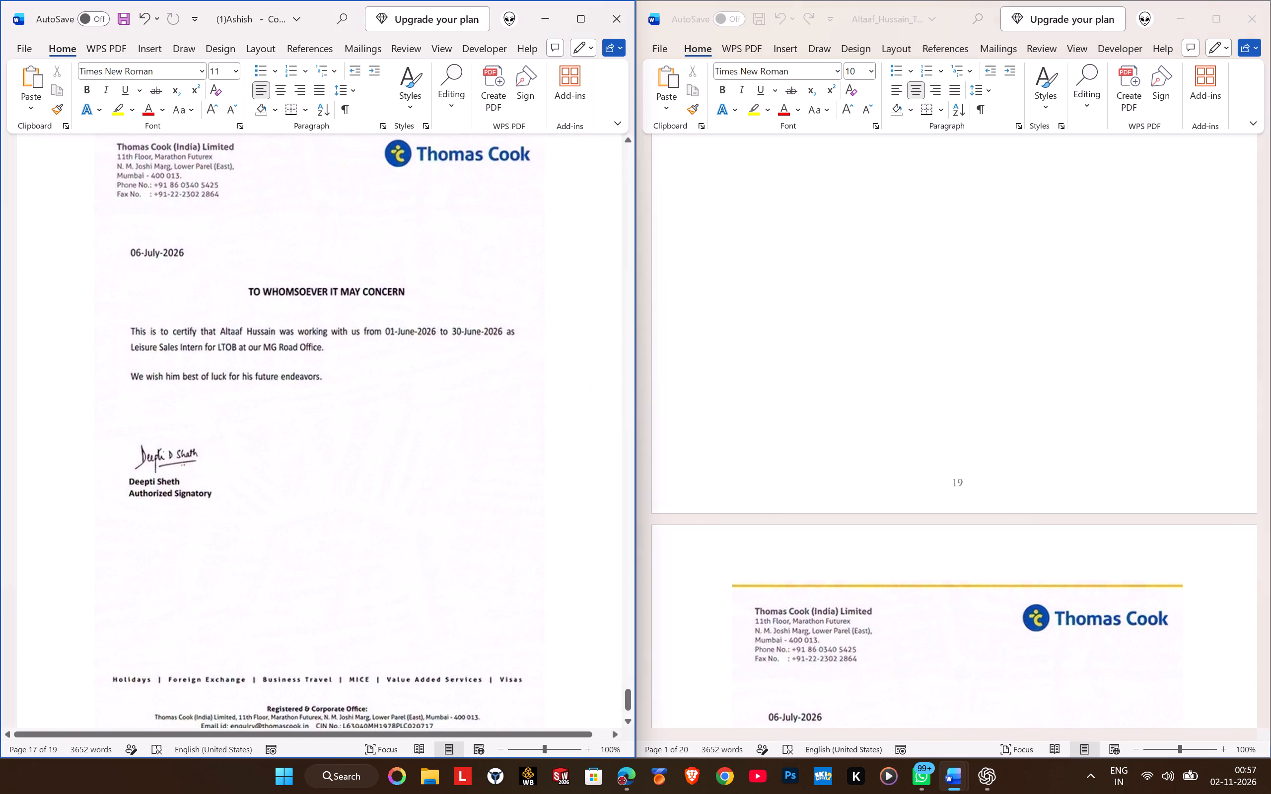
{"action": "scroll", "coordinate": [345, 476], "scroll_direction": "down", "scroll_amount": 4}
{"action": "left_click", "coordinate": [345, 474]}
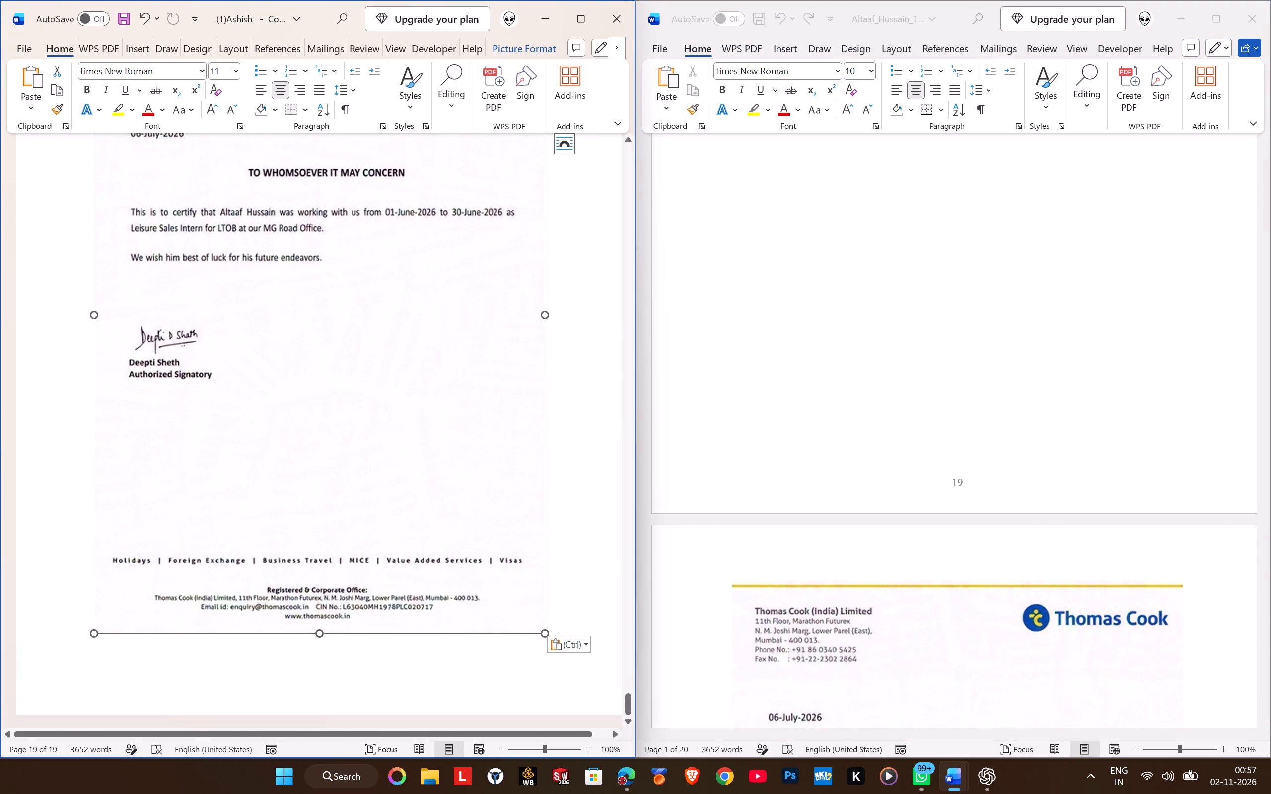
{"action": "left_click_drag", "start_coordinate": [541, 631], "coordinate": [507, 573]}
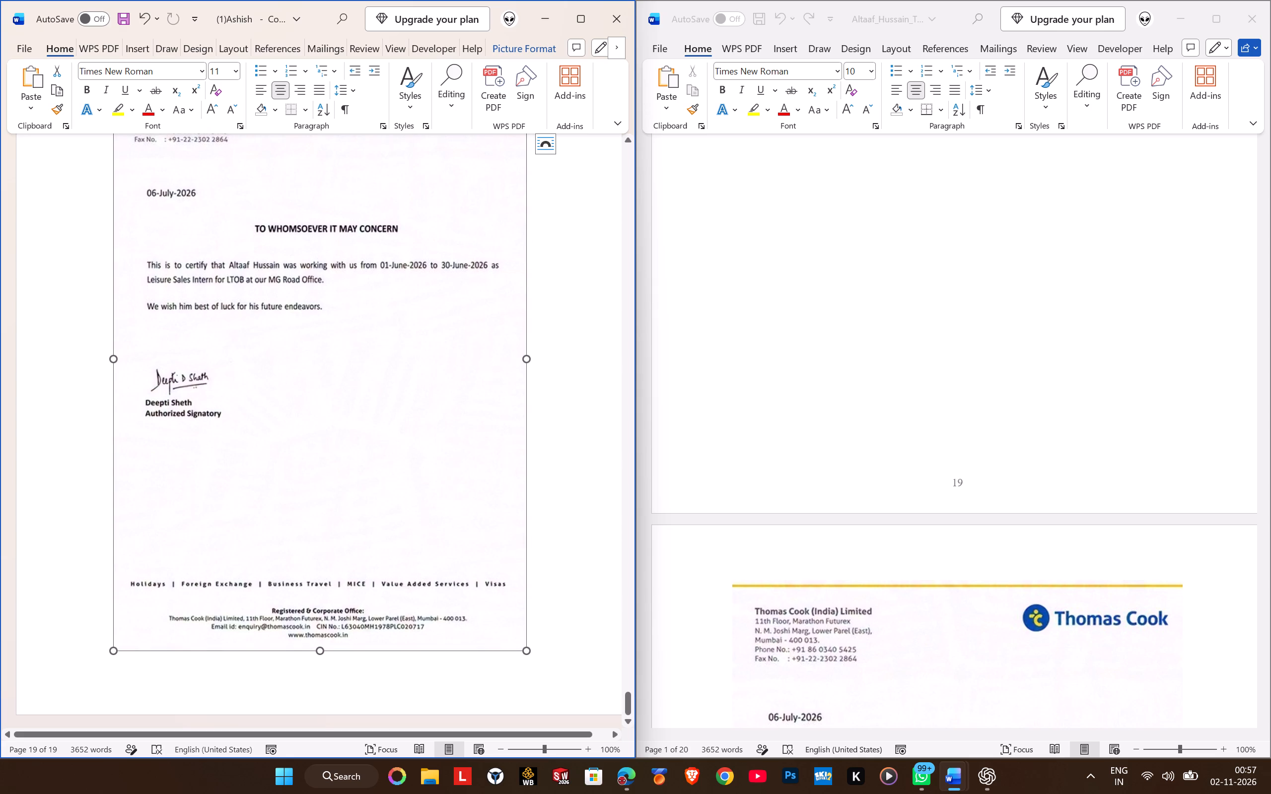
{"action": "left_click_drag", "start_coordinate": [525, 650], "coordinate": [536, 671]}
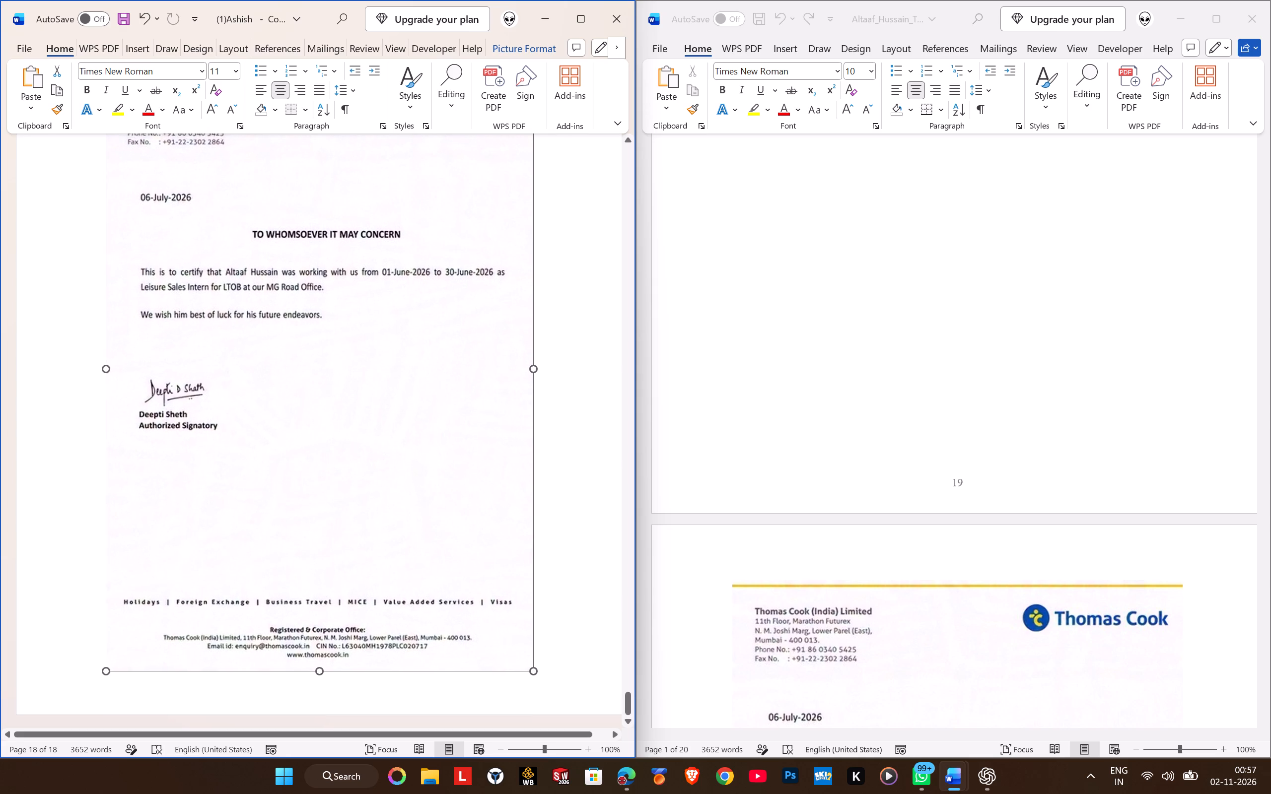
{"action": "left_click_drag", "start_coordinate": [536, 671], "coordinate": [536, 672]}
{"action": "left_click_drag", "start_coordinate": [536, 672], "coordinate": [543, 693]}
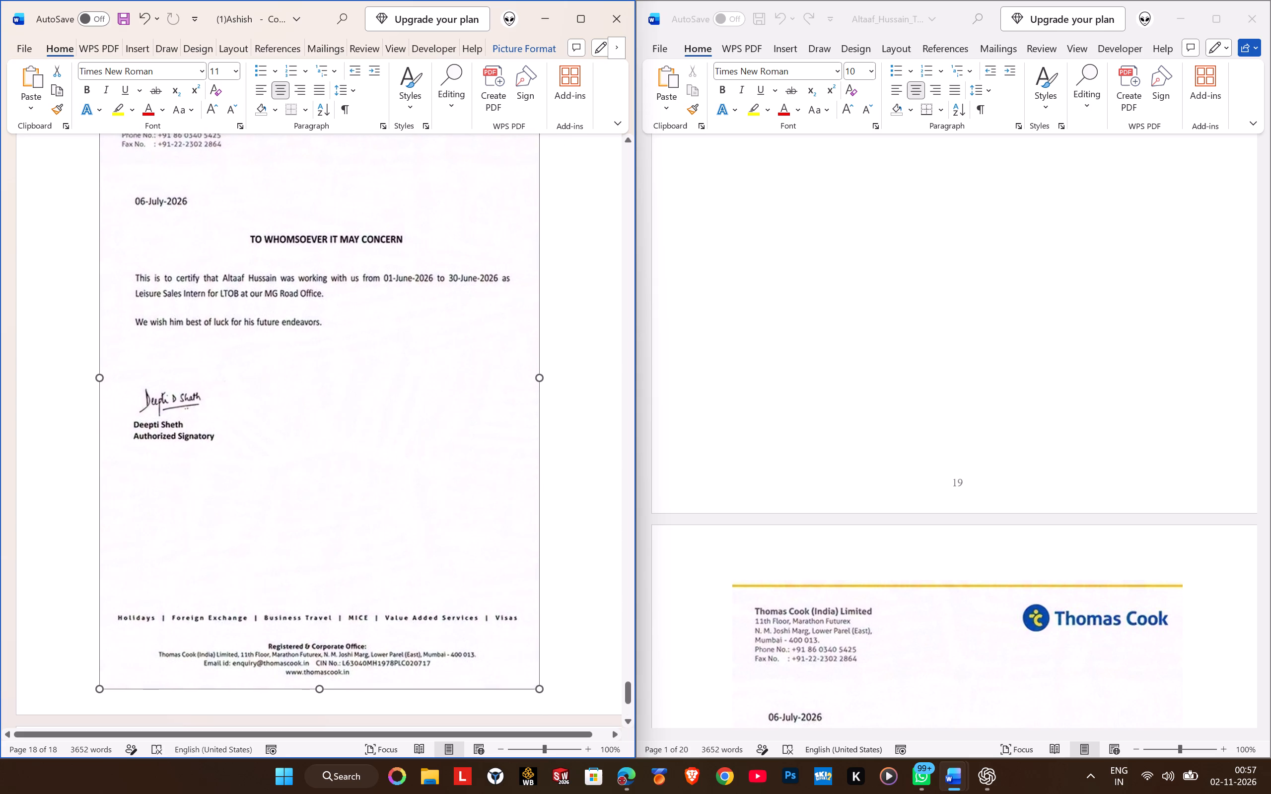
{"action": "left_click_drag", "start_coordinate": [543, 693], "coordinate": [547, 701]}
{"action": "scroll", "coordinate": [452, 552], "scroll_direction": "up", "scroll_amount": 4}
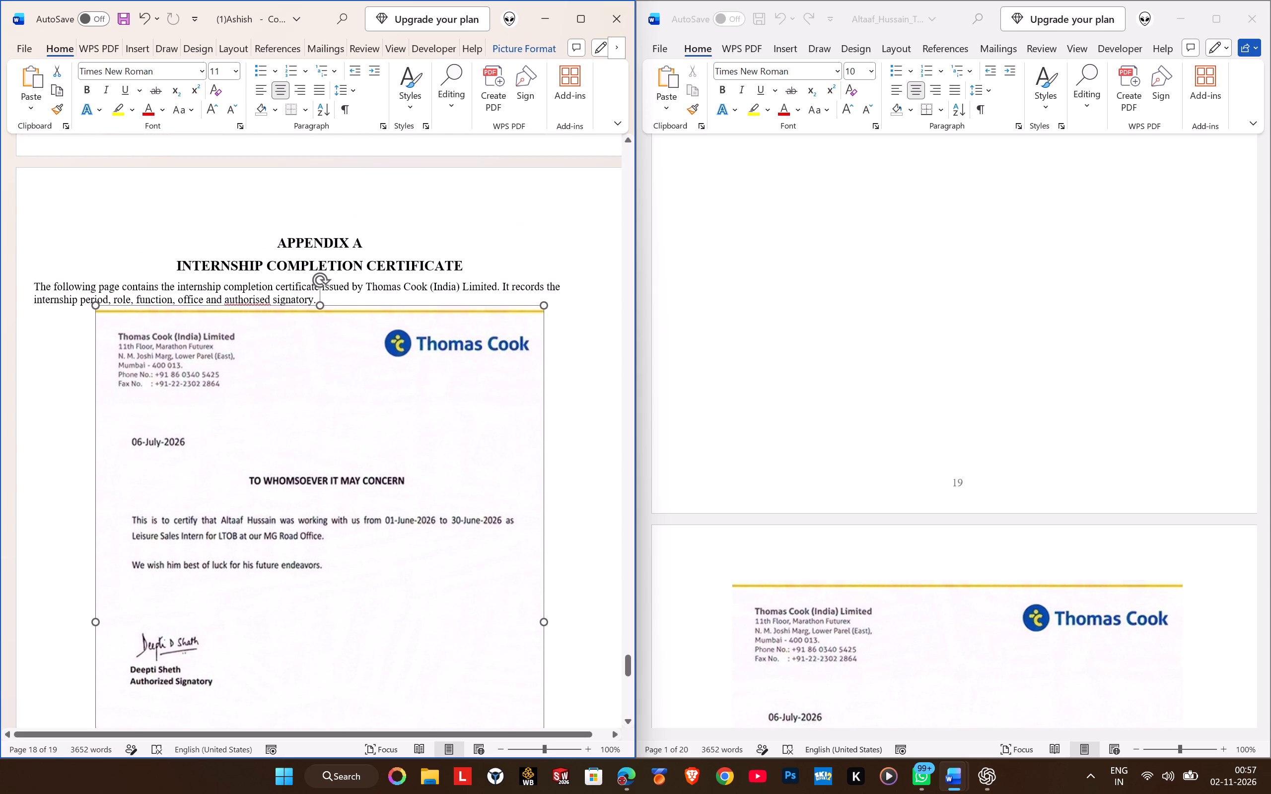
Maximize the converted Thomas Cook report and look back through it from the References page to the cover page.
{"action": "scroll", "coordinate": [430, 390], "scroll_direction": "up", "scroll_amount": 16}
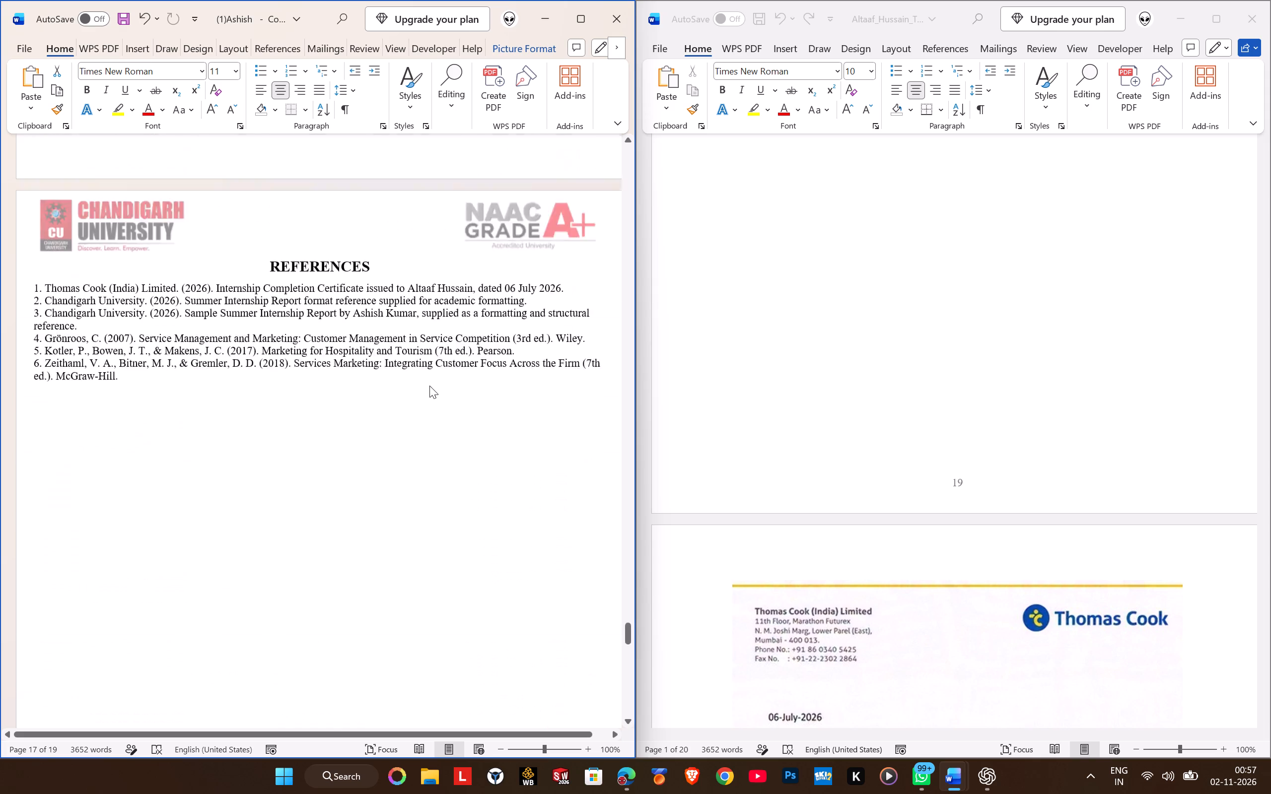
{"action": "scroll", "coordinate": [429, 386], "scroll_direction": "up", "scroll_amount": 11}
{"action": "scroll", "coordinate": [429, 384], "scroll_direction": "up", "scroll_amount": 12}
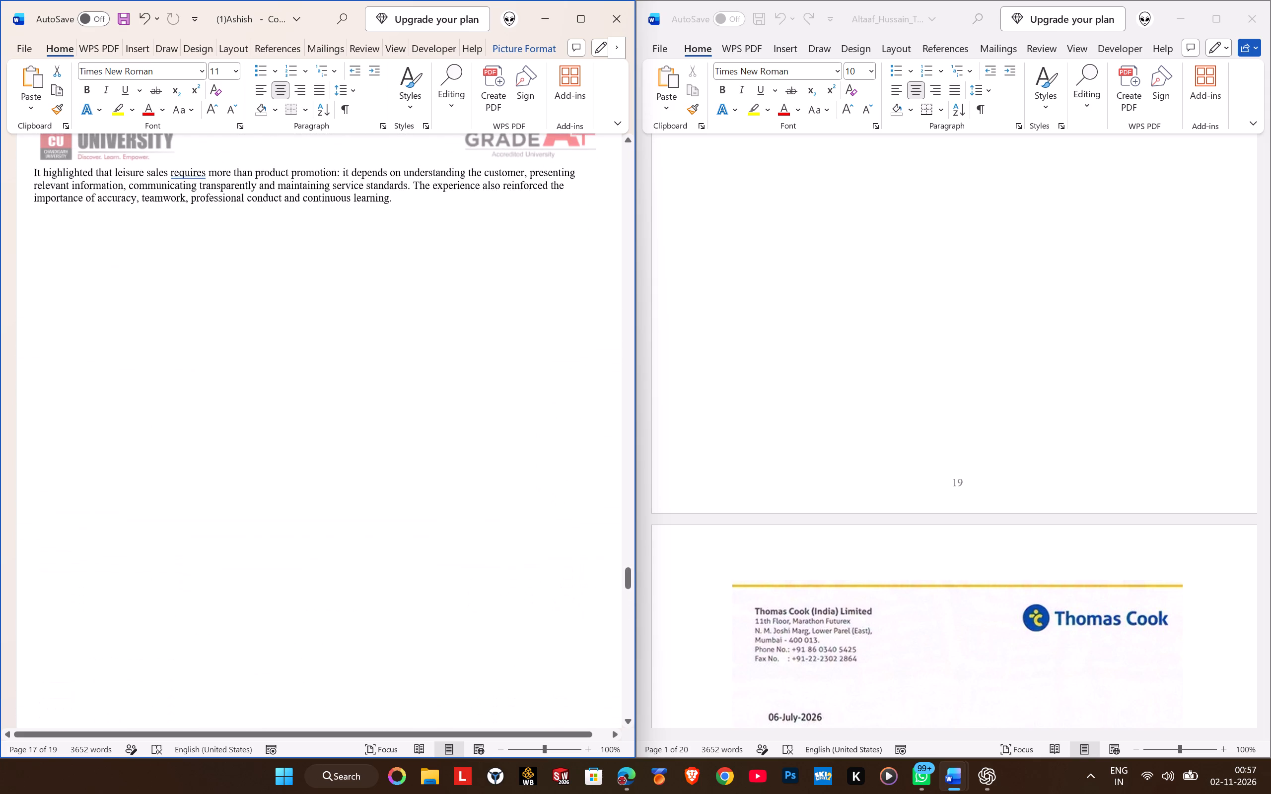
{"action": "left_click", "coordinate": [582, 20]}
{"action": "scroll", "coordinate": [662, 410], "scroll_direction": "up", "scroll_amount": 5}
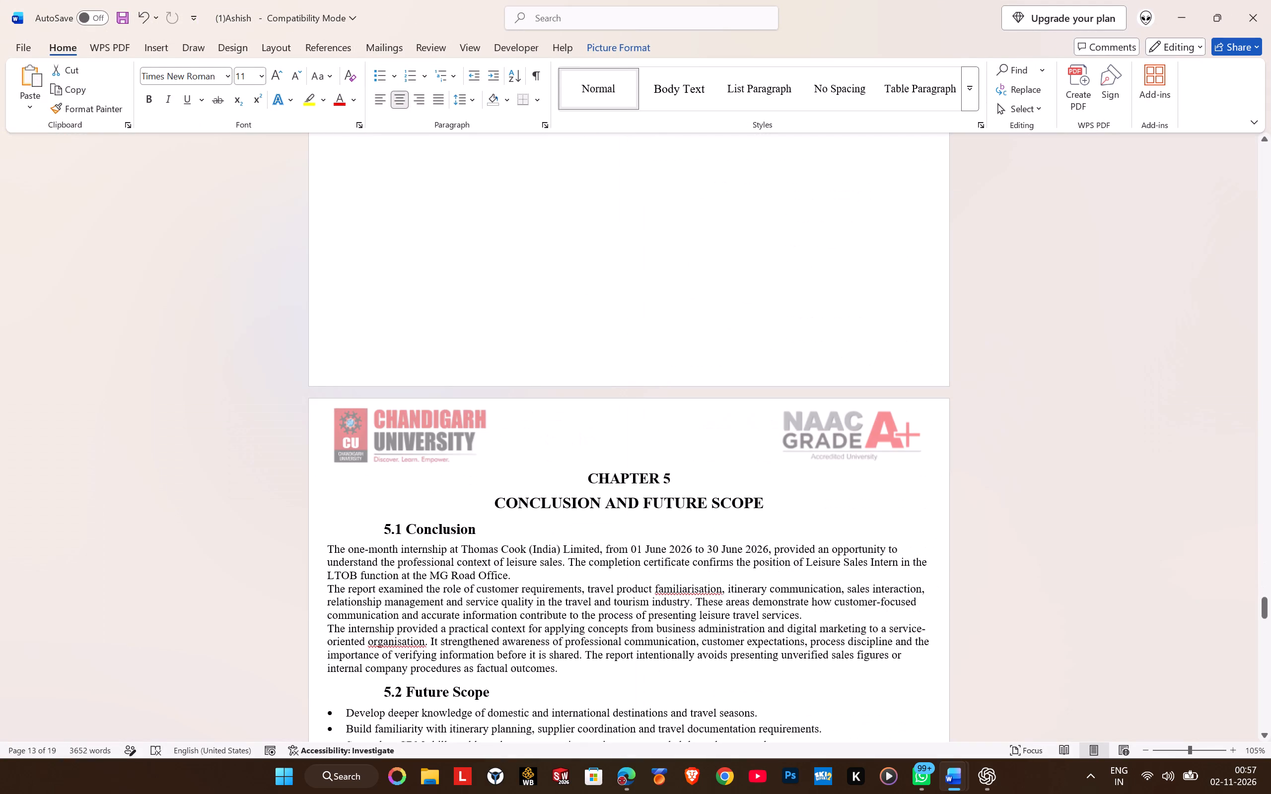
{"action": "left_click_drag", "start_coordinate": [1262, 609], "coordinate": [1241, 263]}
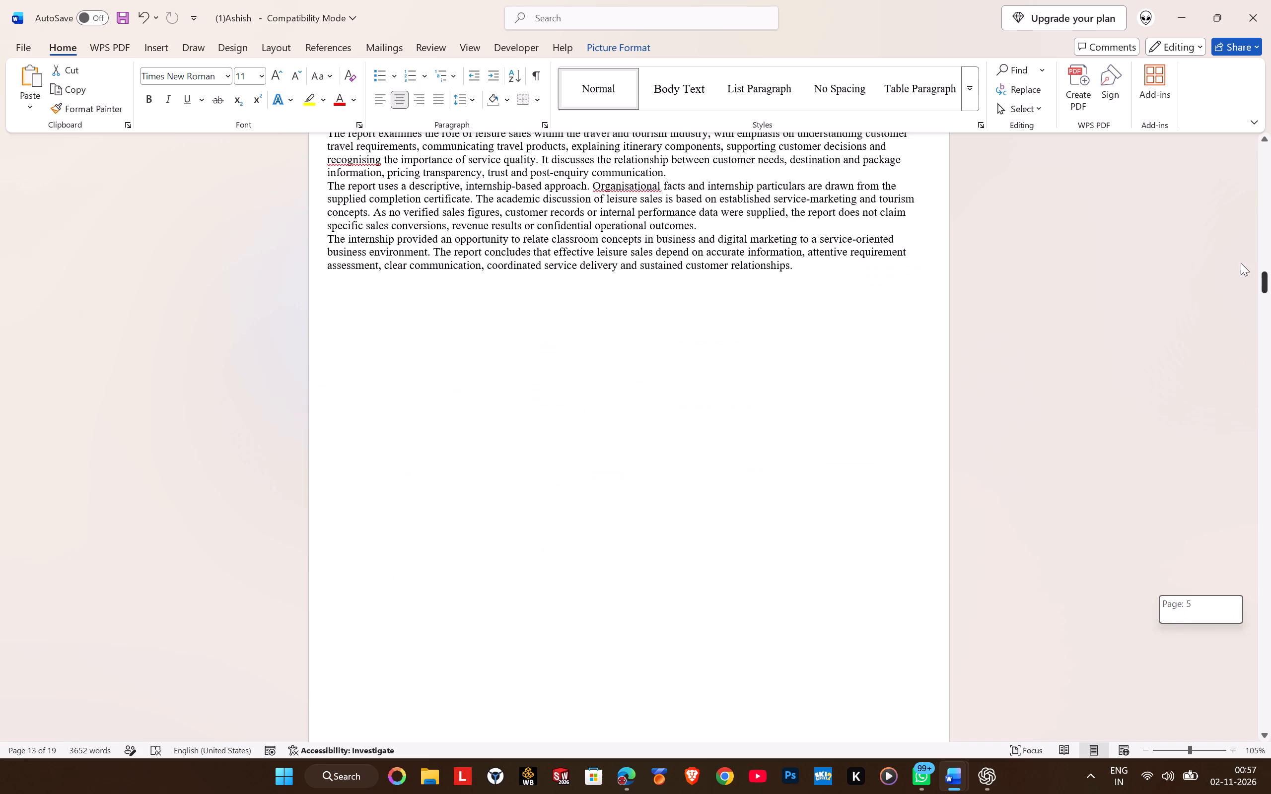
{"action": "left_click_drag", "start_coordinate": [1241, 263], "coordinate": [1241, 172]}
{"action": "scroll", "coordinate": [857, 433], "scroll_direction": "up", "scroll_amount": 4}
{"action": "scroll", "coordinate": [754, 419], "scroll_direction": "up", "scroll_amount": 4}
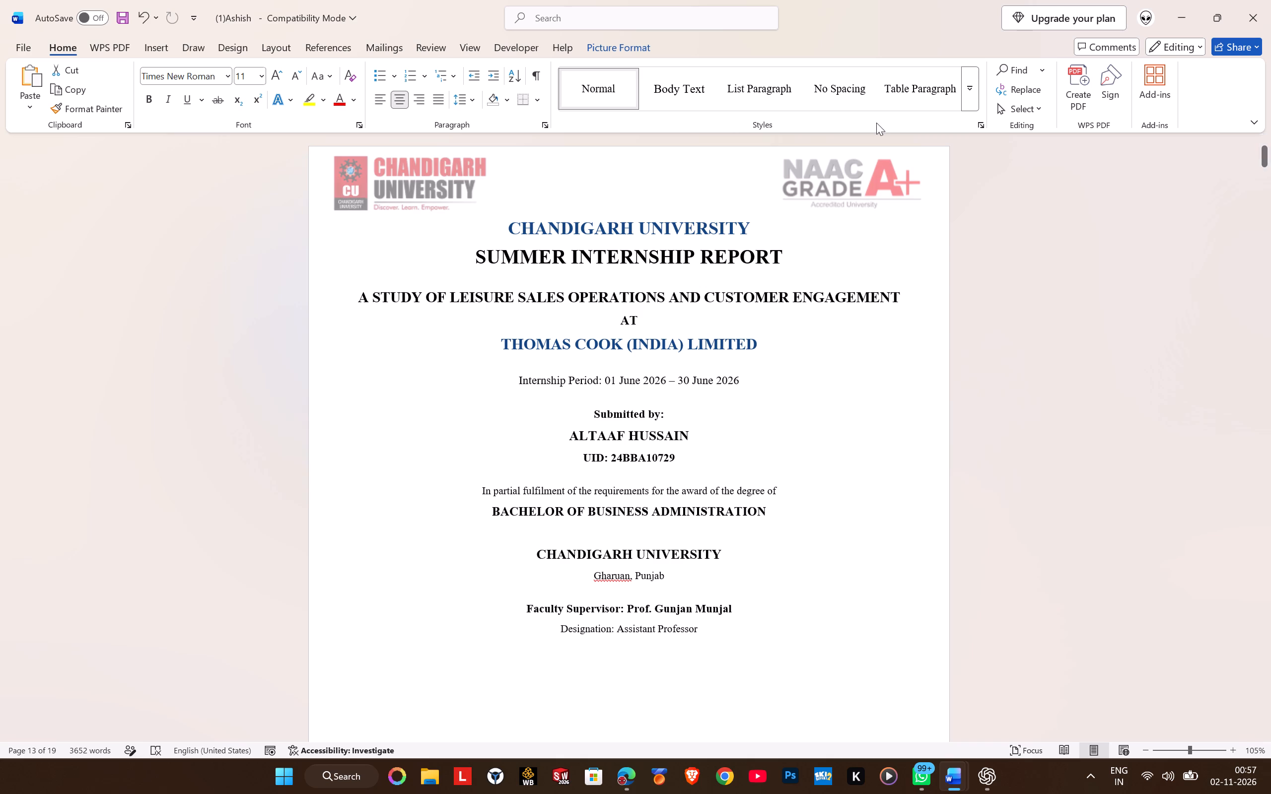
Minimize the converted report, then close the ChatGPT report preview and the original Thomas Cook report document.
{"action": "left_click", "coordinate": [1171, 5]}
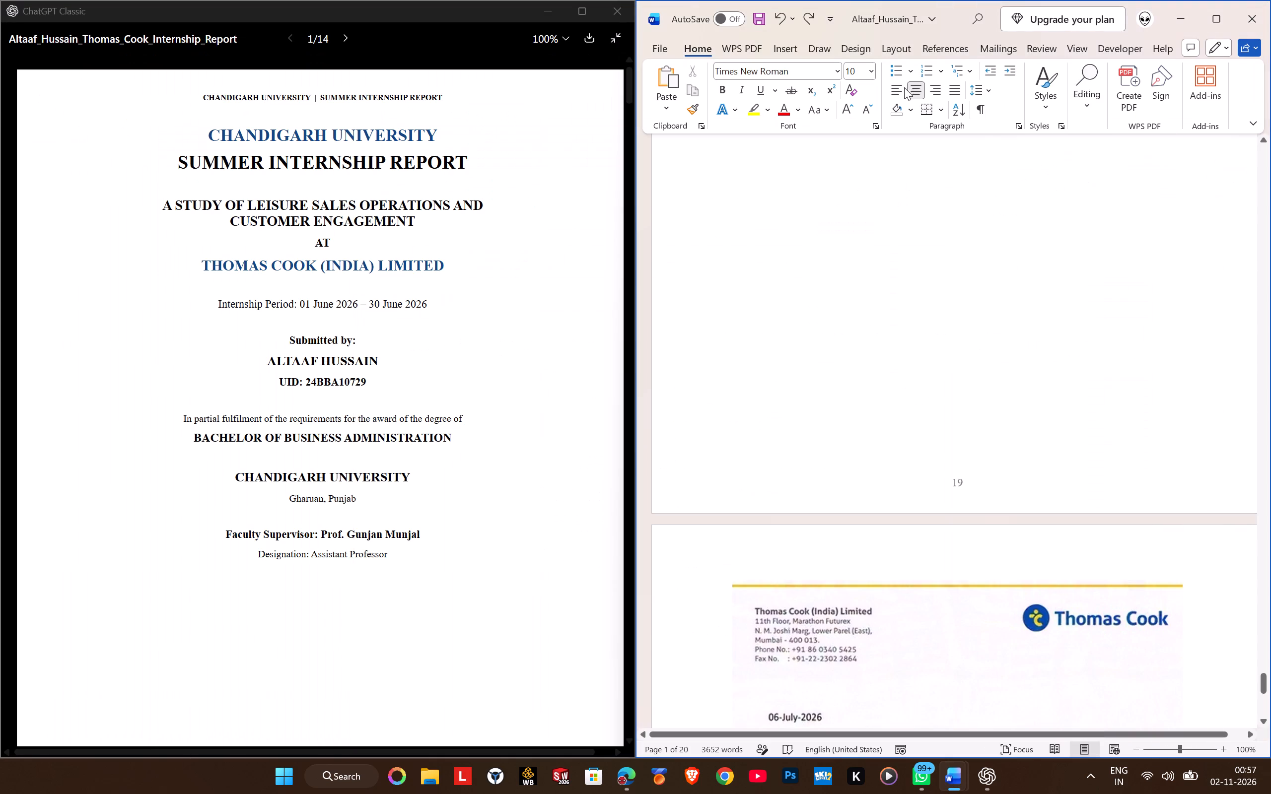
{"action": "left_click", "coordinate": [626, 14]}
{"action": "left_click", "coordinate": [1248, 29]}
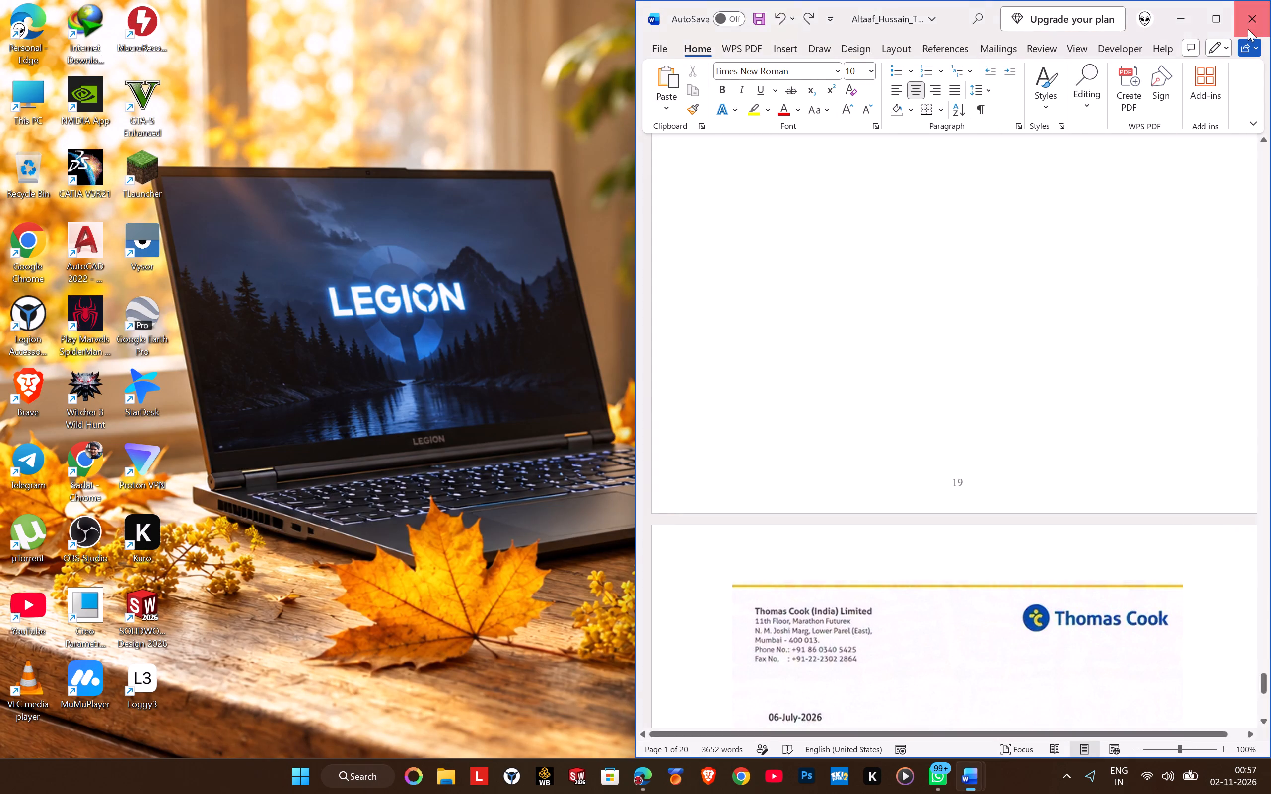
{"action": "left_click", "coordinate": [996, 497]}
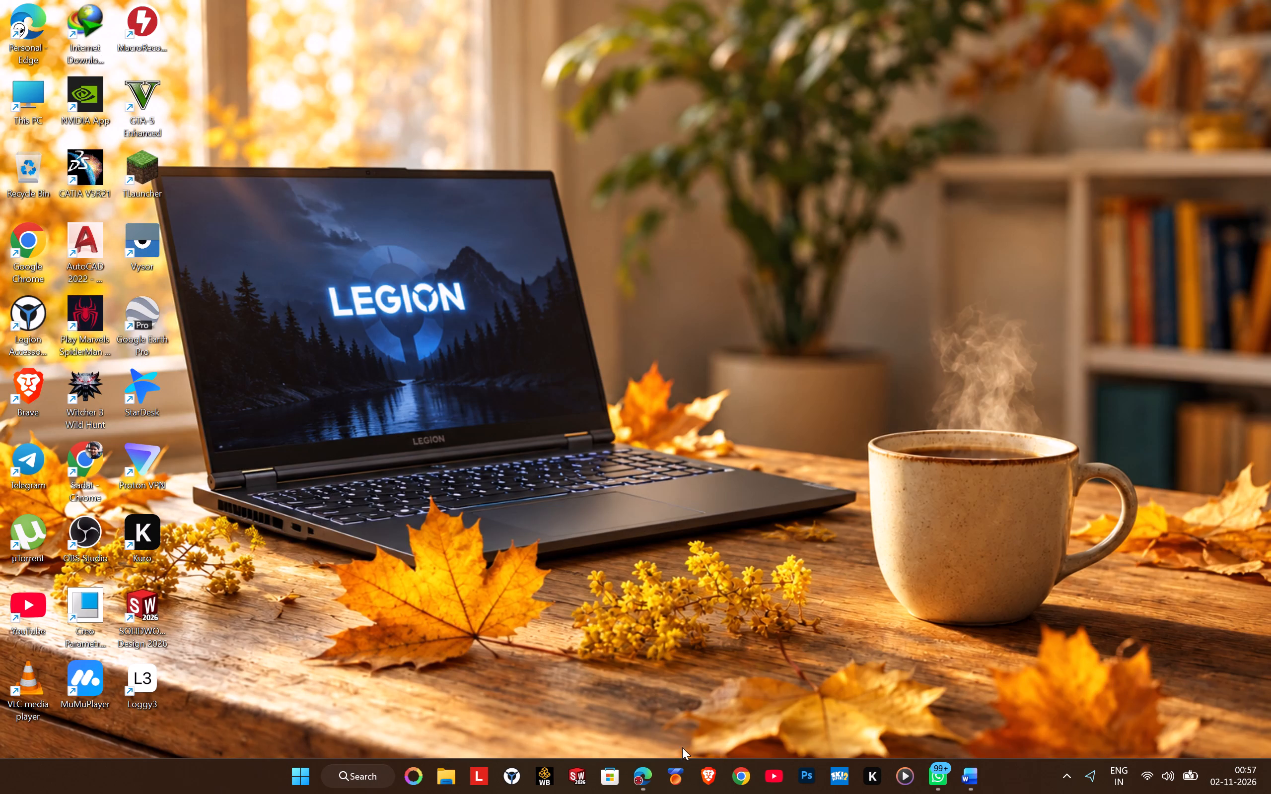
Switch to Microsoft Edge and return the Jodhka Textiles PDF to its cover page.
{"action": "left_click", "coordinate": [651, 787]}
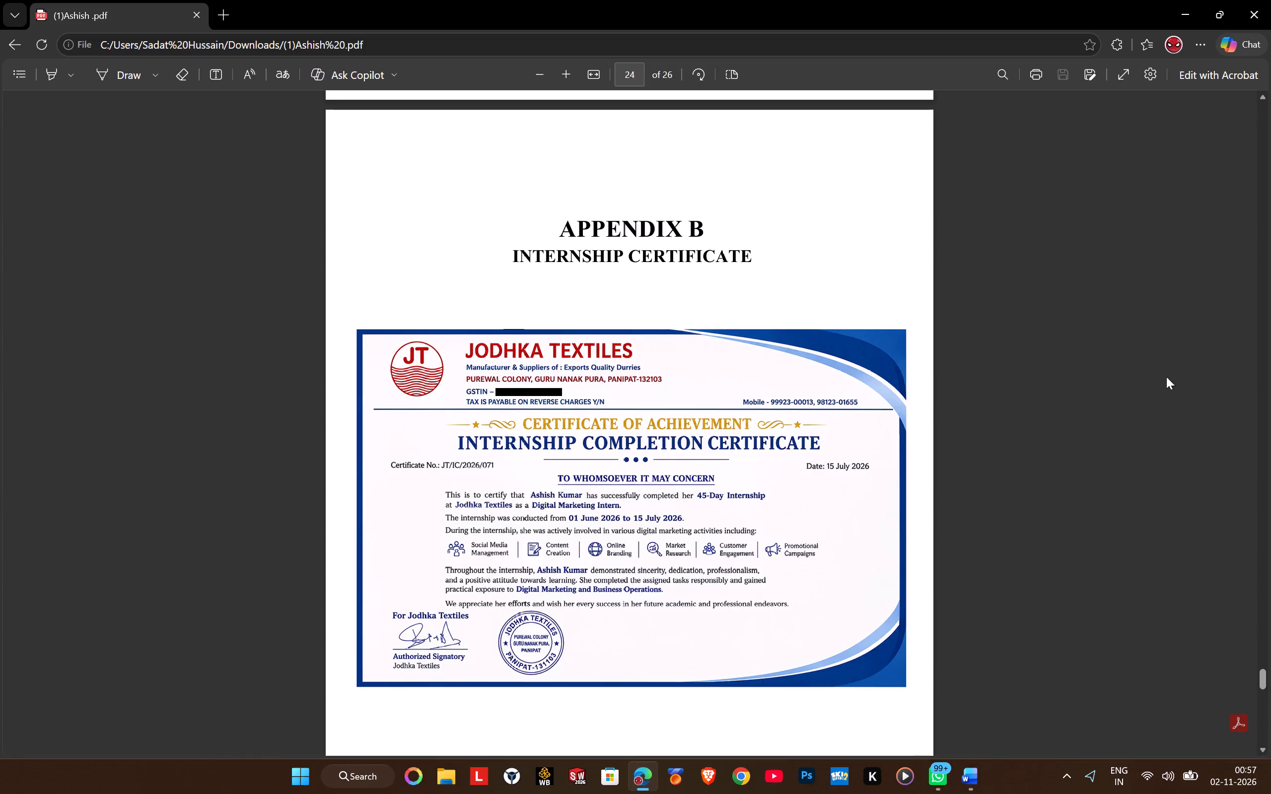
{"action": "left_click_drag", "start_coordinate": [1267, 681], "coordinate": [1231, 123]}
{"action": "scroll", "coordinate": [801, 337], "scroll_direction": "up", "scroll_amount": 4}
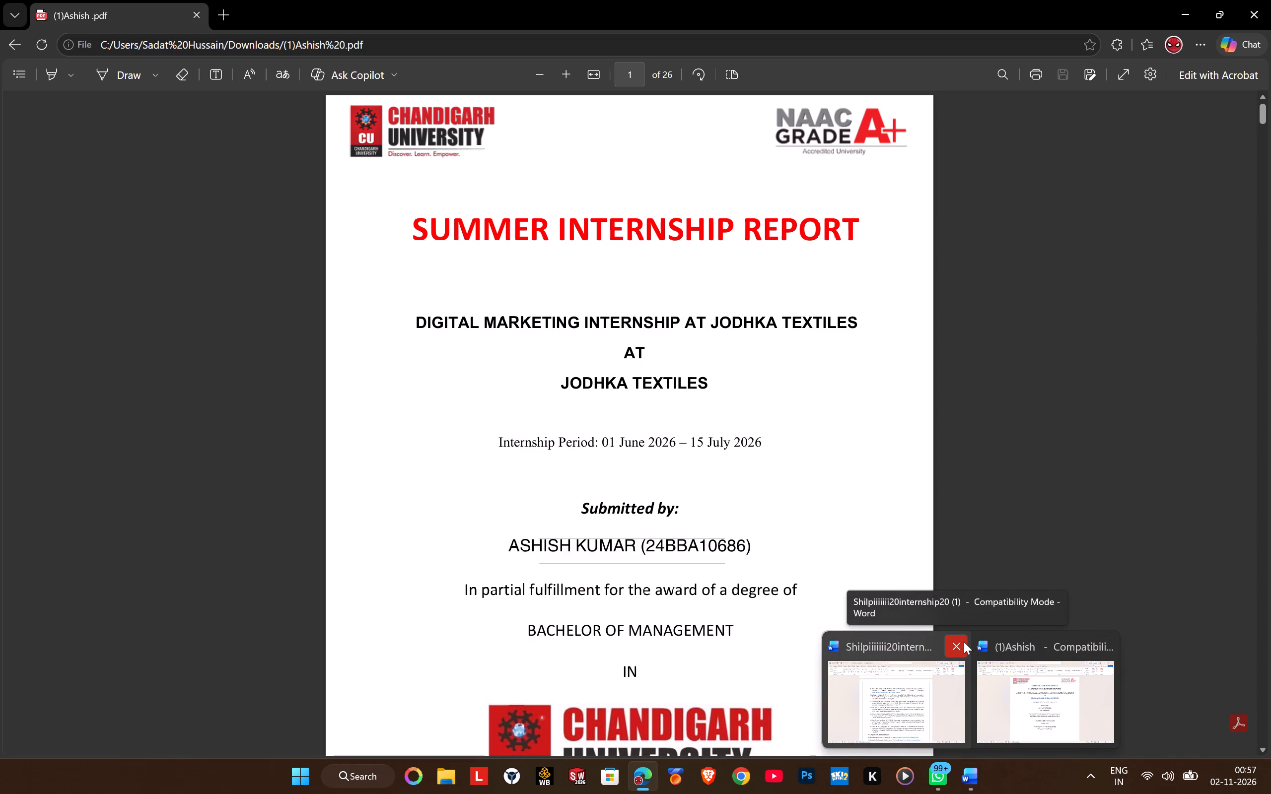
Close the other open internship Word document without saving its changes.
{"action": "left_click", "coordinate": [962, 642]}
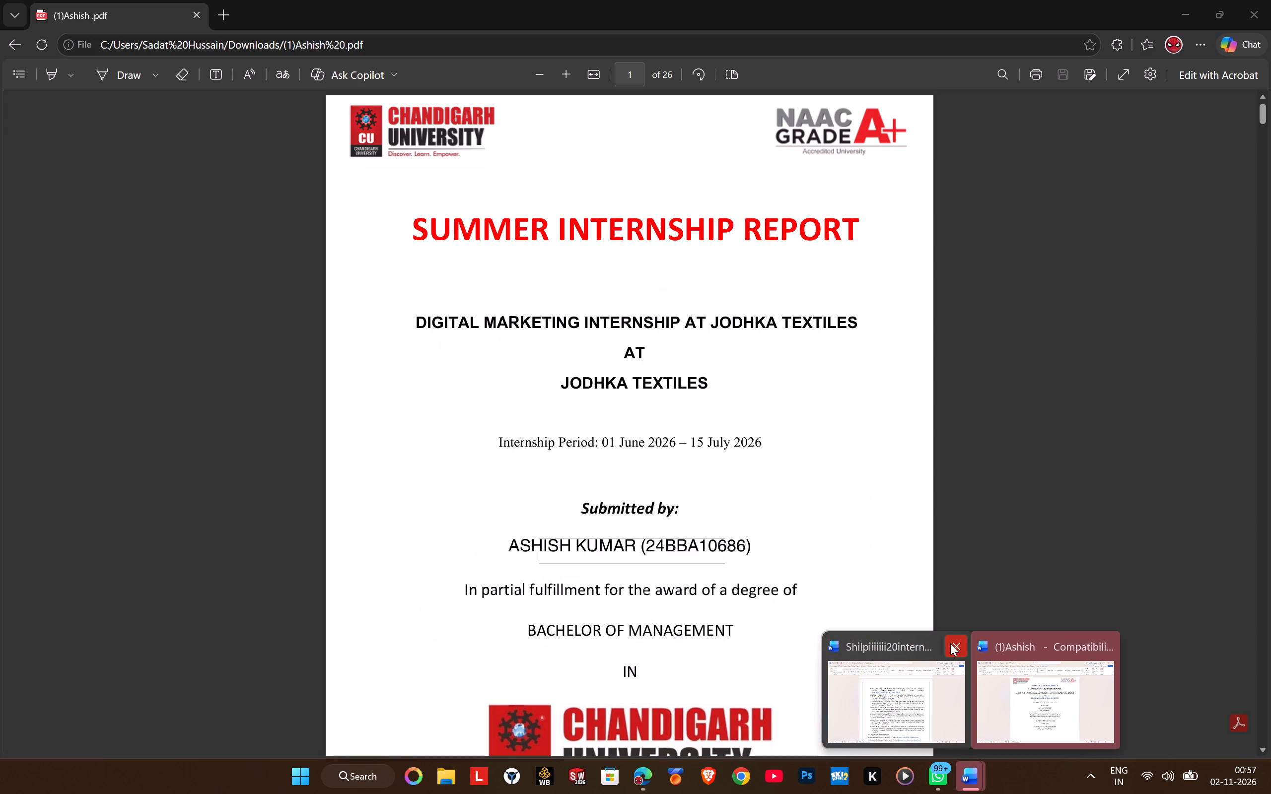
{"action": "left_click", "coordinate": [950, 643]}
{"action": "left_click", "coordinate": [940, 686]}
{"action": "left_click", "coordinate": [690, 525]}
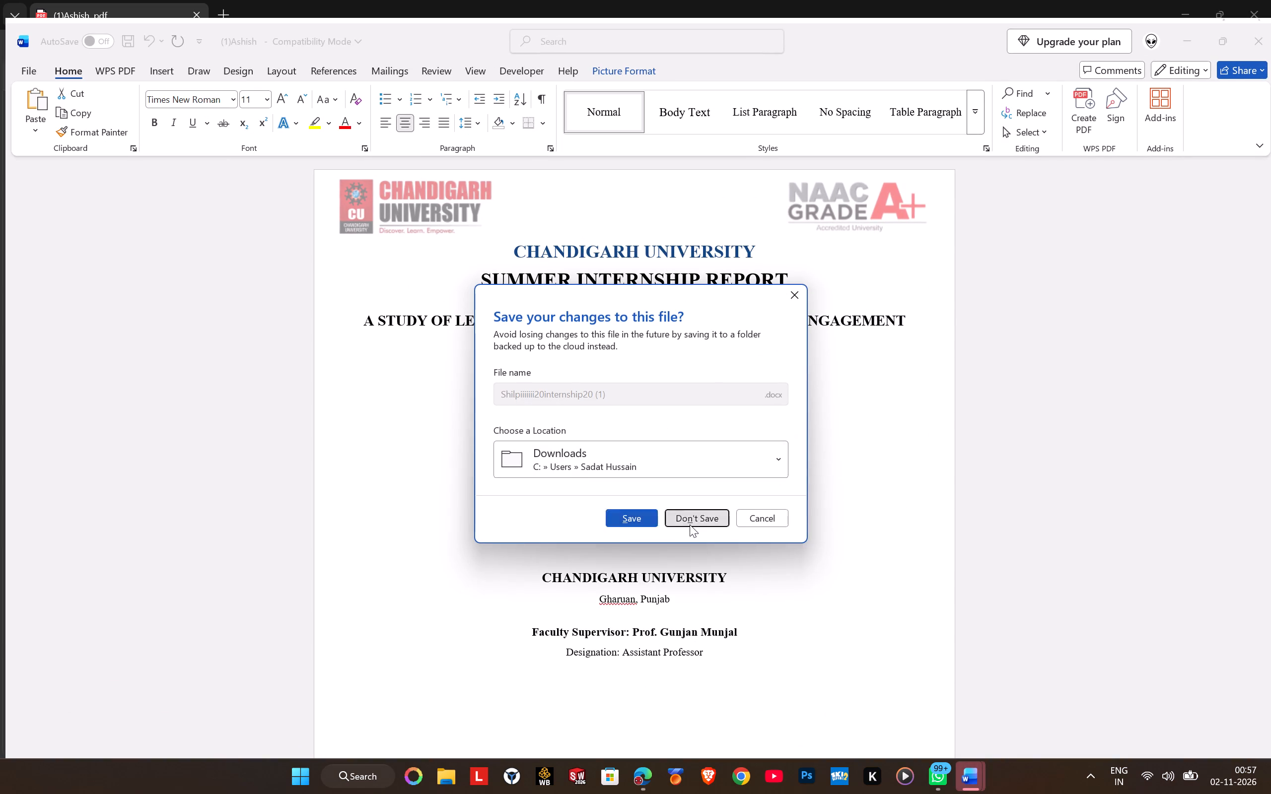
Arrange the converted Thomas Cook report in Word side by side with the Jodhka Textiles PDF.
{"action": "left_click", "coordinate": [969, 779]}
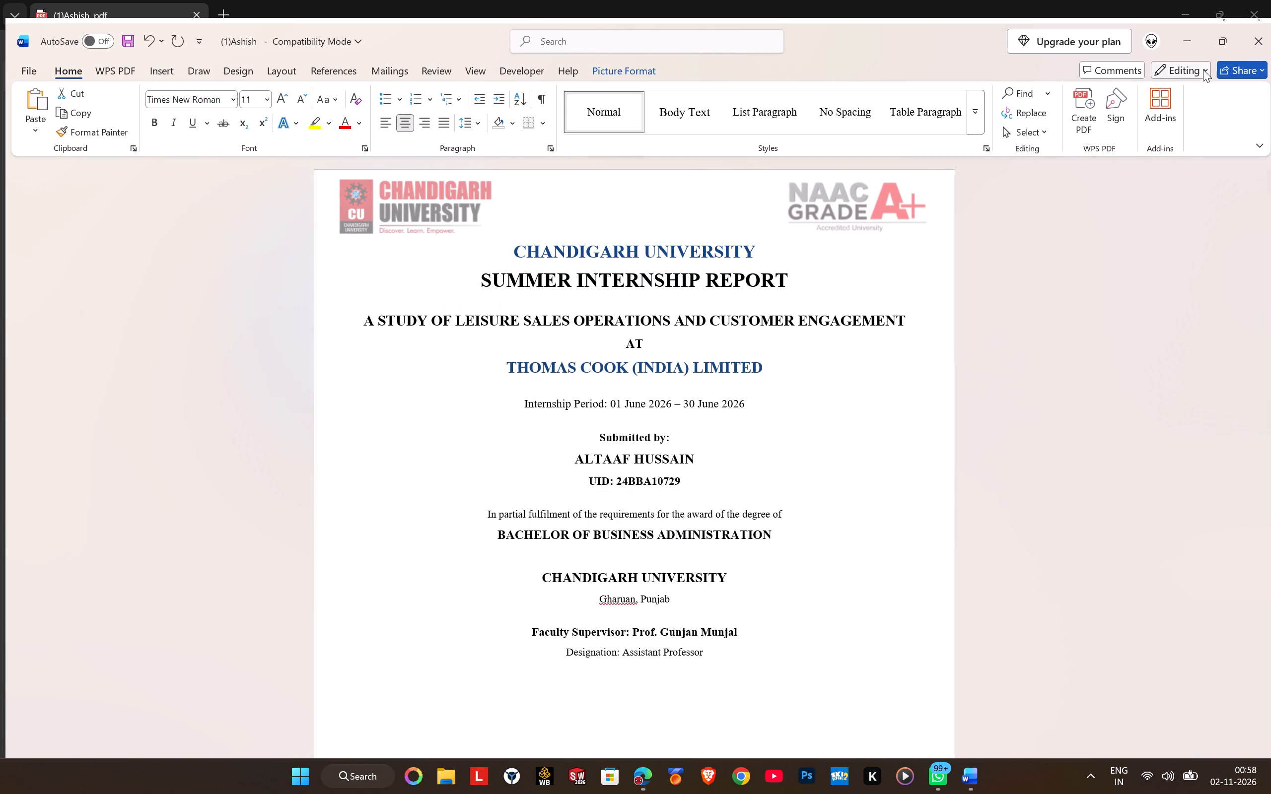
{"action": "left_click", "coordinate": [1224, 49]}
{"action": "left_click", "coordinate": [1087, 203]}
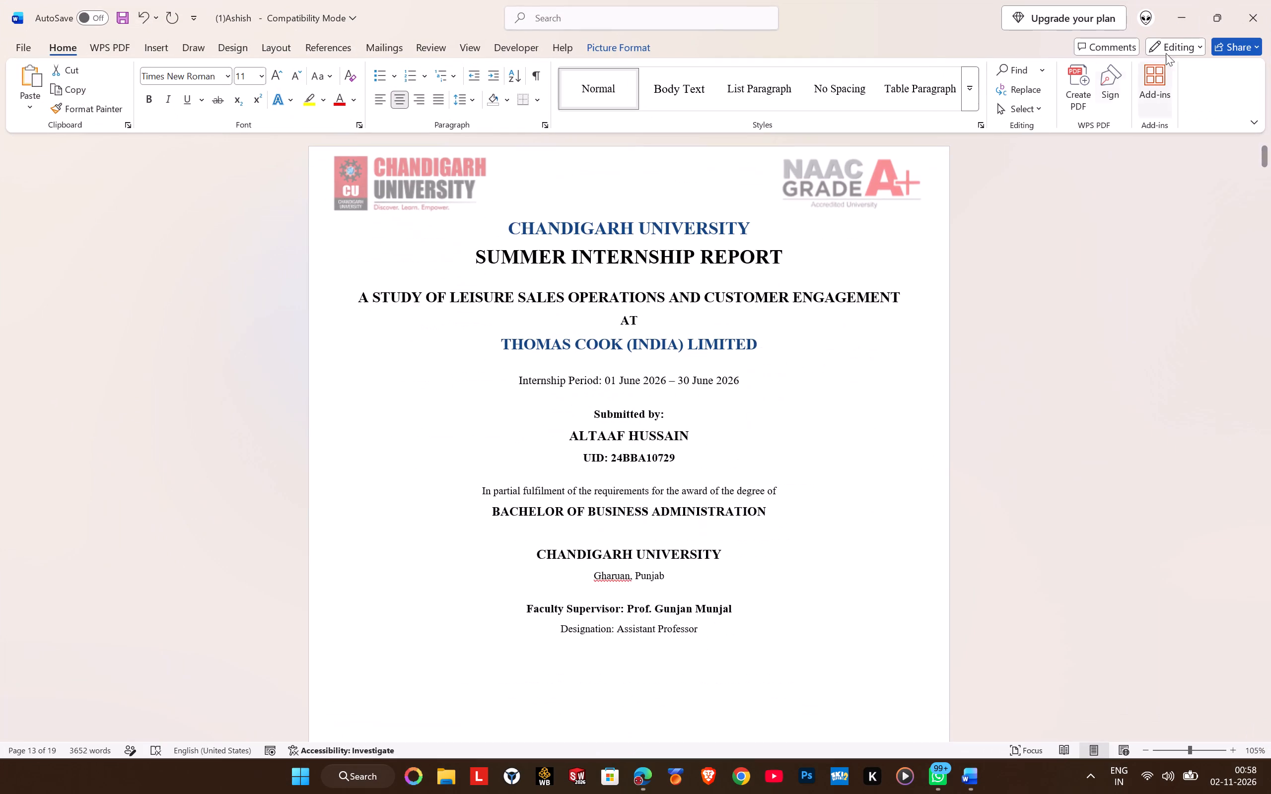
{"action": "left_click_drag", "start_coordinate": [837, 17], "coordinate": [34, 76]}
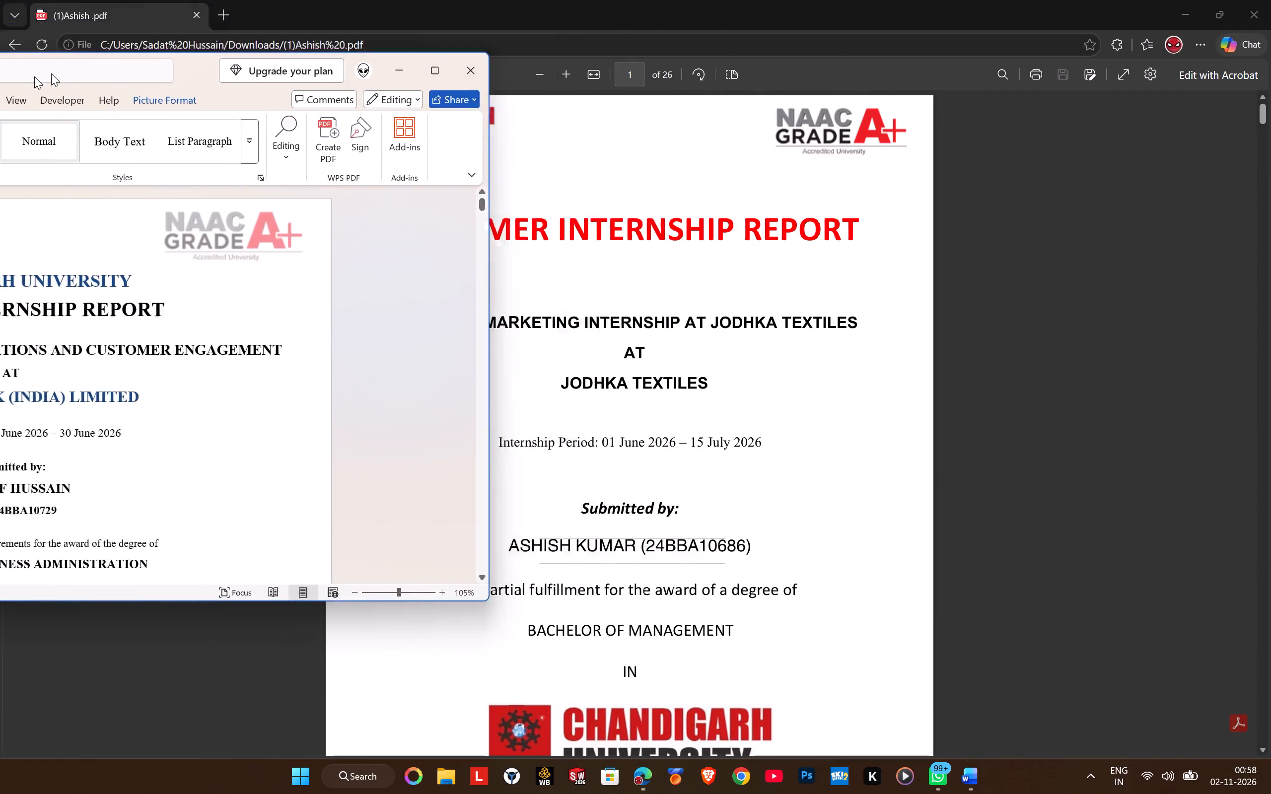
{"action": "left_click_drag", "start_coordinate": [34, 76], "coordinate": [0, 144]}
{"action": "left_click", "coordinate": [867, 198]}
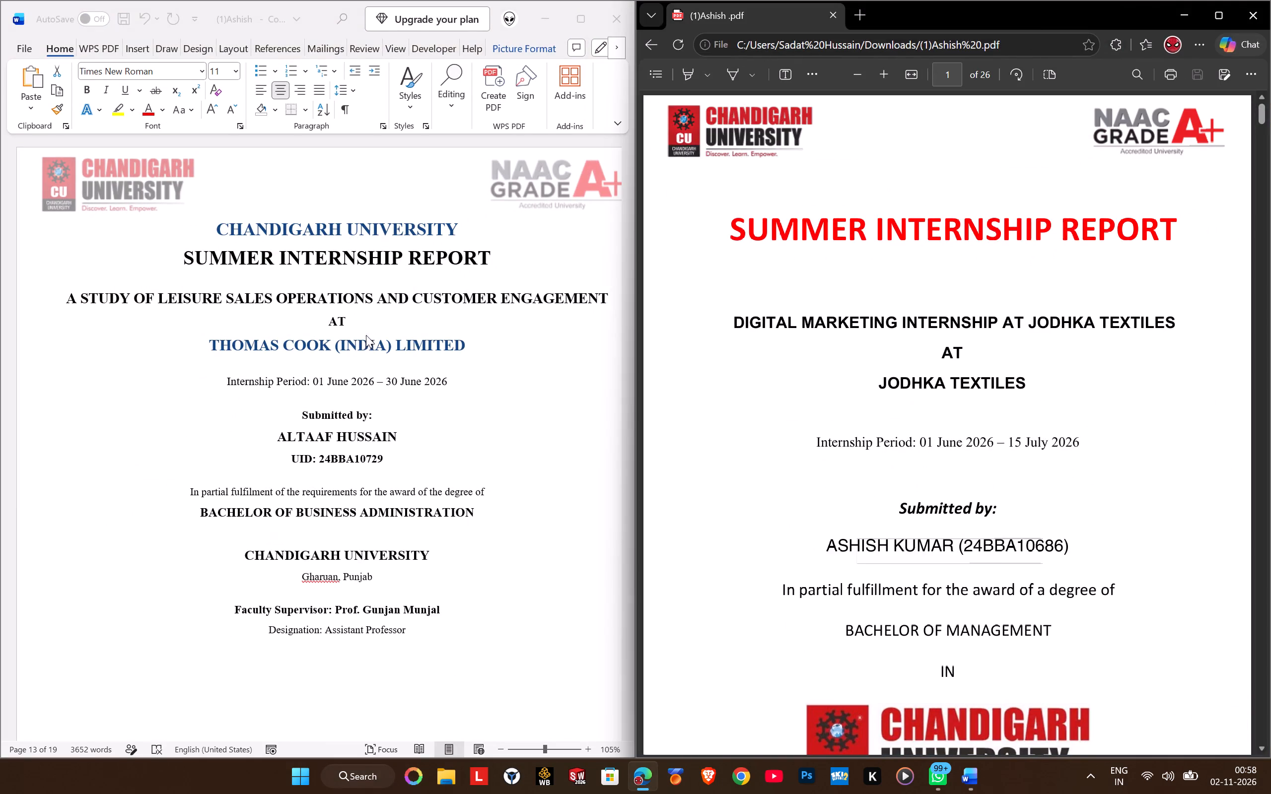
{"action": "scroll", "coordinate": [366, 335], "scroll_direction": "up", "scroll_amount": 2}
Set the font colour of the converted report's entire text to Automatic.
{"action": "left_click", "coordinate": [182, 257]}
{"action": "left_click_drag", "start_coordinate": [183, 259], "coordinate": [184, 259]}
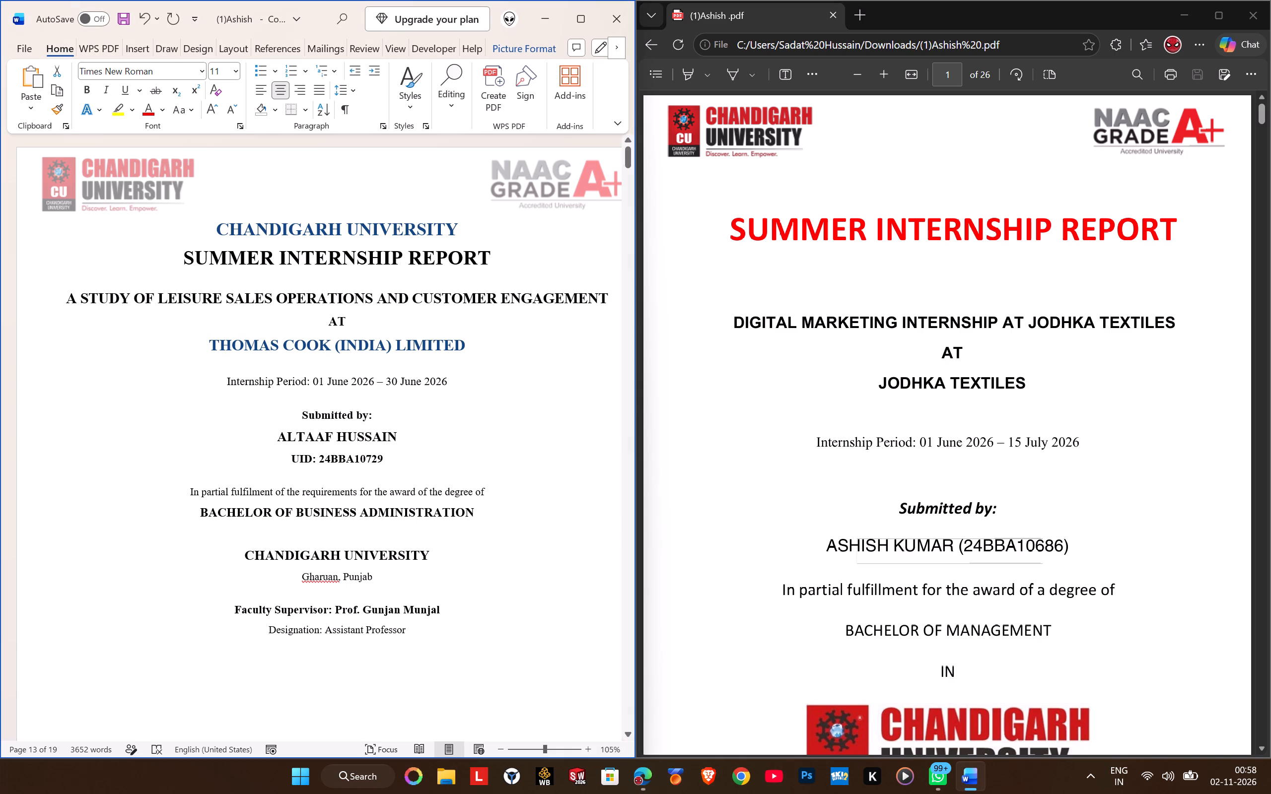
{"action": "left_click_drag", "start_coordinate": [184, 259], "coordinate": [472, 256]}
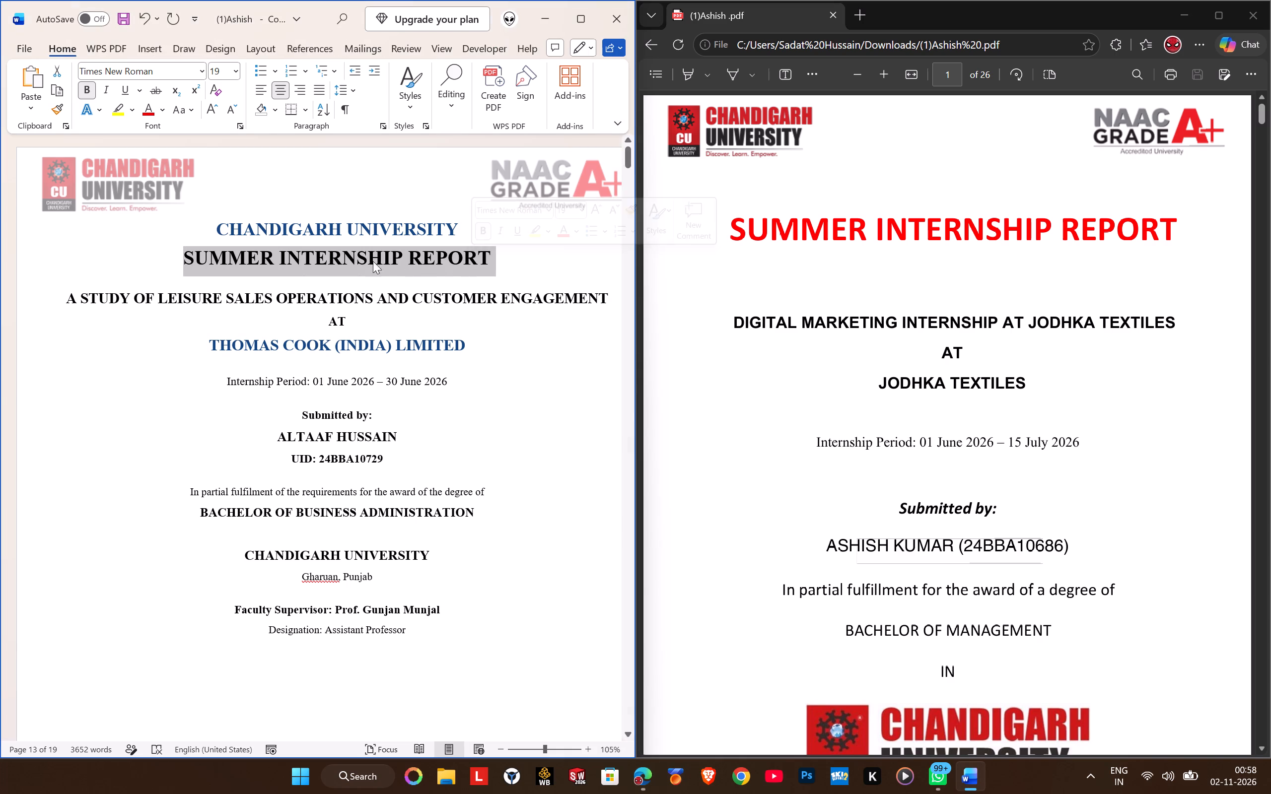
{"action": "left_click", "coordinate": [239, 232]}
{"action": "left_click_drag", "start_coordinate": [221, 231], "coordinate": [402, 232]}
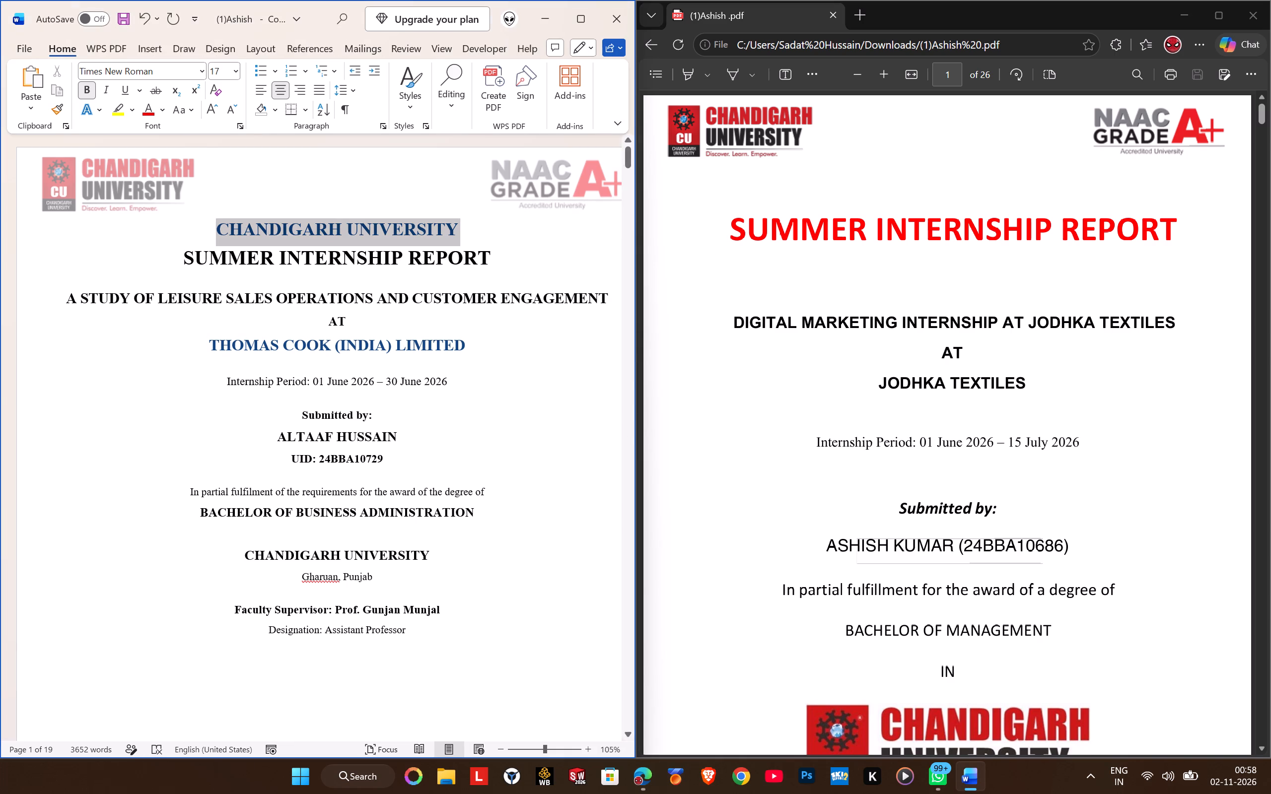
{"action": "left_click_drag", "start_coordinate": [402, 232], "coordinate": [439, 232]}
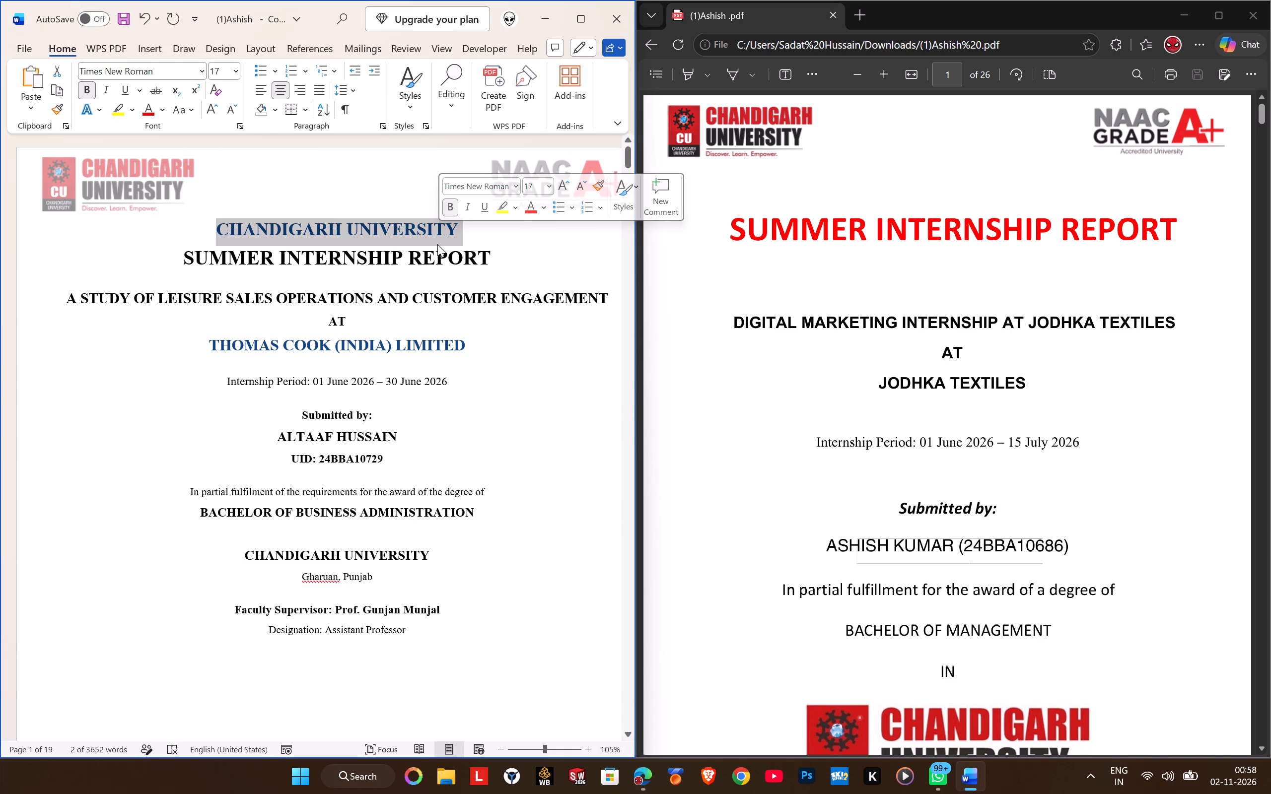
{"action": "key", "text": "ctrl+a"}
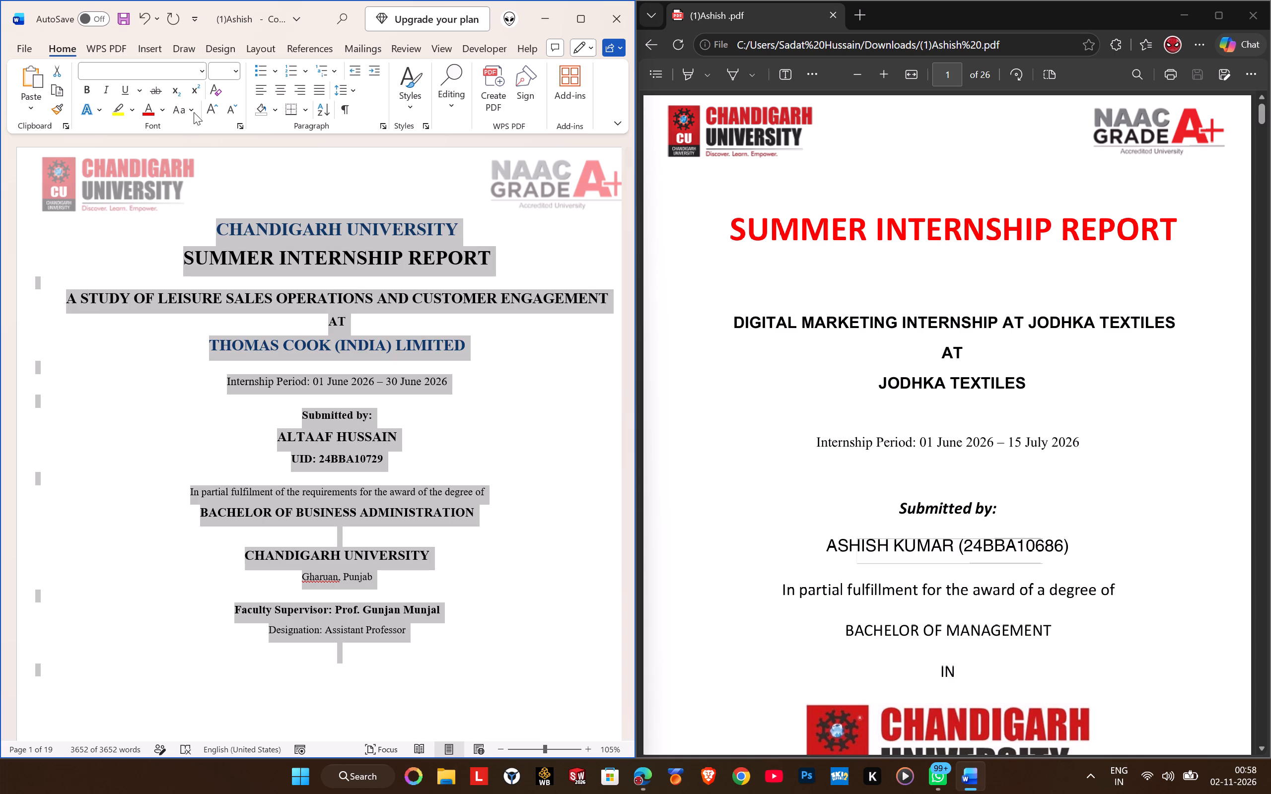
{"action": "left_click", "coordinate": [159, 113]}
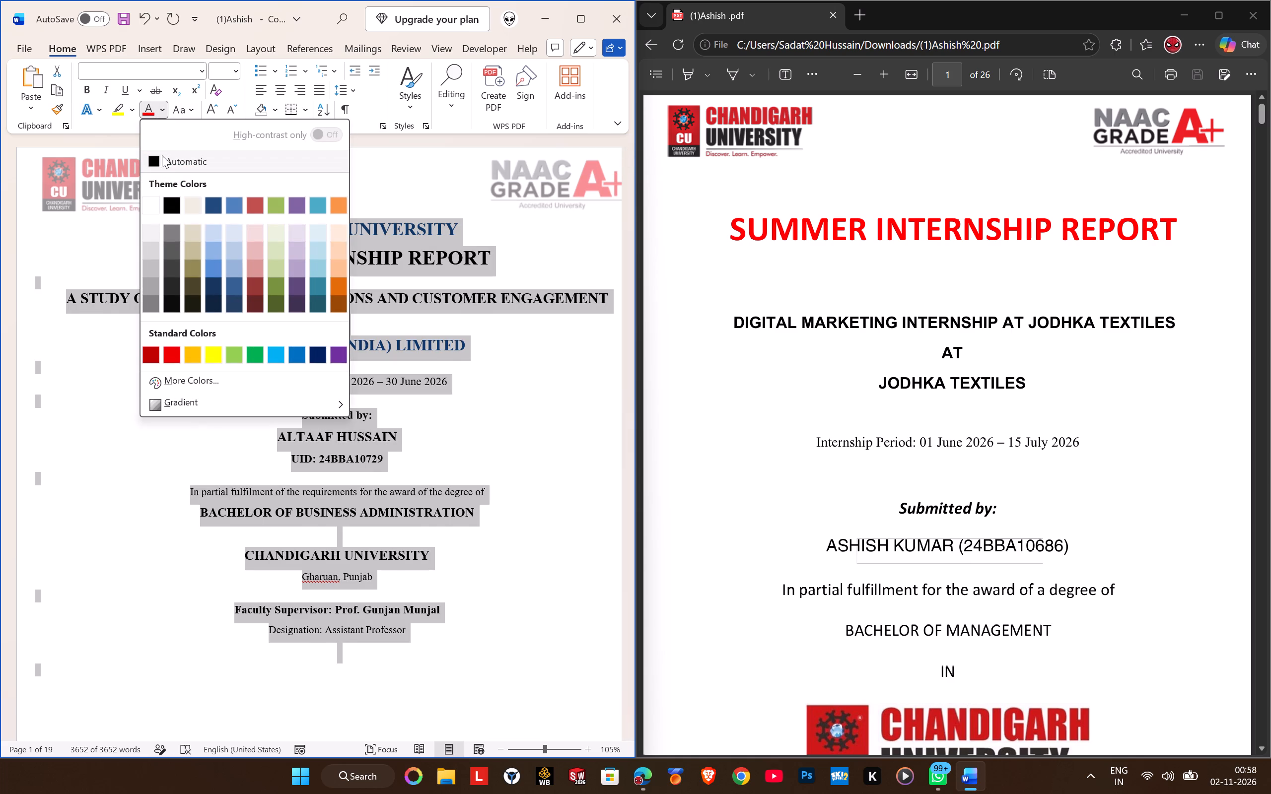
{"action": "left_click", "coordinate": [153, 164]}
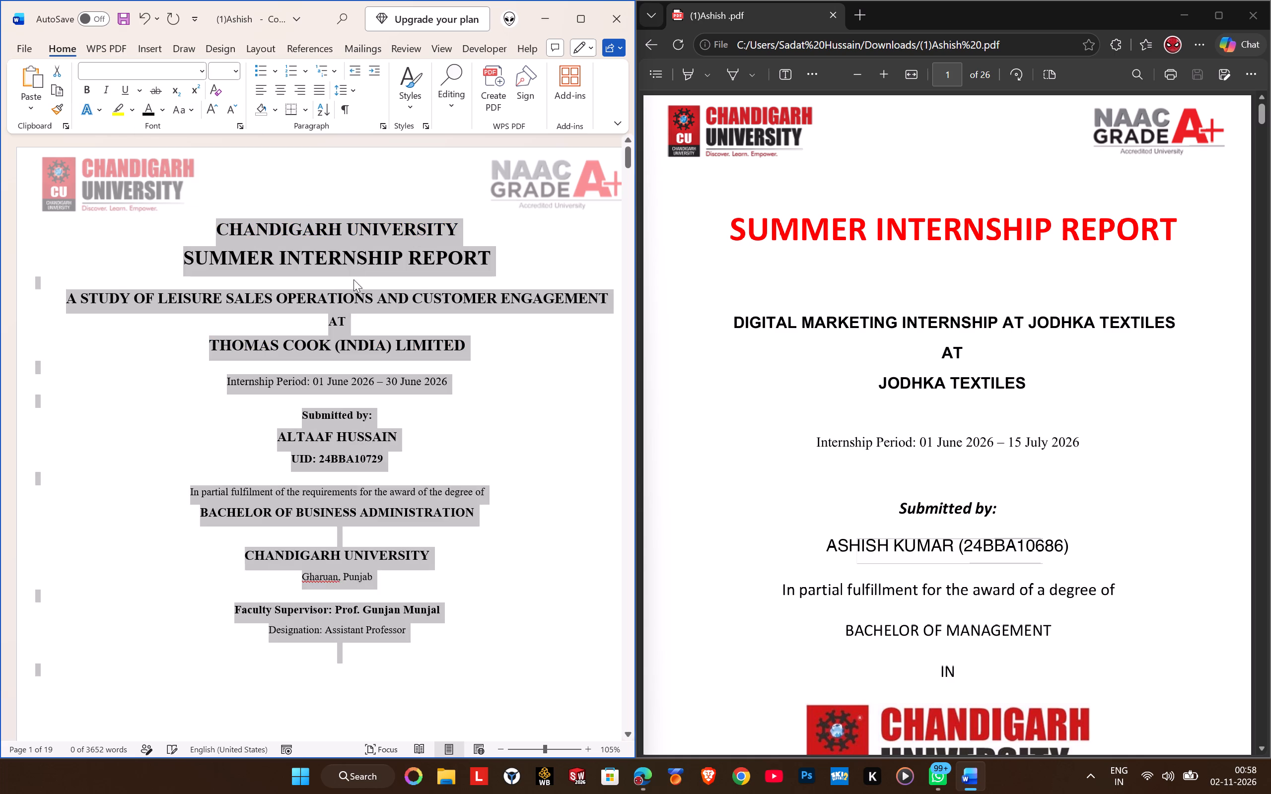
{"action": "left_click", "coordinate": [359, 305]}
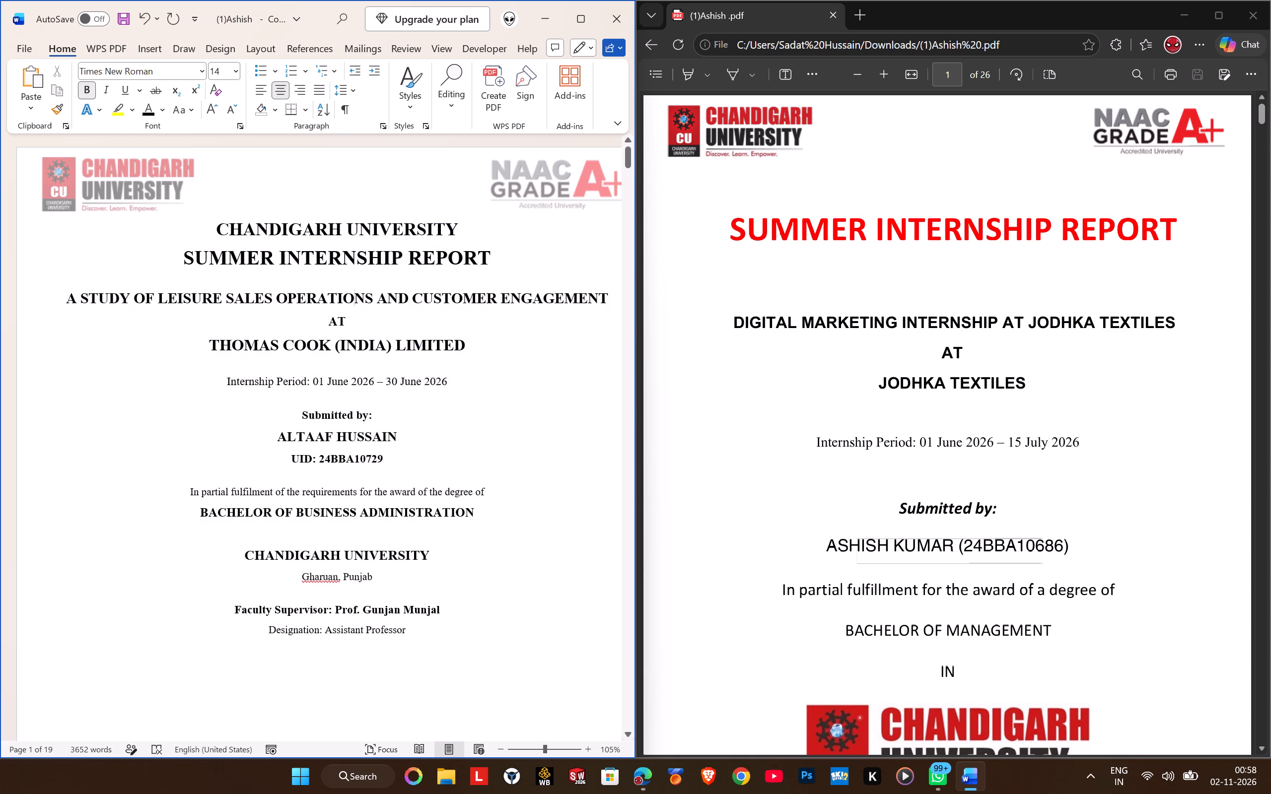
Compare the Thomas Cook report's cover page with the Jodhka Textiles PDF's cover page, including the university logo at its foot.
{"action": "left_click", "coordinate": [318, 260]}
{"action": "left_click", "coordinate": [323, 293]}
{"action": "scroll", "coordinate": [331, 465], "scroll_direction": "down", "scroll_amount": 1}
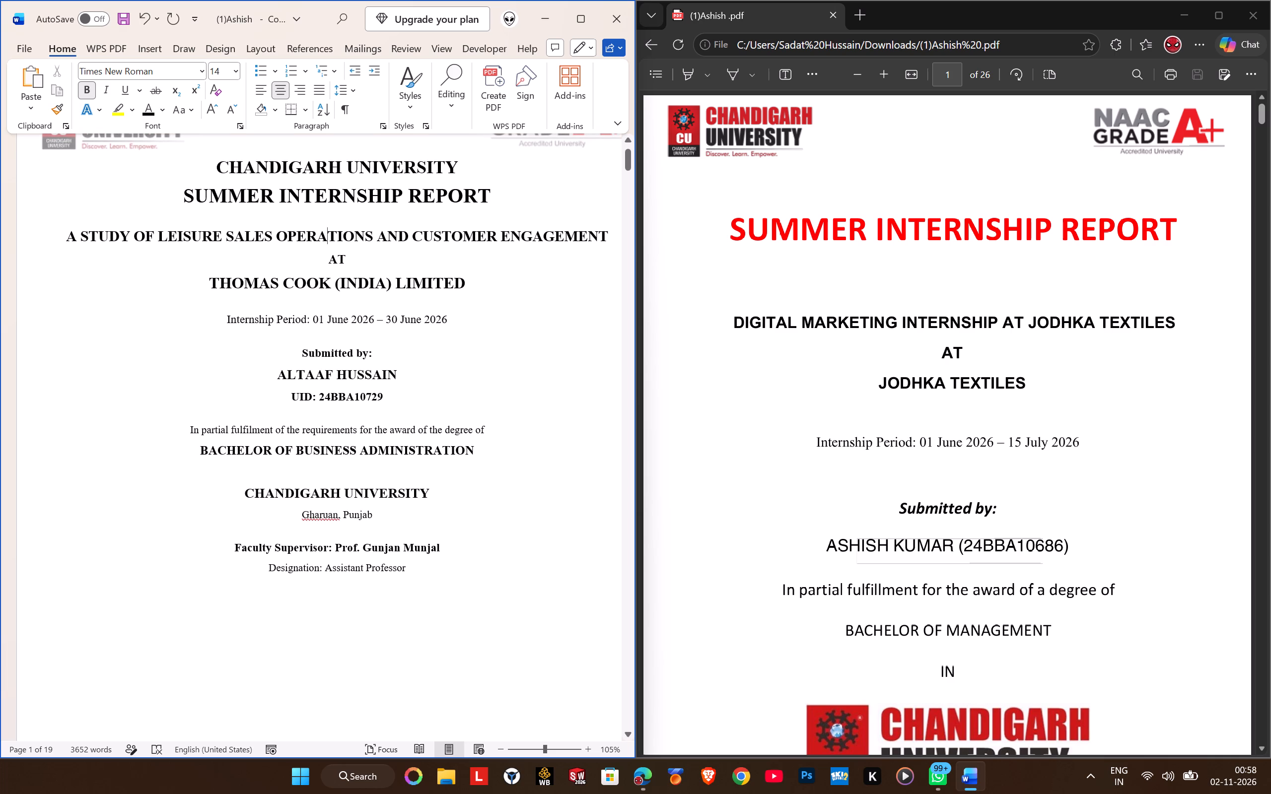
{"action": "scroll", "coordinate": [378, 448], "scroll_direction": "down", "scroll_amount": 2}
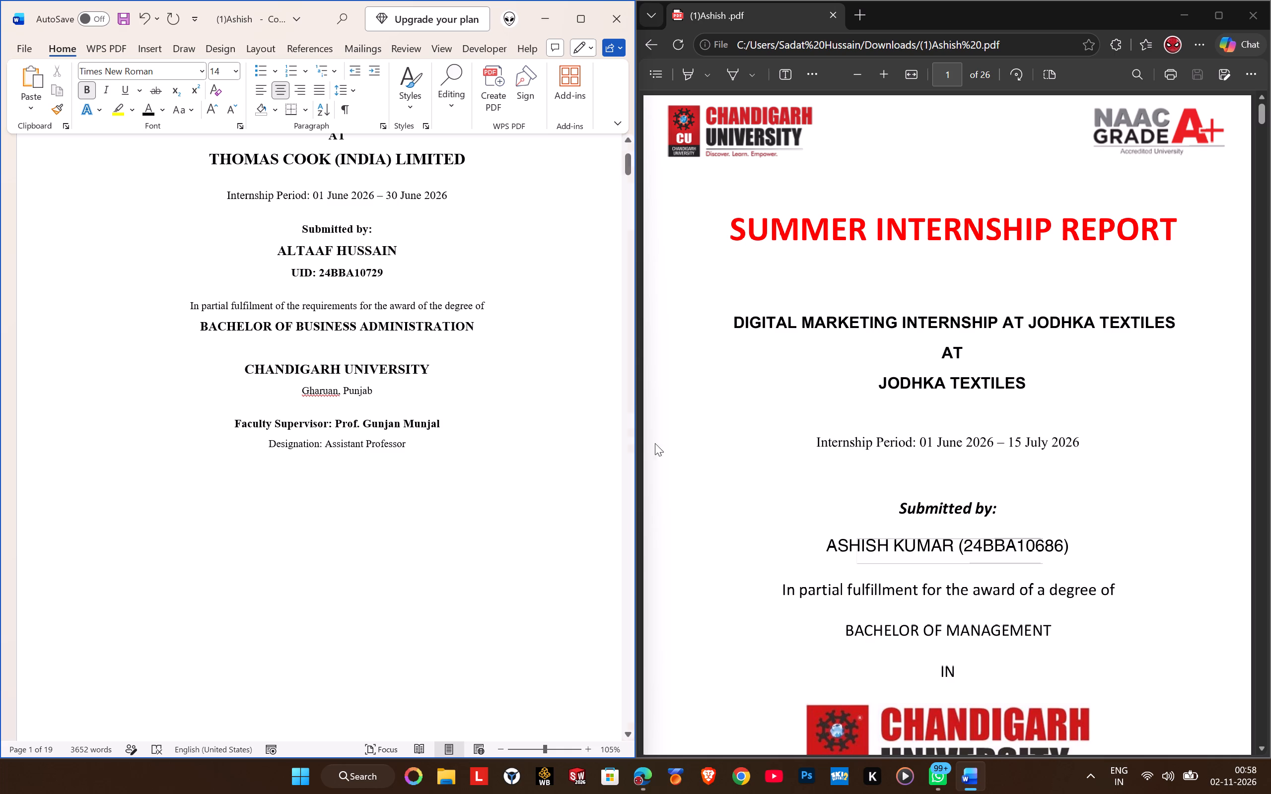
{"action": "scroll", "coordinate": [828, 446], "scroll_direction": "down", "scroll_amount": 3}
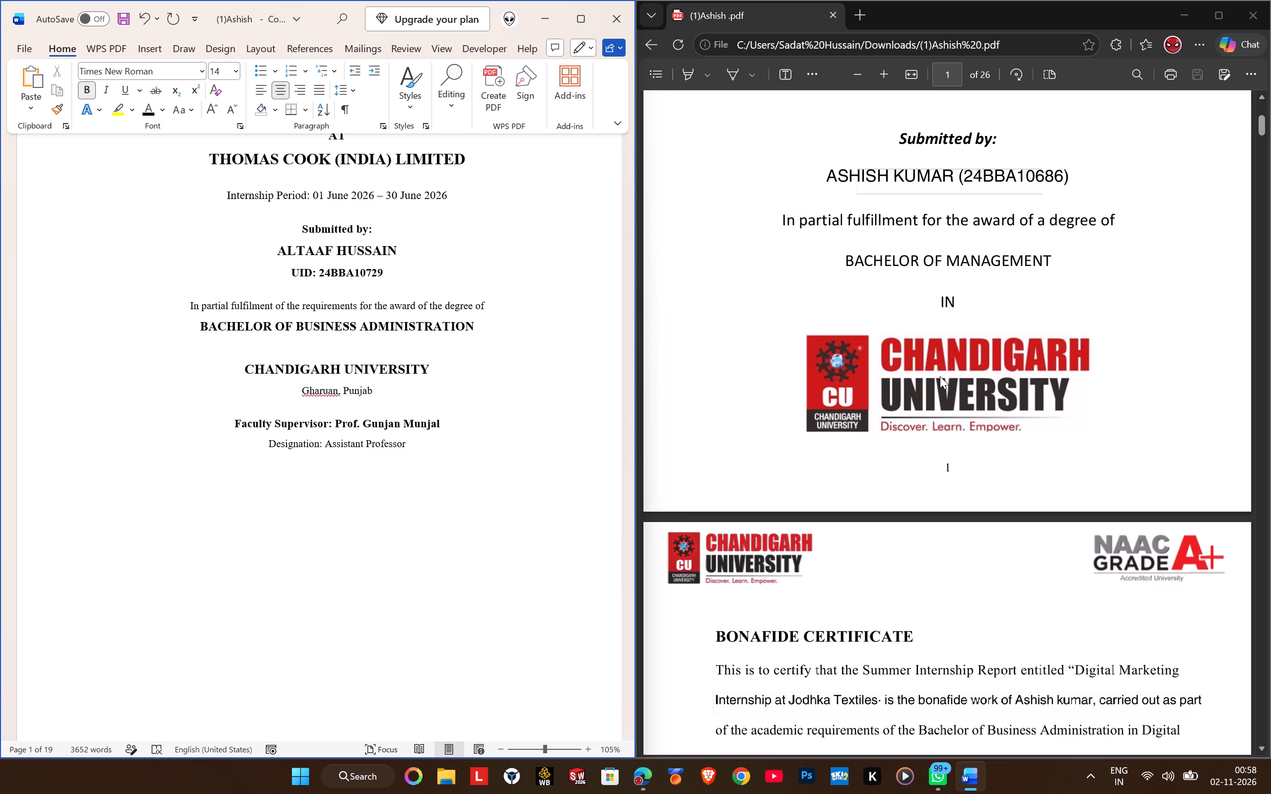
{"action": "left_click", "coordinate": [940, 376]}
{"action": "left_click", "coordinate": [948, 386]}
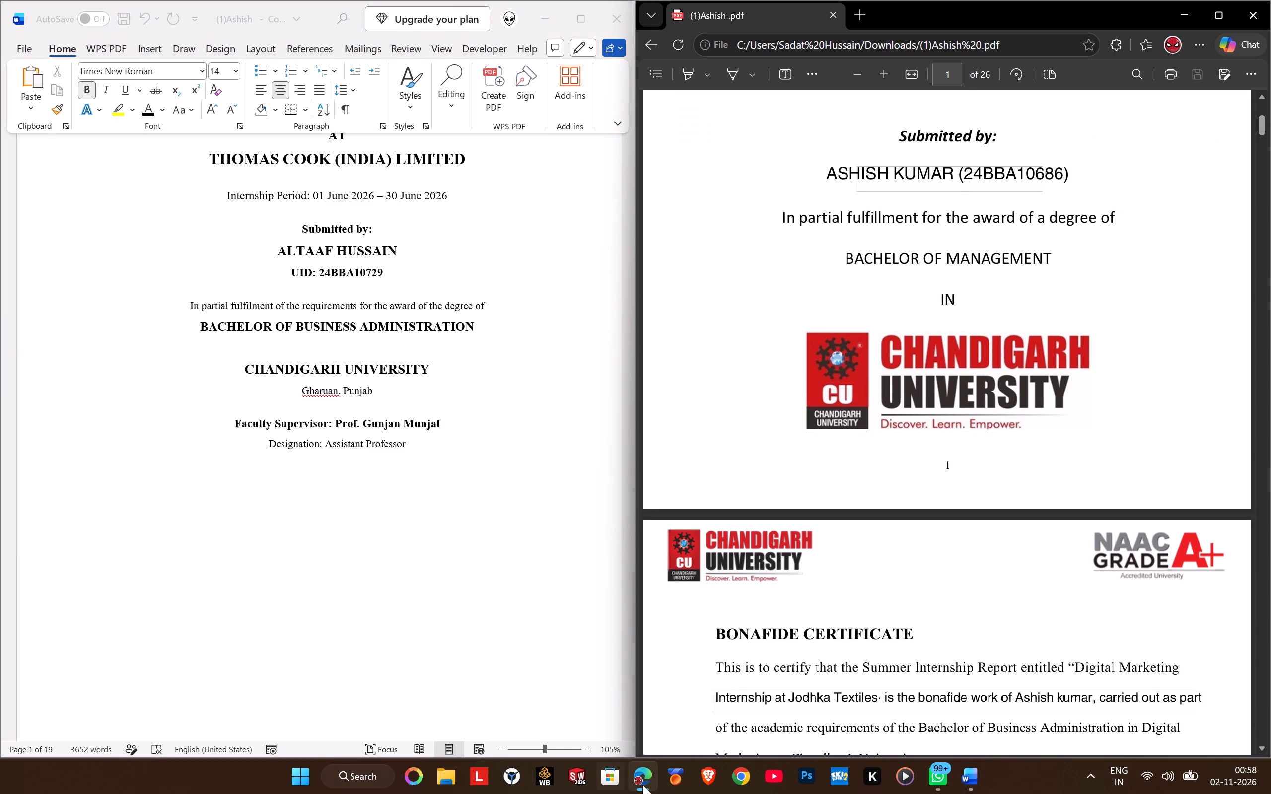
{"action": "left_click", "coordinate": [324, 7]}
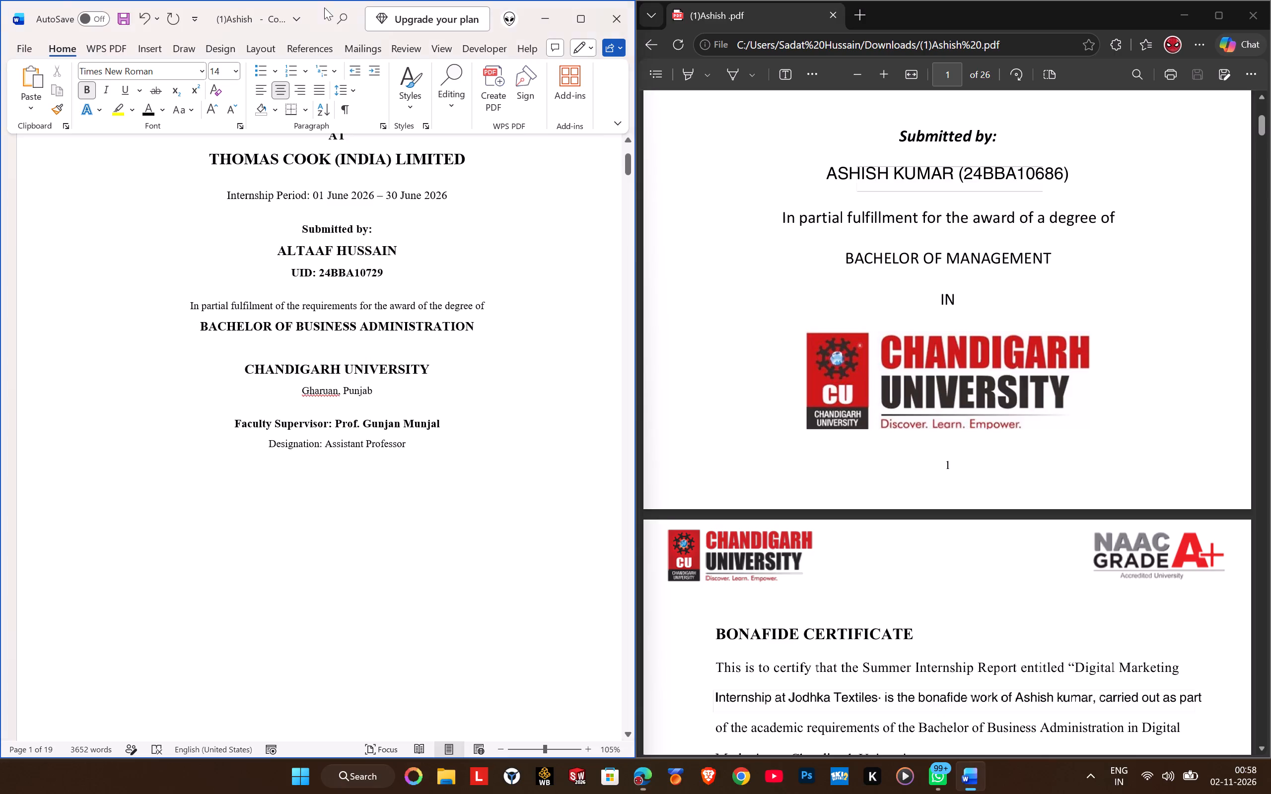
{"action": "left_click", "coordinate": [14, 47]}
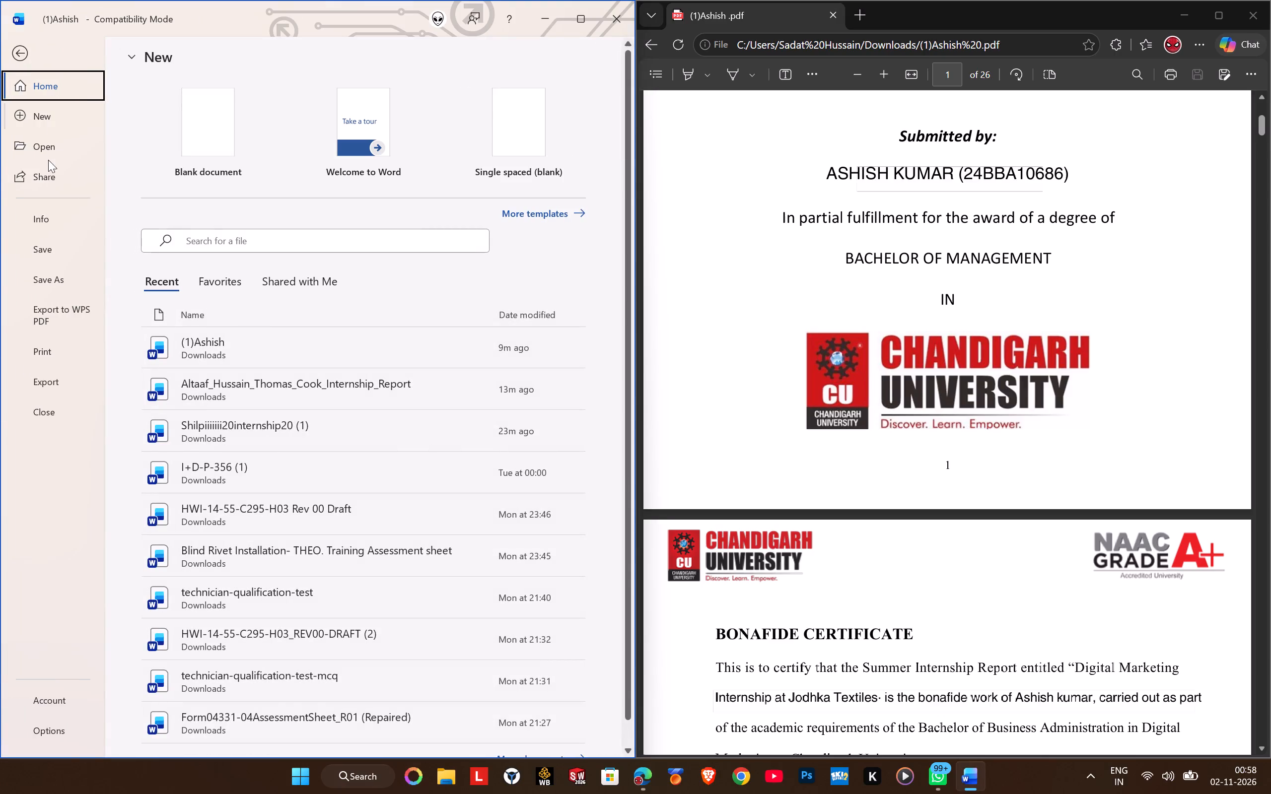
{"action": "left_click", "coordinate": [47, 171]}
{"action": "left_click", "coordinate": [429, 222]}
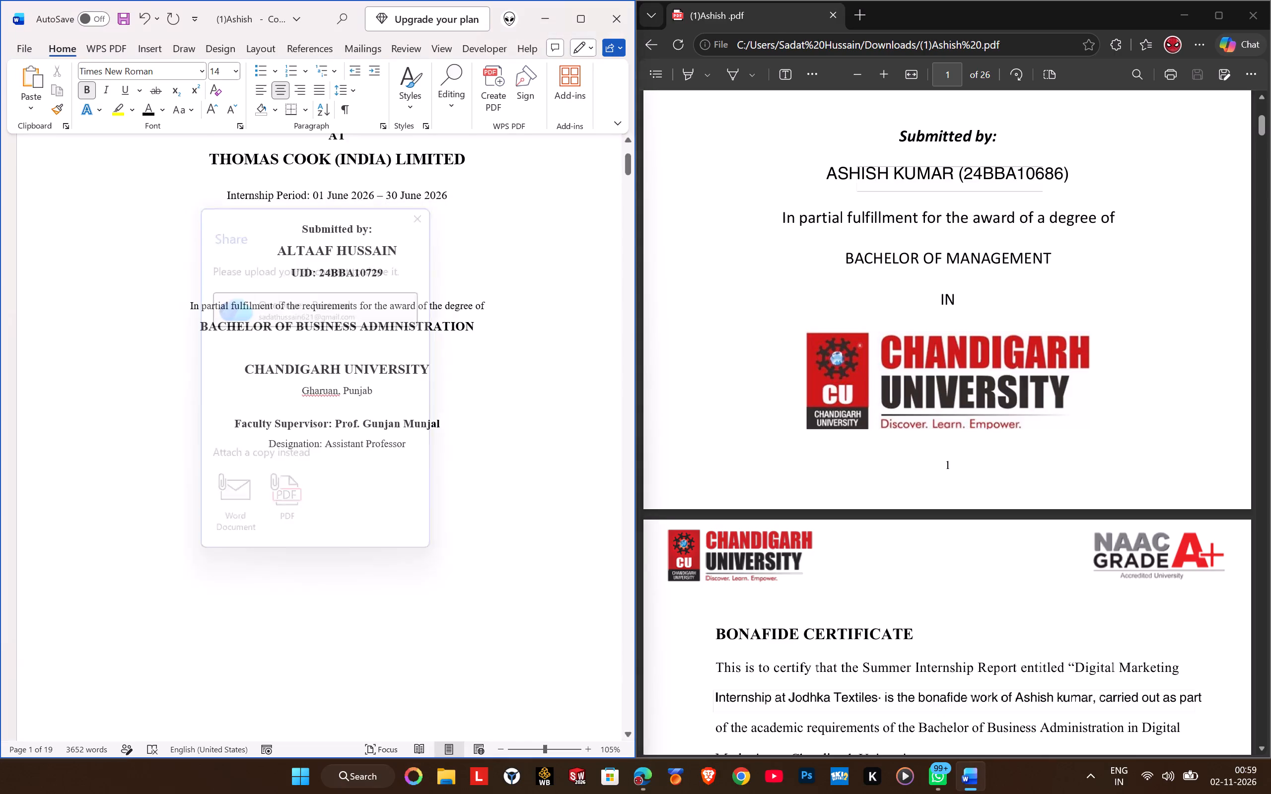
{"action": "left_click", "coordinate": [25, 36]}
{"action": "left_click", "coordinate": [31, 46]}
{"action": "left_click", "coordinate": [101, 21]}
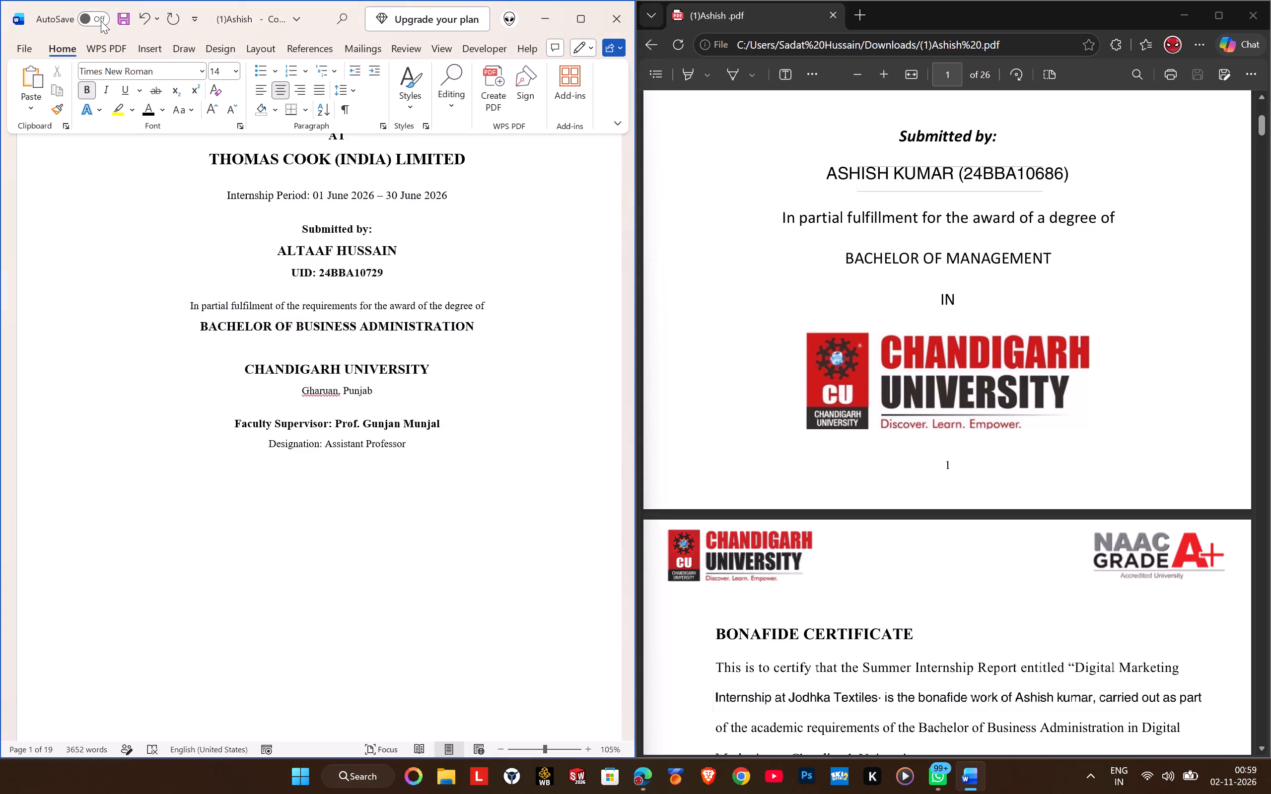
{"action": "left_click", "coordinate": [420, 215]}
Save the report as a new Word document in Downloads, named the student's name plus "Thomas Cook Internship Report", with spaces instead of underscores.
{"action": "left_click", "coordinate": [31, 55]}
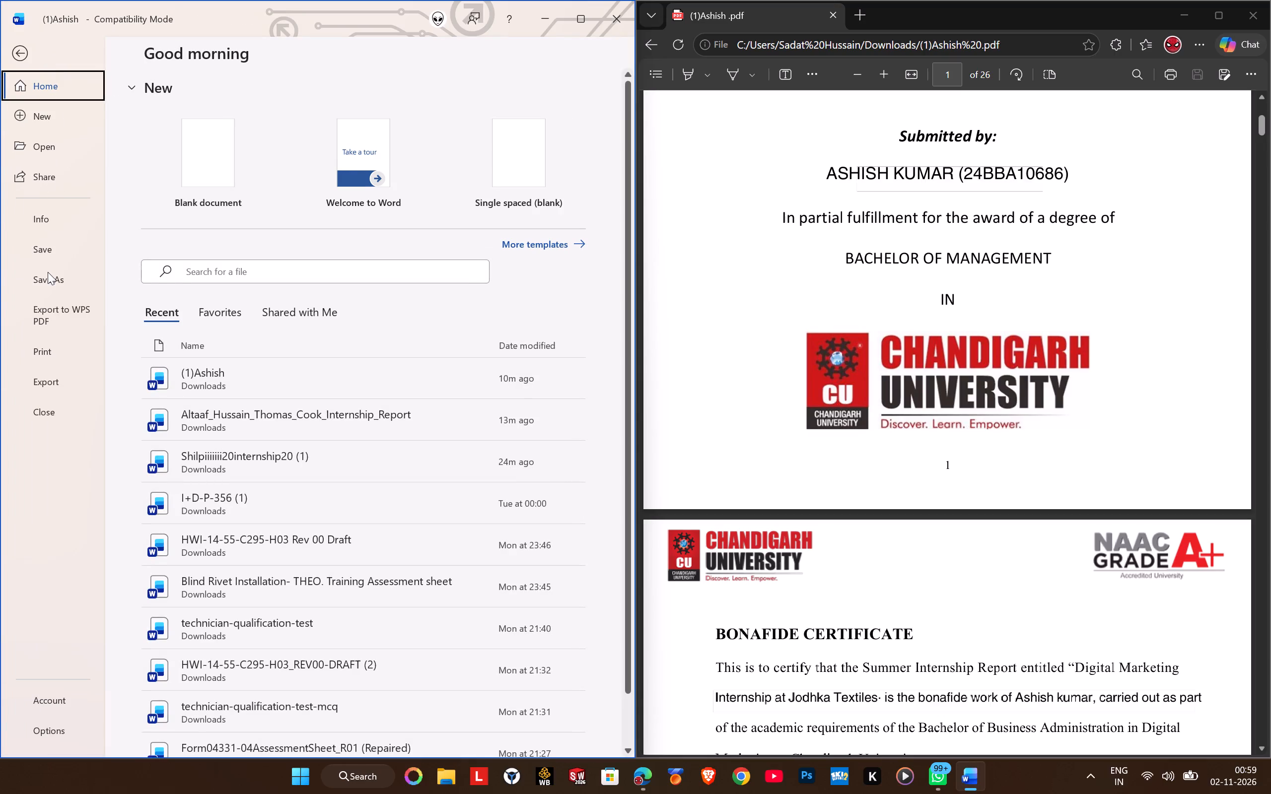
{"action": "left_click", "coordinate": [50, 276]}
{"action": "left_click", "coordinate": [406, 179]}
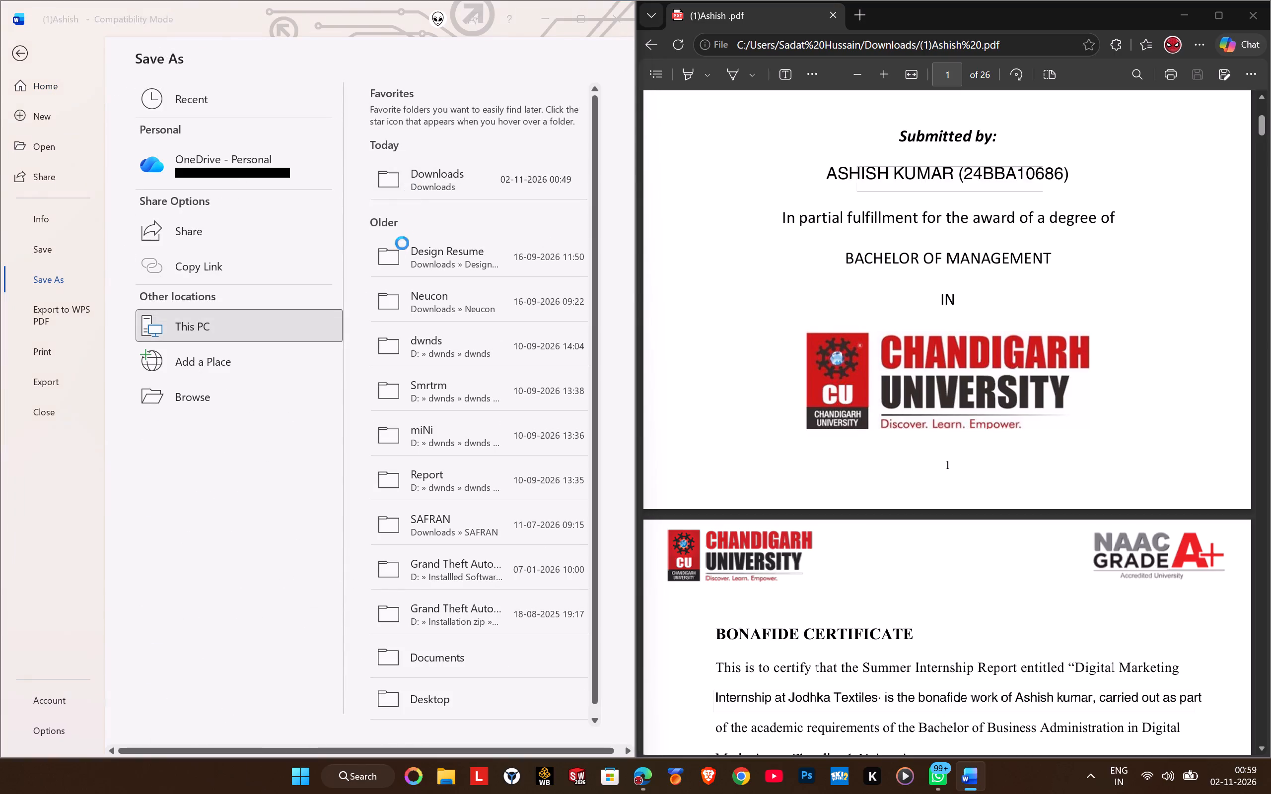
{"action": "left_click", "coordinate": [221, 166]}
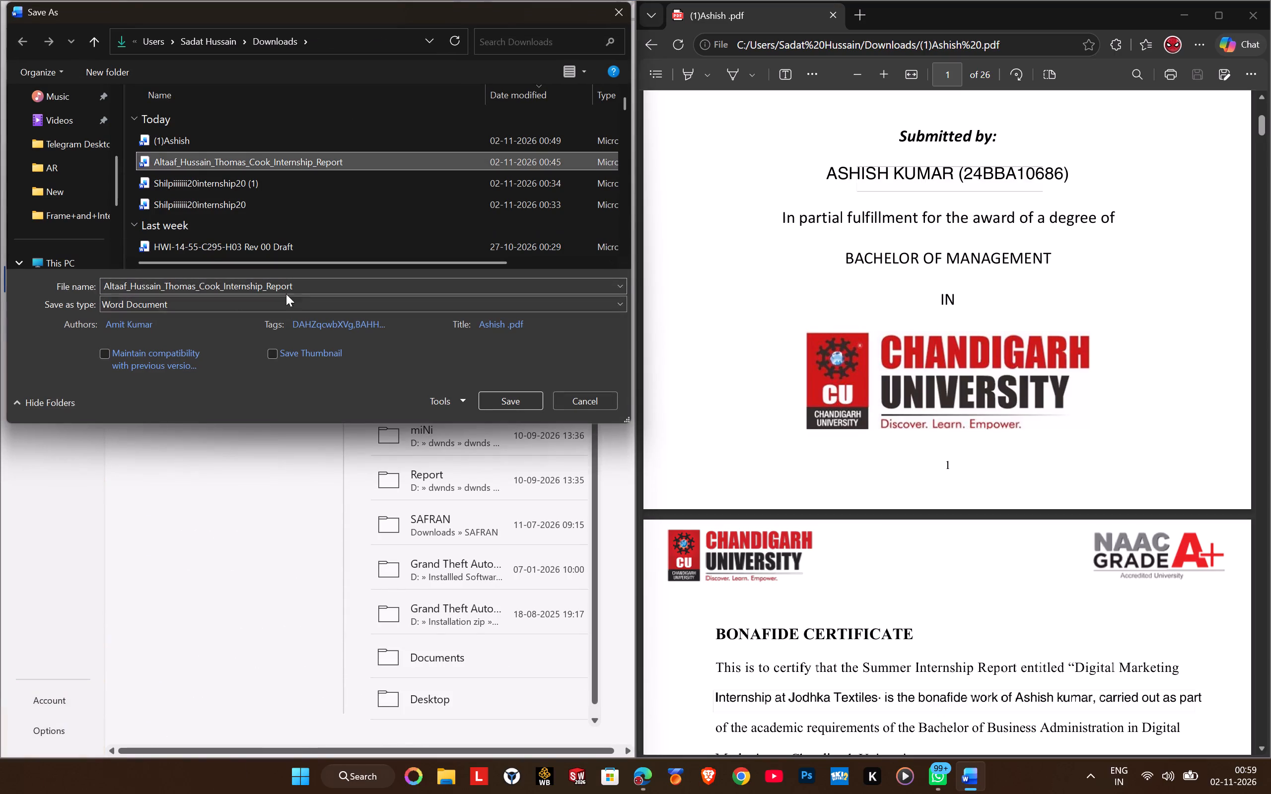
{"action": "left_click", "coordinate": [129, 289]}
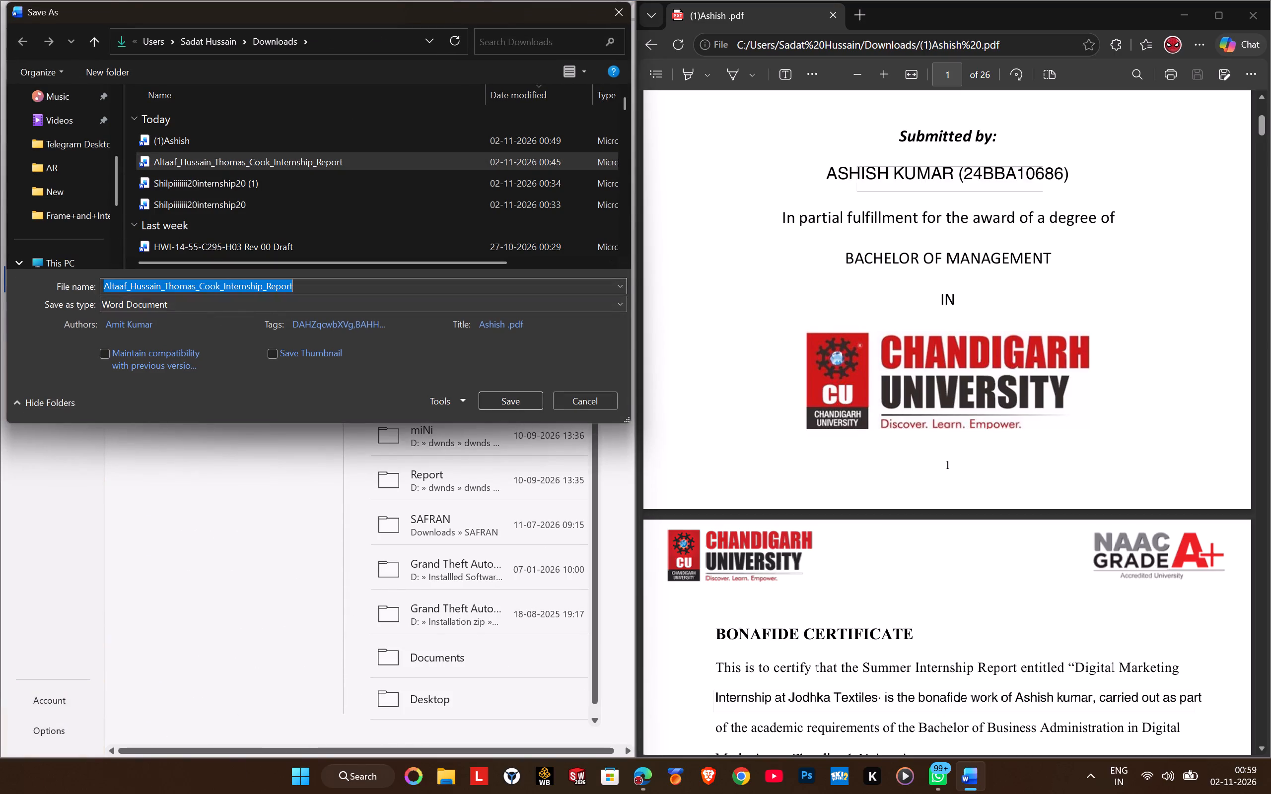
{"action": "left_click", "coordinate": [135, 286]}
{"action": "key", "text": "Left"}
{"action": "key", "text": "BackSpace"}
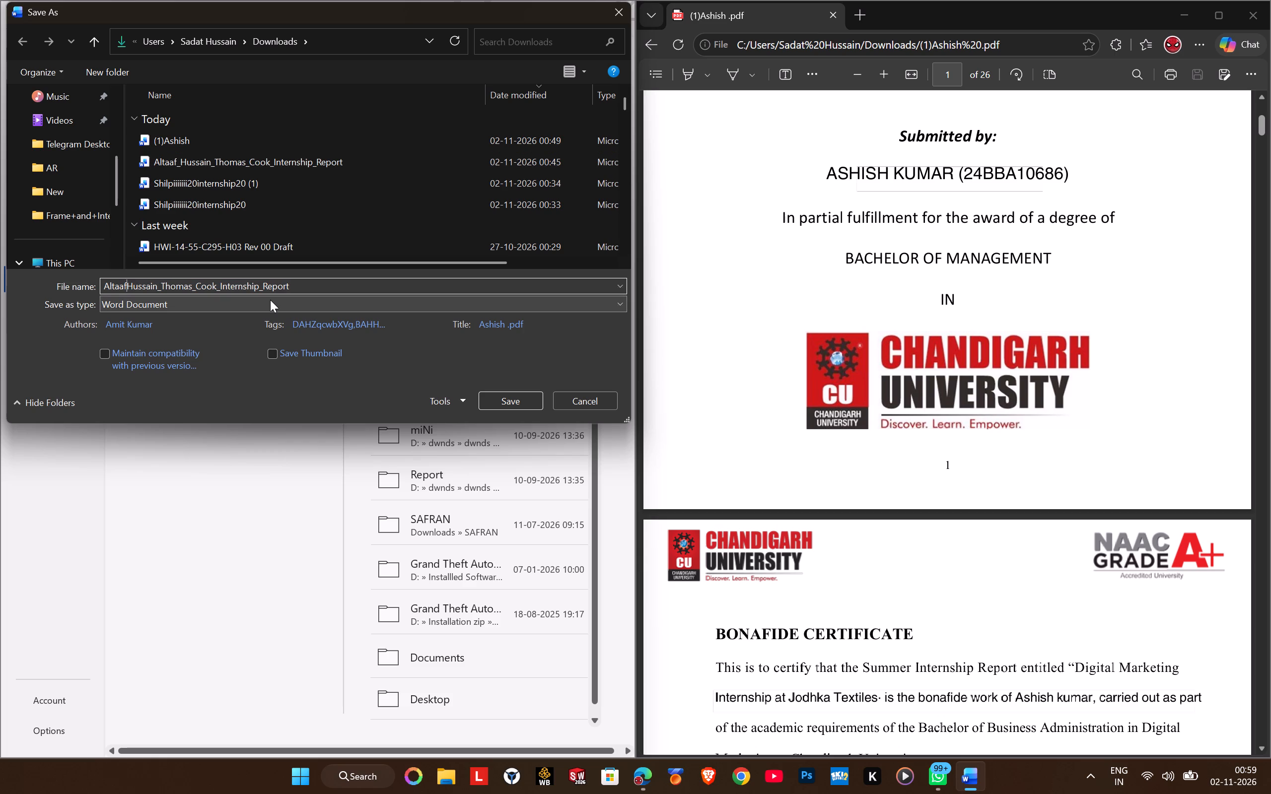
{"action": "key", "text": "space"}
{"action": "key", "text": "Right"}
{"action": "key", "text": "Right"}
{"action": "key", "text": "Right"}
{"action": "key", "text": "Right"}
{"action": "key", "text": "Right"}
{"action": "key", "text": "Right"}
{"action": "key", "text": "Right"}
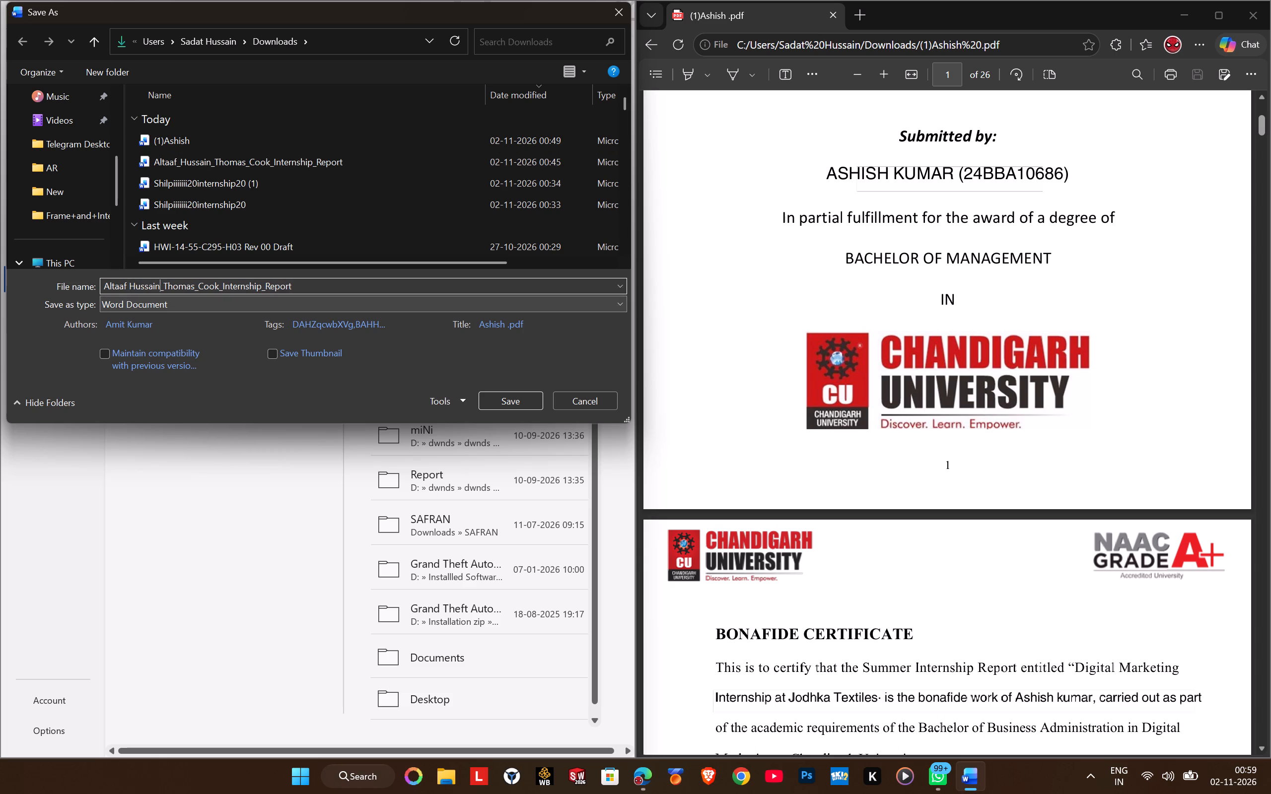
{"action": "key", "text": "Right"}
{"action": "key", "text": "BackSpace"}
{"action": "key", "text": "space"}
{"action": "key", "text": "Down"}
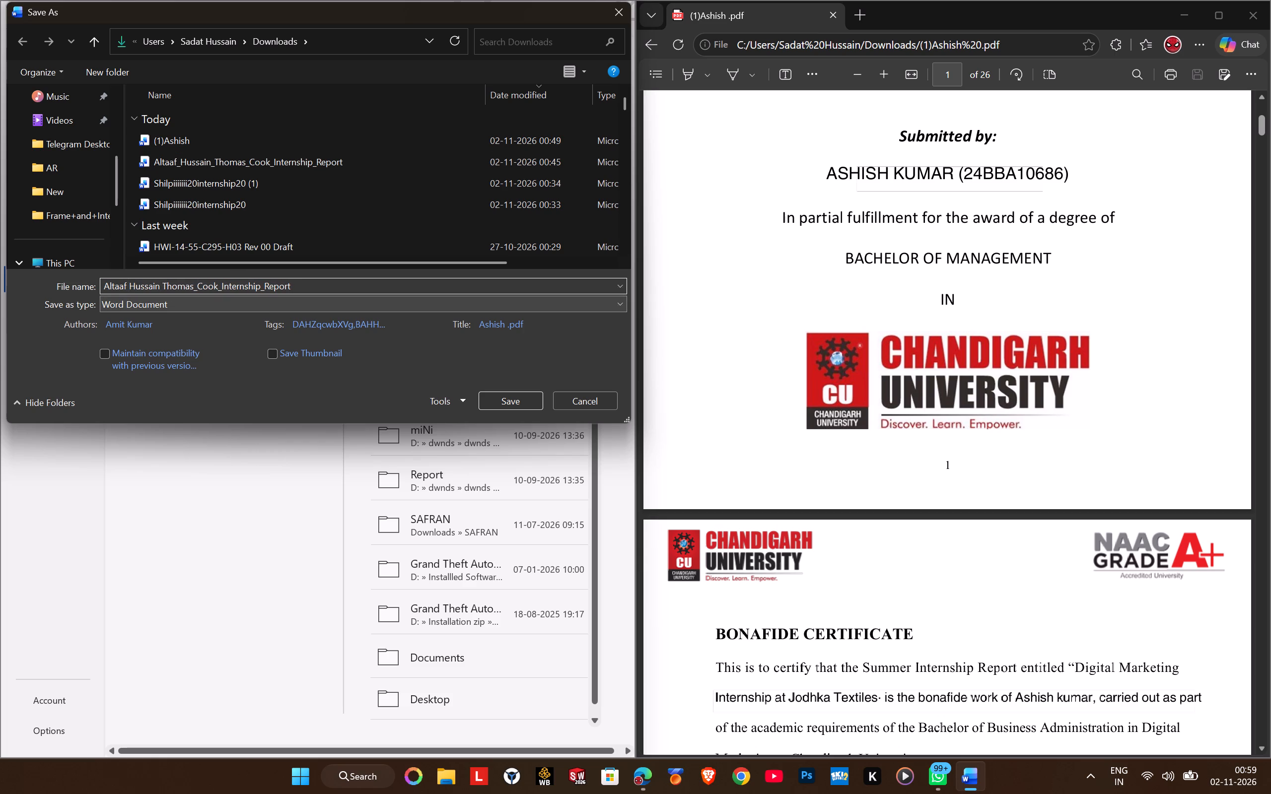
{"action": "key", "text": "Right"}
{"action": "key", "text": "Right"}
{"action": "key", "text": "Right"}
{"action": "key", "text": "Right"}
{"action": "key", "text": "Right"}
{"action": "key", "text": "Right"}
{"action": "key", "text": "Right"}
{"action": "key", "text": "BackSpace"}
{"action": "key", "text": "space"}
{"action": "key", "text": "Right"}
{"action": "key", "text": "Right"}
{"action": "key", "text": "Right"}
{"action": "key", "text": "Right"}
{"action": "key", "text": "Right"}
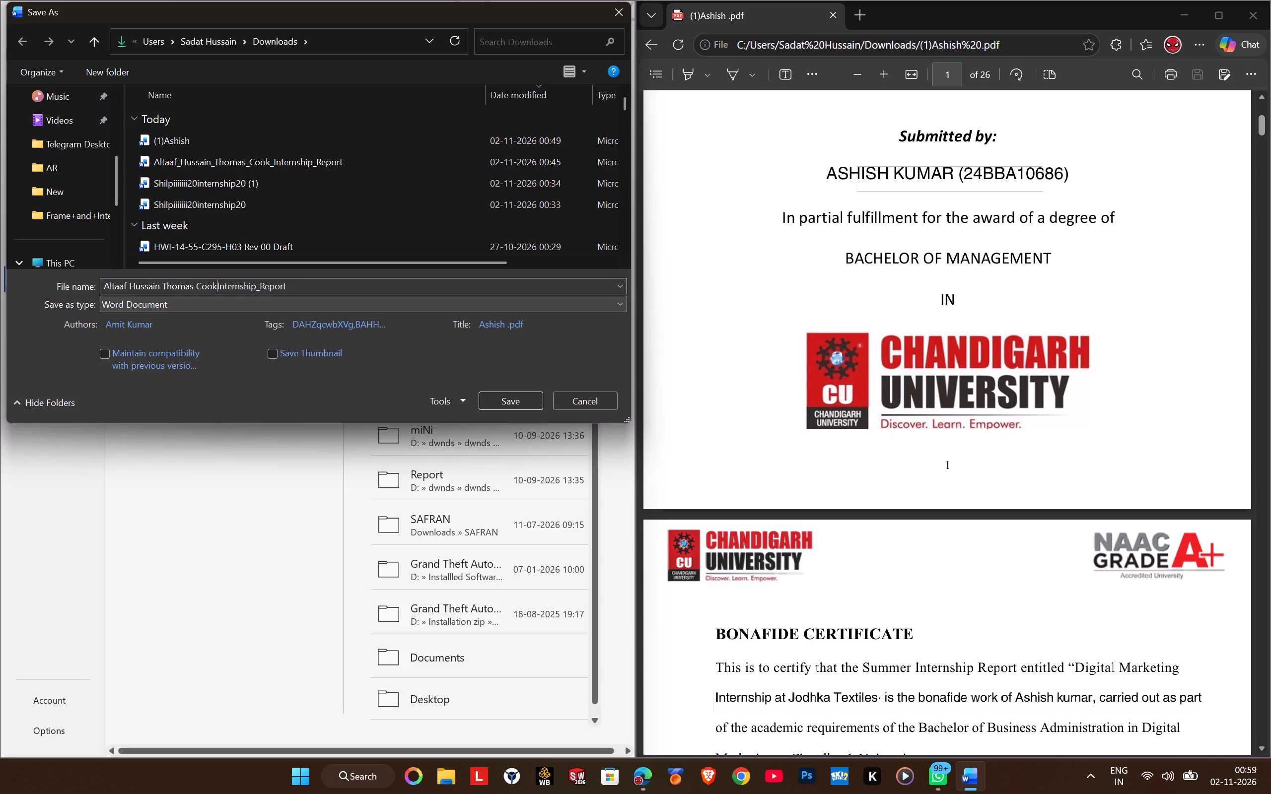
{"action": "key", "text": "BackSpace"}
{"action": "key", "text": "space"}
{"action": "key", "text": "Right"}
{"action": "key", "text": "Right"}
{"action": "key", "text": "Right"}
{"action": "key", "text": "Right"}
{"action": "key", "text": "Right"}
{"action": "key", "text": "Right"}
{"action": "key", "text": "Right"}
{"action": "key", "text": "Right"}
{"action": "key", "text": "Right"}
{"action": "key", "text": "Right"}
{"action": "key", "text": "Right"}
{"action": "key", "text": "BackSpace"}
{"action": "key", "text": "space"}
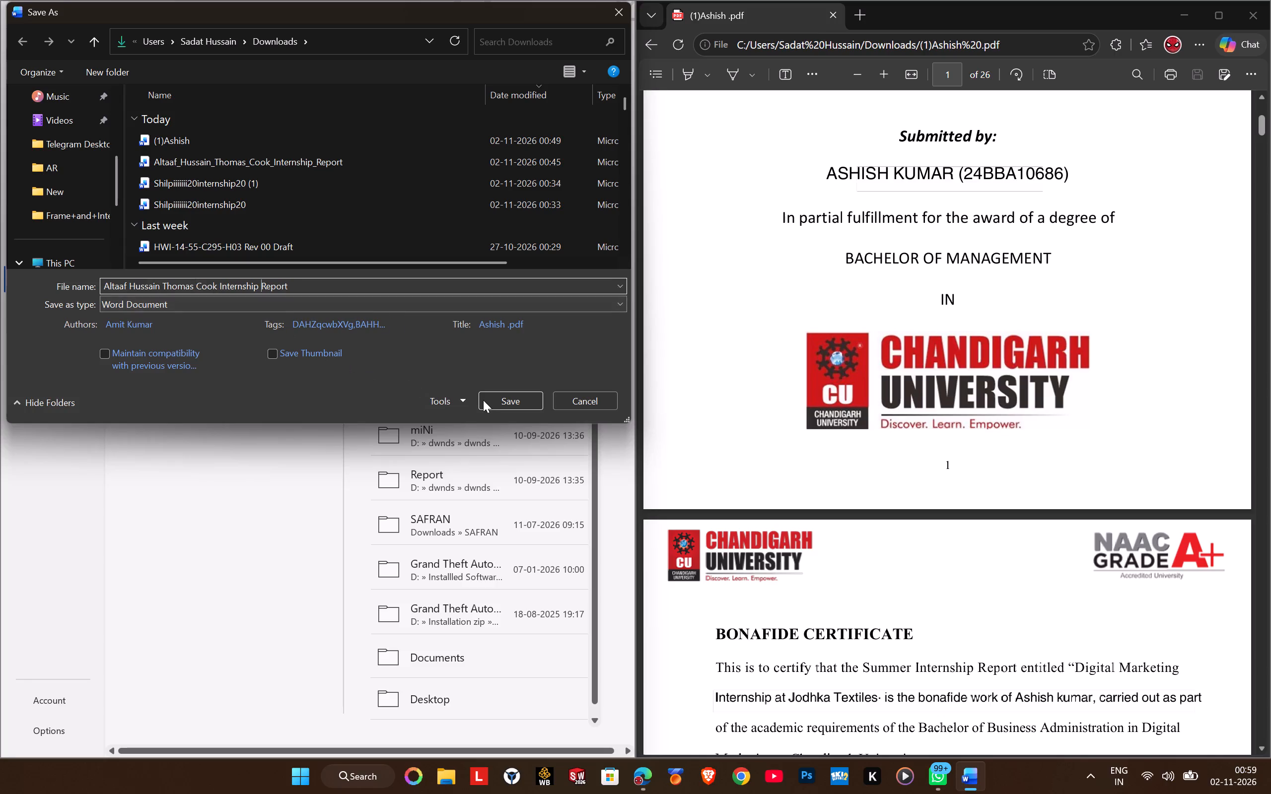
{"action": "left_click", "coordinate": [486, 400]}
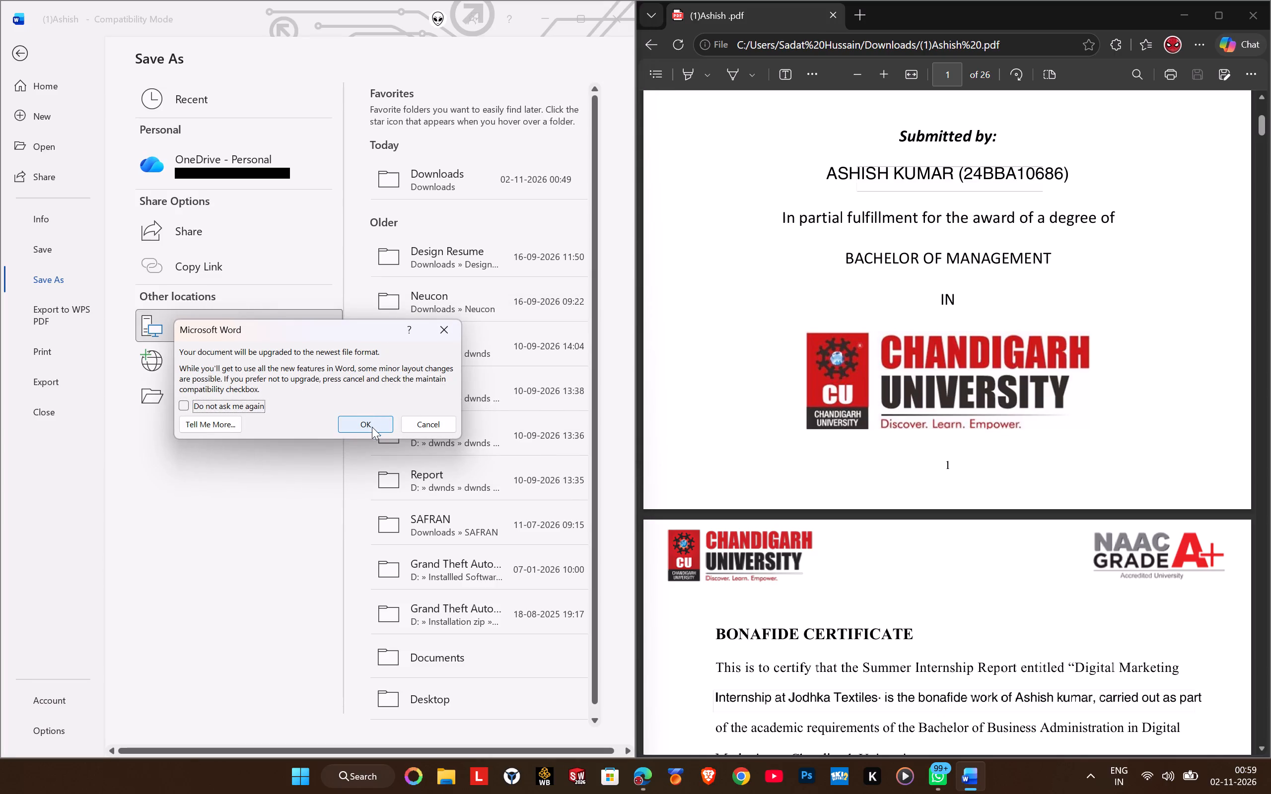
{"action": "left_click", "coordinate": [371, 432]}
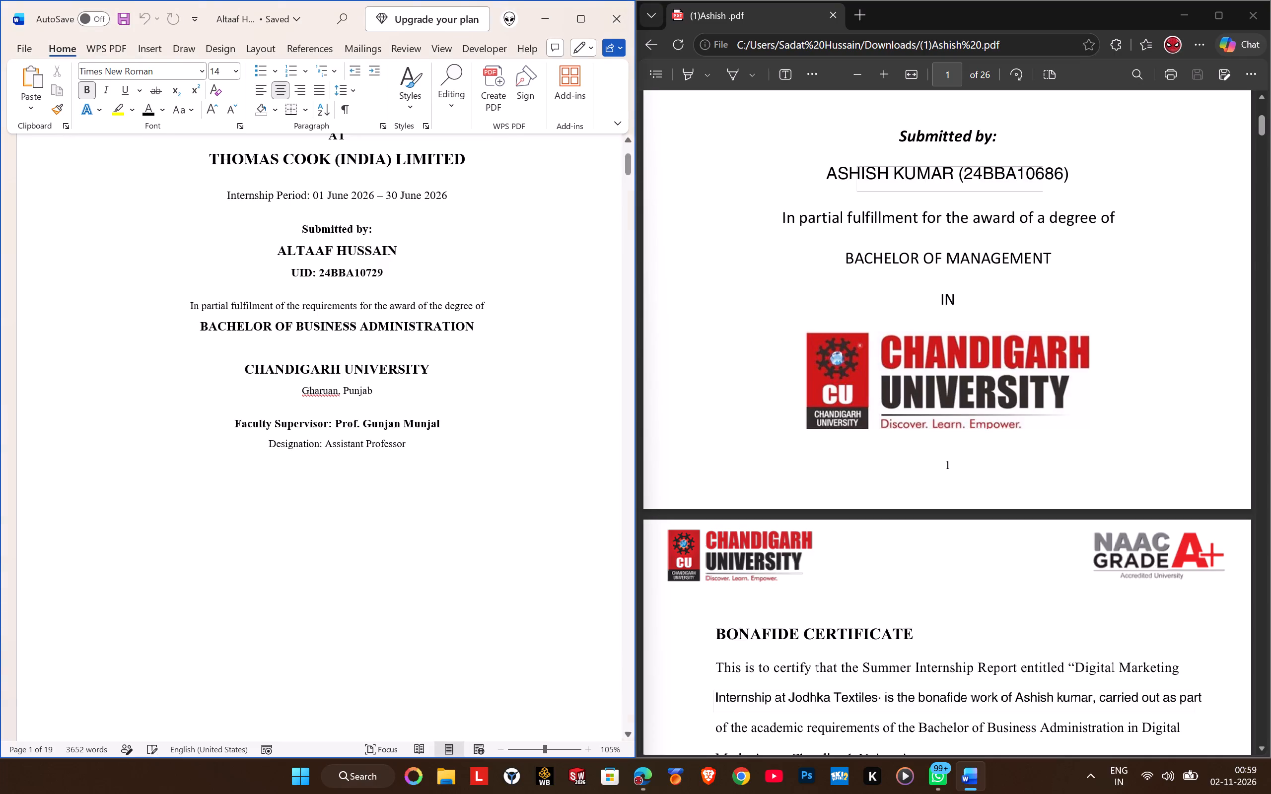
Close the Jodhka Textiles PDF in Microsoft Edge.
{"action": "left_click", "coordinate": [1245, 24]}
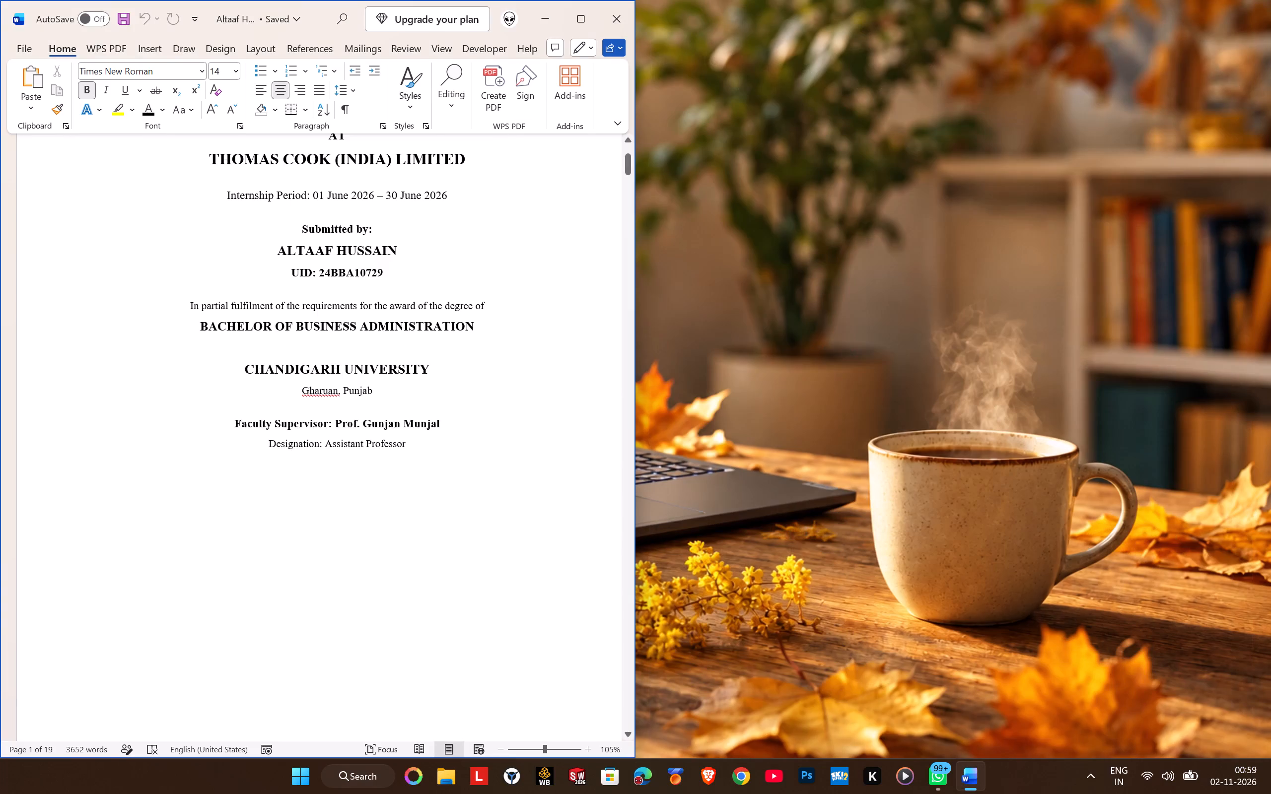
Open the (1)Ashish Word document through File Explorer and dock it beside the Thomas Cook report.
{"action": "left_click", "coordinate": [451, 790]}
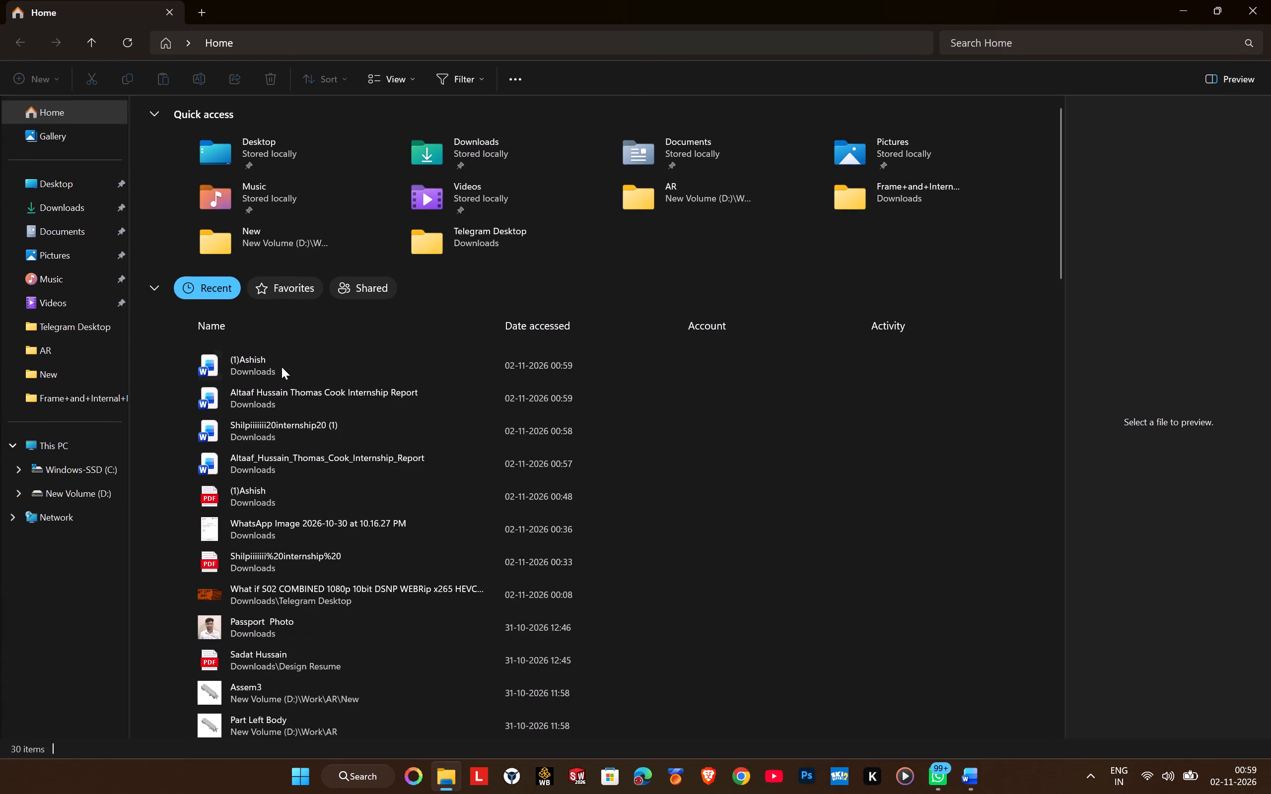
{"action": "double_click", "coordinate": [282, 367]}
{"action": "left_click_drag", "start_coordinate": [585, 187], "coordinate": [1270, 129]}
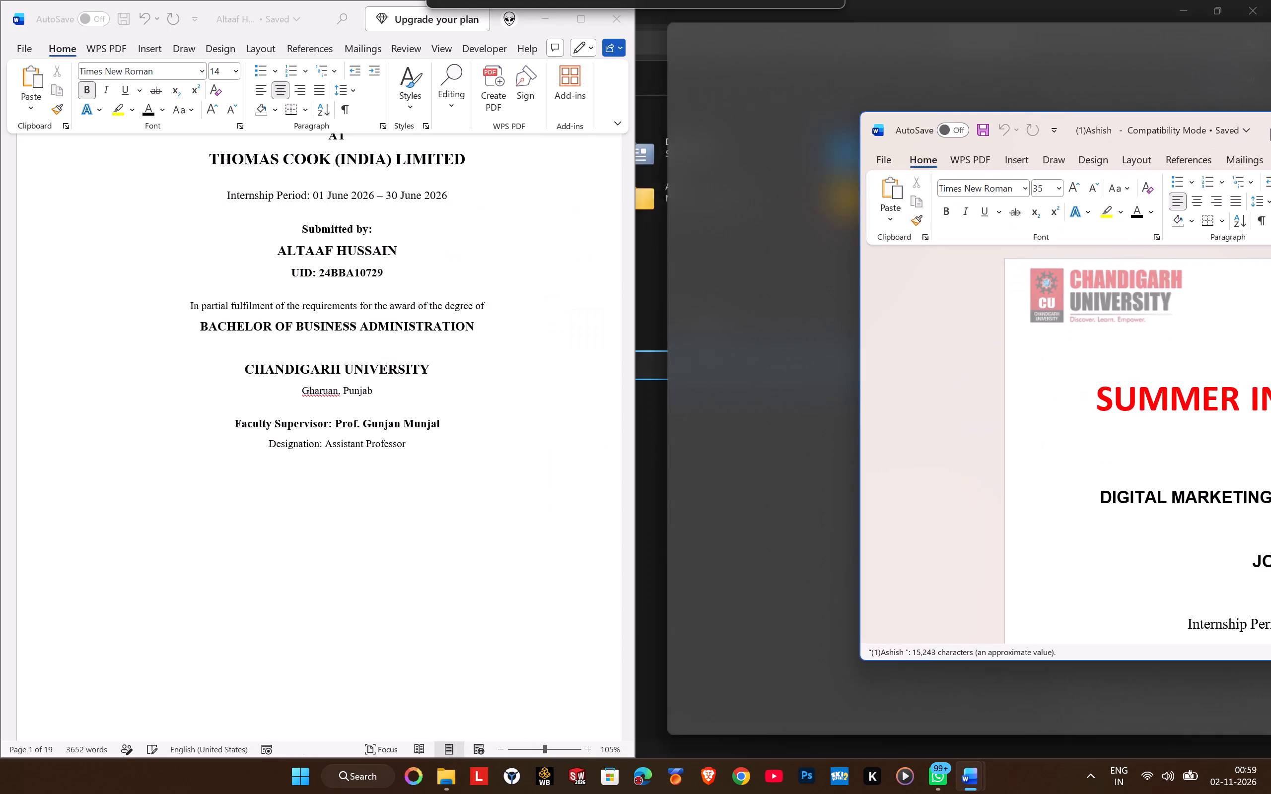
{"action": "left_click_drag", "start_coordinate": [1270, 129], "coordinate": [1270, 130]}
Copy the large Chandigarh University logo below "IN" on the Jodhka Textiles document's cover page.
{"action": "scroll", "coordinate": [443, 321], "scroll_direction": "up", "scroll_amount": 3}
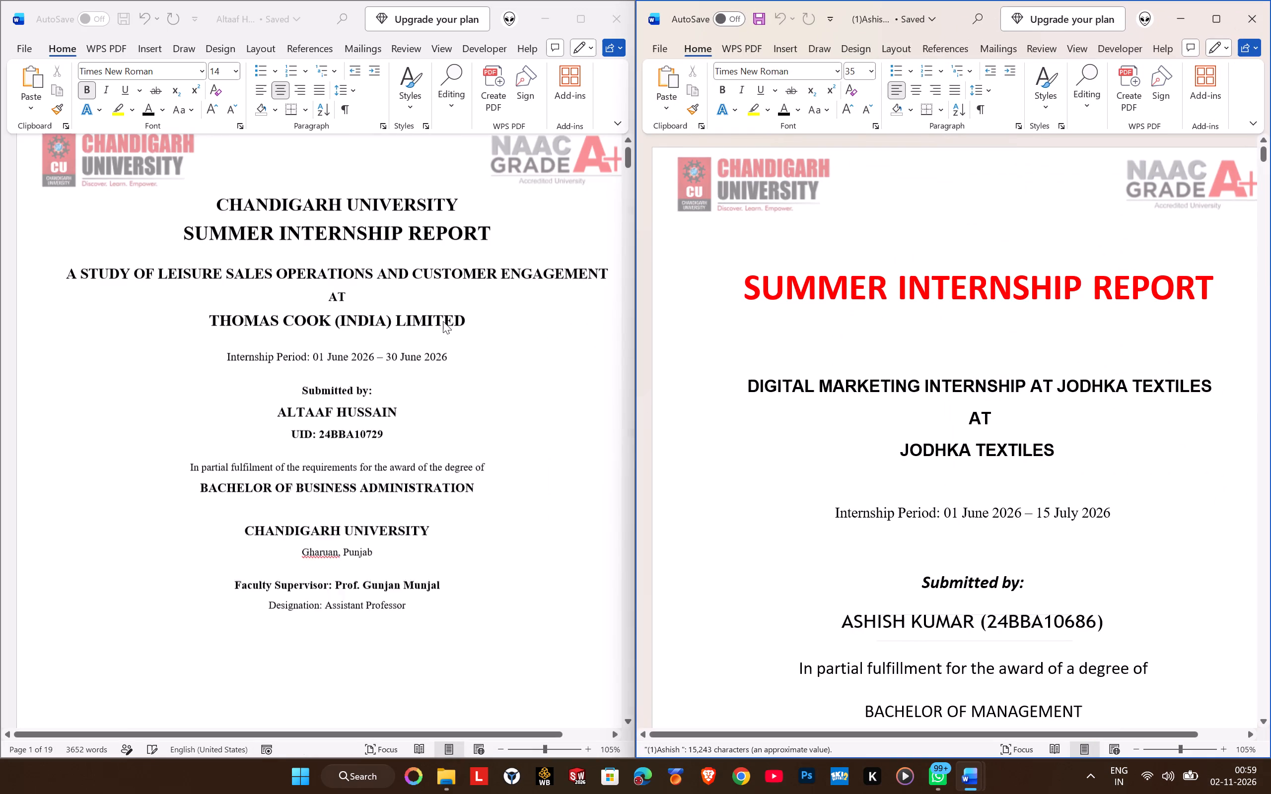
{"action": "scroll", "coordinate": [443, 321], "scroll_direction": "up", "scroll_amount": 1}
{"action": "scroll", "coordinate": [930, 498], "scroll_direction": "down", "scroll_amount": 7}
{"action": "left_click", "coordinate": [935, 418]}
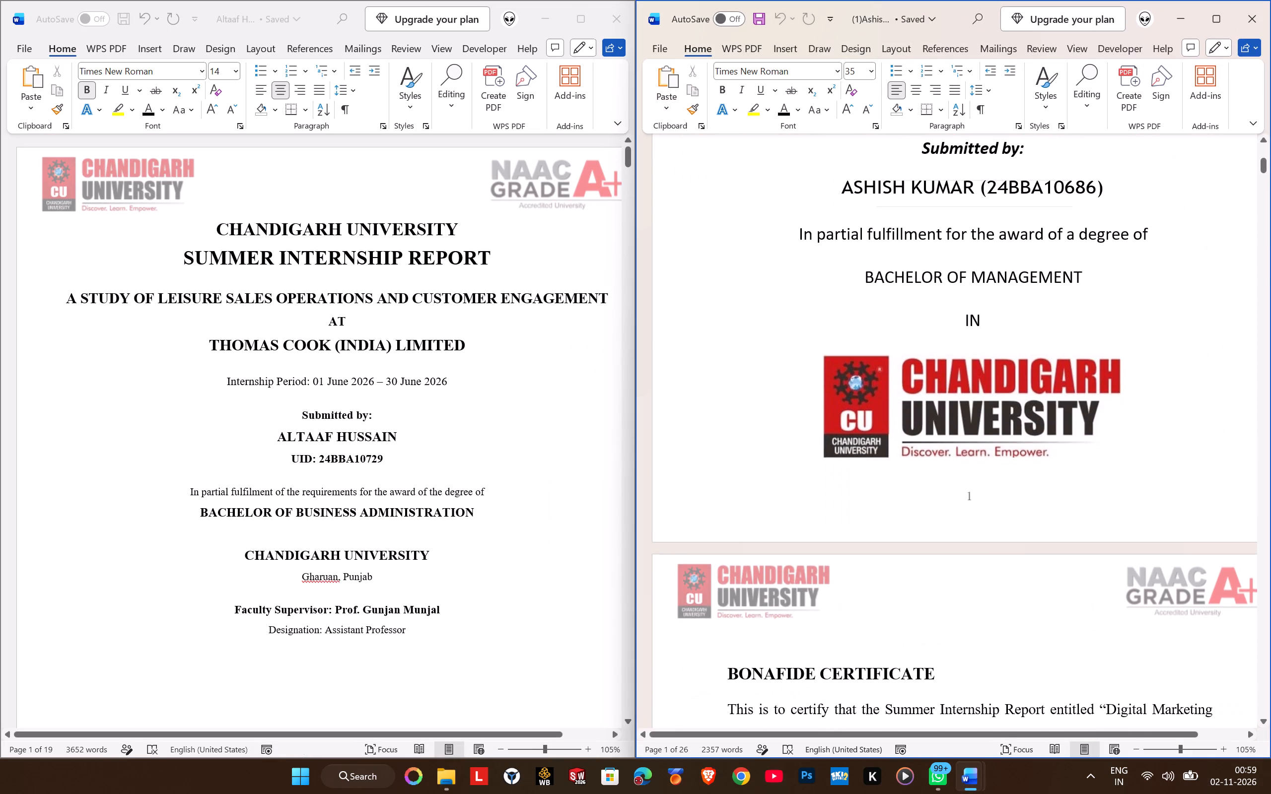
{"action": "key", "text": "ctrl+c"}
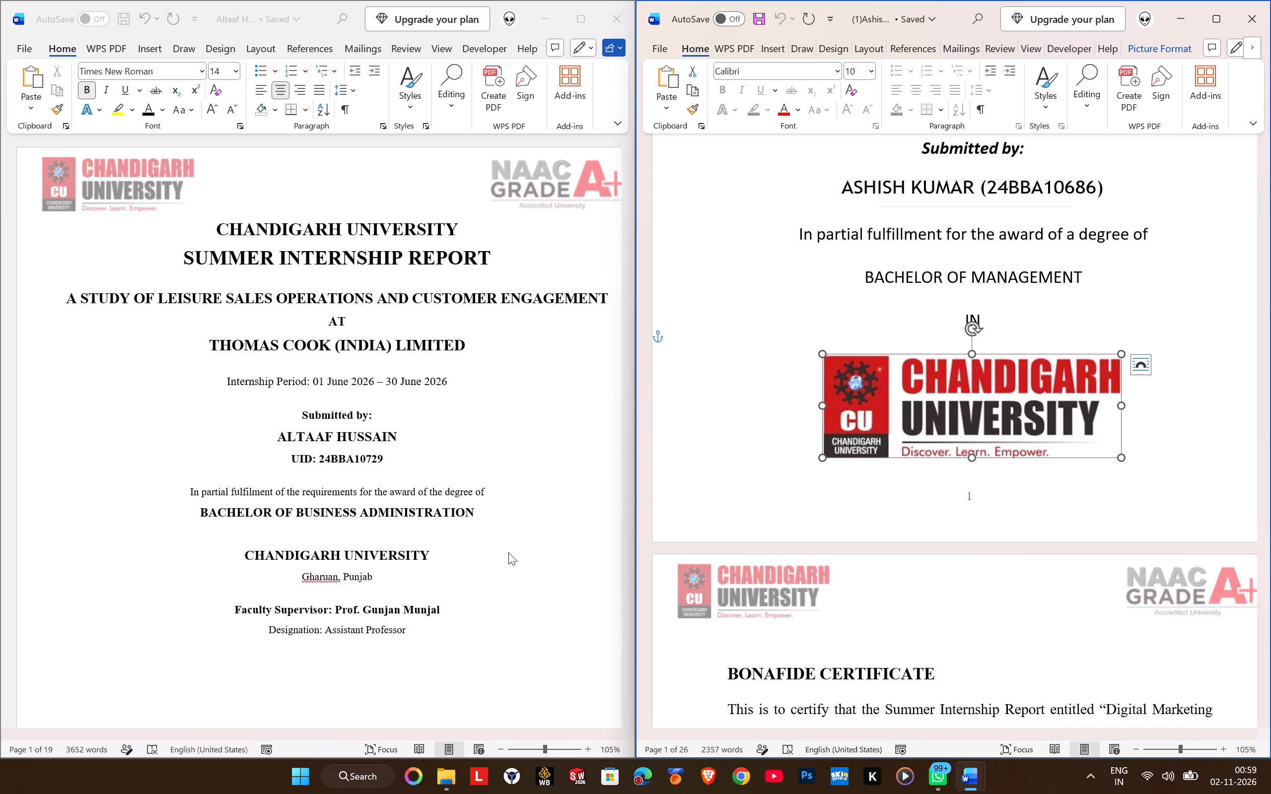
Add a line reading "IN" below BACHELOR OF BUSINESS ADMINISTRATION on the Thomas Cook report's cover page.
{"action": "left_click", "coordinate": [460, 515]}
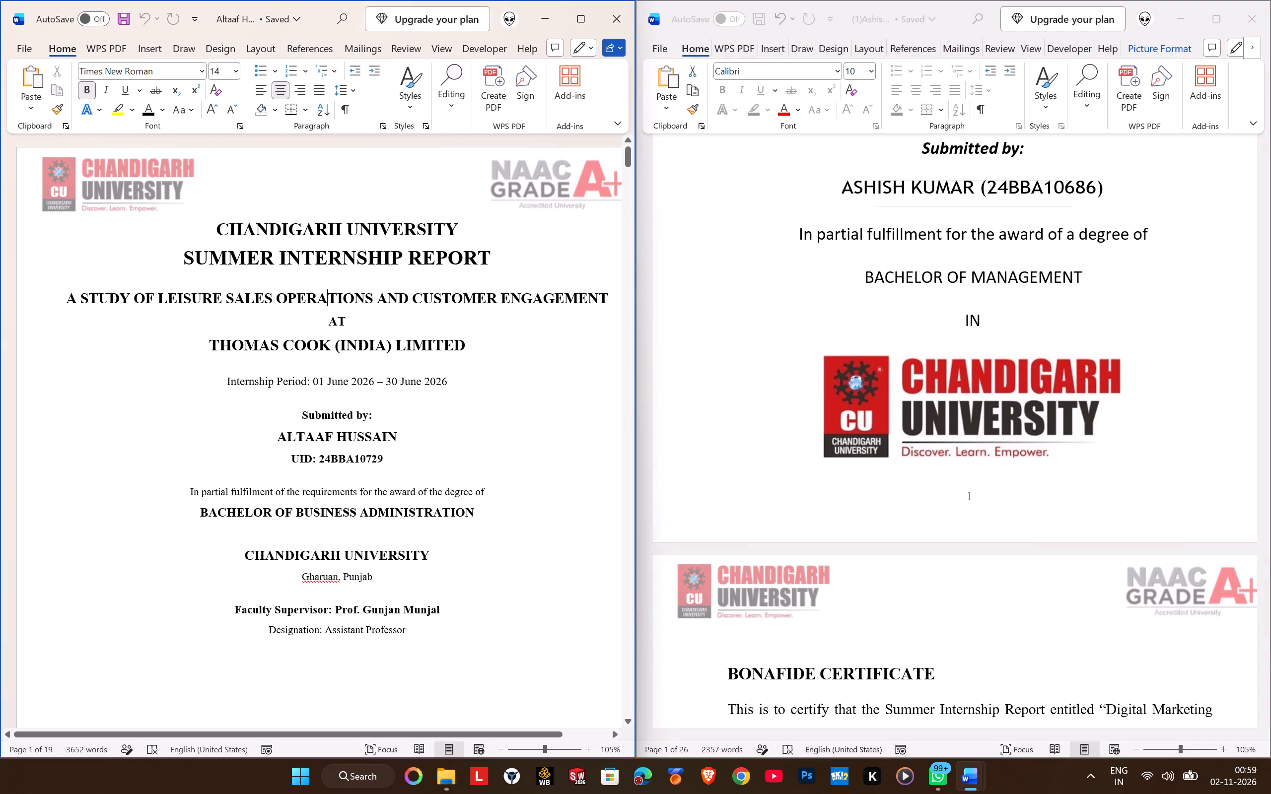
{"action": "left_click", "coordinate": [476, 510]}
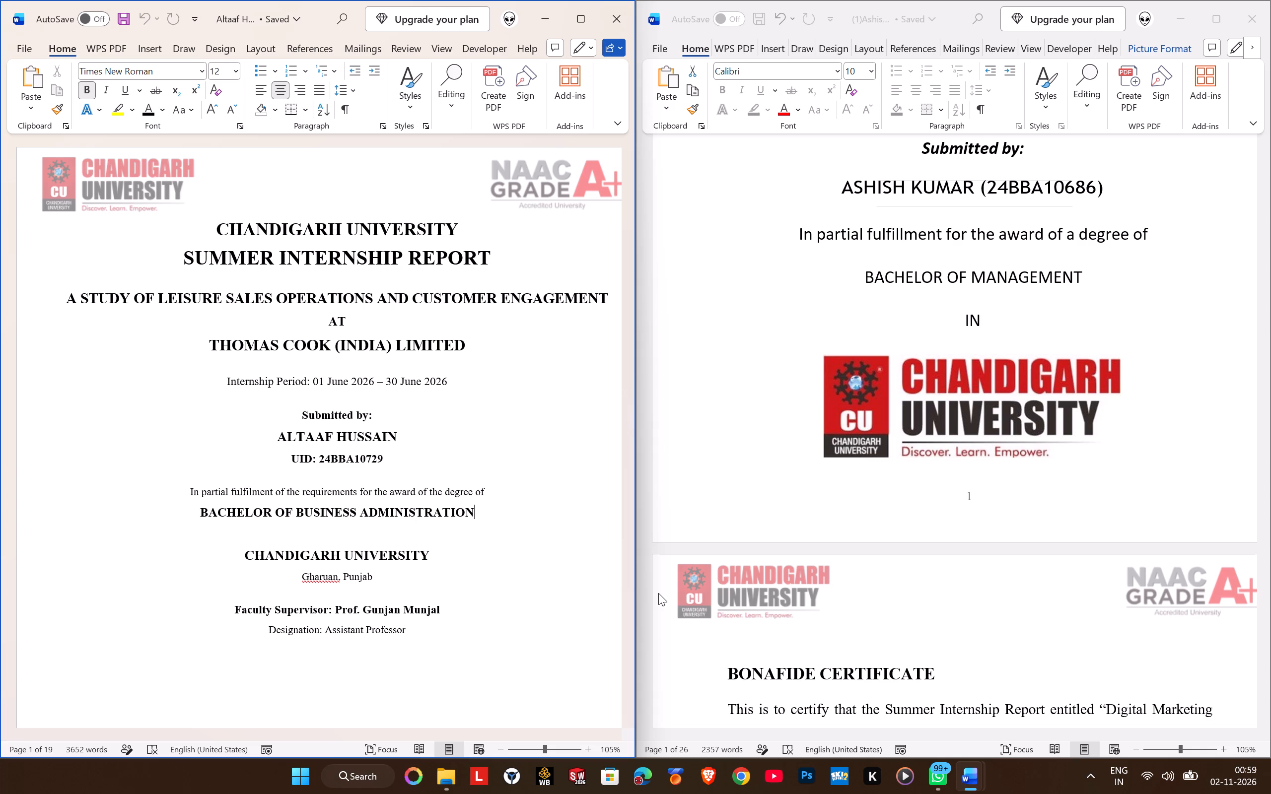
{"action": "key", "text": "Return"}
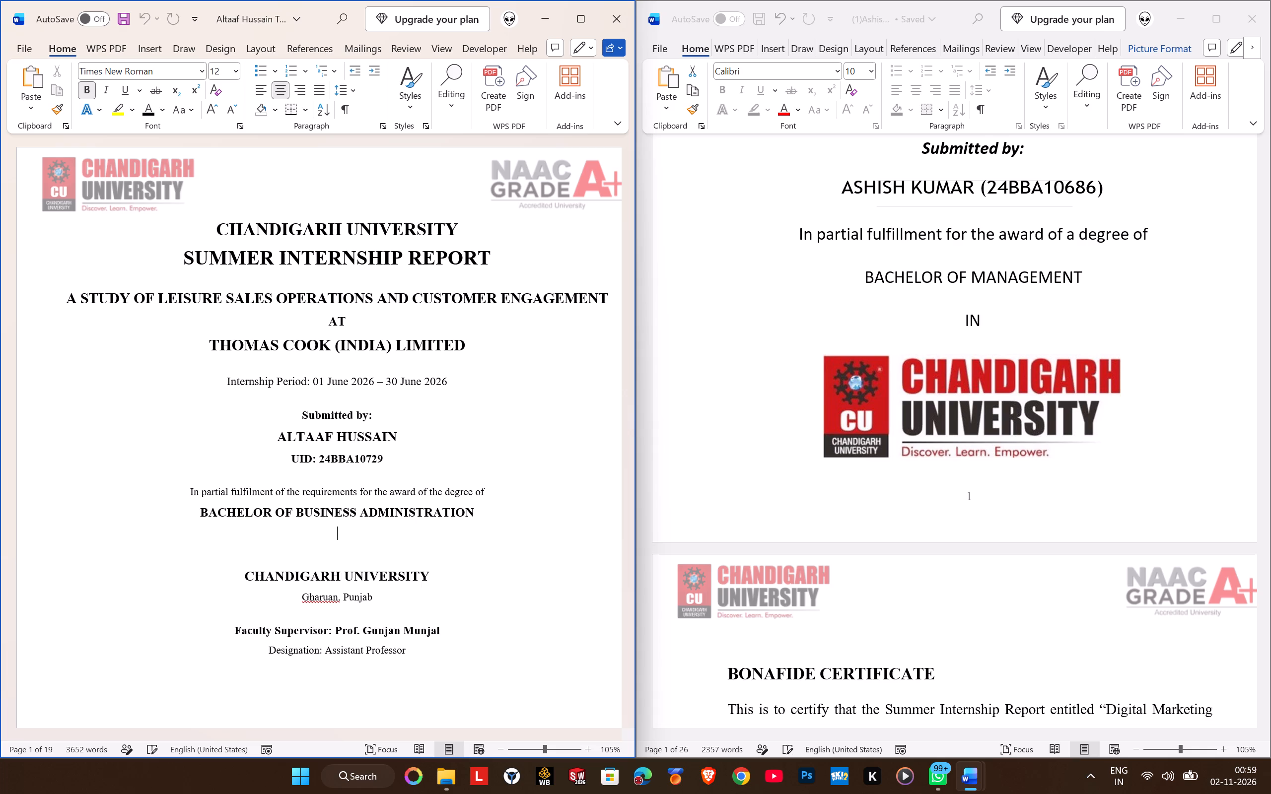
{"action": "key", "text": "i"}
{"action": "key", "text": "BackSpace"}
{"action": "type", "text": "IN"}
Paste the Chandigarh University logo on a new line below "IN" on the Thomas Cook report's cover page.
{"action": "key", "text": "Return"}
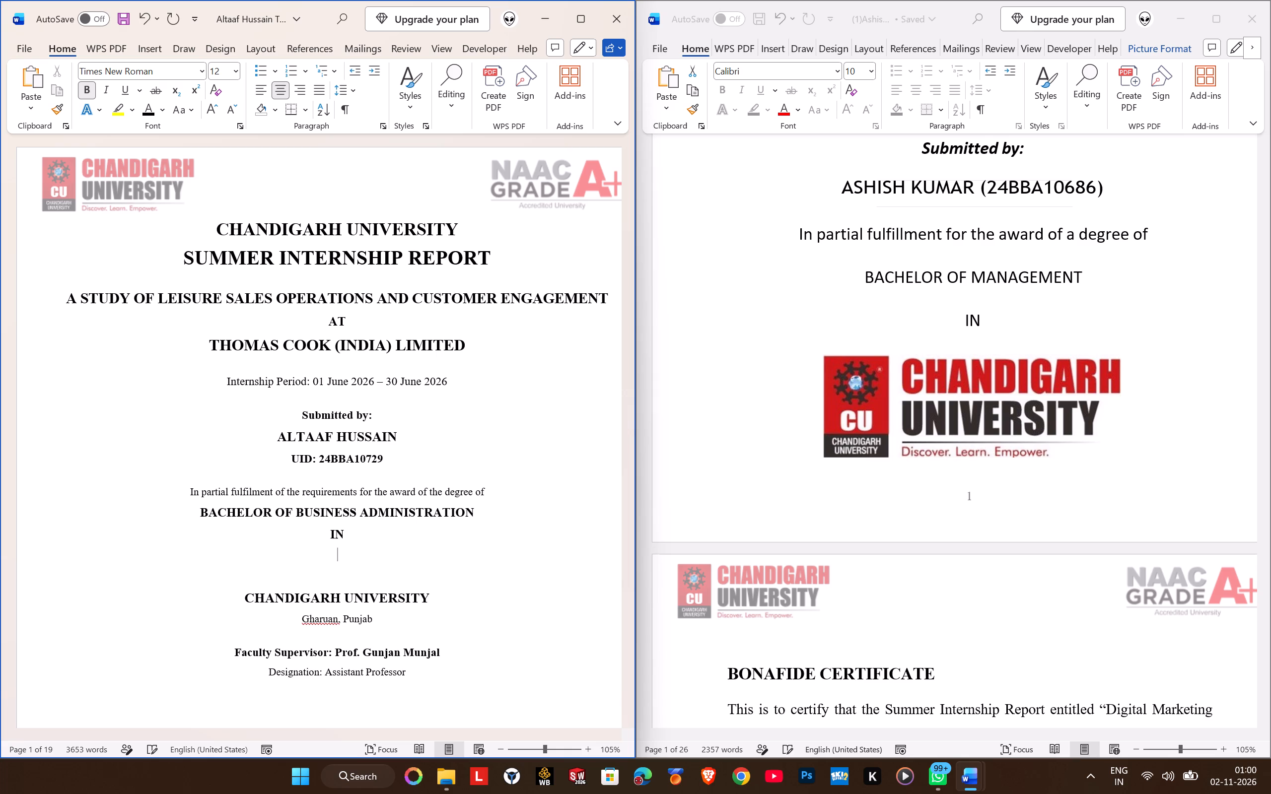
{"action": "key", "text": "ctrl+v"}
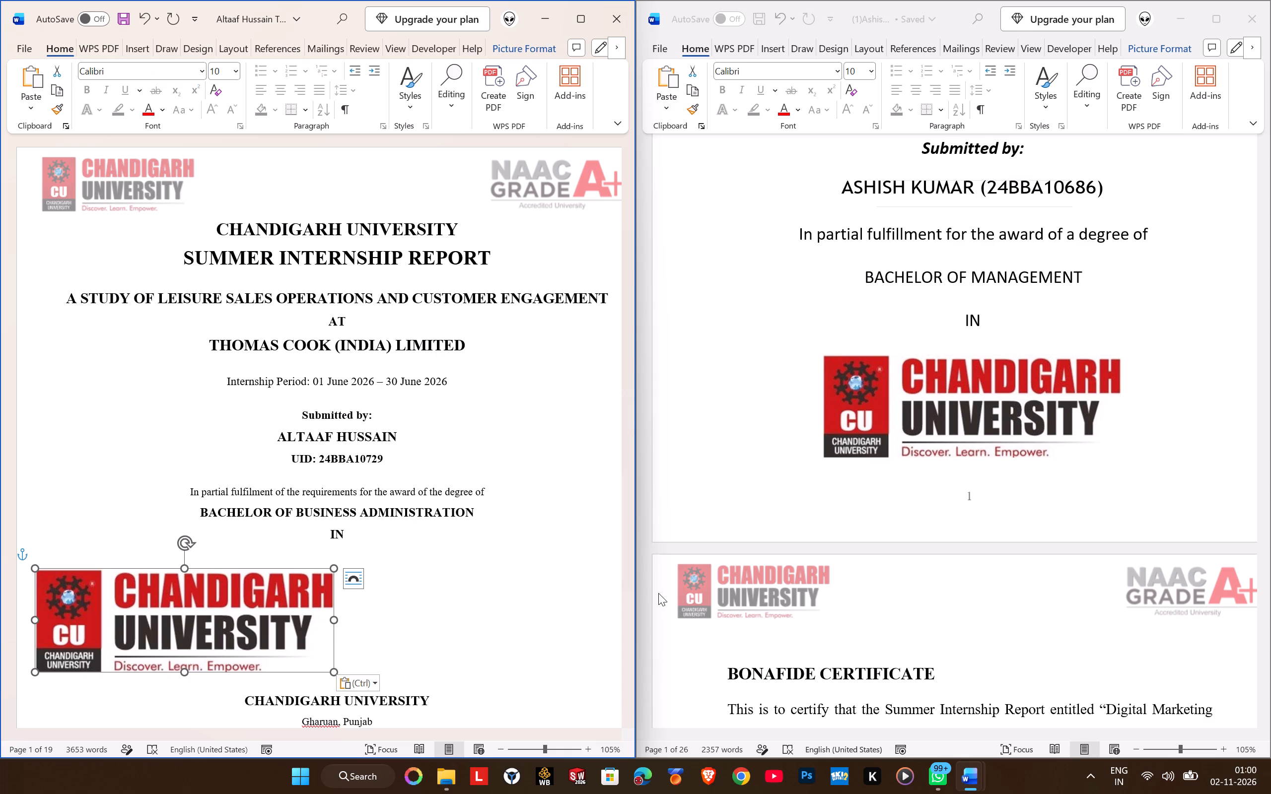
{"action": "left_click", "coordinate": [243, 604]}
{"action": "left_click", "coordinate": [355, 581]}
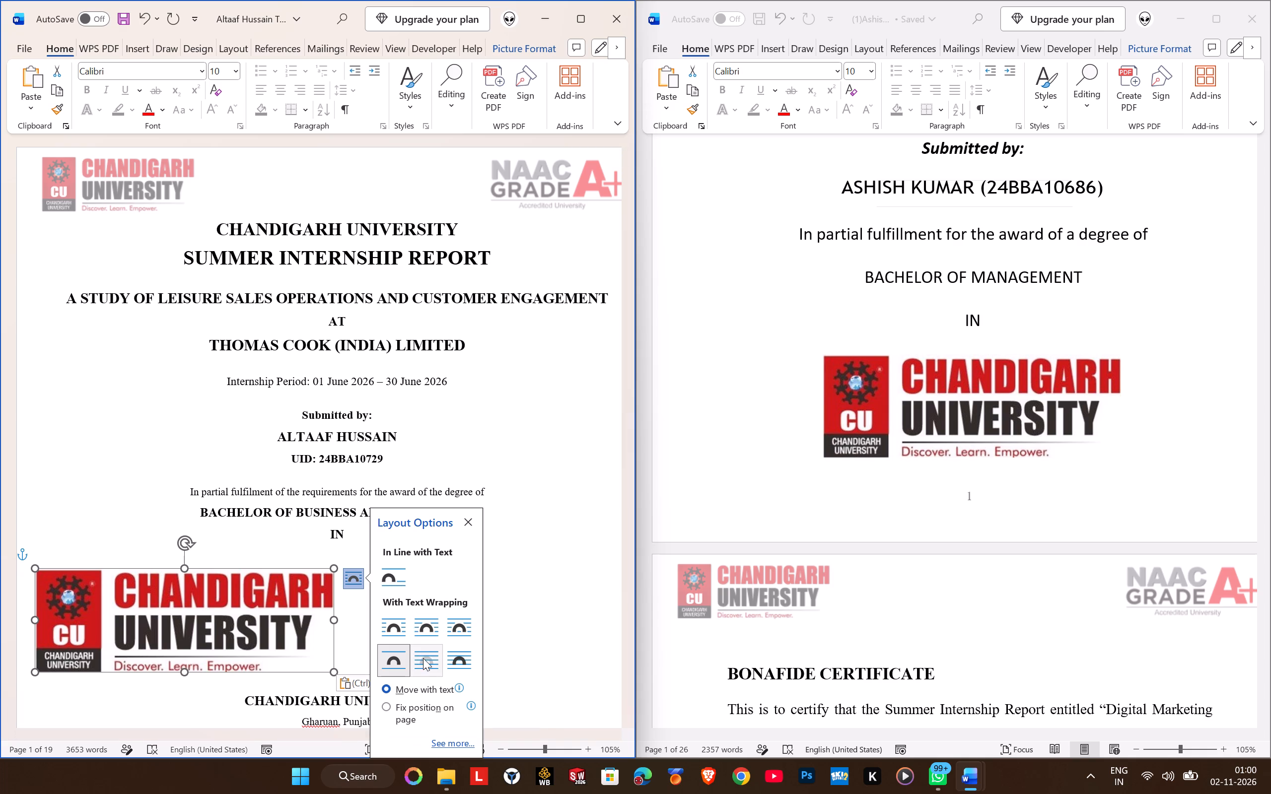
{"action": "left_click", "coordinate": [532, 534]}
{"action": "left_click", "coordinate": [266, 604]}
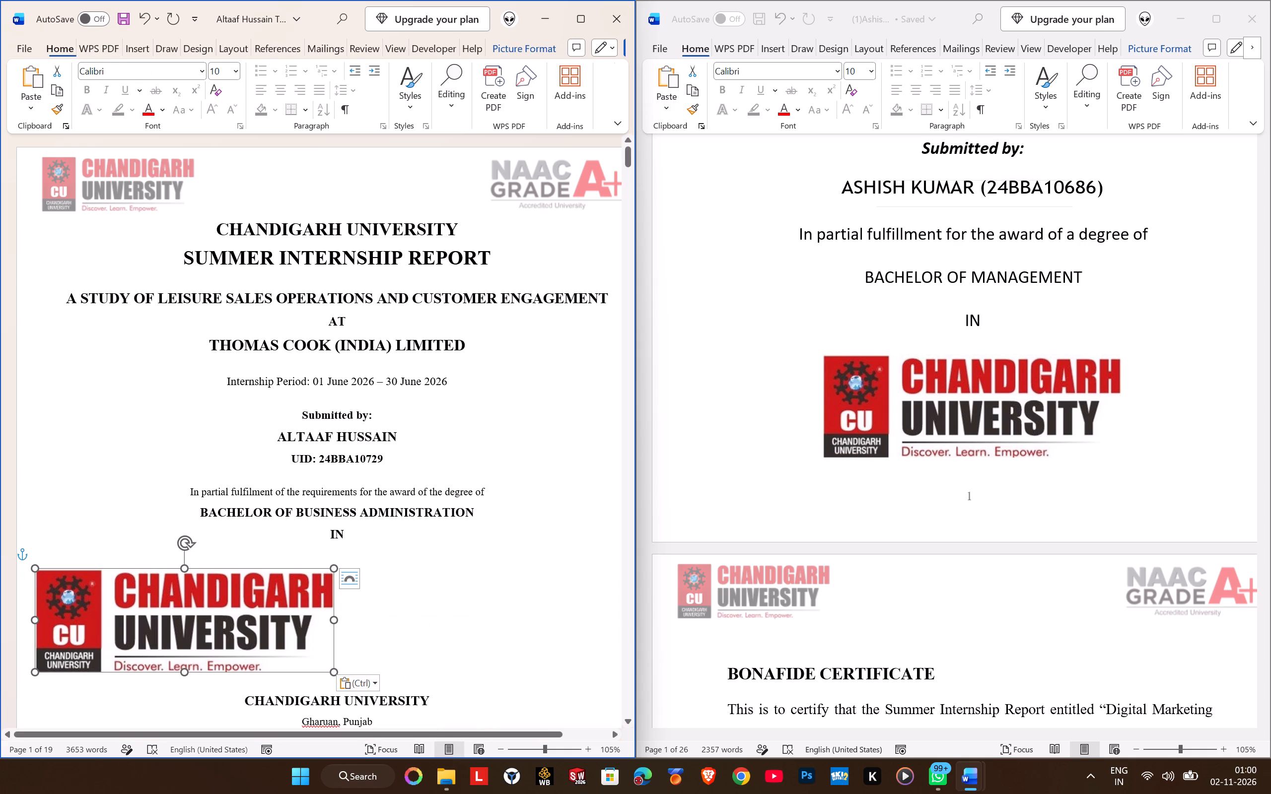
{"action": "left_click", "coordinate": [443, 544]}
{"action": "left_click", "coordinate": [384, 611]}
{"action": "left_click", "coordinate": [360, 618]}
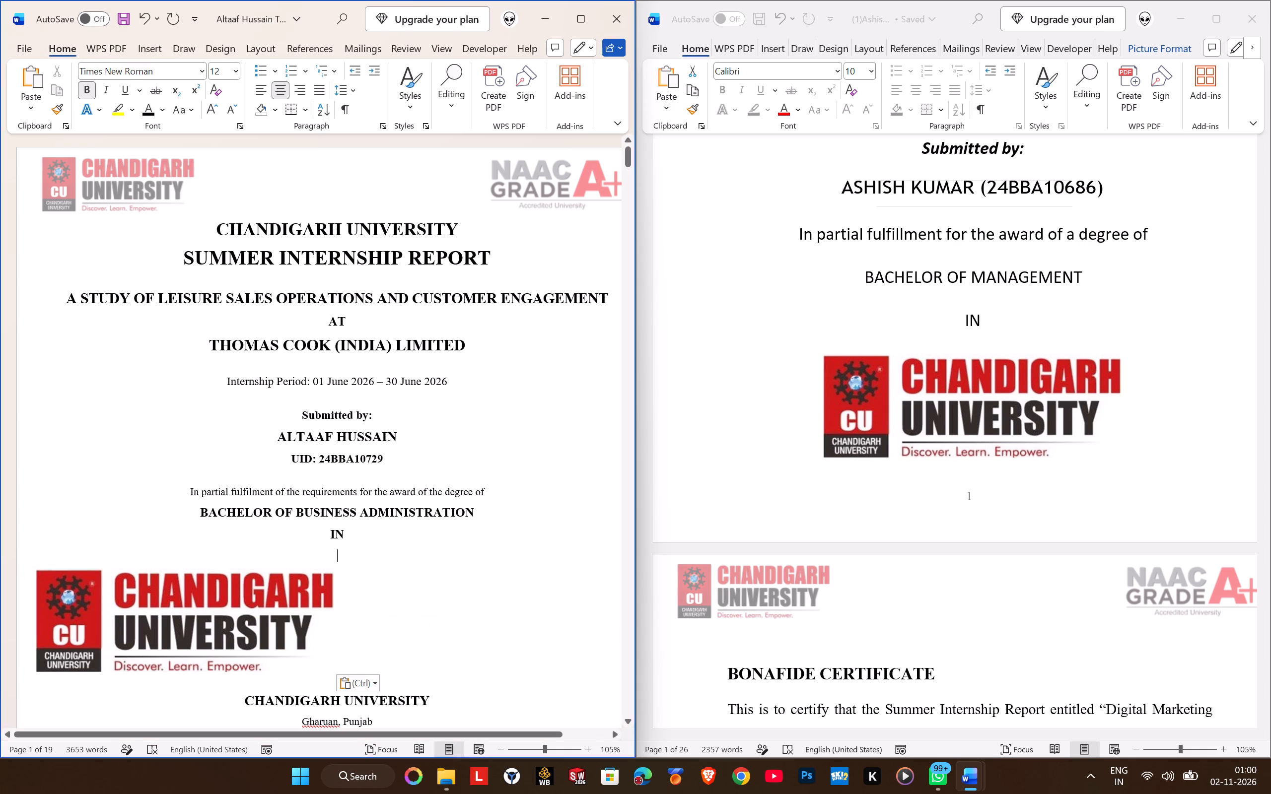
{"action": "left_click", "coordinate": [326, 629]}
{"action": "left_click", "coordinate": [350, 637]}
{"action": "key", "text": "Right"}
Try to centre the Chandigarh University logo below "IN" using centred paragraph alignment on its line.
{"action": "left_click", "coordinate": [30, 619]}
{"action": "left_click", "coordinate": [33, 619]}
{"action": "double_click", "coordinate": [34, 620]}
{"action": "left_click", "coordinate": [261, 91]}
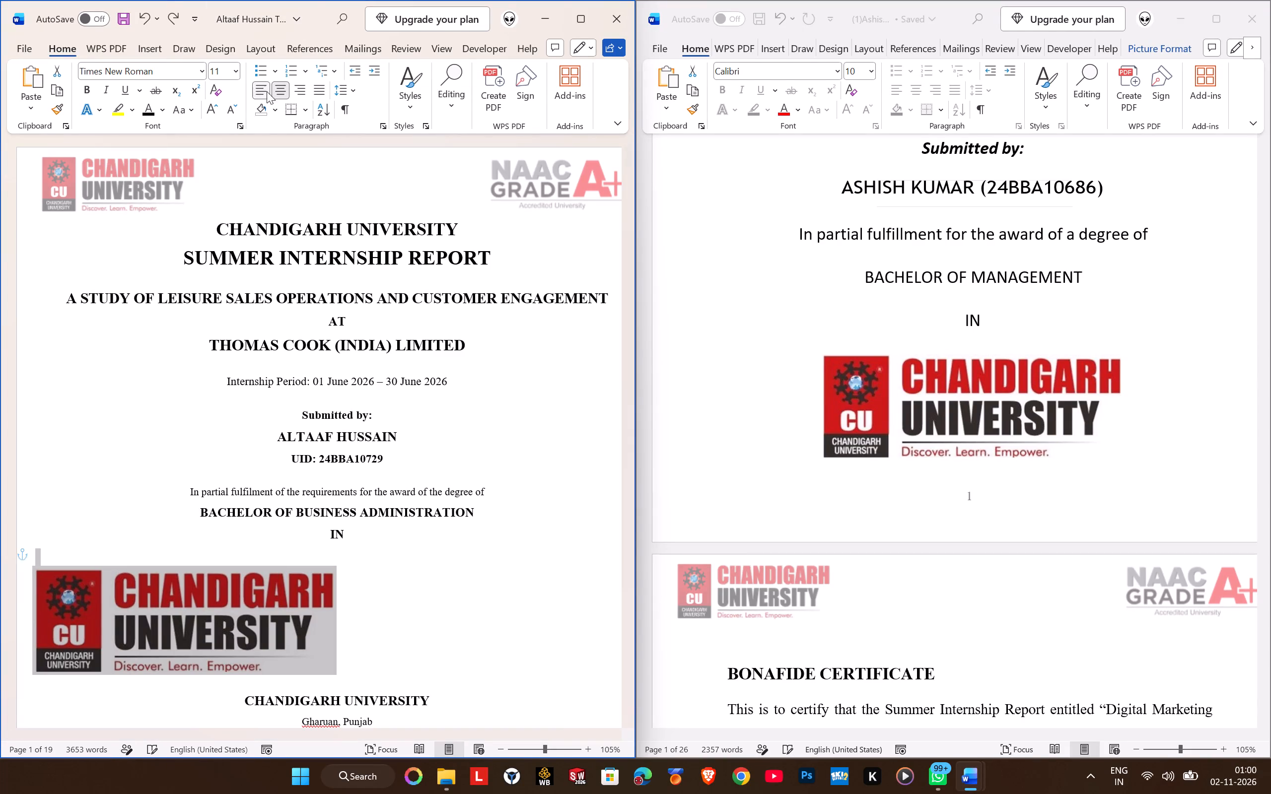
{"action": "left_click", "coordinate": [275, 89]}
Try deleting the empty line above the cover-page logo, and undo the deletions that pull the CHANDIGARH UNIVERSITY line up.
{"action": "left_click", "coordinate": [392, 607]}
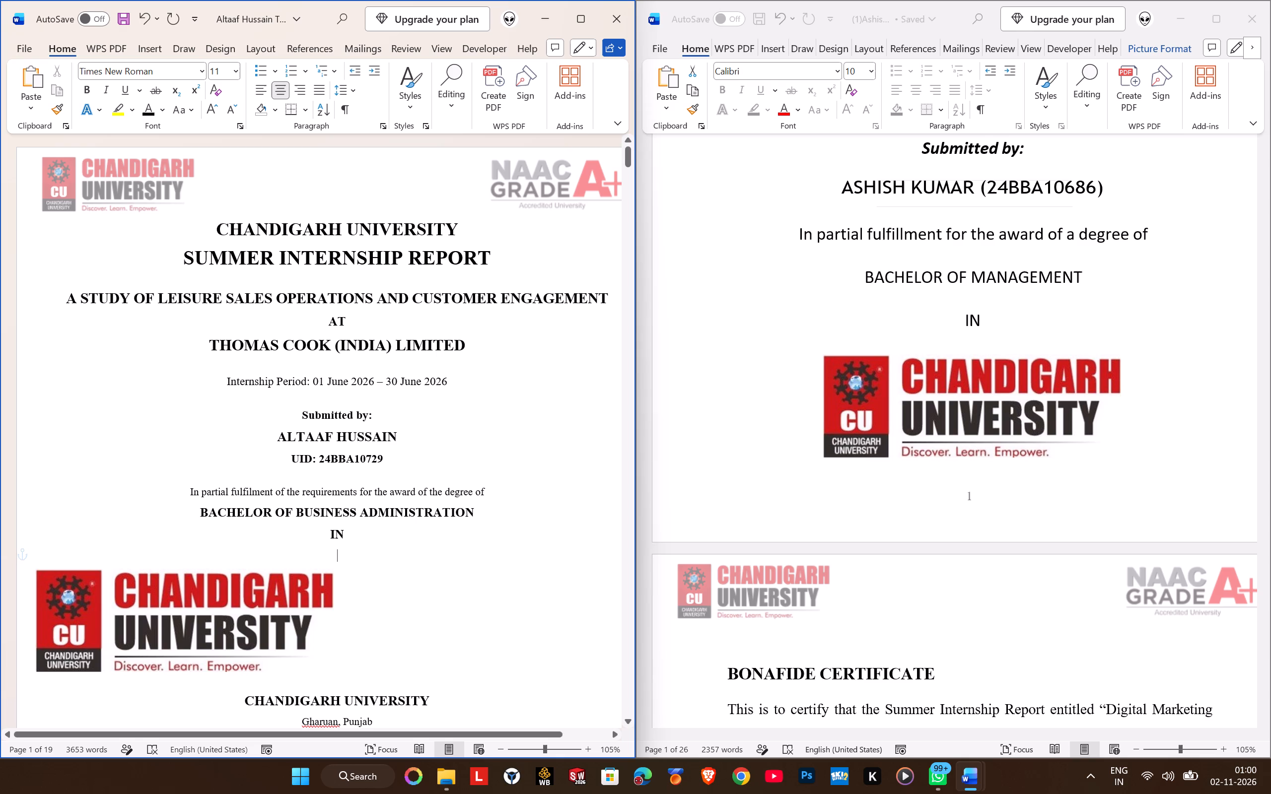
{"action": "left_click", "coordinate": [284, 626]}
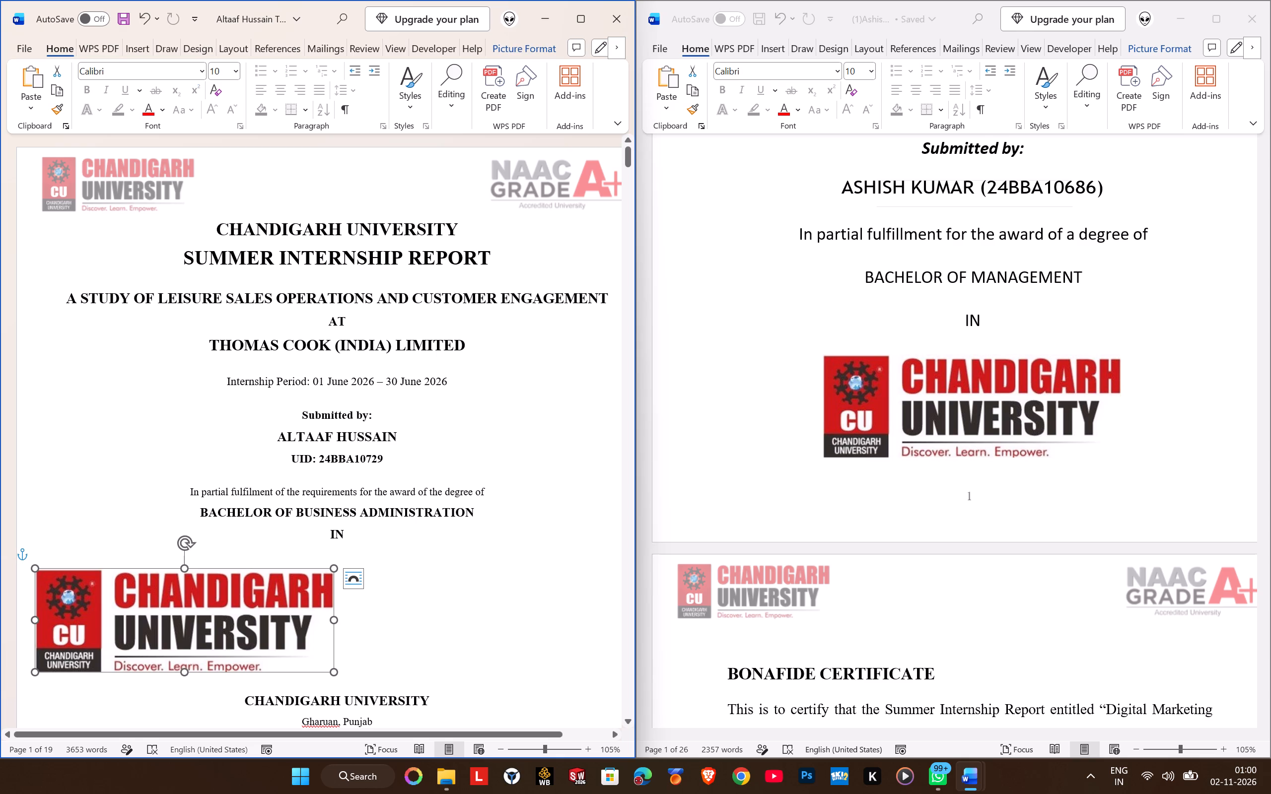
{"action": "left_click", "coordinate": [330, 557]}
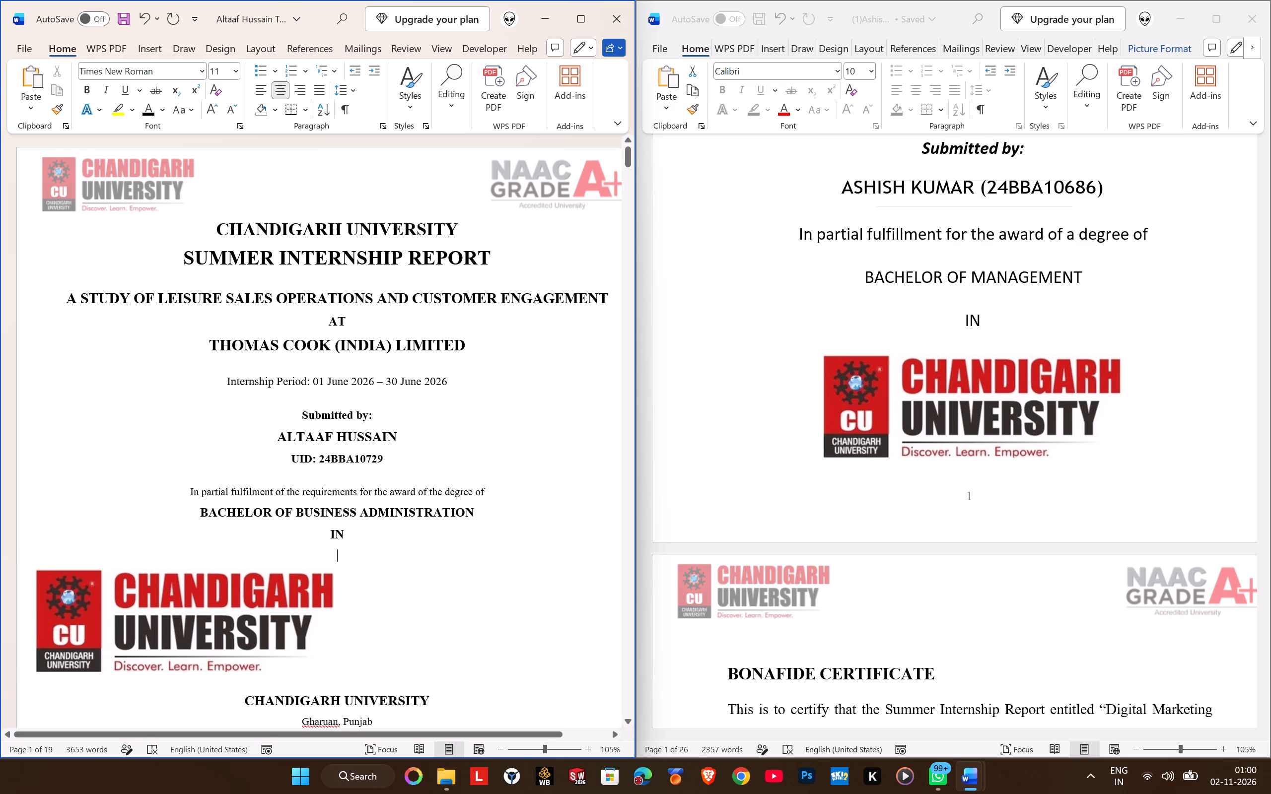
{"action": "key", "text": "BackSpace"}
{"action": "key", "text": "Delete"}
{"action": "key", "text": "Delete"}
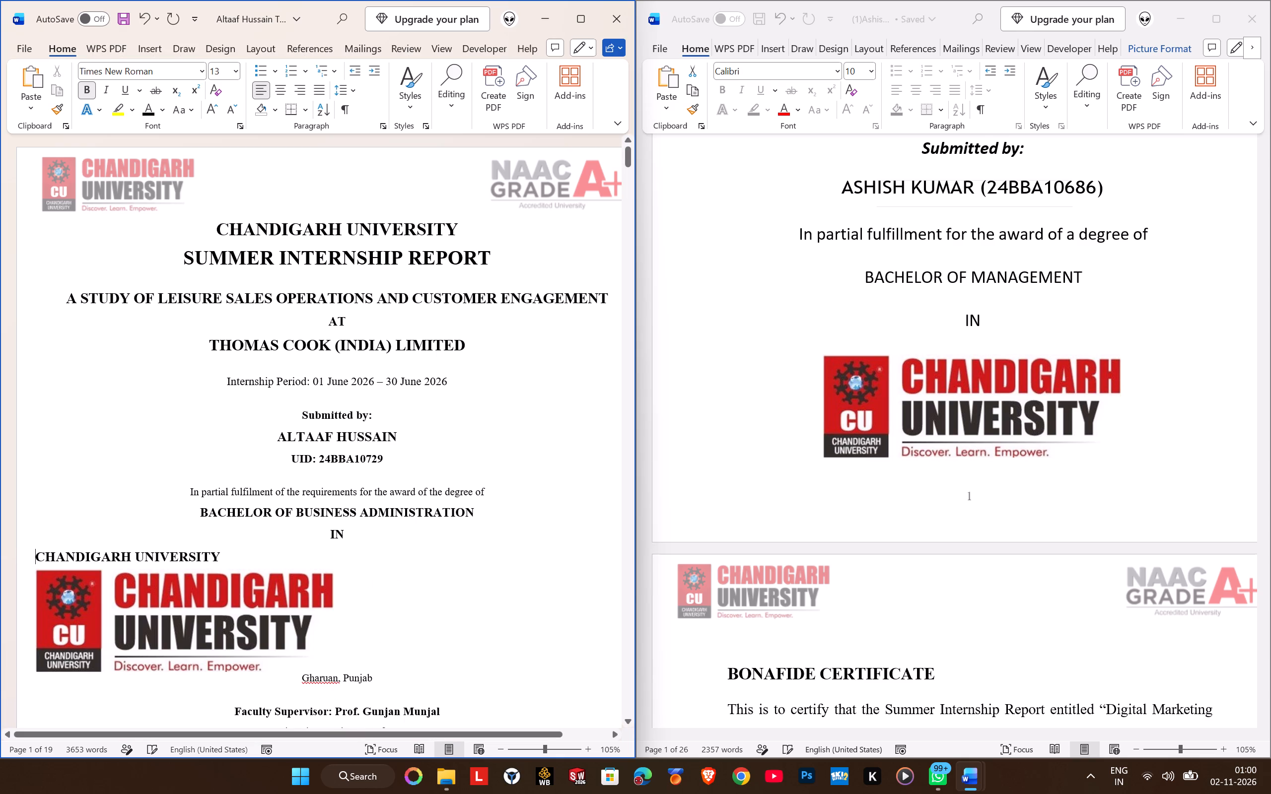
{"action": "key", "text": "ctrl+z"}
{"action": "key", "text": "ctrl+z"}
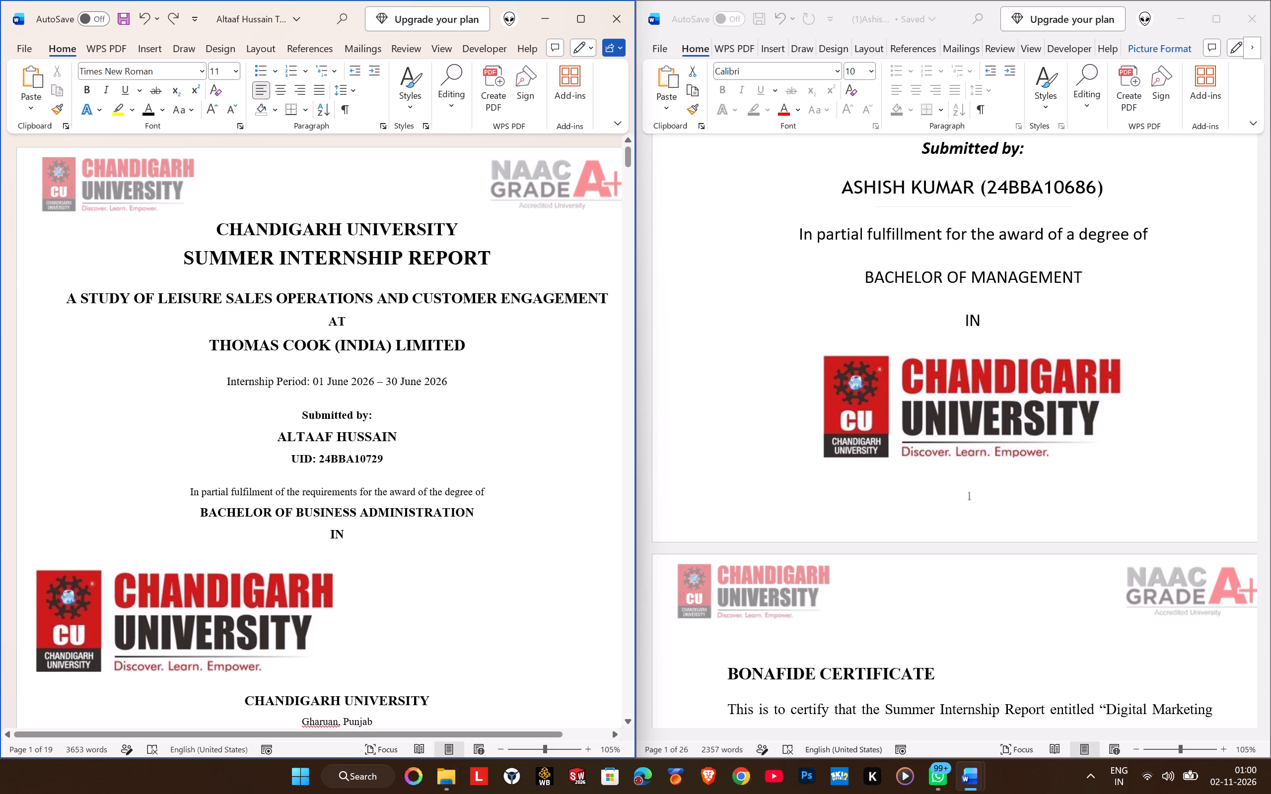
Try the text wrapping options for the cover-page Chandigarh University logo and set it to Square.
{"action": "left_click", "coordinate": [311, 629]}
{"action": "left_click", "coordinate": [358, 581]}
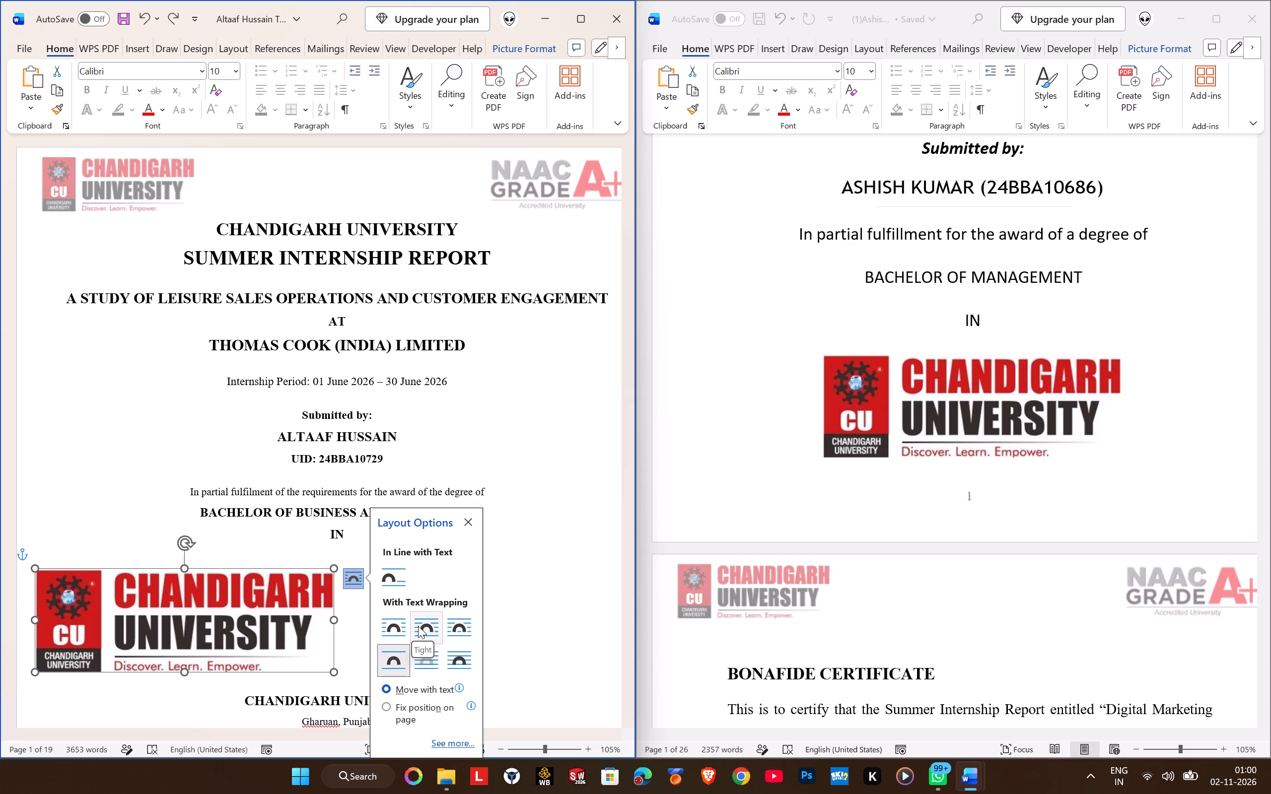
{"action": "left_click", "coordinate": [454, 663]}
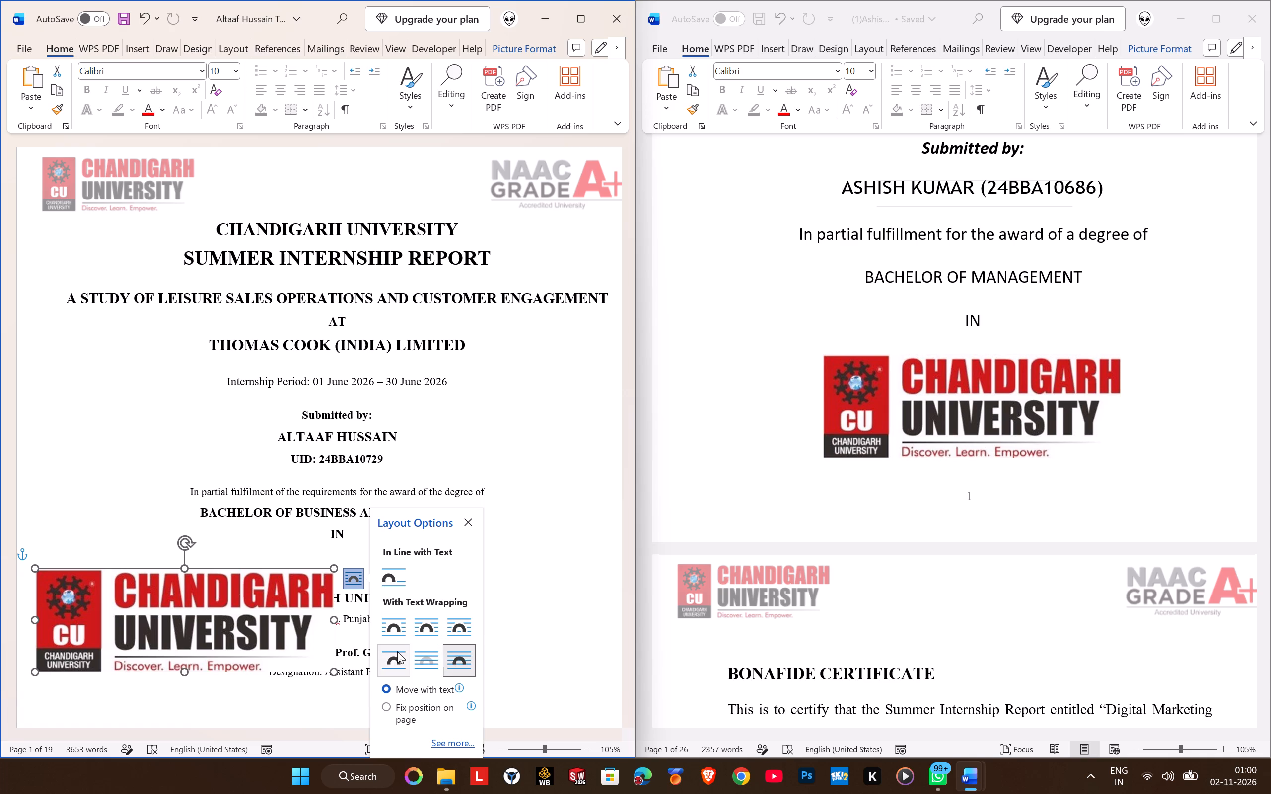
{"action": "left_click", "coordinate": [387, 655]}
{"action": "left_click", "coordinate": [396, 633]}
{"action": "left_click", "coordinate": [437, 630]}
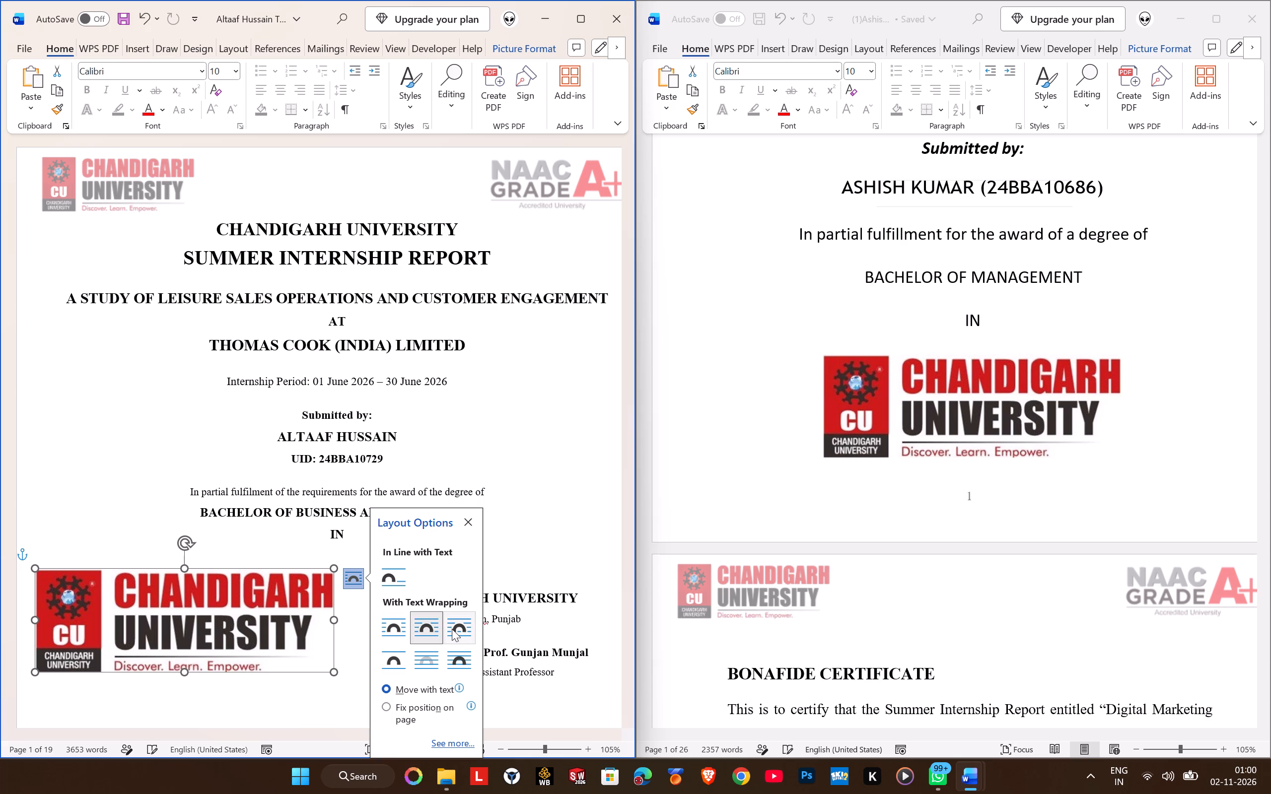
{"action": "left_click", "coordinate": [455, 629]}
{"action": "left_click", "coordinate": [407, 631]}
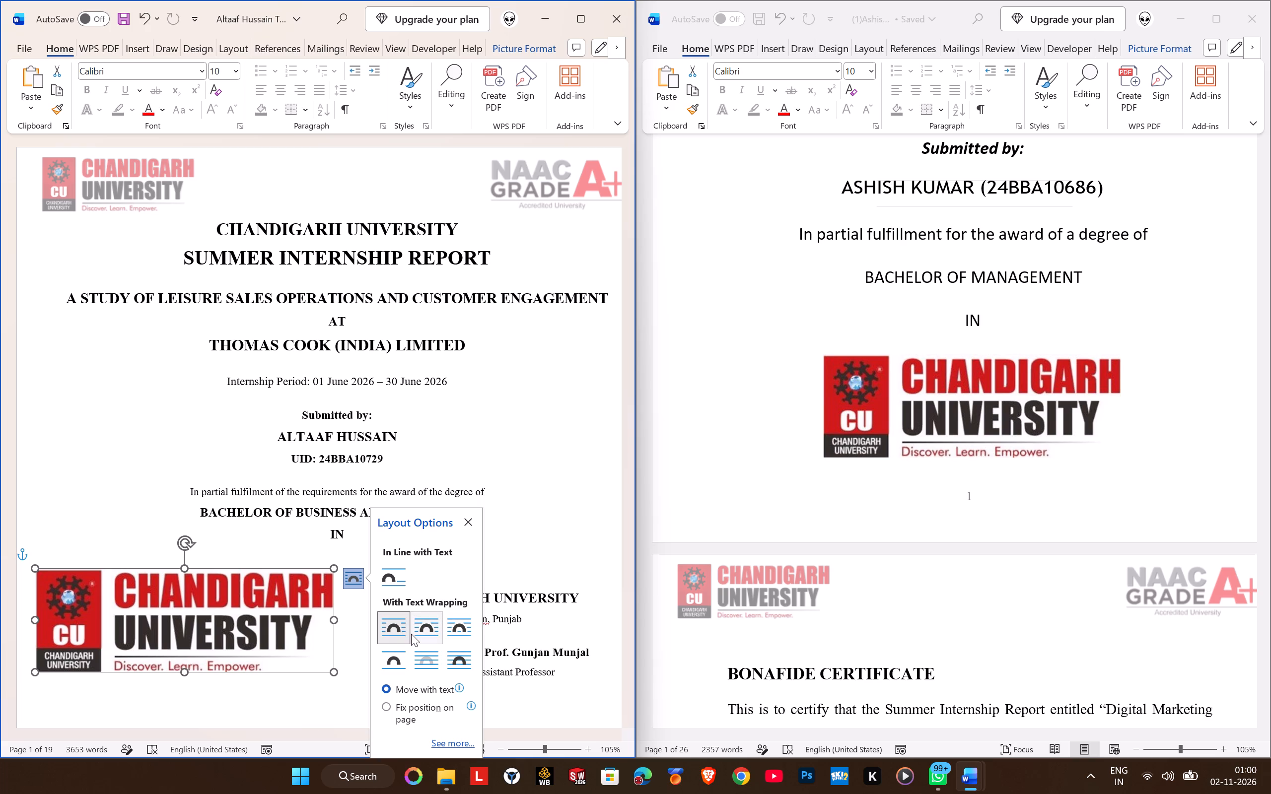
{"action": "left_click", "coordinate": [277, 609]}
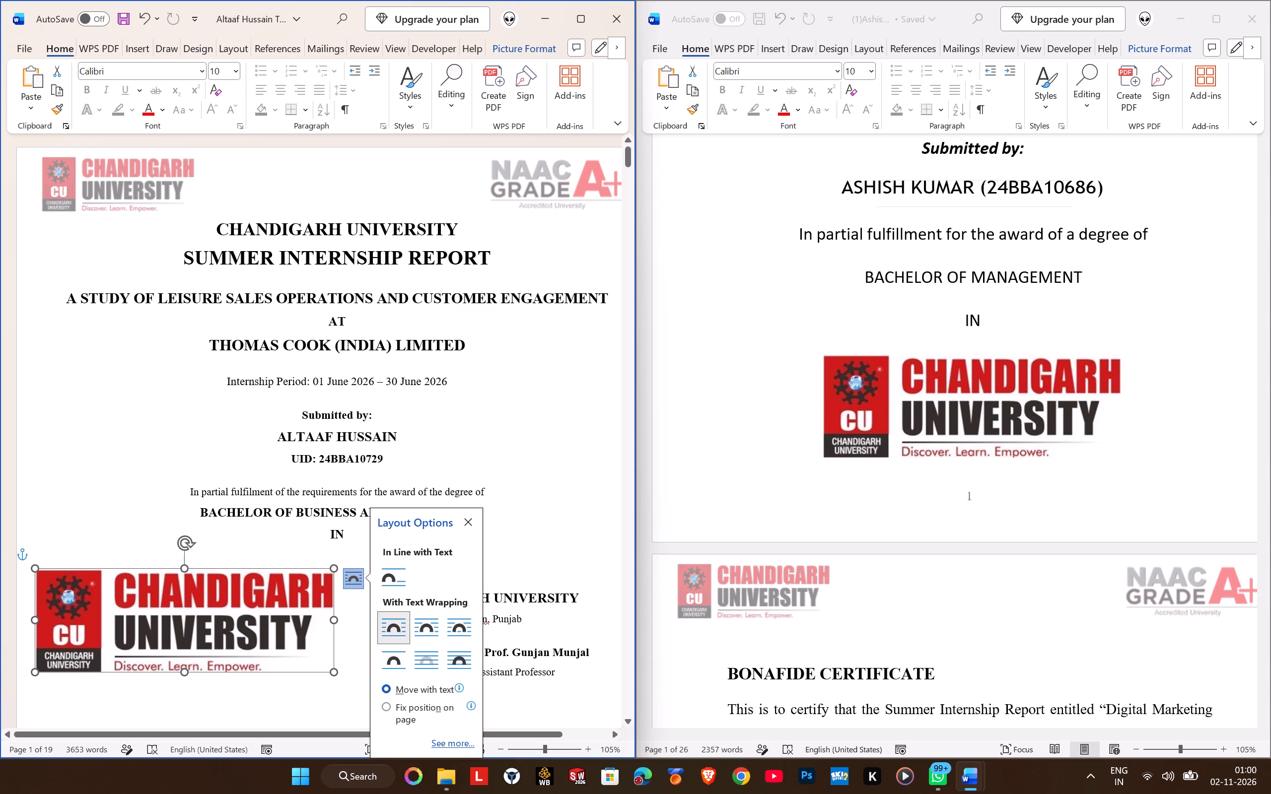
Insert four blank lines before the CHANDIGARH UNIVERSITY text beside the logo to push it below the logo.
{"action": "left_click", "coordinate": [342, 551]}
{"action": "left_click", "coordinate": [386, 596]}
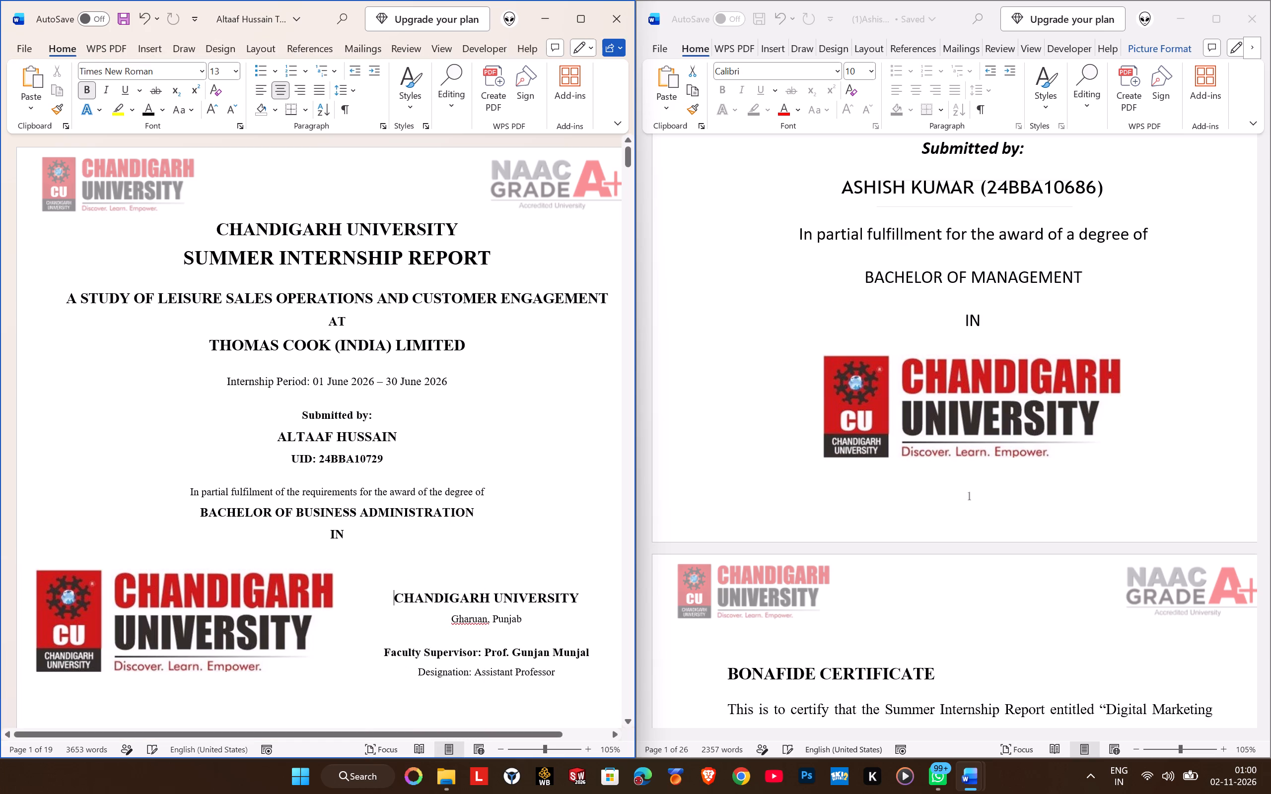
{"action": "key", "text": "Return"}
{"action": "key", "text": "Return"}
{"action": "key", "text": "Return"}
{"action": "key", "text": "Return"}
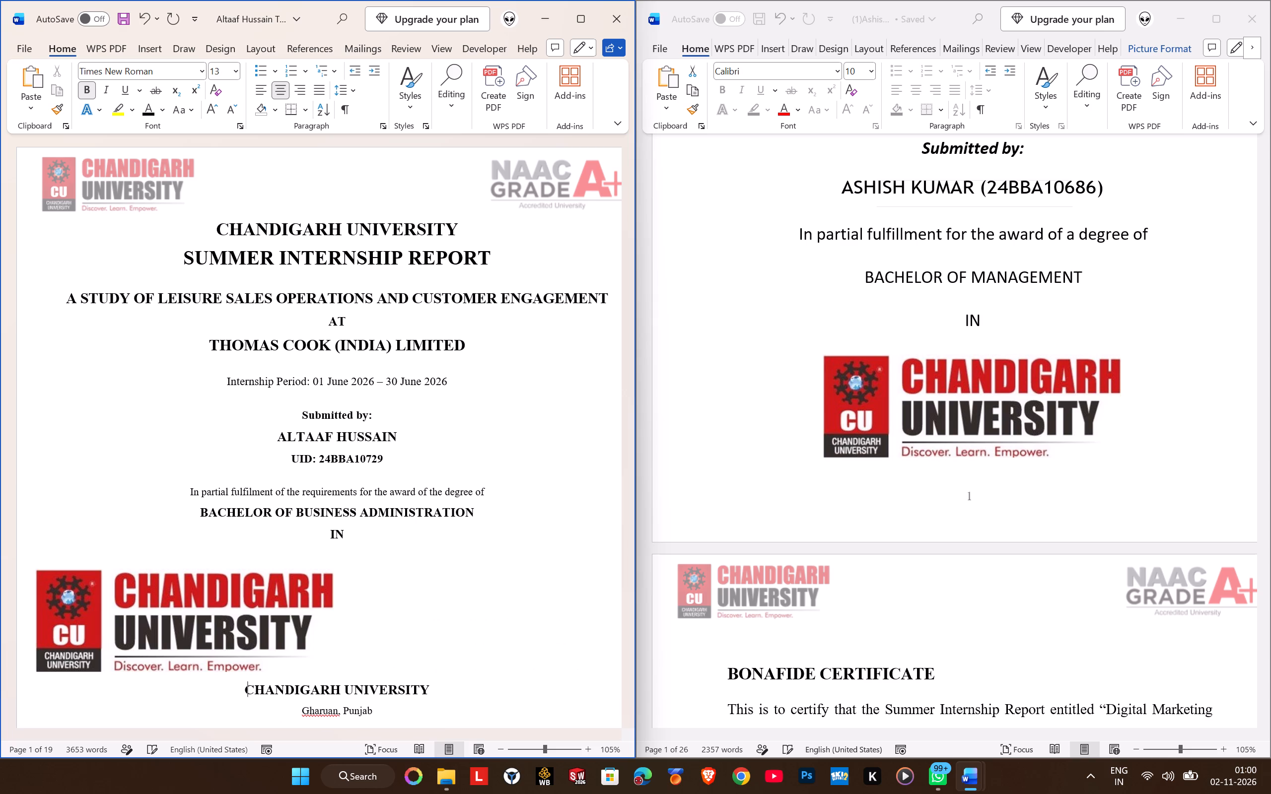
Move the Chandigarh University logo to the horizontal centre of the cover page, directly below "IN".
{"action": "left_click", "coordinate": [354, 597]}
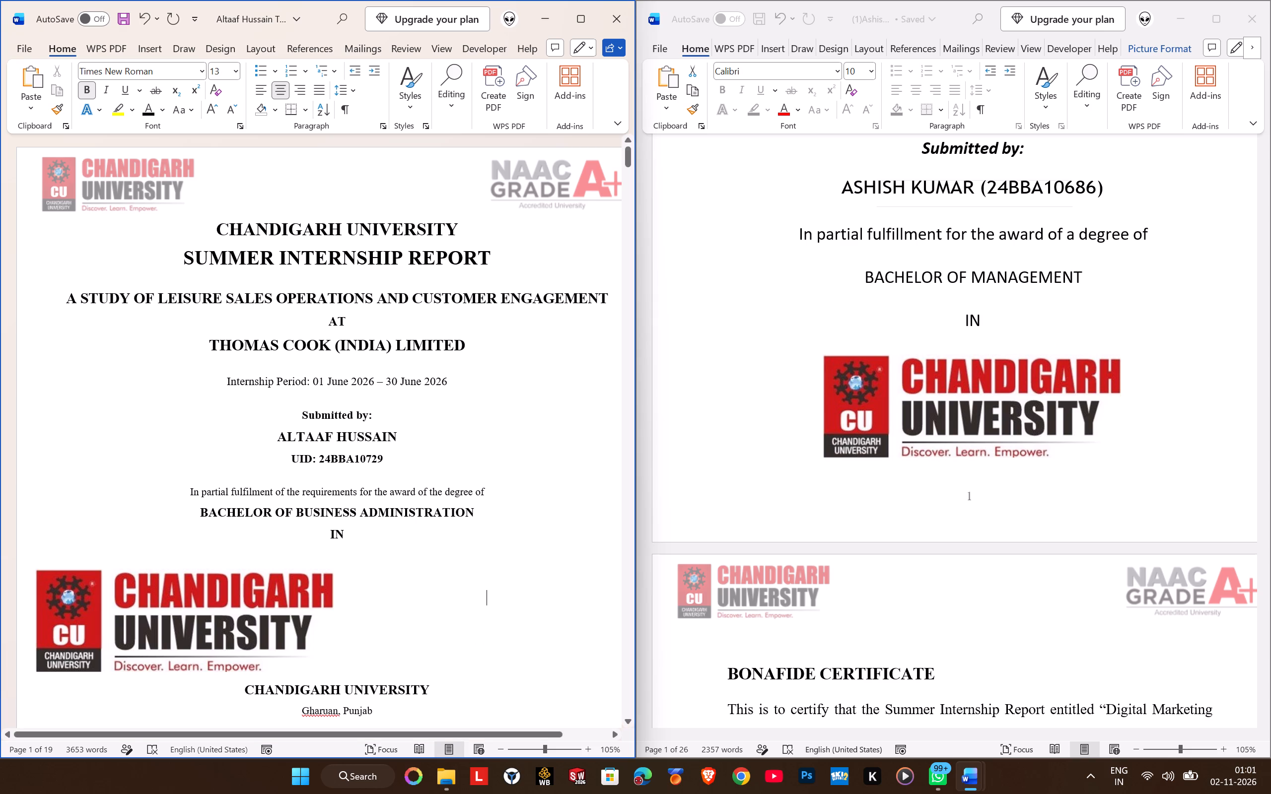
{"action": "left_click", "coordinate": [266, 84]}
{"action": "left_click", "coordinate": [286, 94]}
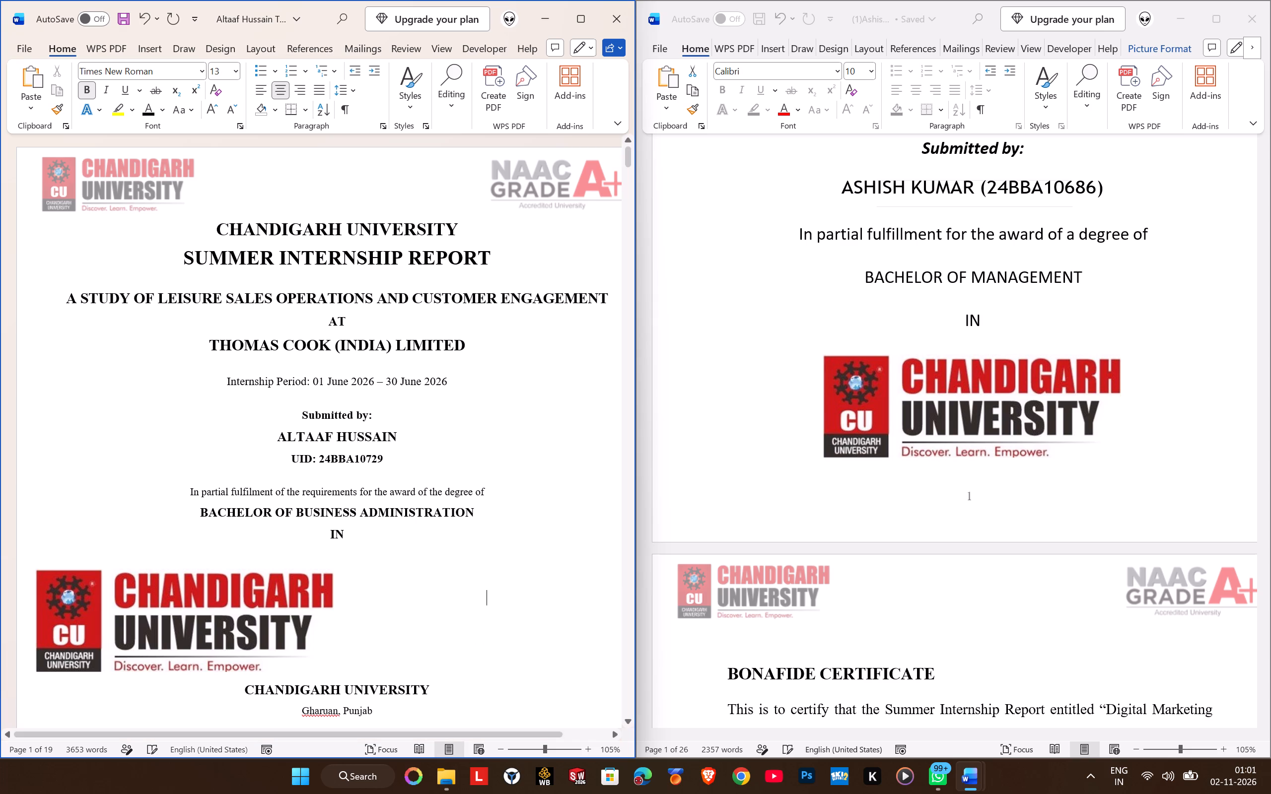
{"action": "left_click_drag", "start_coordinate": [227, 622], "coordinate": [371, 605]}
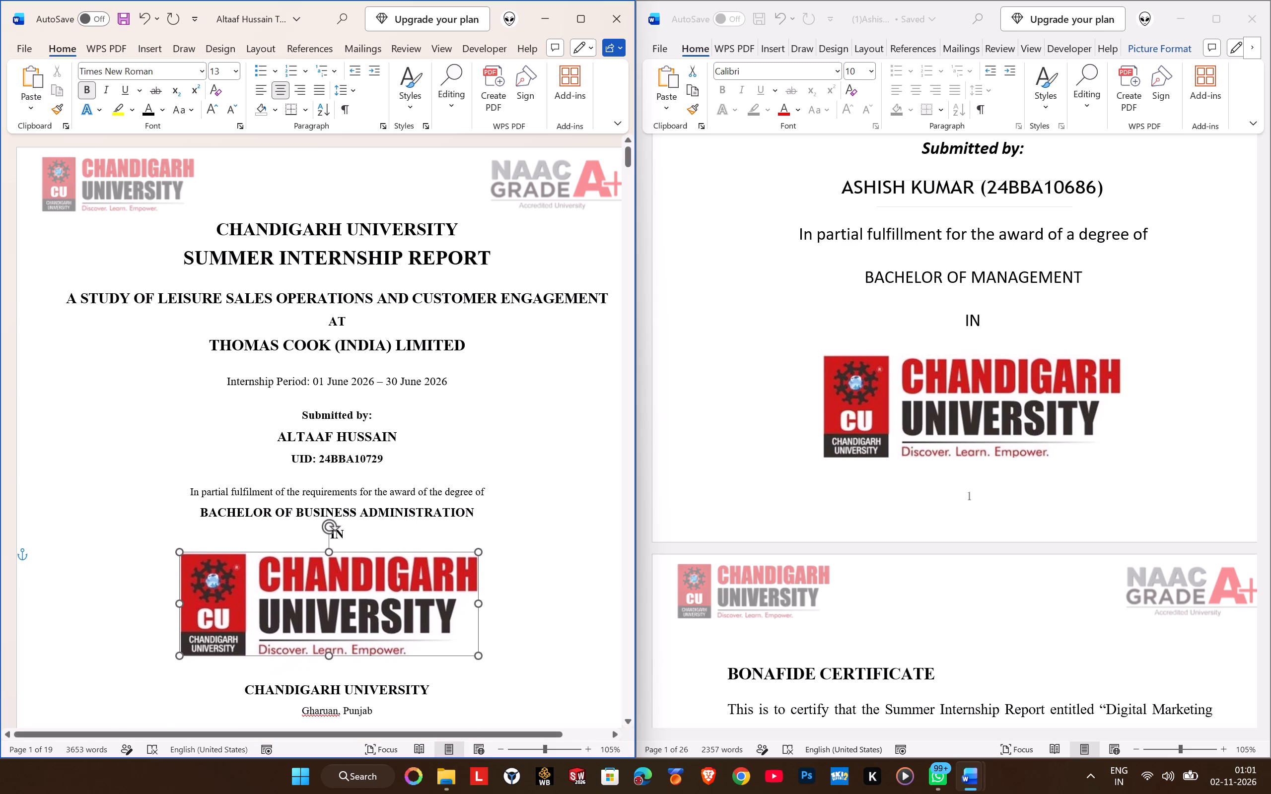
{"action": "left_click_drag", "start_coordinate": [371, 605], "coordinate": [369, 600]}
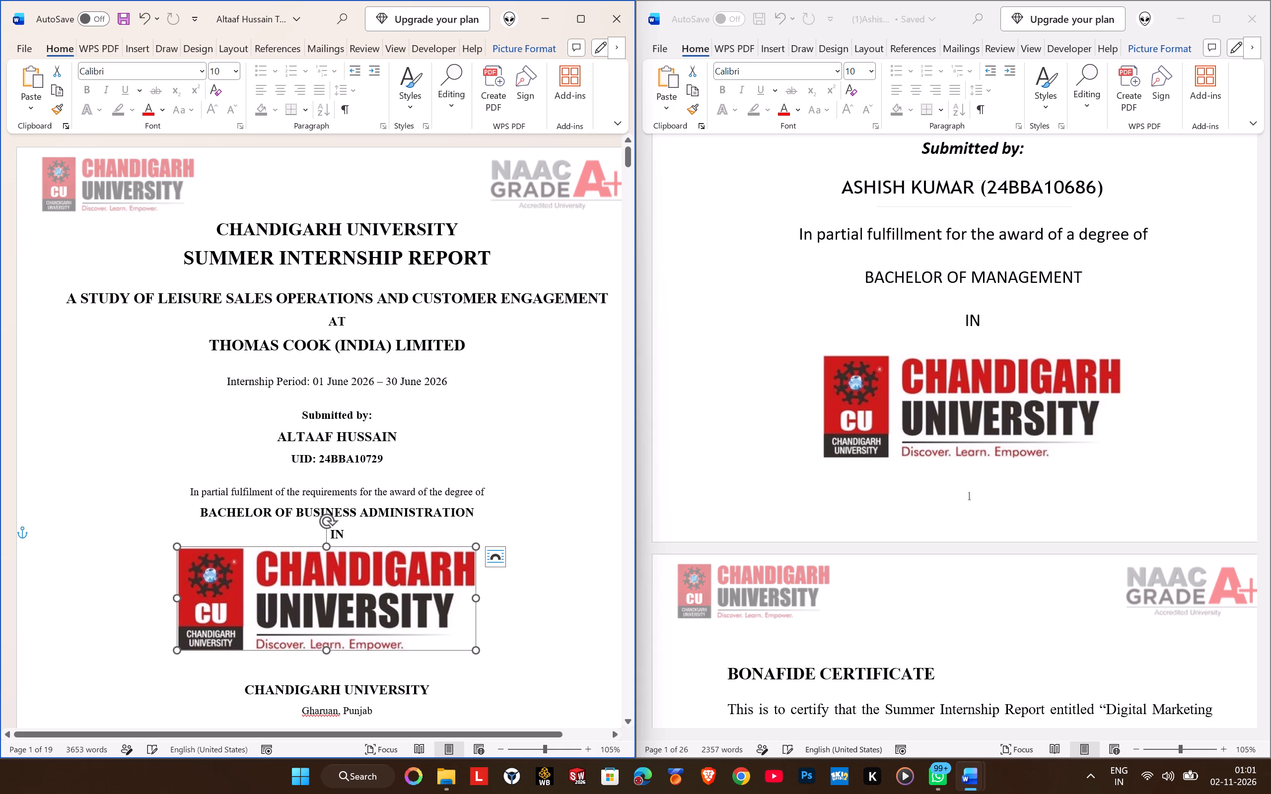
{"action": "left_click_drag", "start_coordinate": [343, 604], "coordinate": [348, 604]}
{"action": "left_click_drag", "start_coordinate": [348, 604], "coordinate": [345, 599]}
{"action": "left_click", "coordinate": [552, 567]}
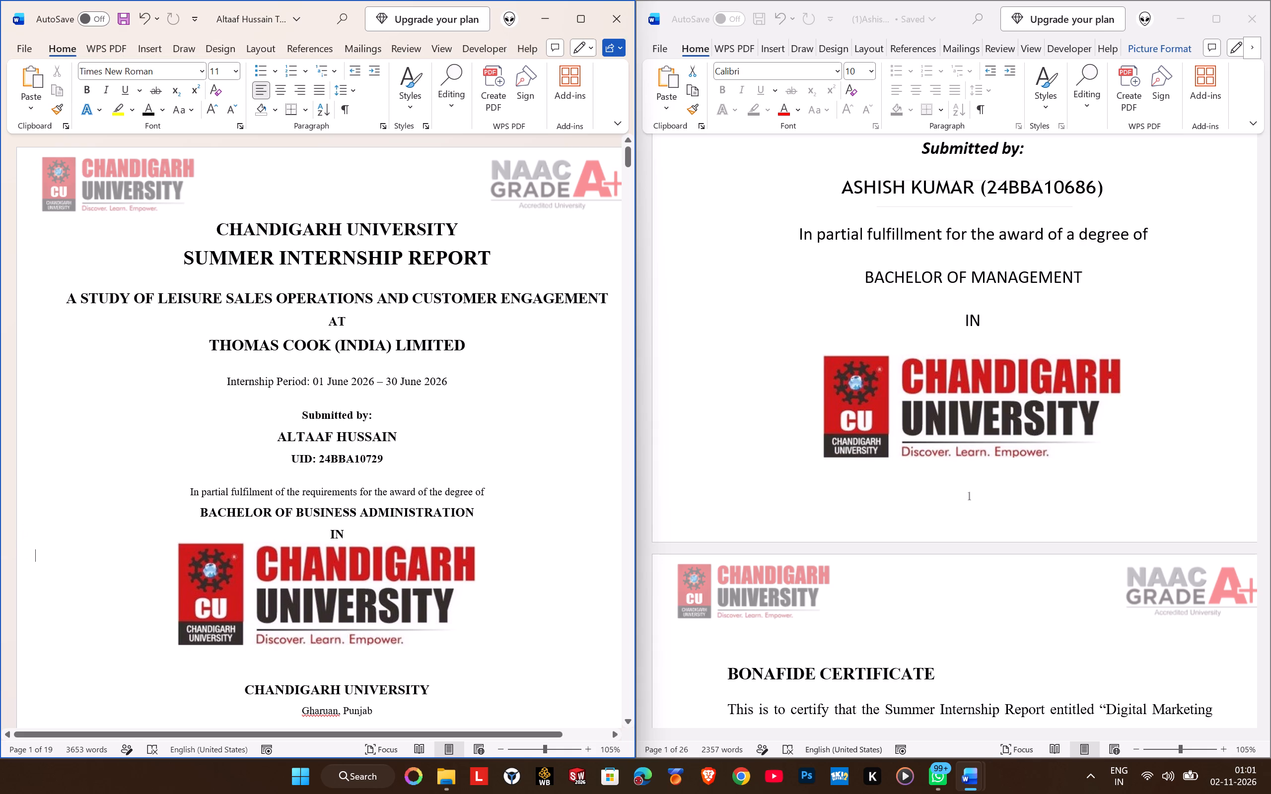
Delete the "CHANDIGARH UNIVERSITY" and "Gharuan, Punjab" lines below the logo on the Thomas Cook report's cover page.
{"action": "scroll", "coordinate": [892, 455], "scroll_direction": "down", "scroll_amount": 3}
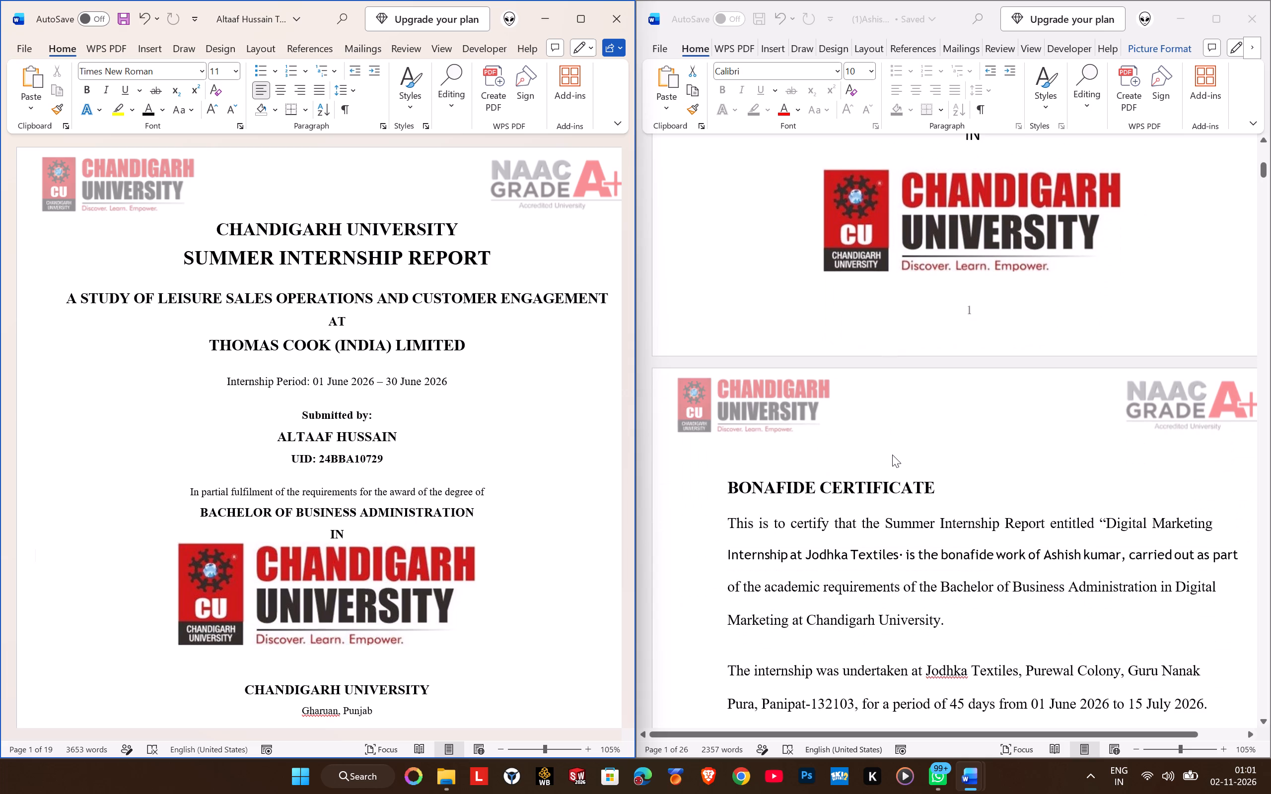
{"action": "scroll", "coordinate": [375, 559], "scroll_direction": "down", "scroll_amount": 2}
{"action": "left_click_drag", "start_coordinate": [444, 561], "coordinate": [335, 579]}
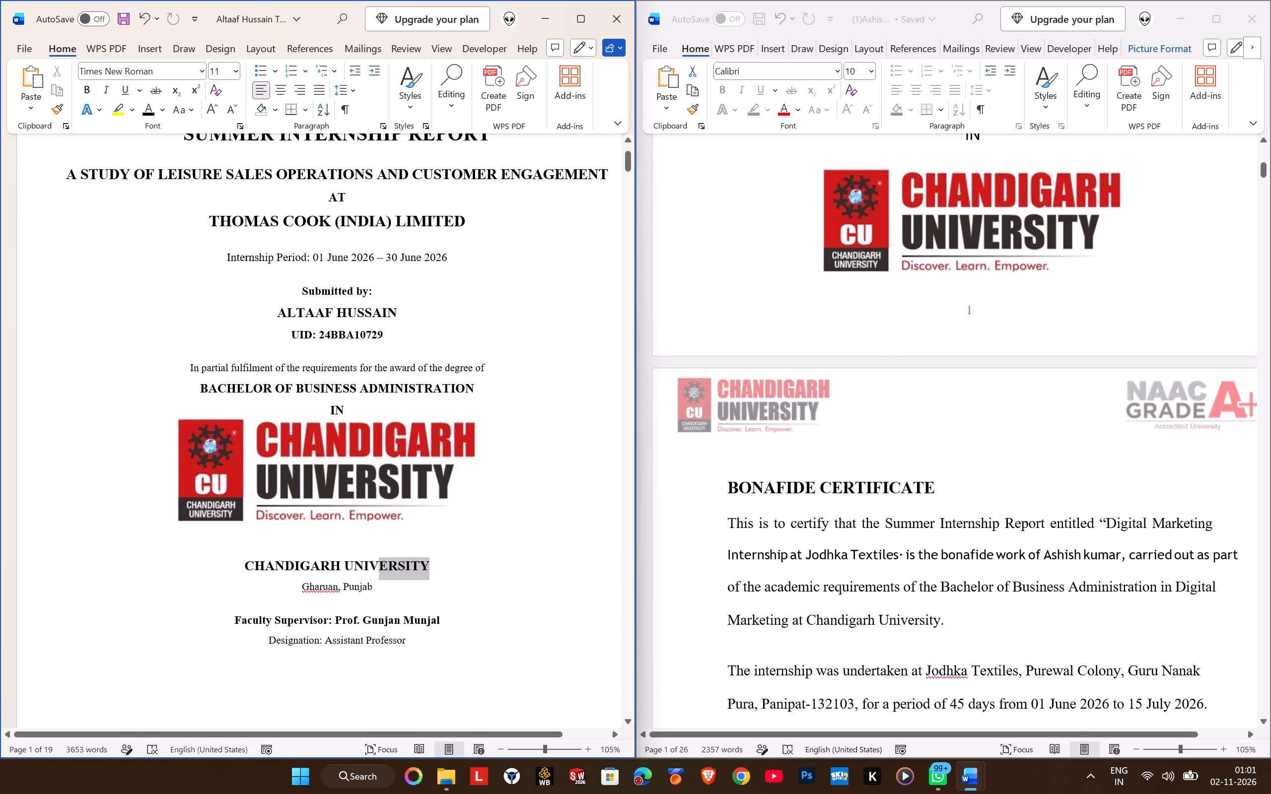
{"action": "left_click_drag", "start_coordinate": [335, 579], "coordinate": [323, 587]}
{"action": "left_click", "coordinate": [396, 587]}
{"action": "left_click_drag", "start_coordinate": [396, 587], "coordinate": [264, 569]}
{"action": "key", "text": "BackSpace"}
{"action": "key", "text": "BackSpace"}
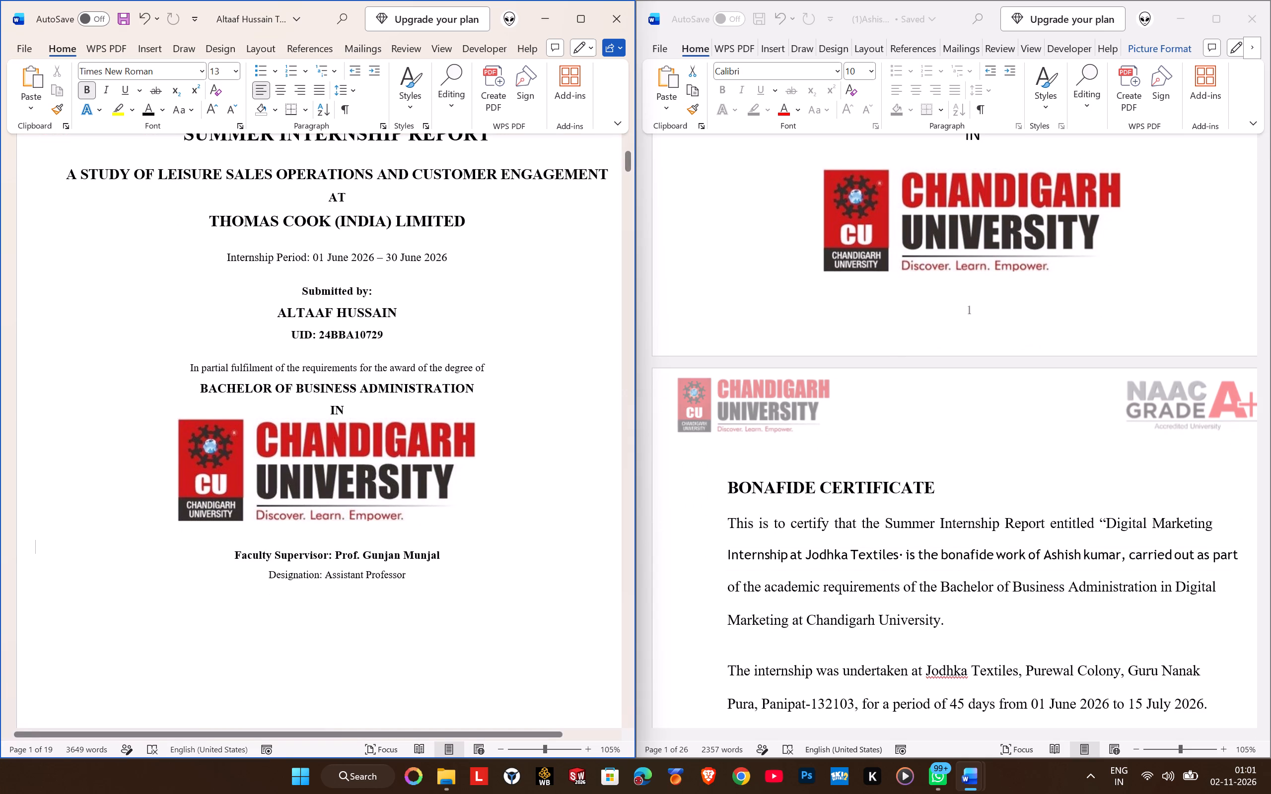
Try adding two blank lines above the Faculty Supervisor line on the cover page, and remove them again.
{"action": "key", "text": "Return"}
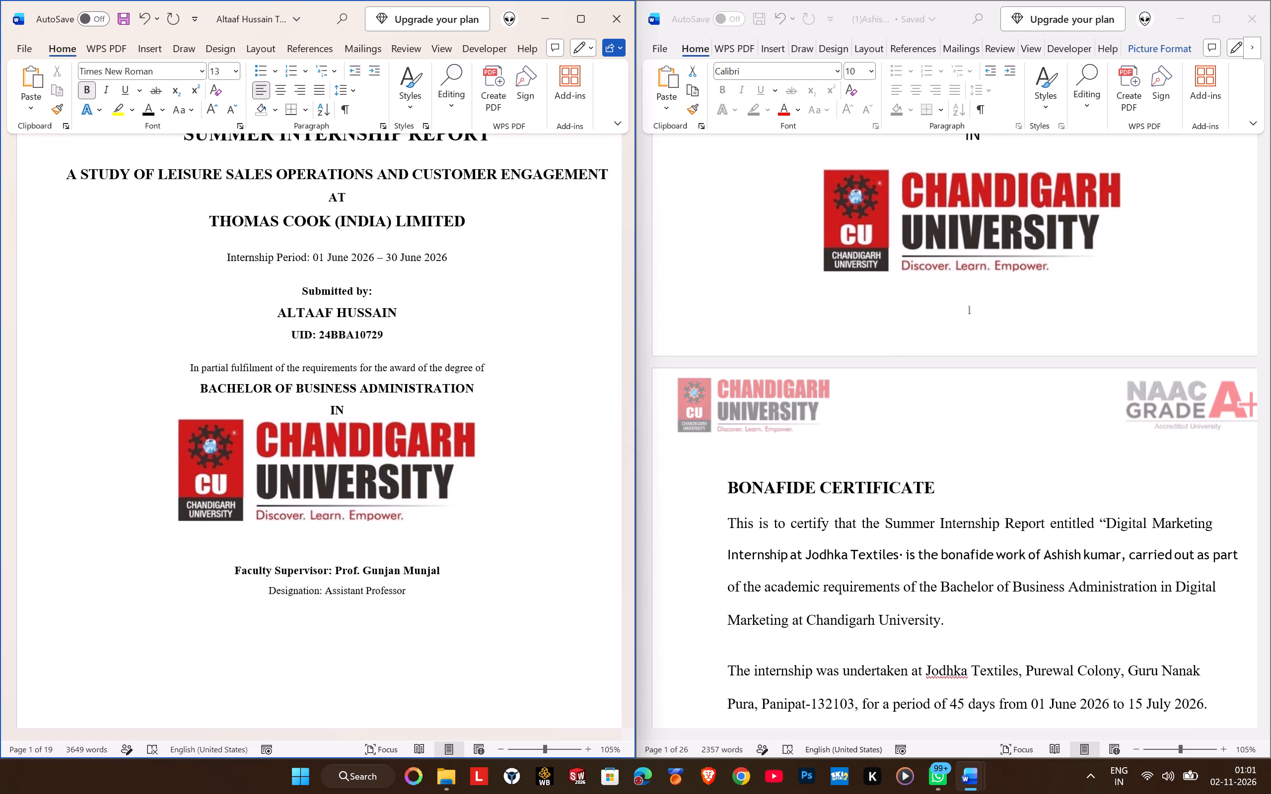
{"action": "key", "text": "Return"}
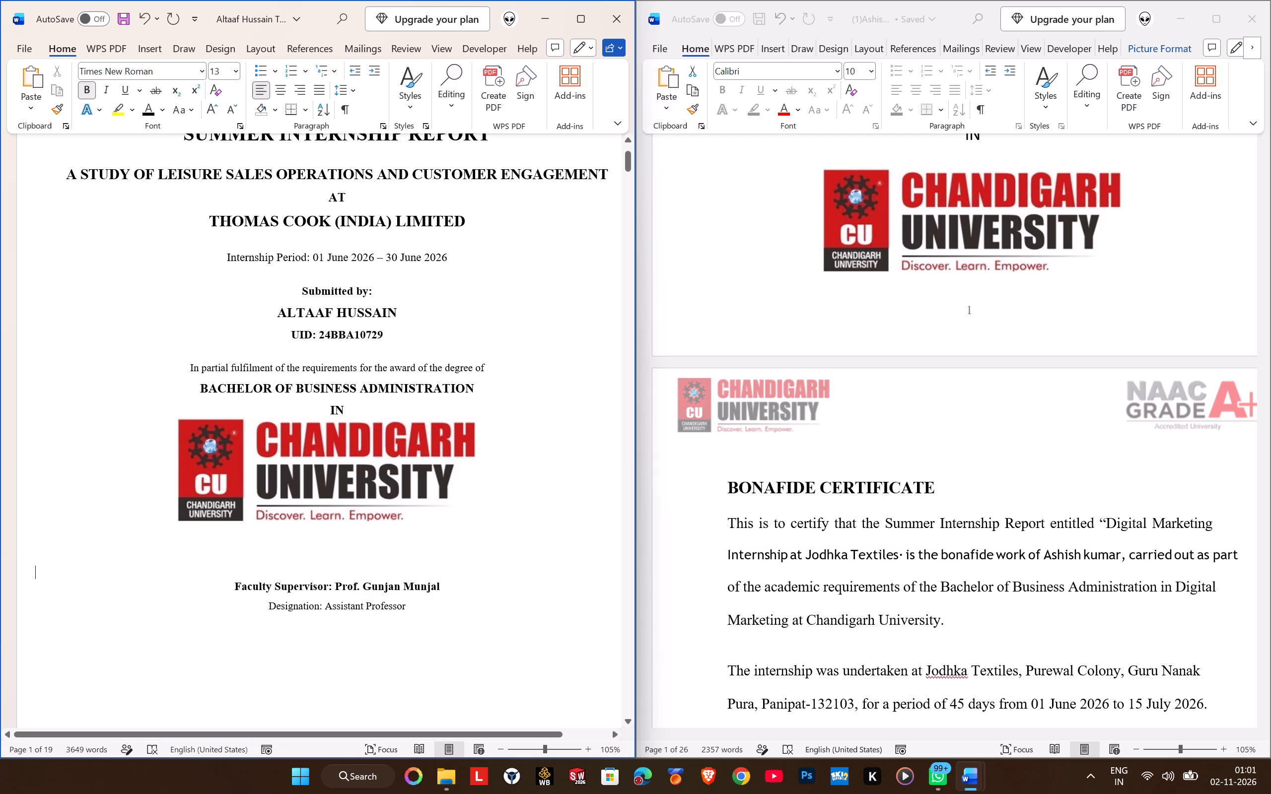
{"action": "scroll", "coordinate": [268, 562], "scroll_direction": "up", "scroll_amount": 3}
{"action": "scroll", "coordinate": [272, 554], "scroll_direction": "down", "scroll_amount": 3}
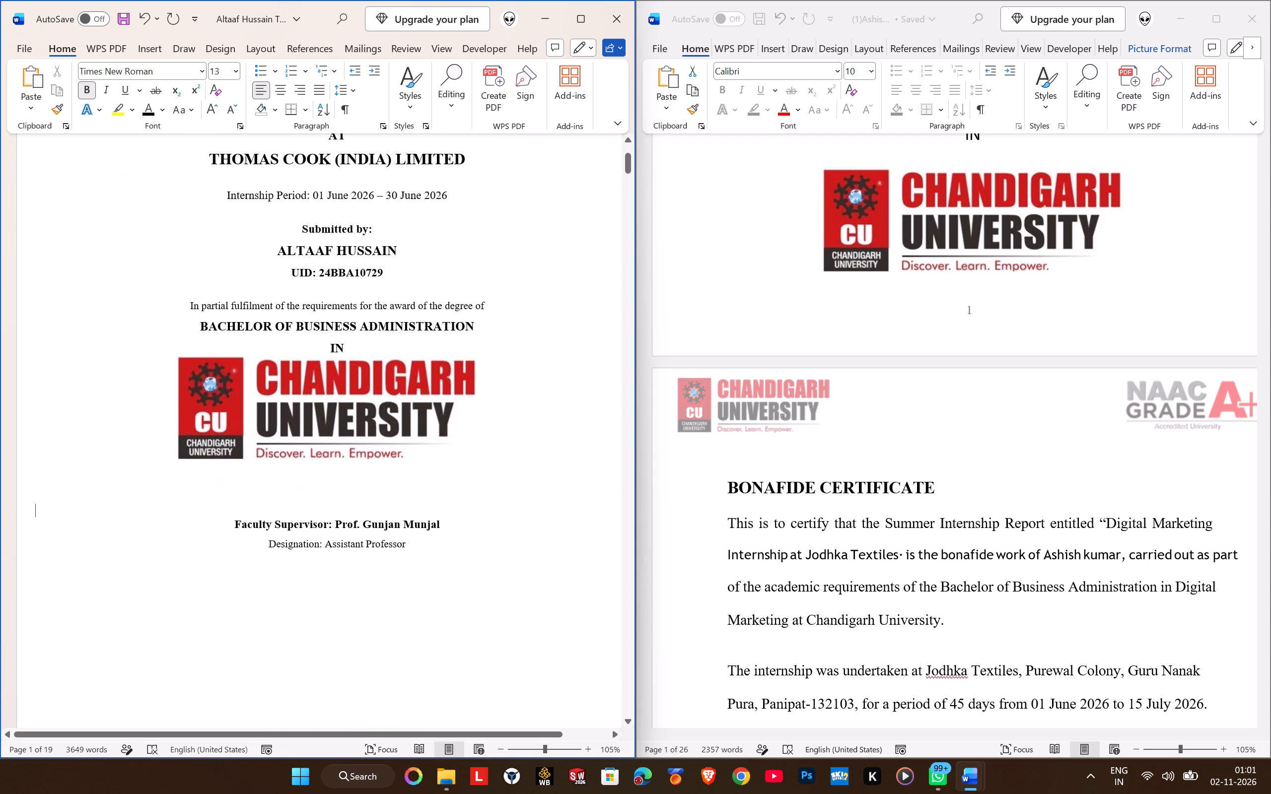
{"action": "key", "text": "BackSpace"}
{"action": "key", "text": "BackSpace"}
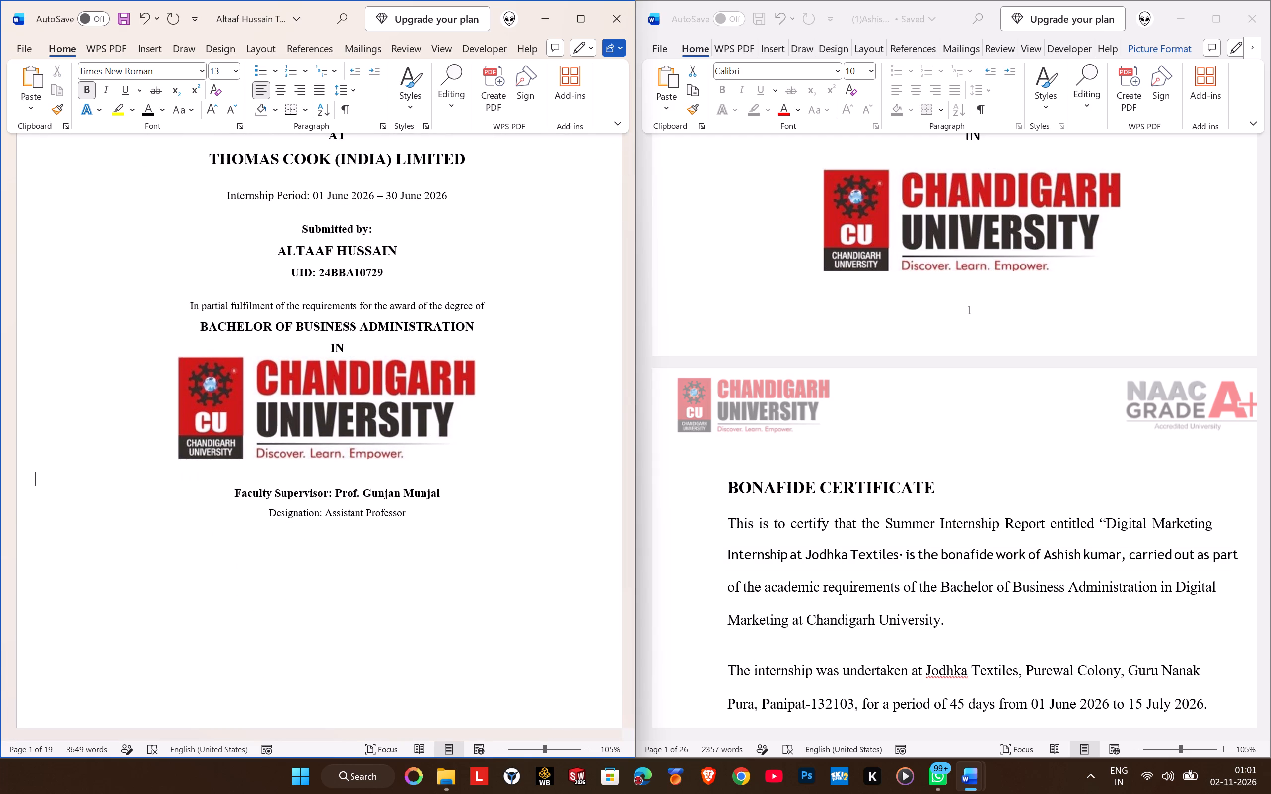
Delete the "CHANDIGARH UNIVERSITY" heading line above "SUMMER INTERNSHIP REPORT" on the Thomas Cook report's cover page.
{"action": "scroll", "coordinate": [472, 530], "scroll_direction": "down", "scroll_amount": 2}
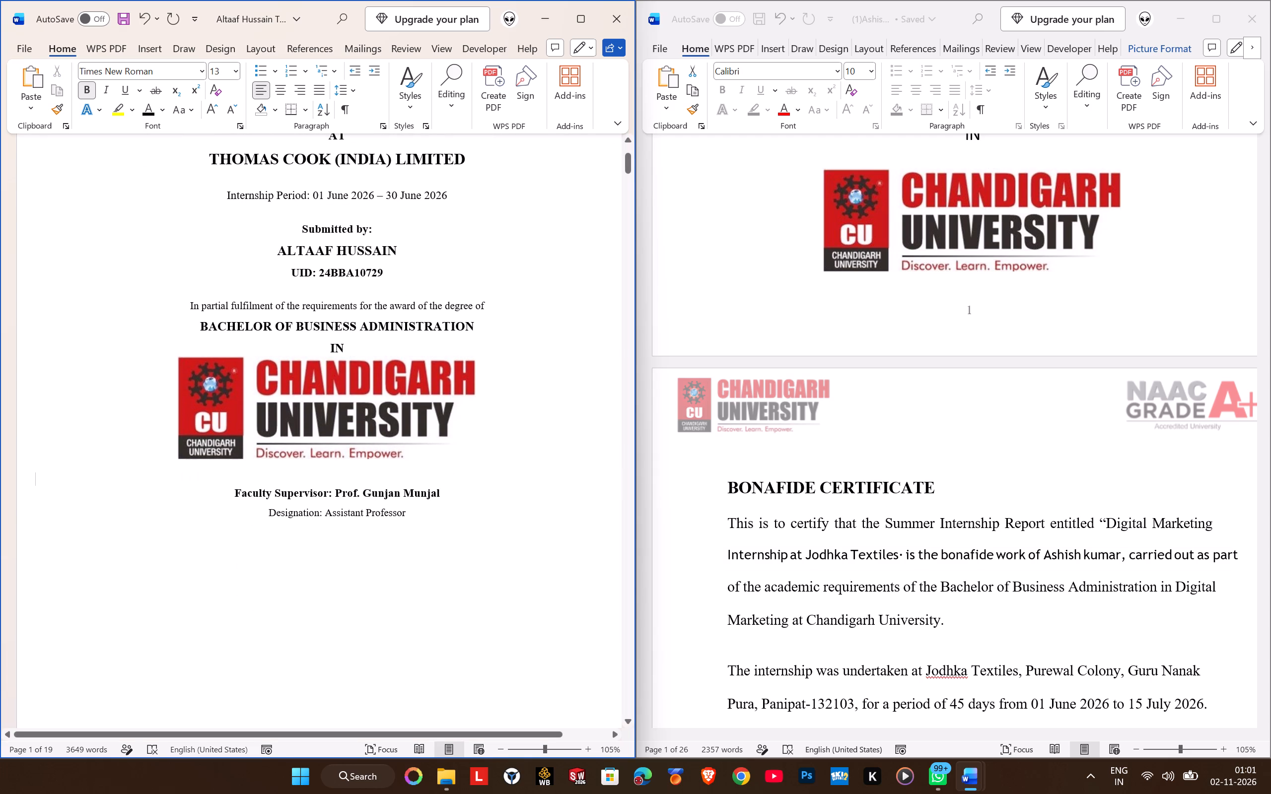
{"action": "scroll", "coordinate": [471, 529], "scroll_direction": "down", "scroll_amount": 5}
{"action": "scroll", "coordinate": [452, 518], "scroll_direction": "up", "scroll_amount": 2}
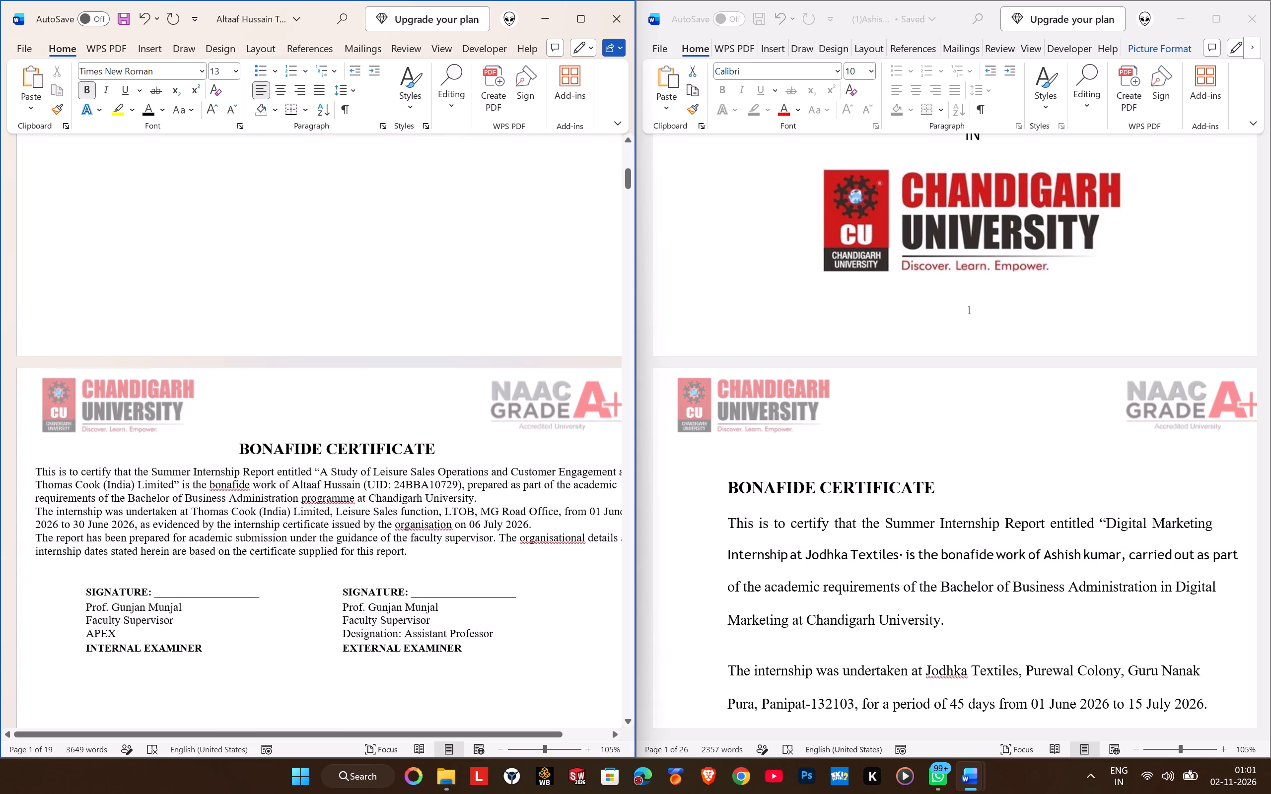
{"action": "scroll", "coordinate": [452, 518], "scroll_direction": "up", "scroll_amount": 11}
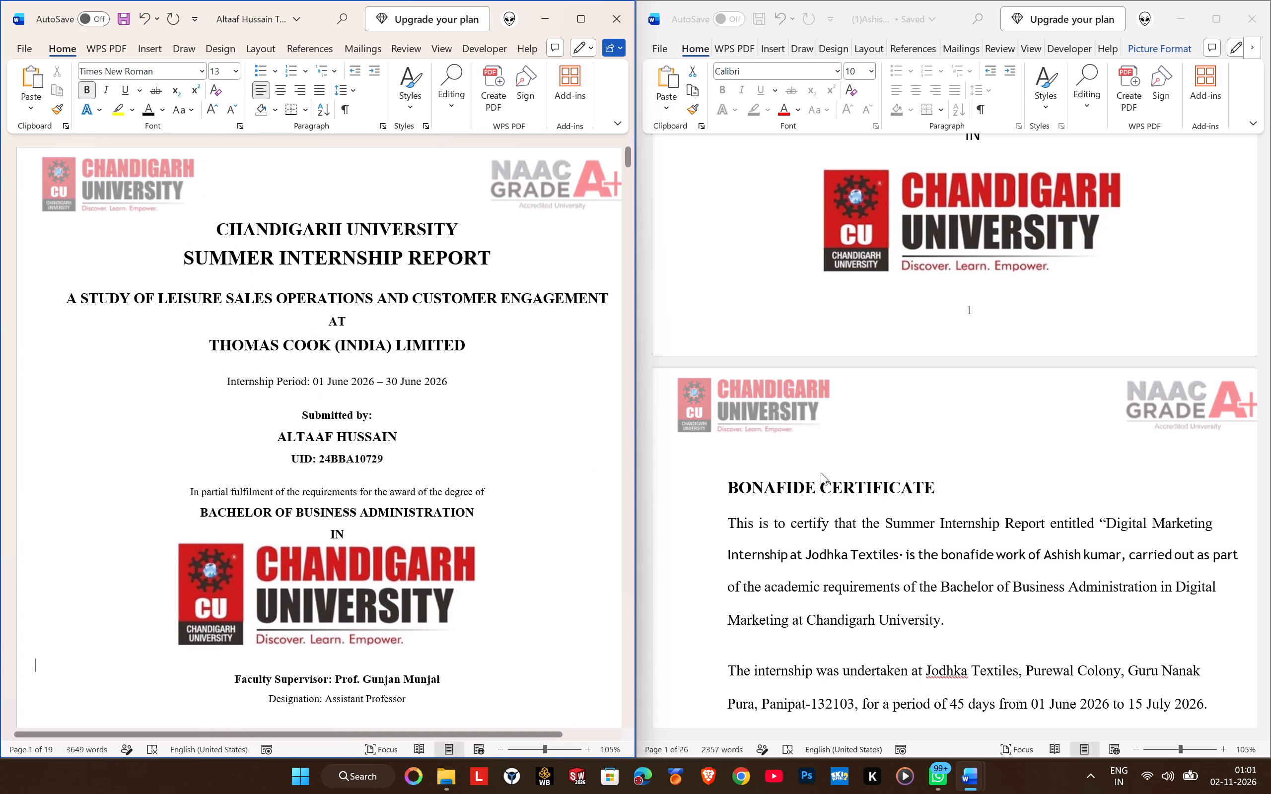
{"action": "scroll", "coordinate": [823, 472], "scroll_direction": "up", "scroll_amount": 8}
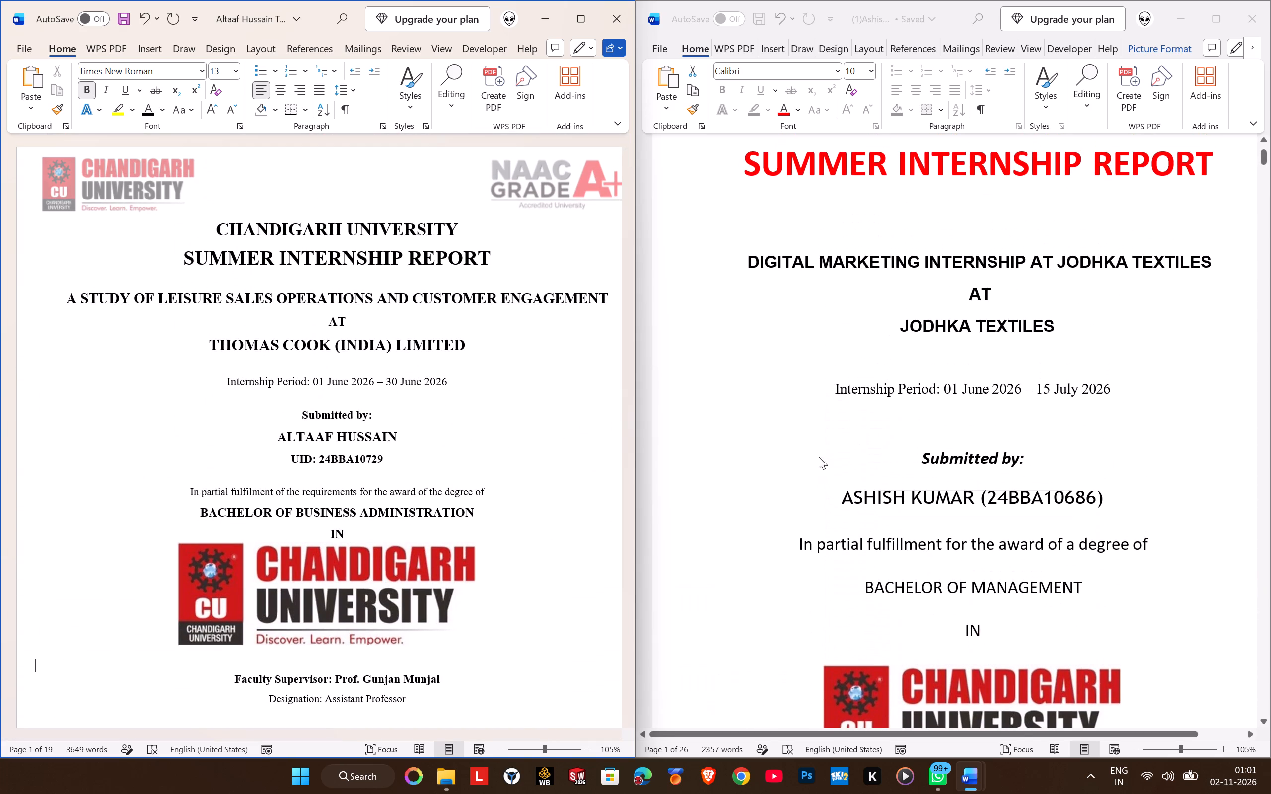
{"action": "scroll", "coordinate": [855, 339], "scroll_direction": "up", "scroll_amount": 1}
{"action": "left_click_drag", "start_coordinate": [467, 229], "coordinate": [263, 226]}
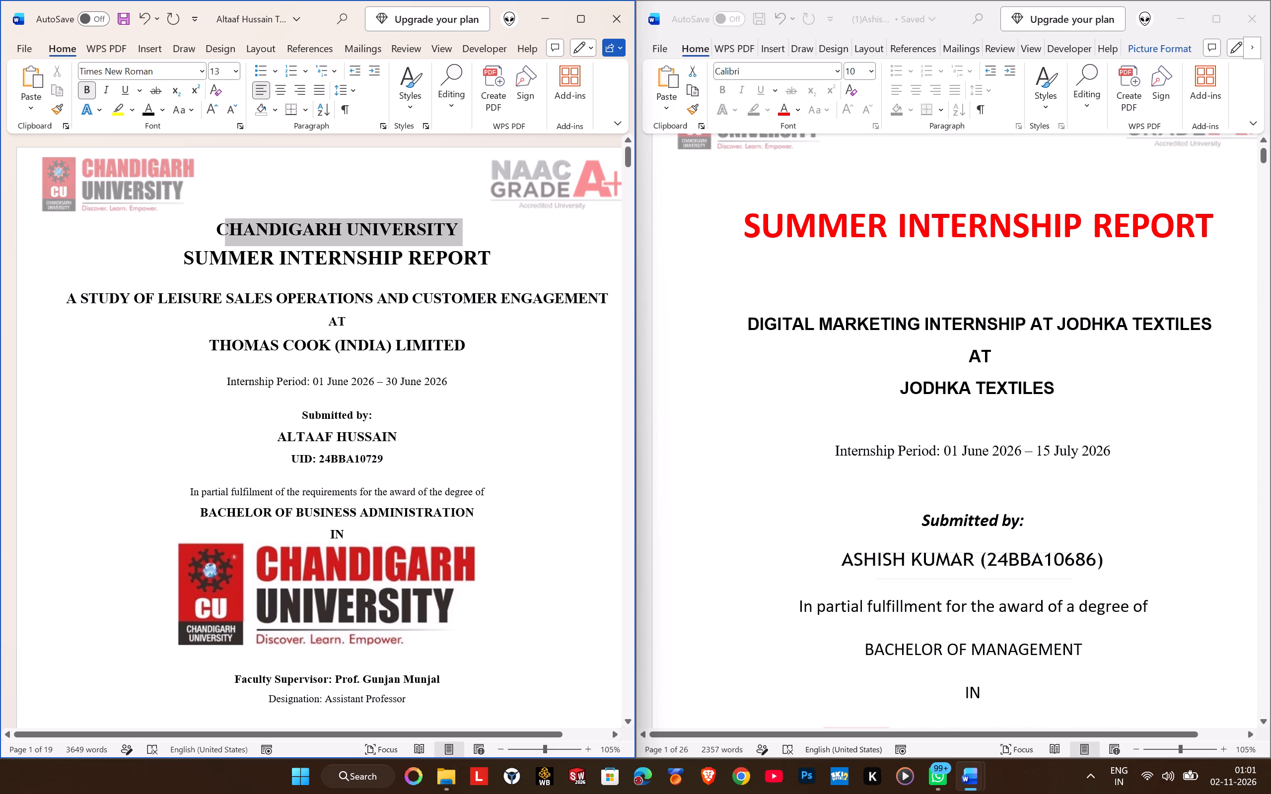
{"action": "left_click_drag", "start_coordinate": [263, 226], "coordinate": [249, 226]}
{"action": "key", "text": "BackSpace"}
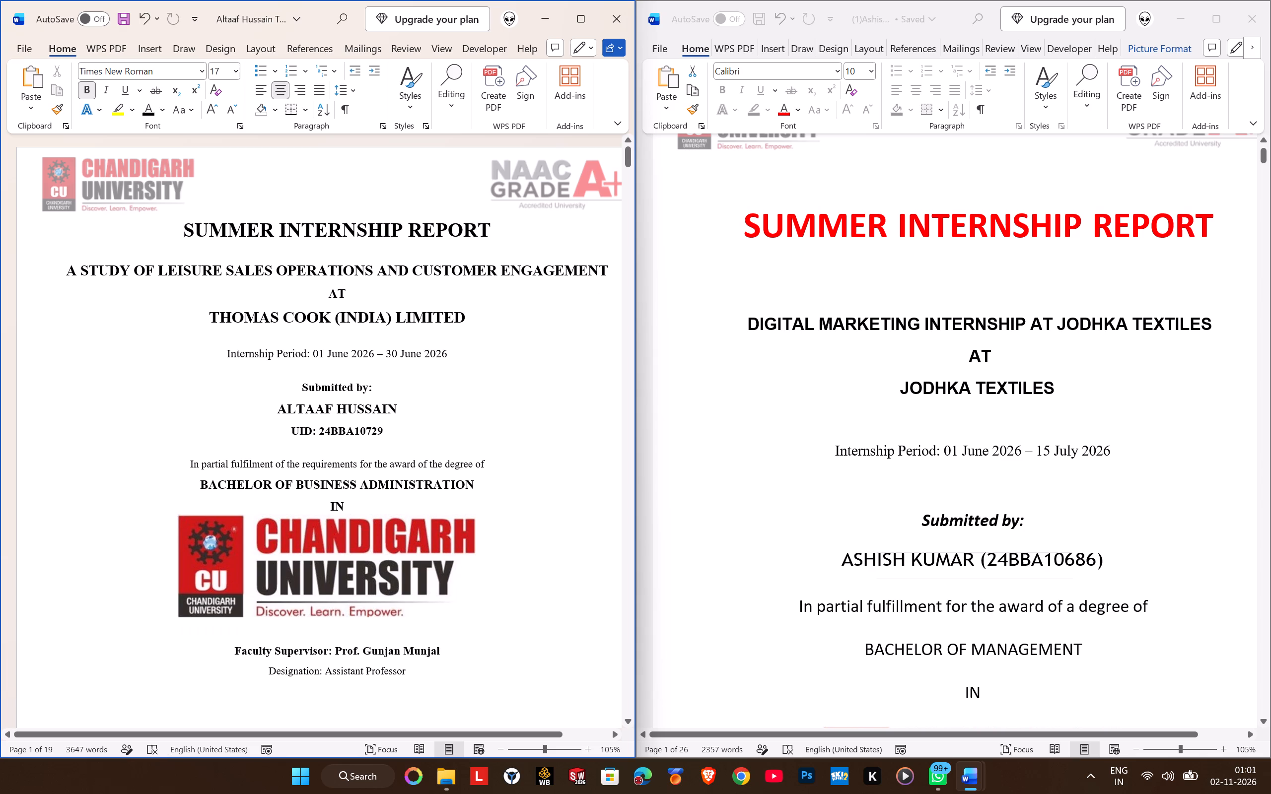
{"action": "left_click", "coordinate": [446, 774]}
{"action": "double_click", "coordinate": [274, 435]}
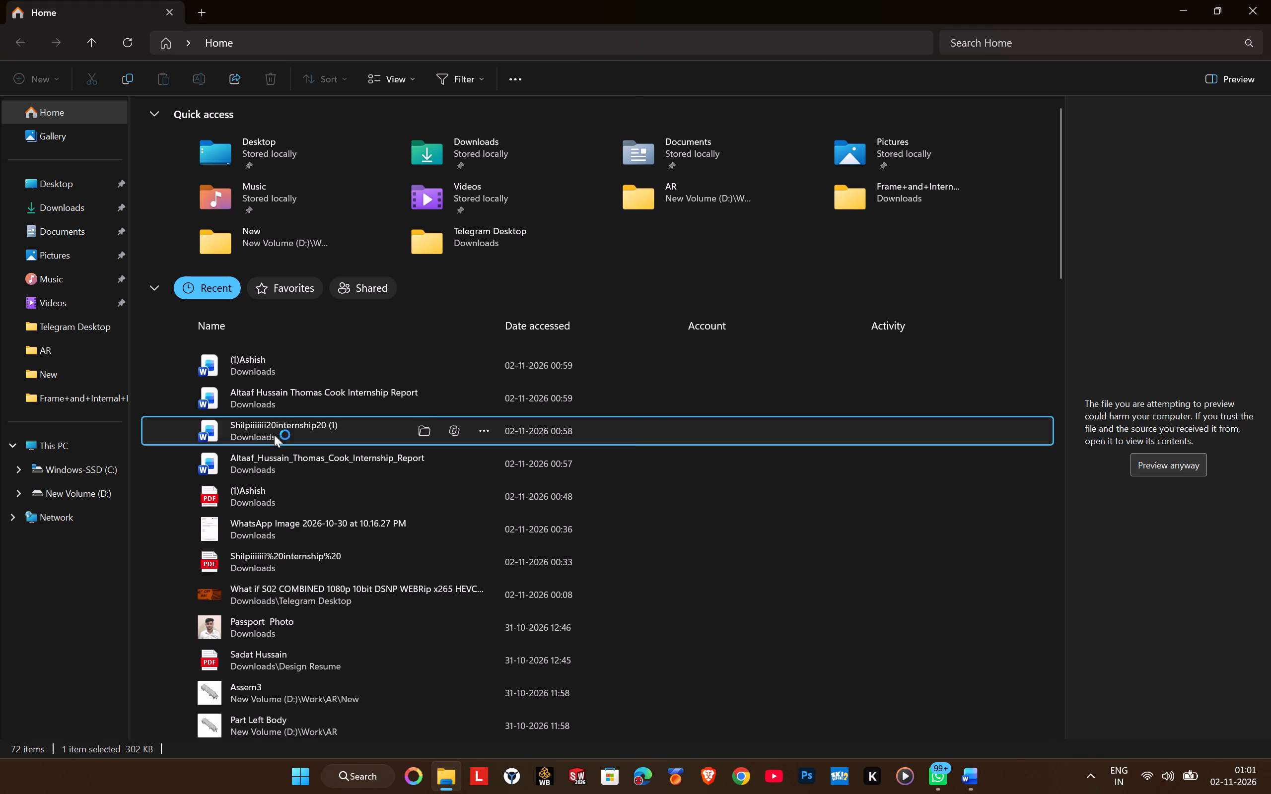
Review the cover page of the "Future of Newspaper" training report, including its supervisor and submitter block, against the Thomas Cook report's cover page.
{"action": "scroll", "coordinate": [668, 458], "scroll_direction": "down", "scroll_amount": 1}
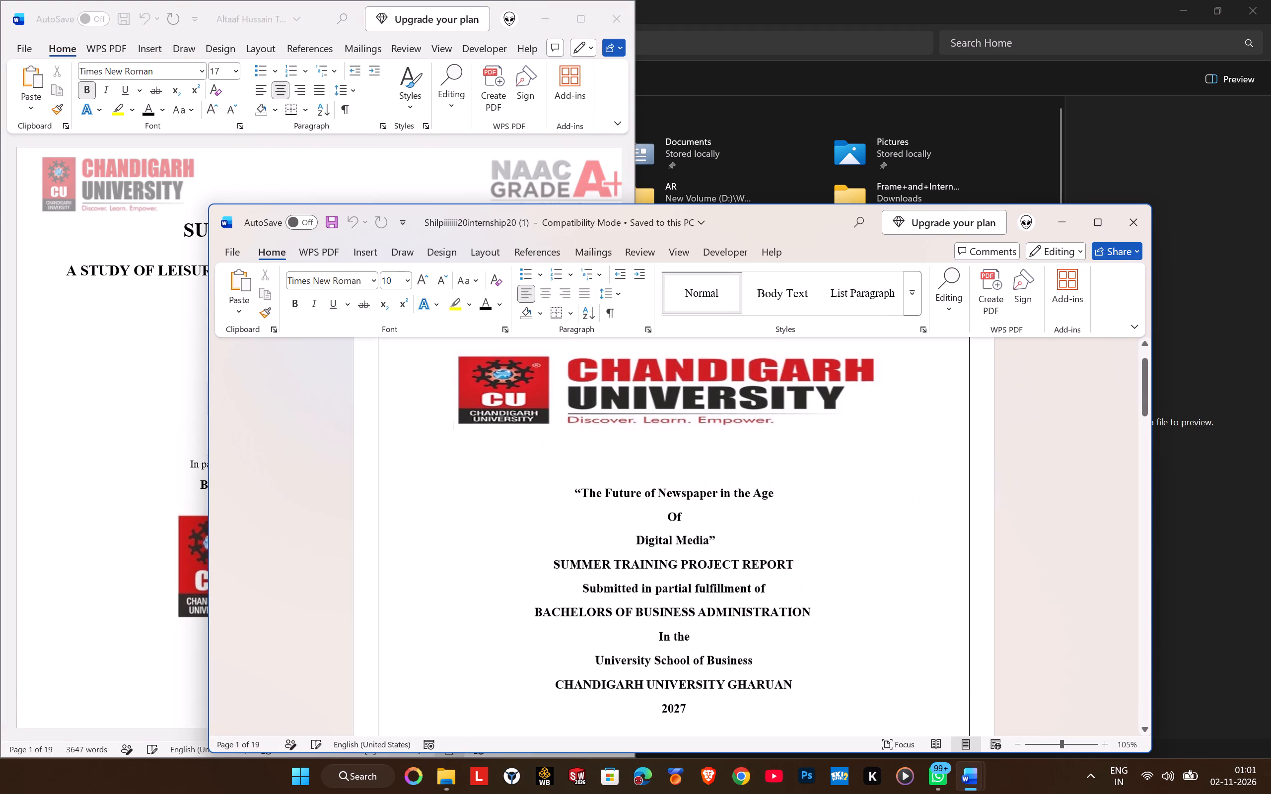
{"action": "scroll", "coordinate": [731, 428], "scroll_direction": "down", "scroll_amount": 2}
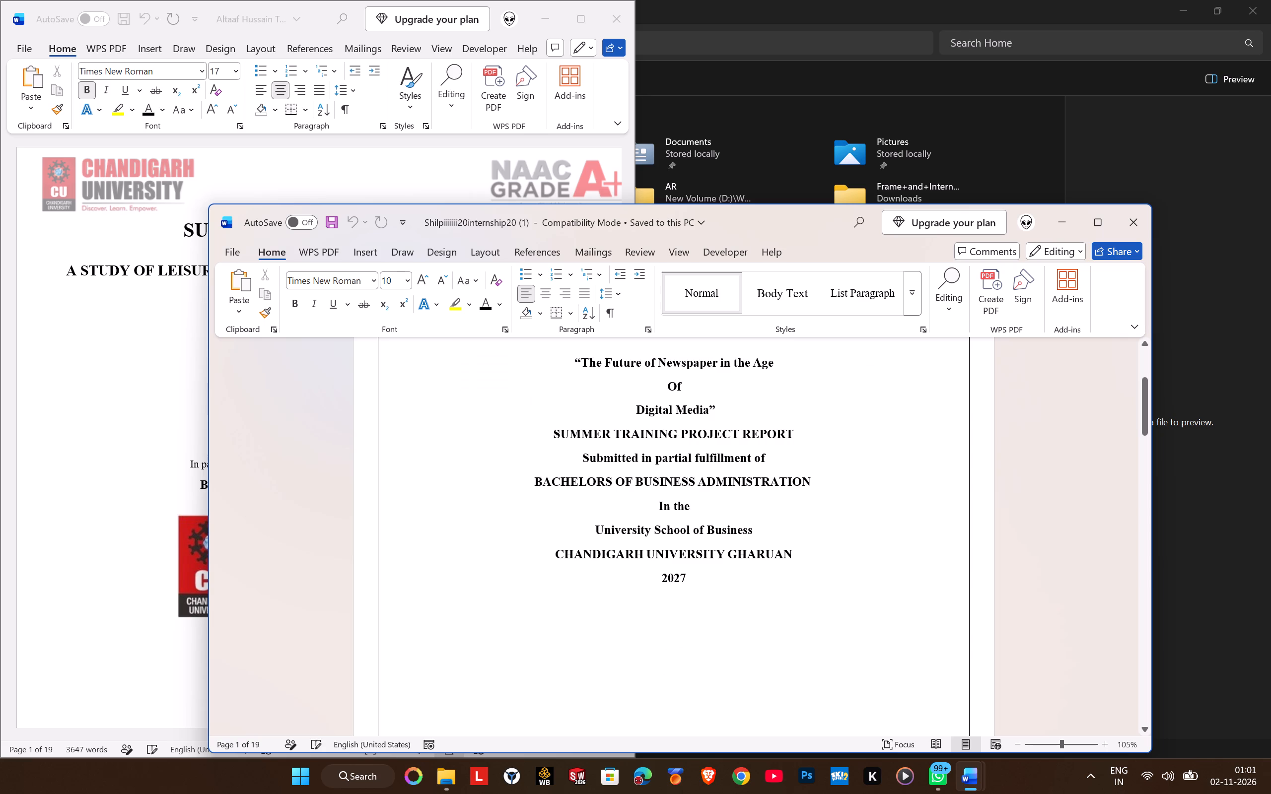
{"action": "scroll", "coordinate": [749, 519], "scroll_direction": "down", "scroll_amount": 5}
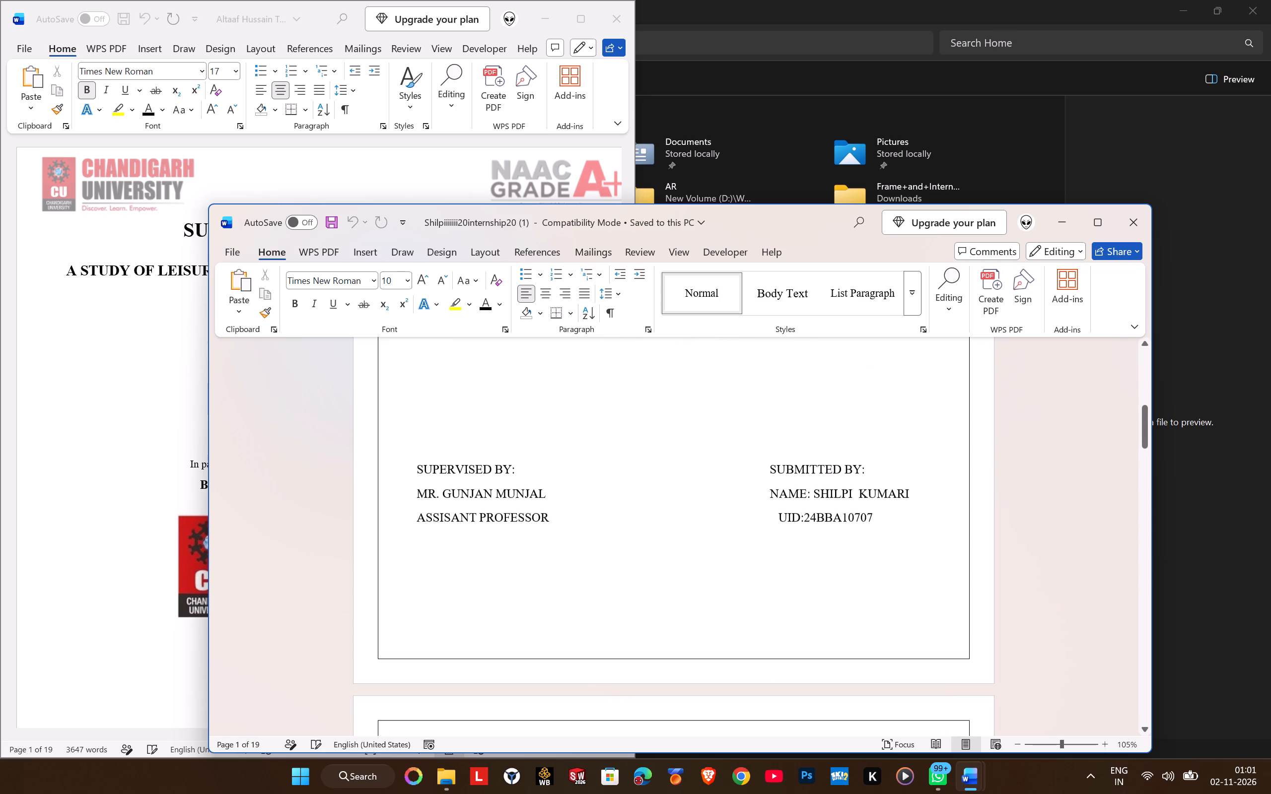
{"action": "left_click", "coordinate": [154, 430]}
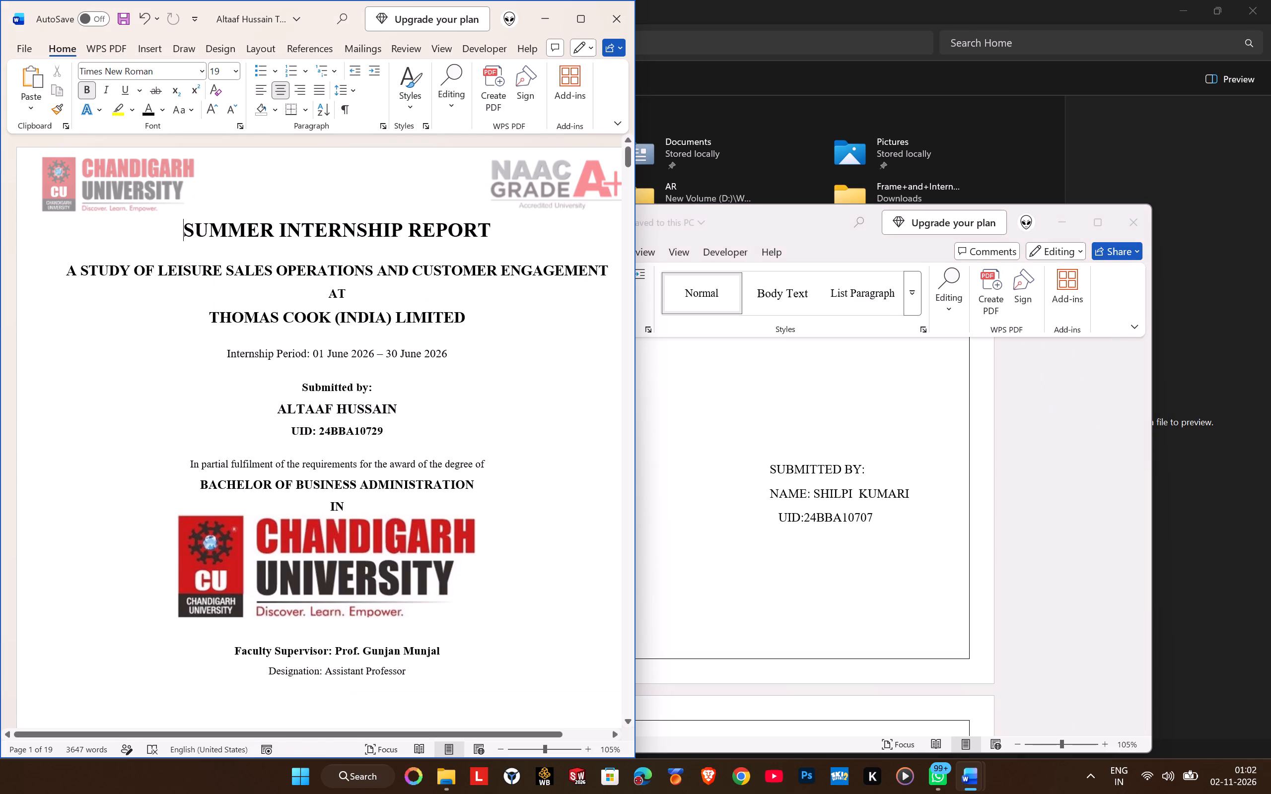
{"action": "scroll", "coordinate": [214, 496], "scroll_direction": "down", "scroll_amount": 6}
{"action": "scroll", "coordinate": [216, 492], "scroll_direction": "up", "scroll_amount": 7}
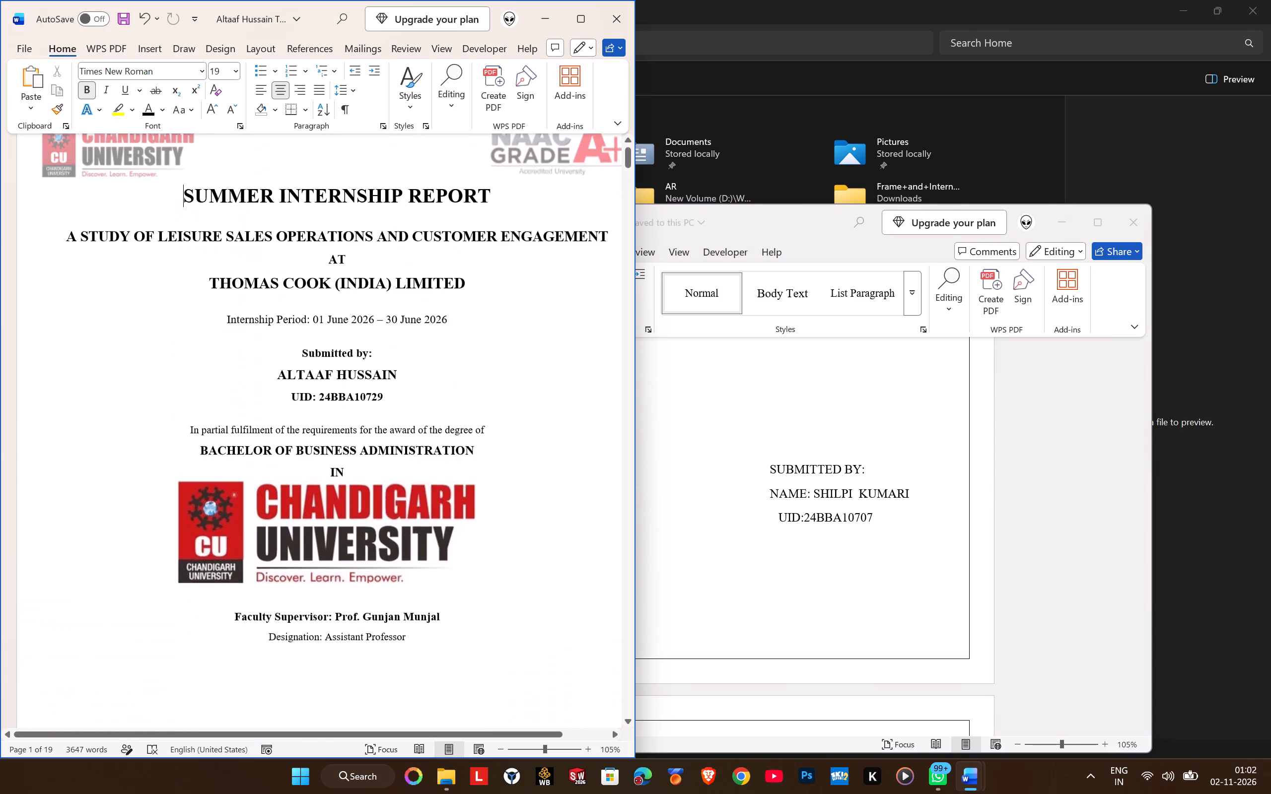
{"action": "scroll", "coordinate": [217, 486], "scroll_direction": "up", "scroll_amount": 4}
{"action": "left_click", "coordinate": [1068, 225]}
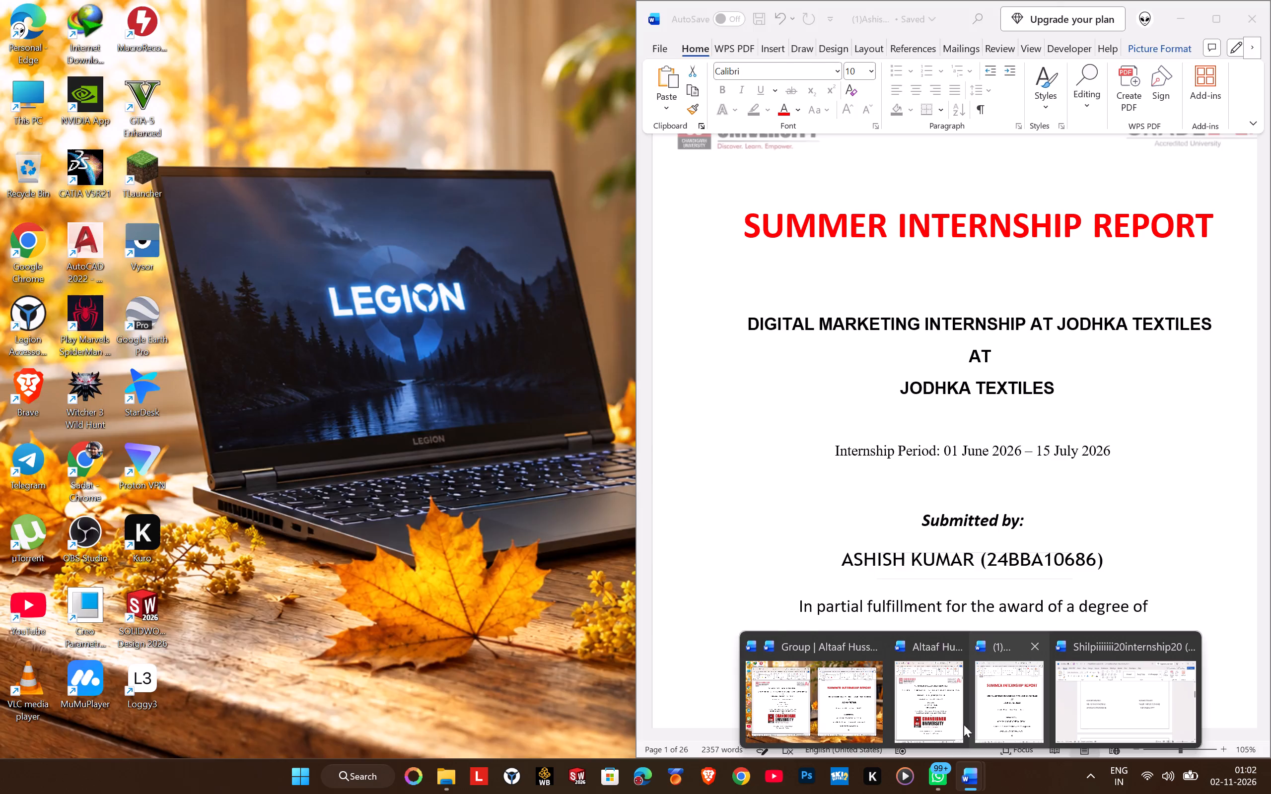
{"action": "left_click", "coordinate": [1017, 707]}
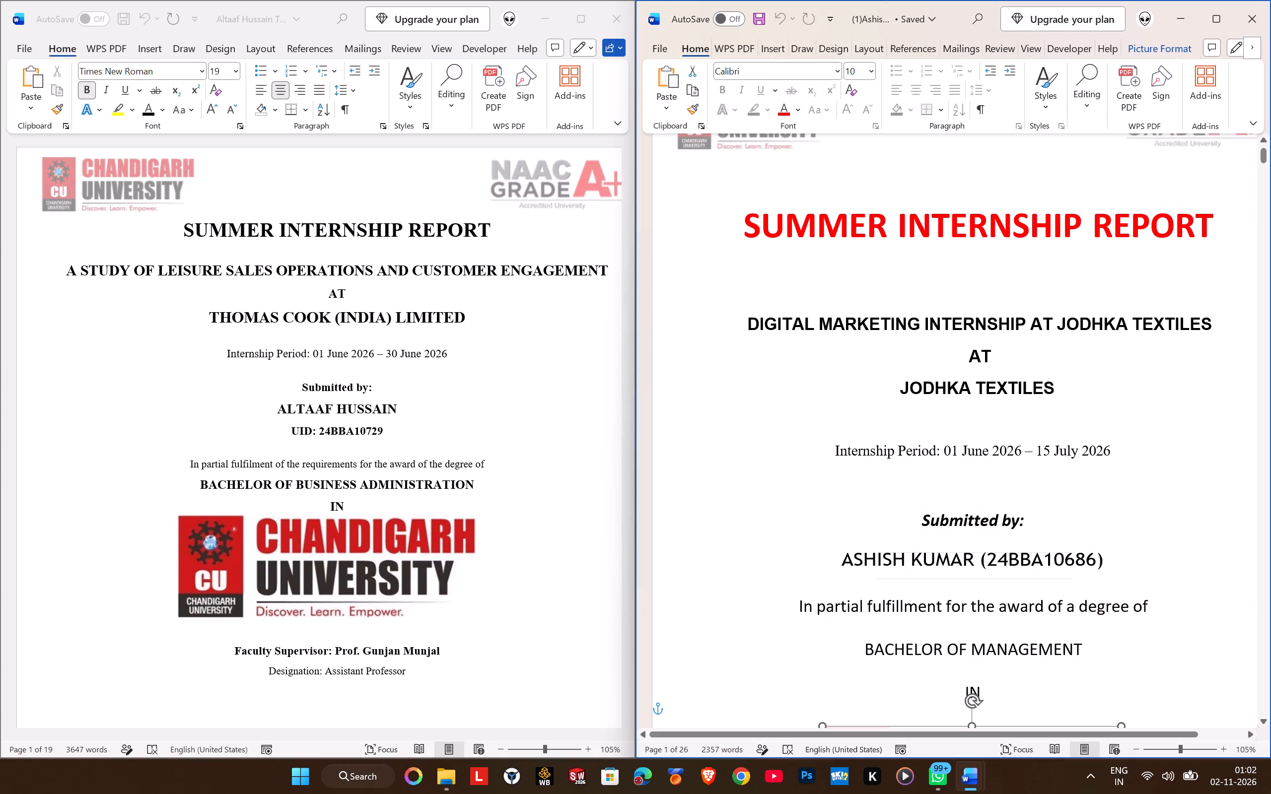
Compare the fonts and sizes of the title, subtitle, internship period and "Submitted by:" lines across the two reports' cover pages.
{"action": "scroll", "coordinate": [373, 309], "scroll_direction": "up", "scroll_amount": 3}
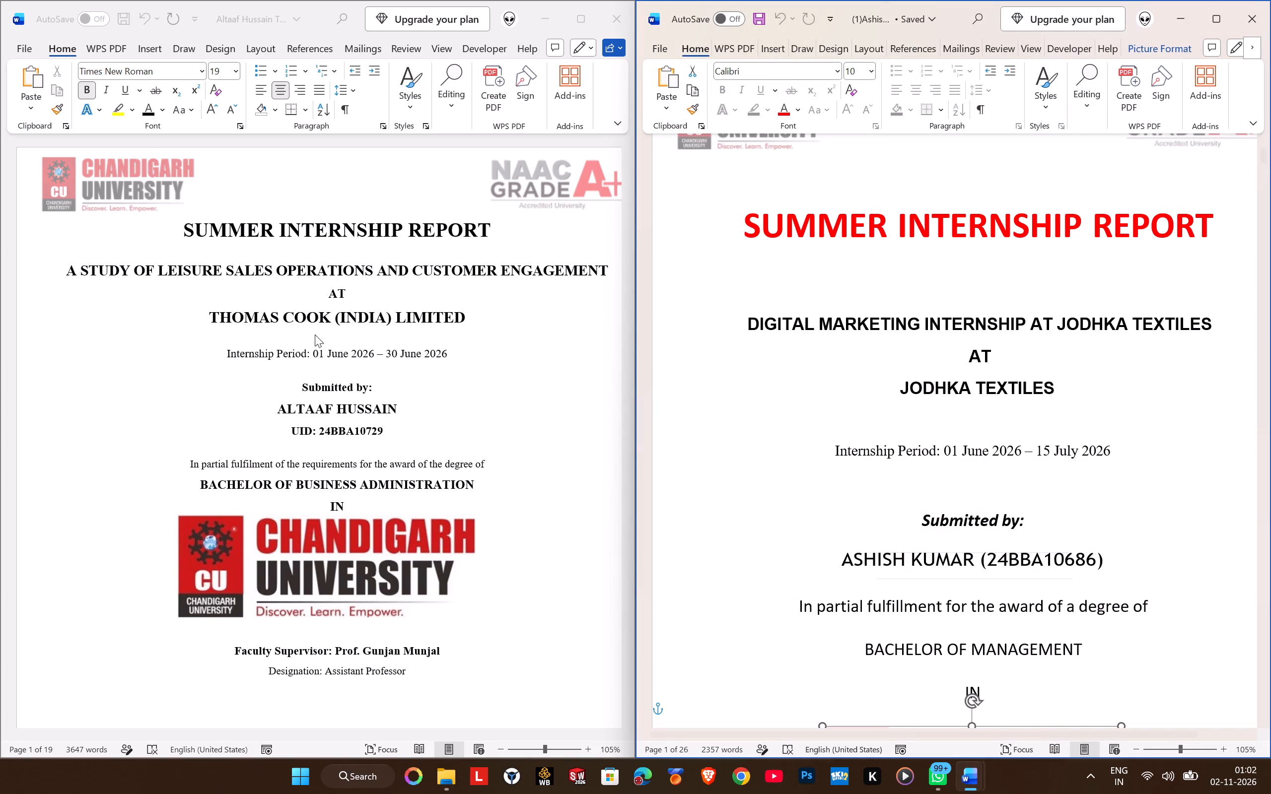
{"action": "left_click", "coordinate": [871, 218]}
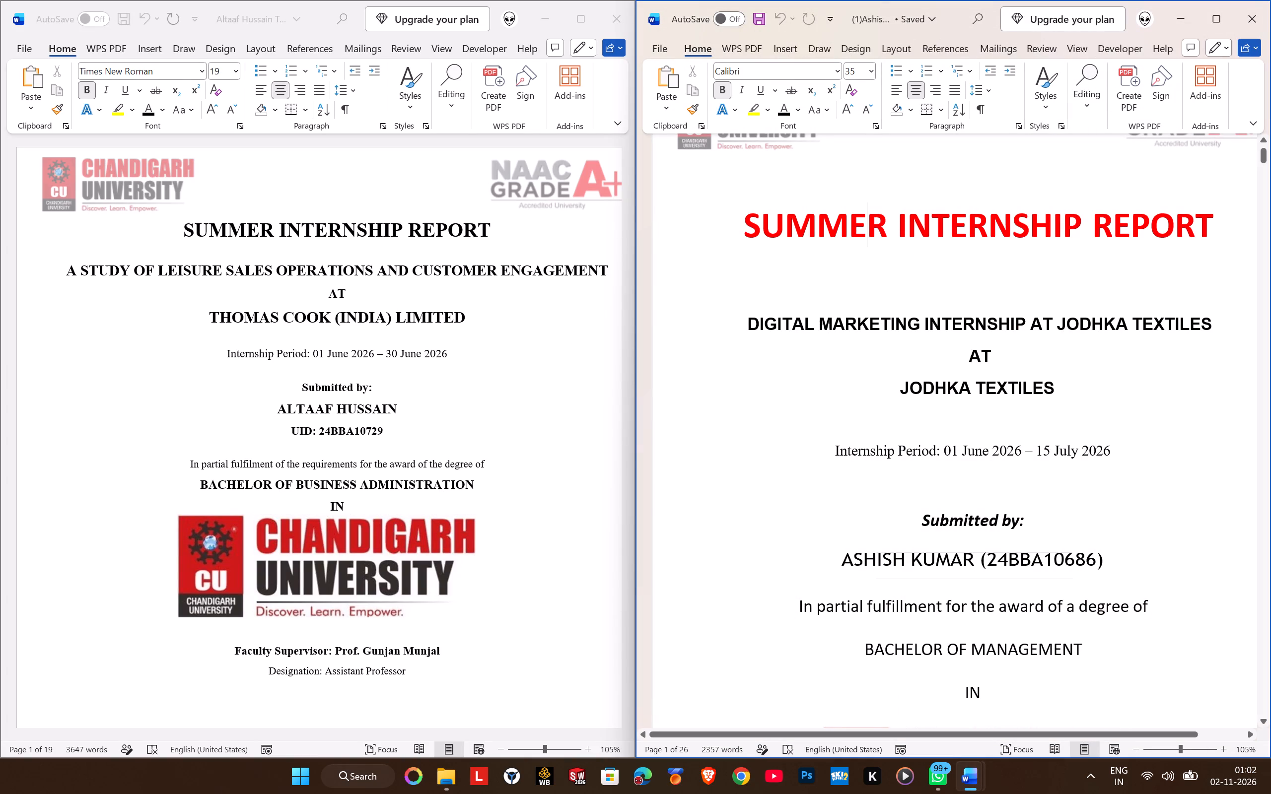
{"action": "left_click", "coordinate": [372, 233]}
{"action": "left_click", "coordinate": [372, 233]}
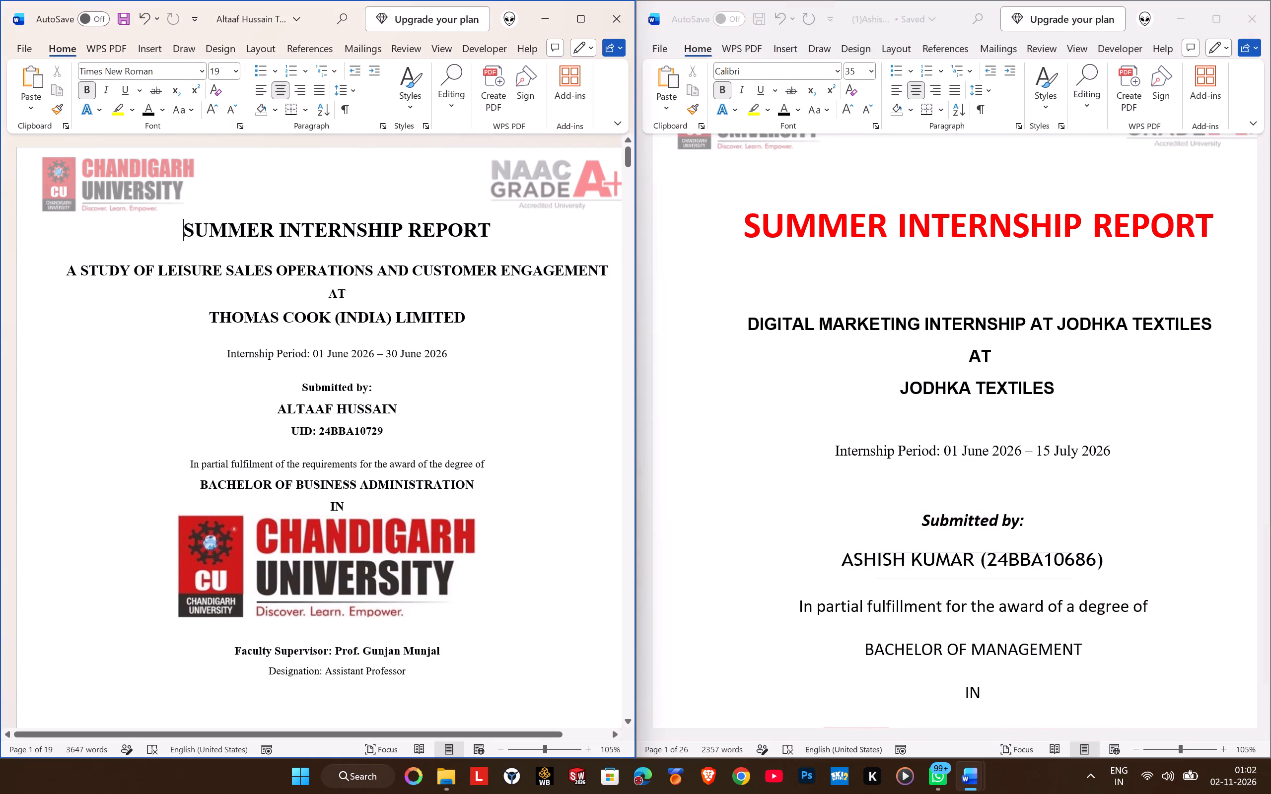
{"action": "left_click", "coordinate": [378, 269]}
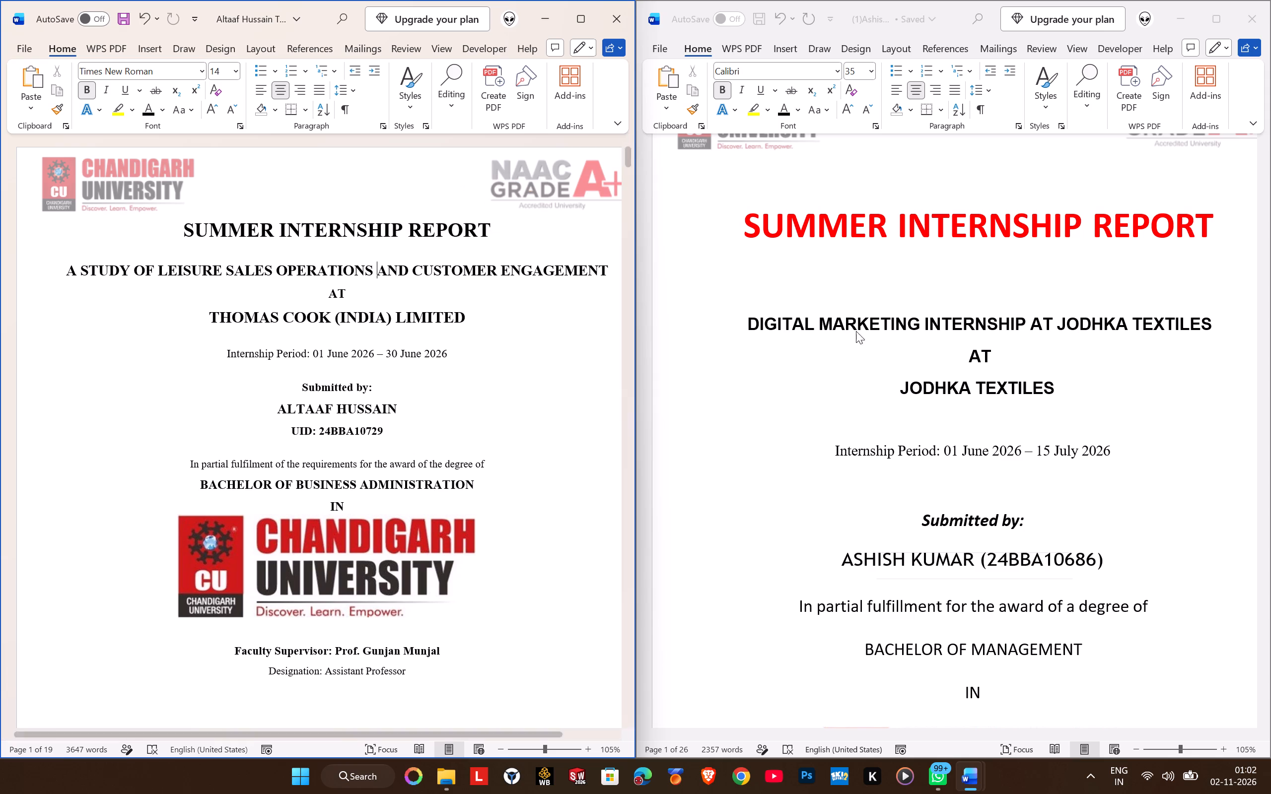
{"action": "left_click", "coordinate": [897, 322]}
{"action": "left_click", "coordinate": [897, 323]}
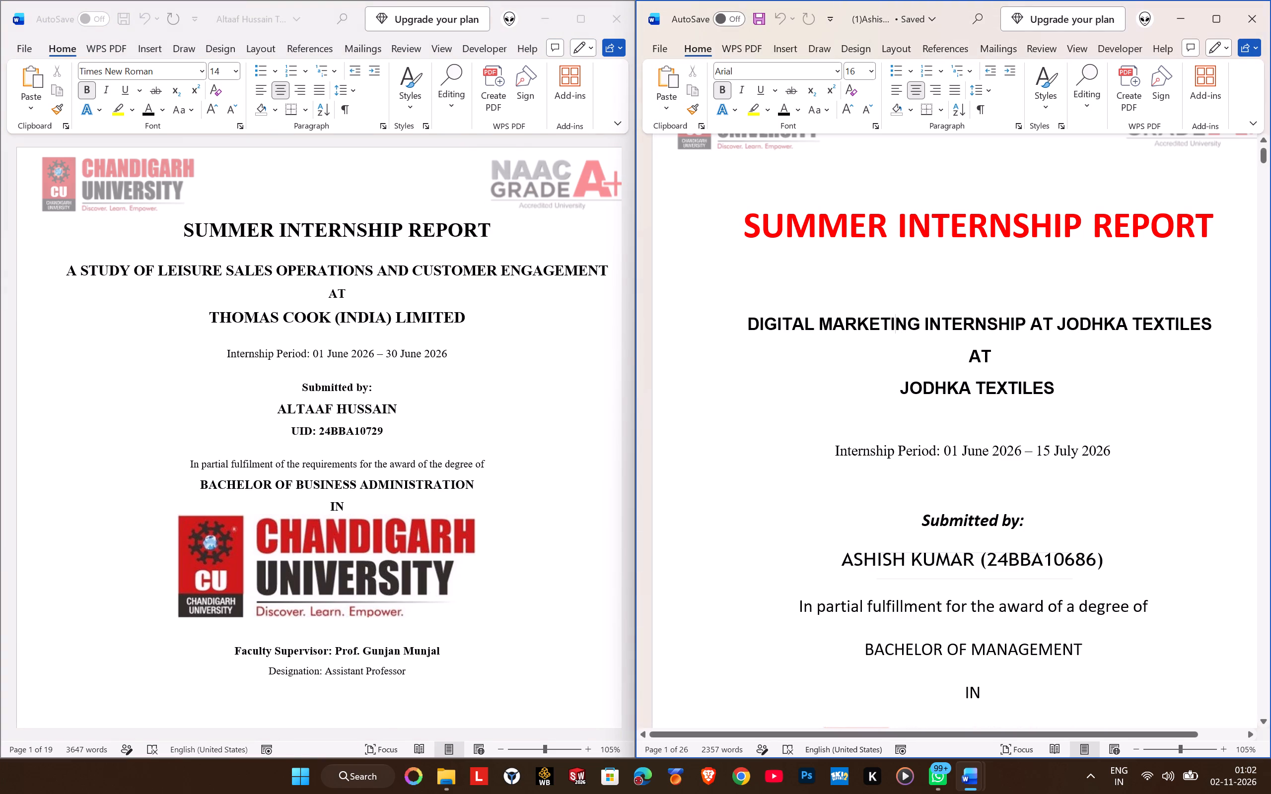
{"action": "left_click", "coordinate": [930, 454]}
{"action": "left_click", "coordinate": [933, 520]}
Italicise the "Submitted by:" line on the Thomas Cook cover page.
{"action": "left_click", "coordinate": [303, 383]}
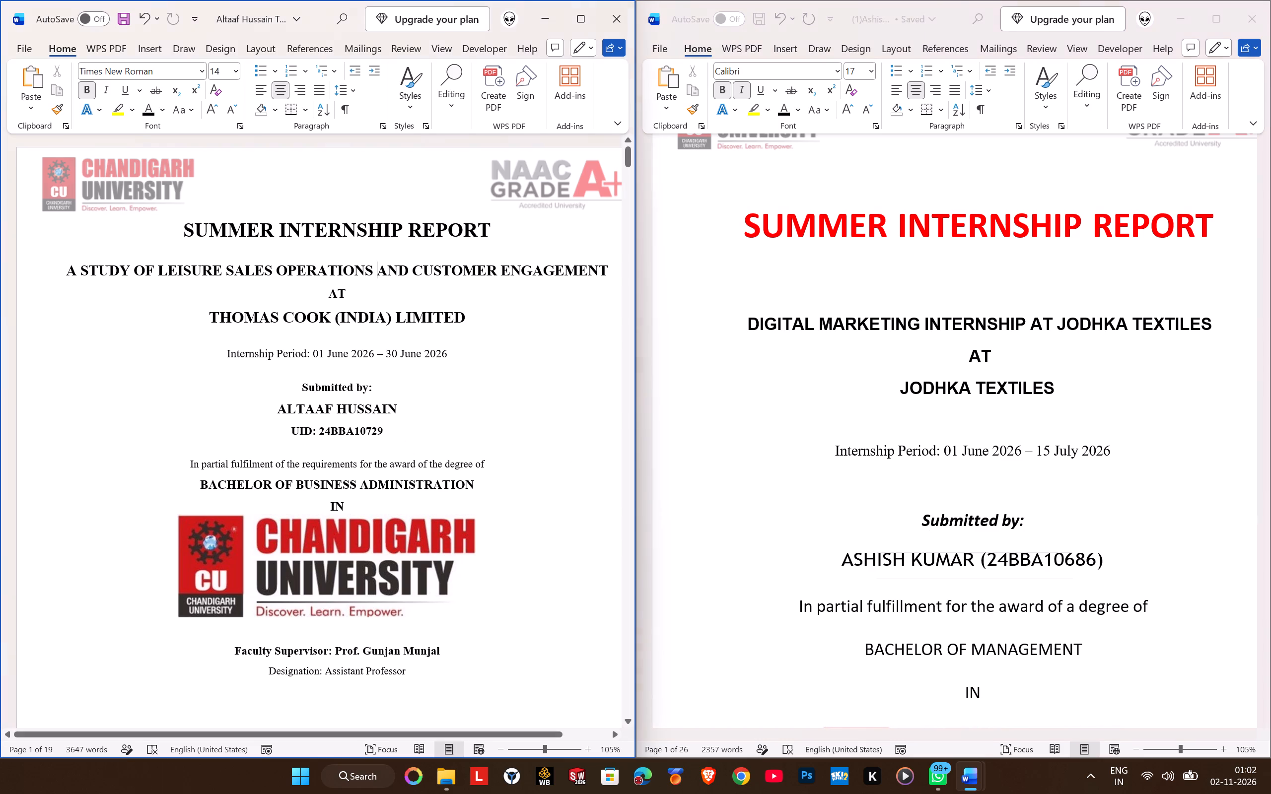
{"action": "left_click_drag", "start_coordinate": [303, 385], "coordinate": [383, 387]}
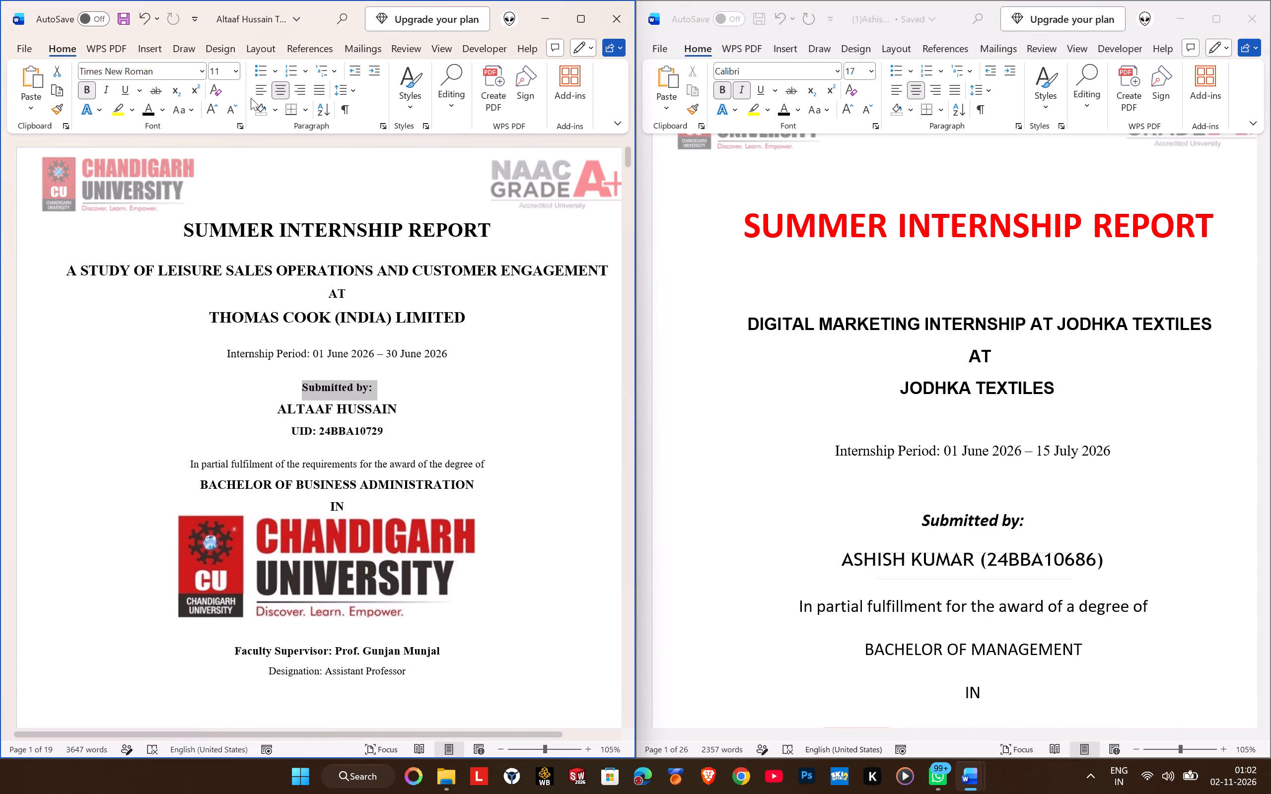
{"action": "left_click", "coordinate": [114, 90]}
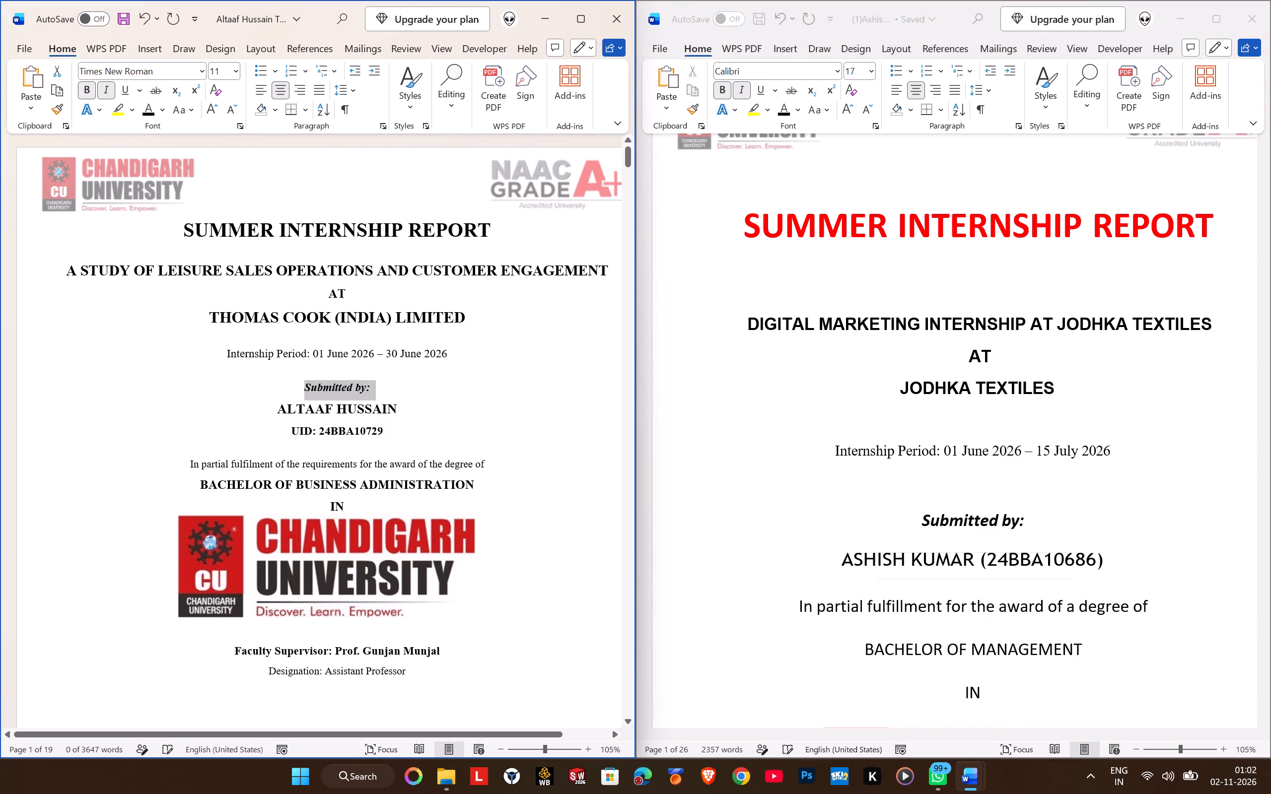
Set the "A STUDY OF LEISURE SALES OPERATIONS AND CUSTOMER ENGAGEMENT" line to 16 pt.
{"action": "left_click", "coordinate": [245, 220]}
{"action": "left_click", "coordinate": [204, 263]}
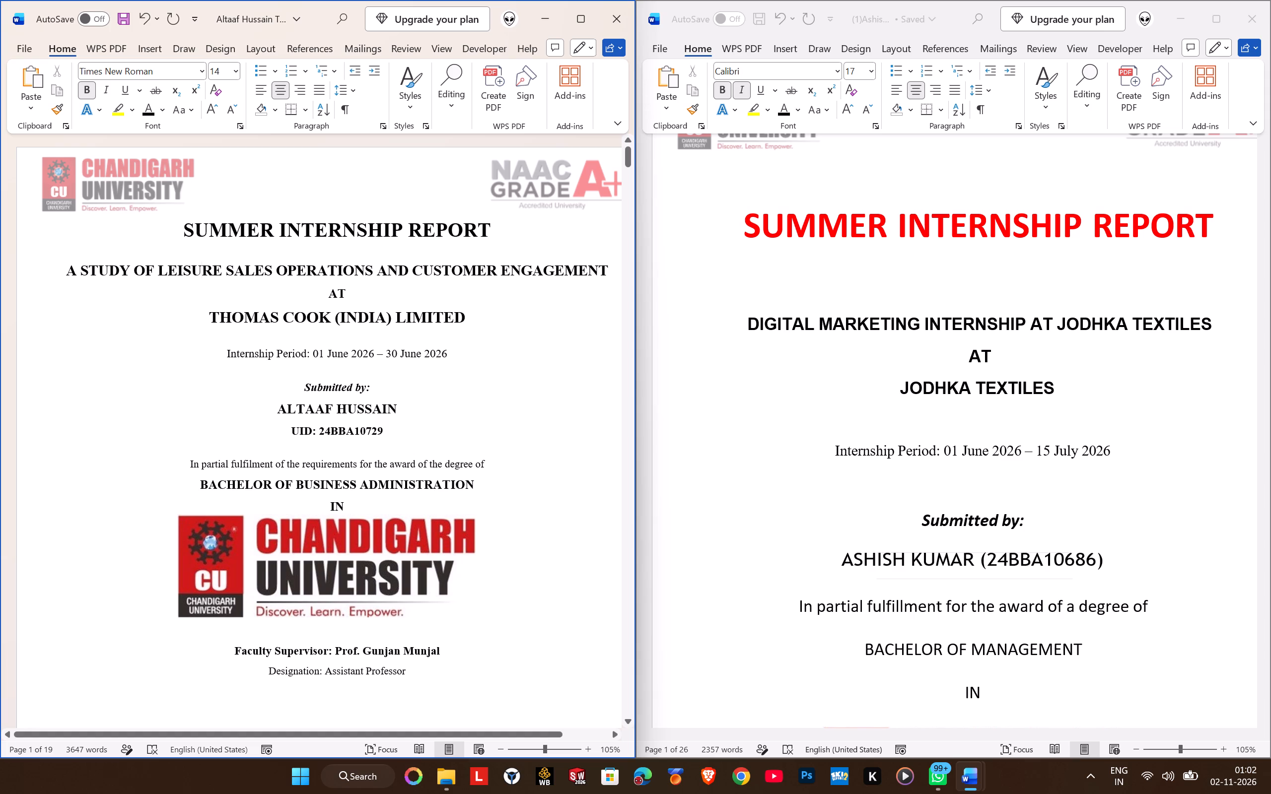
{"action": "left_click_drag", "start_coordinate": [67, 270], "coordinate": [582, 268]}
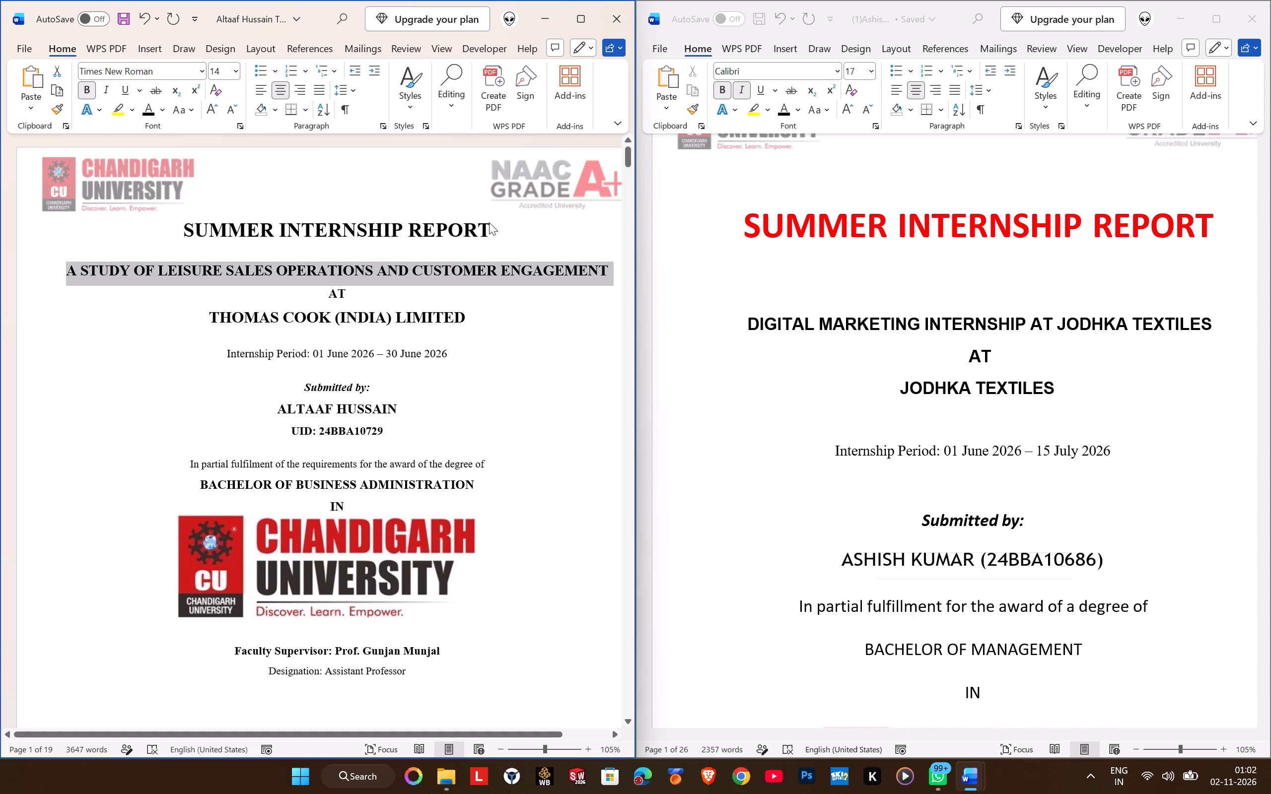
{"action": "left_click", "coordinate": [235, 71]}
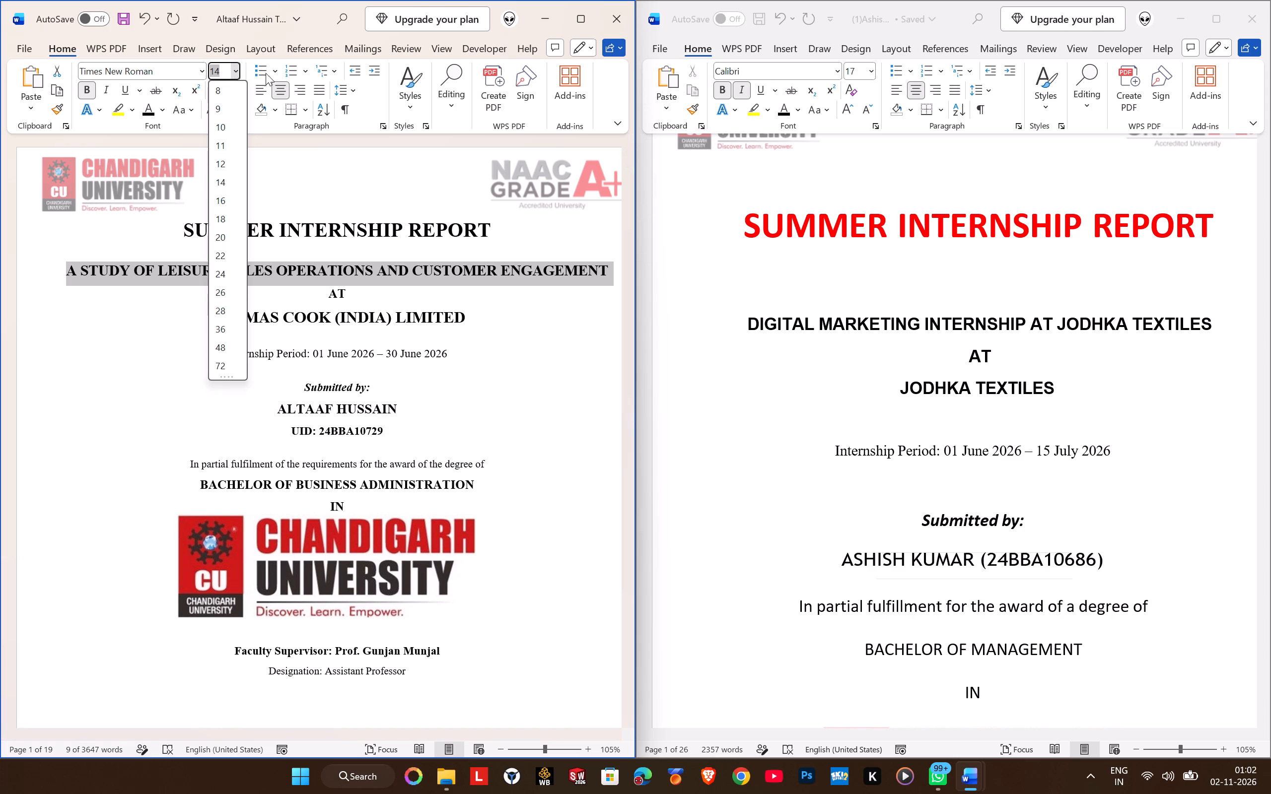
{"action": "left_click", "coordinate": [199, 104]}
{"action": "left_click", "coordinate": [216, 108]}
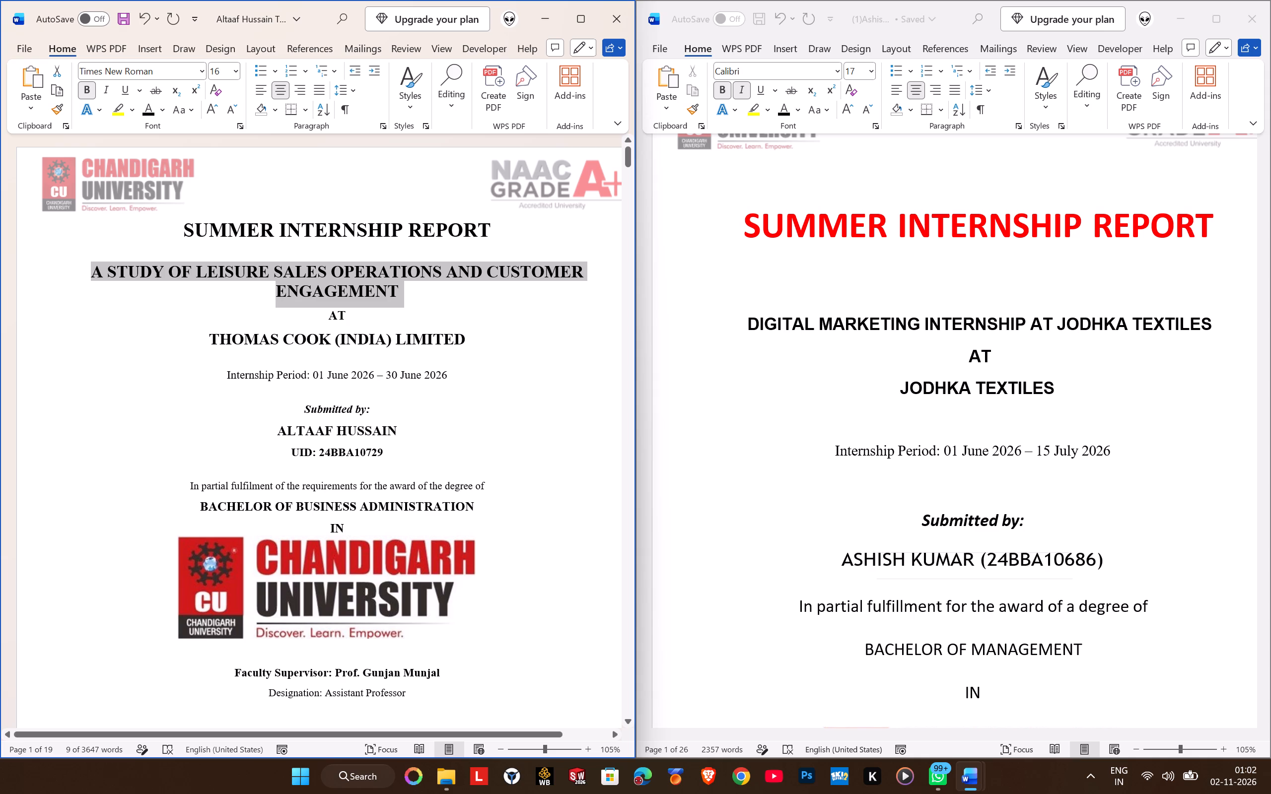
Increase the "AT" line's font size by one increment and set the "THOMAS COOK (INDIA) LIMITED" line to 16 pt.
{"action": "left_click", "coordinate": [321, 318]}
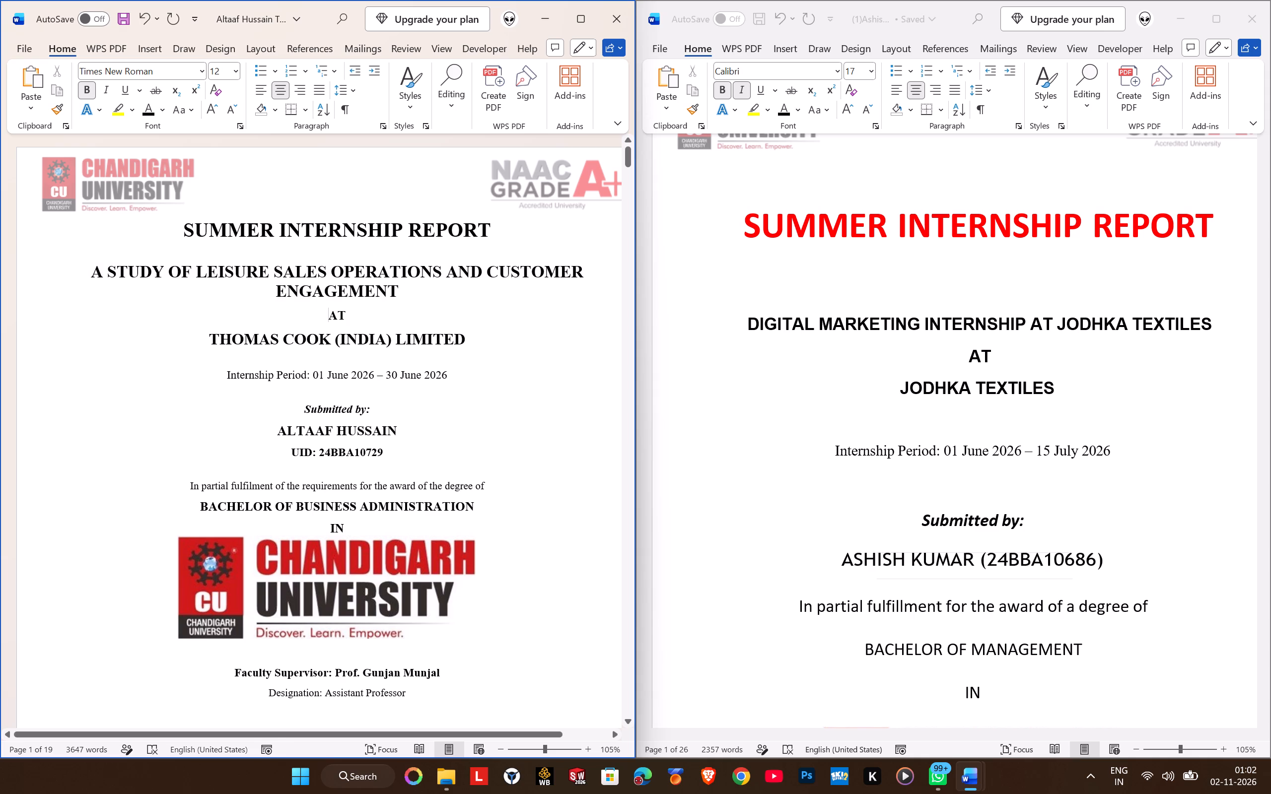
{"action": "double_click", "coordinate": [326, 322]}
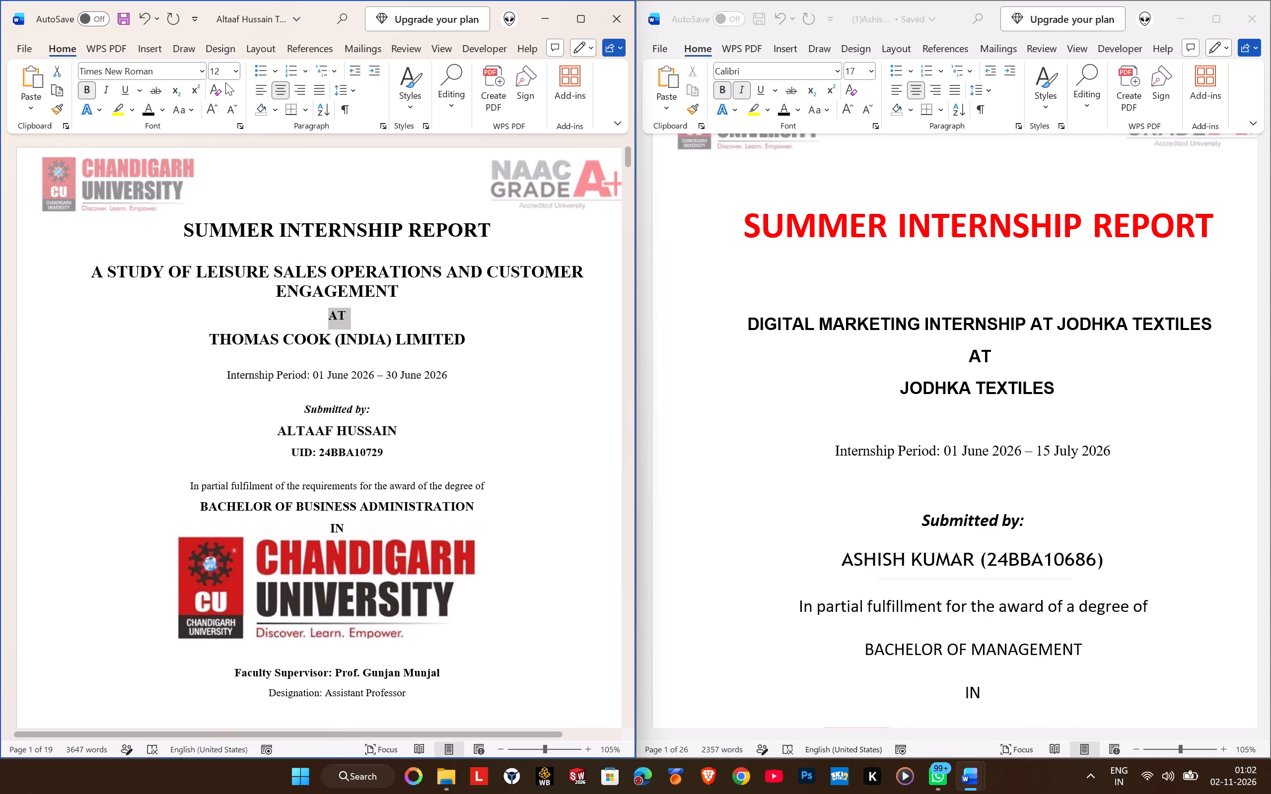
{"action": "left_click", "coordinate": [212, 112]}
{"action": "left_click", "coordinate": [250, 350]}
{"action": "triple_click", "coordinate": [223, 342]}
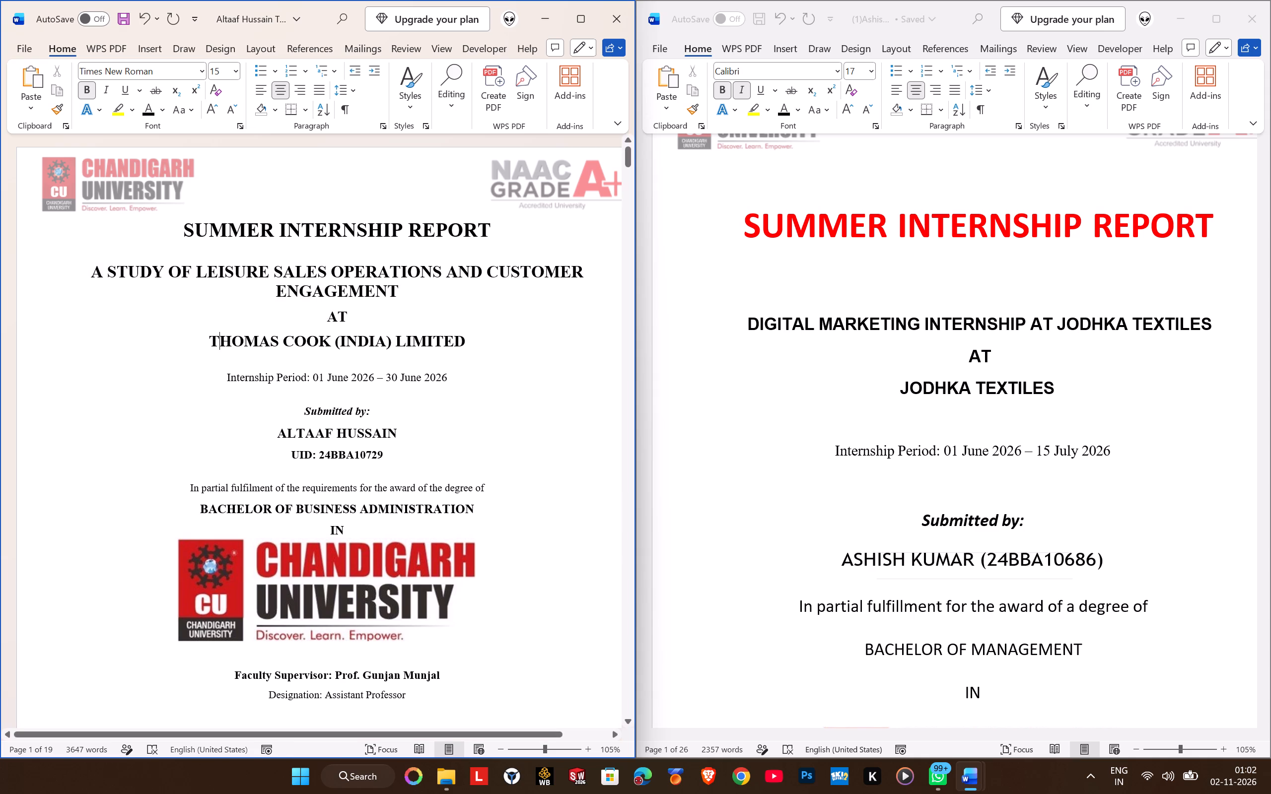
{"action": "left_click", "coordinate": [209, 106]}
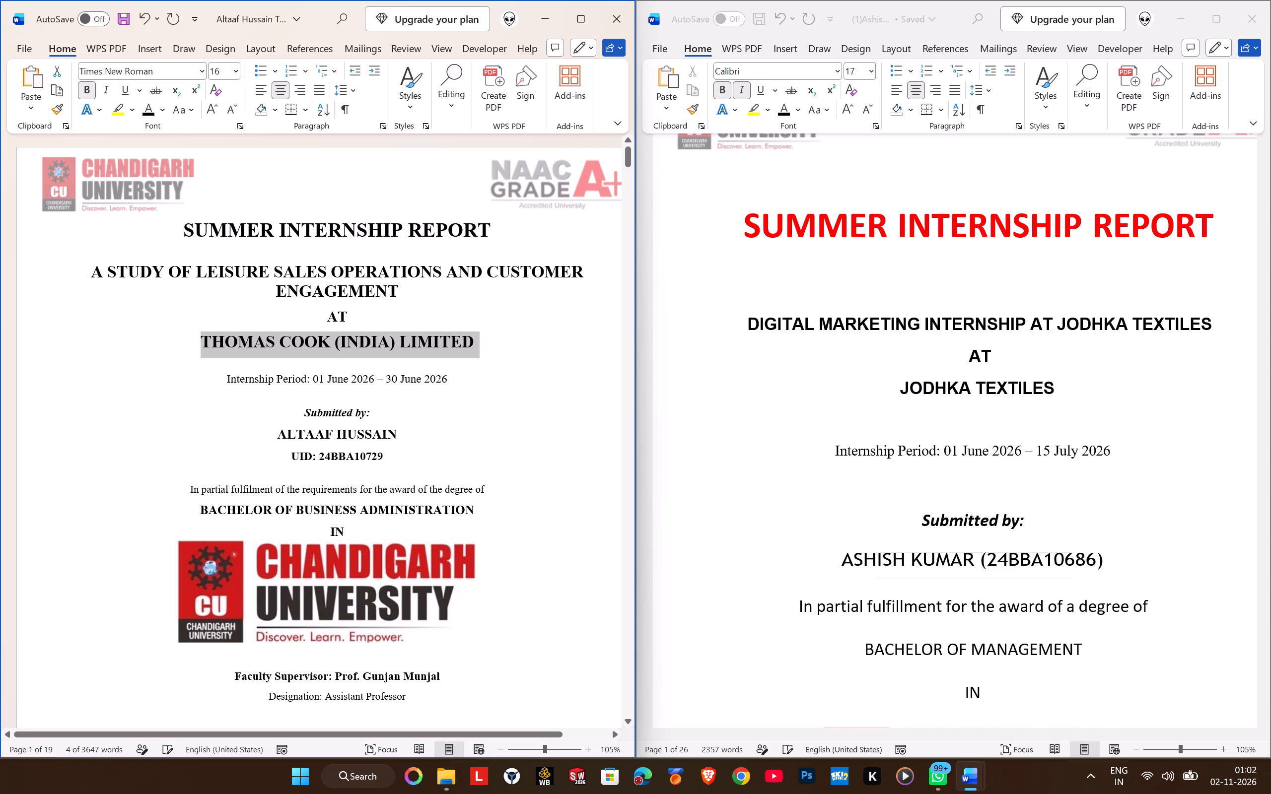
Set the Internship Period line on the Thomas Cook cover page to 14 pt, checking it against the reference report's line.
{"action": "left_click", "coordinate": [296, 373]}
{"action": "triple_click", "coordinate": [264, 377]}
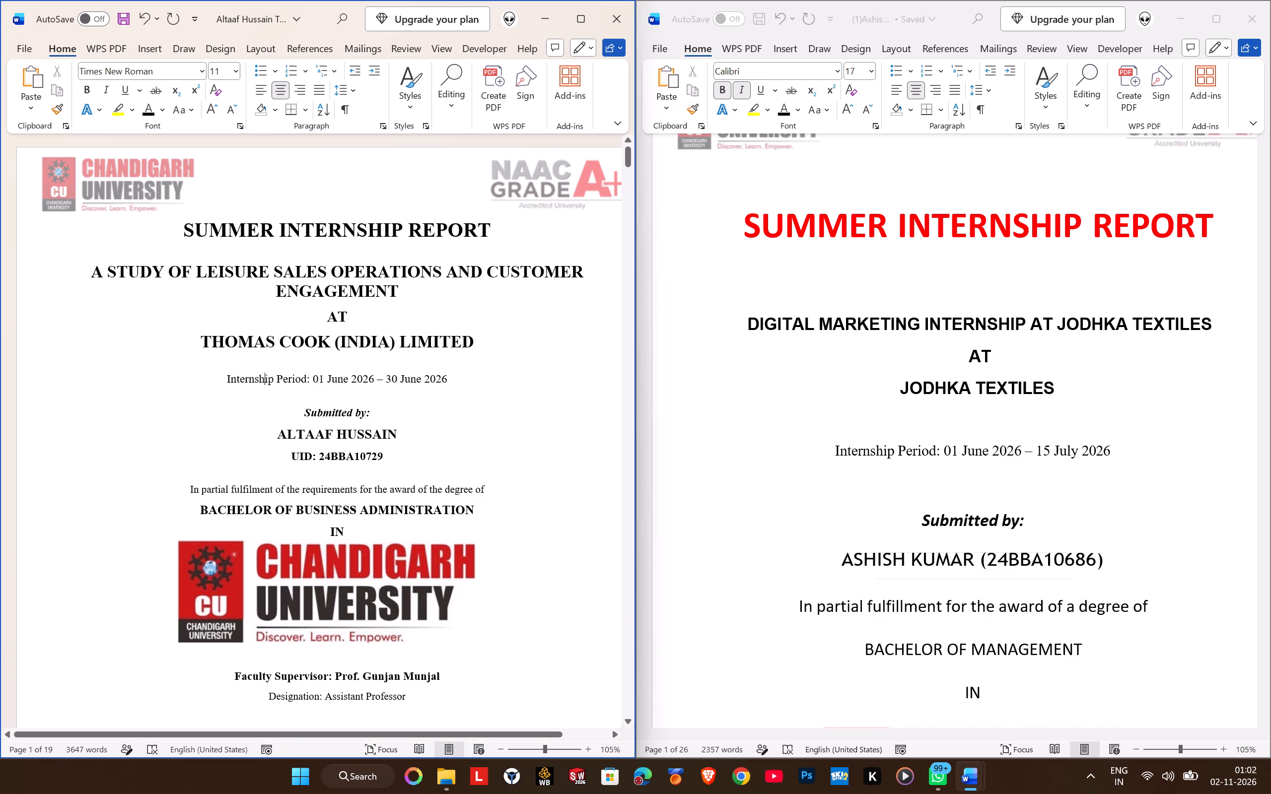
{"action": "left_click", "coordinate": [216, 114]}
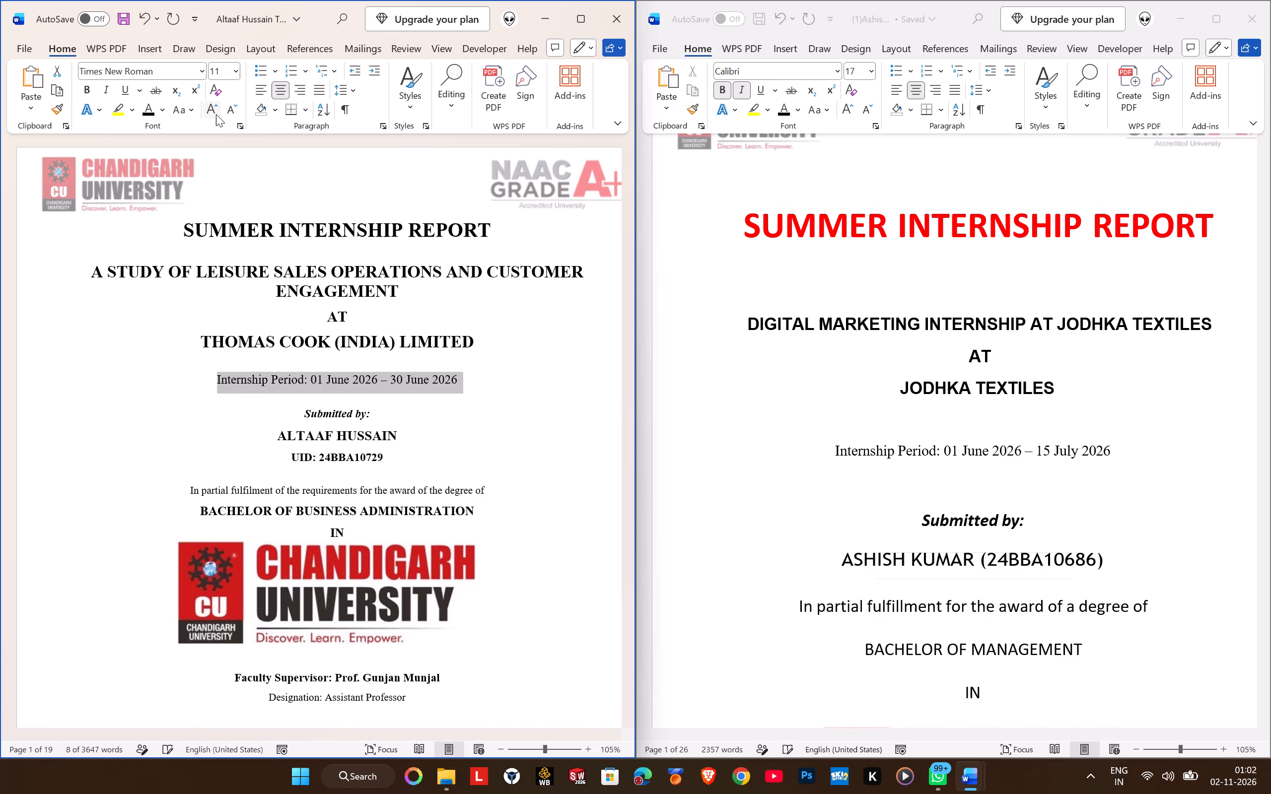
{"action": "double_click", "coordinate": [916, 451]}
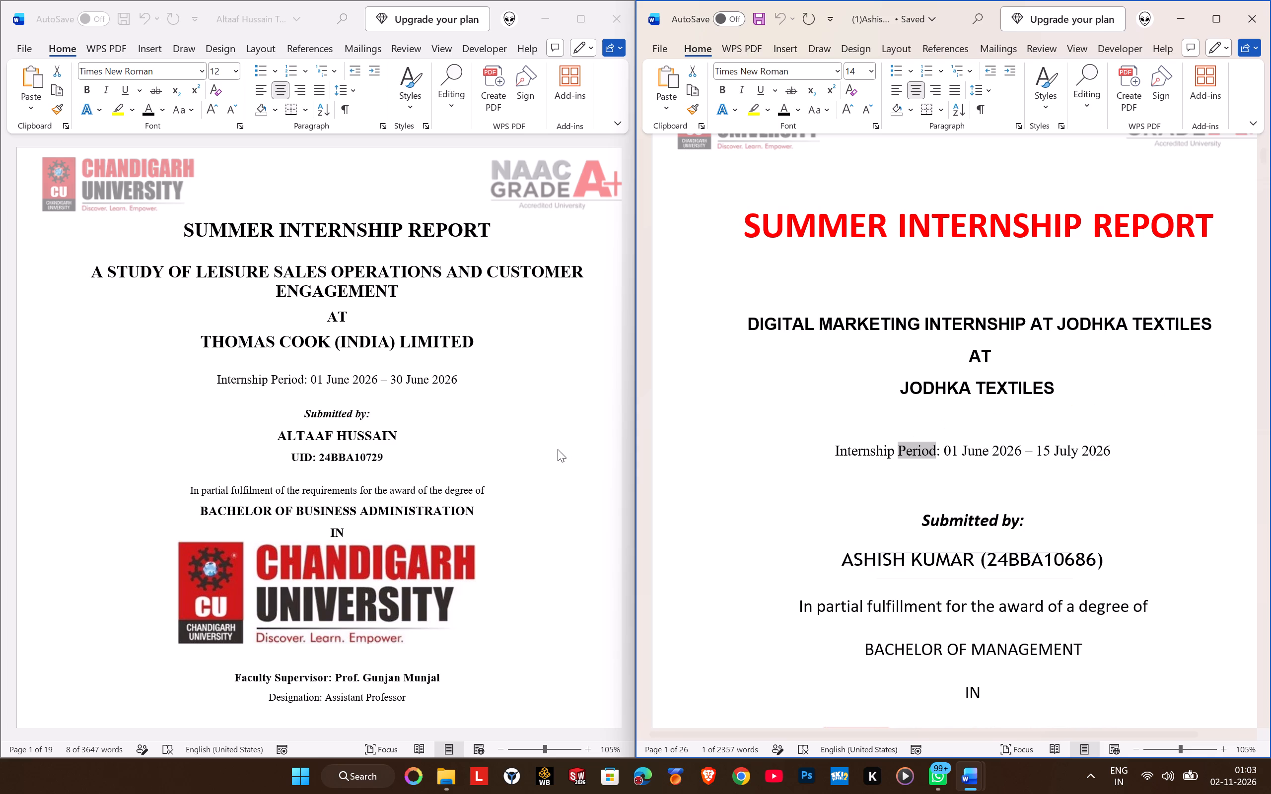
{"action": "triple_click", "coordinate": [292, 381]}
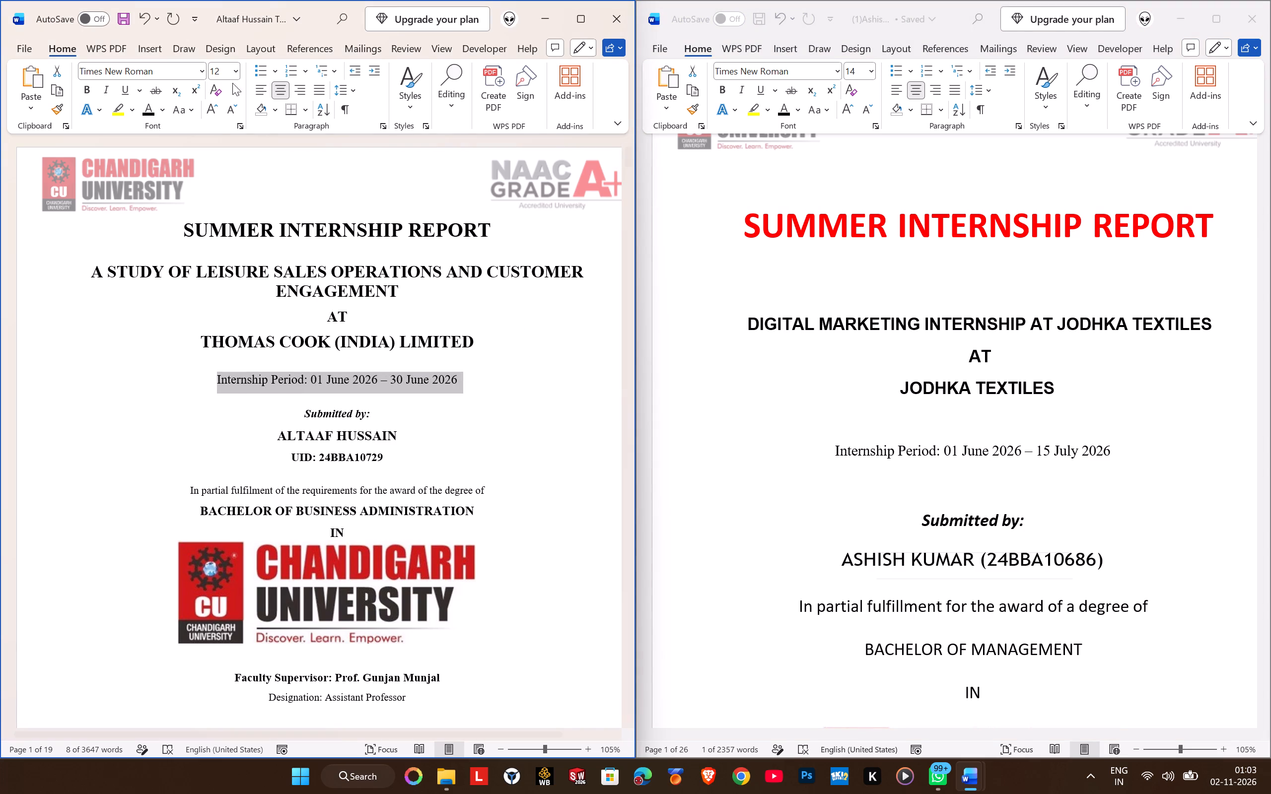
{"action": "left_click", "coordinate": [214, 109]}
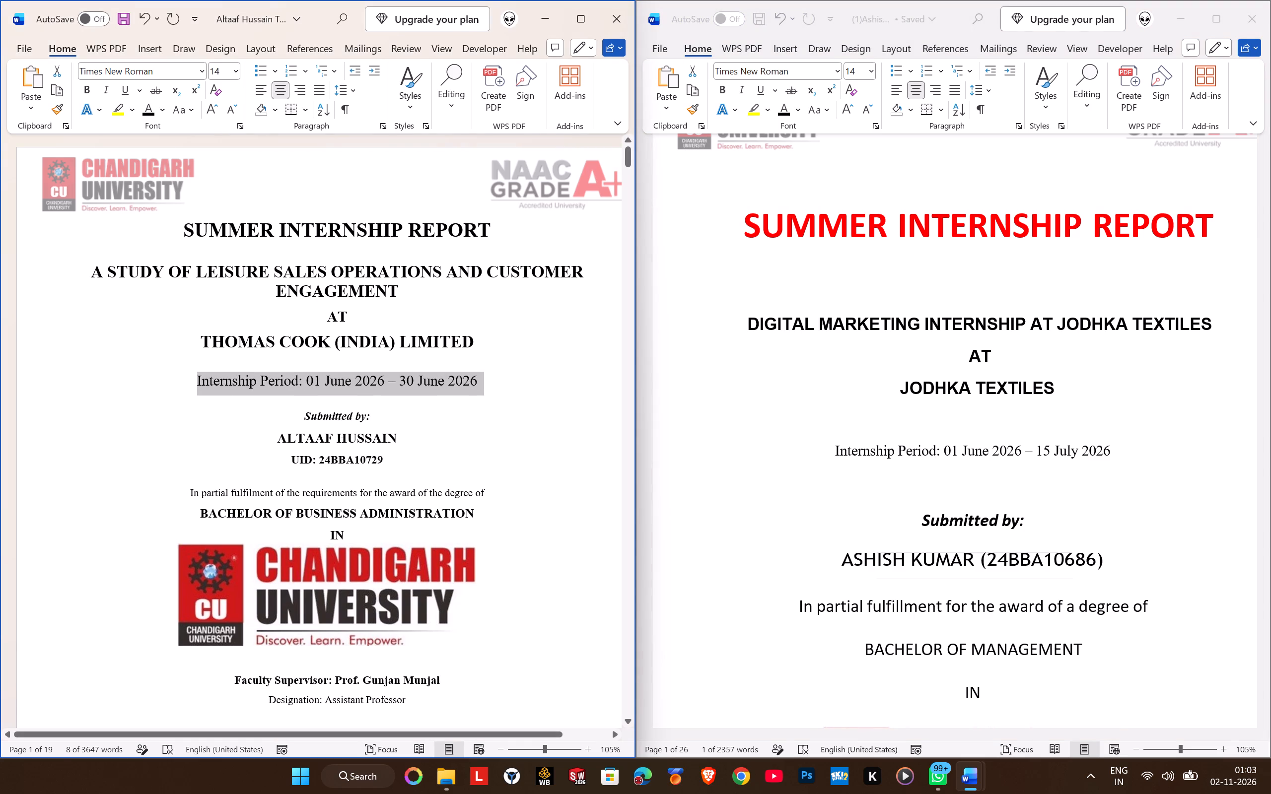
Set the "Submitted by:" line on the Thomas Cook cover page to 12 pt.
{"action": "left_click", "coordinate": [317, 421]}
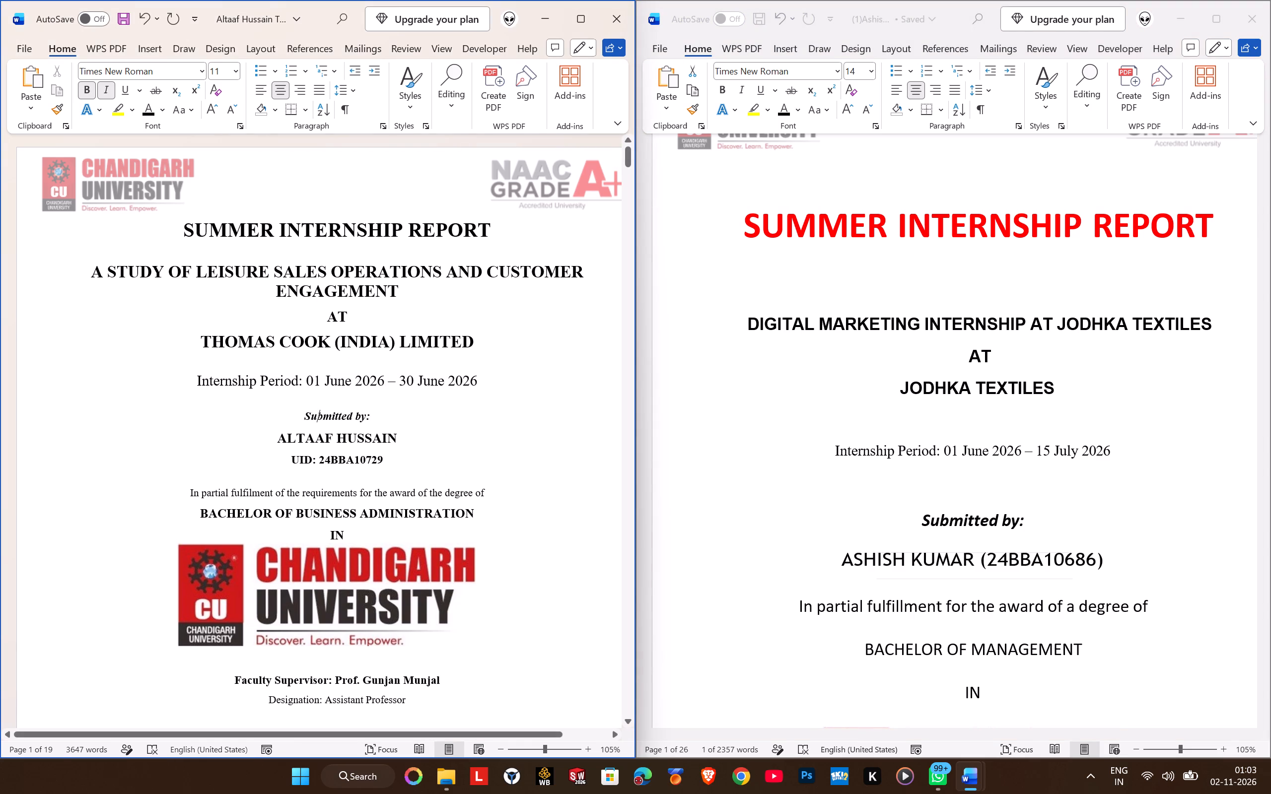
{"action": "triple_click", "coordinate": [313, 417]}
{"action": "left_click", "coordinate": [211, 115]}
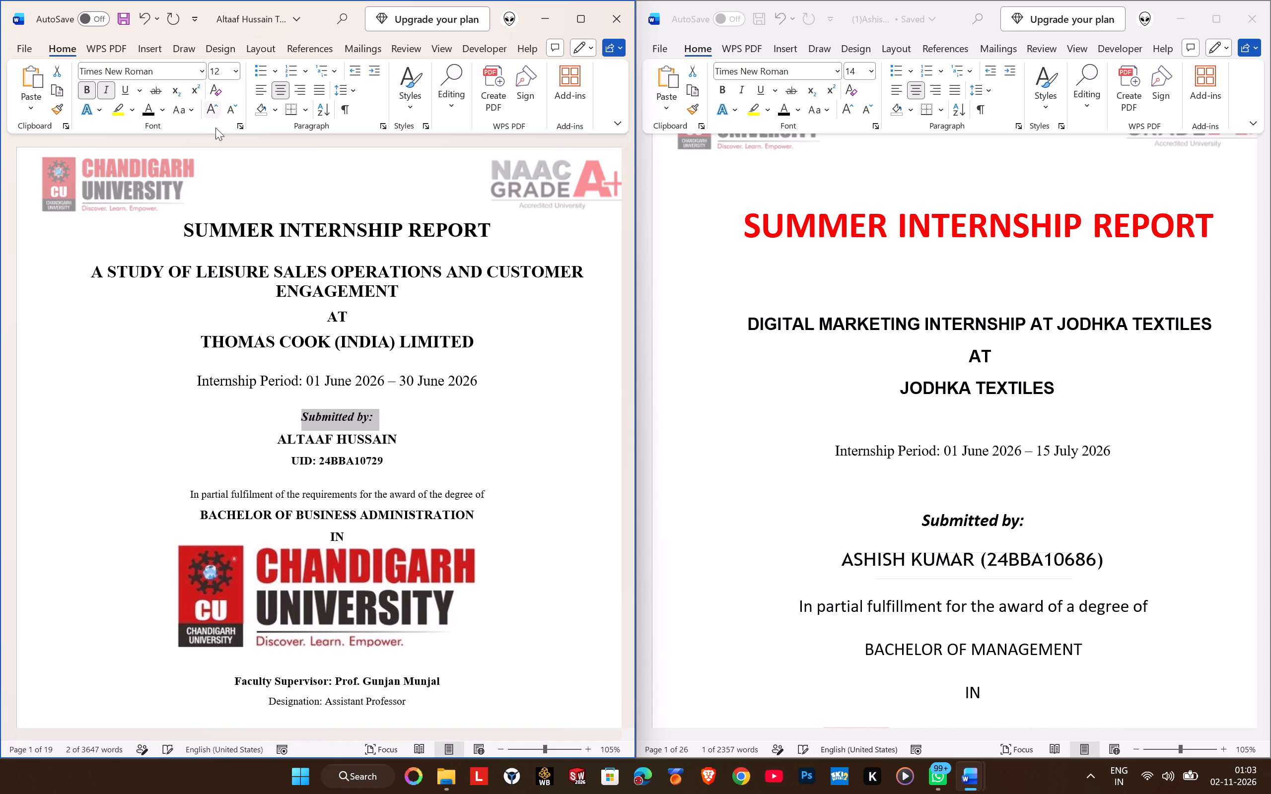
Set the student name line below "Submitted by:" to 14 pt and the UID line to 12 pt.
{"action": "left_click", "coordinate": [310, 442]}
{"action": "triple_click", "coordinate": [310, 442]}
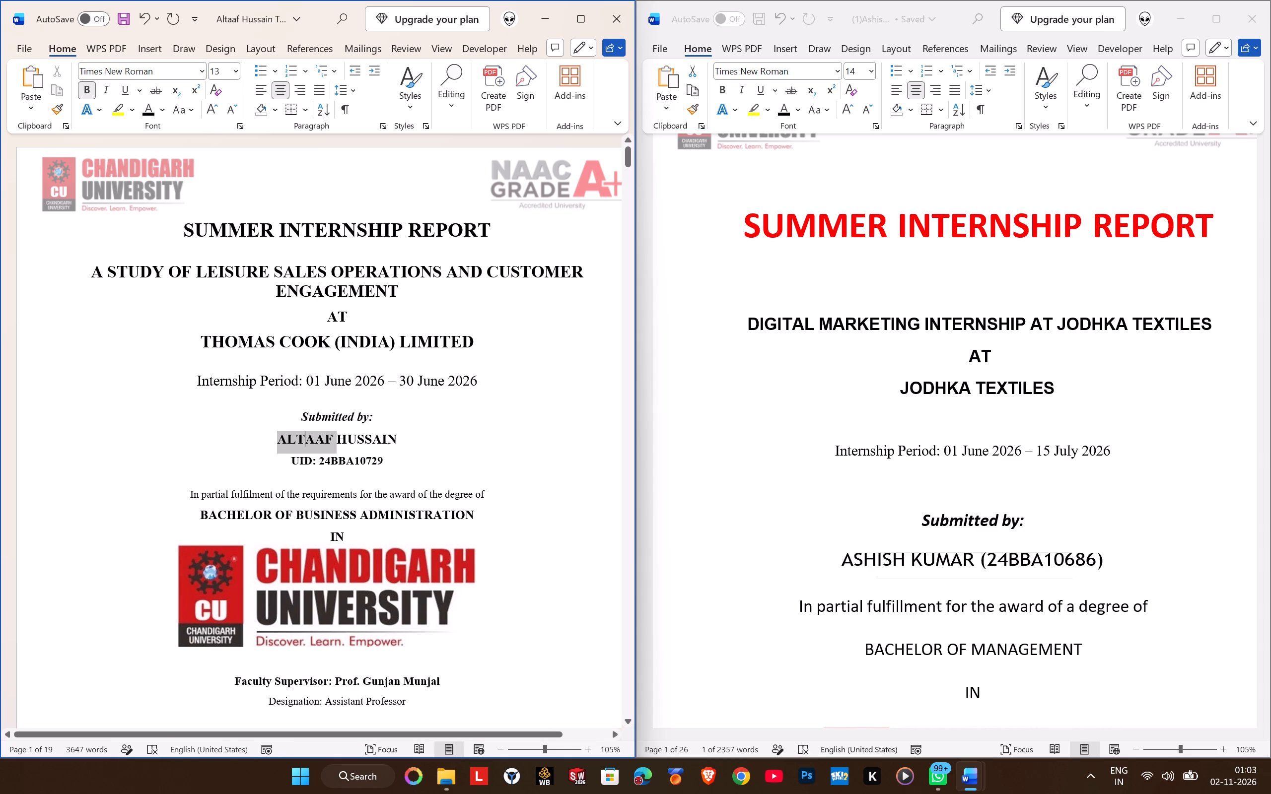
{"action": "left_click", "coordinate": [208, 107]}
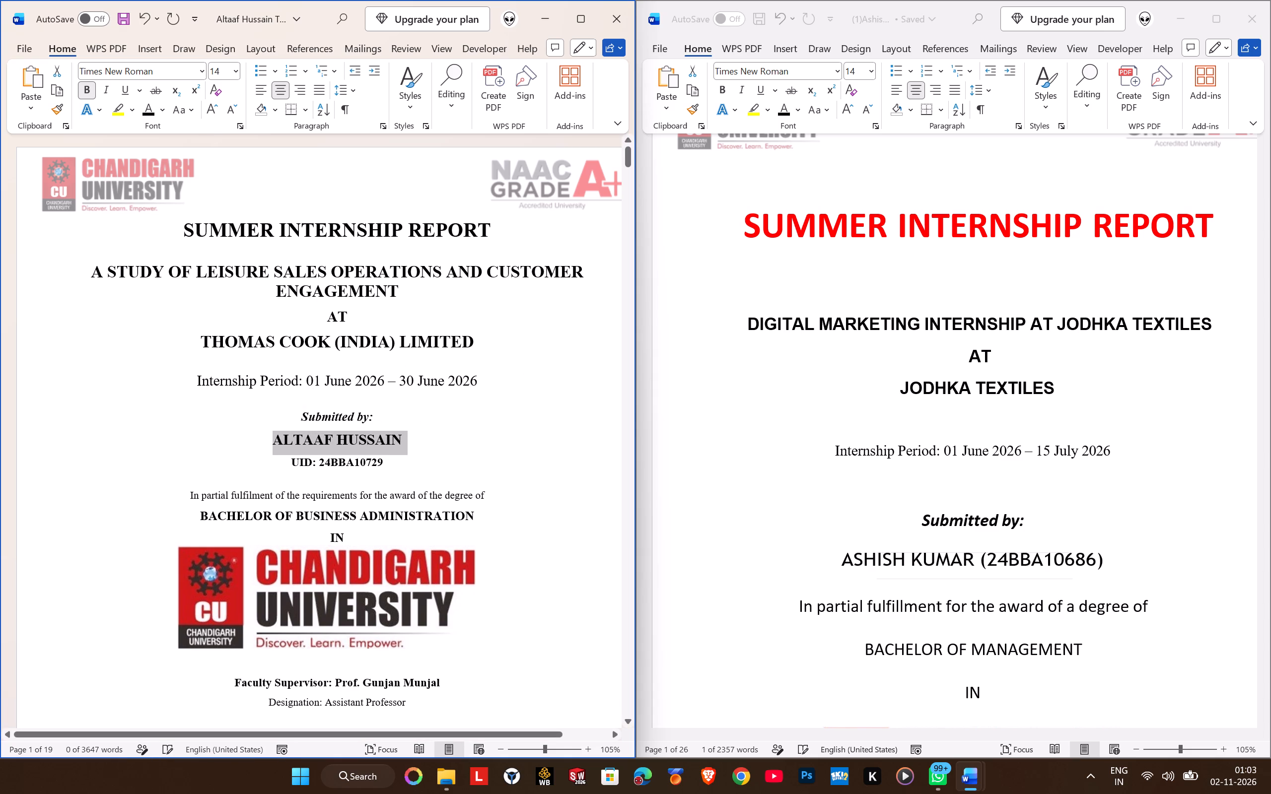
{"action": "triple_click", "coordinate": [342, 471]}
{"action": "left_click", "coordinate": [219, 113]}
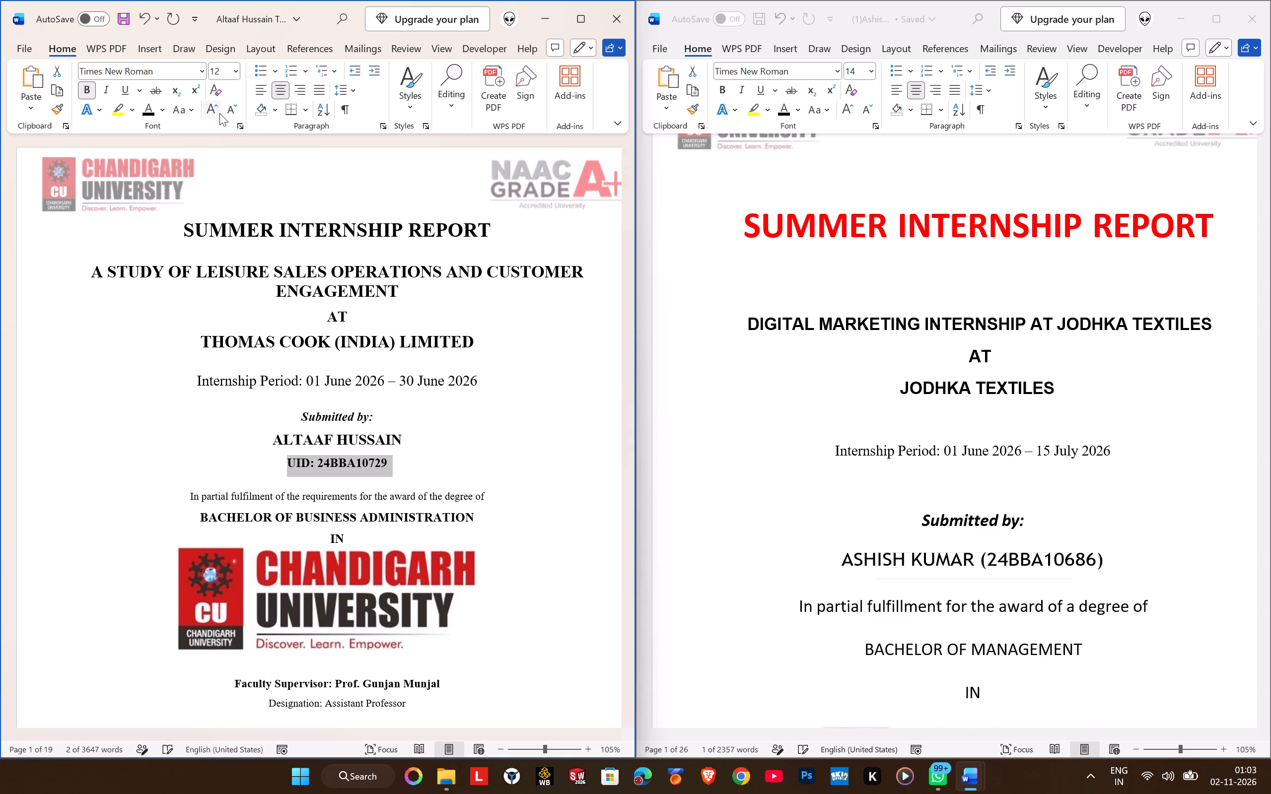
Increase the UID line's font size by one increment and set the "In partial fulfilment" line below it to 12 pt.
{"action": "left_click", "coordinate": [219, 113]}
{"action": "triple_click", "coordinate": [253, 502]}
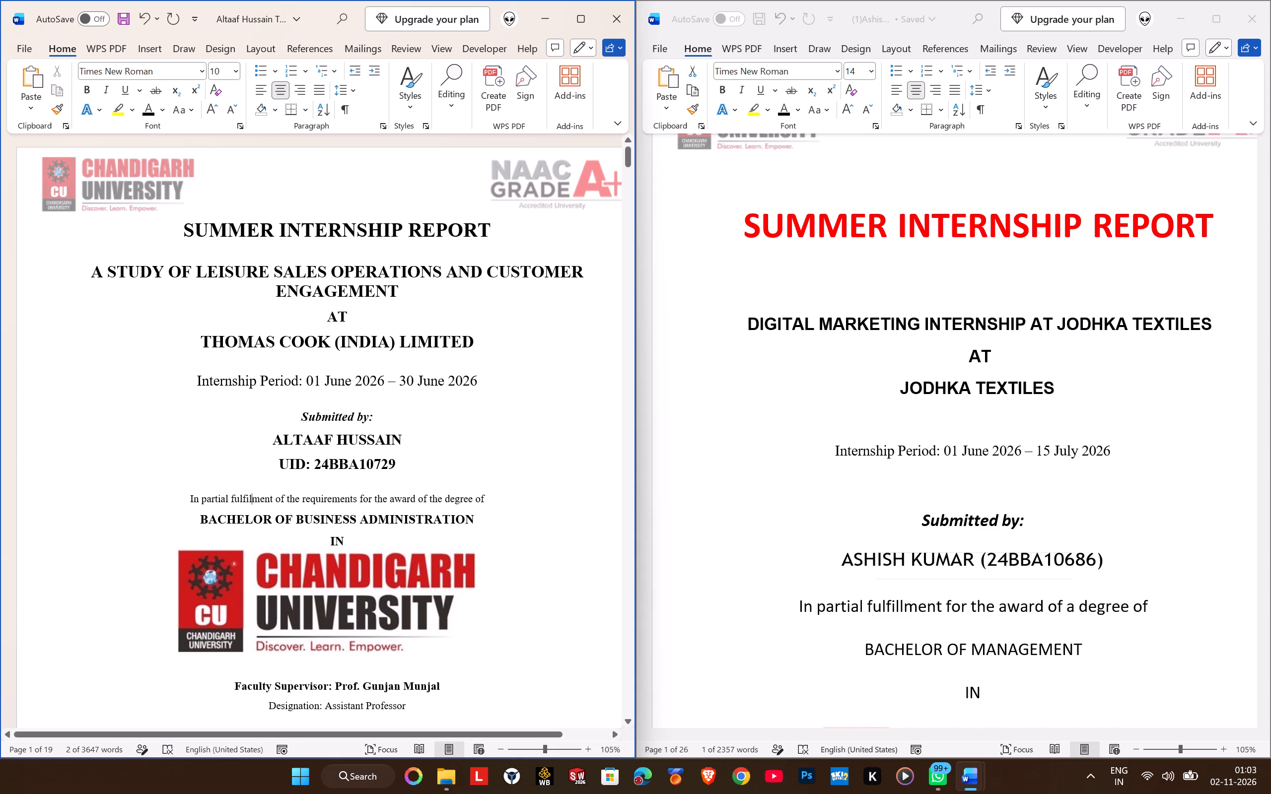
{"action": "left_click", "coordinate": [218, 107]}
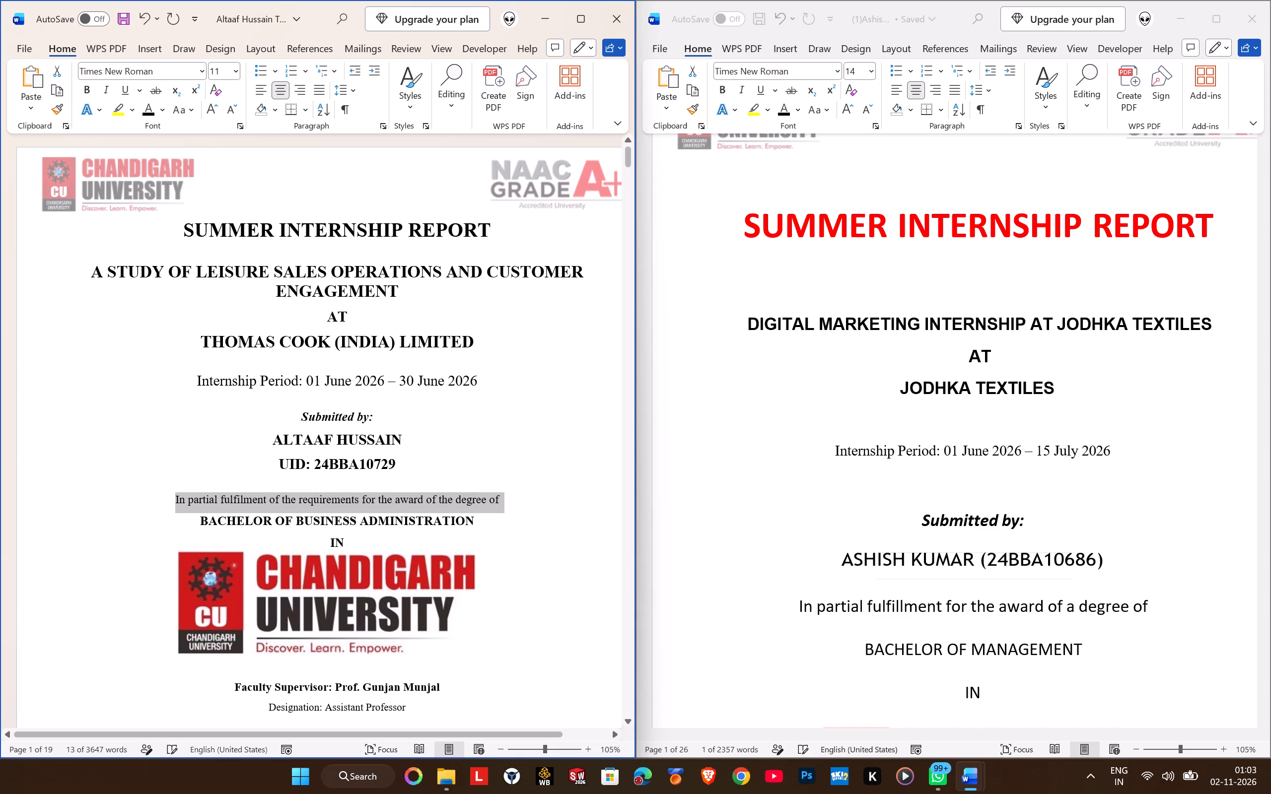
{"action": "left_click", "coordinate": [209, 117]}
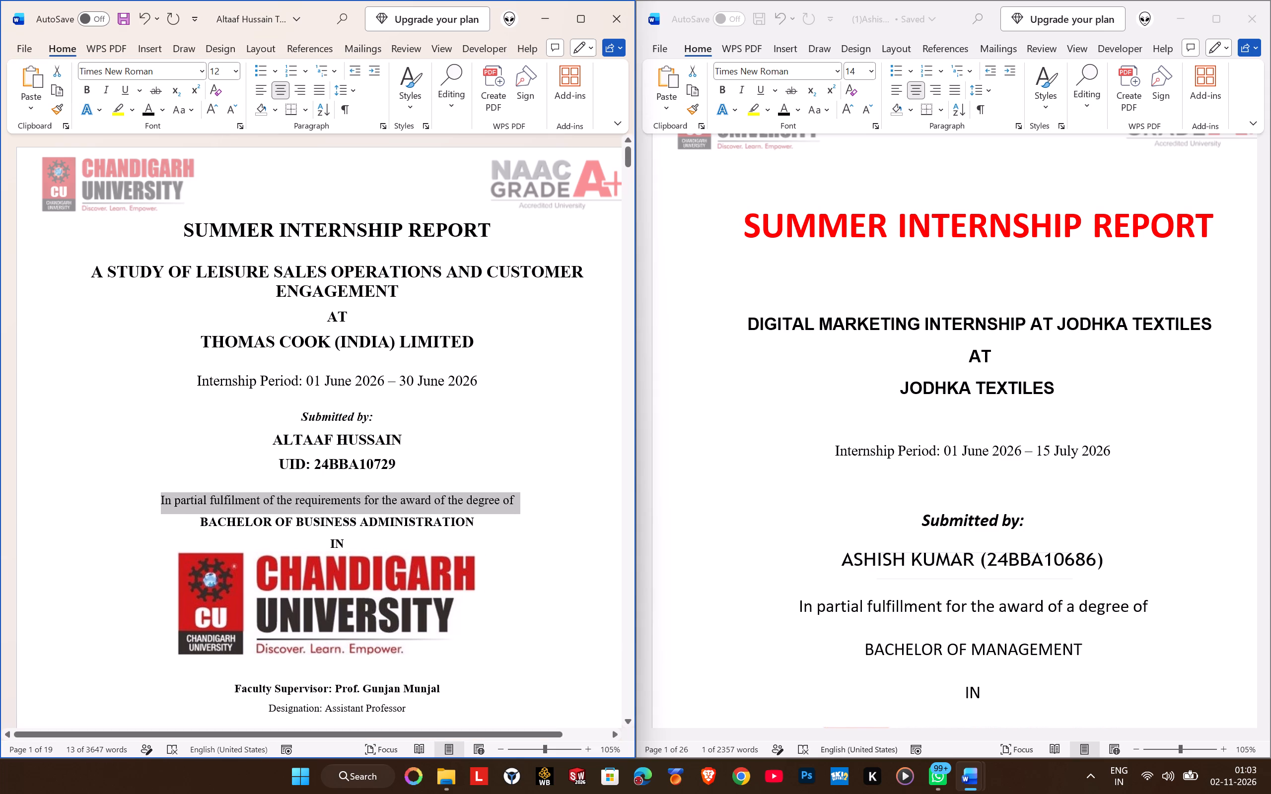
Set the "BACHELOR OF BUSINESS ADMINISTRATION" line on the Thomas Cook cover page to 16 pt.
{"action": "scroll", "coordinate": [358, 517], "scroll_direction": "down", "scroll_amount": 2}
{"action": "triple_click", "coordinate": [311, 398]}
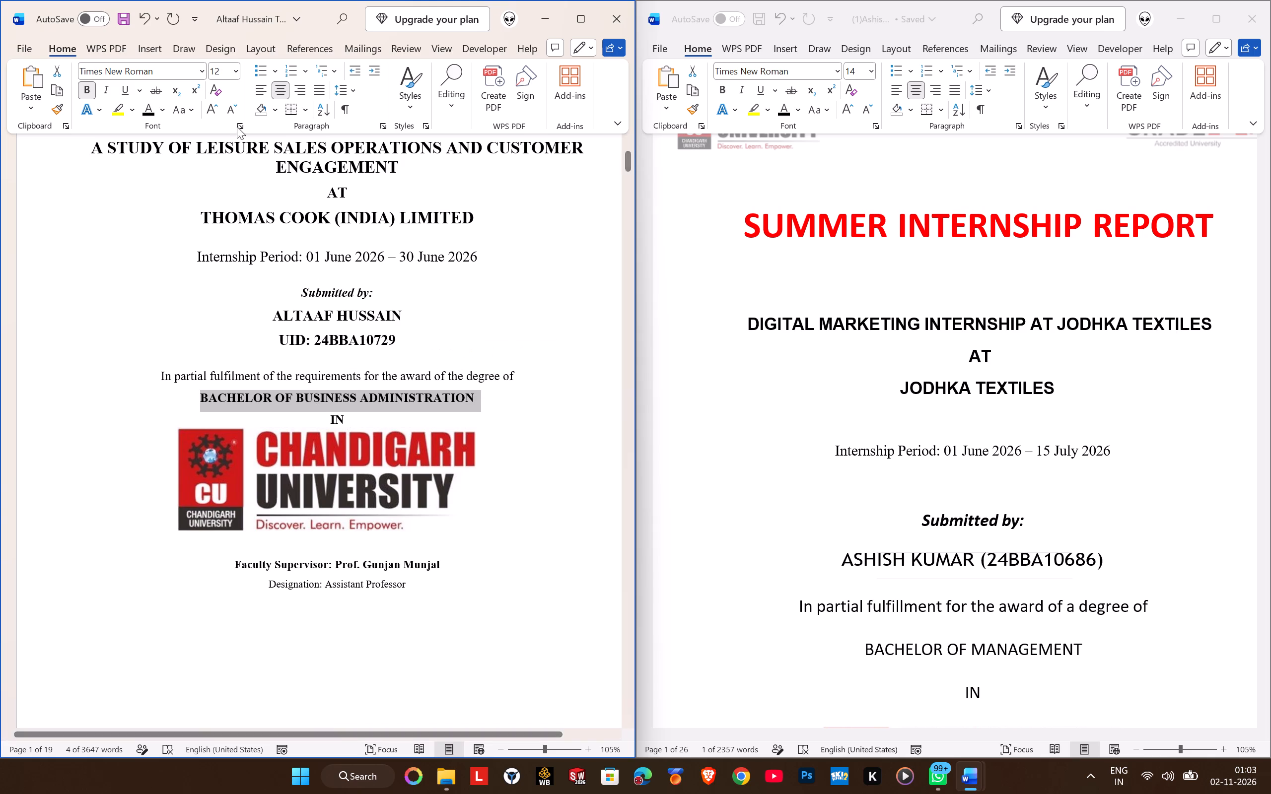
{"action": "double_click", "coordinate": [207, 106]}
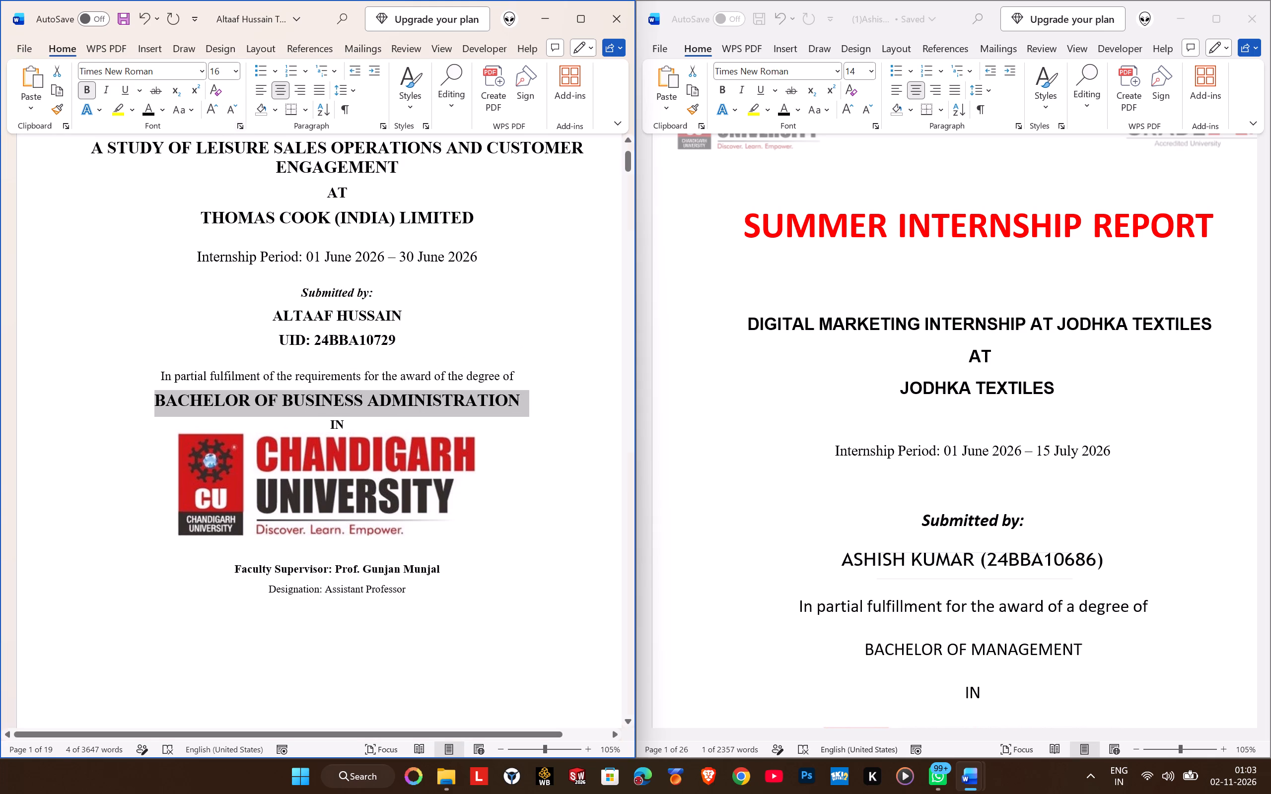
Set the word "IN" above the university logo on the Thomas Cook cover page to 14 pt.
{"action": "left_click", "coordinate": [334, 430]}
{"action": "double_click", "coordinate": [335, 429]}
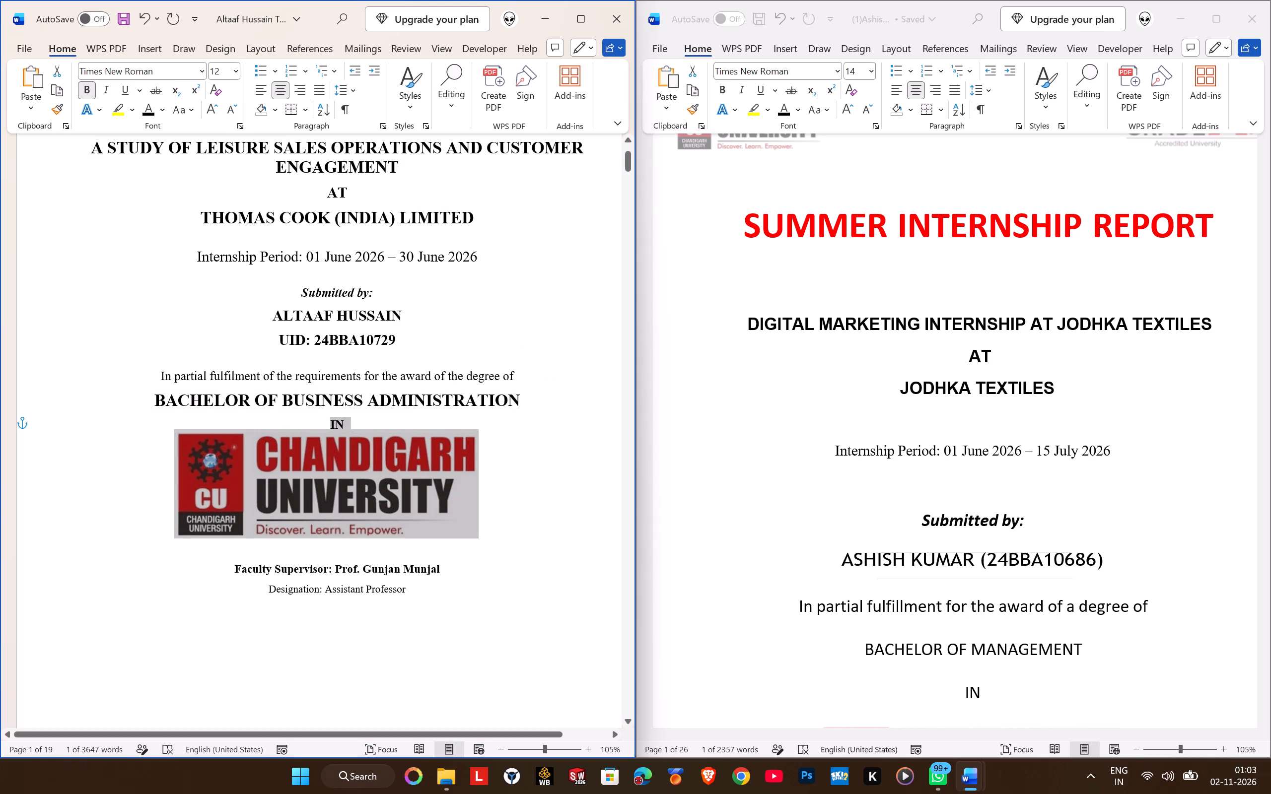
{"action": "left_click", "coordinate": [335, 410]}
{"action": "left_click_drag", "start_coordinate": [358, 424], "coordinate": [332, 423]}
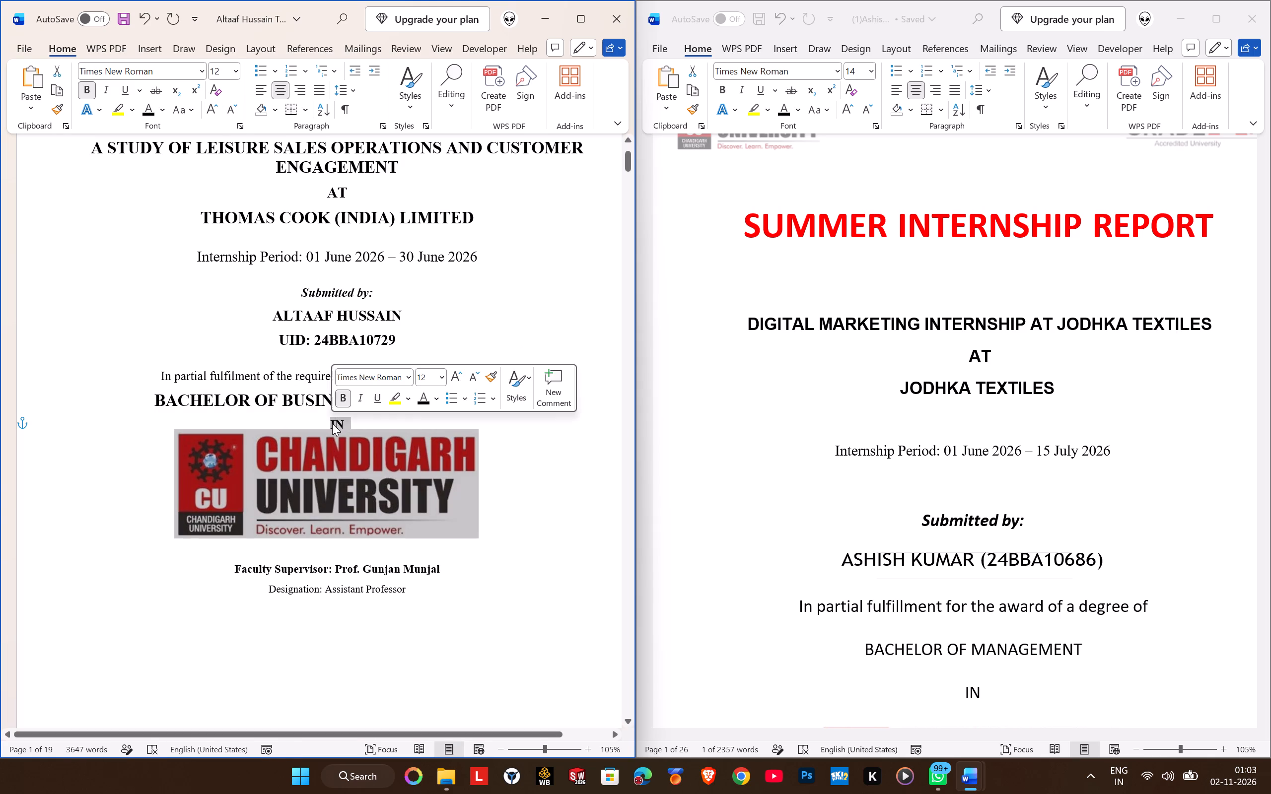
{"action": "left_click", "coordinate": [348, 422]}
{"action": "left_click_drag", "start_coordinate": [342, 422], "coordinate": [330, 428]}
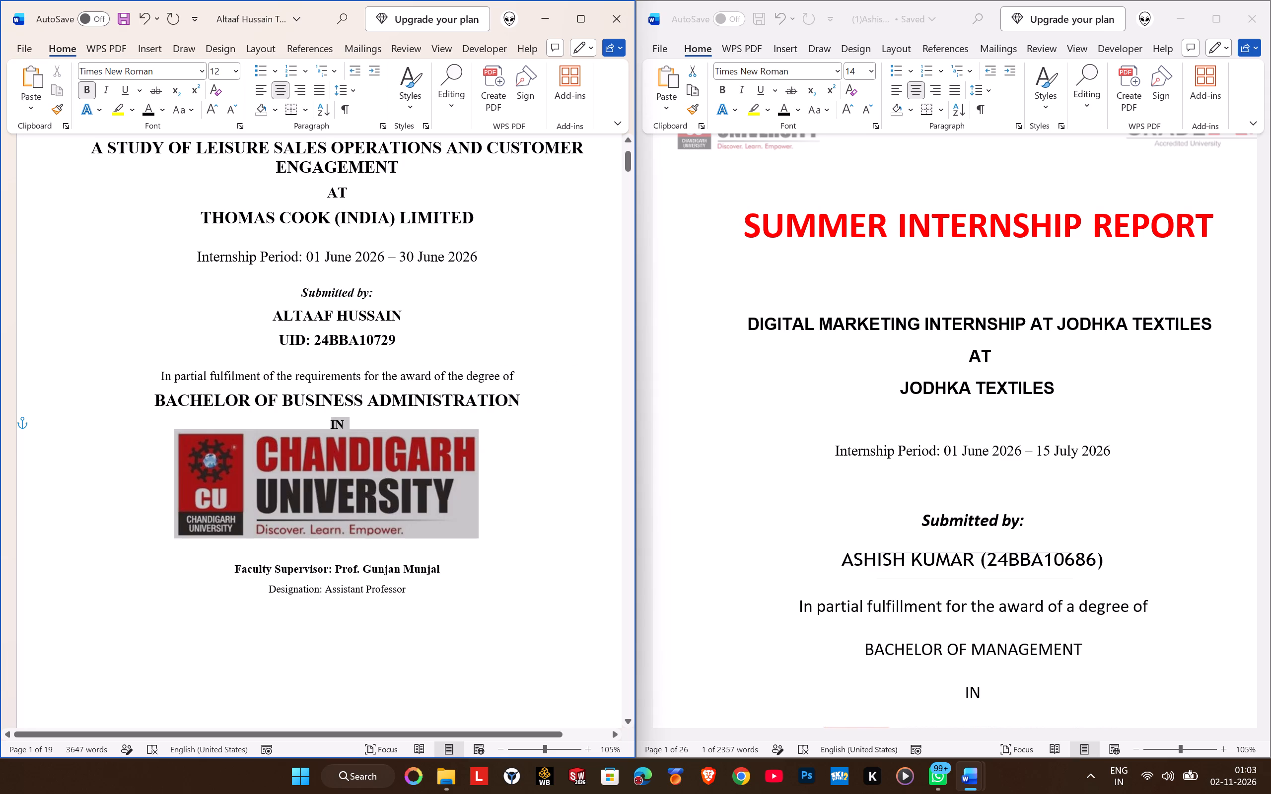
{"action": "left_click_drag", "start_coordinate": [330, 428], "coordinate": [329, 427]}
{"action": "left_click", "coordinate": [216, 110]}
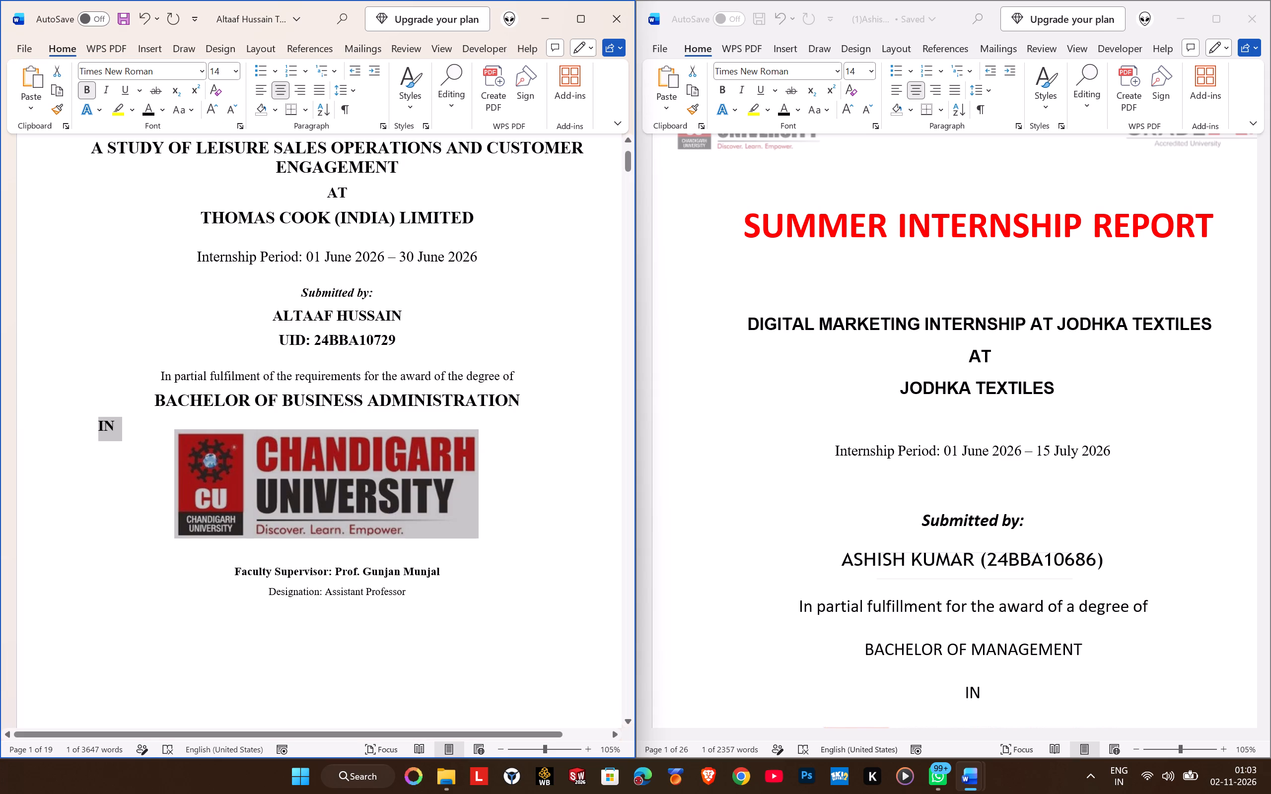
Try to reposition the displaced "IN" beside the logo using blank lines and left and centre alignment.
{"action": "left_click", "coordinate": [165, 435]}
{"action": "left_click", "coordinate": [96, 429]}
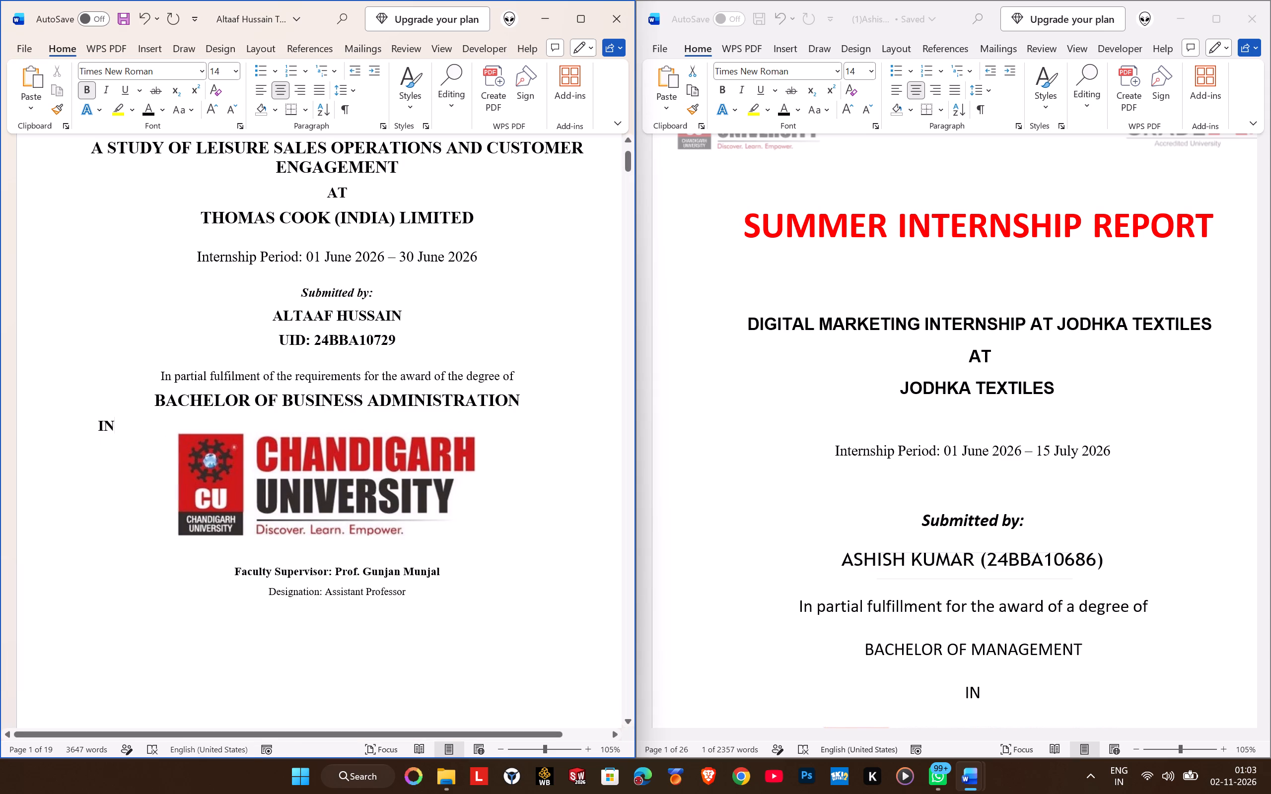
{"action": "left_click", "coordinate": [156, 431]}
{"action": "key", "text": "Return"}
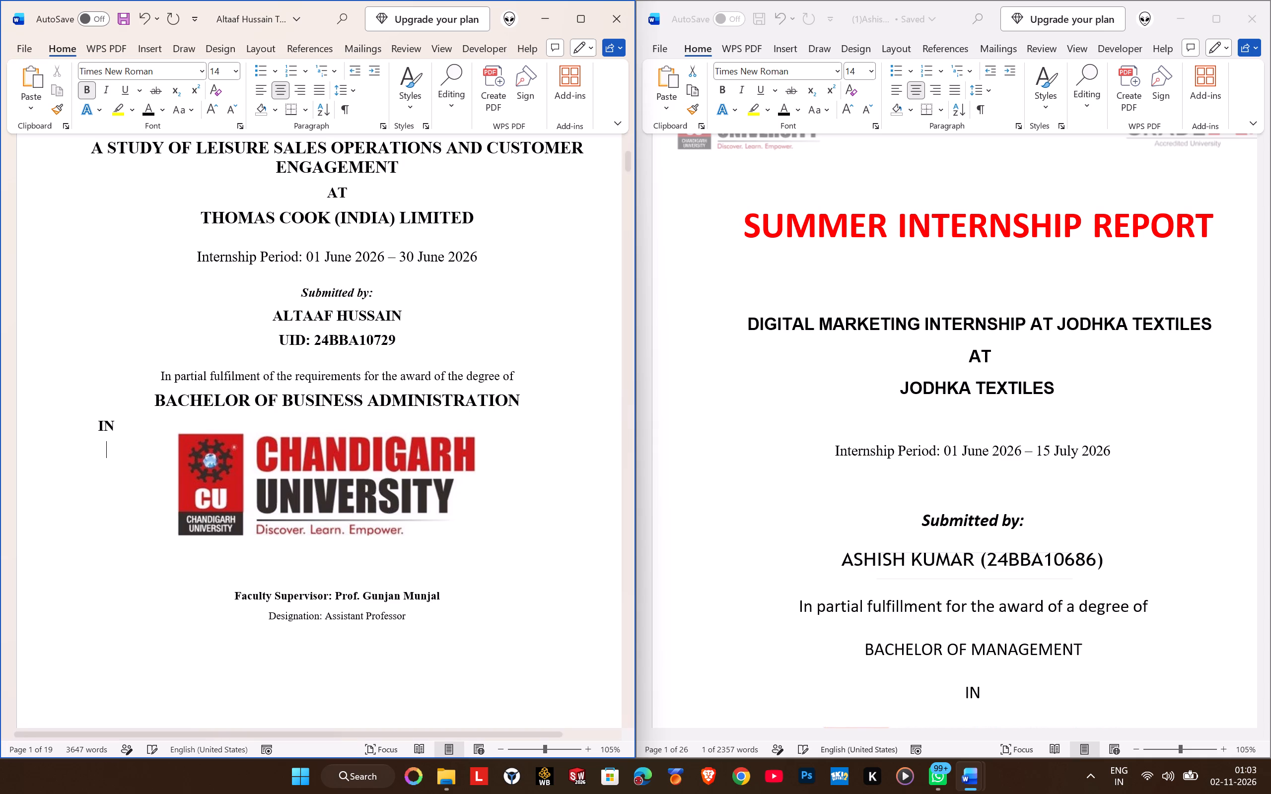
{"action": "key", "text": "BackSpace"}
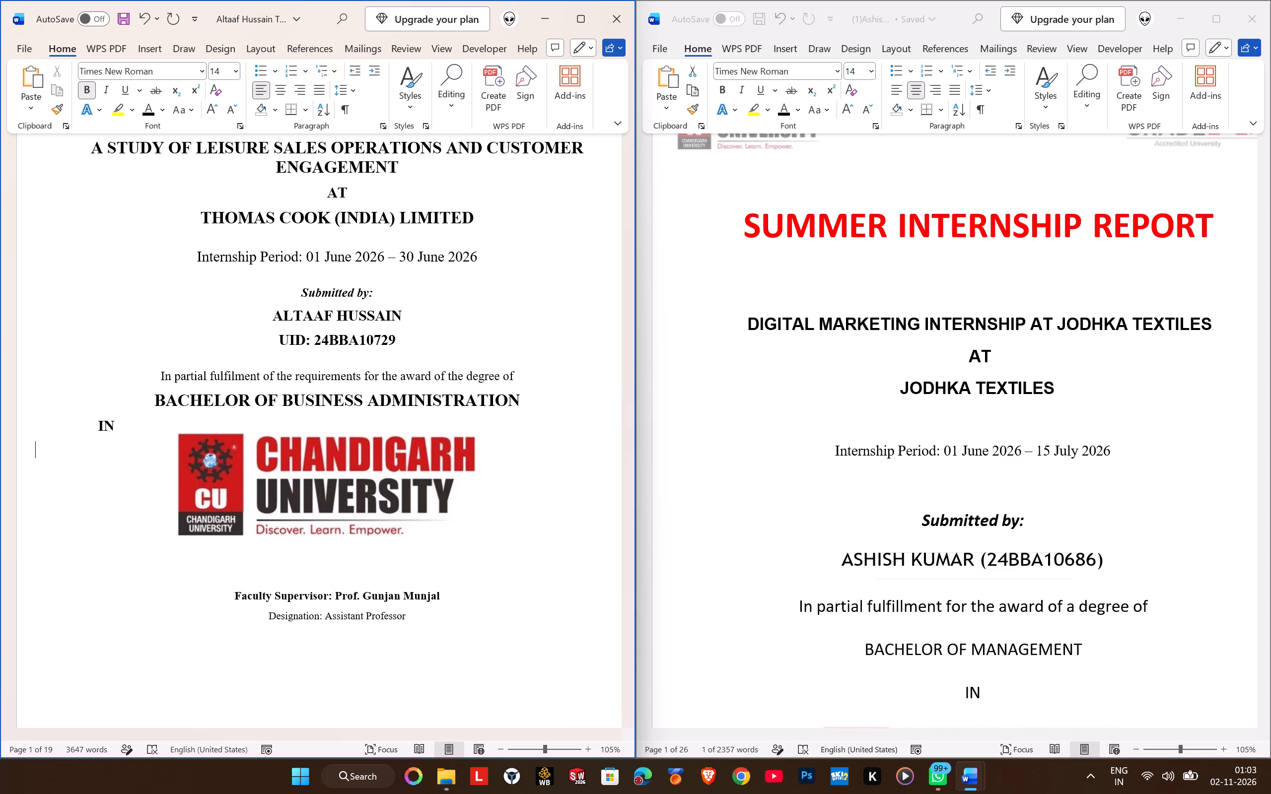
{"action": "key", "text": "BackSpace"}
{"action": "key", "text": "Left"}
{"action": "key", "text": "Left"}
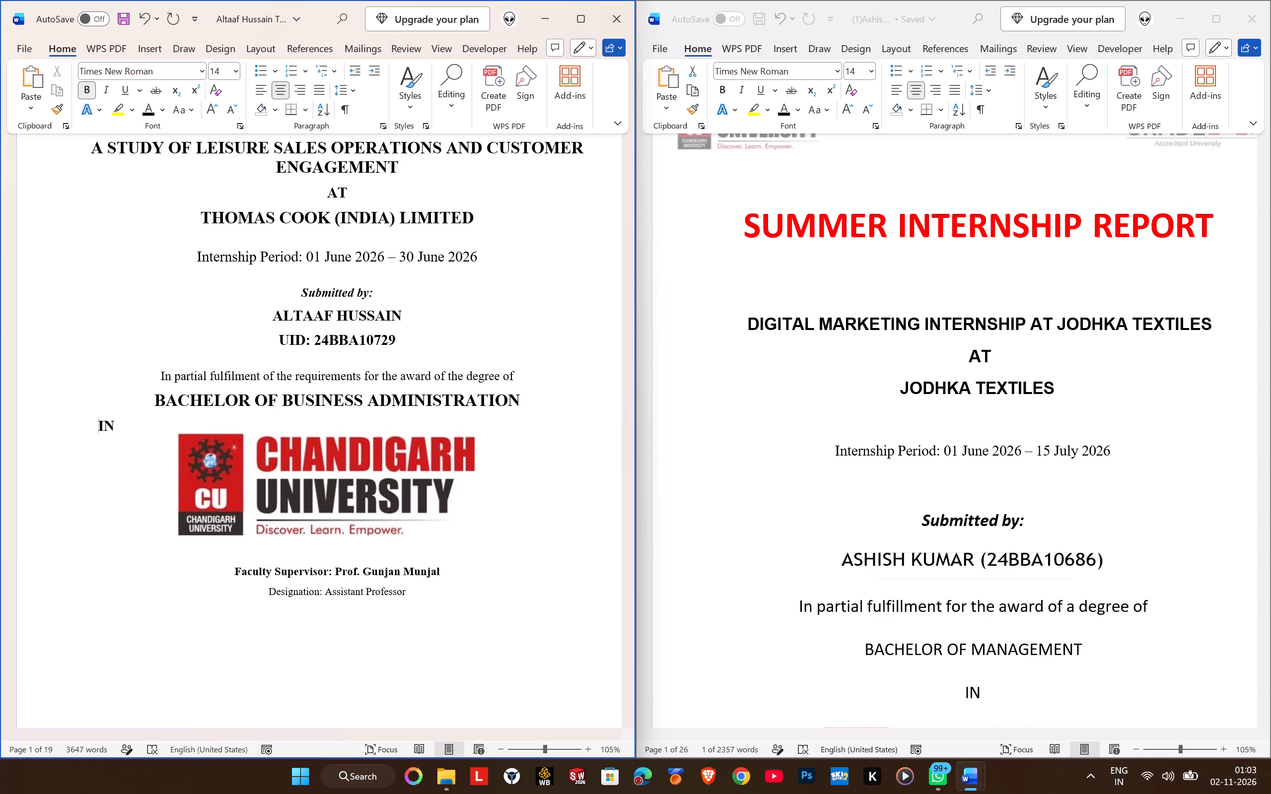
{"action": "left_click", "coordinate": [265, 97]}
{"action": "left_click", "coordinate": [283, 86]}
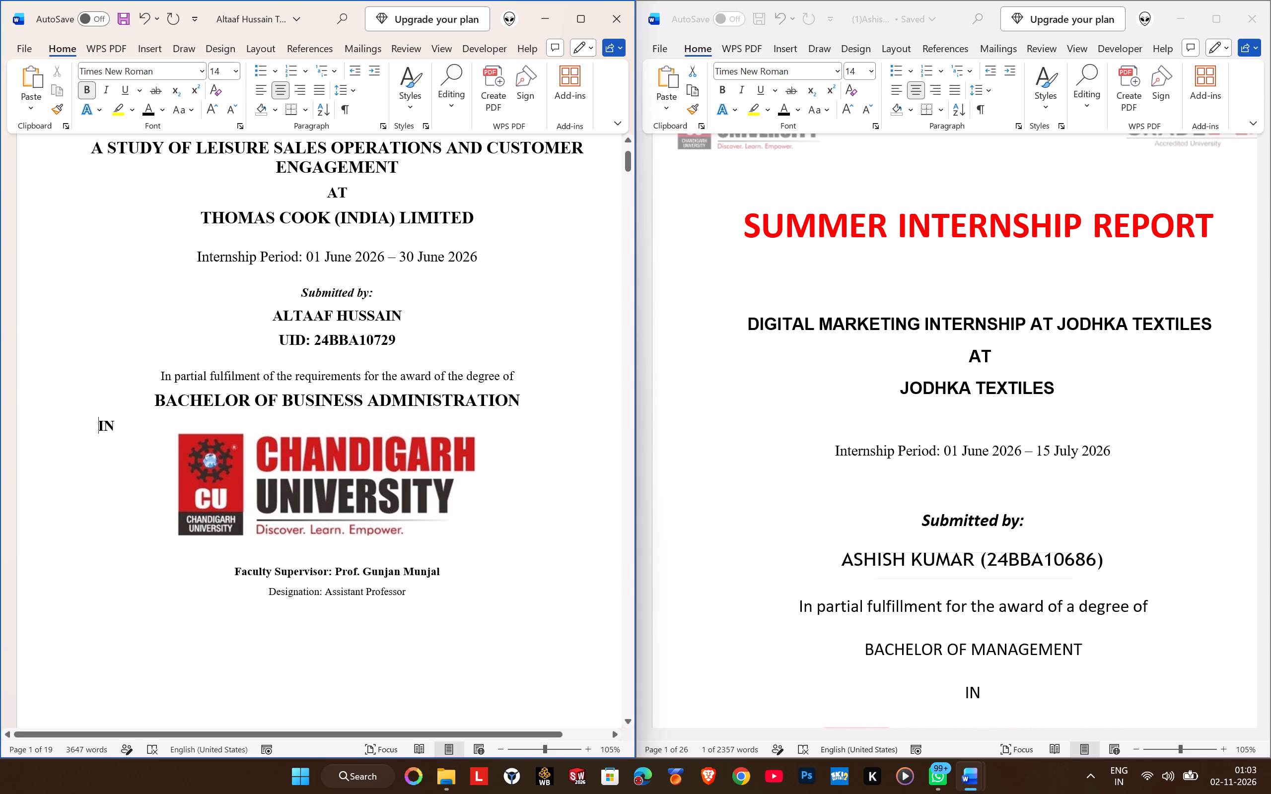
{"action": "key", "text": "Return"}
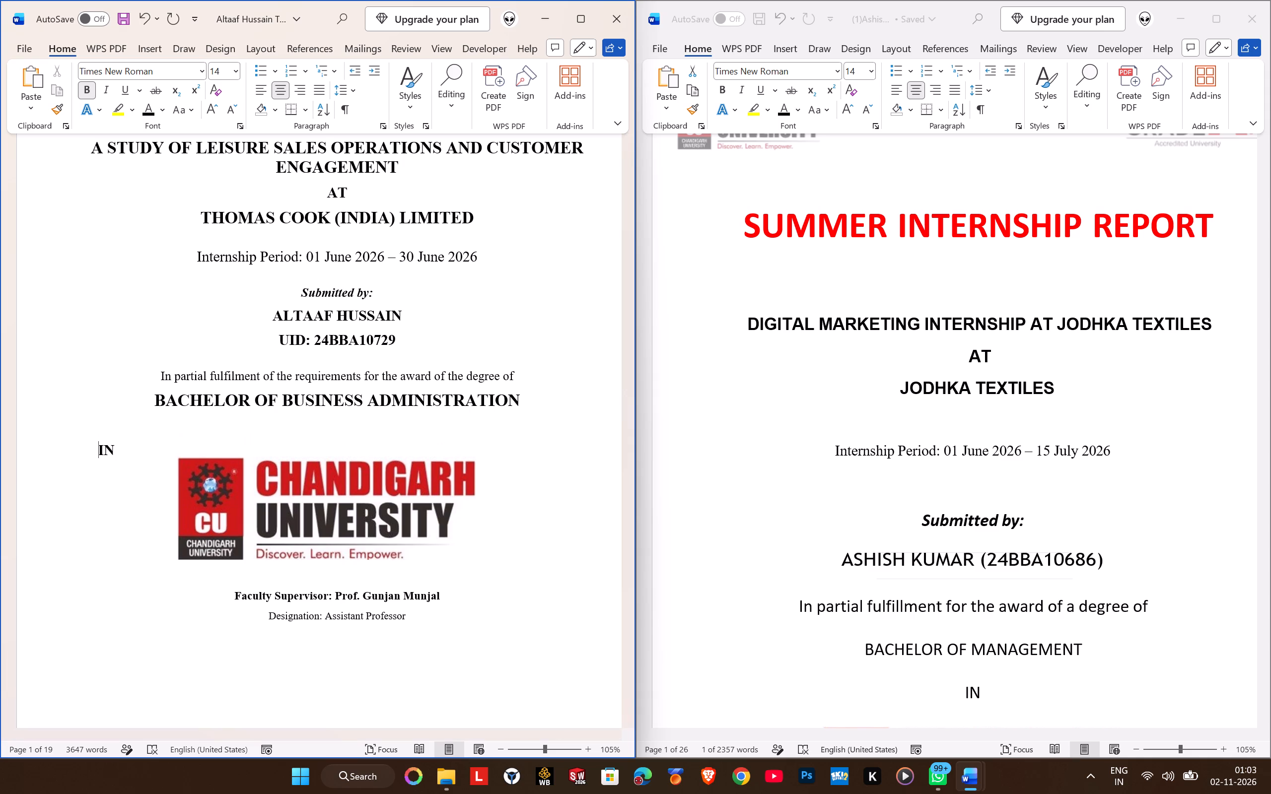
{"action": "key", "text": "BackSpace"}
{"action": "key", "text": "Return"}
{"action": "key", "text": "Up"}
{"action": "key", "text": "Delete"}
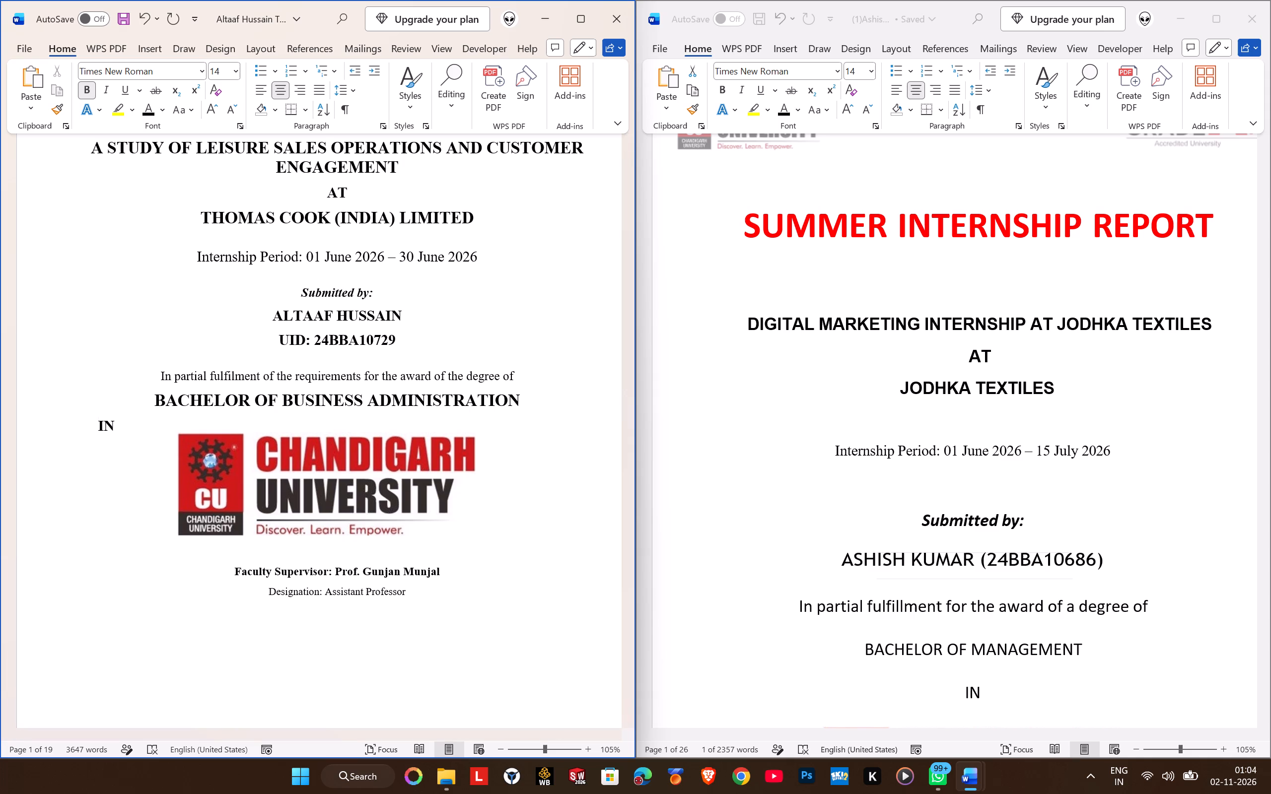
Add a blank line at "IN" and move the Chandigarh University logo slightly down so that "IN" sits centred above it.
{"action": "key", "text": "Right"}
{"action": "key", "text": "Right"}
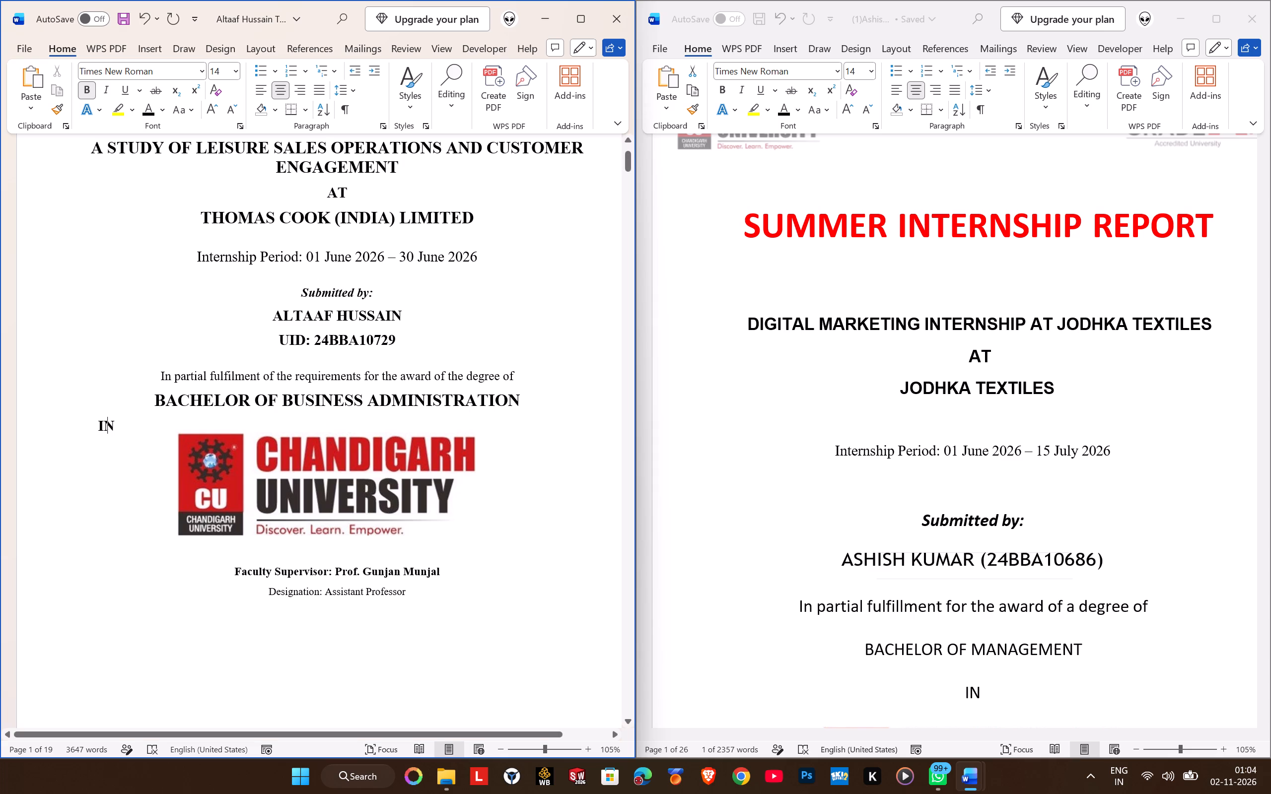
{"action": "key", "text": "Return"}
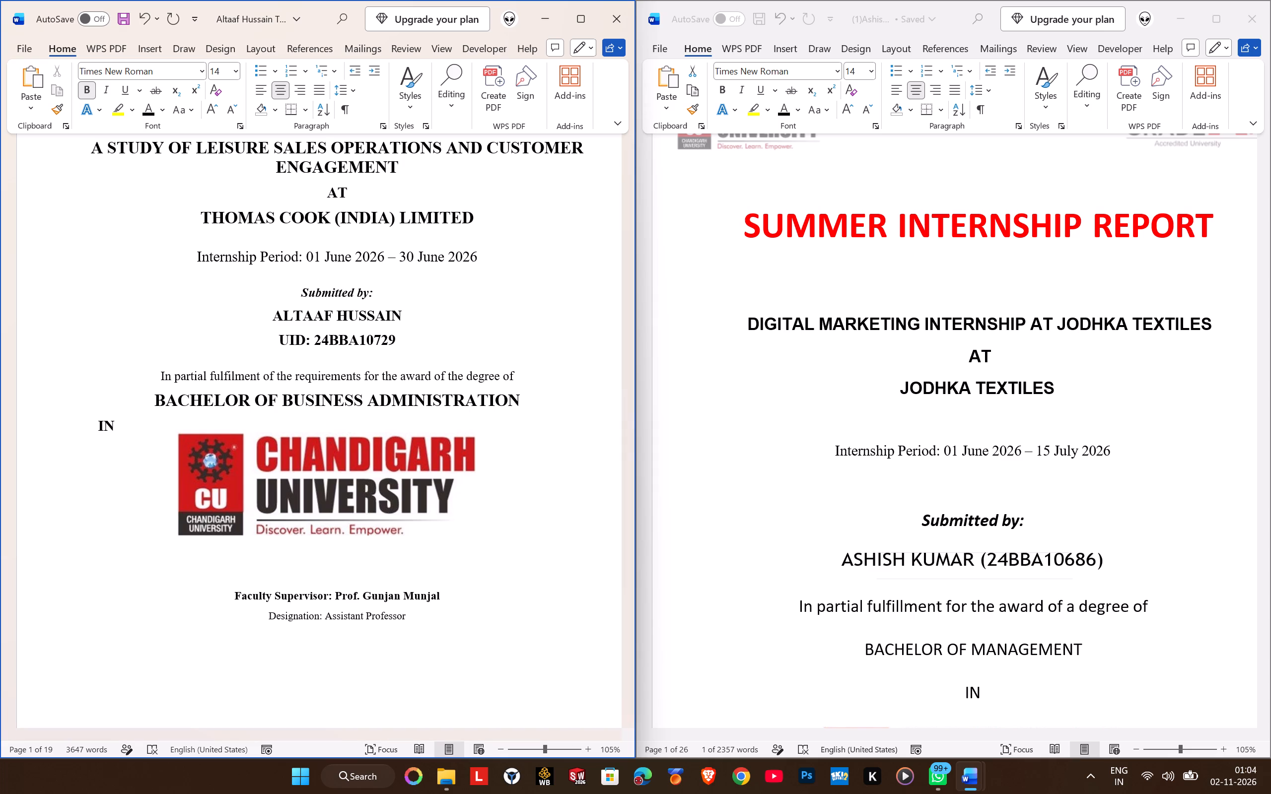
{"action": "left_click_drag", "start_coordinate": [318, 451], "coordinate": [321, 463]}
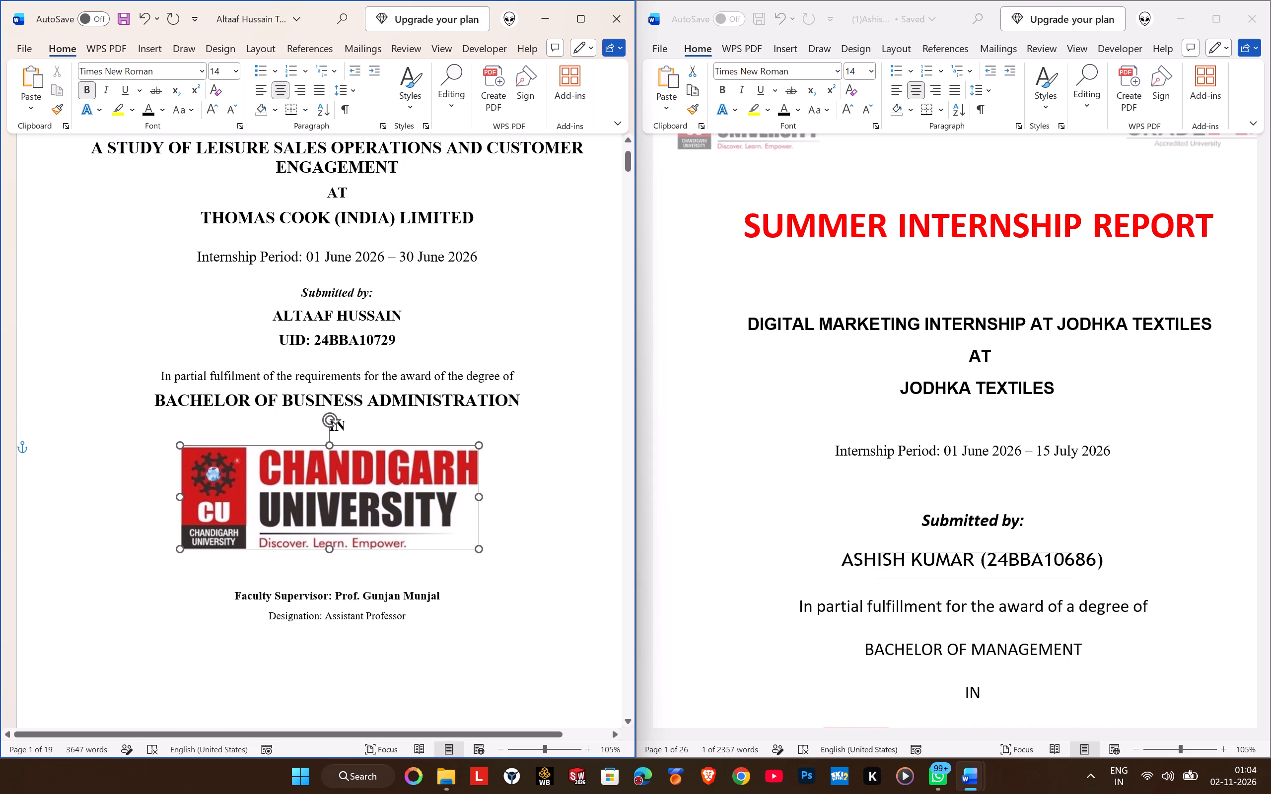
{"action": "left_click_drag", "start_coordinate": [321, 463], "coordinate": [321, 457]}
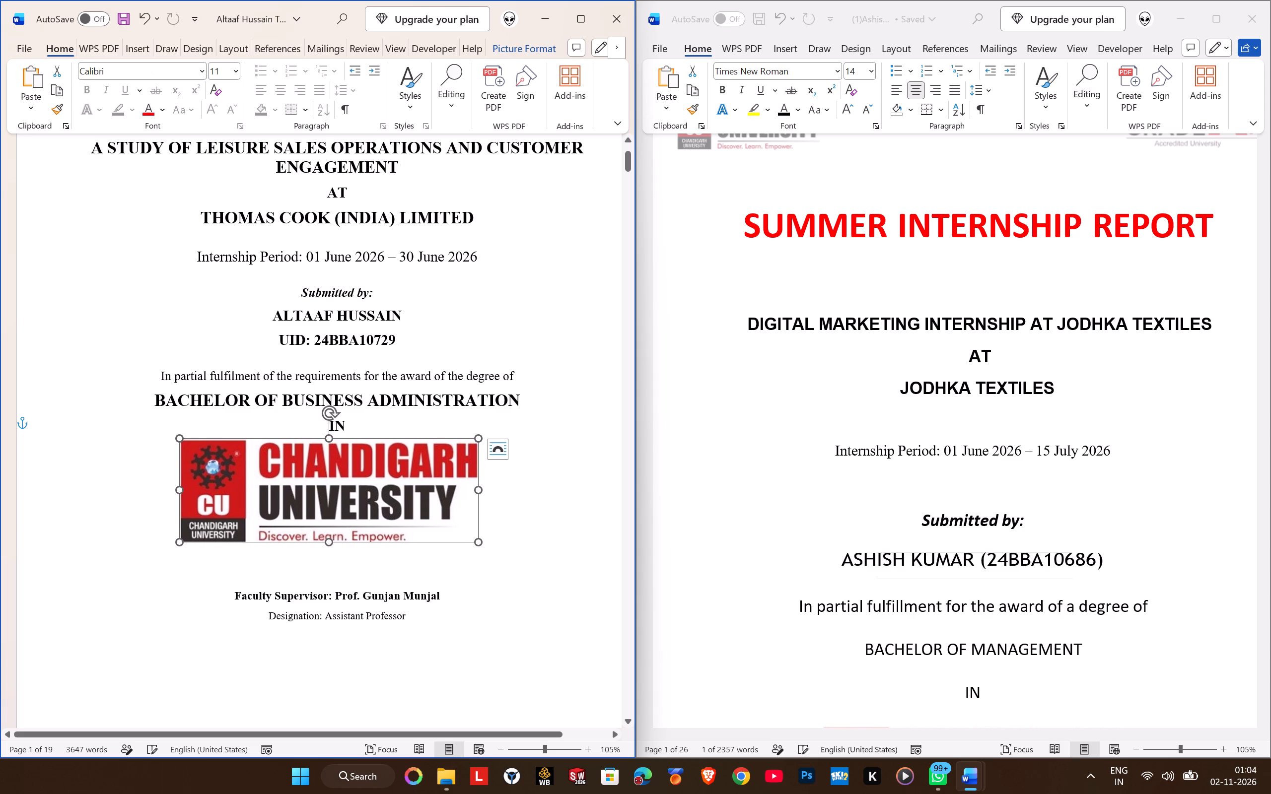
{"action": "left_click", "coordinate": [556, 427]}
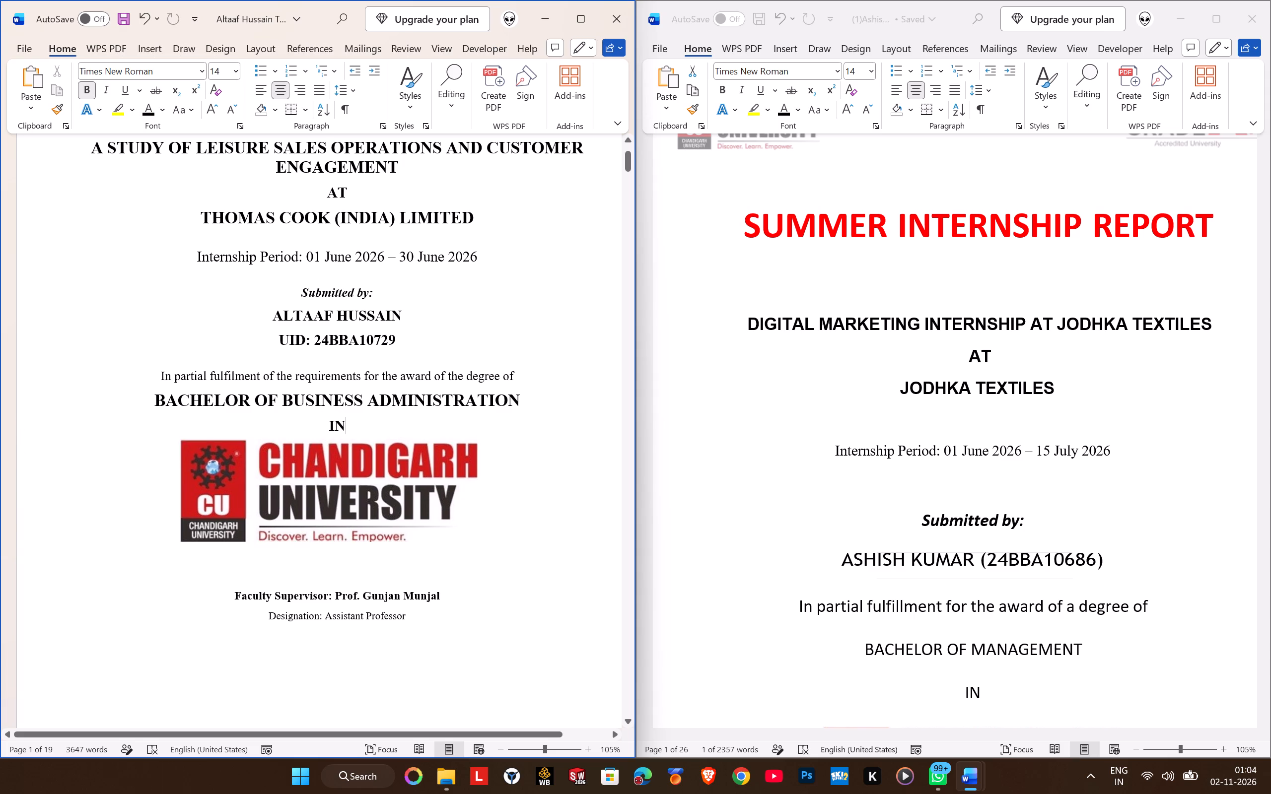
Set the Faculty Supervisor line below the cover page logo to 14 pt.
{"action": "scroll", "coordinate": [914, 489], "scroll_direction": "down", "scroll_amount": 4}
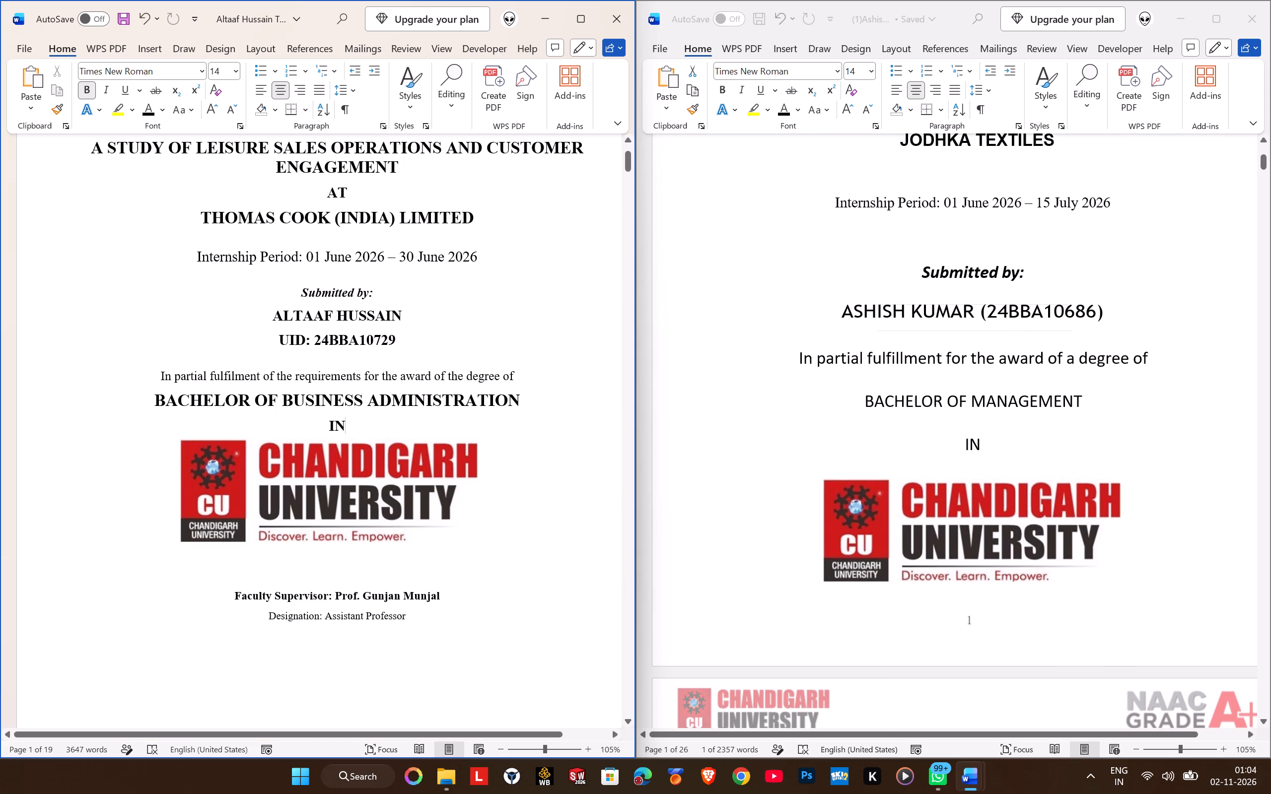
{"action": "left_click", "coordinate": [321, 559]}
{"action": "left_click_drag", "start_coordinate": [235, 595], "coordinate": [384, 594]}
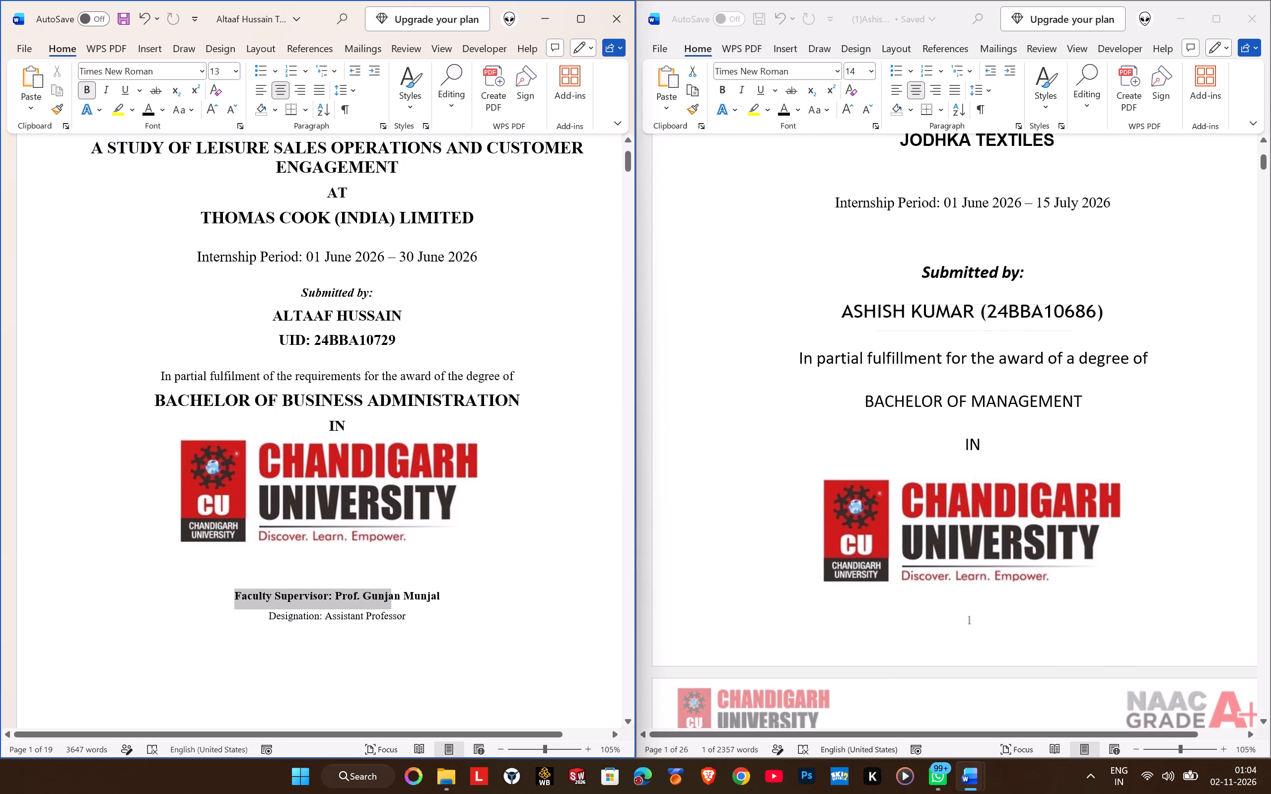
{"action": "left_click_drag", "start_coordinate": [384, 594], "coordinate": [435, 593]}
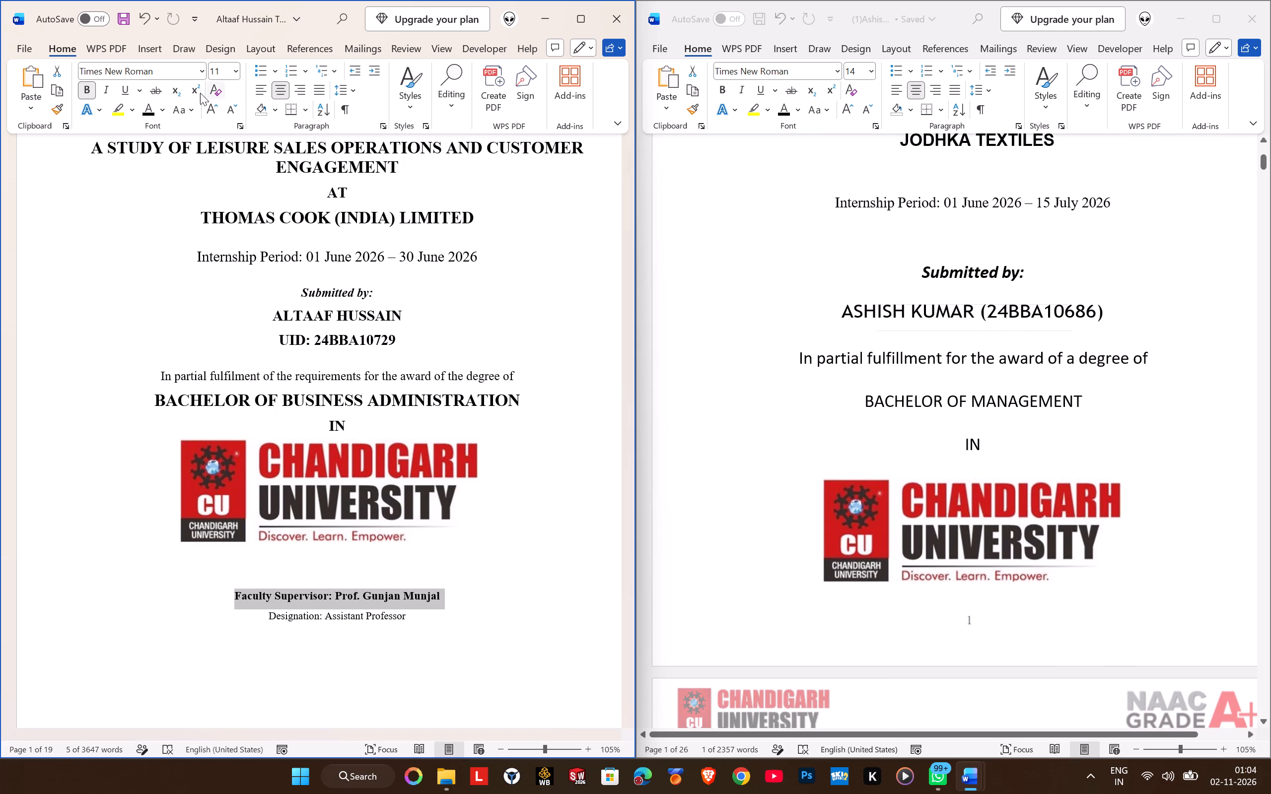
{"action": "double_click", "coordinate": [210, 109]}
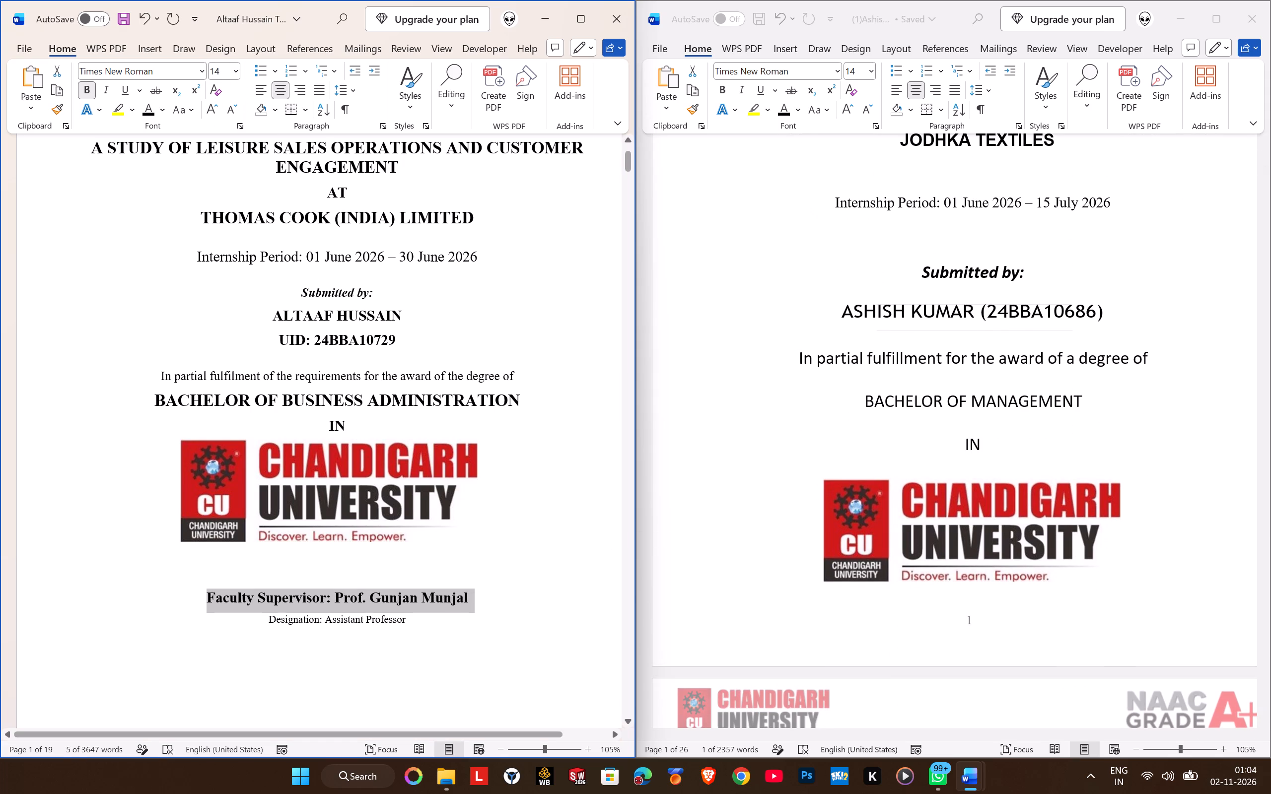
Increase the "Designation: Assistant Professor" line's font size by two increments.
{"action": "left_click", "coordinate": [269, 619]}
{"action": "left_click_drag", "start_coordinate": [269, 619], "coordinate": [397, 622]}
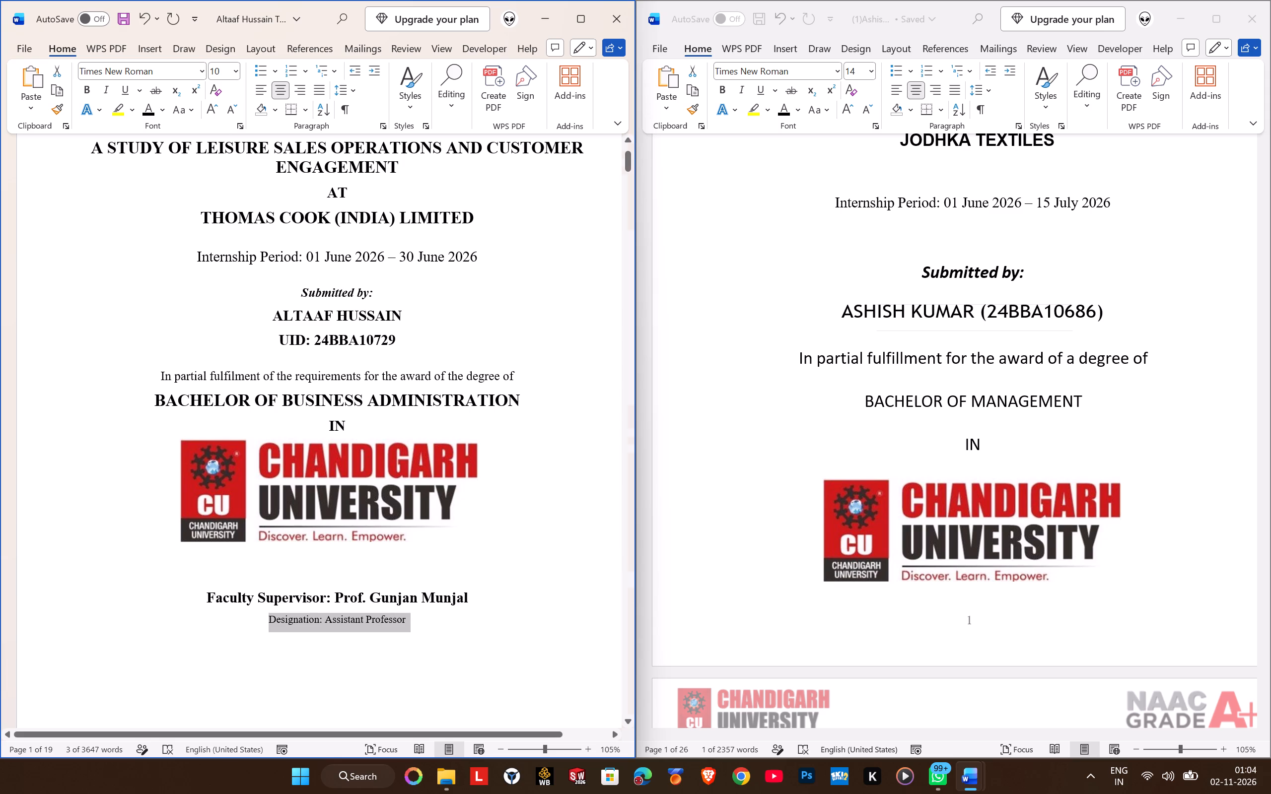
{"action": "double_click", "coordinate": [216, 108]}
{"action": "left_click", "coordinate": [467, 572]}
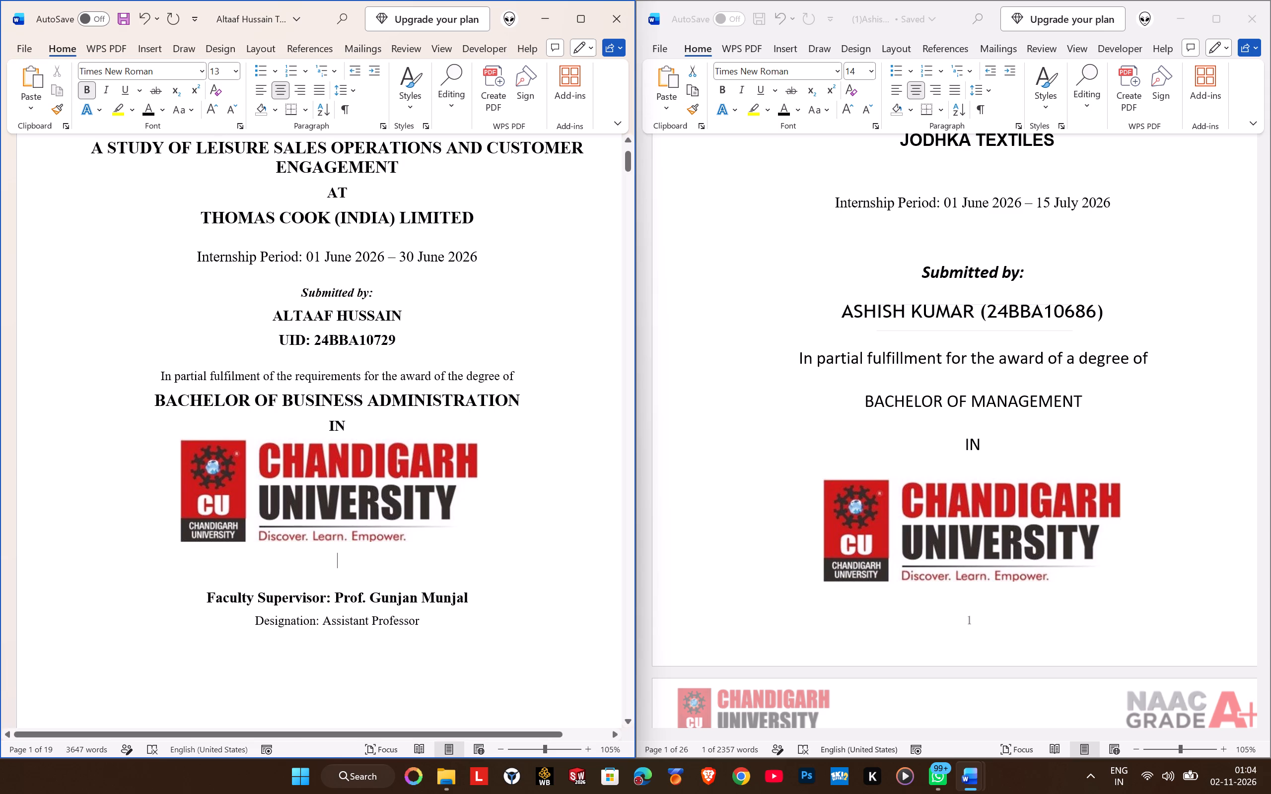
Copy the Chandigarh University logo from the newspaper project report's cover and paste it on its own line above "SUMMER INTERNSHIP REPORT".
{"action": "scroll", "coordinate": [276, 580], "scroll_direction": "down", "scroll_amount": 6}
{"action": "scroll", "coordinate": [277, 580], "scroll_direction": "up", "scroll_amount": 12}
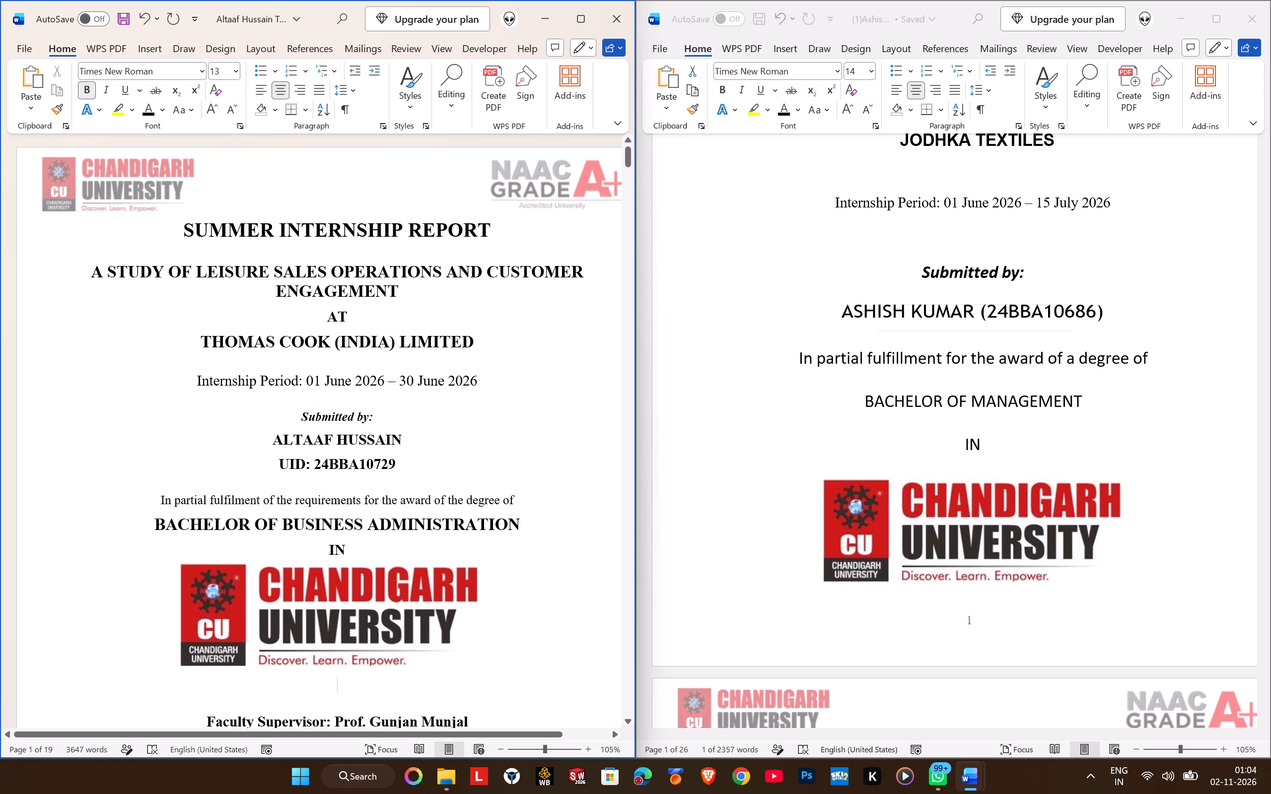
{"action": "scroll", "coordinate": [852, 520], "scroll_direction": "up", "scroll_amount": 8}
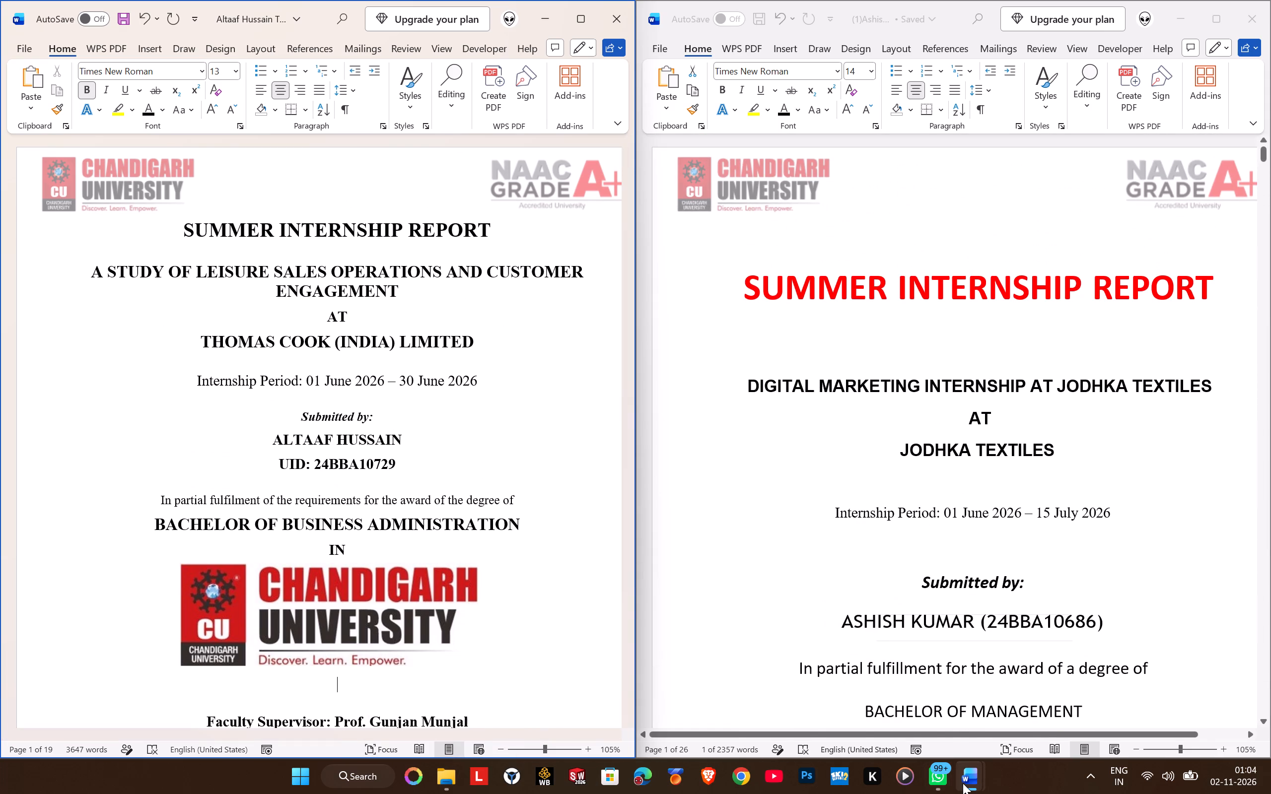
{"action": "left_click", "coordinate": [1123, 684]}
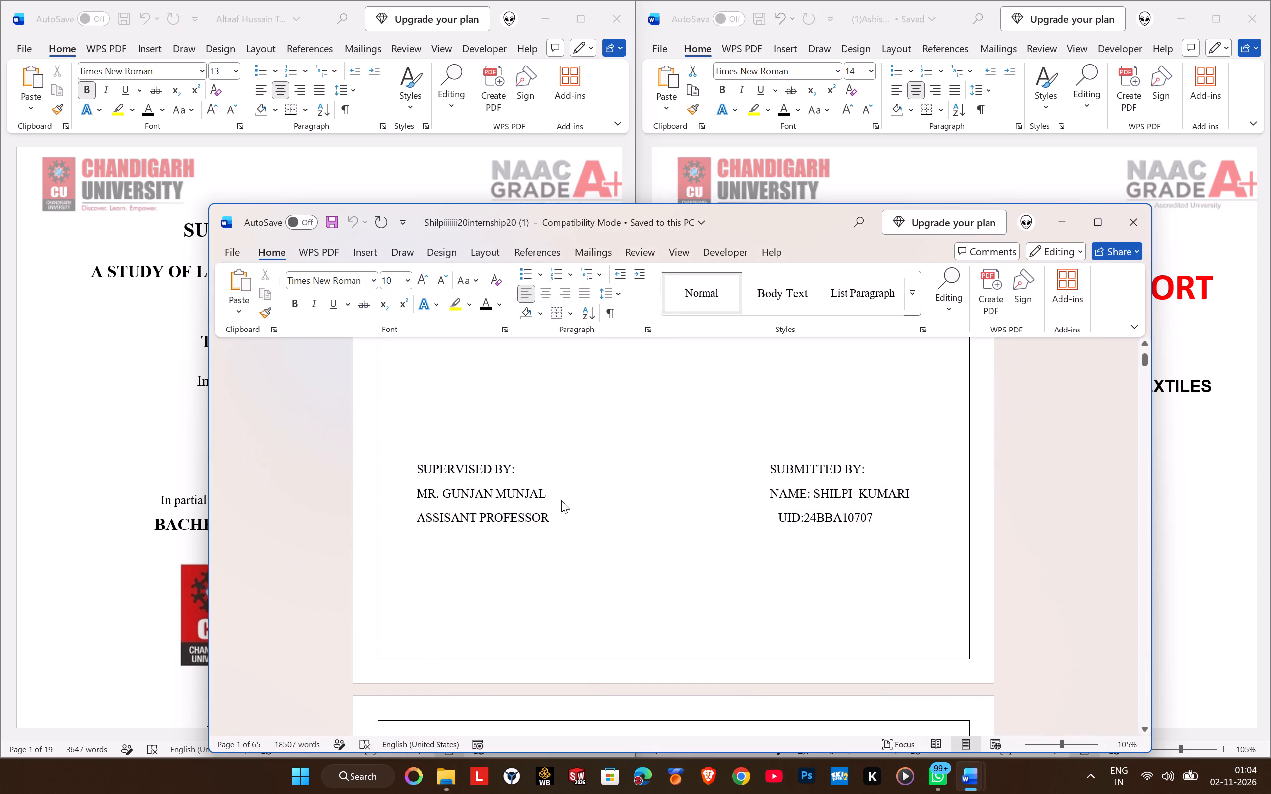
{"action": "scroll", "coordinate": [561, 500], "scroll_direction": "up", "scroll_amount": 13}
{"action": "left_click", "coordinate": [611, 454]}
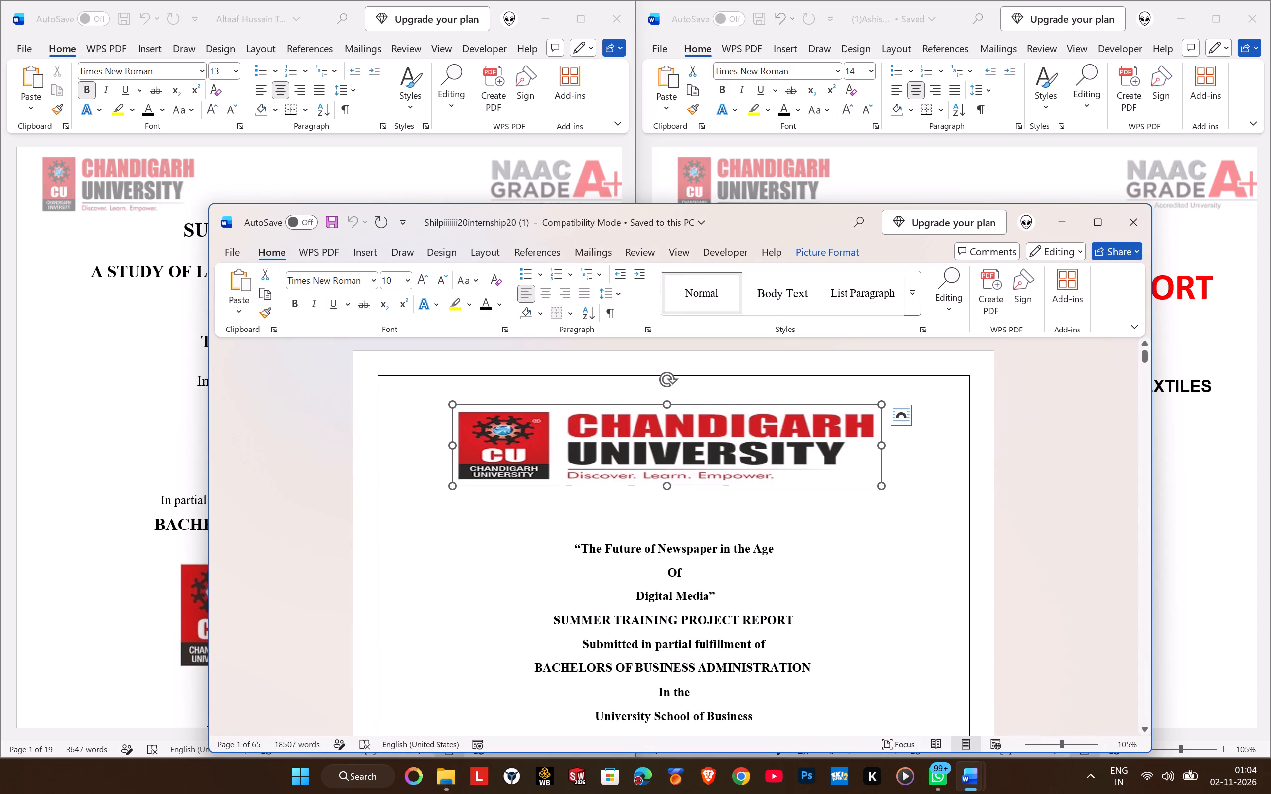
{"action": "key", "text": "ctrl+c"}
{"action": "left_click", "coordinate": [1052, 212]}
{"action": "scroll", "coordinate": [440, 386], "scroll_direction": "up", "scroll_amount": 4}
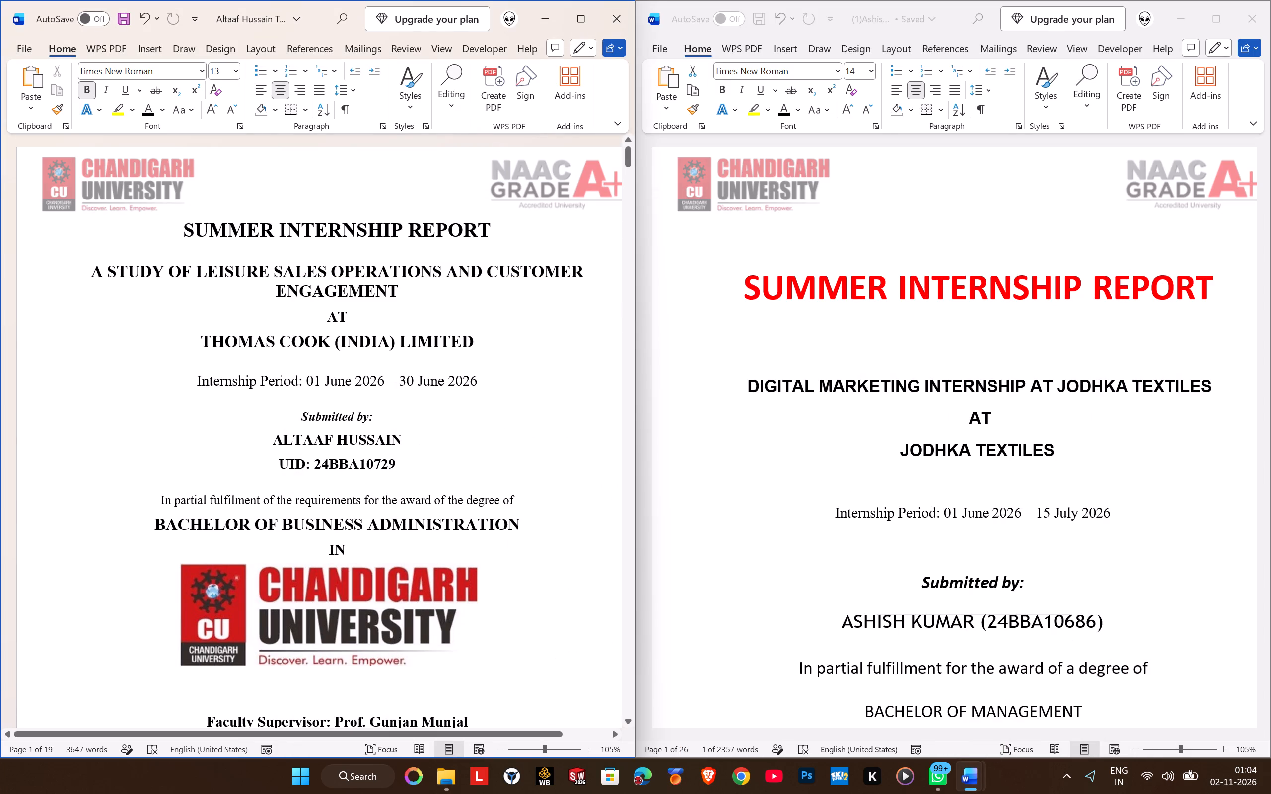
{"action": "left_click", "coordinate": [172, 229]}
{"action": "key", "text": "ctrl+v"}
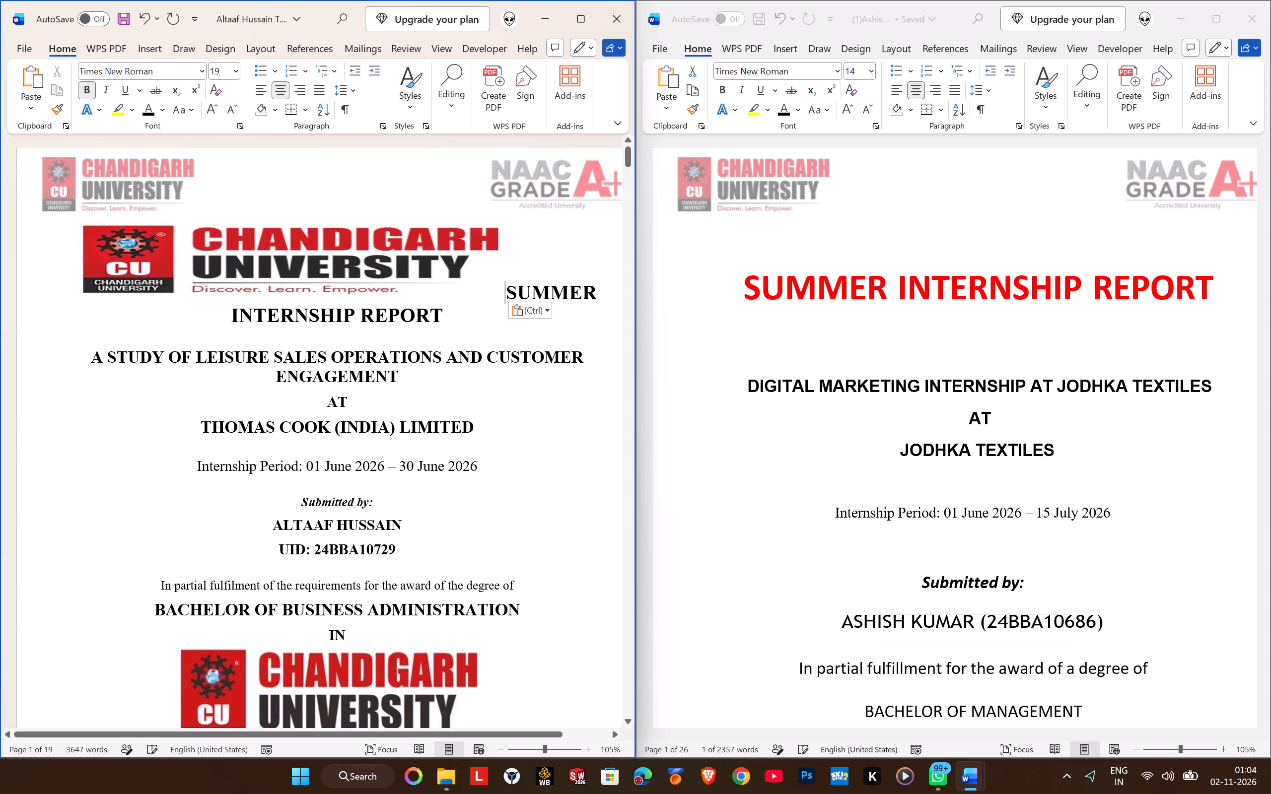
{"action": "key", "text": "Return"}
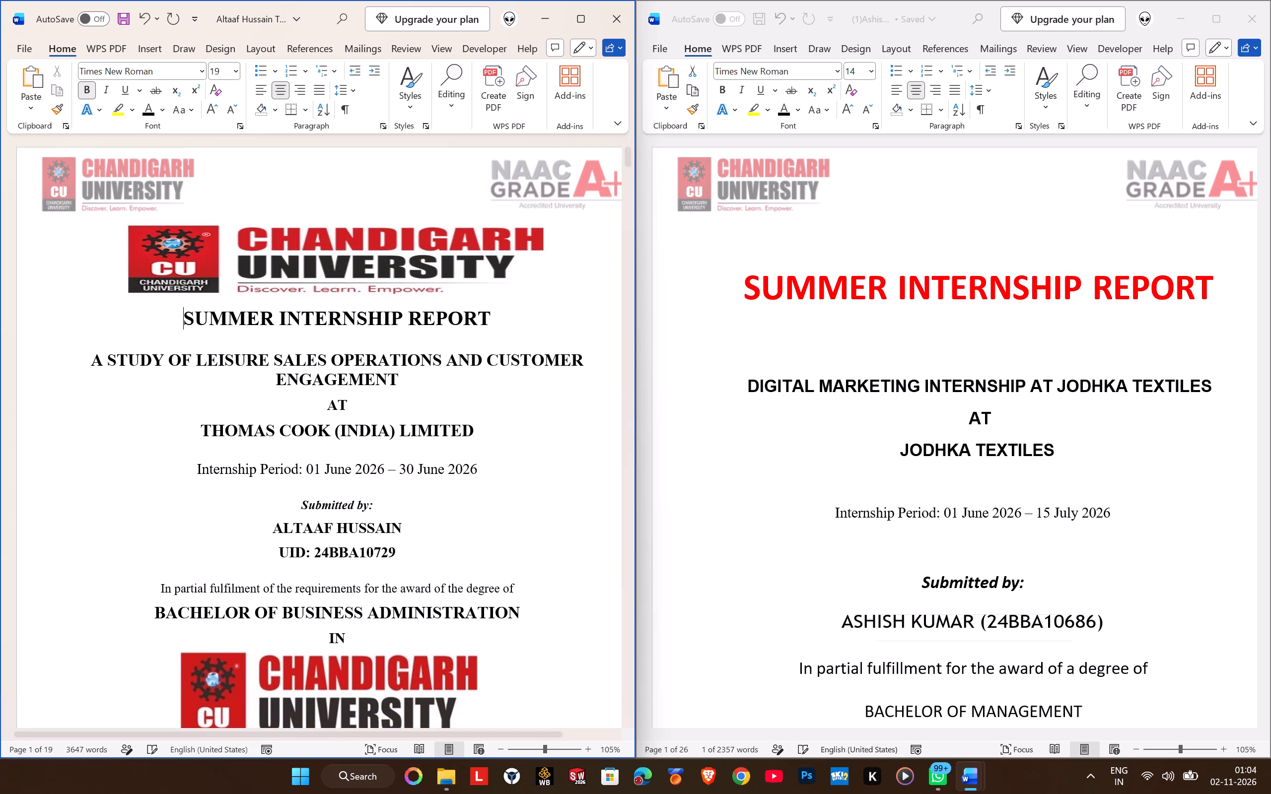
Review the cover page and Bonafide Certificate, and examine the formatting of the reference report's certificate heading and body text.
{"action": "scroll", "coordinate": [314, 401], "scroll_direction": "down", "scroll_amount": 7}
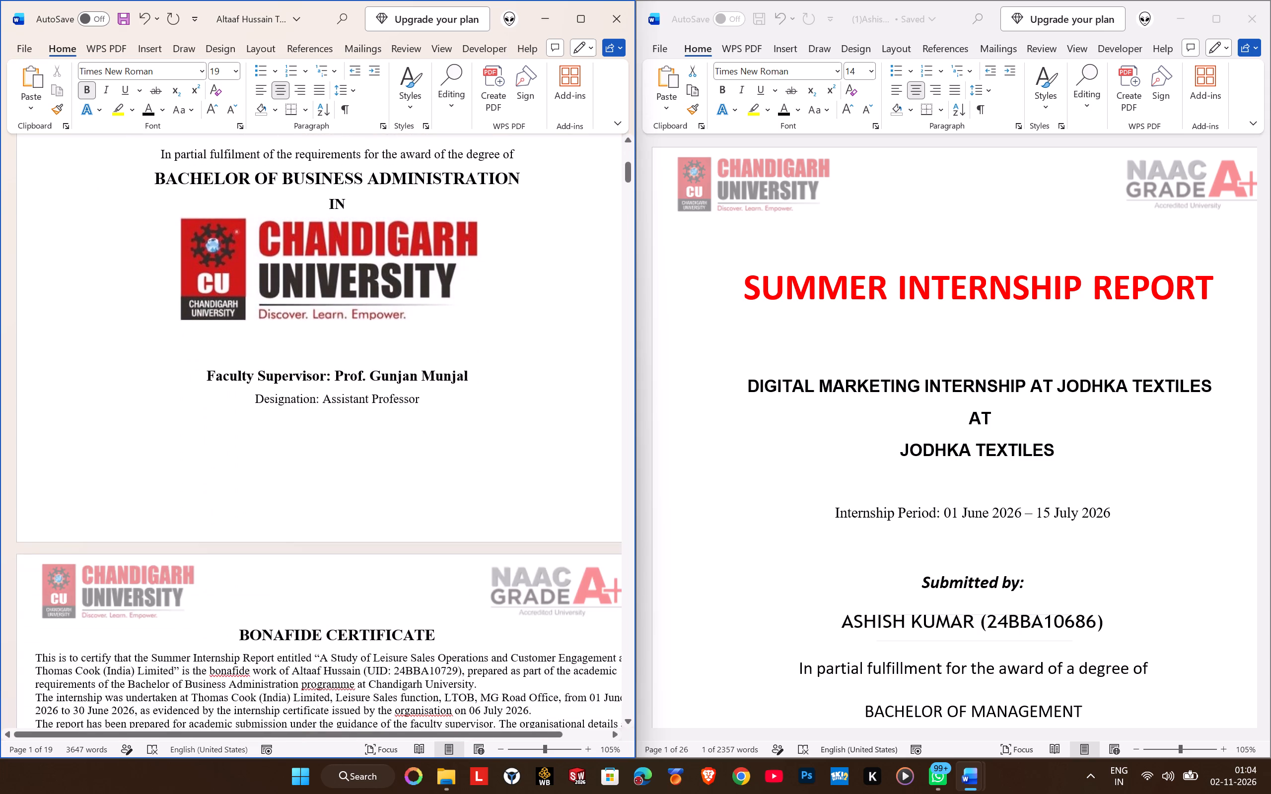
{"action": "scroll", "coordinate": [312, 380], "scroll_direction": "up", "scroll_amount": 7}
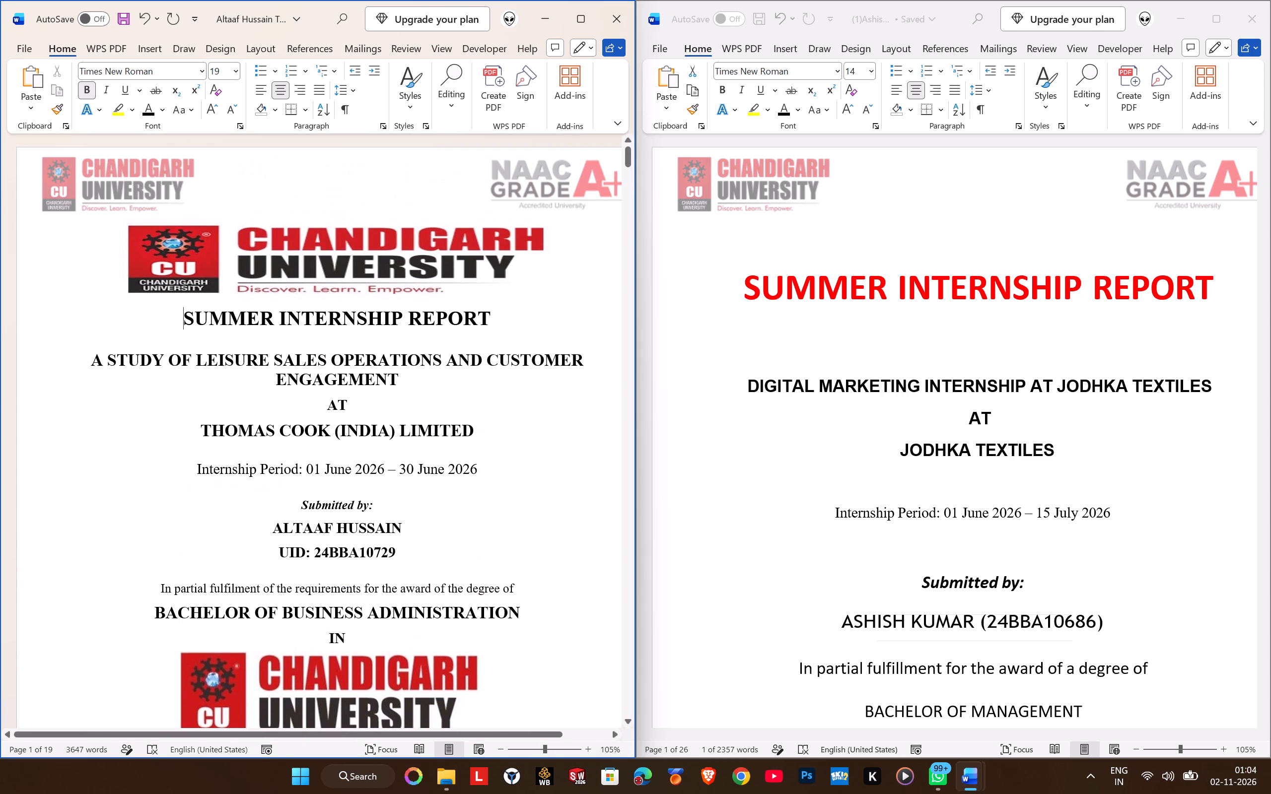
{"action": "scroll", "coordinate": [312, 380], "scroll_direction": "down", "scroll_amount": 10}
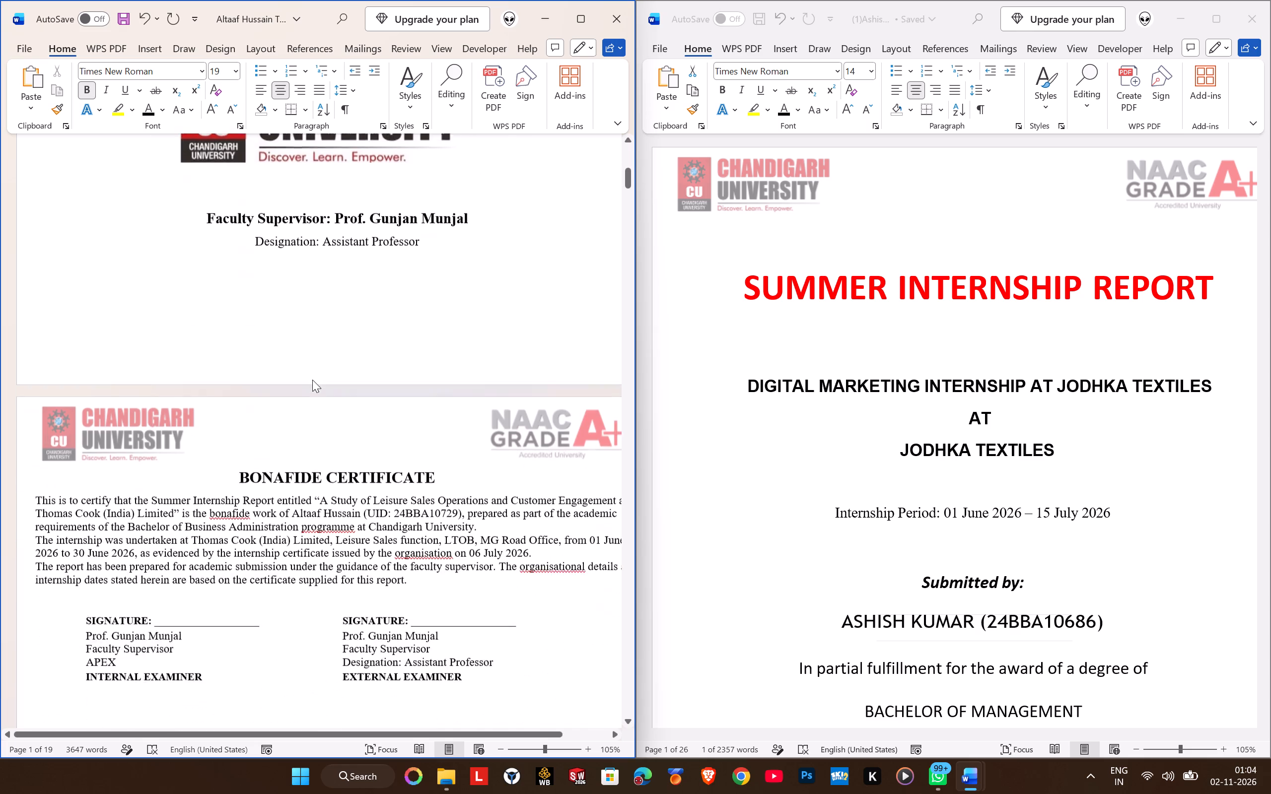
{"action": "scroll", "coordinate": [312, 385], "scroll_direction": "down", "scroll_amount": 3}
{"action": "scroll", "coordinate": [904, 467], "scroll_direction": "down", "scroll_amount": 12}
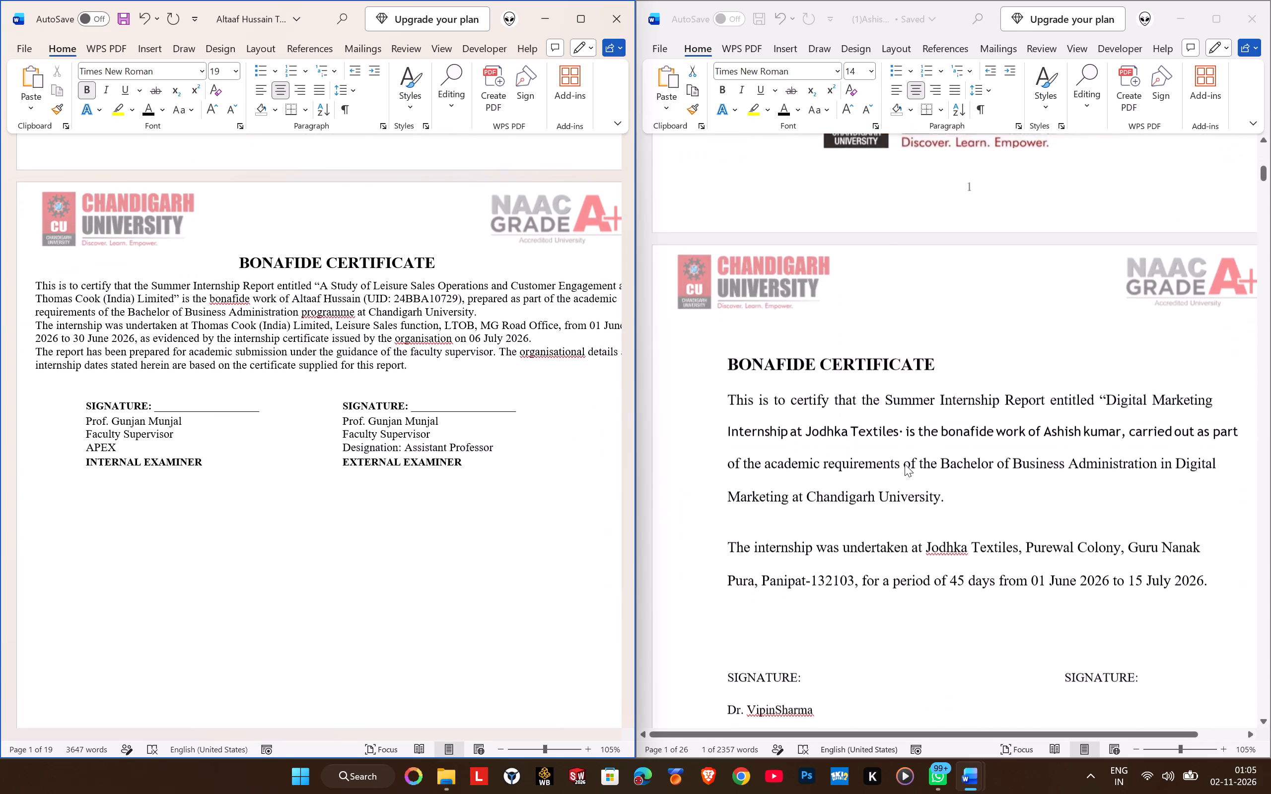
{"action": "scroll", "coordinate": [903, 462], "scroll_direction": "down", "scroll_amount": 2}
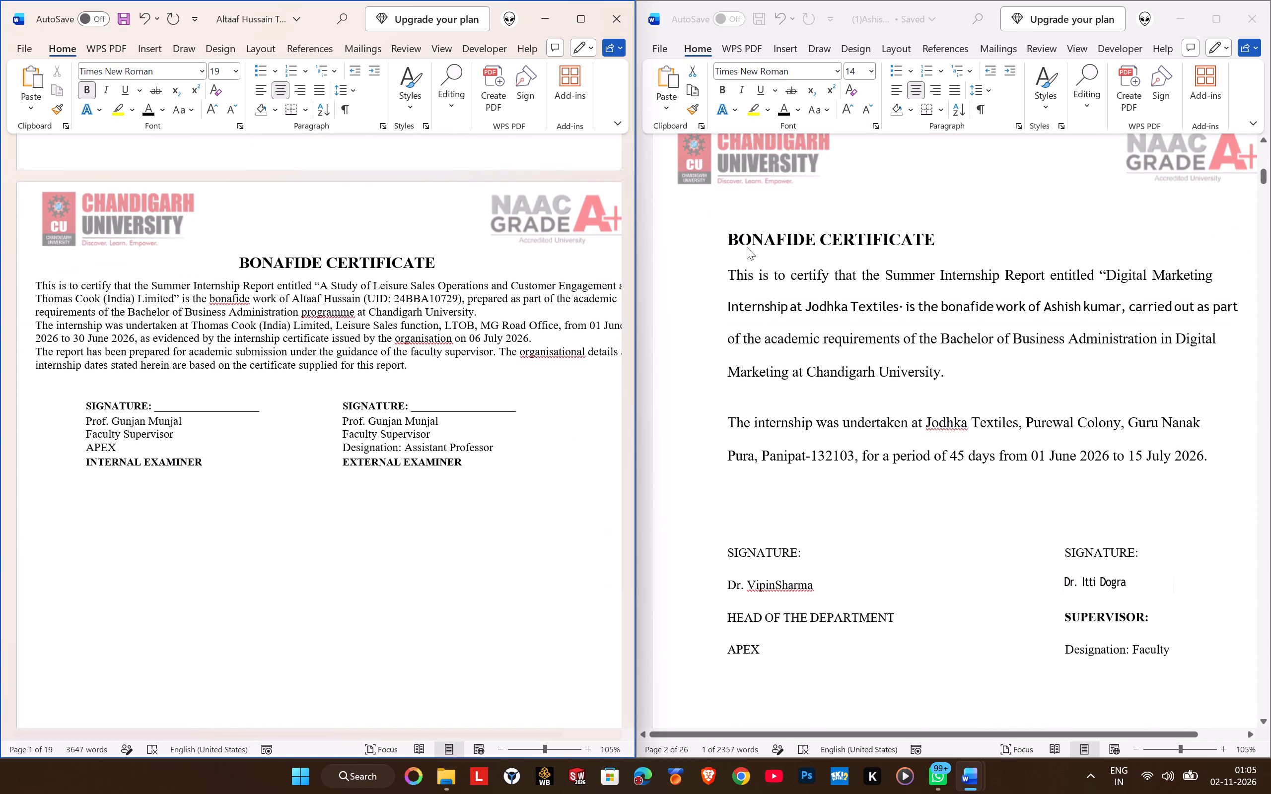
{"action": "left_click", "coordinate": [749, 234]}
{"action": "left_click", "coordinate": [749, 234]}
{"action": "left_click", "coordinate": [768, 279]}
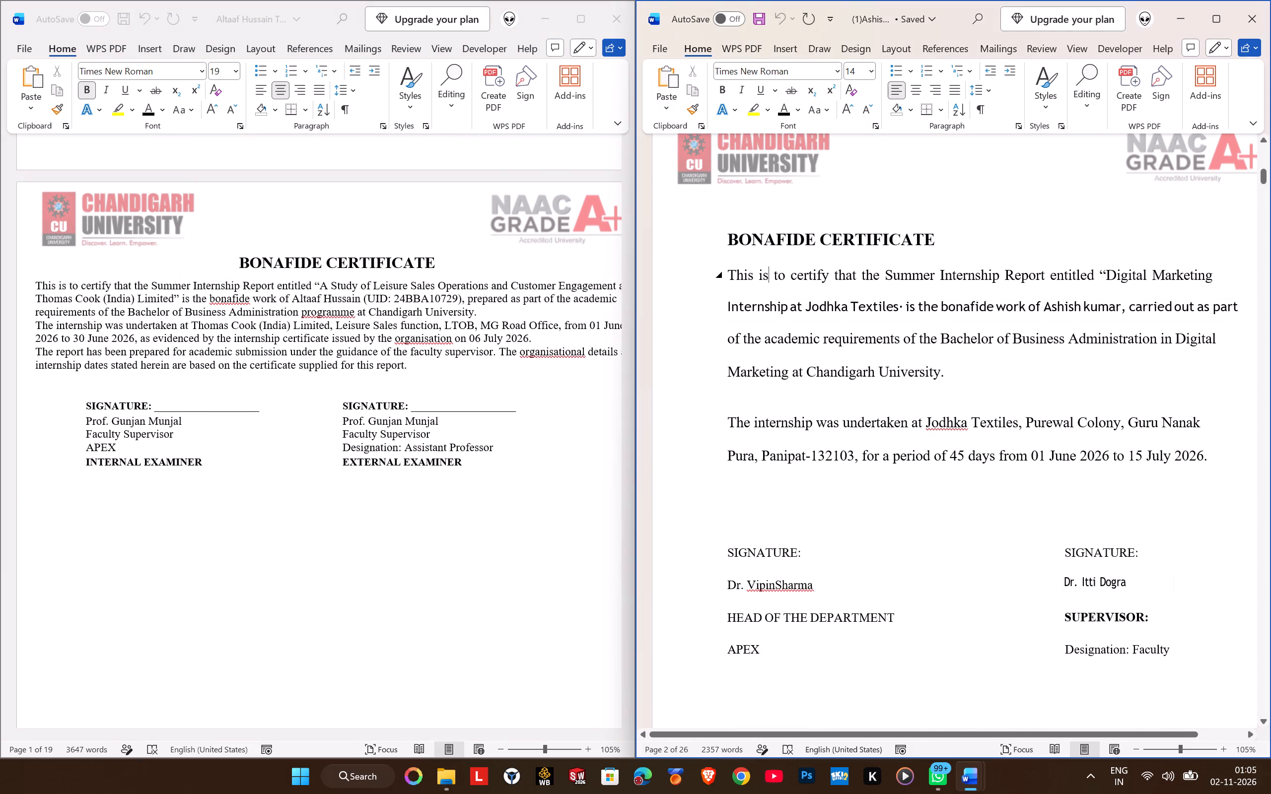
Increase the "BONAFIDE CERTIFICATE" heading in the Thomas Cook report to 16 pt.
{"action": "left_click", "coordinate": [282, 252]}
{"action": "left_click", "coordinate": [284, 260]}
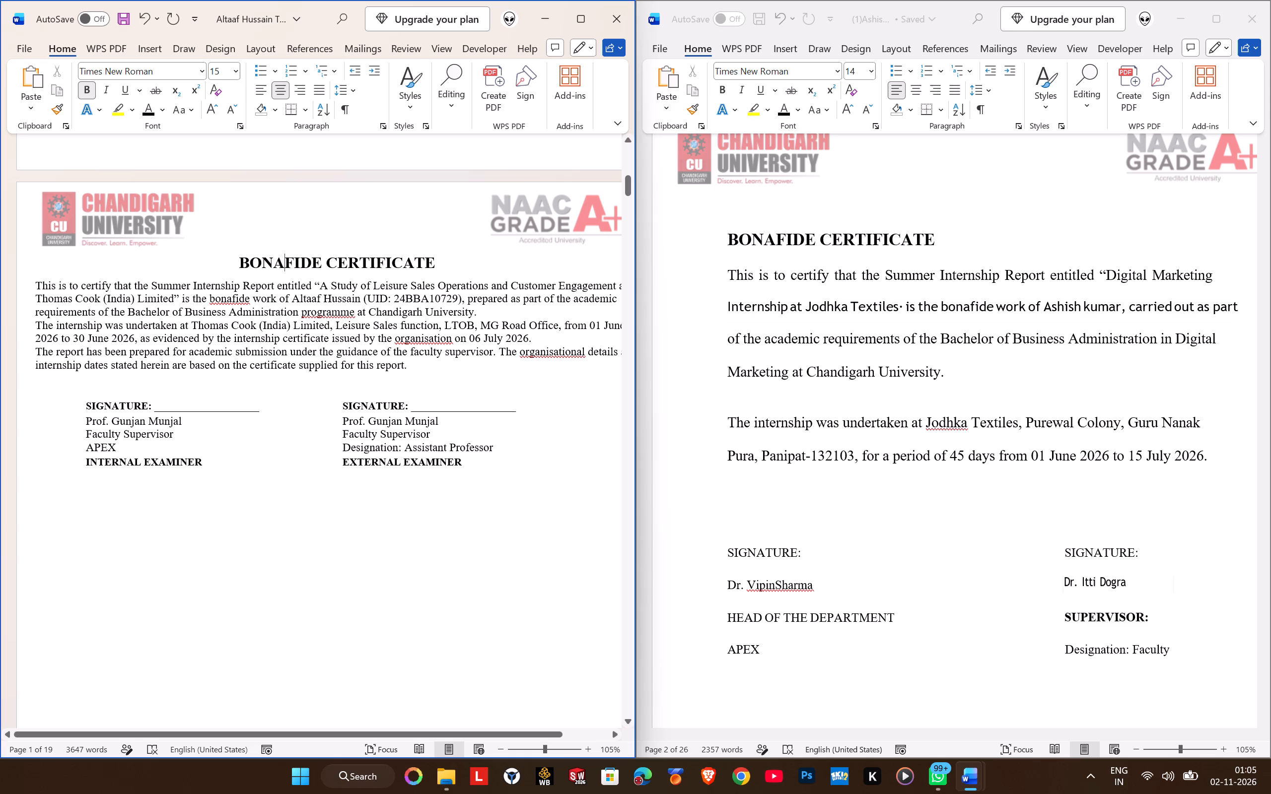
{"action": "triple_click", "coordinate": [293, 266]}
{"action": "left_click", "coordinate": [209, 102]}
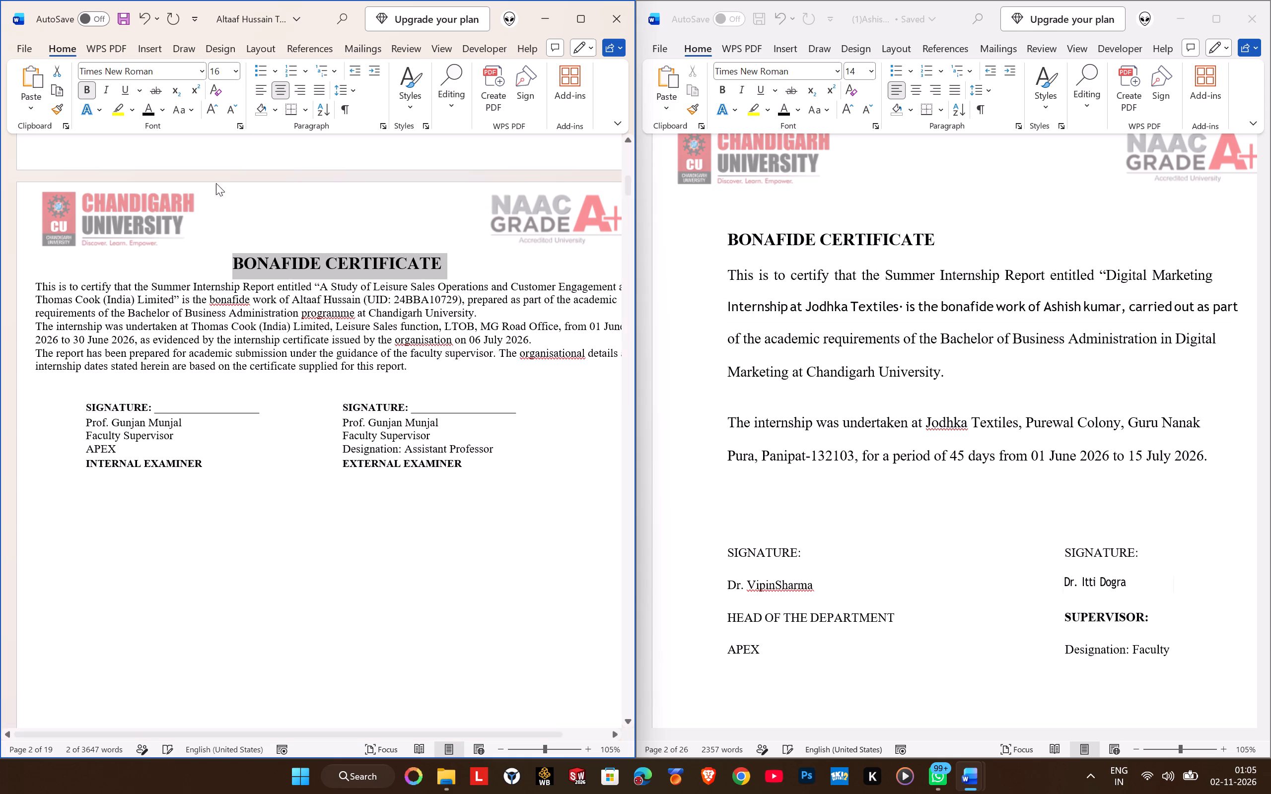
Set the Bonafide Certificate's three body paragraphs to 14 pt and justify them.
{"action": "left_click", "coordinate": [195, 343]}
{"action": "left_click_drag", "start_coordinate": [37, 283], "coordinate": [164, 311]}
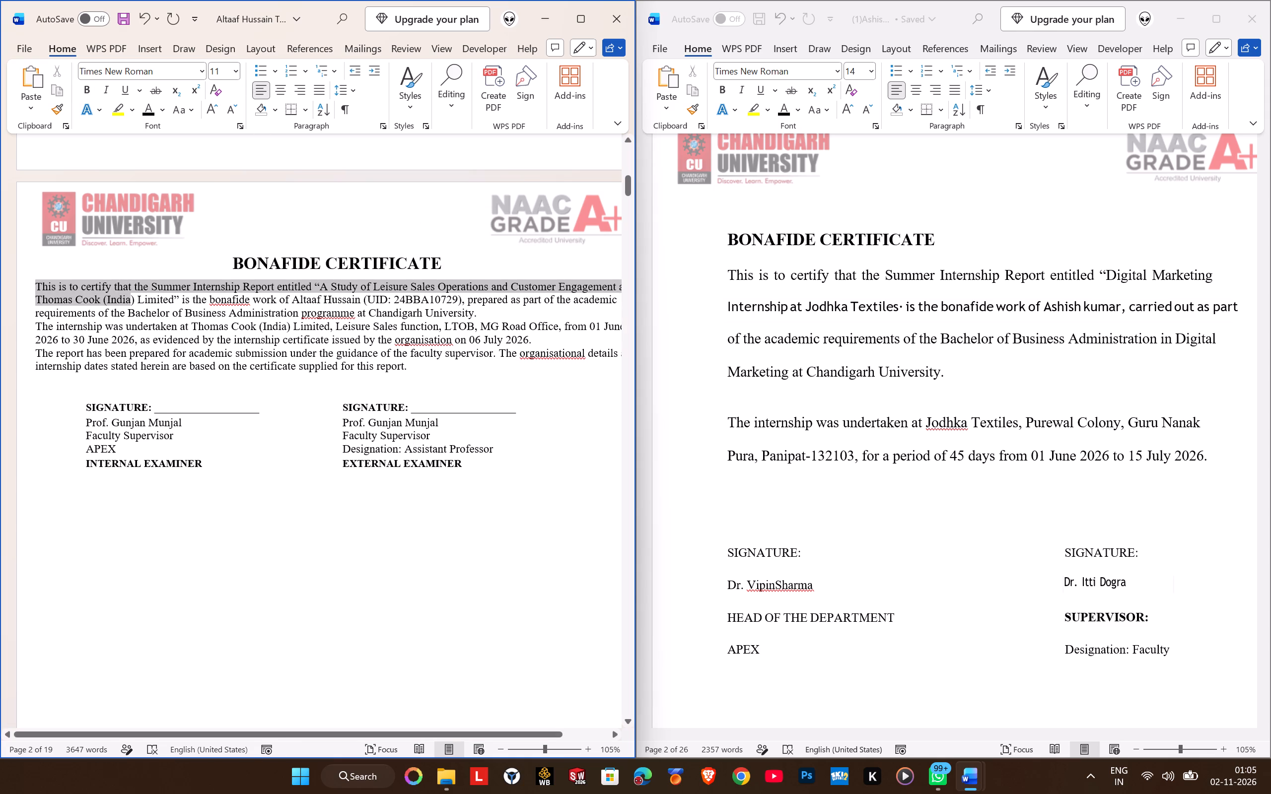
{"action": "left_click_drag", "start_coordinate": [164, 311], "coordinate": [485, 468]}
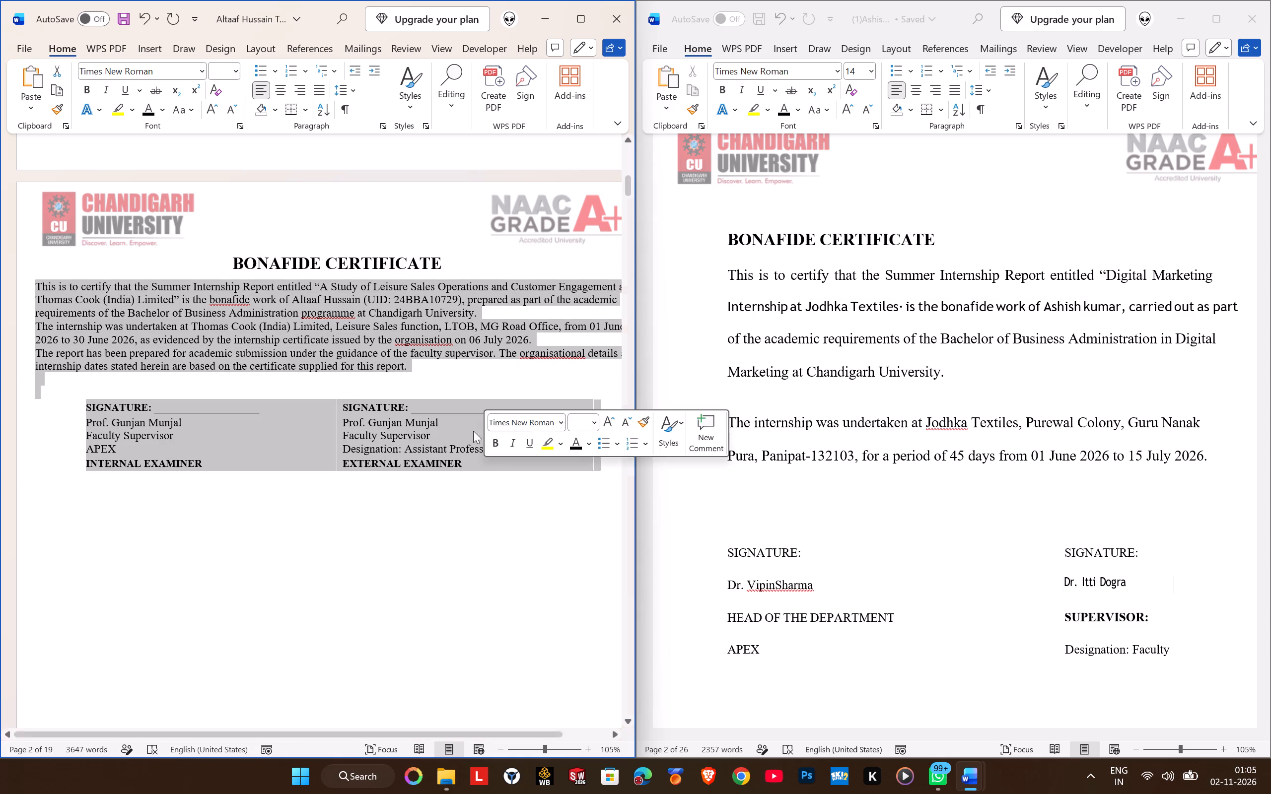
{"action": "left_click", "coordinate": [426, 367]}
{"action": "left_click_drag", "start_coordinate": [424, 367], "coordinate": [286, 335]}
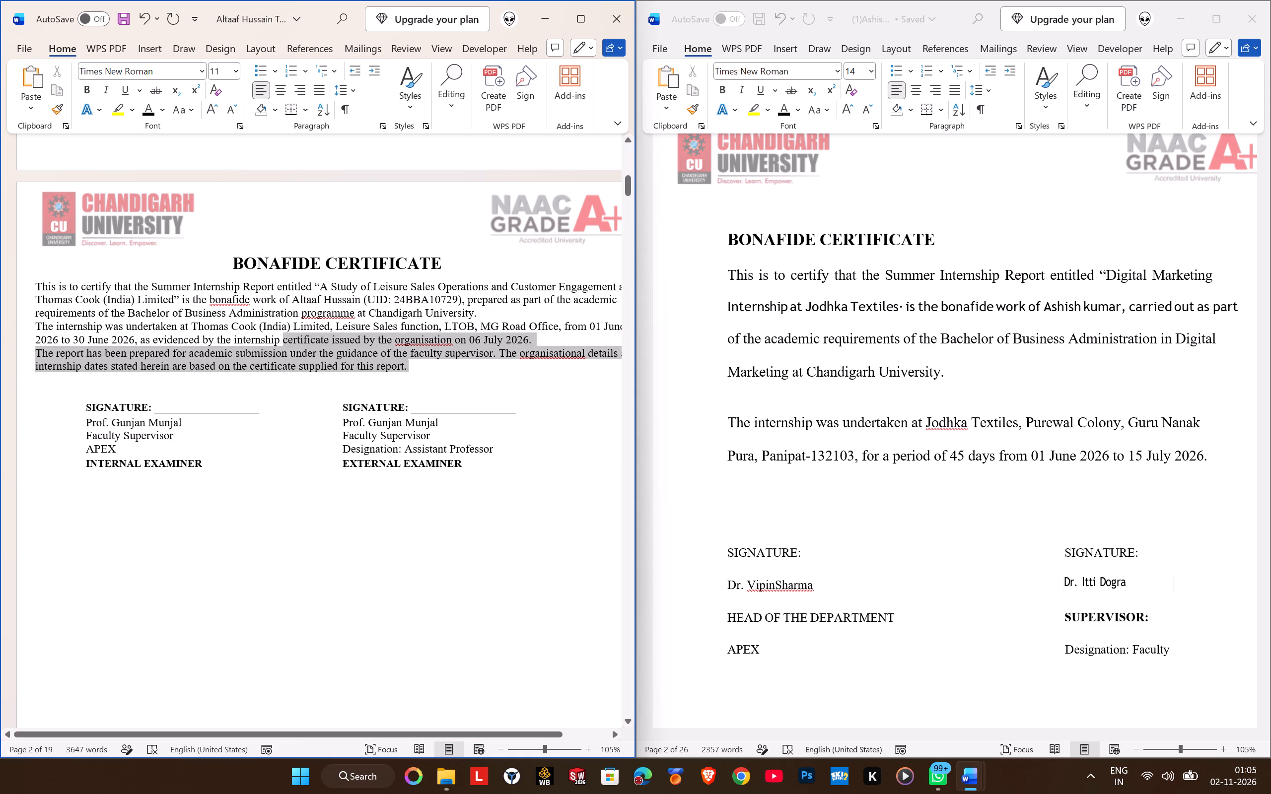
{"action": "left_click_drag", "start_coordinate": [286, 335], "coordinate": [33, 287]}
{"action": "double_click", "coordinate": [208, 109]}
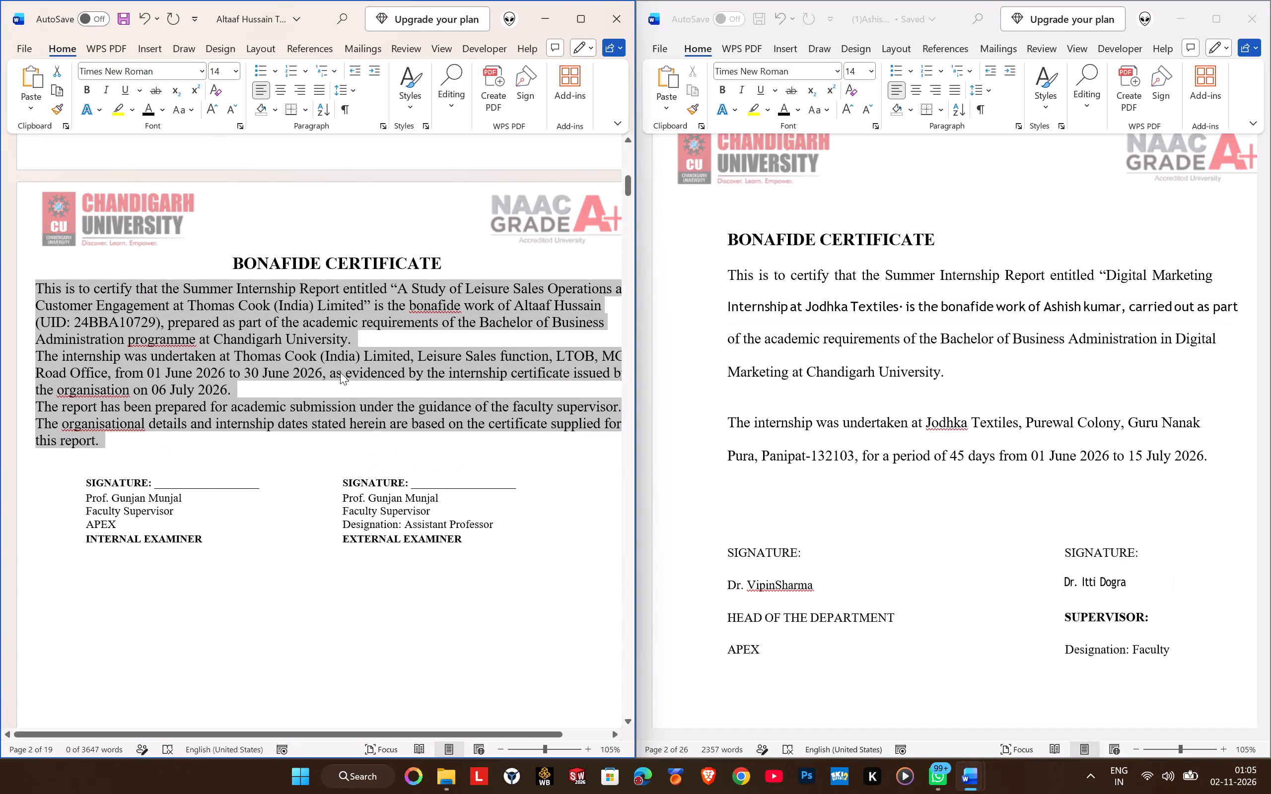
{"action": "left_click", "coordinate": [320, 91]}
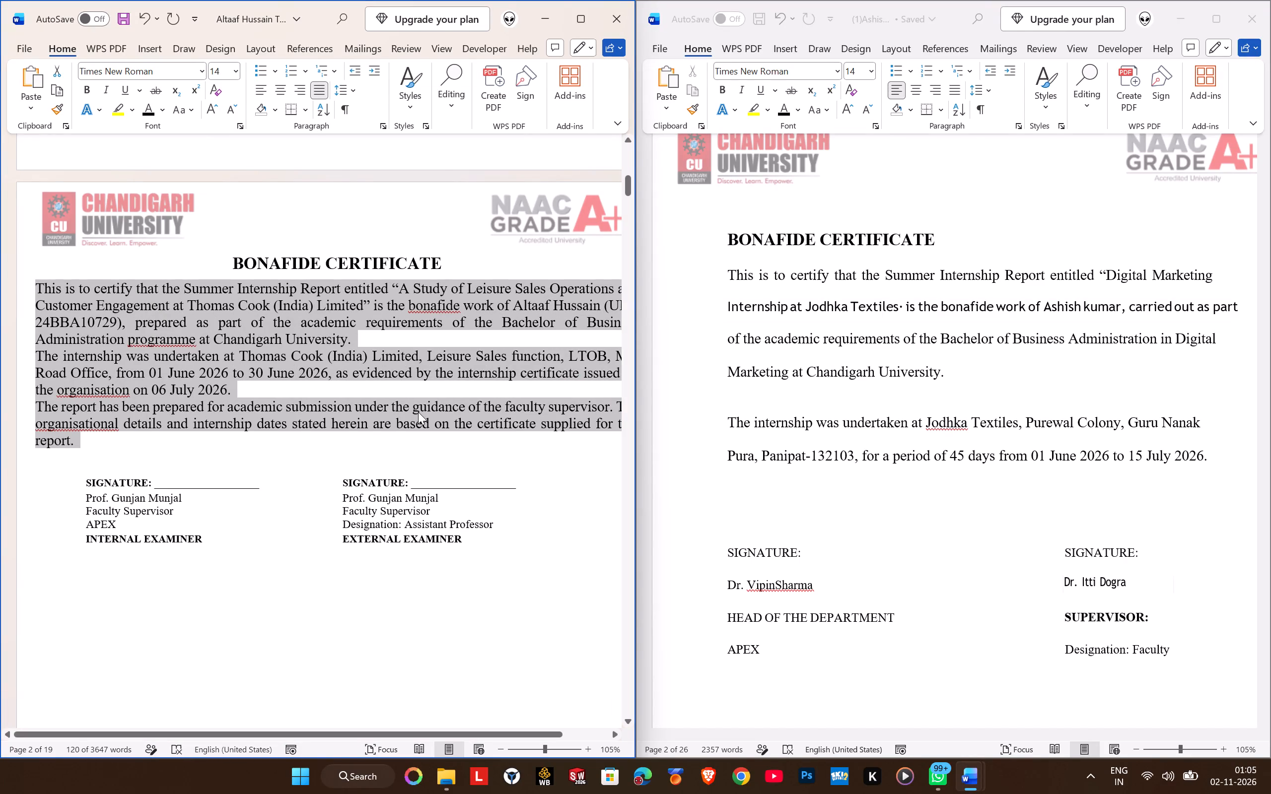
Set all text in the signature table below the certificate paragraphs to 14 pt.
{"action": "scroll", "coordinate": [898, 423], "scroll_direction": "up", "scroll_amount": 12}
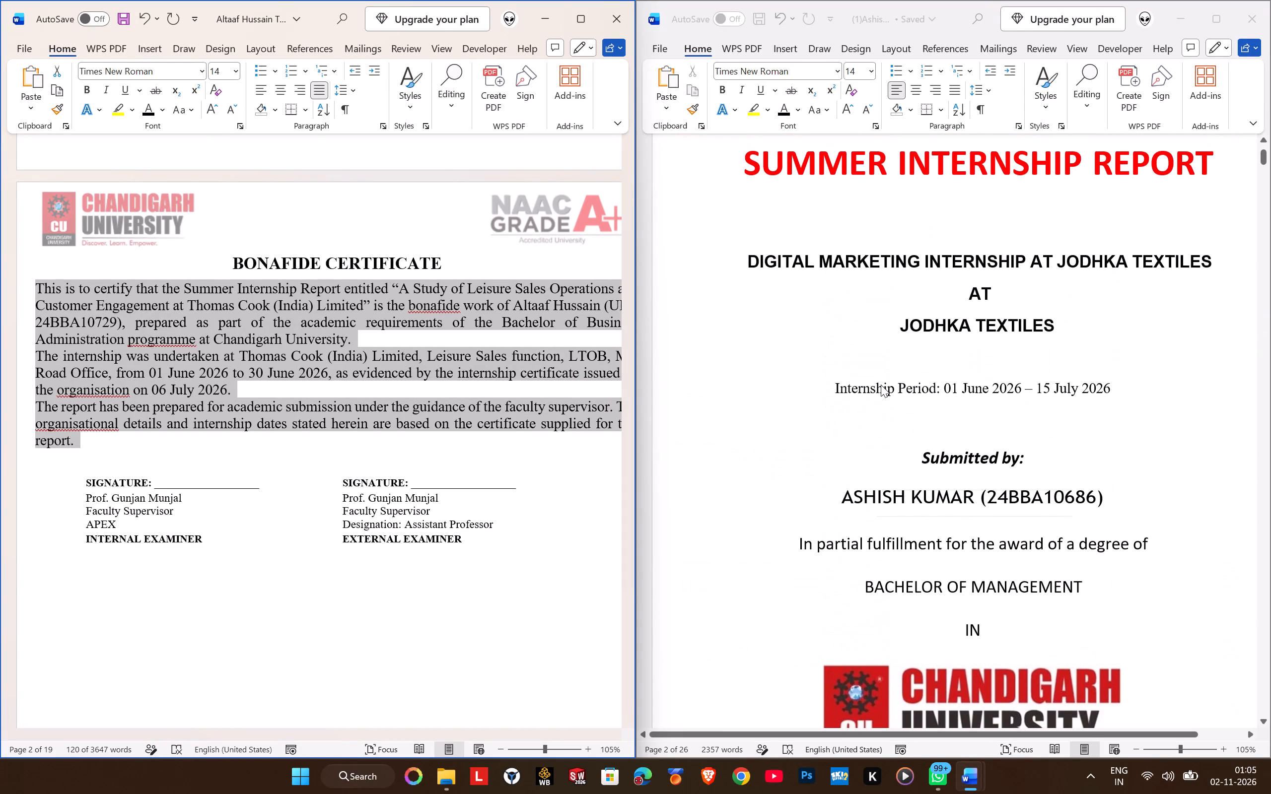
{"action": "scroll", "coordinate": [353, 442], "scroll_direction": "down", "scroll_amount": 3}
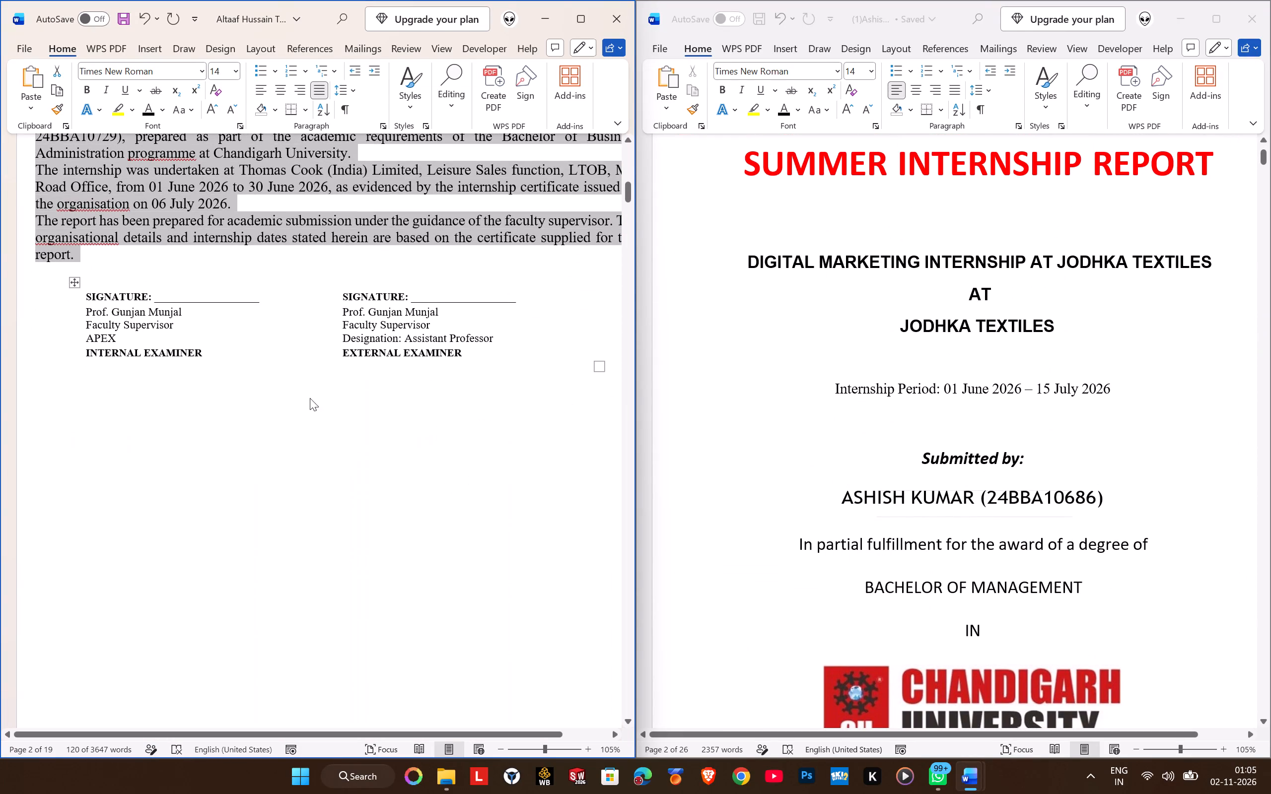
{"action": "left_click", "coordinate": [148, 318]}
{"action": "left_click", "coordinate": [73, 281]}
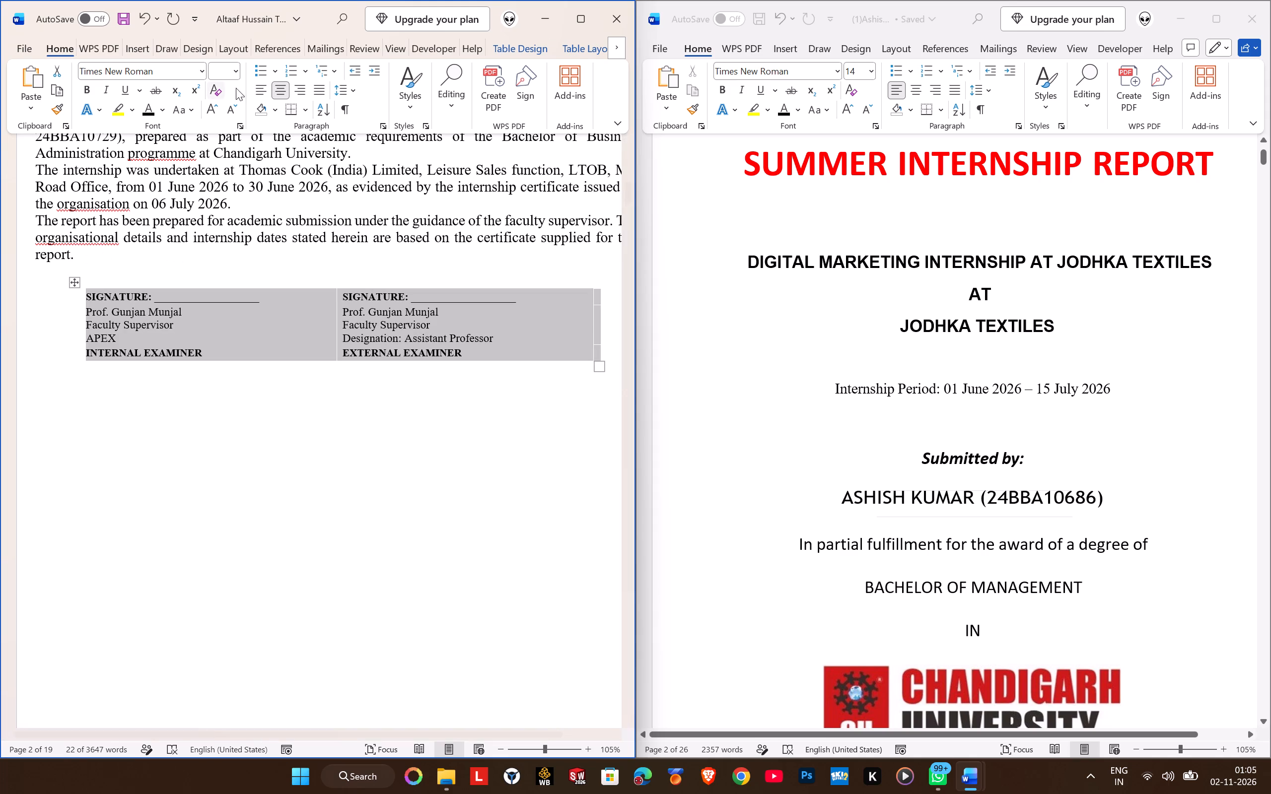
{"action": "left_click", "coordinate": [226, 70]}
{"action": "type", "text": "14"}
{"action": "key", "text": "Return"}
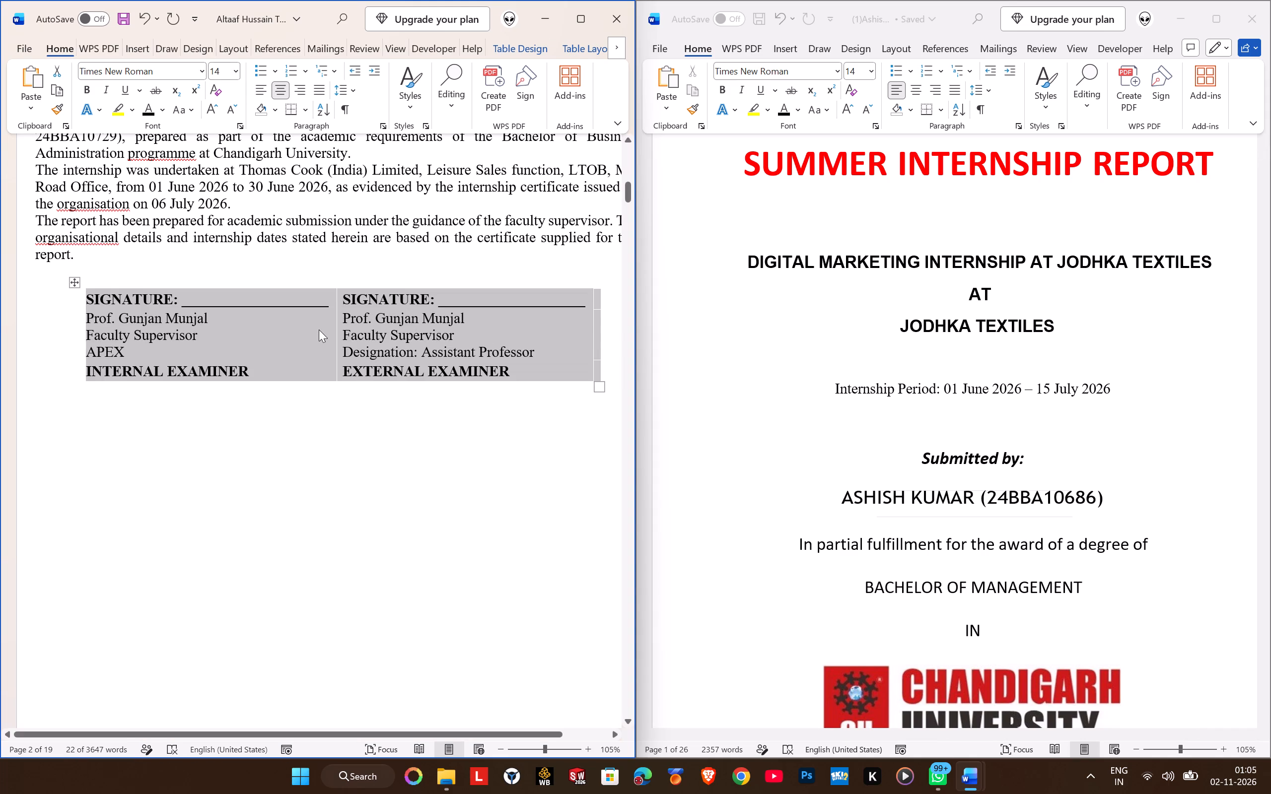
{"action": "left_click", "coordinate": [305, 429]}
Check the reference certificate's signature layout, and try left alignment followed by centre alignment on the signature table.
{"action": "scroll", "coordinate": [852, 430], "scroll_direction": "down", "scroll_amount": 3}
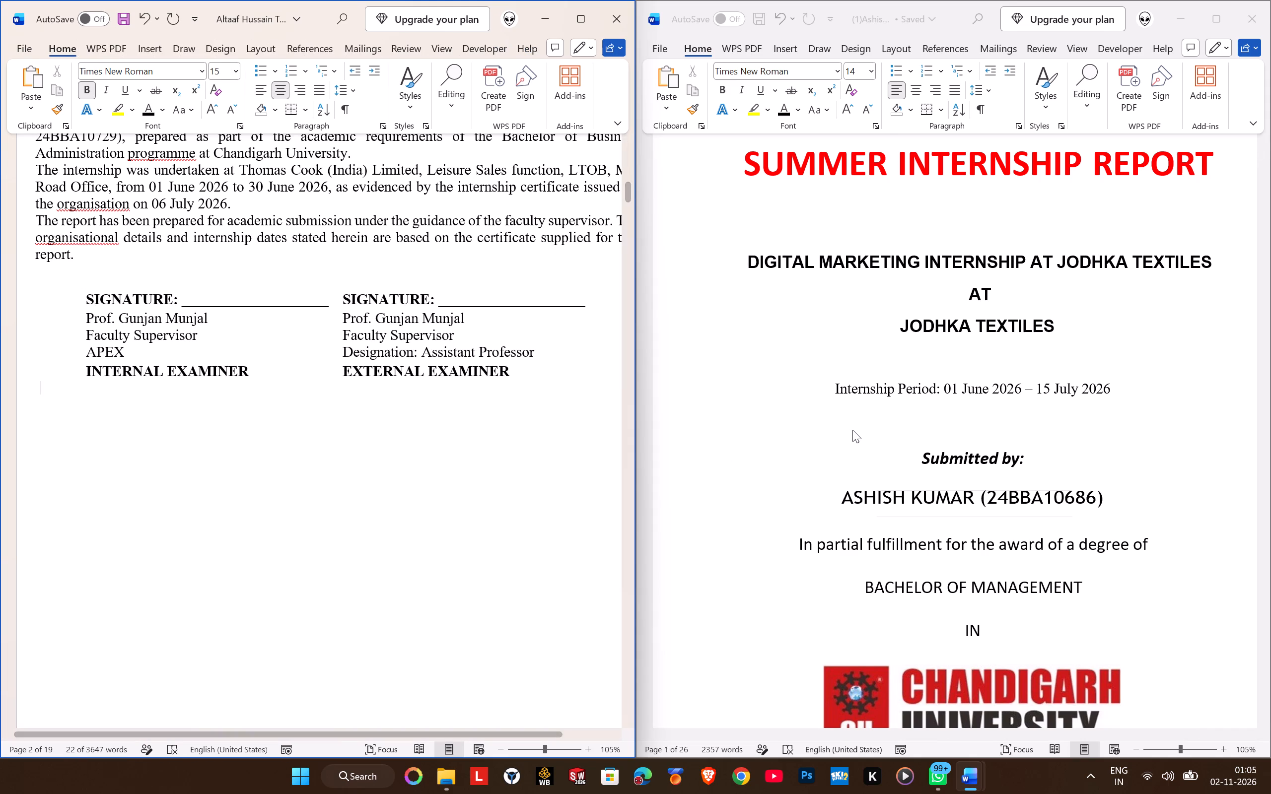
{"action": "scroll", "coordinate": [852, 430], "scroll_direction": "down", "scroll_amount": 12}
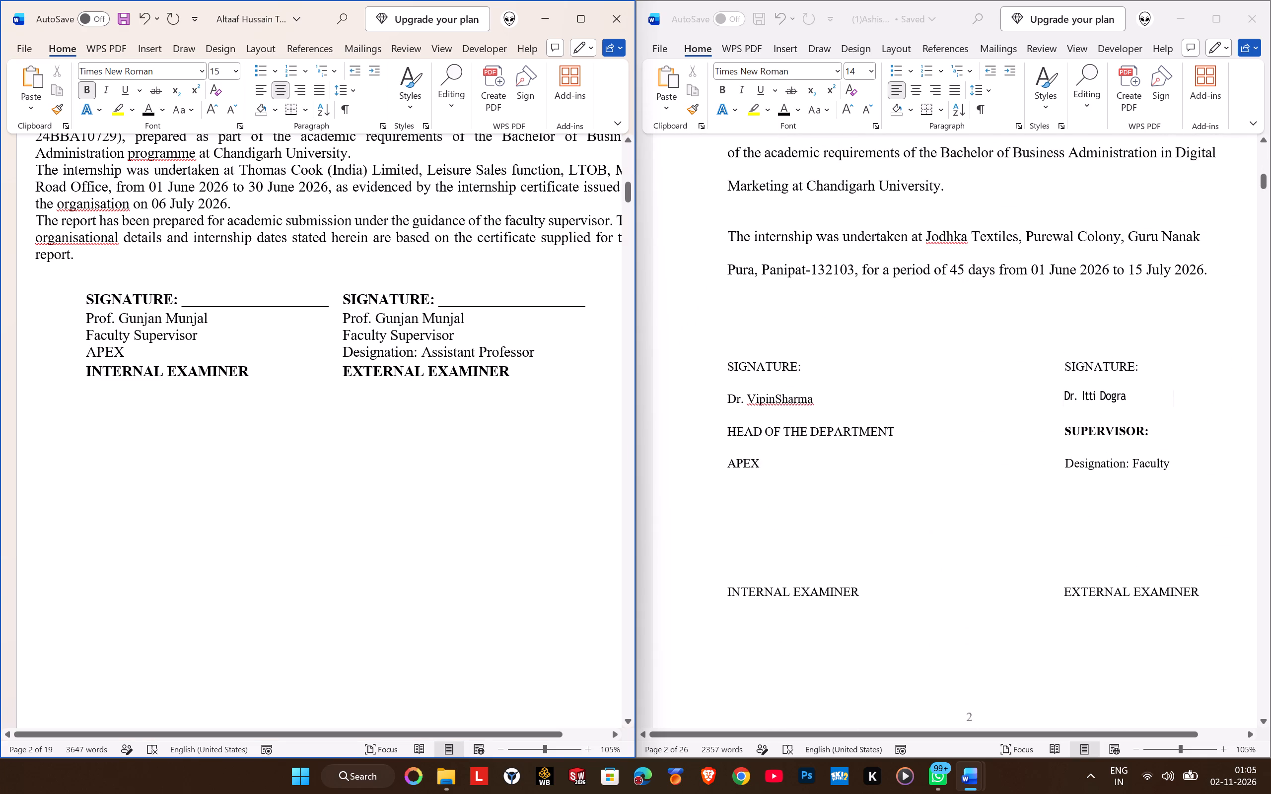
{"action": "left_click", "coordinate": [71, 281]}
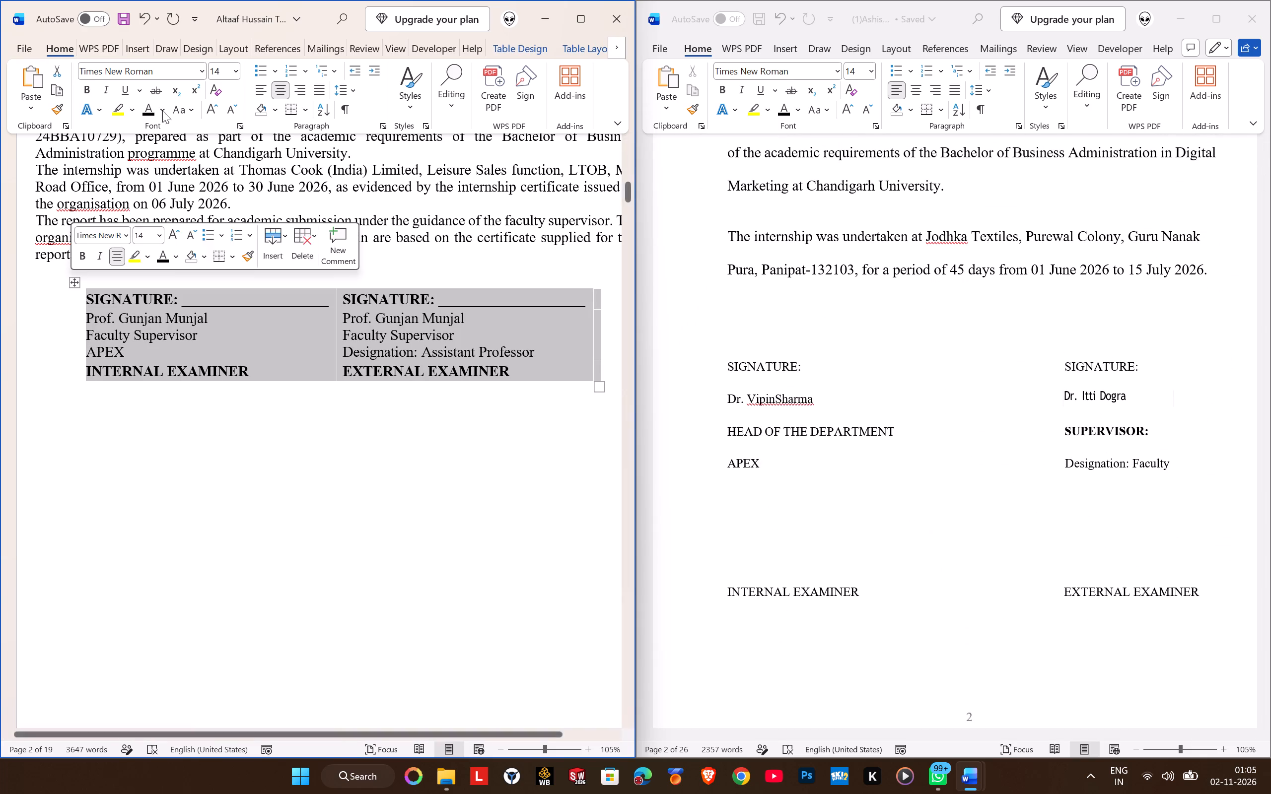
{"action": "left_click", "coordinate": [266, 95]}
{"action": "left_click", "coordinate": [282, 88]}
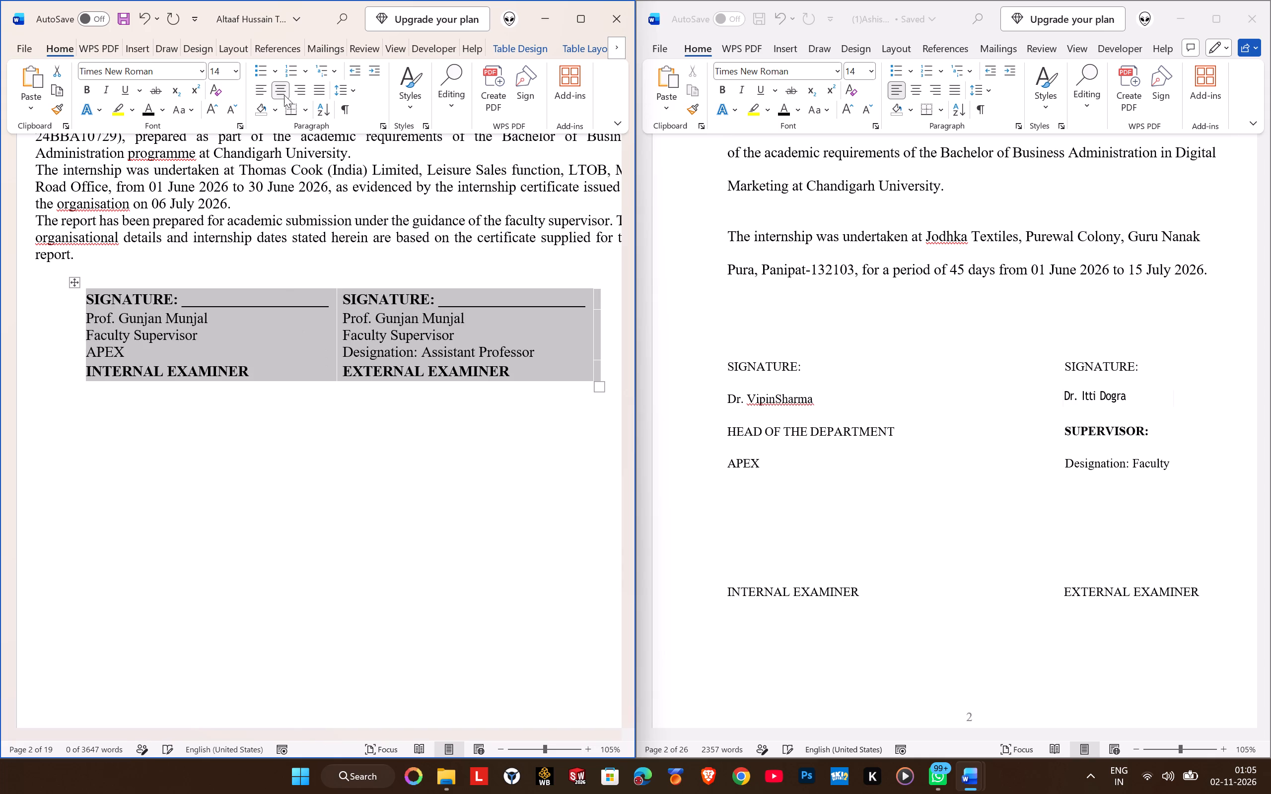
Apply all borders to the signature table on the certificate page.
{"action": "right_click", "coordinate": [76, 284]}
{"action": "left_click", "coordinate": [235, 257]}
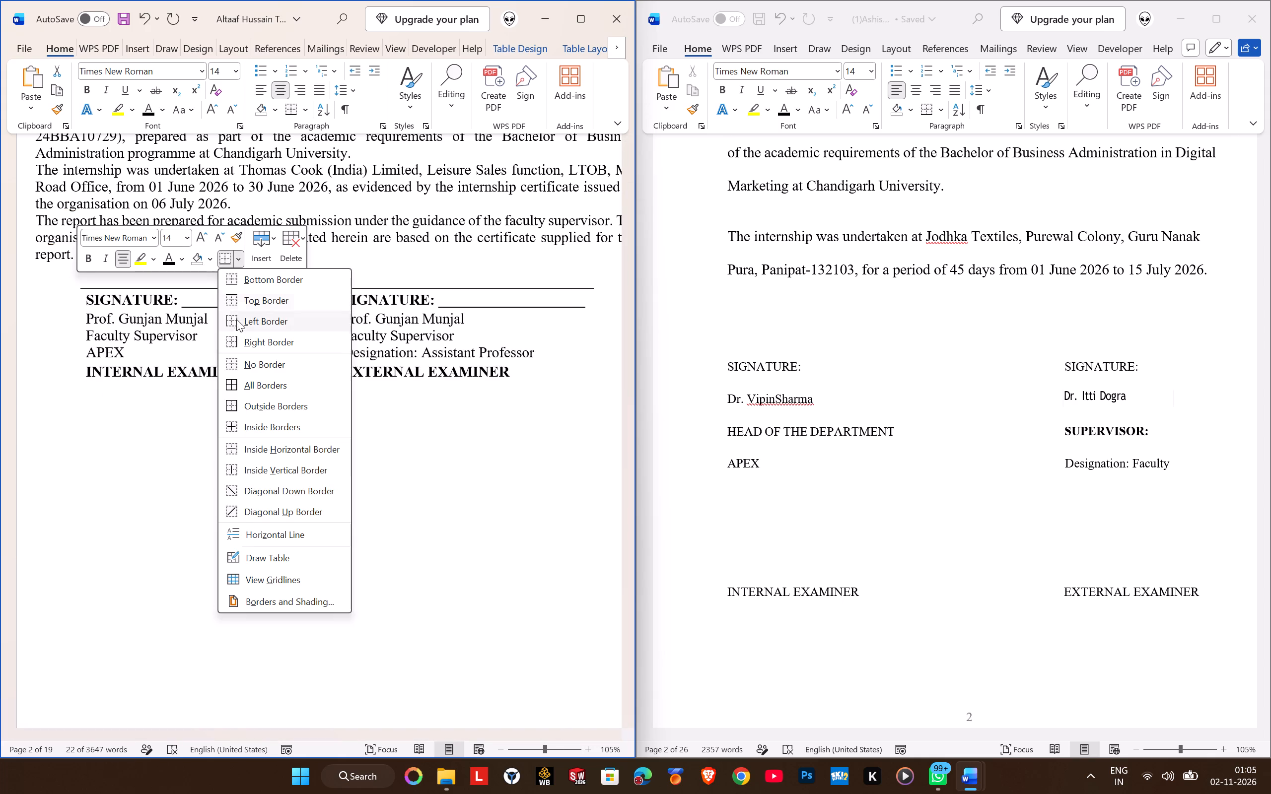
{"action": "left_click", "coordinate": [254, 382]}
{"action": "left_click", "coordinate": [184, 443]}
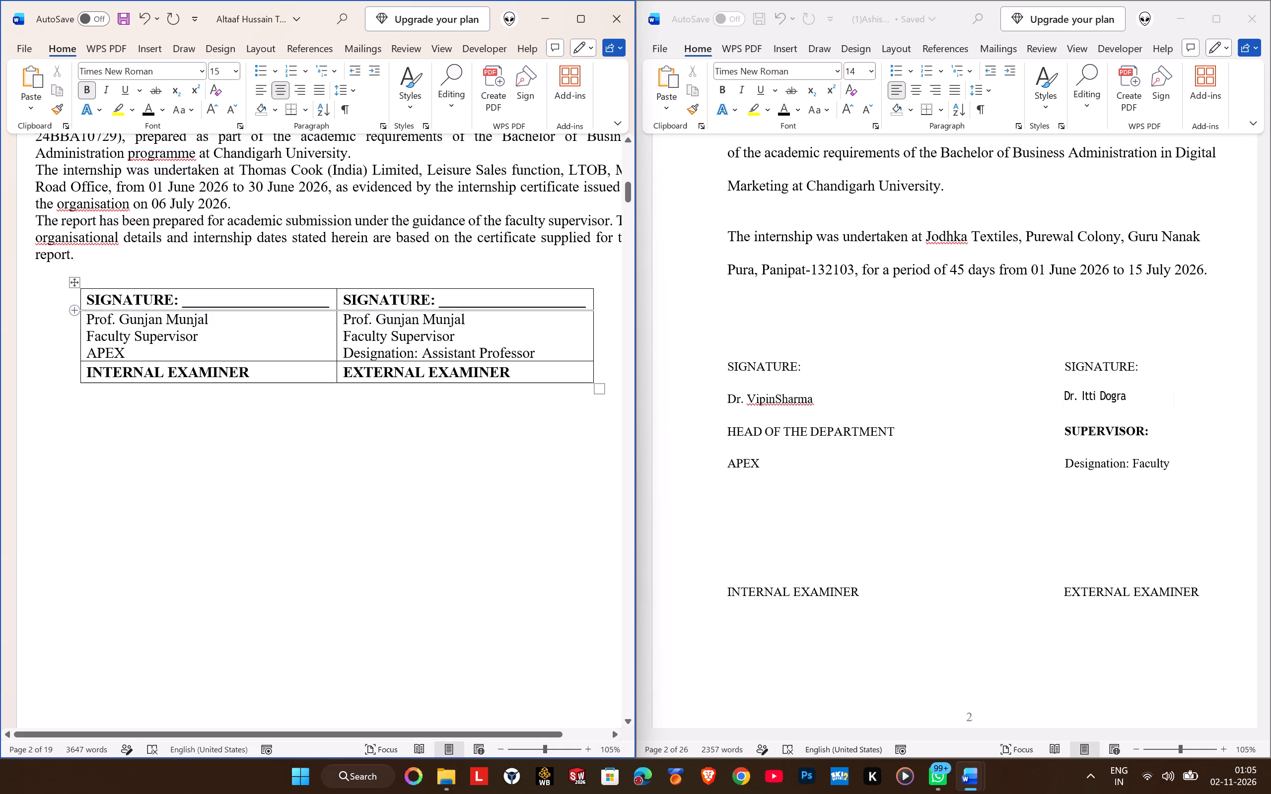
Widen the signature table's first column by moving its outer edge outward toward the page margin.
{"action": "left_click_drag", "start_coordinate": [79, 327], "coordinate": [71, 329]}
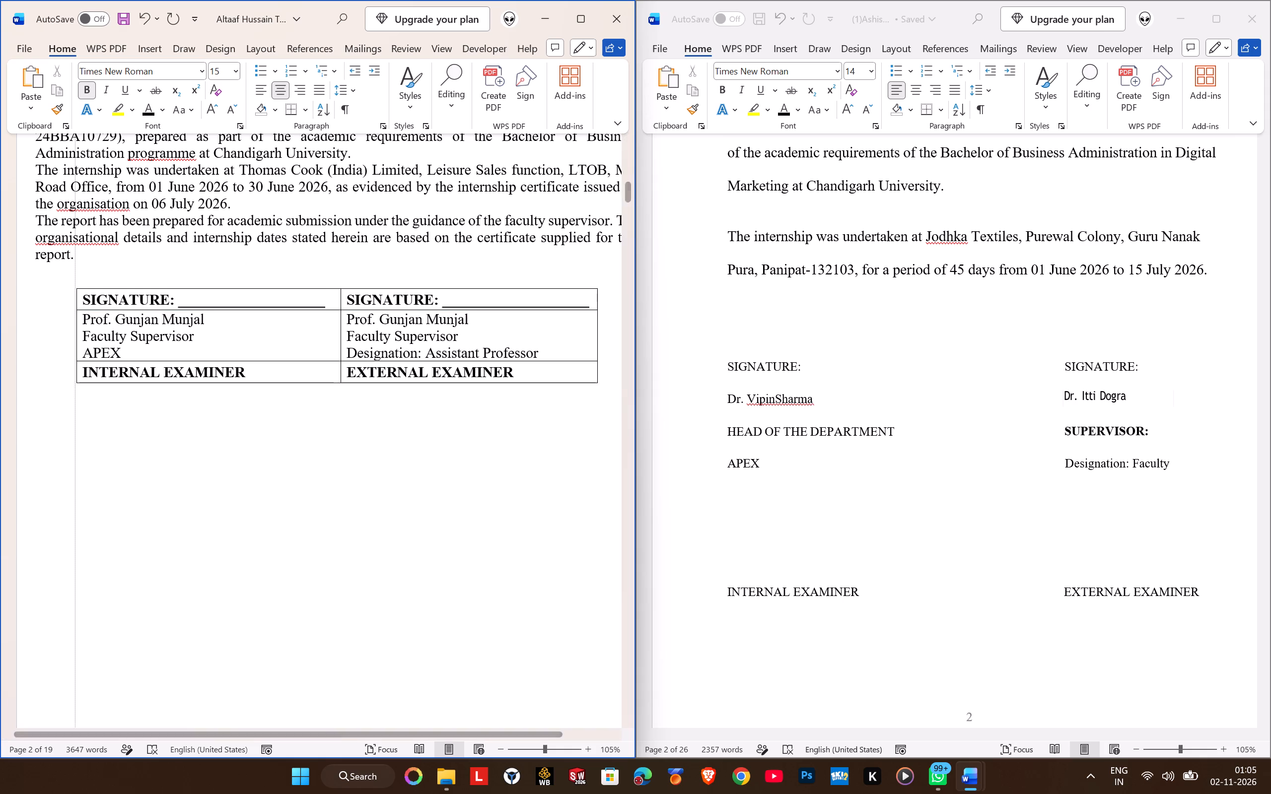
{"action": "left_click_drag", "start_coordinate": [71, 329], "coordinate": [34, 334]}
Centre the "SIGNATURE:" line within the first cell of the signature table.
{"action": "double_click", "coordinate": [133, 304]}
{"action": "left_click", "coordinate": [132, 304]}
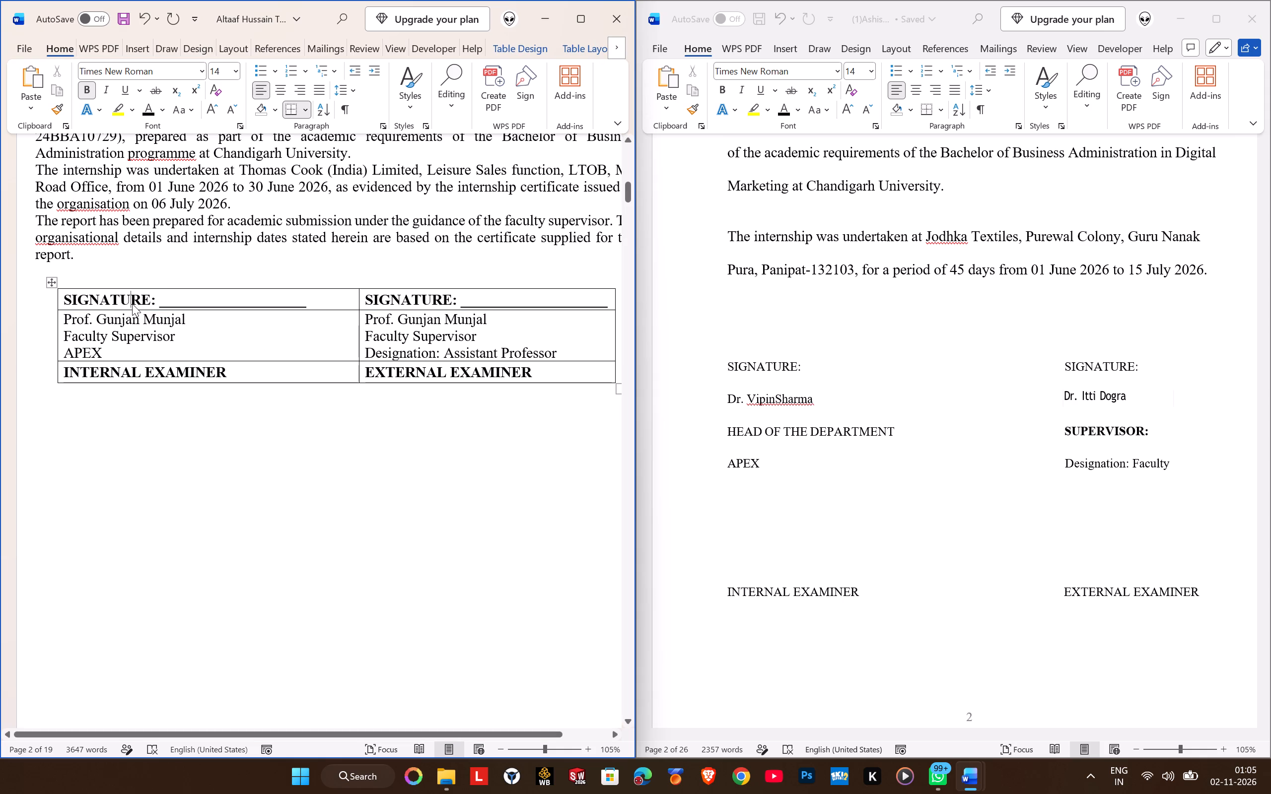
{"action": "triple_click", "coordinate": [132, 304]}
{"action": "left_click", "coordinate": [275, 84]}
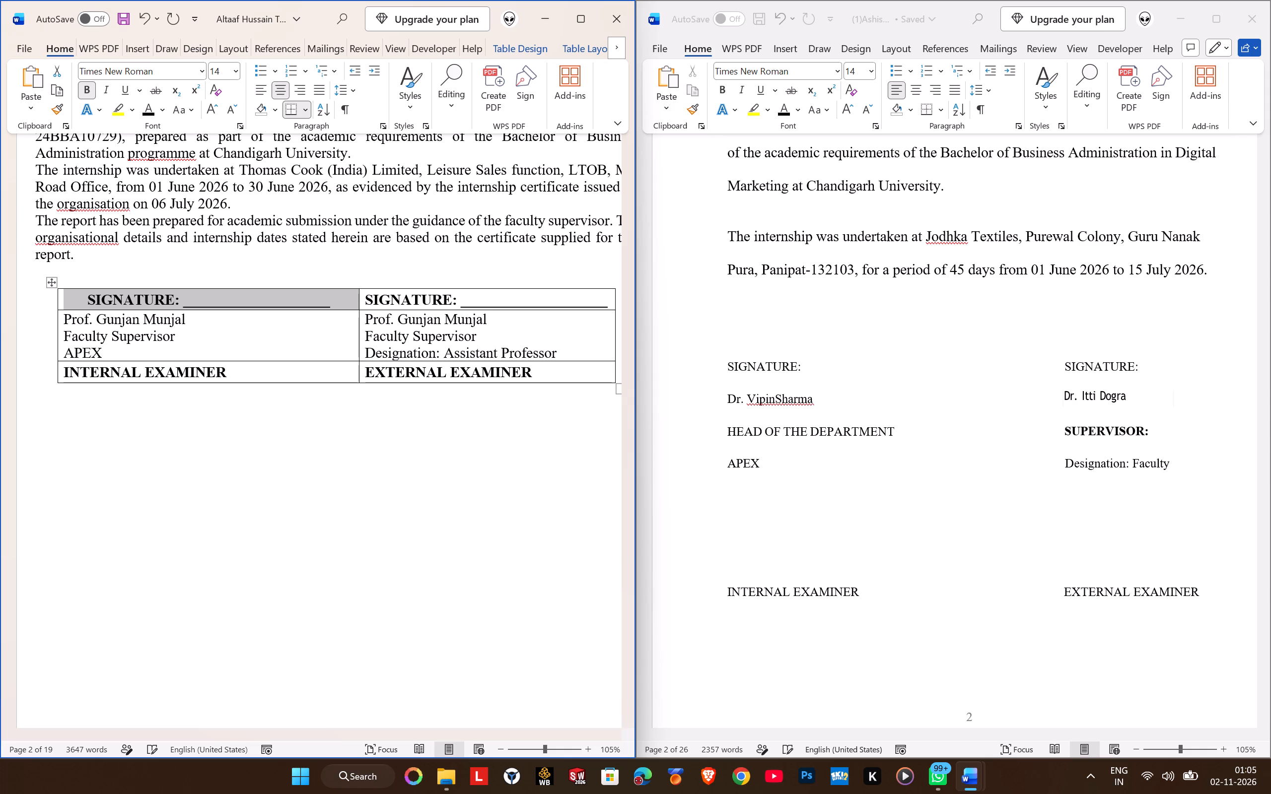
Left-align the supervisor details and the "SIGNATURE:" line in the signature table's first column, after trying centre alignment on the details.
{"action": "triple_click", "coordinate": [155, 325]}
{"action": "left_click", "coordinate": [276, 86]}
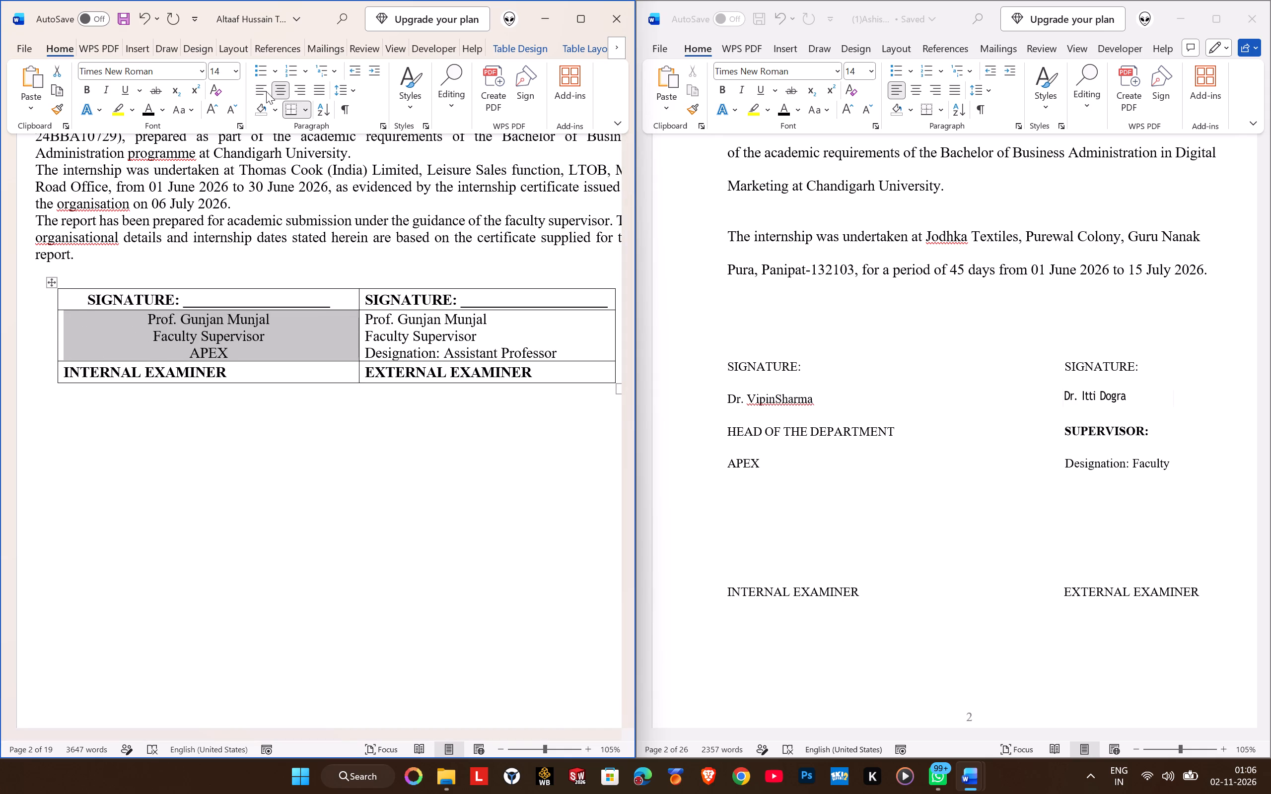
{"action": "left_click", "coordinate": [266, 91]}
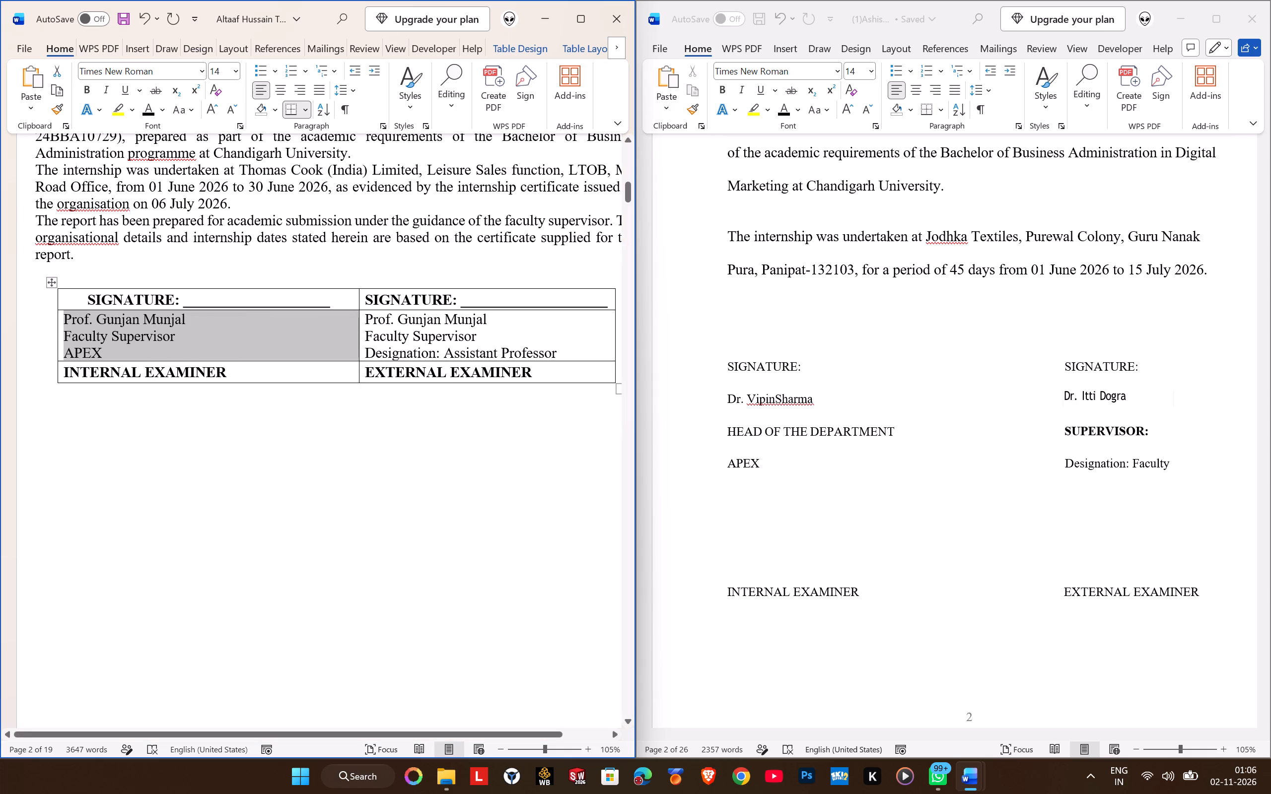
{"action": "triple_click", "coordinate": [215, 296]}
{"action": "left_click", "coordinate": [253, 91]}
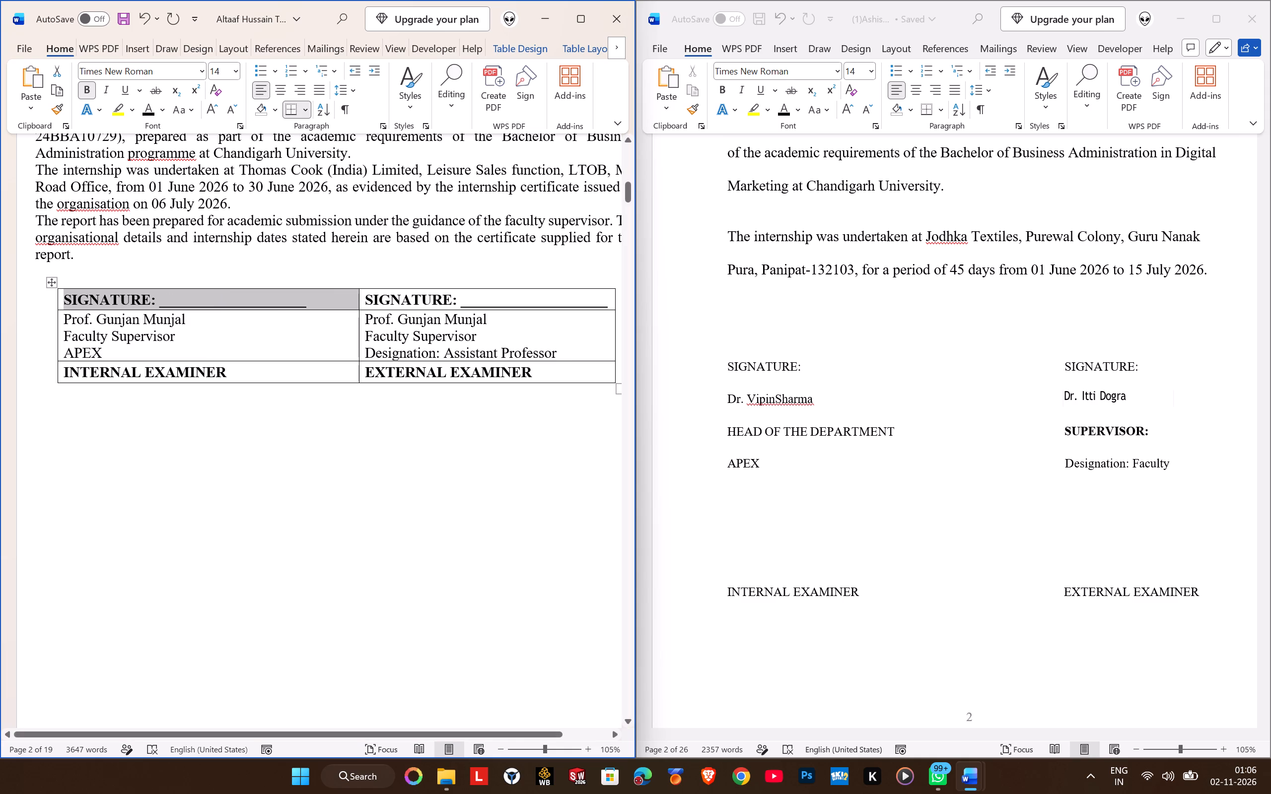
{"action": "left_click", "coordinate": [423, 447]}
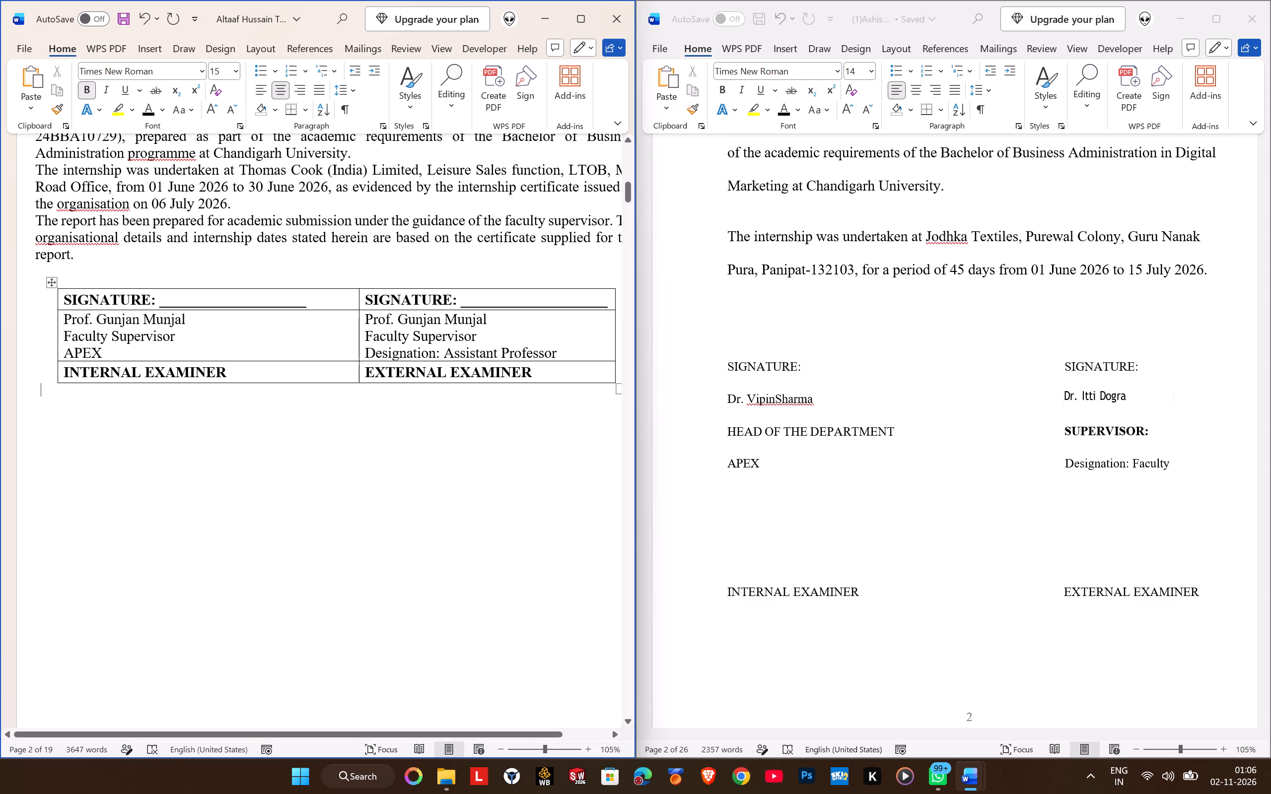
Widen the report's window beside the reference document and remove all borders from the signature table.
{"action": "right_click", "coordinate": [52, 282]}
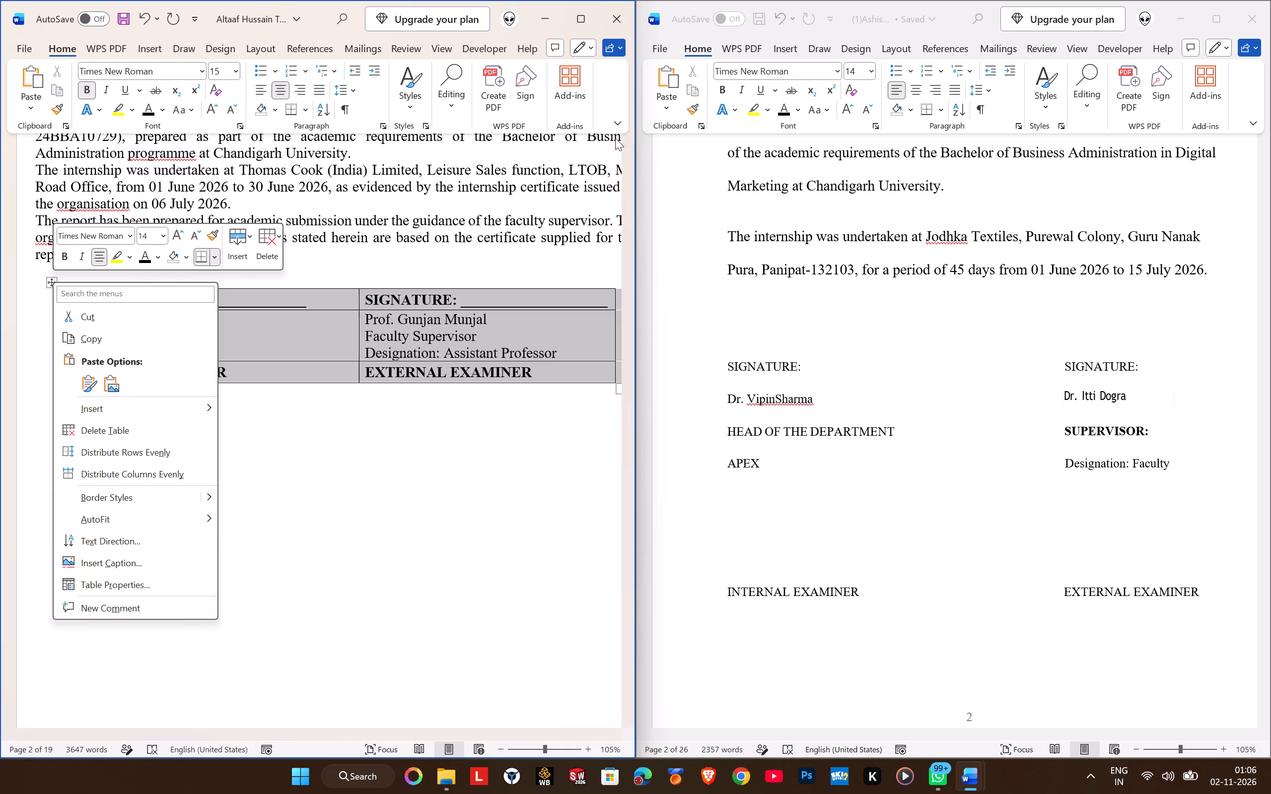
{"action": "left_click_drag", "start_coordinate": [637, 162], "coordinate": [752, 164]}
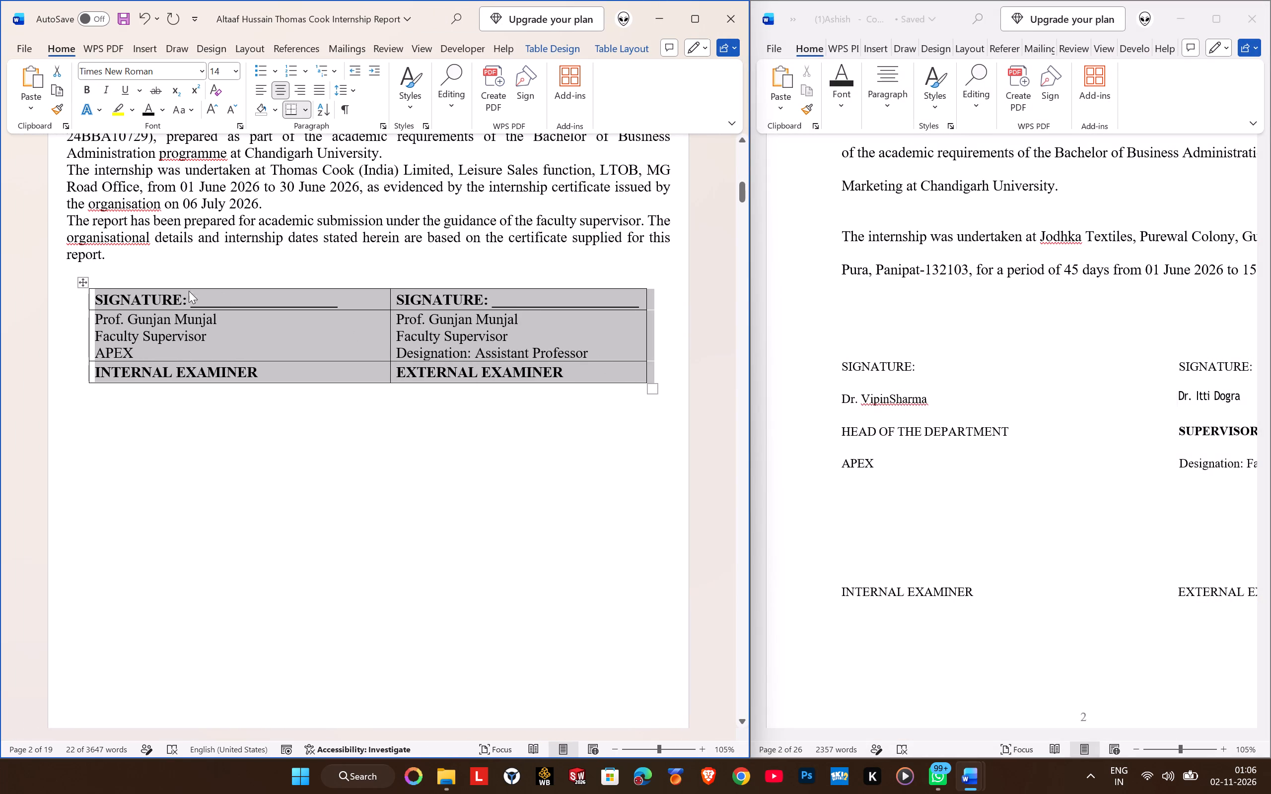
{"action": "right_click", "coordinate": [80, 282]}
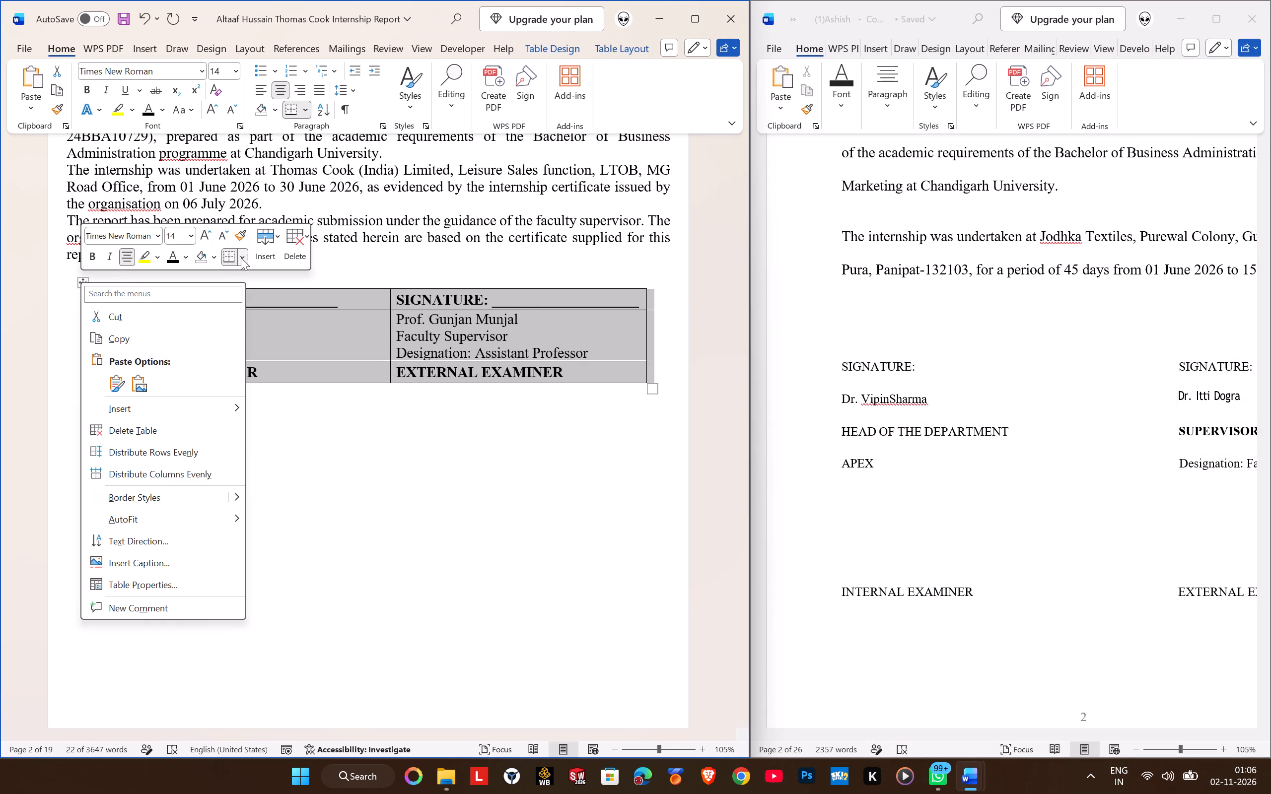
{"action": "left_click", "coordinate": [241, 258]}
{"action": "left_click", "coordinate": [246, 365]}
{"action": "left_click", "coordinate": [284, 450]}
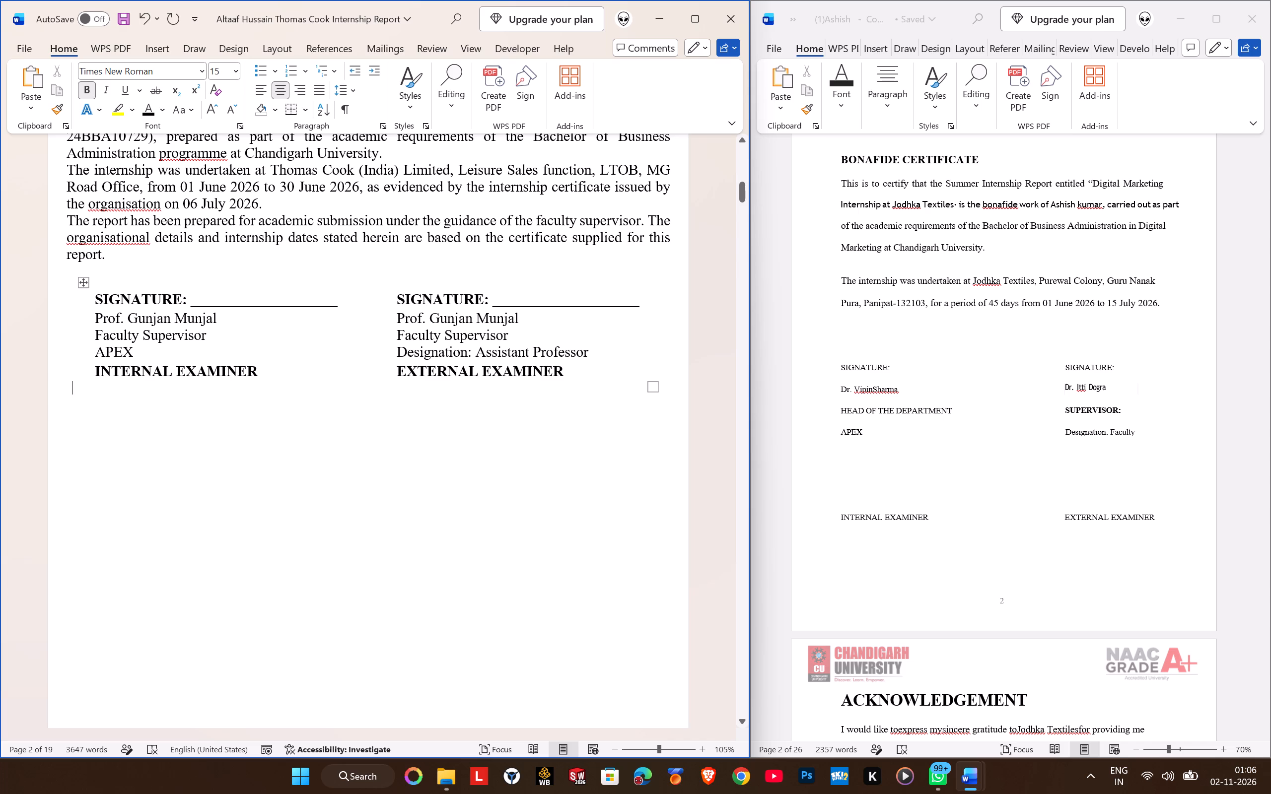
Add five blank lines below "APEX" in the internal examiner's cell of the signature table.
{"action": "left_click", "coordinate": [254, 356]}
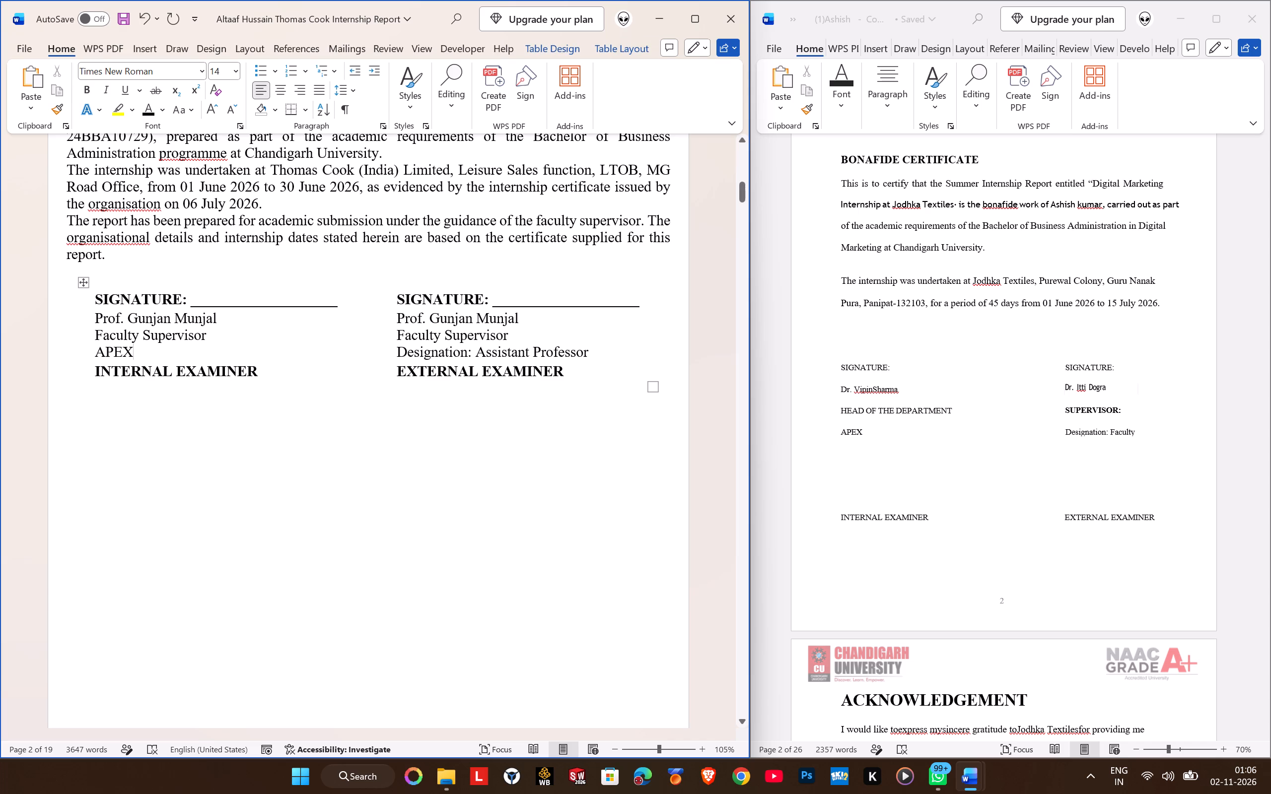
{"action": "key", "text": "Return"}
{"action": "key", "text": "Return"}
{"action": "key", "text": "Return"}
{"action": "key", "text": "Return"}
{"action": "key", "text": "Return"}
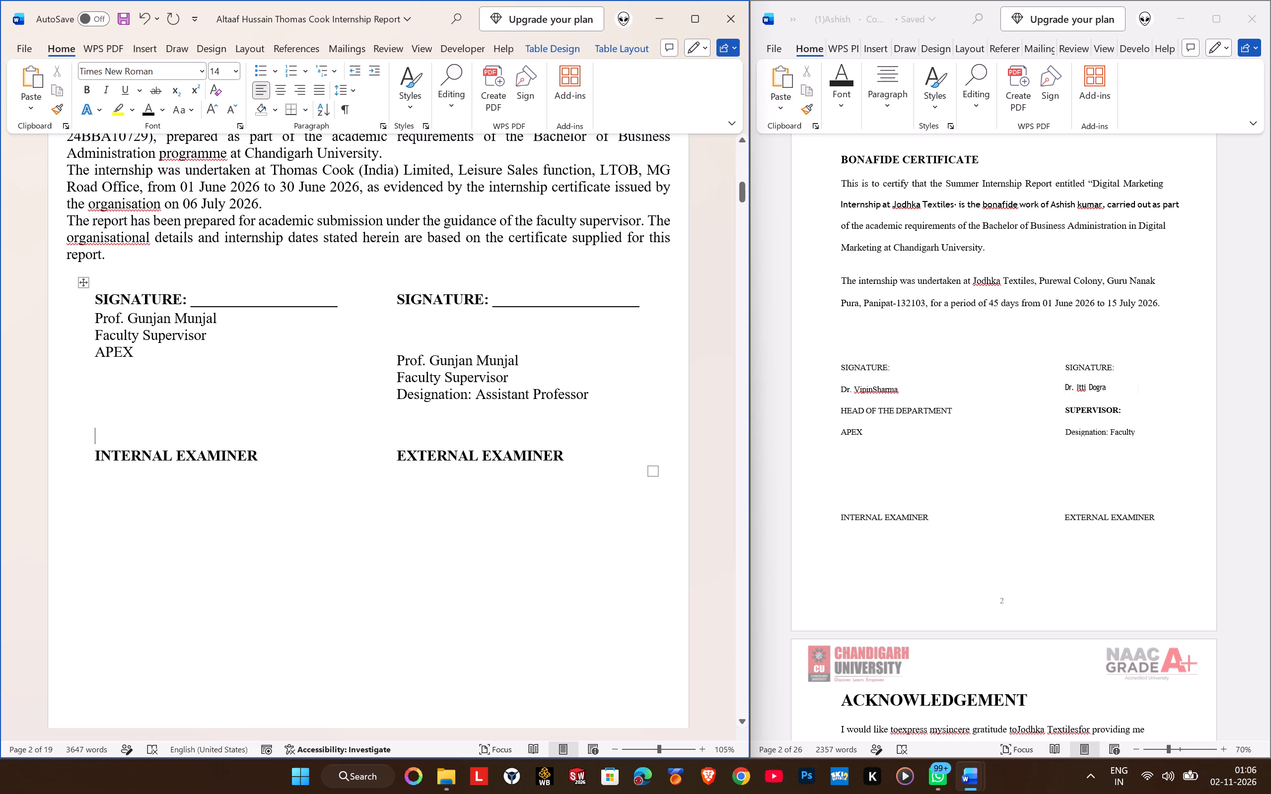
Add five blank lines below "Designation: Assistant Professor" in the external examiner's cell to match the other column.
{"action": "left_click", "coordinate": [624, 393]}
{"action": "key", "text": "Return"}
{"action": "key", "text": "Return"}
{"action": "key", "text": "Return"}
{"action": "key", "text": "Return"}
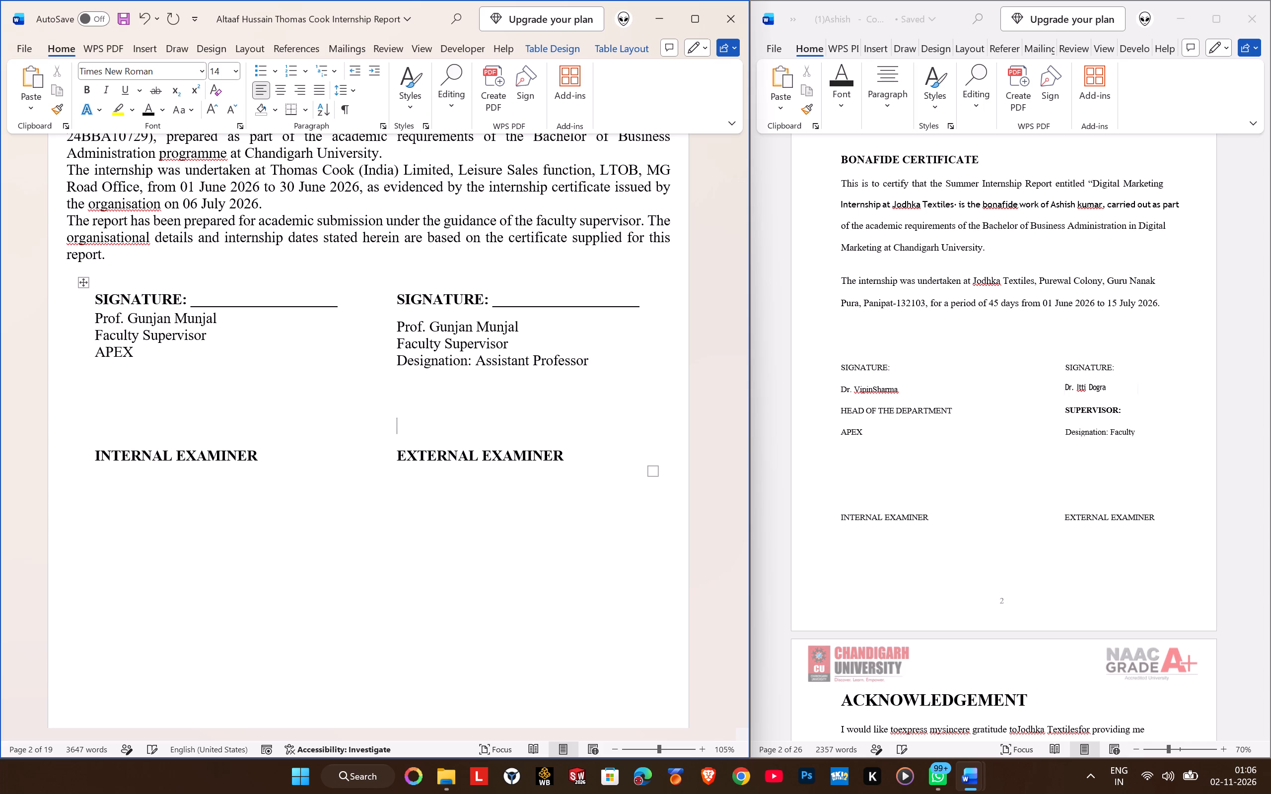
{"action": "key", "text": "Return"}
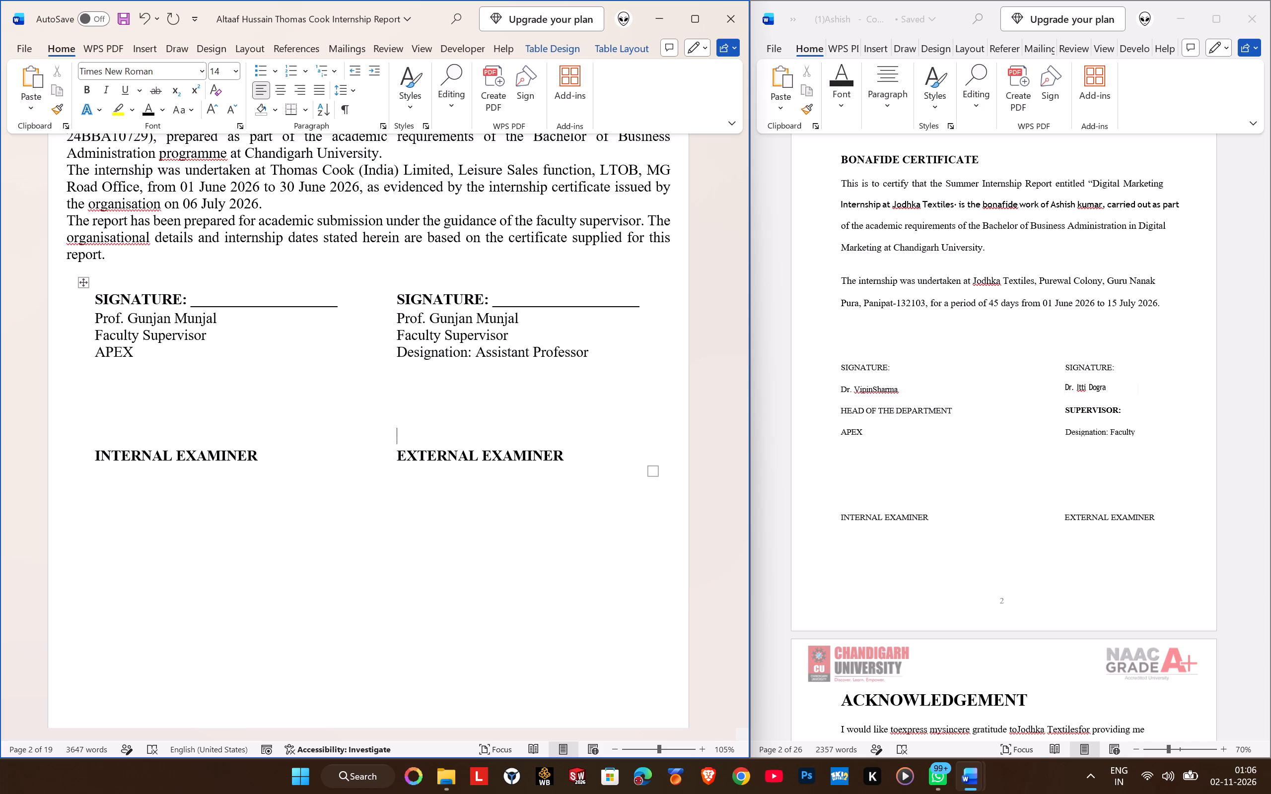
Add eight more blank lines below the supervisor details in the external examiner's cell for a larger gap.
{"action": "key", "text": "Return"}
{"action": "key", "text": "Return"}
{"action": "key", "text": "Return"}
{"action": "key", "text": "Return"}
{"action": "key", "text": "Return"}
{"action": "key", "text": "Return"}
{"action": "key", "text": "Return"}
{"action": "key", "text": "Return"}
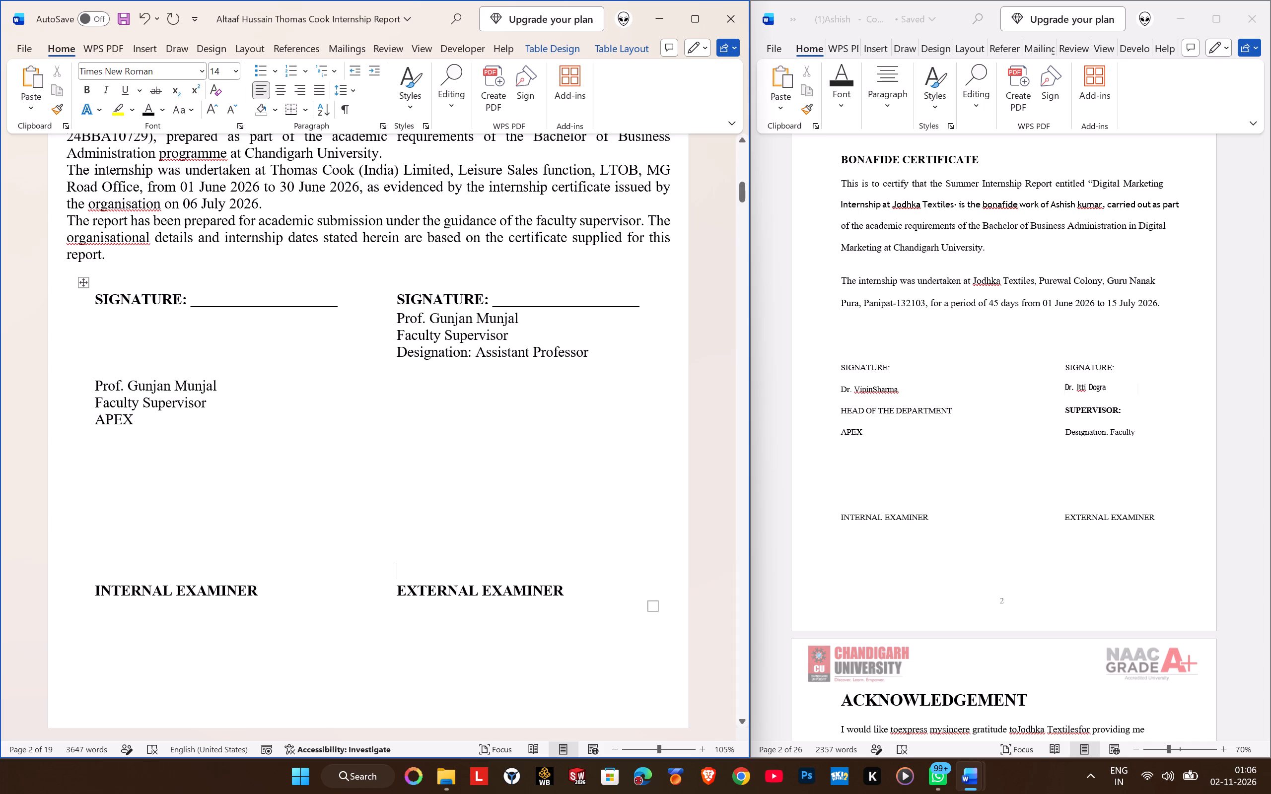
Add eight more blank lines below "APEX" in the internal examiner's cell so both columns' supervisor details line up.
{"action": "left_click", "coordinate": [159, 423]}
{"action": "key", "text": "Return"}
{"action": "key", "text": "Return"}
{"action": "key", "text": "Return"}
{"action": "key", "text": "Return"}
{"action": "key", "text": "Return"}
{"action": "key", "text": "Return"}
{"action": "key", "text": "Return"}
{"action": "key", "text": "Return"}
{"action": "key", "text": "Return"}
{"action": "key", "text": "Return"}
{"action": "key", "text": "Return"}
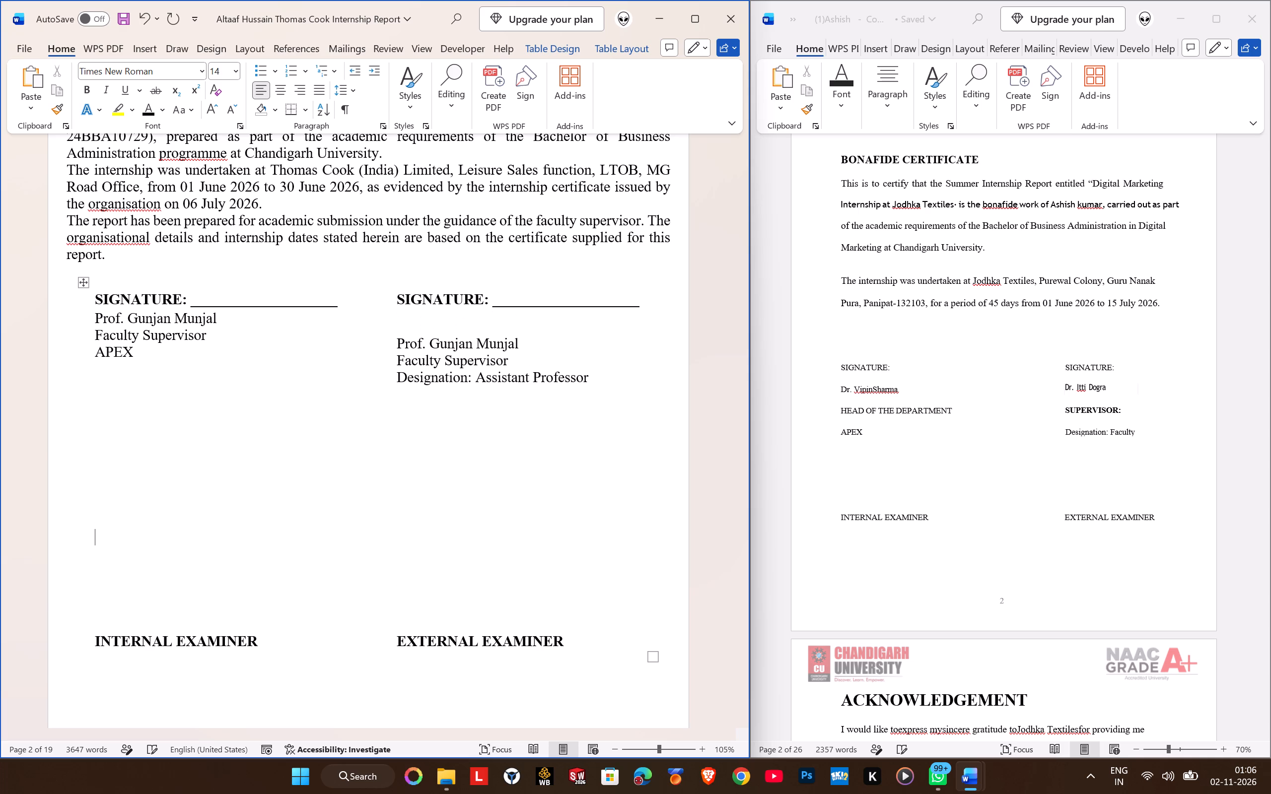
{"action": "key", "text": "BackSpace"}
{"action": "key", "text": "BackSpace"}
{"action": "key", "text": "BackSpace"}
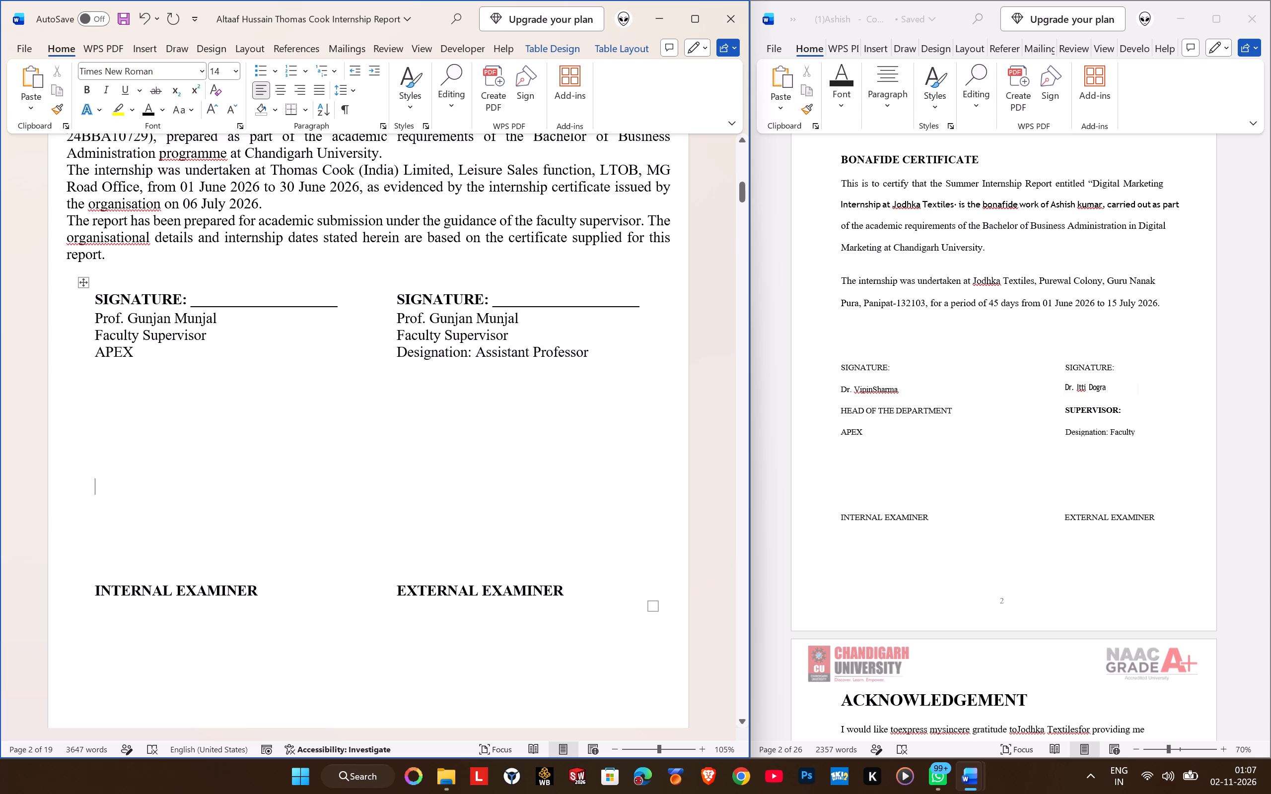
Shorten "Faculty Supervisor" to "Supervisor" in the external examiner's cell of the signature table.
{"action": "left_click_drag", "start_coordinate": [443, 336], "coordinate": [394, 337]}
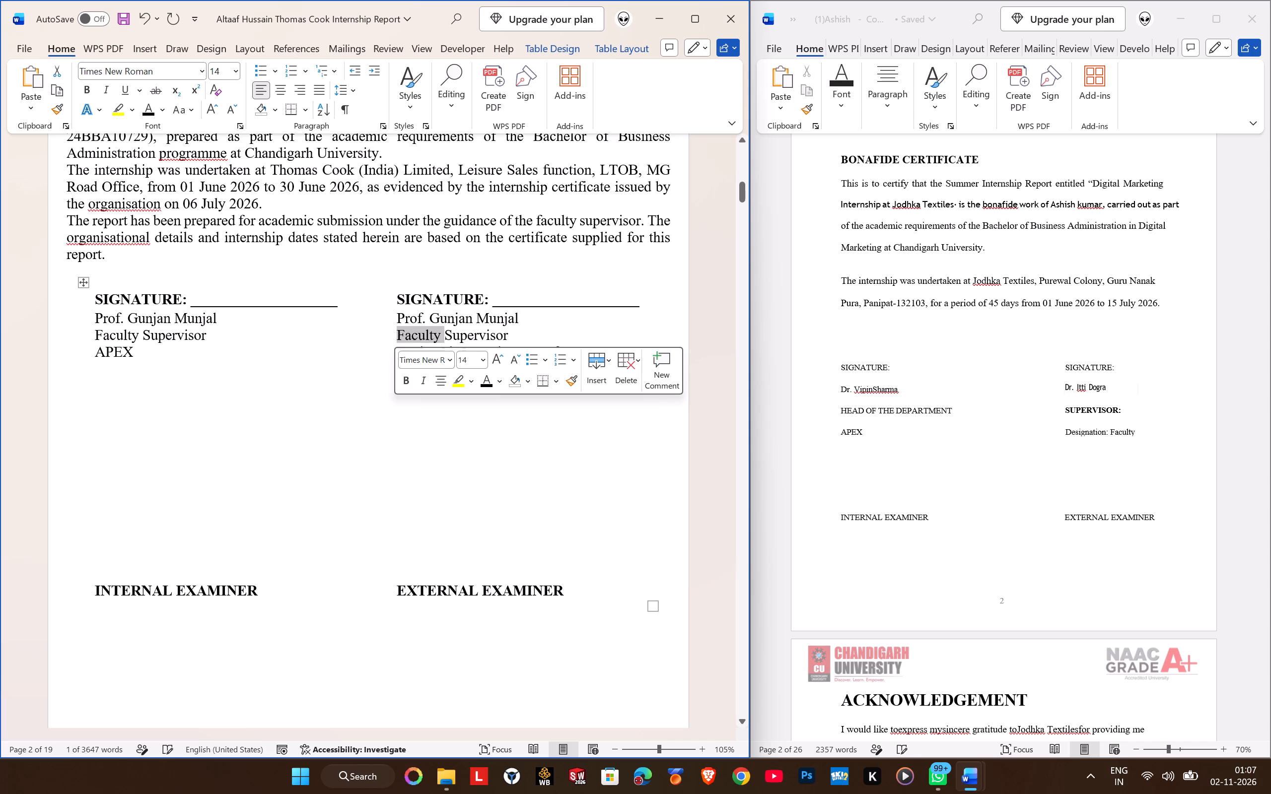
{"action": "key", "text": "BackSpace"}
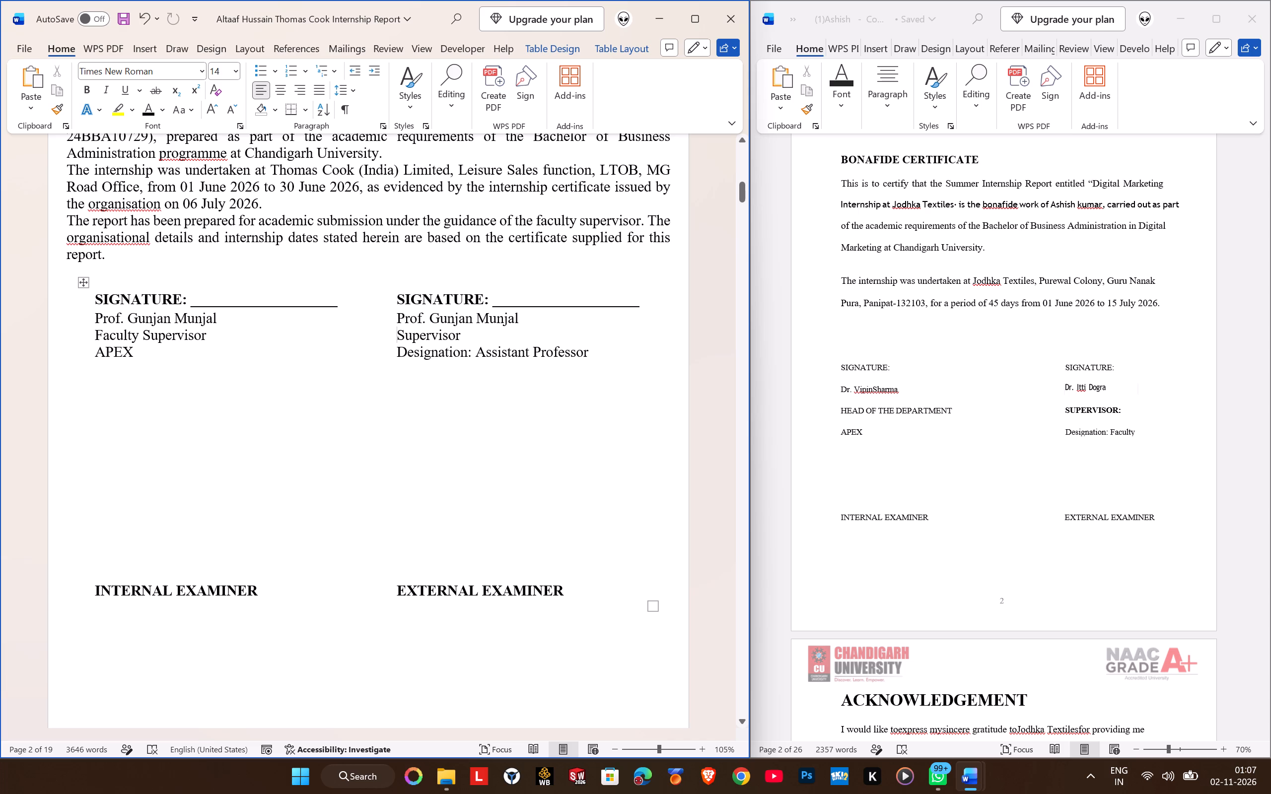
Replace the professor's name in the internal examiner's cell with the head of department's name and "Dr." title from the reference certificate.
{"action": "left_click_drag", "start_coordinate": [214, 318], "coordinate": [108, 320]}
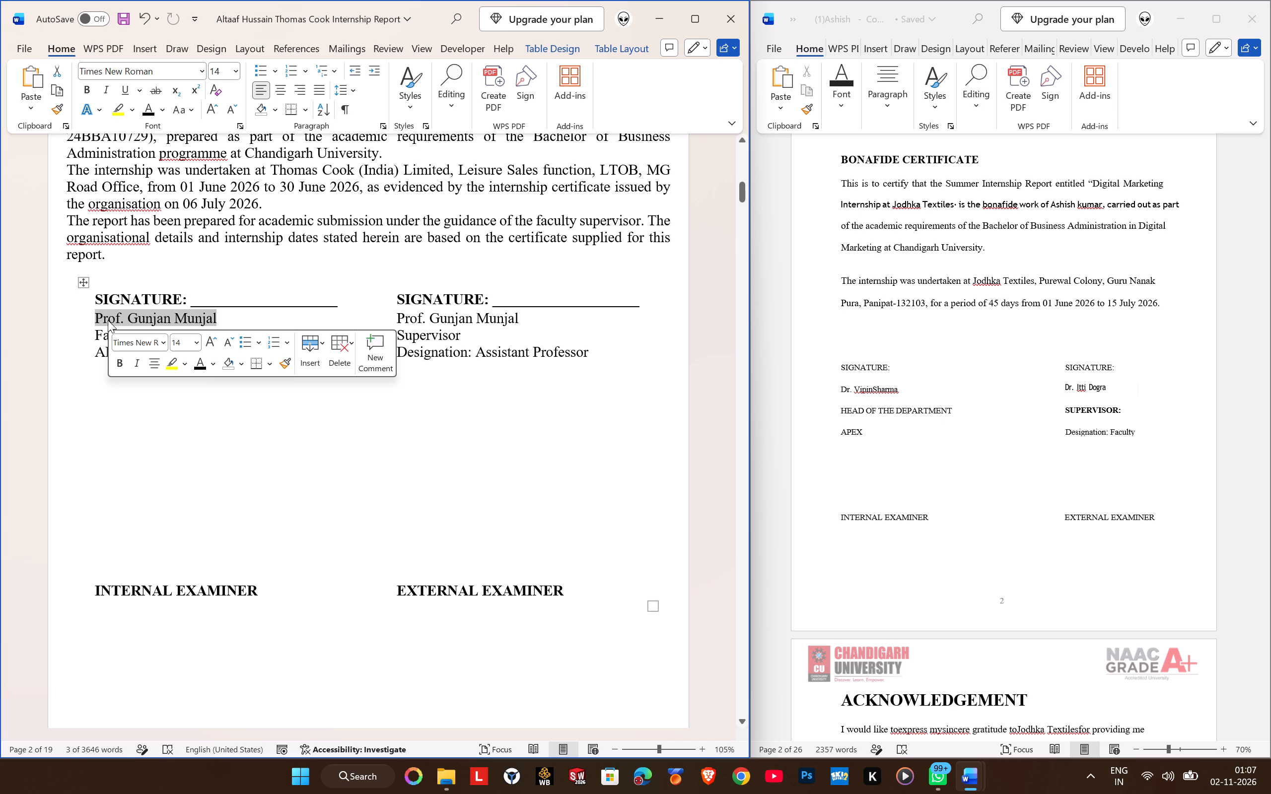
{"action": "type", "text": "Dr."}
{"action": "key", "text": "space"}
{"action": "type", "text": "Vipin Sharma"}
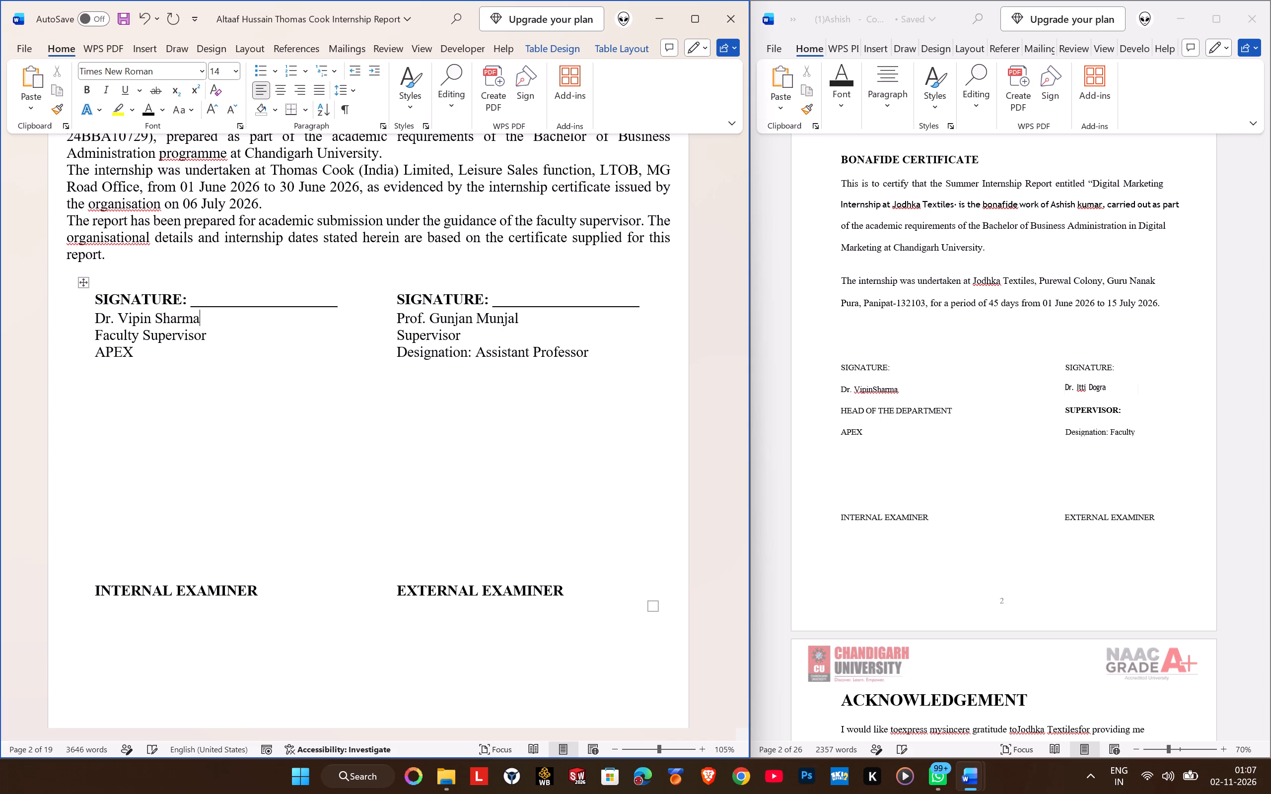
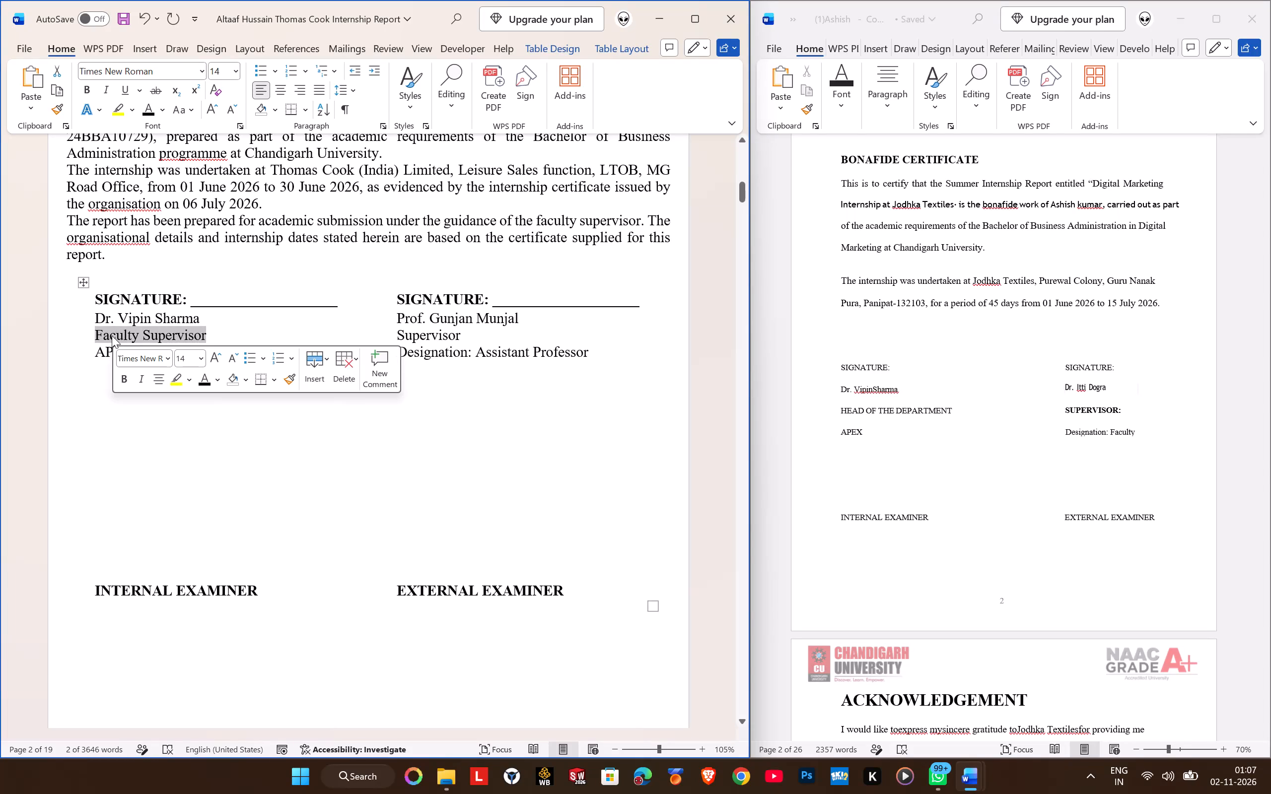
Replace the selected "Faculty Supervisor" line in the internal examiner's cell with "HEAD OF DEPARTMENT".
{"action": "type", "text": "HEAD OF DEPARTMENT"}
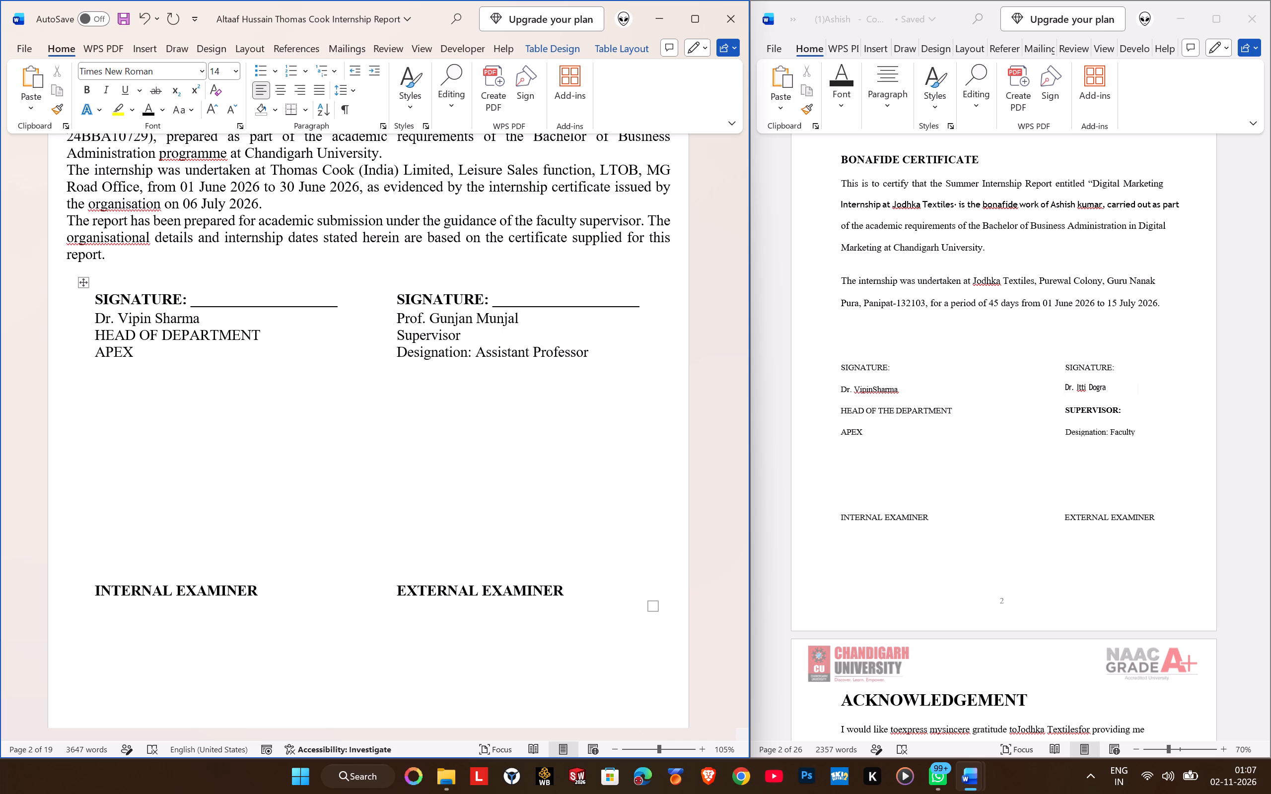
Change the "Supervisor" line in the external examiner's cell to capitals, reading "SUPERVISOR".
{"action": "left_click", "coordinate": [445, 334]}
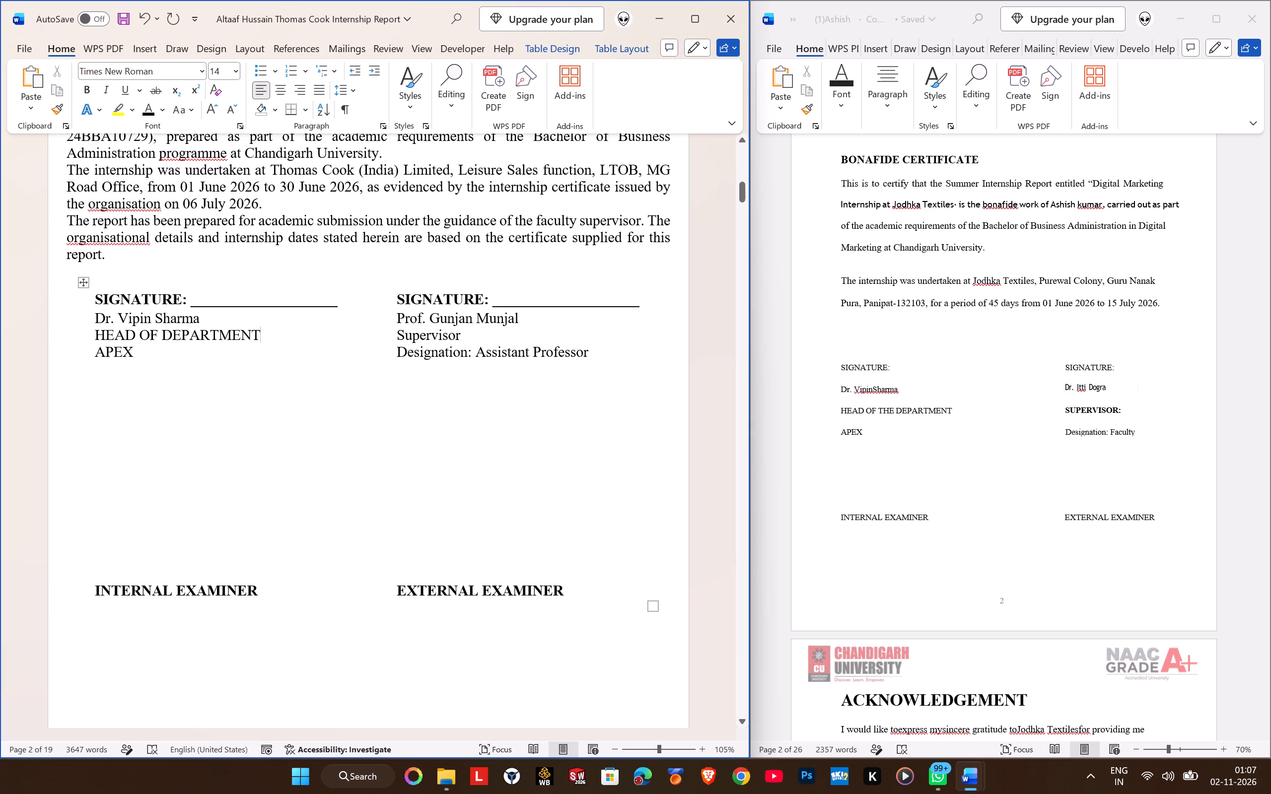
{"action": "left_click_drag", "start_coordinate": [457, 335], "coordinate": [413, 331]}
{"action": "left_click_drag", "start_coordinate": [463, 332], "coordinate": [406, 338]}
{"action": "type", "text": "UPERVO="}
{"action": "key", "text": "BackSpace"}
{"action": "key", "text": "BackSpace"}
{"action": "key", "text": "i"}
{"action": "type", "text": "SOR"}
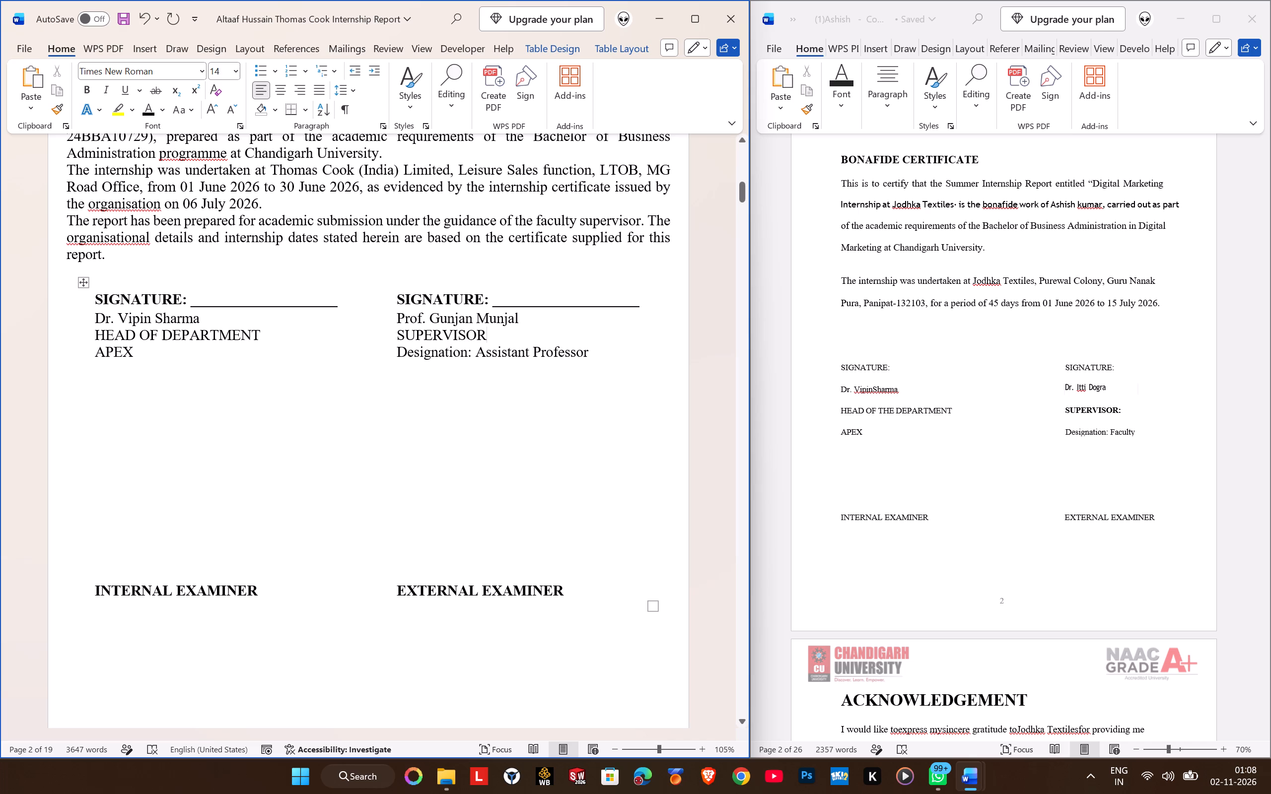
Remove the clause about the internship certificate issued on 06 July 2026 from the bonafide certificate, ending the sentence with a period after "30 June 2026".
{"action": "scroll", "coordinate": [309, 411], "scroll_direction": "up", "scroll_amount": 2}
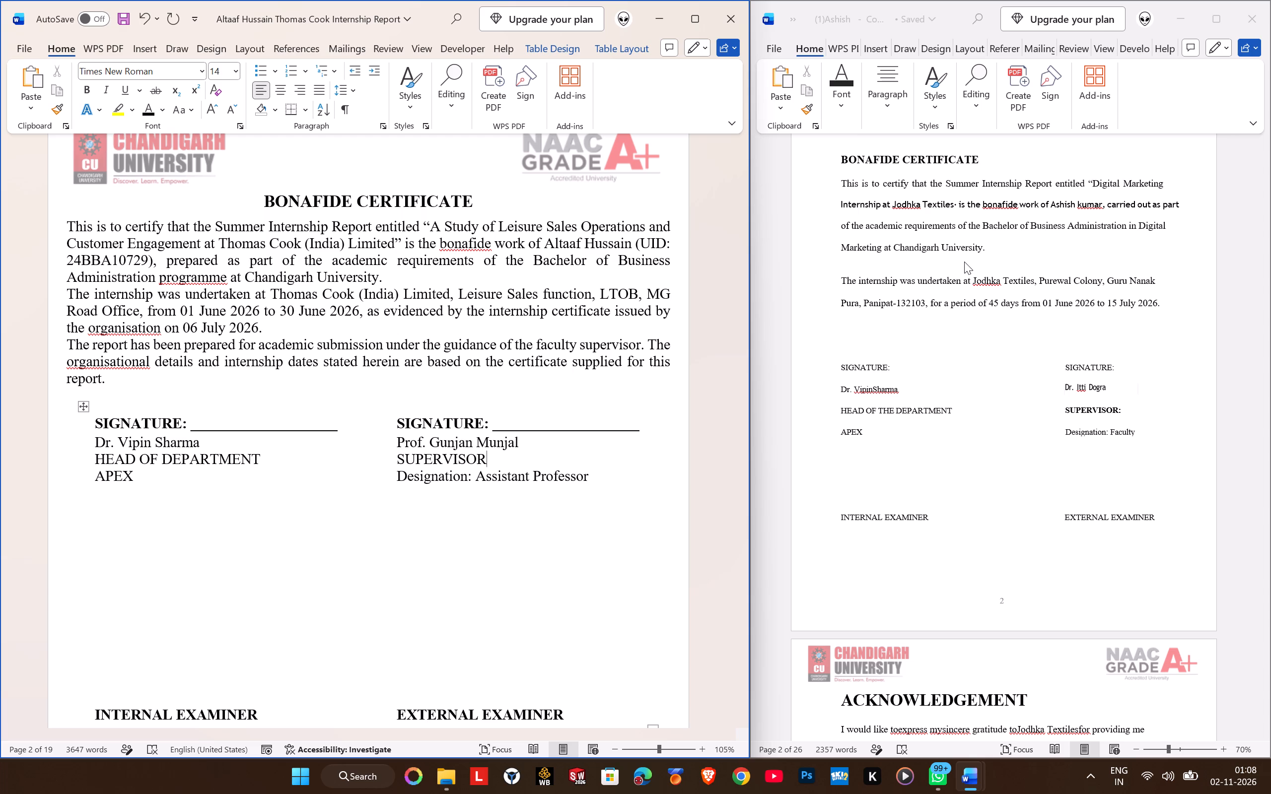
{"action": "left_click", "coordinate": [369, 313]}
{"action": "left_click_drag", "start_coordinate": [359, 316], "coordinate": [359, 331]}
{"action": "key", "text": "BackSpace"}
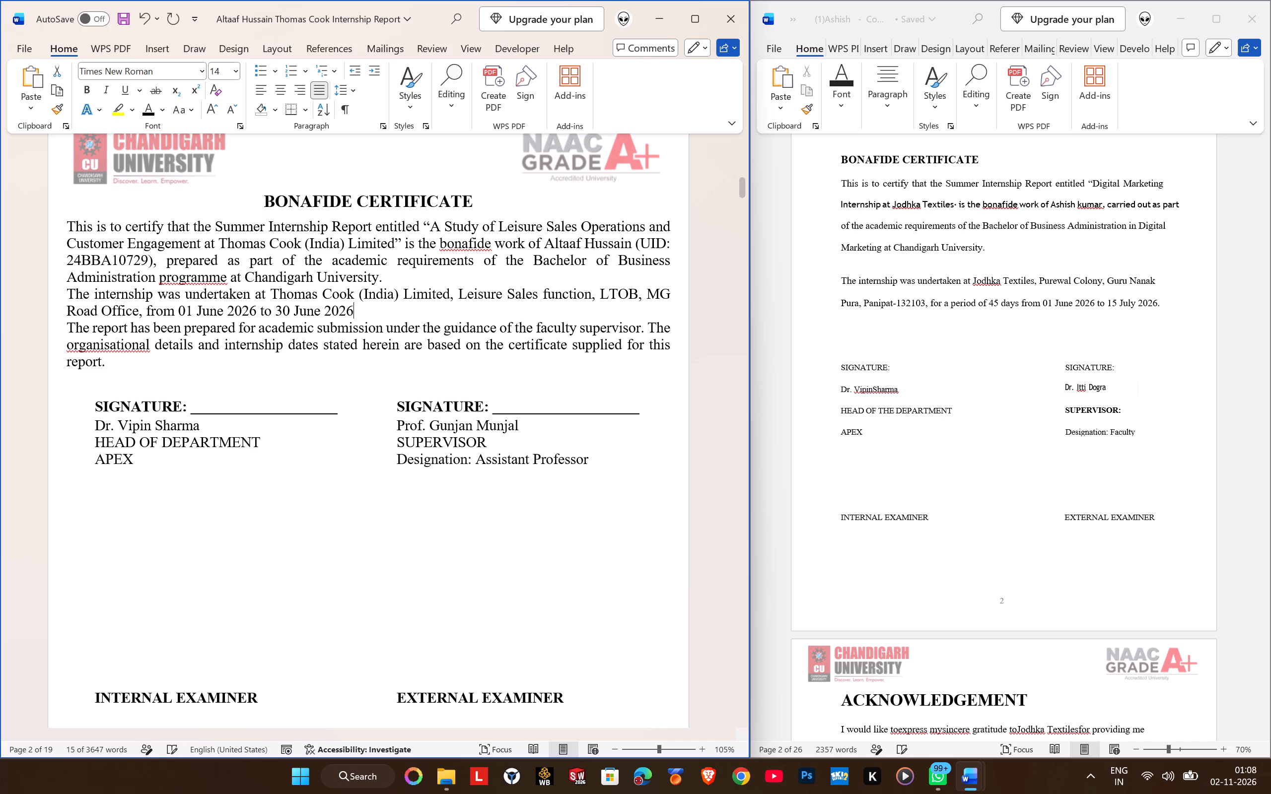
{"action": "key", "text": "period"}
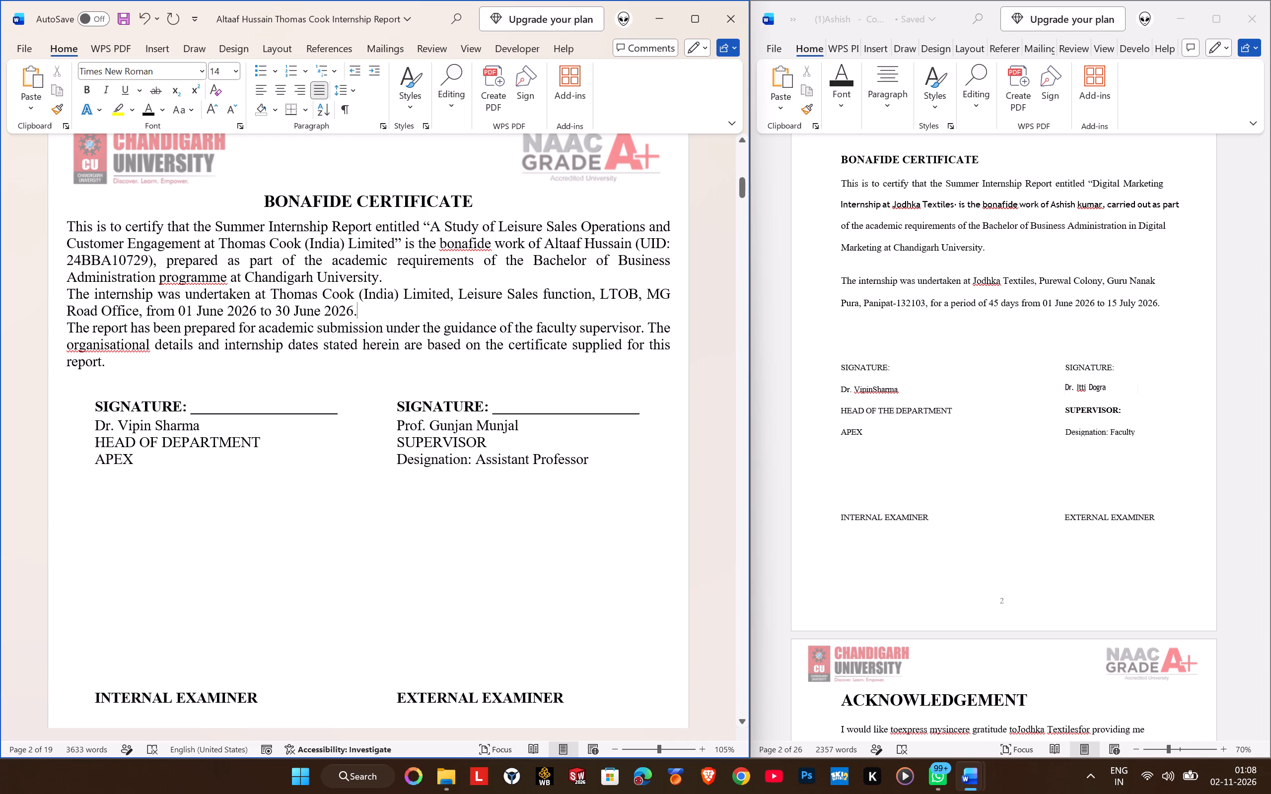
{"action": "right_click", "coordinate": [132, 347]}
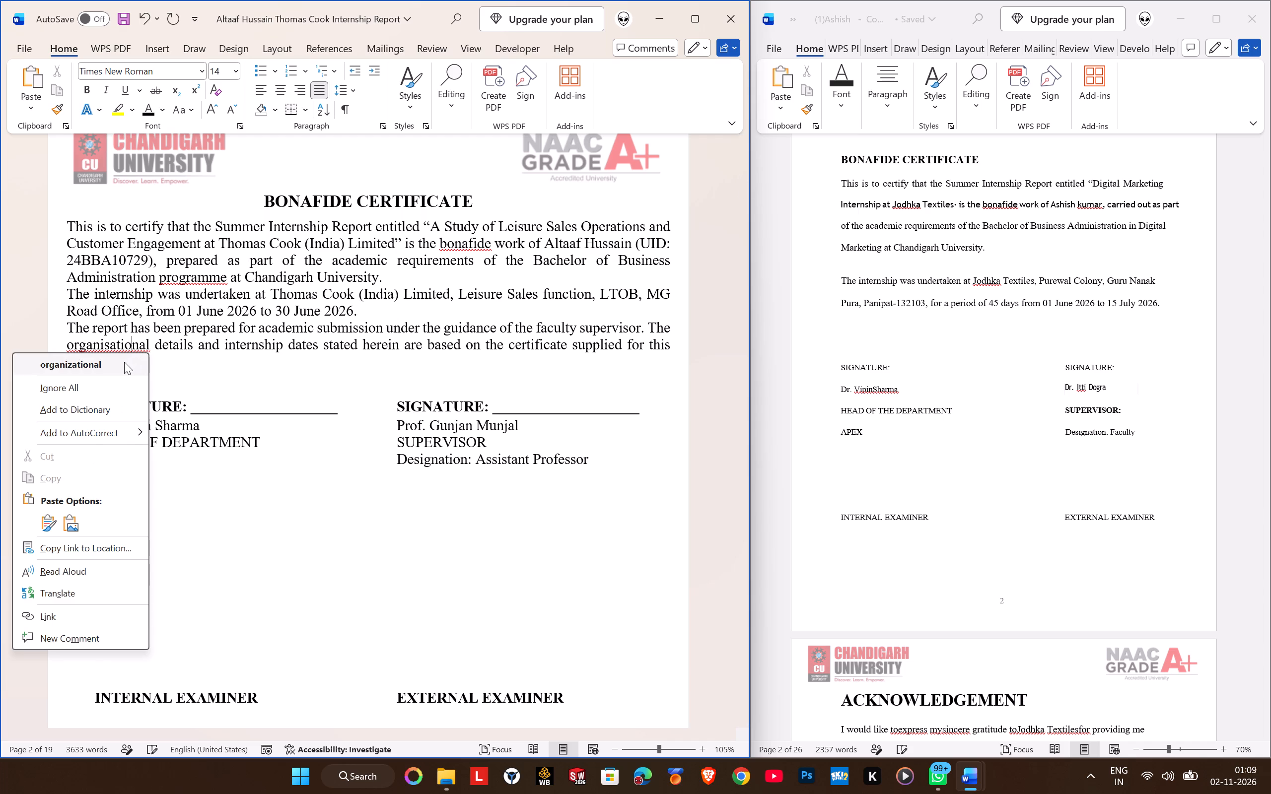
{"action": "left_click", "coordinate": [269, 349]}
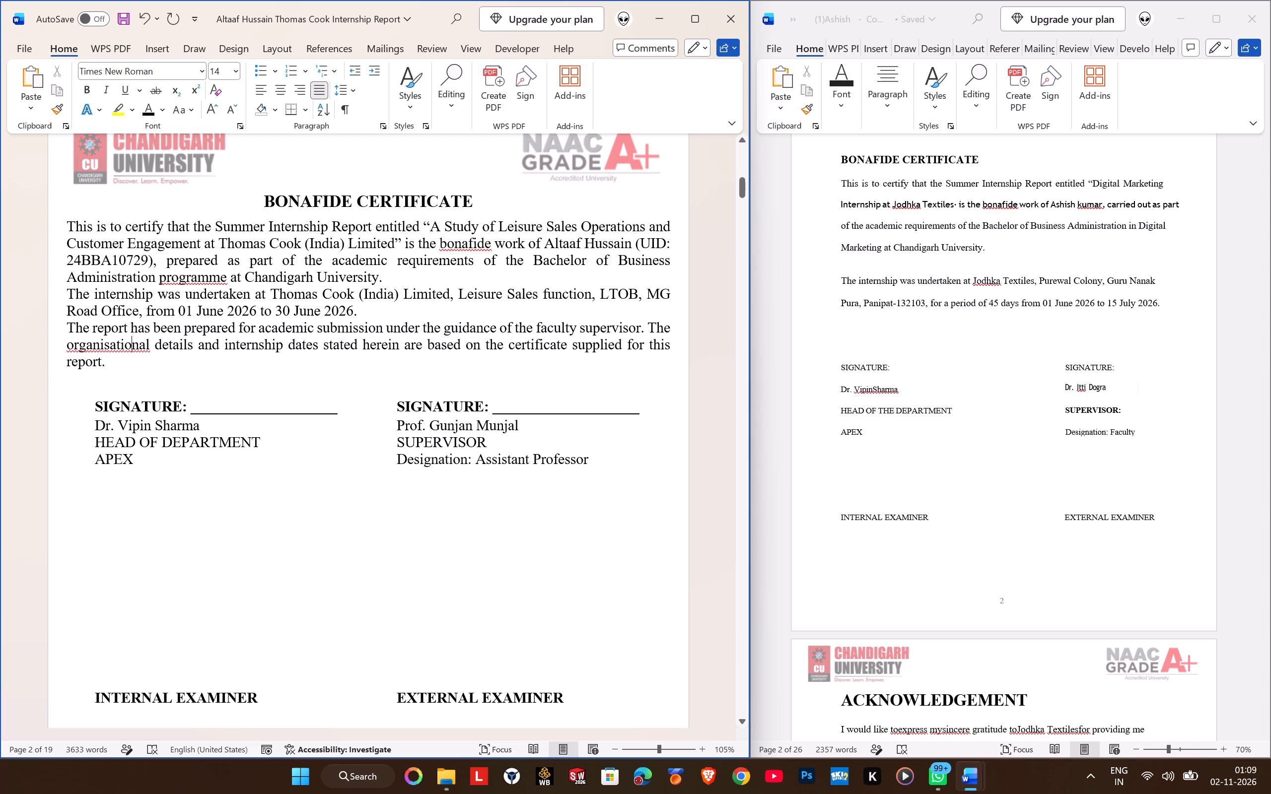
Add six blank lines between the bonafide certificate's text and the signature table.
{"action": "scroll", "coordinate": [222, 447], "scroll_direction": "down", "scroll_amount": 6}
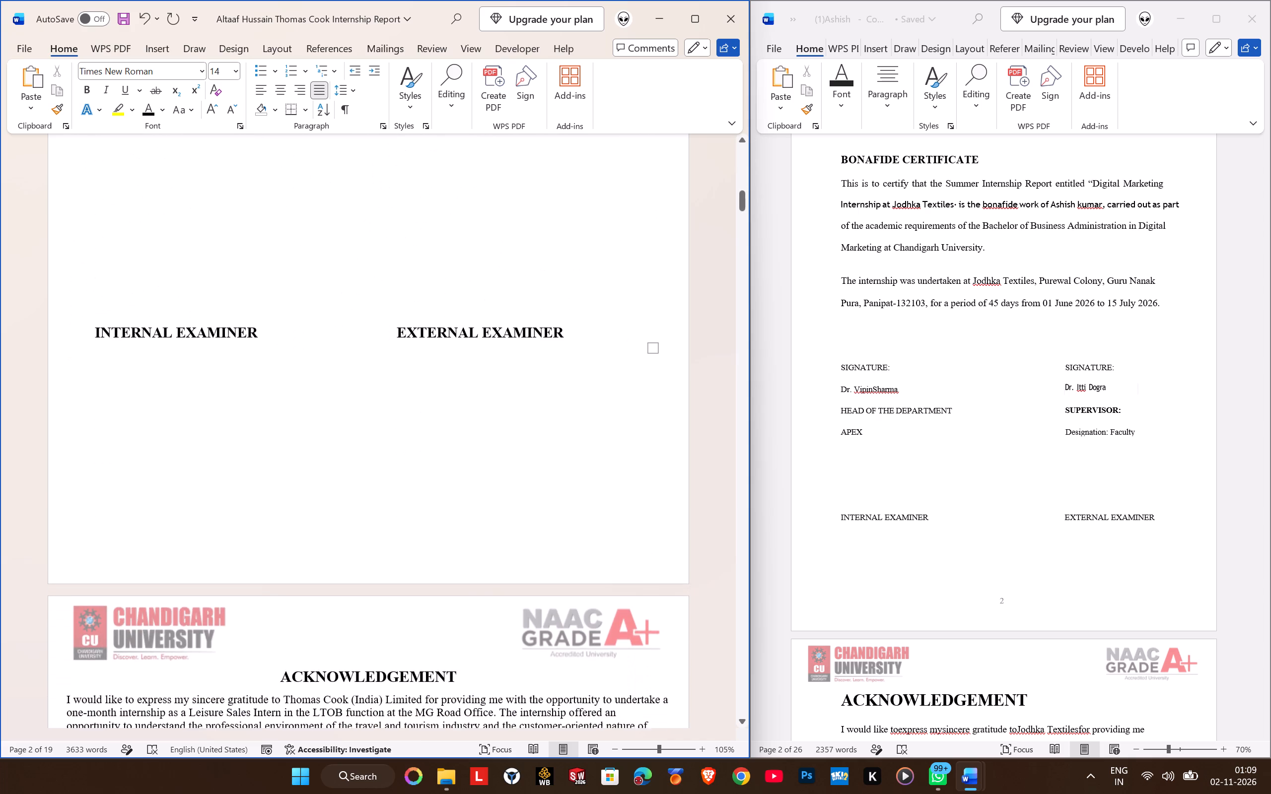
{"action": "scroll", "coordinate": [219, 433], "scroll_direction": "up", "scroll_amount": 6}
{"action": "left_click", "coordinate": [124, 371]}
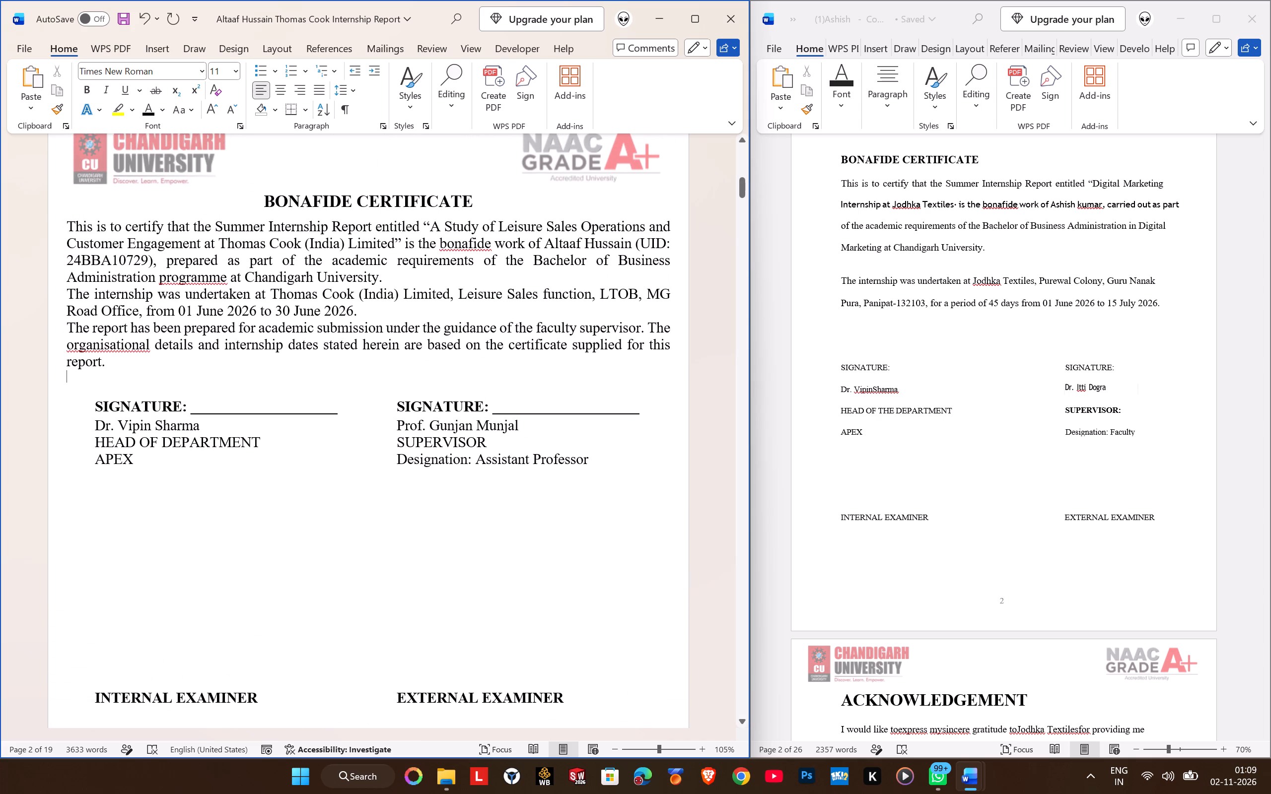
{"action": "key", "text": "Return"}
{"action": "key", "text": "Return"}
{"action": "key", "text": "Return"}
{"action": "key", "text": "Return"}
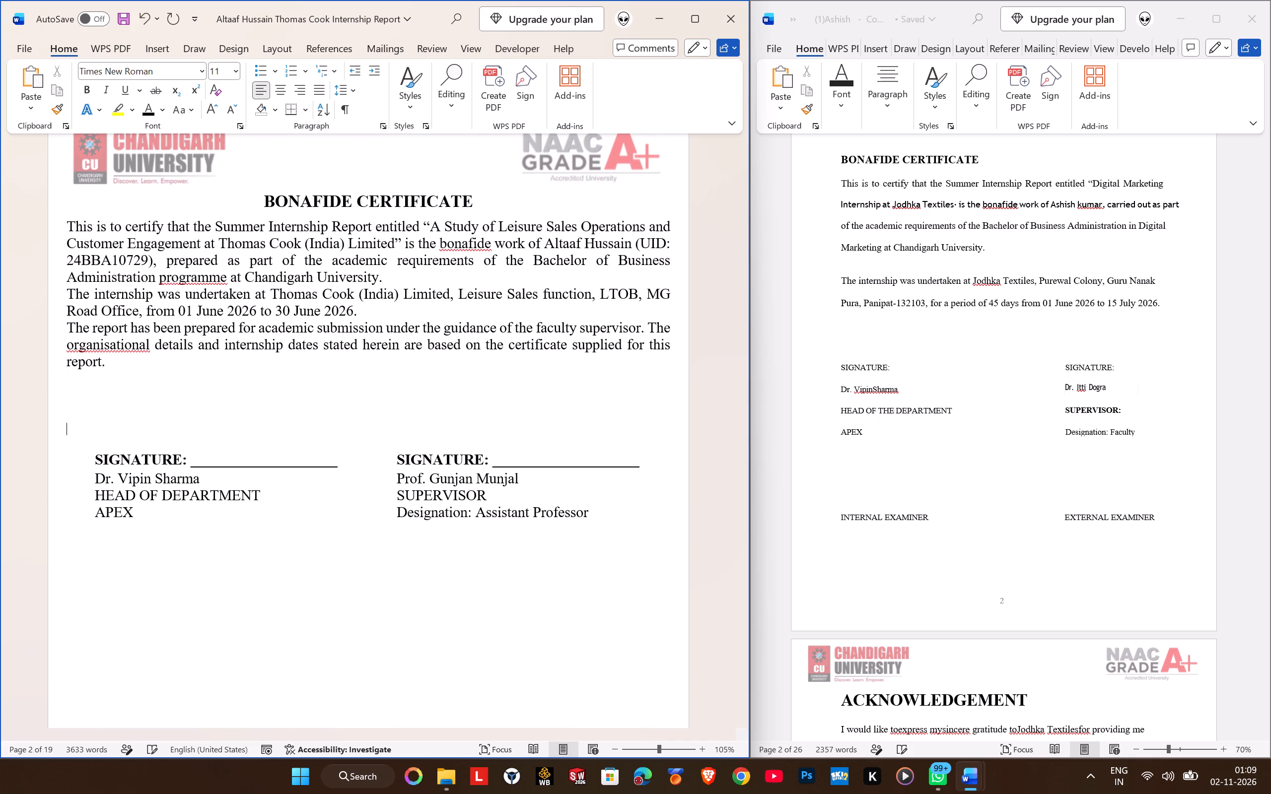
{"action": "scroll", "coordinate": [126, 374], "scroll_direction": "down", "scroll_amount": 5}
{"action": "scroll", "coordinate": [219, 378], "scroll_direction": "up", "scroll_amount": 2}
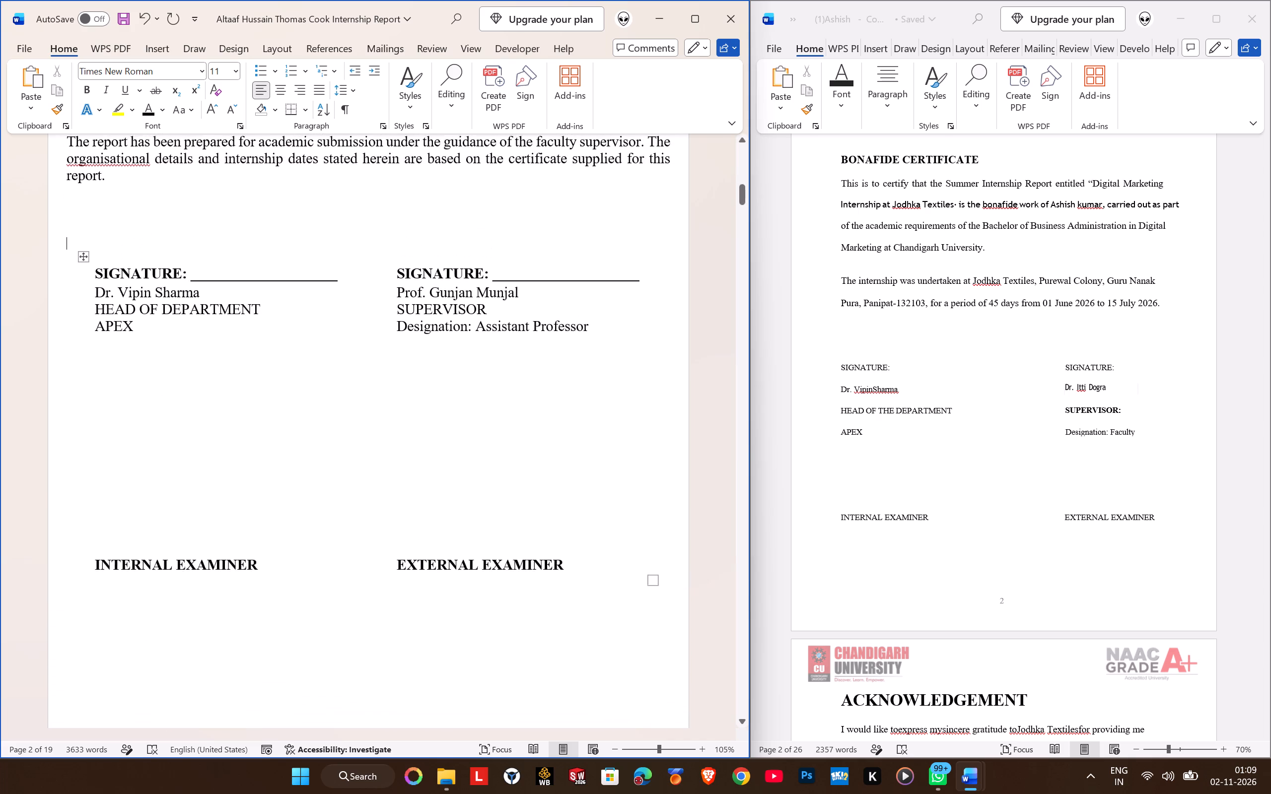
{"action": "scroll", "coordinate": [203, 368], "scroll_direction": "up", "scroll_amount": 1}
{"action": "key", "text": "Return"}
{"action": "key", "text": "Return"}
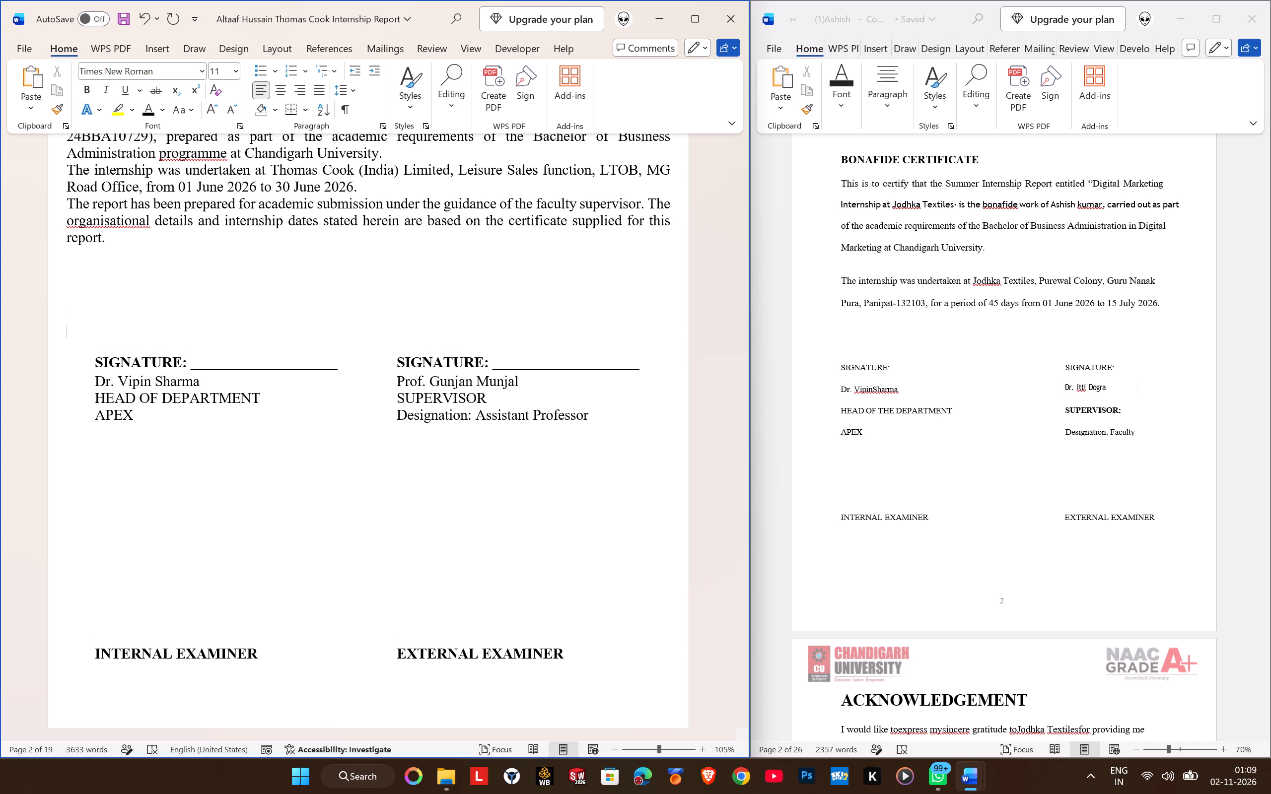
Increase the font size of the "ACKNOWLEDGEMENT" heading by one step.
{"action": "scroll", "coordinate": [212, 377], "scroll_direction": "down", "scroll_amount": 8}
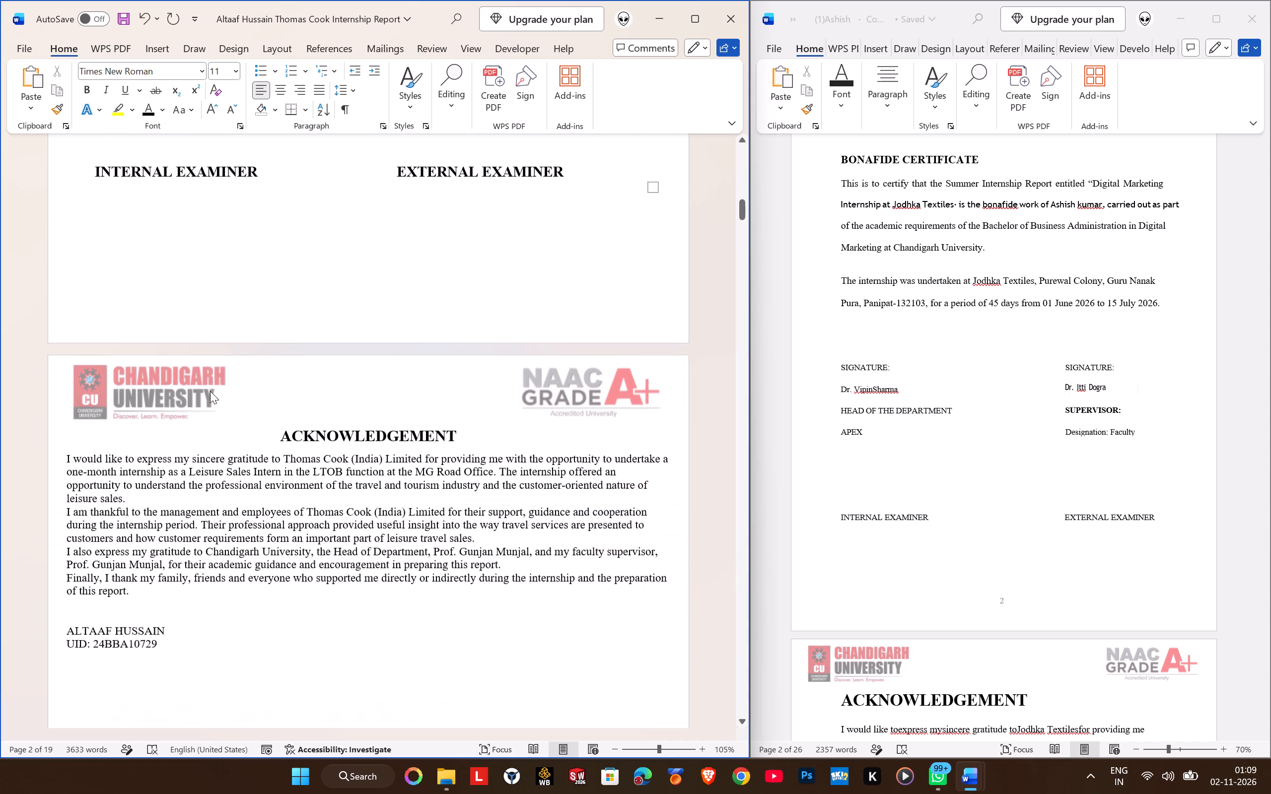
{"action": "scroll", "coordinate": [210, 391], "scroll_direction": "down", "scroll_amount": 2}
{"action": "scroll", "coordinate": [866, 394], "scroll_direction": "down", "scroll_amount": 10}
{"action": "double_click", "coordinate": [356, 293]}
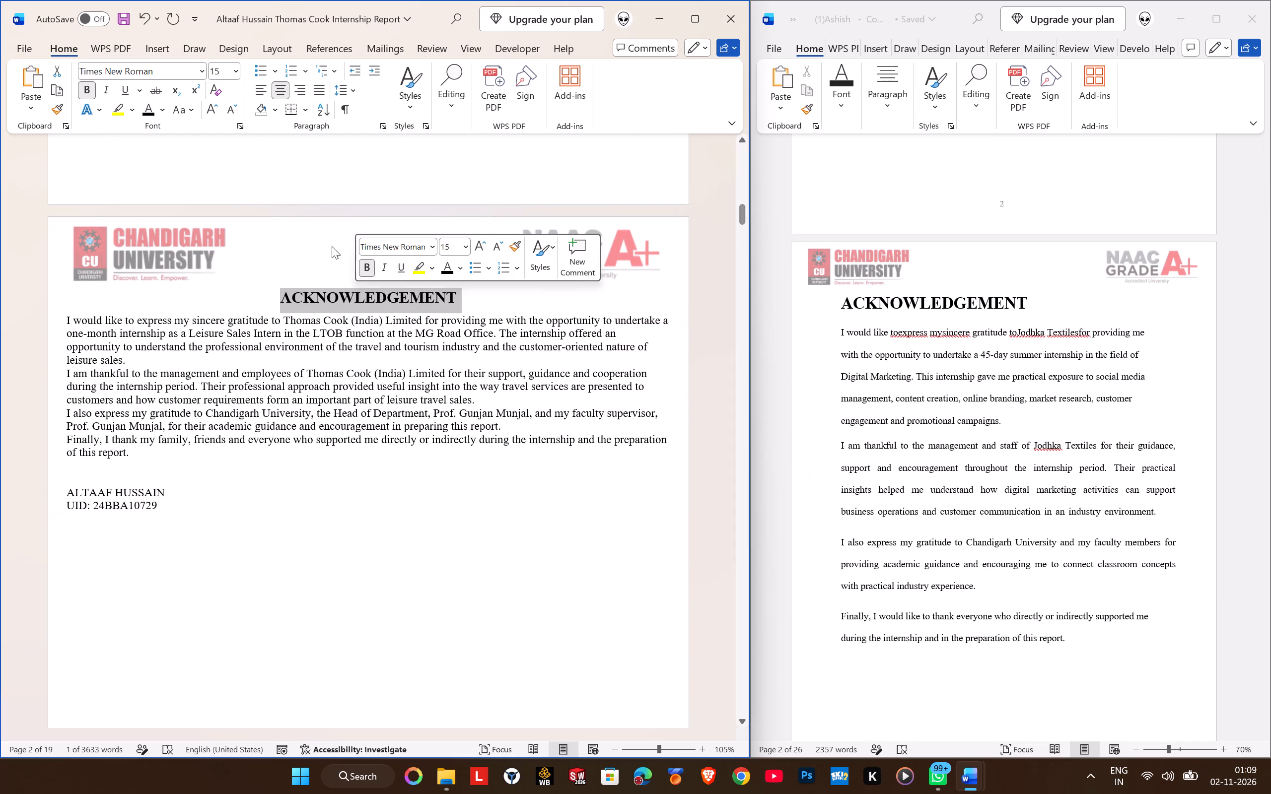
{"action": "left_click", "coordinate": [214, 116]}
Set the font size of all four acknowledgement body paragraphs to 14.
{"action": "left_click_drag", "start_coordinate": [62, 317], "coordinate": [184, 455]}
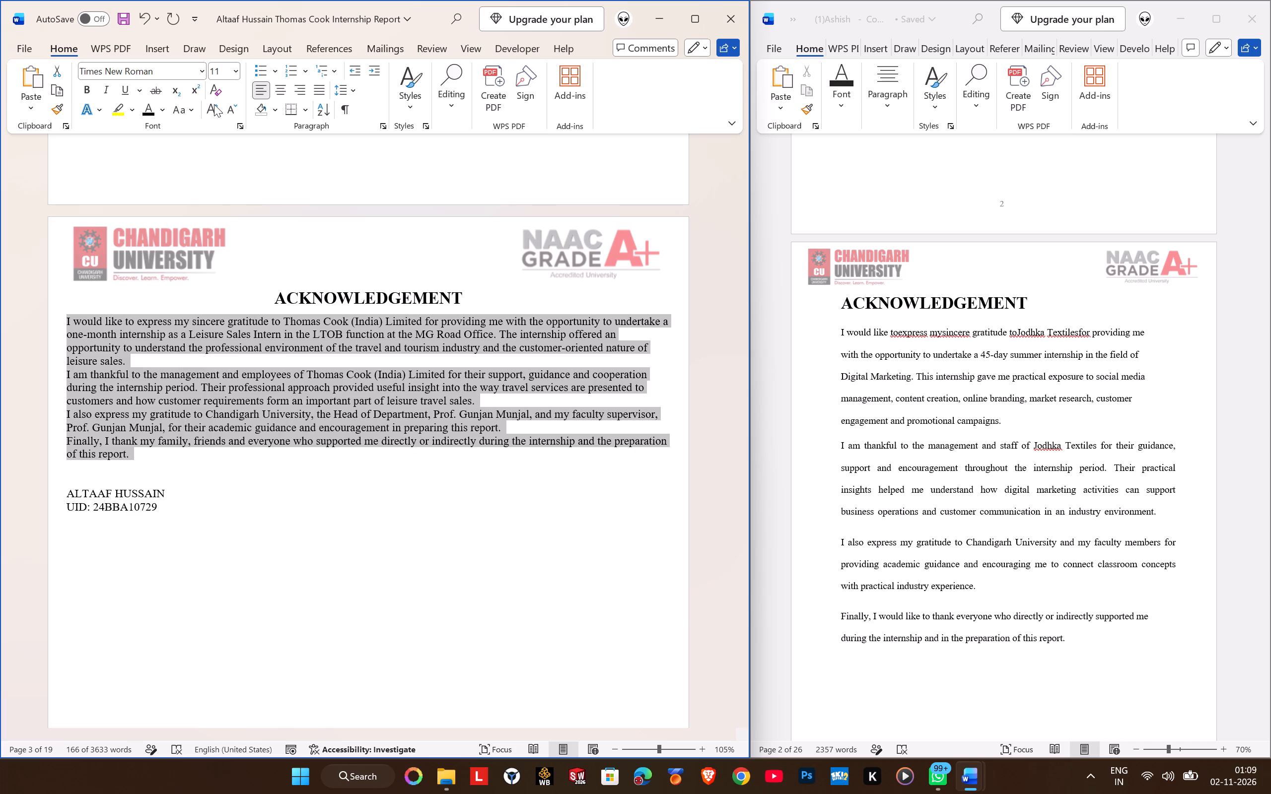
{"action": "left_click", "coordinate": [211, 107]}
{"action": "left_click", "coordinate": [211, 107]}
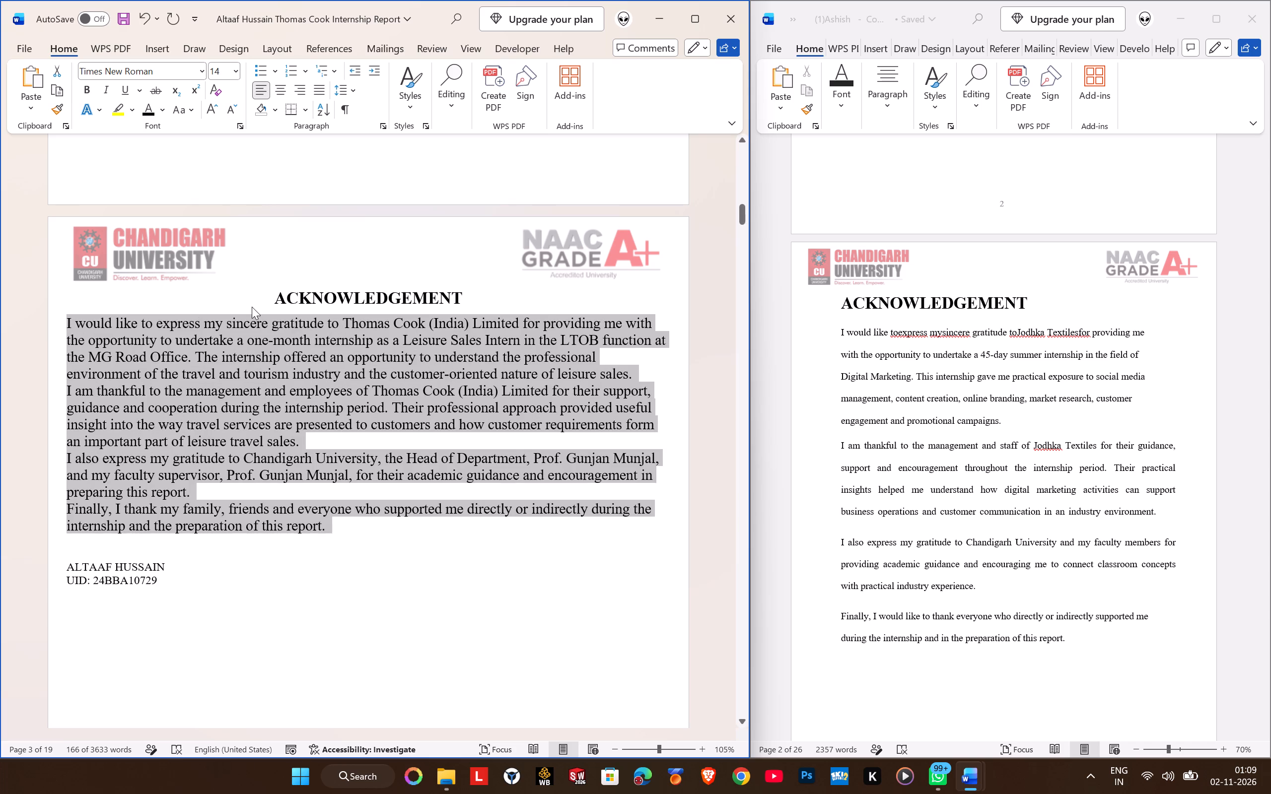
{"action": "left_click", "coordinate": [184, 457]}
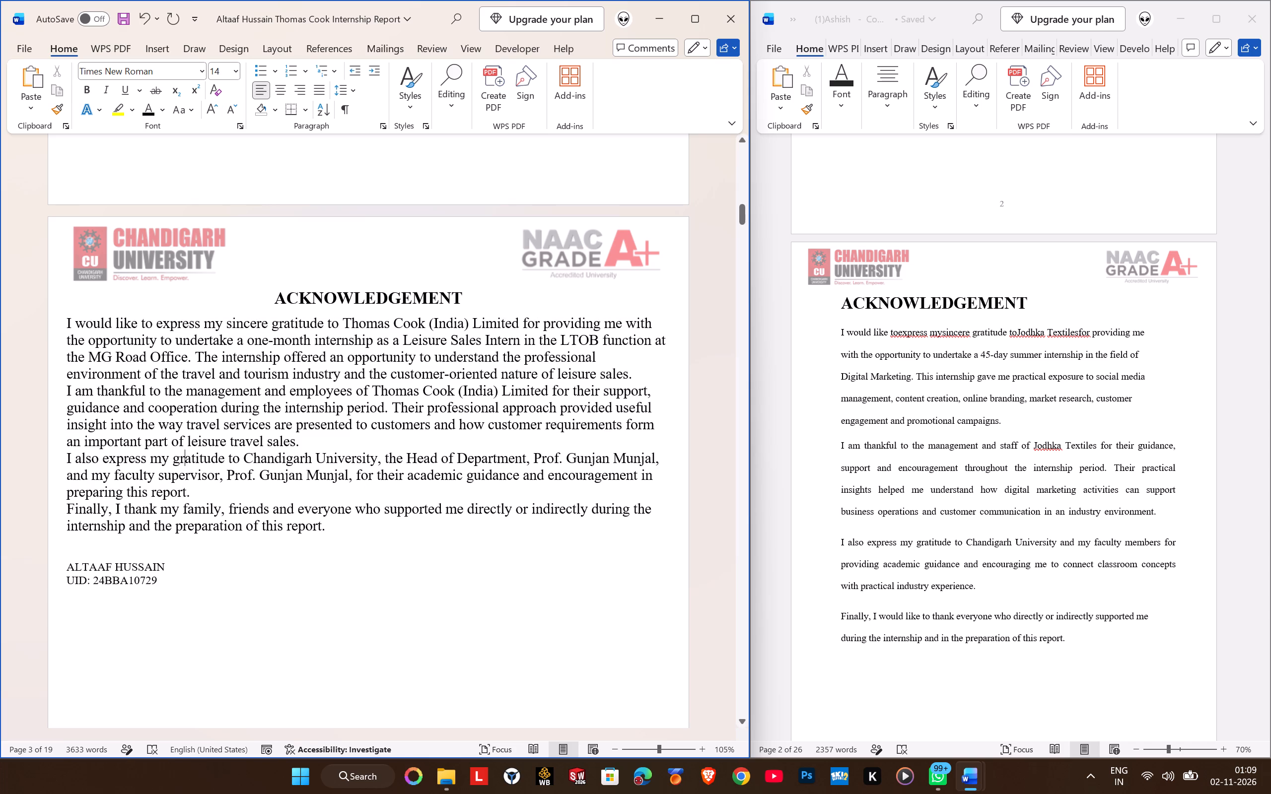
Delete the student name and UID lines below the acknowledgement text, along with the blank lines above them.
{"action": "left_click_drag", "start_coordinate": [66, 564], "coordinate": [159, 580]}
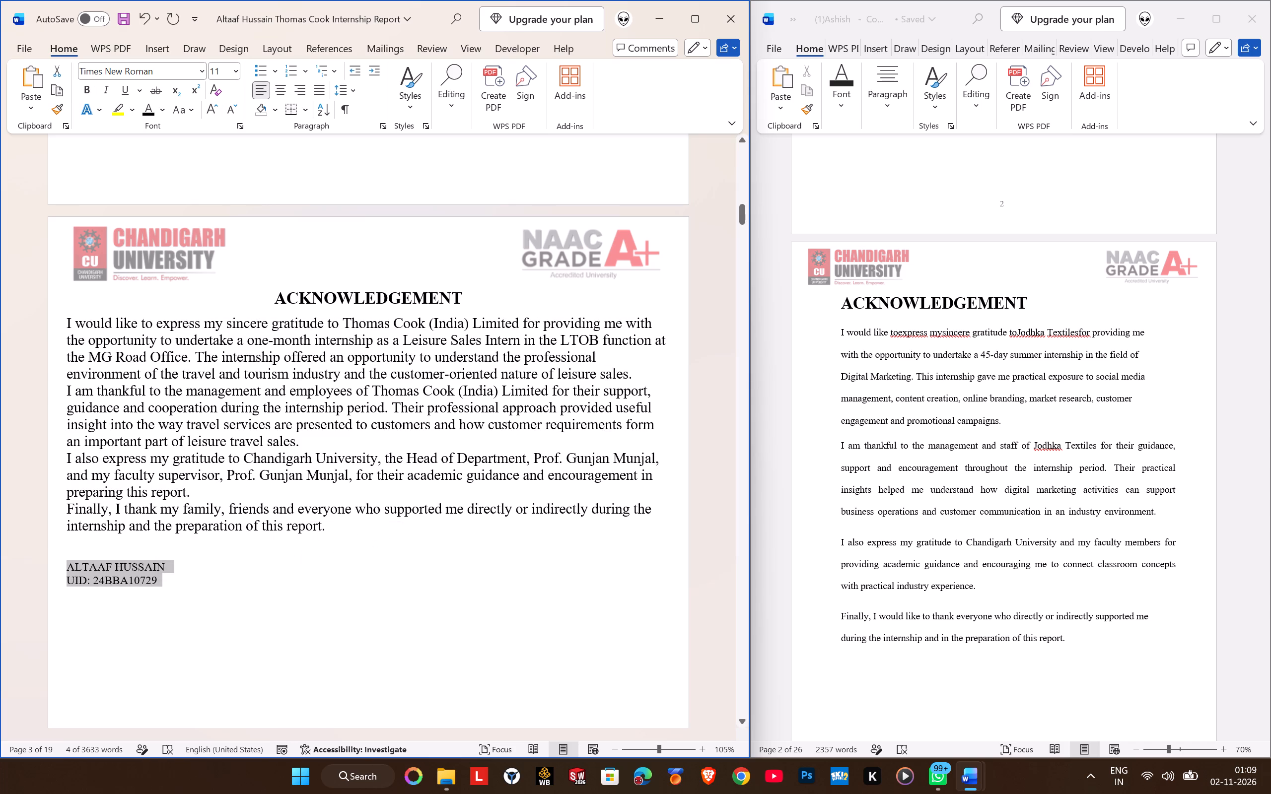
{"action": "scroll", "coordinate": [788, 510], "scroll_direction": "down", "scroll_amount": 4}
{"action": "key", "text": "BackSpace"}
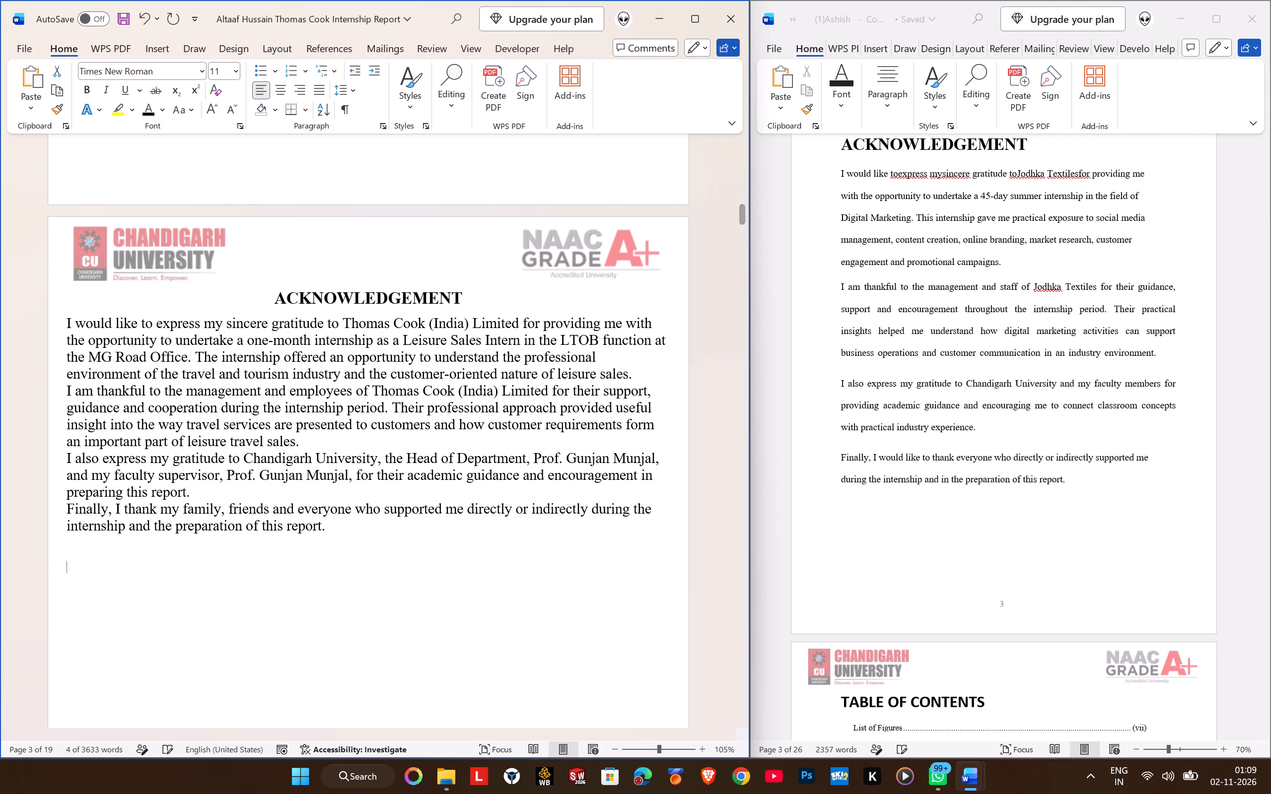
{"action": "key", "text": "BackSpace"}
{"action": "key", "text": "BackSpace"}
{"action": "key", "text": "BackSpace"}
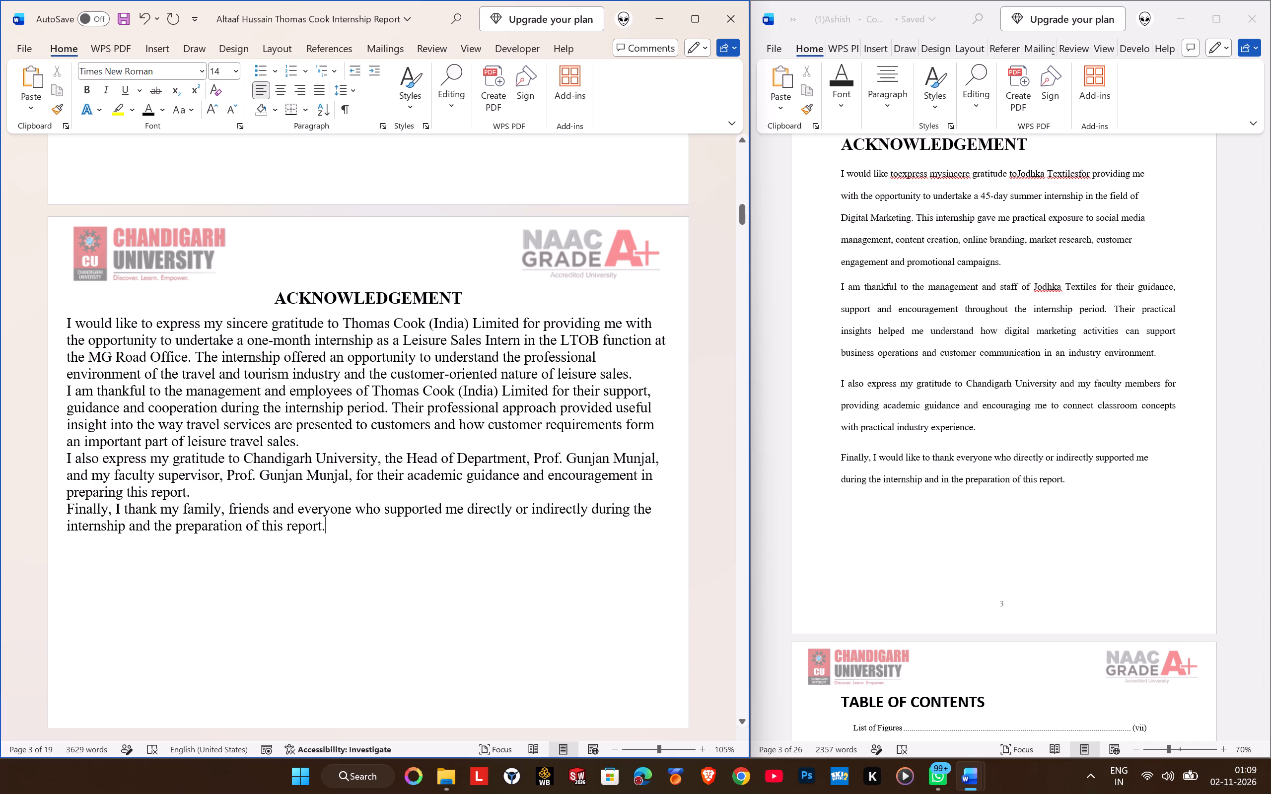
Justify each of the four acknowledgement paragraphs.
{"action": "left_click", "coordinate": [460, 353]}
{"action": "left_click", "coordinate": [313, 85]}
{"action": "left_click", "coordinate": [387, 404]}
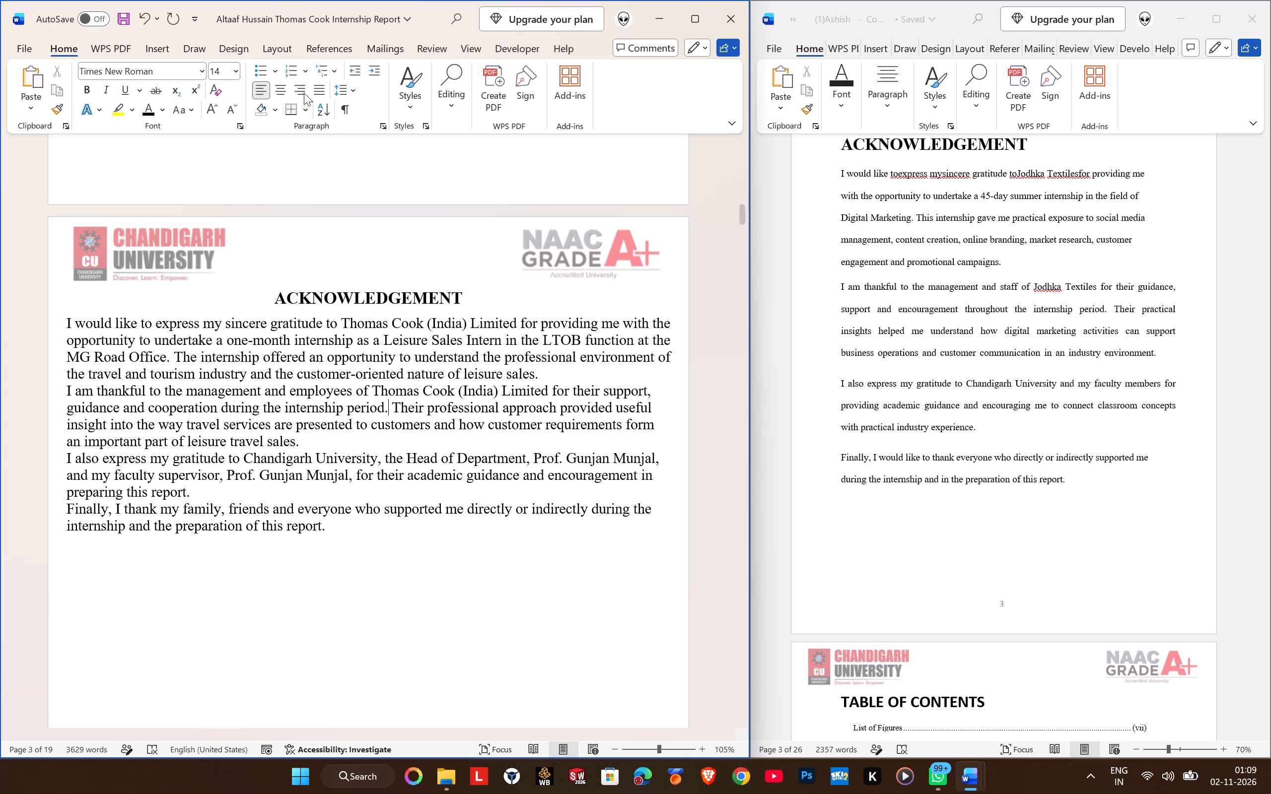
{"action": "left_click", "coordinate": [310, 83]}
{"action": "left_click", "coordinate": [318, 85]}
{"action": "left_click", "coordinate": [392, 469]}
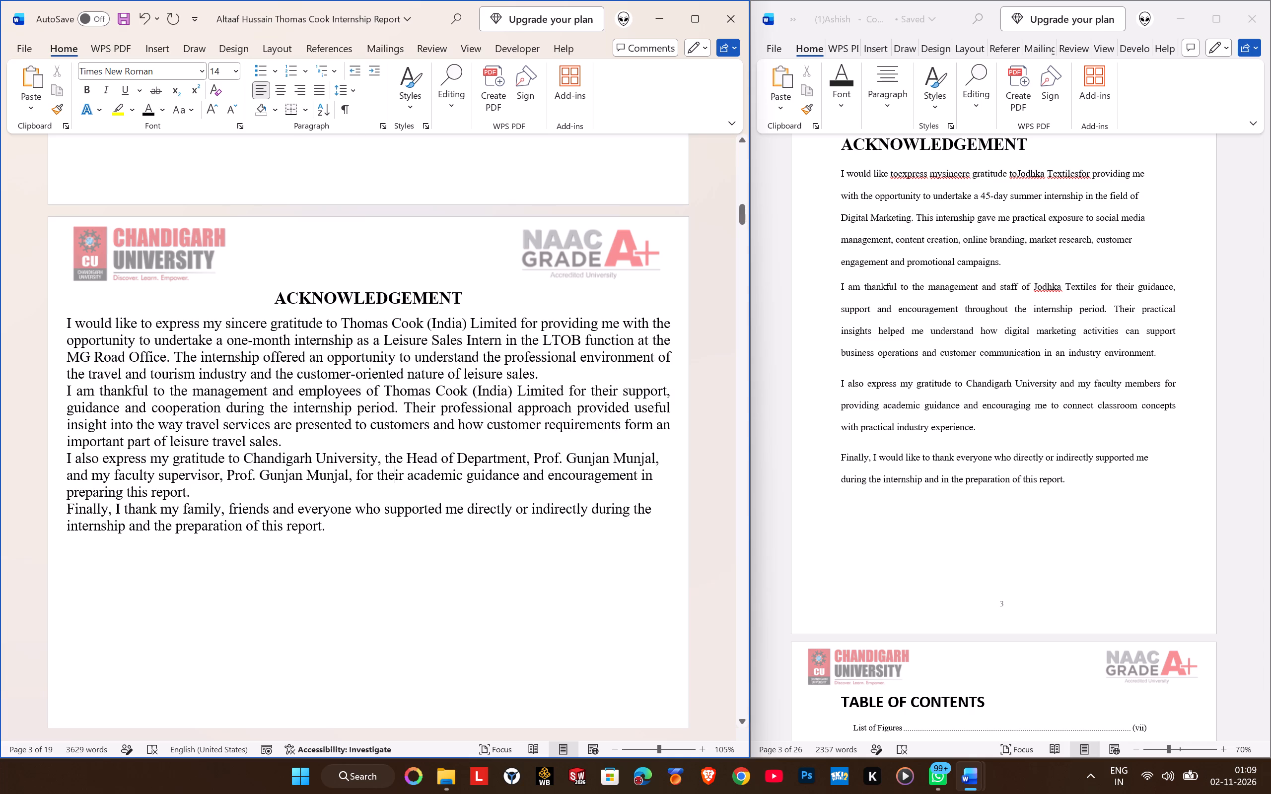
{"action": "left_click", "coordinate": [315, 96]}
{"action": "left_click", "coordinate": [417, 514]}
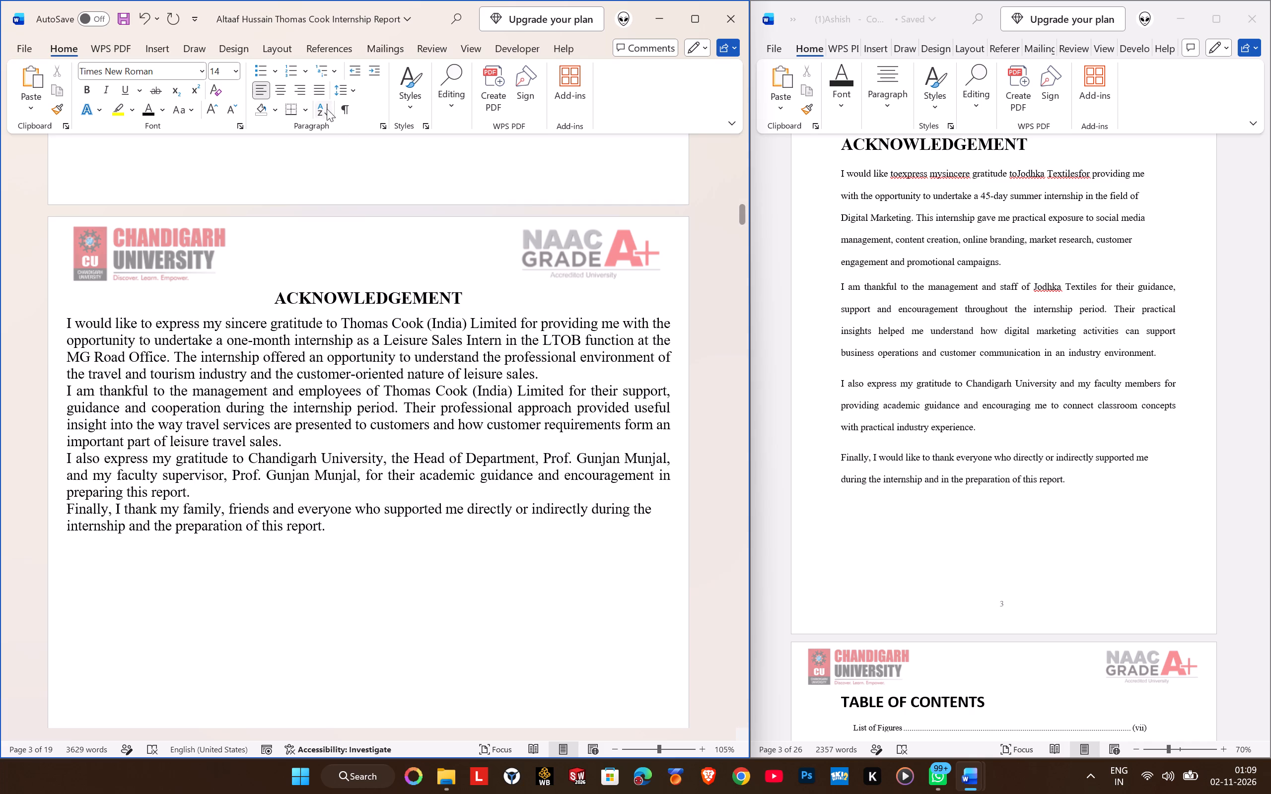
{"action": "left_click", "coordinate": [320, 91]}
{"action": "left_click", "coordinate": [345, 442]}
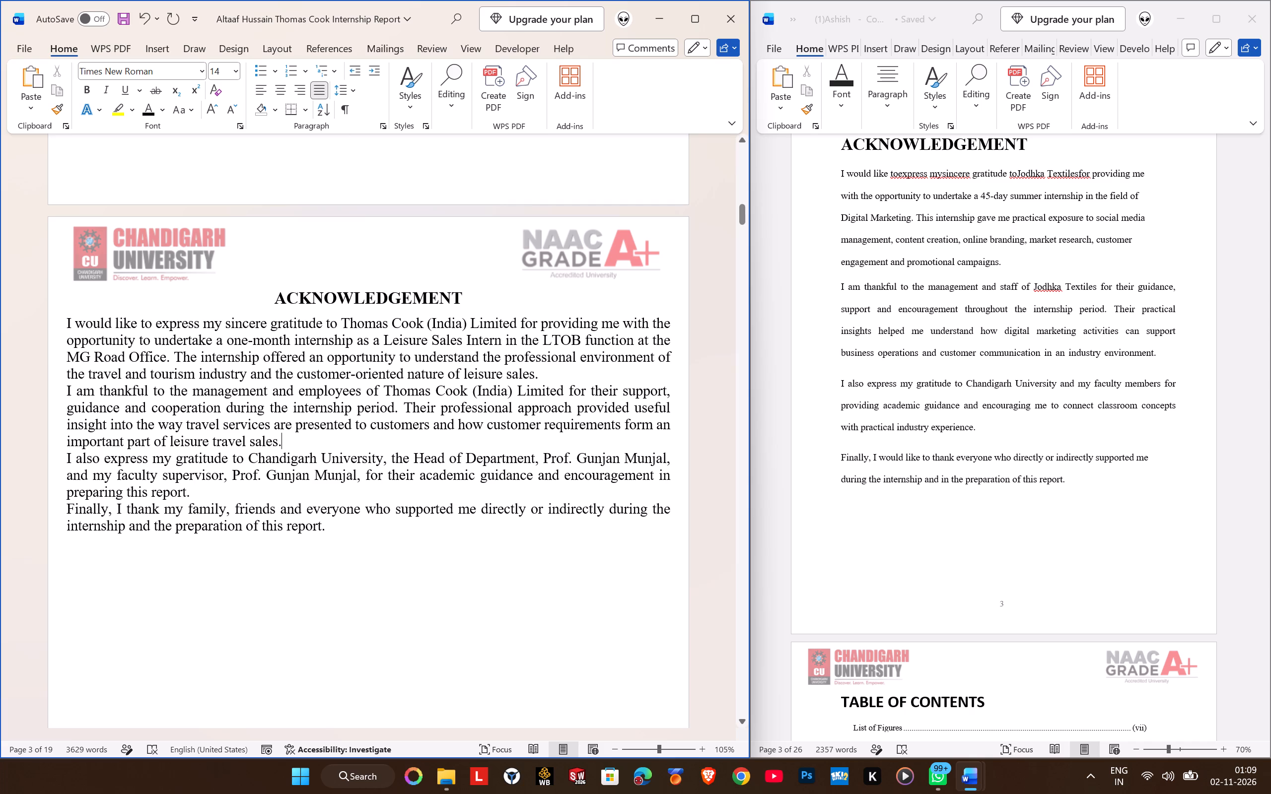
Select the Head of Department's name in the third acknowledgement paragraph.
{"action": "scroll", "coordinate": [253, 393], "scroll_direction": "down", "scroll_amount": 3}
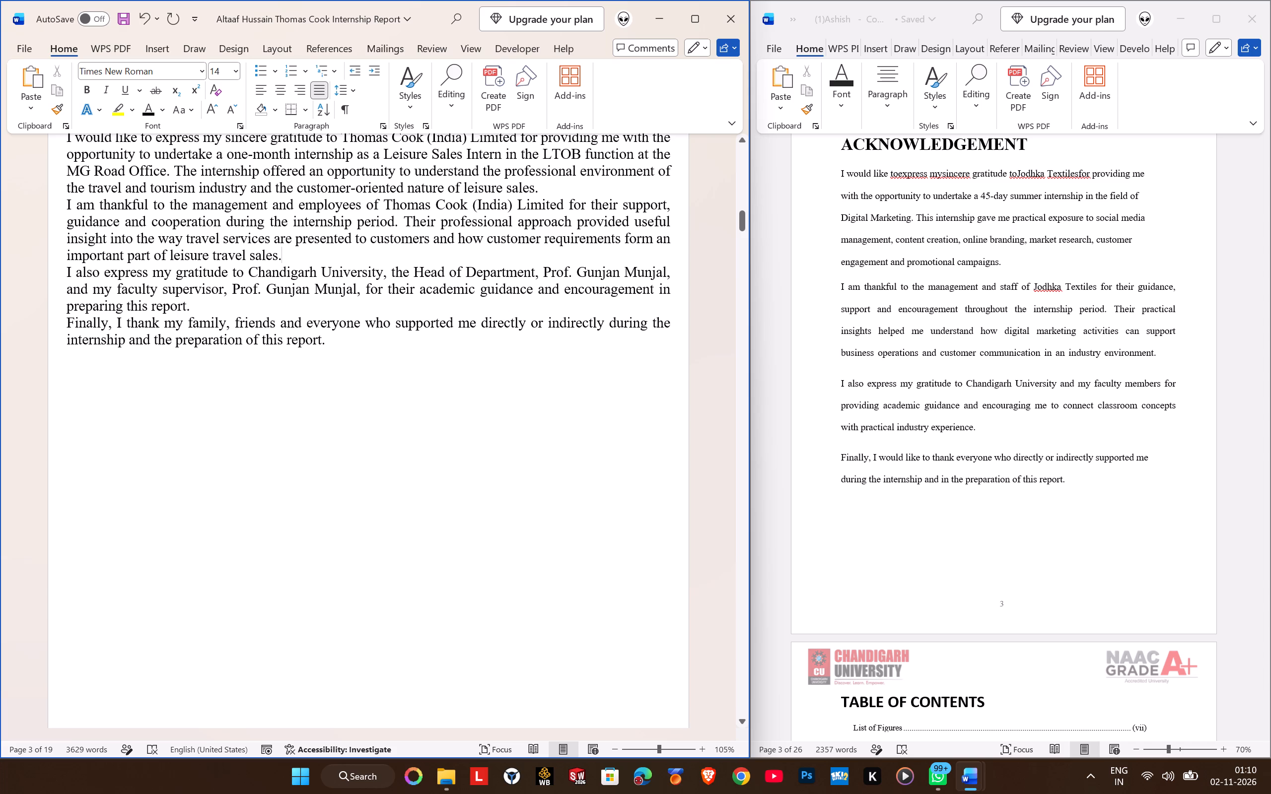
{"action": "left_click_drag", "start_coordinate": [544, 271], "coordinate": [546, 273]}
{"action": "left_click_drag", "start_coordinate": [546, 273], "coordinate": [656, 268]}
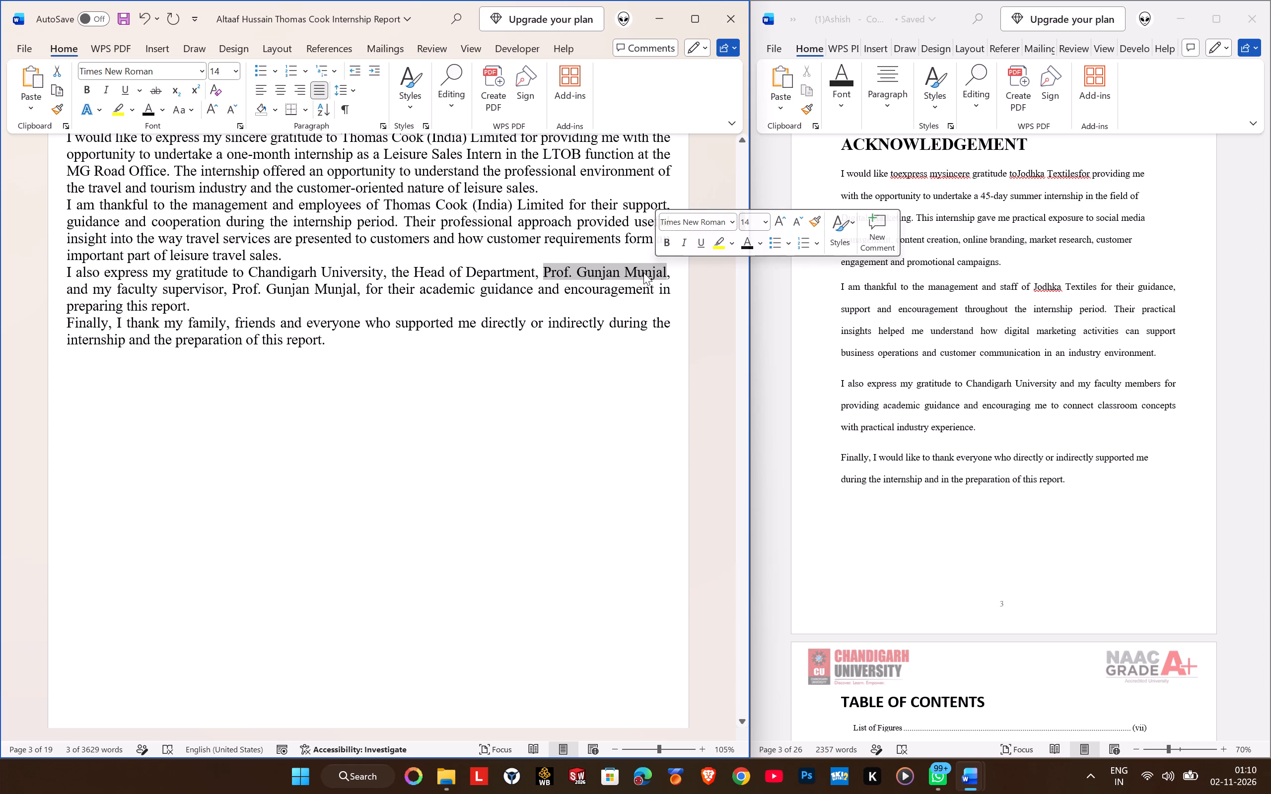
Replace the Head of Department's name in the third acknowledgement paragraph with the Dr.-titled name from the reference report's certificate.
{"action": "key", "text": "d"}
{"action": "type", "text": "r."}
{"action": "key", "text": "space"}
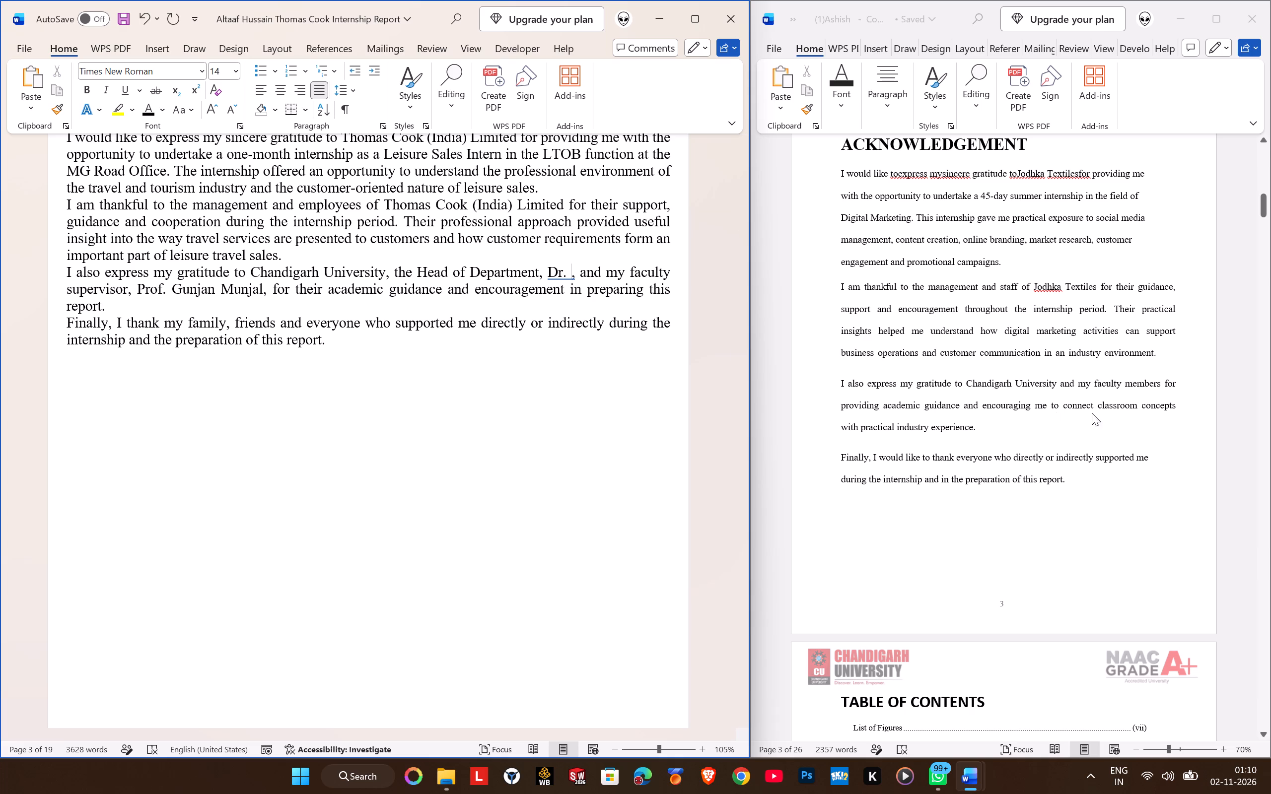
{"action": "scroll", "coordinate": [950, 379], "scroll_direction": "up", "scroll_amount": 11}
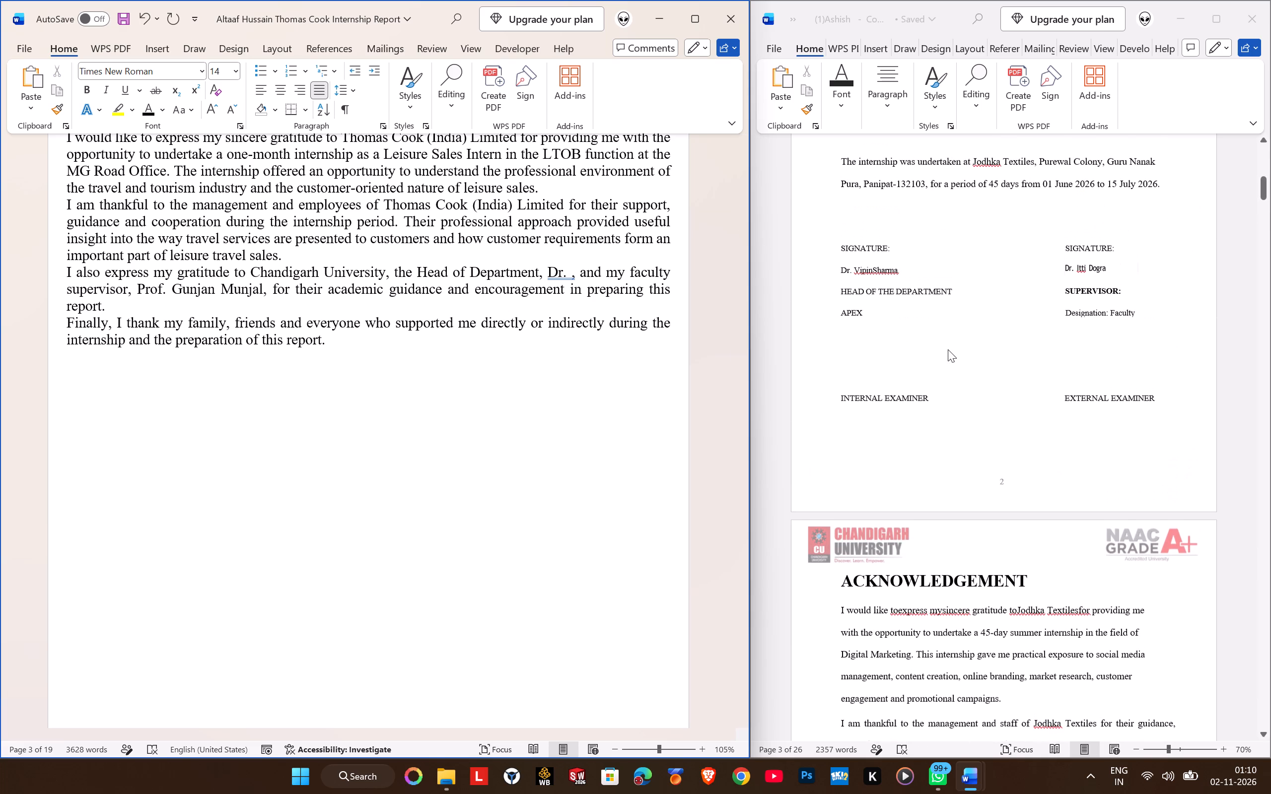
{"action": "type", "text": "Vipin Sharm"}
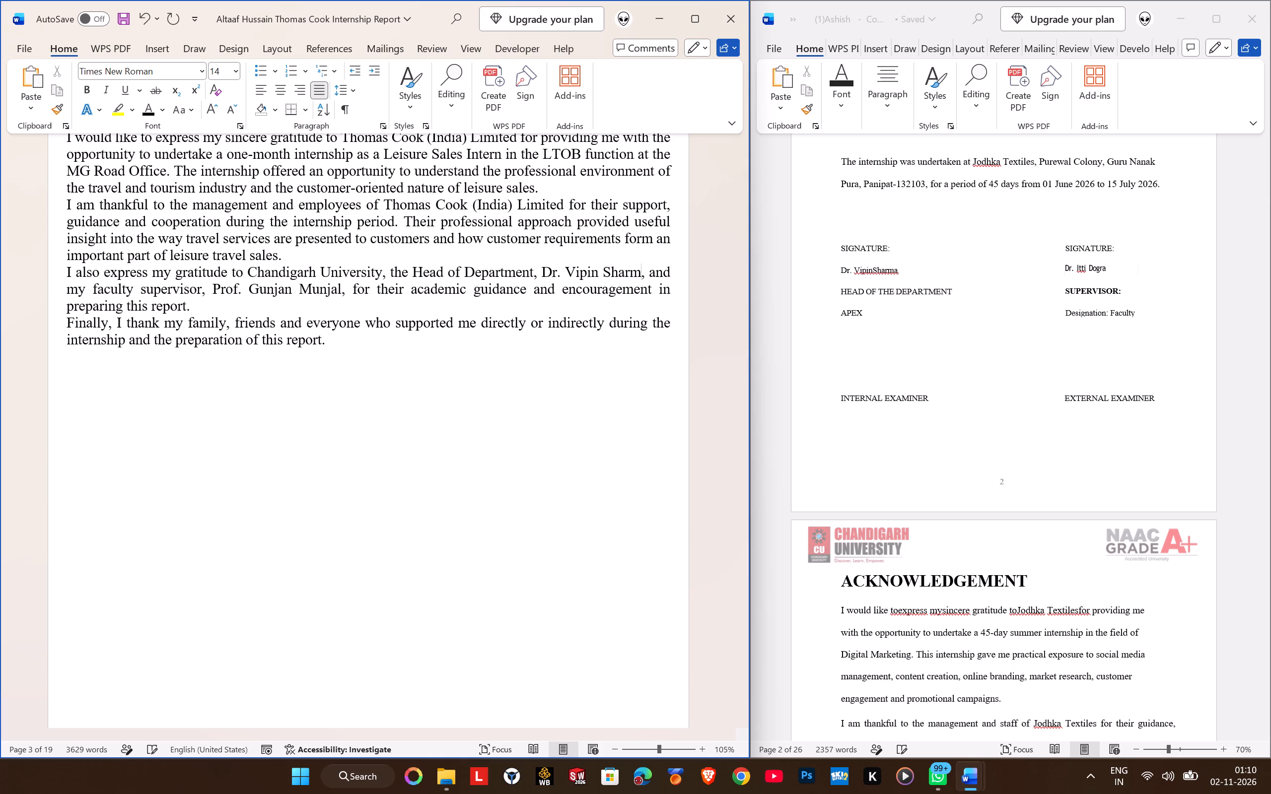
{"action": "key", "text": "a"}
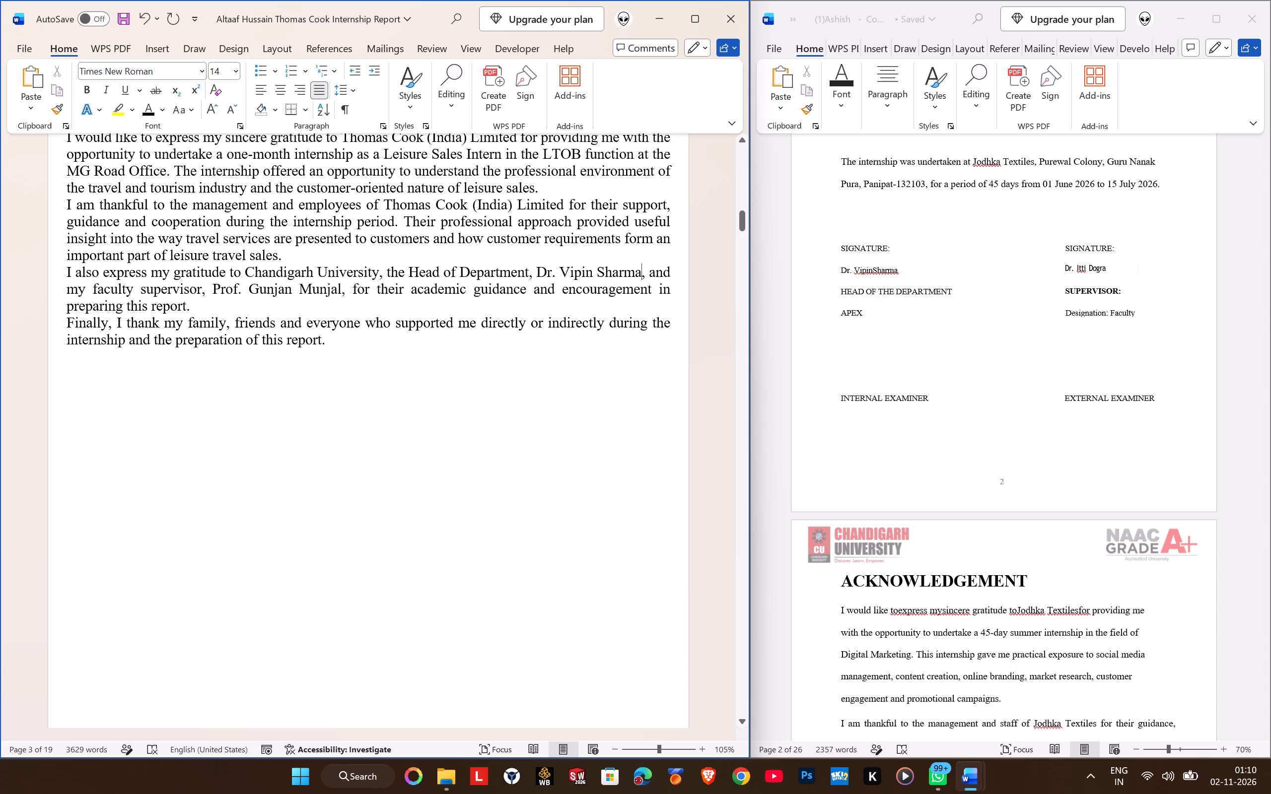
Compare the internship report's table of contents with the layout of the reference report's table of contents.
{"action": "scroll", "coordinate": [373, 347], "scroll_direction": "down", "scroll_amount": 3}
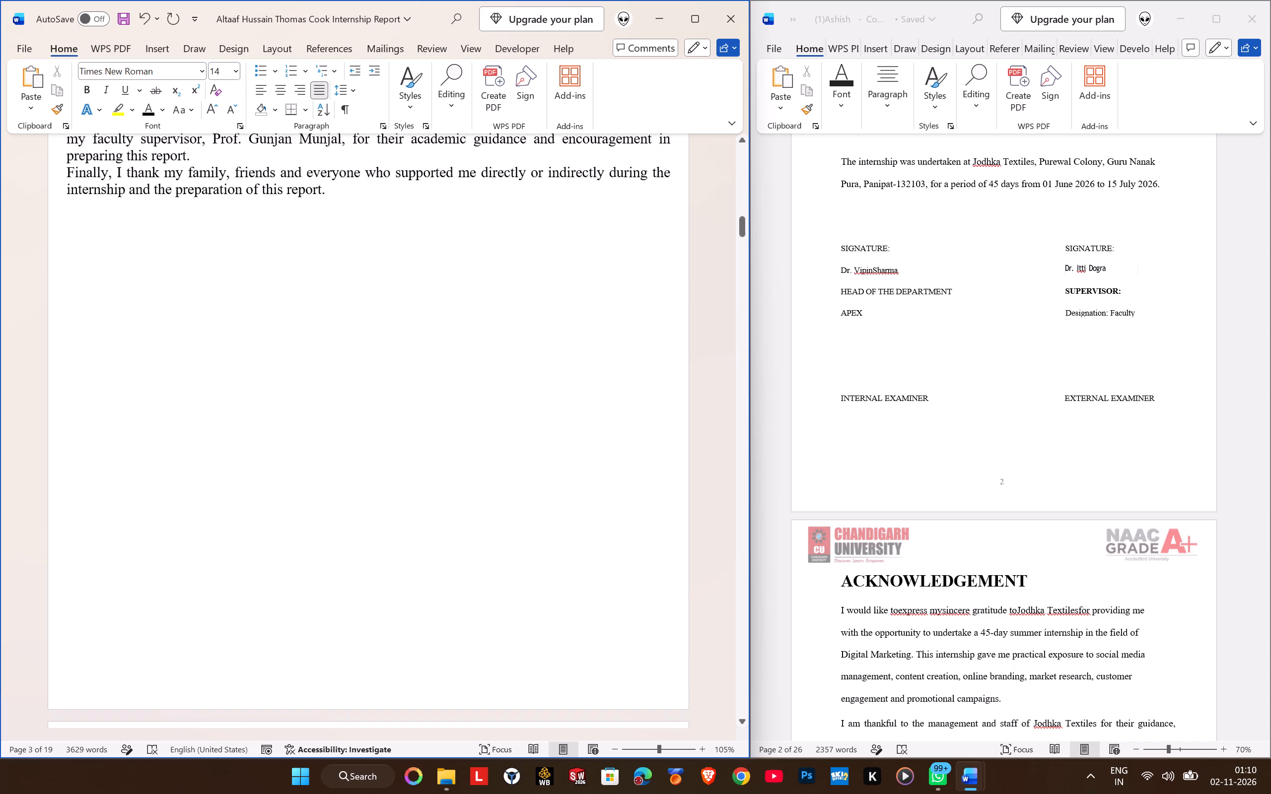
{"action": "scroll", "coordinate": [373, 347], "scroll_direction": "down", "scroll_amount": 8}
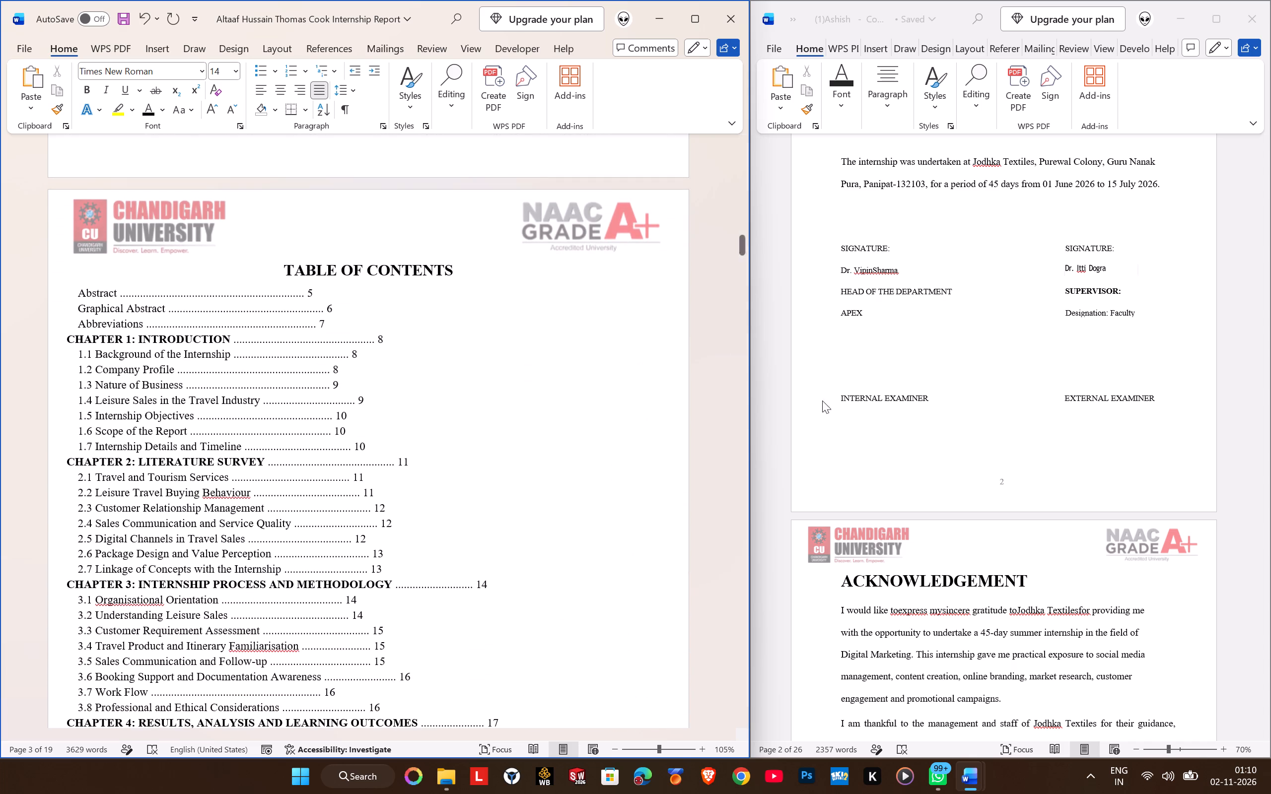
{"action": "scroll", "coordinate": [933, 433], "scroll_direction": "down", "scroll_amount": 18}
{"action": "scroll", "coordinate": [934, 425], "scroll_direction": "down", "scroll_amount": 4}
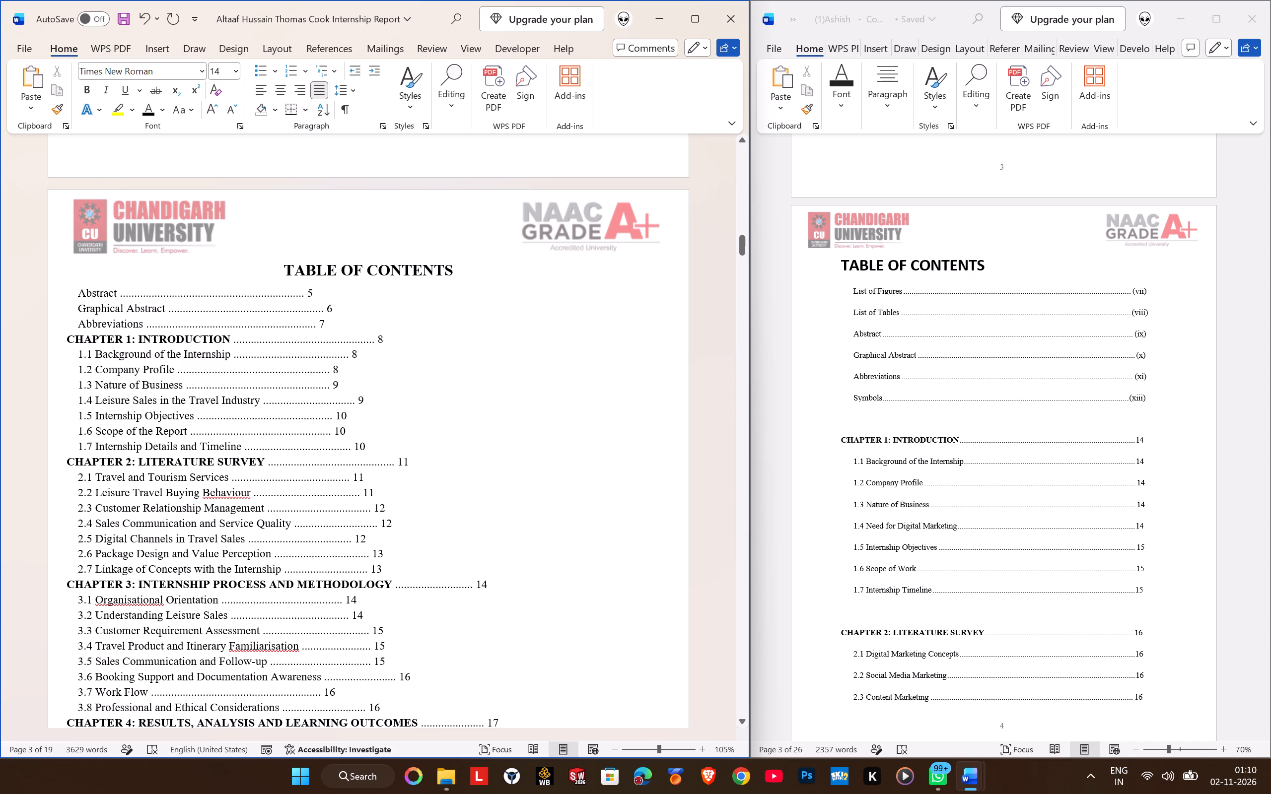
Centre all table of contents entries, from "Abstract" through "Appendix A: Internship Completion Certificate".
{"action": "left_click", "coordinate": [72, 287]}
{"action": "scroll", "coordinate": [108, 347], "scroll_direction": "down", "scroll_amount": 9}
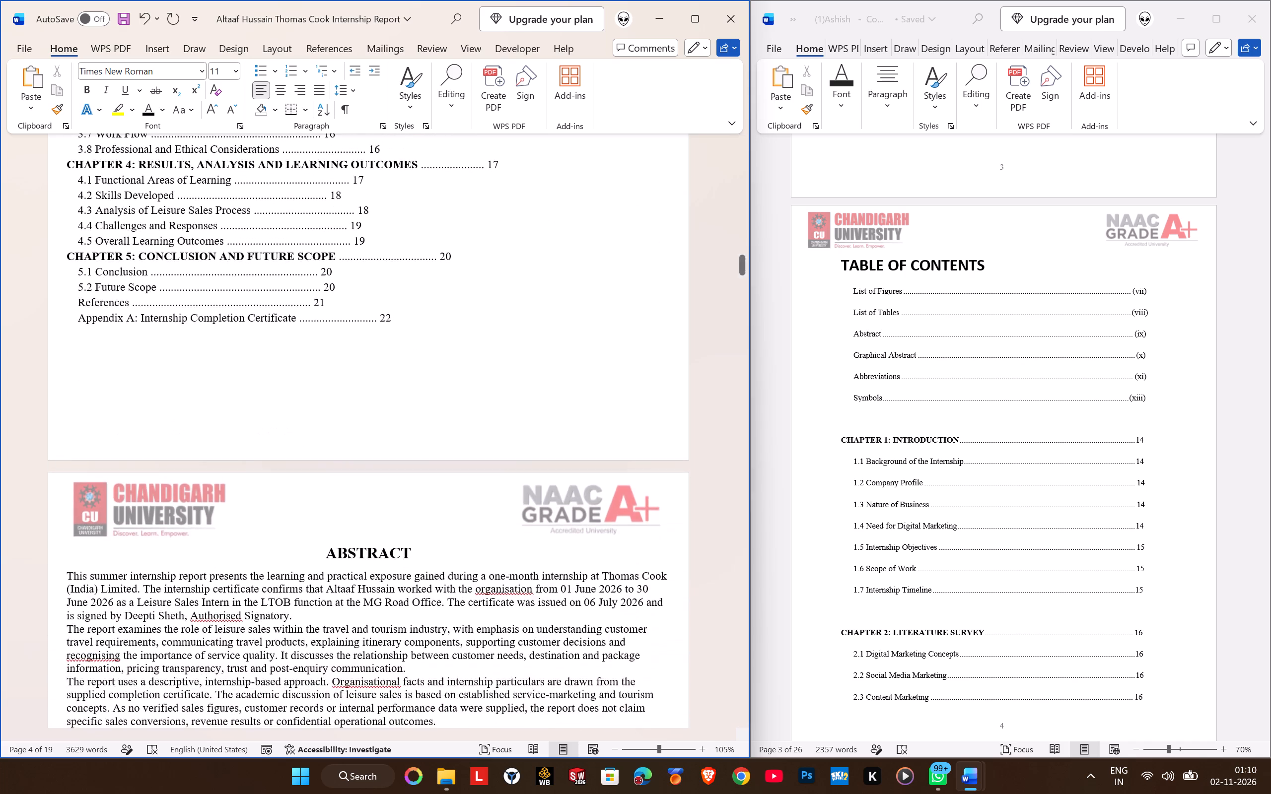
{"action": "scroll", "coordinate": [108, 347], "scroll_direction": "up", "scroll_amount": 9}
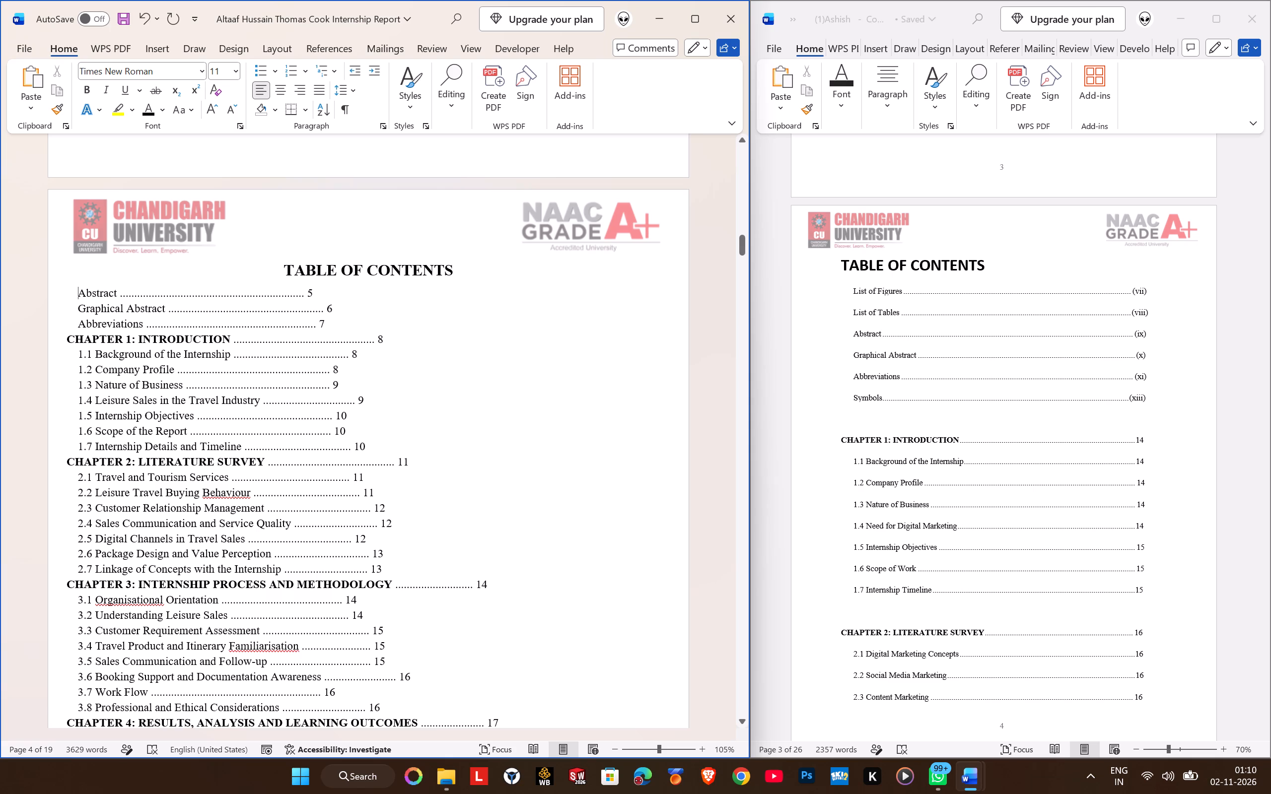
{"action": "left_click", "coordinate": [64, 335]}
{"action": "left_click_drag", "start_coordinate": [78, 293], "coordinate": [100, 316]}
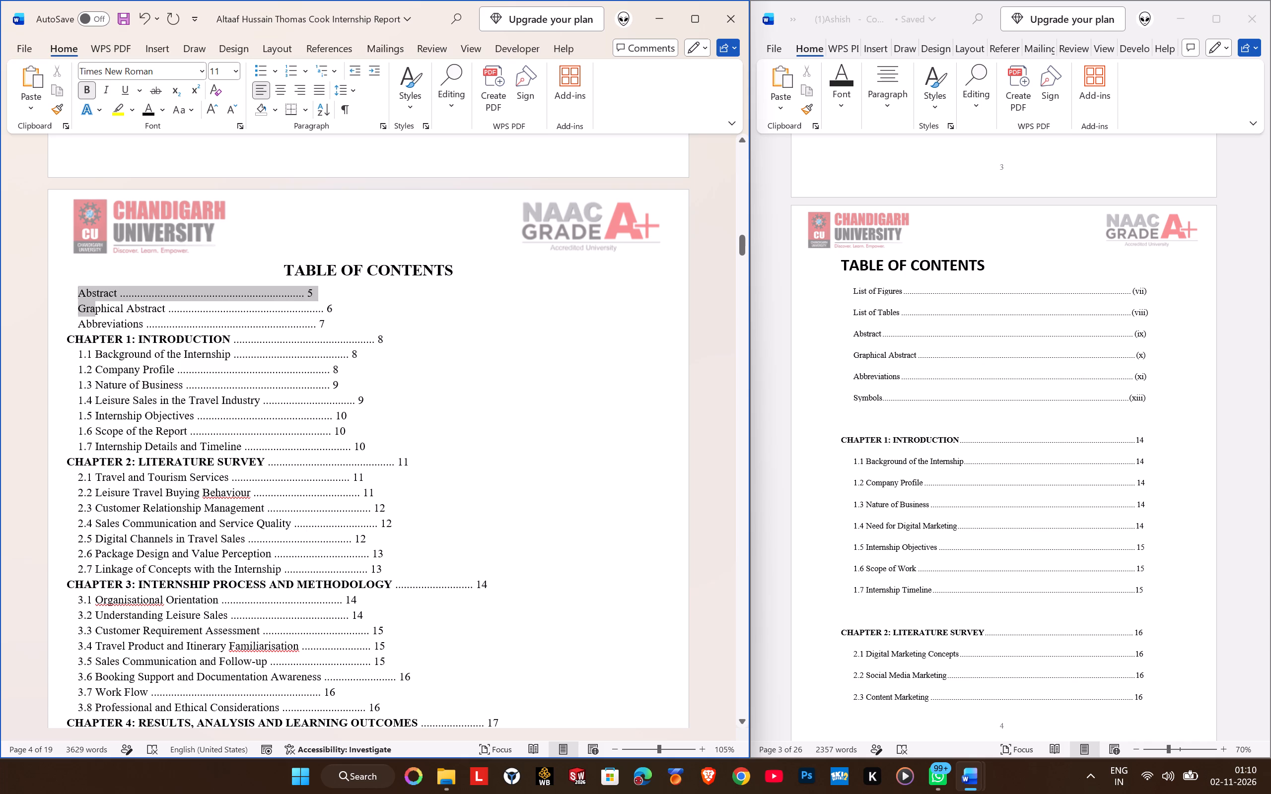
{"action": "left_click_drag", "start_coordinate": [100, 316], "coordinate": [370, 723]}
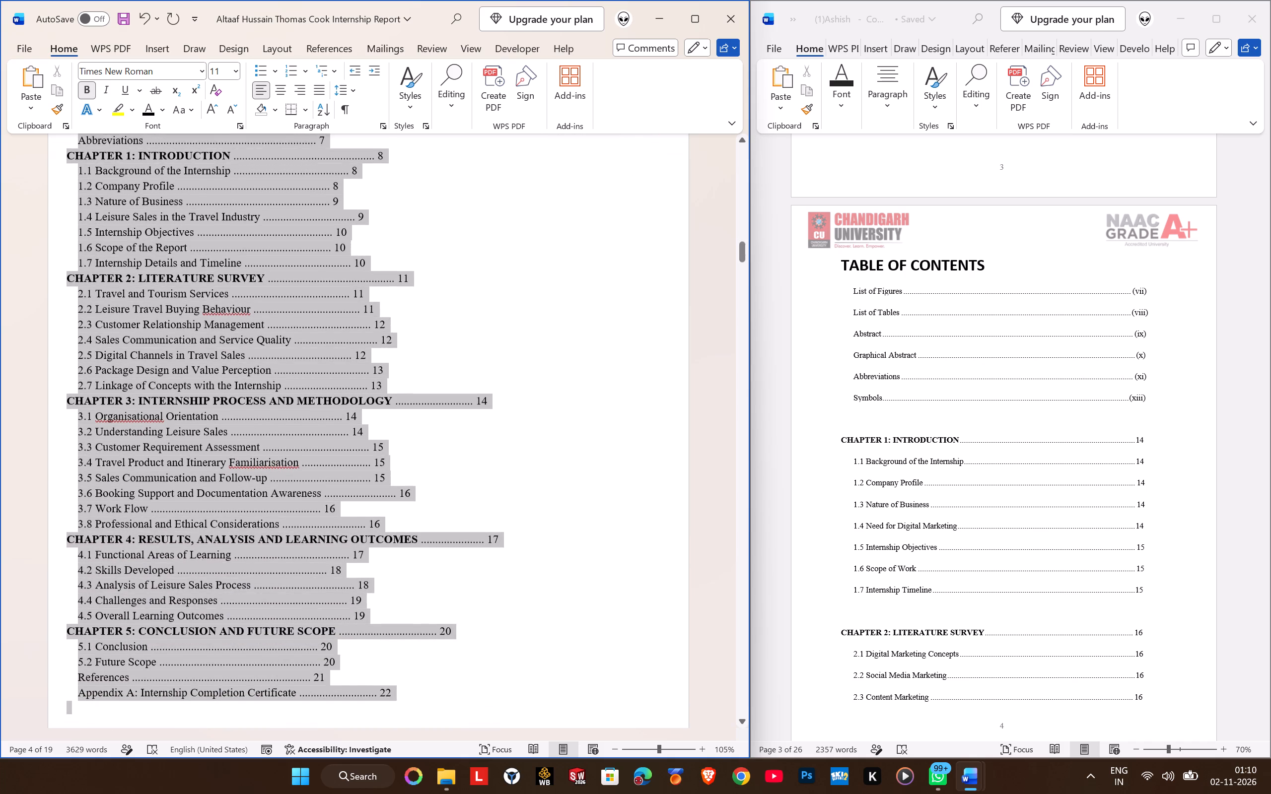
{"action": "left_click_drag", "start_coordinate": [370, 723], "coordinate": [401, 640]}
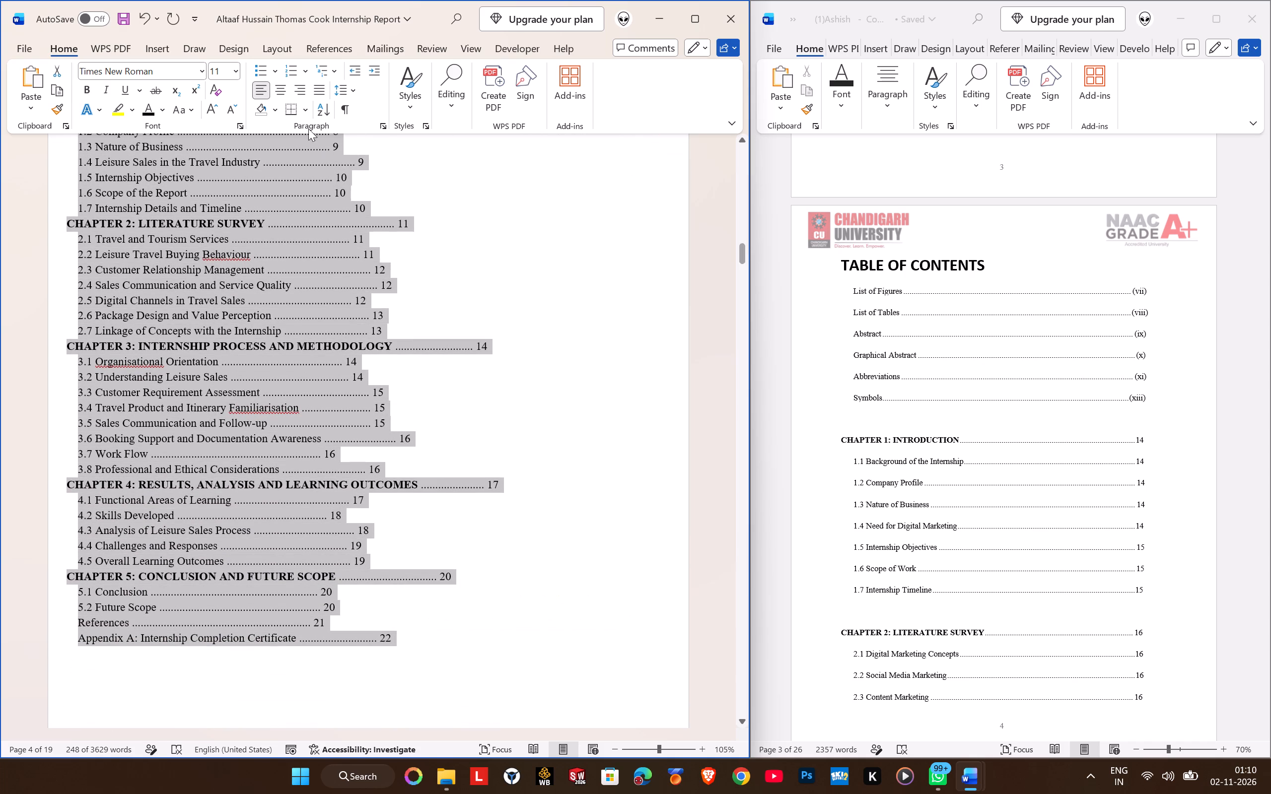
{"action": "left_click", "coordinate": [276, 83]}
{"action": "scroll", "coordinate": [296, 376], "scroll_direction": "up", "scroll_amount": 3}
Extend the dot leader of the "Abstract" entry in the table of contents so the line nearly spans the text width.
{"action": "left_click", "coordinate": [385, 240]}
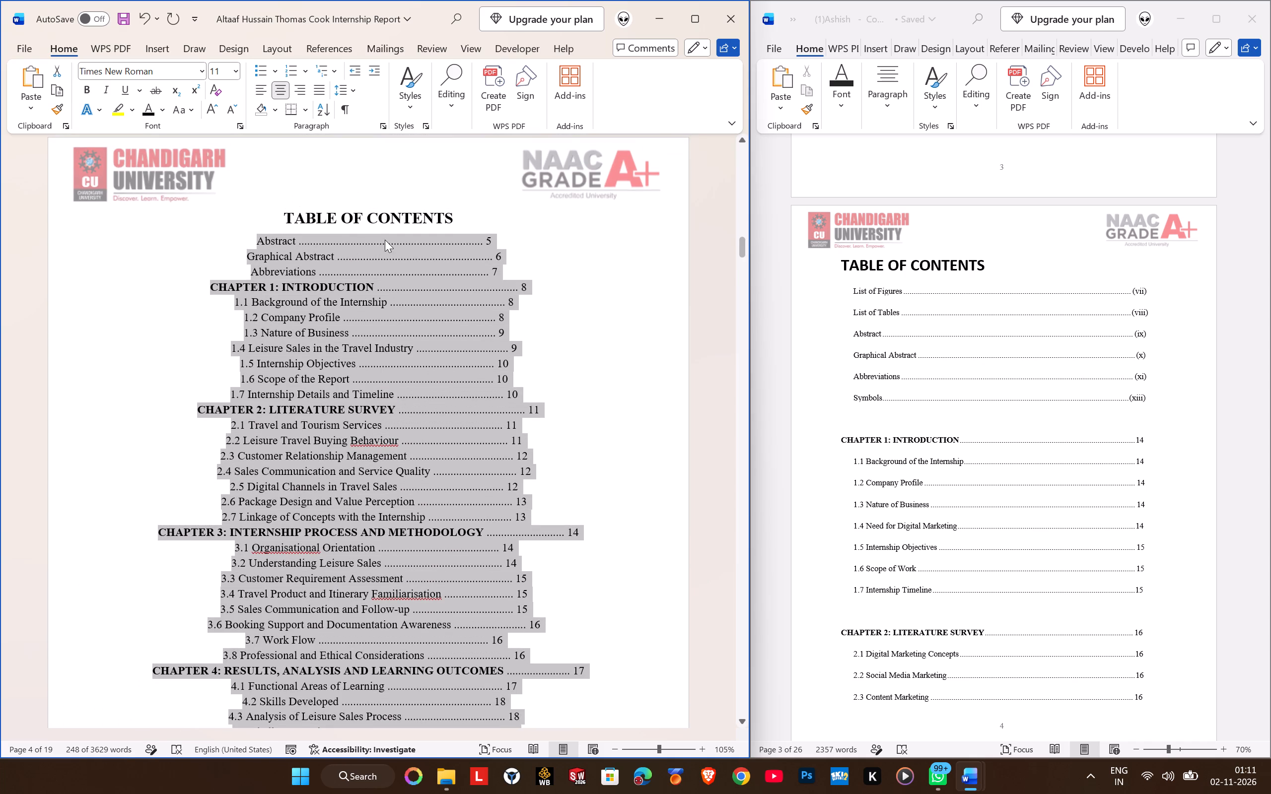
{"action": "key", "text": "period"}
{"action": "key", "text": "period"}
{"action": "key", "text": "period"}
{"action": "key", "text": "period"}
{"action": "key", "text": "period"}
{"action": "key", "text": "period"}
{"action": "key", "text": "period"}
{"action": "key", "text": "period"}
{"action": "key", "text": "period"}
{"action": "key", "text": "period"}
{"action": "key", "text": "period"}
{"action": "key", "text": "period"}
{"action": "key", "text": "period"}
{"action": "key", "text": "period"}
{"action": "key", "text": "period"}
{"action": "key", "text": "period"}
{"action": "key", "text": "period"}
{"action": "key", "text": "period"}
{"action": "key", "text": "period"}
{"action": "key", "text": "period"}
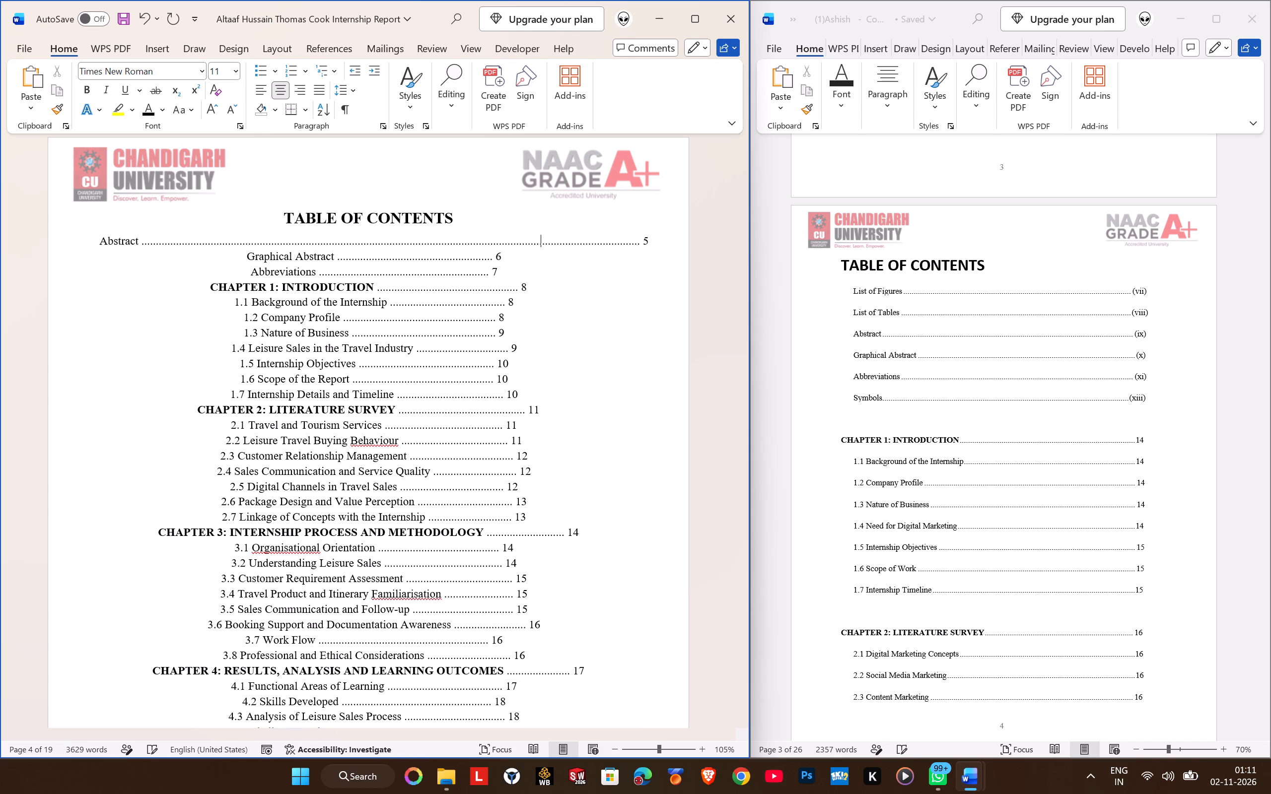
Adjust the "Abstract" dot leader to fill the text width while keeping page number 5 on the same line.
{"action": "type", "text": "..."}
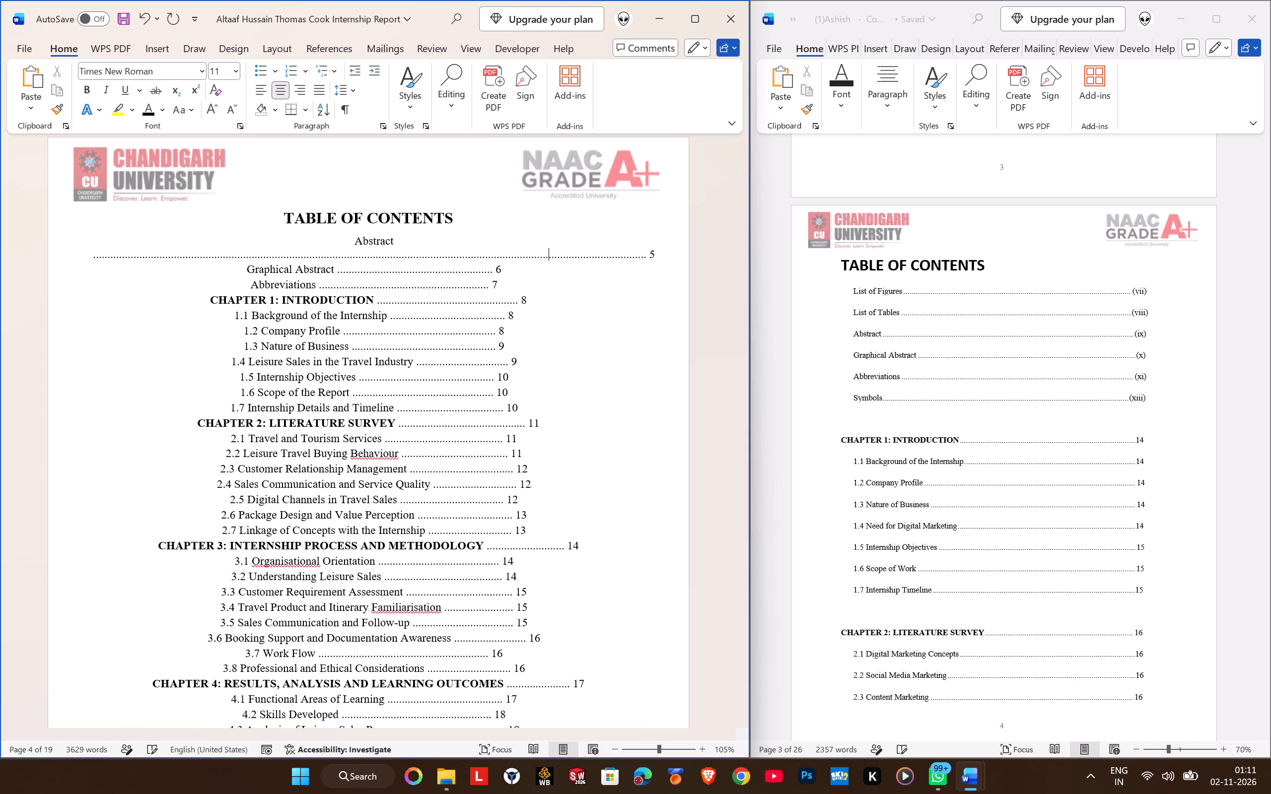
{"action": "key", "text": "equal"}
{"action": "key", "text": "BackSpace"}
{"action": "key", "text": "BackSpace"}
{"action": "key", "text": "BackSpace"}
{"action": "key", "text": "BackSpace"}
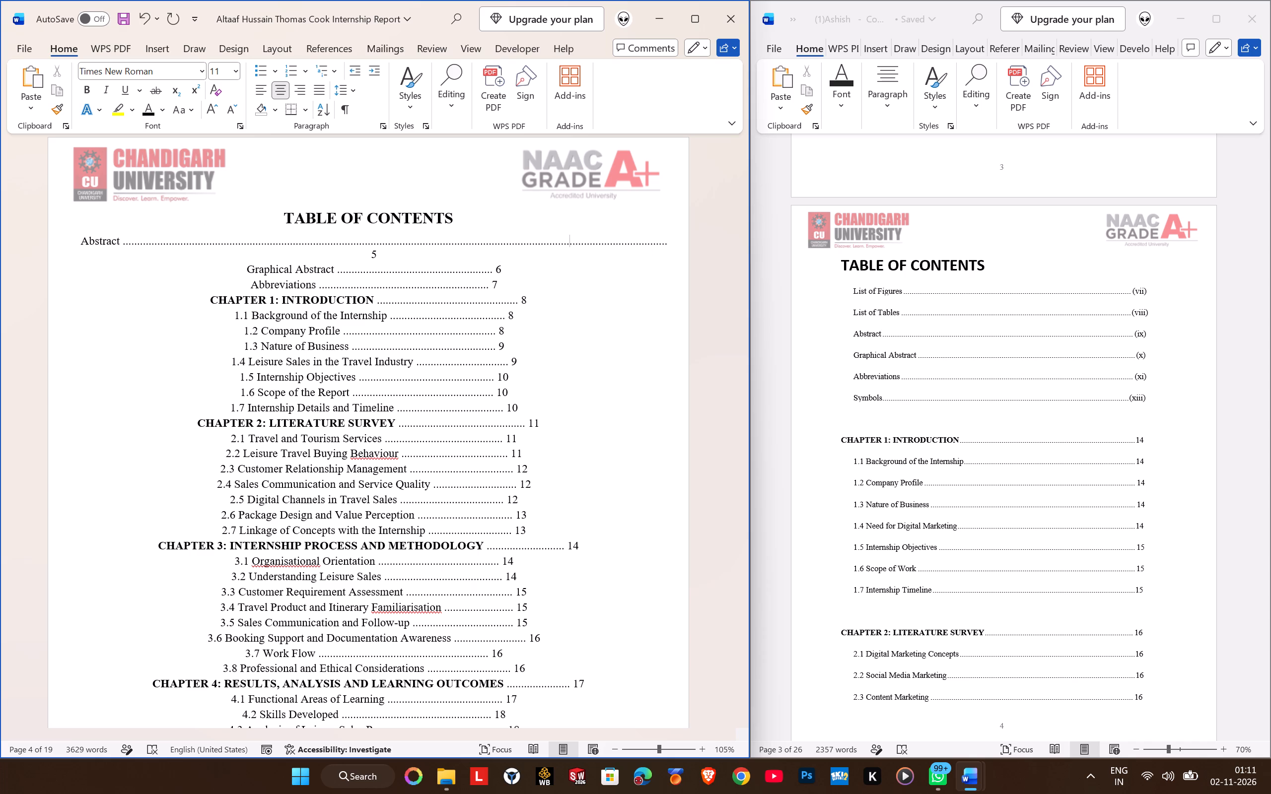
{"action": "key", "text": "BackSpace"}
{"action": "key", "text": "BackSpace"}
Extend the "Graphical Abstract" dot leader so page number 6 lines up with the "Abstract" entry's page number.
{"action": "key", "text": "Down"}
{"action": "key", "text": "Left"}
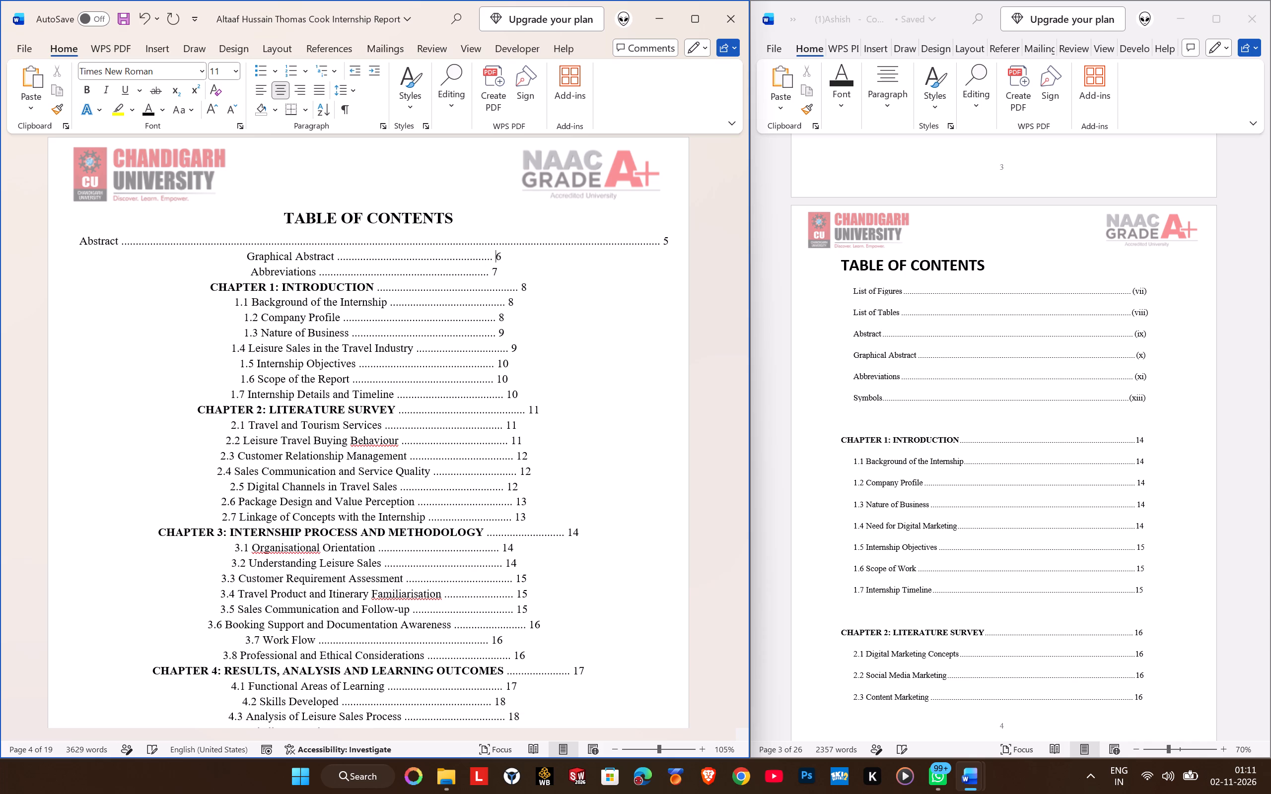
{"action": "key", "text": "Left"}
{"action": "key", "text": "period"}
{"action": "key", "text": "period"}
{"action": "key", "text": "period"}
{"action": "key", "text": "period"}
{"action": "key", "text": "period"}
{"action": "key", "text": "period"}
{"action": "key", "text": "period"}
{"action": "key", "text": "period"}
{"action": "key", "text": "period"}
{"action": "key", "text": "period"}
{"action": "key", "text": "period"}
{"action": "key", "text": "period"}
{"action": "key", "text": "period"}
{"action": "key", "text": "period"}
{"action": "key", "text": "period"}
{"action": "key", "text": "period"}
{"action": "key", "text": "period"}
{"action": "key", "text": "period"}
{"action": "key", "text": "period"}
{"action": "key", "text": "period"}
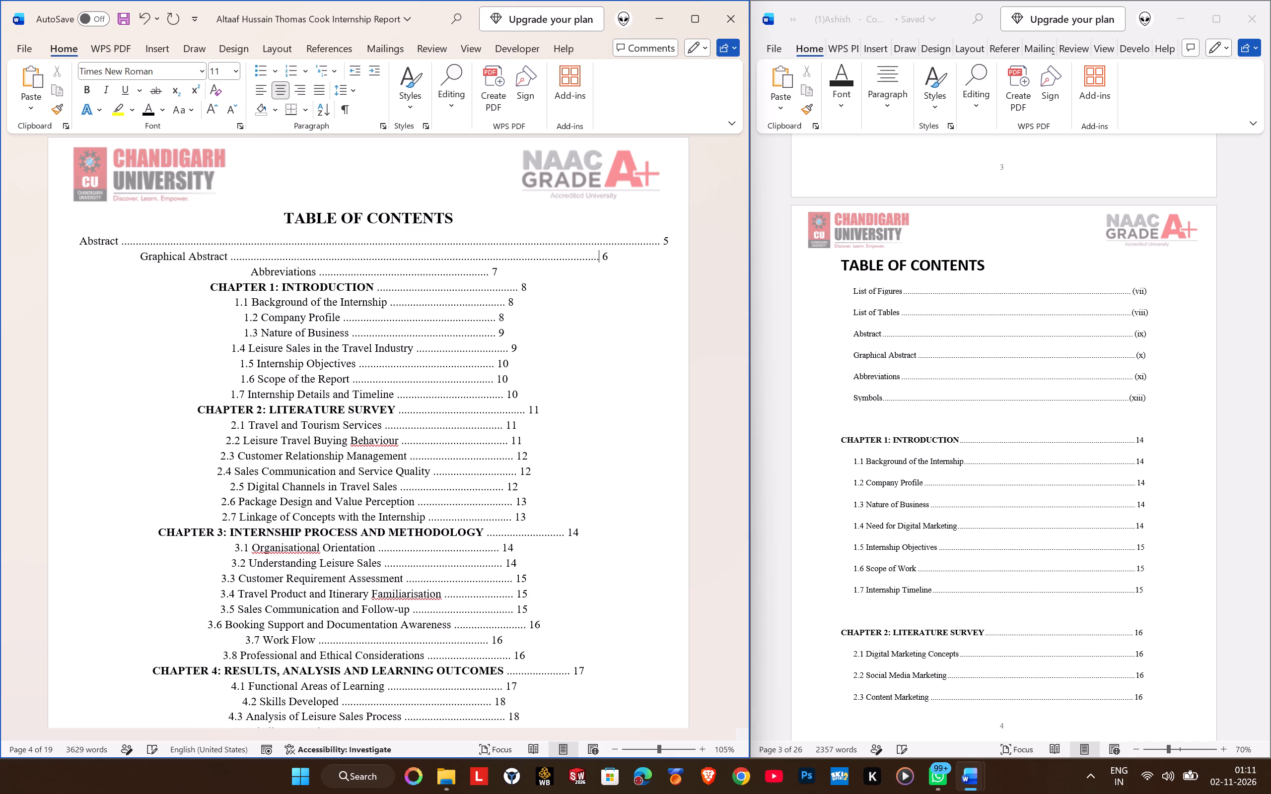
{"action": "type", "text": "..."}
{"action": "key", "text": "BackSpace"}
Extend the "Abbreviations" dot leader to the full text width, aligning page number 7 with the entries above.
{"action": "key", "text": "Down"}
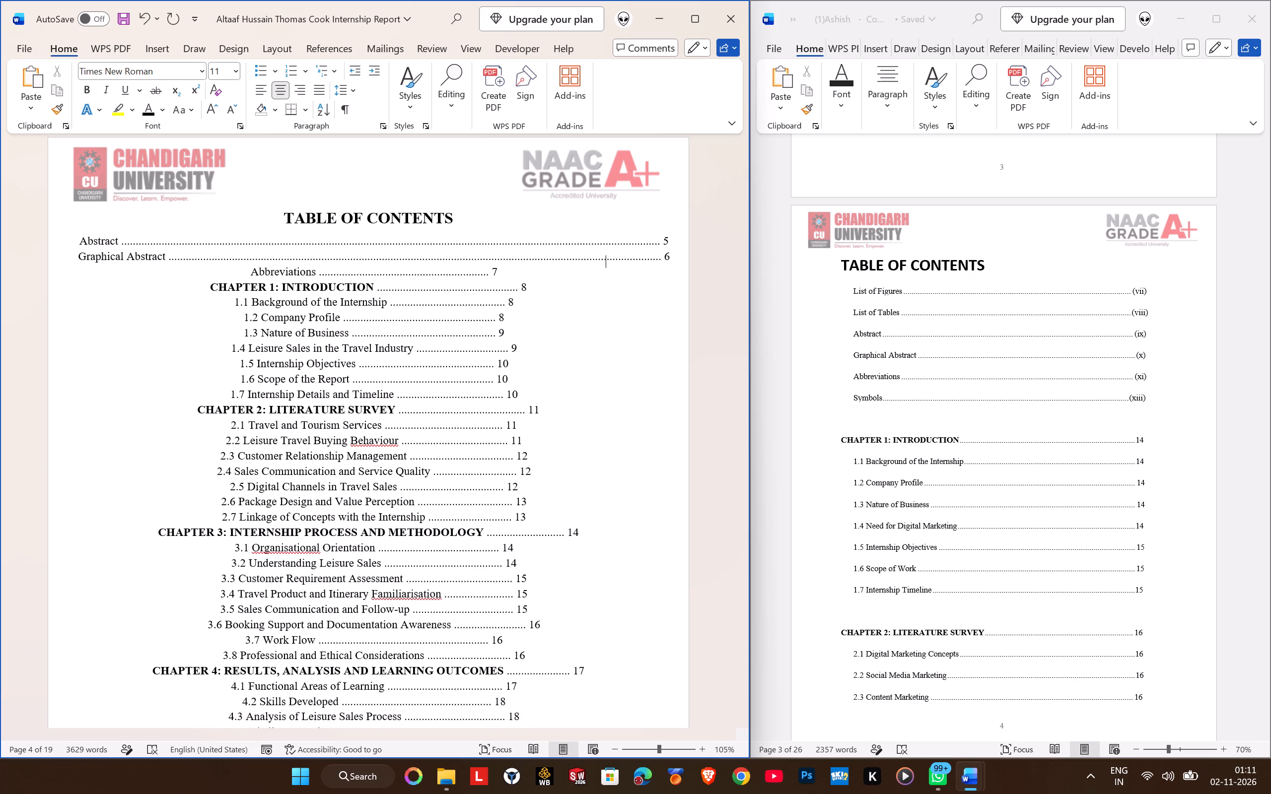
{"action": "key", "text": "Left"}
{"action": "key", "text": "Left"}
{"action": "key", "text": "period"}
{"action": "key", "text": "period"}
{"action": "key", "text": "period"}
{"action": "key", "text": "period"}
{"action": "key", "text": "period"}
{"action": "key", "text": "period"}
{"action": "key", "text": "period"}
{"action": "key", "text": "period"}
{"action": "key", "text": "period"}
{"action": "key", "text": "period"}
{"action": "key", "text": "period"}
{"action": "key", "text": "period"}
{"action": "key", "text": "period"}
{"action": "key", "text": "period"}
{"action": "key", "text": "period"}
{"action": "key", "text": "period"}
{"action": "key", "text": "period"}
{"action": "key", "text": "period"}
{"action": "key", "text": "period"}
{"action": "key", "text": "period"}
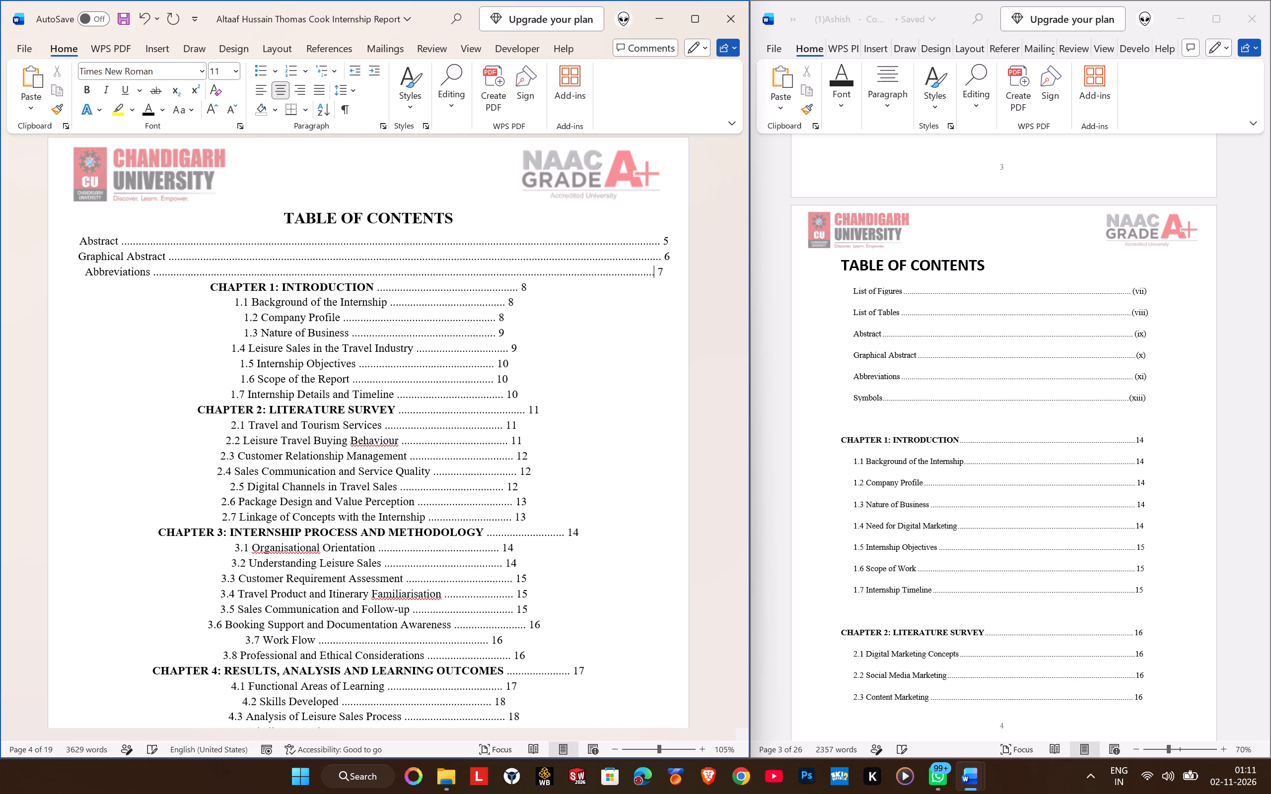
{"action": "key", "text": "BackSpace"}
{"action": "key", "text": "BackSpace"}
{"action": "key", "text": "BackSpace"}
{"action": "key", "text": "BackSpace"}
Extend the "CHAPTER 1: INTRODUCTION" dot leader to the full text width, keeping page number 8 on the same line.
{"action": "key", "text": "Down"}
{"action": "key", "text": "Left"}
{"action": "key", "text": "Left"}
{"action": "key", "text": "period"}
{"action": "key", "text": "period"}
{"action": "key", "text": "period"}
{"action": "key", "text": "period"}
{"action": "key", "text": "period"}
{"action": "key", "text": "period"}
{"action": "key", "text": "period"}
{"action": "key", "text": "period"}
{"action": "key", "text": "period"}
{"action": "key", "text": "period"}
{"action": "key", "text": "period"}
{"action": "key", "text": "period"}
{"action": "key", "text": "period"}
{"action": "key", "text": "period"}
{"action": "key", "text": "period"}
{"action": "key", "text": "period"}
{"action": "key", "text": "period"}
{"action": "key", "text": "period"}
{"action": "key", "text": "period"}
{"action": "key", "text": "period"}
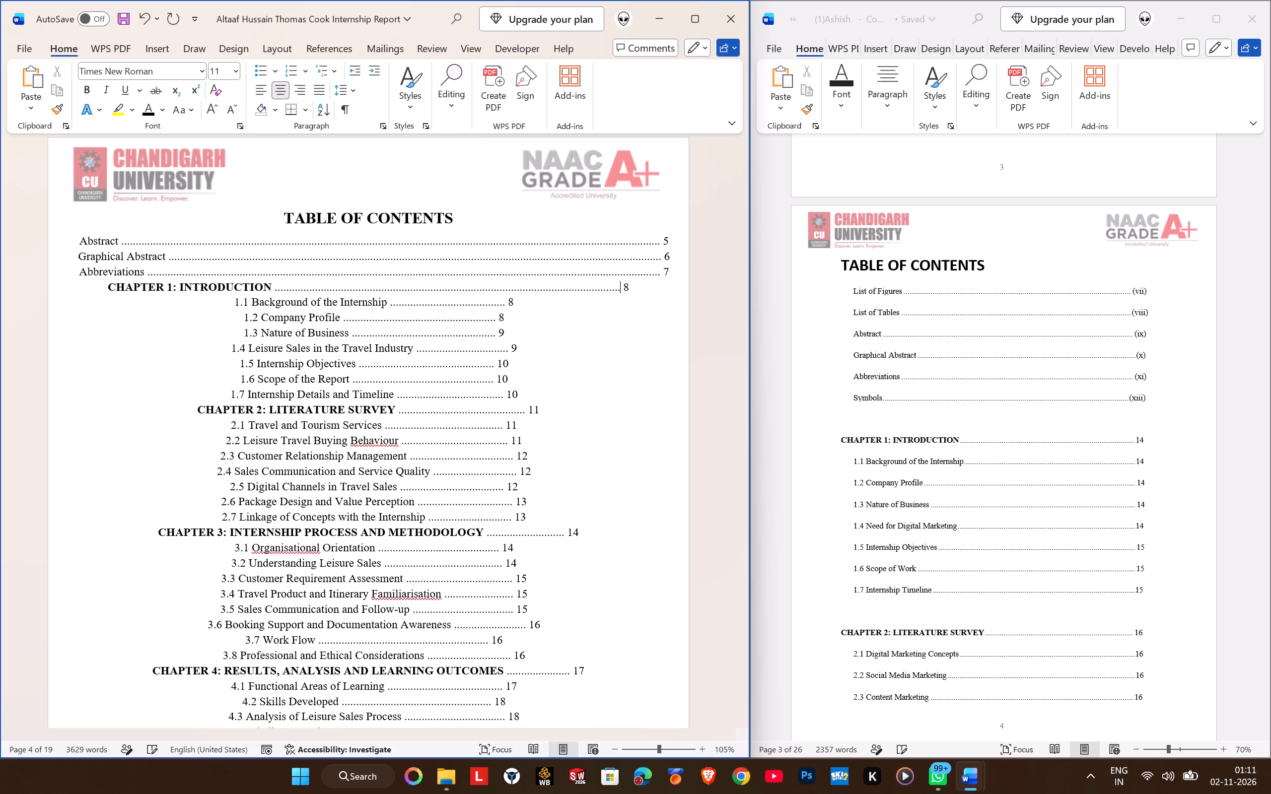
{"action": "type", "text": ".............."}
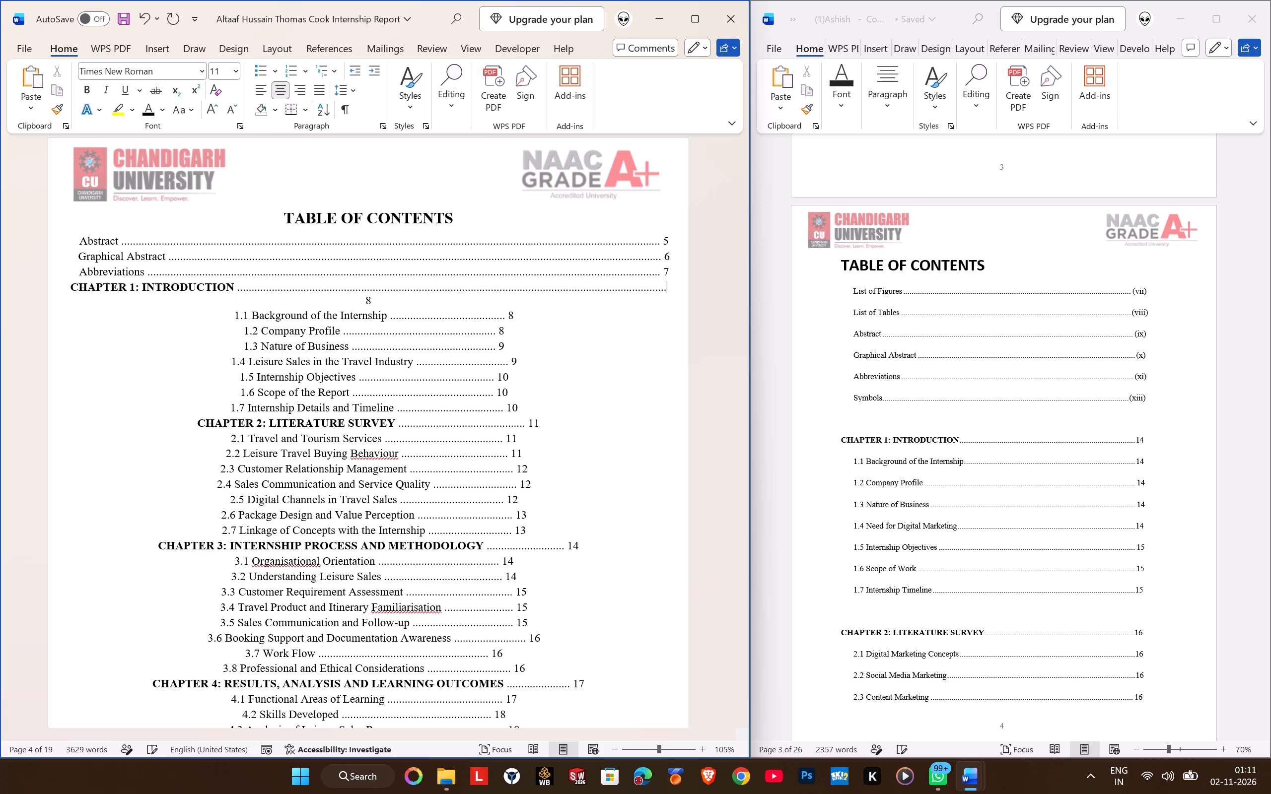
{"action": "key", "text": "BackSpace"}
Extend the "1.1 Background of the Internship" dot leader so page number 8 aligns with the entries above.
{"action": "key", "text": "Down"}
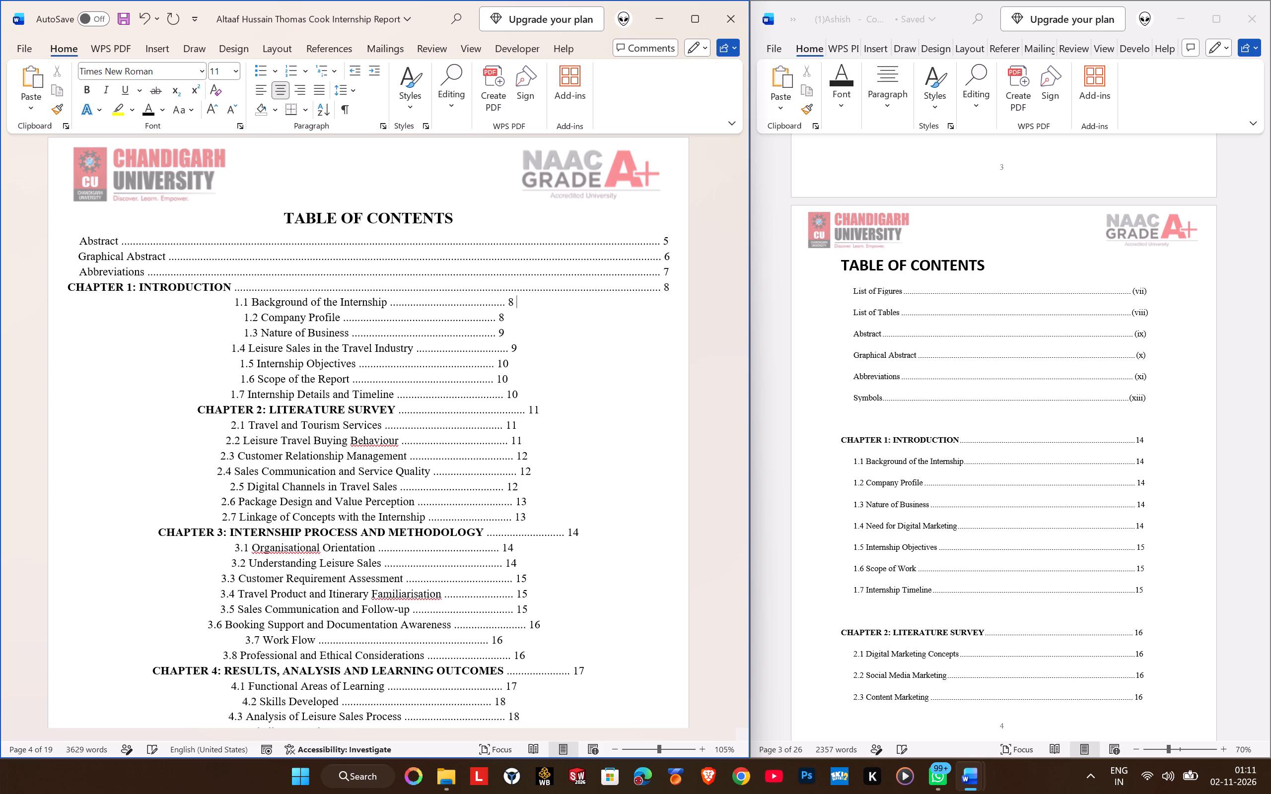
{"action": "key", "text": "Left"}
{"action": "key", "text": "Left"}
{"action": "key", "text": "period"}
{"action": "key", "text": "period"}
{"action": "key", "text": "period"}
{"action": "key", "text": "period"}
{"action": "key", "text": "period"}
{"action": "key", "text": "period"}
{"action": "key", "text": "period"}
{"action": "key", "text": "period"}
{"action": "key", "text": "period"}
{"action": "key", "text": "period"}
{"action": "key", "text": "period"}
{"action": "key", "text": "period"}
{"action": "key", "text": "period"}
{"action": "key", "text": "period"}
{"action": "key", "text": "period"}
{"action": "key", "text": "period"}
{"action": "key", "text": "period"}
{"action": "key", "text": "period"}
{"action": "key", "text": "period"}
{"action": "key", "text": "period"}
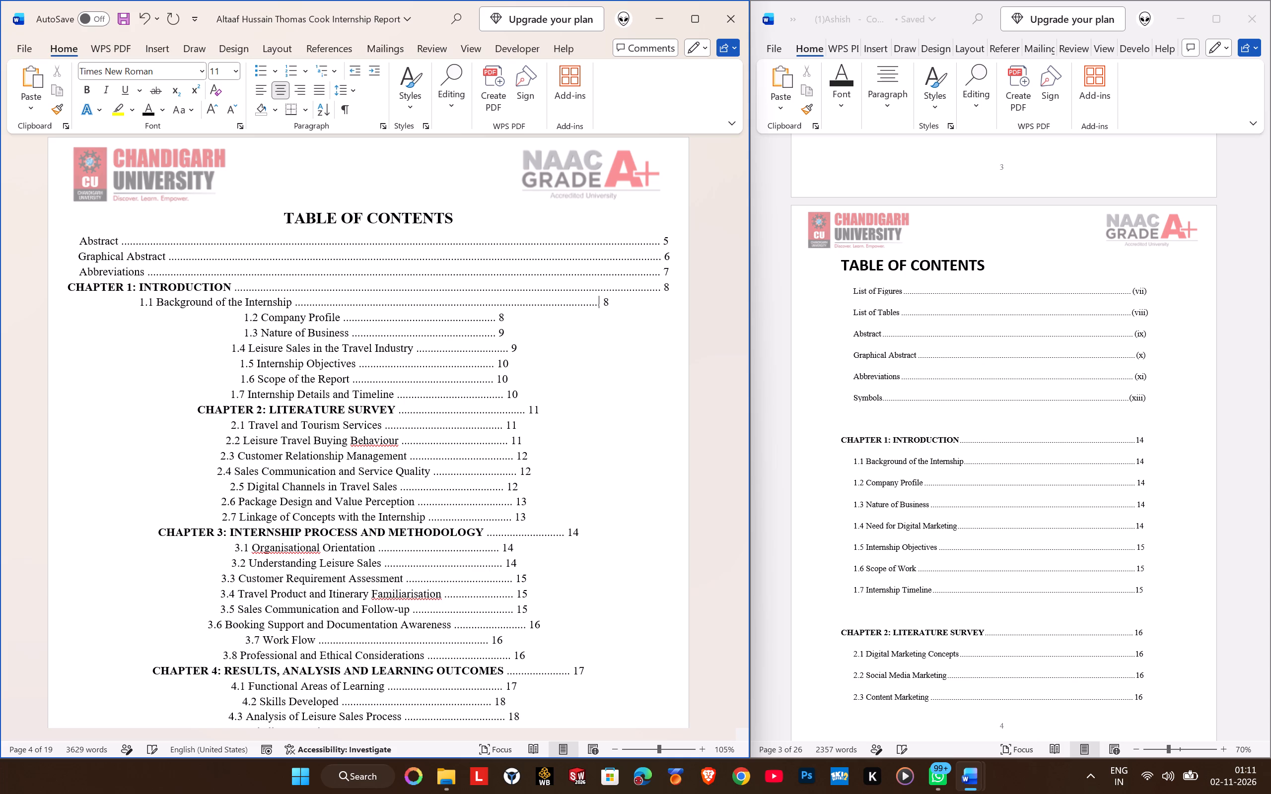
{"action": "key", "text": "BackSpace"}
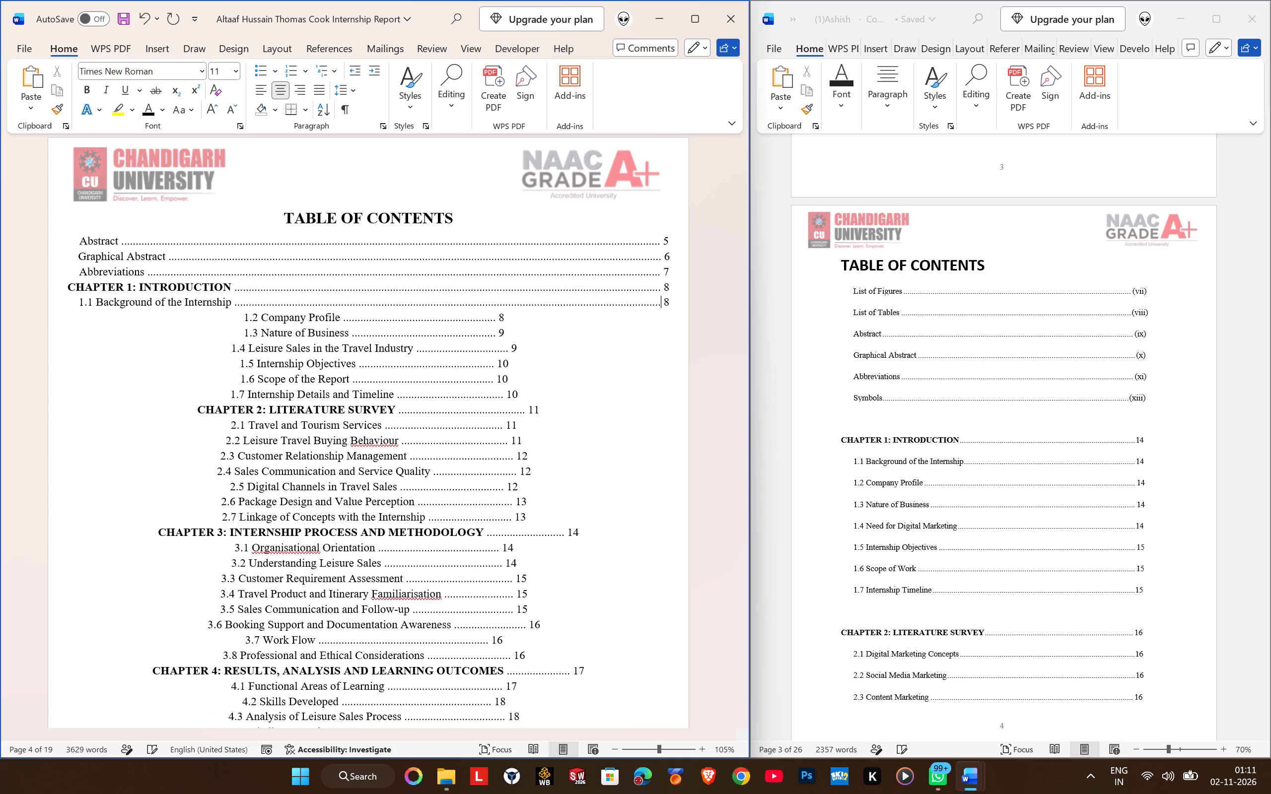
{"action": "key", "text": "BackSpace"}
{"action": "key", "text": "period"}
Extend the "1.2 Company Profile" dot leader so its page number 8 aligns with the entries above.
{"action": "key", "text": "Down"}
{"action": "key", "text": "Left"}
{"action": "key", "text": "Left"}
{"action": "key", "text": "period"}
{"action": "key", "text": "period"}
{"action": "key", "text": "period"}
{"action": "key", "text": "period"}
{"action": "key", "text": "period"}
{"action": "key", "text": "period"}
{"action": "key", "text": "period"}
{"action": "key", "text": "period"}
{"action": "key", "text": "period"}
{"action": "key", "text": "period"}
{"action": "key", "text": "period"}
{"action": "key", "text": "period"}
{"action": "key", "text": "period"}
{"action": "key", "text": "period"}
{"action": "key", "text": "period"}
{"action": "key", "text": "period"}
{"action": "key", "text": "period"}
{"action": "key", "text": "period"}
{"action": "key", "text": "period"}
{"action": "key", "text": "period"}
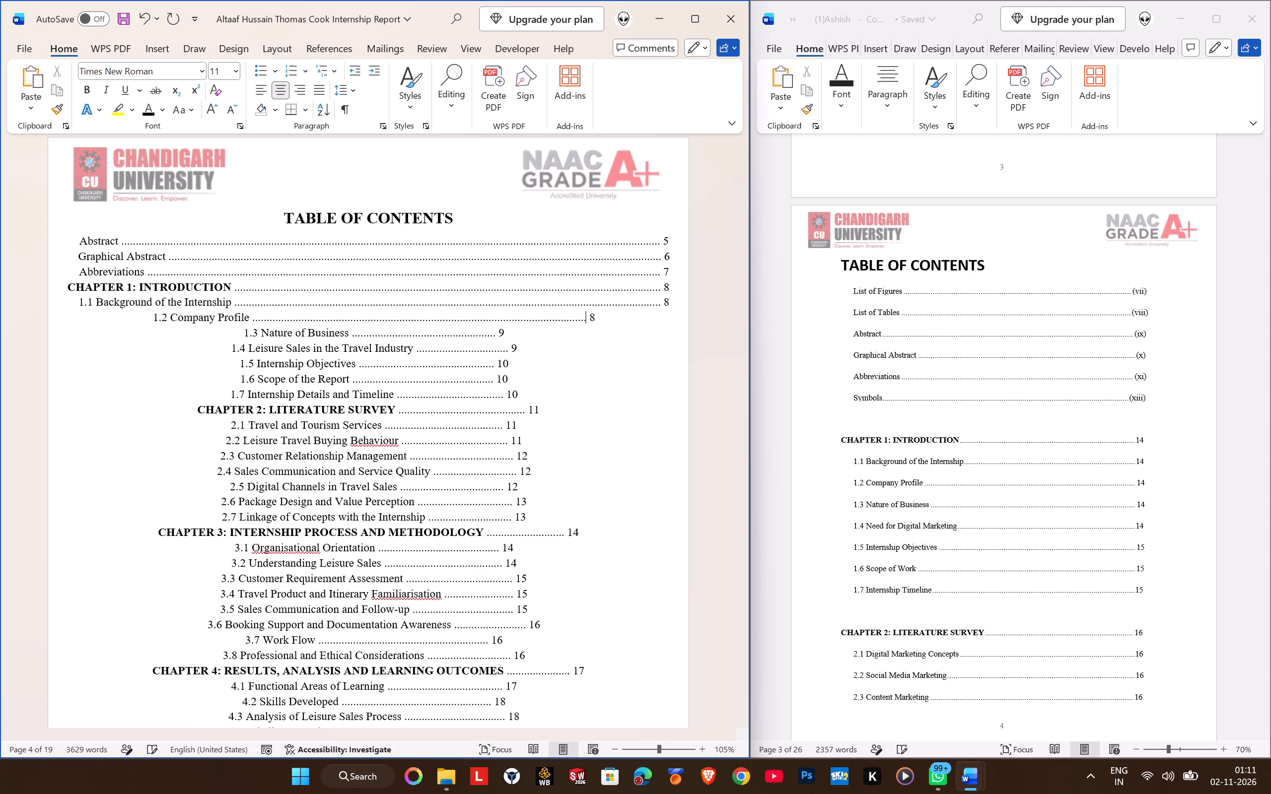
{"action": "type", "text": ".."}
{"action": "key", "text": "BackSpace"}
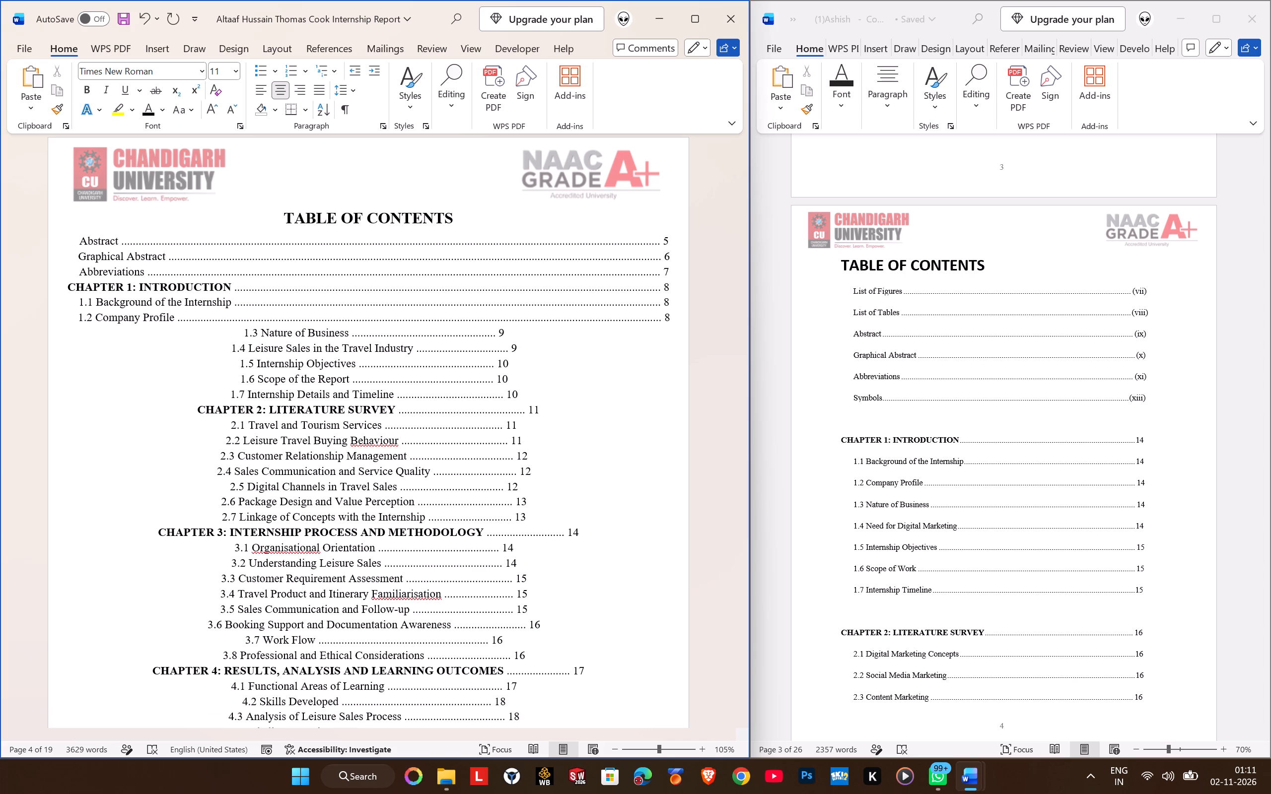
Extend the "1.3 Nature of Business" dot leader with dots copied from the "1.2 Company Profile" leader, aligning page number 9 with the entries above.
{"action": "key", "text": "shift+Left"}
{"action": "key", "text": "shift+Left"}
{"action": "key", "text": "shift+Left"}
{"action": "key", "text": "shift+Left"}
{"action": "key", "text": "shift+Left"}
{"action": "key", "text": "shift+Left"}
{"action": "key", "text": "shift+Left"}
{"action": "key", "text": "shift+Left"}
{"action": "key", "text": "shift+Left"}
{"action": "key", "text": "shift+Left"}
{"action": "key", "text": "shift+Left"}
{"action": "key", "text": "shift+Left"}
{"action": "key", "text": "shift+Left"}
{"action": "key", "text": "shift+Left"}
{"action": "key", "text": "shift+Left"}
{"action": "key", "text": "shift+Left"}
{"action": "key", "text": "shift+Left"}
{"action": "key", "text": "shift+Left"}
{"action": "key", "text": "shift+Left"}
{"action": "key", "text": "shift+Left"}
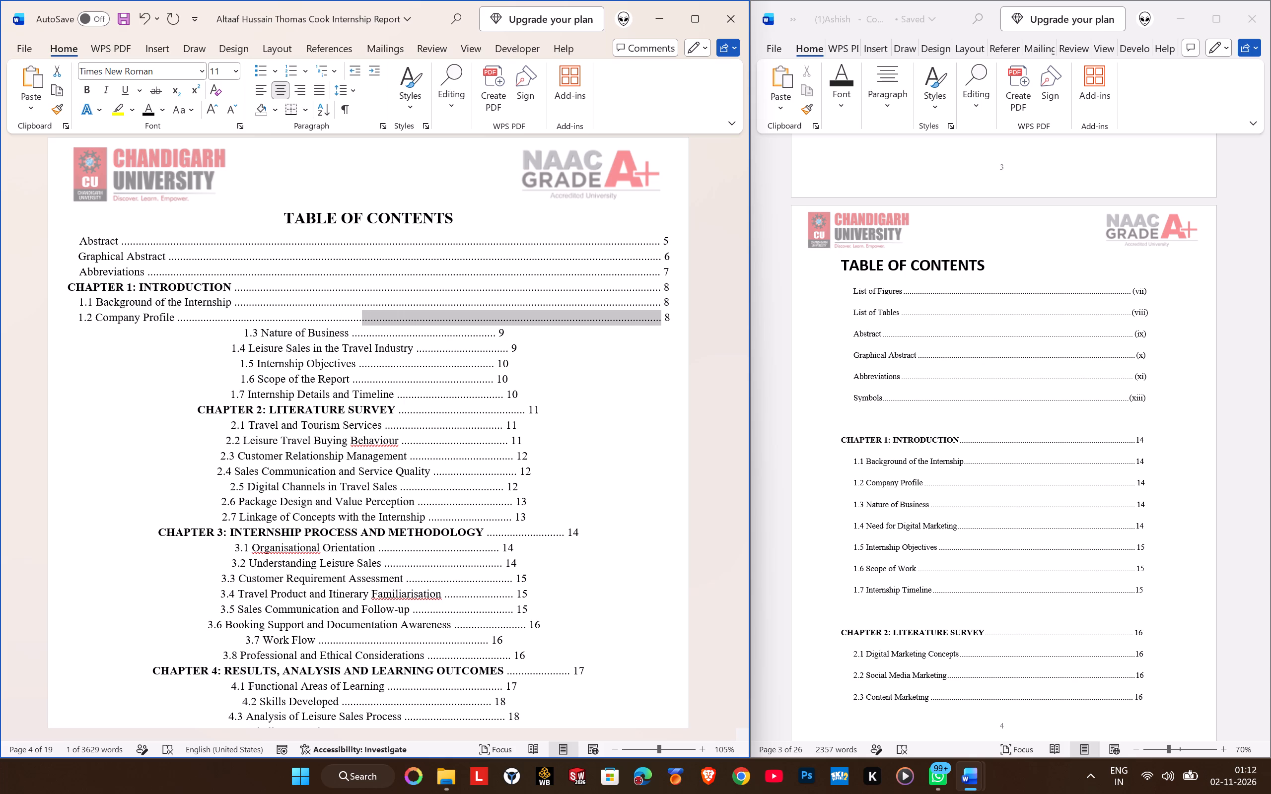
{"action": "key", "text": "ctrl+c"}
{"action": "key", "text": "Down"}
{"action": "key", "text": "Left"}
{"action": "key", "text": "Left"}
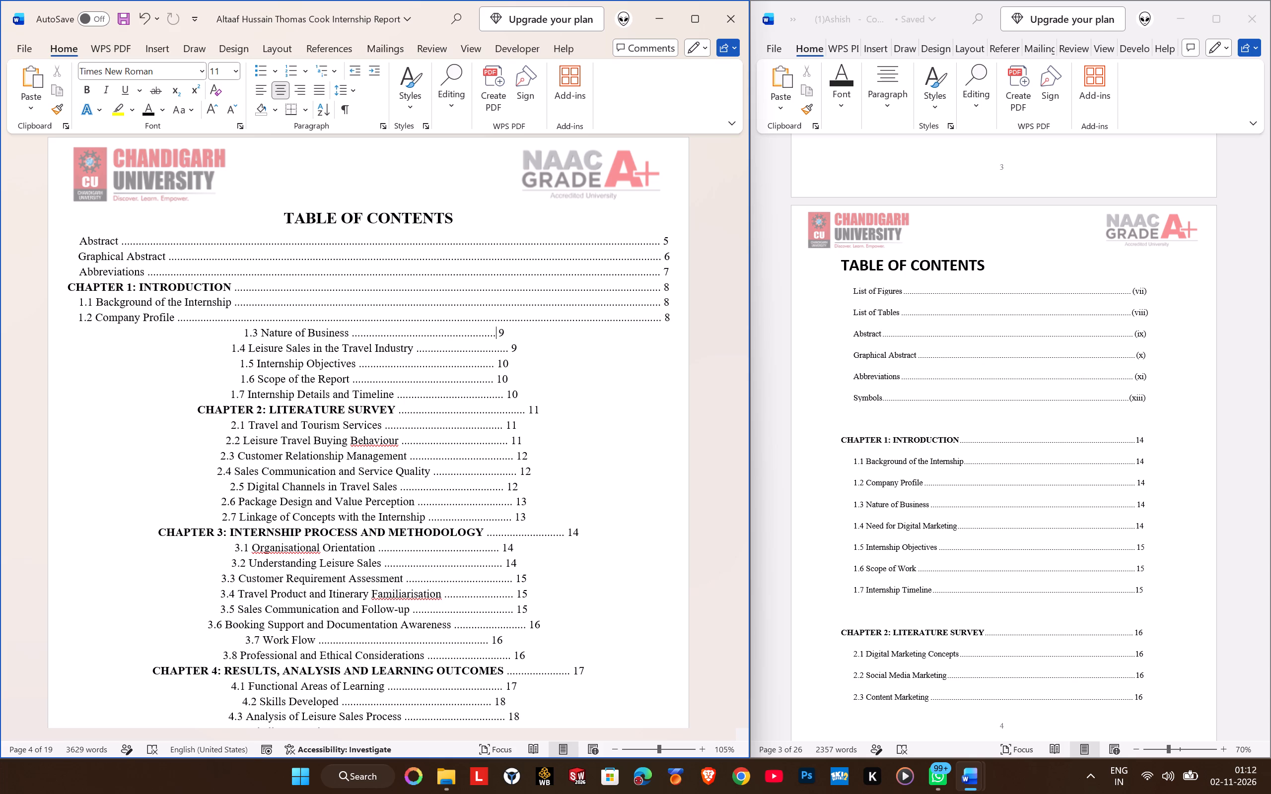
{"action": "key", "text": "ctrl+v"}
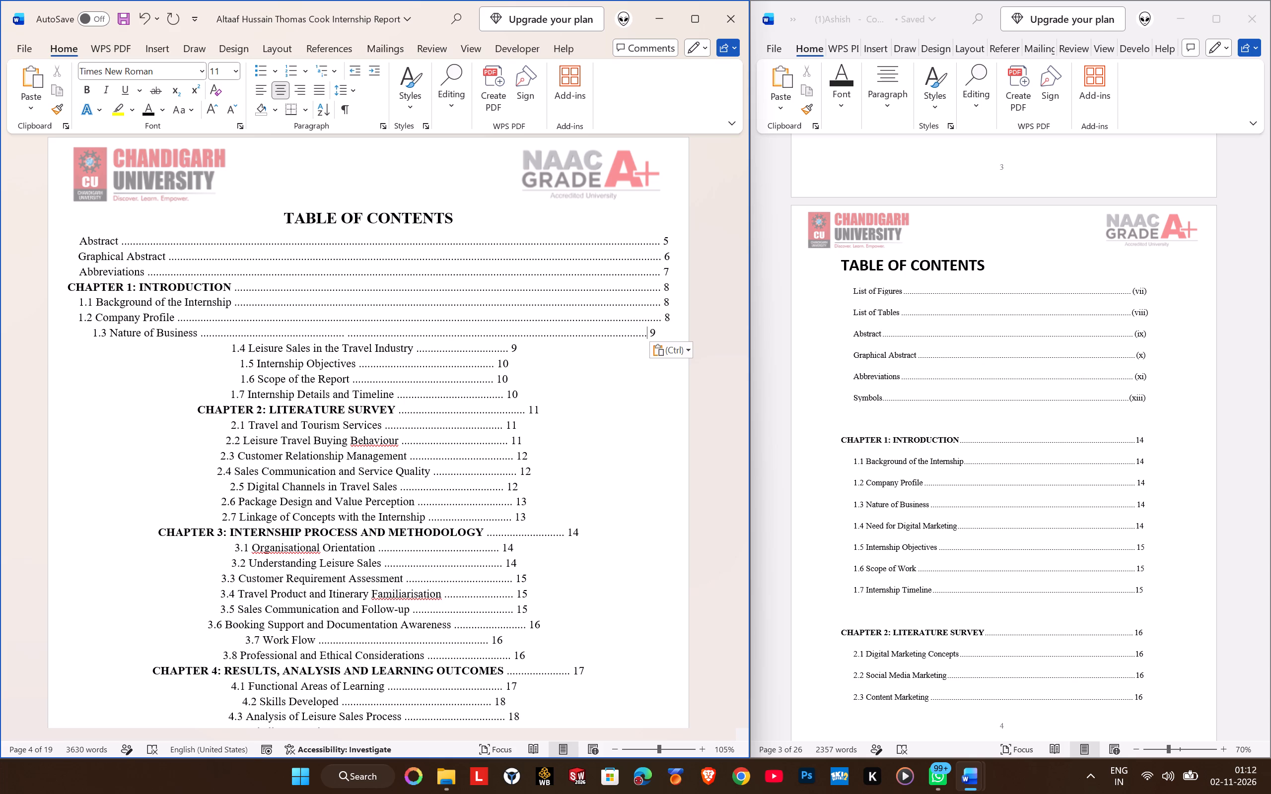
{"action": "type", "text": "..."}
{"action": "key", "text": "period"}
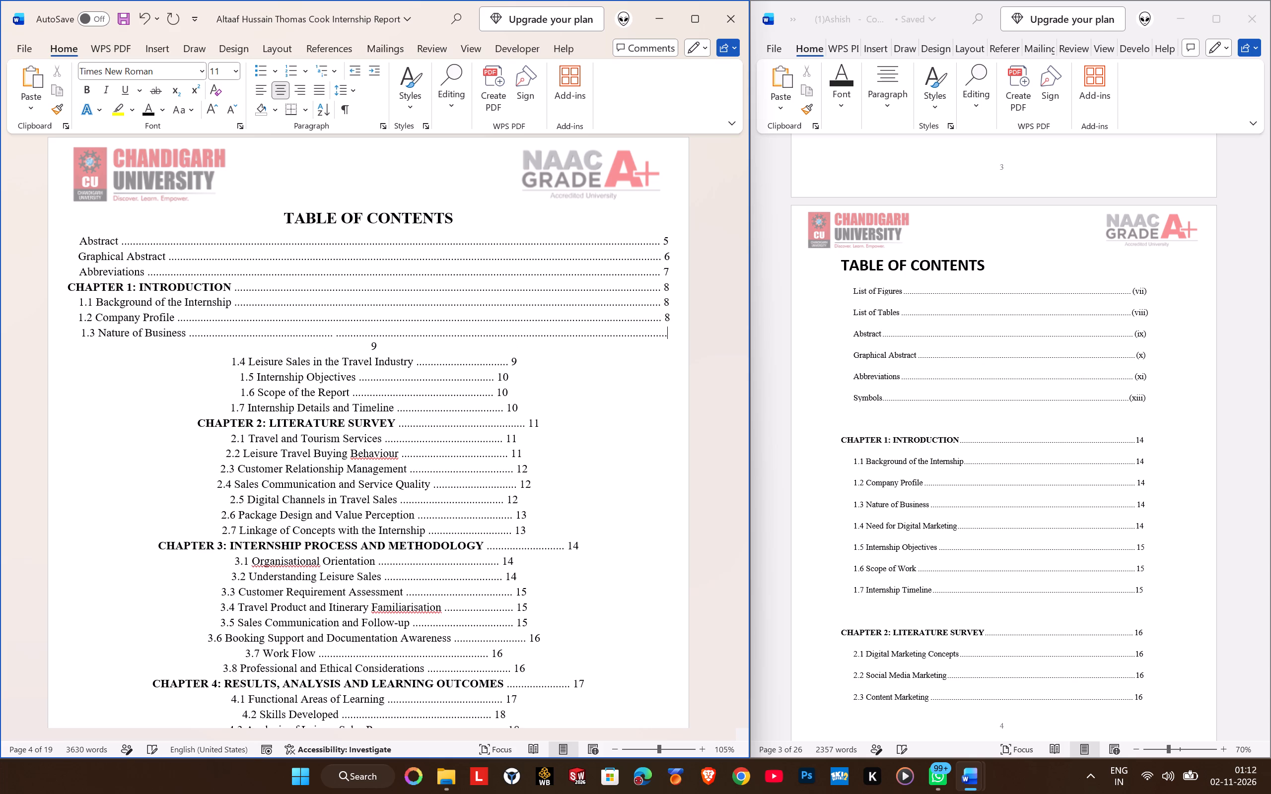
{"action": "key", "text": "BackSpace"}
{"action": "key", "text": "Left"}
Extend the "1.4 Leisure Sales in the Travel Industry" leader with the copied dots, aligning page number 9 with the entries above.
{"action": "key", "text": "Down"}
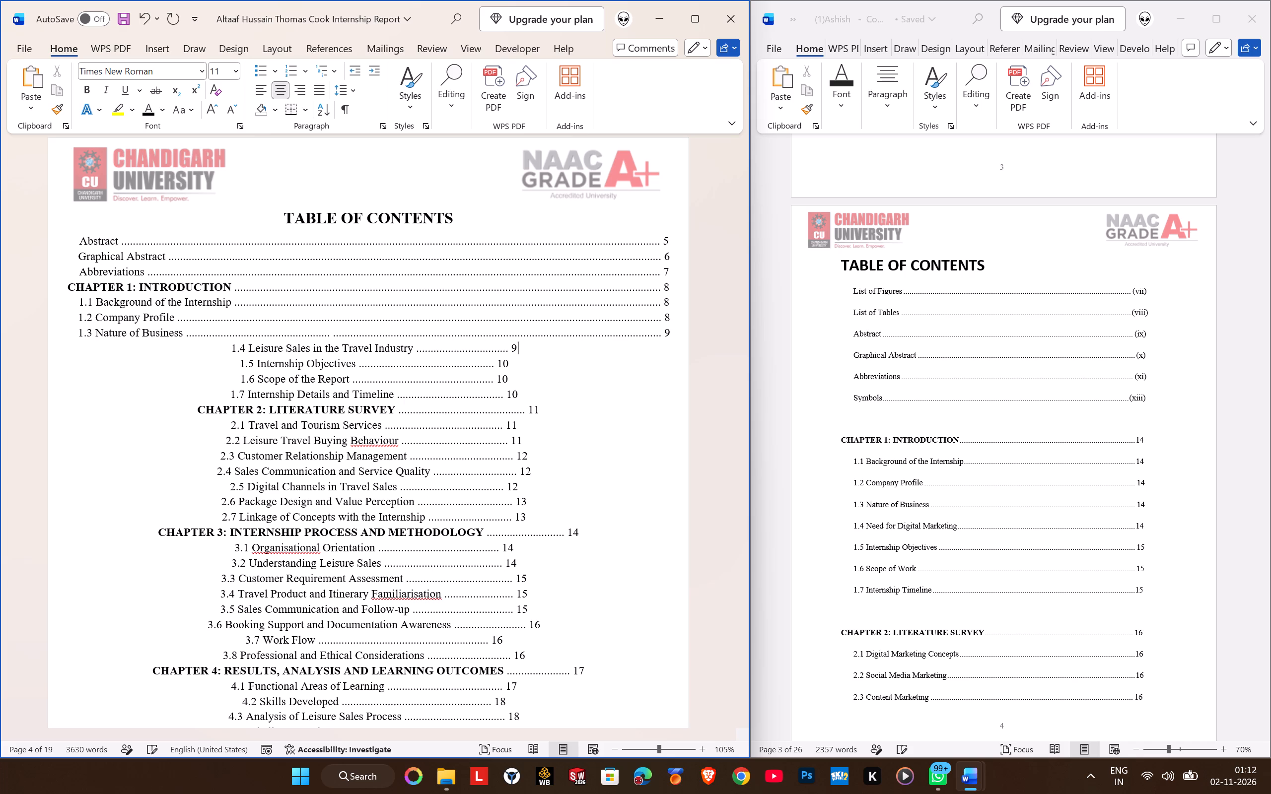
{"action": "key", "text": "Left"}
{"action": "key", "text": "Left"}
{"action": "key", "text": "ctrl+v"}
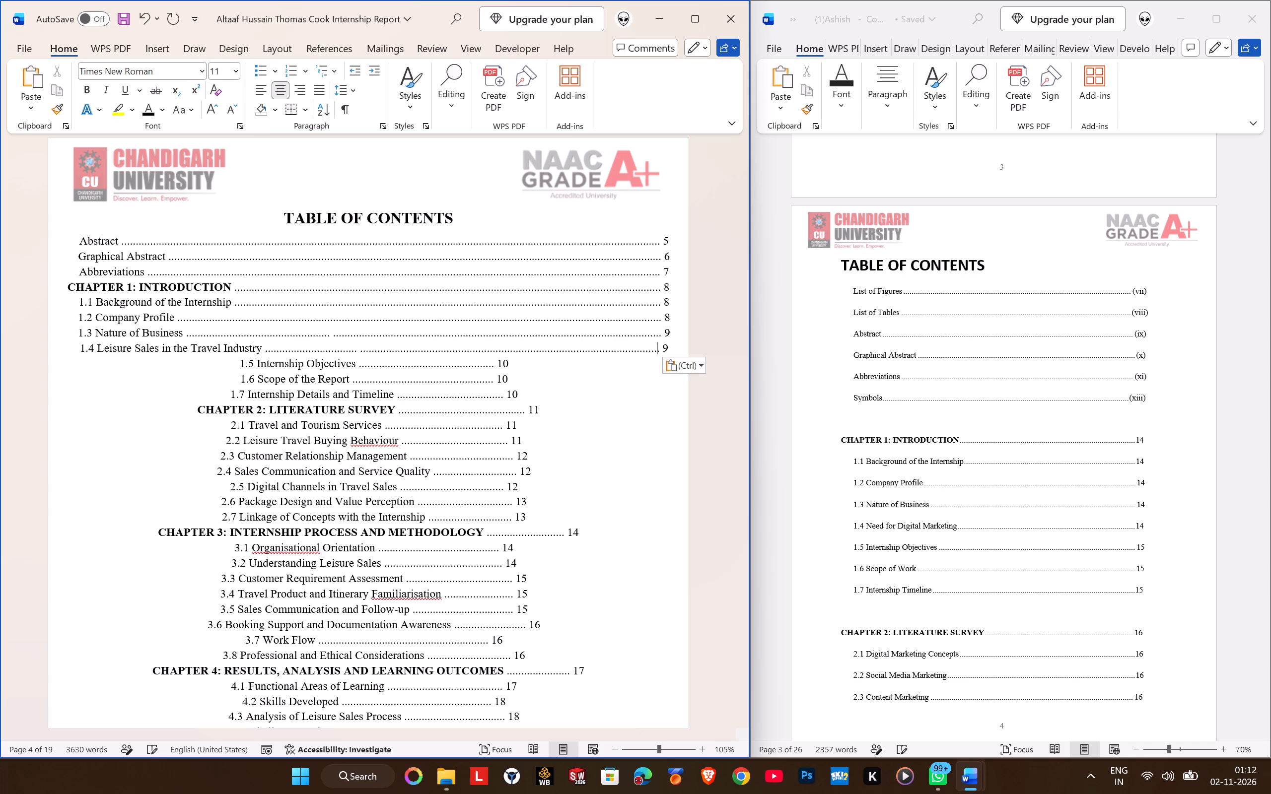
{"action": "type", "text": "..."}
{"action": "key", "text": "BackSpace"}
{"action": "key", "text": "BackSpace"}
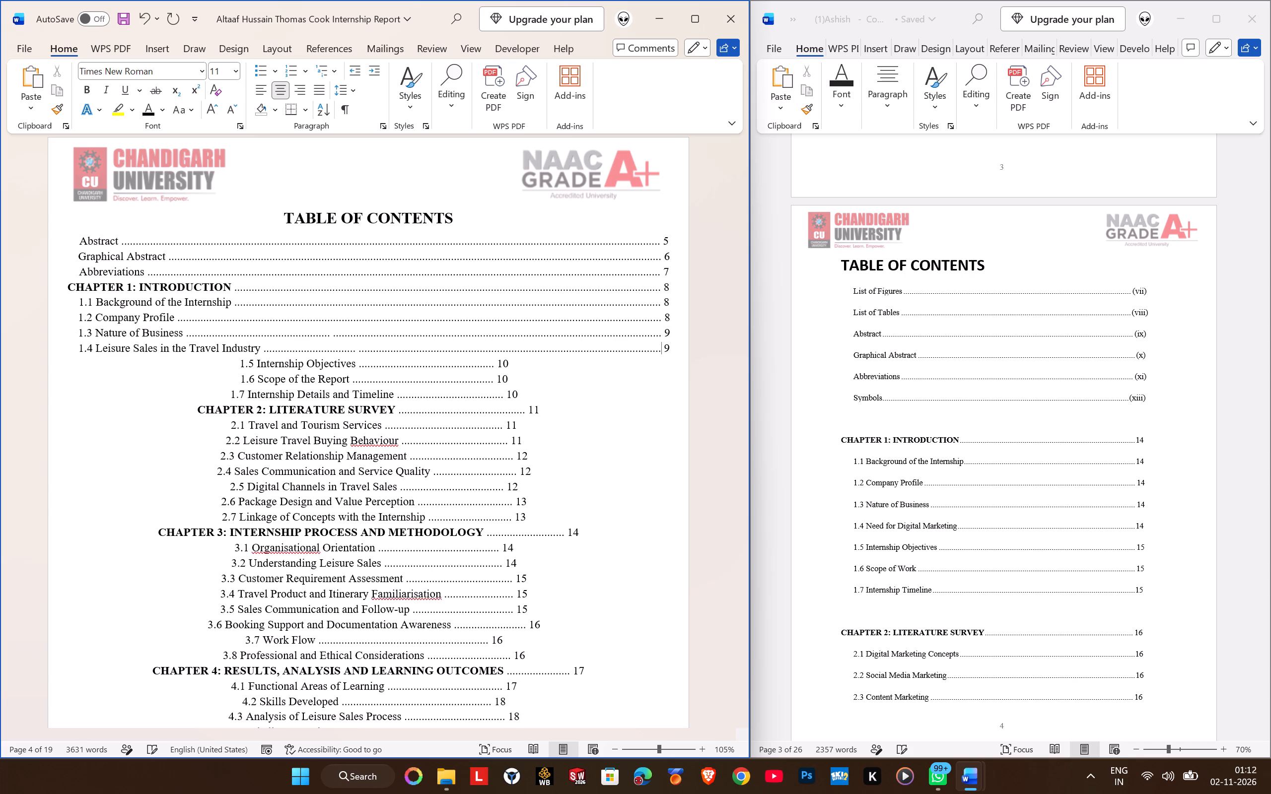
Extend the "1.5 Internship Objectives" leader with the copied dots to the full text width, keeping page number 10 on the same line.
{"action": "key", "text": "Down"}
{"action": "key", "text": "Left"}
{"action": "key", "text": "Left"}
{"action": "key", "text": "Left"}
{"action": "key", "text": "ctrl+v"}
{"action": "type", "text": "...."}
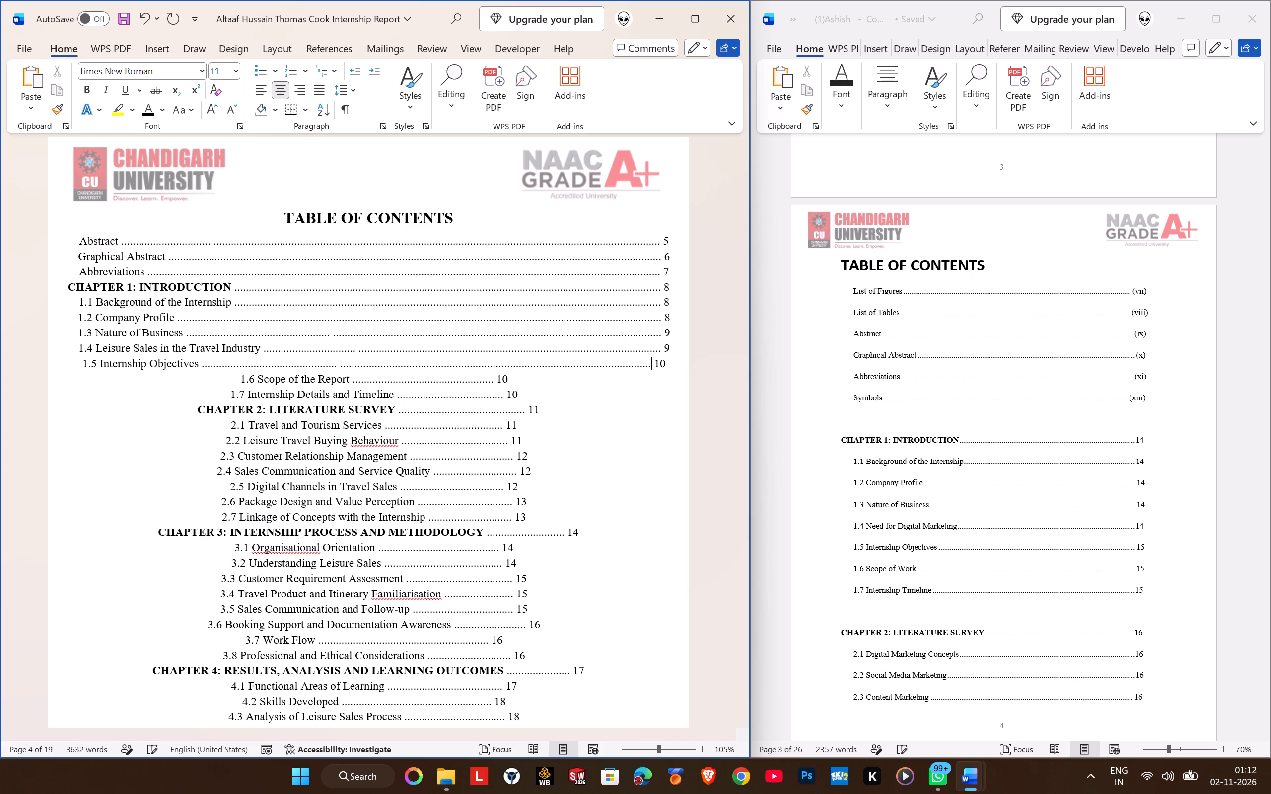
{"action": "key", "text": "BackSpace"}
{"action": "key", "text": "BackSpace"}
{"action": "key", "text": "BackSpace"}
{"action": "key", "text": "BackSpace"}
Extend the "1.6 Scope of the Report" leader with the copied dots and extra periods so page number 10 aligns with the entry above.
{"action": "key", "text": "Down"}
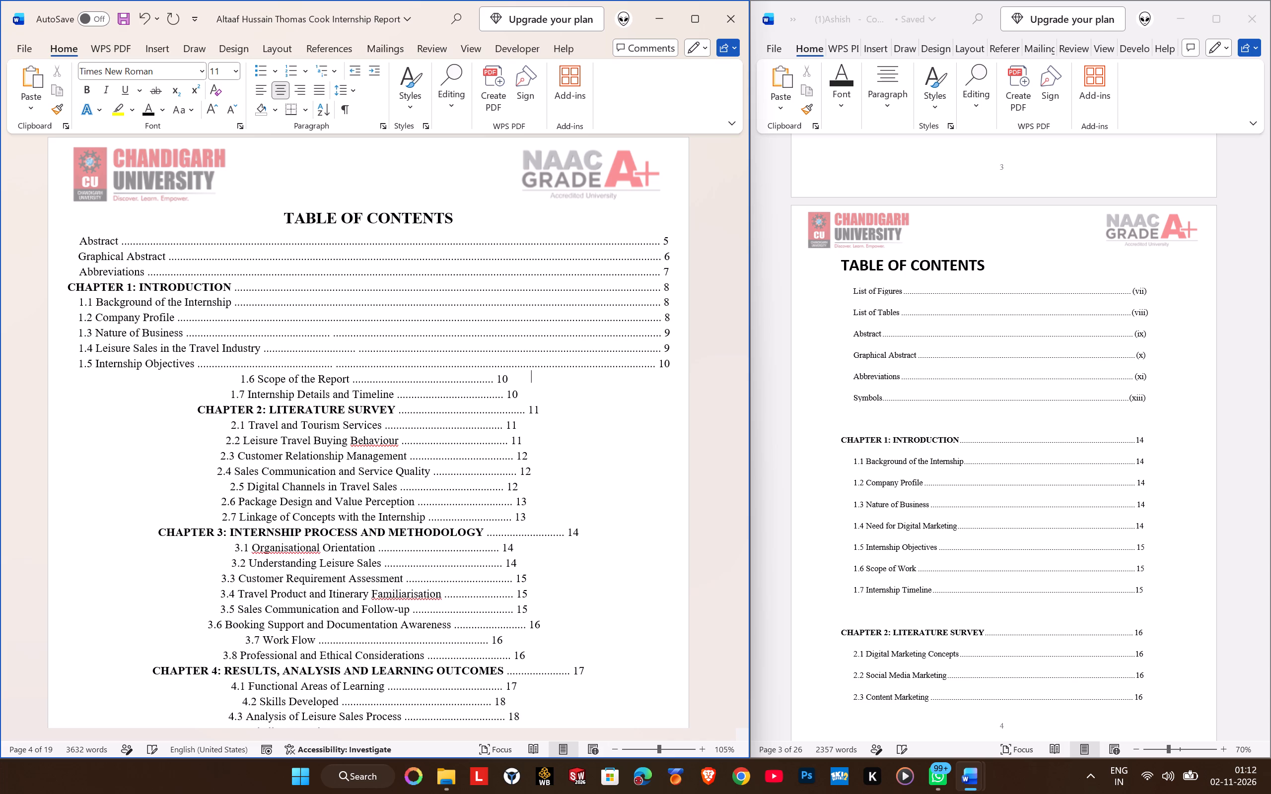
{"action": "key", "text": "Left"}
{"action": "key", "text": "Left"}
{"action": "key", "text": "Left"}
{"action": "key", "text": "ctrl+v"}
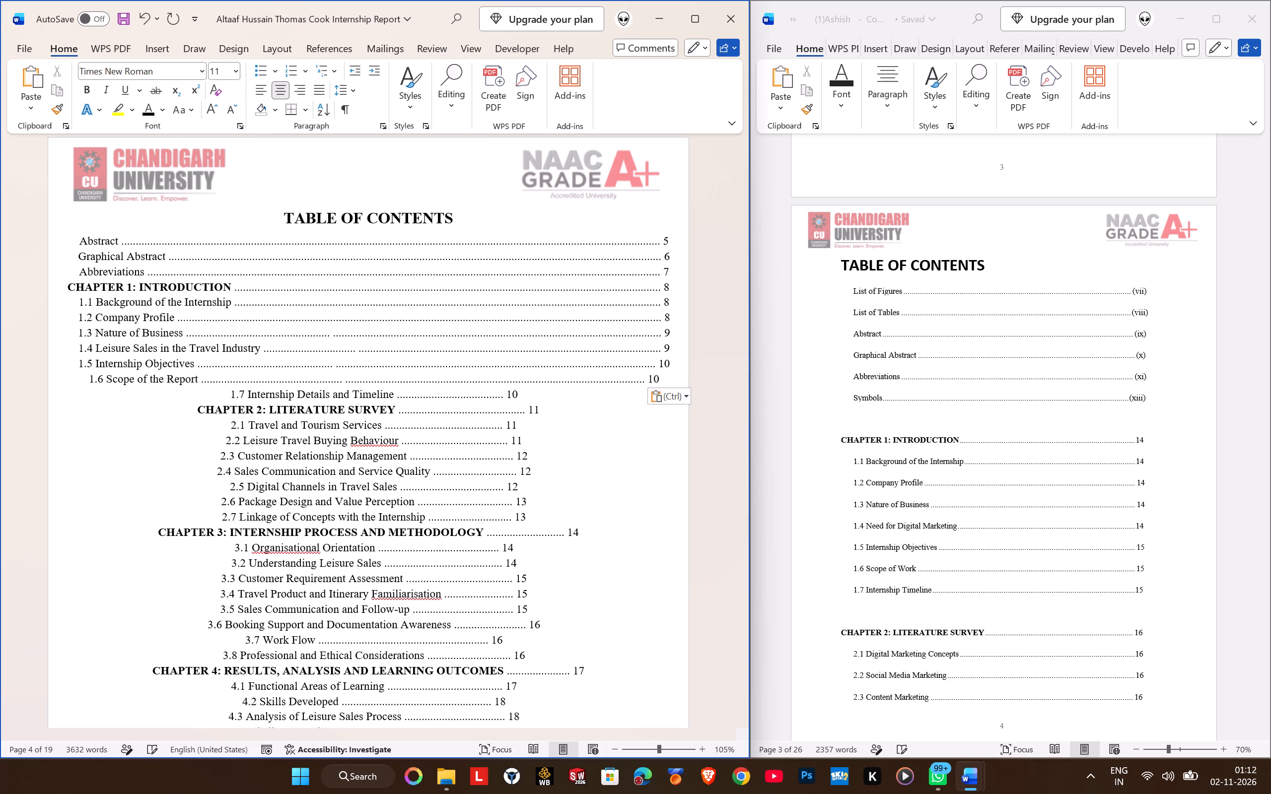
{"action": "key", "text": "period"}
{"action": "key", "text": "period"}
{"action": "key", "text": "period"}
{"action": "key", "text": "period"}
{"action": "key", "text": "period"}
{"action": "type", "text": "..."}
{"action": "key", "text": "BackSpace"}
Extend the "1.7 Internship Details and Timeline" leader with the copied dots, keeping page number 10 on the same line.
{"action": "key", "text": "Down"}
{"action": "key", "text": "Left"}
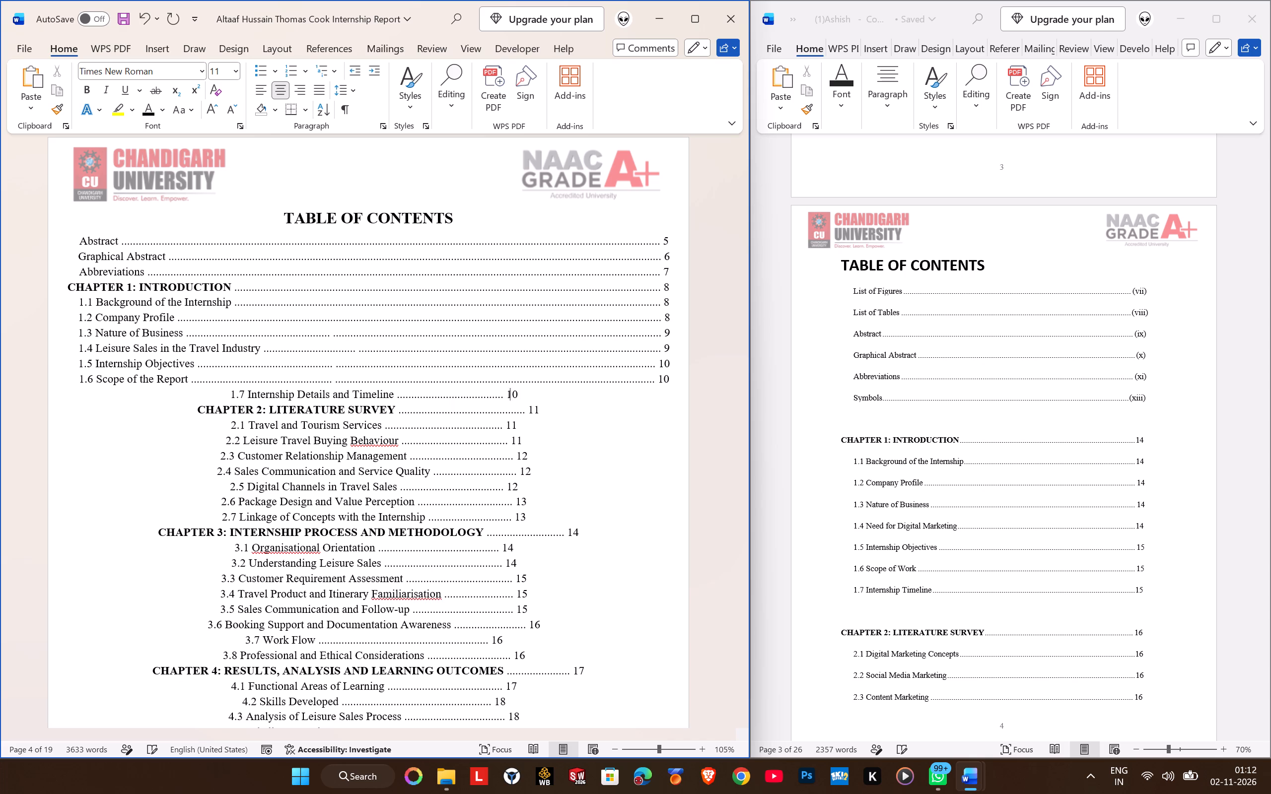
{"action": "key", "text": "Left"}
{"action": "key", "text": "Left"}
{"action": "key", "text": "ctrl+v"}
{"action": "type", "text": ".."}
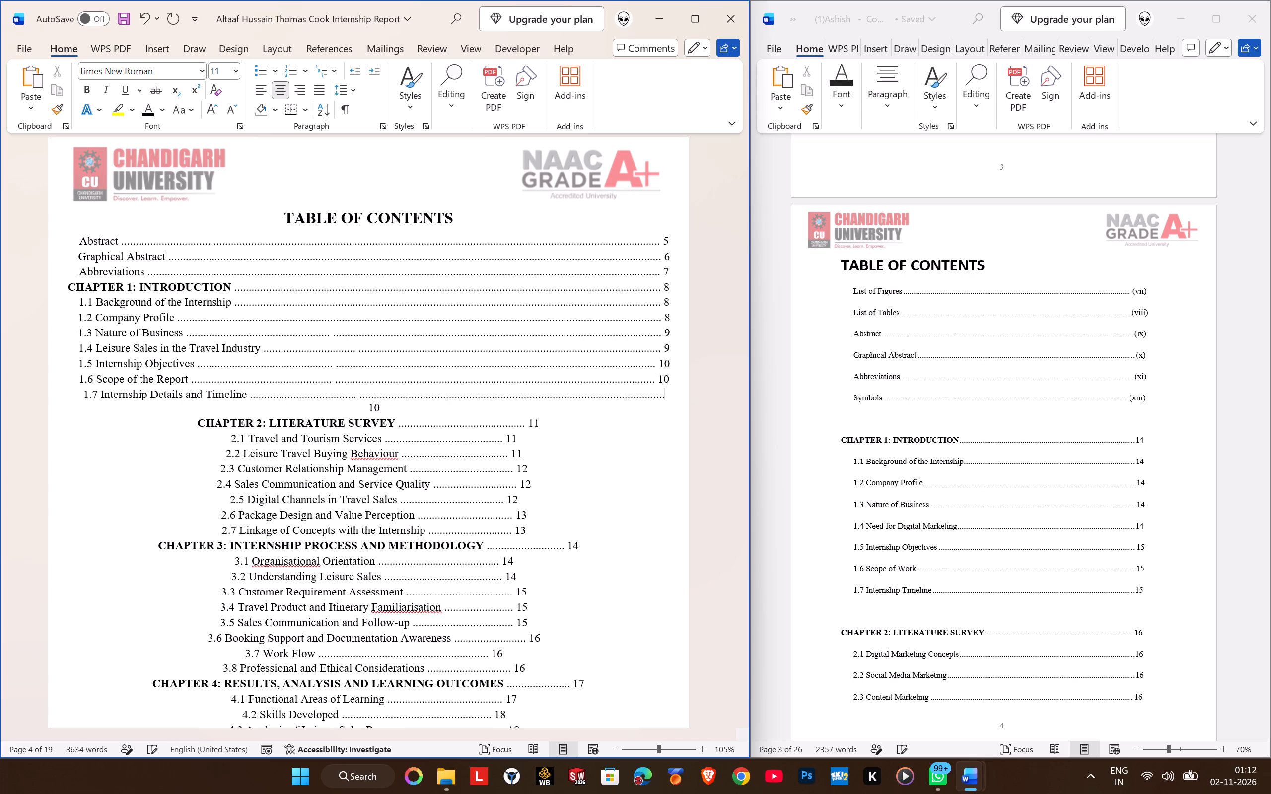
{"action": "key", "text": "BackSpace"}
{"action": "key", "text": "BackSpace"}
Extend the "CHAPTER 2: LITERATURE SURVEY" leader with the copied dots, trimming the excess so page number 11 stays on the same line.
{"action": "key", "text": "Down"}
{"action": "key", "text": "Left"}
{"action": "key", "text": "Left"}
{"action": "key", "text": "Left"}
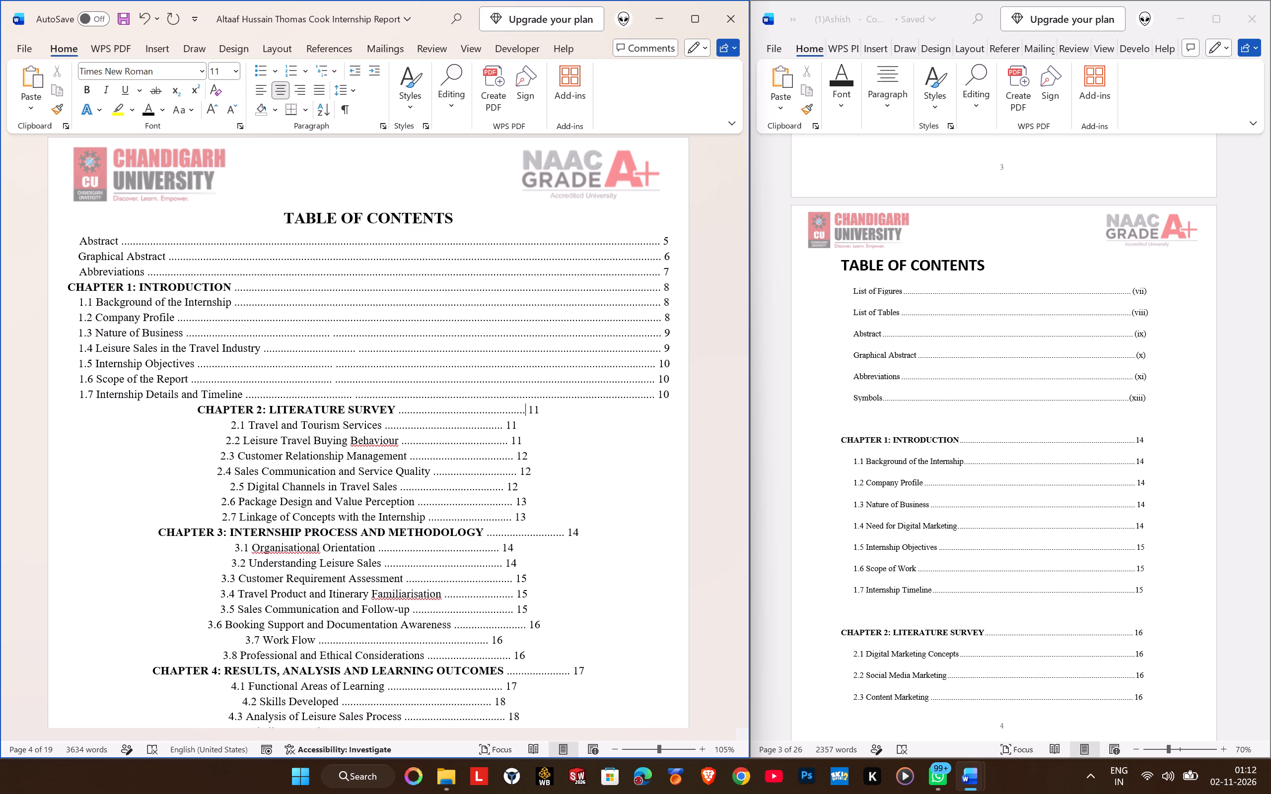
{"action": "key", "text": "ctrl+v"}
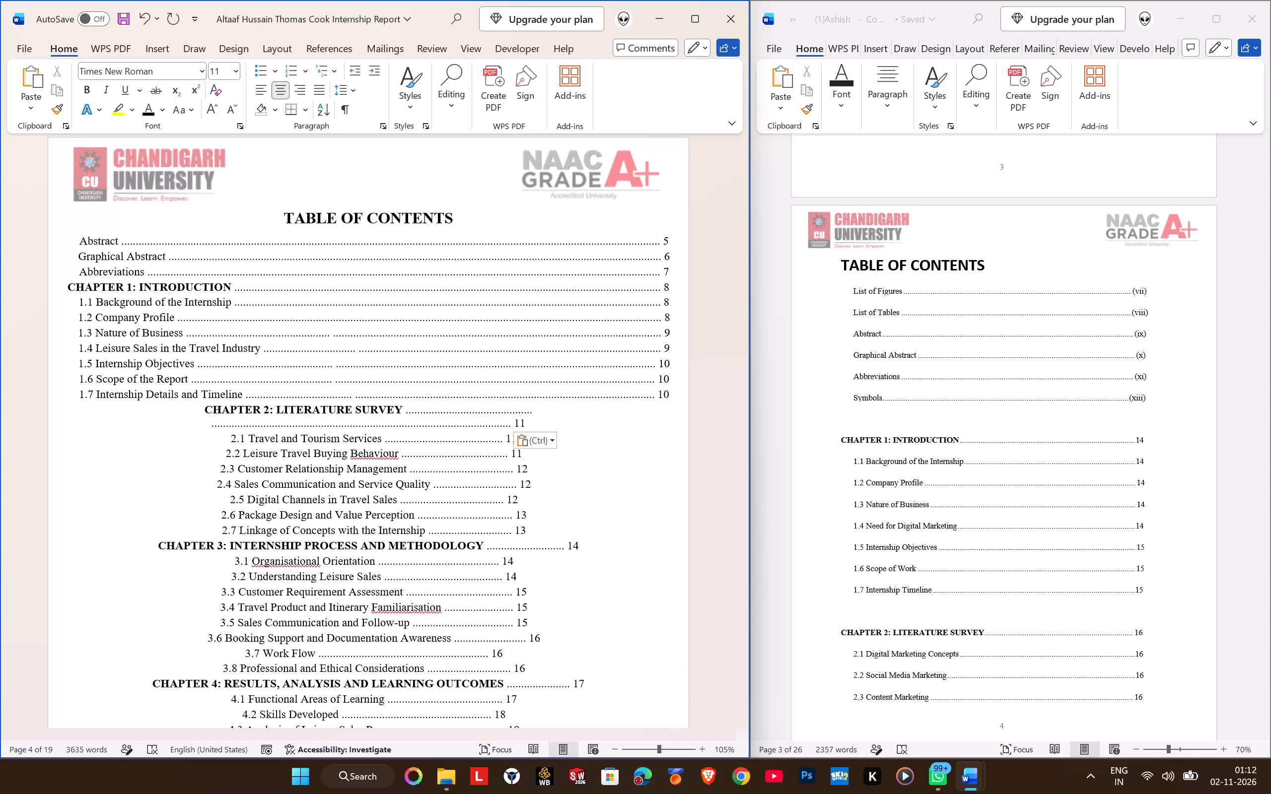
{"action": "key", "text": "BackSpace"}
{"action": "key", "text": "BackSpace"}
{"action": "key", "text": "BackSpace"}
{"action": "key", "text": "BackSpace"}
{"action": "key", "text": "BackSpace"}
{"action": "key", "text": "BackSpace"}
{"action": "key", "text": "BackSpace"}
{"action": "key", "text": "BackSpace"}
{"action": "key", "text": "BackSpace"}
{"action": "key", "text": "BackSpace"}
{"action": "key", "text": "BackSpace"}
{"action": "key", "text": "BackSpace"}
{"action": "key", "text": "BackSpace"}
{"action": "key", "text": "BackSpace"}
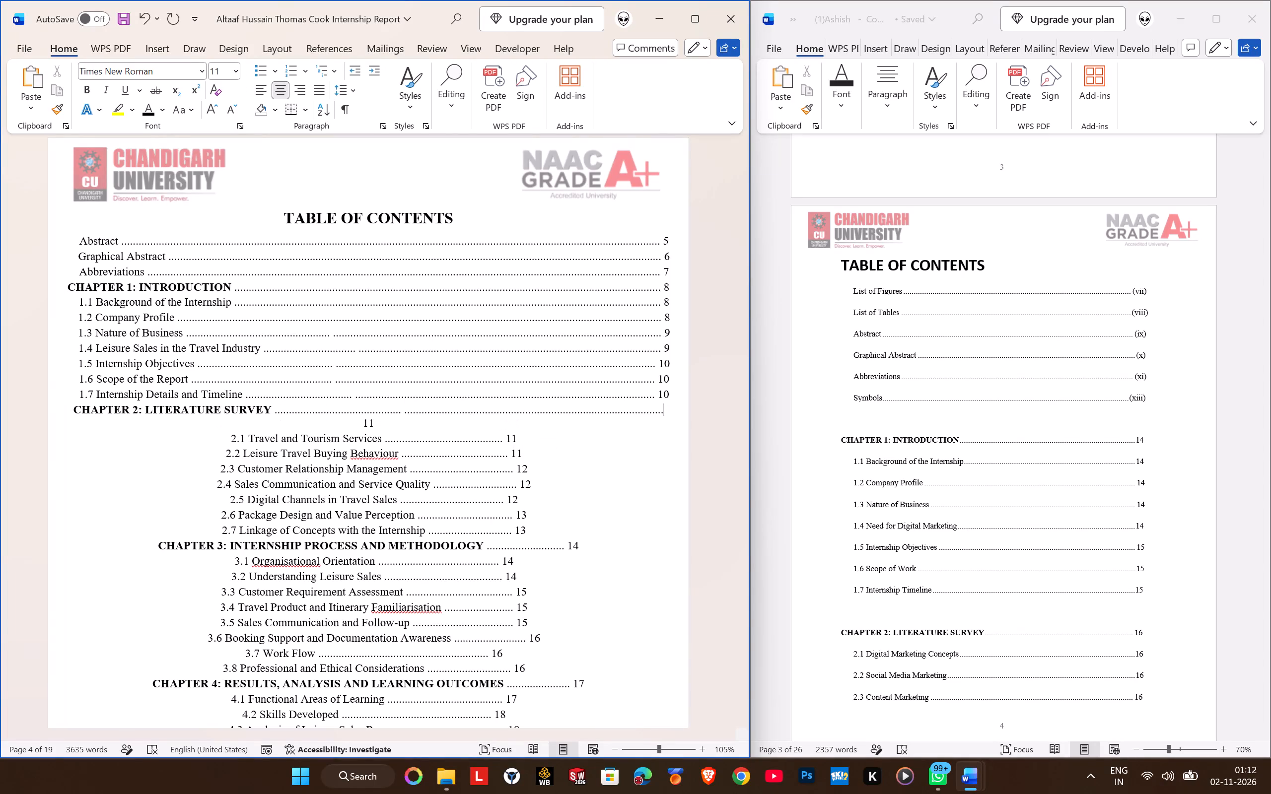
{"action": "key", "text": "comma"}
{"action": "key", "text": "BackSpace"}
{"action": "type", "text": "....."}
{"action": "key", "text": "BackSpace"}
{"action": "key", "text": "BackSpace"}
{"action": "key", "text": "BackSpace"}
{"action": "key", "text": "BackSpace"}
{"action": "key", "text": "BackSpace"}
{"action": "key", "text": "BackSpace"}
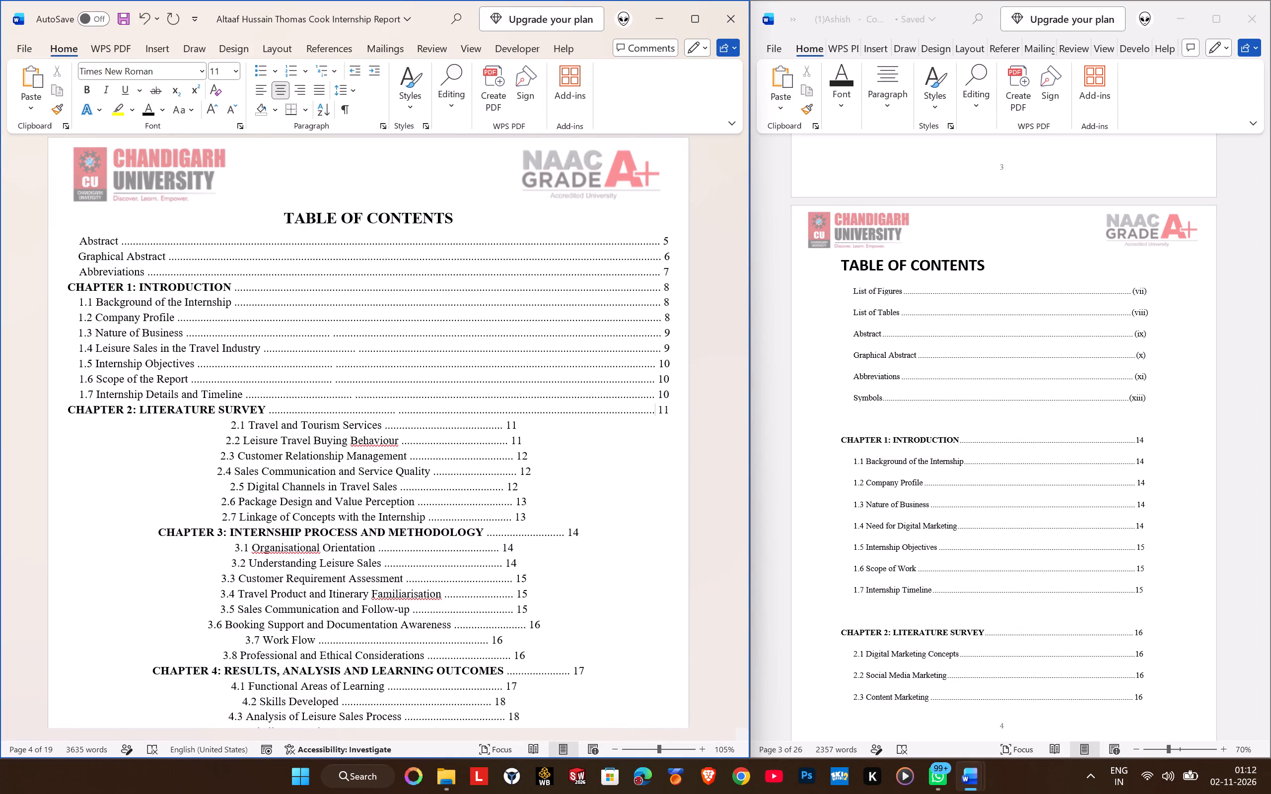
Replace the gap inside the "1.3 Nature of Business" dot leader with a period so the dots run continuously.
{"action": "left_click", "coordinate": [334, 336]}
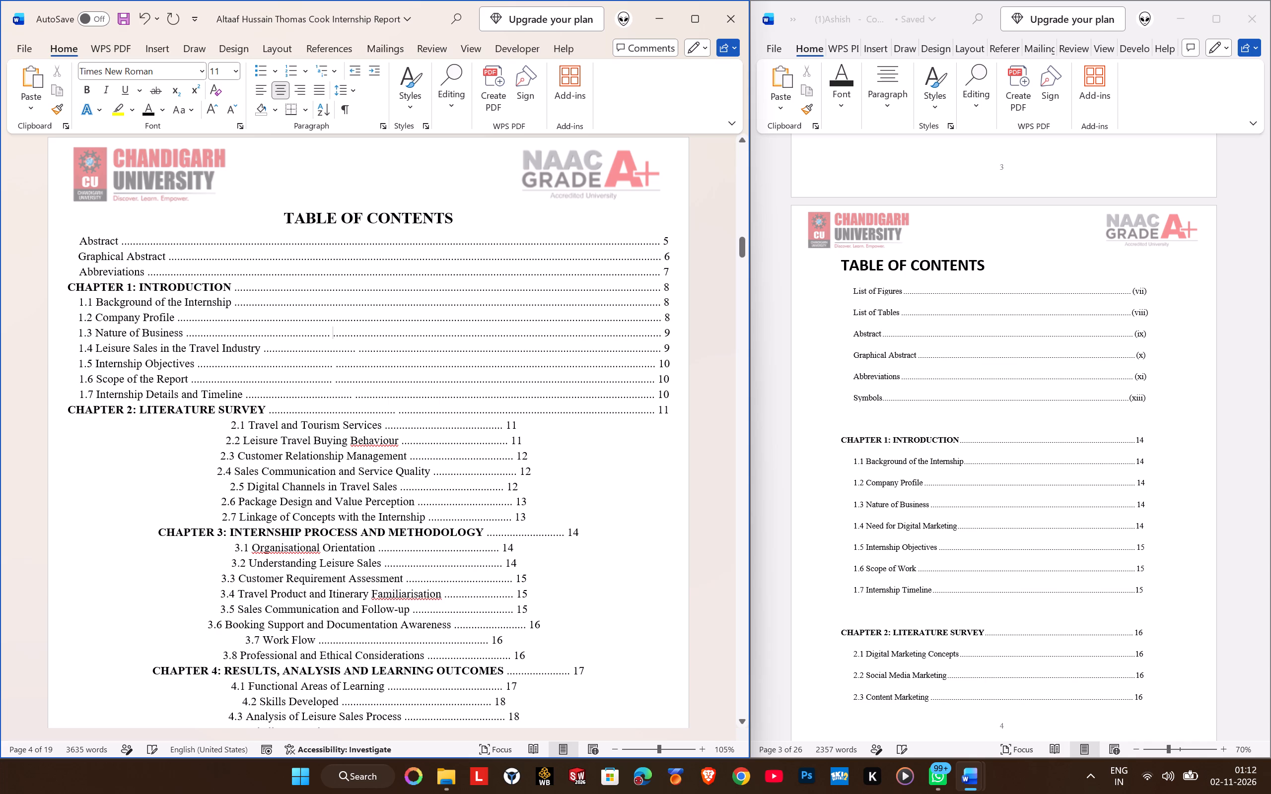
{"action": "key", "text": "BackSpace"}
{"action": "type", "text": ".."}
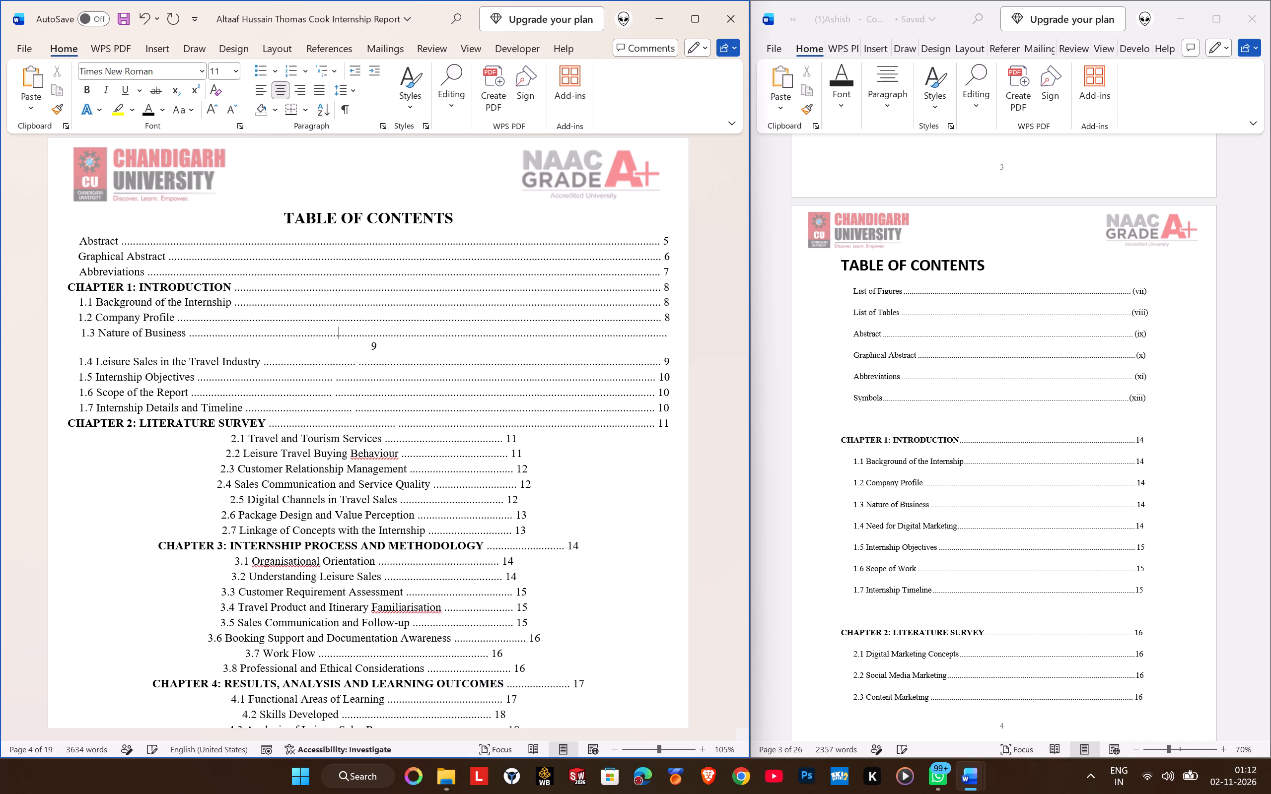
{"action": "key", "text": "BackSpace"}
Replace the gap inside the "1.4 Leisure Sales in the Travel Industry" dot leader with a period.
{"action": "key", "text": "Down"}
{"action": "key", "text": "Right"}
{"action": "key", "text": "Right"}
{"action": "key", "text": "Right"}
{"action": "key", "text": "Right"}
{"action": "key", "text": "Right"}
{"action": "key", "text": "Right"}
{"action": "key", "text": "Right"}
{"action": "key", "text": "Right"}
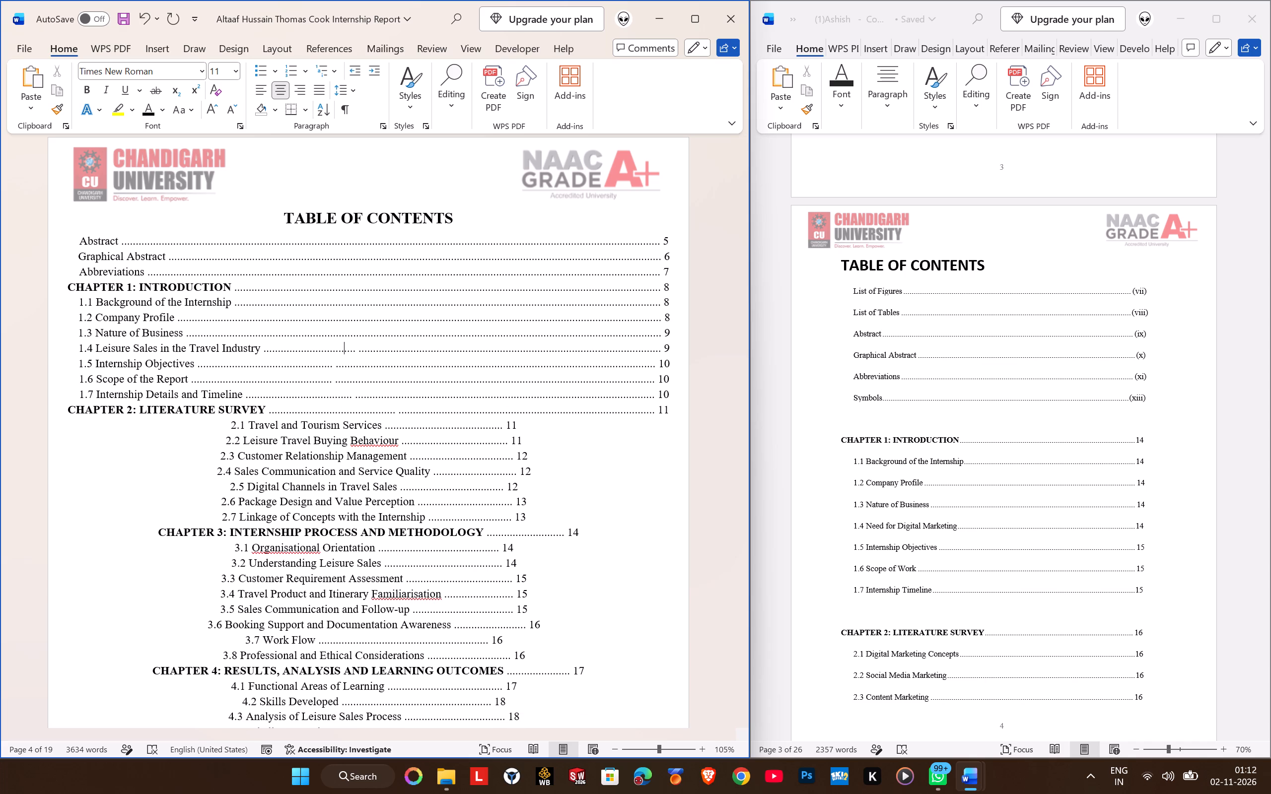
{"action": "key", "text": "Right"}
{"action": "key", "text": "Right"}
{"action": "key", "text": "Left"}
{"action": "key", "text": "BackSpace"}
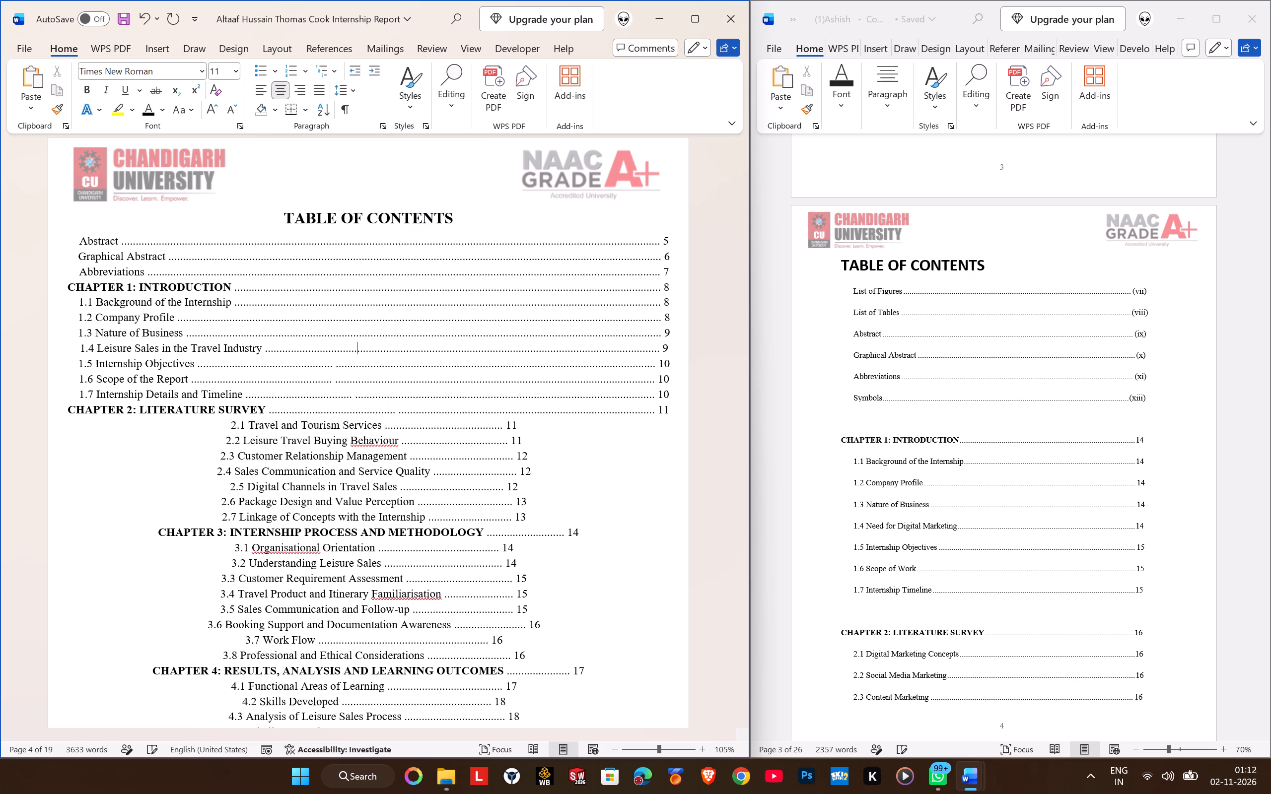
{"action": "key", "text": "period"}
Replace the gaps inside the "1.5 Internship Objectives" and "1.6 Scope of the Report" dot leaders with a period each.
{"action": "key", "text": "Down"}
{"action": "key", "text": "Left"}
{"action": "key", "text": "Left"}
{"action": "key", "text": "Left"}
{"action": "key", "text": "Left"}
{"action": "key", "text": "Left"}
{"action": "key", "text": "Left"}
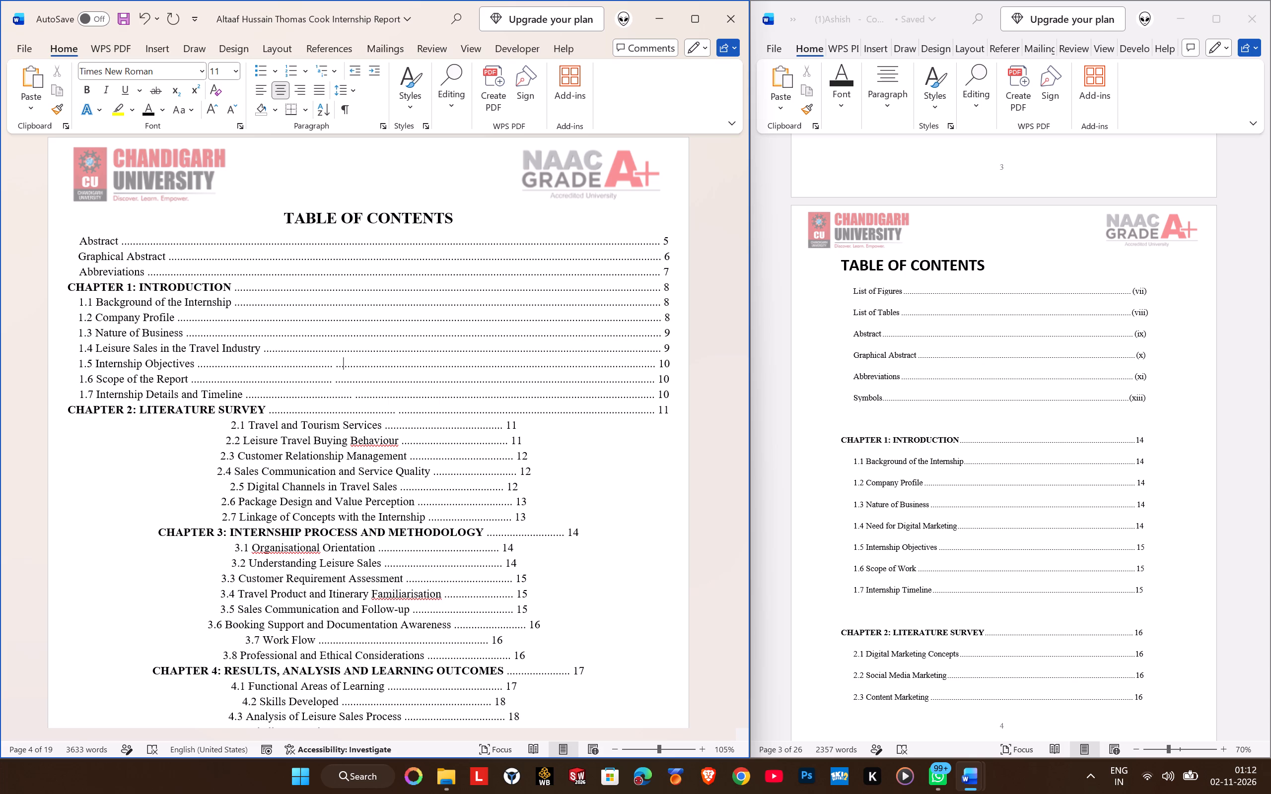
{"action": "key", "text": "Left"}
{"action": "key", "text": "Left"}
{"action": "key", "text": "BackSpace"}
{"action": "key", "text": "period"}
{"action": "key", "text": "Down"}
{"action": "key", "text": "BackSpace"}
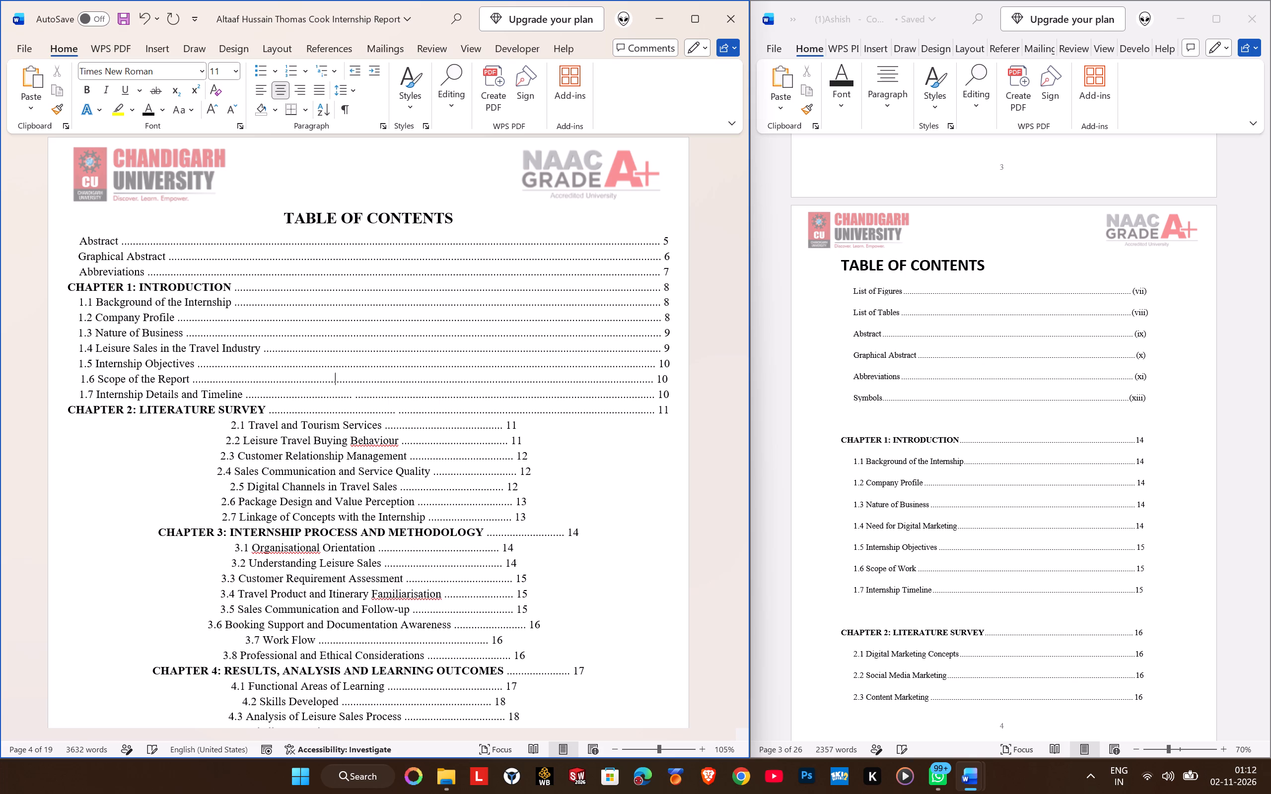
{"action": "key", "text": "period"}
Replace the gap inside the "1.7 Internship Details and Timeline" dot leader with a period.
{"action": "key", "text": "Down"}
{"action": "key", "text": "Right"}
{"action": "key", "text": "Right"}
{"action": "key", "text": "Right"}
{"action": "key", "text": "Right"}
{"action": "key", "text": "Right"}
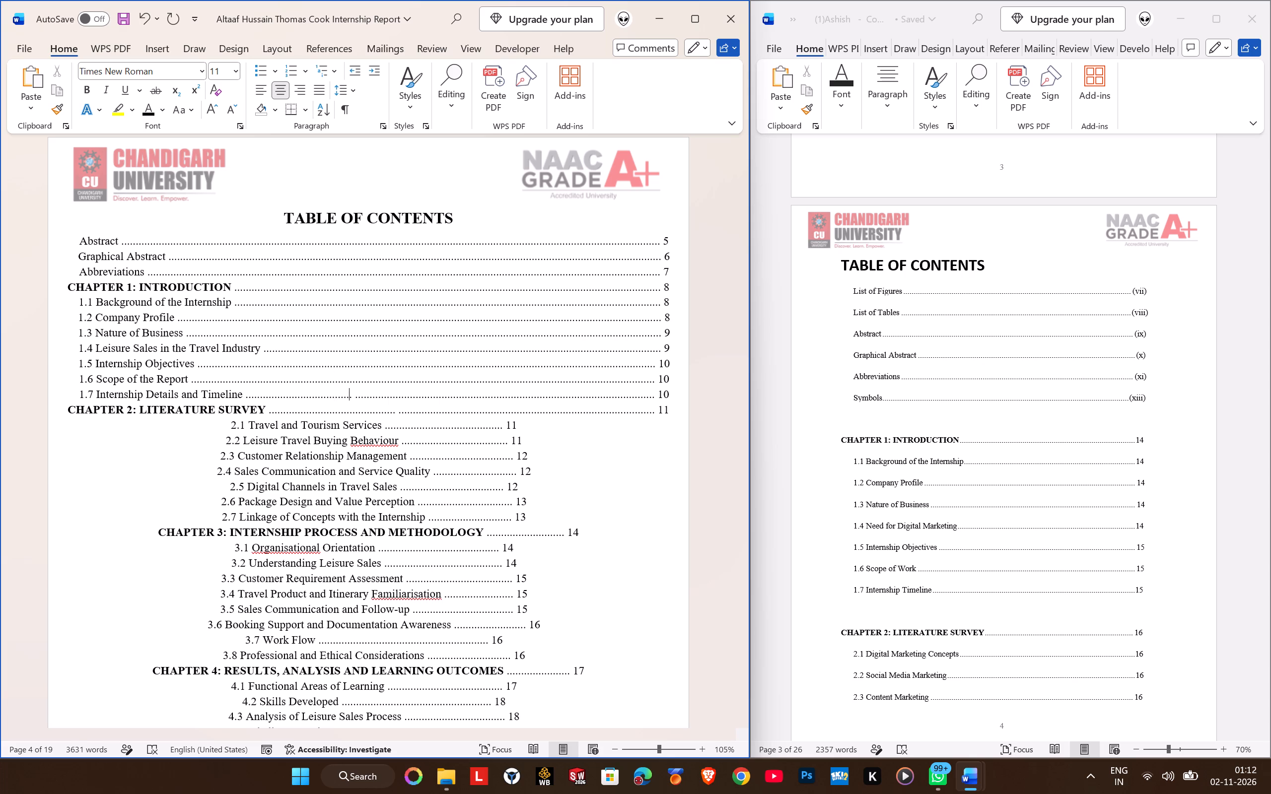
{"action": "key", "text": "Right"}
{"action": "key", "text": "Right"}
{"action": "key", "text": "BackSpace"}
{"action": "key", "text": "period"}
Replace the gap inside the "CHAPTER 2: LITERATURE SURVEY" dot leader with a period, keeping page number 11 on the same line.
{"action": "key", "text": "Down"}
{"action": "key", "text": "Right"}
{"action": "key", "text": "Right"}
{"action": "key", "text": "Right"}
{"action": "key", "text": "Right"}
{"action": "key", "text": "Right"}
{"action": "key", "text": "Right"}
{"action": "key", "text": "Right"}
{"action": "key", "text": "Right"}
{"action": "key", "text": "Right"}
{"action": "key", "text": "Right"}
{"action": "key", "text": "Right"}
{"action": "key", "text": "Right"}
{"action": "key", "text": "Right"}
{"action": "key", "text": "Right"}
{"action": "key", "text": "Right"}
{"action": "key", "text": "BackSpace"}
{"action": "type", "text": ".."}
{"action": "key", "text": "BackSpace"}
Extend the "2.1 Travel and Tourism Services" dot leader to full width by pasting the copied dots before page number 11.
{"action": "key", "text": "Down"}
{"action": "key", "text": "Right"}
{"action": "key", "text": "Right"}
{"action": "key", "text": "Right"}
{"action": "key", "text": "Right"}
{"action": "key", "text": "Right"}
{"action": "key", "text": "Right"}
{"action": "key", "text": "Right"}
{"action": "key", "text": "Right"}
{"action": "key", "text": "Right"}
{"action": "key", "text": "Right"}
{"action": "key", "text": "Right"}
{"action": "key", "text": "Right"}
{"action": "key", "text": "Right"}
{"action": "key", "text": "Right"}
{"action": "key", "text": "Right"}
{"action": "key", "text": "Right"}
{"action": "key", "text": "Right"}
{"action": "key", "text": "Right"}
{"action": "key", "text": "Right"}
{"action": "key", "text": "Right"}
{"action": "key", "text": "Right"}
{"action": "key", "text": "Right"}
{"action": "key", "text": "Right"}
{"action": "key", "text": "Right"}
{"action": "key", "text": "ctrl+v"}
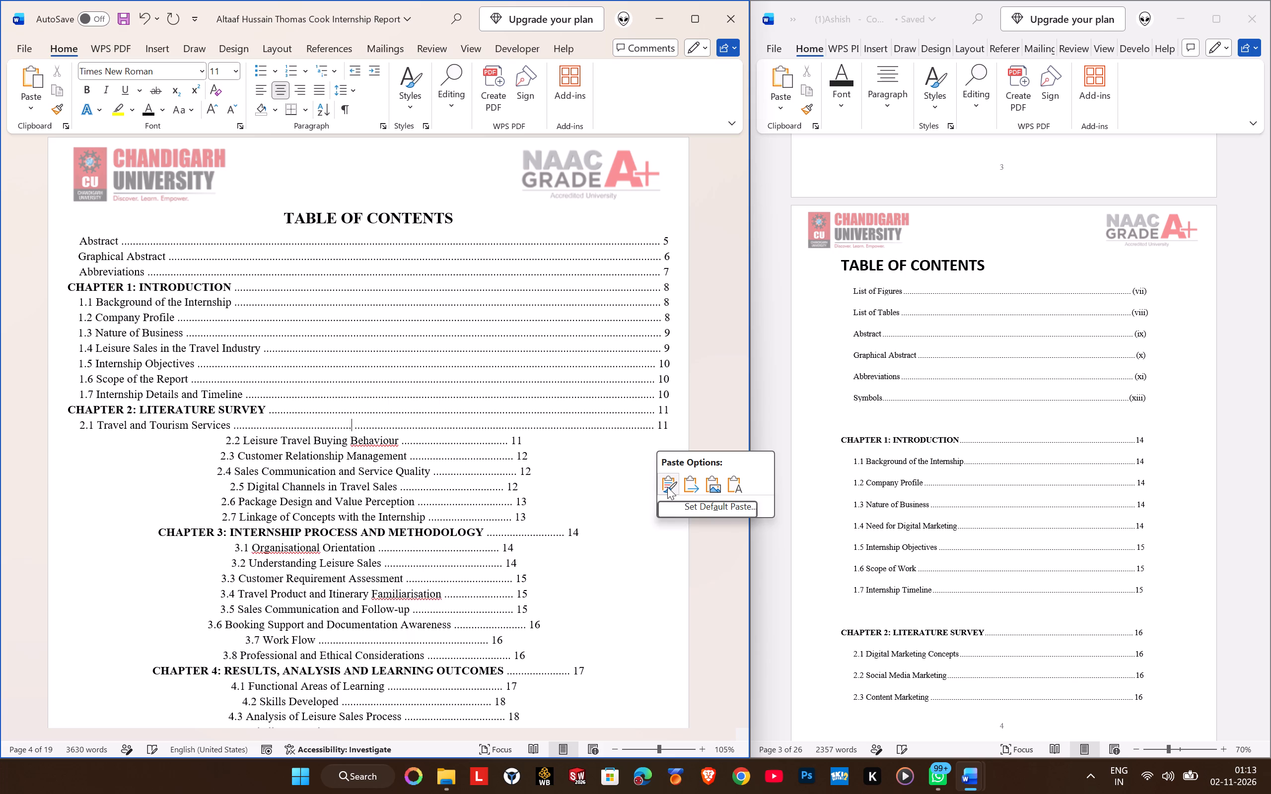
Replace the gap inside the "2.1 Travel and Tourism Services" dot leader with periods, keeping page number 11 on the same line.
{"action": "left_click", "coordinate": [436, 427]}
{"action": "left_click", "coordinate": [356, 428]}
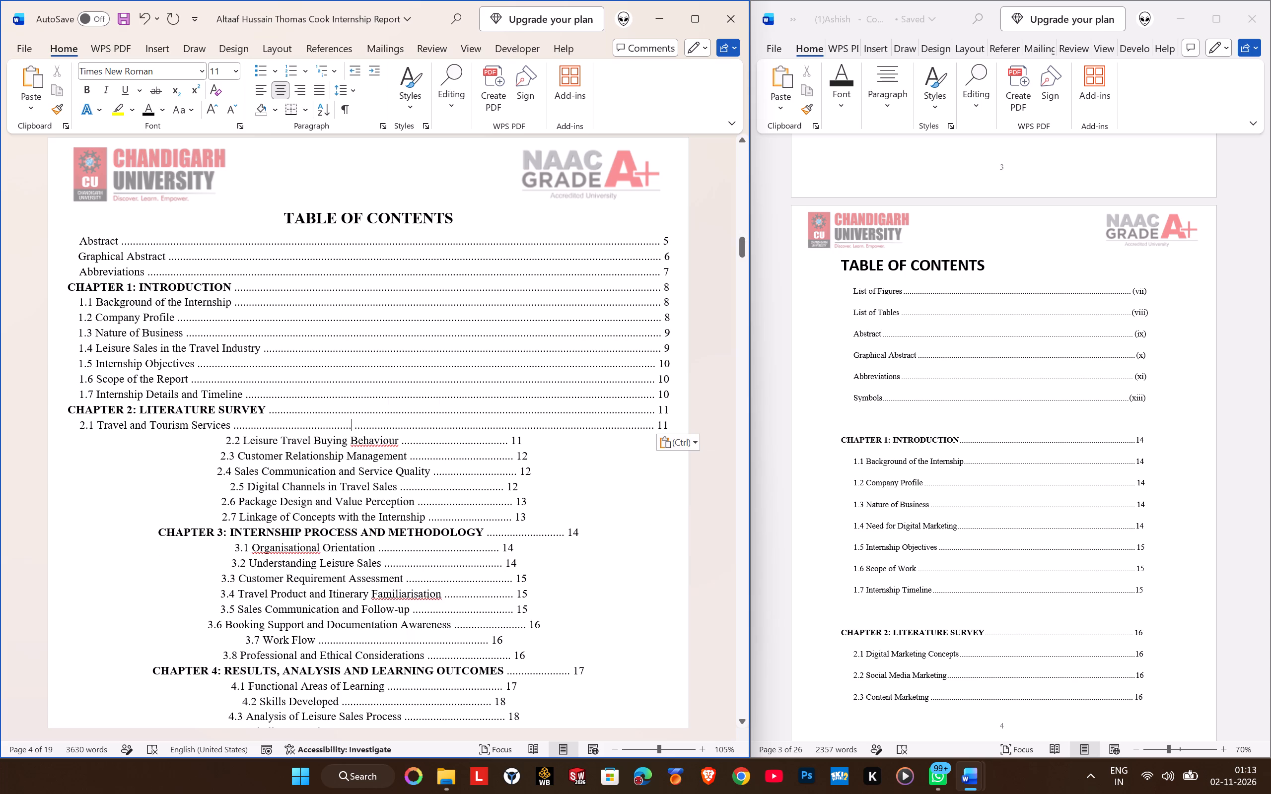
{"action": "key", "text": "BackSpace"}
{"action": "key", "text": "BackSpace"}
{"action": "key", "text": "slash"}
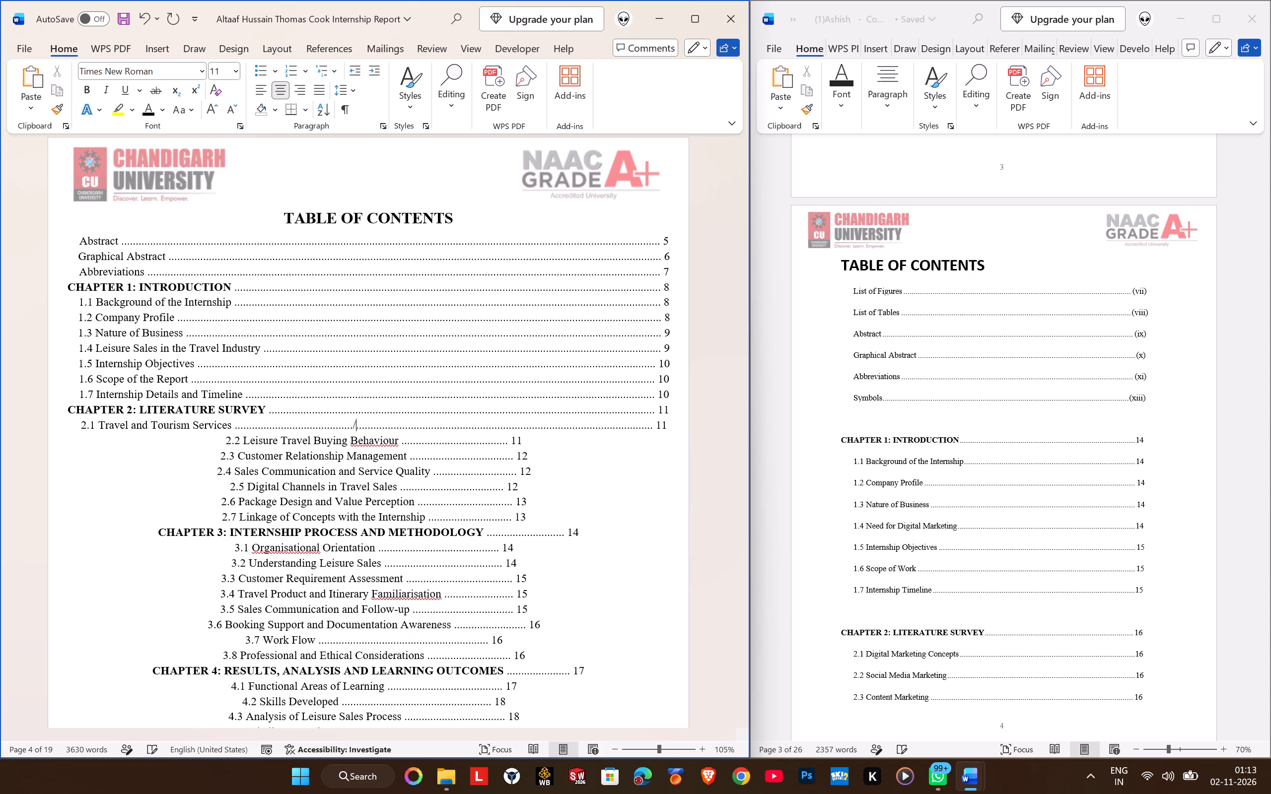
{"action": "key", "text": "BackSpace"}
{"action": "type", "text": "...."}
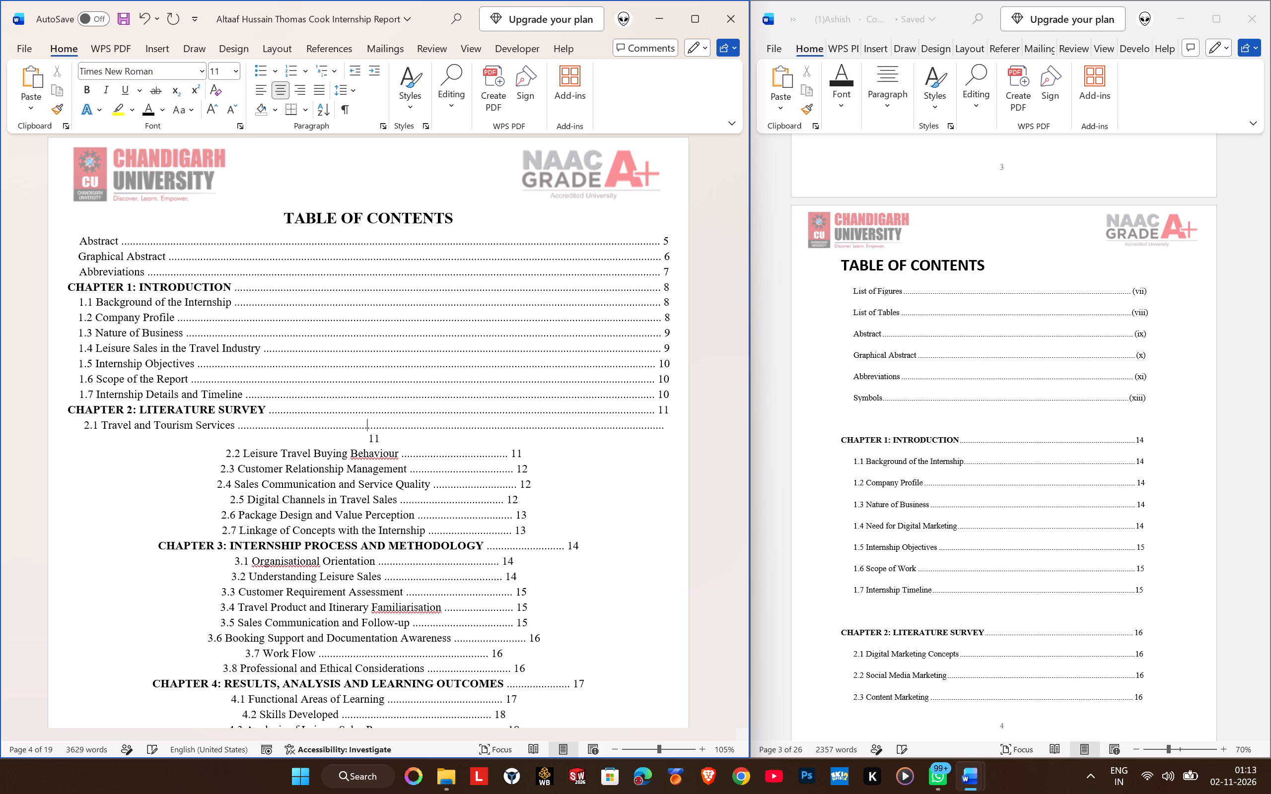
{"action": "key", "text": "BackSpace"}
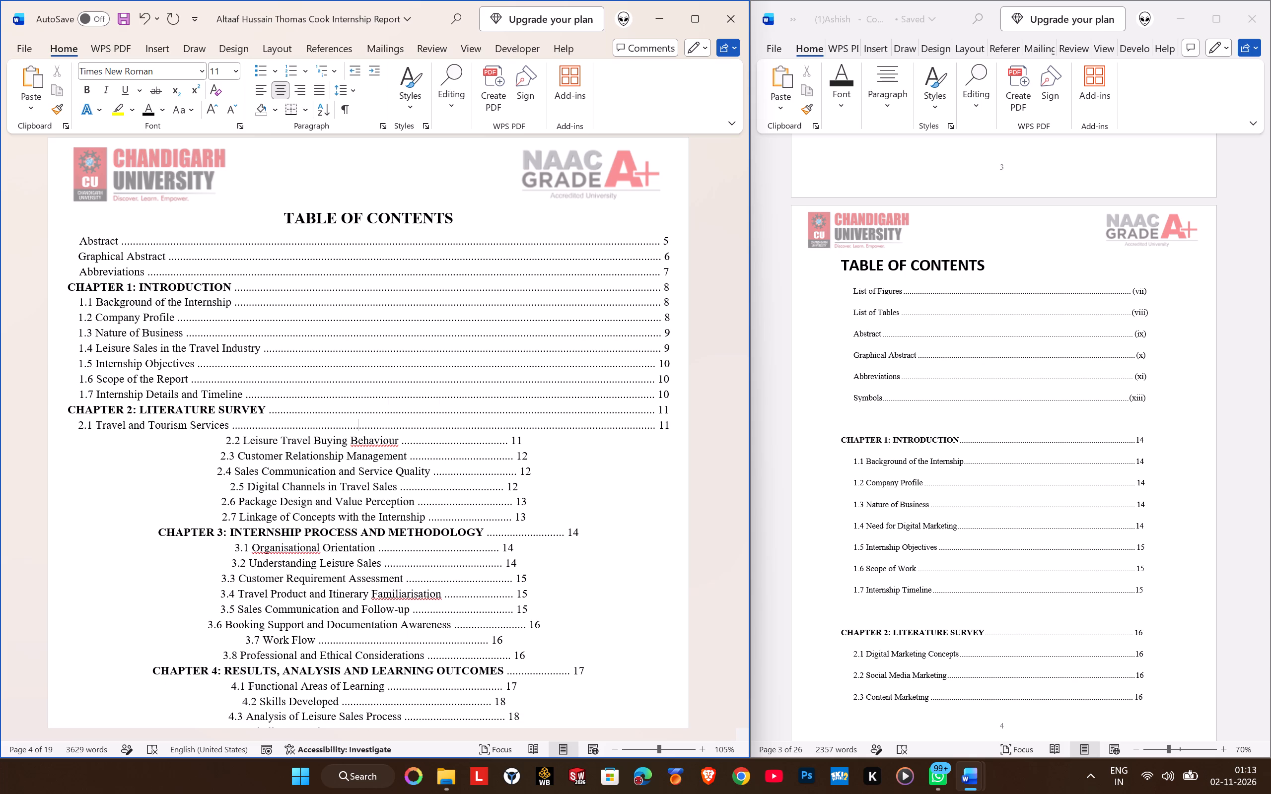
Copy the second part of the 2.1 dot leader into the "2.2 Leisure Travel Buying Behaviour" leader, trimmed to keep page number 11 on its line.
{"action": "key", "text": "shift+Right"}
{"action": "key", "text": "shift+Right"}
{"action": "key", "text": "shift+Right"}
{"action": "key", "text": "shift+Right"}
{"action": "key", "text": "shift+Right"}
{"action": "key", "text": "shift+Right"}
{"action": "key", "text": "shift+Right"}
{"action": "key", "text": "shift+Right"}
{"action": "key", "text": "shift+Right"}
{"action": "key", "text": "shift+Right"}
{"action": "key", "text": "shift+Right"}
{"action": "key", "text": "shift+Right"}
{"action": "key", "text": "shift+Right"}
{"action": "key", "text": "shift+Right"}
{"action": "key", "text": "shift+Right"}
{"action": "key", "text": "shift+Right"}
{"action": "key", "text": "shift+Right"}
{"action": "key", "text": "shift+Right"}
{"action": "key", "text": "shift+Right"}
{"action": "key", "text": "shift+Right"}
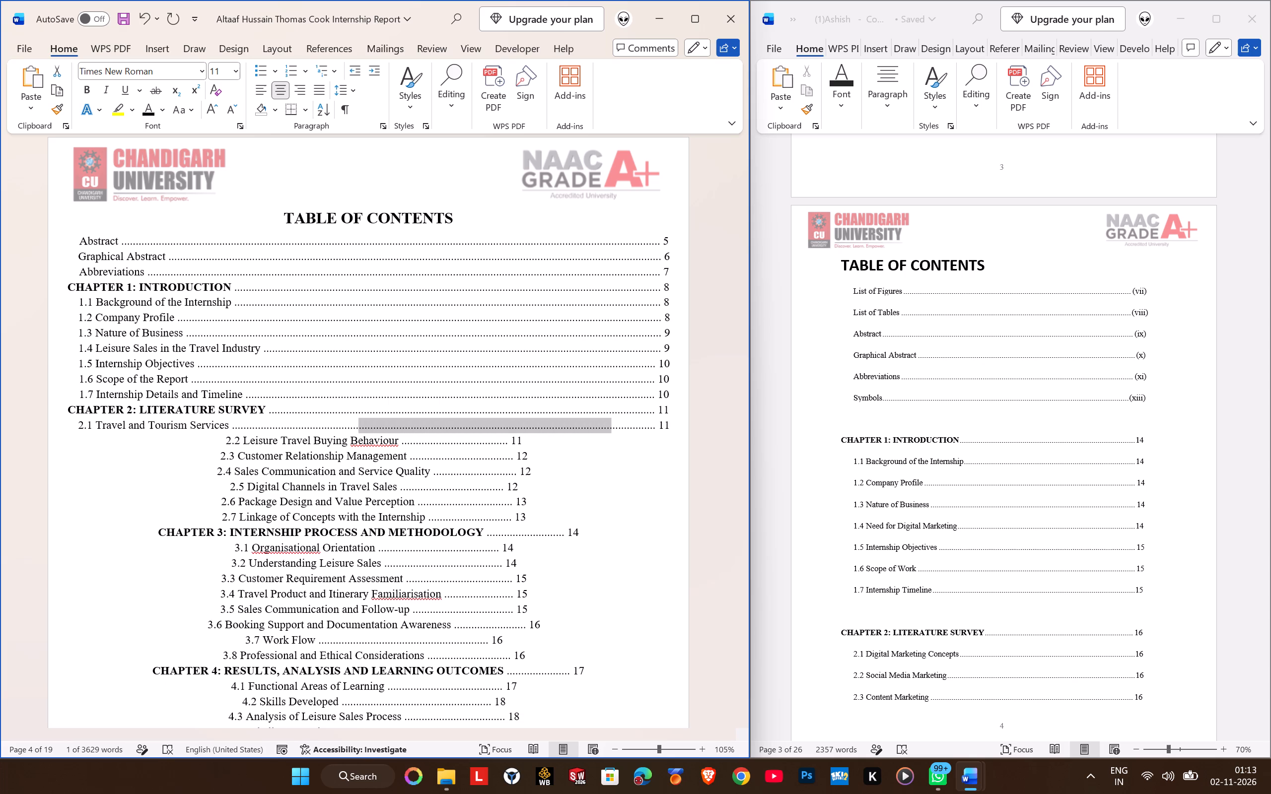
{"action": "key", "text": "shift+Left"}
{"action": "key", "text": "shift+Left"}
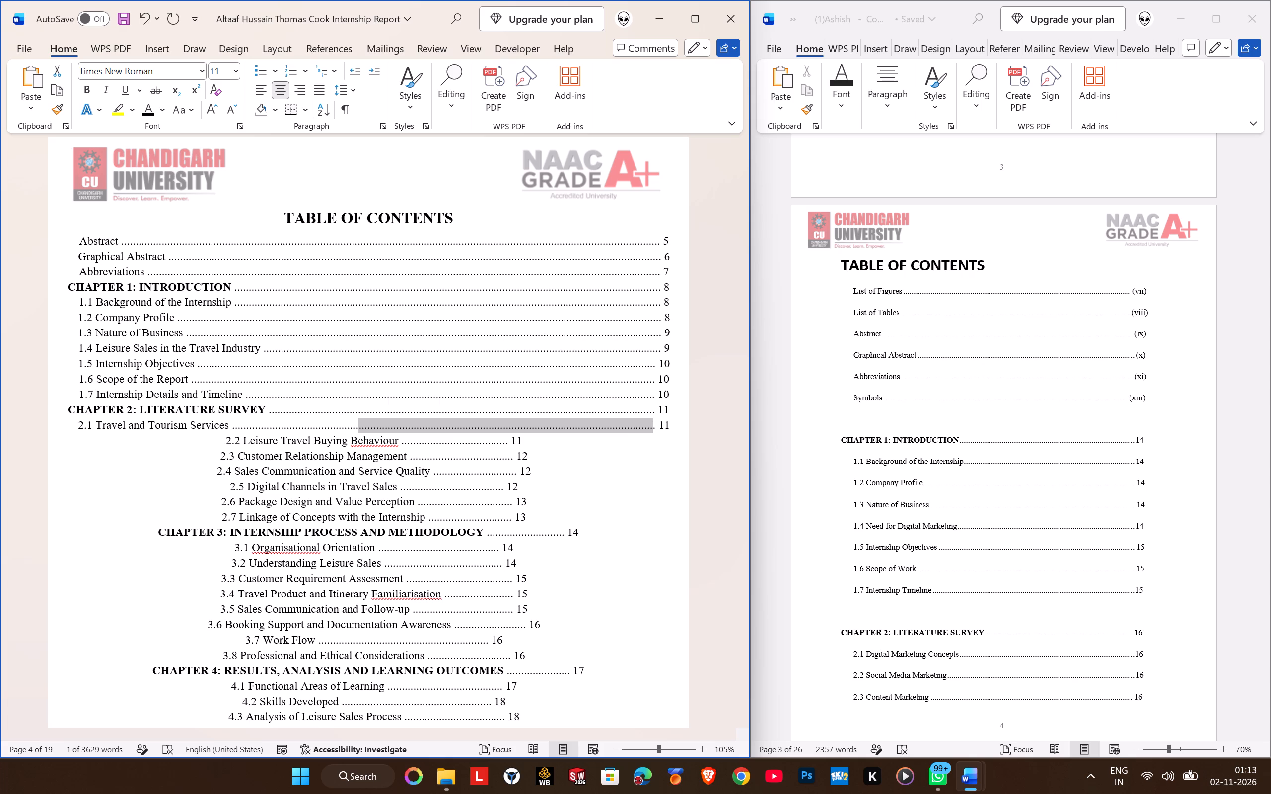
{"action": "key", "text": "ctrl+c"}
{"action": "key", "text": "Down"}
{"action": "key", "text": "Left"}
{"action": "key", "text": "Left"}
{"action": "key", "text": "Left"}
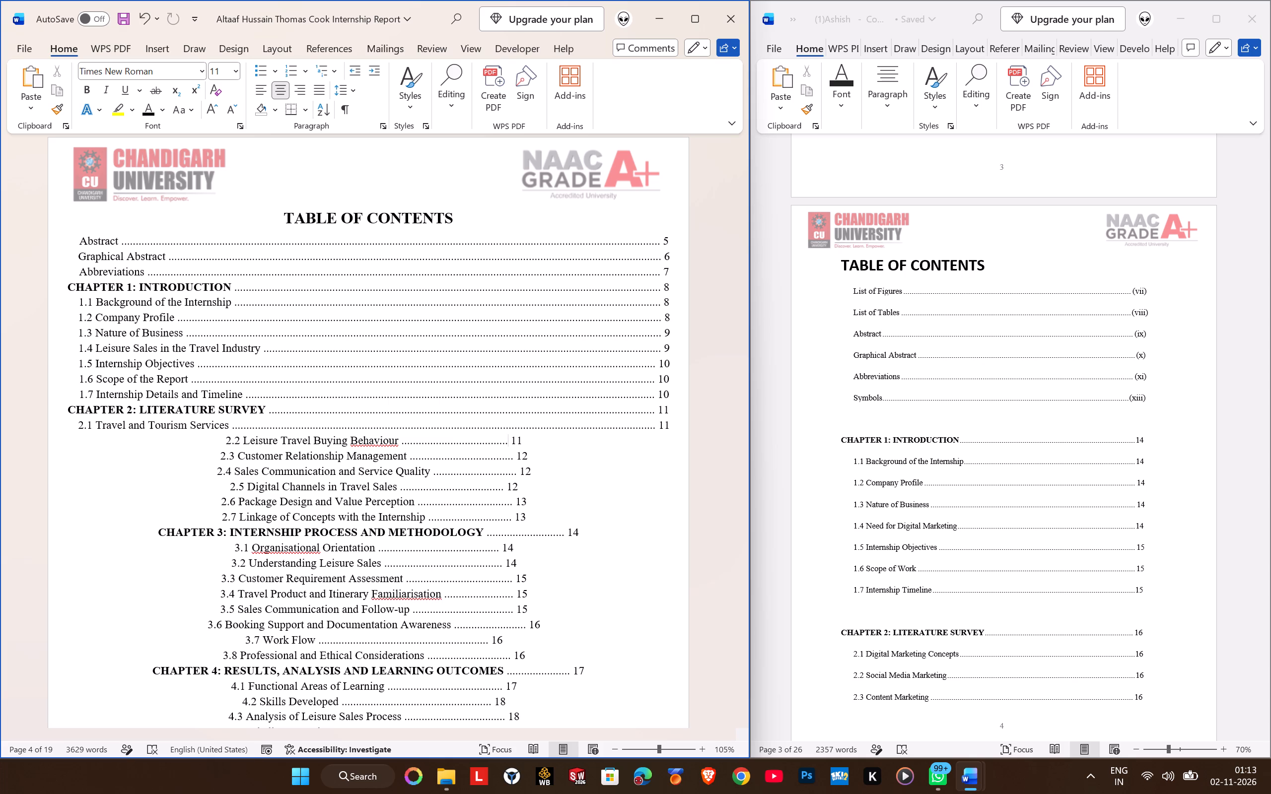
{"action": "key", "text": "ctrl+v"}
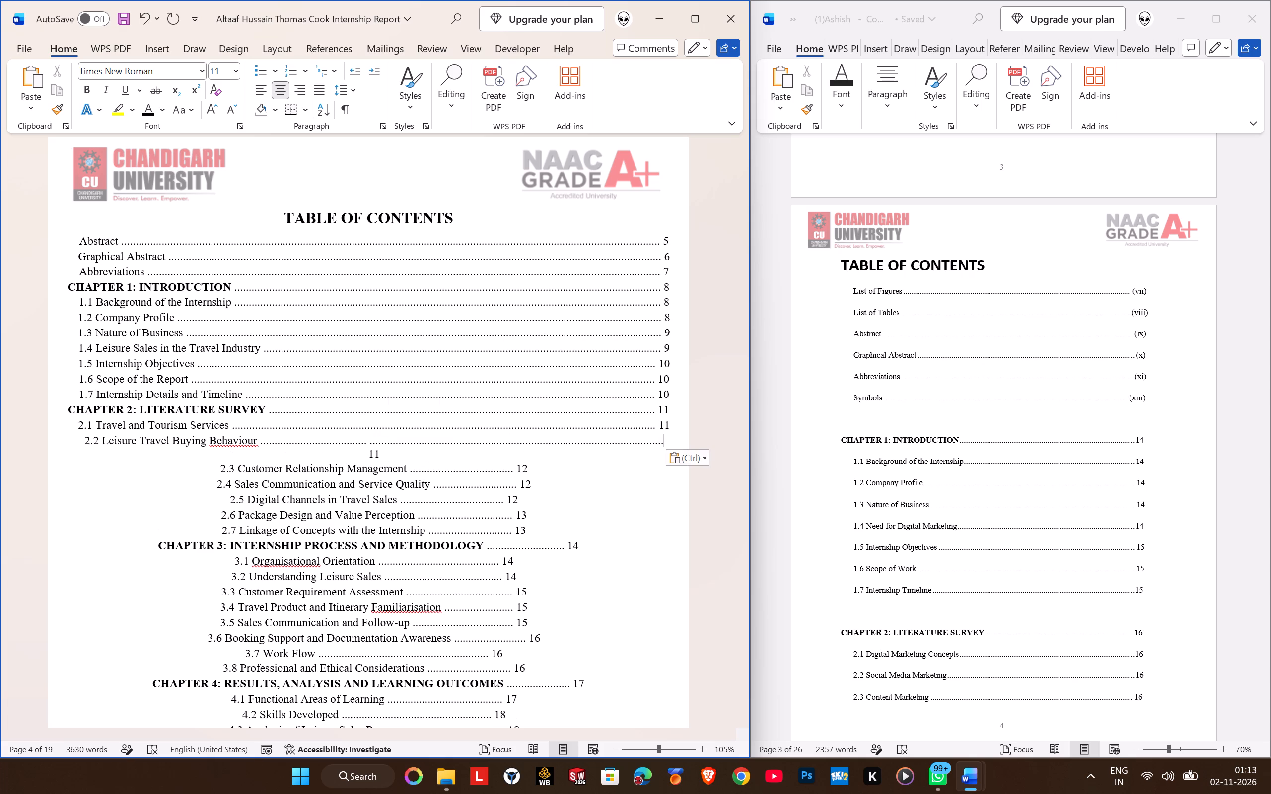
{"action": "key", "text": "BackSpace"}
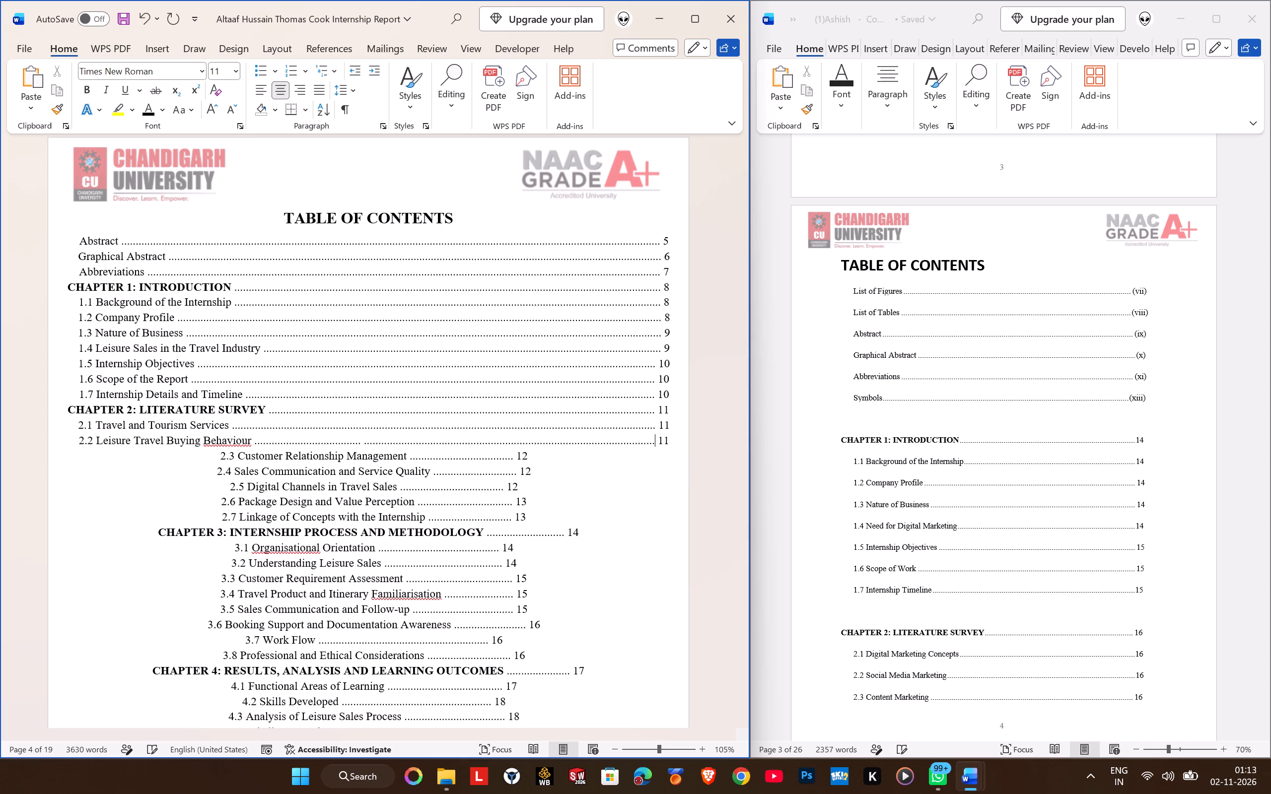
Replace the gap inside the "2.2 Leisure Travel Buying Behaviour" dot leader with a period.
{"action": "key", "text": "Left"}
{"action": "key", "text": "Left"}
{"action": "key", "text": "Left"}
{"action": "key", "text": "Left"}
{"action": "key", "text": "Left"}
{"action": "key", "text": "Left"}
{"action": "key", "text": "Left"}
{"action": "key", "text": "Left"}
{"action": "key", "text": "Left"}
{"action": "key", "text": "Left"}
{"action": "key", "text": "Left"}
{"action": "key", "text": "Left"}
{"action": "key", "text": "Left"}
{"action": "key", "text": "Left"}
{"action": "key", "text": "Left"}
{"action": "key", "text": "Left"}
{"action": "key", "text": "Left"}
{"action": "key", "text": "Left"}
{"action": "key", "text": "Left"}
{"action": "key", "text": "Left"}
{"action": "left_click", "coordinate": [362, 443]}
{"action": "key", "text": "BackSpace"}
{"action": "key", "text": "period"}
Extend the "2.3 Customer Relationship Management" leader with the copied dots, trimmed so page number 12 stays on the same line.
{"action": "key", "text": "Down"}
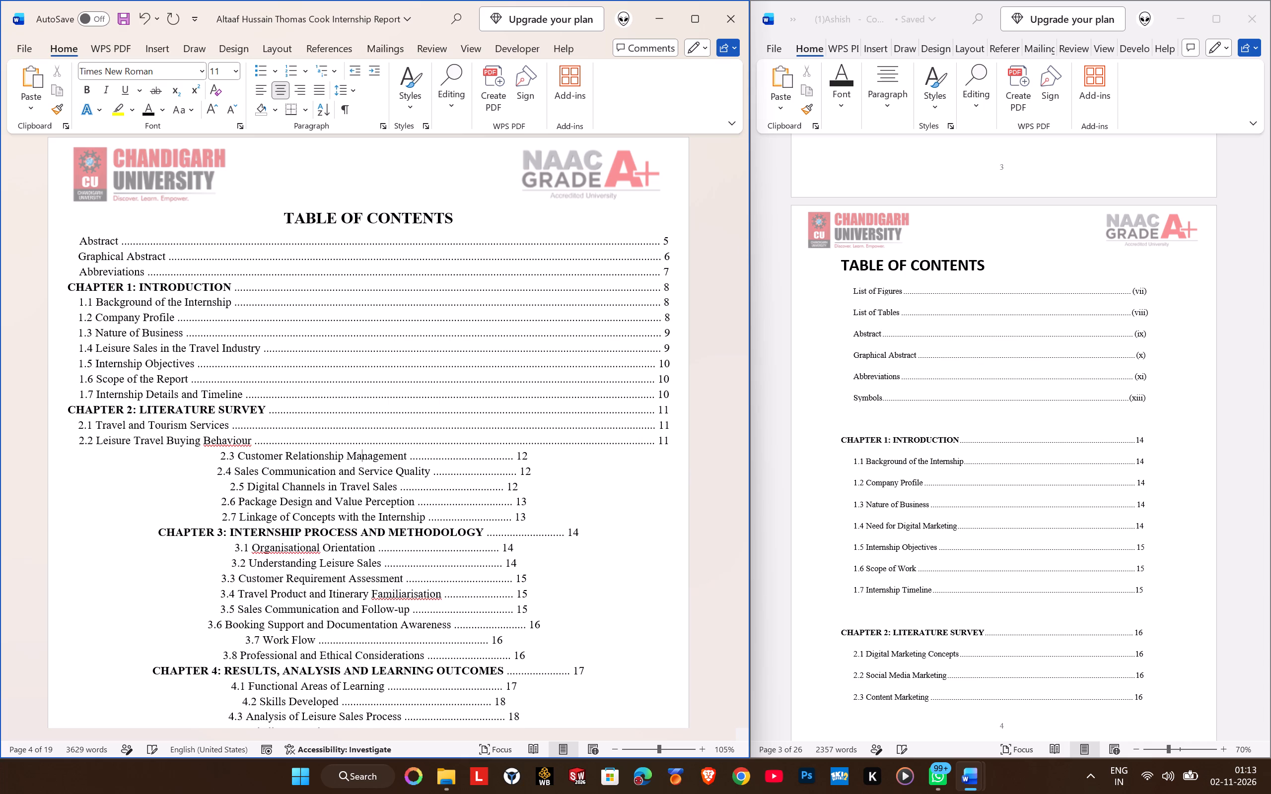
{"action": "key", "text": "Right"}
{"action": "key", "text": "Right"}
{"action": "key", "text": "Right"}
{"action": "key", "text": "Right"}
{"action": "key", "text": "Right"}
{"action": "key", "text": "Right"}
{"action": "key", "text": "Right"}
{"action": "key", "text": "Right"}
{"action": "key", "text": "Right"}
{"action": "key", "text": "Right"}
{"action": "key", "text": "Right"}
{"action": "key", "text": "Right"}
{"action": "key", "text": "Right"}
{"action": "key", "text": "Right"}
{"action": "key", "text": "Right"}
{"action": "key", "text": "Right"}
{"action": "key", "text": "Right"}
{"action": "key", "text": "Right"}
{"action": "key", "text": "Right"}
{"action": "key", "text": "Right"}
{"action": "key", "text": "ctrl+v"}
{"action": "key", "text": "BackSpace"}
{"action": "key", "text": "BackSpace"}
{"action": "key", "text": "BackSpace"}
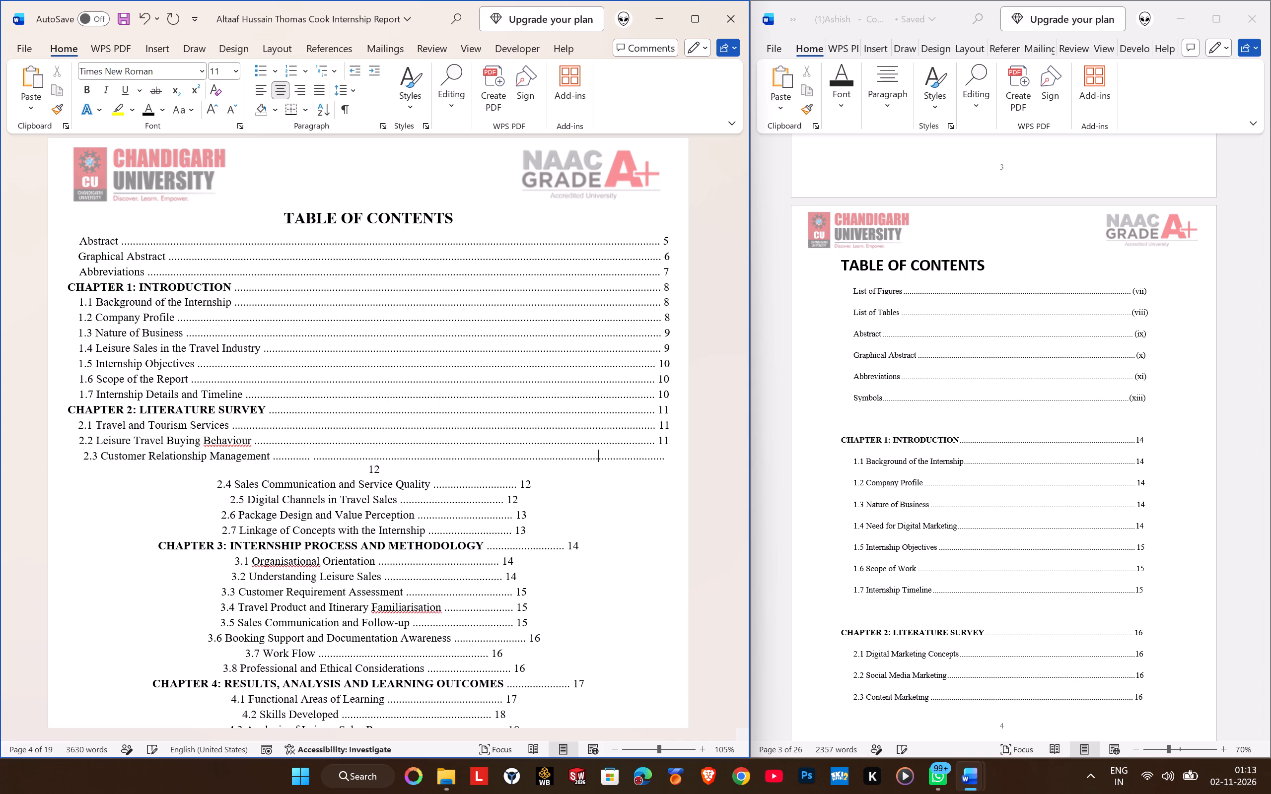
{"action": "key", "text": "BackSpace"}
{"action": "key", "text": "BackSpace"}
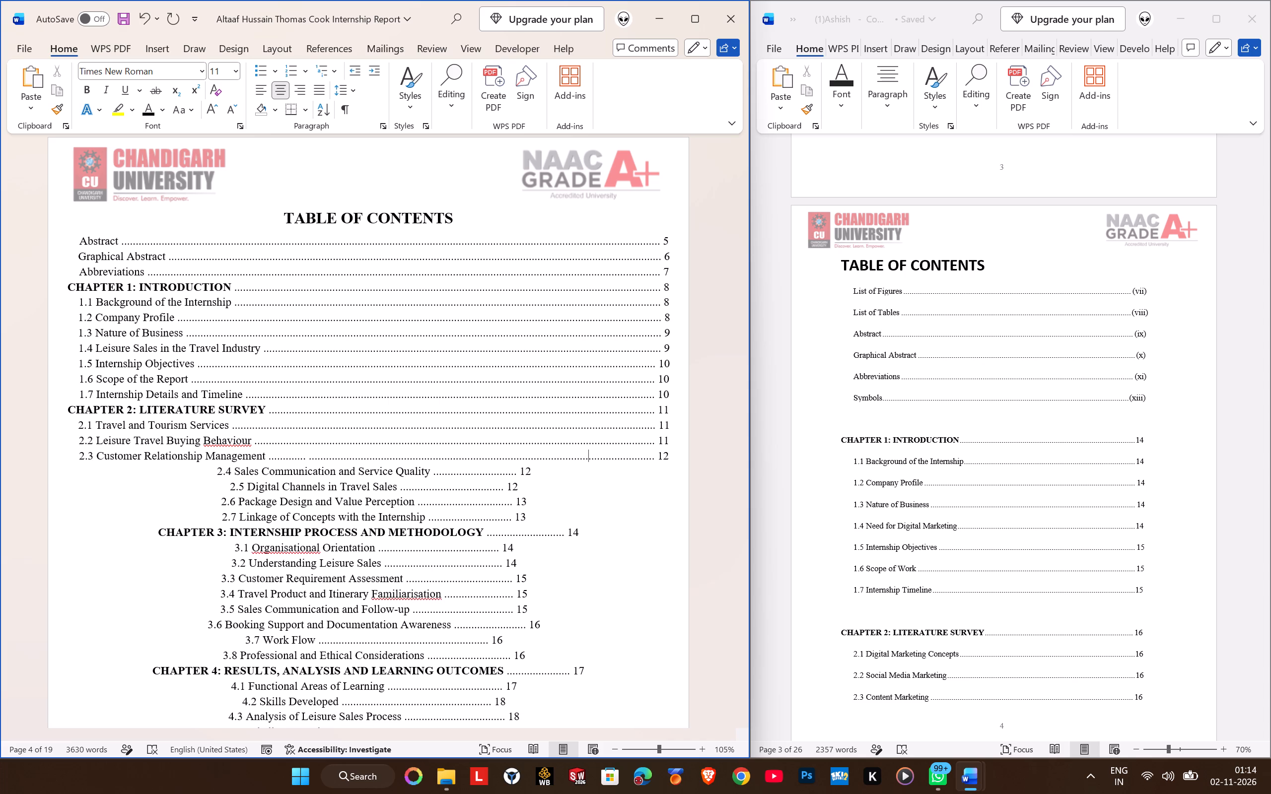
Extend the "2.4 Sales Communication and Service Quality" leader with the copied dots, trimmed so page number 12 stays on the same line.
{"action": "key", "text": "Down"}
{"action": "key", "text": "Left"}
{"action": "key", "text": "Left"}
{"action": "key", "text": "Left"}
{"action": "key", "text": "ctrl+v"}
{"action": "key", "text": "BackSpace"}
{"action": "key", "text": "BackSpace"}
{"action": "key", "text": "BackSpace"}
{"action": "key", "text": "BackSpace"}
{"action": "key", "text": "BackSpace"}
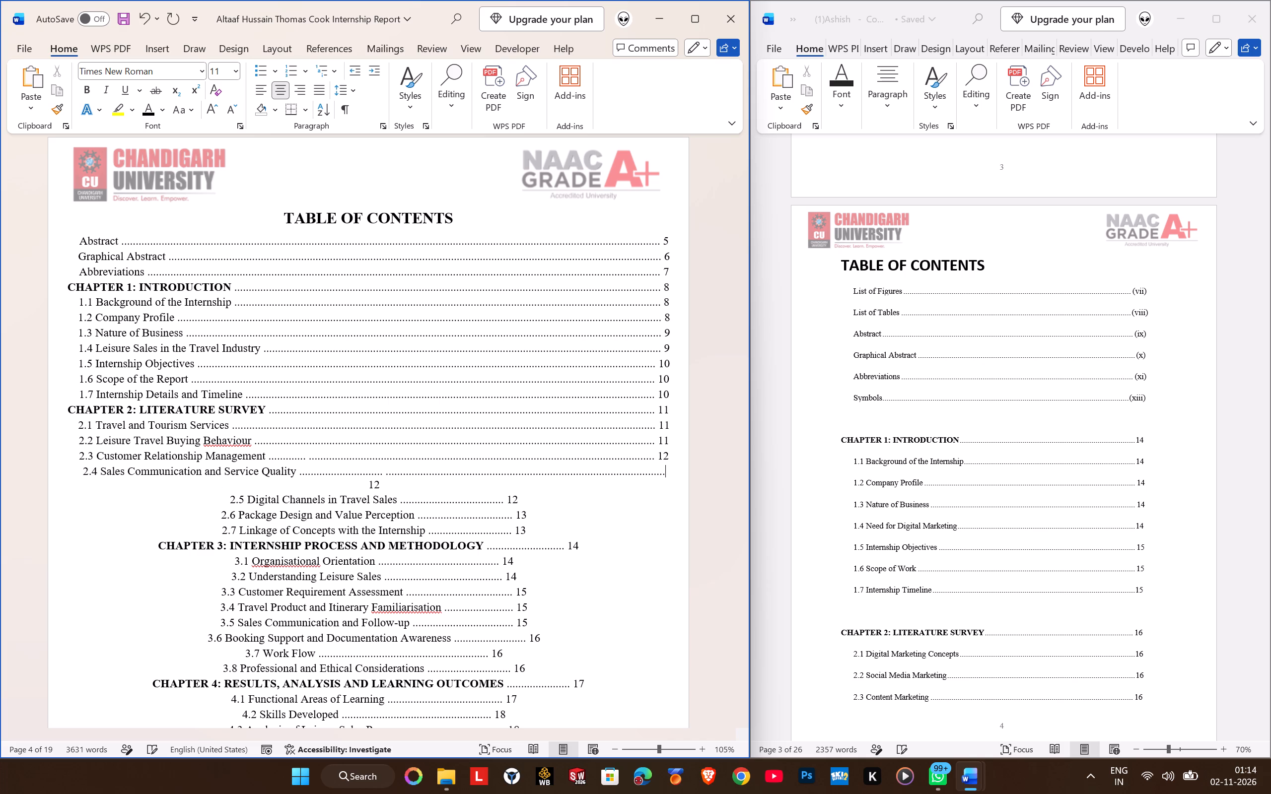
{"action": "key", "text": "BackSpace"}
{"action": "key", "text": "BackSpace"}
{"action": "key", "text": "BackSpace"}
{"action": "key", "text": "period"}
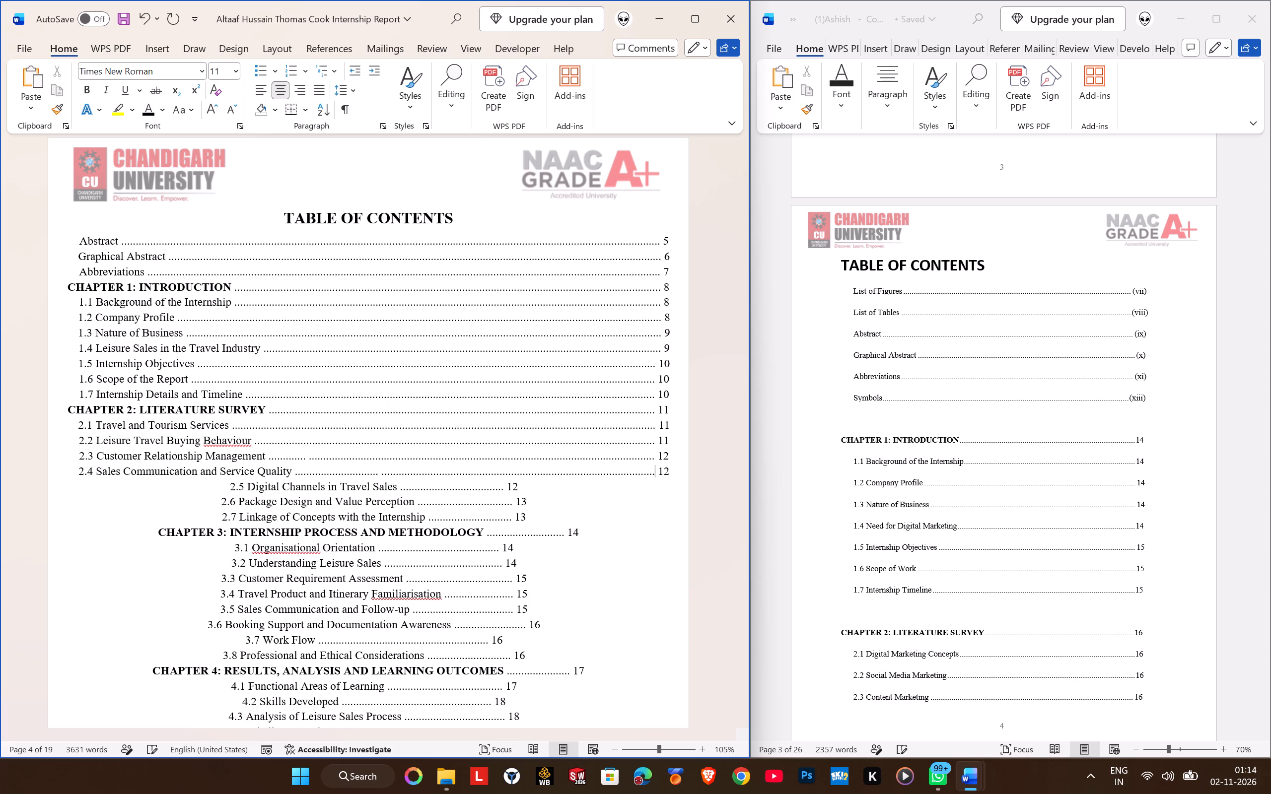
Extend the "2.5 Digital Channels in Travel Sales" leader with the copied dots and extra periods, keeping page number 12 on the same line.
{"action": "key", "text": "Down"}
{"action": "key", "text": "Left"}
{"action": "key", "text": "Left"}
{"action": "key", "text": "Left"}
{"action": "key", "text": "ctrl+v"}
{"action": "key", "text": "BackSpace"}
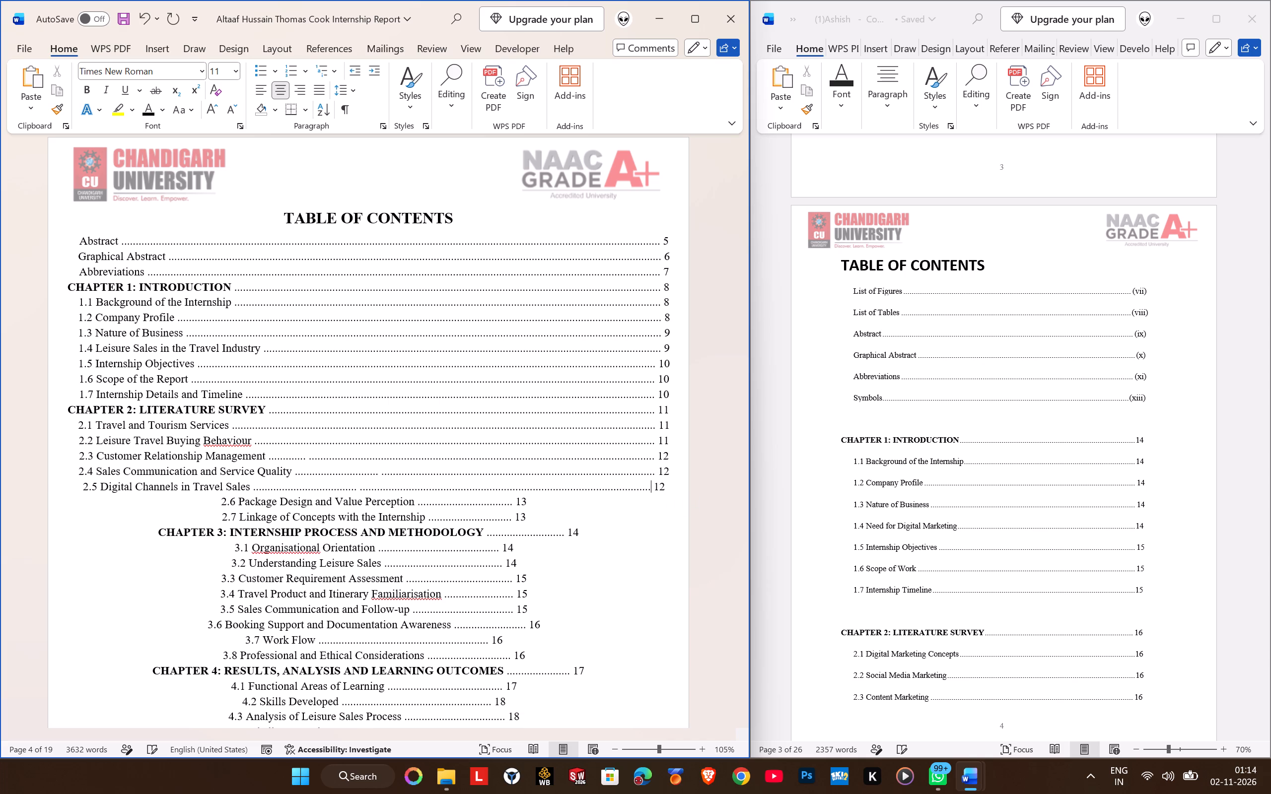
{"action": "type", "text": "...."}
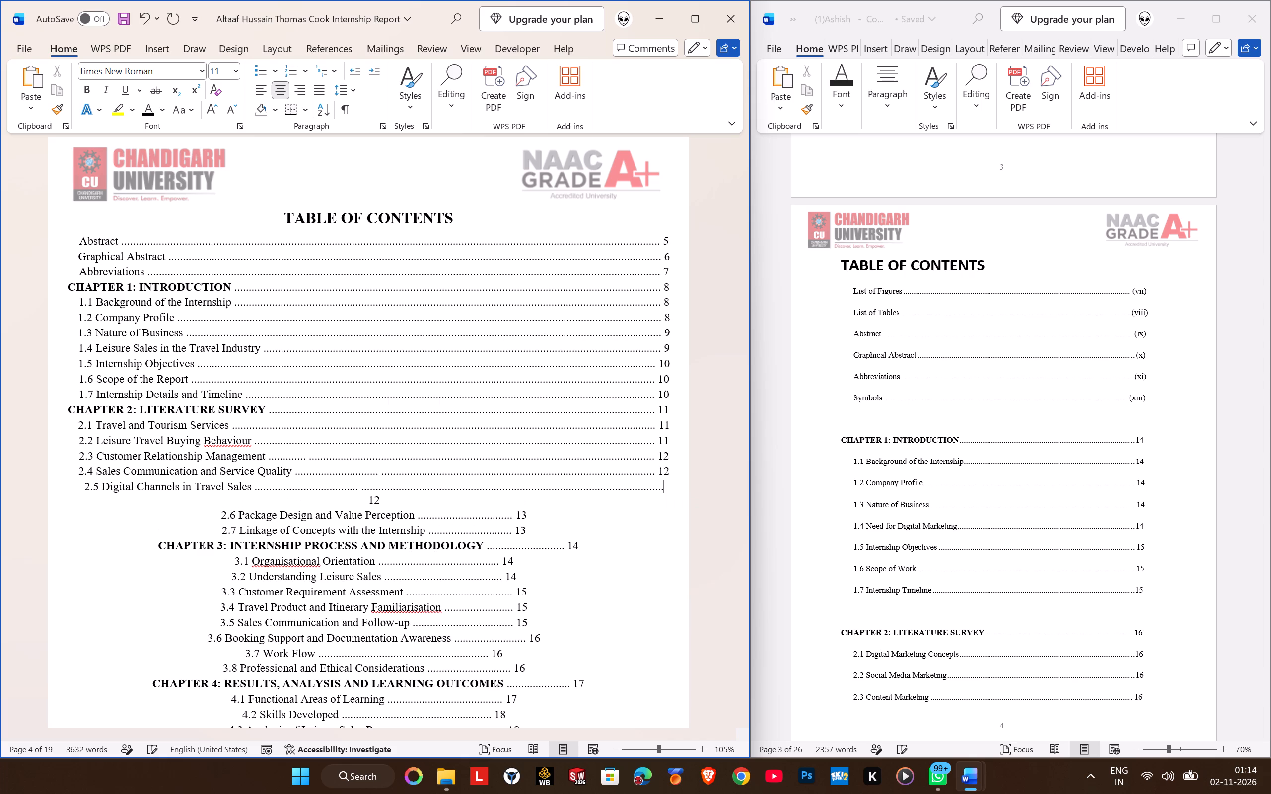
{"action": "key", "text": "BackSpace"}
Extend the "2.6 Package Design and Value Perception" leader with the copied dots, trimmed so page number 13 stays on the same line.
{"action": "key", "text": "Down"}
{"action": "key", "text": "Left"}
{"action": "key", "text": "Left"}
{"action": "key", "text": "Left"}
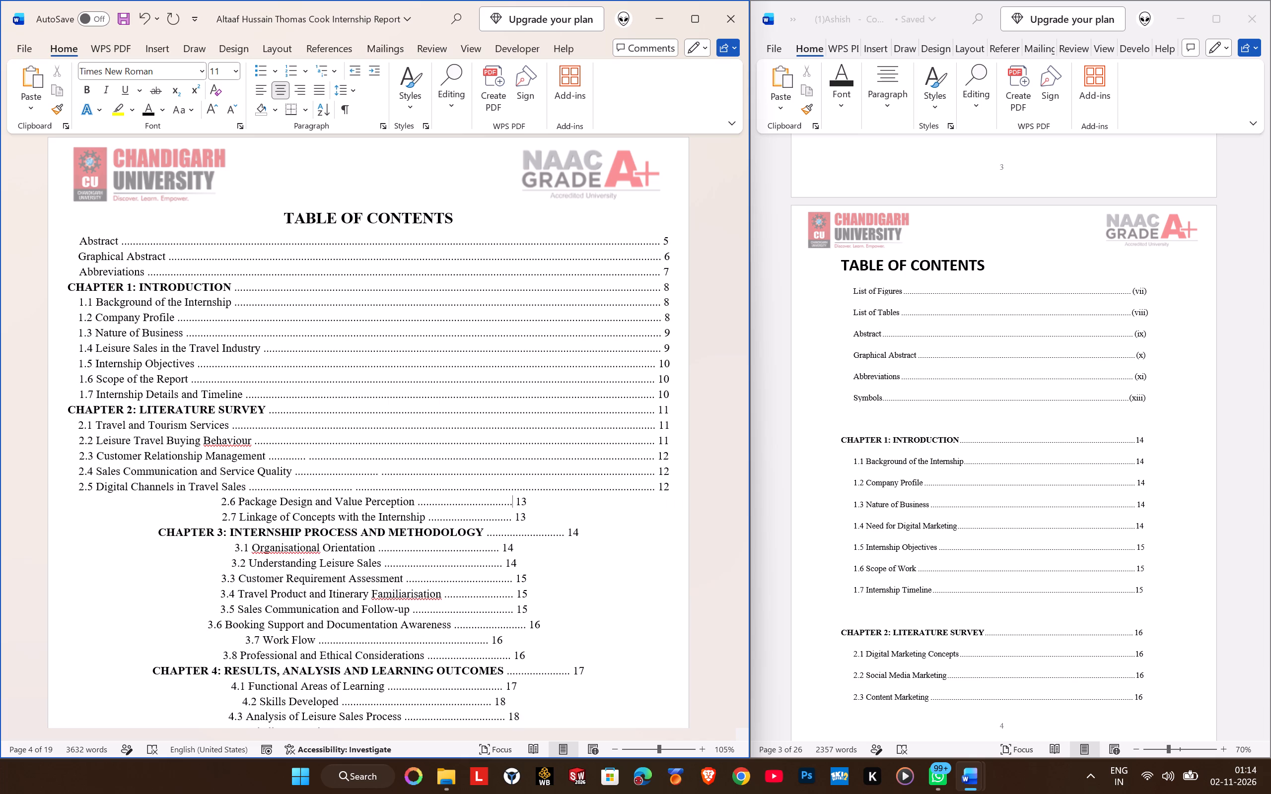
{"action": "key", "text": "ctrl+v"}
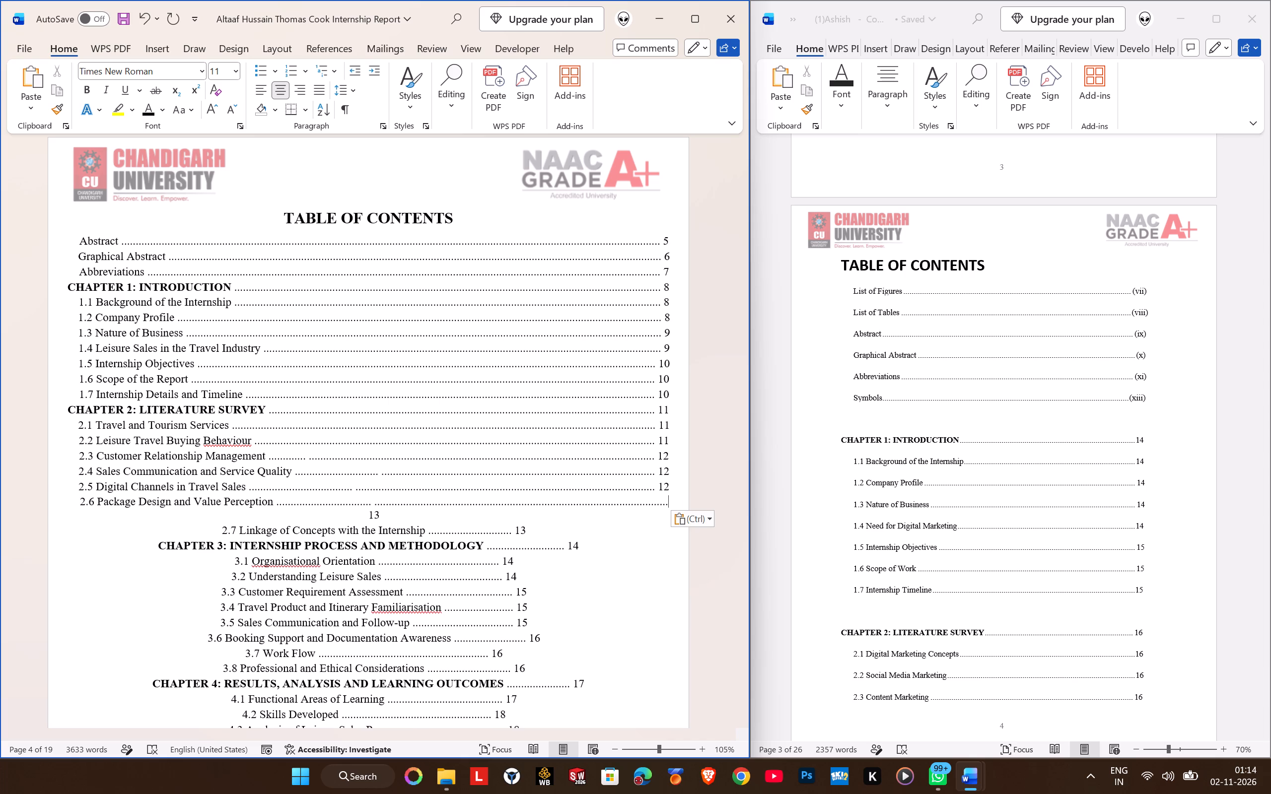
{"action": "key", "text": "BackSpace"}
{"action": "key", "text": "BackSpace"}
{"action": "key", "text": "BackSpace"}
{"action": "key", "text": "BackSpace"}
{"action": "key", "text": "BackSpace"}
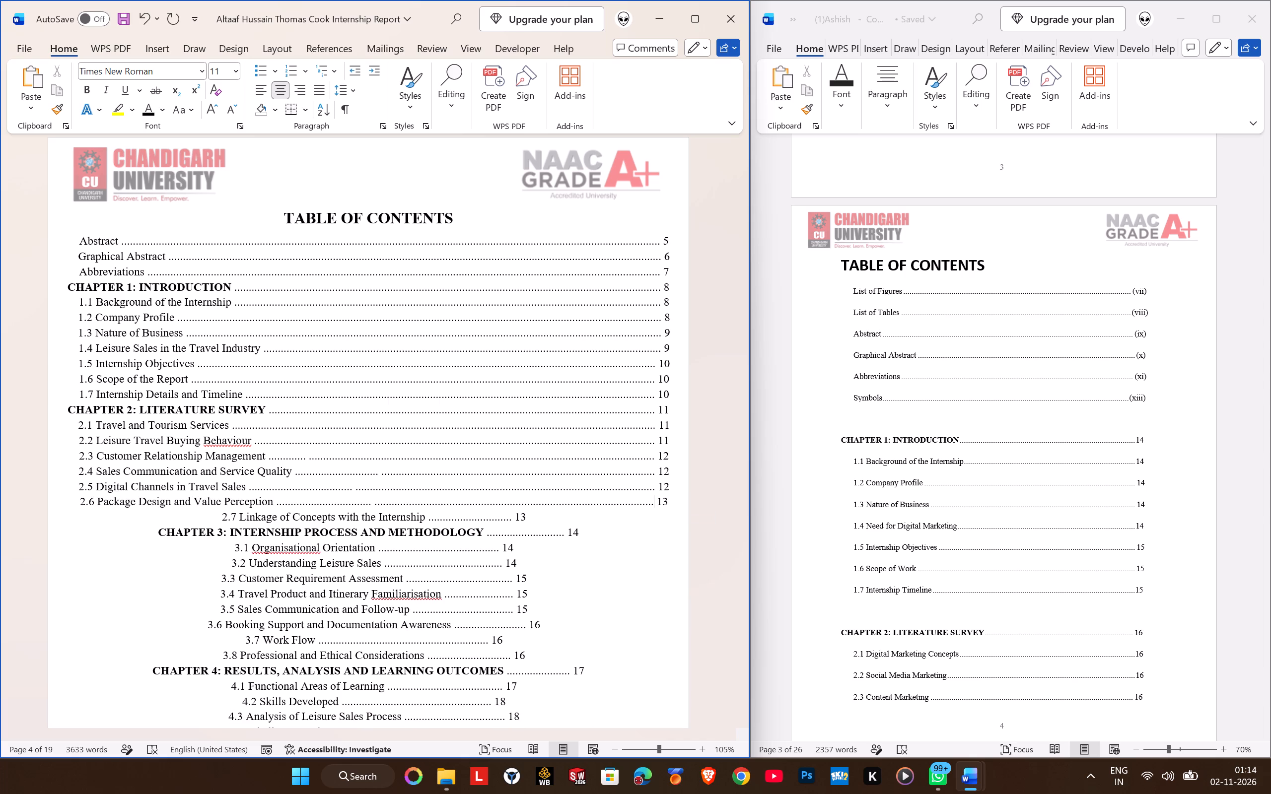
{"action": "key", "text": "comma"}
{"action": "key", "text": "BackSpace"}
{"action": "key", "text": "period"}
Extend the "2.7 Linkage of Concepts with the Internship" leader with the copied dots, trimmed so page number 13 stays on the same line.
{"action": "key", "text": "Down"}
{"action": "key", "text": "Left"}
{"action": "key", "text": "Left"}
{"action": "key", "text": "Left"}
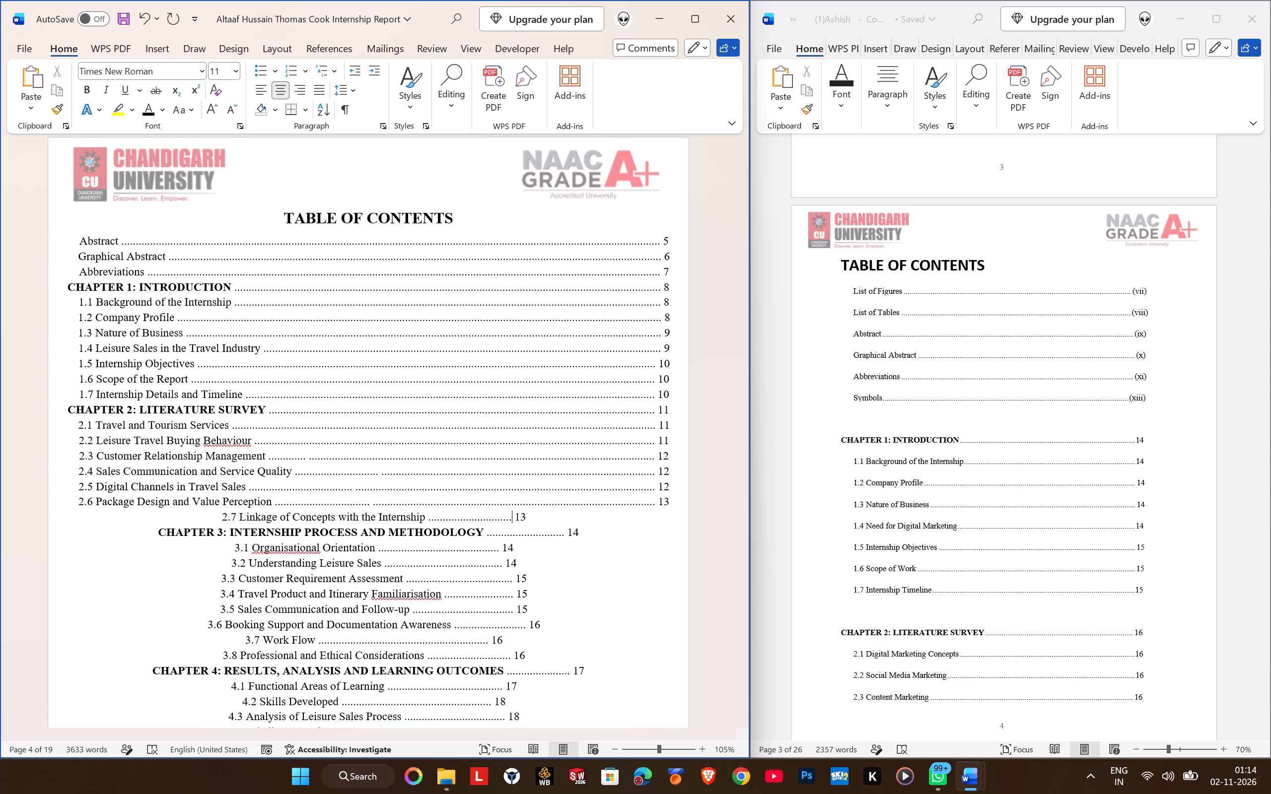
{"action": "key", "text": "ctrl+v"}
{"action": "key", "text": "BackSpace"}
{"action": "key", "text": "BackSpace"}
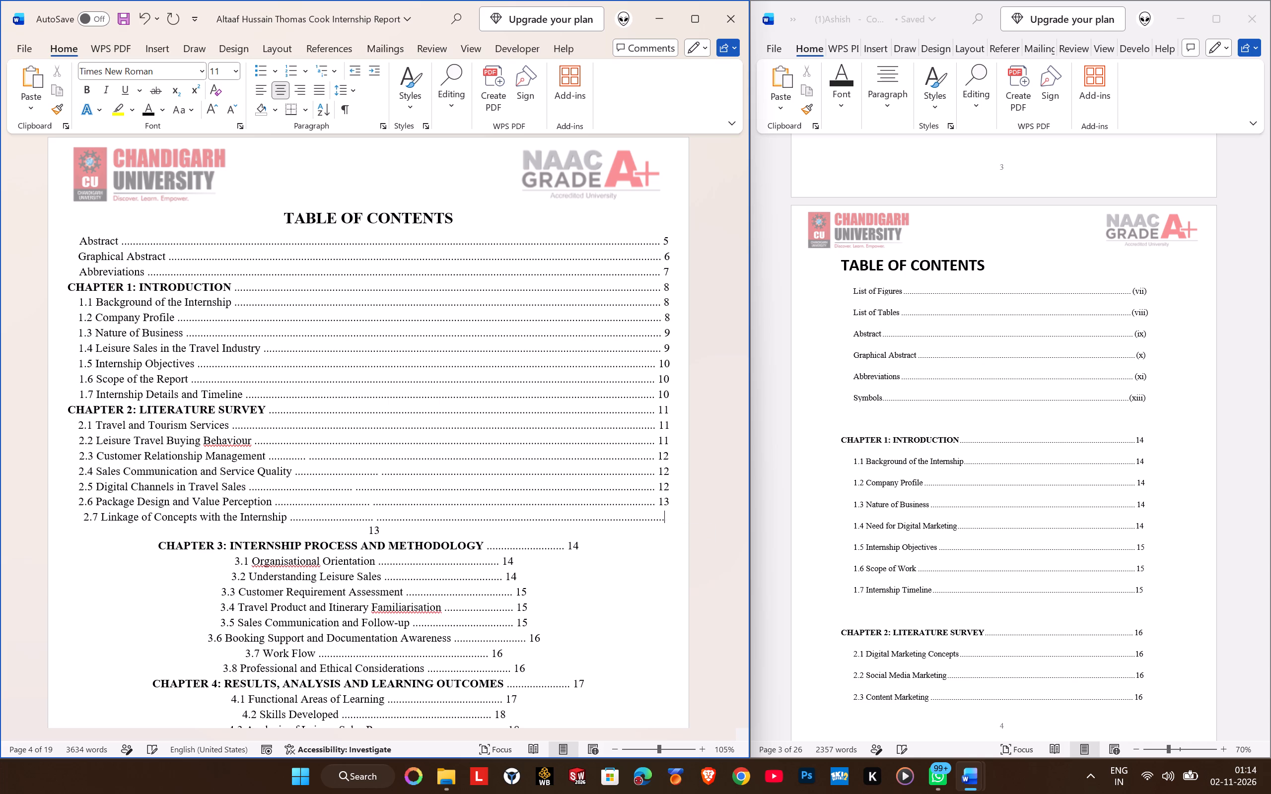
{"action": "key", "text": "BackSpace"}
{"action": "key", "text": "BackSpace"}
{"action": "key", "text": "BackSpace"}
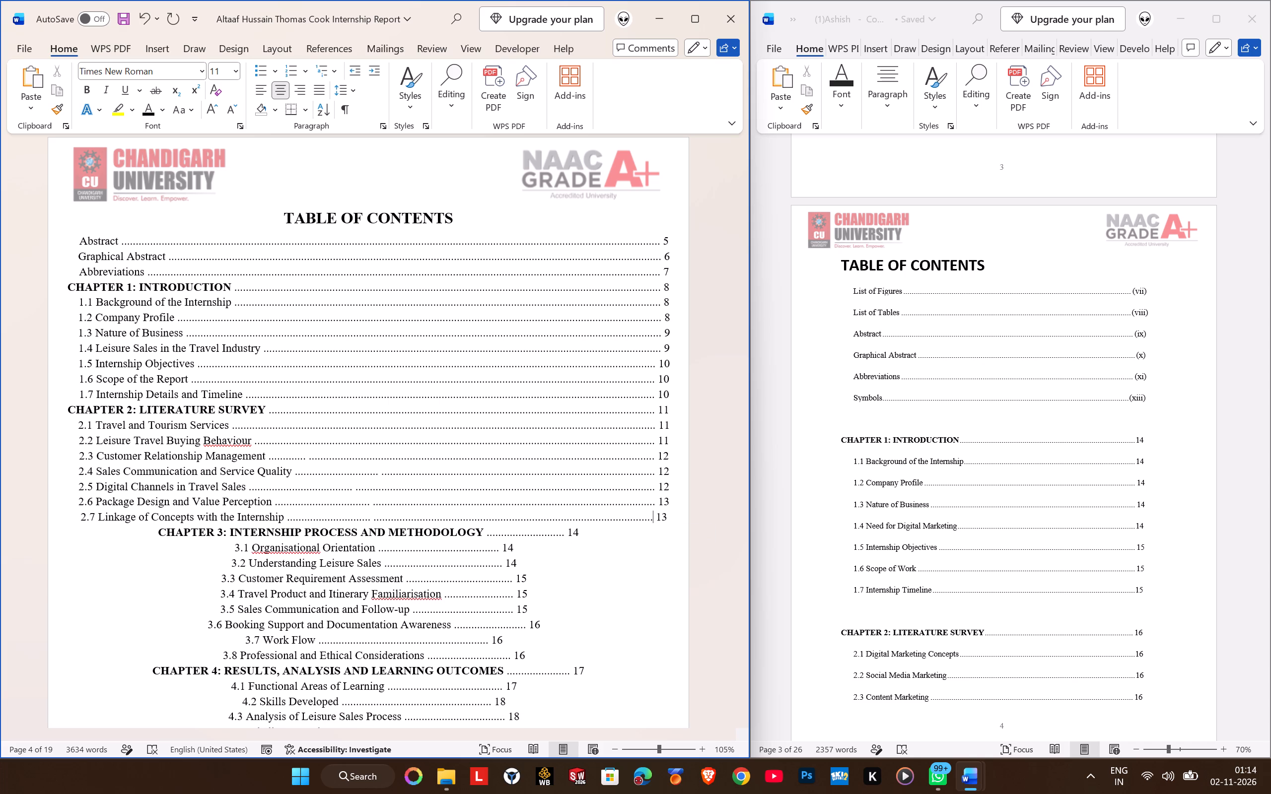
{"action": "key", "text": "period"}
{"action": "key", "text": "Down"}
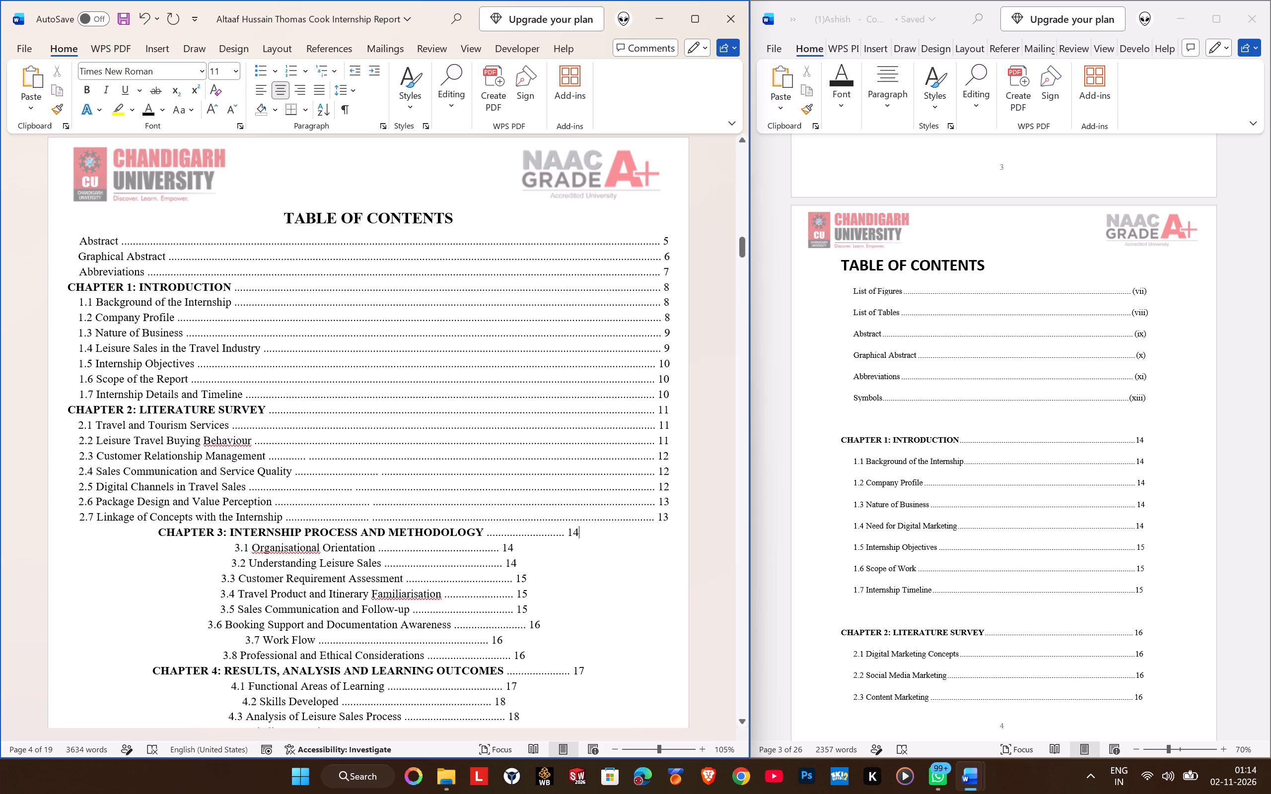
Set the page margins around the table of contents to the Normal preset, 2.54 cm on every side.
{"action": "left_click", "coordinate": [267, 51]}
{"action": "left_click", "coordinate": [45, 104]}
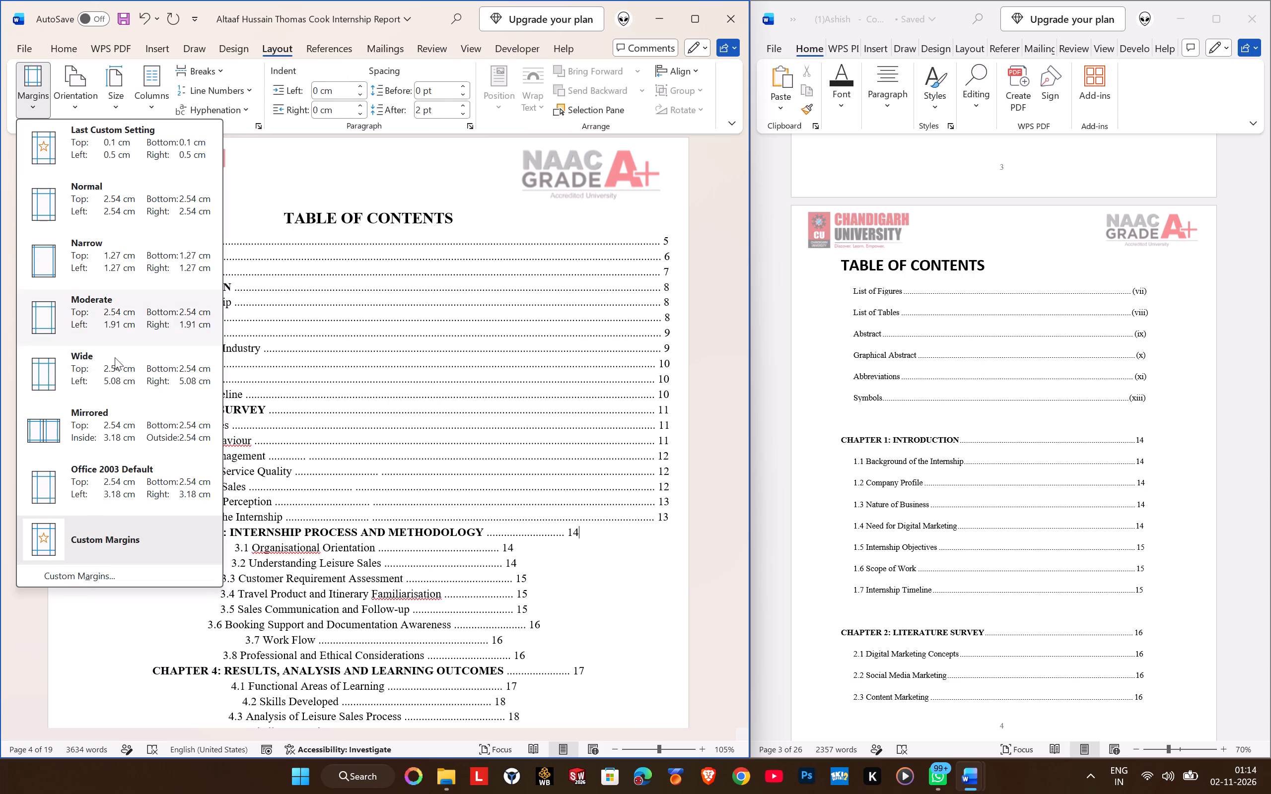
{"action": "left_click", "coordinate": [93, 210]}
Review the cover, Bonafide Certificate, Acknowledgement and table of contents pages to check the layout with the Normal margins.
{"action": "scroll", "coordinate": [409, 350], "scroll_direction": "up", "scroll_amount": 15}
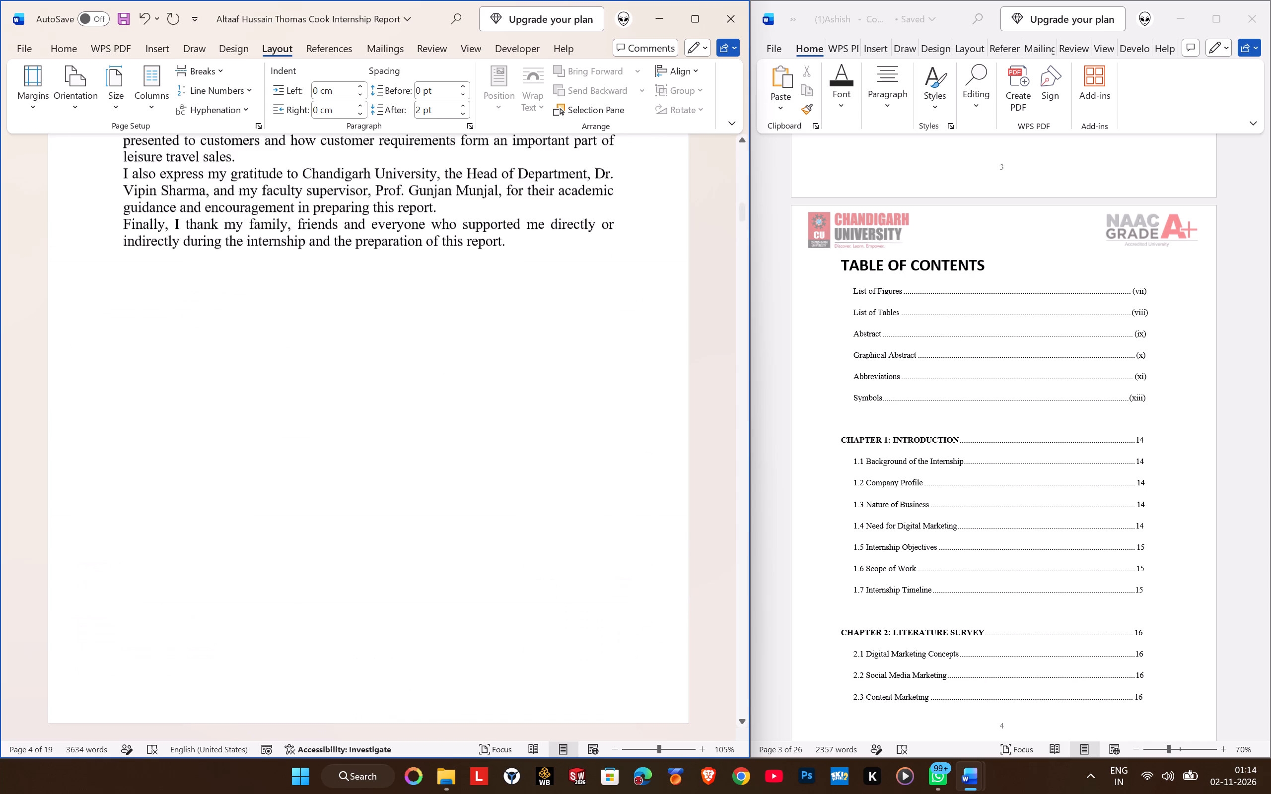
{"action": "scroll", "coordinate": [410, 264], "scroll_direction": "up", "scroll_amount": 19}
{"action": "scroll", "coordinate": [408, 243], "scroll_direction": "up", "scroll_amount": 10}
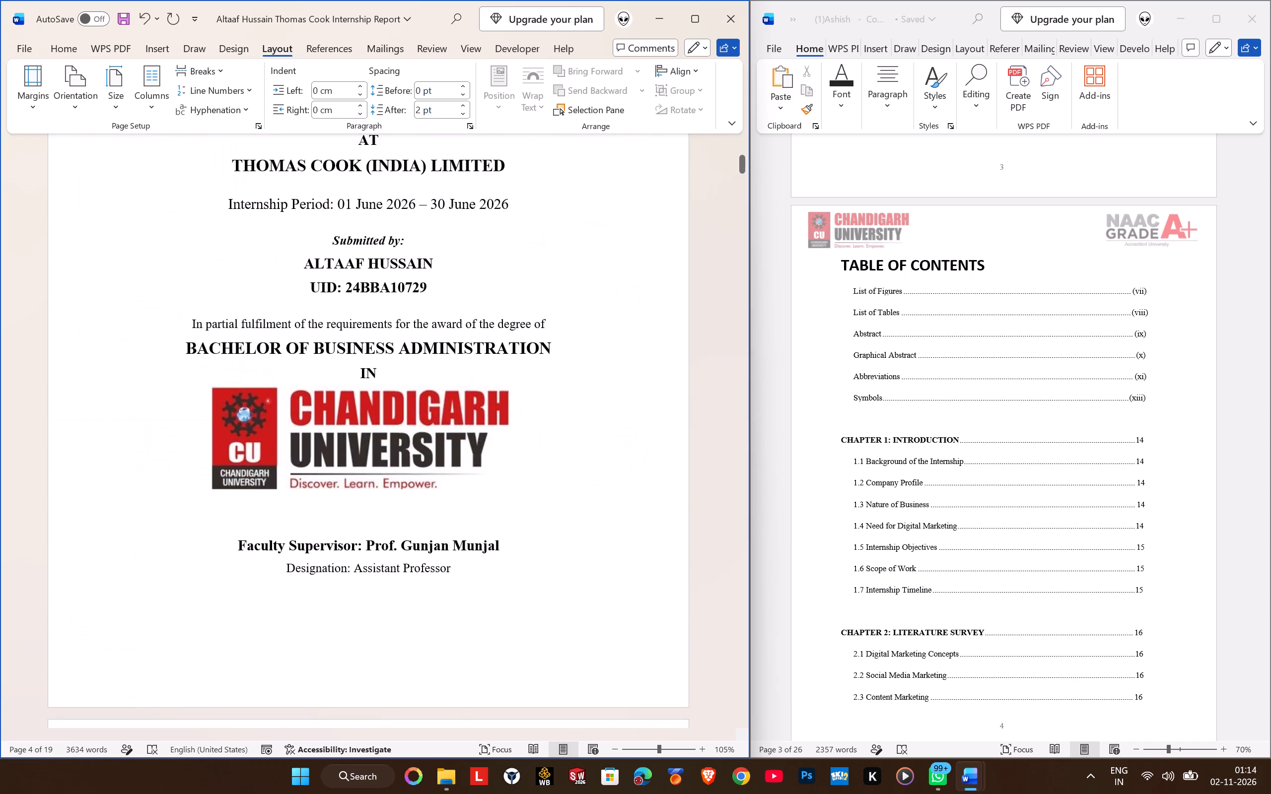
{"action": "scroll", "coordinate": [407, 238], "scroll_direction": "up", "scroll_amount": 2}
{"action": "scroll", "coordinate": [407, 236], "scroll_direction": "down", "scroll_amount": 7}
{"action": "scroll", "coordinate": [433, 383], "scroll_direction": "down", "scroll_amount": 3}
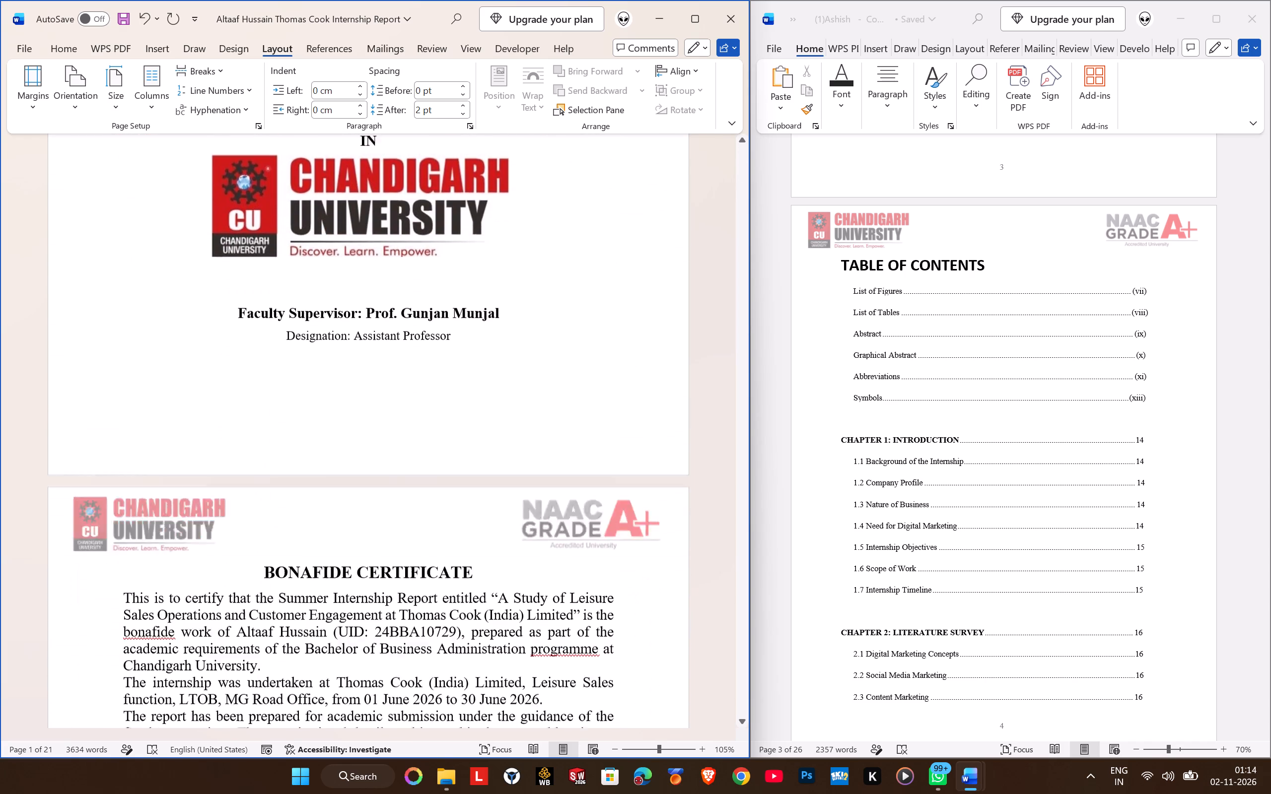
{"action": "scroll", "coordinate": [433, 383], "scroll_direction": "down", "scroll_amount": 11}
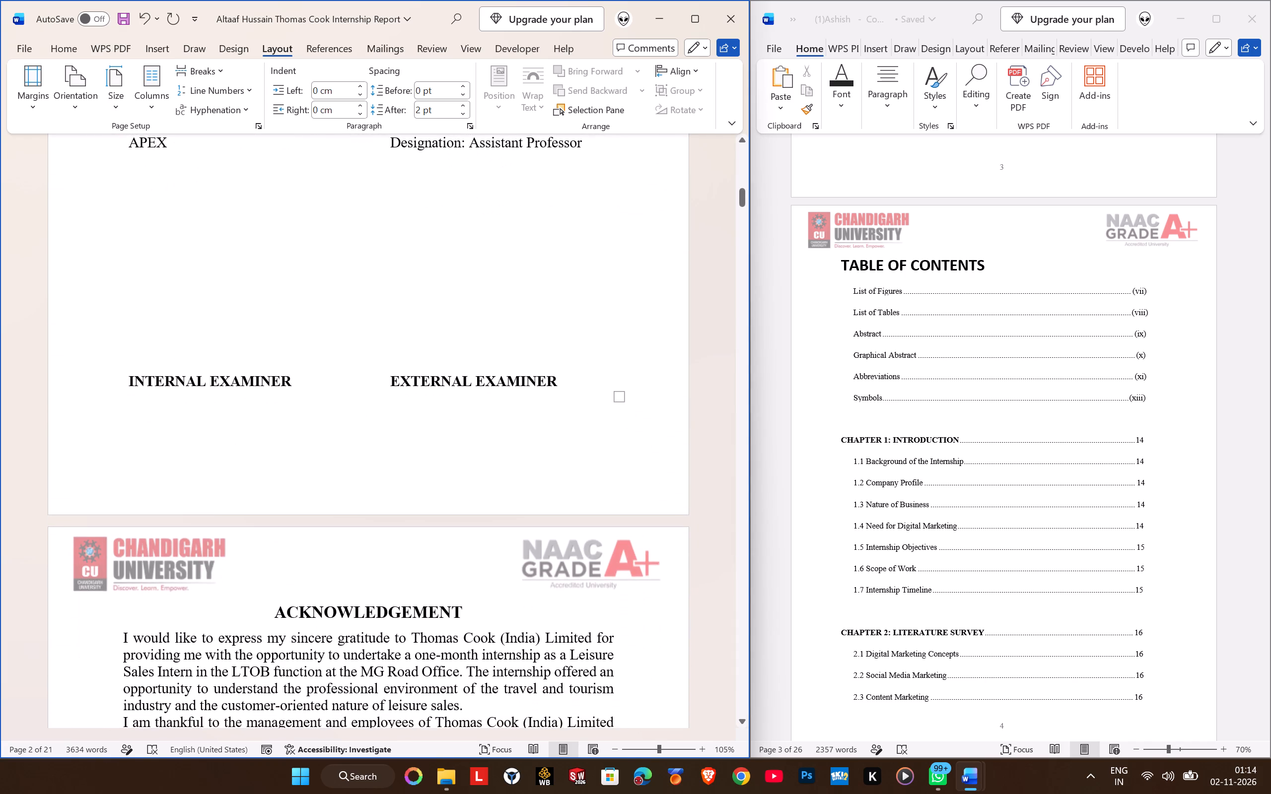
{"action": "scroll", "coordinate": [433, 383], "scroll_direction": "down", "scroll_amount": 9}
{"action": "scroll", "coordinate": [363, 363], "scroll_direction": "down", "scroll_amount": 7}
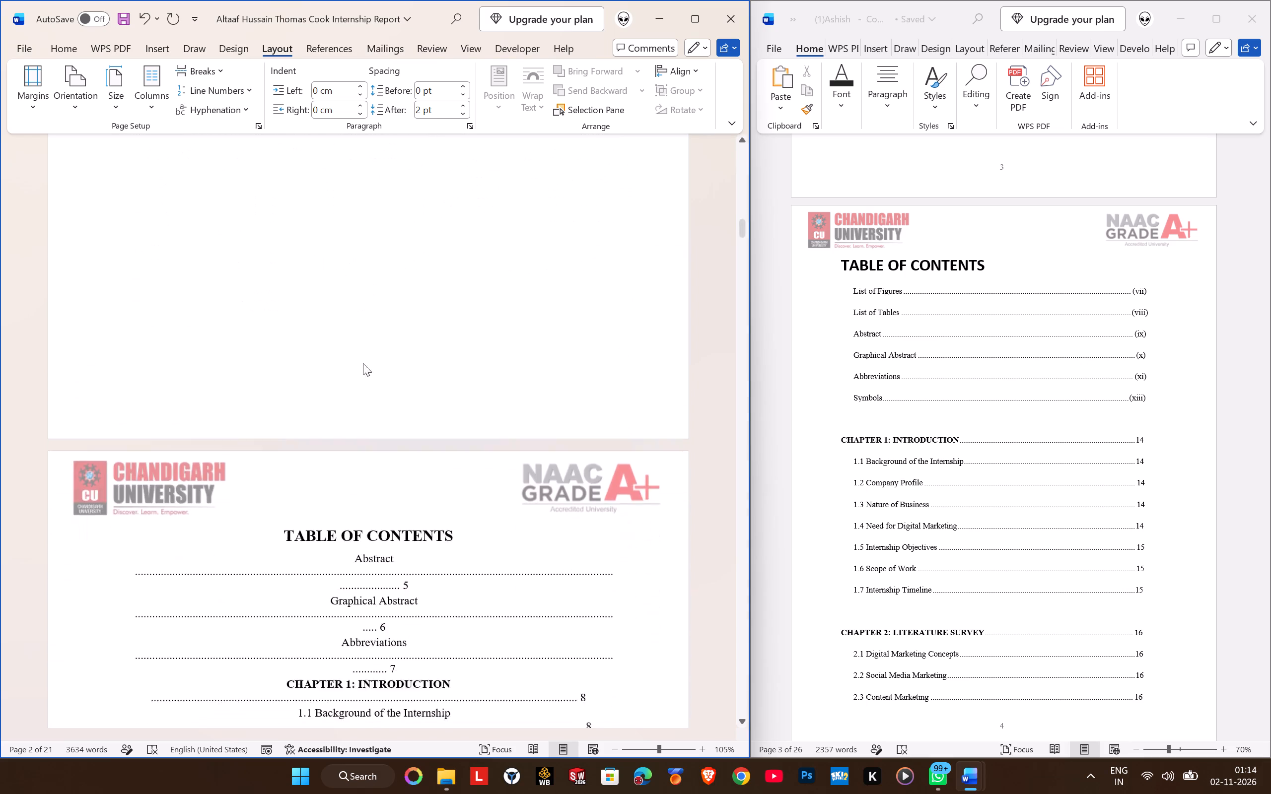
{"action": "scroll", "coordinate": [363, 363], "scroll_direction": "down", "scroll_amount": 5}
Shorten the "Abstract" dot leader so the title, dots and page number 5 fill a single line within the Normal margins.
{"action": "left_click", "coordinate": [434, 188]}
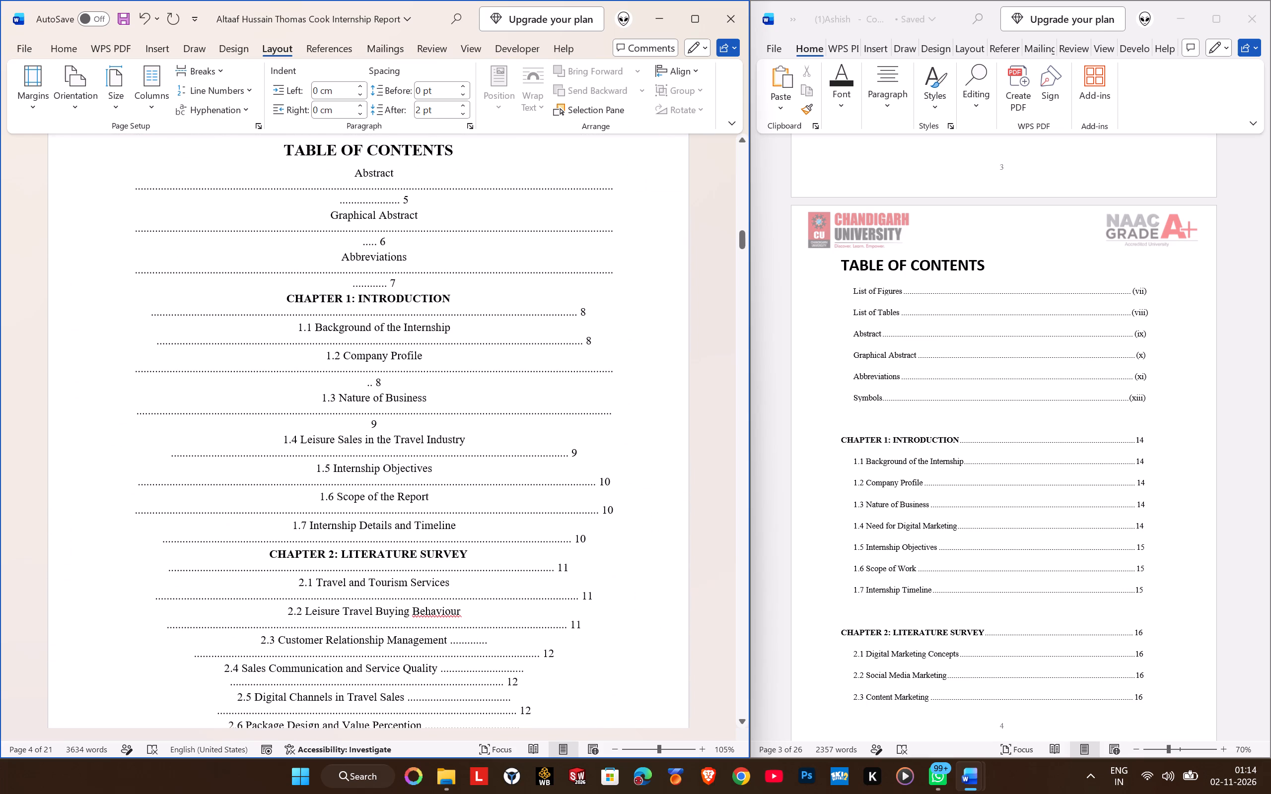
{"action": "key", "text": "BackSpace"}
{"action": "key", "text": "BackSpace"}
{"action": "key", "text": "BackSpace"}
{"action": "key", "text": "BackSpace"}
{"action": "key", "text": "BackSpace"}
{"action": "key", "text": "BackSpace"}
{"action": "key", "text": "BackSpace"}
{"action": "key", "text": "BackSpace"}
{"action": "key", "text": "BackSpace"}
{"action": "key", "text": "BackSpace"}
{"action": "key", "text": "BackSpace"}
{"action": "key", "text": "BackSpace"}
{"action": "key", "text": "BackSpace"}
{"action": "key", "text": "BackSpace"}
{"action": "key", "text": "BackSpace"}
{"action": "key", "text": "BackSpace"}
{"action": "key", "text": "BackSpace"}
{"action": "key", "text": "BackSpace"}
{"action": "key", "text": "BackSpace"}
{"action": "key", "text": "BackSpace"}
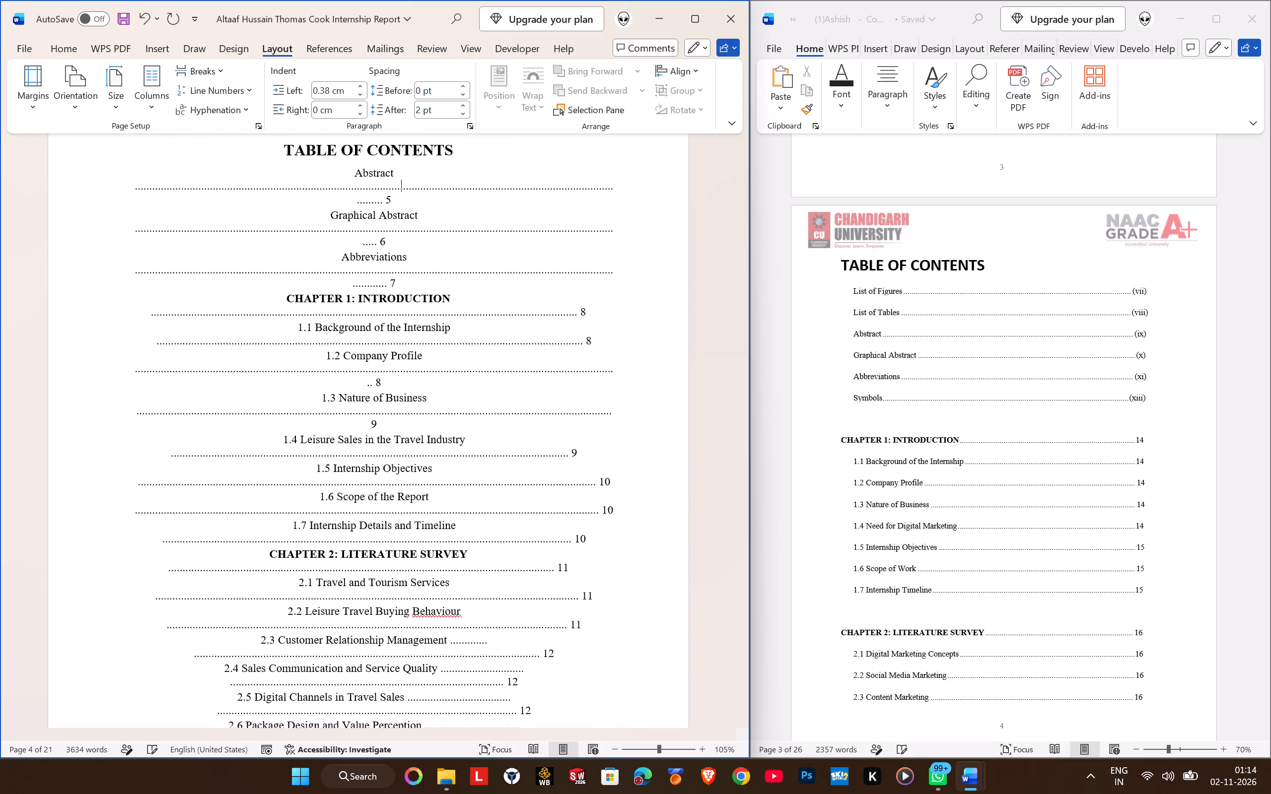
{"action": "key", "text": "BackSpace"}
{"action": "key", "text": "Down"}
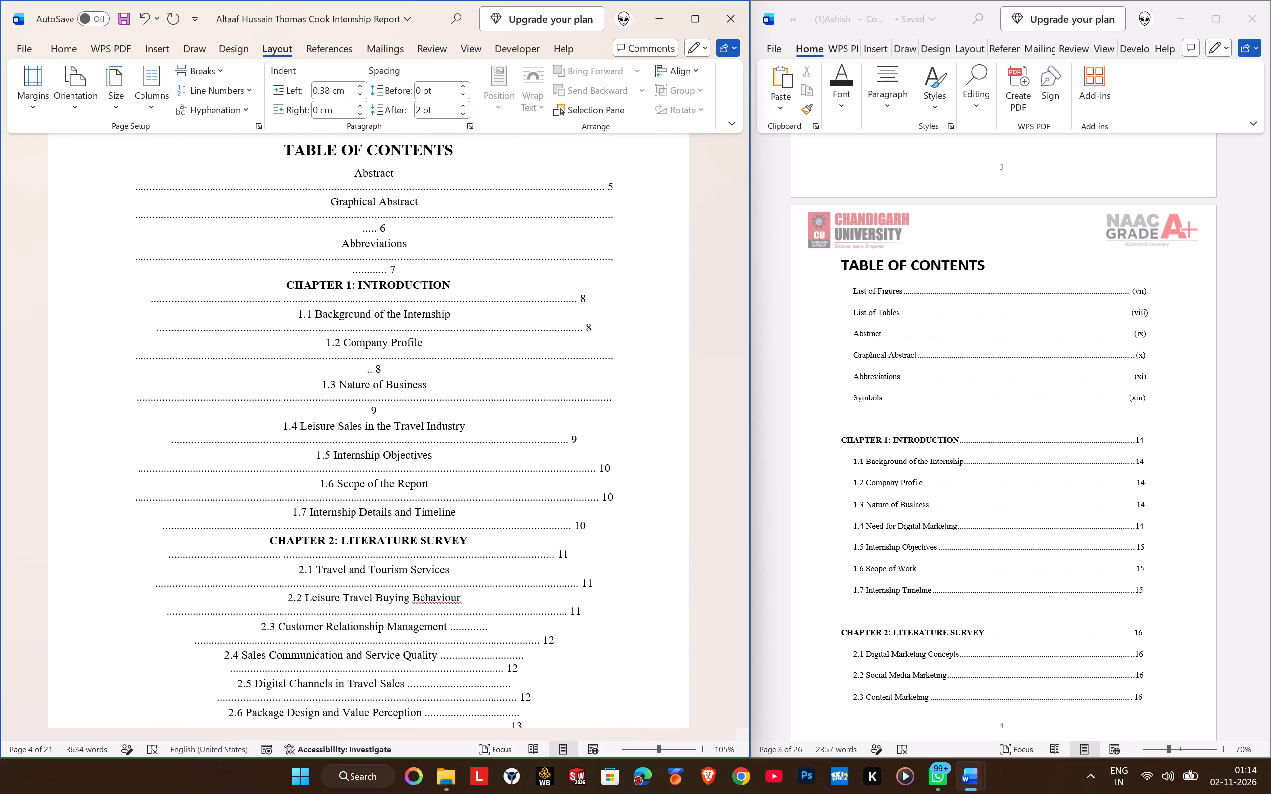
{"action": "key", "text": "Up"}
{"action": "key", "text": "BackSpace"}
{"action": "key", "text": "BackSpace"}
{"action": "key", "text": "BackSpace"}
{"action": "key", "text": "BackSpace"}
{"action": "key", "text": "BackSpace"}
{"action": "key", "text": "BackSpace"}
{"action": "key", "text": "BackSpace"}
{"action": "key", "text": "BackSpace"}
{"action": "key", "text": "BackSpace"}
{"action": "key", "text": "BackSpace"}
{"action": "key", "text": "BackSpace"}
{"action": "key", "text": "BackSpace"}
{"action": "key", "text": "BackSpace"}
{"action": "key", "text": "BackSpace"}
{"action": "key", "text": "BackSpace"}
{"action": "key", "text": "BackSpace"}
{"action": "key", "text": "BackSpace"}
{"action": "key", "text": "BackSpace"}
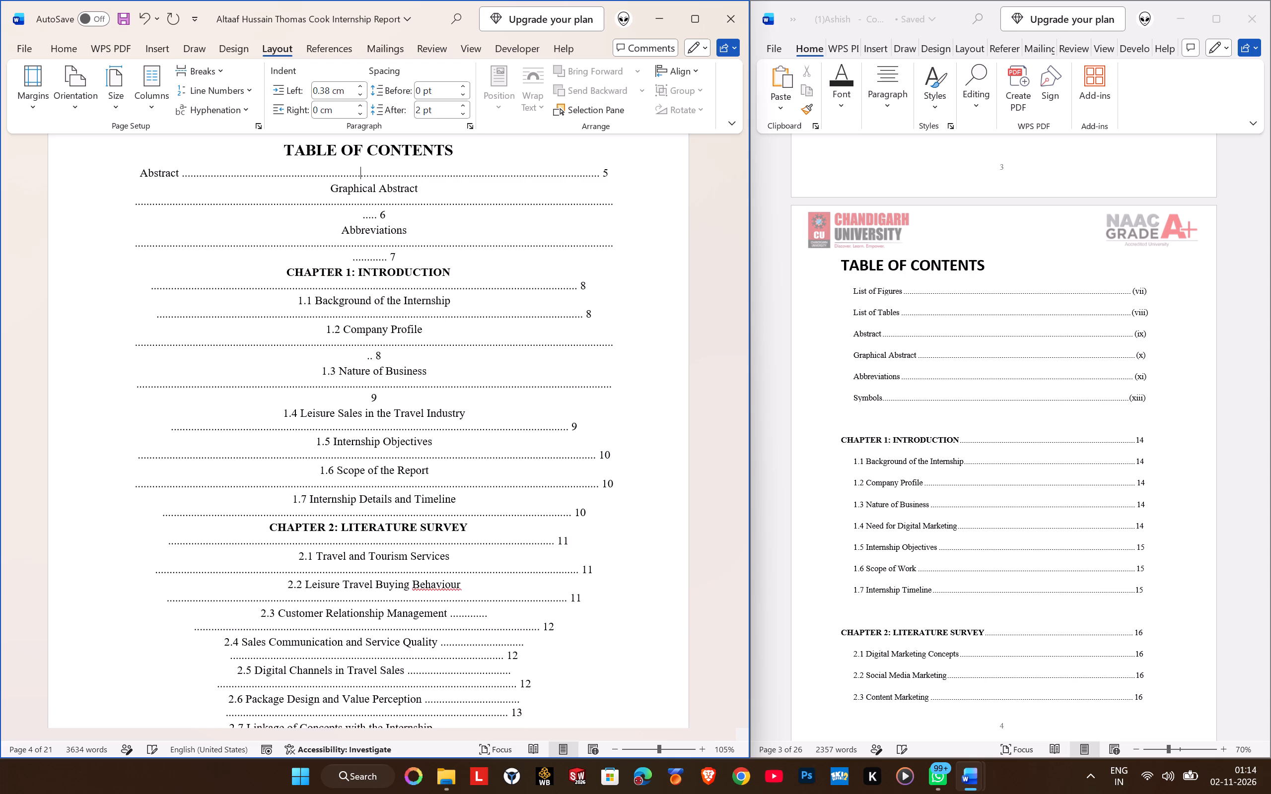
{"action": "type", "text": "....."}
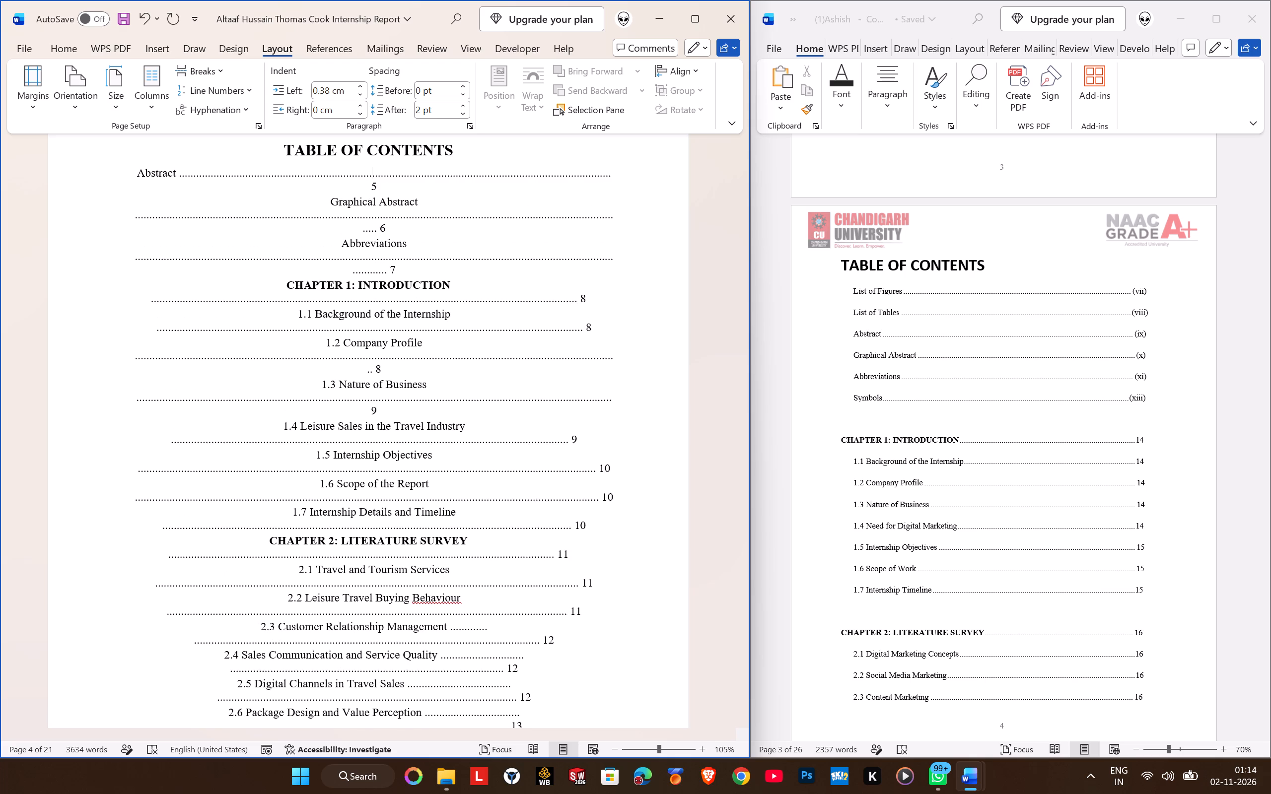
{"action": "key", "text": "BackSpace"}
{"action": "key", "text": "BackSpace"}
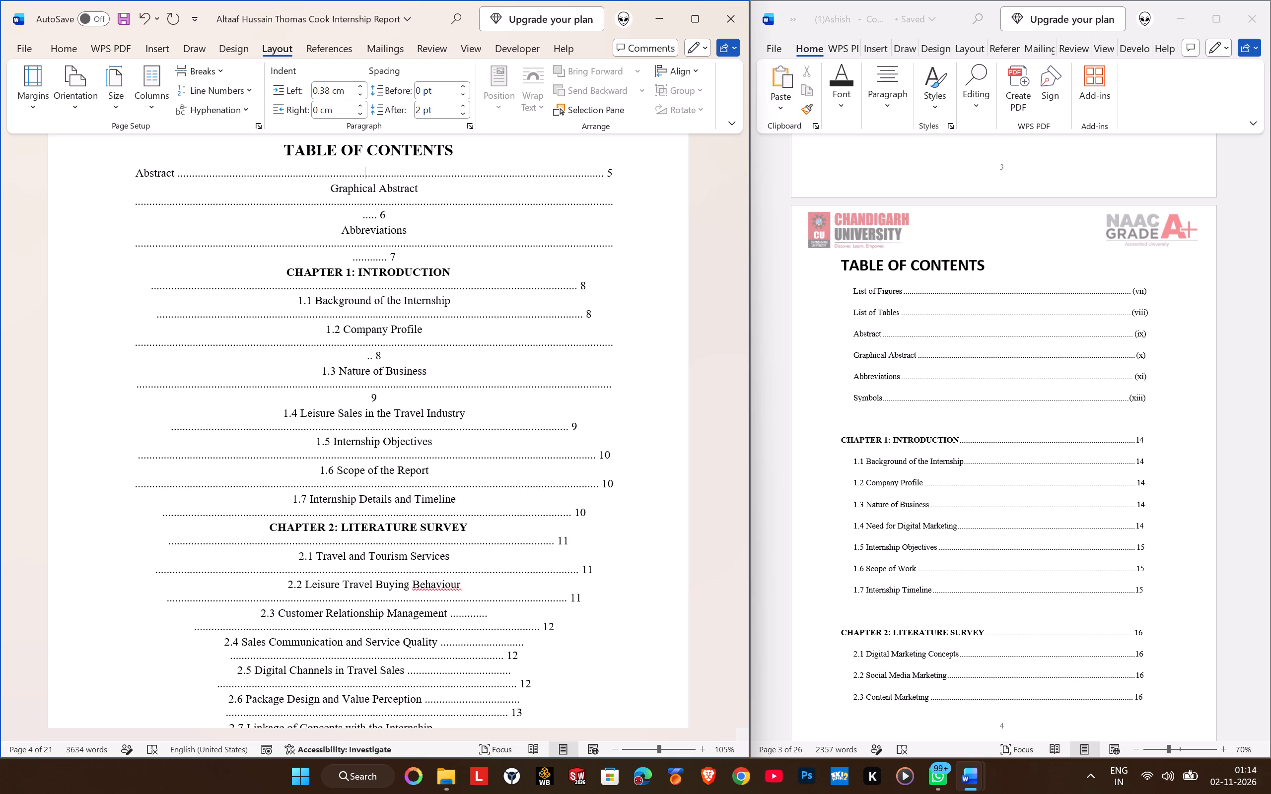
Trim the "Graphical Abstract" dot leader so the title, dots and page number 6 fit on a single line.
{"action": "key", "text": "Down"}
{"action": "key", "text": "Down"}
{"action": "key", "text": "BackSpace"}
{"action": "key", "text": "BackSpace"}
{"action": "key", "text": "BackSpace"}
{"action": "key", "text": "BackSpace"}
{"action": "key", "text": "BackSpace"}
{"action": "key", "text": "BackSpace"}
{"action": "key", "text": "BackSpace"}
{"action": "key", "text": "BackSpace"}
{"action": "key", "text": "BackSpace"}
{"action": "key", "text": "BackSpace"}
{"action": "key", "text": "BackSpace"}
{"action": "key", "text": "BackSpace"}
{"action": "key", "text": "BackSpace"}
{"action": "key", "text": "BackSpace"}
{"action": "key", "text": "BackSpace"}
{"action": "key", "text": "BackSpace"}
{"action": "key", "text": "BackSpace"}
{"action": "key", "text": "BackSpace"}
{"action": "key", "text": "BackSpace"}
{"action": "key", "text": "BackSpace"}
{"action": "key", "text": "BackSpace"}
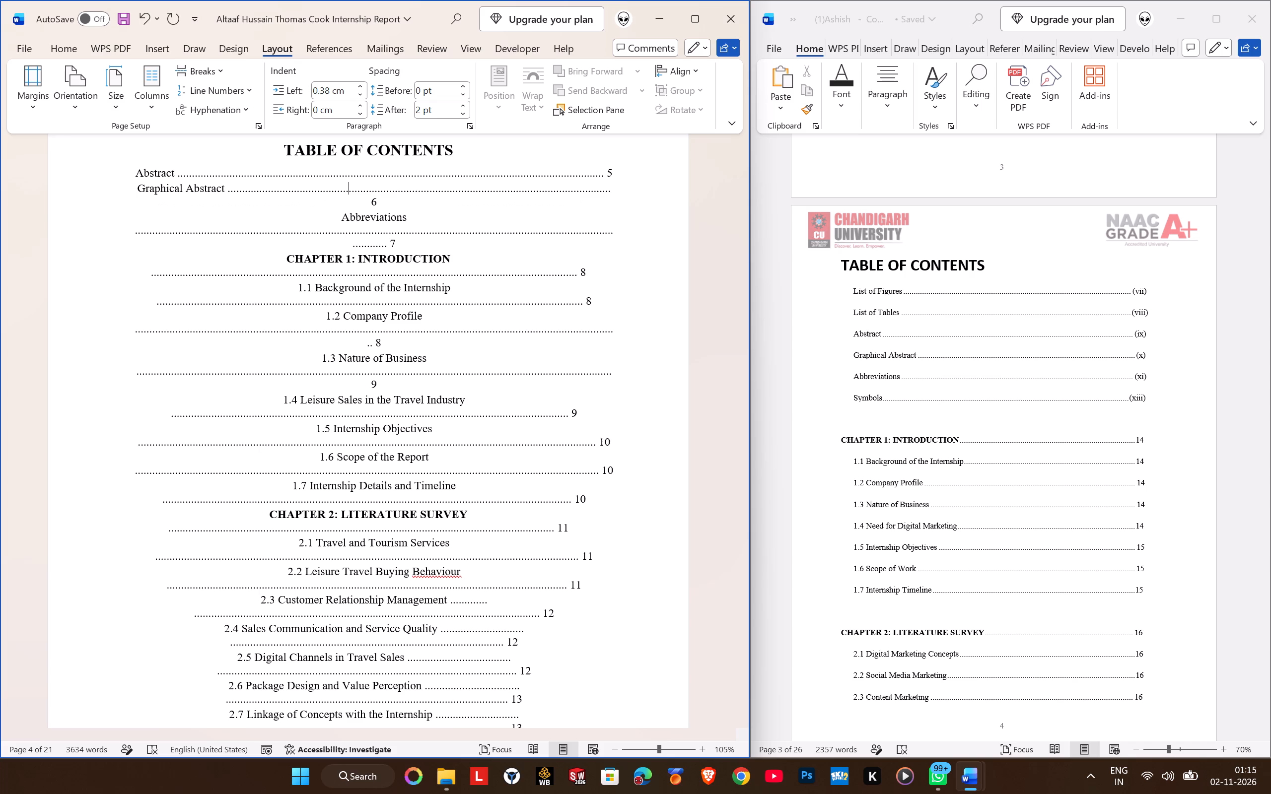
{"action": "key", "text": "BackSpace"}
{"action": "key", "text": "BackSpace"}
Trim the "Abbreviations" dot leader so the title, dots and page number 7 fill a single line.
{"action": "key", "text": "Down"}
{"action": "key", "text": "Down"}
{"action": "key", "text": "BackSpace"}
{"action": "key", "text": "BackSpace"}
{"action": "key", "text": "BackSpace"}
{"action": "key", "text": "BackSpace"}
{"action": "key", "text": "BackSpace"}
{"action": "key", "text": "BackSpace"}
{"action": "key", "text": "BackSpace"}
{"action": "key", "text": "BackSpace"}
{"action": "key", "text": "BackSpace"}
{"action": "key", "text": "BackSpace"}
{"action": "key", "text": "BackSpace"}
{"action": "key", "text": "BackSpace"}
{"action": "key", "text": "BackSpace"}
{"action": "key", "text": "BackSpace"}
{"action": "key", "text": "BackSpace"}
{"action": "key", "text": "BackSpace"}
{"action": "key", "text": "BackSpace"}
{"action": "key", "text": "BackSpace"}
{"action": "key", "text": "BackSpace"}
{"action": "key", "text": "BackSpace"}
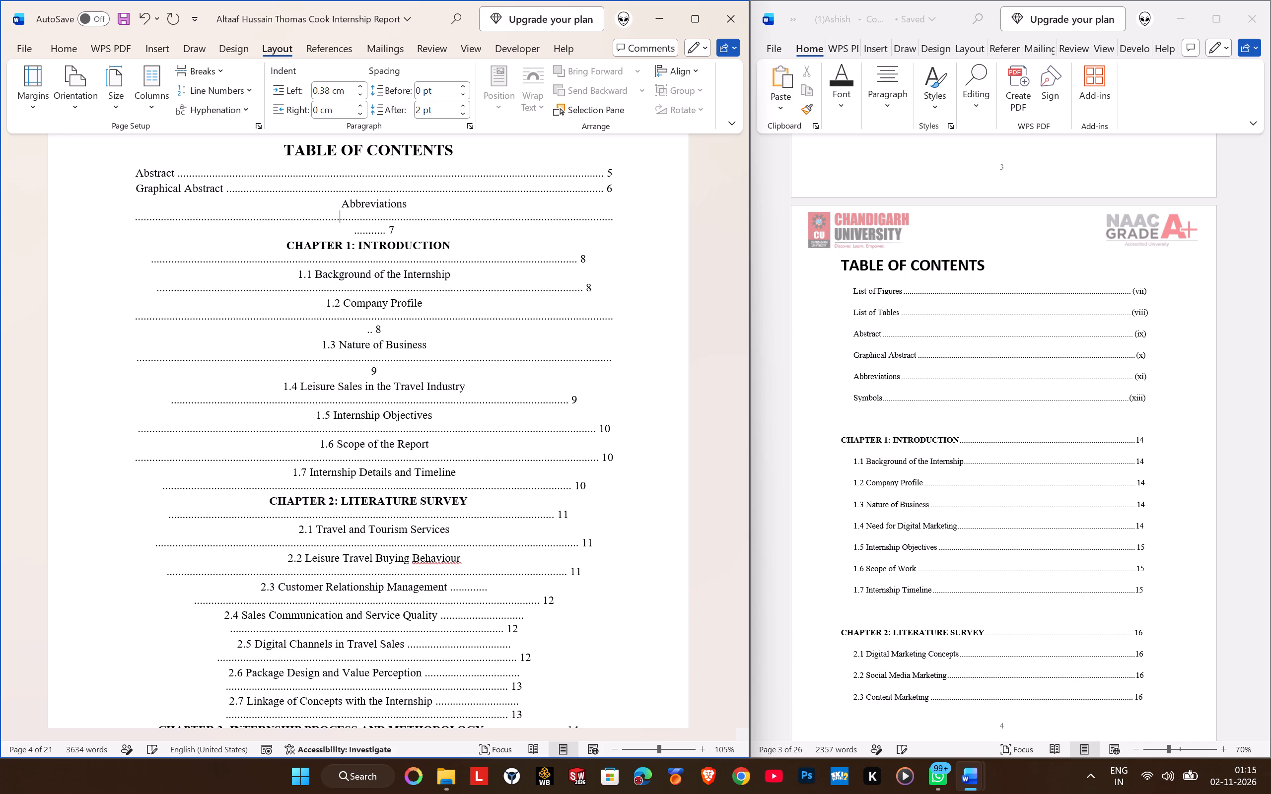
{"action": "key", "text": "BackSpace"}
{"action": "key", "text": "BackSpace"}
{"action": "key", "text": "BackSpace"}
{"action": "key", "text": "BackSpace"}
{"action": "key", "text": "BackSpace"}
{"action": "key", "text": "BackSpace"}
{"action": "key", "text": "BackSpace"}
{"action": "key", "text": "BackSpace"}
{"action": "key", "text": "BackSpace"}
{"action": "key", "text": "BackSpace"}
{"action": "key", "text": "BackSpace"}
{"action": "key", "text": "BackSpace"}
{"action": "key", "text": "BackSpace"}
{"action": "key", "text": "BackSpace"}
{"action": "key", "text": "BackSpace"}
{"action": "key", "text": "BackSpace"}
{"action": "key", "text": "BackSpace"}
{"action": "key", "text": "BackSpace"}
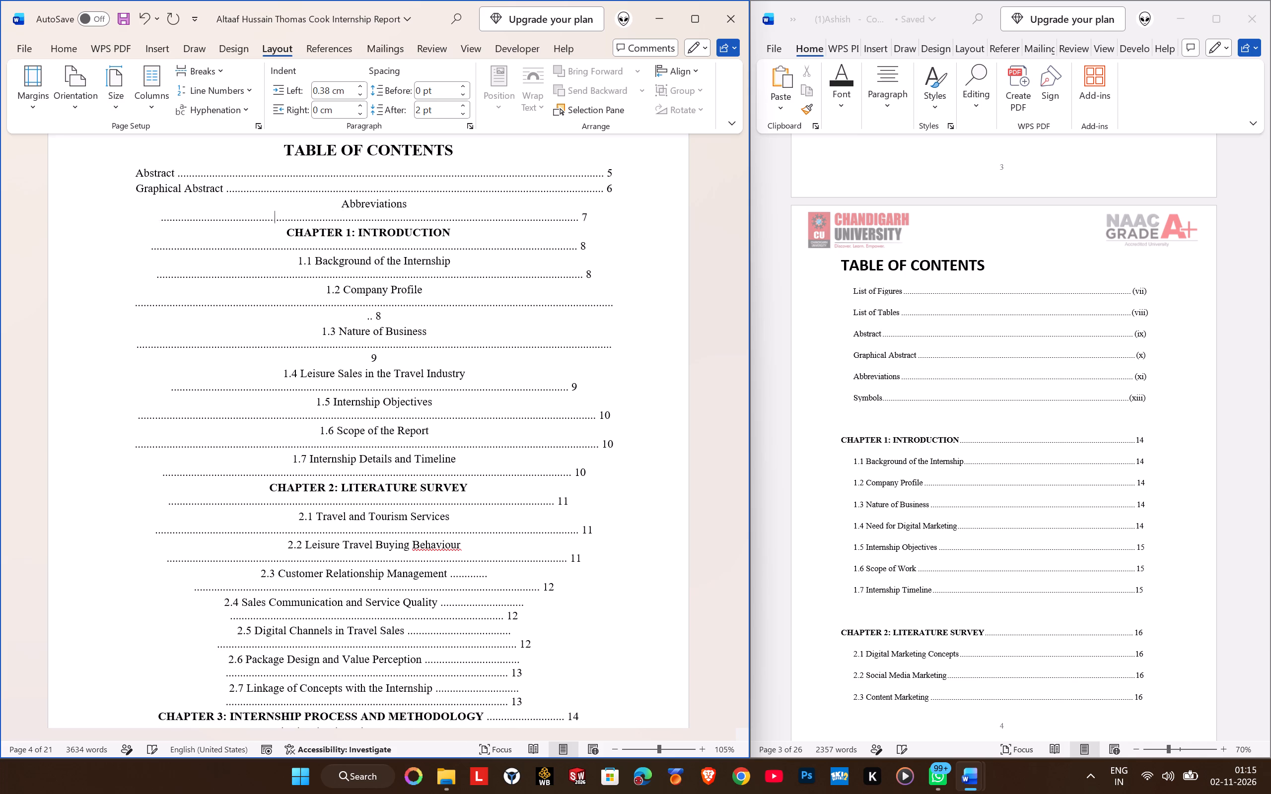
{"action": "type", "text": "....."}
{"action": "key", "text": "BackSpace"}
{"action": "key", "text": "Down"}
{"action": "key", "text": "Down"}
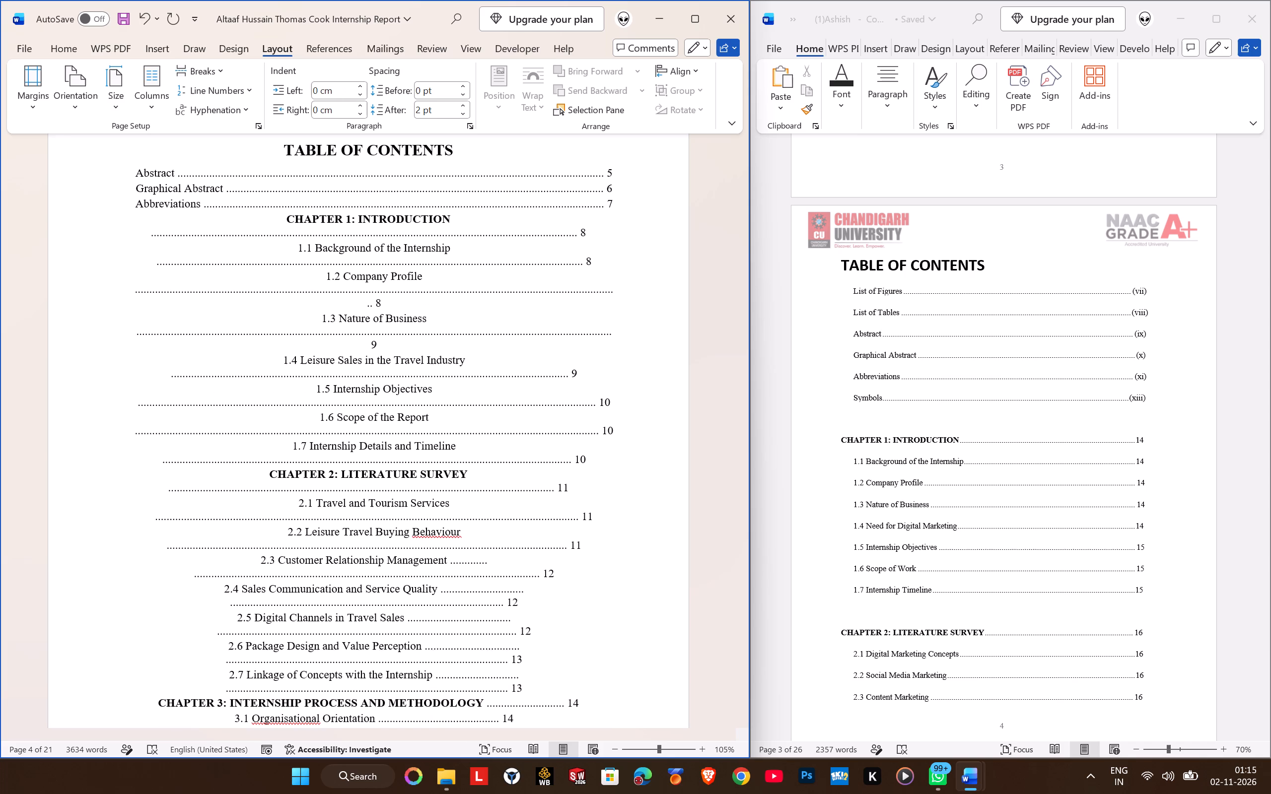
Shorten the "CHAPTER 1: INTRODUCTION" dot leader so the heading, dots and page number 8 fill a single line.
{"action": "key", "text": "BackSpace"}
{"action": "key", "text": "BackSpace"}
{"action": "key", "text": "BackSpace"}
{"action": "key", "text": "BackSpace"}
{"action": "key", "text": "BackSpace"}
{"action": "key", "text": "BackSpace"}
{"action": "key", "text": "BackSpace"}
{"action": "key", "text": "BackSpace"}
{"action": "key", "text": "BackSpace"}
{"action": "key", "text": "BackSpace"}
{"action": "key", "text": "BackSpace"}
{"action": "key", "text": "BackSpace"}
{"action": "key", "text": "BackSpace"}
{"action": "key", "text": "BackSpace"}
{"action": "key", "text": "BackSpace"}
{"action": "key", "text": "BackSpace"}
{"action": "key", "text": "BackSpace"}
{"action": "key", "text": "BackSpace"}
{"action": "key", "text": "BackSpace"}
{"action": "key", "text": "BackSpace"}
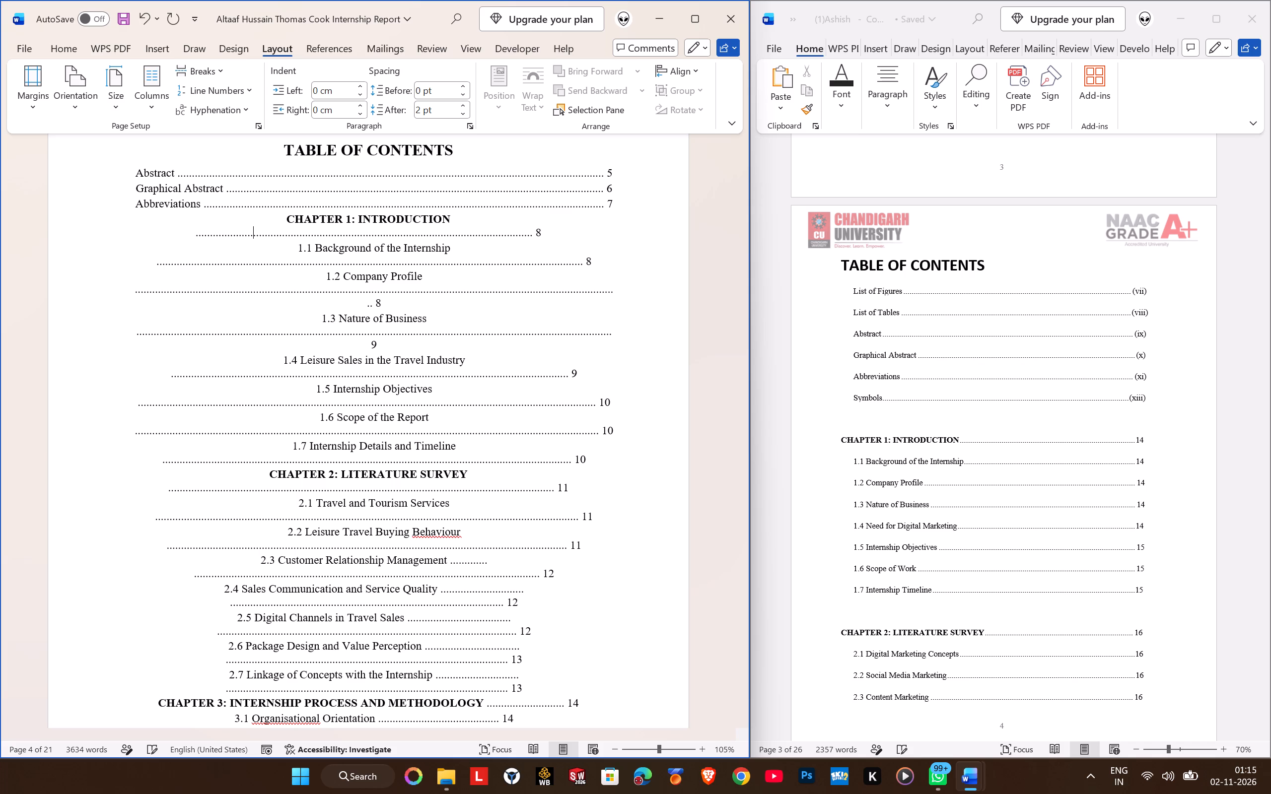
{"action": "key", "text": "BackSpace"}
{"action": "key", "text": "BackSpace"}
{"action": "key", "text": "BackSpace"}
{"action": "key", "text": "BackSpace"}
{"action": "key", "text": "BackSpace"}
{"action": "key", "text": "BackSpace"}
{"action": "key", "text": "BackSpace"}
{"action": "key", "text": "BackSpace"}
{"action": "key", "text": "BackSpace"}
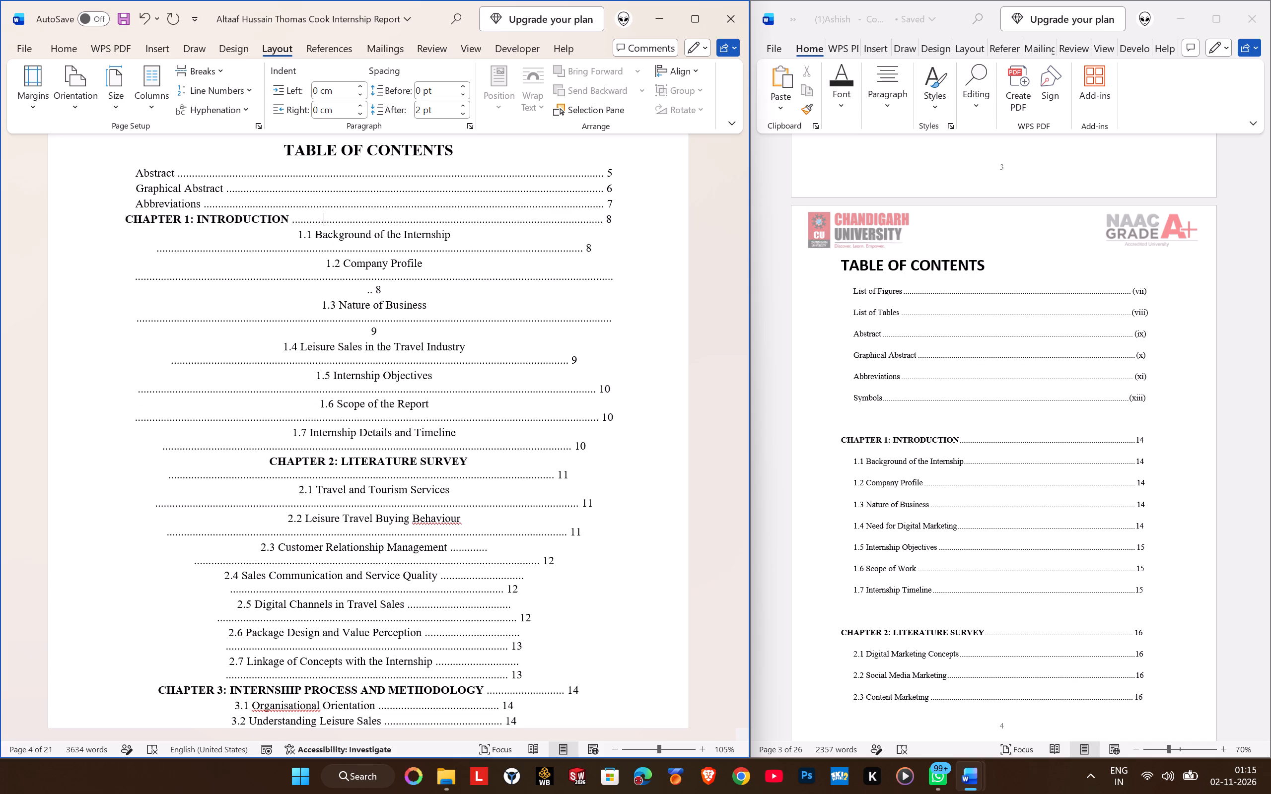
{"action": "type", "text": ".."}
{"action": "key", "text": "BackSpace"}
Trim the "1.1 Background of the Internship" dot leader so the title, dots and page number 8 fill a single line.
{"action": "key", "text": "Down"}
{"action": "key", "text": "Down"}
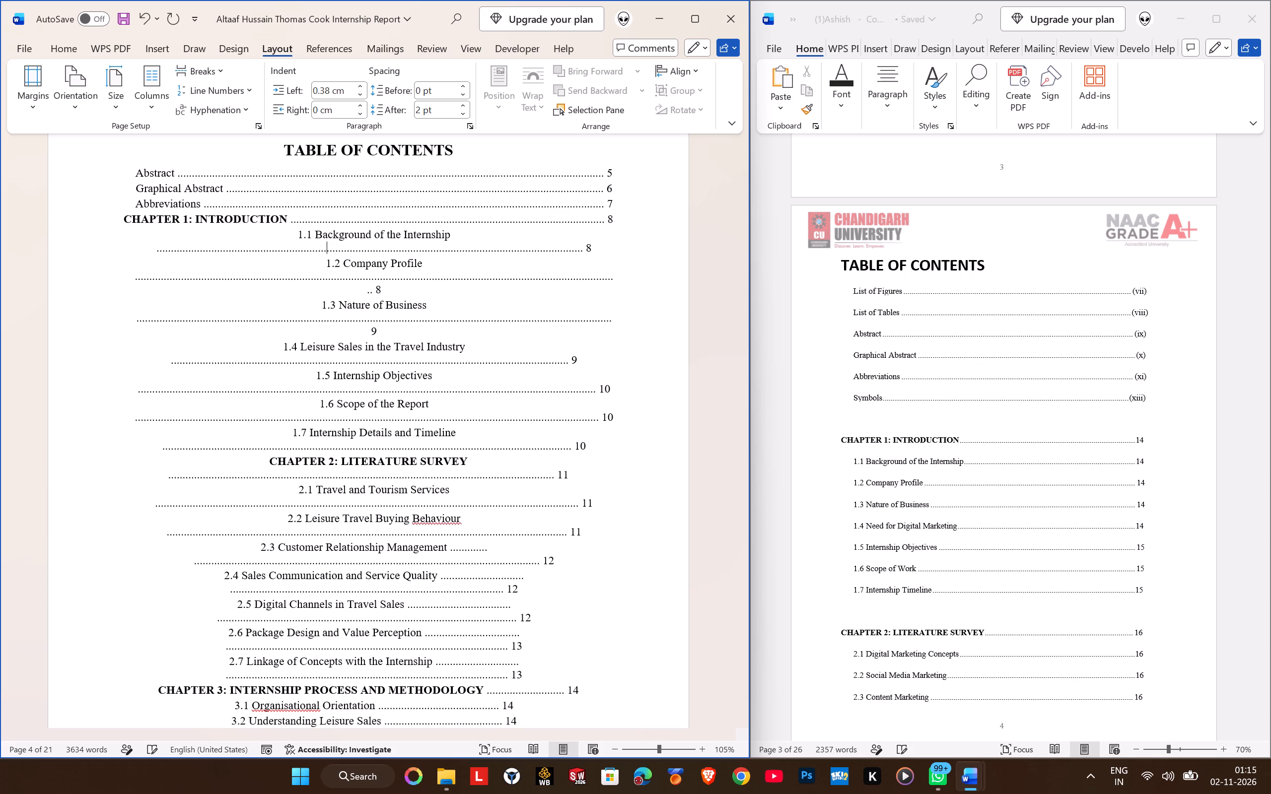
{"action": "key", "text": "BackSpace"}
{"action": "key", "text": "BackSpace"}
{"action": "key", "text": "BackSpace"}
{"action": "key", "text": "BackSpace"}
{"action": "key", "text": "BackSpace"}
{"action": "key", "text": "BackSpace"}
{"action": "key", "text": "BackSpace"}
{"action": "key", "text": "BackSpace"}
{"action": "key", "text": "BackSpace"}
{"action": "key", "text": "BackSpace"}
{"action": "key", "text": "BackSpace"}
{"action": "key", "text": "BackSpace"}
{"action": "key", "text": "BackSpace"}
{"action": "key", "text": "BackSpace"}
{"action": "key", "text": "BackSpace"}
{"action": "key", "text": "BackSpace"}
{"action": "key", "text": "BackSpace"}
{"action": "key", "text": "BackSpace"}
{"action": "key", "text": "BackSpace"}
{"action": "key", "text": "BackSpace"}
{"action": "key", "text": "BackSpace"}
{"action": "key", "text": "BackSpace"}
{"action": "key", "text": "BackSpace"}
{"action": "key", "text": "BackSpace"}
{"action": "key", "text": "BackSpace"}
{"action": "key", "text": "BackSpace"}
{"action": "key", "text": "BackSpace"}
{"action": "key", "text": "BackSpace"}
{"action": "key", "text": "BackSpace"}
{"action": "key", "text": "BackSpace"}
{"action": "key", "text": "BackSpace"}
{"action": "key", "text": "BackSpace"}
{"action": "key", "text": "BackSpace"}
{"action": "key", "text": "BackSpace"}
{"action": "key", "text": "BackSpace"}
{"action": "key", "text": "BackSpace"}
{"action": "key", "text": "BackSpace"}
{"action": "key", "text": "BackSpace"}
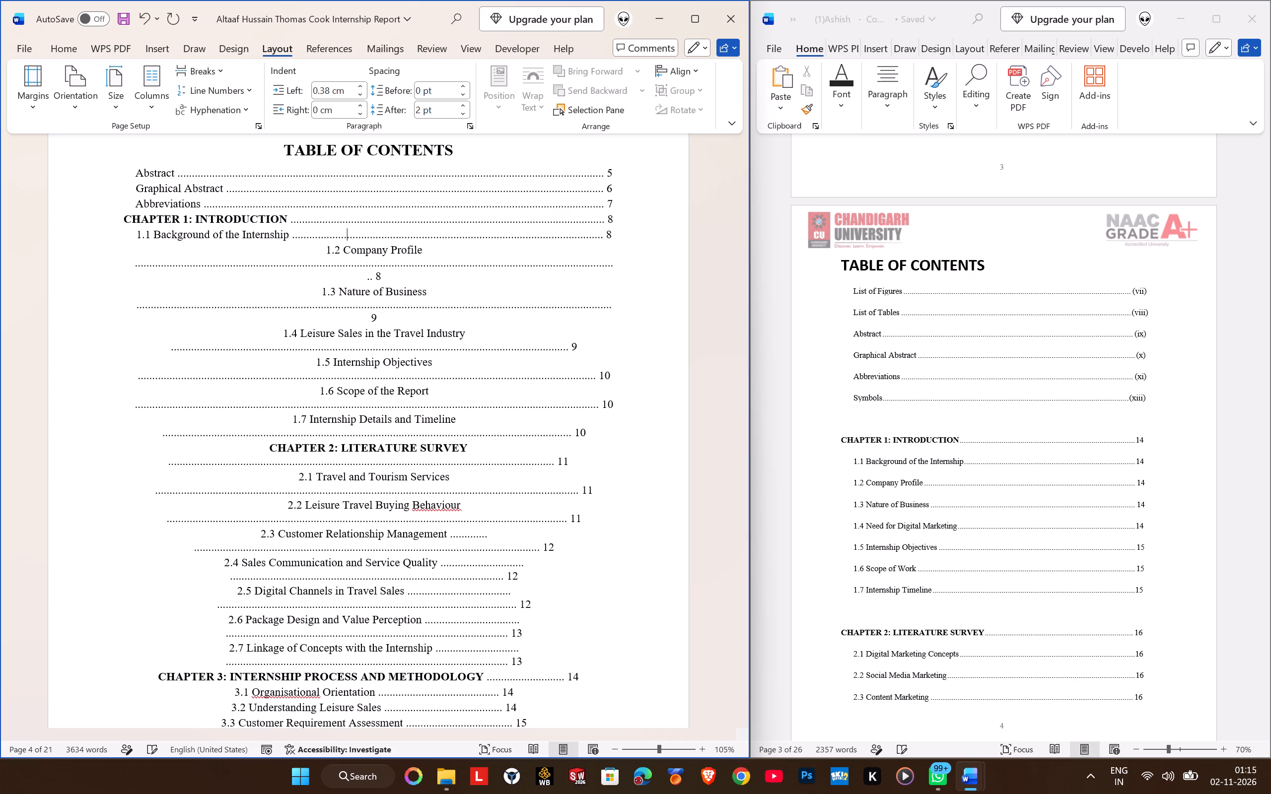
{"action": "type", "text": ".."}
{"action": "key", "text": "BackSpace"}
Trim the "1.2 Company Profile" dot leader so the title, dots and page number 8 fill a single line.
{"action": "key", "text": "Down"}
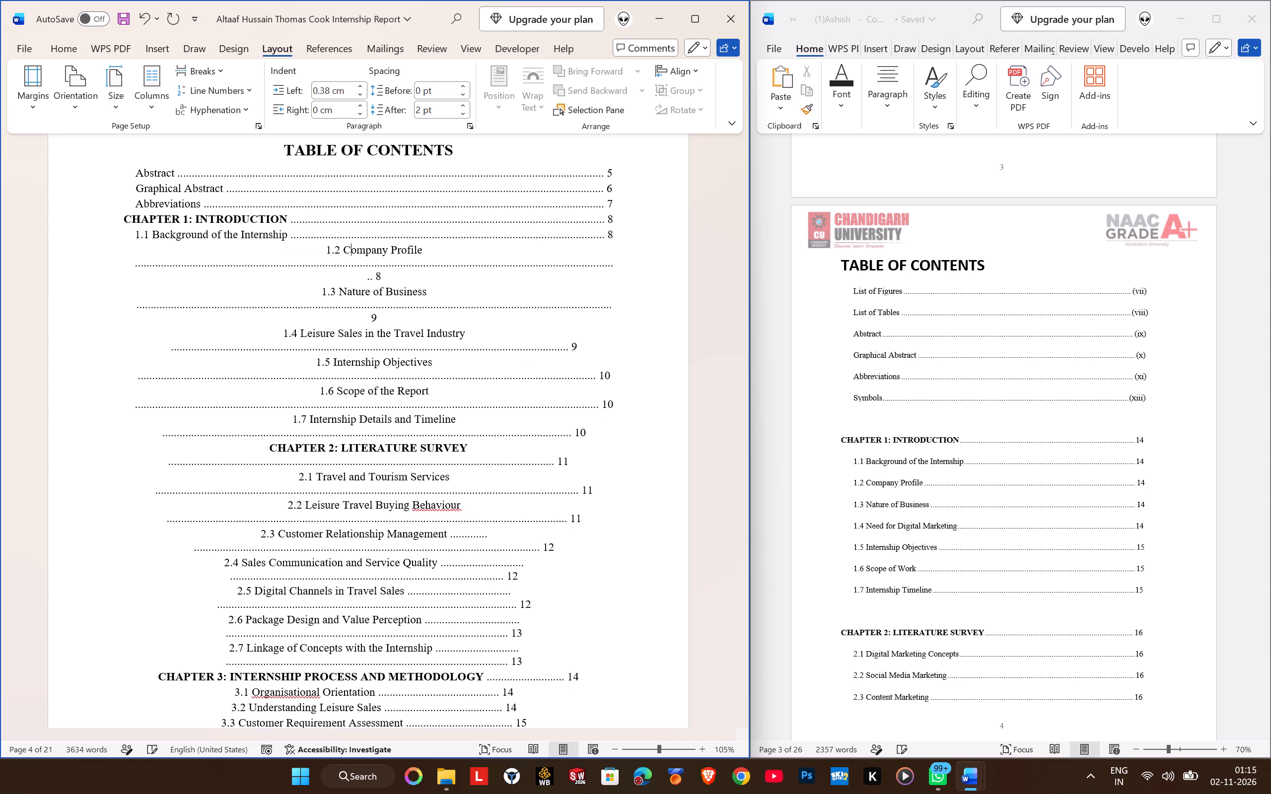
{"action": "key", "text": "Down"}
{"action": "key", "text": "BackSpace"}
{"action": "key", "text": "BackSpace"}
{"action": "key", "text": "BackSpace"}
{"action": "key", "text": "BackSpace"}
{"action": "key", "text": "BackSpace"}
{"action": "key", "text": "BackSpace"}
{"action": "key", "text": "BackSpace"}
{"action": "key", "text": "BackSpace"}
{"action": "key", "text": "BackSpace"}
{"action": "key", "text": "BackSpace"}
{"action": "key", "text": "BackSpace"}
{"action": "key", "text": "BackSpace"}
{"action": "key", "text": "BackSpace"}
{"action": "key", "text": "BackSpace"}
{"action": "key", "text": "BackSpace"}
{"action": "key", "text": "BackSpace"}
{"action": "key", "text": "BackSpace"}
{"action": "key", "text": "BackSpace"}
{"action": "key", "text": "BackSpace"}
{"action": "key", "text": "BackSpace"}
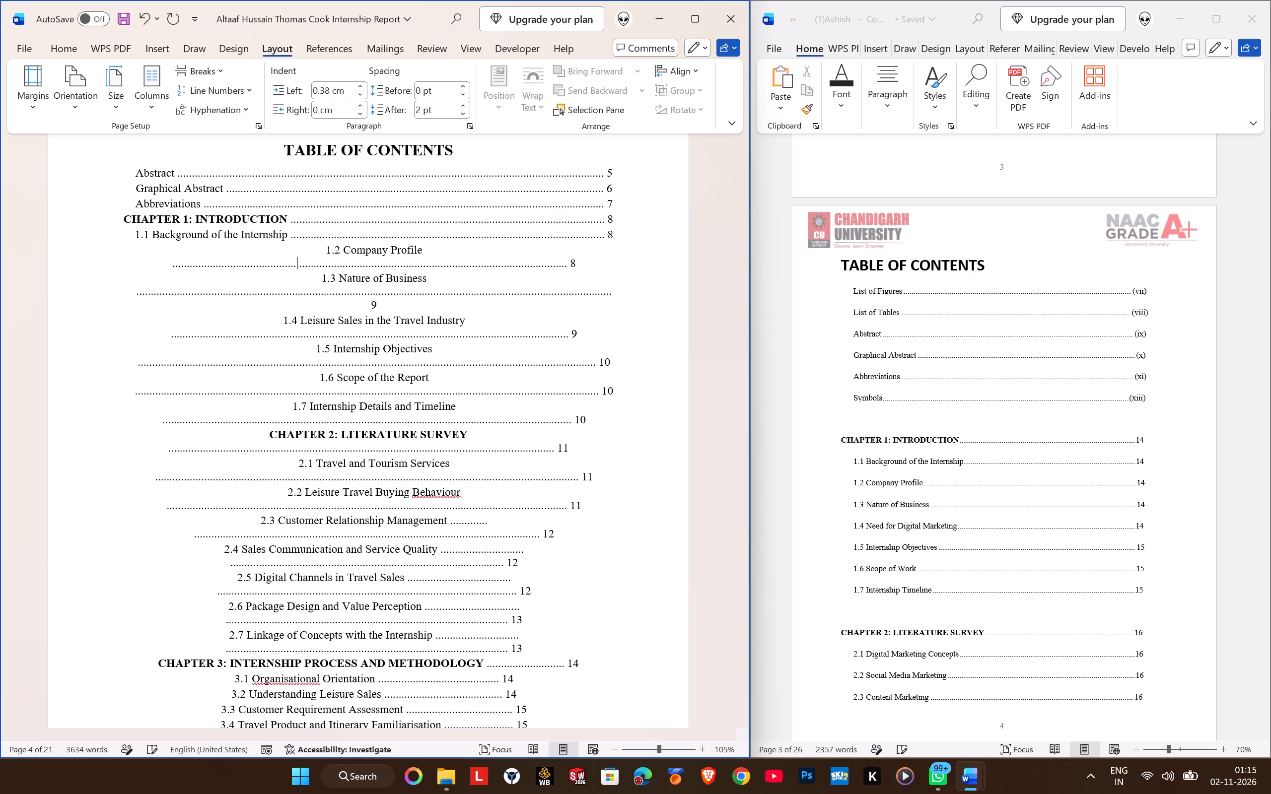
{"action": "type", "text": "......"}
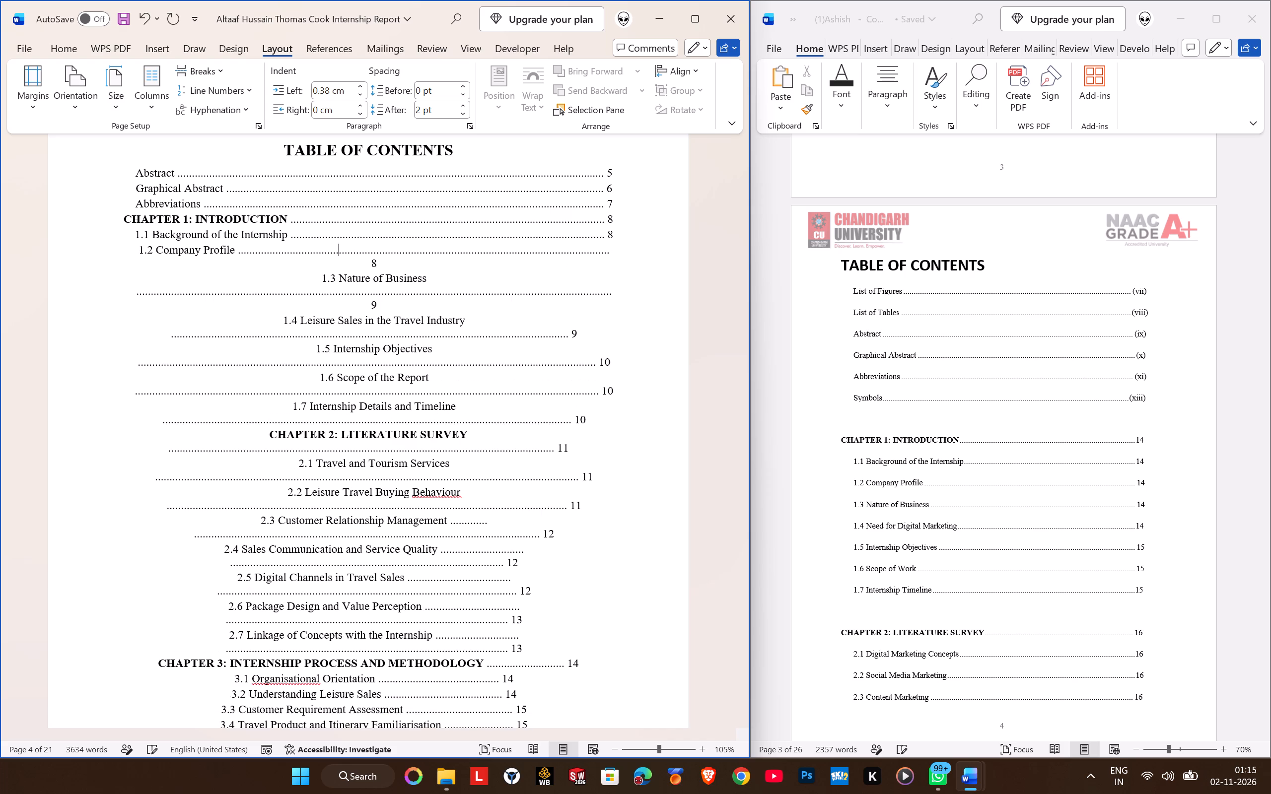
{"action": "key", "text": "BackSpace"}
Shorten the "1.3 Nature of Business" dot leader so the title, dots and page number 9 fit on a single line.
{"action": "key", "text": "Down"}
{"action": "key", "text": "Down"}
{"action": "key", "text": "BackSpace"}
{"action": "key", "text": "BackSpace"}
{"action": "key", "text": "BackSpace"}
{"action": "key", "text": "BackSpace"}
{"action": "key", "text": "BackSpace"}
{"action": "key", "text": "BackSpace"}
{"action": "key", "text": "BackSpace"}
{"action": "key", "text": "BackSpace"}
{"action": "key", "text": "BackSpace"}
{"action": "key", "text": "BackSpace"}
{"action": "key", "text": "BackSpace"}
{"action": "key", "text": "BackSpace"}
{"action": "key", "text": "BackSpace"}
{"action": "key", "text": "BackSpace"}
{"action": "key", "text": "BackSpace"}
{"action": "key", "text": "BackSpace"}
{"action": "key", "text": "BackSpace"}
{"action": "key", "text": "BackSpace"}
{"action": "key", "text": "BackSpace"}
{"action": "key", "text": "BackSpace"}
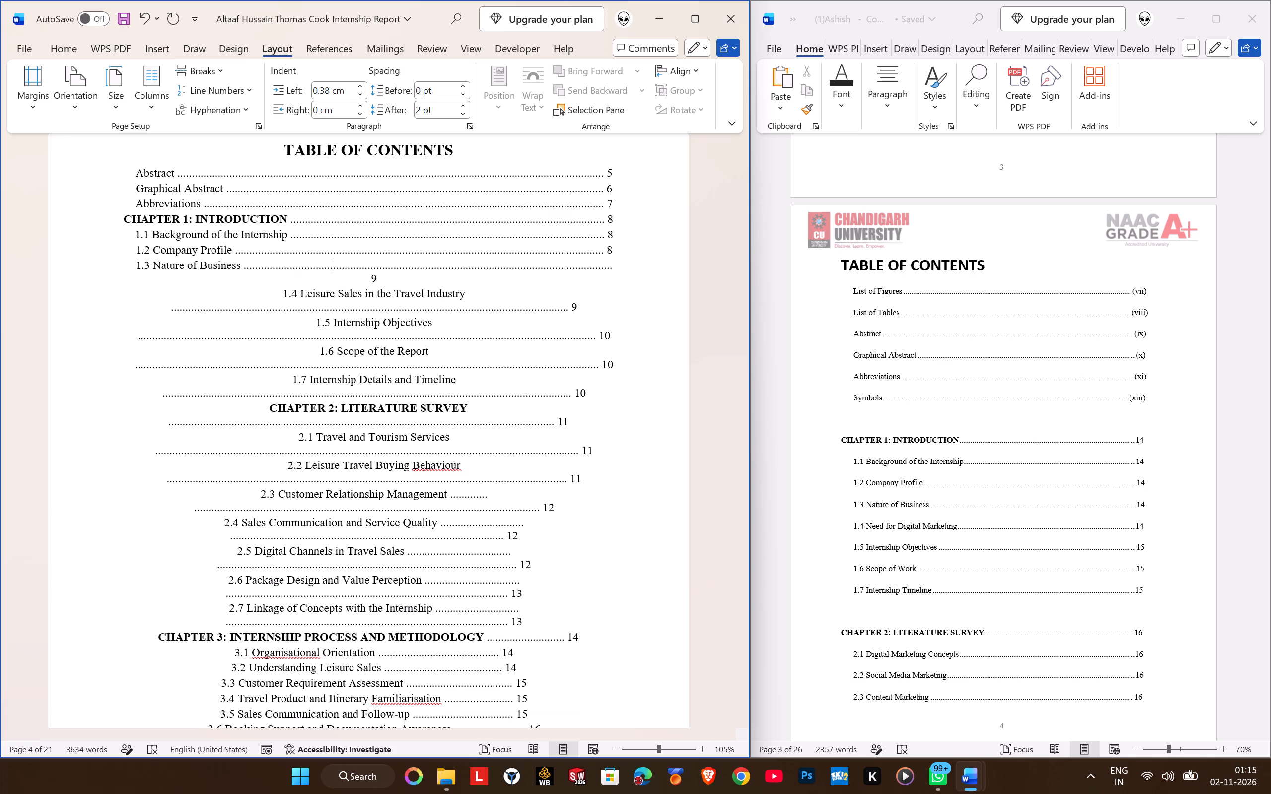
{"action": "key", "text": "BackSpace"}
{"action": "key", "text": "BackSpace"}
{"action": "key", "text": "BackSpace"}
Trim the "1.4 Leisure Sales in the Travel Industry" dot leader so the title, dots and page number 9 fit on one line.
{"action": "key", "text": "Down"}
{"action": "key", "text": "Down"}
{"action": "key", "text": "BackSpace"}
{"action": "key", "text": "BackSpace"}
{"action": "key", "text": "BackSpace"}
{"action": "key", "text": "BackSpace"}
{"action": "key", "text": "BackSpace"}
{"action": "key", "text": "BackSpace"}
{"action": "key", "text": "BackSpace"}
{"action": "key", "text": "BackSpace"}
{"action": "key", "text": "BackSpace"}
{"action": "key", "text": "BackSpace"}
{"action": "key", "text": "BackSpace"}
{"action": "key", "text": "BackSpace"}
{"action": "key", "text": "BackSpace"}
{"action": "key", "text": "BackSpace"}
{"action": "key", "text": "BackSpace"}
{"action": "key", "text": "BackSpace"}
{"action": "key", "text": "BackSpace"}
{"action": "key", "text": "BackSpace"}
{"action": "key", "text": "BackSpace"}
{"action": "key", "text": "BackSpace"}
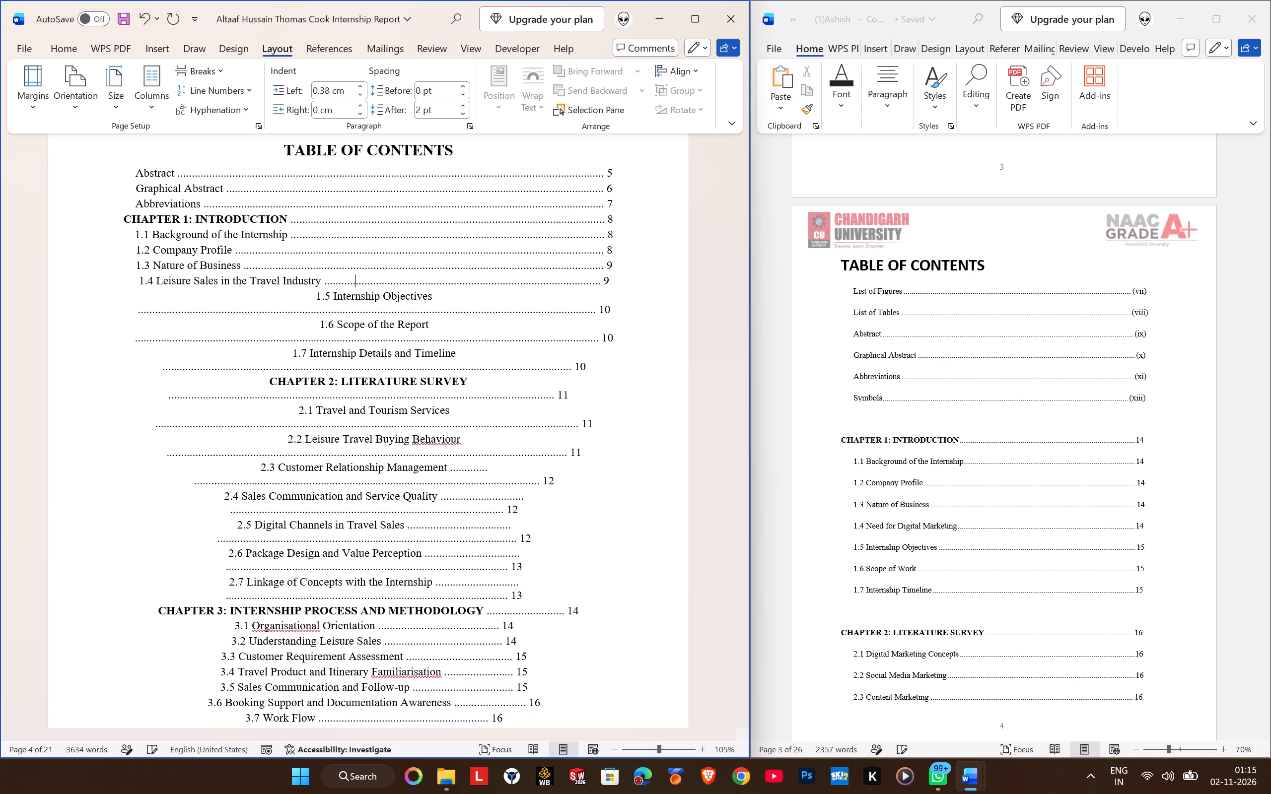
Extend the "1.4 Leisure Sales in the Travel Industry" dot leader by three dots to fill the line.
{"action": "type", "text": "...."}
{"action": "key", "text": "BackSpace"}
Trim the "1.5 Internship Objectives" dot leader so the title, dots and page number 10 fill a single line.
{"action": "key", "text": "Down"}
{"action": "key", "text": "Down"}
{"action": "key", "text": "BackSpace"}
{"action": "key", "text": "BackSpace"}
{"action": "key", "text": "BackSpace"}
{"action": "key", "text": "BackSpace"}
{"action": "key", "text": "BackSpace"}
{"action": "key", "text": "BackSpace"}
{"action": "key", "text": "BackSpace"}
{"action": "key", "text": "BackSpace"}
{"action": "key", "text": "BackSpace"}
{"action": "key", "text": "BackSpace"}
{"action": "key", "text": "BackSpace"}
{"action": "key", "text": "BackSpace"}
{"action": "key", "text": "BackSpace"}
{"action": "key", "text": "BackSpace"}
{"action": "key", "text": "BackSpace"}
{"action": "key", "text": "BackSpace"}
{"action": "key", "text": "BackSpace"}
{"action": "key", "text": "BackSpace"}
{"action": "key", "text": "BackSpace"}
{"action": "key", "text": "BackSpace"}
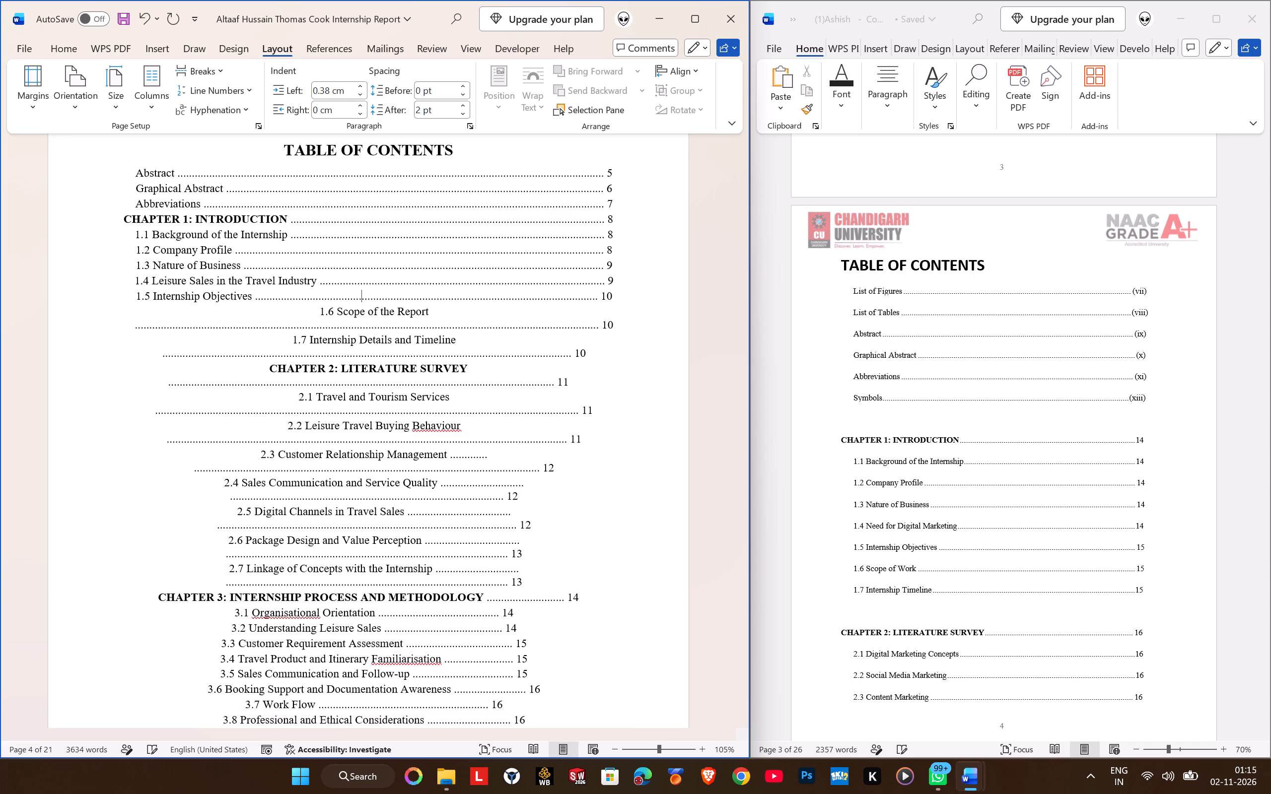
{"action": "type", "text": ".."}
{"action": "key", "text": "BackSpace"}
{"action": "key", "text": "BackSpace"}
Trim the "1.6 Scope of the Report" dot leader so the title, dots and page number 10 fill a single line.
{"action": "key", "text": "Down"}
{"action": "key", "text": "Down"}
{"action": "key", "text": "BackSpace"}
{"action": "key", "text": "BackSpace"}
{"action": "key", "text": "BackSpace"}
{"action": "key", "text": "BackSpace"}
{"action": "key", "text": "BackSpace"}
{"action": "key", "text": "BackSpace"}
{"action": "key", "text": "BackSpace"}
{"action": "key", "text": "BackSpace"}
{"action": "key", "text": "BackSpace"}
{"action": "key", "text": "BackSpace"}
{"action": "key", "text": "BackSpace"}
{"action": "key", "text": "BackSpace"}
{"action": "key", "text": "BackSpace"}
{"action": "key", "text": "BackSpace"}
{"action": "key", "text": "BackSpace"}
{"action": "key", "text": "BackSpace"}
{"action": "key", "text": "BackSpace"}
{"action": "key", "text": "BackSpace"}
{"action": "key", "text": "BackSpace"}
{"action": "key", "text": "BackSpace"}
{"action": "key", "text": "BackSpace"}
{"action": "key", "text": "BackSpace"}
{"action": "key", "text": "BackSpace"}
{"action": "key", "text": "BackSpace"}
{"action": "key", "text": "BackSpace"}
{"action": "key", "text": "BackSpace"}
{"action": "key", "text": "BackSpace"}
{"action": "key", "text": "BackSpace"}
{"action": "key", "text": "BackSpace"}
{"action": "key", "text": "BackSpace"}
{"action": "key", "text": "BackSpace"}
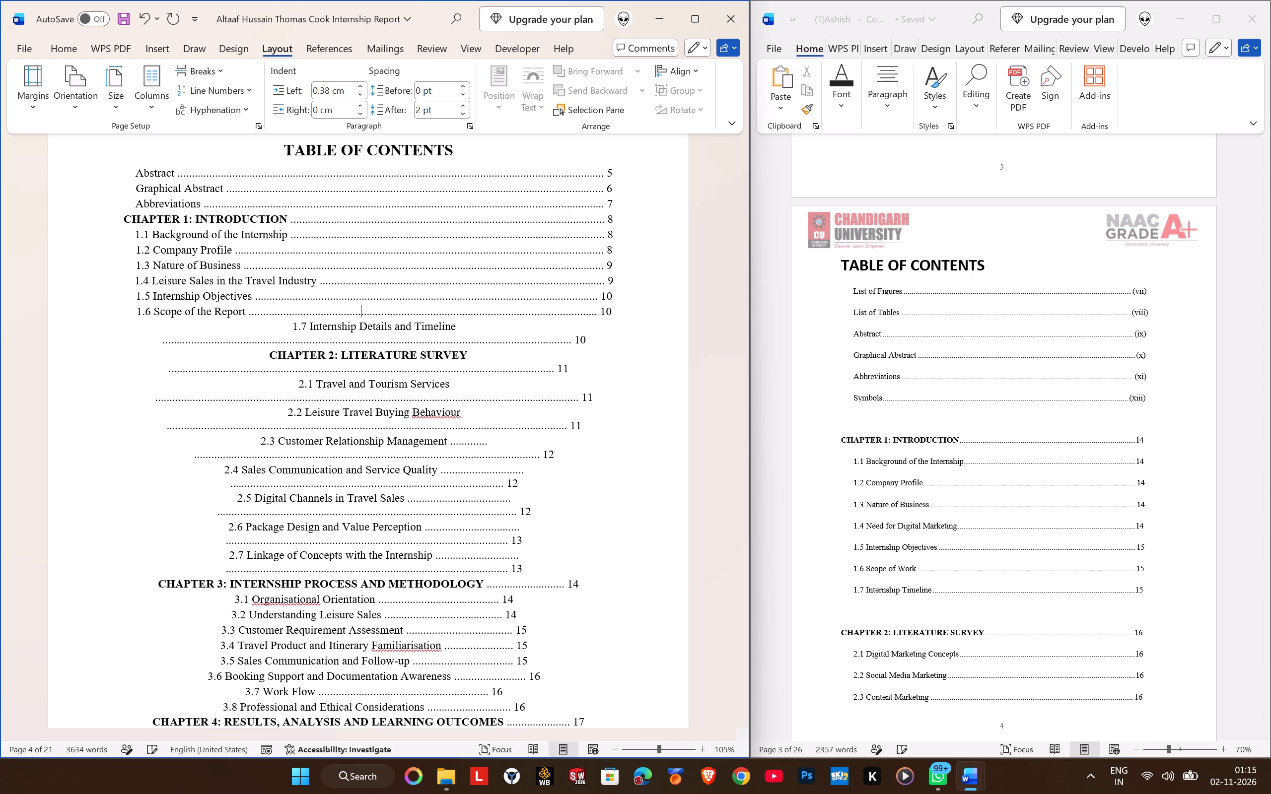
{"action": "key", "text": "period"}
Trim the "1.7 Internship Details and Timeline" dot leader so the title, dots and page number 10 fill a single line.
{"action": "key", "text": "Down"}
{"action": "key", "text": "Down"}
{"action": "key", "text": "BackSpace"}
{"action": "key", "text": "BackSpace"}
{"action": "key", "text": "BackSpace"}
{"action": "key", "text": "BackSpace"}
{"action": "key", "text": "BackSpace"}
{"action": "key", "text": "BackSpace"}
{"action": "key", "text": "BackSpace"}
{"action": "key", "text": "BackSpace"}
{"action": "key", "text": "BackSpace"}
{"action": "key", "text": "BackSpace"}
{"action": "key", "text": "BackSpace"}
{"action": "key", "text": "BackSpace"}
{"action": "key", "text": "BackSpace"}
{"action": "key", "text": "BackSpace"}
{"action": "key", "text": "BackSpace"}
{"action": "key", "text": "BackSpace"}
{"action": "key", "text": "BackSpace"}
{"action": "key", "text": "BackSpace"}
{"action": "key", "text": "BackSpace"}
{"action": "key", "text": "BackSpace"}
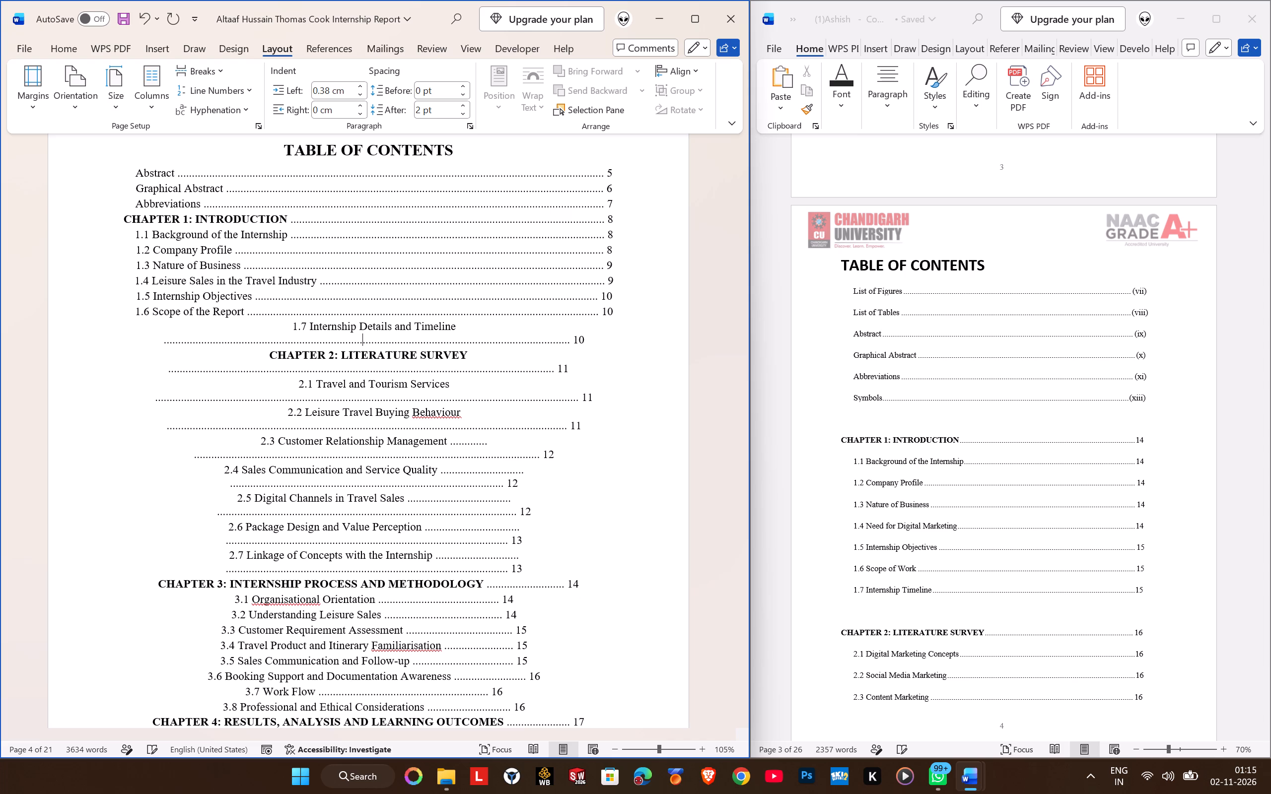
{"action": "key", "text": "BackSpace"}
{"action": "key", "text": "BackSpace"}
{"action": "key", "text": "BackSpace"}
{"action": "key", "text": "BackSpace"}
{"action": "key", "text": "BackSpace"}
{"action": "key", "text": "BackSpace"}
{"action": "key", "text": "BackSpace"}
{"action": "key", "text": "BackSpace"}
{"action": "key", "text": "BackSpace"}
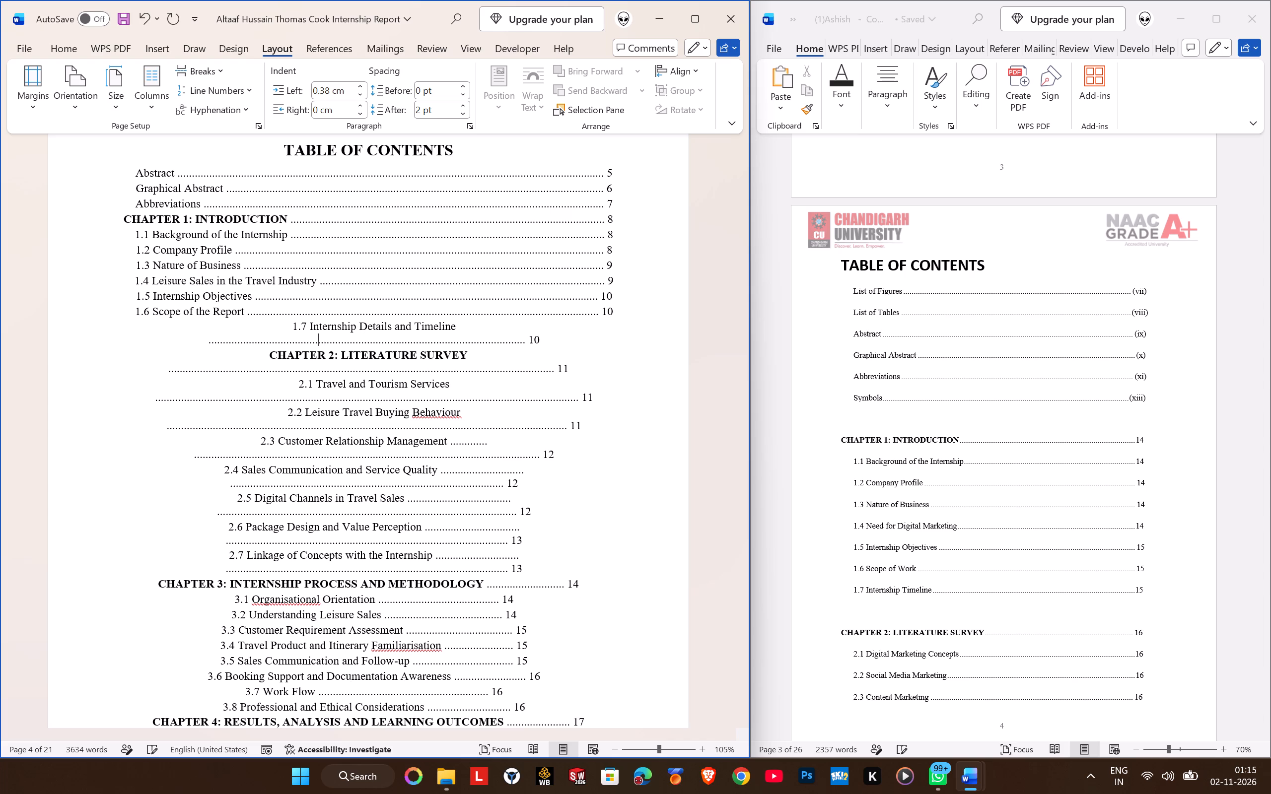
{"action": "key", "text": "BackSpace"}
{"action": "key", "text": "BackSpace"}
{"action": "key", "text": "BackSpace"}
{"action": "key", "text": "BackSpace"}
{"action": "key", "text": "BackSpace"}
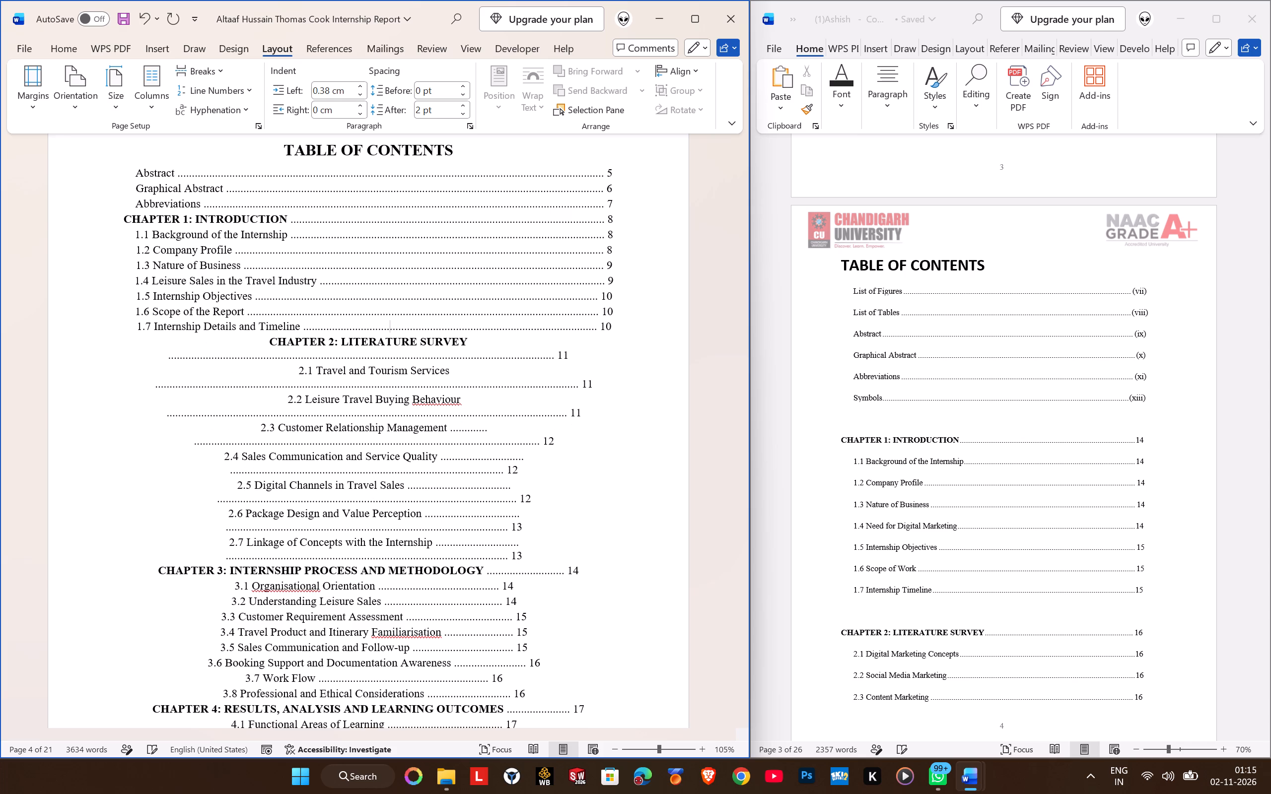
{"action": "type", "text": ".."}
{"action": "key", "text": "BackSpace"}
Trim the "CHAPTER 2: LITERATURE SURVEY" dot leader so the heading, dots and page number 11 fit on a single line.
{"action": "key", "text": "Down"}
{"action": "key", "text": "Down"}
{"action": "key", "text": "BackSpace"}
{"action": "key", "text": "BackSpace"}
{"action": "key", "text": "BackSpace"}
{"action": "key", "text": "BackSpace"}
{"action": "key", "text": "BackSpace"}
{"action": "key", "text": "BackSpace"}
{"action": "key", "text": "BackSpace"}
{"action": "key", "text": "BackSpace"}
{"action": "key", "text": "BackSpace"}
{"action": "key", "text": "BackSpace"}
{"action": "key", "text": "BackSpace"}
{"action": "key", "text": "BackSpace"}
{"action": "key", "text": "BackSpace"}
{"action": "key", "text": "BackSpace"}
{"action": "key", "text": "BackSpace"}
{"action": "key", "text": "BackSpace"}
{"action": "key", "text": "BackSpace"}
{"action": "key", "text": "BackSpace"}
{"action": "key", "text": "BackSpace"}
{"action": "key", "text": "BackSpace"}
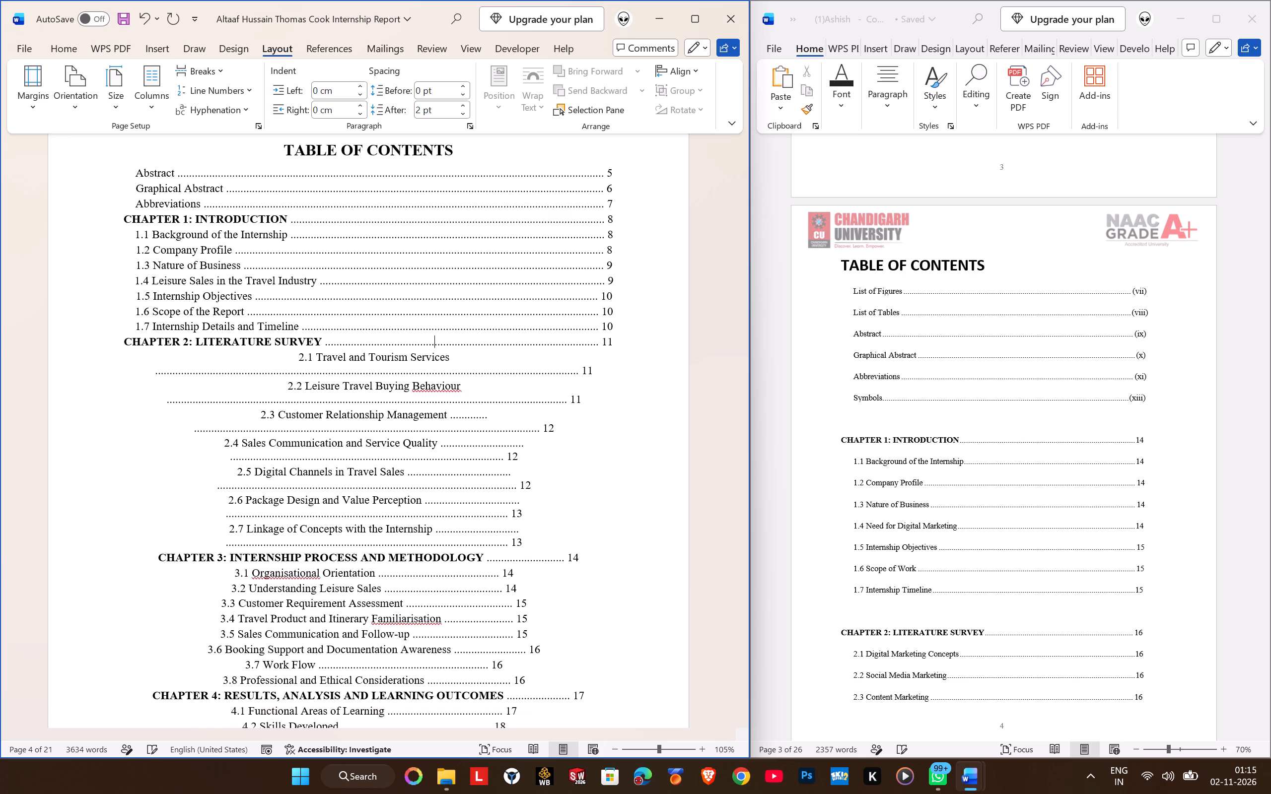
{"action": "key", "text": "period"}
{"action": "key", "text": "BackSpace"}
Trim the "2.1 Travel and Tourism Services" dot leader so the title, dots and page number 11 fill a single line.
{"action": "key", "text": "Down"}
{"action": "key", "text": "Down"}
{"action": "key", "text": "BackSpace"}
{"action": "key", "text": "BackSpace"}
{"action": "key", "text": "BackSpace"}
{"action": "key", "text": "BackSpace"}
{"action": "key", "text": "BackSpace"}
{"action": "key", "text": "BackSpace"}
{"action": "key", "text": "BackSpace"}
{"action": "key", "text": "BackSpace"}
{"action": "key", "text": "BackSpace"}
{"action": "key", "text": "BackSpace"}
{"action": "key", "text": "BackSpace"}
{"action": "key", "text": "BackSpace"}
{"action": "key", "text": "BackSpace"}
{"action": "key", "text": "BackSpace"}
{"action": "key", "text": "BackSpace"}
{"action": "key", "text": "BackSpace"}
{"action": "key", "text": "BackSpace"}
{"action": "key", "text": "BackSpace"}
{"action": "key", "text": "BackSpace"}
{"action": "key", "text": "BackSpace"}
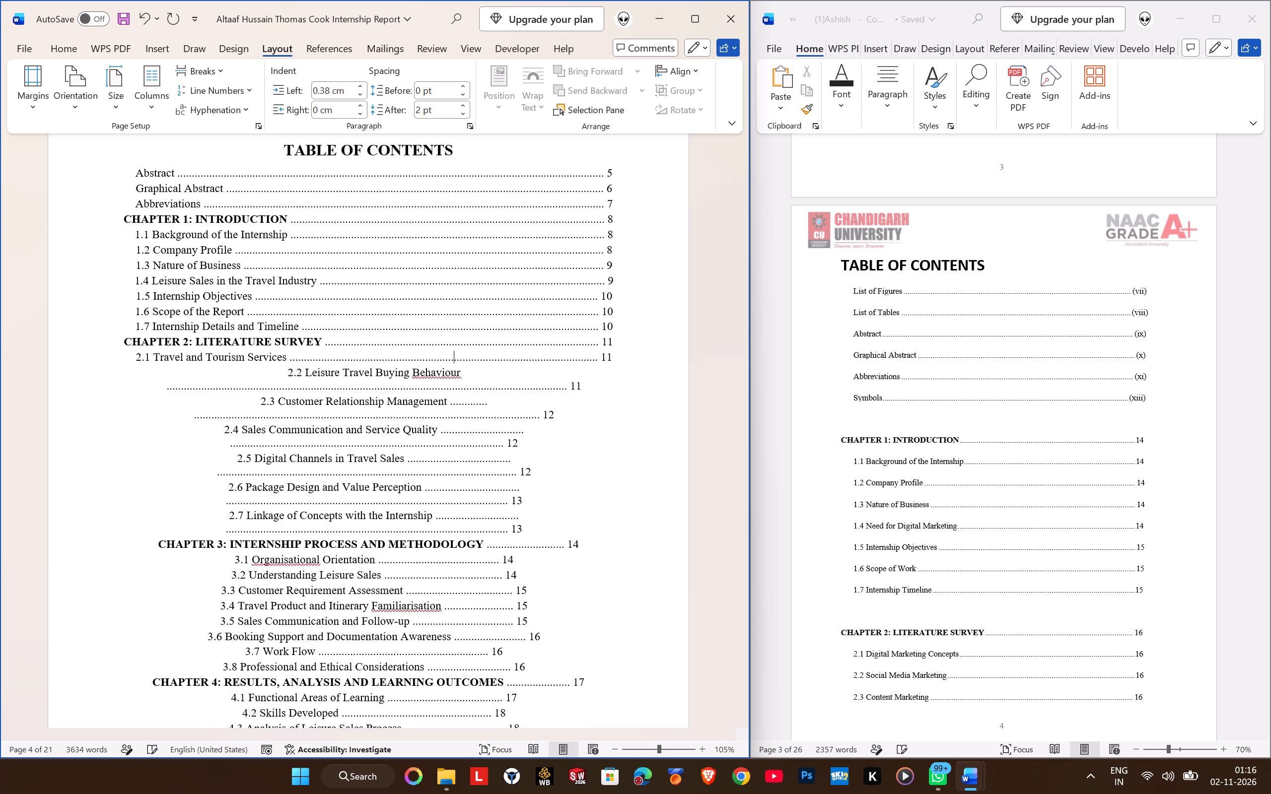
{"action": "type", "text": ".."}
{"action": "key", "text": "BackSpace"}
{"action": "key", "text": "BackSpace"}
Trim the "2.2 Leisure Travel Buying Behaviour" dot leader so the title, dots and page number 11 fill a single line.
{"action": "key", "text": "Down"}
{"action": "key", "text": "Down"}
{"action": "key", "text": "BackSpace"}
{"action": "key", "text": "BackSpace"}
{"action": "key", "text": "BackSpace"}
{"action": "key", "text": "BackSpace"}
{"action": "key", "text": "BackSpace"}
{"action": "key", "text": "BackSpace"}
{"action": "key", "text": "BackSpace"}
{"action": "key", "text": "BackSpace"}
{"action": "key", "text": "BackSpace"}
{"action": "key", "text": "BackSpace"}
{"action": "key", "text": "BackSpace"}
{"action": "key", "text": "BackSpace"}
{"action": "key", "text": "BackSpace"}
{"action": "key", "text": "BackSpace"}
{"action": "key", "text": "BackSpace"}
{"action": "key", "text": "BackSpace"}
{"action": "key", "text": "BackSpace"}
{"action": "key", "text": "BackSpace"}
{"action": "key", "text": "BackSpace"}
{"action": "key", "text": "BackSpace"}
{"action": "key", "text": "BackSpace"}
{"action": "key", "text": "BackSpace"}
{"action": "key", "text": "BackSpace"}
{"action": "key", "text": "BackSpace"}
{"action": "key", "text": "BackSpace"}
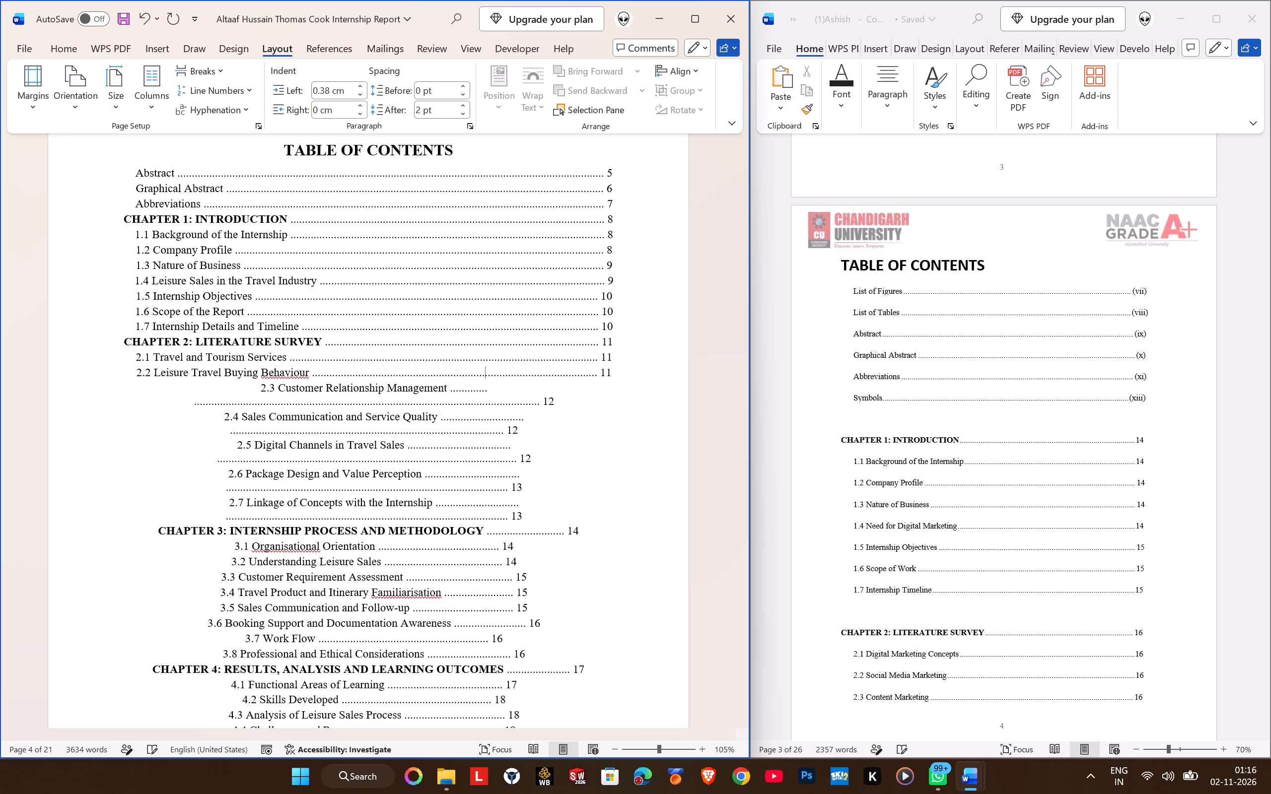
{"action": "key", "text": "period"}
Trim the "2.3 Customer Relationship Management" dot leader so the title, dots and page number 12 fill a single line.
{"action": "key", "text": "Down"}
{"action": "key", "text": "Down"}
{"action": "key", "text": "BackSpace"}
{"action": "key", "text": "BackSpace"}
{"action": "key", "text": "BackSpace"}
{"action": "key", "text": "BackSpace"}
{"action": "key", "text": "BackSpace"}
{"action": "key", "text": "BackSpace"}
{"action": "key", "text": "BackSpace"}
{"action": "key", "text": "BackSpace"}
{"action": "key", "text": "BackSpace"}
{"action": "key", "text": "BackSpace"}
{"action": "key", "text": "BackSpace"}
{"action": "key", "text": "BackSpace"}
{"action": "key", "text": "BackSpace"}
{"action": "key", "text": "BackSpace"}
{"action": "key", "text": "BackSpace"}
{"action": "key", "text": "BackSpace"}
{"action": "key", "text": "BackSpace"}
{"action": "key", "text": "BackSpace"}
{"action": "key", "text": "BackSpace"}
{"action": "key", "text": "BackSpace"}
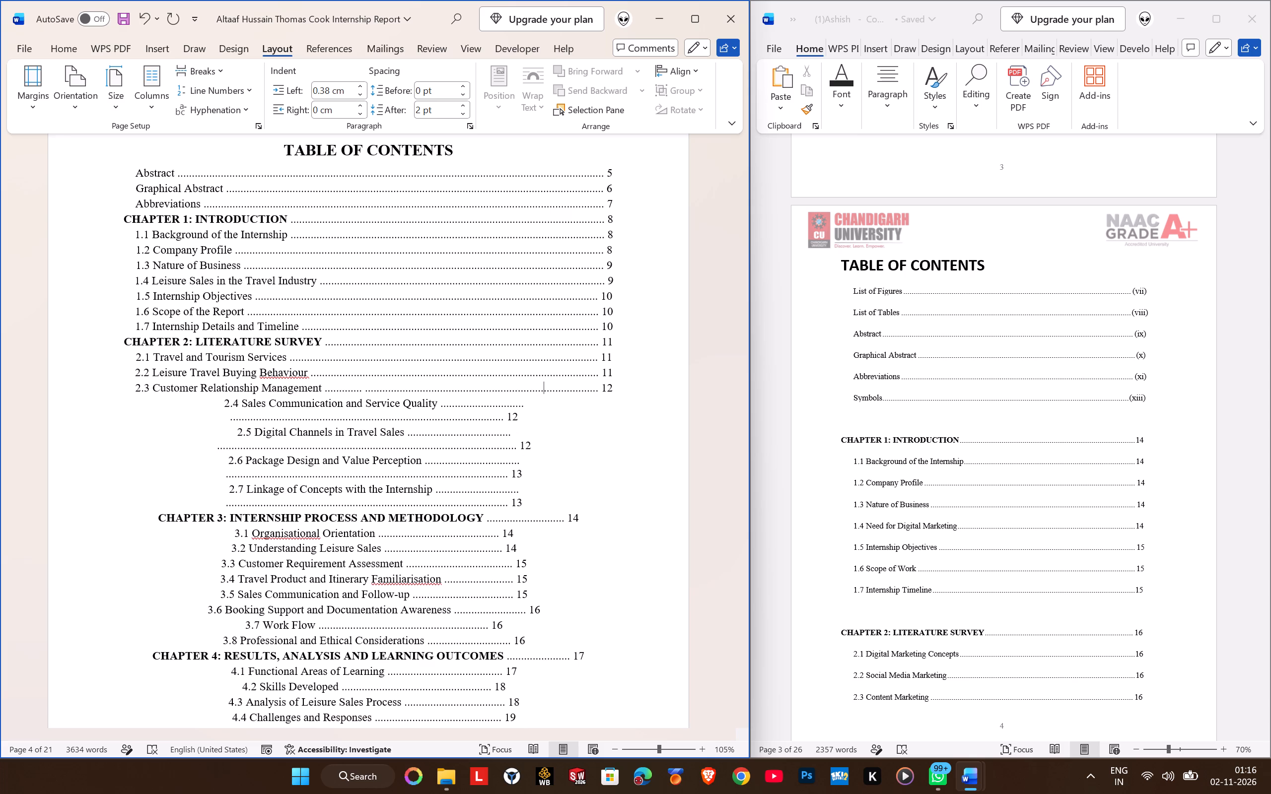
{"action": "key", "text": "period"}
{"action": "key", "text": "BackSpace"}
Cut the 2.4 entry back to "2.4 Sales Communication and Service" and refit its dots so page number 12 ends the same line.
{"action": "key", "text": "Down"}
{"action": "key", "text": "BackSpace"}
{"action": "key", "text": "BackSpace"}
{"action": "key", "text": "BackSpace"}
{"action": "key", "text": "BackSpace"}
{"action": "key", "text": "BackSpace"}
{"action": "key", "text": "BackSpace"}
{"action": "key", "text": "BackSpace"}
{"action": "key", "text": "BackSpace"}
{"action": "key", "text": "BackSpace"}
{"action": "key", "text": "BackSpace"}
{"action": "key", "text": "BackSpace"}
{"action": "key", "text": "BackSpace"}
{"action": "key", "text": "BackSpace"}
{"action": "key", "text": "BackSpace"}
{"action": "key", "text": "BackSpace"}
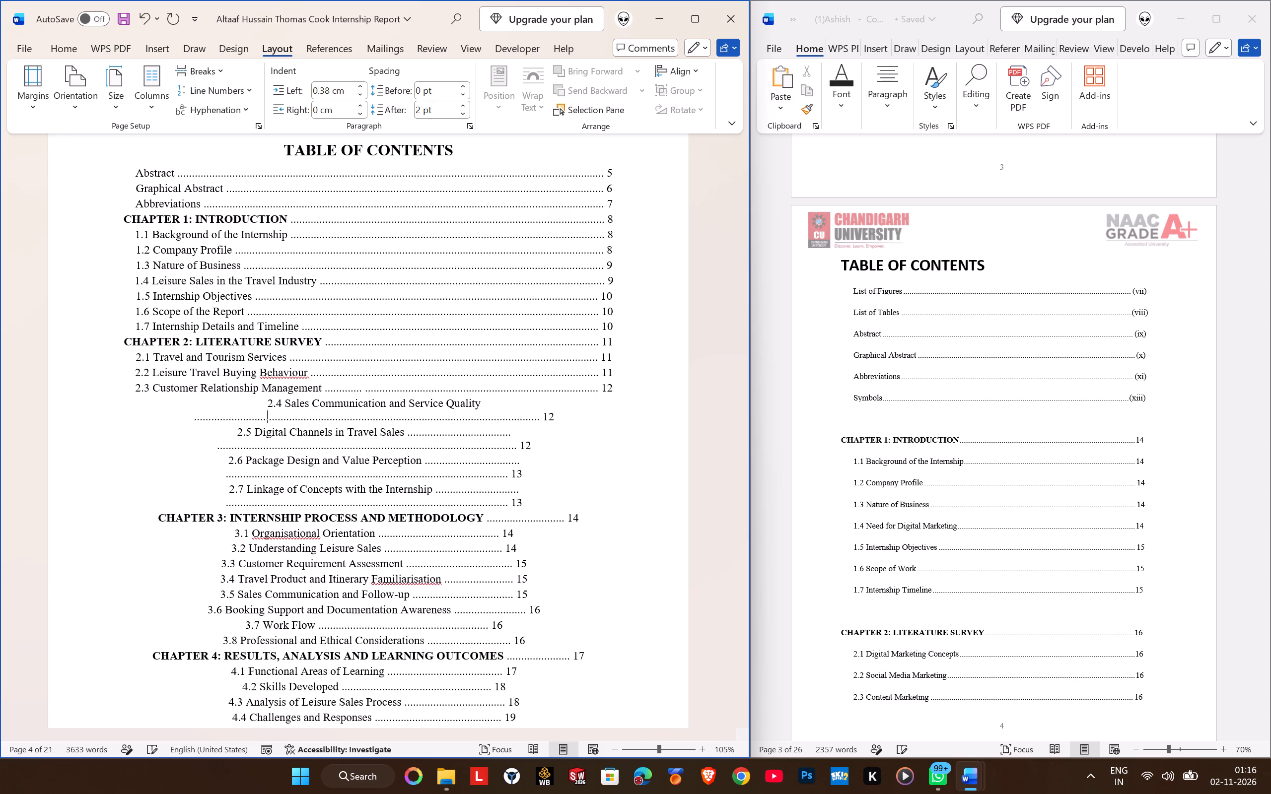
{"action": "key", "text": "BackSpace"}
{"action": "key", "text": "BackSpace"}
{"action": "key", "text": "BackSpace"}
{"action": "key", "text": "BackSpace"}
{"action": "key", "text": "BackSpace"}
{"action": "key", "text": "BackSpace"}
{"action": "key", "text": "BackSpace"}
{"action": "key", "text": "BackSpace"}
{"action": "key", "text": "BackSpace"}
{"action": "key", "text": "BackSpace"}
{"action": "key", "text": "BackSpace"}
{"action": "key", "text": "BackSpace"}
{"action": "key", "text": "BackSpace"}
{"action": "key", "text": "BackSpace"}
{"action": "key", "text": "BackSpace"}
{"action": "key", "text": "BackSpace"}
{"action": "key", "text": "BackSpace"}
{"action": "key", "text": "BackSpace"}
{"action": "key", "text": "BackSpace"}
{"action": "key", "text": "BackSpace"}
{"action": "key", "text": "BackSpace"}
{"action": "key", "text": "BackSpace"}
{"action": "key", "text": "BackSpace"}
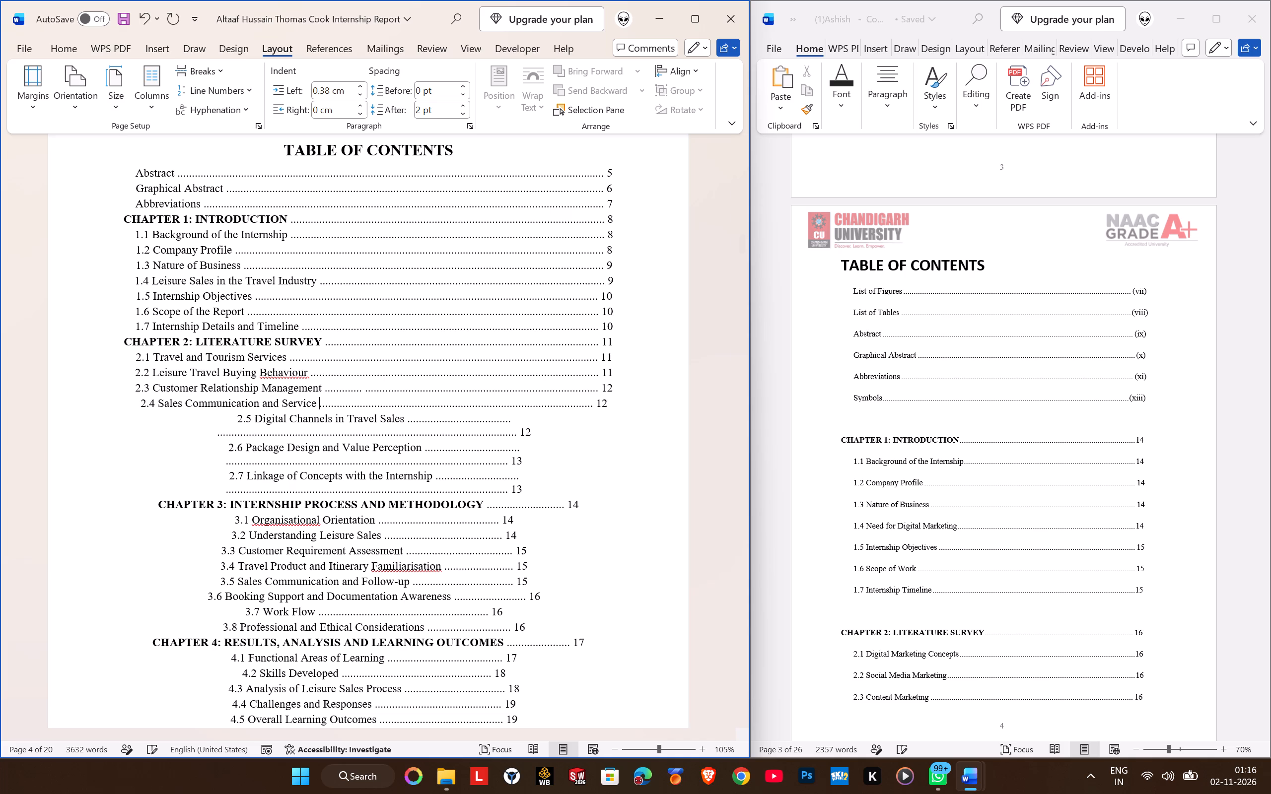
{"action": "type", "text": "...."}
{"action": "key", "text": "BackSpace"}
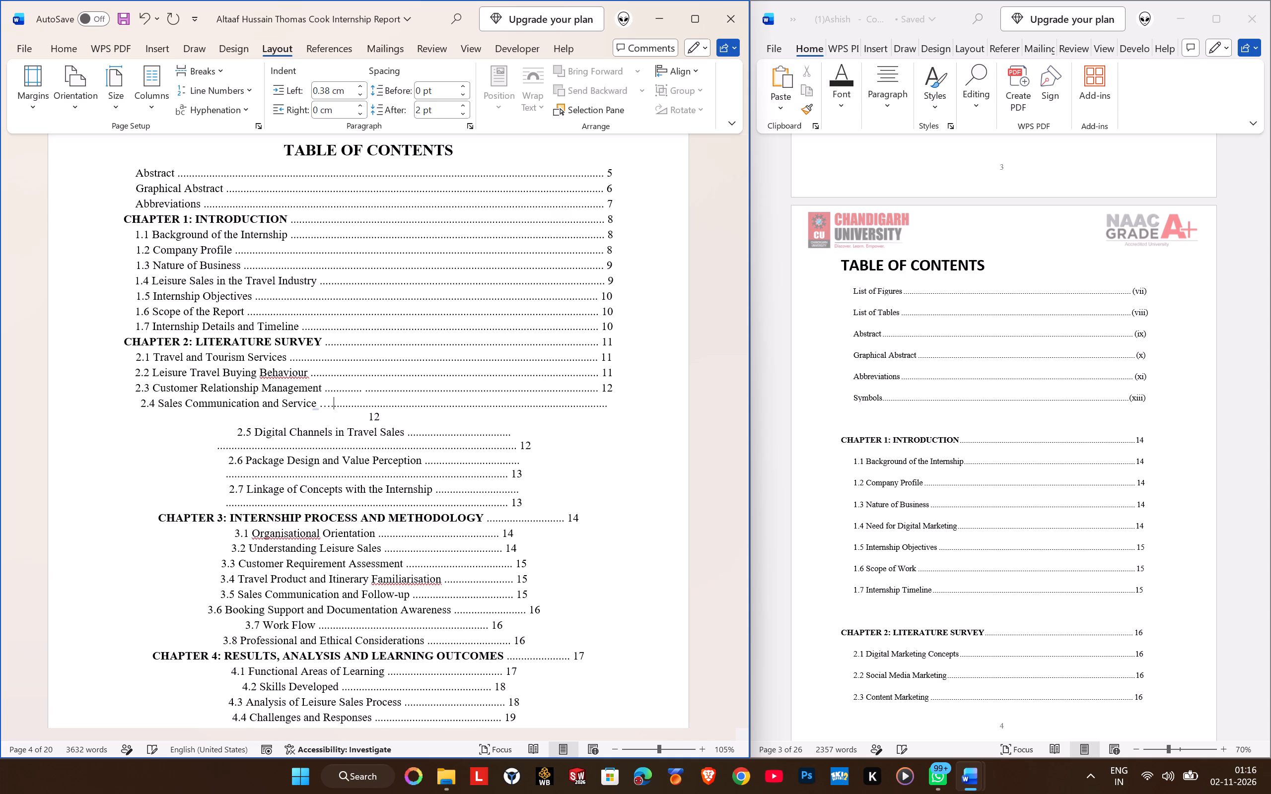
Trim the "2.5 Digital Channels in Travel Sales" dot leader so the title, dots and page number 12 fill a single line.
{"action": "key", "text": "Down"}
{"action": "key", "text": "Right"}
{"action": "key", "text": "Right"}
{"action": "key", "text": "Right"}
{"action": "key", "text": "Right"}
{"action": "key", "text": "Right"}
{"action": "key", "text": "Right"}
{"action": "key", "text": "Right"}
{"action": "key", "text": "Right"}
{"action": "key", "text": "Right"}
{"action": "key", "text": "Right"}
{"action": "key", "text": "Right"}
{"action": "key", "text": "Right"}
{"action": "key", "text": "Right"}
{"action": "key", "text": "Right"}
{"action": "key", "text": "Right"}
{"action": "key", "text": "Right"}
{"action": "key", "text": "Right"}
{"action": "key", "text": "Right"}
{"action": "key", "text": "Right"}
{"action": "key", "text": "Right"}
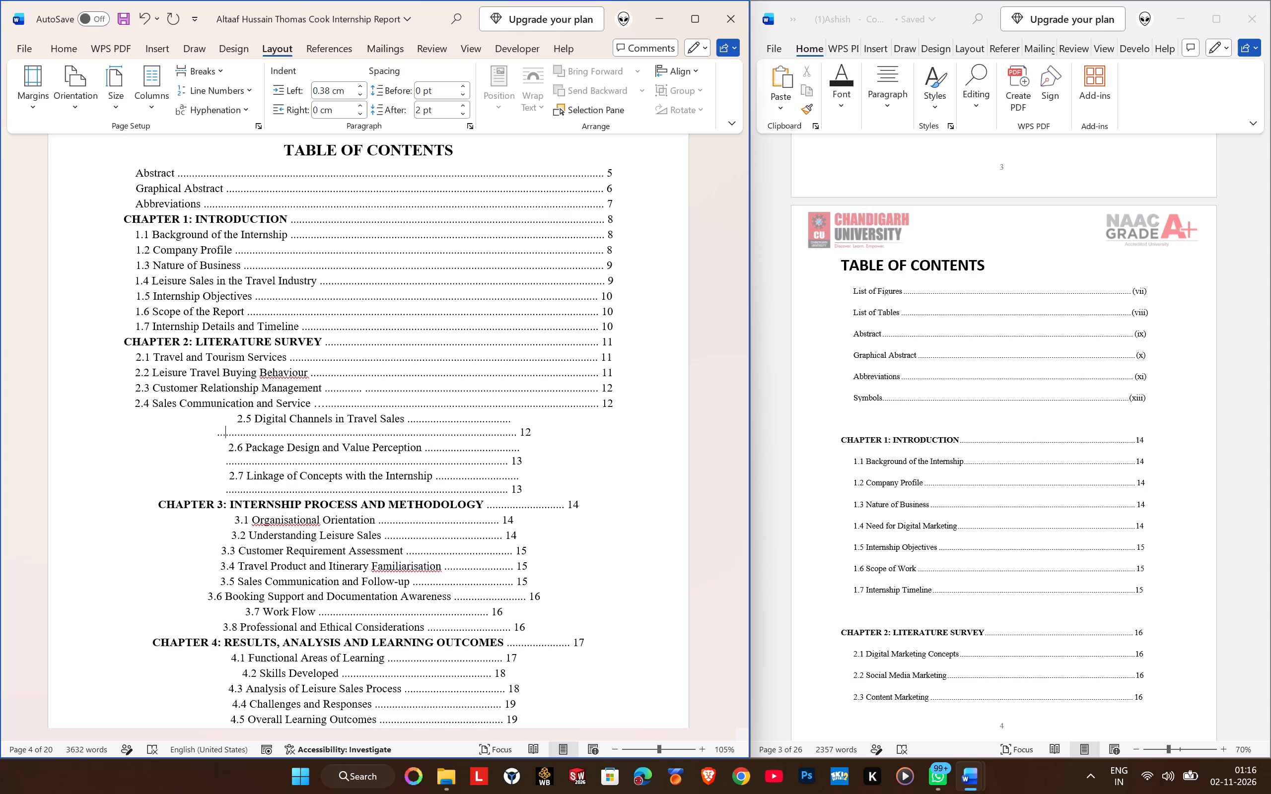
{"action": "key", "text": "Left"}
{"action": "key", "text": "Left"}
{"action": "key", "text": "Left"}
{"action": "key", "text": "Left"}
{"action": "key", "text": "BackSpace"}
{"action": "key", "text": "BackSpace"}
{"action": "key", "text": "BackSpace"}
{"action": "key", "text": "BackSpace"}
{"action": "key", "text": "BackSpace"}
{"action": "key", "text": "BackSpace"}
{"action": "key", "text": "BackSpace"}
{"action": "key", "text": "BackSpace"}
{"action": "key", "text": "BackSpace"}
{"action": "key", "text": "BackSpace"}
{"action": "key", "text": "BackSpace"}
{"action": "key", "text": "BackSpace"}
{"action": "key", "text": "BackSpace"}
{"action": "key", "text": "BackSpace"}
{"action": "key", "text": "BackSpace"}
{"action": "key", "text": "BackSpace"}
{"action": "key", "text": "BackSpace"}
{"action": "key", "text": "BackSpace"}
{"action": "key", "text": "BackSpace"}
{"action": "key", "text": "BackSpace"}
{"action": "key", "text": "BackSpace"}
{"action": "key", "text": "BackSpace"}
{"action": "key", "text": "BackSpace"}
{"action": "key", "text": "BackSpace"}
{"action": "key", "text": "BackSpace"}
{"action": "key", "text": "BackSpace"}
{"action": "key", "text": "BackSpace"}
{"action": "key", "text": "BackSpace"}
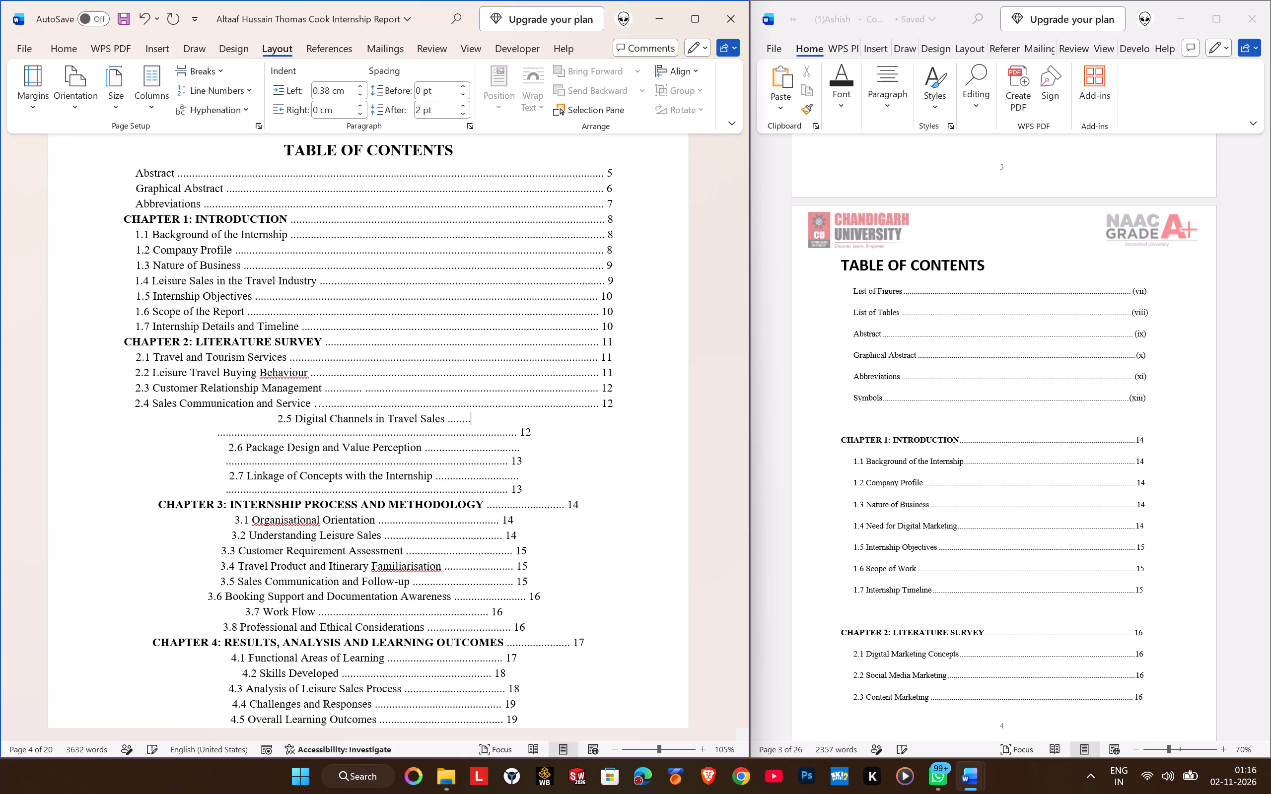
{"action": "key", "text": "BackSpace"}
{"action": "key", "text": "Right"}
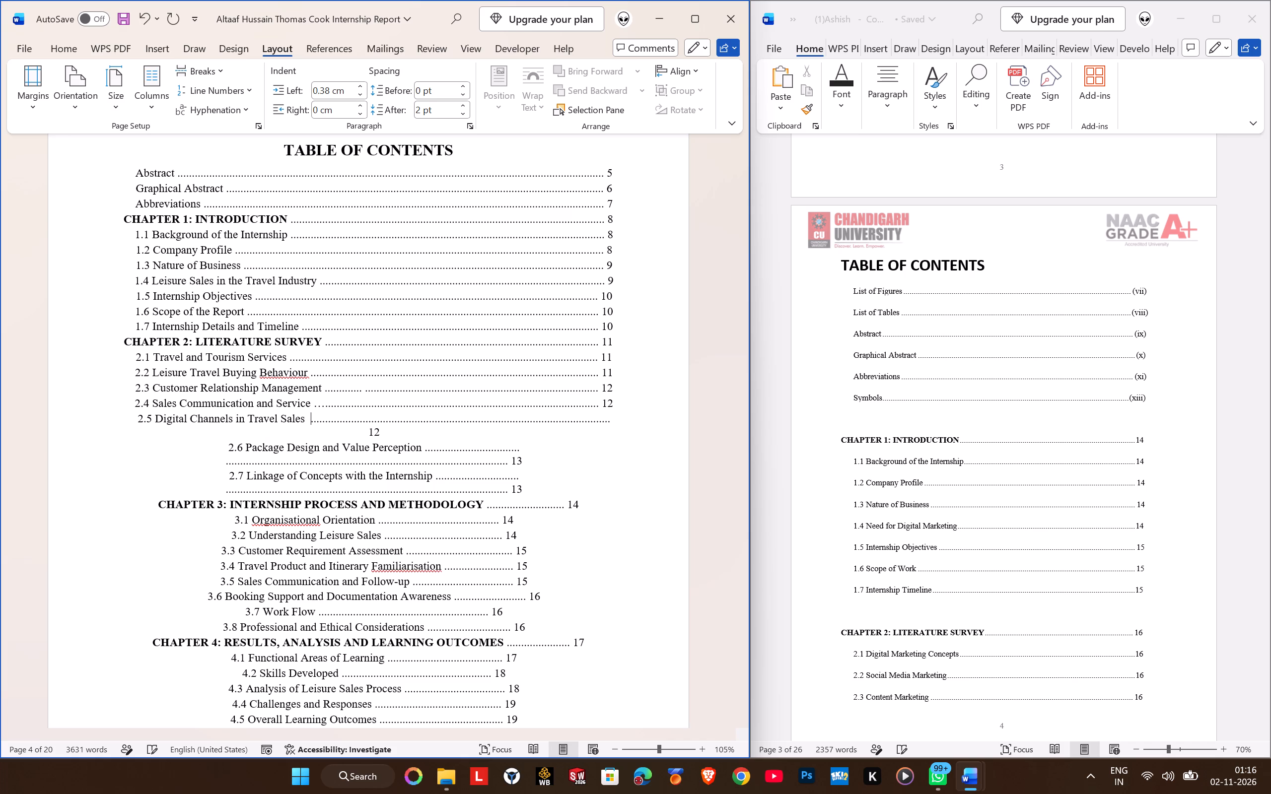
{"action": "key", "text": "BackSpace"}
{"action": "key", "text": "Right"}
{"action": "key", "text": "Right"}
{"action": "key", "text": "Right"}
{"action": "key", "text": "Right"}
{"action": "key", "text": "Right"}
{"action": "key", "text": "Right"}
{"action": "key", "text": "Right"}
{"action": "key", "text": "Right"}
{"action": "key", "text": "Right"}
{"action": "key", "text": "Right"}
{"action": "key", "text": "Right"}
{"action": "key", "text": "Right"}
{"action": "key", "text": "Right"}
{"action": "key", "text": "BackSpace"}
{"action": "key", "text": "BackSpace"}
{"action": "key", "text": "BackSpace"}
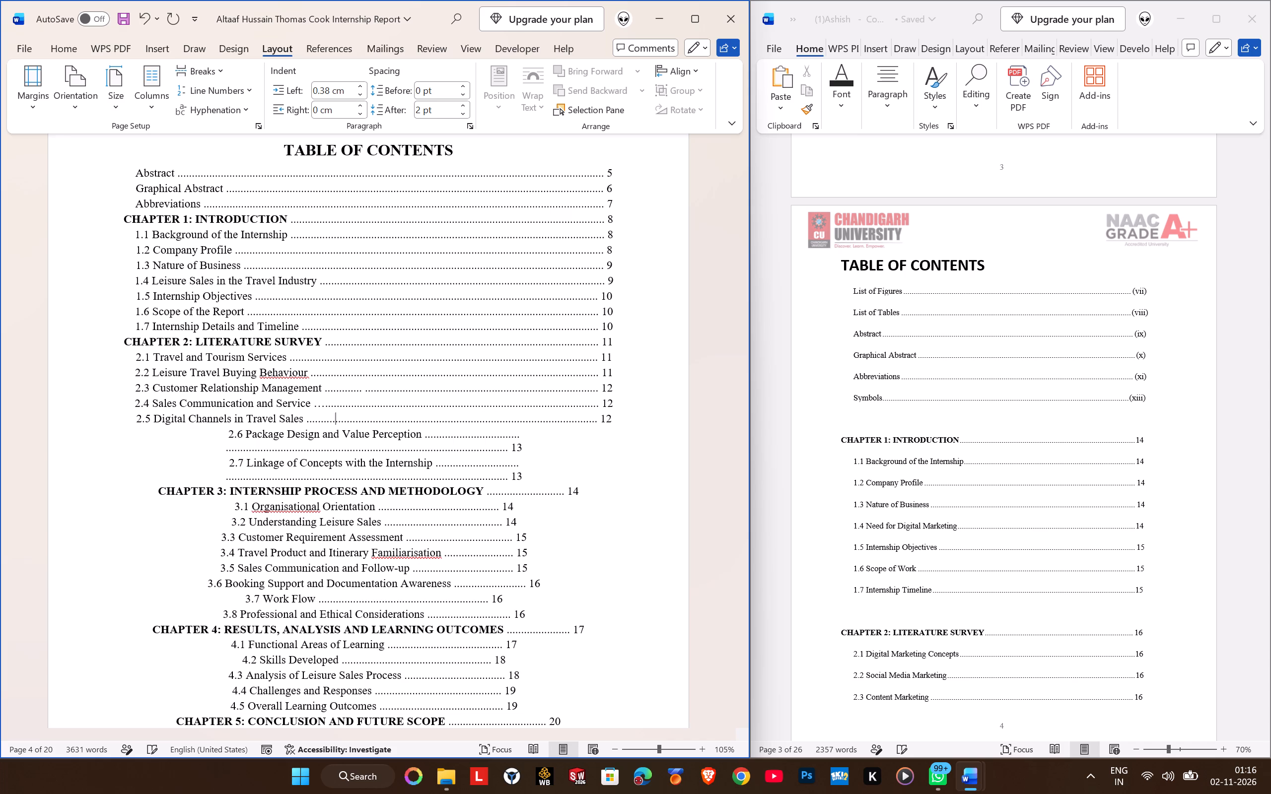
{"action": "key", "text": "period"}
Remove the blank gap inside the "2.3 Customer Relationship Management" dot leader so the dots run continuously.
{"action": "key", "text": "Up"}
{"action": "key", "text": "Up"}
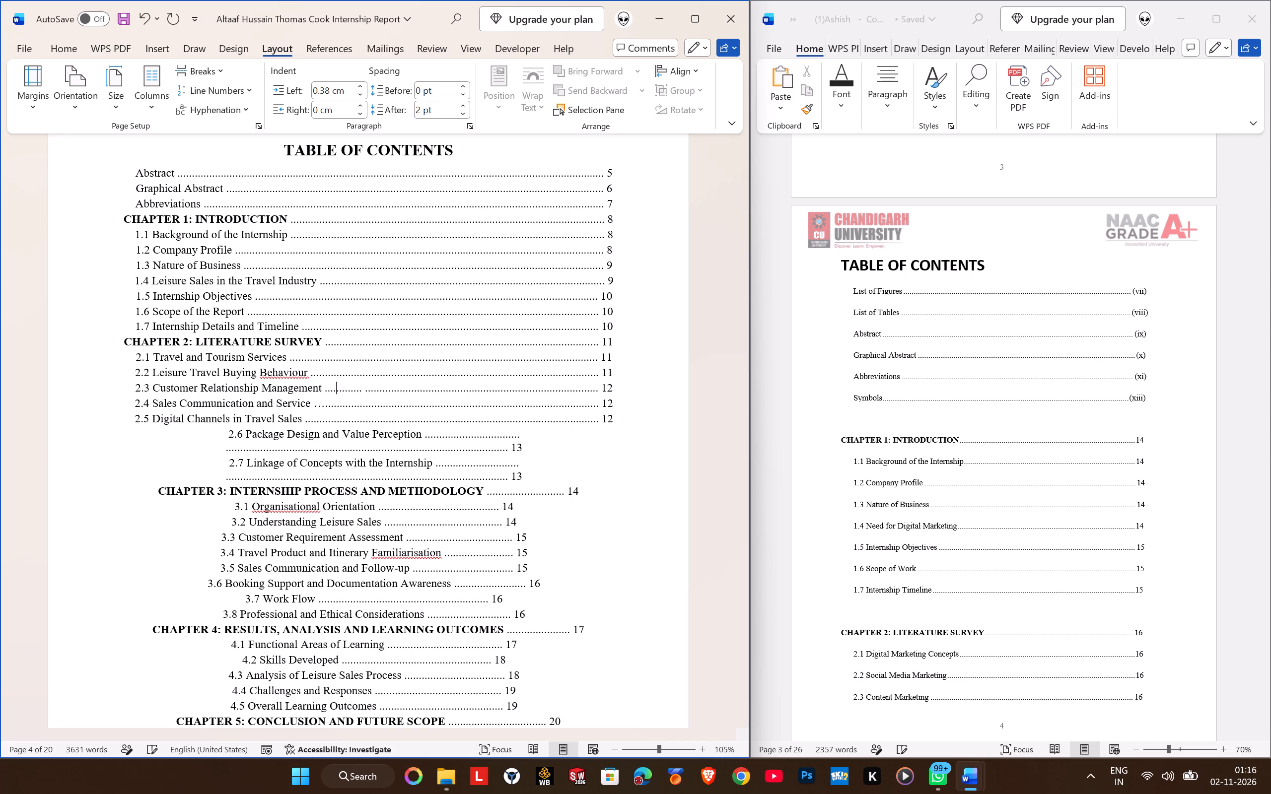
{"action": "key", "text": "Right"}
{"action": "key", "text": "Right"}
{"action": "key", "text": "Right"}
{"action": "key", "text": "Right"}
{"action": "key", "text": "Right"}
{"action": "key", "text": "Right"}
{"action": "key", "text": "Right"}
{"action": "key", "text": "Right"}
{"action": "key", "text": "Right"}
{"action": "key", "text": "Right"}
{"action": "key", "text": "BackSpace"}
Refit the "2.6 Package Design and Value Perception" dot leader so the title, dots and page number 13 fill a single line.
{"action": "key", "text": "Down"}
{"action": "key", "text": "Down"}
{"action": "key", "text": "Down"}
{"action": "key", "text": "Right"}
{"action": "key", "text": "Right"}
{"action": "key", "text": "Right"}
{"action": "key", "text": "Right"}
{"action": "key", "text": "Right"}
{"action": "key", "text": "Right"}
{"action": "key", "text": "Right"}
{"action": "key", "text": "Right"}
{"action": "key", "text": "Right"}
{"action": "key", "text": "Right"}
{"action": "key", "text": "Right"}
{"action": "key", "text": "Right"}
{"action": "key", "text": "Right"}
{"action": "key", "text": "Right"}
{"action": "key", "text": "Right"}
{"action": "key", "text": "Right"}
{"action": "key", "text": "Right"}
{"action": "key", "text": "Right"}
{"action": "key", "text": "Right"}
{"action": "key", "text": "Right"}
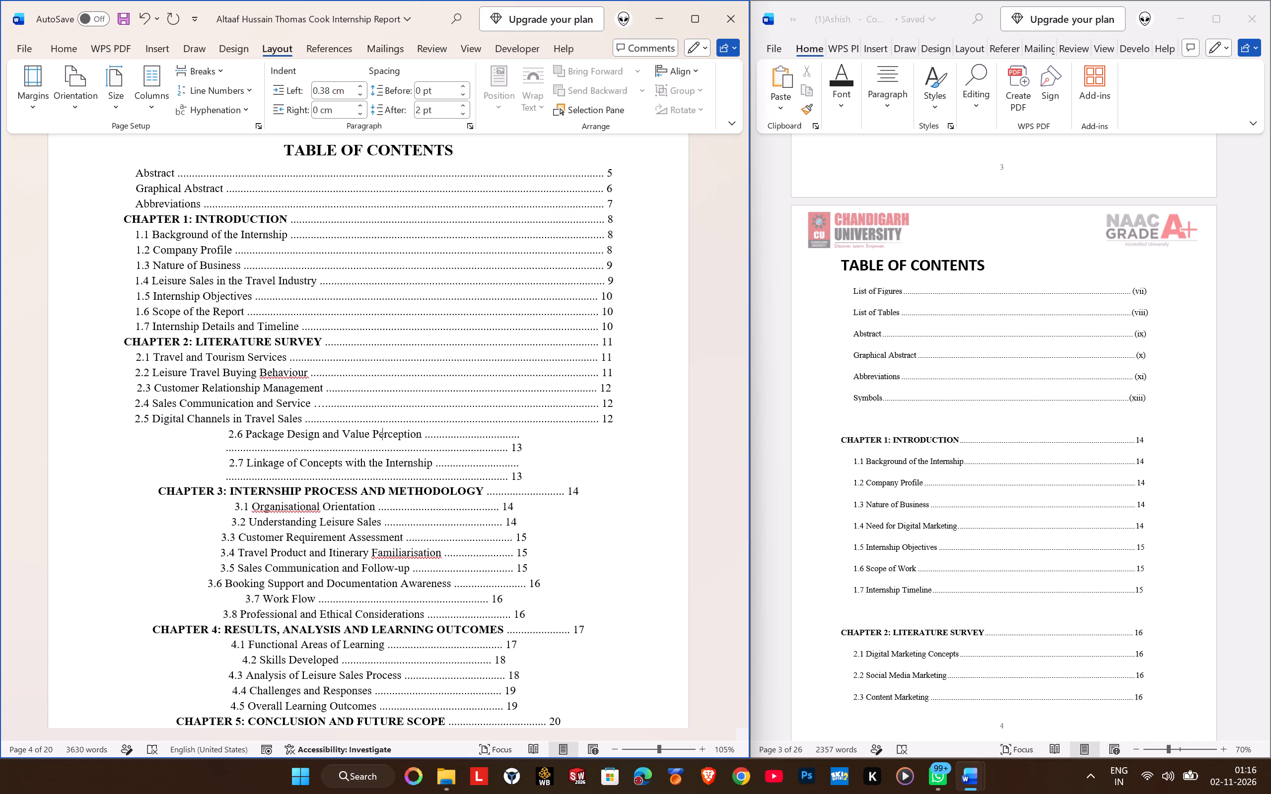
{"action": "key", "text": "Down"}
{"action": "key", "text": "BackSpace"}
{"action": "key", "text": "BackSpace"}
{"action": "key", "text": "BackSpace"}
{"action": "key", "text": "BackSpace"}
{"action": "key", "text": "BackSpace"}
{"action": "key", "text": "BackSpace"}
{"action": "key", "text": "BackSpace"}
{"action": "key", "text": "BackSpace"}
{"action": "key", "text": "BackSpace"}
{"action": "key", "text": "BackSpace"}
{"action": "key", "text": "BackSpace"}
{"action": "key", "text": "BackSpace"}
{"action": "key", "text": "BackSpace"}
{"action": "key", "text": "BackSpace"}
{"action": "key", "text": "BackSpace"}
{"action": "key", "text": "BackSpace"}
{"action": "key", "text": "BackSpace"}
{"action": "key", "text": "BackSpace"}
{"action": "key", "text": "BackSpace"}
{"action": "key", "text": "BackSpace"}
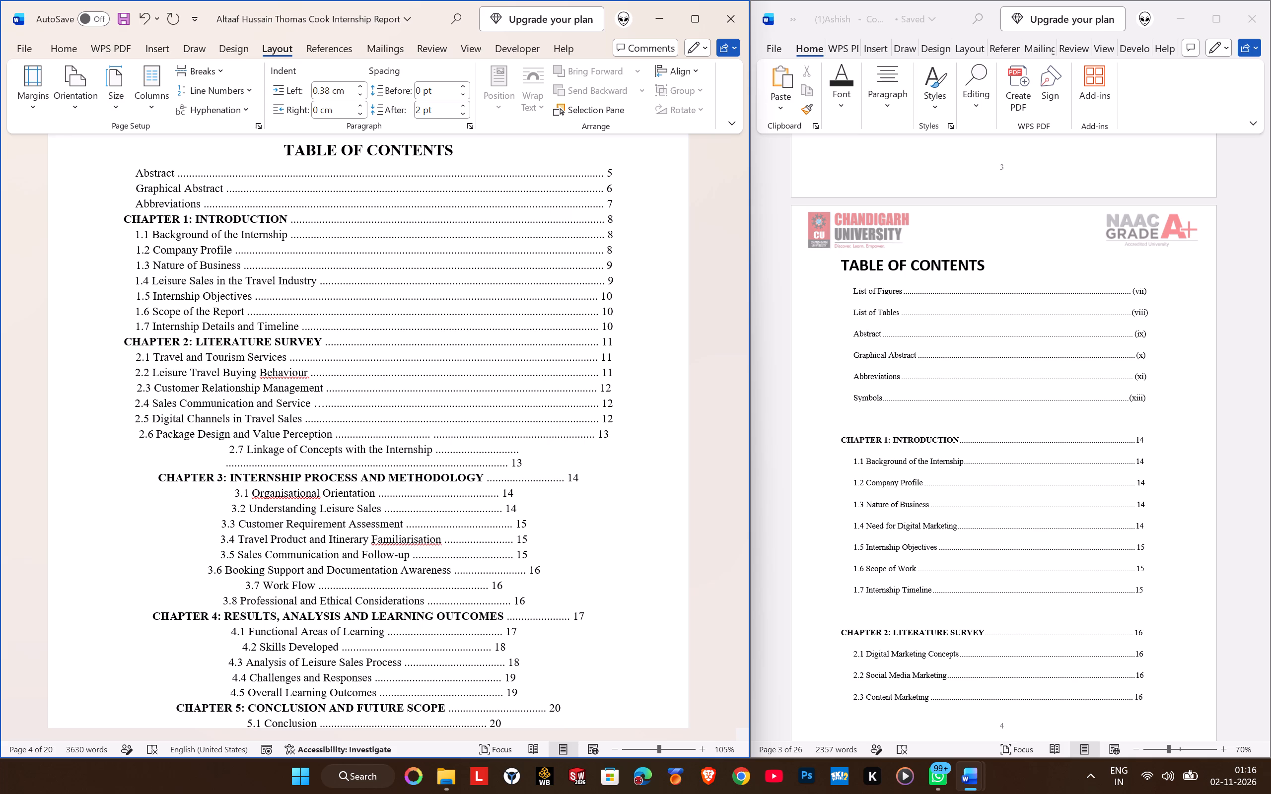
{"action": "type", "text": "...."}
{"action": "key", "text": "BackSpace"}
Replace the blank gap inside the "2.6 Package Design and Value Perception" dot leader with a dot so the leader runs continuously.
{"action": "key", "text": "Left"}
{"action": "key", "text": "Left"}
{"action": "key", "text": "Left"}
{"action": "key", "text": "Left"}
{"action": "key", "text": "Left"}
{"action": "key", "text": "Left"}
{"action": "key", "text": "Left"}
{"action": "key", "text": "Left"}
{"action": "key", "text": "Left"}
{"action": "key", "text": "Left"}
{"action": "key", "text": "Left"}
{"action": "key", "text": "Left"}
{"action": "key", "text": "Left"}
{"action": "key", "text": "Left"}
{"action": "key", "text": "Left"}
{"action": "key", "text": "Left"}
{"action": "key", "text": "Left"}
{"action": "key", "text": "Left"}
{"action": "key", "text": "Left"}
{"action": "key", "text": "Left"}
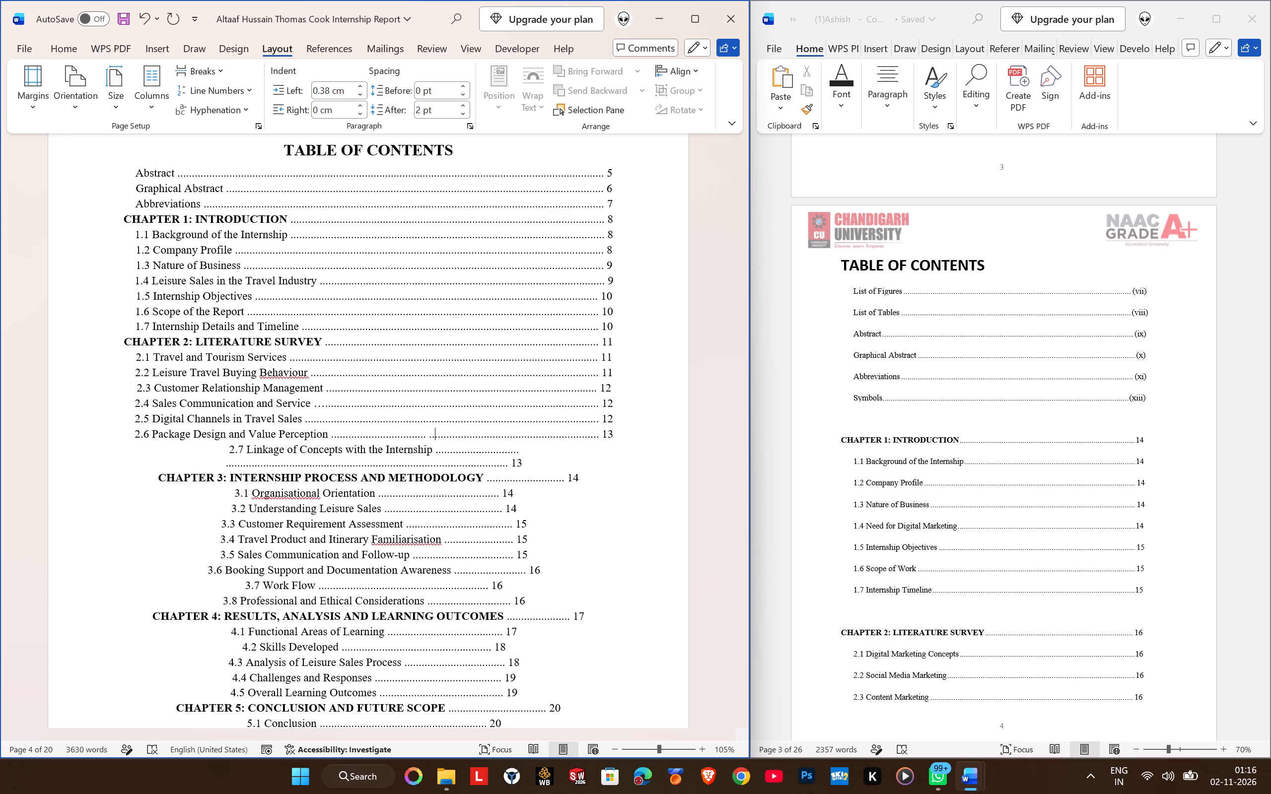
{"action": "key", "text": "Left"}
{"action": "key", "text": "Left"}
{"action": "key", "text": "BackSpace"}
{"action": "key", "text": "Right"}
{"action": "key", "text": "period"}
{"action": "key", "text": "Right"}
{"action": "key", "text": "Right"}
{"action": "key", "text": "Up"}
Add one more dot to the "2.3 Customer Relationship Management" leader so the entry aligns with its neighbours.
{"action": "key", "text": "Up"}
{"action": "key", "text": "Up"}
{"action": "key", "text": "Up"}
{"action": "key", "text": "Down"}
{"action": "key", "text": "period"}
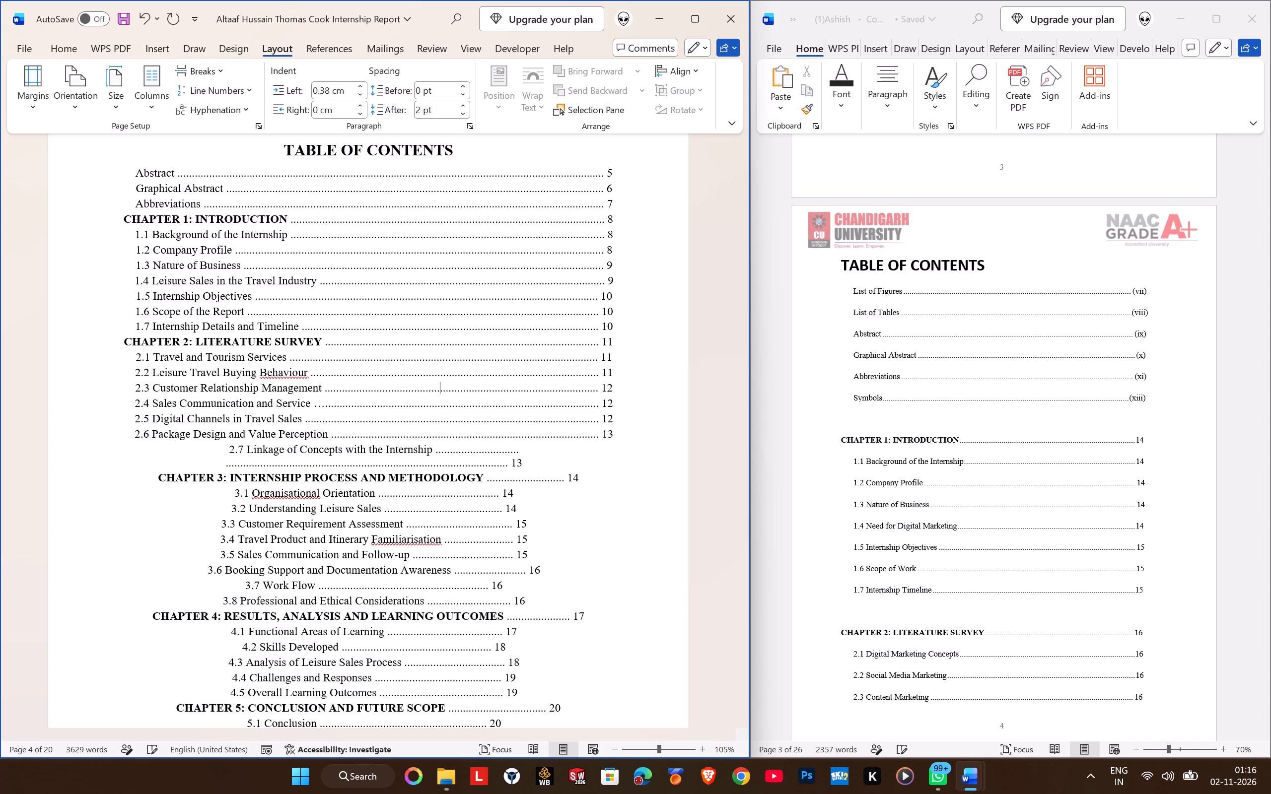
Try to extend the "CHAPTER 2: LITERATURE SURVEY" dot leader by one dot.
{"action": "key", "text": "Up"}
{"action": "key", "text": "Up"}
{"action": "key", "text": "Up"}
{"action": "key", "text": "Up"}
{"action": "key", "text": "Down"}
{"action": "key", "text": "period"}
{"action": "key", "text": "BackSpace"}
Trim the "2.7 Linkage of Concepts with the Internship" dot leader so the title, dots and page number 13 fill a single line.
{"action": "key", "text": "Down"}
{"action": "key", "text": "Down"}
{"action": "key", "text": "Down"}
{"action": "key", "text": "Down"}
{"action": "key", "text": "Down"}
{"action": "key", "text": "Down"}
{"action": "key", "text": "Down"}
{"action": "key", "text": "Delete"}
{"action": "key", "text": "Delete"}
{"action": "key", "text": "Delete"}
{"action": "key", "text": "Delete"}
{"action": "key", "text": "Delete"}
{"action": "key", "text": "Delete"}
{"action": "key", "text": "Delete"}
{"action": "key", "text": "Delete"}
{"action": "key", "text": "Delete"}
{"action": "key", "text": "Delete"}
{"action": "key", "text": "Delete"}
{"action": "key", "text": "Delete"}
{"action": "key", "text": "Delete"}
{"action": "key", "text": "Delete"}
{"action": "key", "text": "Delete"}
{"action": "key", "text": "Delete"}
{"action": "key", "text": "Delete"}
{"action": "key", "text": "Delete"}
{"action": "key", "text": "Delete"}
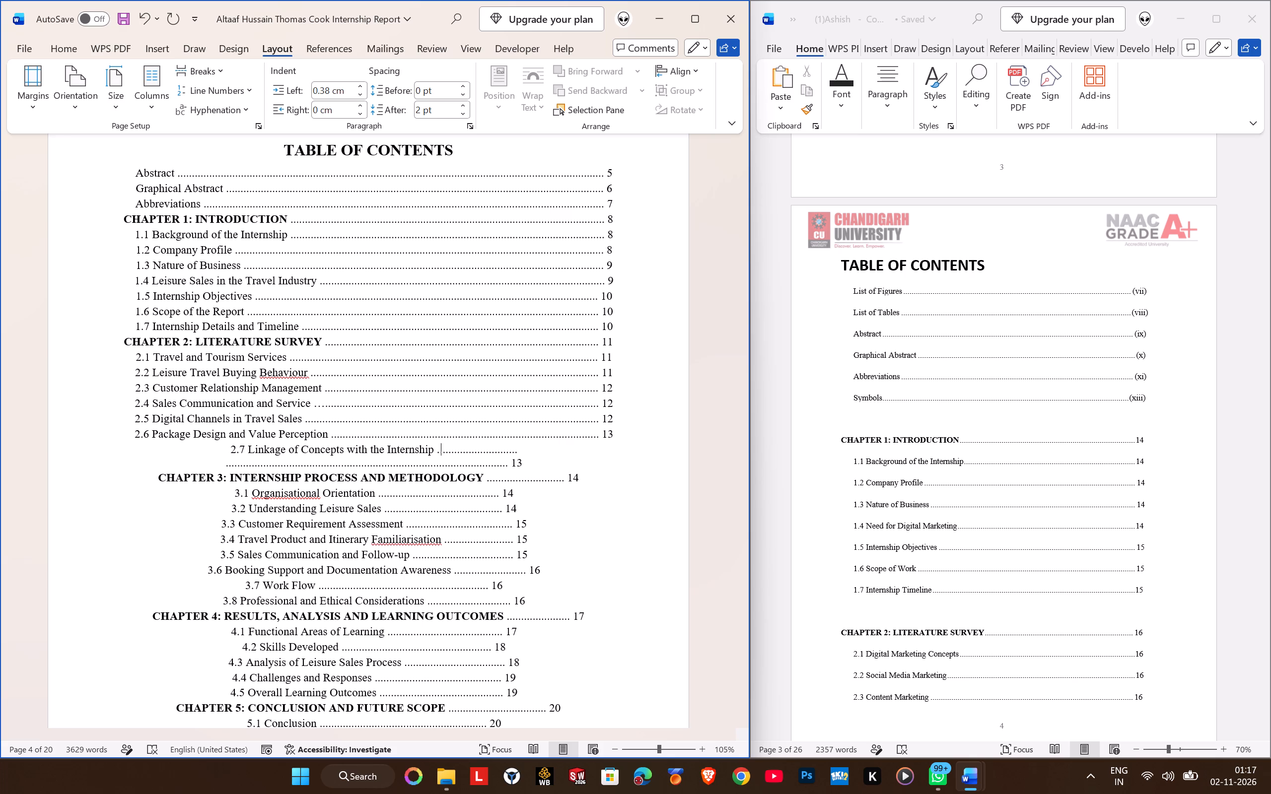
{"action": "key", "text": "Delete"}
{"action": "key", "text": "Delete"}
{"action": "key", "text": "Delete"}
{"action": "key", "text": "Delete"}
{"action": "key", "text": "Delete"}
{"action": "key", "text": "Delete"}
{"action": "key", "text": "Delete"}
{"action": "key", "text": "Delete"}
{"action": "key", "text": "Delete"}
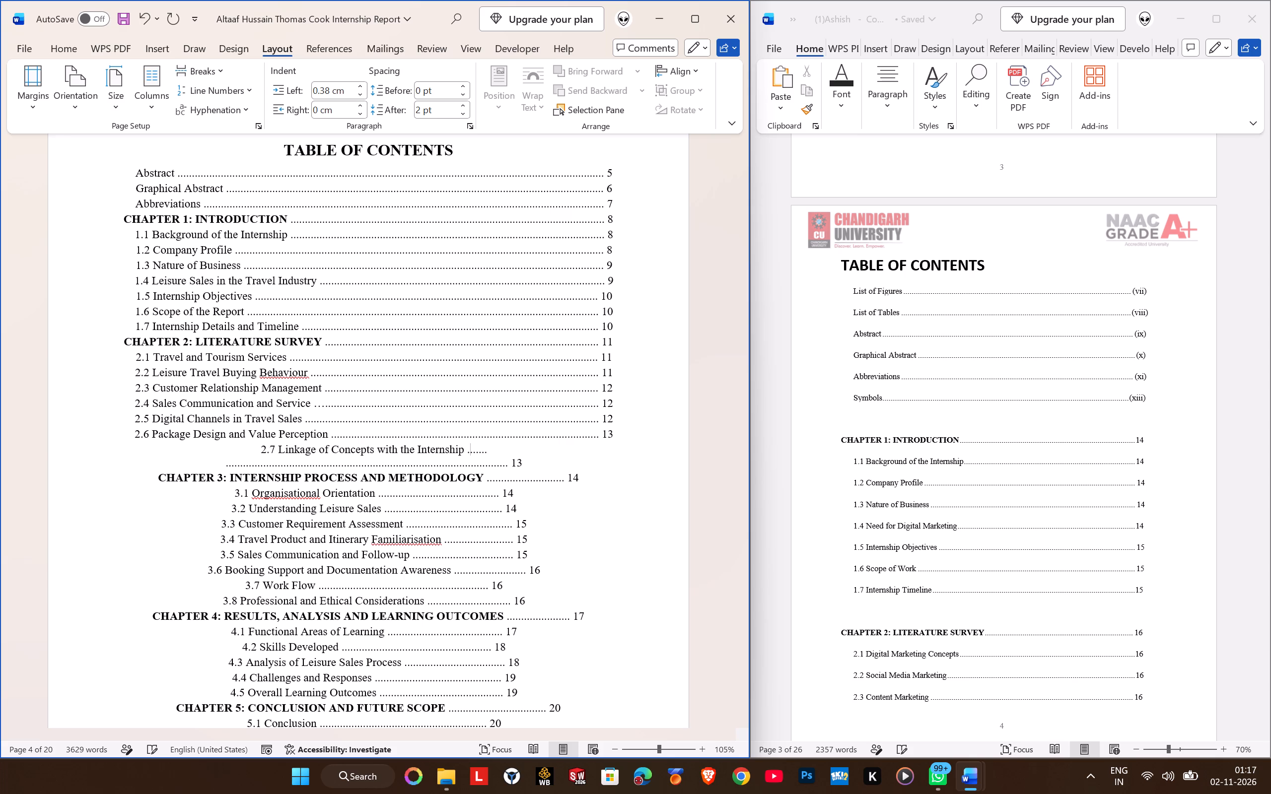
{"action": "key", "text": "Delete"}
{"action": "key", "text": "Delete"}
{"action": "key", "text": "Delete"}
{"action": "key", "text": "Delete"}
{"action": "key", "text": "Delete"}
{"action": "key", "text": "Delete"}
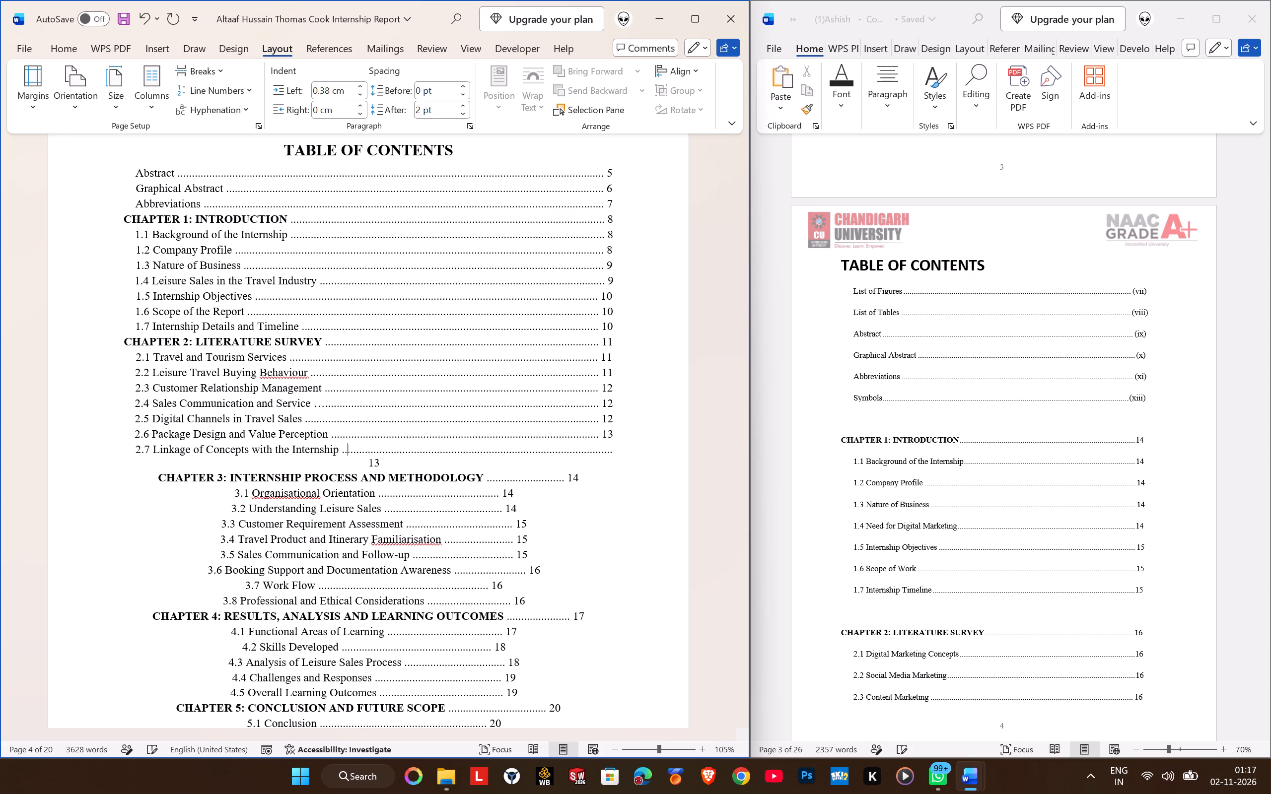
{"action": "key", "text": "Delete"}
{"action": "key", "text": "Delete"}
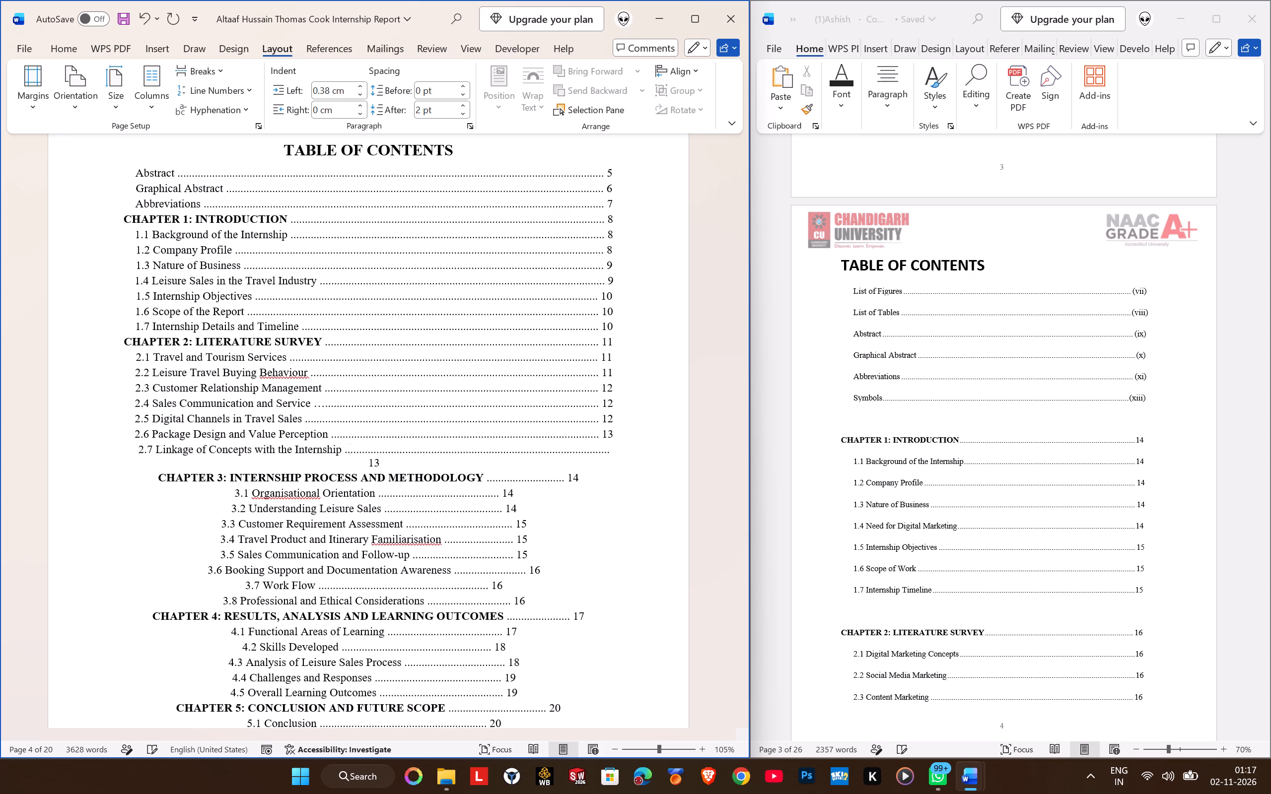
{"action": "key", "text": "Delete"}
{"action": "key", "text": "Delete"}
{"action": "key", "text": "Delete"}
{"action": "key", "text": "Delete"}
{"action": "key", "text": "period"}
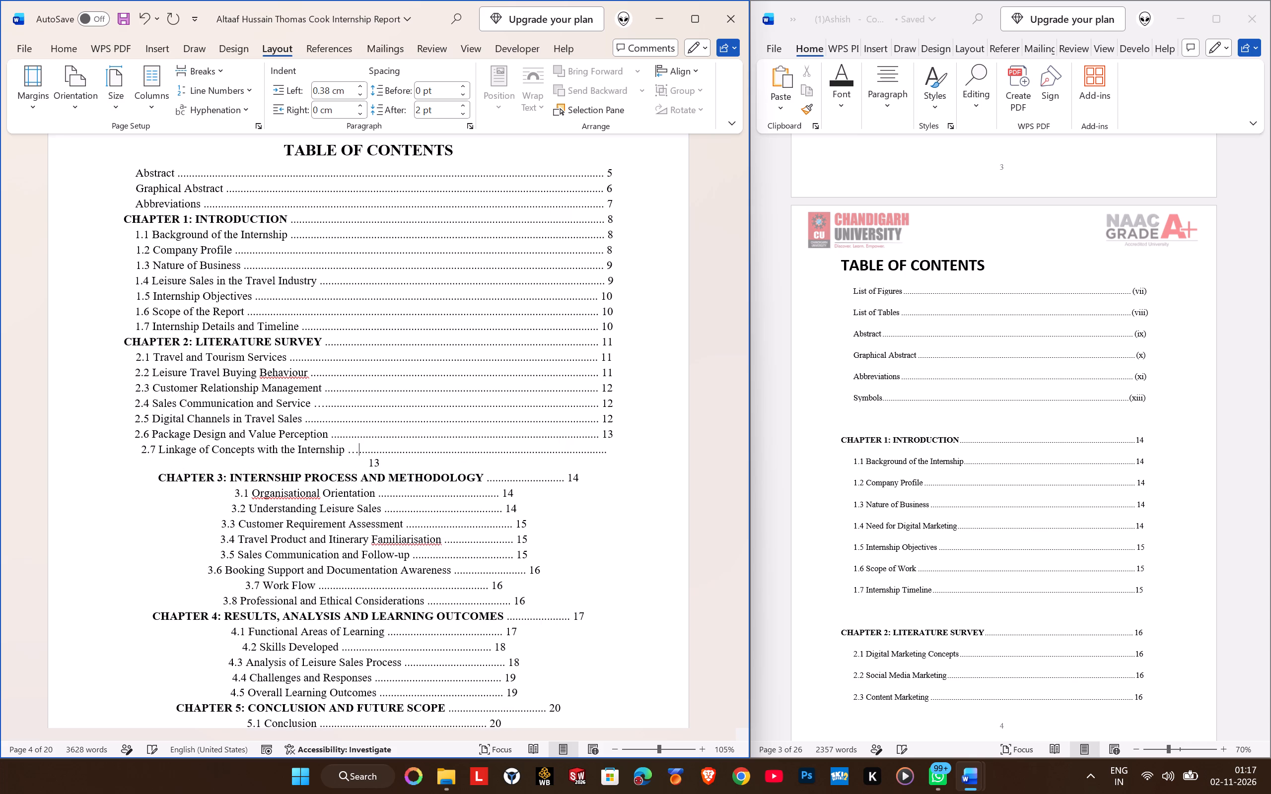
{"action": "key", "text": "BackSpace"}
Extend the "CHAPTER 3: INTERNSHIP PROCESS AND METHODOLOGY" dot leader so the title, dots and page number 14 fill a single line.
{"action": "key", "text": "Down"}
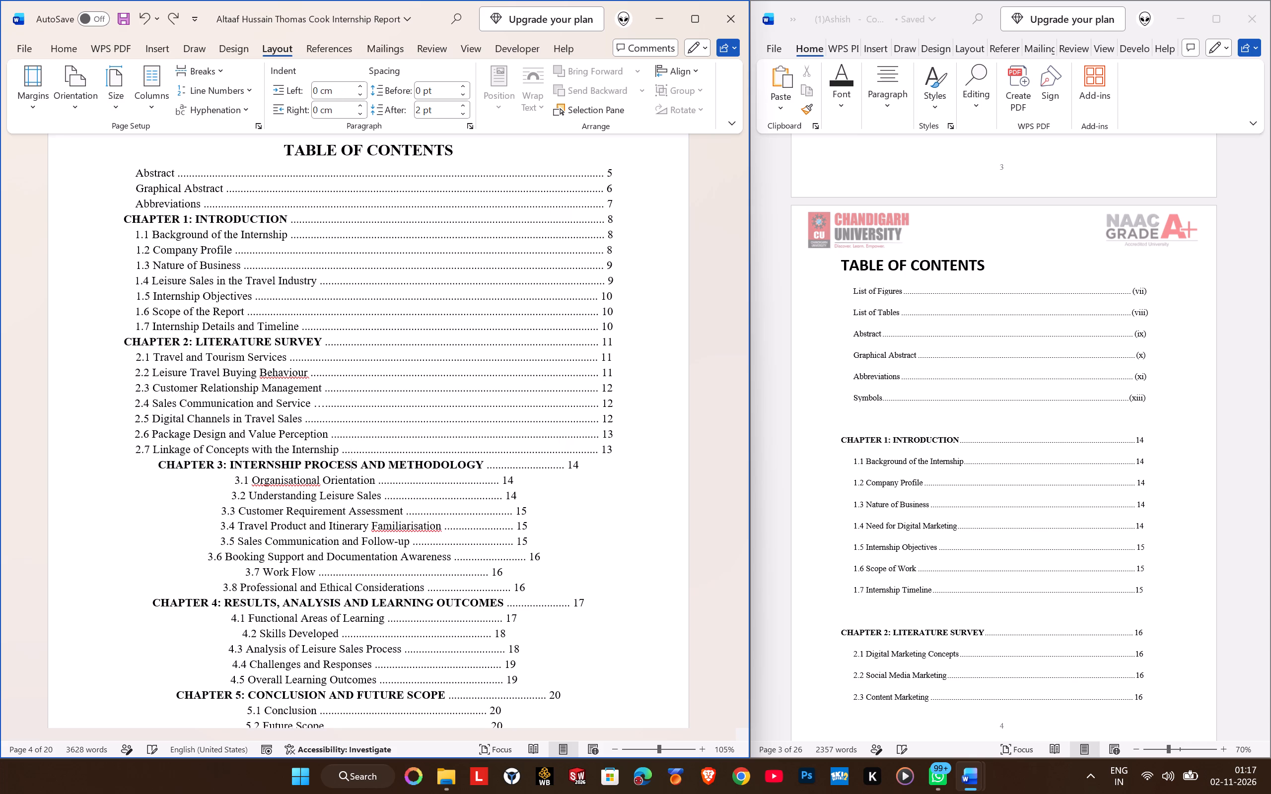
{"action": "key", "text": "Right"}
{"action": "key", "text": "Right"}
{"action": "key", "text": "Right"}
{"action": "key", "text": "Right"}
{"action": "key", "text": "Right"}
{"action": "key", "text": "Right"}
{"action": "key", "text": "Right"}
{"action": "key", "text": "Right"}
{"action": "key", "text": "Right"}
{"action": "key", "text": "Right"}
{"action": "key", "text": "Right"}
{"action": "key", "text": "Right"}
{"action": "key", "text": "Right"}
{"action": "key", "text": "Right"}
{"action": "key", "text": "Right"}
{"action": "key", "text": "Right"}
{"action": "key", "text": "Right"}
{"action": "key", "text": "Right"}
{"action": "key", "text": "Right"}
{"action": "key", "text": "Right"}
{"action": "key", "text": "Right"}
{"action": "key", "text": "Right"}
{"action": "key", "text": "Right"}
{"action": "key", "text": "Right"}
{"action": "key", "text": "Right"}
{"action": "key", "text": "Right"}
{"action": "key", "text": "Right"}
{"action": "key", "text": "Right"}
{"action": "key", "text": "Right"}
{"action": "key", "text": "Right"}
{"action": "key", "text": "Right"}
{"action": "key", "text": "Right"}
{"action": "key", "text": "Right"}
{"action": "key", "text": "period"}
{"action": "key", "text": "period"}
{"action": "key", "text": "period"}
{"action": "key", "text": "period"}
{"action": "key", "text": "period"}
{"action": "key", "text": "period"}
{"action": "key", "text": "period"}
{"action": "key", "text": "period"}
{"action": "key", "text": "period"}
{"action": "key", "text": "period"}
{"action": "key", "text": "period"}
{"action": "key", "text": "period"}
{"action": "key", "text": "period"}
{"action": "key", "text": "period"}
{"action": "key", "text": "period"}
{"action": "key", "text": "period"}
{"action": "key", "text": "period"}
{"action": "key", "text": "period"}
{"action": "key", "text": "period"}
{"action": "key", "text": "period"}
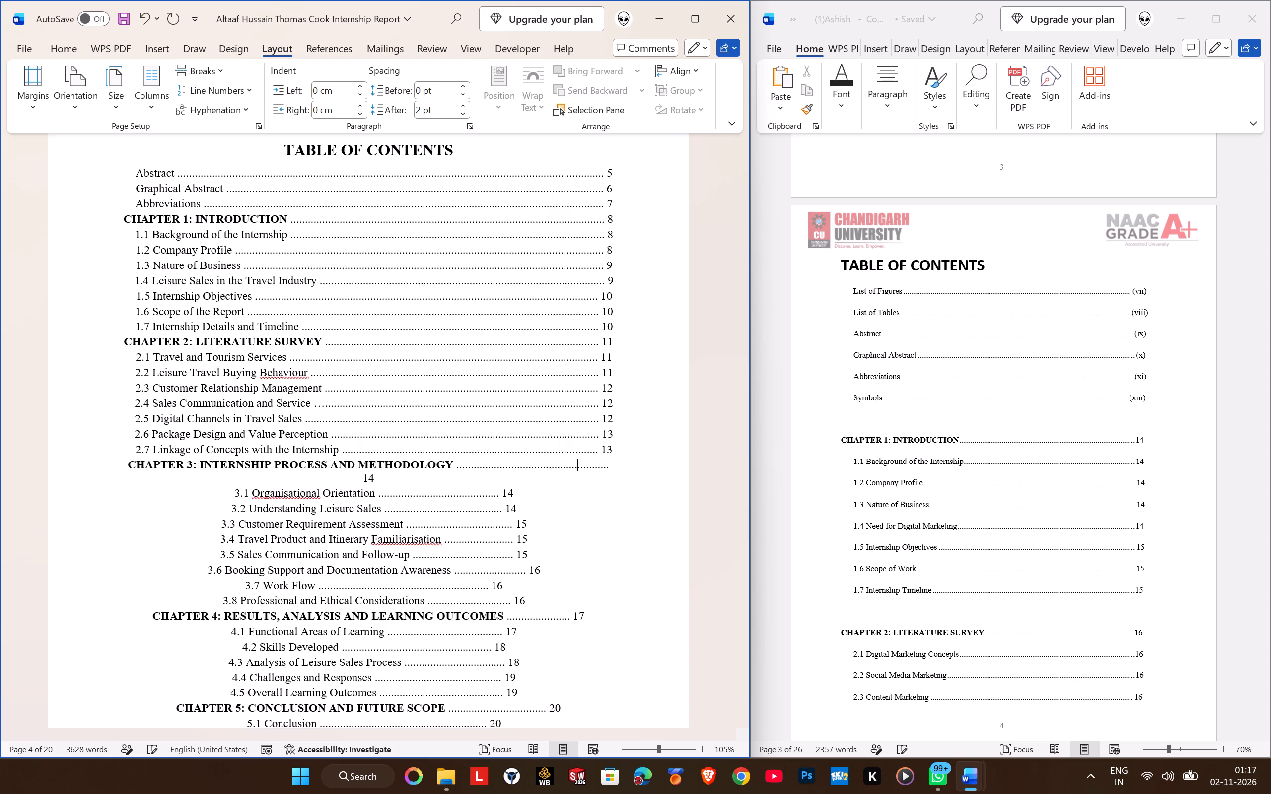
{"action": "key", "text": "BackSpace"}
{"action": "key", "text": "BackSpace"}
Extend the "3.1 Organisational Orientation" dot leader so the title, dots and page number 14 fill a single line, keeping a space before the number.
{"action": "key", "text": "Down"}
{"action": "key", "text": "Left"}
{"action": "key", "text": "Left"}
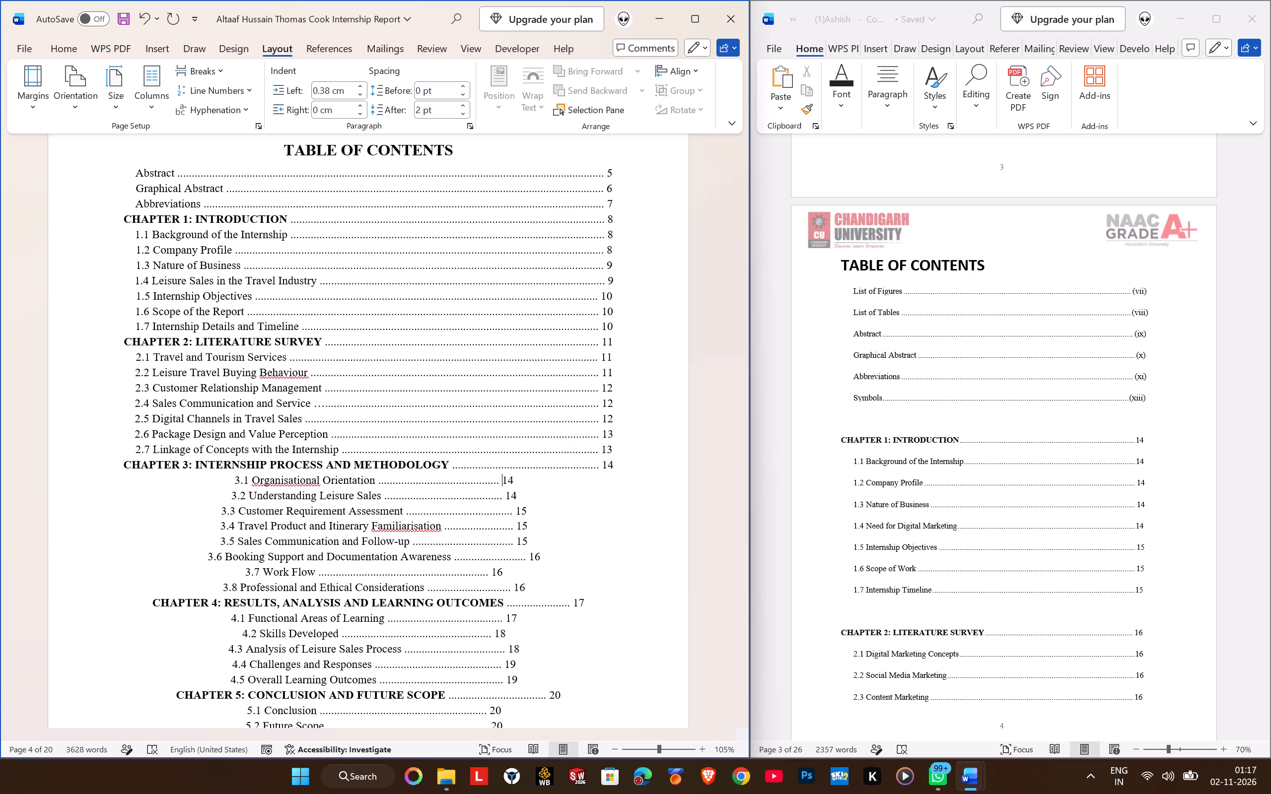
{"action": "key", "text": "period"}
{"action": "key", "text": "BackSpace"}
{"action": "key", "text": "BackSpace"}
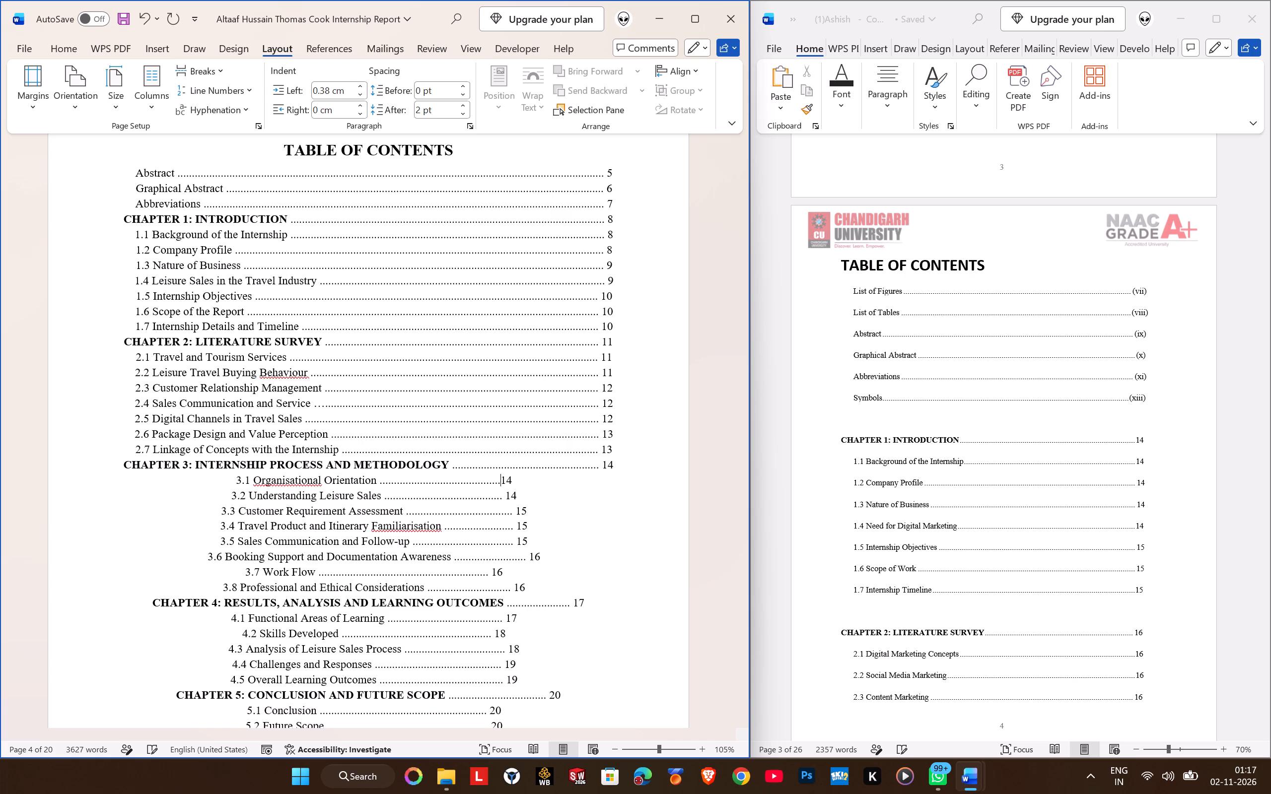
{"action": "key", "text": "period"}
{"action": "key", "text": "period"}
{"action": "key", "text": "period"}
{"action": "key", "text": "period"}
{"action": "key", "text": "period"}
{"action": "key", "text": "period"}
{"action": "key", "text": "period"}
{"action": "key", "text": "period"}
{"action": "key", "text": "period"}
{"action": "key", "text": "period"}
{"action": "key", "text": "period"}
{"action": "key", "text": "period"}
{"action": "key", "text": "period"}
{"action": "key", "text": "period"}
{"action": "key", "text": "period"}
{"action": "key", "text": "period"}
{"action": "key", "text": "period"}
{"action": "key", "text": "period"}
{"action": "key", "text": "period"}
{"action": "key", "text": "period"}
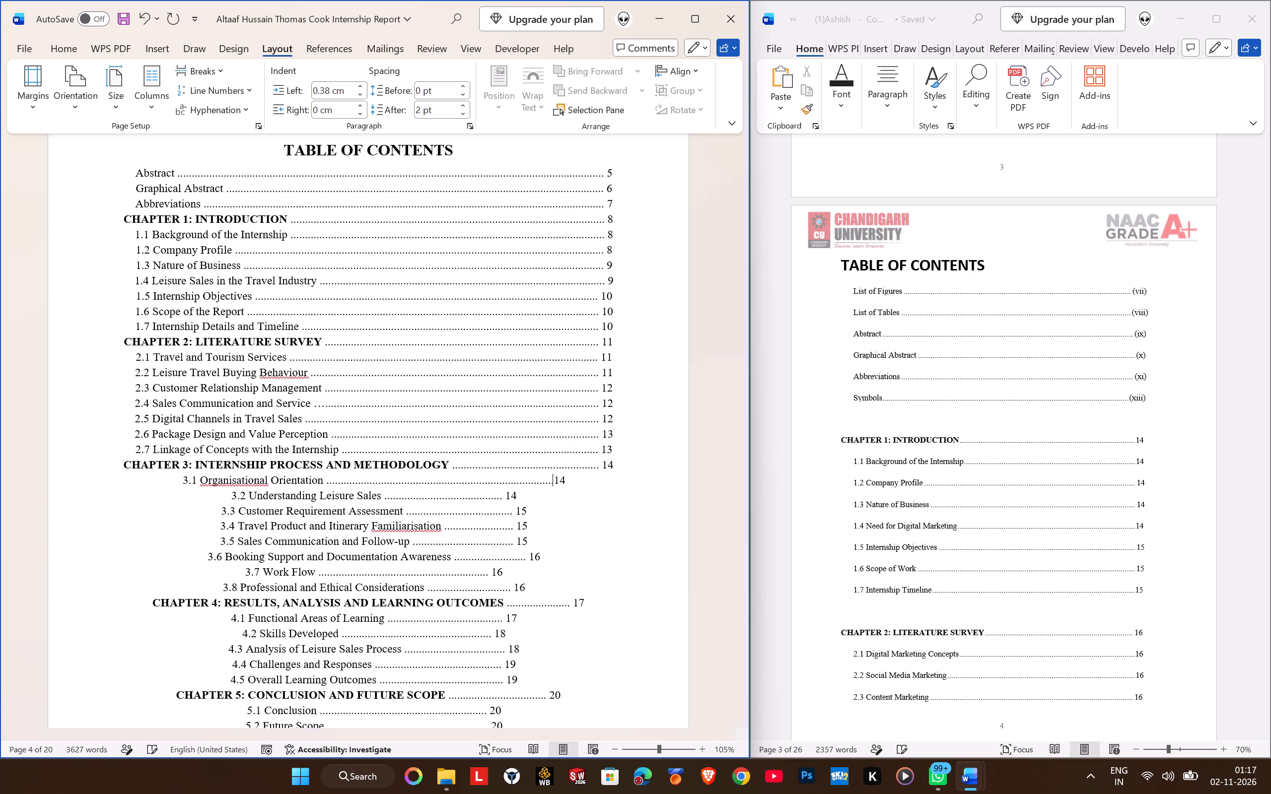
{"action": "type", "text": ".."}
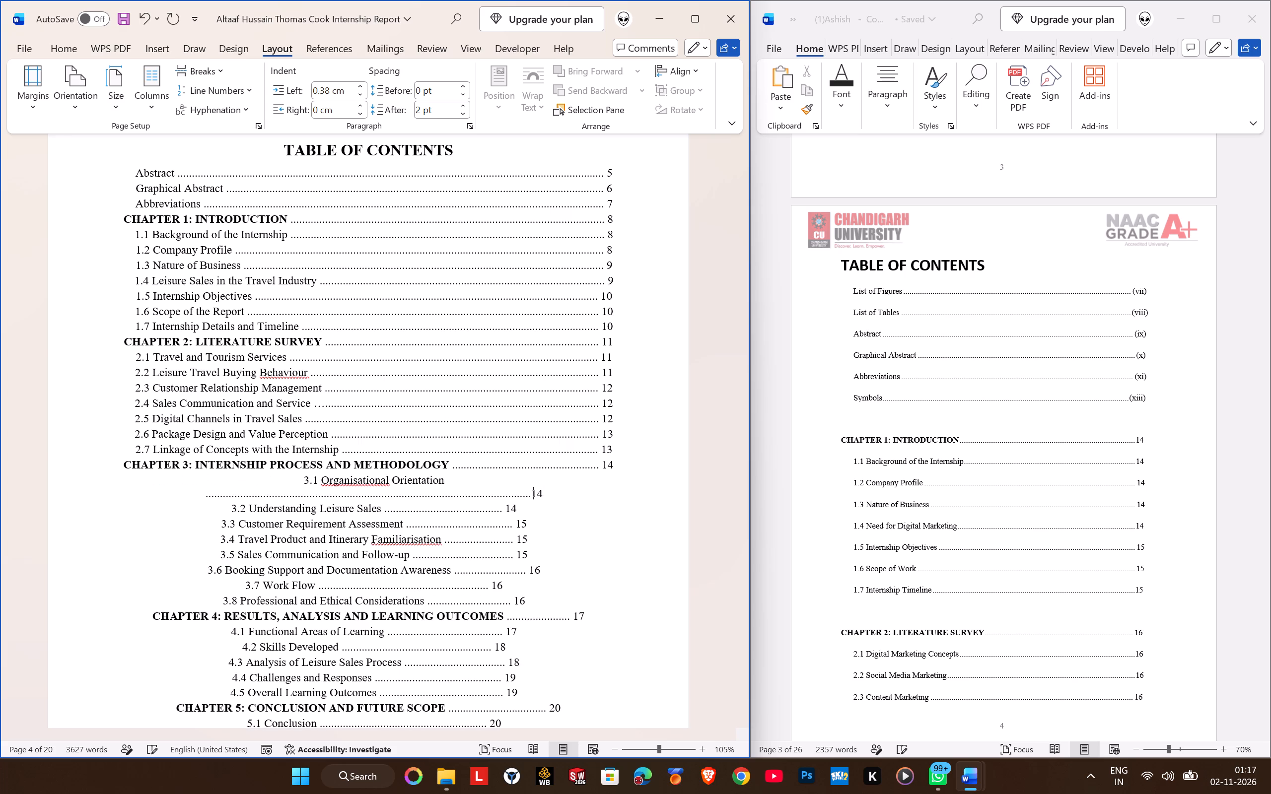
{"action": "key", "text": "BackSpace"}
{"action": "key", "text": "space"}
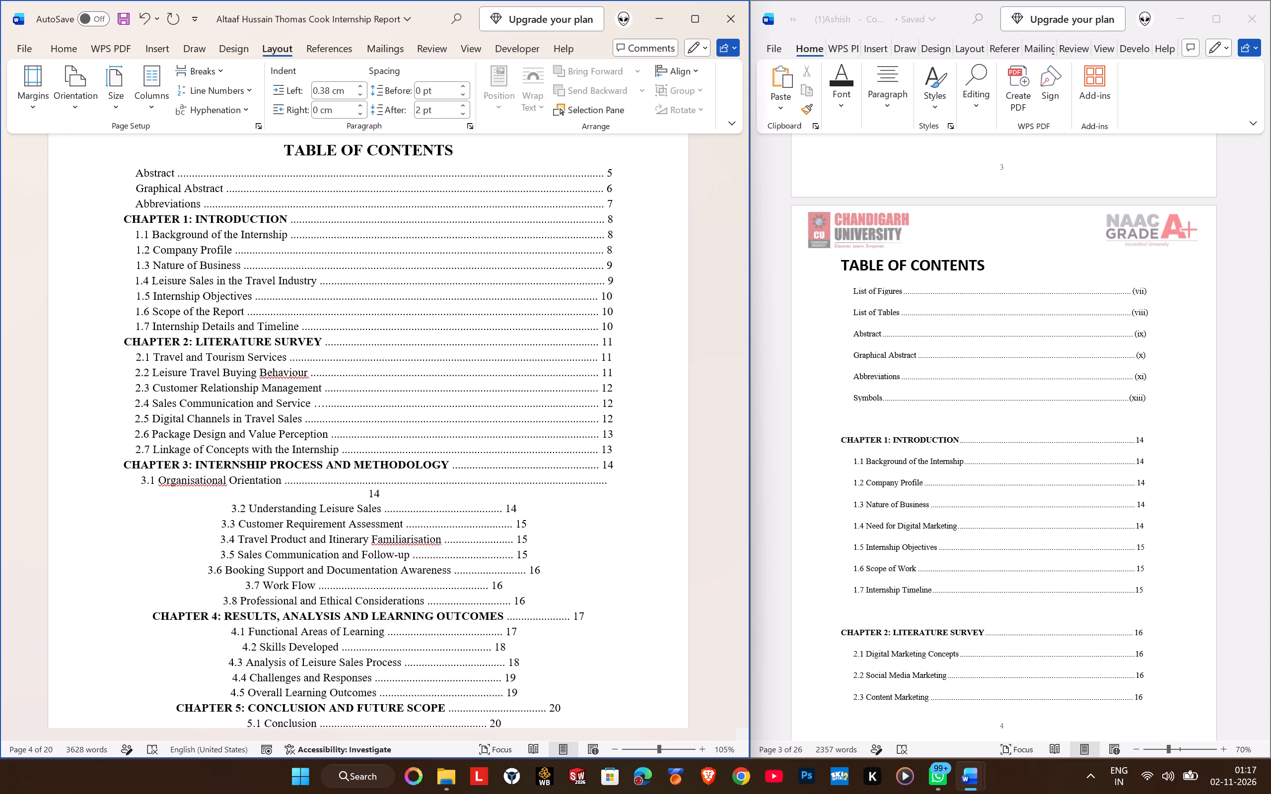
{"action": "key", "text": "Left"}
{"action": "key", "text": "BackSpace"}
{"action": "key", "text": "Down"}
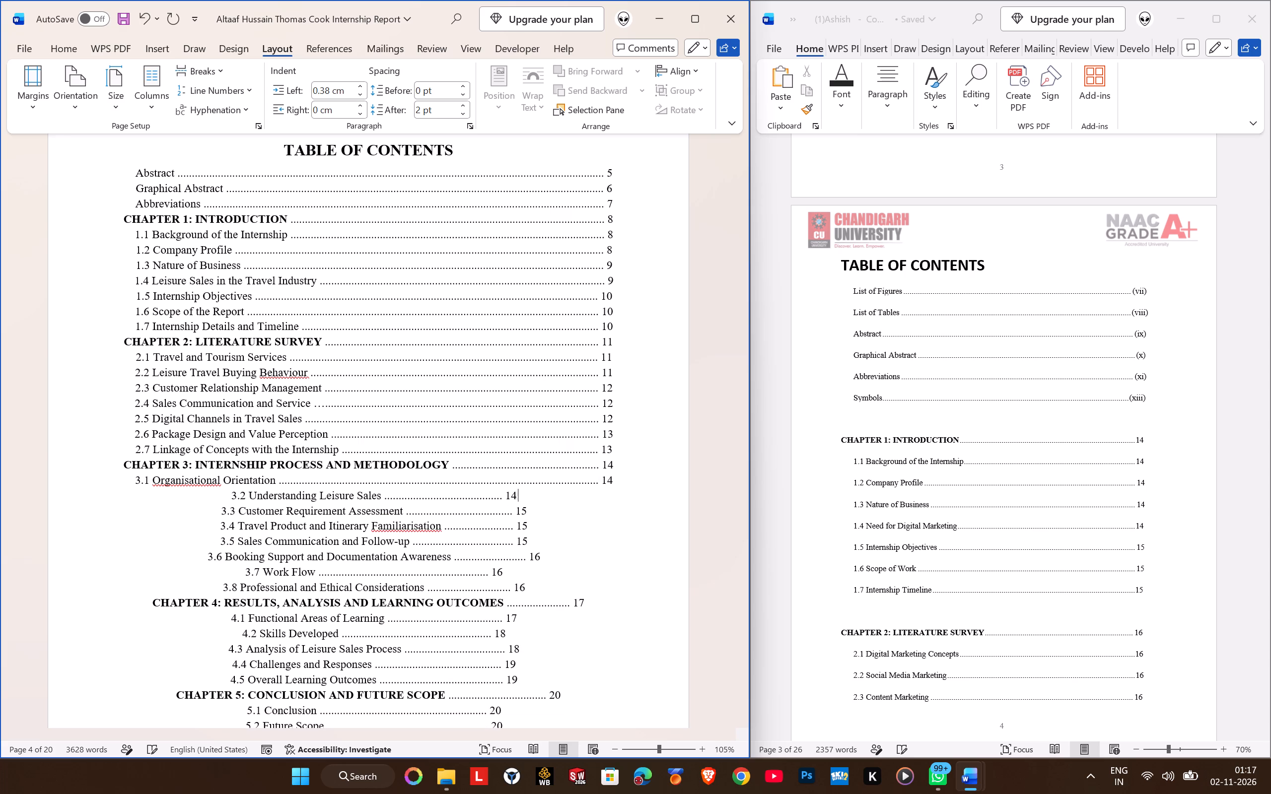
Extend the "3.2 Understanding Leisure Sales" dot leader so the title, dots and page number 14 fill a single line.
{"action": "key", "text": "Left"}
{"action": "key", "text": "Left"}
{"action": "key", "text": "Left"}
{"action": "key", "text": "period"}
{"action": "key", "text": "period"}
{"action": "key", "text": "period"}
{"action": "key", "text": "period"}
{"action": "key", "text": "period"}
{"action": "key", "text": "period"}
{"action": "key", "text": "period"}
{"action": "key", "text": "period"}
{"action": "key", "text": "period"}
{"action": "key", "text": "period"}
{"action": "key", "text": "period"}
{"action": "key", "text": "period"}
{"action": "key", "text": "period"}
{"action": "key", "text": "period"}
{"action": "key", "text": "period"}
{"action": "key", "text": "period"}
{"action": "key", "text": "period"}
{"action": "key", "text": "period"}
{"action": "key", "text": "period"}
{"action": "key", "text": "period"}
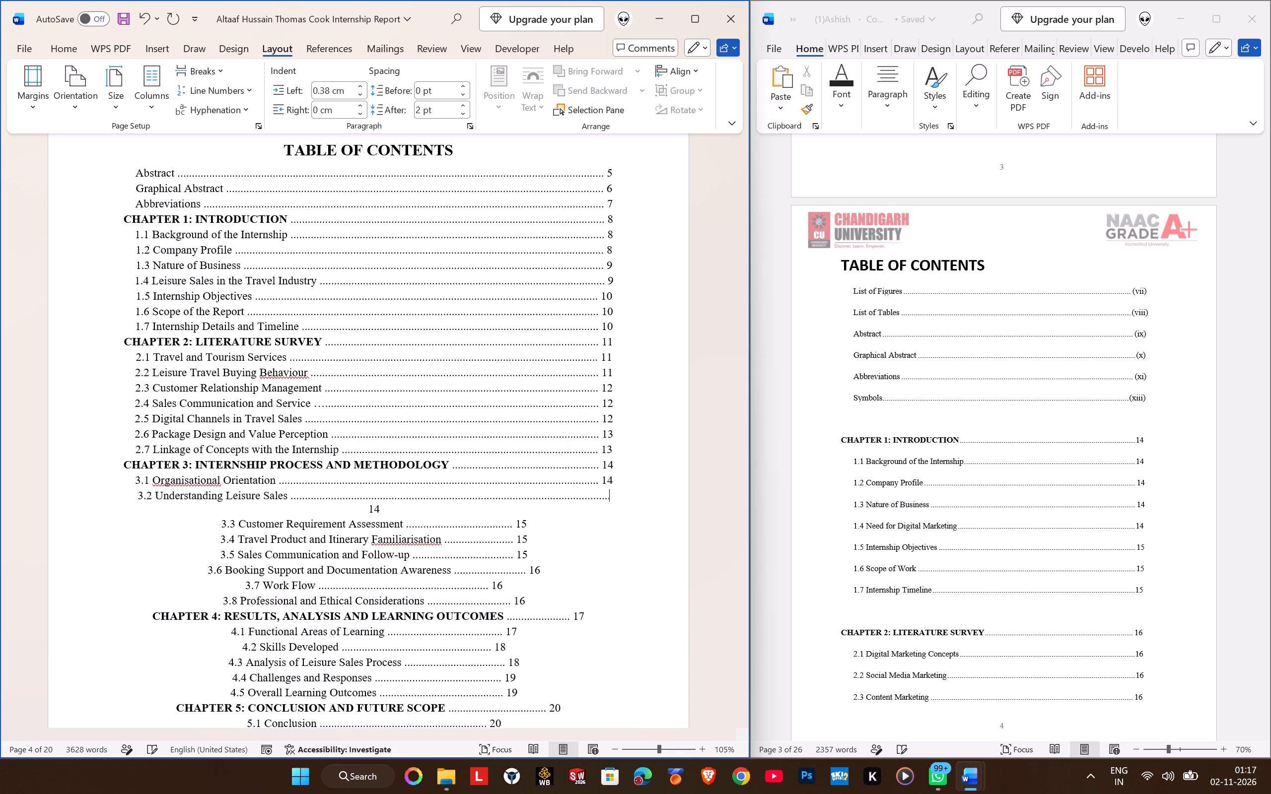
{"action": "key", "text": "BackSpace"}
{"action": "key", "text": "BackSpace"}
{"action": "key", "text": "BackSpace"}
Extend the "3.3 Customer Requirement Assessment" dot leader so the title, dots and page number 15 fill a single line.
{"action": "key", "text": "Down"}
{"action": "key", "text": "Down"}
{"action": "key", "text": "Up"}
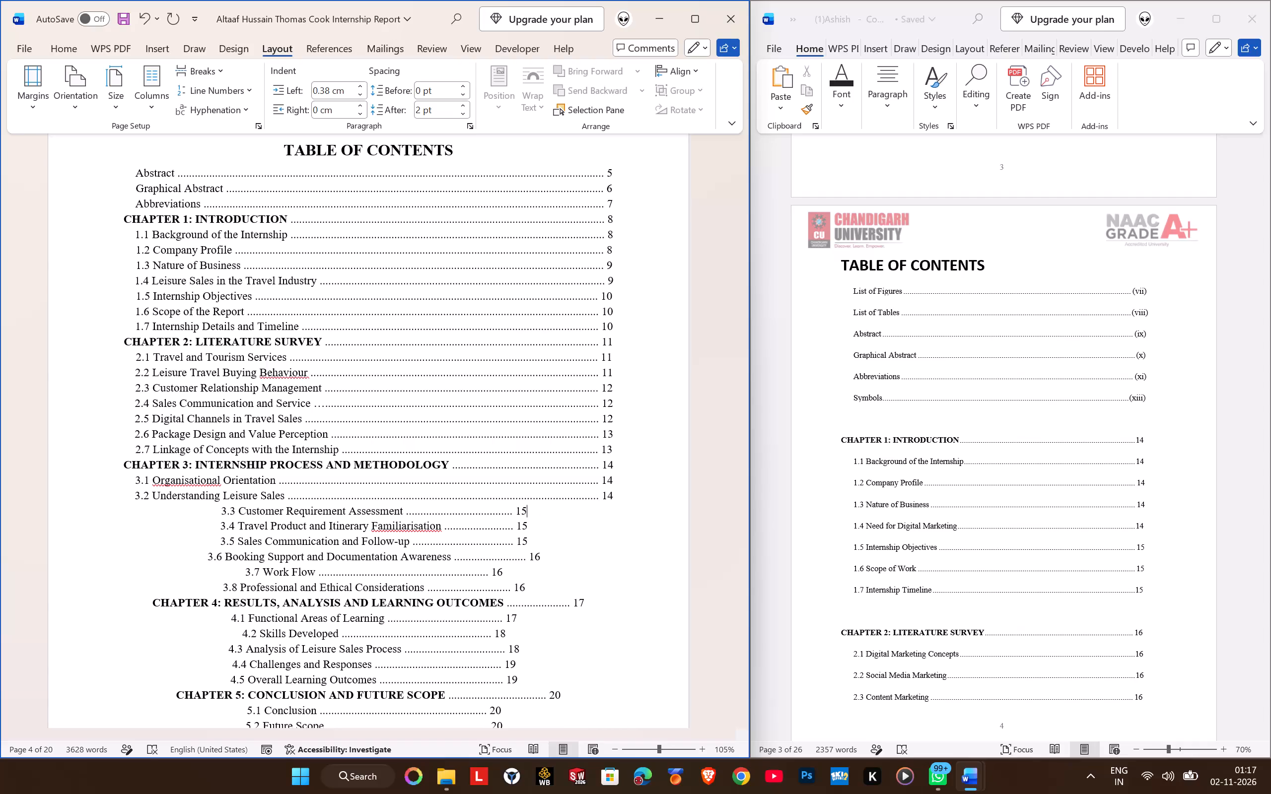
{"action": "key", "text": "Left"}
{"action": "key", "text": "Left"}
{"action": "key", "text": "Left"}
{"action": "key", "text": "period"}
{"action": "key", "text": "period"}
{"action": "key", "text": "period"}
{"action": "key", "text": "period"}
{"action": "key", "text": "period"}
{"action": "key", "text": "period"}
{"action": "key", "text": "period"}
{"action": "key", "text": "period"}
{"action": "key", "text": "period"}
{"action": "key", "text": "period"}
{"action": "key", "text": "period"}
{"action": "key", "text": "period"}
{"action": "key", "text": "period"}
{"action": "key", "text": "period"}
{"action": "key", "text": "period"}
{"action": "key", "text": "period"}
{"action": "key", "text": "period"}
{"action": "key", "text": "period"}
{"action": "key", "text": "period"}
{"action": "key", "text": "period"}
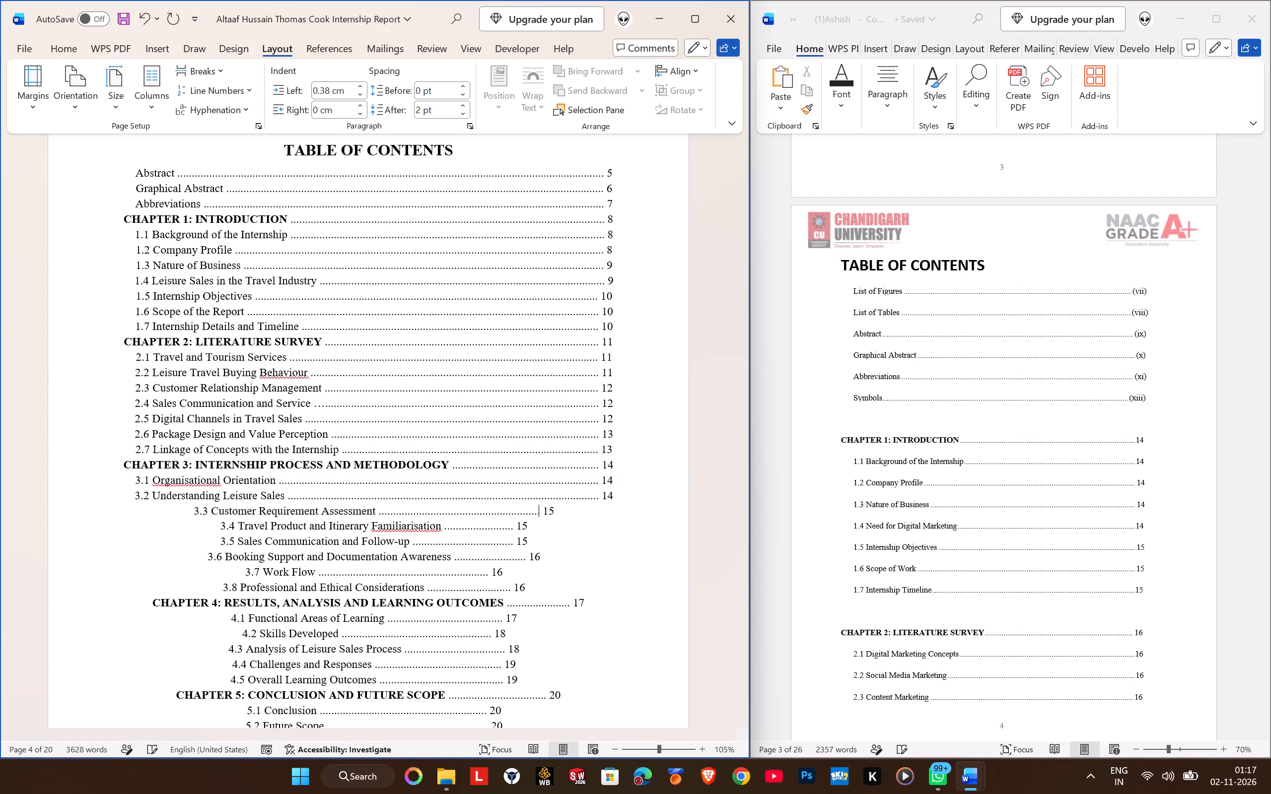
{"action": "type", "text": "....."}
{"action": "key", "text": "BackSpace"}
Extend the "3.4 Travel Product and Itinerary Familiarisation" dot leader so the title, dots and page number 15 fill a single line.
{"action": "key", "text": "Down"}
{"action": "key", "text": "Down"}
{"action": "key", "text": "Up"}
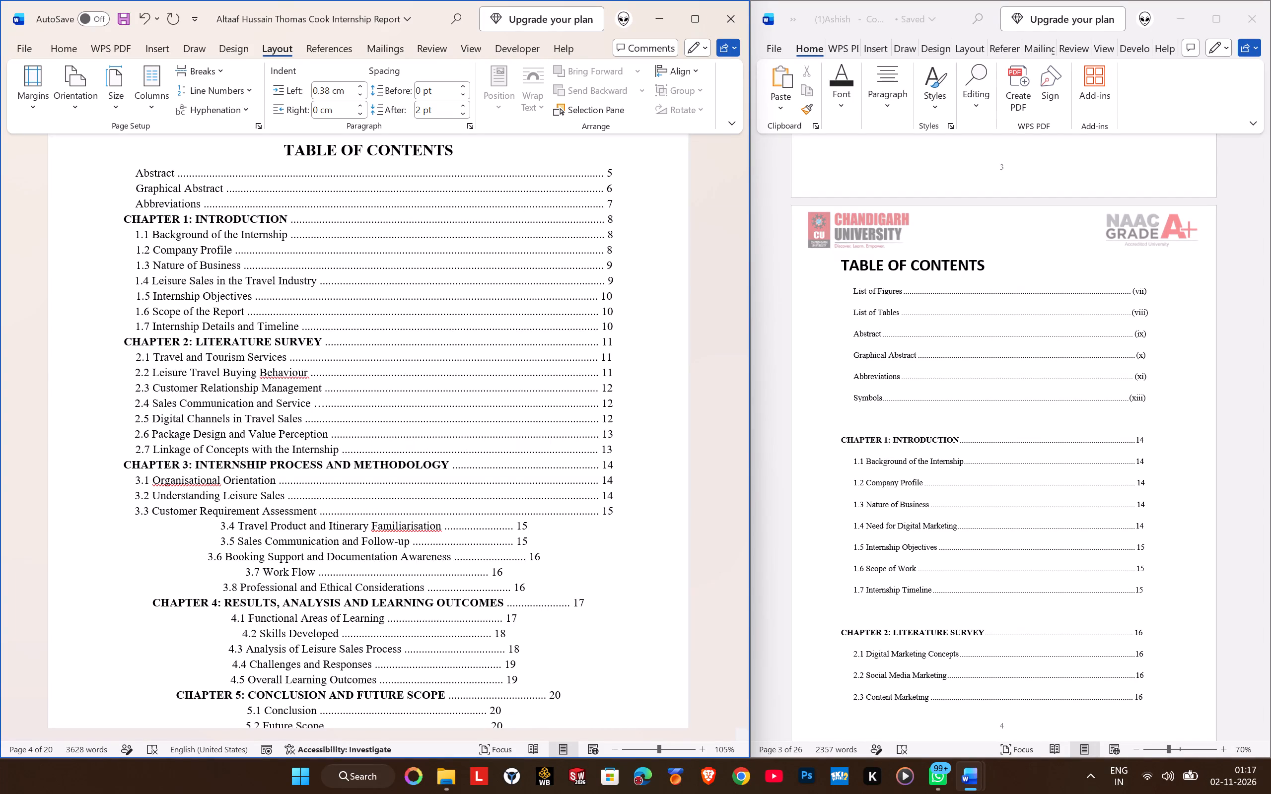
{"action": "key", "text": "Left"}
{"action": "key", "text": "Left"}
{"action": "key", "text": "Left"}
{"action": "key", "text": "period"}
{"action": "key", "text": "period"}
{"action": "key", "text": "period"}
{"action": "key", "text": "period"}
{"action": "key", "text": "period"}
{"action": "key", "text": "period"}
{"action": "key", "text": "period"}
{"action": "key", "text": "period"}
{"action": "key", "text": "period"}
{"action": "key", "text": "period"}
{"action": "key", "text": "period"}
{"action": "key", "text": "period"}
{"action": "key", "text": "period"}
{"action": "key", "text": "period"}
{"action": "key", "text": "period"}
{"action": "key", "text": "period"}
{"action": "key", "text": "period"}
{"action": "key", "text": "period"}
{"action": "key", "text": "period"}
{"action": "key", "text": "period"}
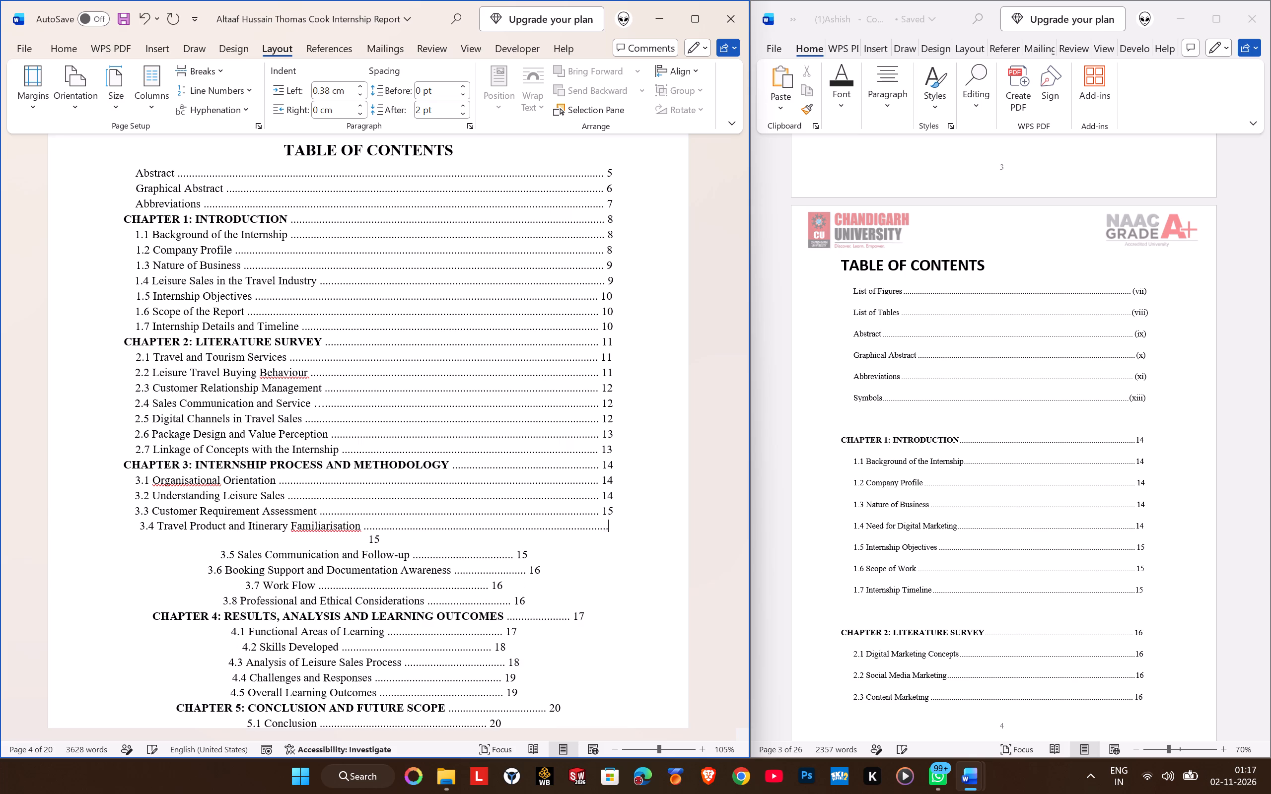
{"action": "key", "text": "BackSpace"}
{"action": "key", "text": "BackSpace"}
{"action": "key", "text": "BackSpace"}
{"action": "key", "text": "BackSpace"}
{"action": "key", "text": "BackSpace"}
Extend the "3.5 Sales Communication and Follow-up" dot leader so the title, dots and page number 15 fill a single line.
{"action": "key", "text": "Down"}
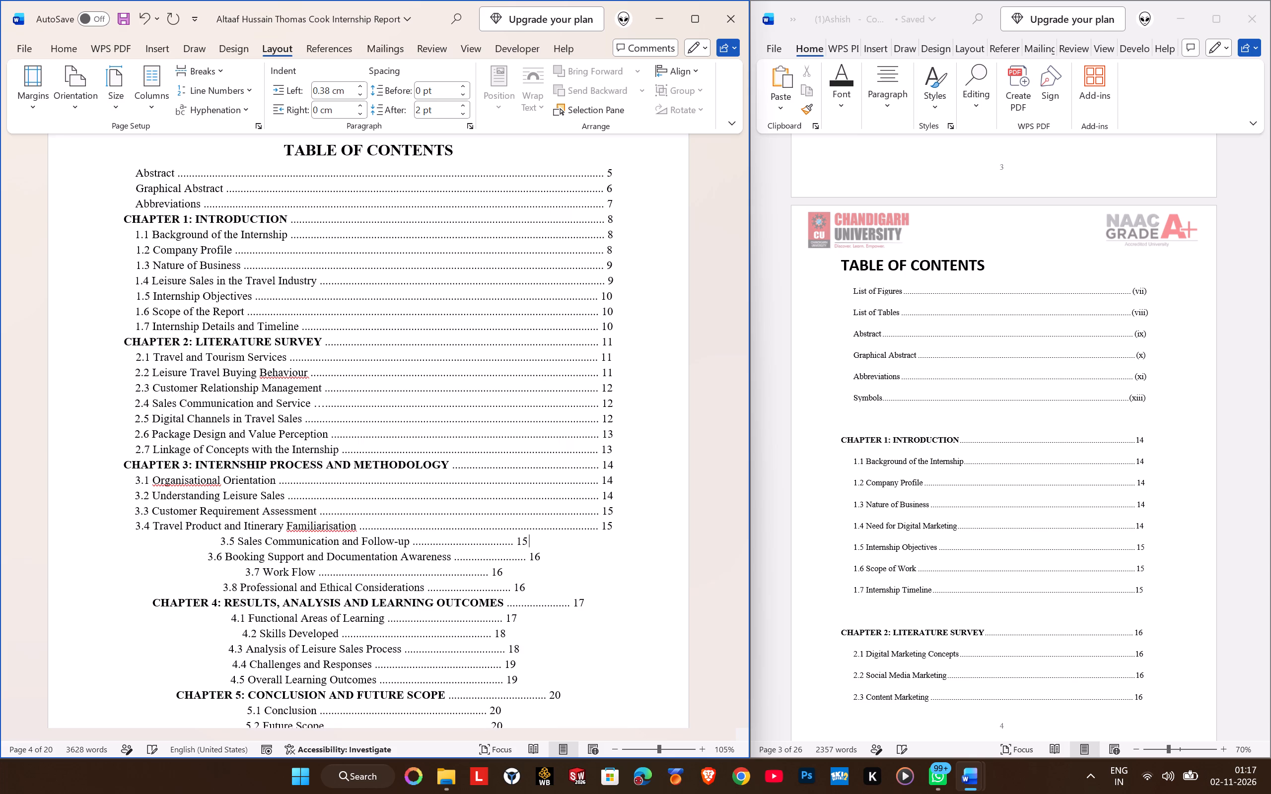
{"action": "key", "text": "Down"}
{"action": "key", "text": "Up"}
{"action": "key", "text": "Left"}
{"action": "key", "text": "Left"}
{"action": "key", "text": "Left"}
{"action": "key", "text": "period"}
{"action": "key", "text": "period"}
{"action": "key", "text": "period"}
{"action": "key", "text": "period"}
{"action": "key", "text": "period"}
{"action": "key", "text": "period"}
{"action": "key", "text": "period"}
{"action": "key", "text": "period"}
{"action": "key", "text": "period"}
{"action": "key", "text": "period"}
{"action": "key", "text": "period"}
{"action": "key", "text": "period"}
{"action": "key", "text": "period"}
{"action": "key", "text": "period"}
{"action": "key", "text": "period"}
{"action": "key", "text": "period"}
{"action": "key", "text": "period"}
{"action": "key", "text": "period"}
{"action": "key", "text": "period"}
{"action": "key", "text": "period"}
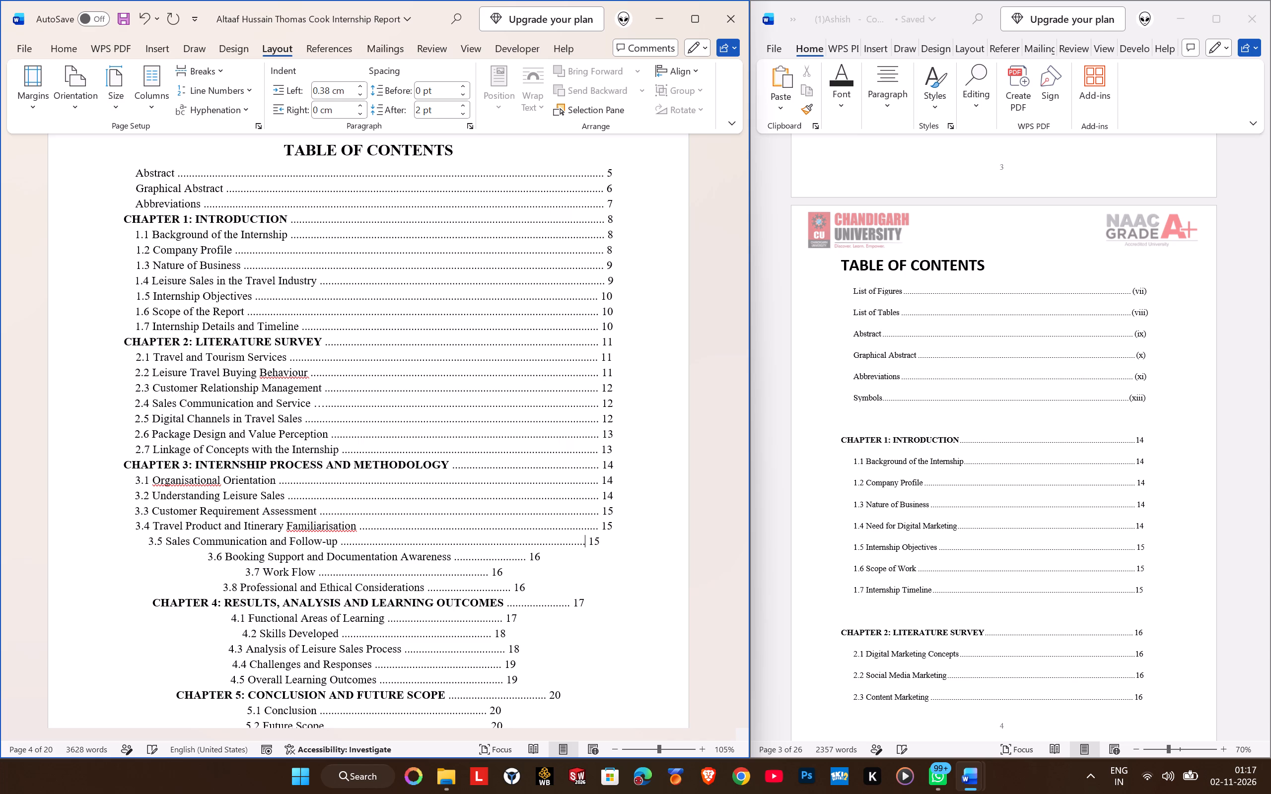
{"action": "type", "text": ".."}
{"action": "key", "text": "BackSpace"}
Extend the "3.6 Booking Support and Documentation Awareness" dot leader so the title, dots and page number 16 fill a single line.
{"action": "key", "text": "Down"}
{"action": "key", "text": "Down"}
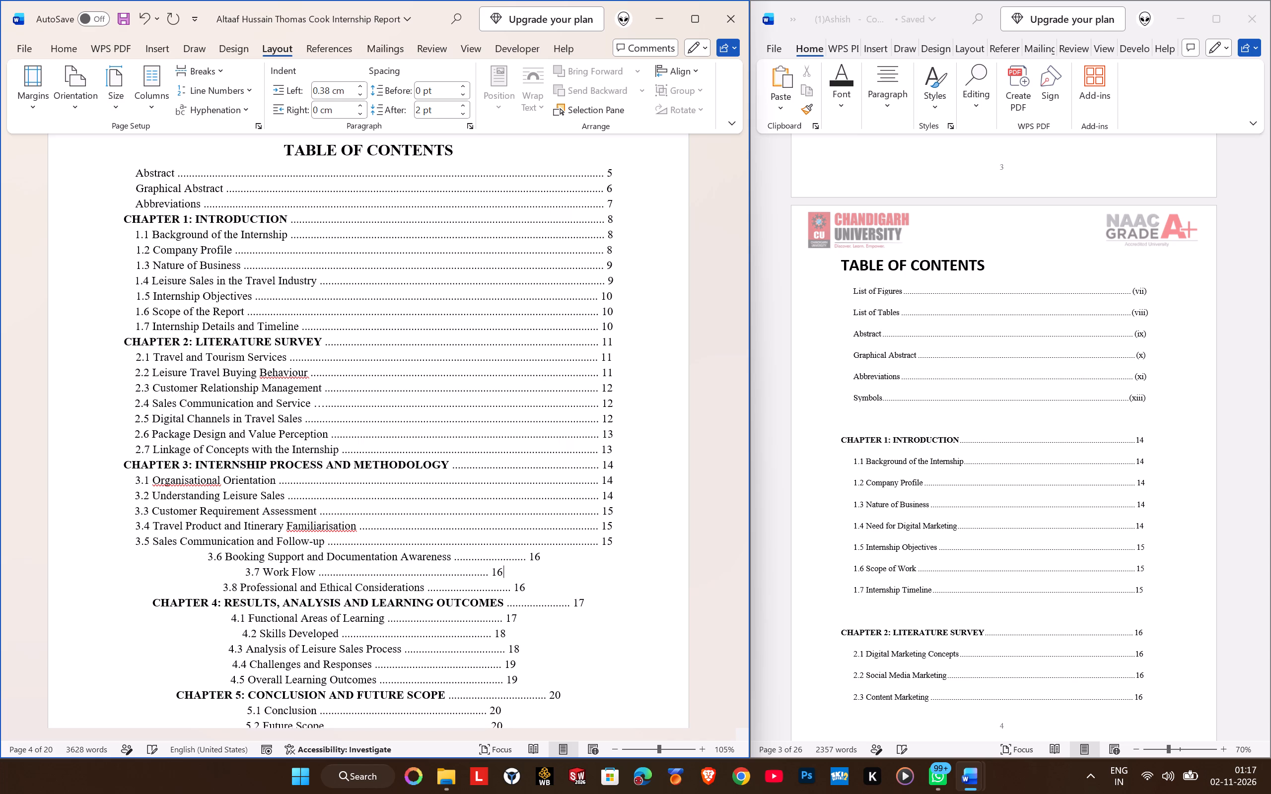
{"action": "key", "text": "Left"}
{"action": "key", "text": "Up"}
{"action": "key", "text": "Right"}
{"action": "key", "text": "period"}
{"action": "key", "text": "period"}
{"action": "key", "text": "period"}
{"action": "key", "text": "period"}
{"action": "key", "text": "period"}
{"action": "key", "text": "period"}
{"action": "key", "text": "period"}
{"action": "key", "text": "period"}
{"action": "key", "text": "period"}
{"action": "key", "text": "period"}
{"action": "key", "text": "period"}
{"action": "key", "text": "period"}
{"action": "key", "text": "period"}
{"action": "key", "text": "period"}
{"action": "key", "text": "period"}
{"action": "key", "text": "period"}
{"action": "key", "text": "period"}
{"action": "key", "text": "period"}
{"action": "key", "text": "period"}
{"action": "key", "text": "period"}
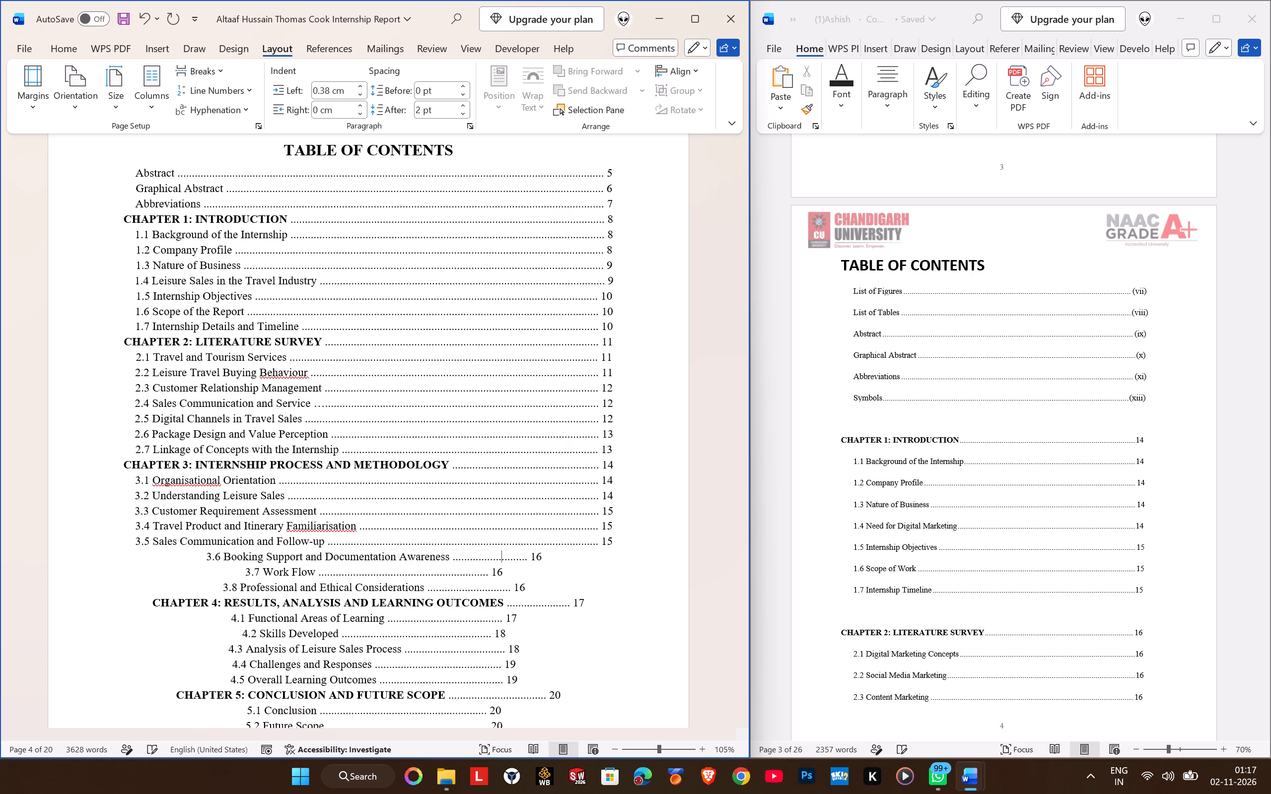
{"action": "type", "text": "......"}
{"action": "key", "text": "BackSpace"}
{"action": "key", "text": "Down"}
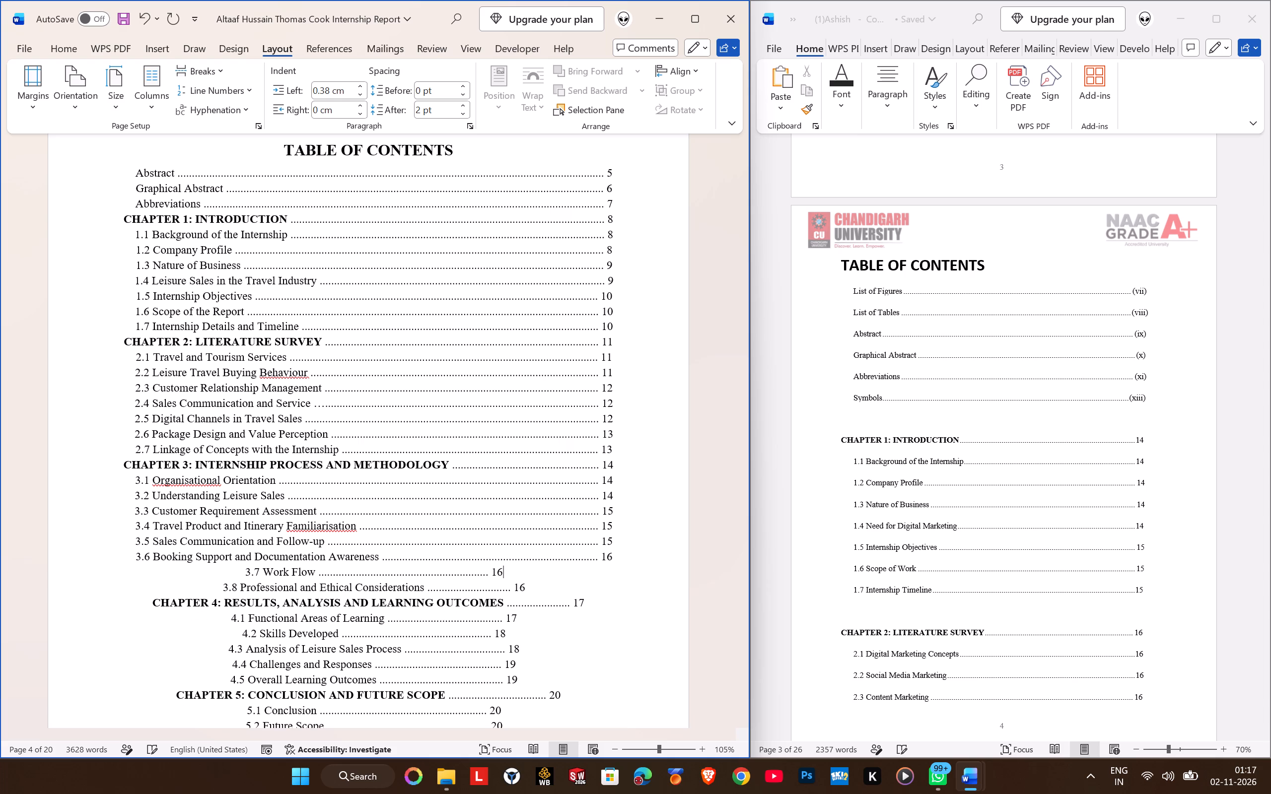
Extend the "3.7 Work Flow" dot leader so the title, dots and page number 16 fill a single line.
{"action": "key", "text": "Left"}
{"action": "key", "text": "Left"}
{"action": "key", "text": "Left"}
{"action": "key", "text": "period"}
{"action": "key", "text": "period"}
{"action": "key", "text": "period"}
{"action": "key", "text": "period"}
{"action": "key", "text": "period"}
{"action": "key", "text": "period"}
{"action": "key", "text": "period"}
{"action": "key", "text": "period"}
{"action": "key", "text": "period"}
{"action": "key", "text": "period"}
{"action": "key", "text": "period"}
{"action": "key", "text": "period"}
{"action": "key", "text": "period"}
{"action": "key", "text": "period"}
{"action": "key", "text": "period"}
{"action": "key", "text": "period"}
{"action": "key", "text": "period"}
{"action": "key", "text": "period"}
{"action": "key", "text": "period"}
{"action": "key", "text": "period"}
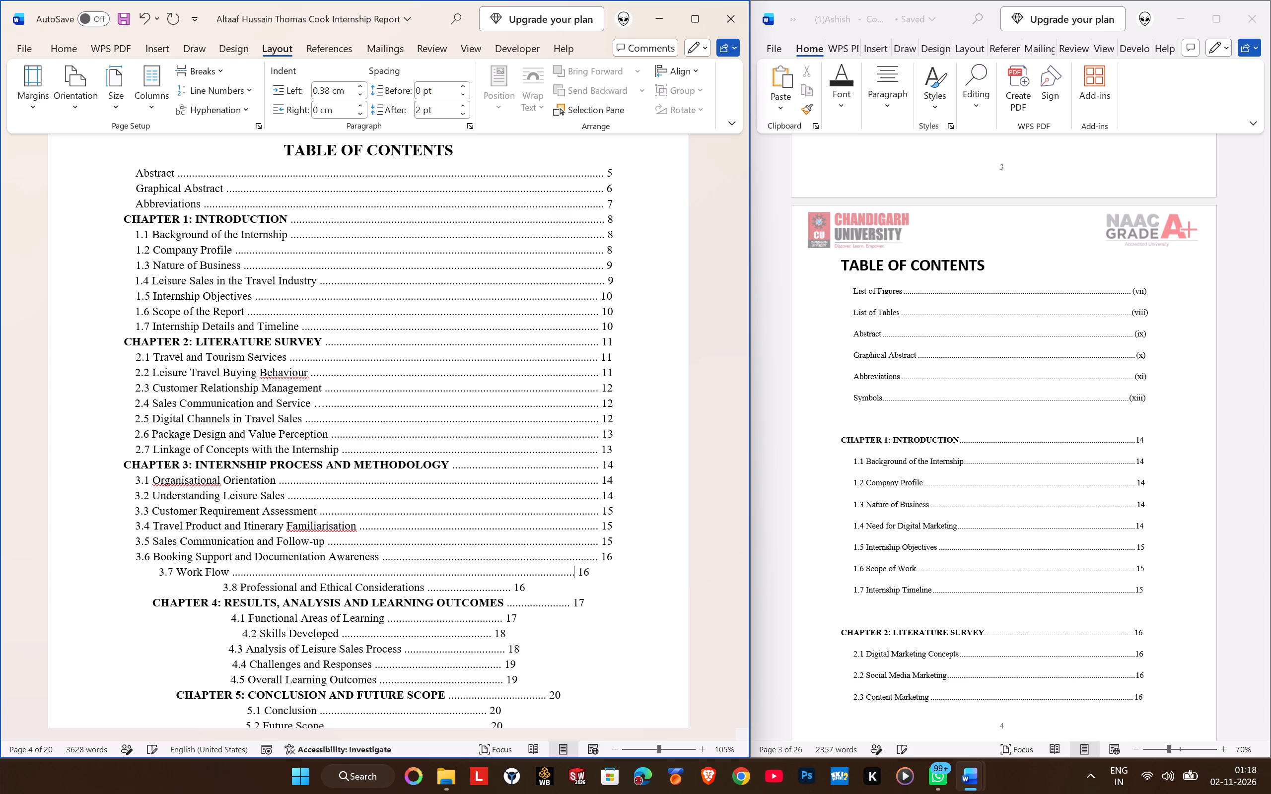
{"action": "key", "text": "BackSpace"}
Extend the "3.8 Professional and Ethical Considerations" dot leader so the title, dots and page number 16 fill a single line.
{"action": "key", "text": "Down"}
{"action": "key", "text": "Down"}
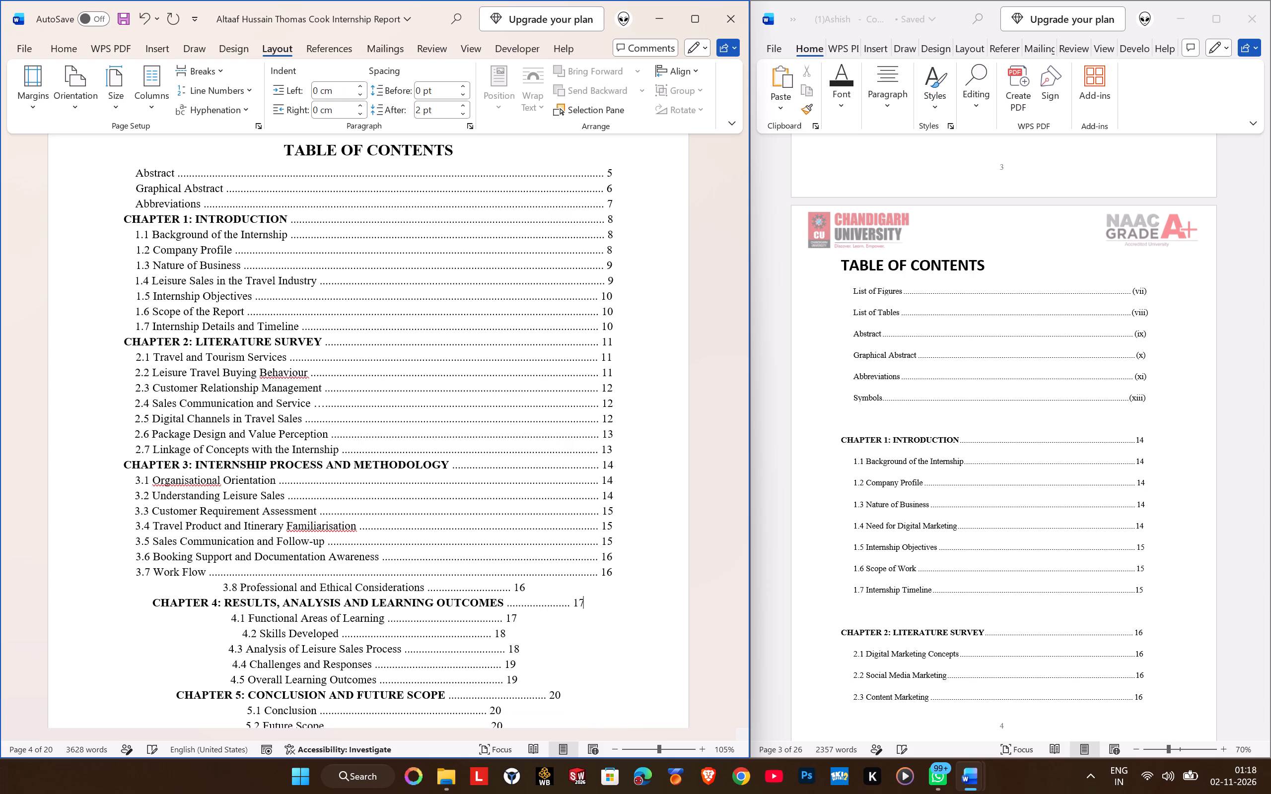
{"action": "key", "text": "Up"}
{"action": "key", "text": "Left"}
{"action": "key", "text": "Left"}
{"action": "key", "text": "Left"}
{"action": "key", "text": "period"}
{"action": "key", "text": "period"}
{"action": "key", "text": "period"}
{"action": "key", "text": "period"}
{"action": "key", "text": "period"}
{"action": "key", "text": "period"}
{"action": "key", "text": "period"}
{"action": "key", "text": "period"}
{"action": "key", "text": "period"}
{"action": "key", "text": "period"}
{"action": "key", "text": "period"}
{"action": "key", "text": "period"}
{"action": "key", "text": "period"}
{"action": "key", "text": "period"}
{"action": "key", "text": "period"}
{"action": "key", "text": "period"}
{"action": "key", "text": "period"}
{"action": "key", "text": "period"}
{"action": "key", "text": "period"}
{"action": "key", "text": "period"}
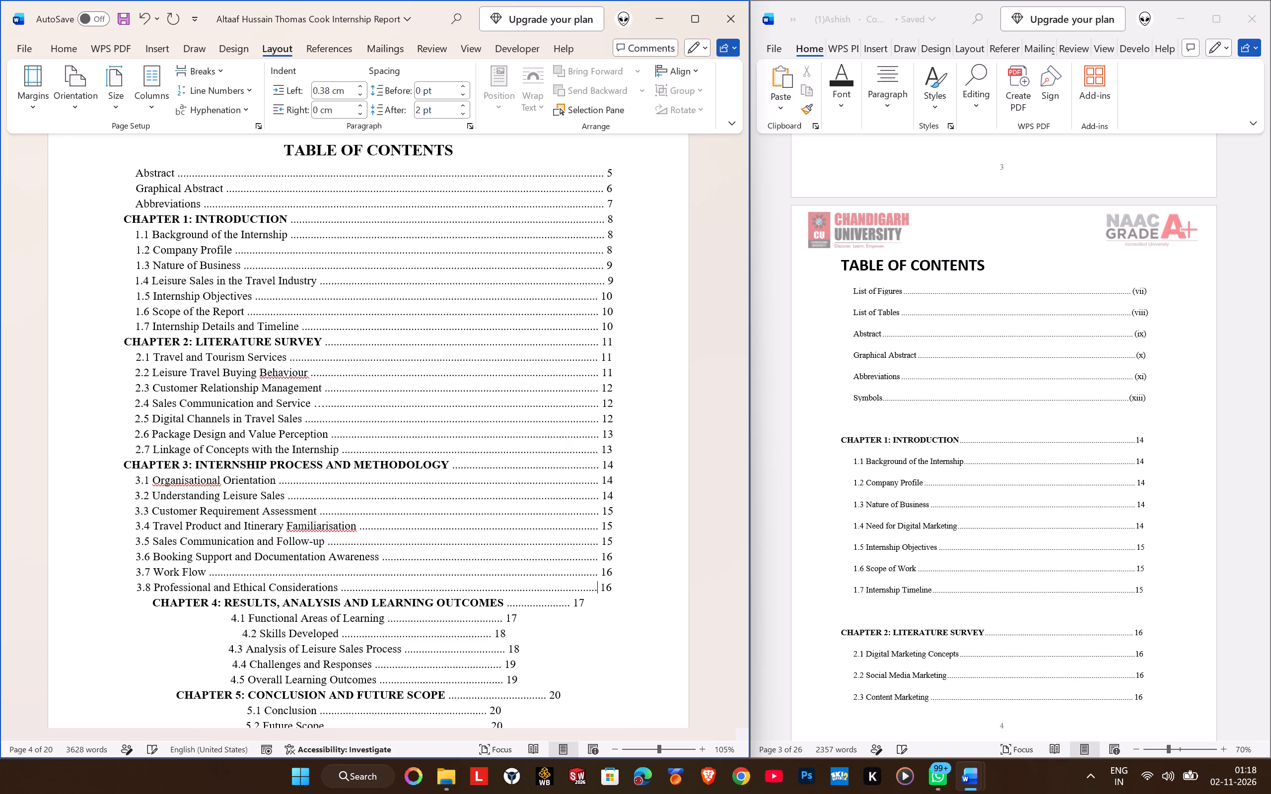
{"action": "type", "text": "...."}
{"action": "key", "text": "BackSpace"}
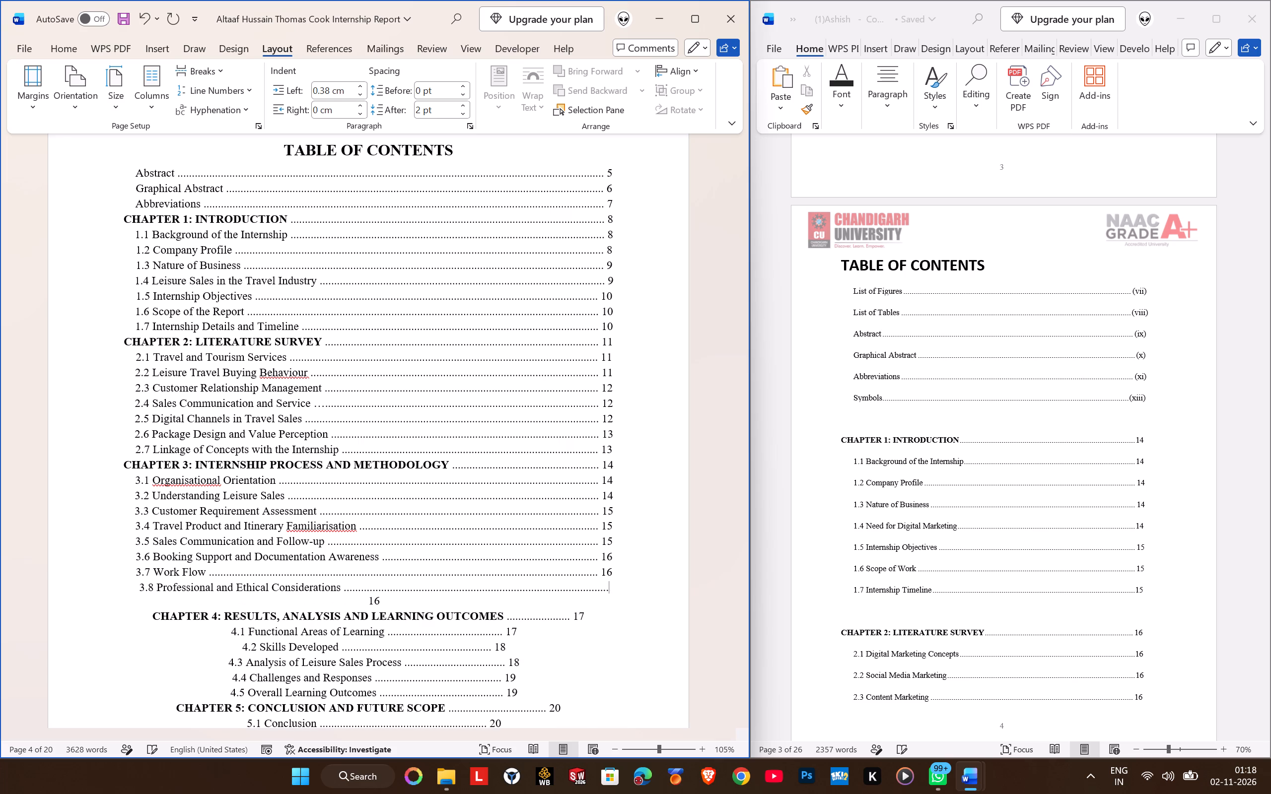
{"action": "key", "text": "BackSpace"}
{"action": "key", "text": "BackSpace"}
Extend the "CHAPTER 4: RESULTS, ANALYSIS AND LEARNING OUTCOMES" dot leader so the title, dots and page number 17 fill a single line.
{"action": "key", "text": "Down"}
{"action": "key", "text": "Left"}
{"action": "key", "text": "Left"}
{"action": "key", "text": "Left"}
{"action": "key", "text": "period"}
{"action": "key", "text": "period"}
{"action": "key", "text": "period"}
{"action": "key", "text": "period"}
{"action": "key", "text": "period"}
{"action": "key", "text": "period"}
{"action": "key", "text": "period"}
{"action": "key", "text": "period"}
{"action": "key", "text": "period"}
{"action": "key", "text": "period"}
{"action": "key", "text": "period"}
{"action": "key", "text": "period"}
{"action": "key", "text": "period"}
{"action": "key", "text": "period"}
{"action": "key", "text": "period"}
{"action": "key", "text": "period"}
{"action": "key", "text": "period"}
{"action": "key", "text": "period"}
{"action": "key", "text": "period"}
{"action": "key", "text": "period"}
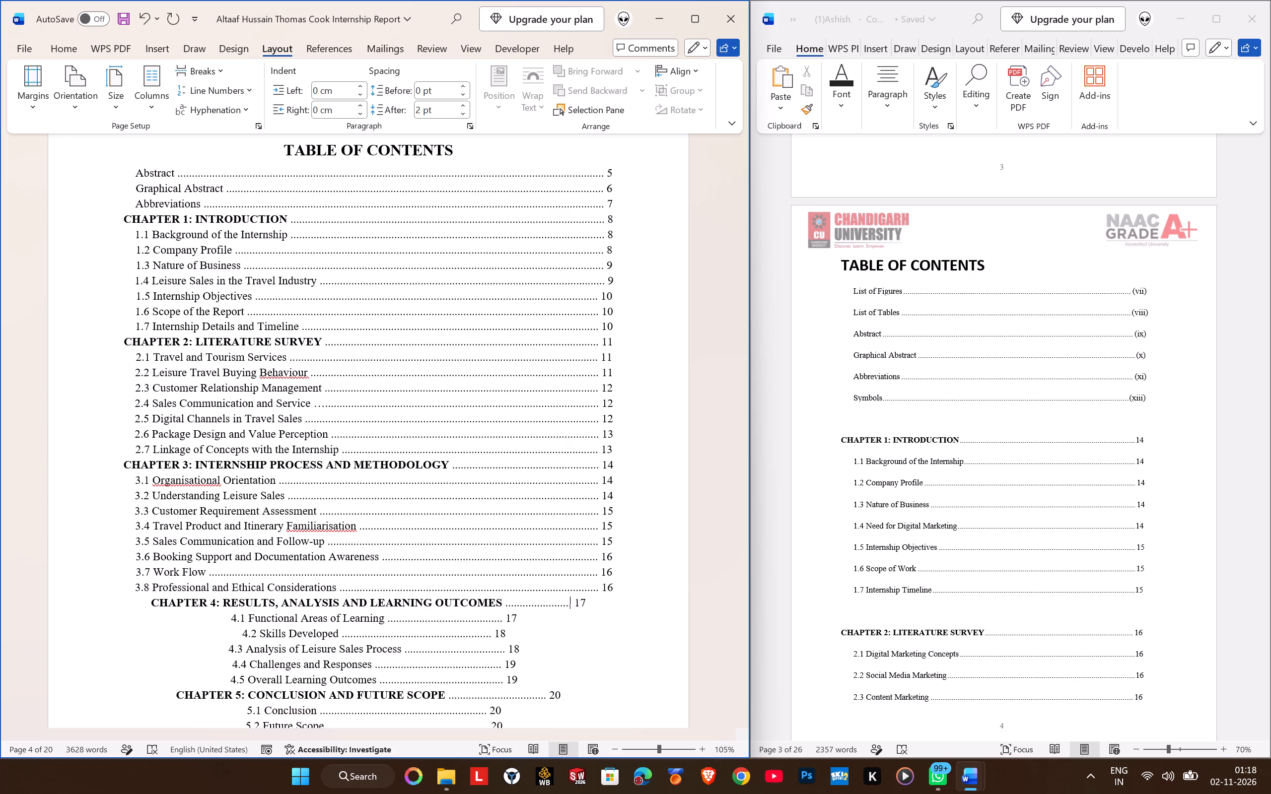
{"action": "key", "text": "BackSpace"}
{"action": "key", "text": "BackSpace"}
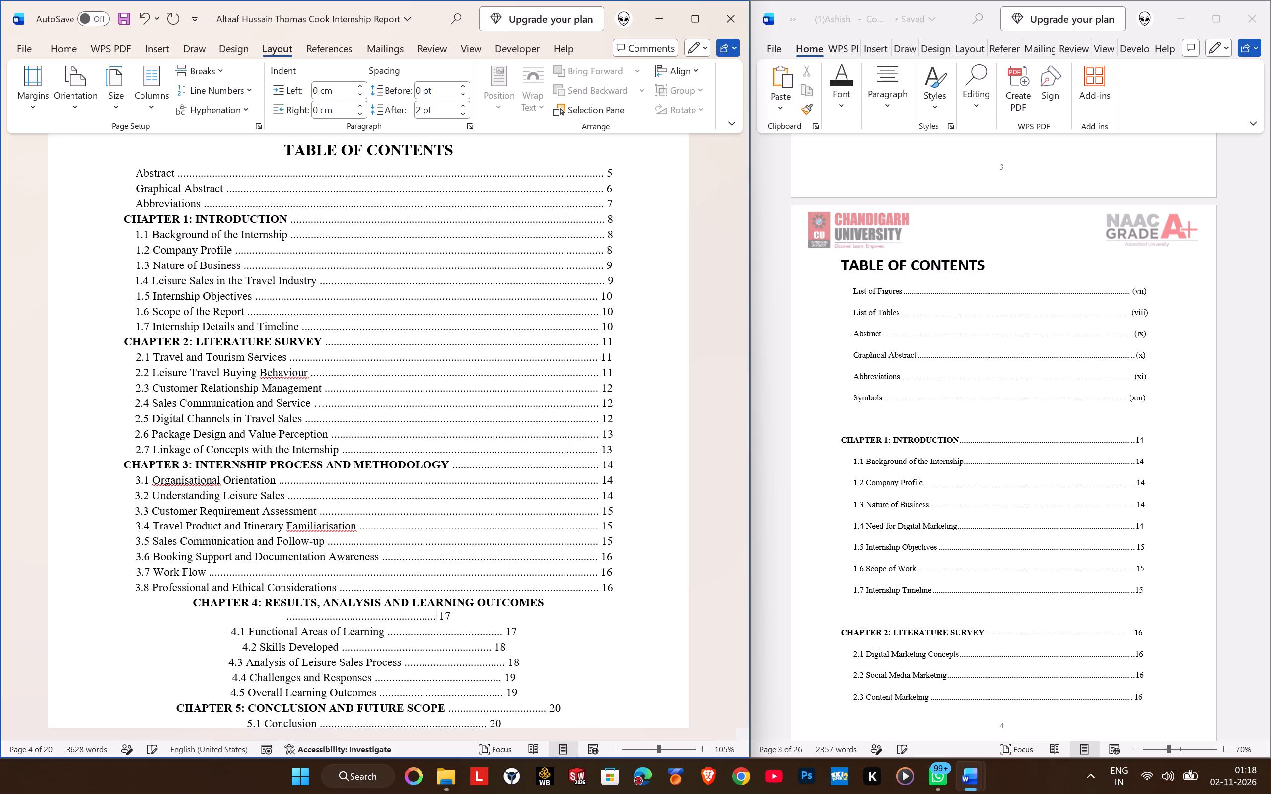
{"action": "key", "text": "BackSpace"}
{"action": "key", "text": "BackSpace"}
{"action": "key", "text": "BackSpace"}
{"action": "key", "text": "BackSpace"}
{"action": "key", "text": "BackSpace"}
{"action": "key", "text": "BackSpace"}
{"action": "key", "text": "BackSpace"}
{"action": "key", "text": "BackSpace"}
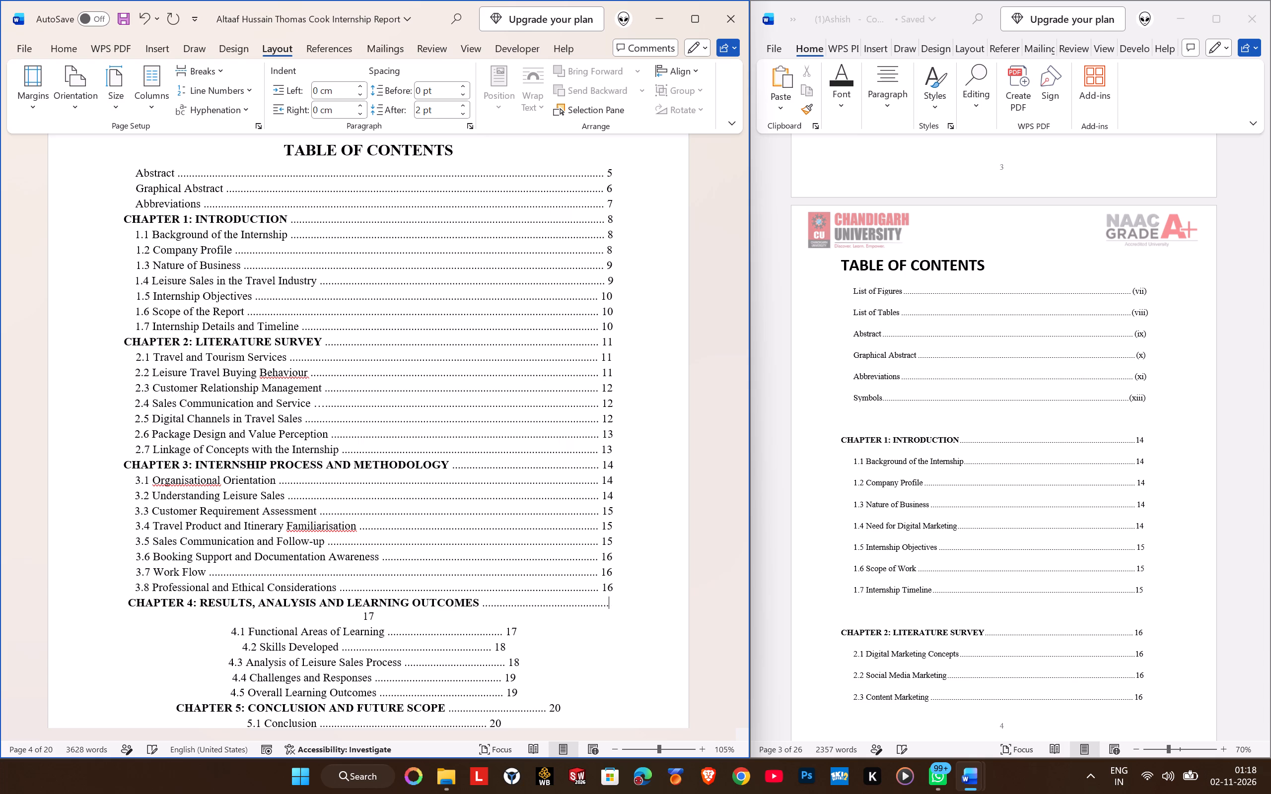
{"action": "key", "text": "BackSpace"}
{"action": "key", "text": "BackSpace"}
{"action": "key", "text": "BackSpace"}
{"action": "key", "text": "period"}
Extend the "4.1 Functional Areas of Learning" dot leader so the title, dots and page number 17 fill a single line.
{"action": "key", "text": "Down"}
{"action": "key", "text": "Down"}
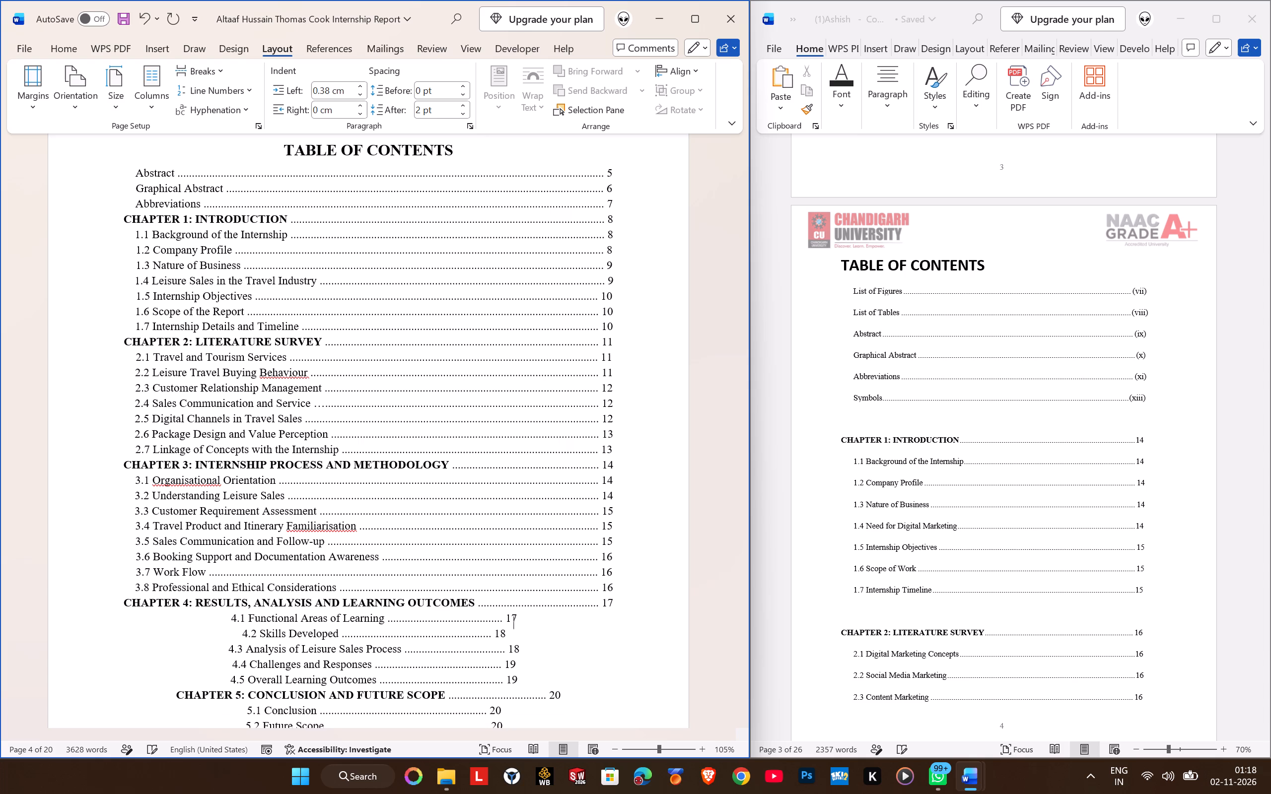
{"action": "key", "text": "Up"}
{"action": "key", "text": "Left"}
{"action": "key", "text": "Left"}
{"action": "key", "text": "Left"}
{"action": "key", "text": "period"}
{"action": "key", "text": "period"}
{"action": "key", "text": "period"}
{"action": "key", "text": "period"}
{"action": "key", "text": "period"}
{"action": "key", "text": "period"}
{"action": "key", "text": "period"}
{"action": "key", "text": "period"}
{"action": "key", "text": "period"}
{"action": "key", "text": "period"}
{"action": "key", "text": "period"}
{"action": "key", "text": "period"}
{"action": "key", "text": "period"}
{"action": "key", "text": "period"}
{"action": "key", "text": "period"}
{"action": "key", "text": "period"}
{"action": "key", "text": "period"}
{"action": "key", "text": "period"}
{"action": "key", "text": "period"}
{"action": "key", "text": "period"}
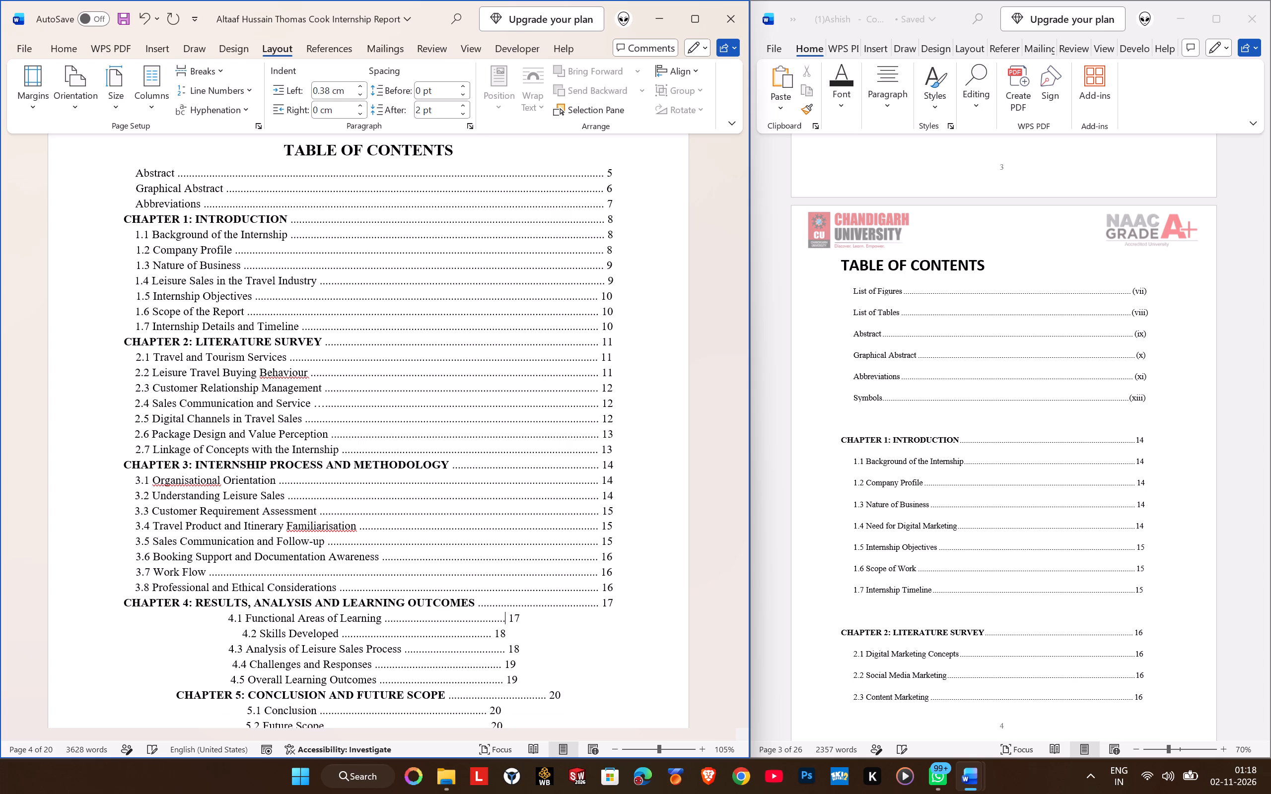
{"action": "type", "text": "............"}
{"action": "key", "text": "BackSpace"}
Extend the "4.2 Skills Developed" dot leader so the title, dots and page number 18 fill a single line.
{"action": "key", "text": "Down"}
{"action": "key", "text": "Left"}
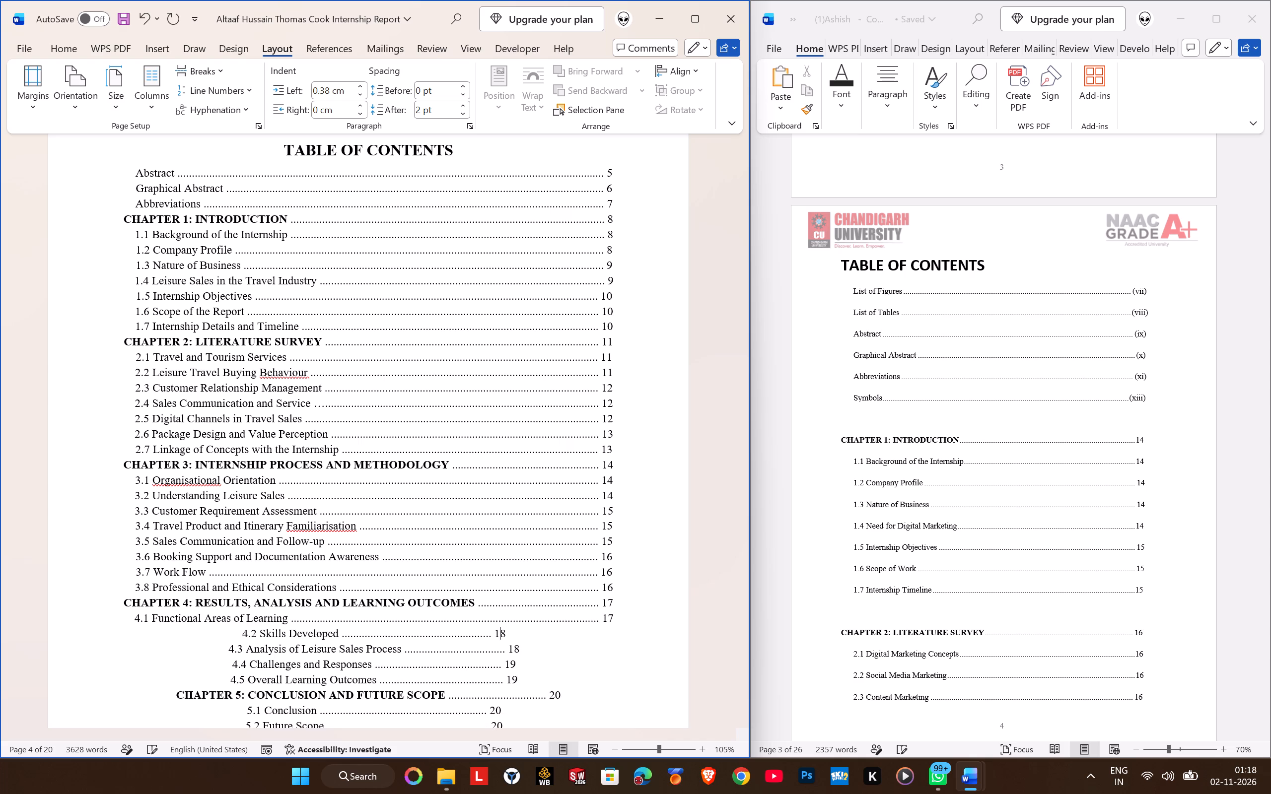
{"action": "key", "text": "Left"}
{"action": "key", "text": "Left"}
{"action": "key", "text": "period"}
{"action": "key", "text": "period"}
{"action": "key", "text": "period"}
{"action": "key", "text": "period"}
{"action": "key", "text": "period"}
{"action": "key", "text": "period"}
{"action": "key", "text": "period"}
{"action": "key", "text": "period"}
{"action": "key", "text": "period"}
{"action": "key", "text": "period"}
{"action": "key", "text": "period"}
{"action": "key", "text": "period"}
{"action": "key", "text": "period"}
{"action": "key", "text": "period"}
{"action": "key", "text": "period"}
{"action": "key", "text": "period"}
{"action": "key", "text": "period"}
{"action": "key", "text": "period"}
{"action": "key", "text": "period"}
{"action": "key", "text": "period"}
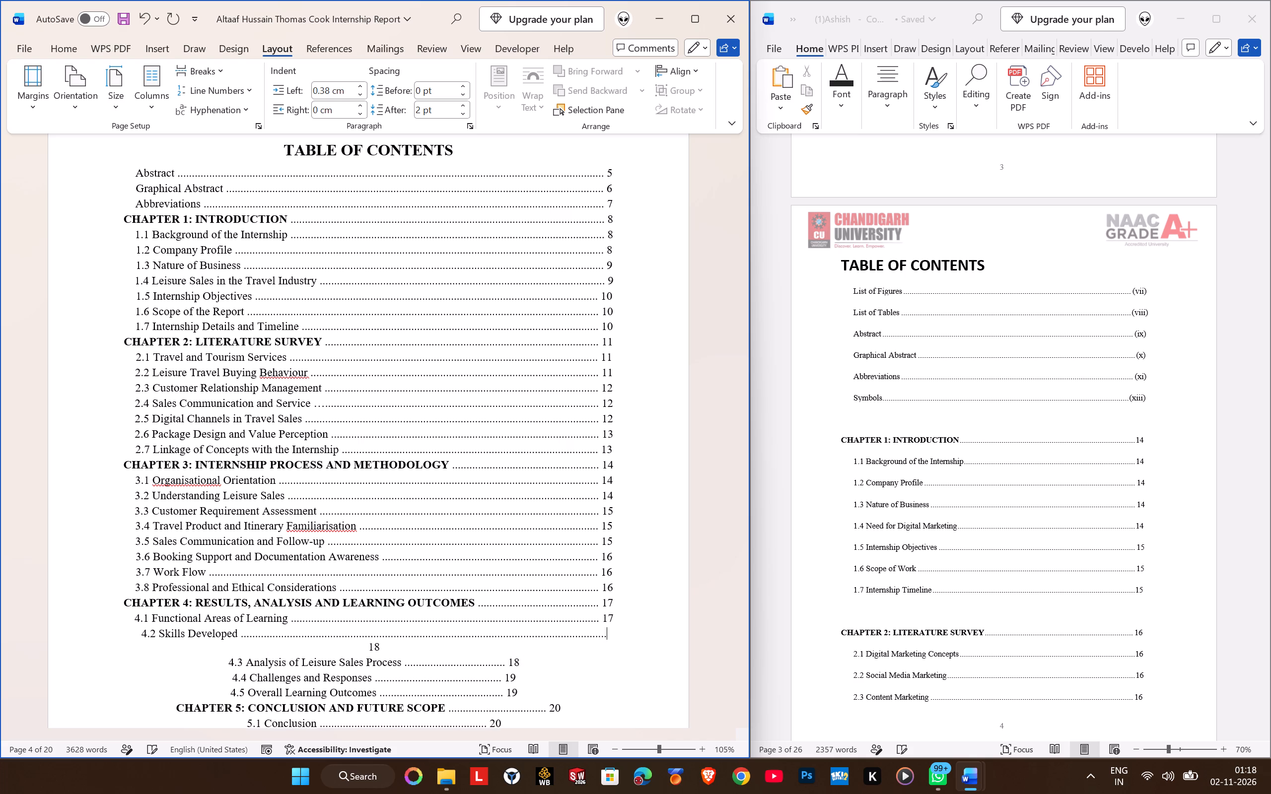
{"action": "key", "text": "BackSpace"}
Extend the "4.3 Analysis of Leisure Sales Process" dot leader so the title, dots and page number 18 fill a single line.
{"action": "key", "text": "Down"}
{"action": "key", "text": "Down"}
{"action": "key", "text": "Up"}
{"action": "key", "text": "Left"}
{"action": "key", "text": "Left"}
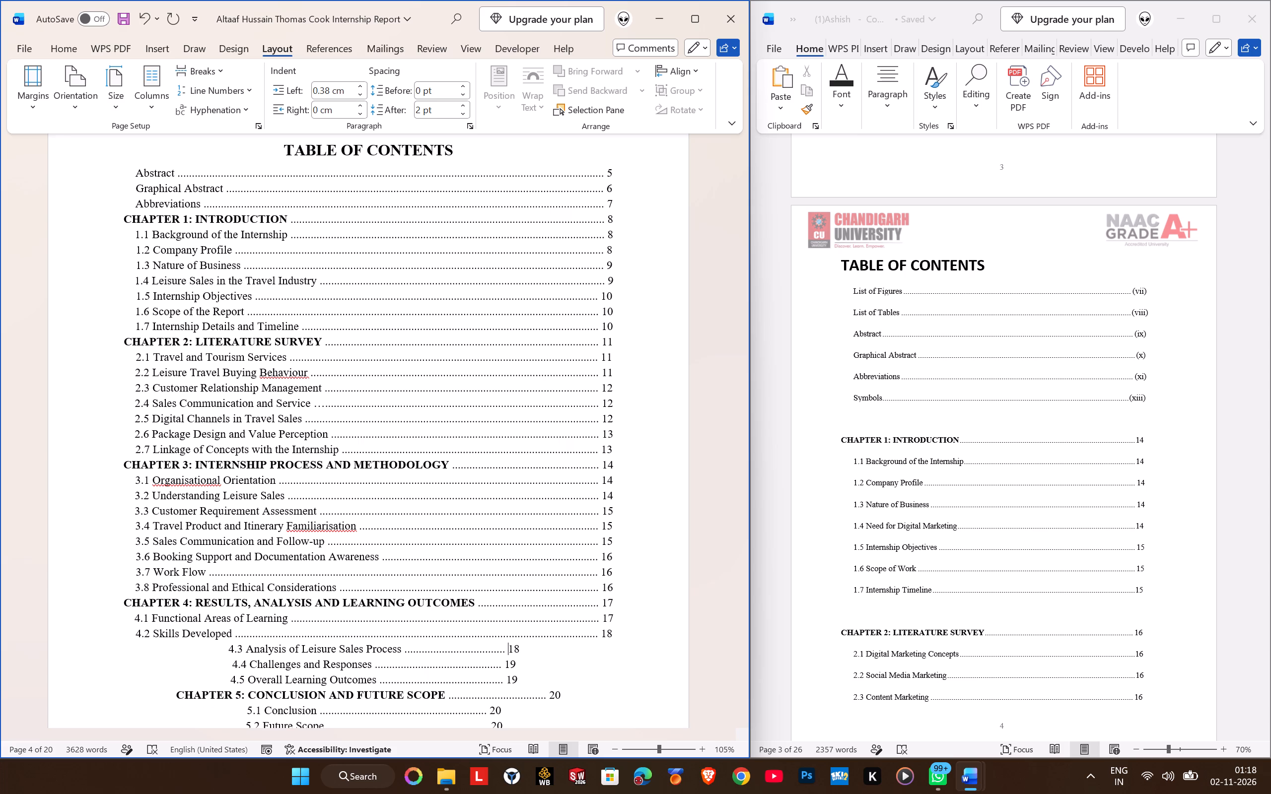
{"action": "key", "text": "Left"}
{"action": "key", "text": "period"}
{"action": "key", "text": "period"}
{"action": "key", "text": "period"}
{"action": "key", "text": "period"}
{"action": "key", "text": "period"}
{"action": "key", "text": "period"}
{"action": "key", "text": "period"}
{"action": "key", "text": "period"}
{"action": "key", "text": "period"}
{"action": "key", "text": "period"}
{"action": "key", "text": "period"}
{"action": "key", "text": "period"}
{"action": "key", "text": "period"}
{"action": "key", "text": "period"}
{"action": "key", "text": "period"}
{"action": "key", "text": "period"}
{"action": "key", "text": "period"}
{"action": "key", "text": "period"}
{"action": "key", "text": "period"}
{"action": "key", "text": "period"}
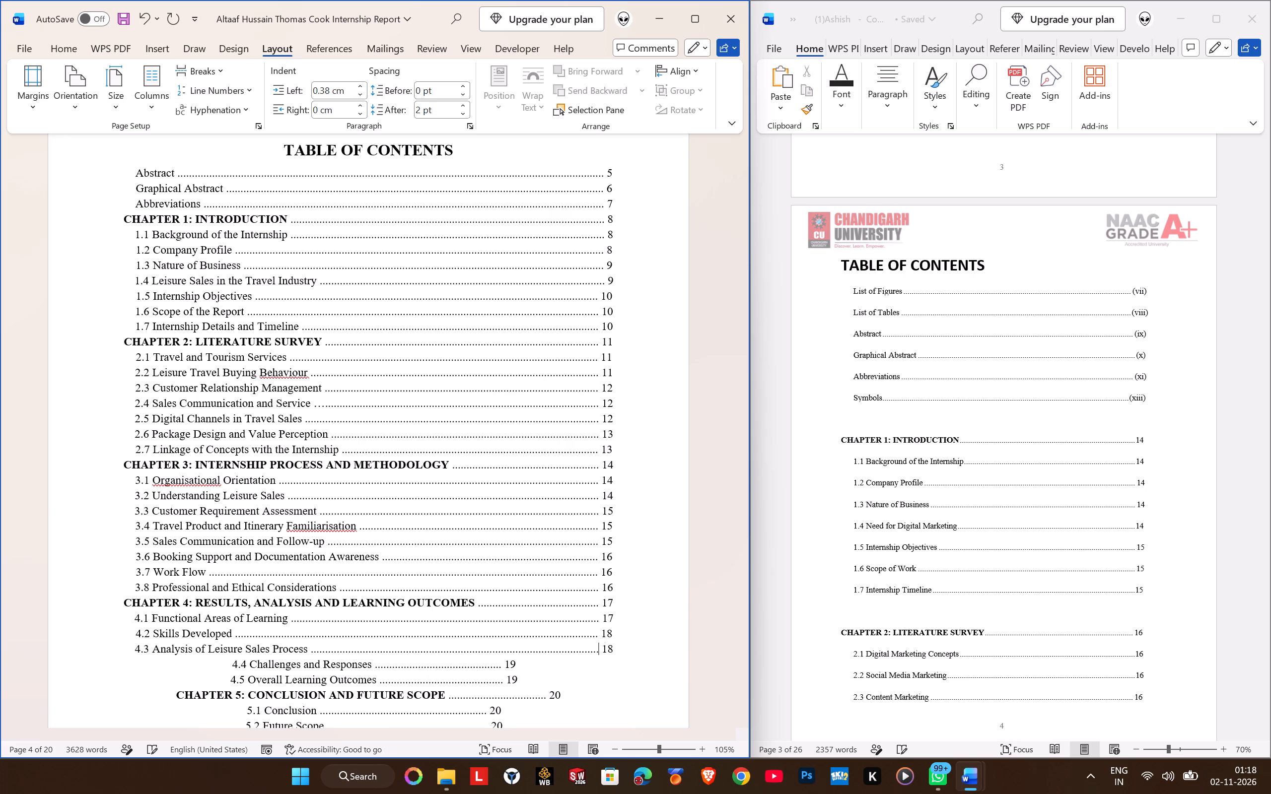
{"action": "key", "text": "BackSpace"}
Extend the "4.4 Challenges and Responses" dot leader so the title, dots and page number 19 fill a single line.
{"action": "key", "text": "Down"}
{"action": "key", "text": "Left"}
{"action": "key", "text": "Left"}
{"action": "key", "text": "Left"}
{"action": "key", "text": "period"}
{"action": "key", "text": "period"}
{"action": "key", "text": "period"}
{"action": "key", "text": "period"}
{"action": "key", "text": "period"}
{"action": "key", "text": "period"}
{"action": "key", "text": "period"}
{"action": "key", "text": "period"}
{"action": "key", "text": "period"}
{"action": "key", "text": "period"}
{"action": "key", "text": "period"}
{"action": "key", "text": "period"}
{"action": "key", "text": "period"}
{"action": "key", "text": "period"}
{"action": "key", "text": "period"}
{"action": "key", "text": "period"}
{"action": "key", "text": "period"}
{"action": "key", "text": "period"}
{"action": "key", "text": "period"}
{"action": "key", "text": "period"}
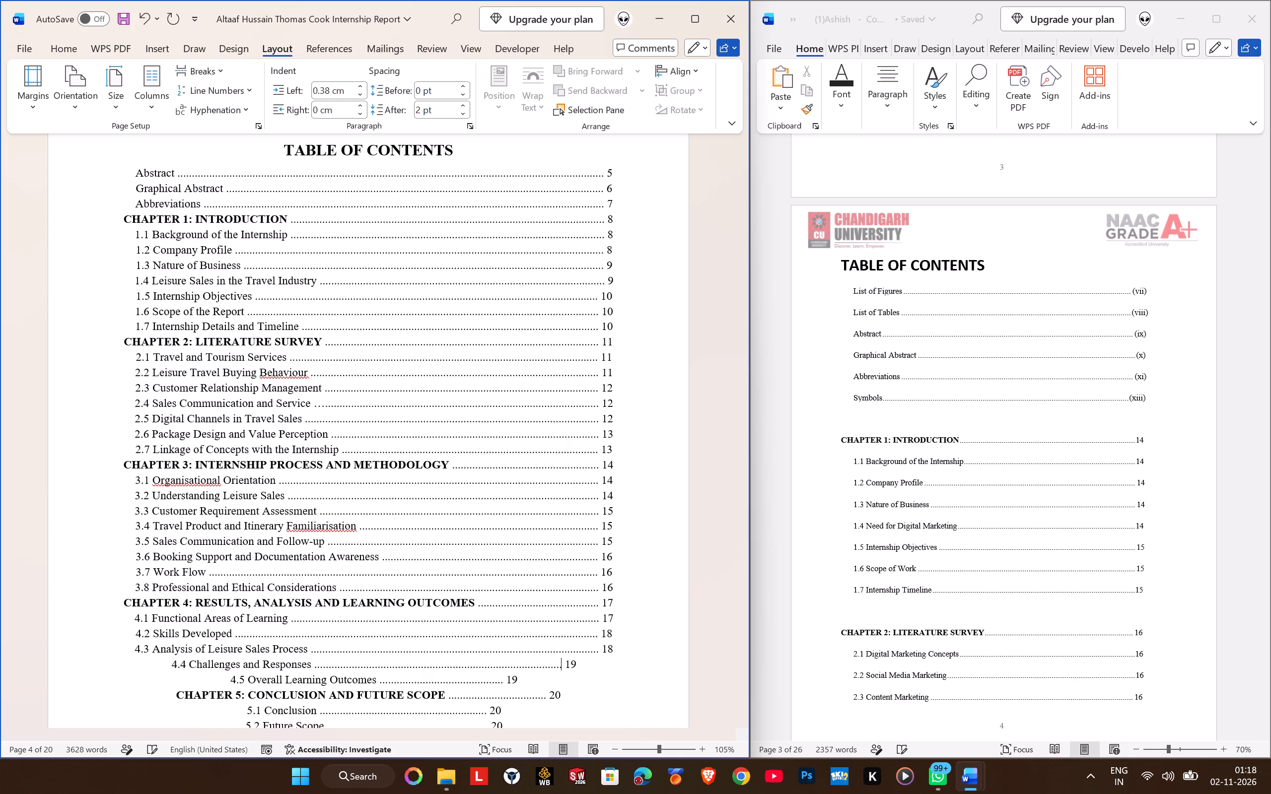
{"action": "key", "text": "period"}
{"action": "key", "text": "BackSpace"}
Extend the "4.5 Overall Learning Outcomes" dot leader so the title, dots and page number 19 fill a single line.
{"action": "key", "text": "Down"}
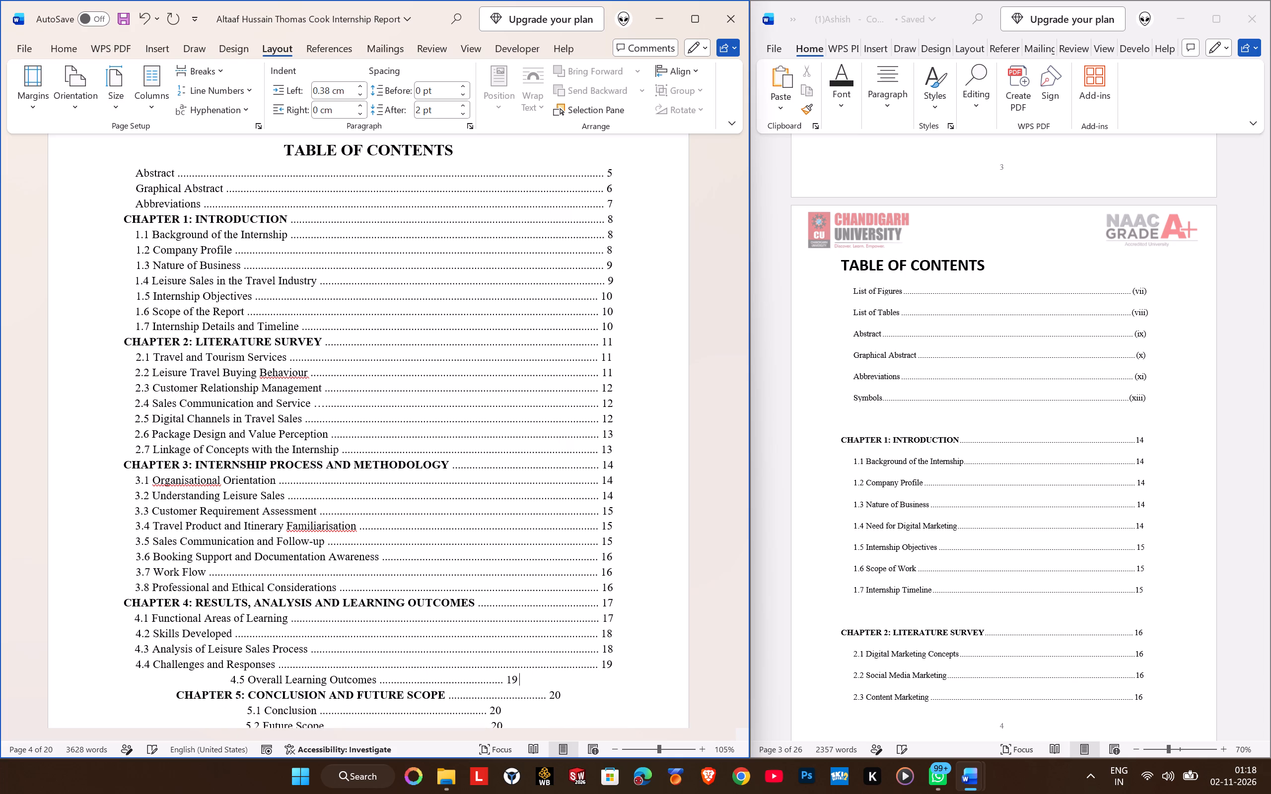
{"action": "key", "text": "Left"}
{"action": "key", "text": "Left"}
{"action": "key", "text": "Left"}
{"action": "key", "text": "period"}
{"action": "key", "text": "period"}
{"action": "key", "text": "period"}
{"action": "key", "text": "period"}
{"action": "key", "text": "period"}
{"action": "key", "text": "period"}
{"action": "key", "text": "period"}
{"action": "key", "text": "period"}
{"action": "key", "text": "period"}
{"action": "key", "text": "period"}
{"action": "key", "text": "period"}
{"action": "key", "text": "period"}
{"action": "key", "text": "period"}
{"action": "key", "text": "period"}
{"action": "key", "text": "period"}
{"action": "key", "text": "period"}
{"action": "key", "text": "period"}
{"action": "key", "text": "period"}
{"action": "key", "text": "period"}
{"action": "key", "text": "period"}
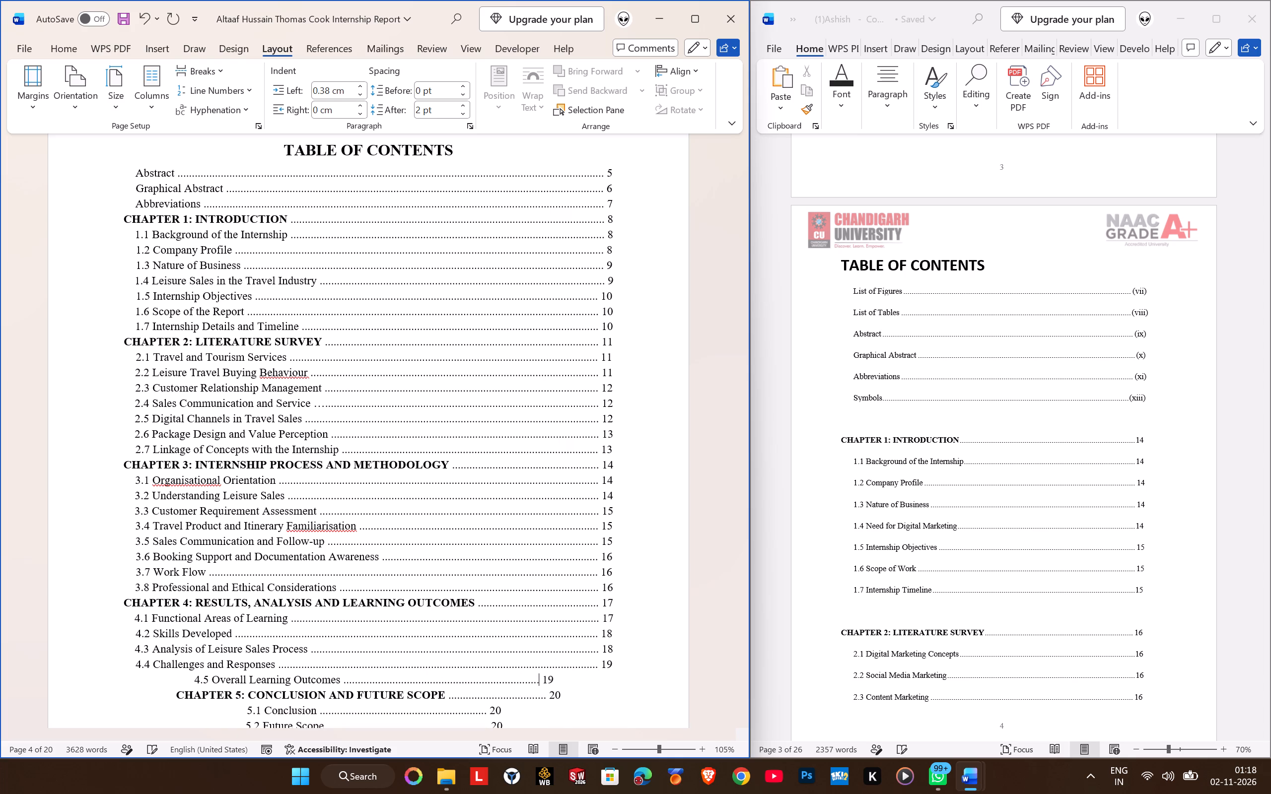
{"action": "type", "text": "..."}
{"action": "key", "text": "BackSpace"}
Extend the "CHAPTER 5: CONCLUSION AND FUTURE SCOPE" dot leader so the title, dots and page number 20 fill a single line.
{"action": "key", "text": "Down"}
{"action": "key", "text": "Left"}
{"action": "key", "text": "Left"}
{"action": "key", "text": "Left"}
{"action": "key", "text": "period"}
{"action": "key", "text": "period"}
{"action": "key", "text": "period"}
{"action": "key", "text": "period"}
{"action": "key", "text": "period"}
{"action": "key", "text": "period"}
{"action": "key", "text": "period"}
{"action": "key", "text": "period"}
{"action": "key", "text": "period"}
{"action": "key", "text": "period"}
{"action": "key", "text": "period"}
{"action": "key", "text": "period"}
{"action": "key", "text": "period"}
{"action": "key", "text": "period"}
{"action": "key", "text": "period"}
{"action": "key", "text": "period"}
{"action": "key", "text": "period"}
{"action": "key", "text": "period"}
{"action": "key", "text": "period"}
{"action": "key", "text": "period"}
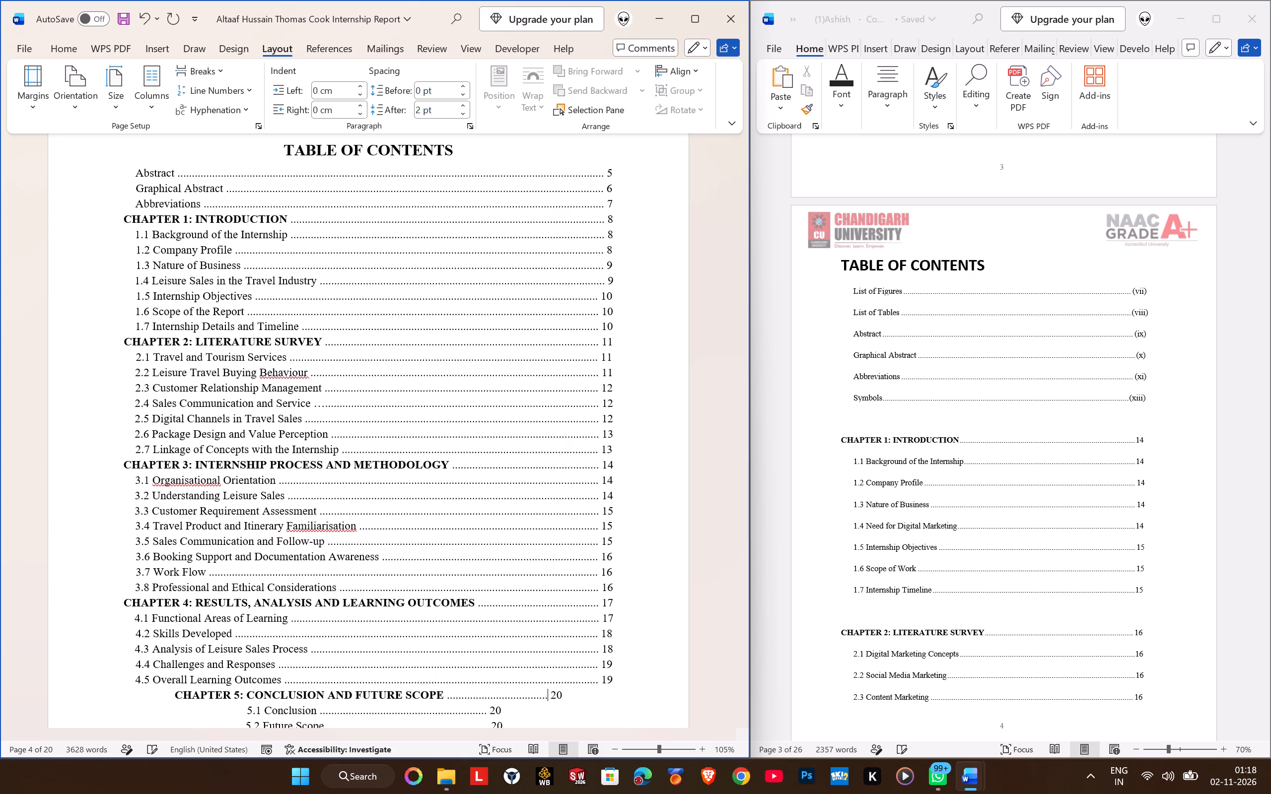
{"action": "key", "text": "BackSpace"}
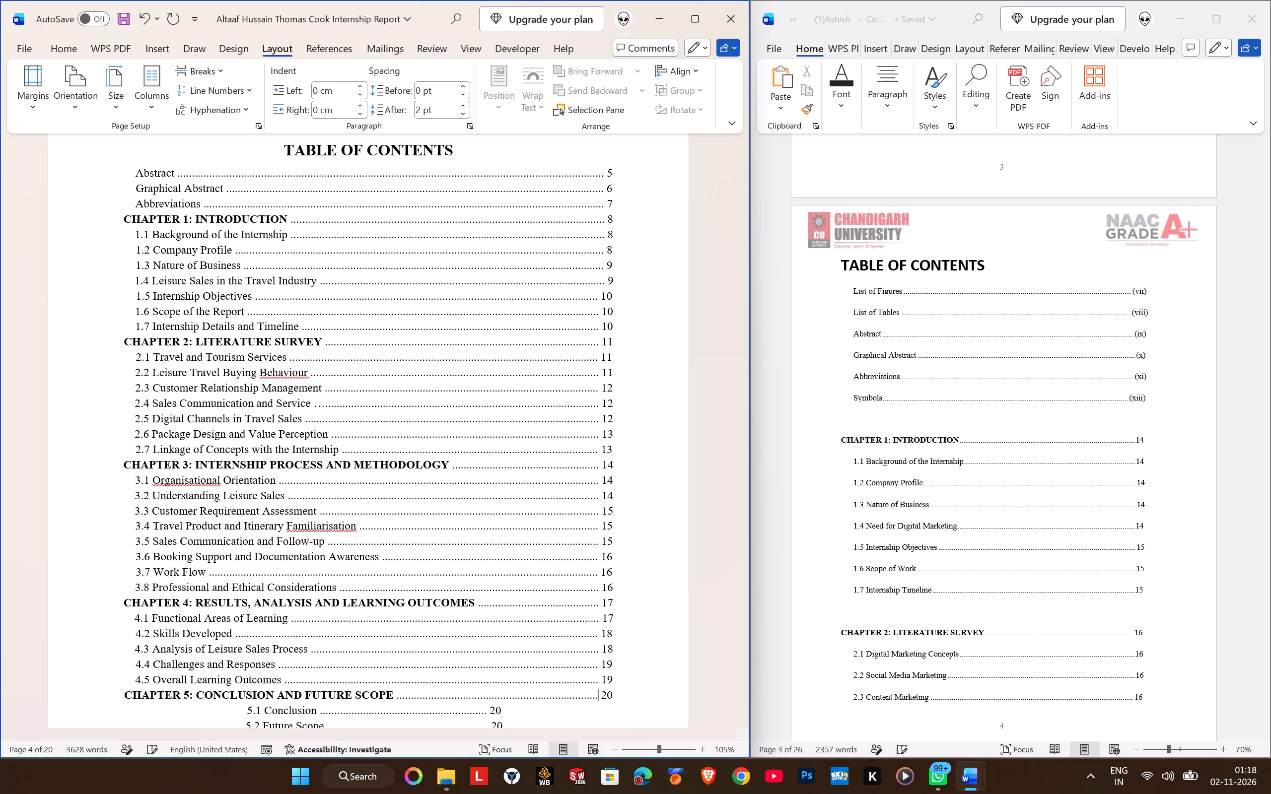
Extend the "5.1 Conclusion" dot leader so the title, dots and page number 20 fill a single line.
{"action": "key", "text": "Down"}
{"action": "key", "text": "Left"}
{"action": "key", "text": "Left"}
{"action": "key", "text": "Left"}
{"action": "key", "text": "period"}
{"action": "key", "text": "period"}
{"action": "key", "text": "period"}
{"action": "key", "text": "period"}
{"action": "key", "text": "period"}
{"action": "key", "text": "period"}
{"action": "key", "text": "period"}
{"action": "key", "text": "period"}
{"action": "key", "text": "period"}
{"action": "key", "text": "period"}
{"action": "key", "text": "period"}
{"action": "key", "text": "period"}
{"action": "key", "text": "period"}
{"action": "key", "text": "period"}
{"action": "key", "text": "period"}
{"action": "key", "text": "period"}
{"action": "key", "text": "period"}
{"action": "key", "text": "period"}
{"action": "key", "text": "period"}
{"action": "key", "text": "period"}
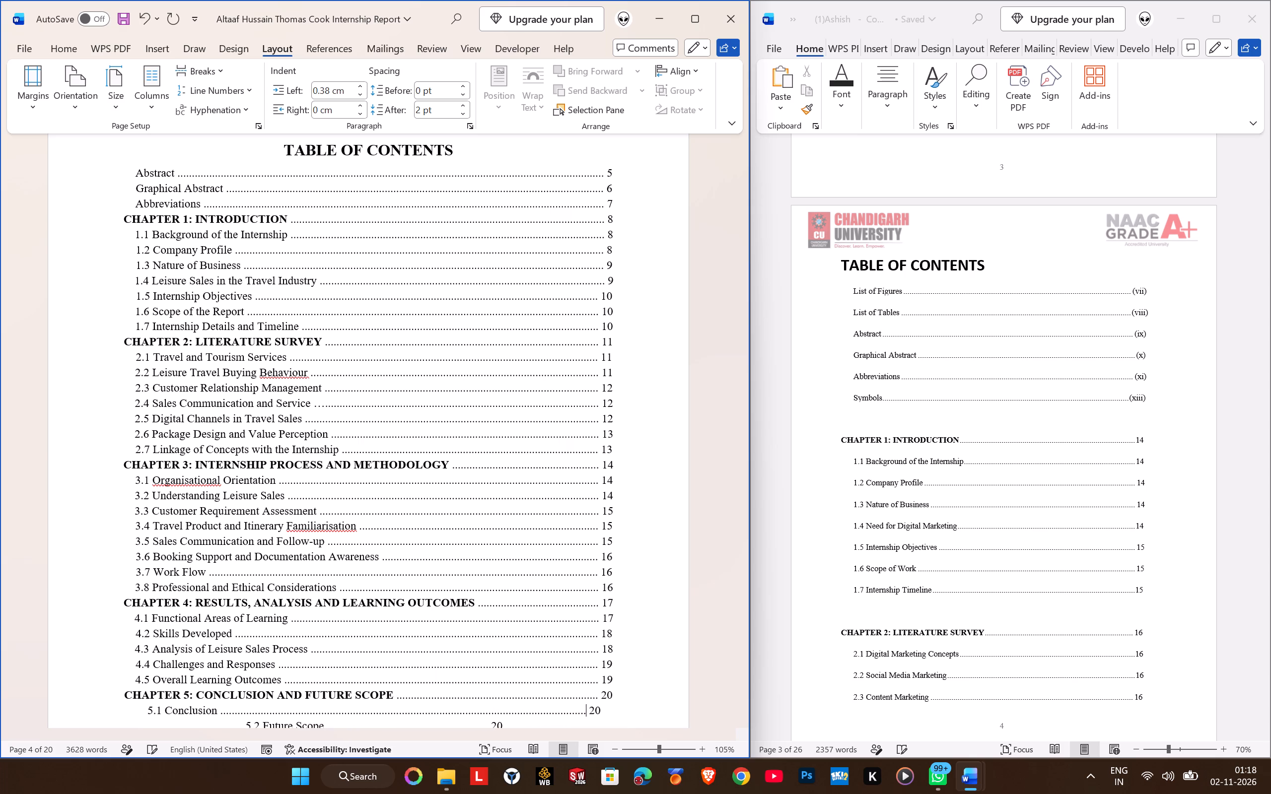
{"action": "key", "text": "BackSpace"}
{"action": "key", "text": "BackSpace"}
{"action": "key", "text": "BackSpace"}
Extend the "5.2 Future Scope" dot leader so the title, dots and page number 20 fill a single line.
{"action": "key", "text": "Down"}
{"action": "key", "text": "Down"}
{"action": "key", "text": "Down"}
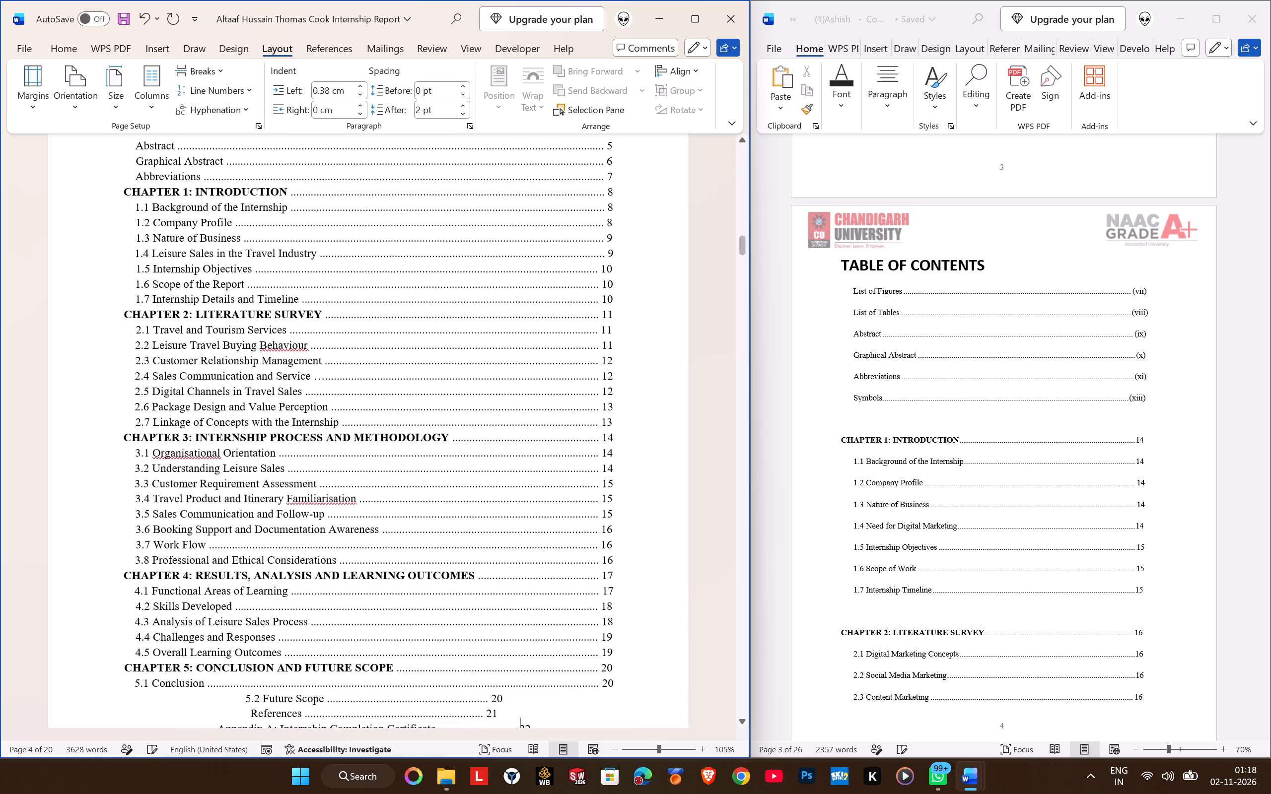
{"action": "key", "text": "Up"}
{"action": "key", "text": "Up"}
{"action": "key", "text": "Up"}
{"action": "key", "text": "Down"}
{"action": "key", "text": "Down"}
{"action": "key", "text": "Down"}
{"action": "key", "text": "Down"}
{"action": "key", "text": "Down"}
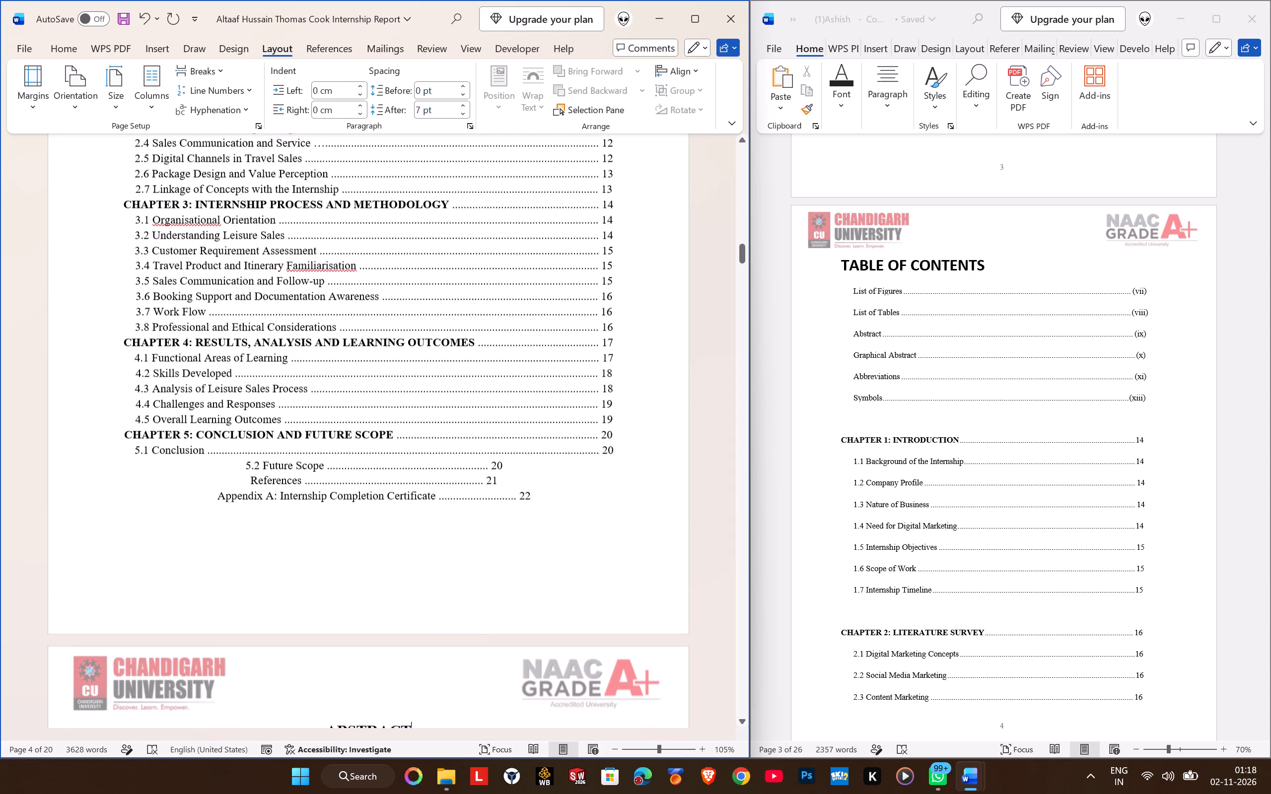
{"action": "key", "text": "Up"}
{"action": "key", "text": "Up"}
{"action": "key", "text": "Up"}
{"action": "key", "text": "Up"}
{"action": "key", "text": "Left"}
{"action": "key", "text": "Left"}
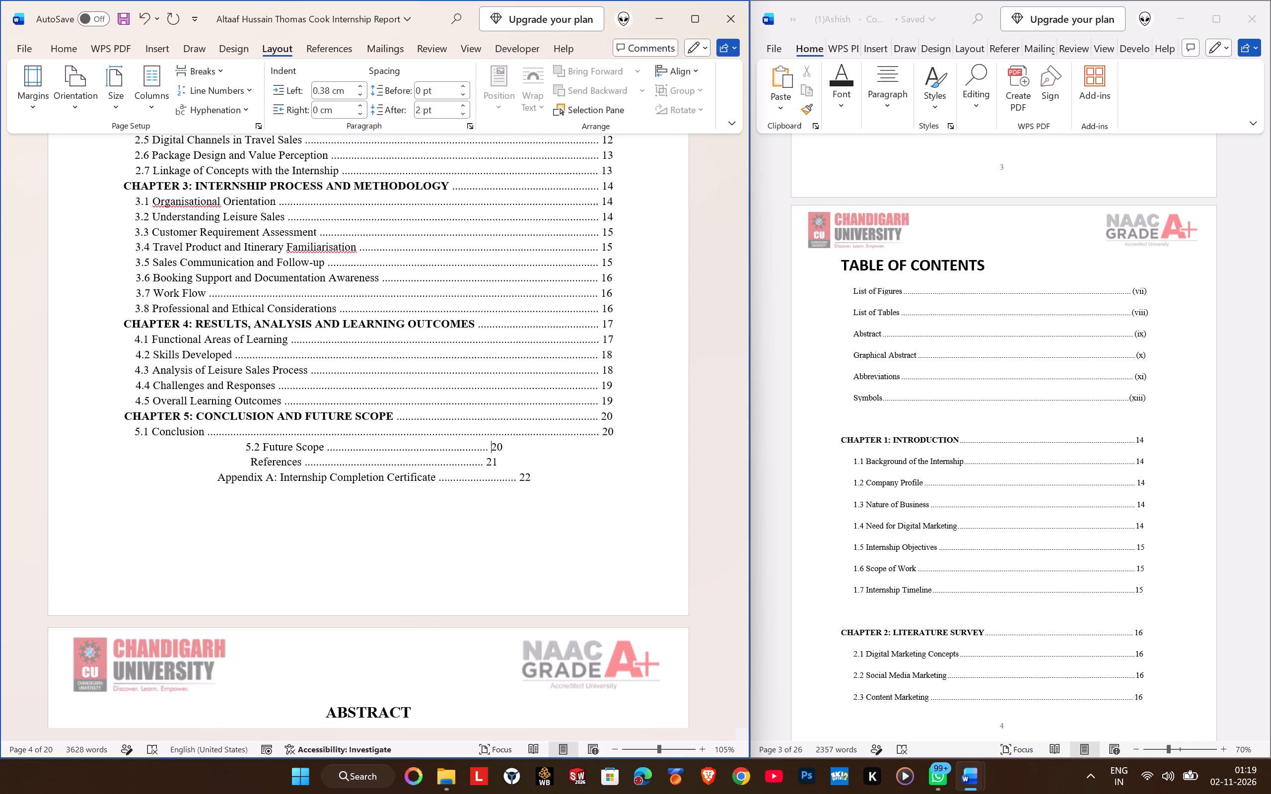
{"action": "key", "text": "Left"}
{"action": "key", "text": "period"}
{"action": "key", "text": "period"}
{"action": "key", "text": "period"}
{"action": "key", "text": "period"}
{"action": "key", "text": "period"}
{"action": "key", "text": "period"}
{"action": "key", "text": "period"}
{"action": "key", "text": "period"}
{"action": "key", "text": "period"}
{"action": "key", "text": "period"}
{"action": "key", "text": "period"}
{"action": "key", "text": "period"}
{"action": "key", "text": "period"}
{"action": "key", "text": "period"}
{"action": "key", "text": "period"}
{"action": "key", "text": "period"}
{"action": "key", "text": "period"}
{"action": "key", "text": "period"}
{"action": "key", "text": "period"}
{"action": "key", "text": "period"}
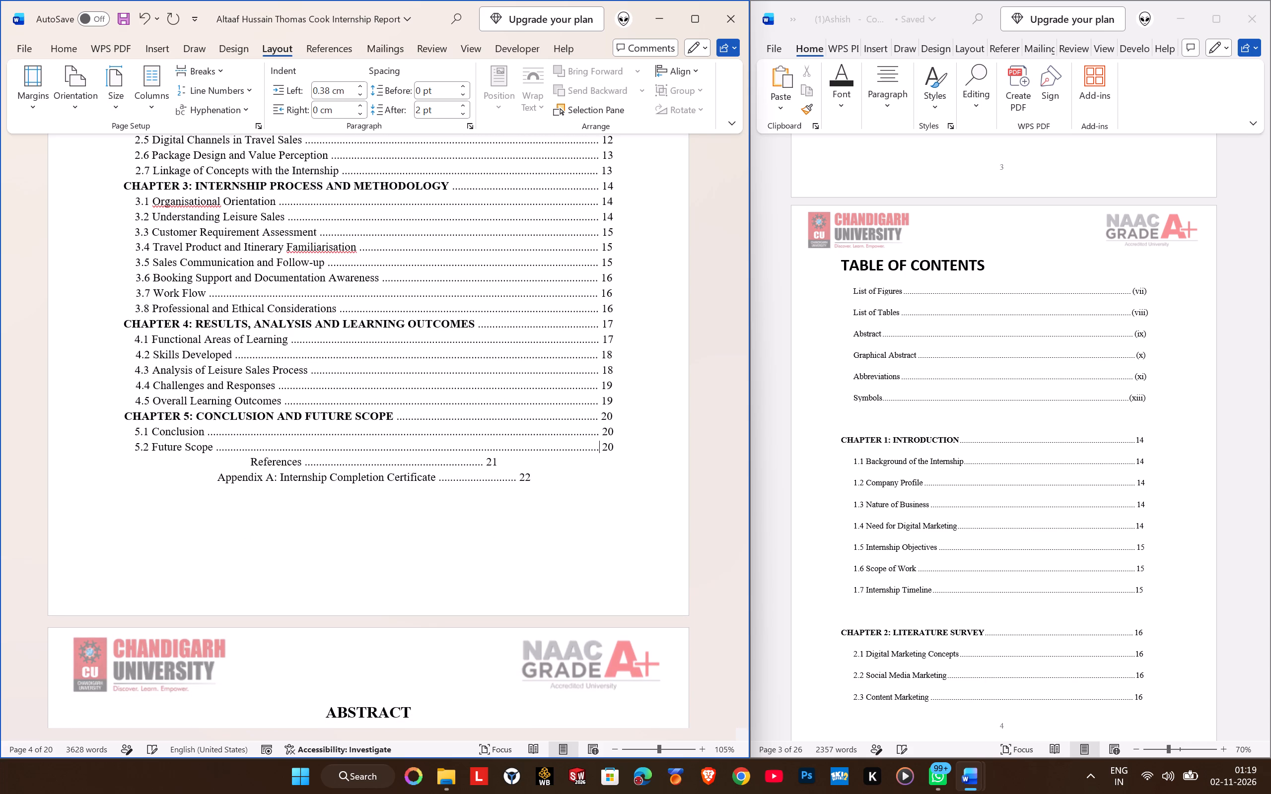
{"action": "key", "text": "period"}
{"action": "key", "text": "BackSpace"}
Extend the "References" dot leader so the title, dots and page number 21 fill a single line.
{"action": "key", "text": "Down"}
{"action": "key", "text": "Down"}
{"action": "key", "text": "Up"}
{"action": "key", "text": "Left"}
{"action": "key", "text": "Left"}
{"action": "key", "text": "Left"}
{"action": "key", "text": "period"}
{"action": "key", "text": "period"}
{"action": "key", "text": "period"}
{"action": "key", "text": "period"}
{"action": "key", "text": "period"}
{"action": "key", "text": "period"}
{"action": "key", "text": "period"}
{"action": "key", "text": "period"}
{"action": "key", "text": "period"}
{"action": "key", "text": "period"}
{"action": "key", "text": "period"}
{"action": "key", "text": "period"}
{"action": "key", "text": "period"}
{"action": "key", "text": "period"}
{"action": "key", "text": "period"}
{"action": "key", "text": "period"}
{"action": "key", "text": "period"}
{"action": "key", "text": "period"}
{"action": "key", "text": "period"}
{"action": "key", "text": "period"}
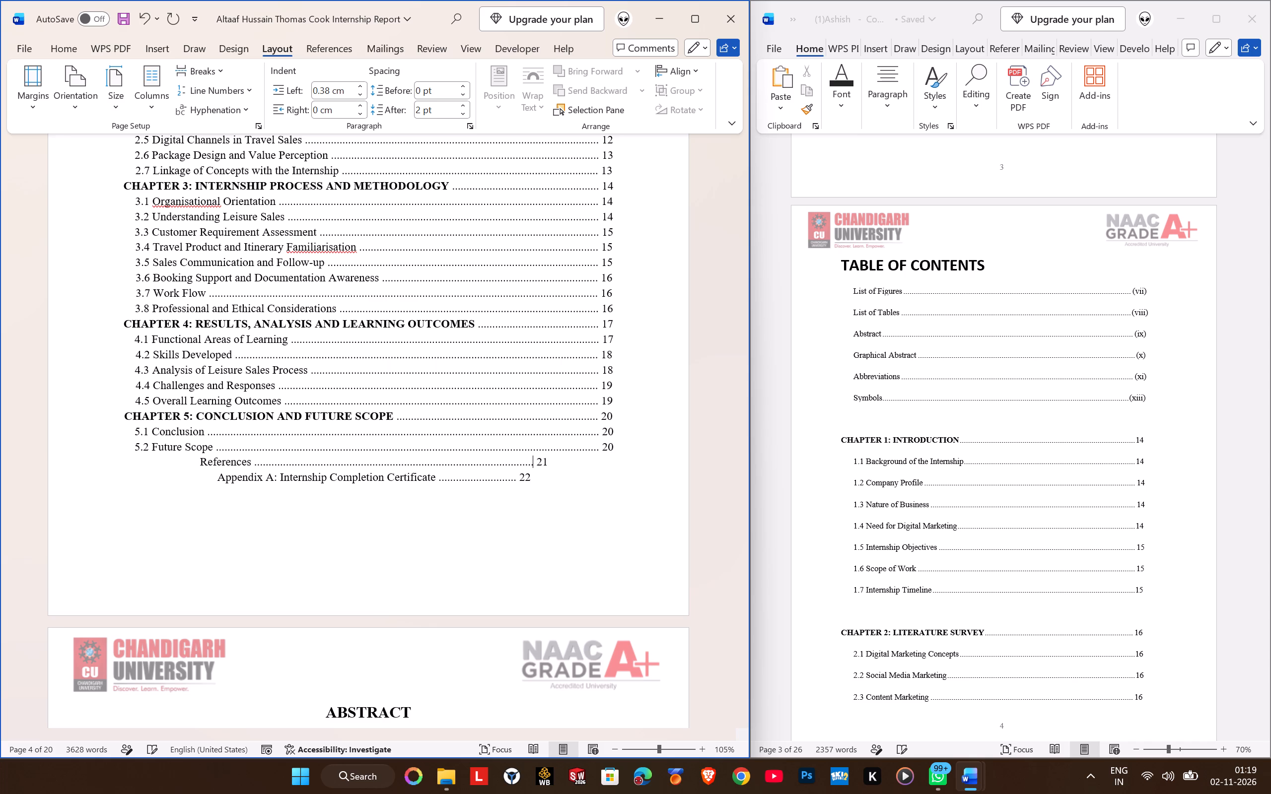
{"action": "type", "text": ".."}
{"action": "key", "text": "BackSpace"}
Fit the "Appendix A: Internship Completion Certificate" dot leader so the title, dots and page number 22 fill a single line.
{"action": "key", "text": "Down"}
{"action": "key", "text": "Left"}
{"action": "key", "text": "Left"}
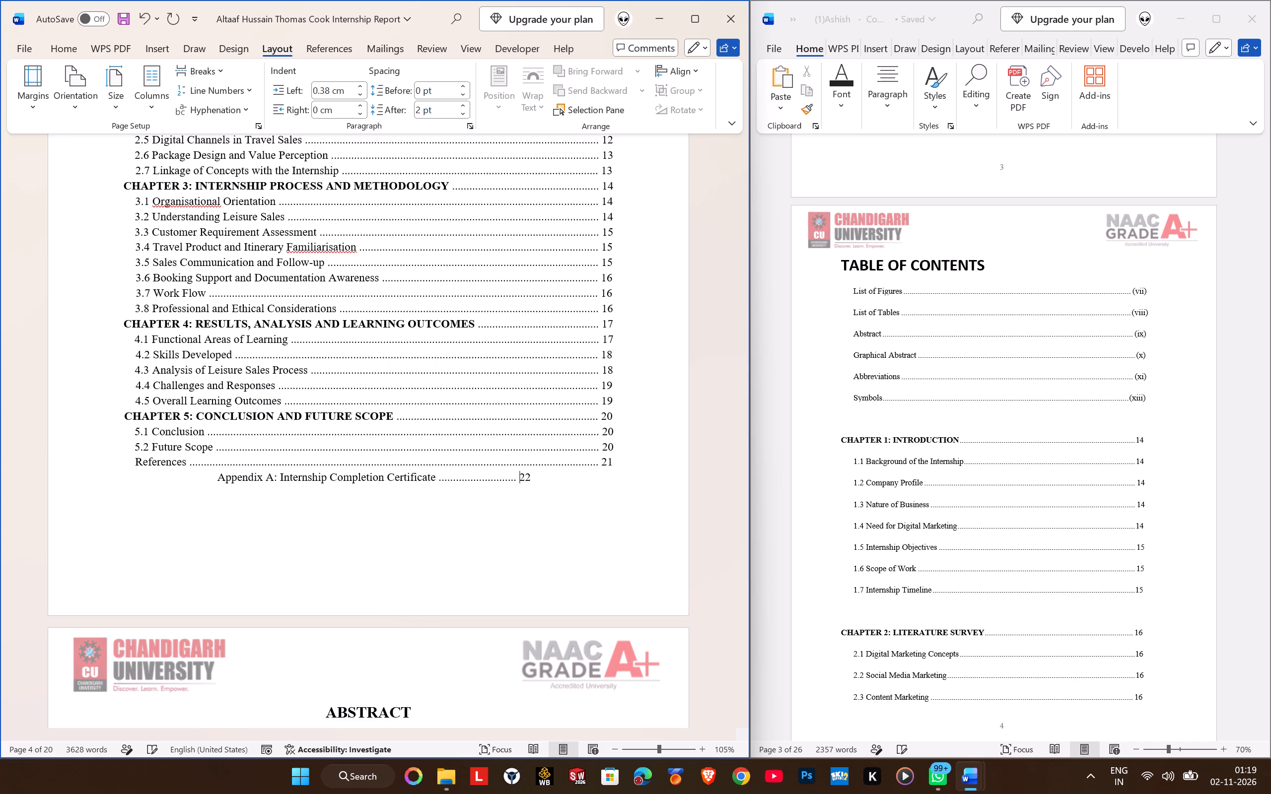
{"action": "key", "text": "Left"}
{"action": "key", "text": "period"}
{"action": "key", "text": "period"}
{"action": "key", "text": "period"}
{"action": "key", "text": "period"}
{"action": "key", "text": "period"}
{"action": "key", "text": "period"}
{"action": "key", "text": "period"}
{"action": "key", "text": "period"}
{"action": "key", "text": "period"}
{"action": "key", "text": "period"}
{"action": "key", "text": "period"}
{"action": "key", "text": "period"}
{"action": "key", "text": "period"}
{"action": "key", "text": "period"}
{"action": "key", "text": "period"}
{"action": "key", "text": "period"}
{"action": "key", "text": "period"}
{"action": "key", "text": "period"}
{"action": "key", "text": "period"}
{"action": "key", "text": "period"}
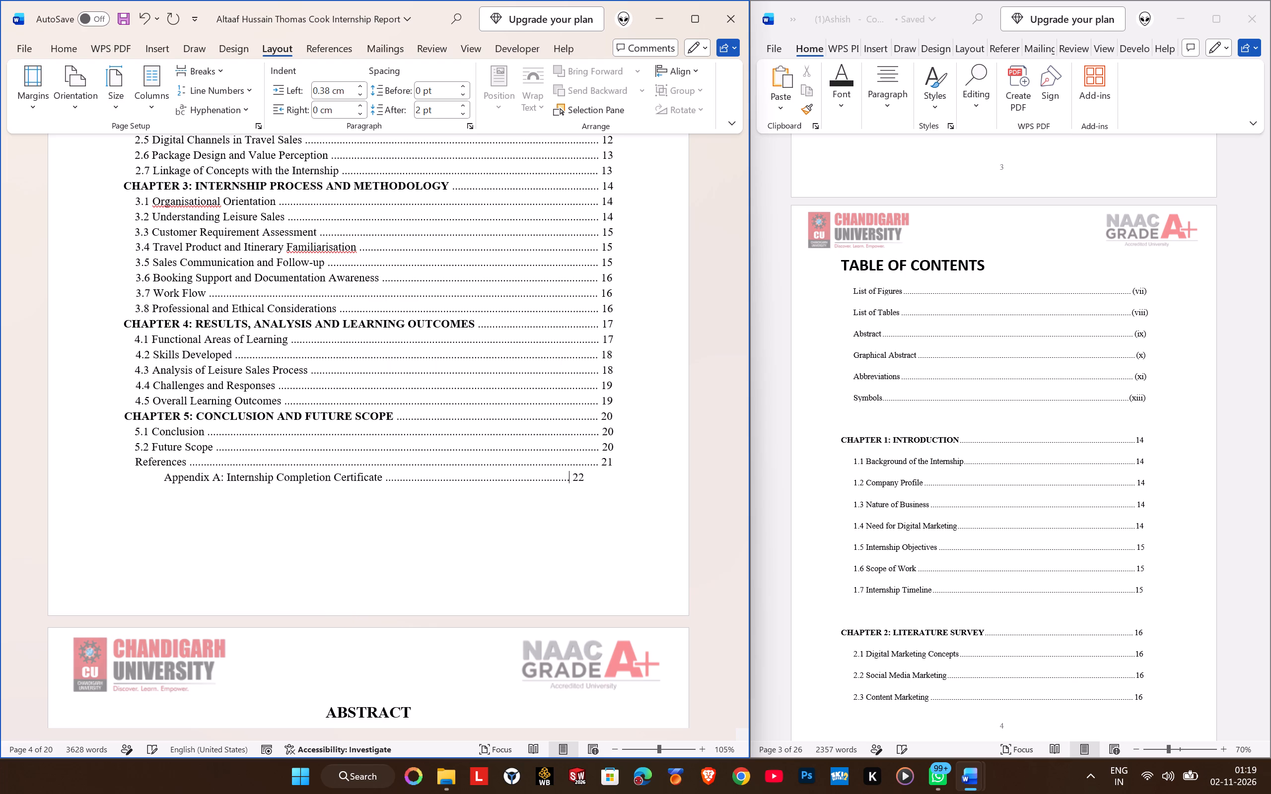
{"action": "key", "text": "BackSpace"}
{"action": "key", "text": "BackSpace"}
{"action": "key", "text": "BackSpace"}
{"action": "key", "text": "BackSpace"}
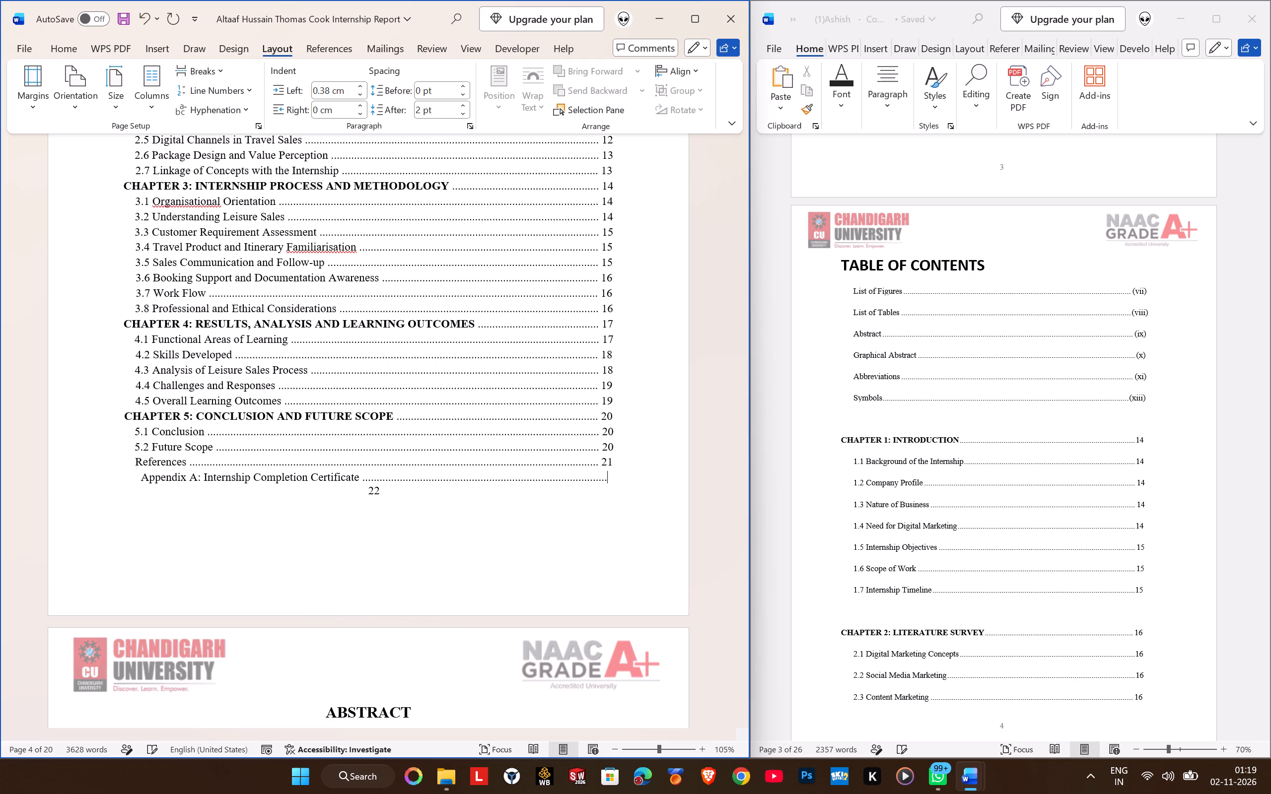
{"action": "key", "text": "BackSpace"}
Review the whole contents list, and examine the digital marketing reference report's front matter from its contents through its Abbreviations page.
{"action": "scroll", "coordinate": [575, 264], "scroll_direction": "up", "scroll_amount": 4}
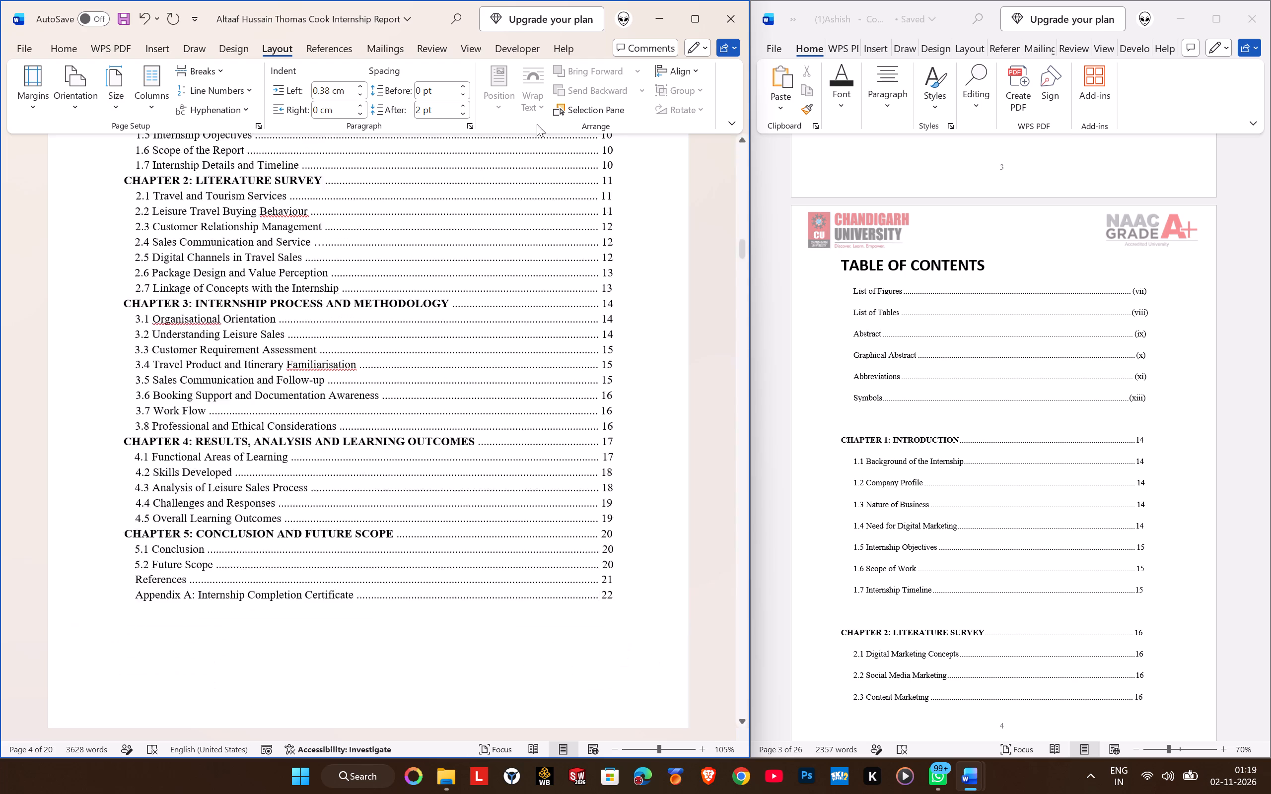
{"action": "scroll", "coordinate": [450, 212], "scroll_direction": "up", "scroll_amount": 2}
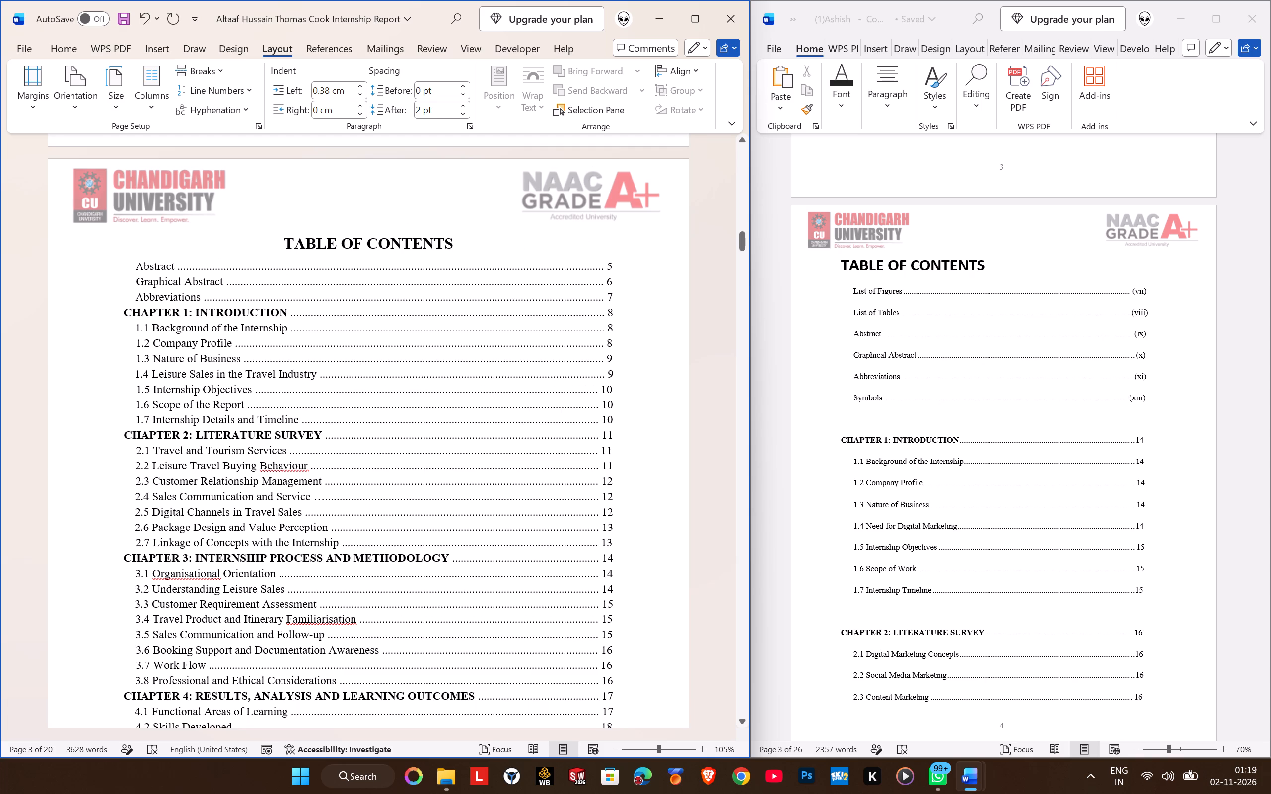
{"action": "scroll", "coordinate": [1028, 424], "scroll_direction": "down", "scroll_amount": 9}
{"action": "scroll", "coordinate": [1028, 421], "scroll_direction": "up", "scroll_amount": 1}
{"action": "scroll", "coordinate": [1028, 421], "scroll_direction": "down", "scroll_amount": 14}
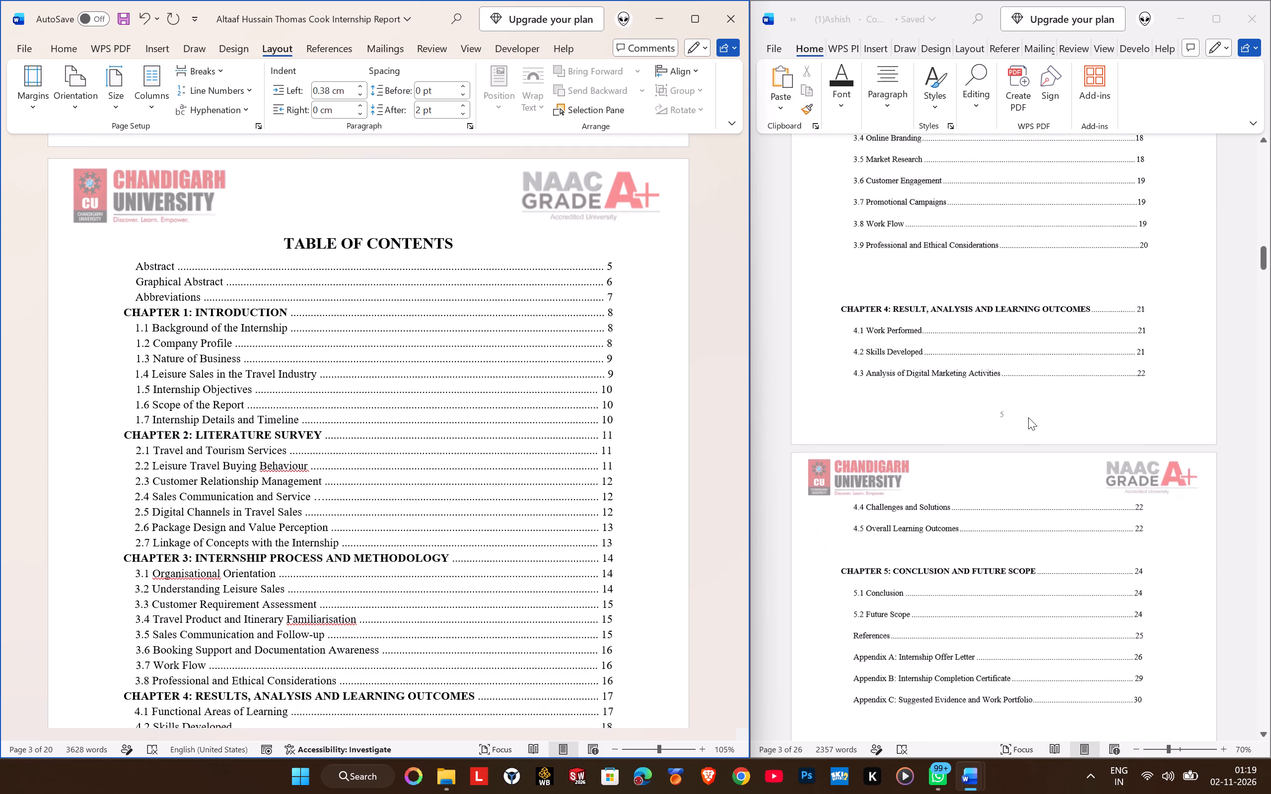
{"action": "scroll", "coordinate": [1028, 416], "scroll_direction": "down", "scroll_amount": 20}
{"action": "scroll", "coordinate": [1023, 409], "scroll_direction": "down", "scroll_amount": 4}
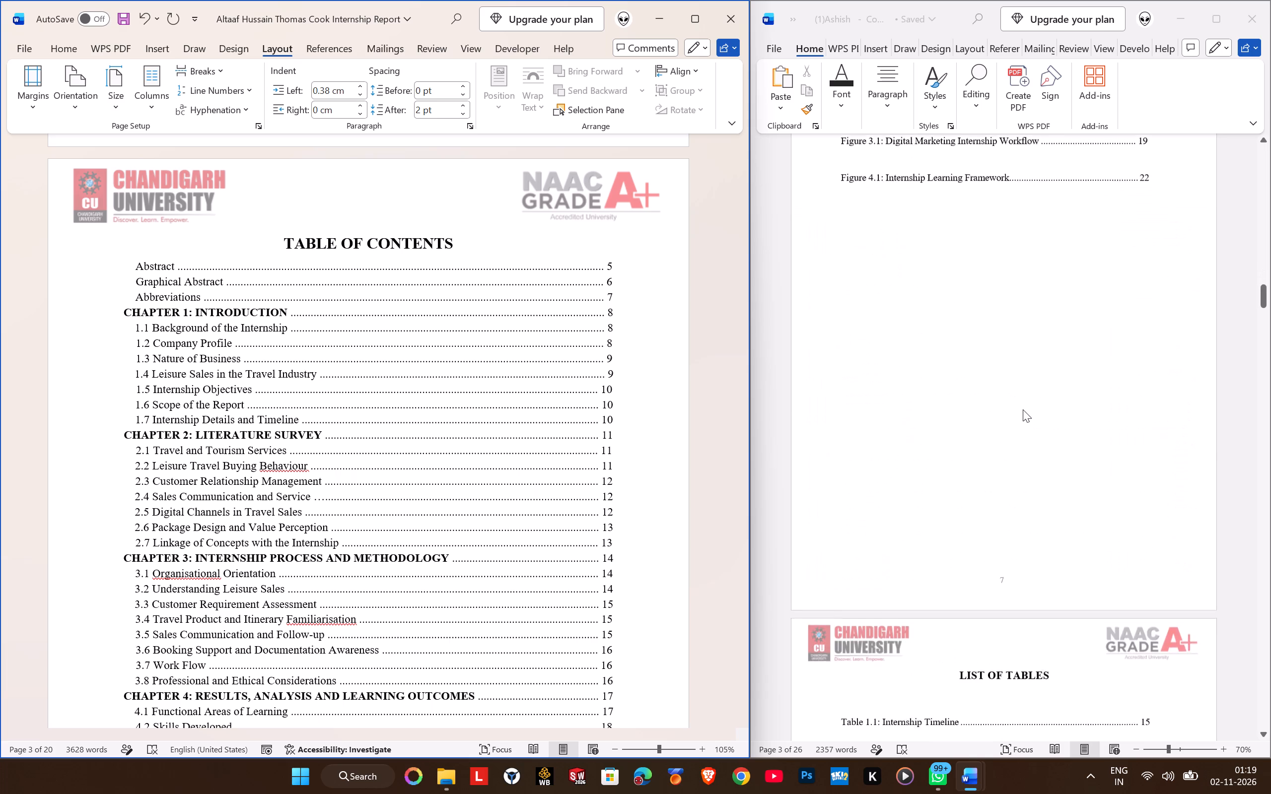
{"action": "scroll", "coordinate": [1022, 408], "scroll_direction": "down", "scroll_amount": 20}
{"action": "scroll", "coordinate": [1022, 408], "scroll_direction": "down", "scroll_amount": 5}
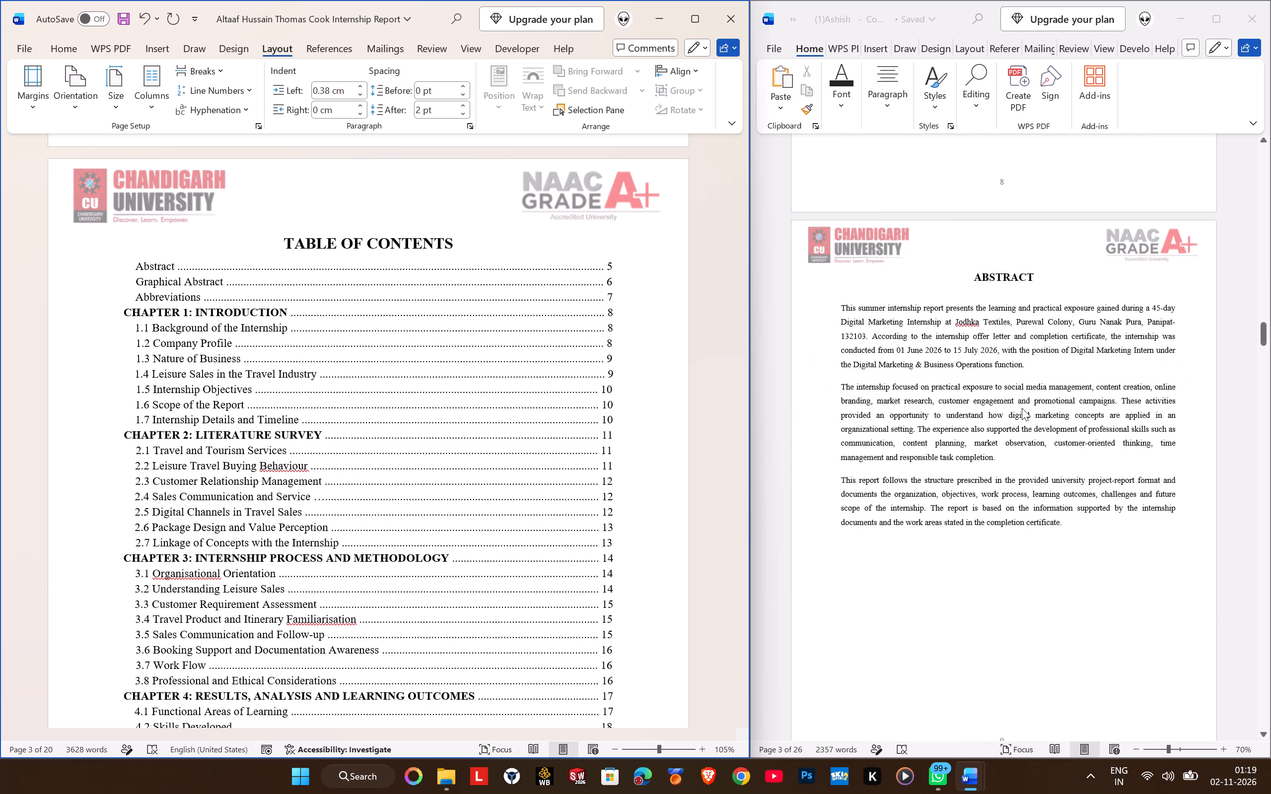
{"action": "scroll", "coordinate": [1022, 408], "scroll_direction": "down", "scroll_amount": 19}
{"action": "scroll", "coordinate": [1022, 407], "scroll_direction": "down", "scroll_amount": 9}
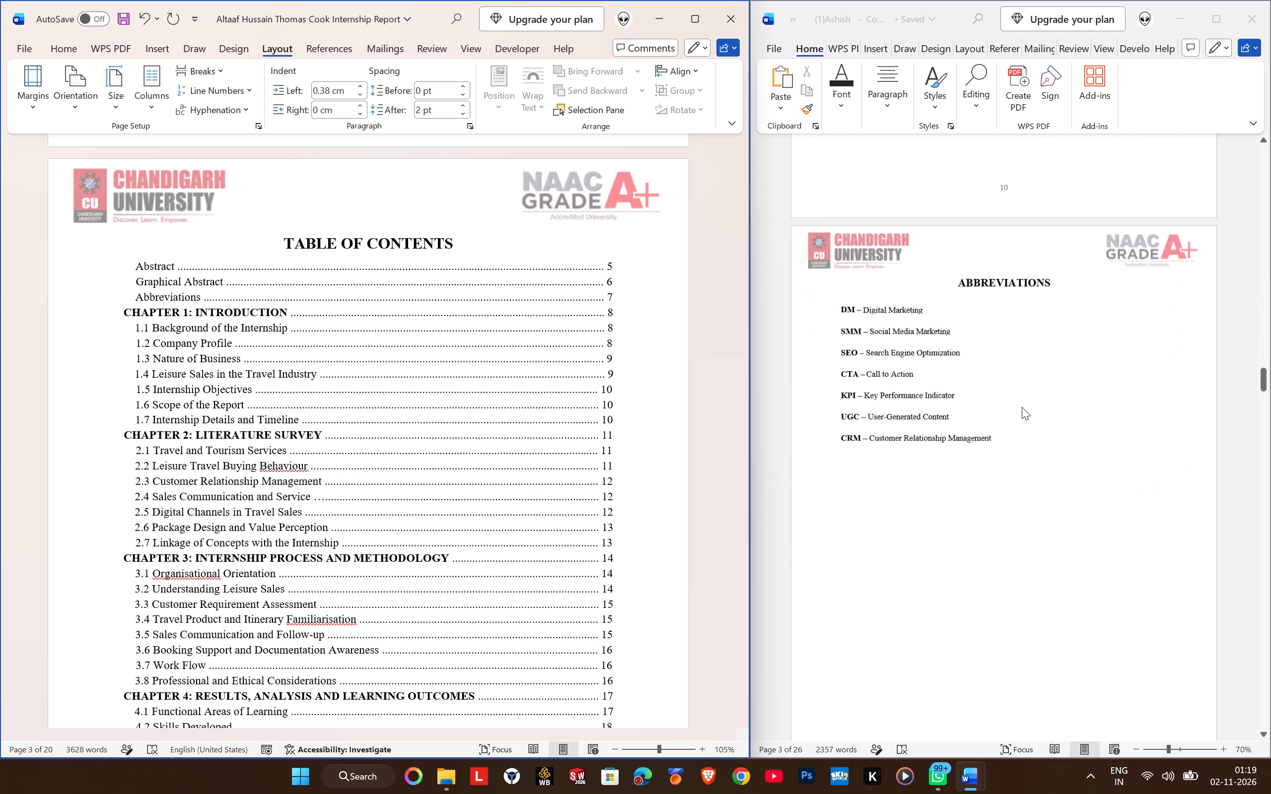
{"action": "scroll", "coordinate": [1022, 407], "scroll_direction": "down", "scroll_amount": 10}
{"action": "scroll", "coordinate": [1022, 407], "scroll_direction": "up", "scroll_amount": 9}
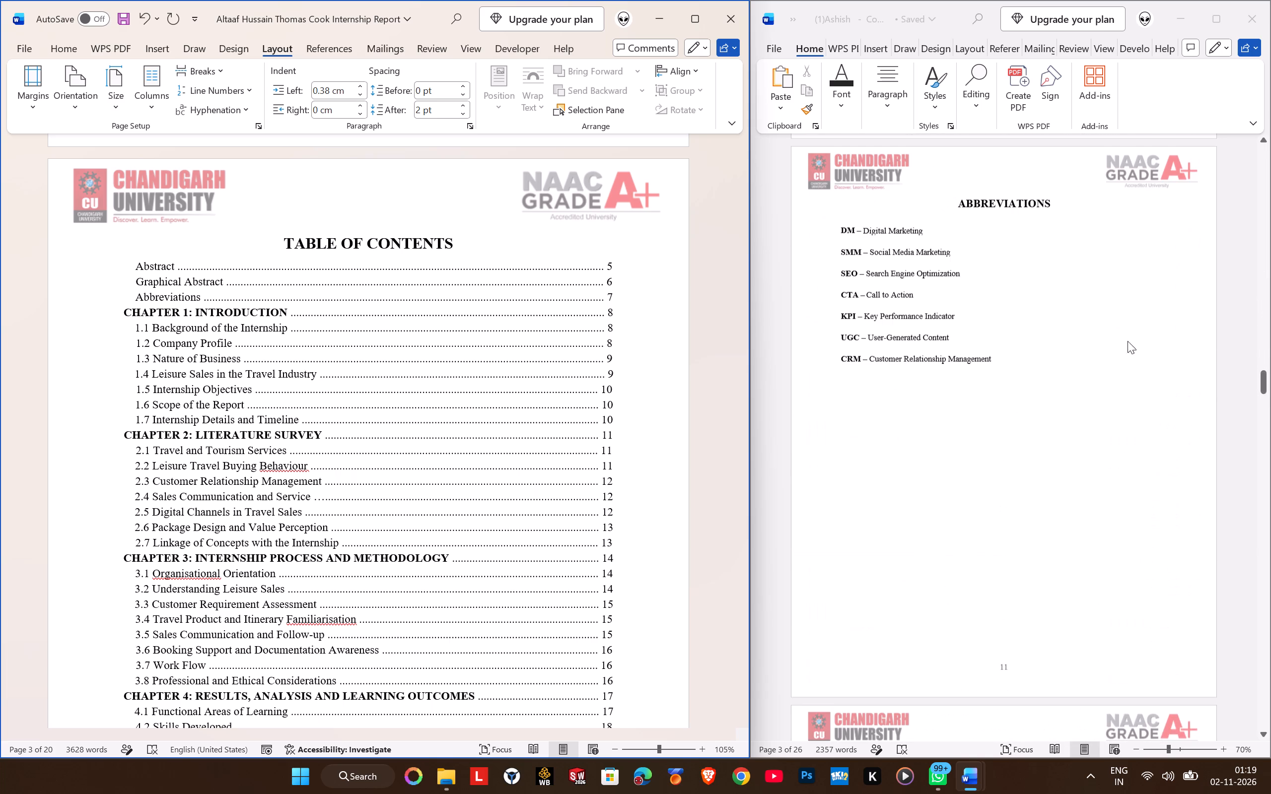
Compare the Thomas Cook report's Abstract page with the reference report's contents pages, List of Figures, List of Tables and Abstract.
{"action": "left_click", "coordinate": [1268, 382]}
{"action": "left_click_drag", "start_coordinate": [1262, 379], "coordinate": [1258, 245]}
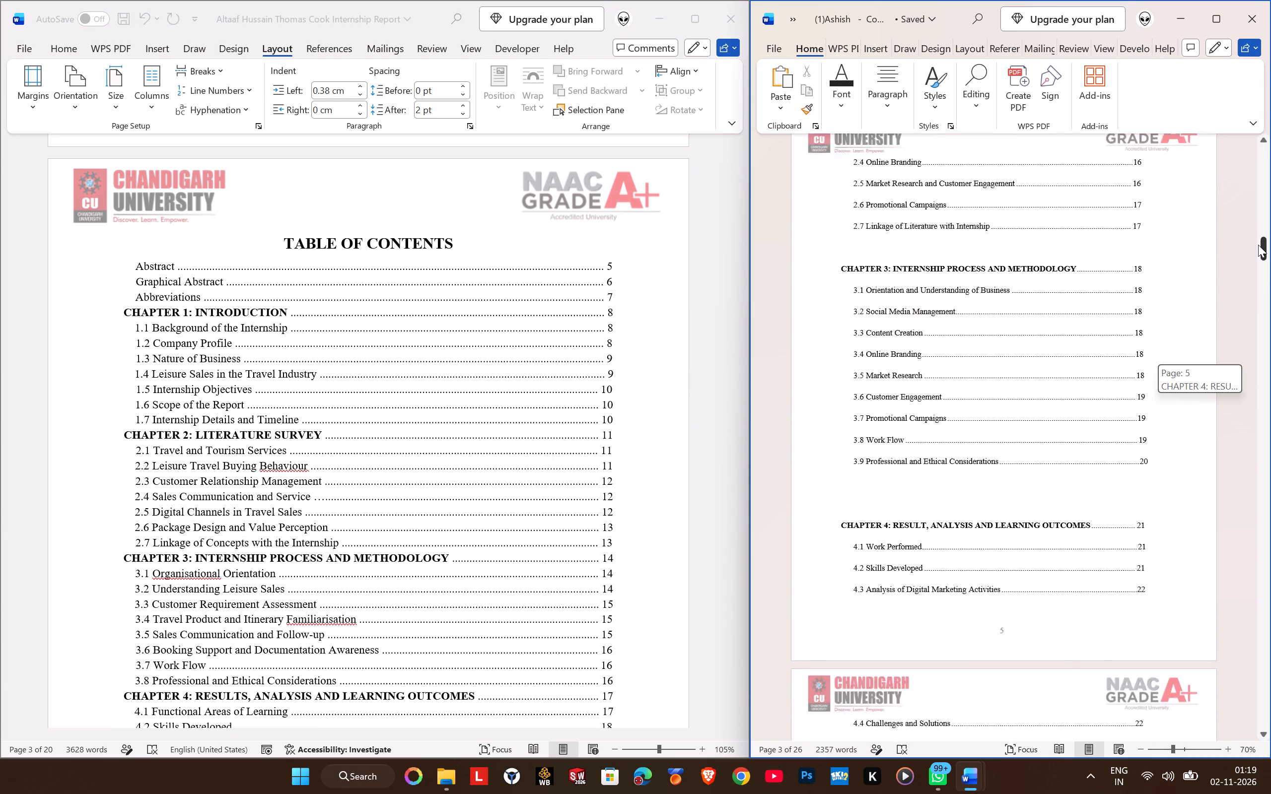
{"action": "left_click_drag", "start_coordinate": [1258, 245], "coordinate": [1258, 243]}
{"action": "scroll", "coordinate": [392, 452], "scroll_direction": "up", "scroll_amount": 5}
{"action": "scroll", "coordinate": [391, 442], "scroll_direction": "down", "scroll_amount": 17}
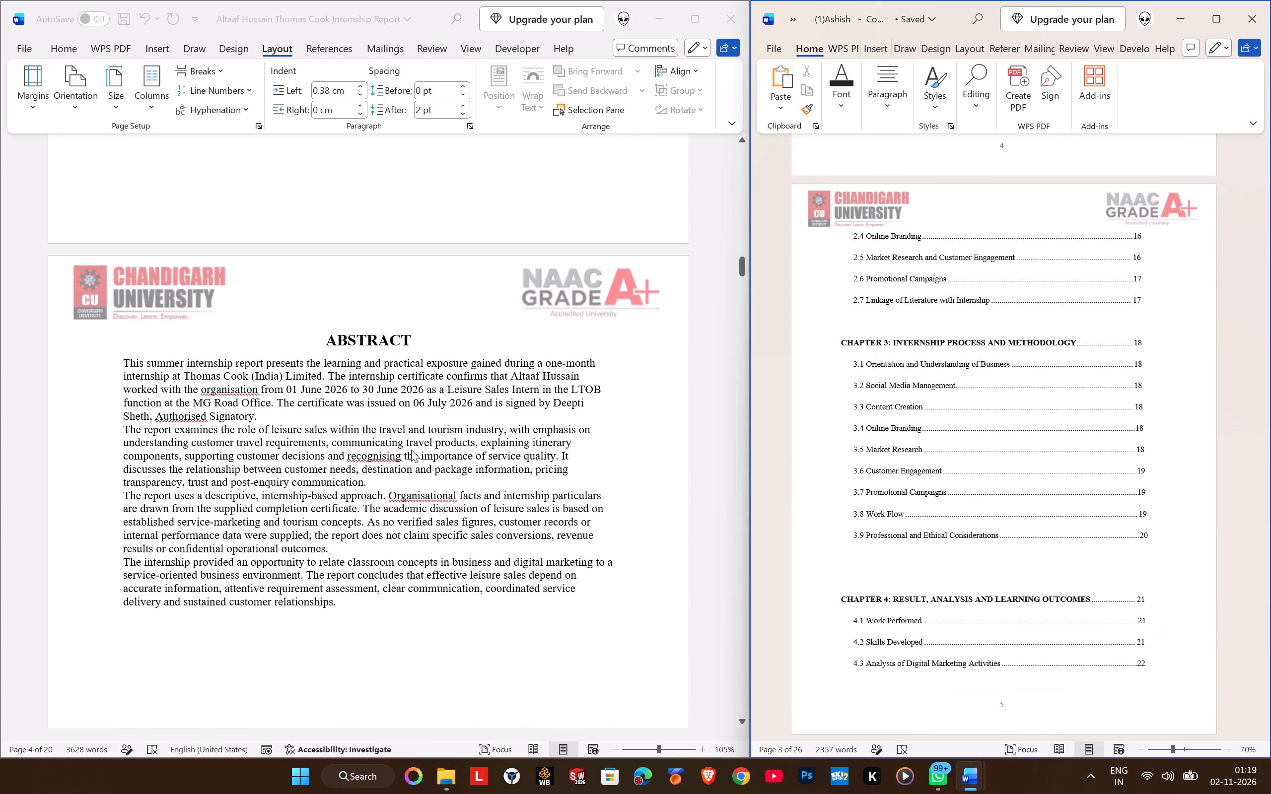
{"action": "scroll", "coordinate": [886, 449], "scroll_direction": "down", "scroll_amount": 14}
{"action": "left_click", "coordinate": [887, 448]}
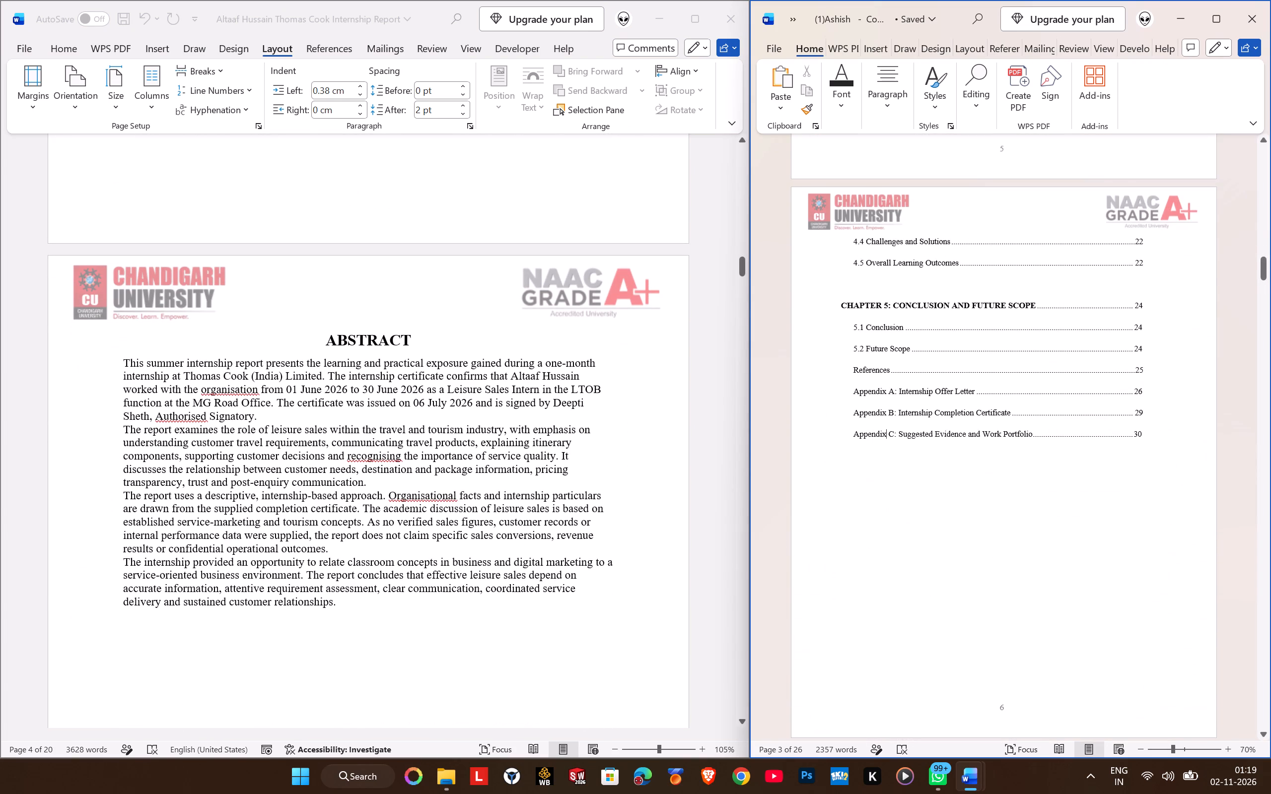
{"action": "scroll", "coordinate": [887, 448], "scroll_direction": "down", "scroll_amount": 13}
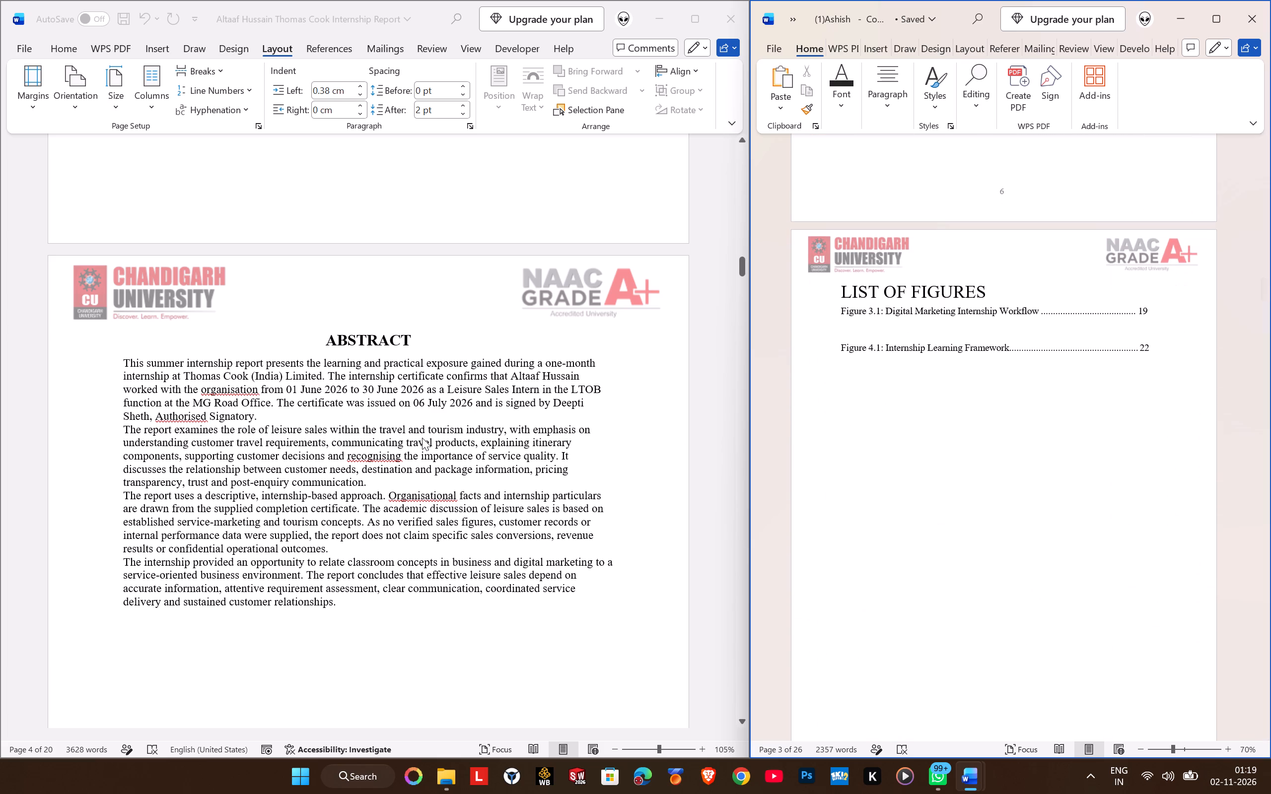
{"action": "scroll", "coordinate": [1001, 442], "scroll_direction": "down", "scroll_amount": 17}
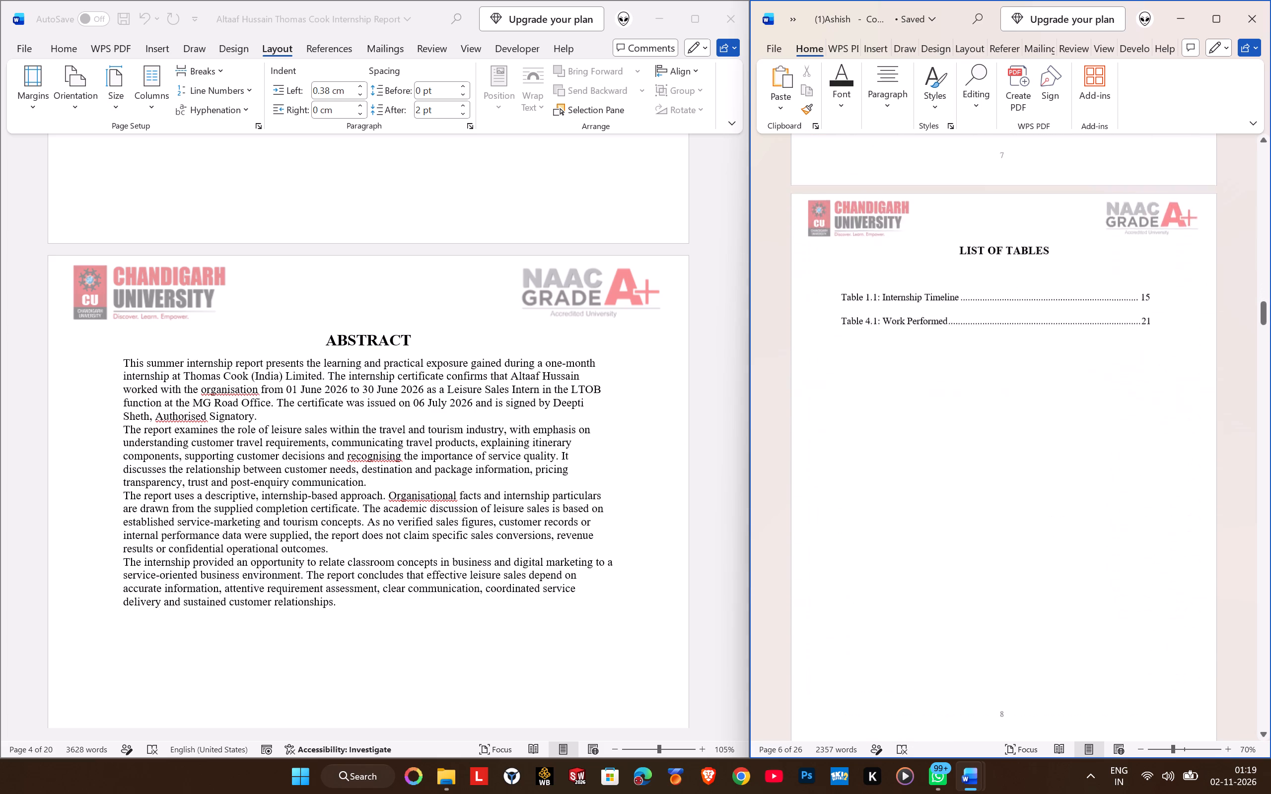
{"action": "scroll", "coordinate": [1001, 442], "scroll_direction": "down", "scroll_amount": 11}
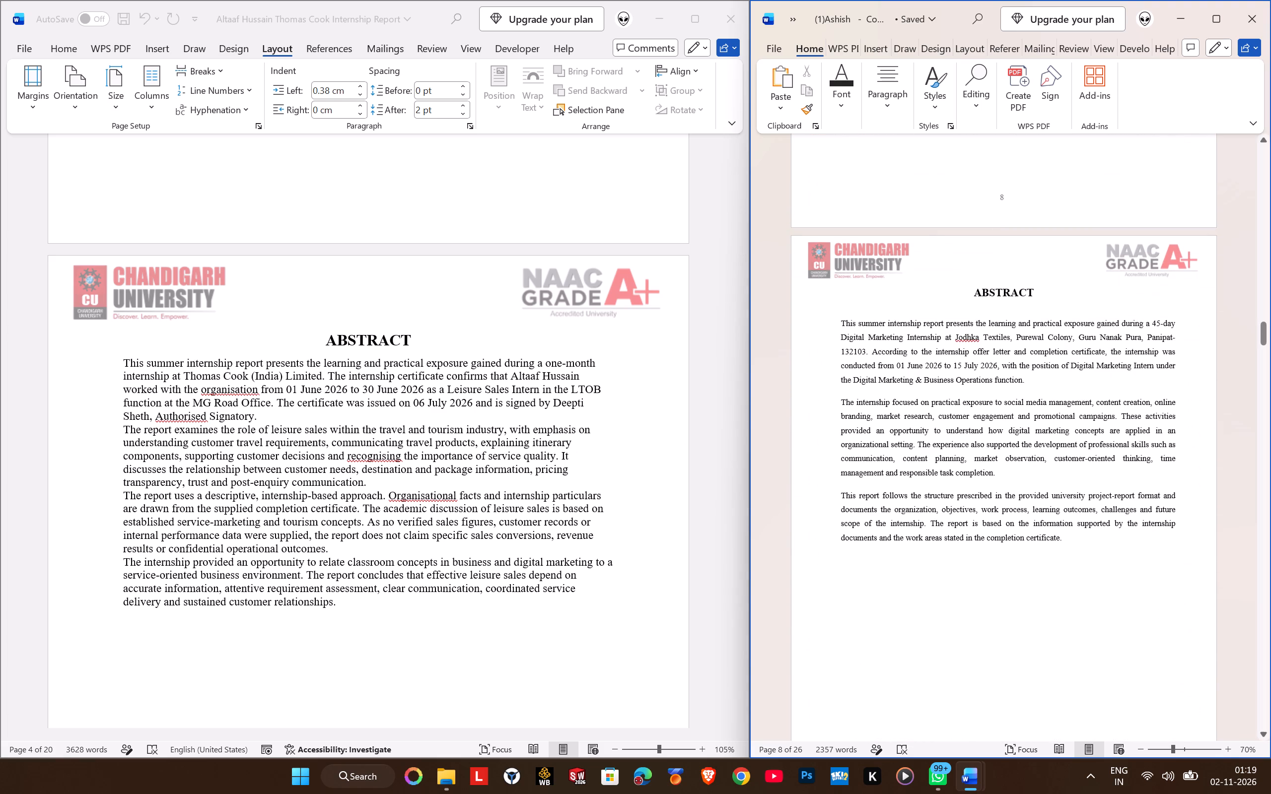
Examine the newspaper-themed reference report's front matter from its cover through the guide certificate, executive summary and contents table to the introduction.
{"action": "left_click", "coordinate": [1123, 682]}
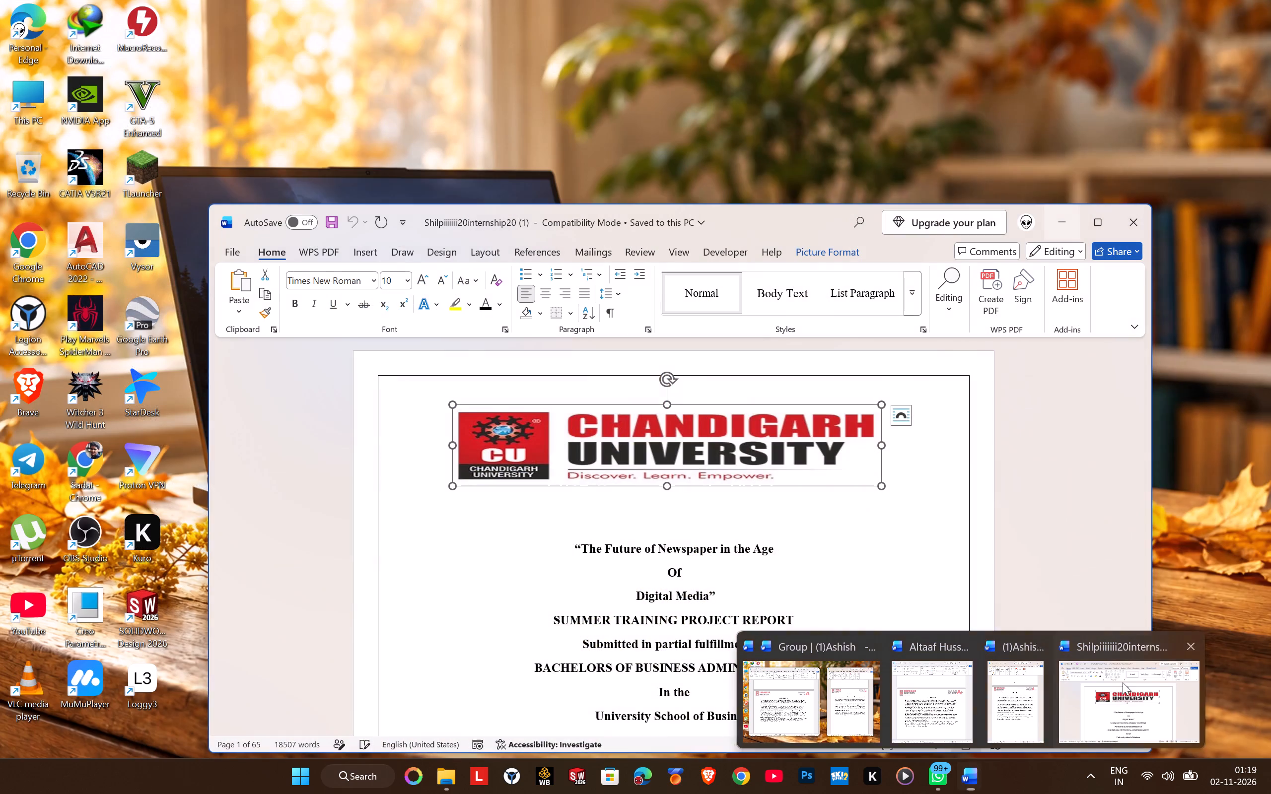
{"action": "left_click_drag", "start_coordinate": [779, 217], "coordinate": [738, 57]}
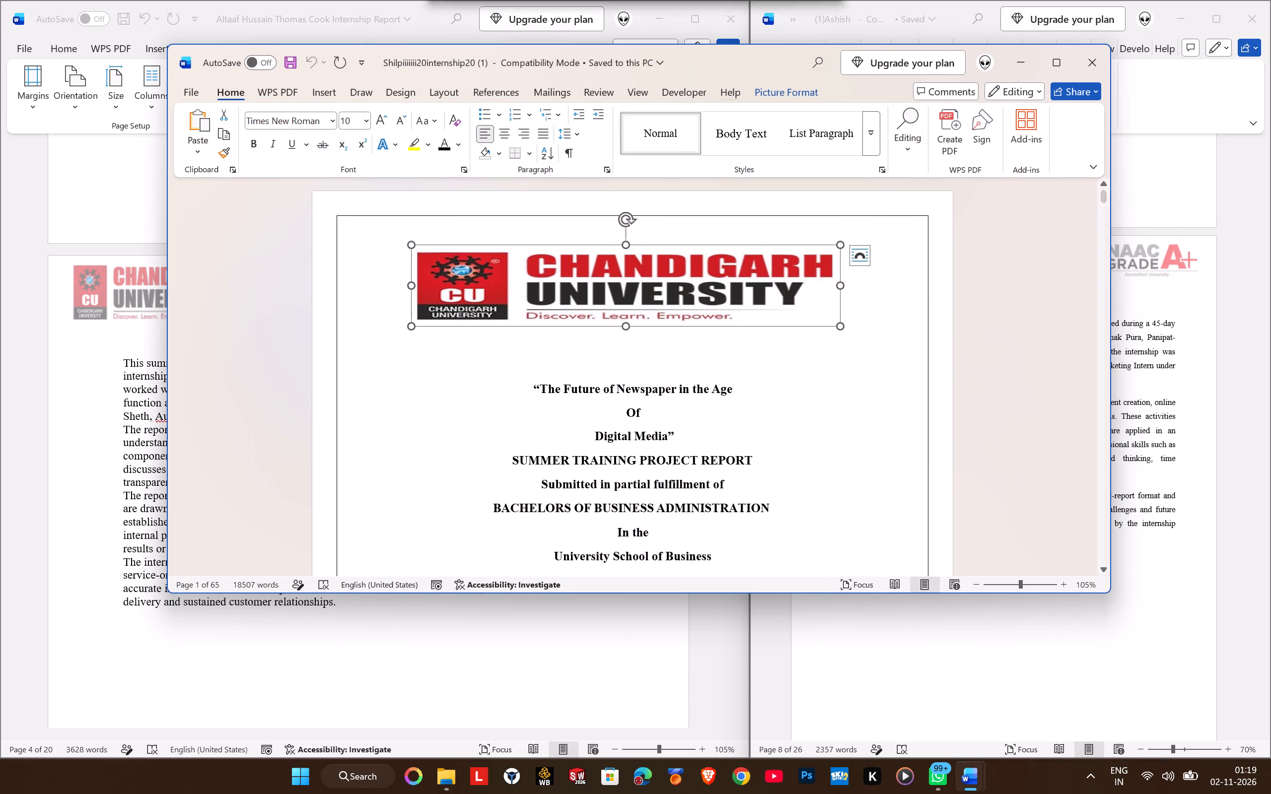
{"action": "middle_click_drag", "start_coordinate": [711, 289], "coordinate": [714, 409]}
{"action": "scroll", "coordinate": [711, 293], "scroll_direction": "down", "scroll_amount": 1}
{"action": "middle_click_drag", "start_coordinate": [1001, 356], "coordinate": [1001, 469]}
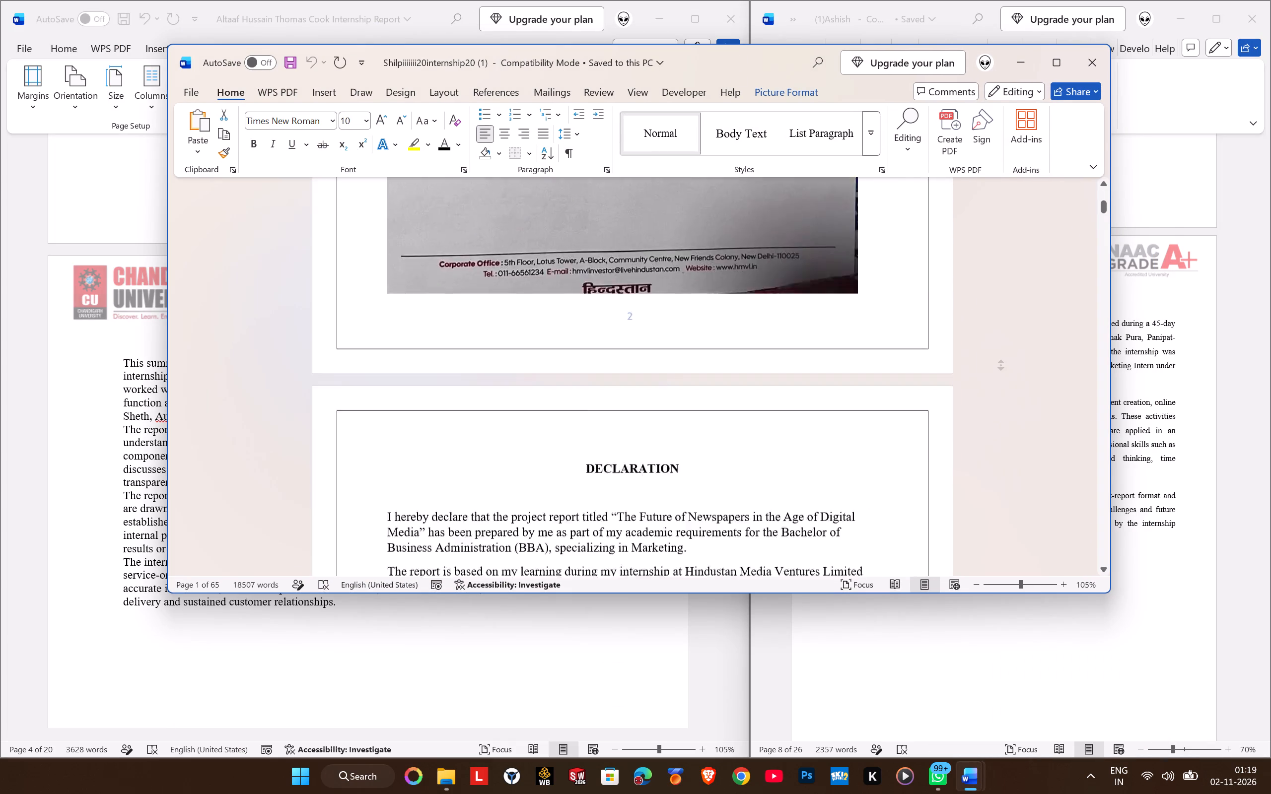
{"action": "middle_click_drag", "start_coordinate": [1001, 469], "coordinate": [995, 448]}
{"action": "scroll", "coordinate": [991, 428], "scroll_direction": "up", "scroll_amount": 5}
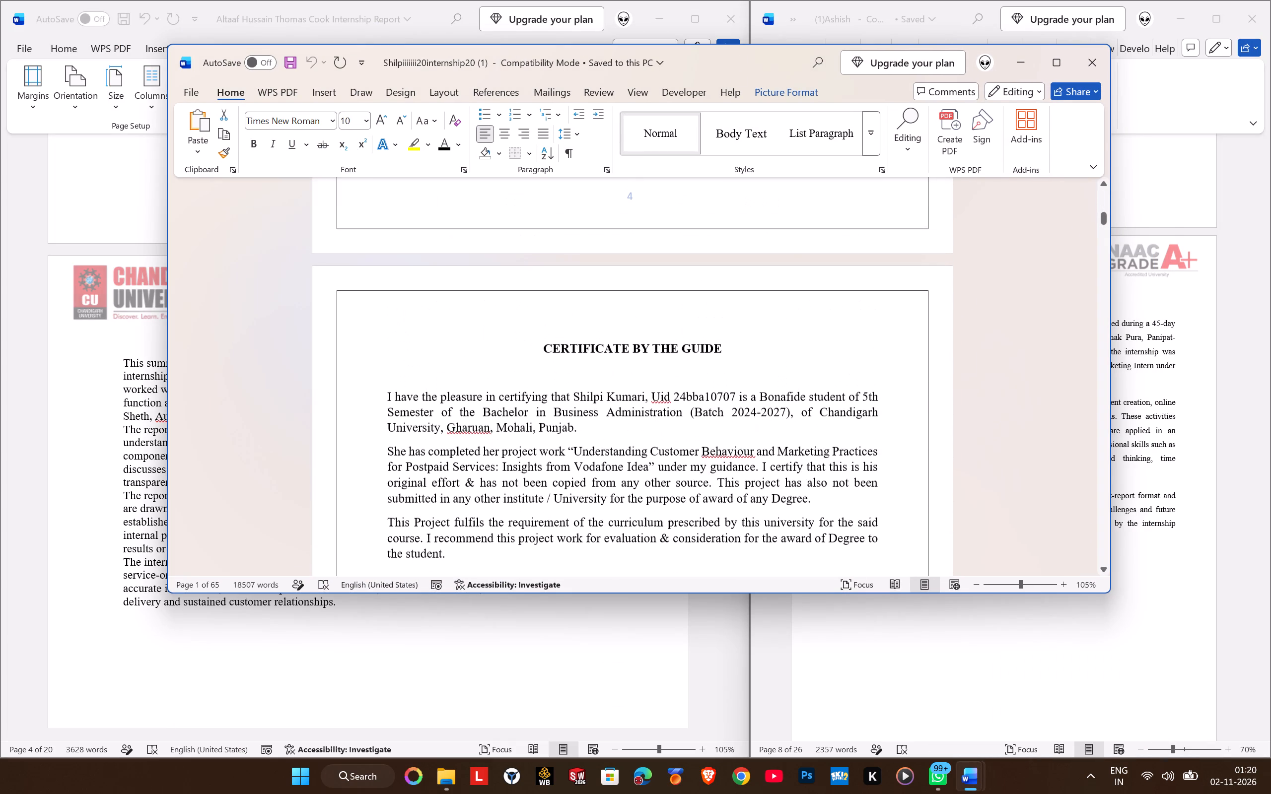
{"action": "scroll", "coordinate": [986, 407], "scroll_direction": "up", "scroll_amount": 10}
{"action": "scroll", "coordinate": [986, 406], "scroll_direction": "down", "scroll_amount": 10}
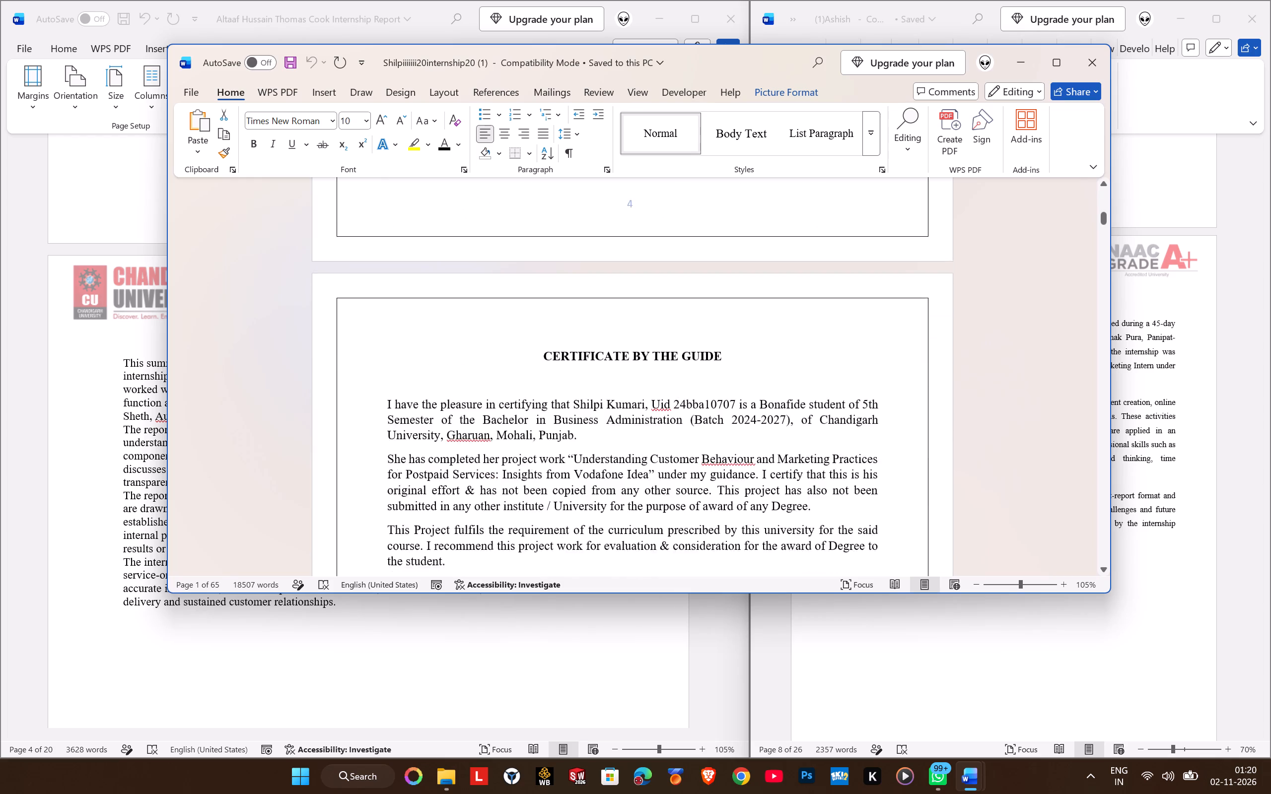
{"action": "scroll", "coordinate": [986, 406], "scroll_direction": "down", "scroll_amount": 20}
{"action": "scroll", "coordinate": [986, 406], "scroll_direction": "down", "scroll_amount": 5}
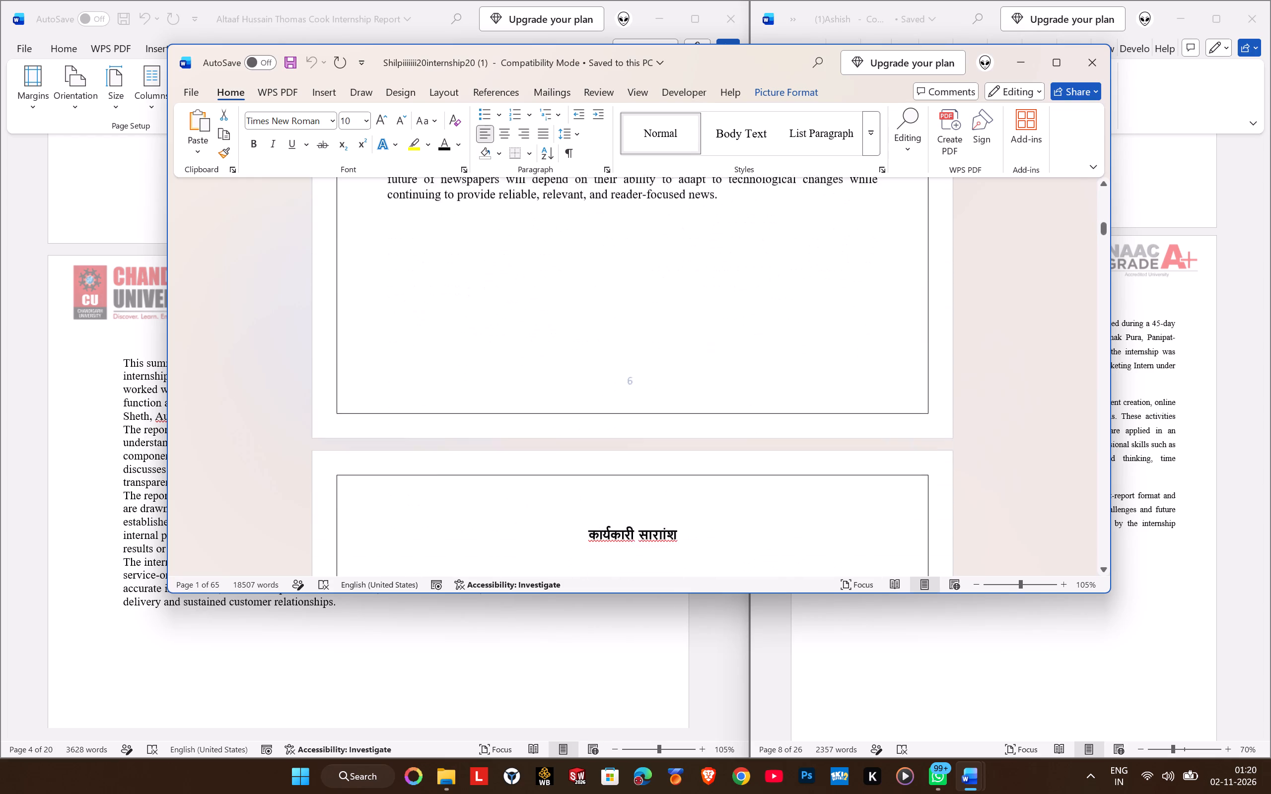
{"action": "scroll", "coordinate": [986, 406], "scroll_direction": "down", "scroll_amount": 20}
{"action": "scroll", "coordinate": [986, 406], "scroll_direction": "down", "scroll_amount": 6}
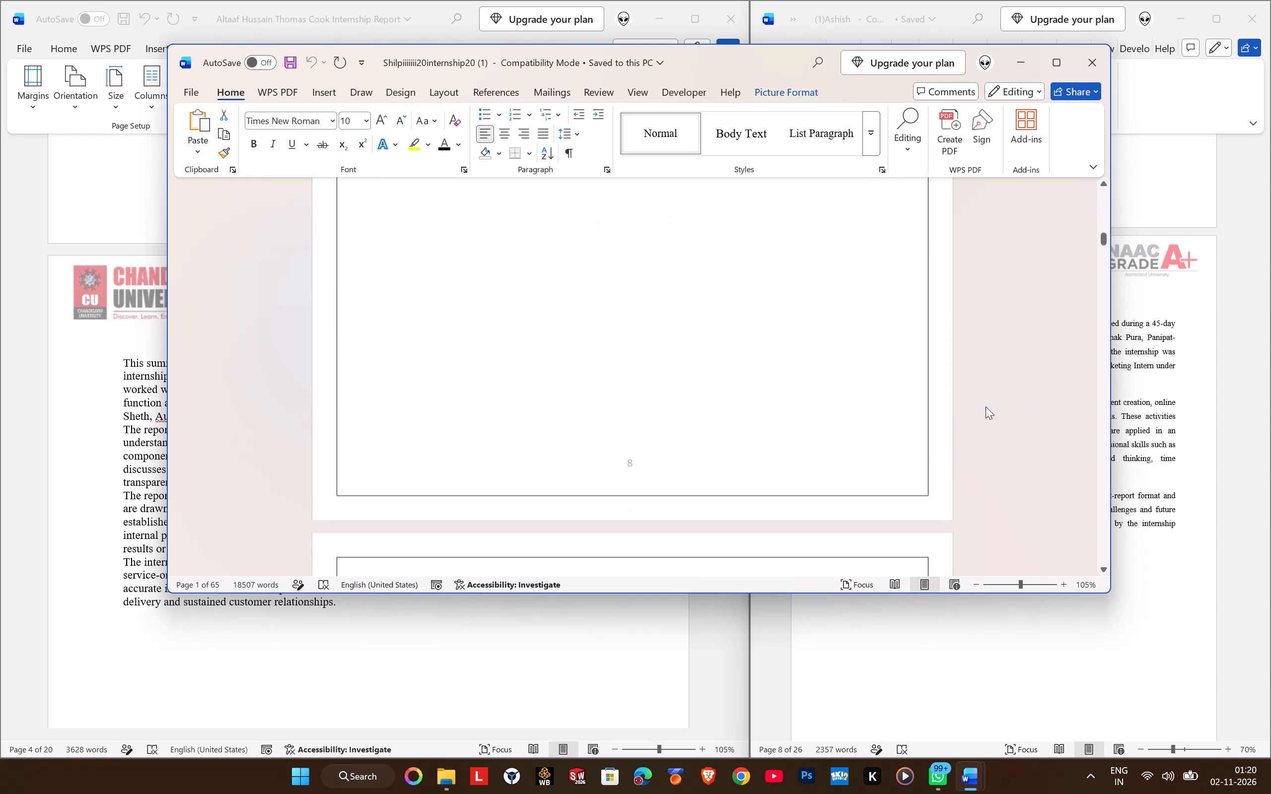
{"action": "scroll", "coordinate": [985, 406], "scroll_direction": "down", "scroll_amount": 10}
{"action": "scroll", "coordinate": [985, 406], "scroll_direction": "up", "scroll_amount": 3}
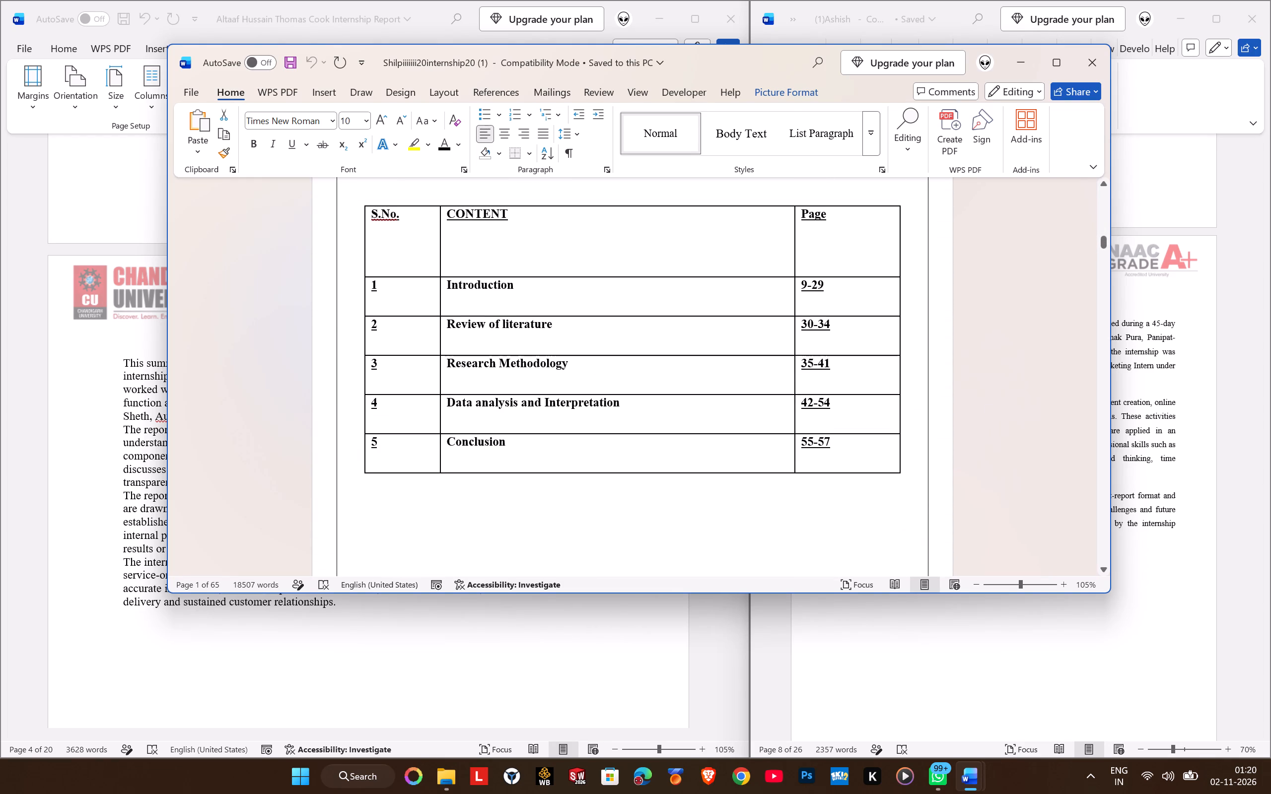
{"action": "scroll", "coordinate": [985, 405], "scroll_direction": "down", "scroll_amount": 13}
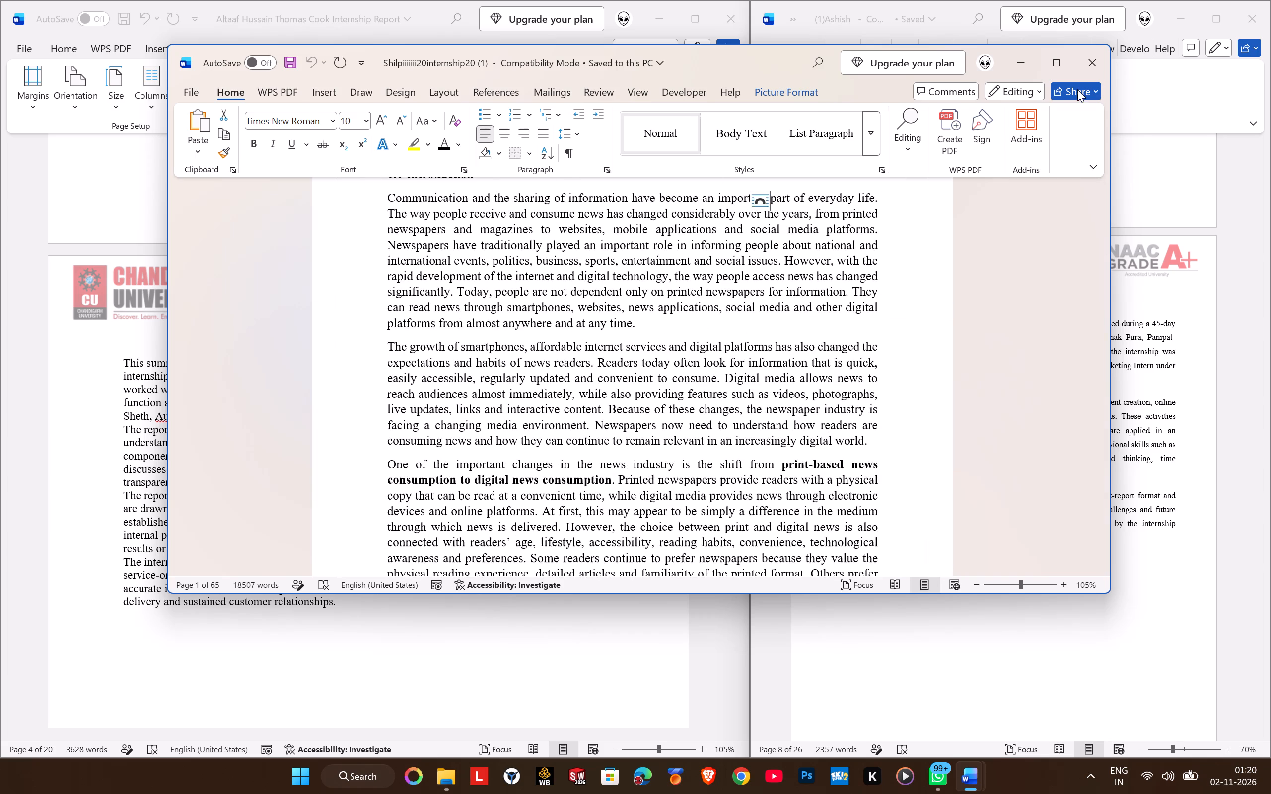
{"action": "left_click", "coordinate": [1104, 75]}
Enlarge the Thomas Cook report's "ABSTRACT" heading to 16 pt.
{"action": "scroll", "coordinate": [436, 407], "scroll_direction": "down", "scroll_amount": 8}
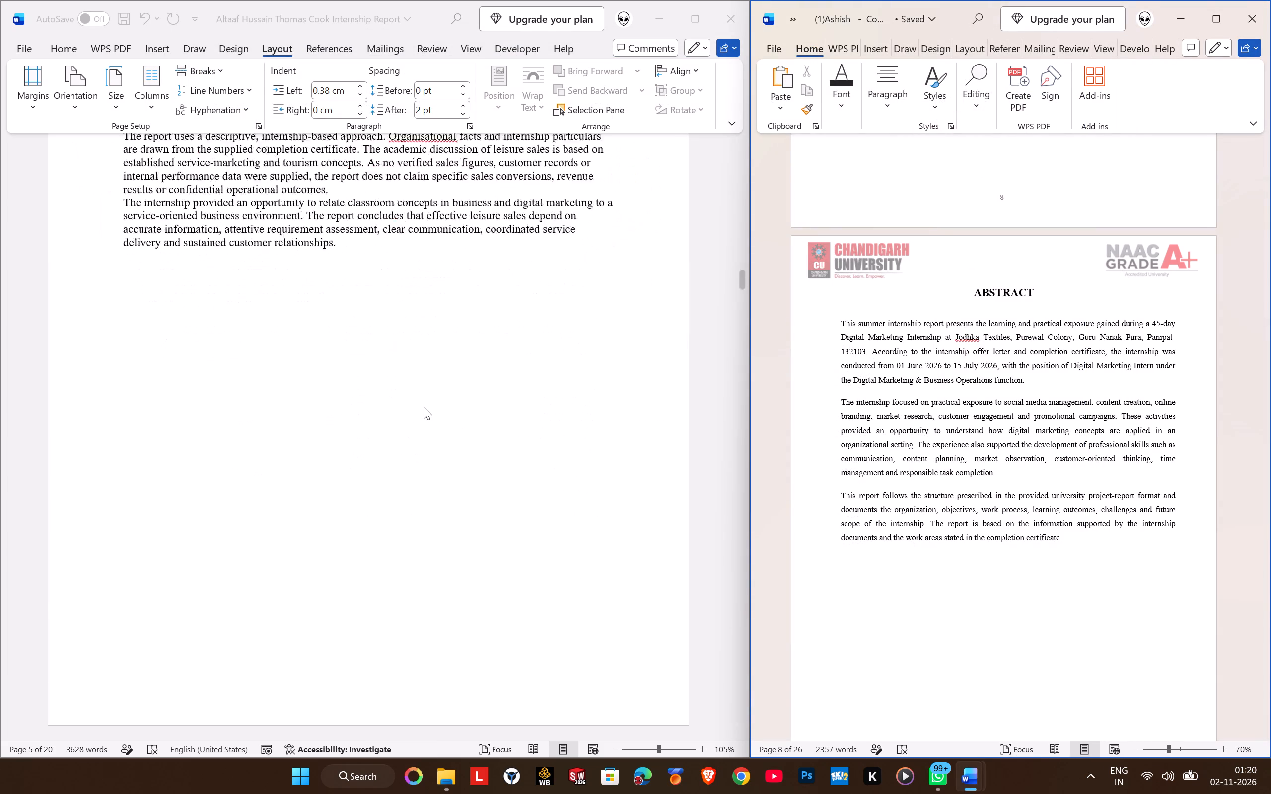
{"action": "scroll", "coordinate": [424, 407], "scroll_direction": "down", "scroll_amount": 2}
{"action": "scroll", "coordinate": [424, 407], "scroll_direction": "up", "scroll_amount": 18}
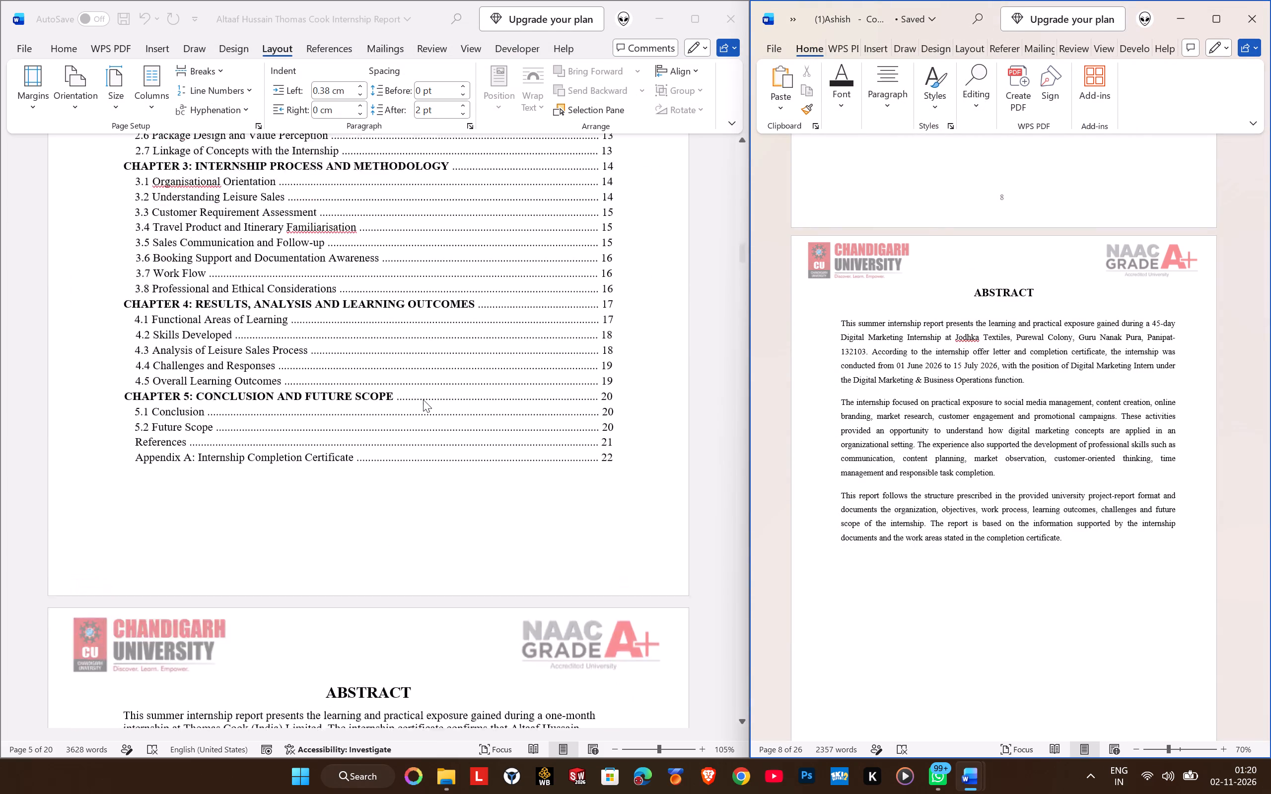
{"action": "scroll", "coordinate": [423, 399], "scroll_direction": "up", "scroll_amount": 2}
{"action": "scroll", "coordinate": [423, 399], "scroll_direction": "down", "scroll_amount": 10}
{"action": "left_click", "coordinate": [361, 336]}
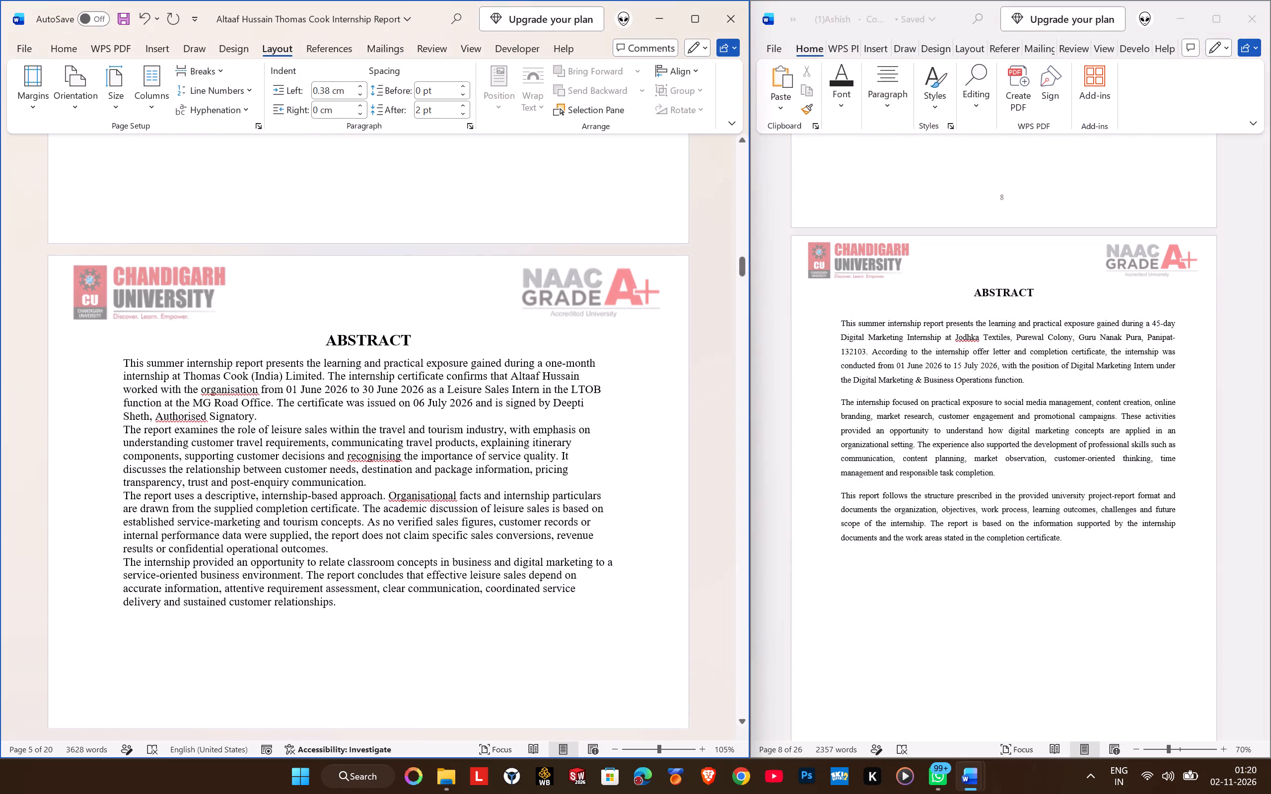
{"action": "triple_click", "coordinate": [361, 336]}
{"action": "left_click", "coordinate": [82, 47]}
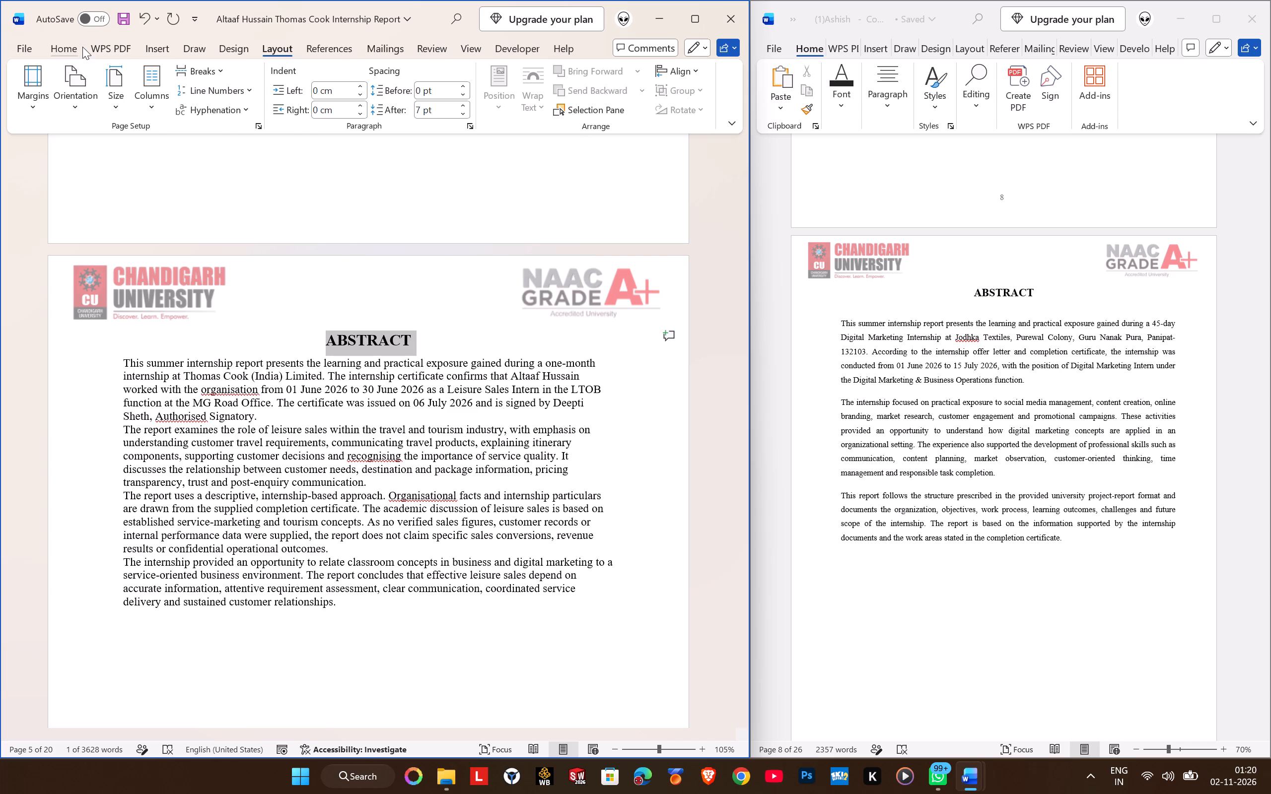
{"action": "left_click", "coordinate": [209, 106]}
Justify the four body paragraphs of the Abstract and set their font size to 14 pt.
{"action": "triple_click", "coordinate": [313, 393]}
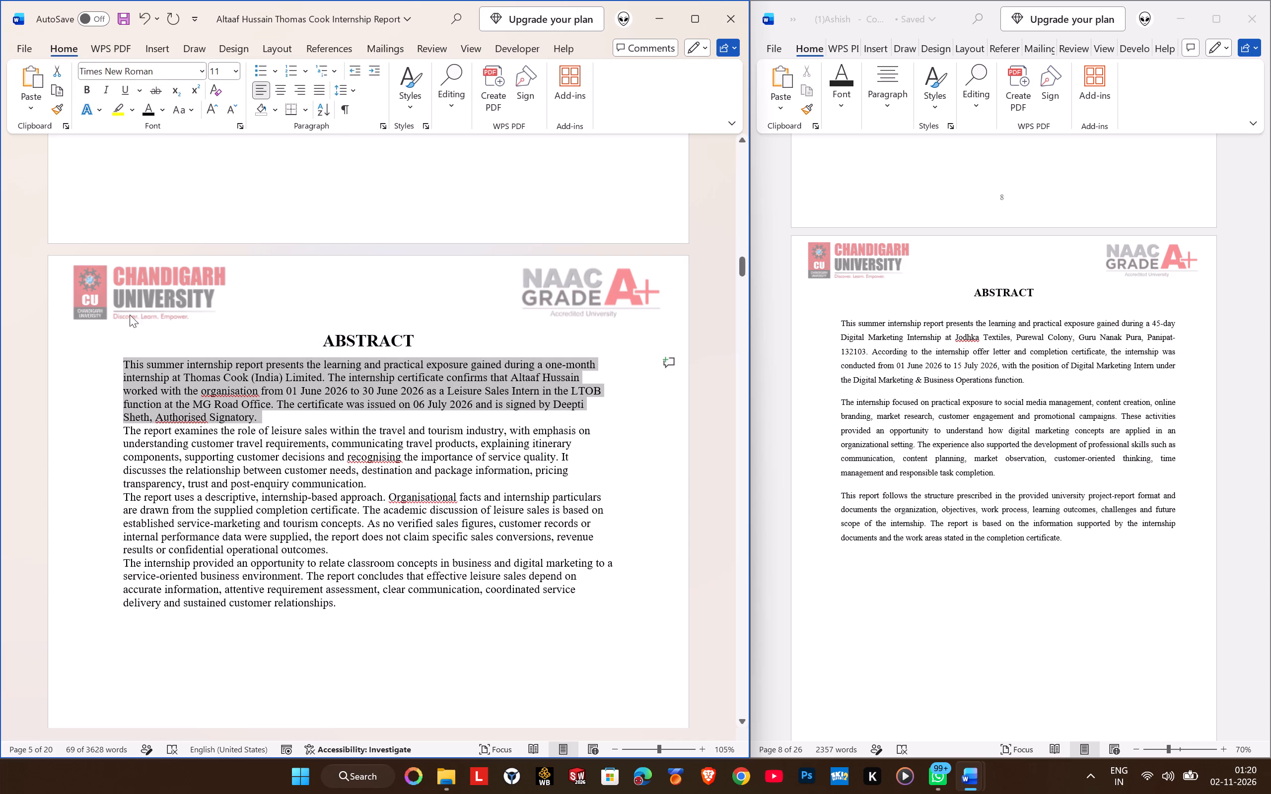
{"action": "left_click", "coordinate": [142, 341]}
{"action": "left_click_drag", "start_coordinate": [123, 366], "coordinate": [432, 598]}
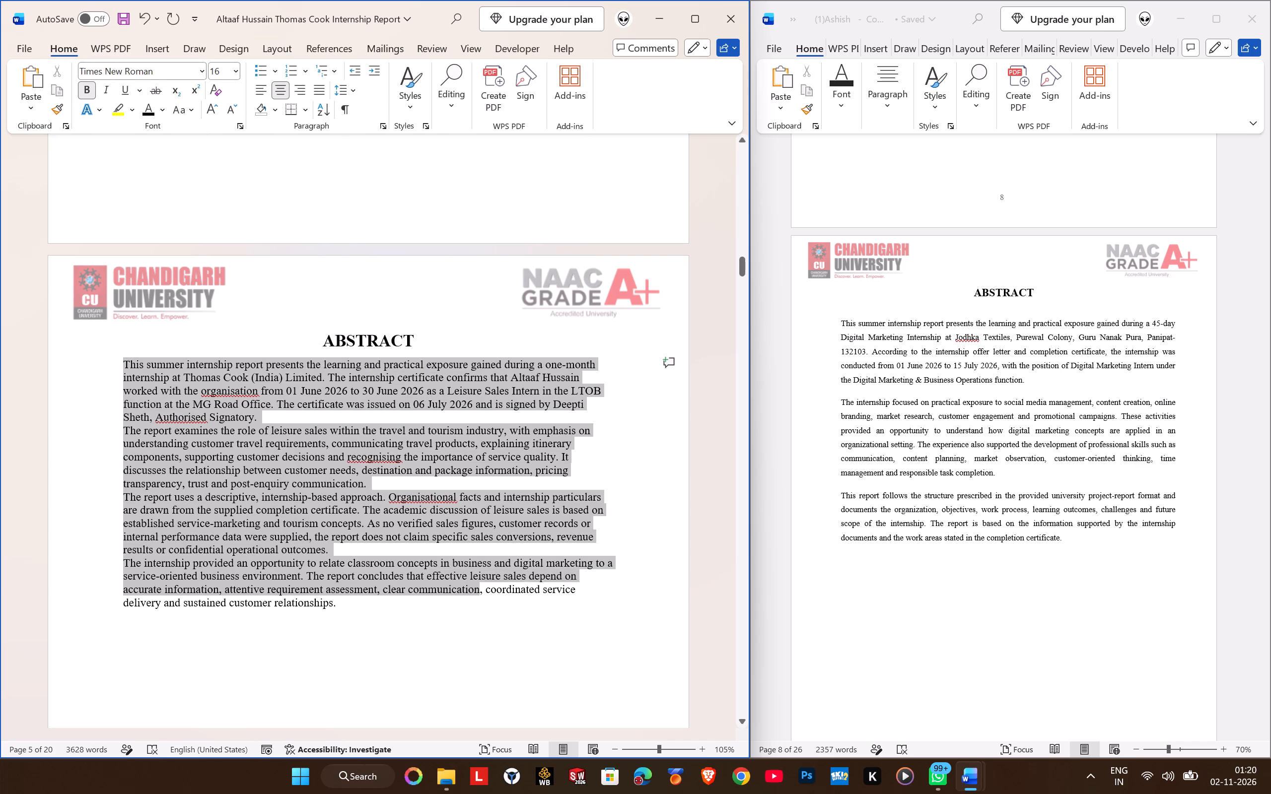
{"action": "left_click_drag", "start_coordinate": [432, 598], "coordinate": [432, 598]}
{"action": "left_click", "coordinate": [319, 90]}
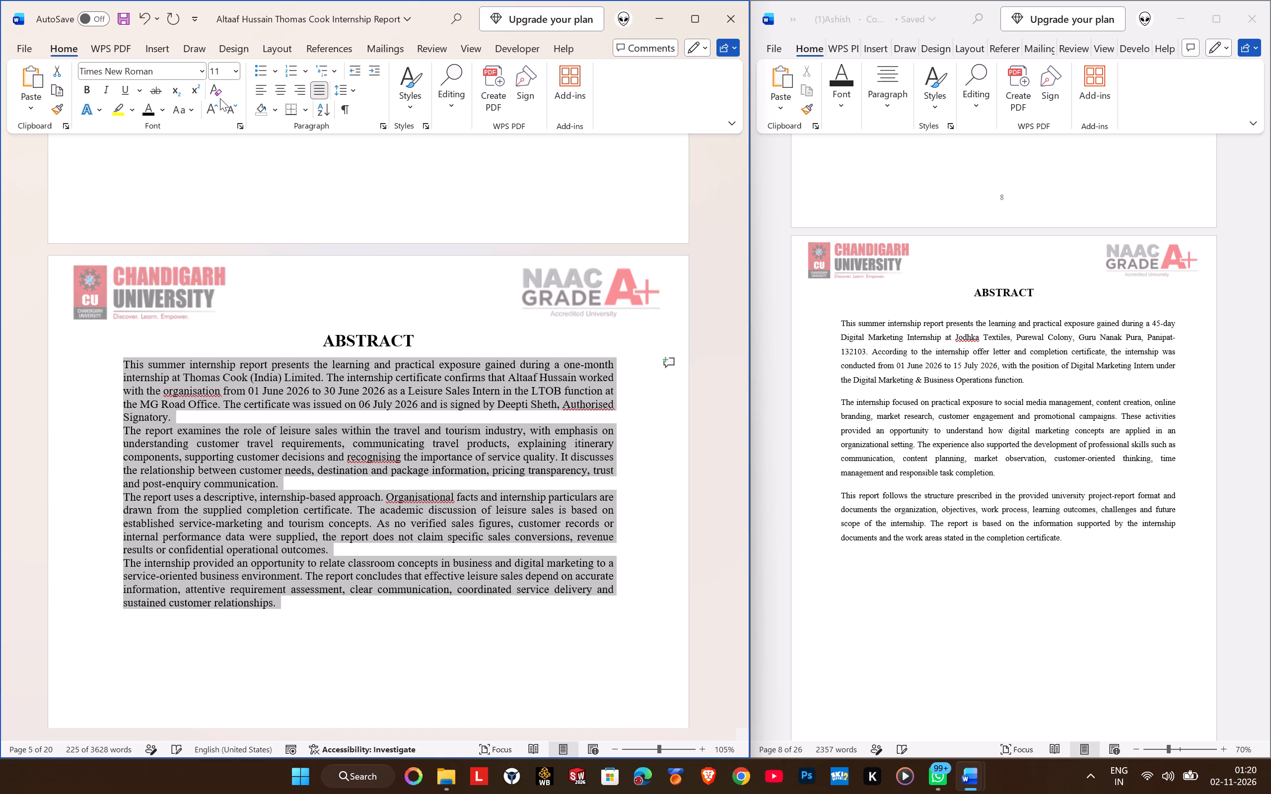
{"action": "left_click", "coordinate": [206, 110]}
{"action": "left_click", "coordinate": [213, 111]}
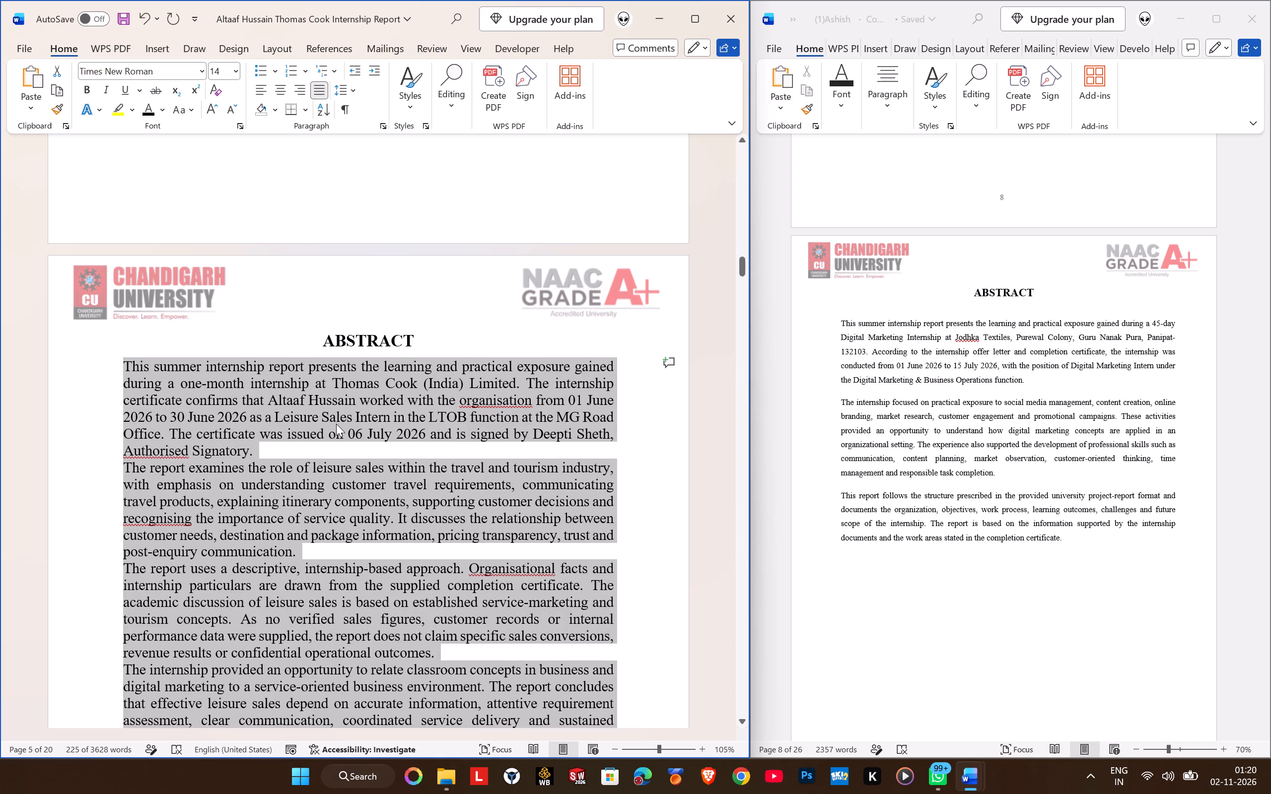
On the Thomas Cook report's Graphical Abstract page, put the arrow before "Customer enquiry and requirement understanding" on its own line above that text.
{"action": "scroll", "coordinate": [336, 424], "scroll_direction": "down", "scroll_amount": 12}
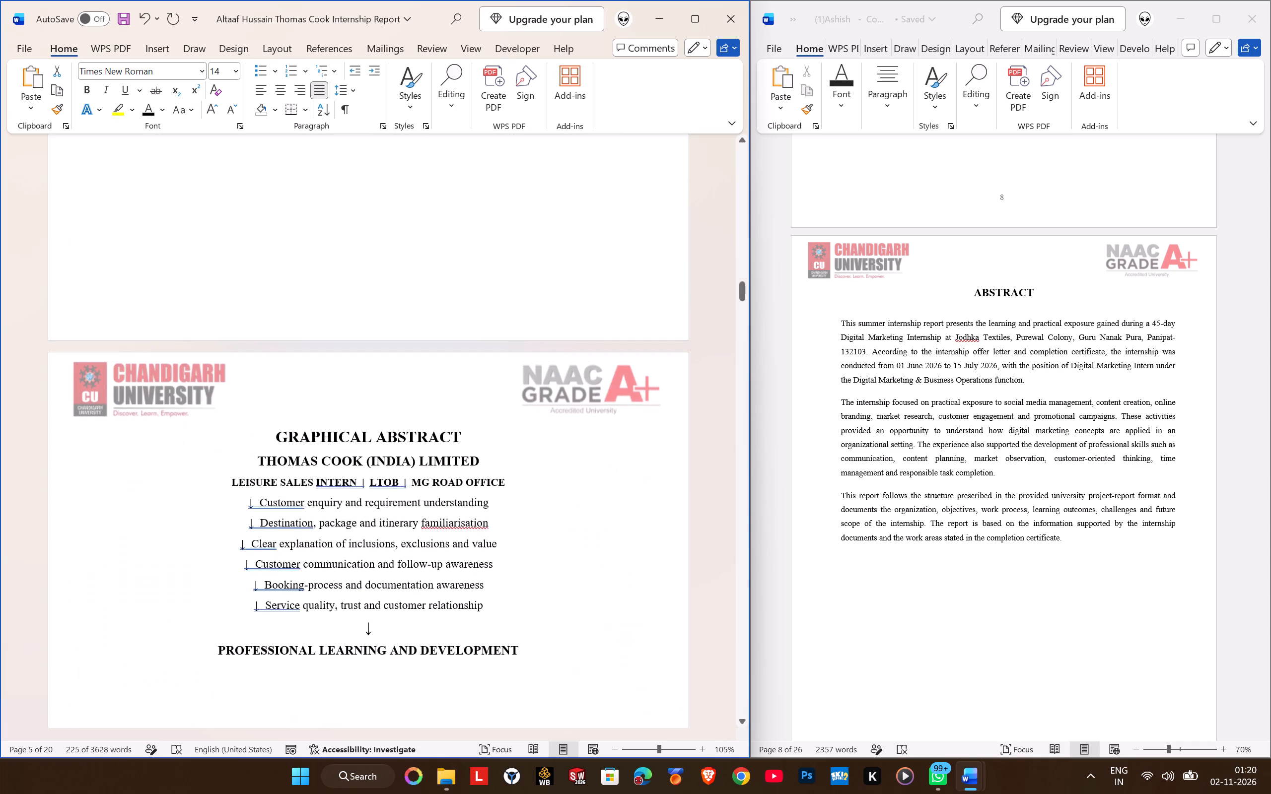
{"action": "scroll", "coordinate": [329, 428], "scroll_direction": "down", "scroll_amount": 4}
{"action": "scroll", "coordinate": [907, 434], "scroll_direction": "down", "scroll_amount": 12}
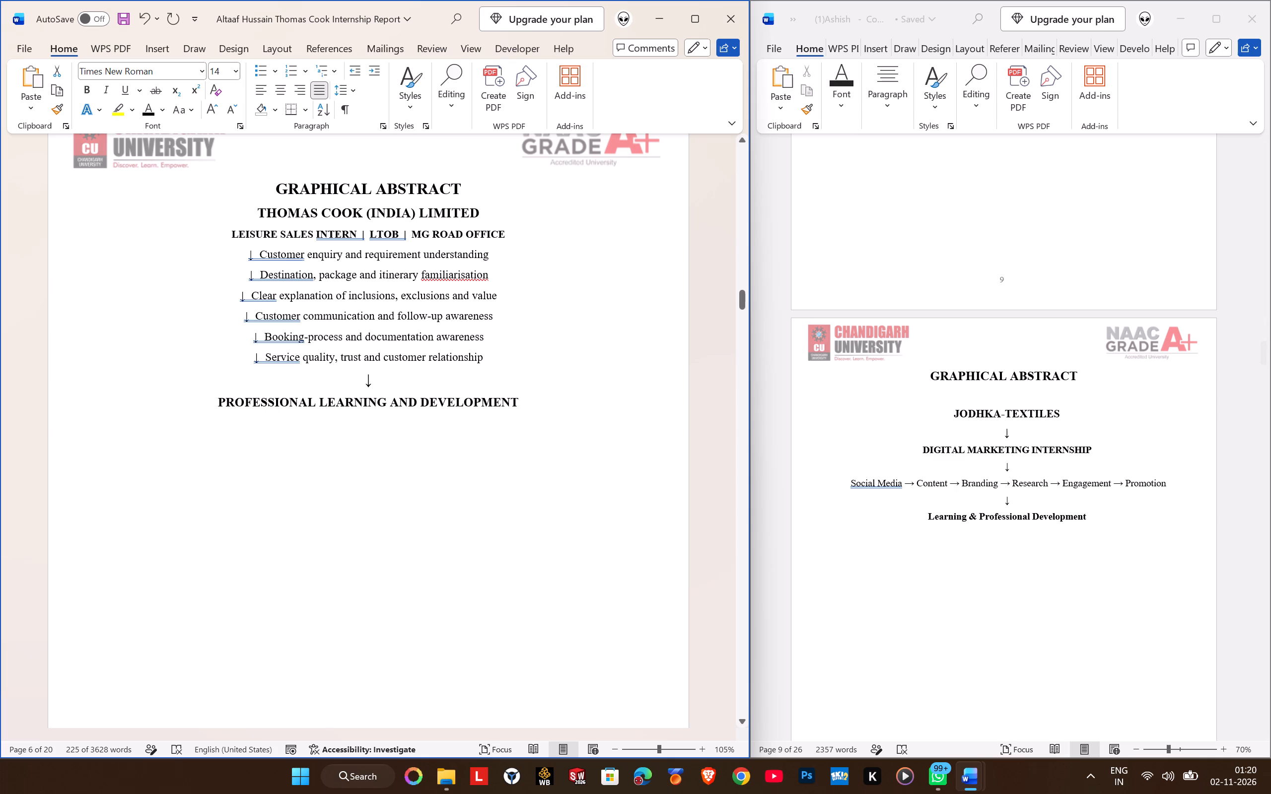
{"action": "left_click", "coordinate": [245, 256]}
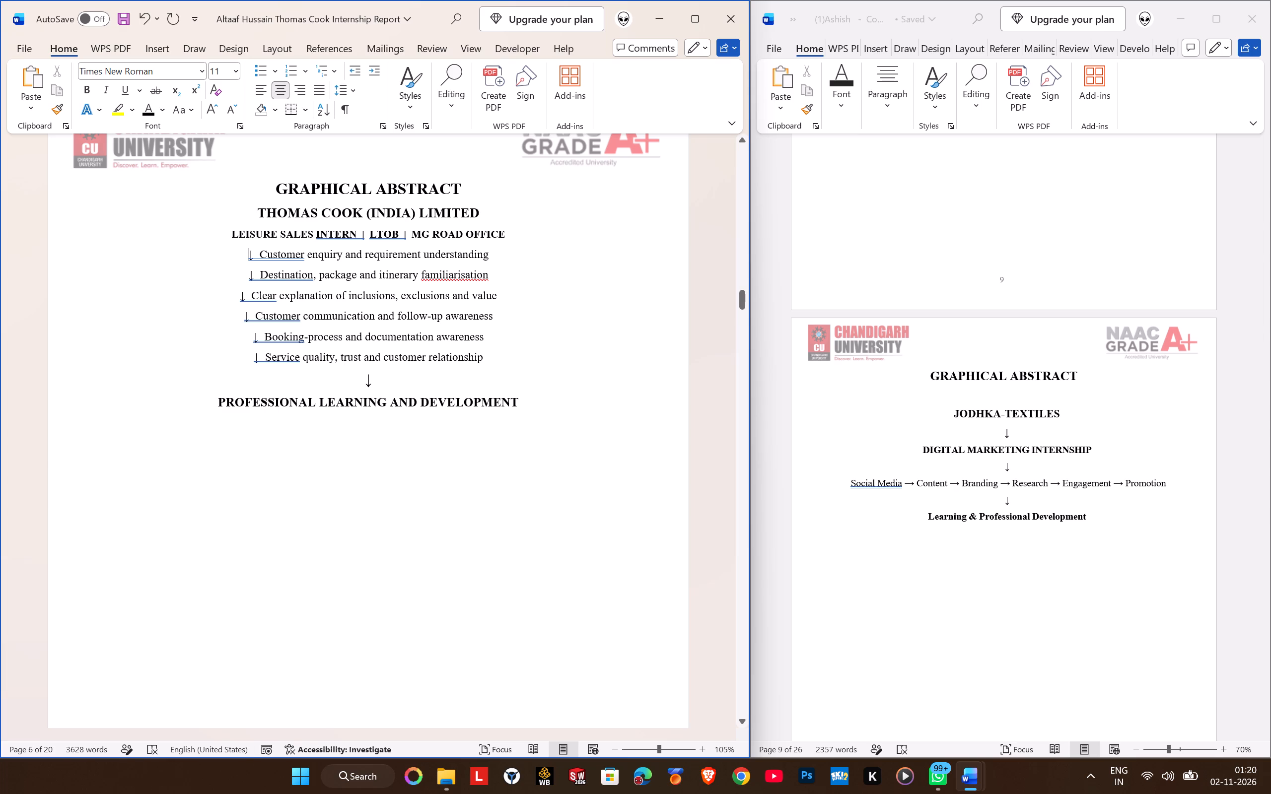
{"action": "key", "text": "BackSpace"}
{"action": "key", "text": "BackSpace"}
{"action": "key", "text": "Return"}
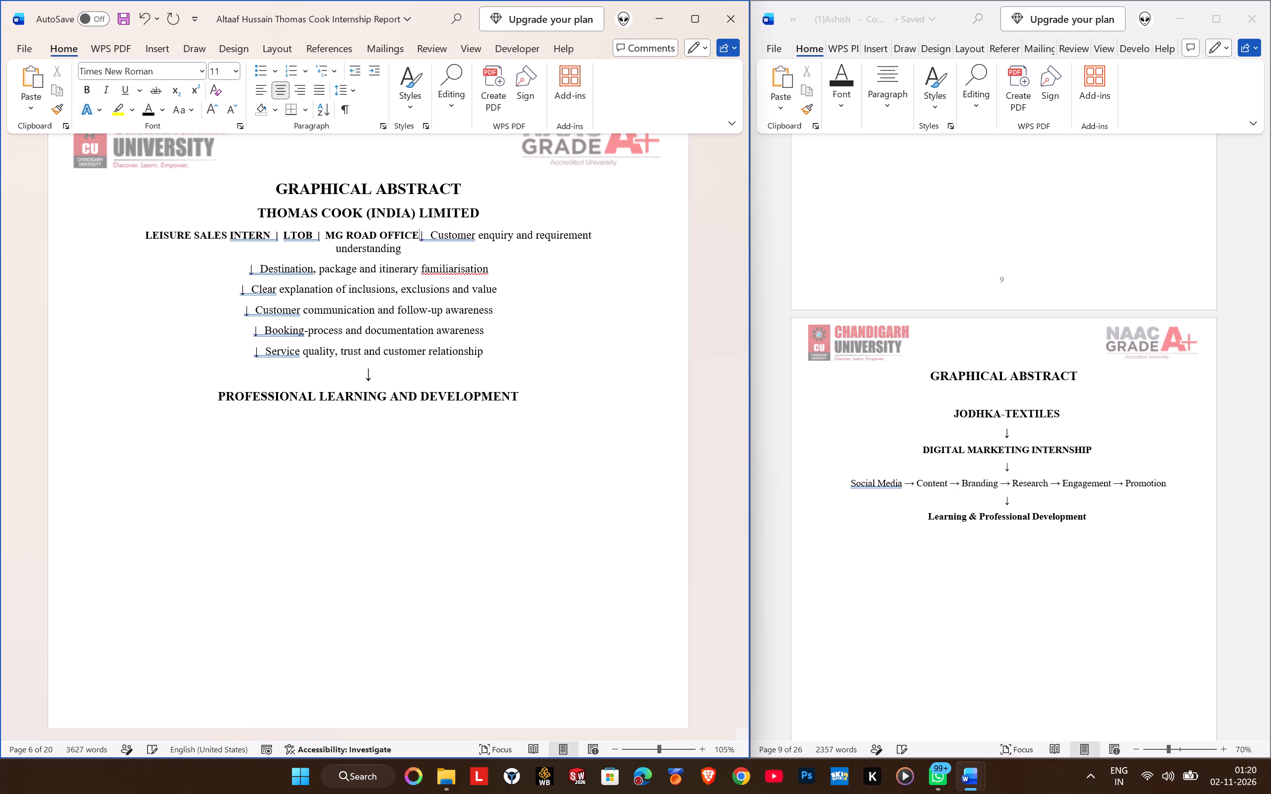
{"action": "key", "text": "Right"}
{"action": "key", "text": "Right"}
{"action": "key", "text": "Right"}
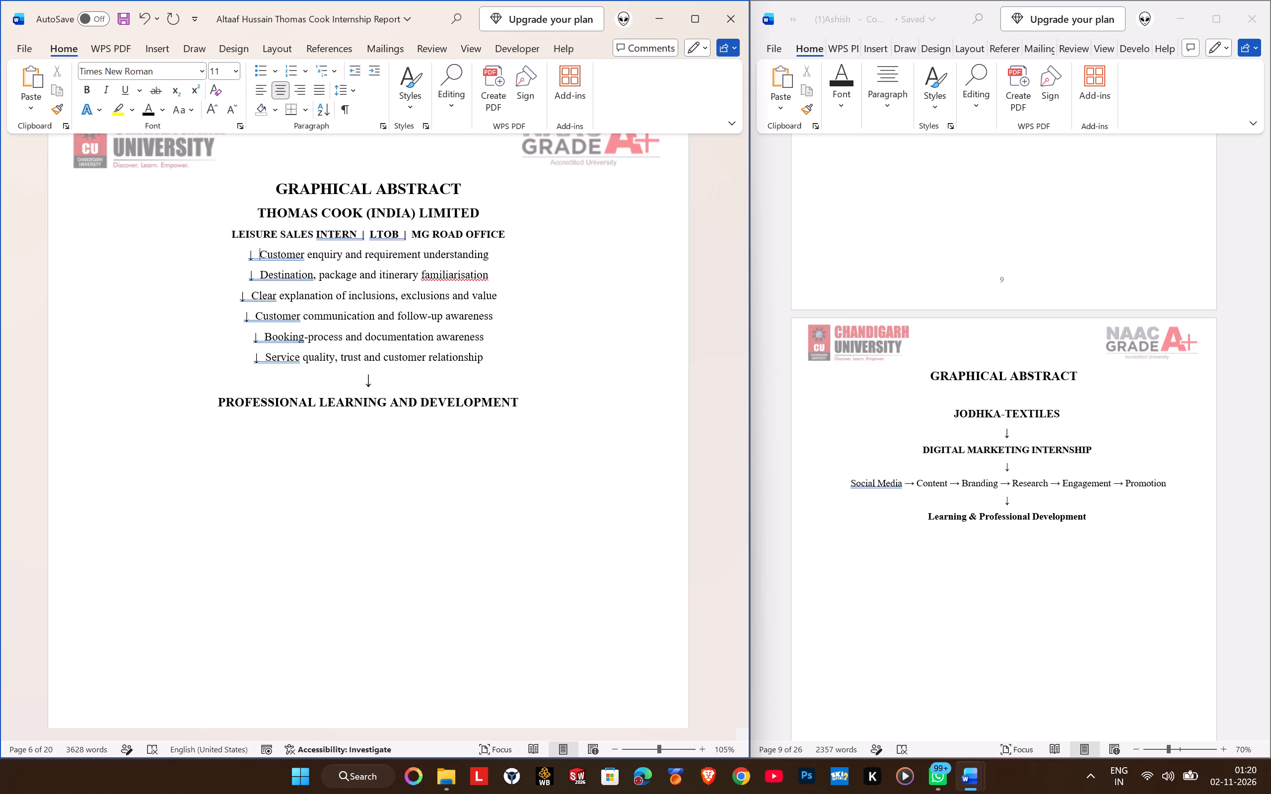
{"action": "key", "text": "Return"}
Move the arrows before "Destination, package and itinerary familiarisation" and "Clear explanation of inclusions, exclusions and value" onto their own lines above the text.
{"action": "key", "text": "Down"}
{"action": "key", "text": "Down"}
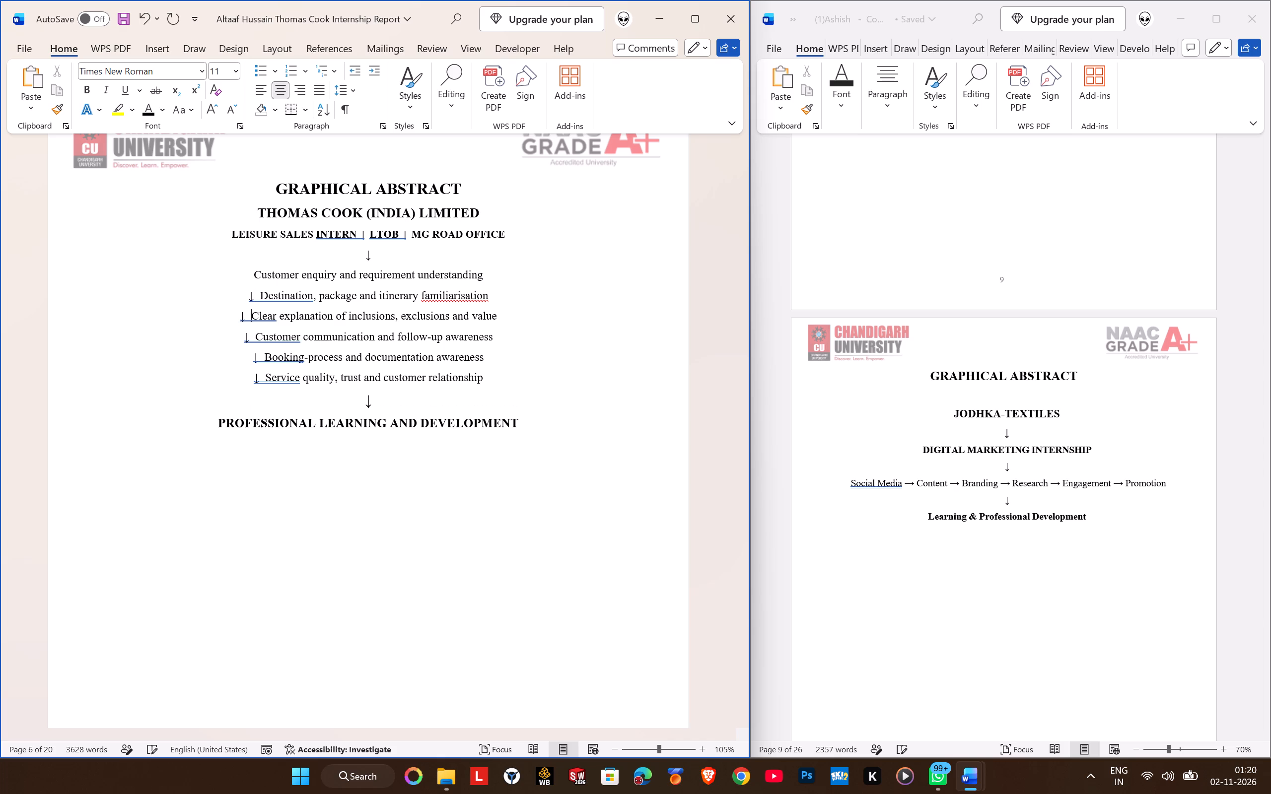
{"action": "key", "text": "Up"}
{"action": "key", "text": "Right"}
{"action": "key", "text": "Right"}
{"action": "key", "text": "Return"}
{"action": "key", "text": "Right"}
{"action": "key", "text": "Down"}
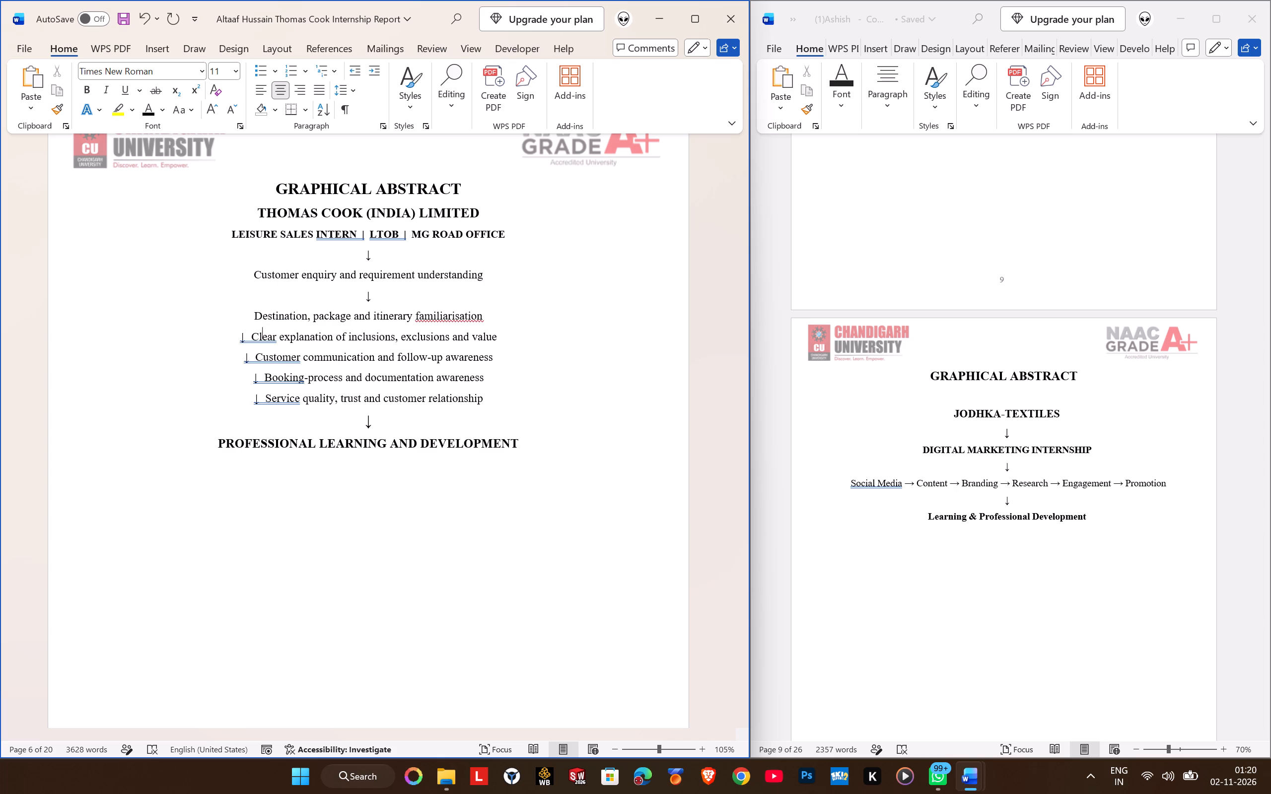
{"action": "key", "text": "Left"}
{"action": "key", "text": "Left"}
{"action": "key", "text": "Return"}
Put the arrows before the "Customer communication", "Booking-process" and "Service quality" entries on separate lines above each entry.
{"action": "key", "text": "Down"}
{"action": "key", "text": "Right"}
{"action": "key", "text": "Right"}
{"action": "key", "text": "Right"}
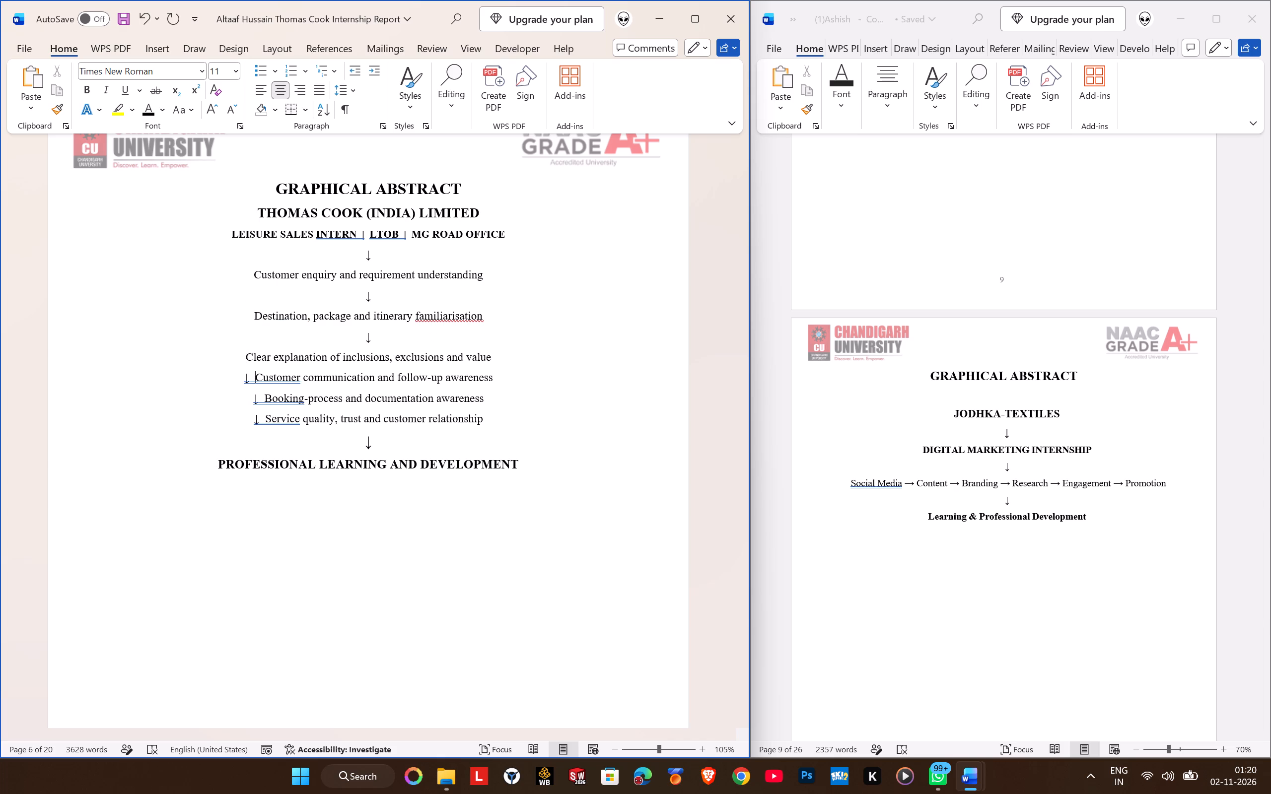
{"action": "key", "text": "Return"}
{"action": "key", "text": "Down"}
{"action": "key", "text": "Down"}
{"action": "key", "text": "Up"}
{"action": "key", "text": "Right"}
{"action": "key", "text": "Right"}
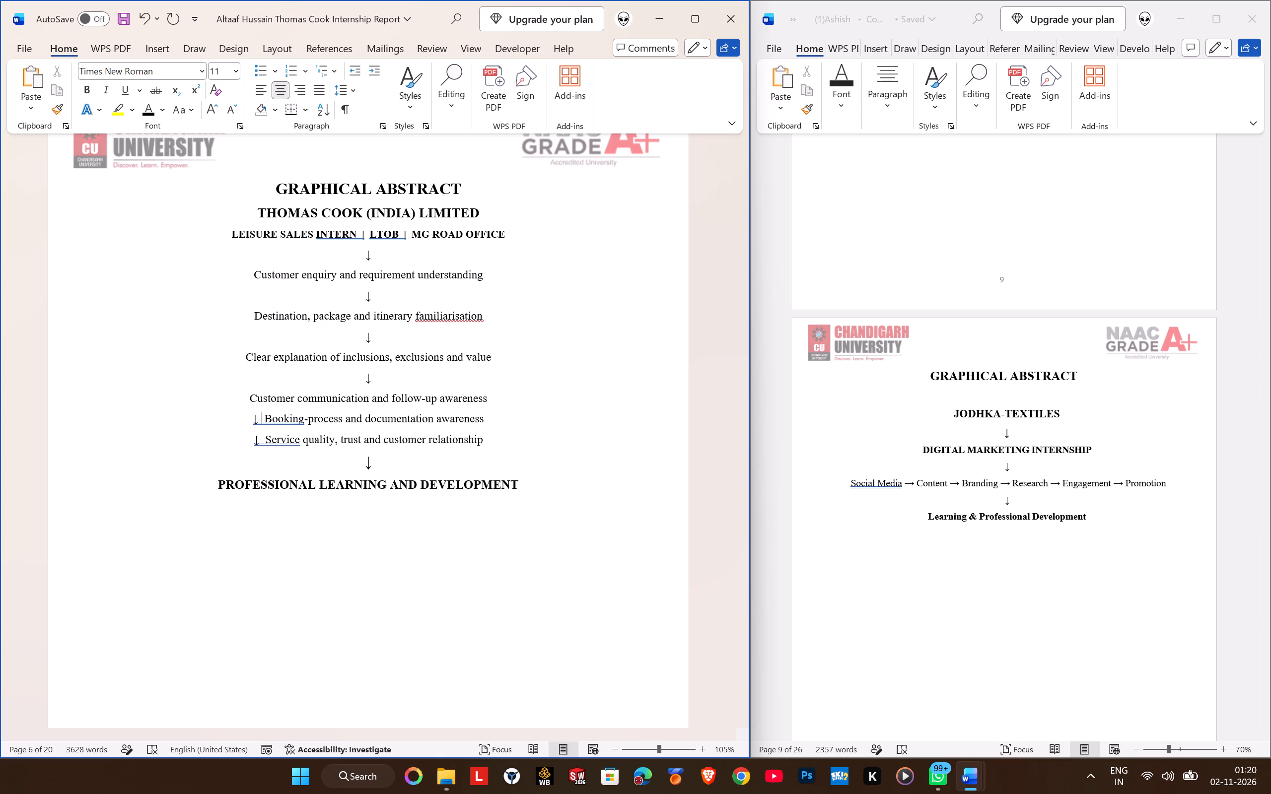
{"action": "key", "text": "Right"}
{"action": "key", "text": "Return"}
{"action": "key", "text": "Down"}
{"action": "key", "text": "Right"}
{"action": "key", "text": "Right"}
{"action": "key", "text": "Return"}
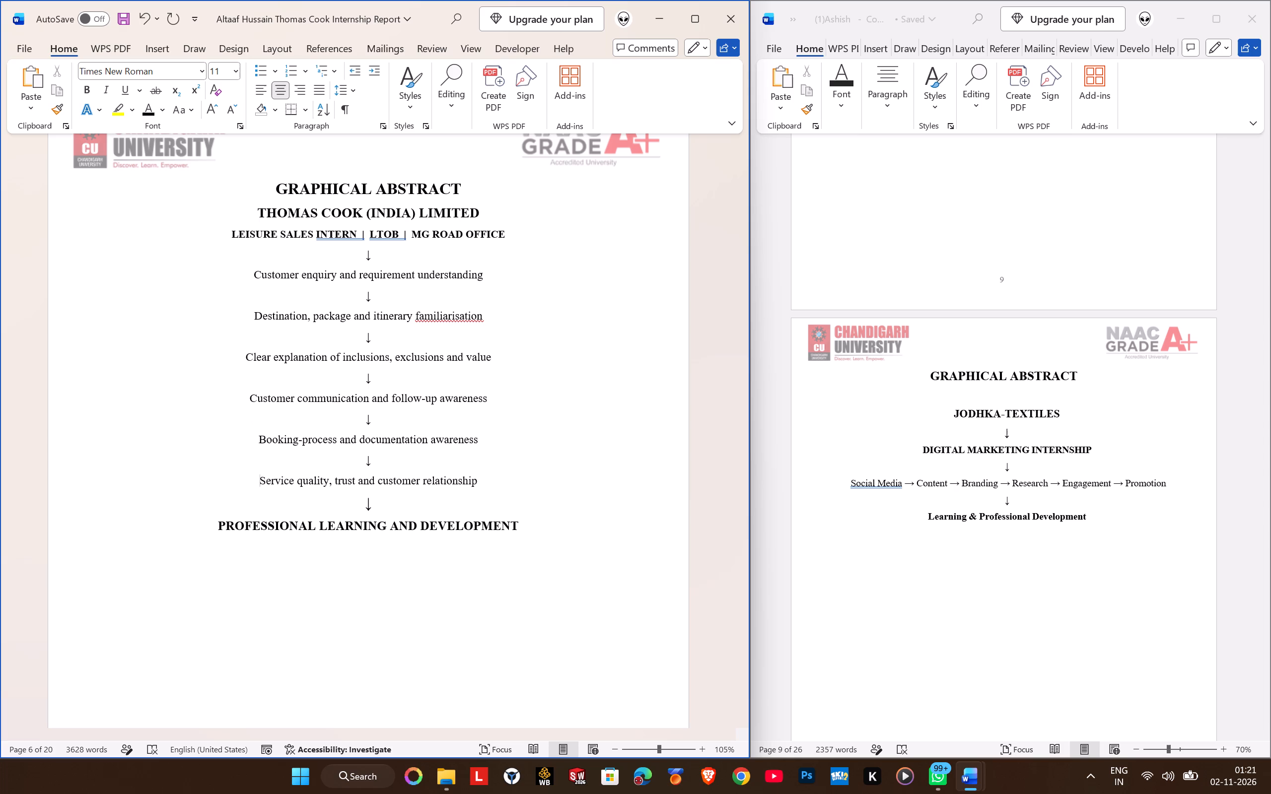
Remove the extra spaces around the separators so the subtitle reads "LEISURE SALES INTERN | LTOB | MG ROAD OFFICE".
{"action": "left_click", "coordinate": [360, 235]}
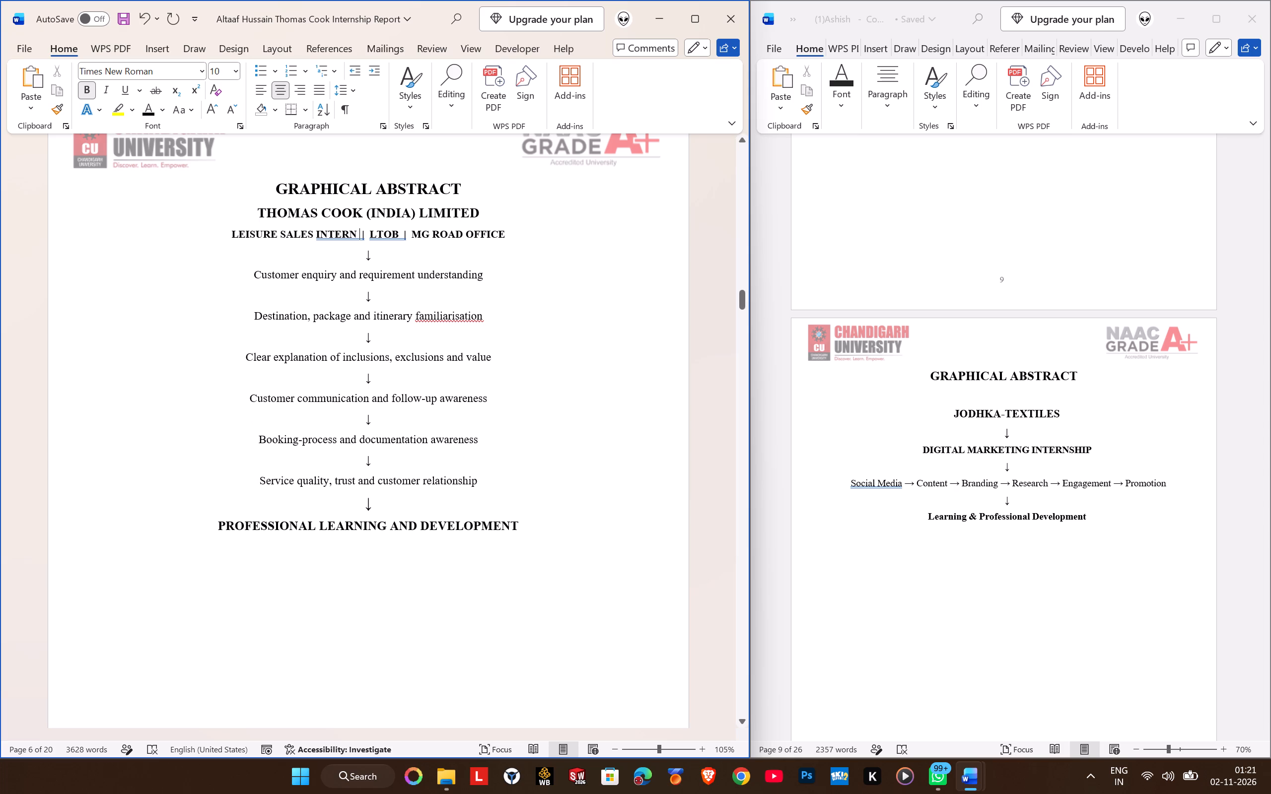
{"action": "key", "text": "BackSpace"}
{"action": "key", "text": "Right"}
{"action": "key", "text": "Right"}
{"action": "key", "text": "Right"}
{"action": "key", "text": "Right"}
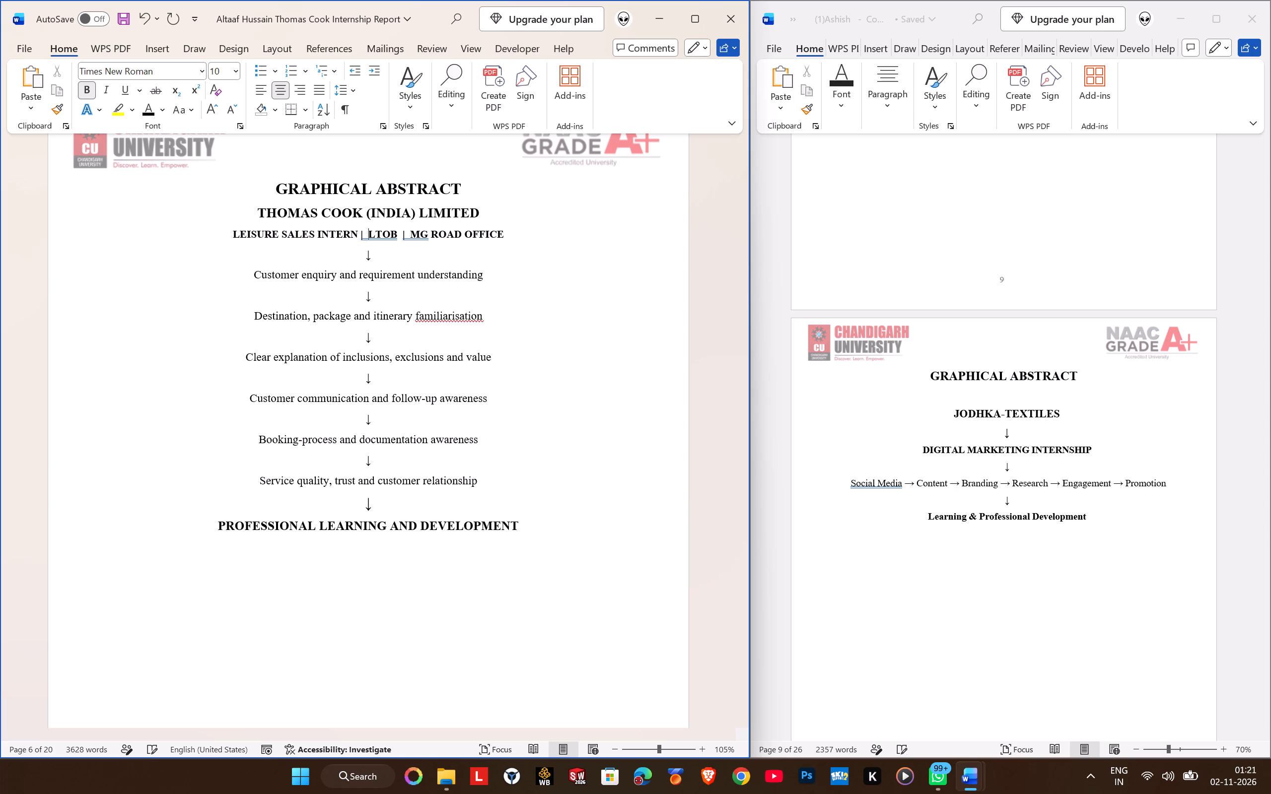
{"action": "key", "text": "BackSpace"}
{"action": "key", "text": "Right"}
{"action": "key", "text": "Right"}
{"action": "key", "text": "Right"}
{"action": "key", "text": "Right"}
{"action": "key", "text": "Right"}
{"action": "key", "text": "Right"}
{"action": "key", "text": "BackSpace"}
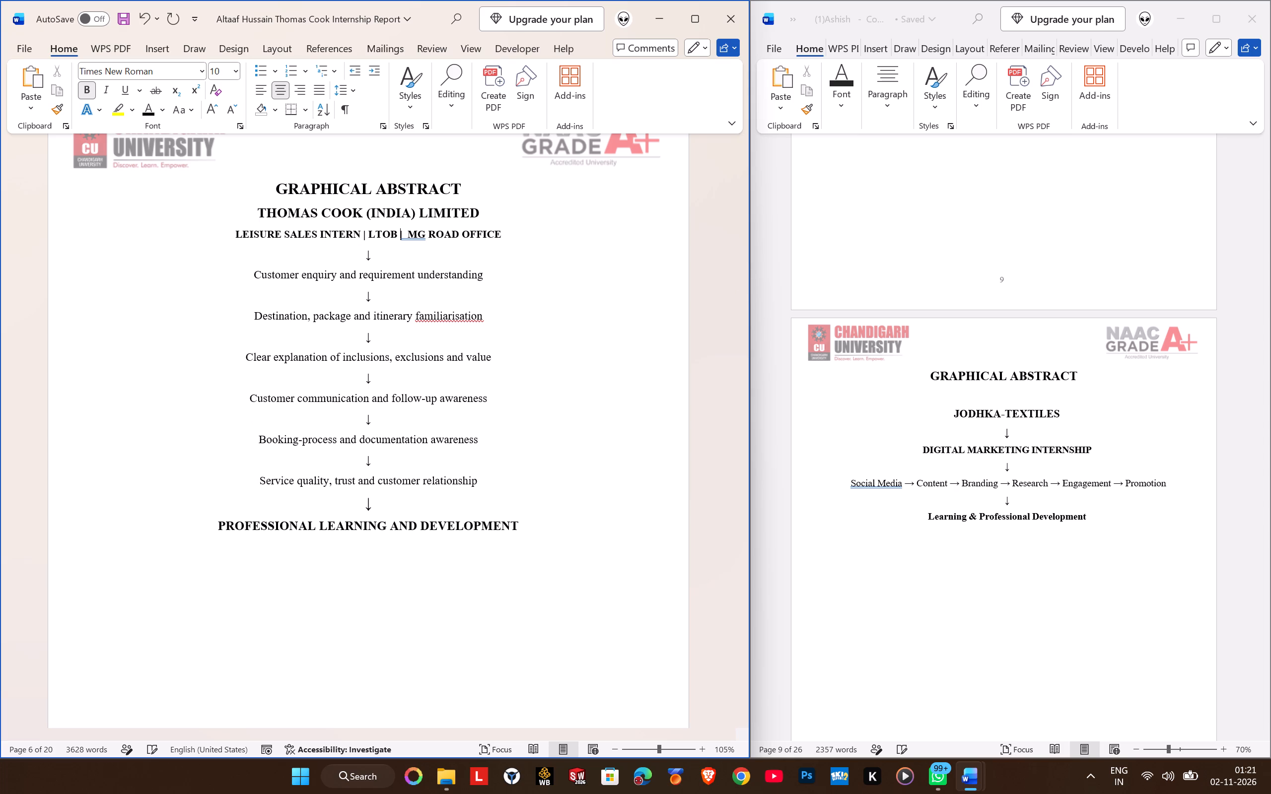
{"action": "key", "text": "Right"}
{"action": "key", "text": "Right"}
{"action": "key", "text": "Right"}
{"action": "key", "text": "BackSpace"}
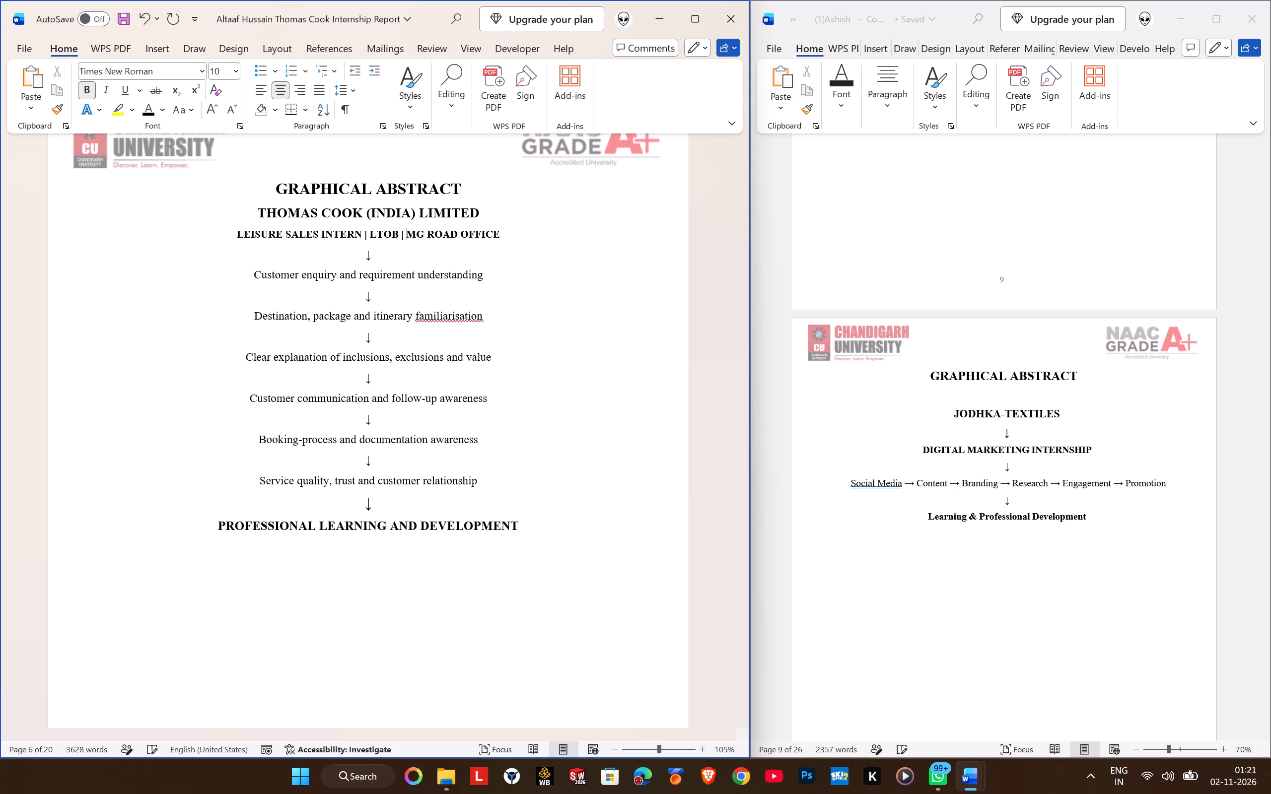
Enlarge the "GRAPHICAL ABSTRACT" heading by one font size step.
{"action": "left_click_drag", "start_coordinate": [276, 181], "coordinate": [418, 181]}
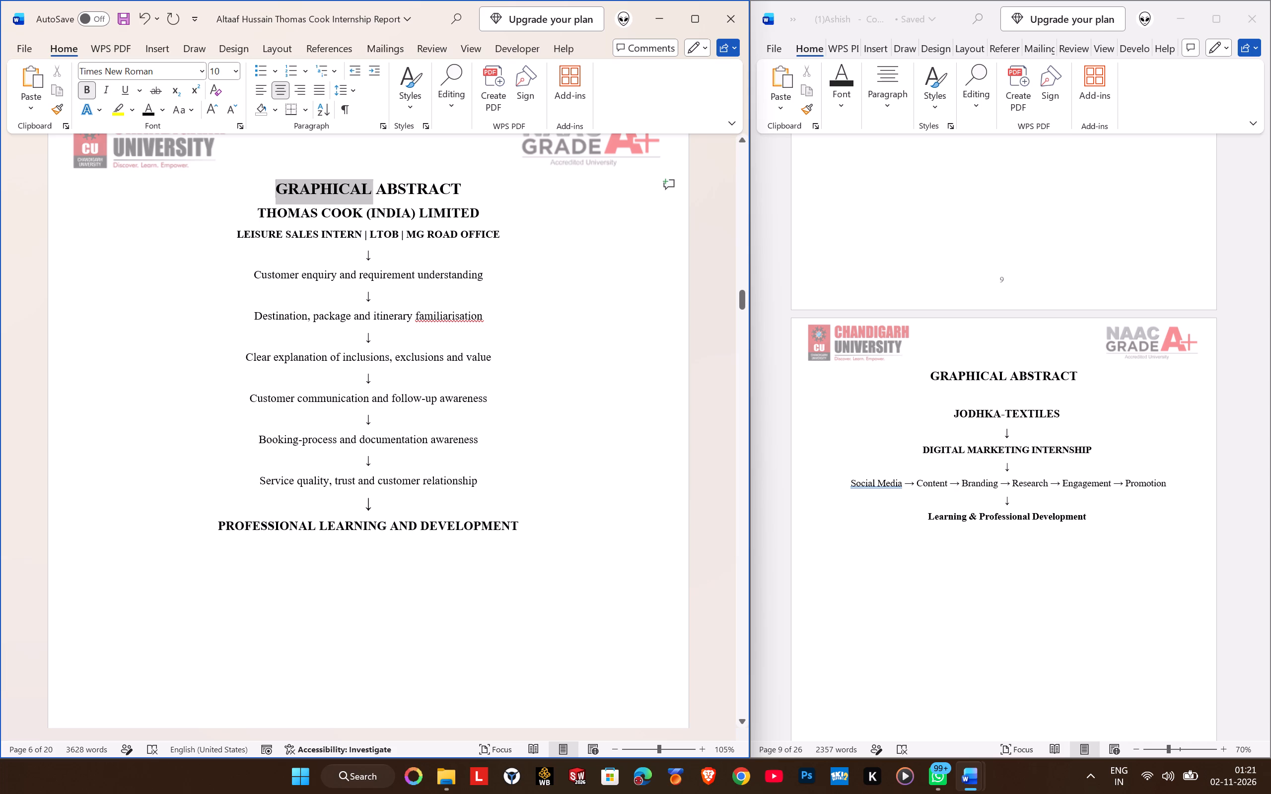
{"action": "left_click_drag", "start_coordinate": [418, 181], "coordinate": [463, 180]}
{"action": "left_click", "coordinate": [209, 105]}
Set all the text below the "GRAPHICAL ABSTRACT" heading, from "THOMAS COOK (INDIA) LIMITED" to "PROFESSIONAL LEARNING AND DEVELOPMENT", to font size 14.
{"action": "left_click", "coordinate": [286, 226]}
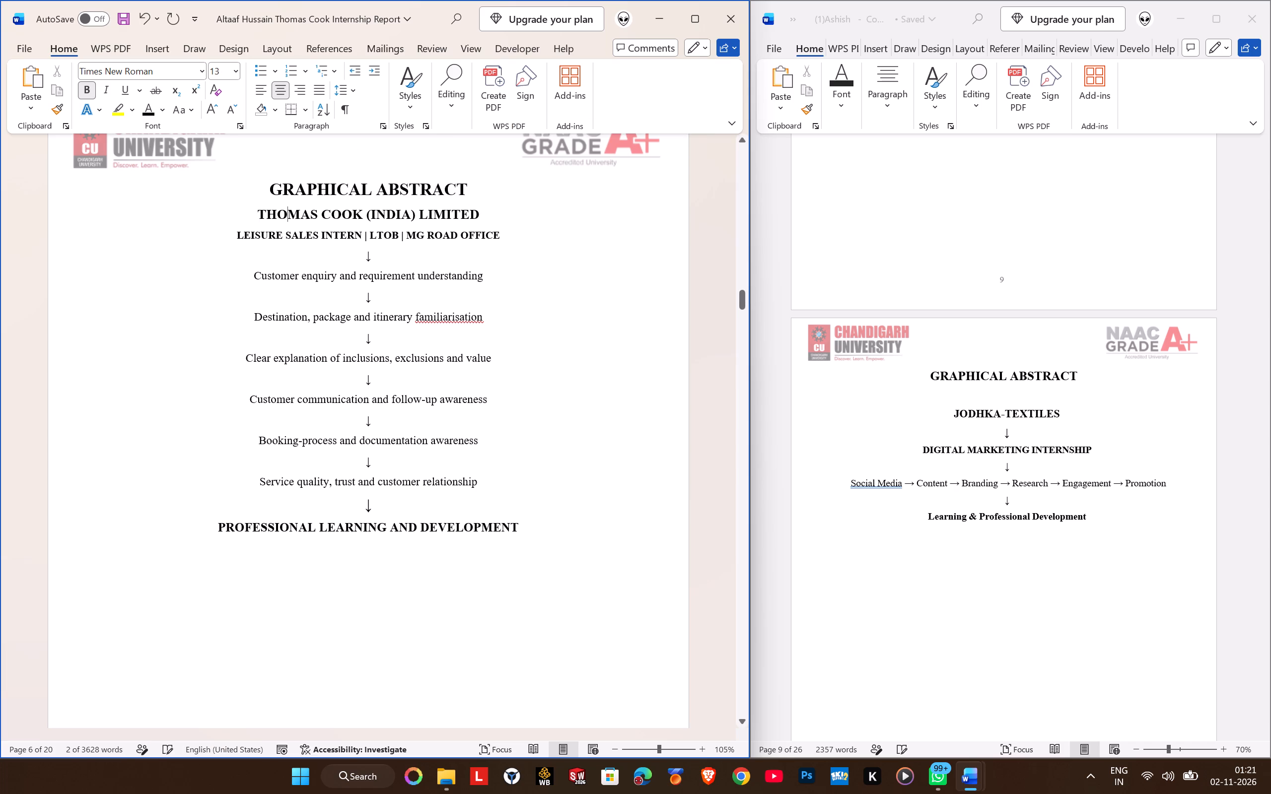
{"action": "left_click_drag", "start_coordinate": [260, 212], "coordinate": [523, 533]}
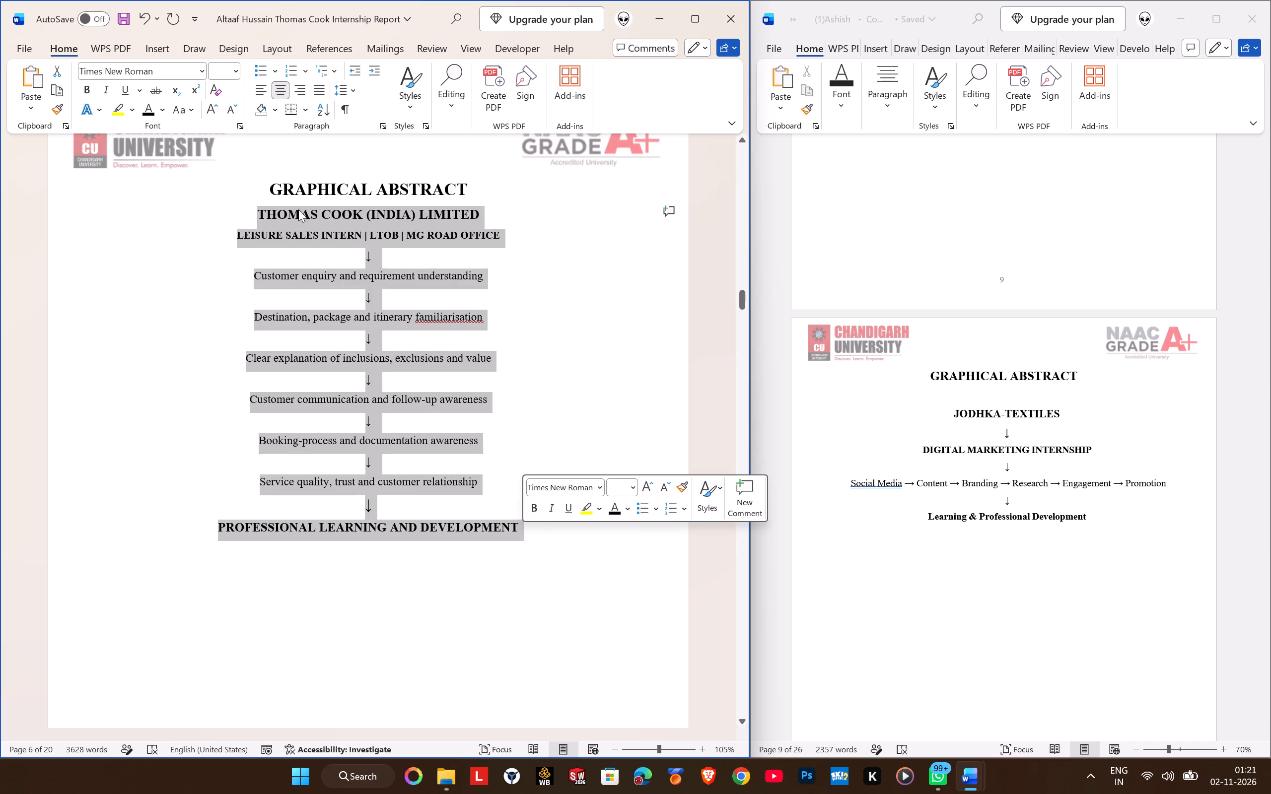
{"action": "left_click", "coordinate": [215, 77]}
{"action": "left_click", "coordinate": [215, 73]}
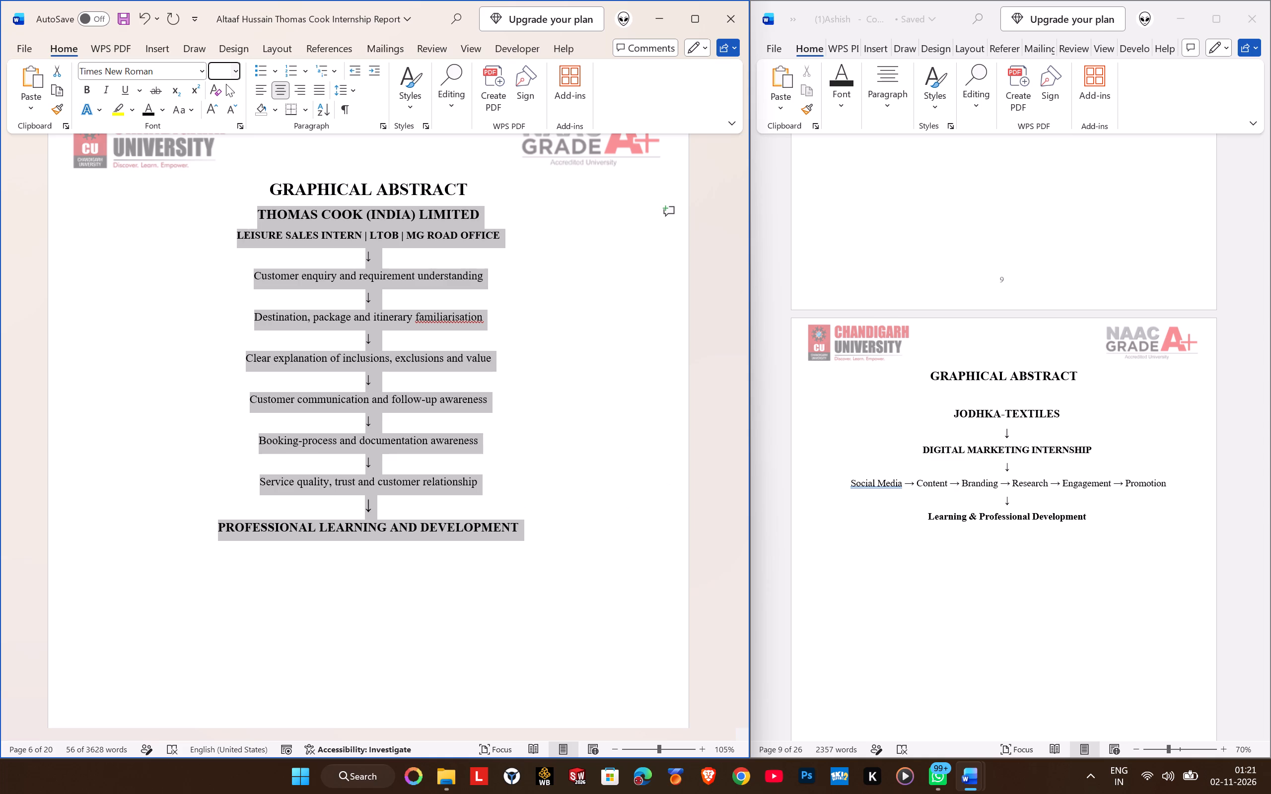
{"action": "type", "text": "14"}
{"action": "left_click", "coordinate": [292, 236]}
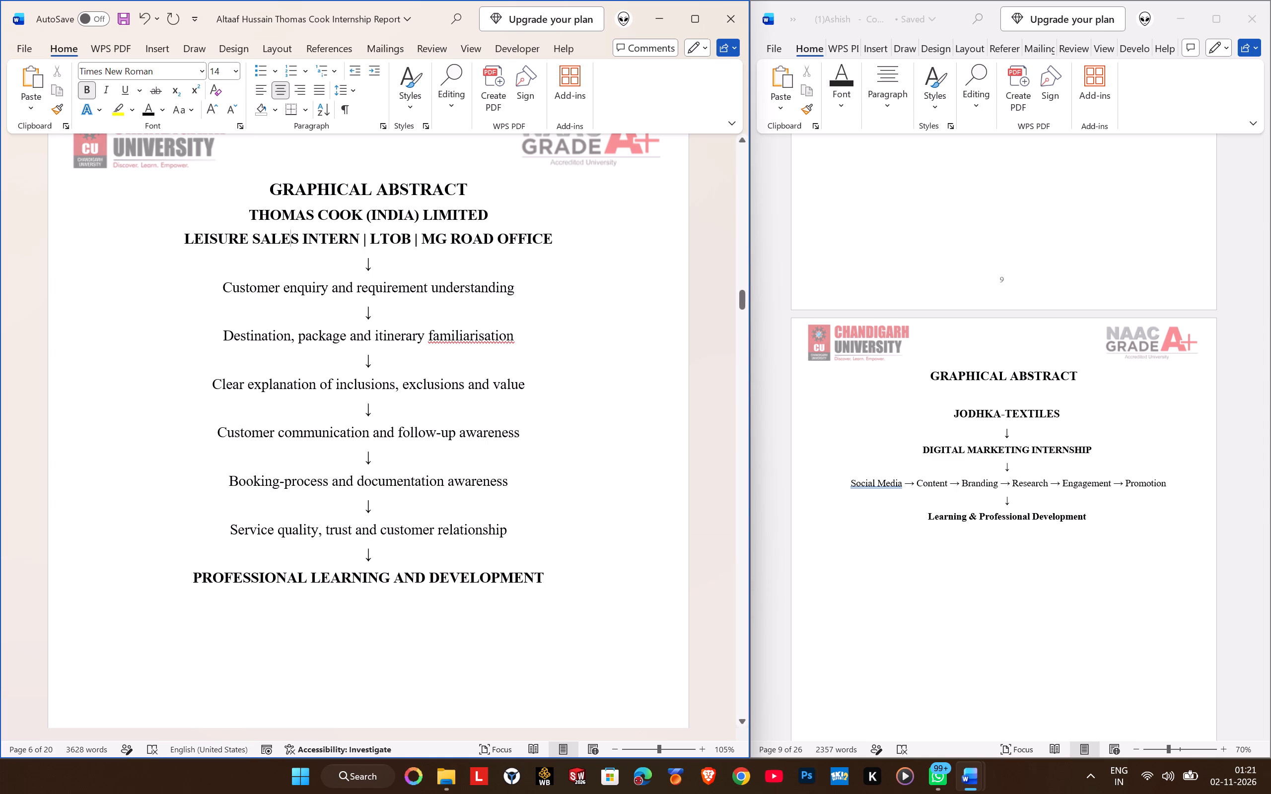
Reduce the six flow entries, from "Customer enquiry" to "Service quality", and the arrows between them to font size 12.
{"action": "left_click_drag", "start_coordinate": [221, 286], "coordinate": [500, 541]}
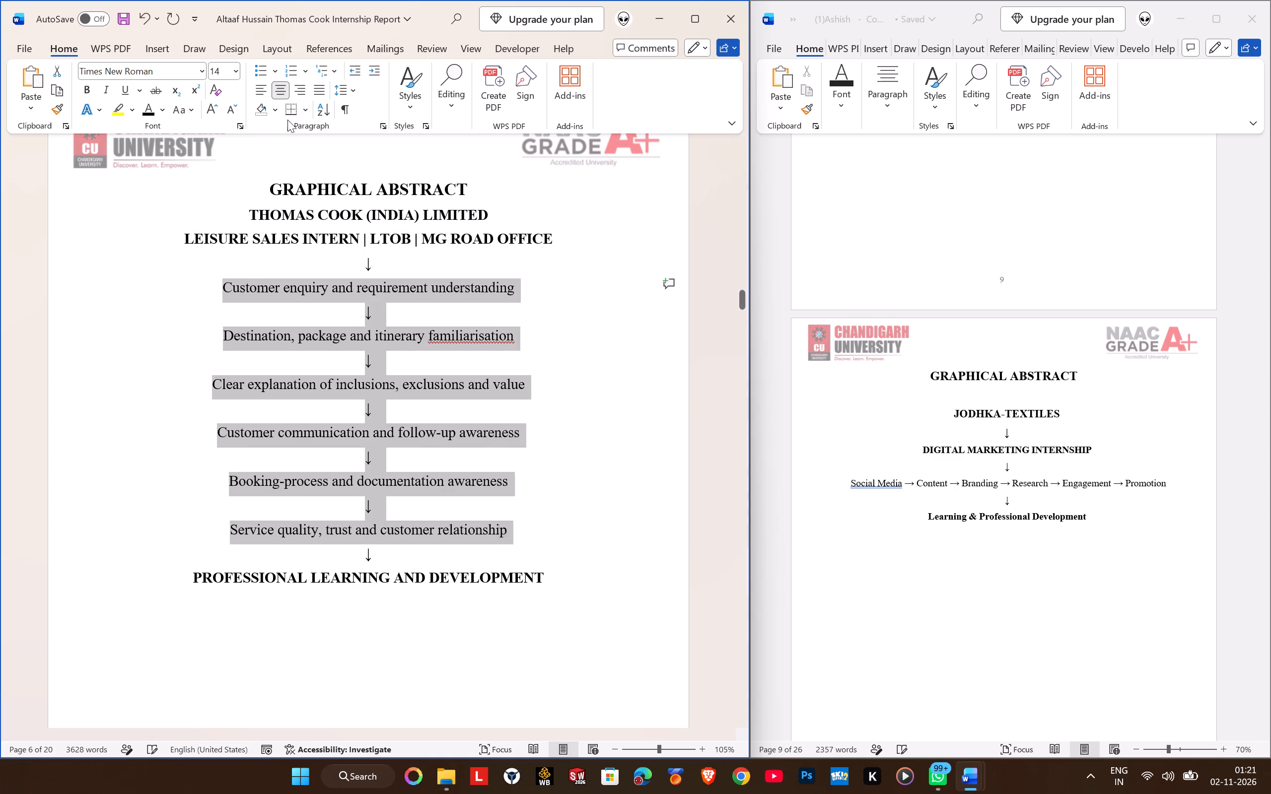
{"action": "left_click", "coordinate": [233, 115]}
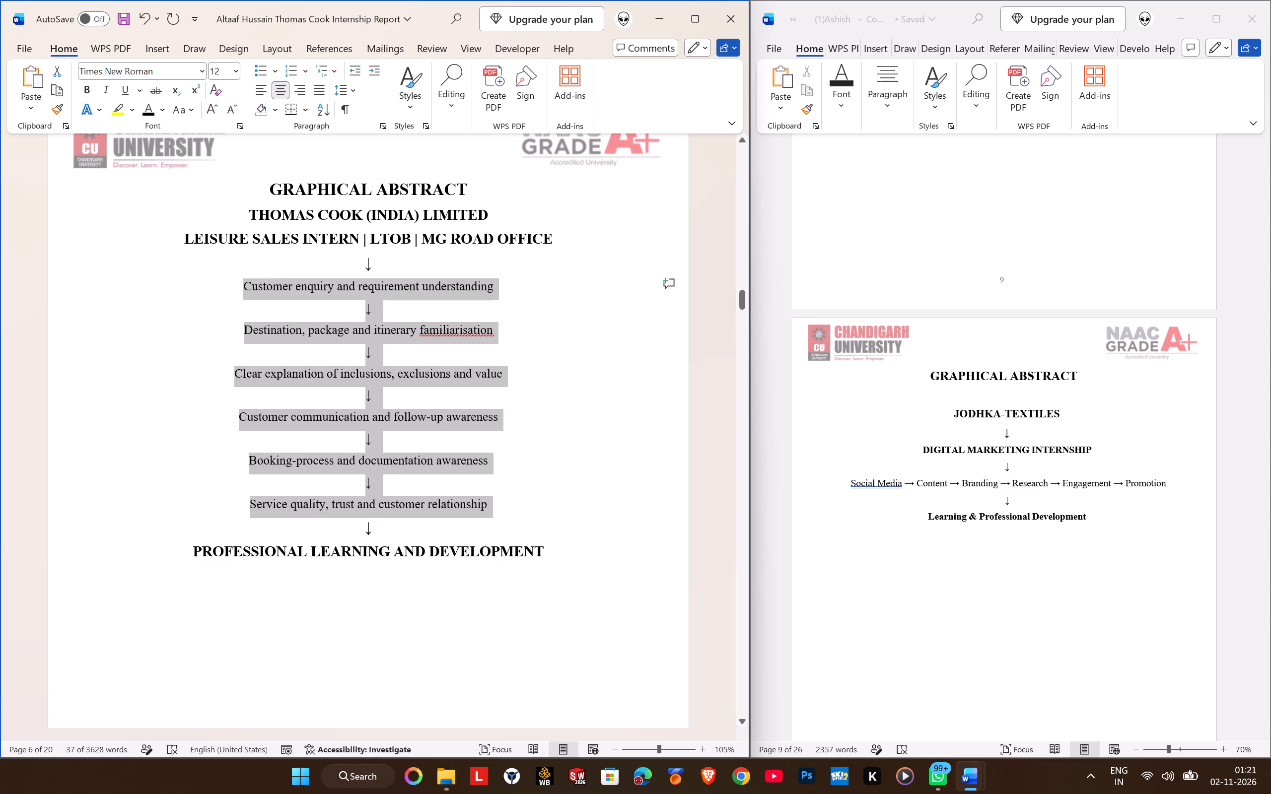
{"action": "left_click", "coordinate": [359, 554]}
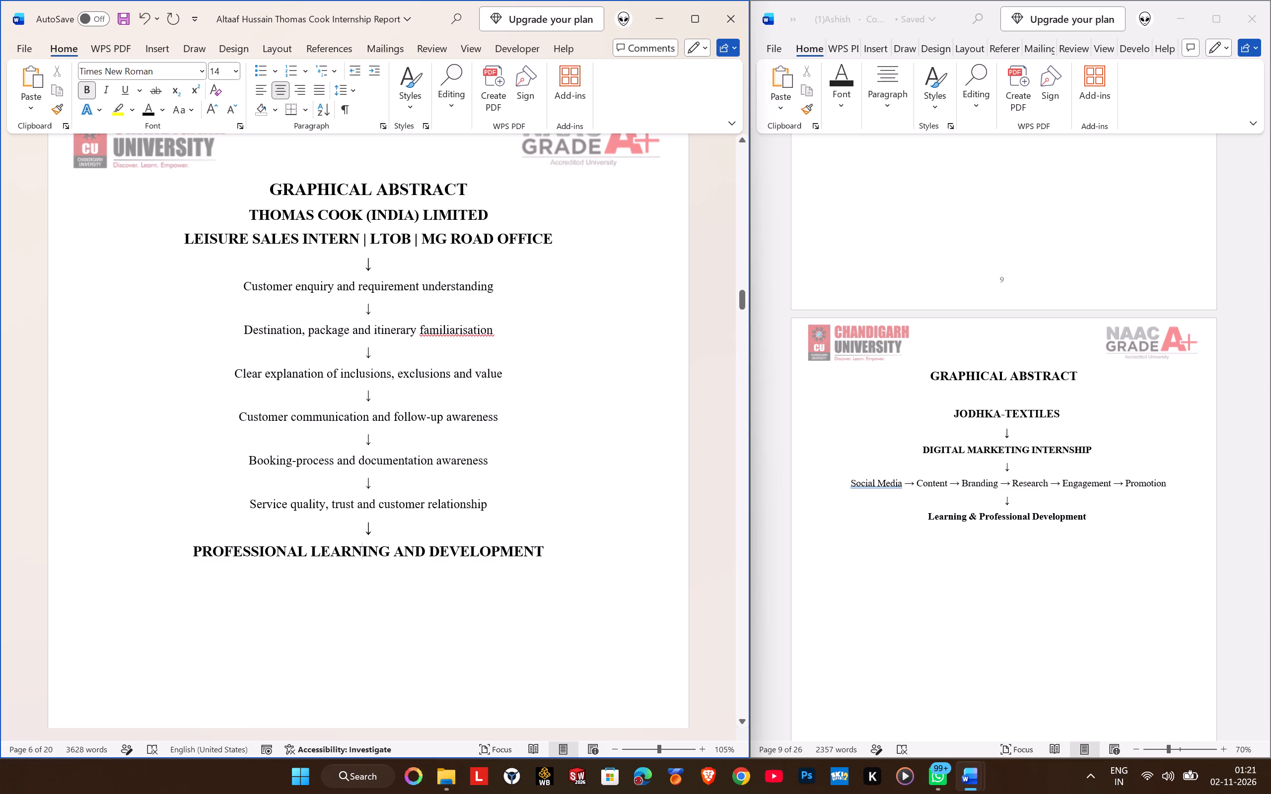
Reduce the closing line "PROFESSIONAL LEARNING AND DEVELOPMENT" to font size 12.
{"action": "left_click_drag", "start_coordinate": [195, 553], "coordinate": [539, 554]}
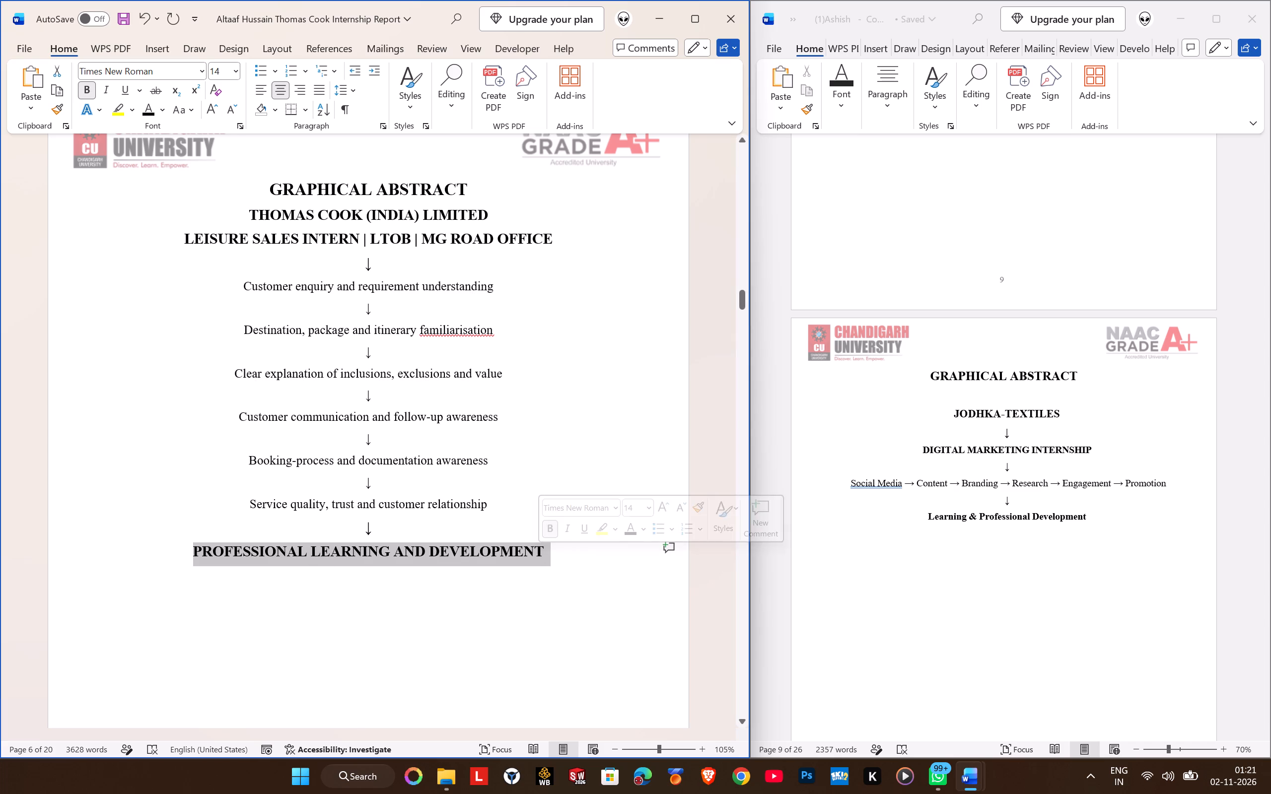
{"action": "left_click", "coordinate": [230, 107]}
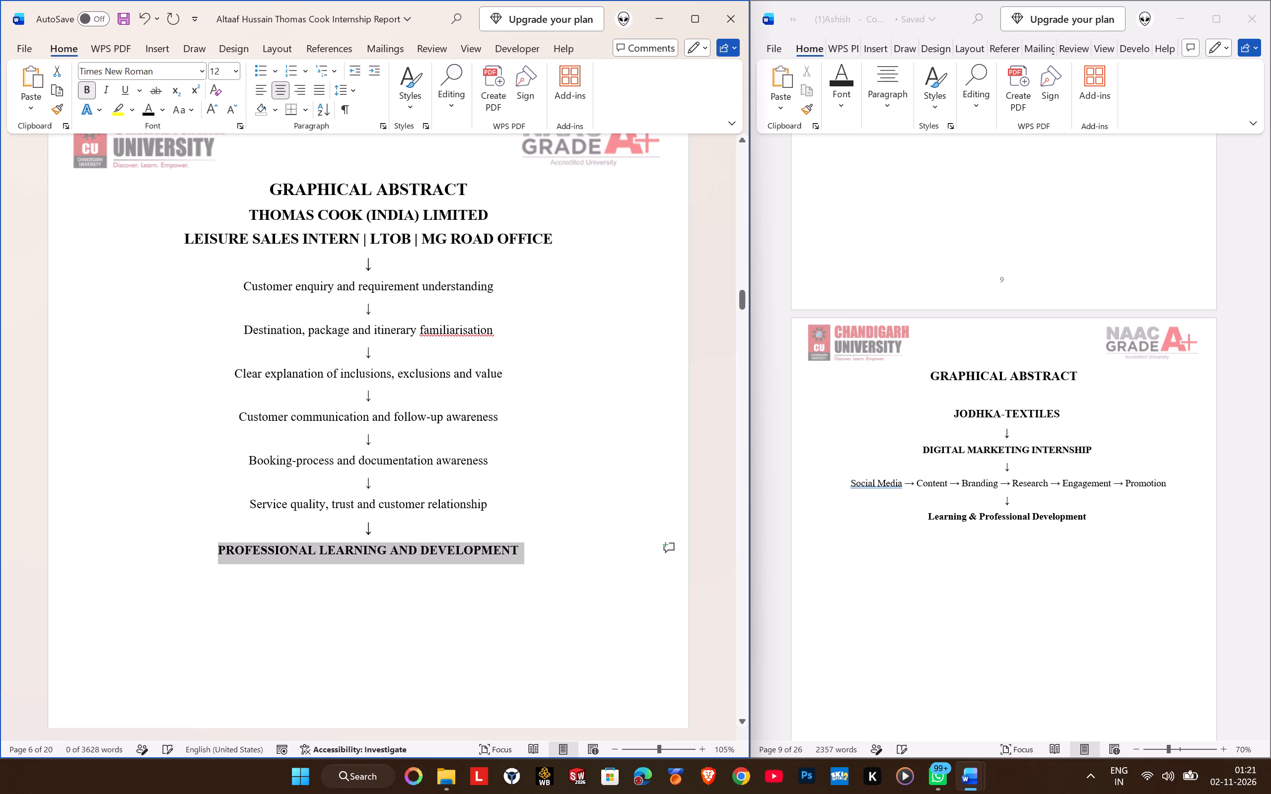
{"action": "left_click", "coordinate": [439, 331]}
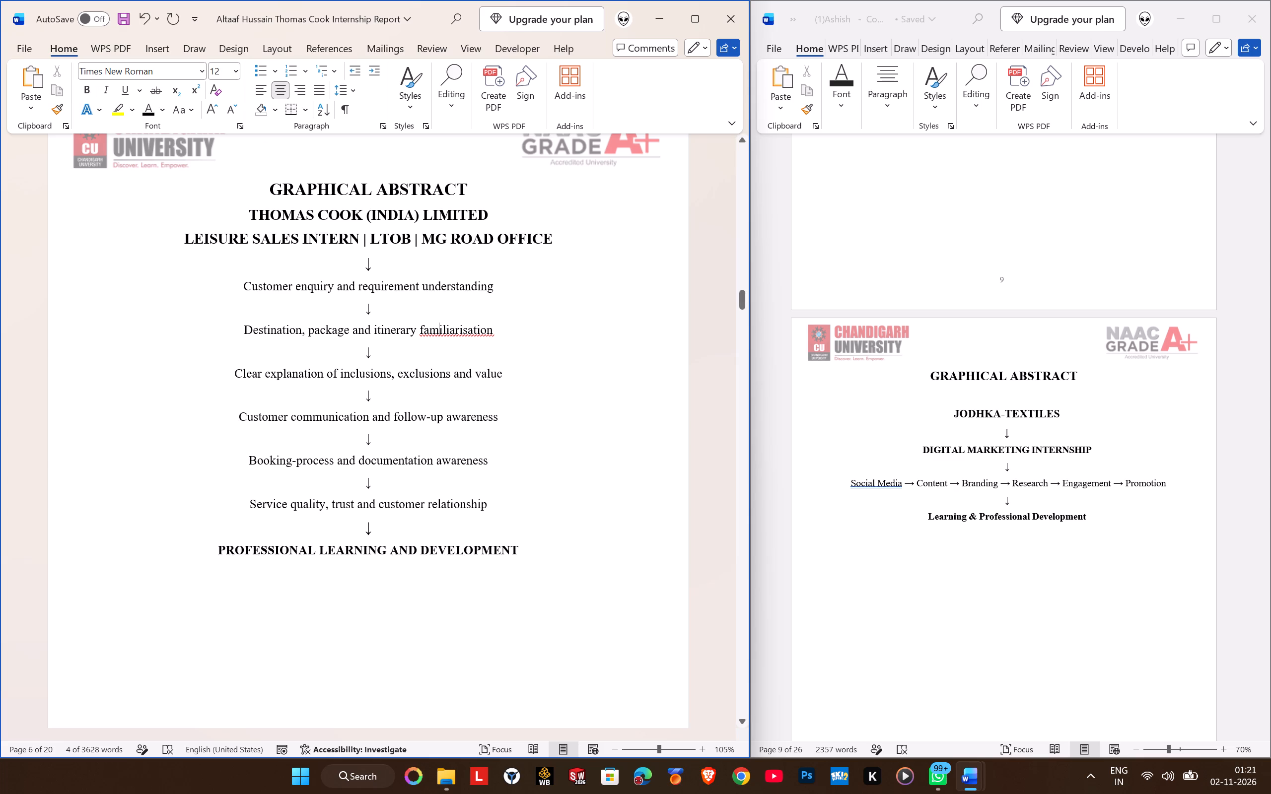
Enlarge the "ABBREVIATIONS" heading to font size 16.
{"action": "left_click", "coordinate": [493, 183]}
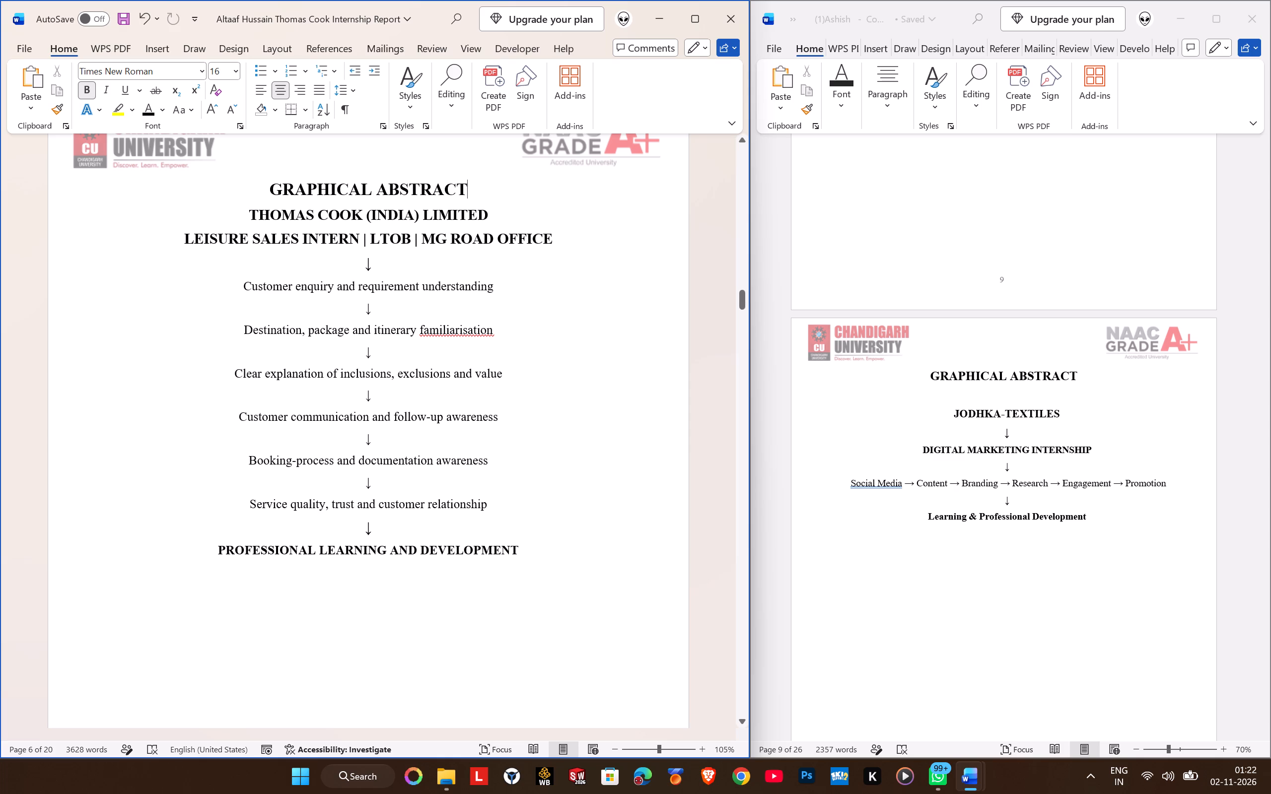
{"action": "scroll", "coordinate": [346, 446], "scroll_direction": "down", "scroll_amount": 1}
{"action": "left_click", "coordinate": [440, 267]}
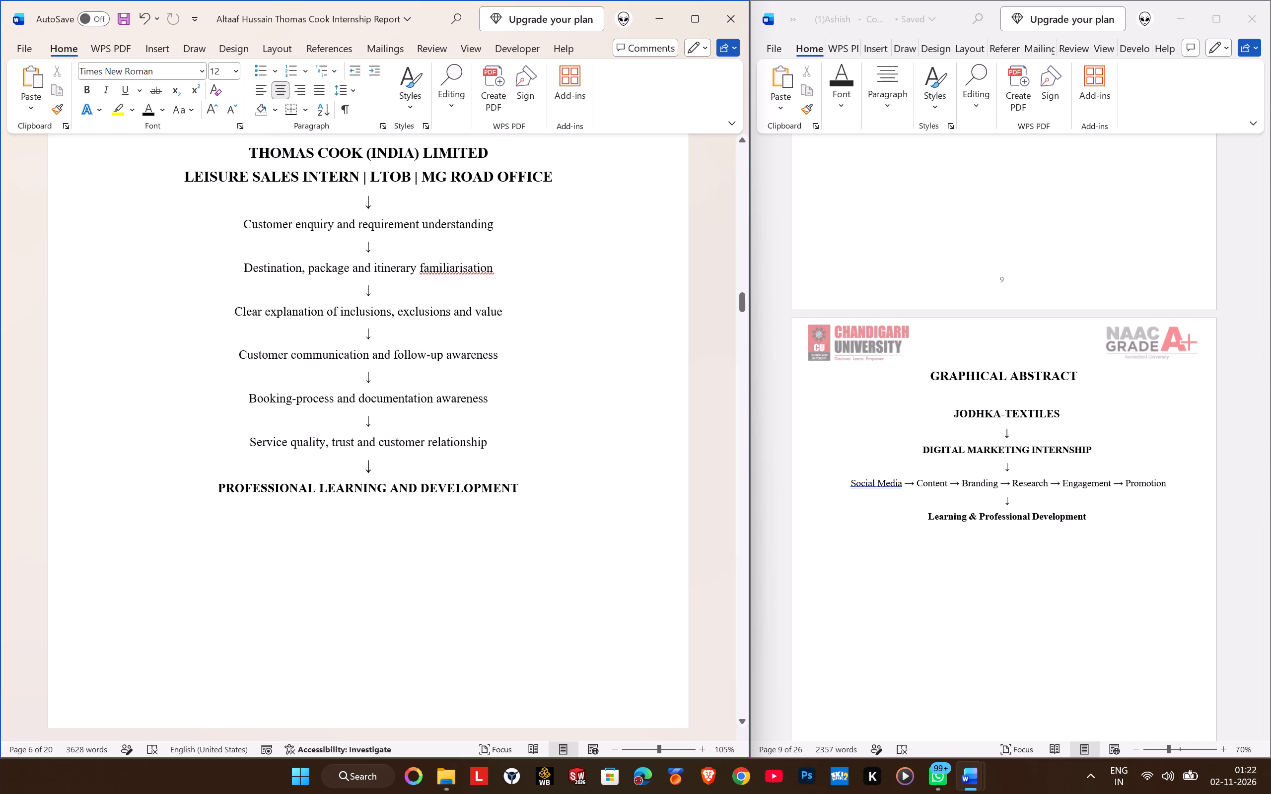
{"action": "scroll", "coordinate": [399, 410], "scroll_direction": "down", "scroll_amount": 11}
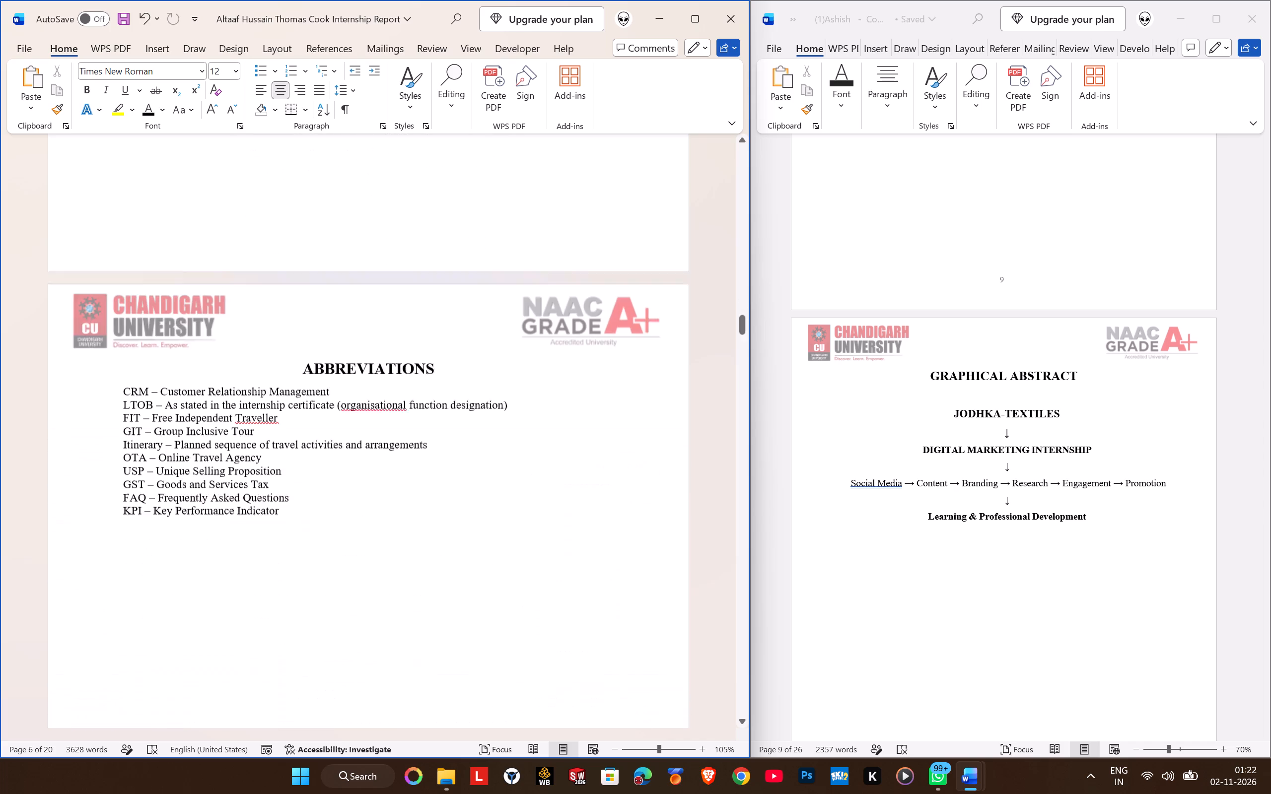
{"action": "triple_click", "coordinate": [353, 284]}
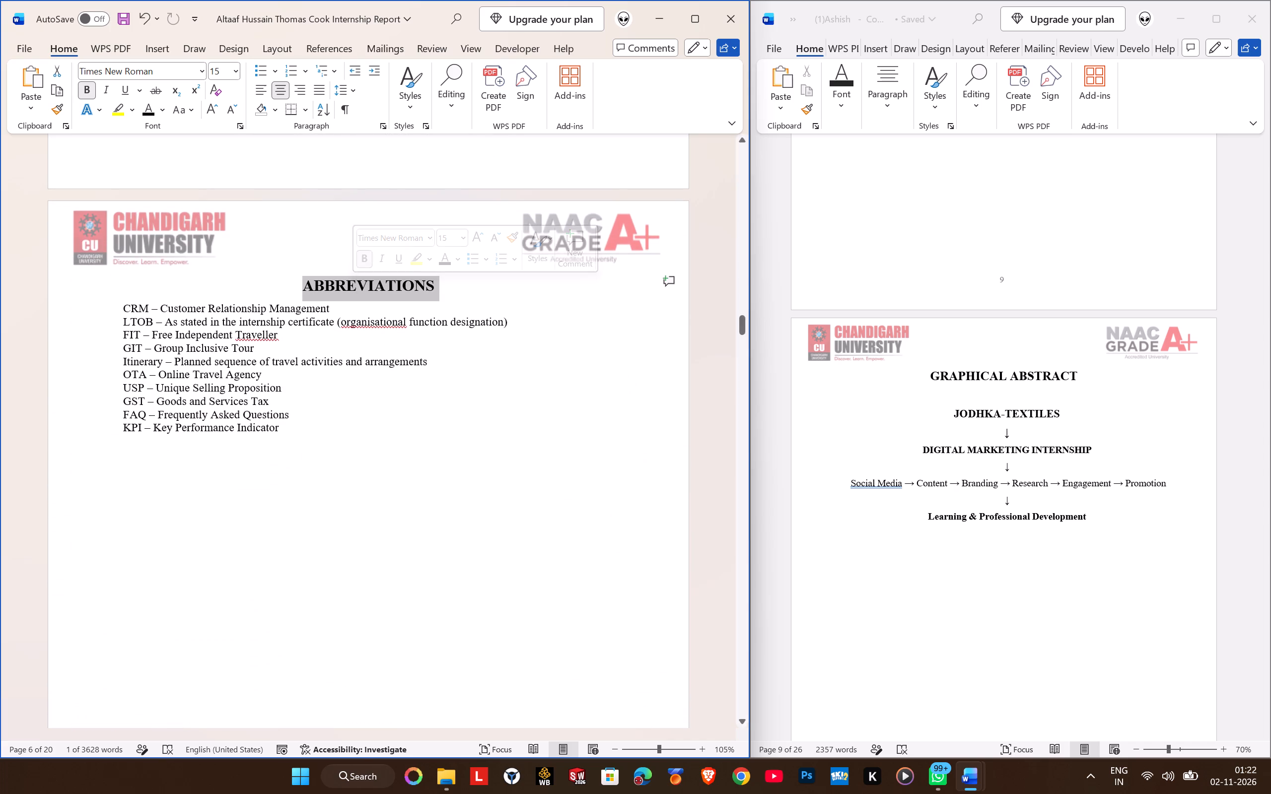
{"action": "left_click", "coordinate": [215, 106]}
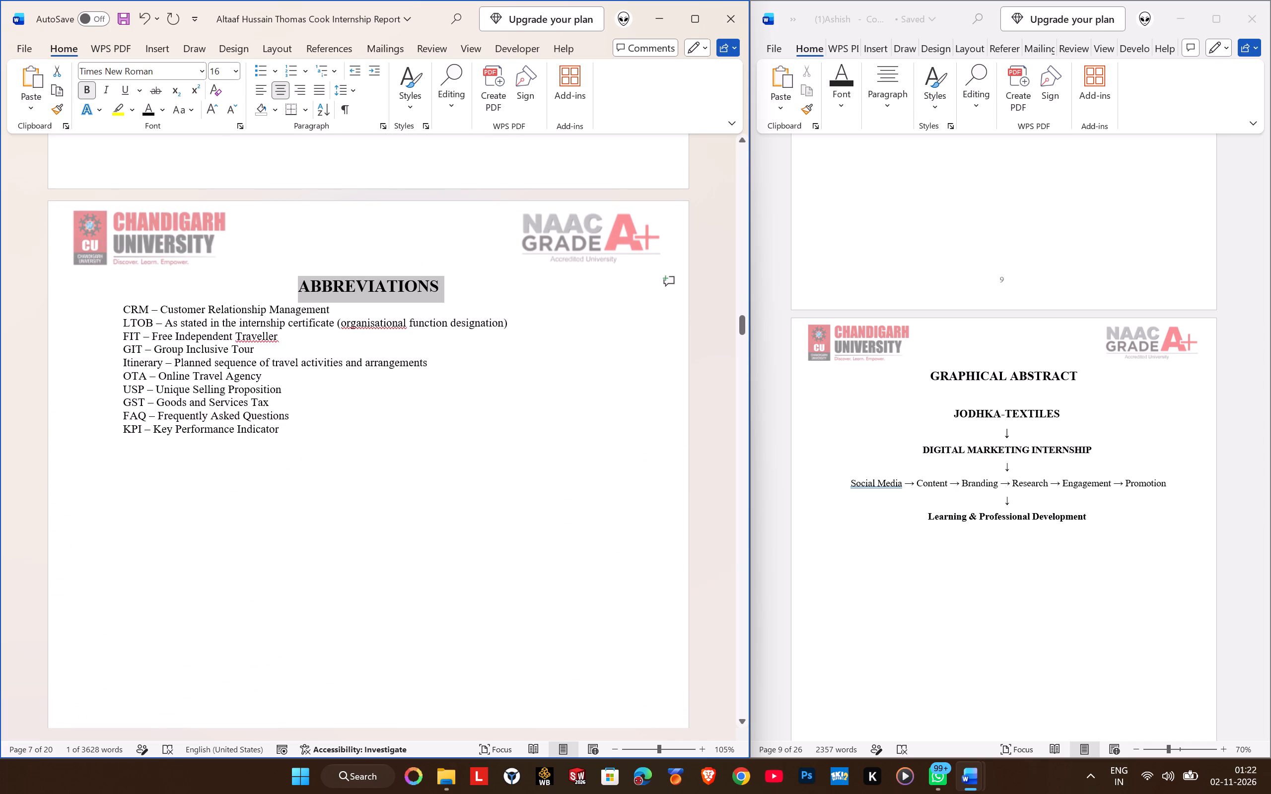
Following the reference report's Abbreviations page, make the abbreviations CRM, LTOB, FIT and GIT bold.
{"action": "scroll", "coordinate": [942, 477], "scroll_direction": "down", "scroll_amount": 12}
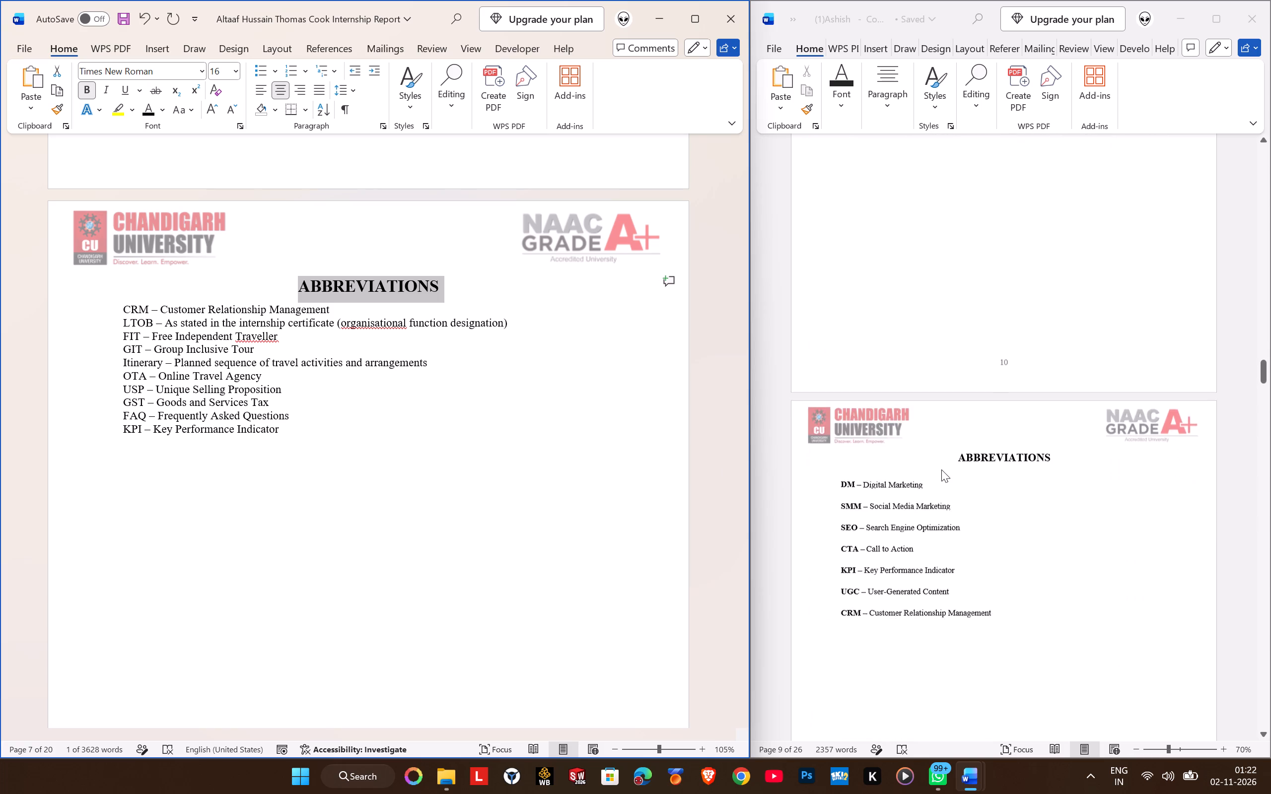
{"action": "scroll", "coordinate": [941, 469], "scroll_direction": "down", "scroll_amount": 3}
{"action": "left_click_drag", "start_coordinate": [123, 307], "coordinate": [135, 307]}
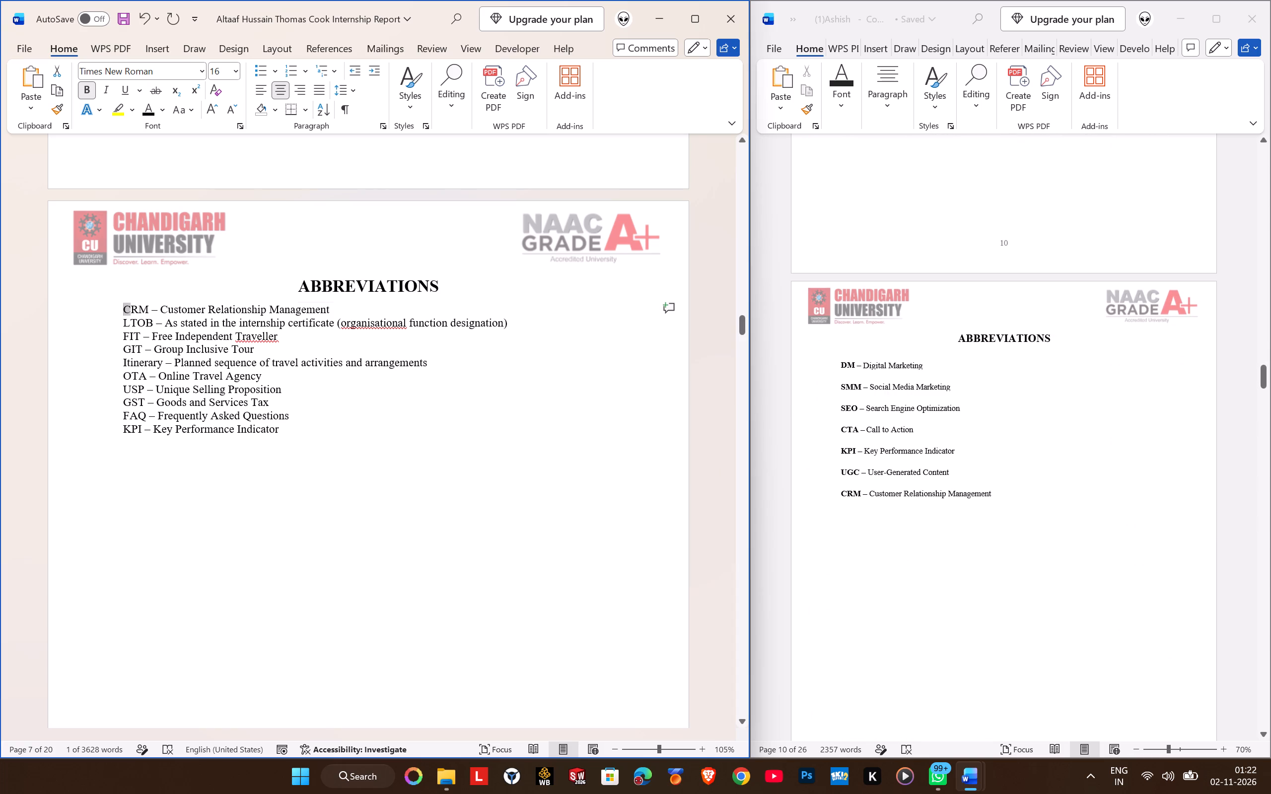
{"action": "left_click_drag", "start_coordinate": [135, 307], "coordinate": [147, 307]}
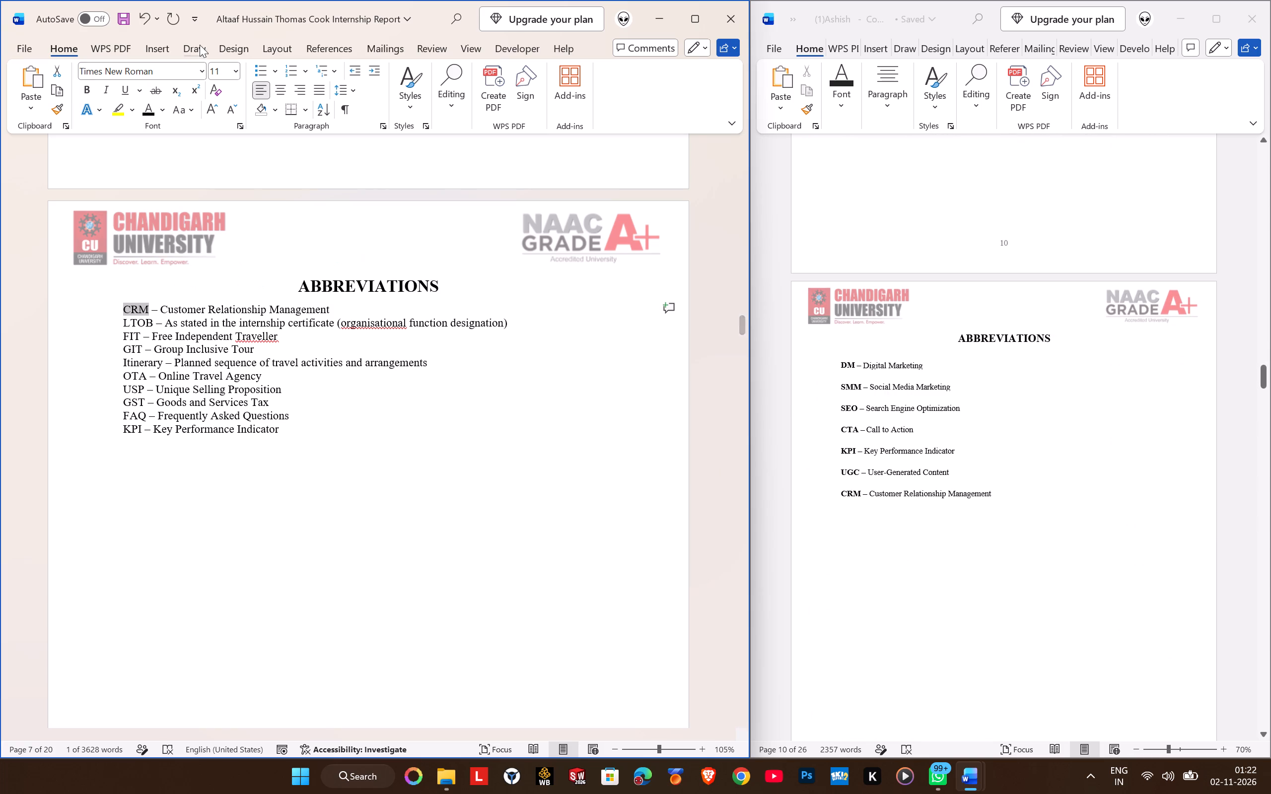
{"action": "left_click", "coordinate": [91, 95]}
{"action": "left_click_drag", "start_coordinate": [120, 320], "coordinate": [121, 320]}
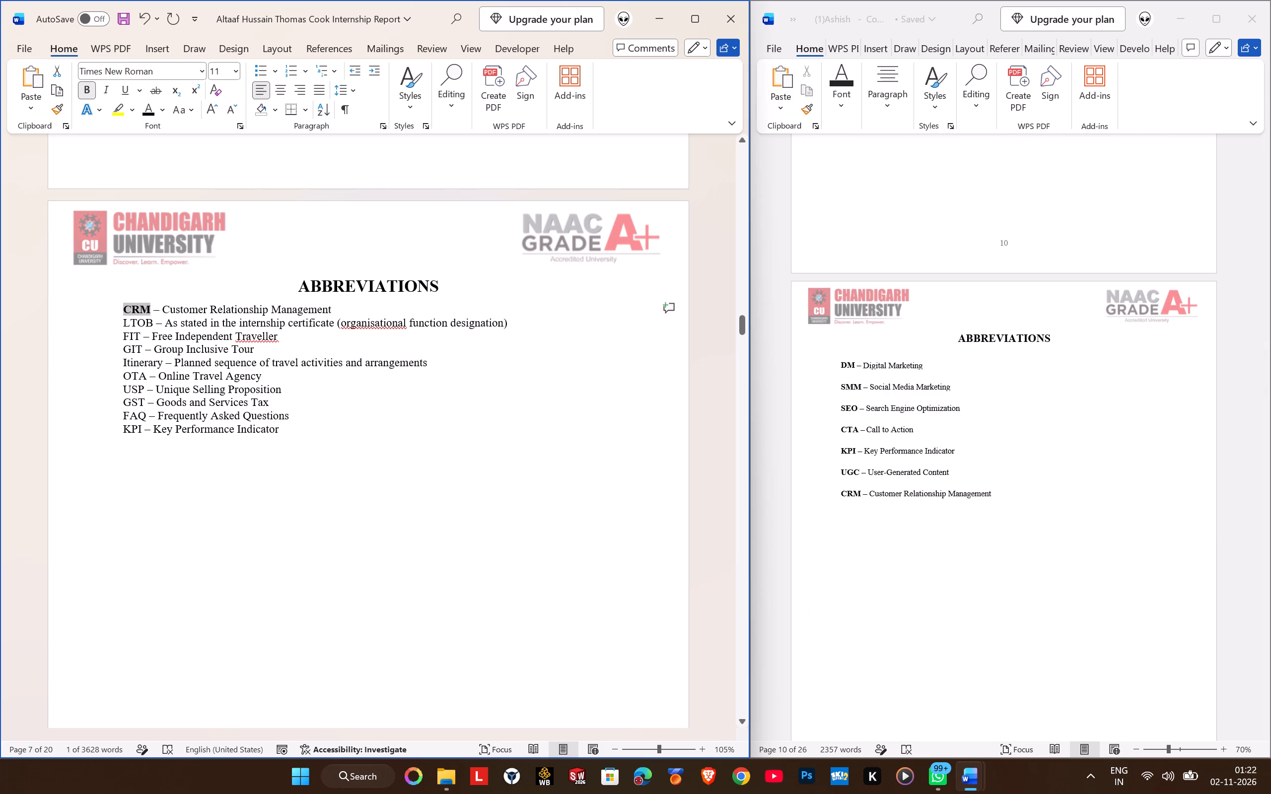
{"action": "left_click_drag", "start_coordinate": [121, 320], "coordinate": [151, 319]}
{"action": "left_click_drag", "start_coordinate": [78, 94], "coordinate": [83, 93]}
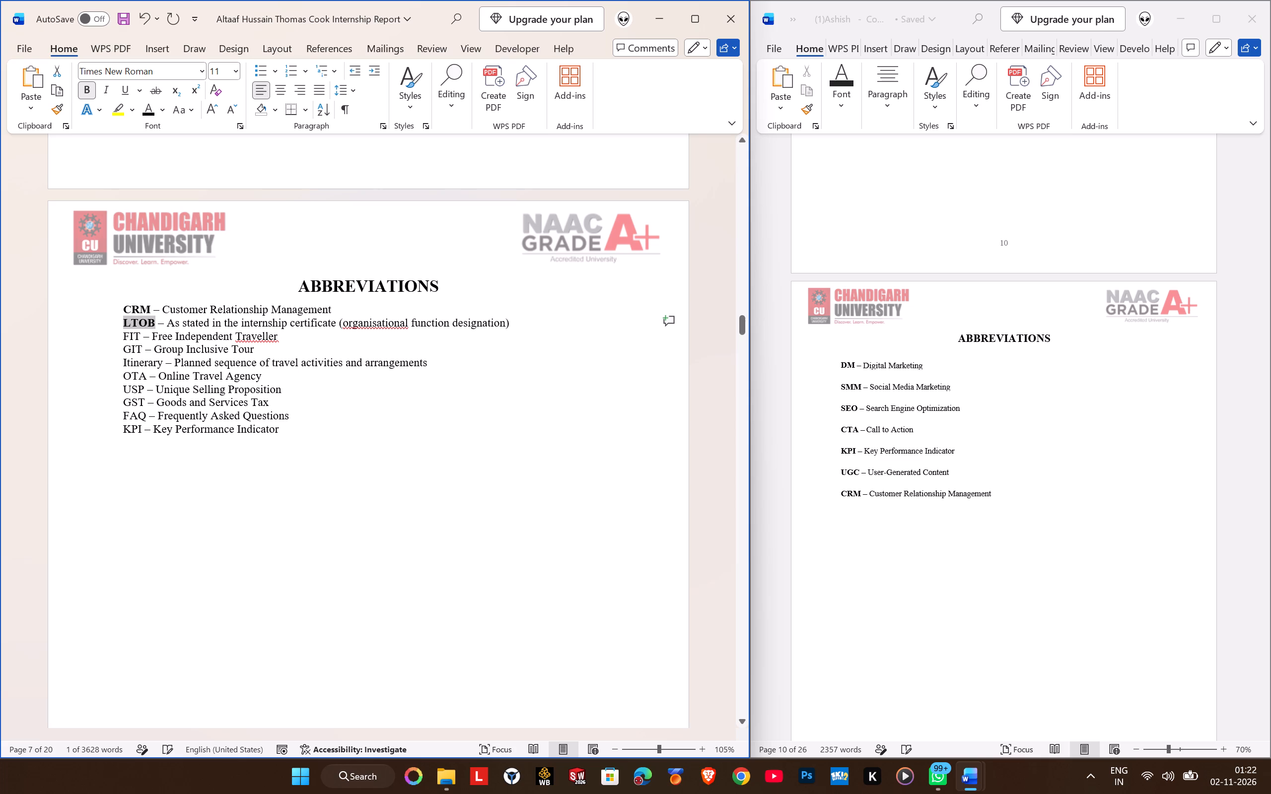
{"action": "left_click_drag", "start_coordinate": [123, 330], "coordinate": [140, 333]}
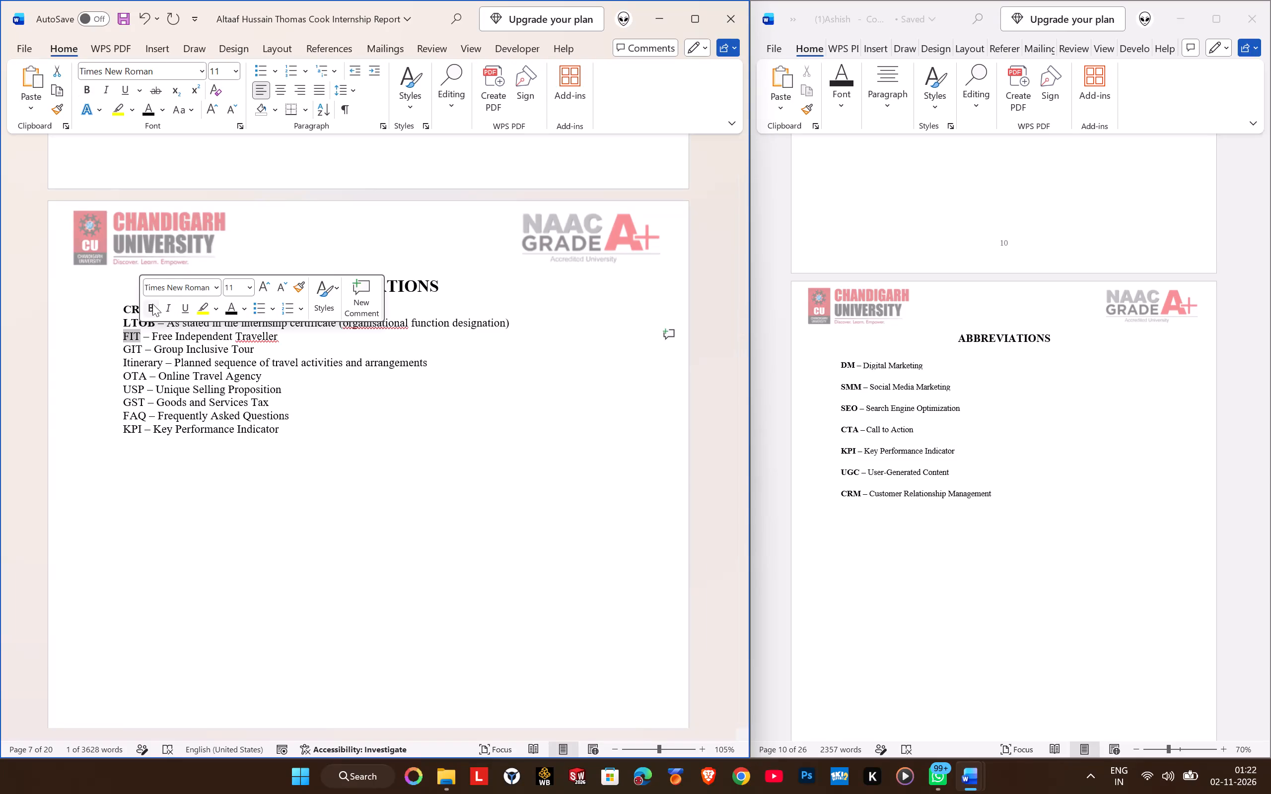
{"action": "left_click", "coordinate": [152, 304]}
{"action": "left_click_drag", "start_coordinate": [124, 352], "coordinate": [143, 348]}
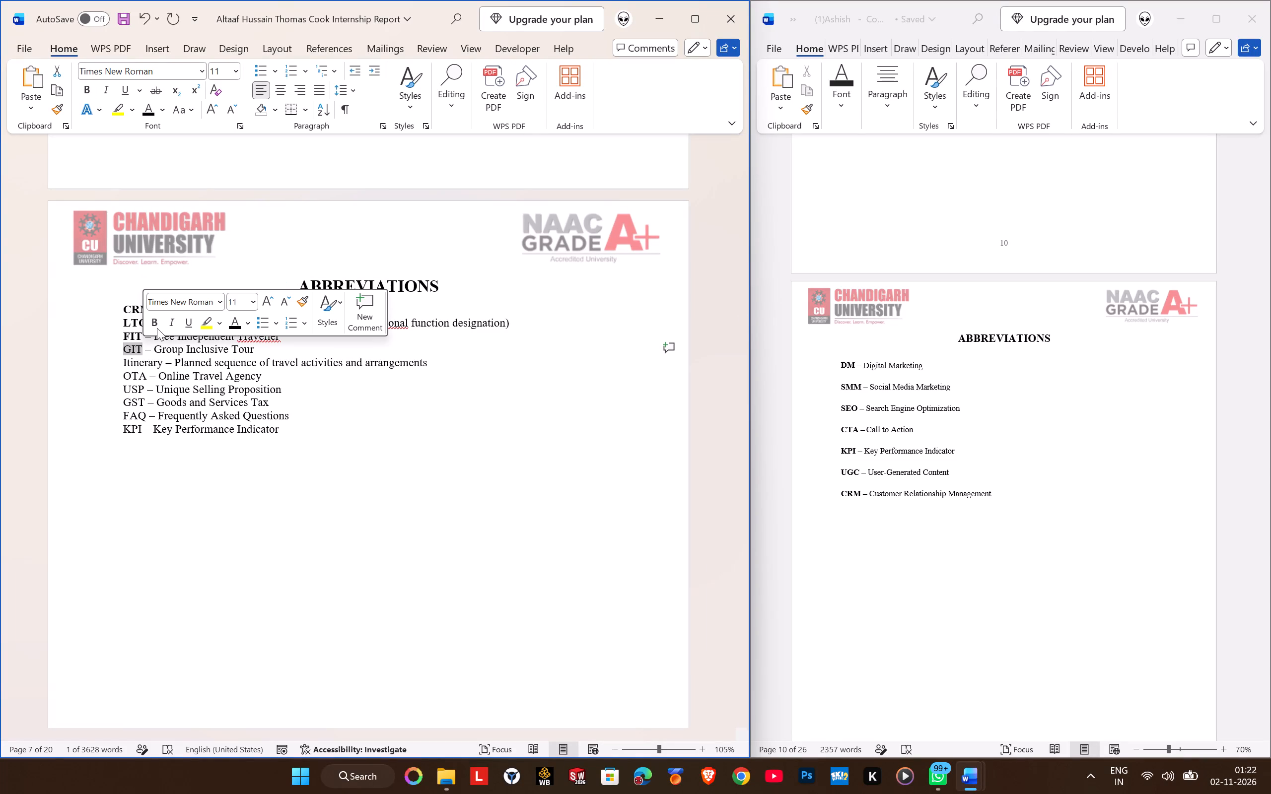
{"action": "left_click", "coordinate": [157, 328]}
Make the terms "Itinerary" and "OTA" bold in the abbreviations list.
{"action": "double_click", "coordinate": [127, 359]}
{"action": "left_click", "coordinate": [147, 333]}
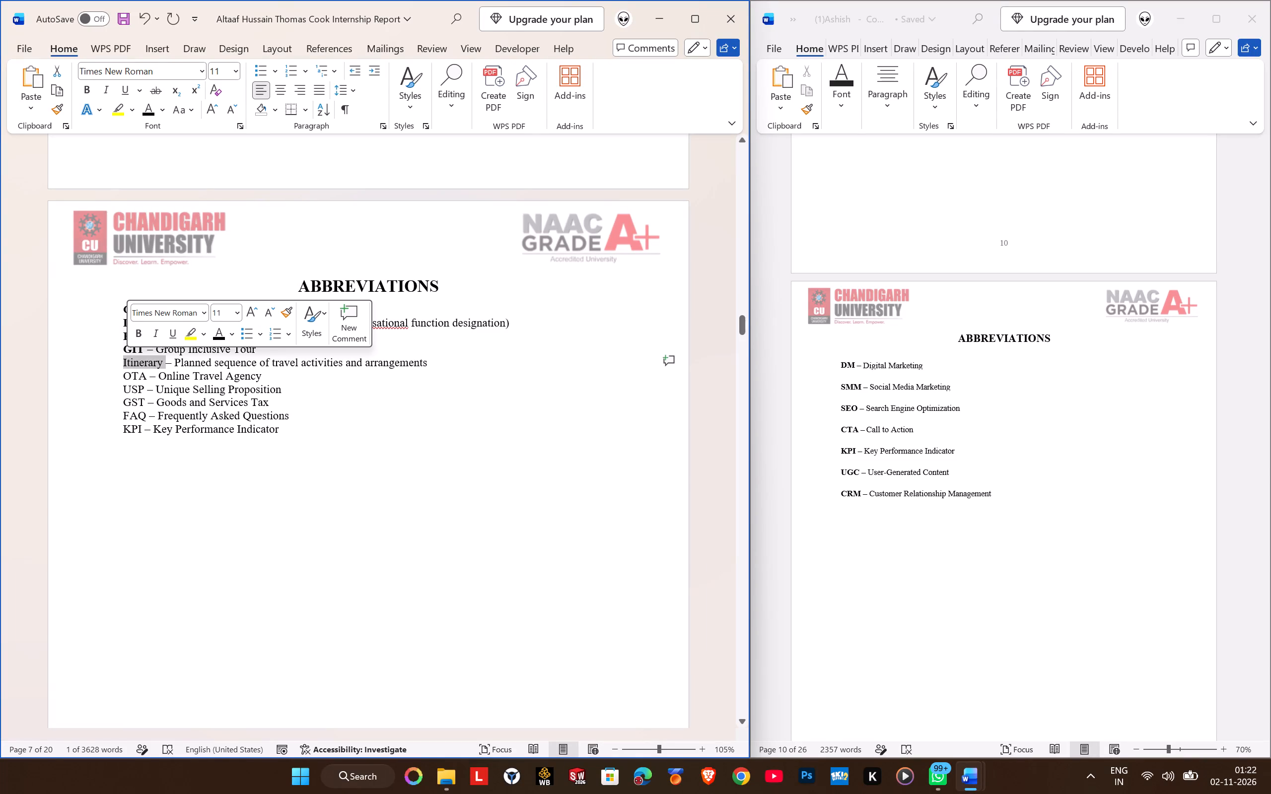
{"action": "double_click", "coordinate": [136, 378]}
{"action": "left_click", "coordinate": [143, 354]}
{"action": "double_click", "coordinate": [127, 361]}
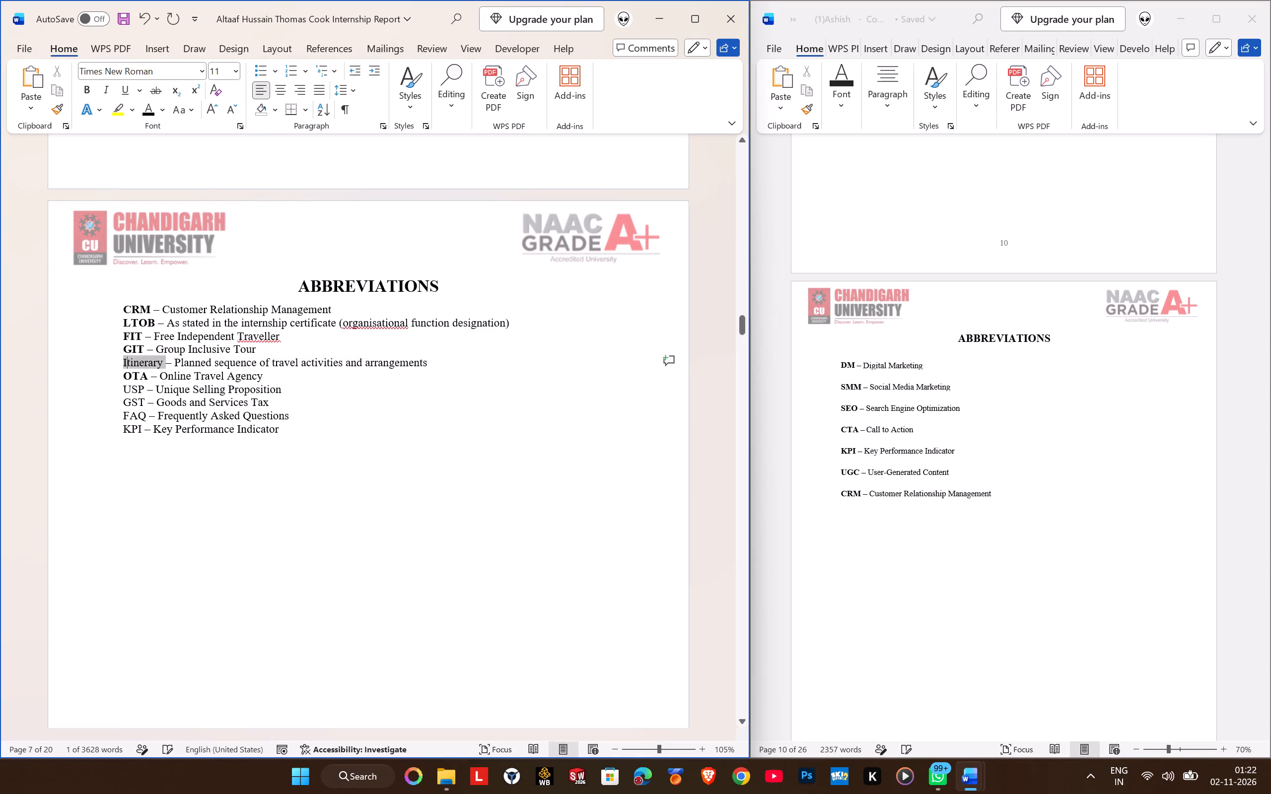
{"action": "left_click", "coordinate": [141, 341]}
Make the remaining abbreviations USP, GST, FAQ and KPI bold.
{"action": "double_click", "coordinate": [137, 390]}
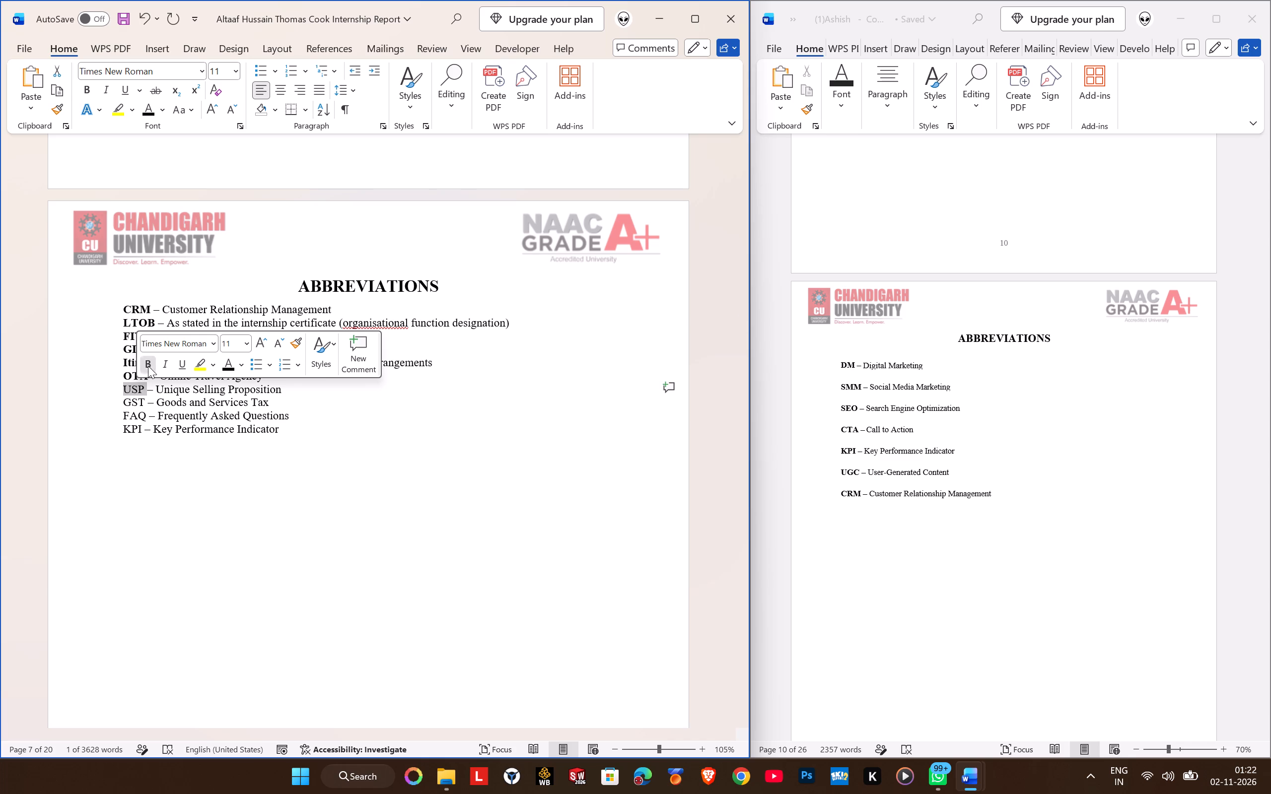
{"action": "left_click", "coordinate": [148, 366]}
{"action": "double_click", "coordinate": [135, 400]}
{"action": "left_click", "coordinate": [143, 374]}
{"action": "double_click", "coordinate": [140, 417]}
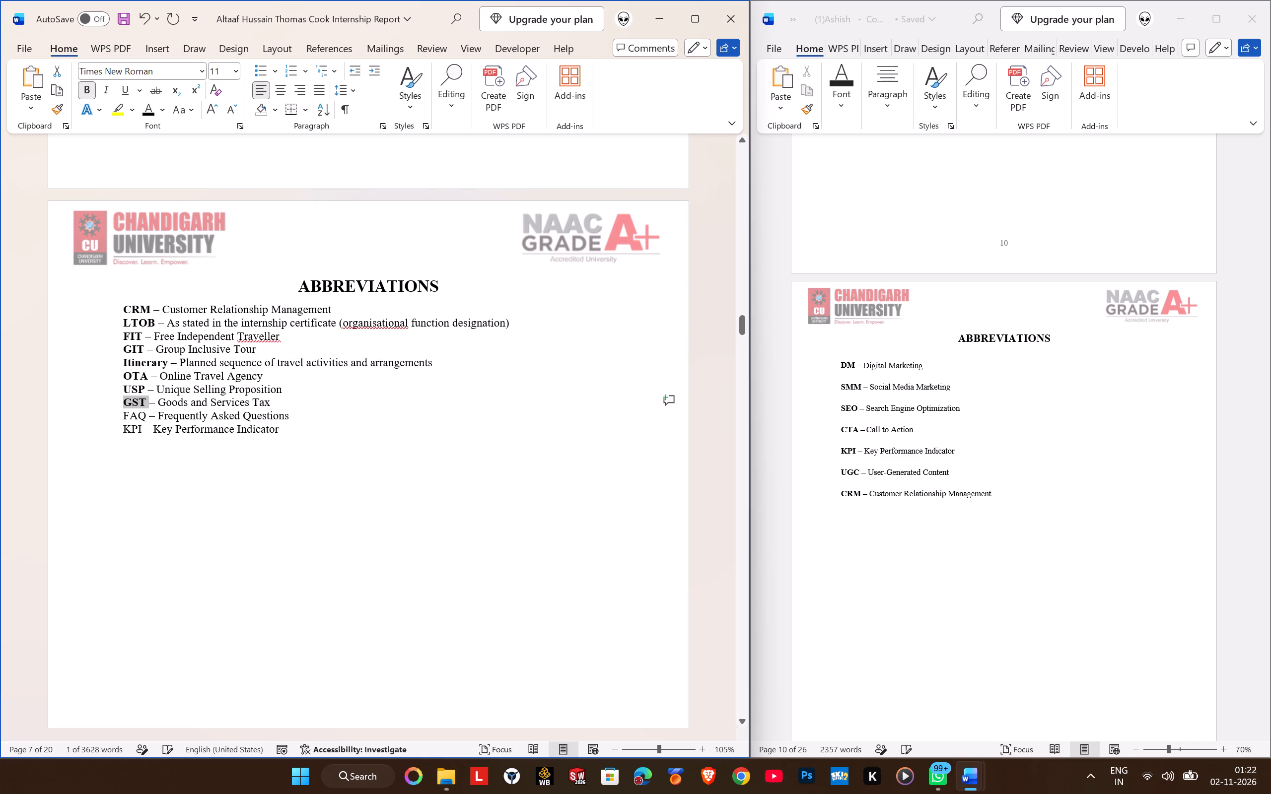
{"action": "left_click", "coordinate": [153, 391]}
{"action": "double_click", "coordinate": [133, 428]}
{"action": "left_click", "coordinate": [145, 403]}
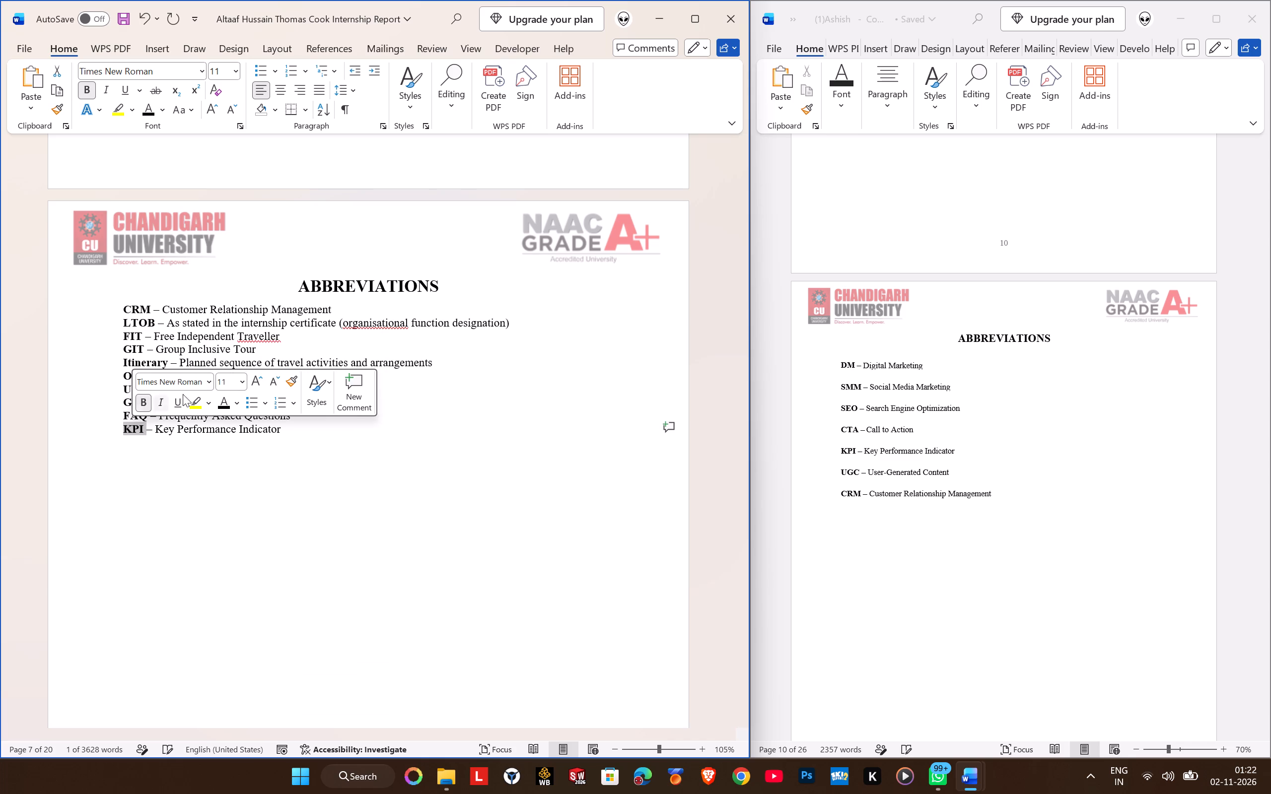
{"action": "left_click", "coordinate": [361, 457]}
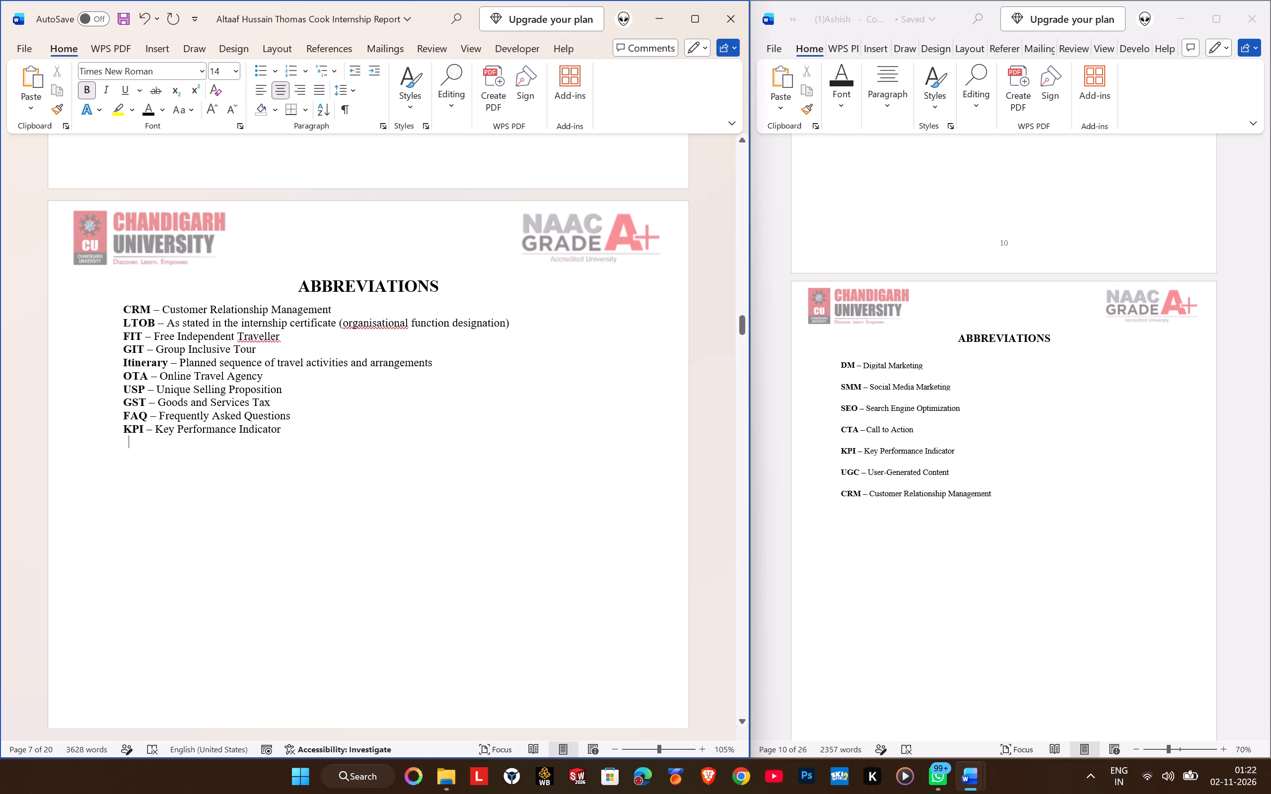
Insert a blank line between the "GRAPHICAL ABSTRACT" heading and "THOMAS COOK (INDIA) LIMITED".
{"action": "scroll", "coordinate": [337, 318], "scroll_direction": "up", "scroll_amount": 14}
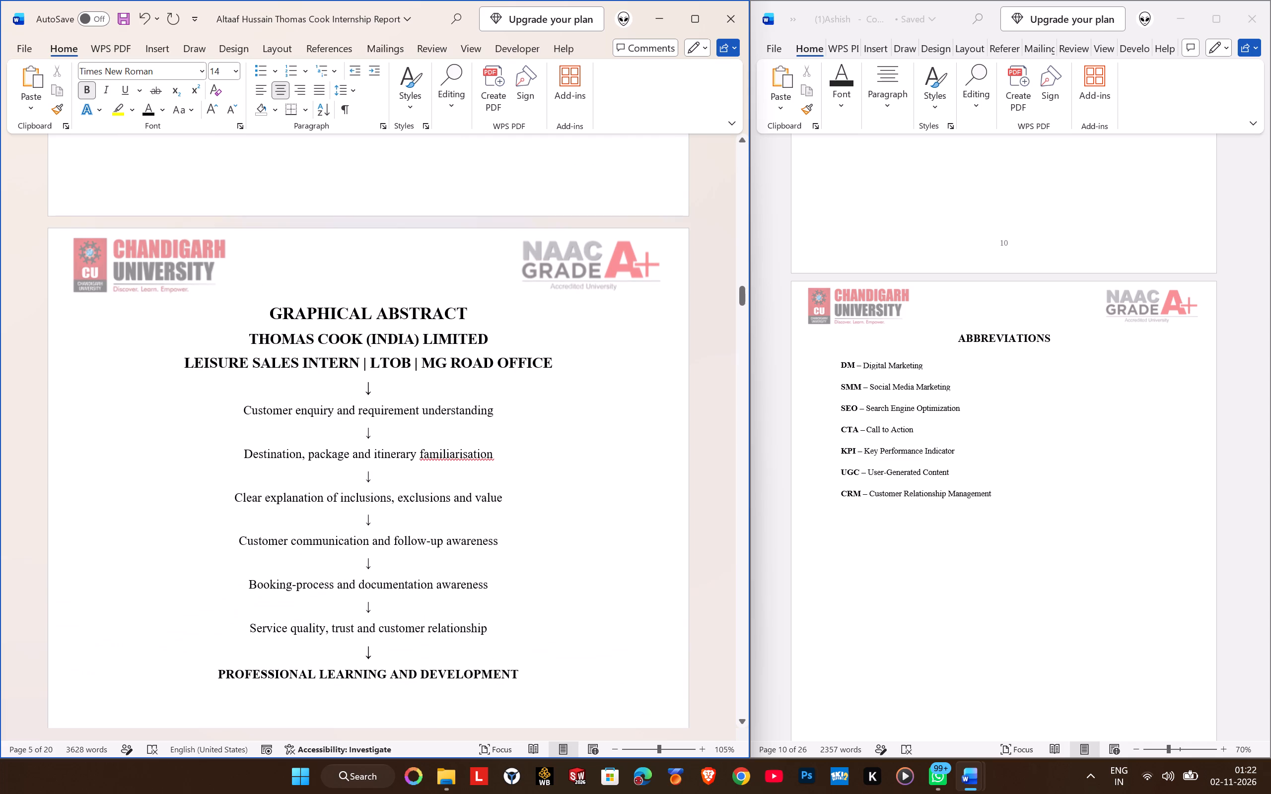
{"action": "left_click", "coordinate": [457, 311]}
{"action": "left_click", "coordinate": [476, 313]}
{"action": "key", "text": "Return"}
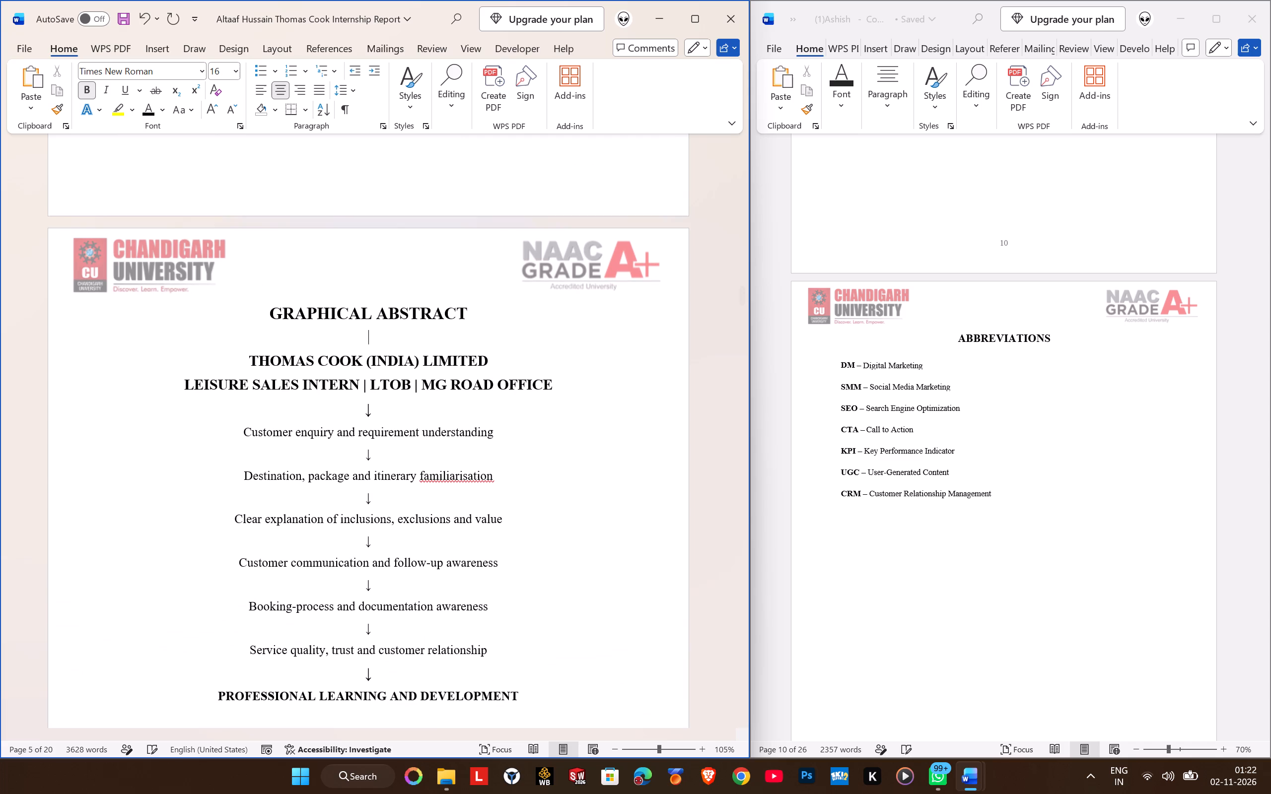
{"action": "left_click", "coordinate": [416, 454]}
Increase the font size of the whole abbreviations list, from CRM to KPI, to 12.
{"action": "scroll", "coordinate": [416, 451], "scroll_direction": "down", "scroll_amount": 4}
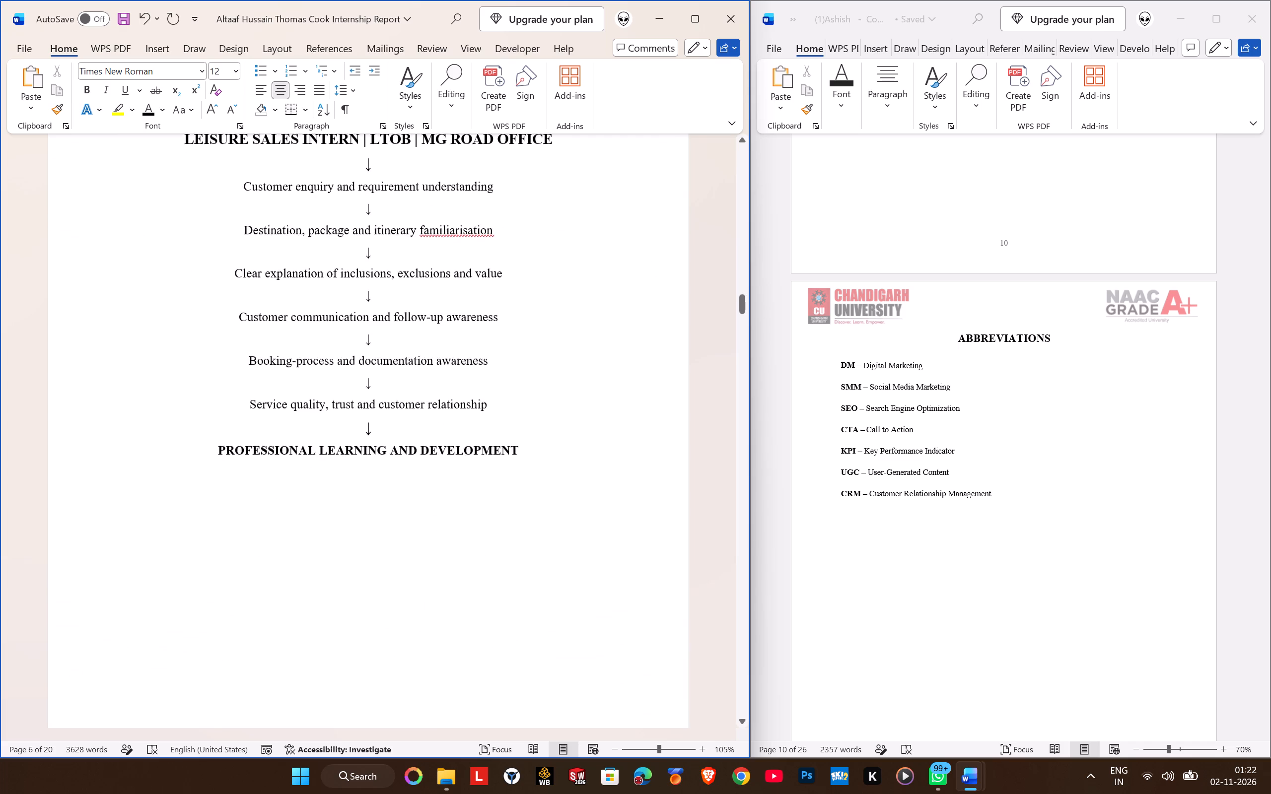
{"action": "scroll", "coordinate": [416, 449], "scroll_direction": "down", "scroll_amount": 10}
{"action": "triple_click", "coordinate": [398, 281]}
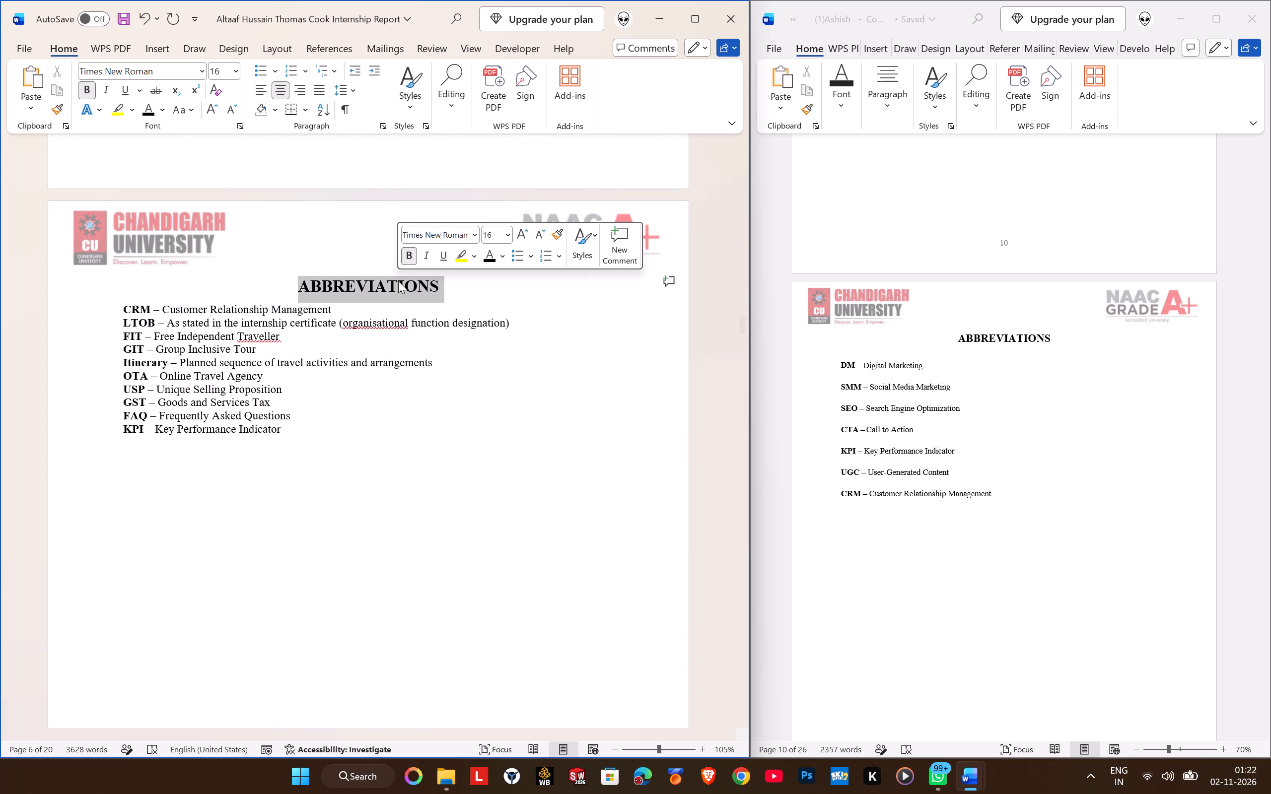
{"action": "left_click", "coordinate": [242, 307]}
{"action": "left_click_drag", "start_coordinate": [123, 304], "coordinate": [166, 342]}
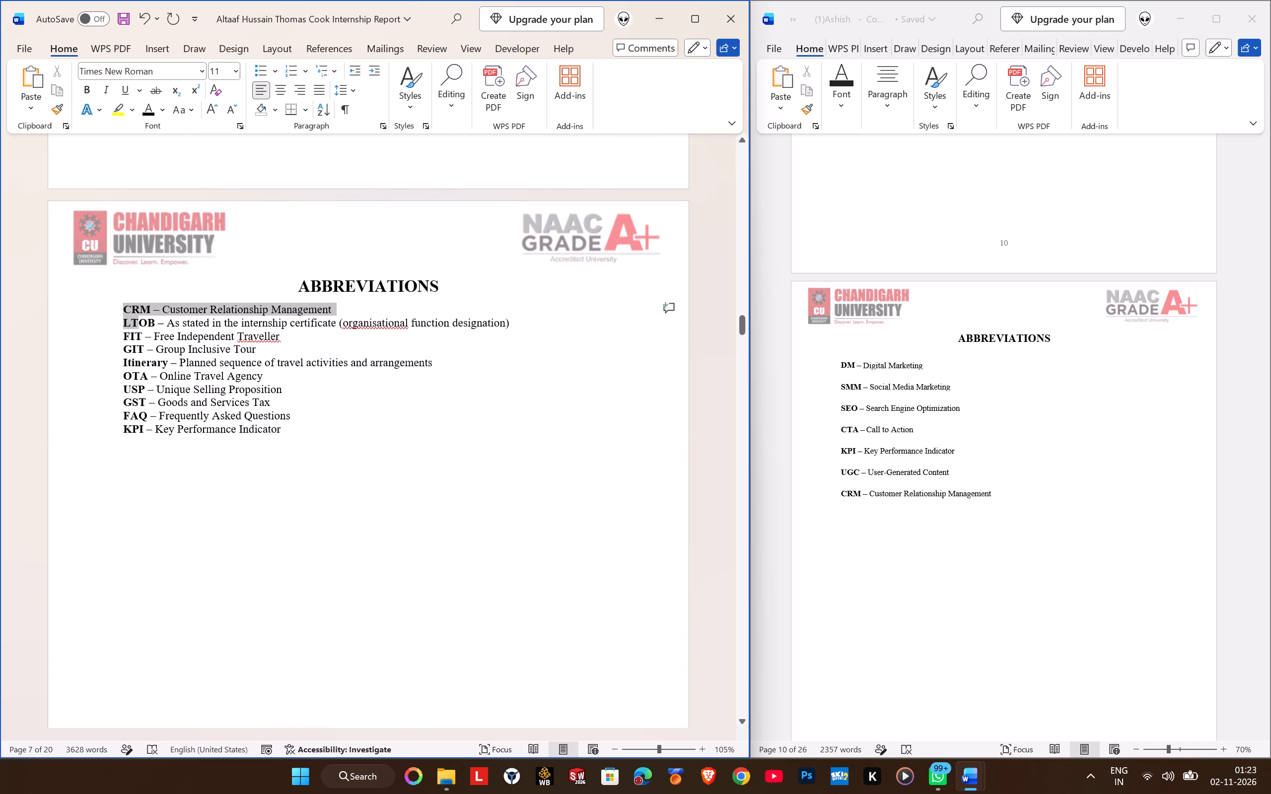
{"action": "left_click_drag", "start_coordinate": [166, 342], "coordinate": [296, 426]}
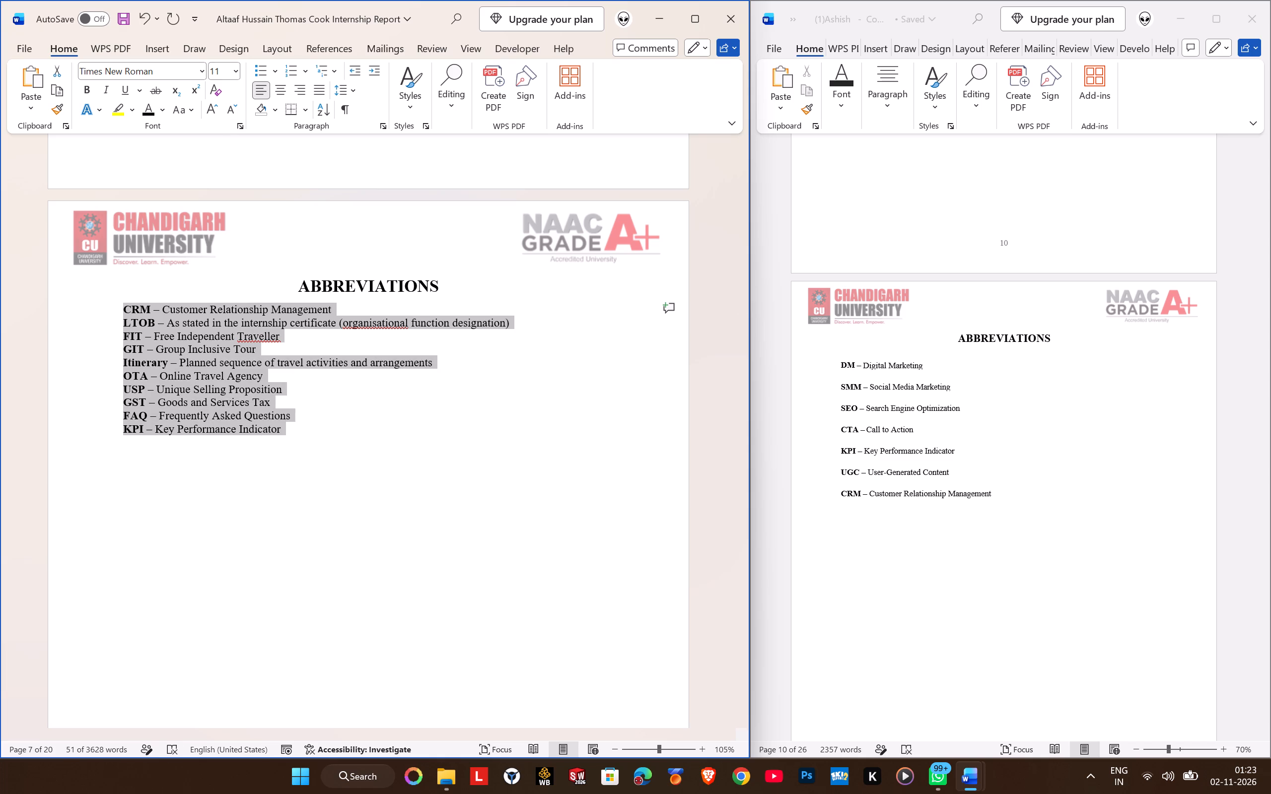
{"action": "left_click", "coordinate": [212, 106]}
{"action": "left_click", "coordinate": [279, 377]}
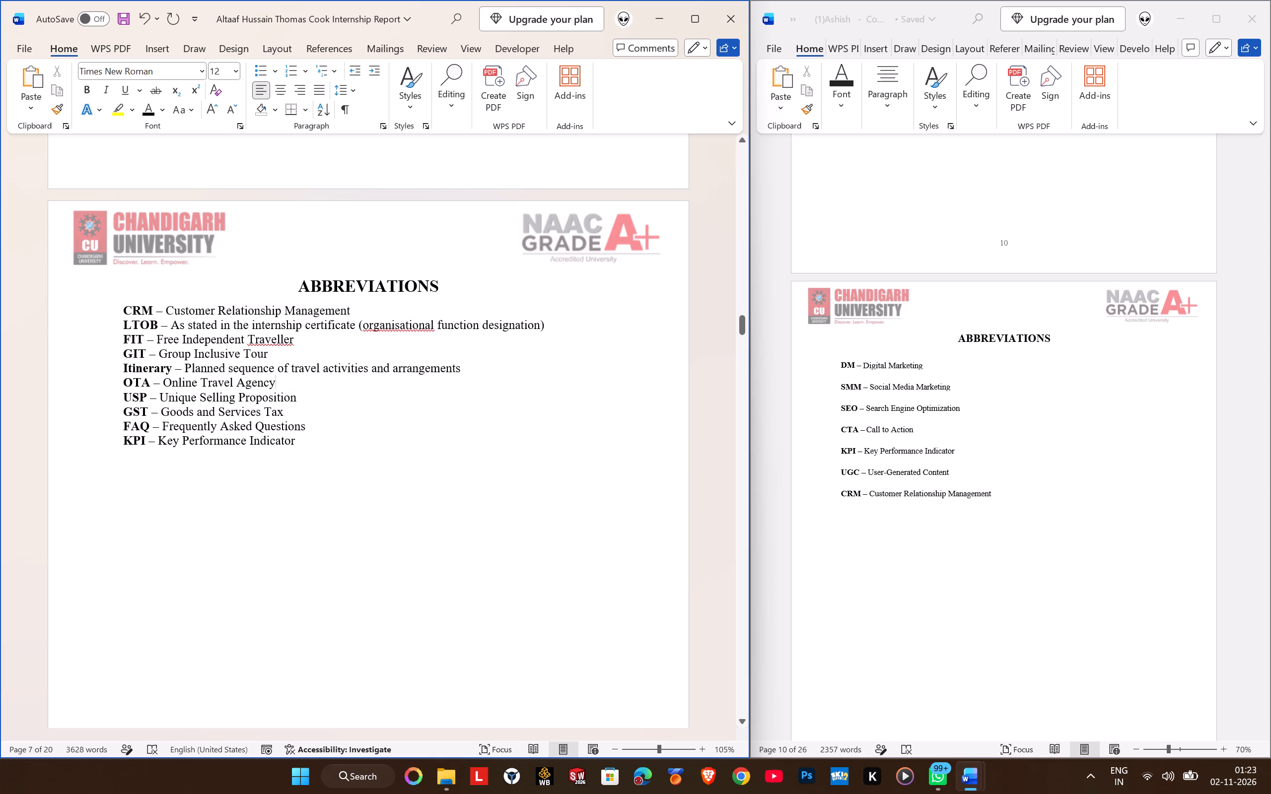
Set the line spacing of all four Abstract body paragraphs to 1.15.
{"action": "scroll", "coordinate": [294, 315], "scroll_direction": "up", "scroll_amount": 20}
{"action": "scroll", "coordinate": [294, 315], "scroll_direction": "up", "scroll_amount": 2}
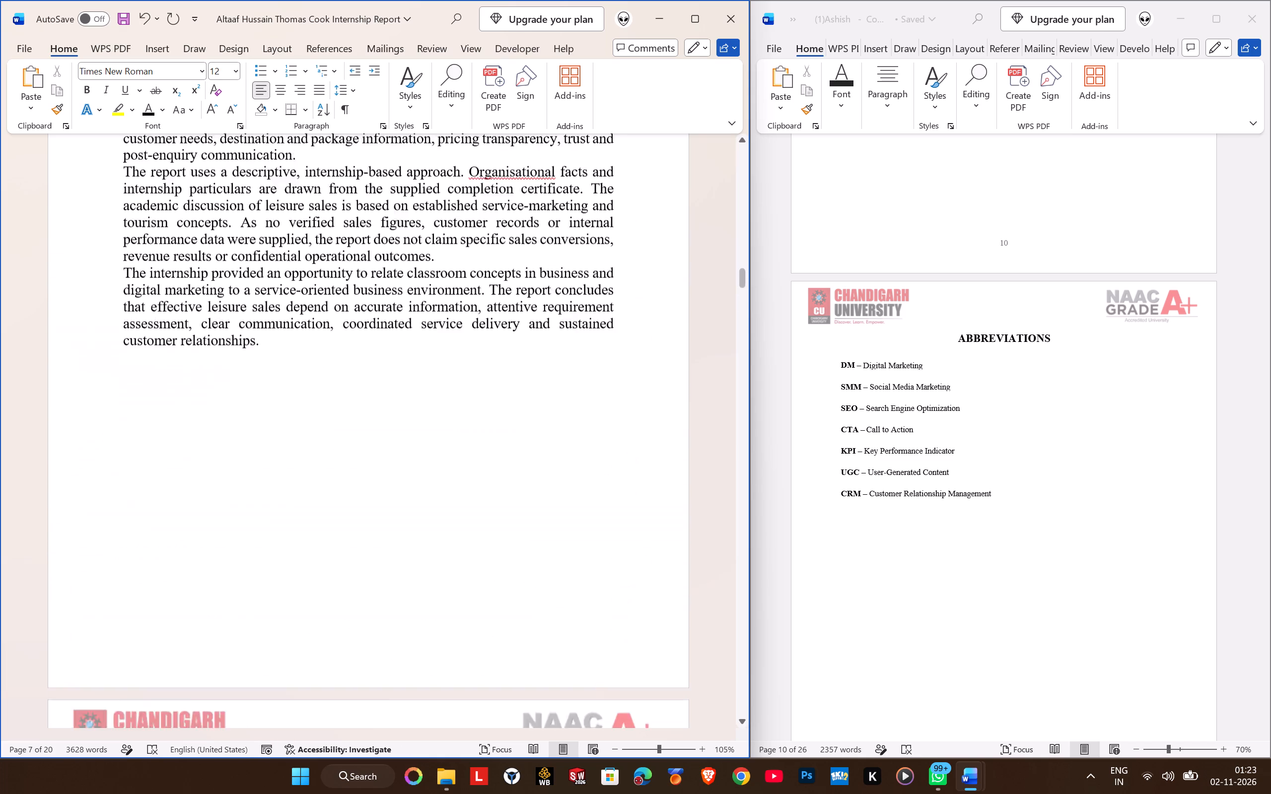
{"action": "scroll", "coordinate": [293, 294], "scroll_direction": "up", "scroll_amount": 5}
{"action": "left_click_drag", "start_coordinate": [293, 292], "coordinate": [293, 297]}
{"action": "left_click", "coordinate": [293, 316]}
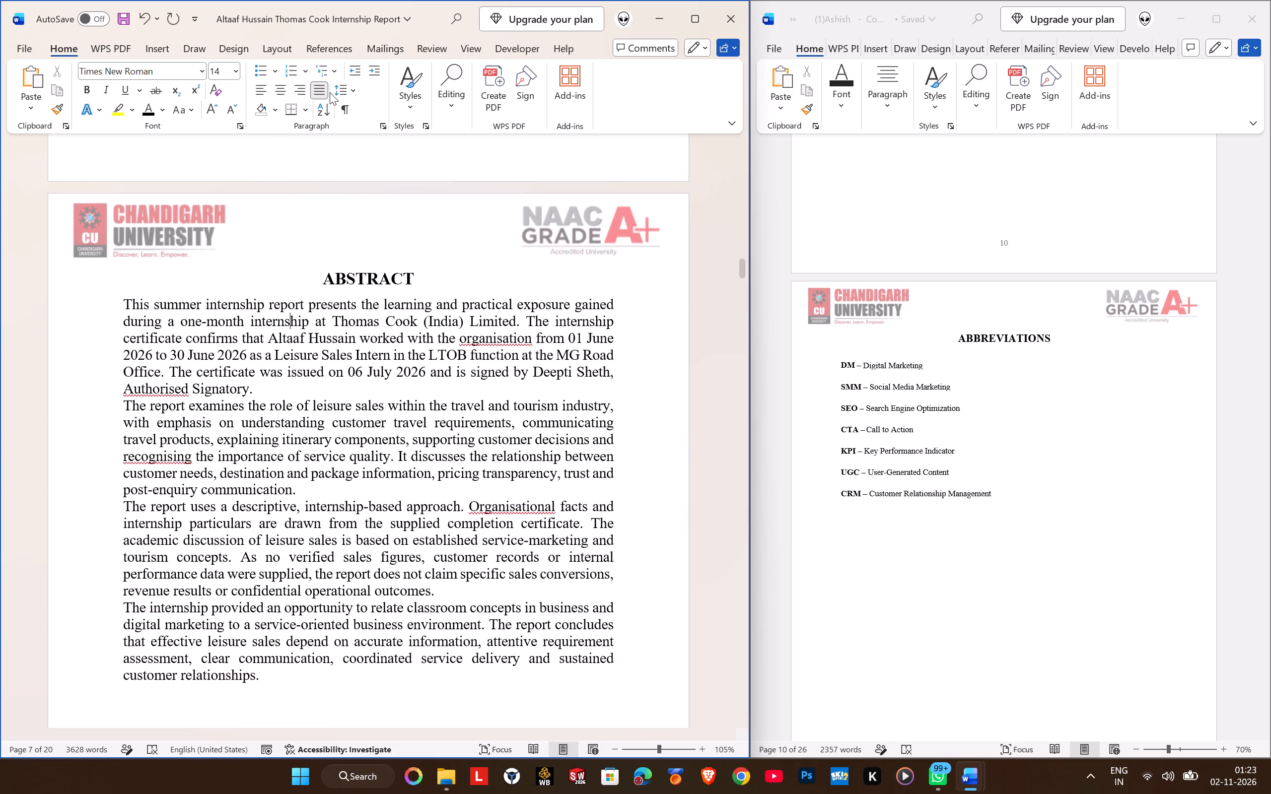
{"action": "left_click", "coordinate": [356, 95]}
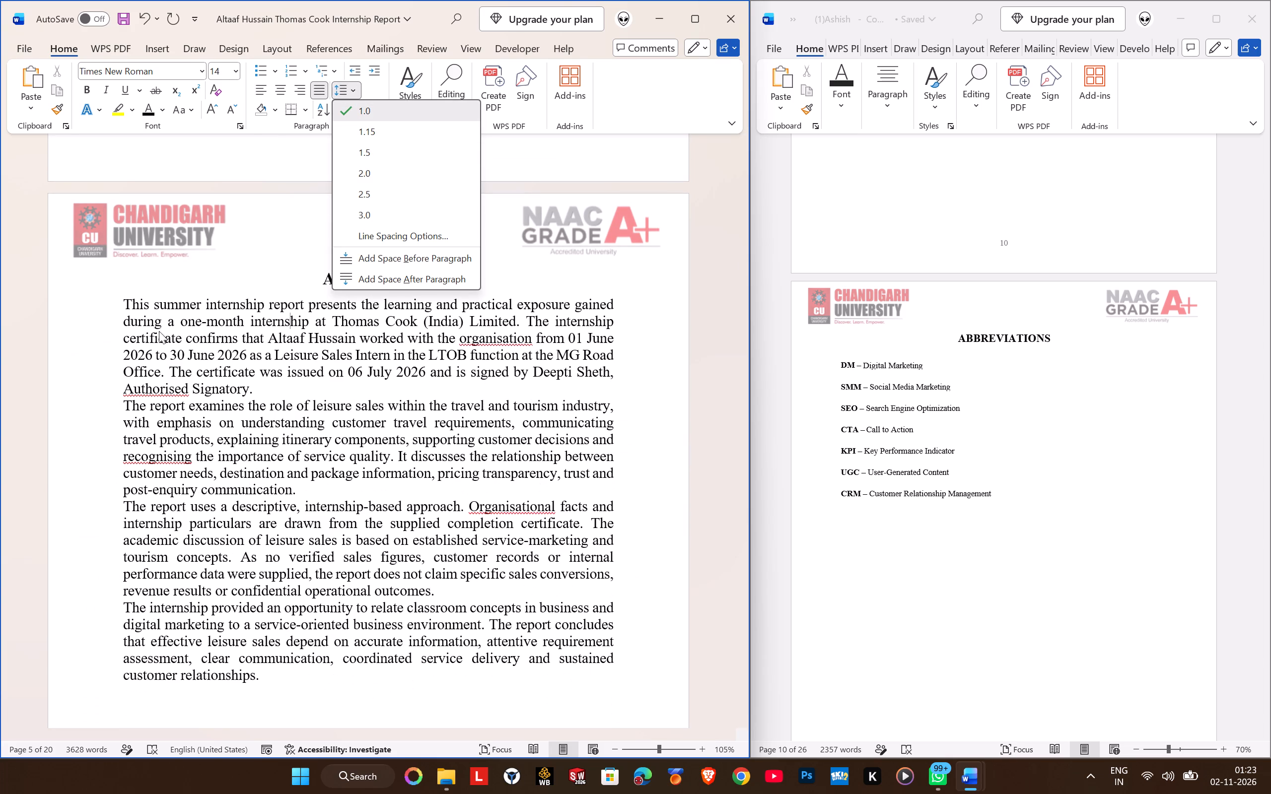
{"action": "left_click", "coordinate": [134, 301]}
{"action": "left_click_drag", "start_coordinate": [122, 301], "coordinate": [398, 675]}
{"action": "left_click", "coordinate": [353, 89]}
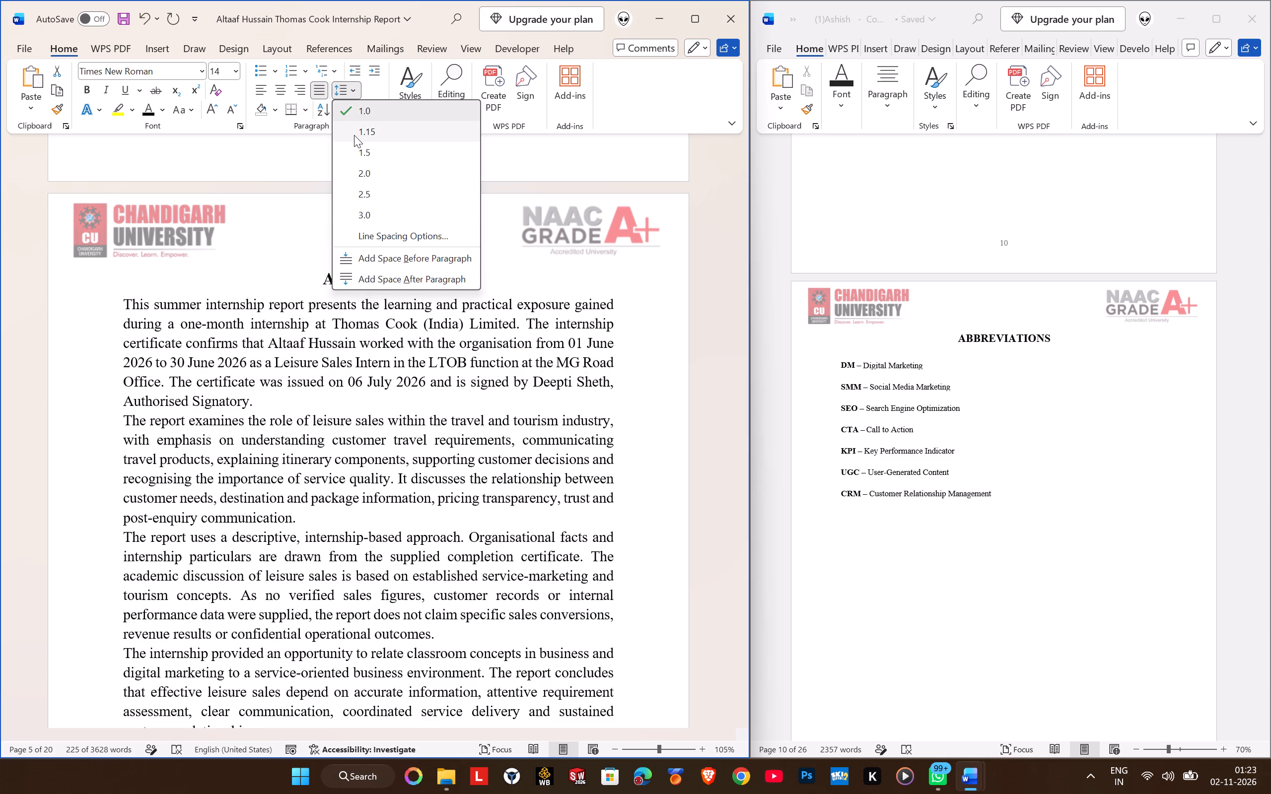
{"action": "left_click", "coordinate": [354, 135]}
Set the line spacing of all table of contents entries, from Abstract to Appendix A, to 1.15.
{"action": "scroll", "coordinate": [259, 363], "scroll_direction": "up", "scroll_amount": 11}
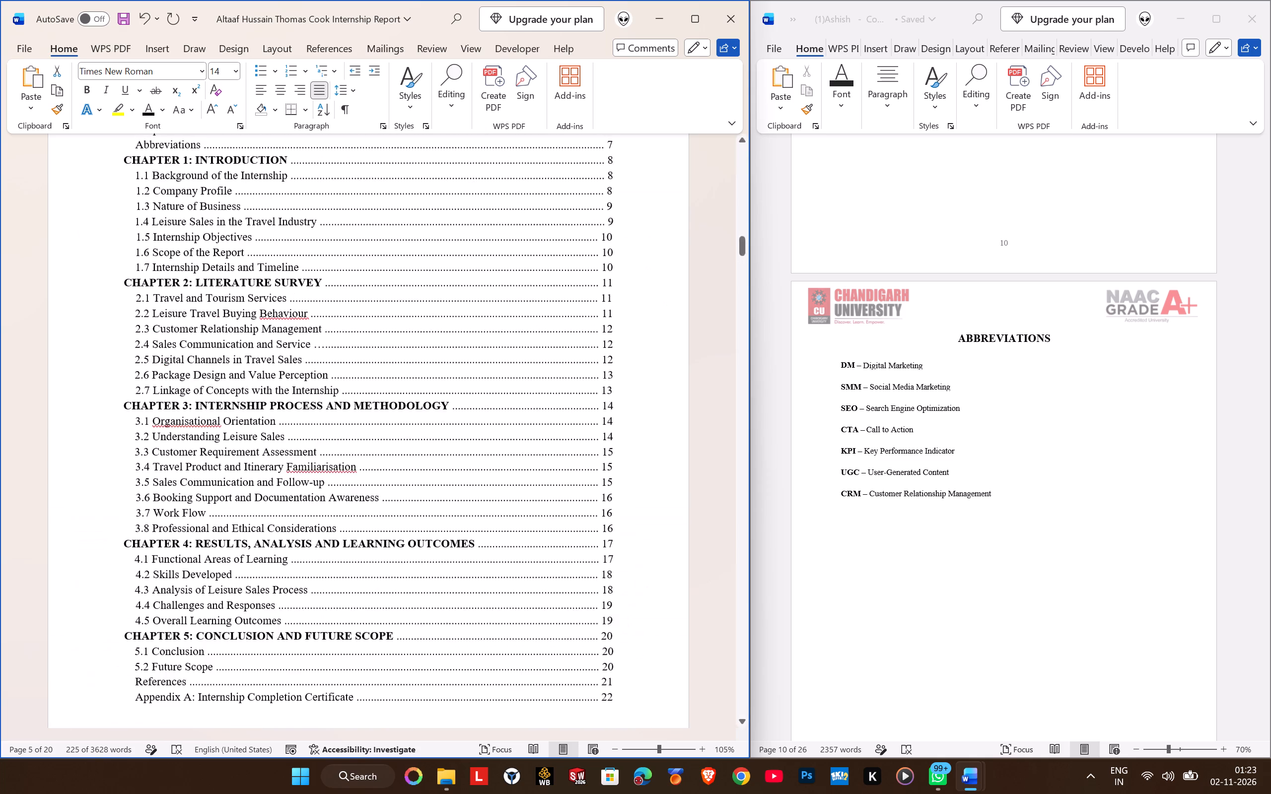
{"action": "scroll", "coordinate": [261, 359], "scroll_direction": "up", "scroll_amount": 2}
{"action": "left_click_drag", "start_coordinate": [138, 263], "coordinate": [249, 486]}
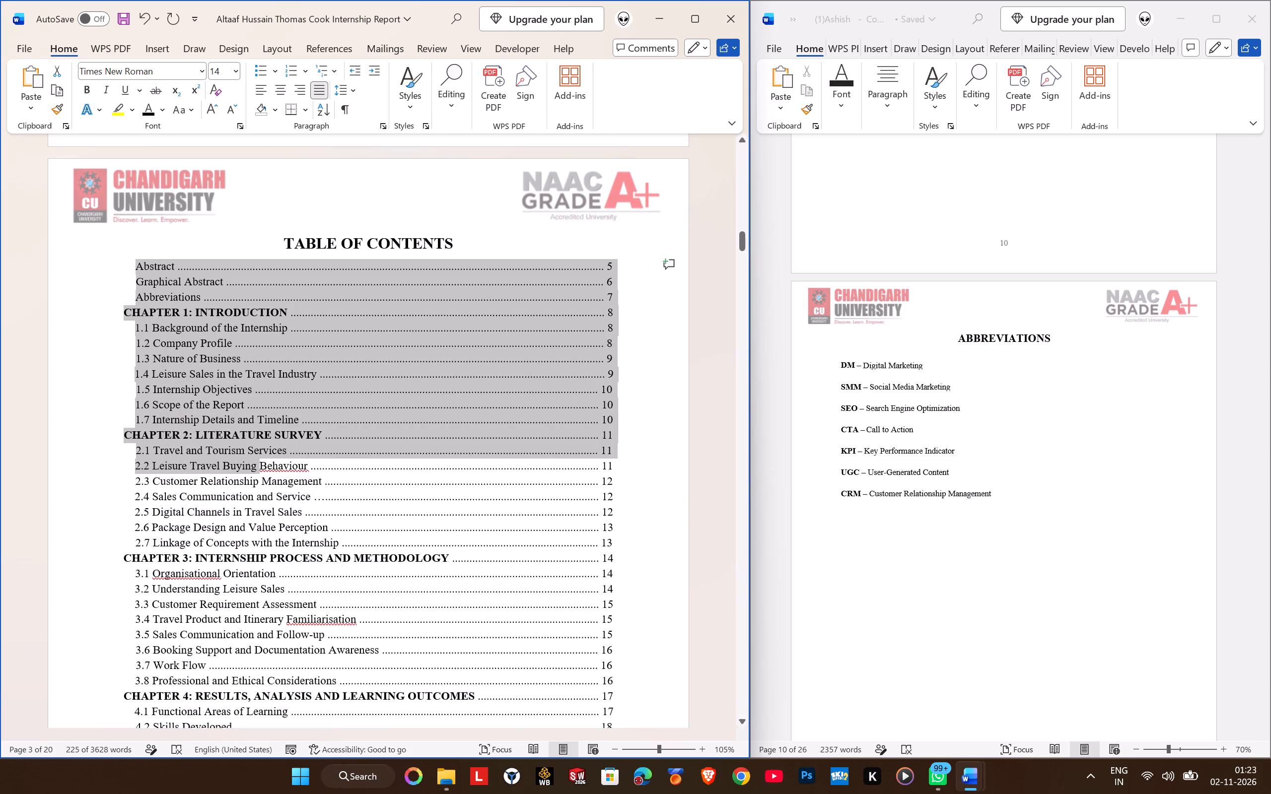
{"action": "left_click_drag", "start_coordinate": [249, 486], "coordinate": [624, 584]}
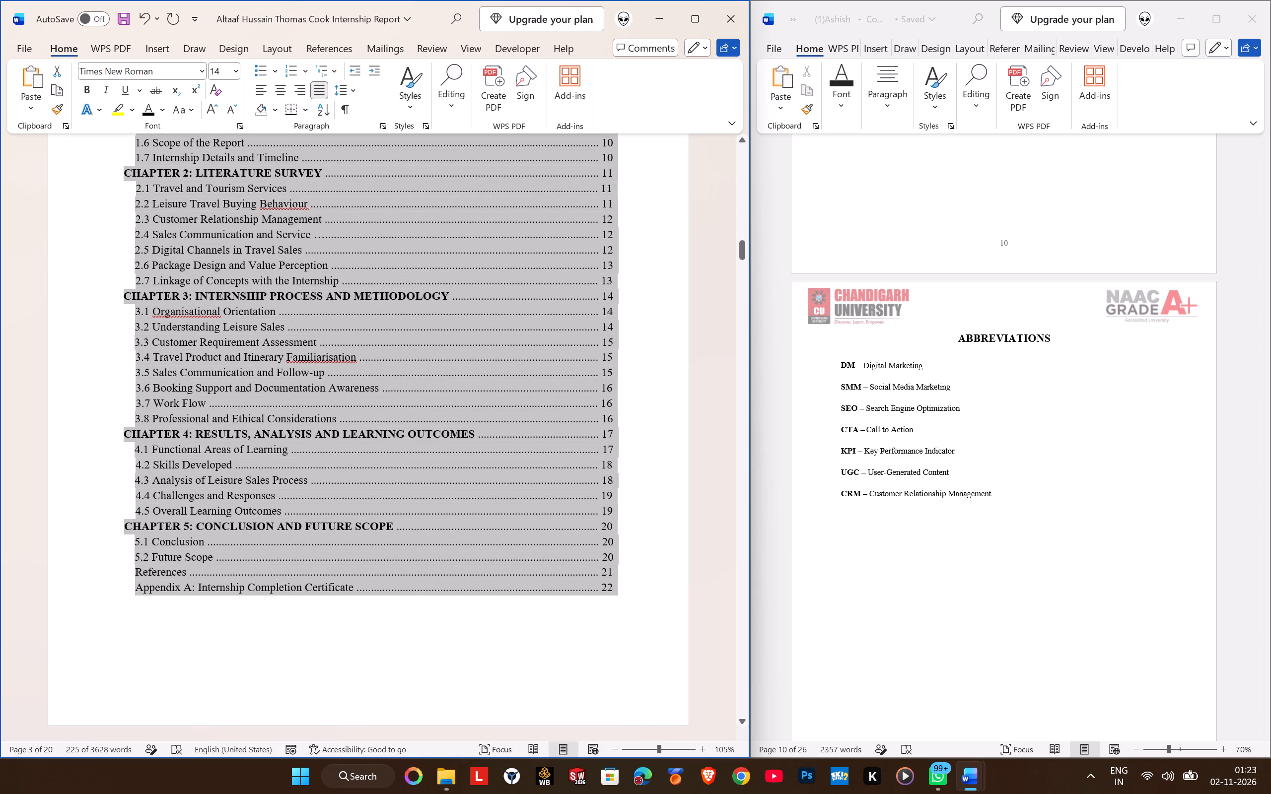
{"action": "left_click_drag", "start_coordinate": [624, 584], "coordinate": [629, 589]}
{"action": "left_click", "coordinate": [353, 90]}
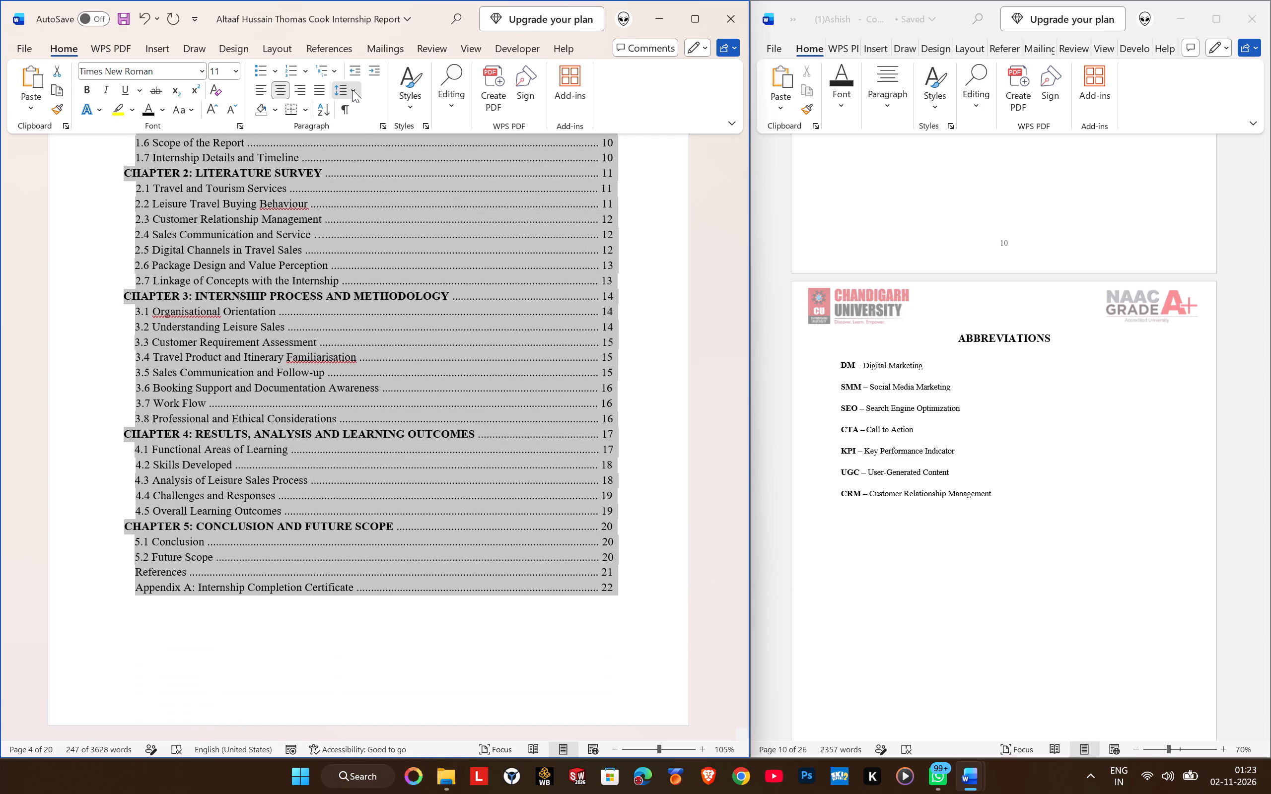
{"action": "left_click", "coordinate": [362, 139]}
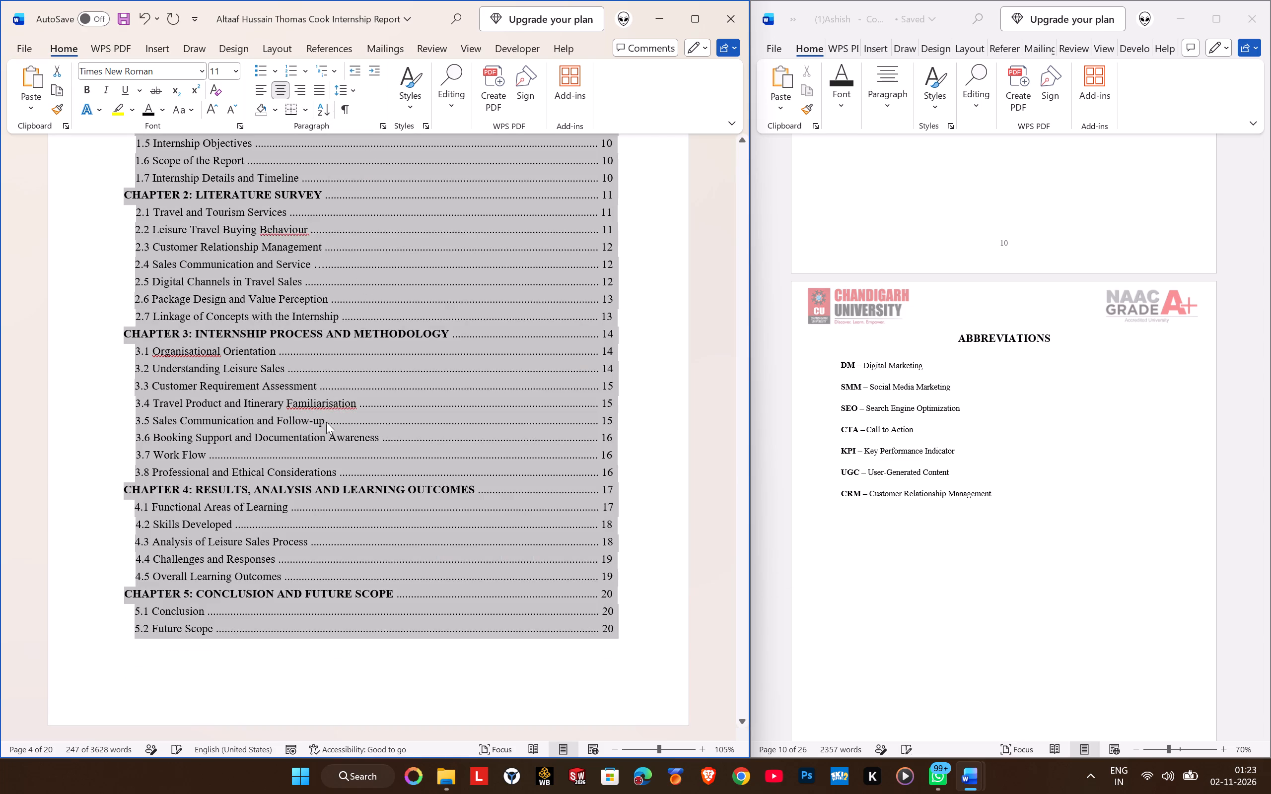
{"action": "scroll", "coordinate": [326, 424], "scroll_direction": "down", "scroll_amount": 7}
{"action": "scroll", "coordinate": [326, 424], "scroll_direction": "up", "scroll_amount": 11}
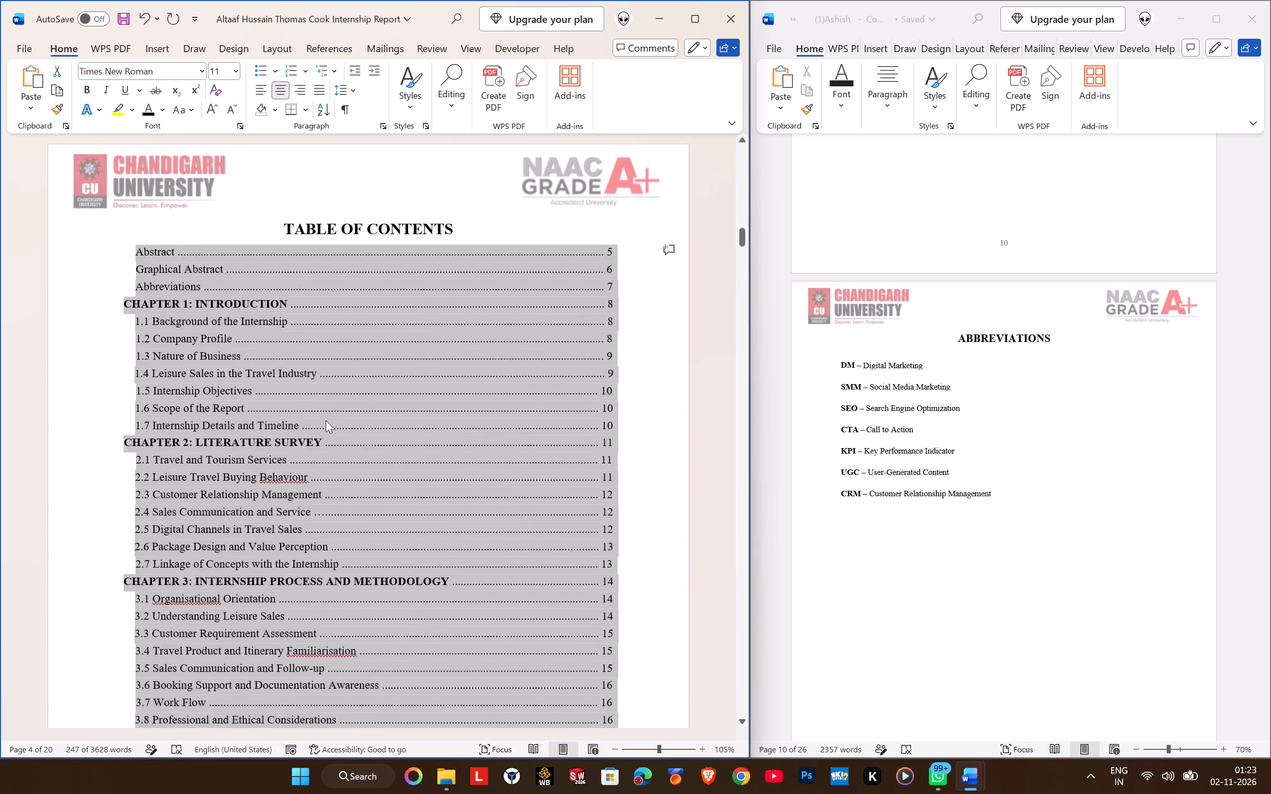
Set the line spacing of the selected table of contents entries to 1.5.
{"action": "left_click", "coordinate": [350, 93]}
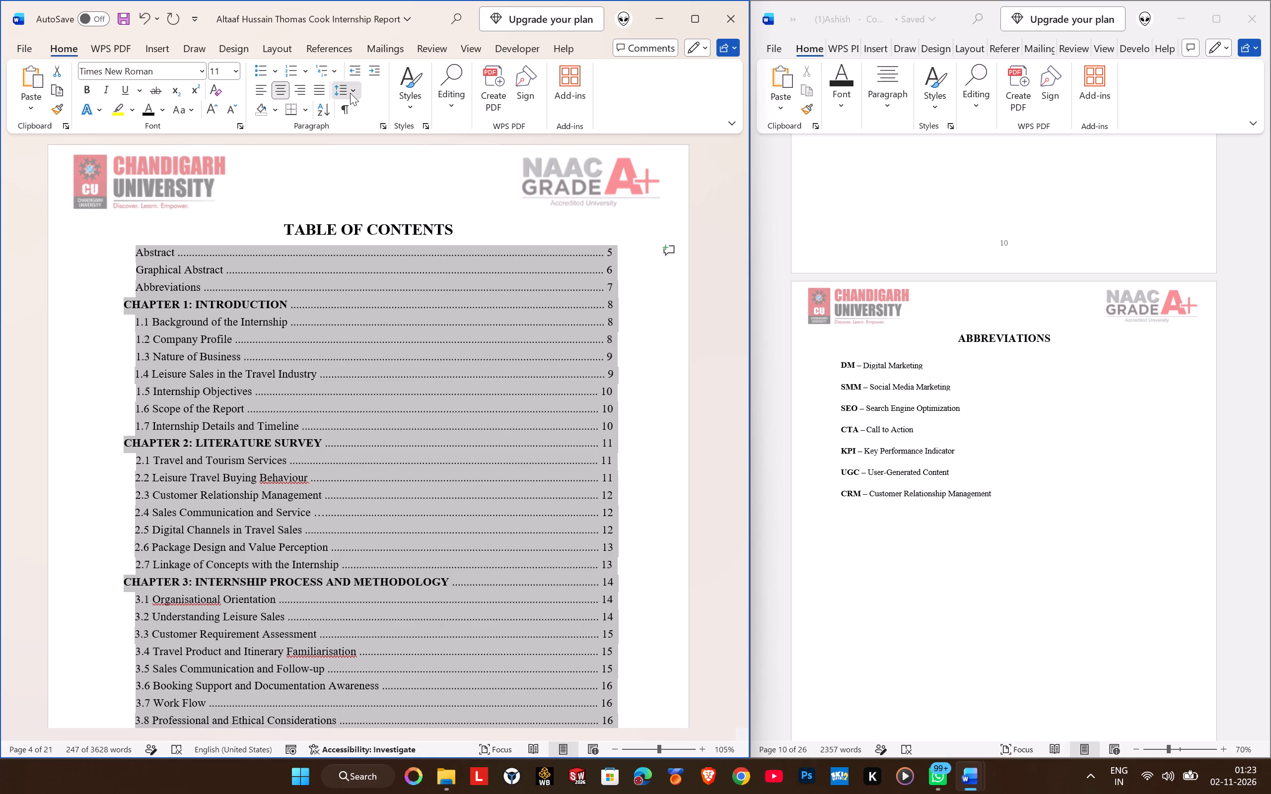
{"action": "left_click", "coordinate": [369, 155]}
{"action": "scroll", "coordinate": [351, 395], "scroll_direction": "down", "scroll_amount": 1}
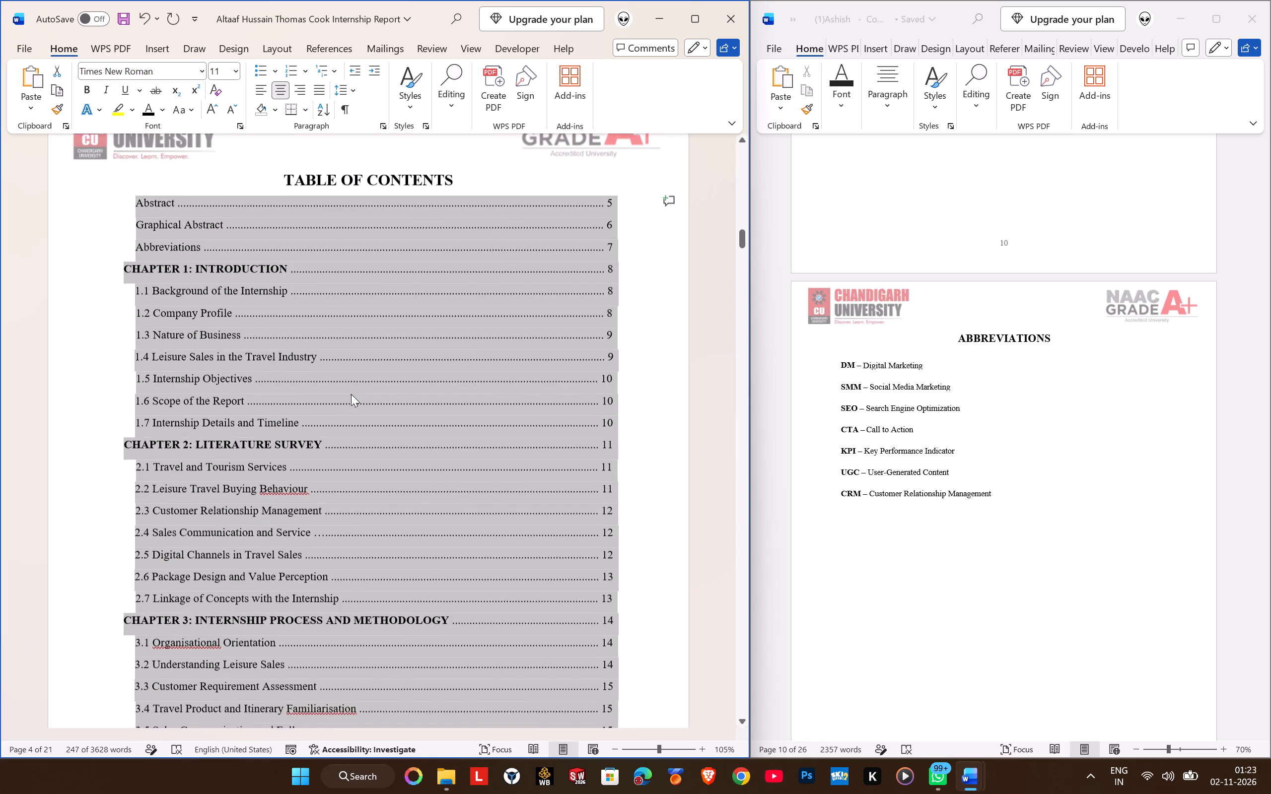
{"action": "scroll", "coordinate": [347, 369], "scroll_direction": "down", "scroll_amount": 9}
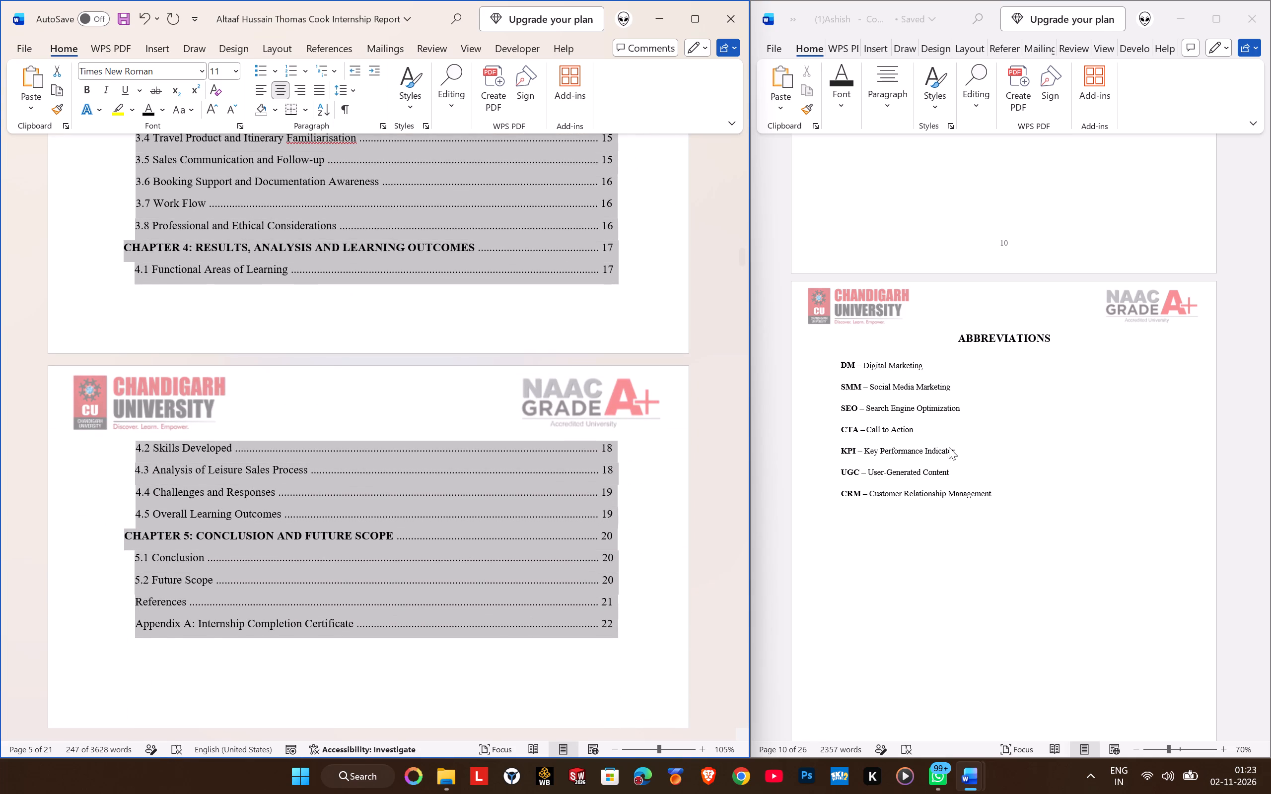
Check the line spacing of the first Abstract paragraph in the reference report, and minimize that report.
{"action": "left_click", "coordinate": [949, 447]}
{"action": "scroll", "coordinate": [945, 447], "scroll_direction": "up", "scroll_amount": 17}
{"action": "scroll", "coordinate": [934, 421], "scroll_direction": "up", "scroll_amount": 4}
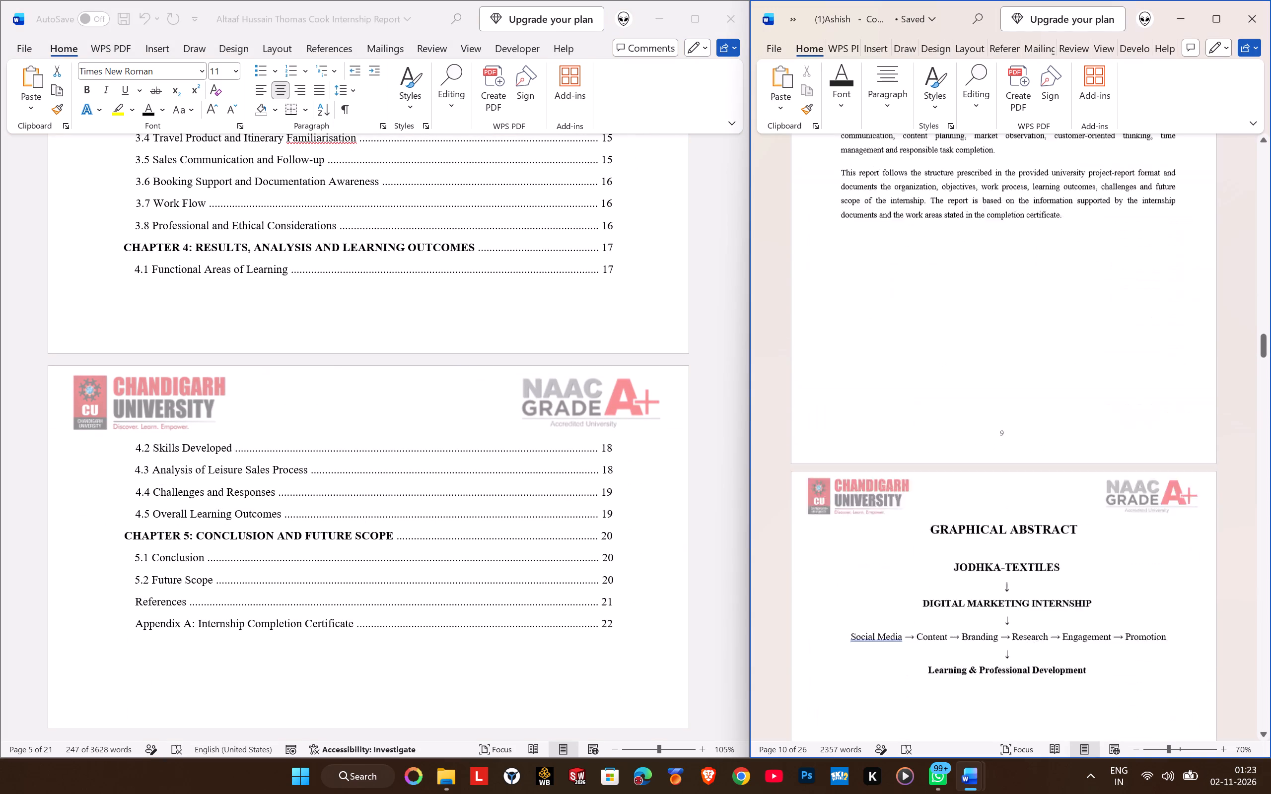
{"action": "scroll", "coordinate": [933, 420], "scroll_direction": "up", "scroll_amount": 11}
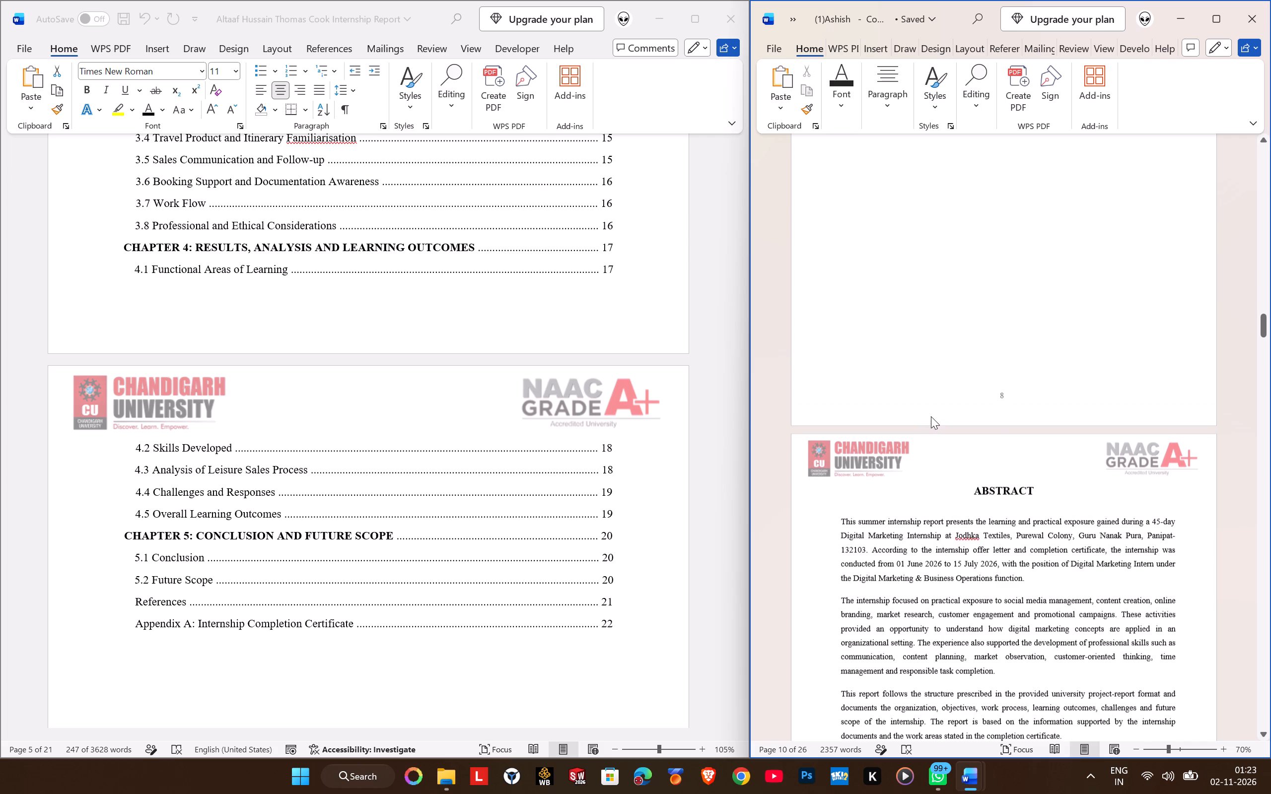
{"action": "scroll", "coordinate": [931, 416], "scroll_direction": "up", "scroll_amount": 1}
{"action": "scroll", "coordinate": [931, 416], "scroll_direction": "down", "scroll_amount": 3}
{"action": "left_click", "coordinate": [866, 449]}
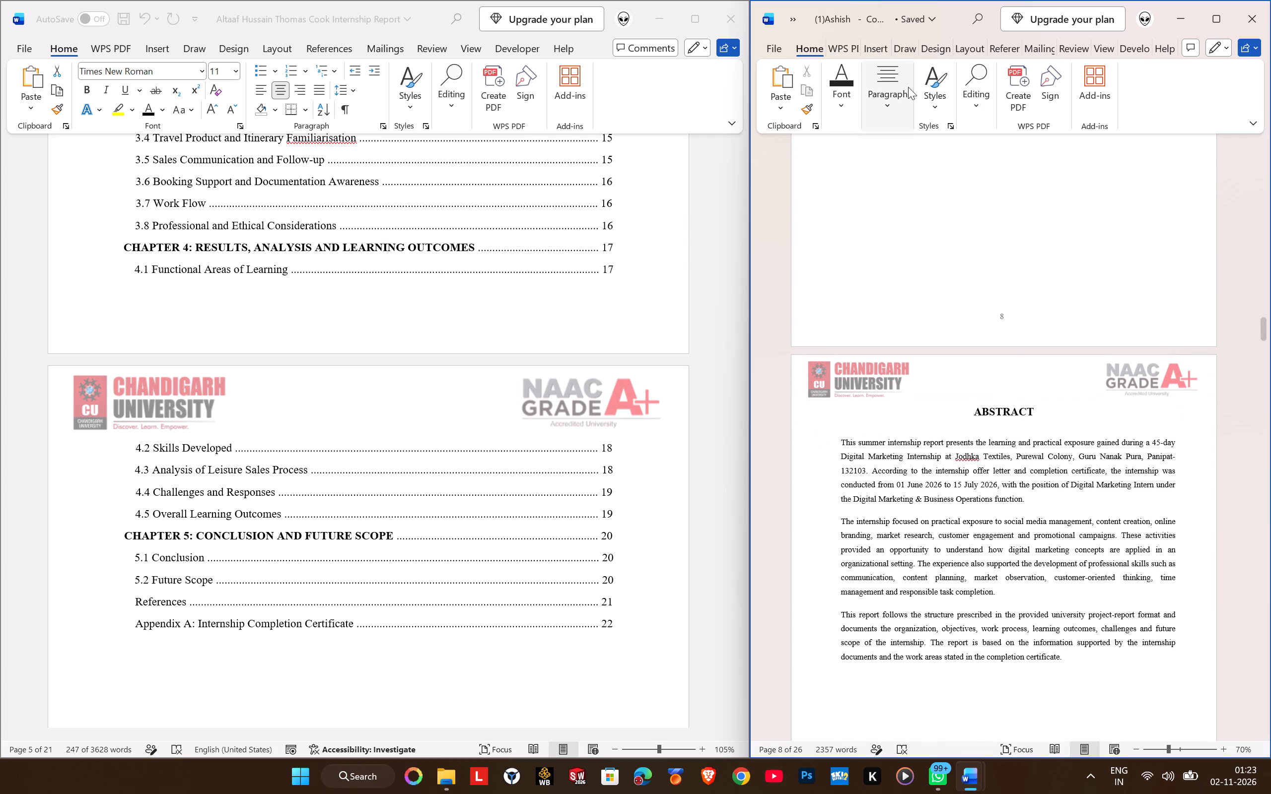
{"action": "left_click", "coordinate": [812, 50]}
{"action": "left_click", "coordinate": [1211, 12]}
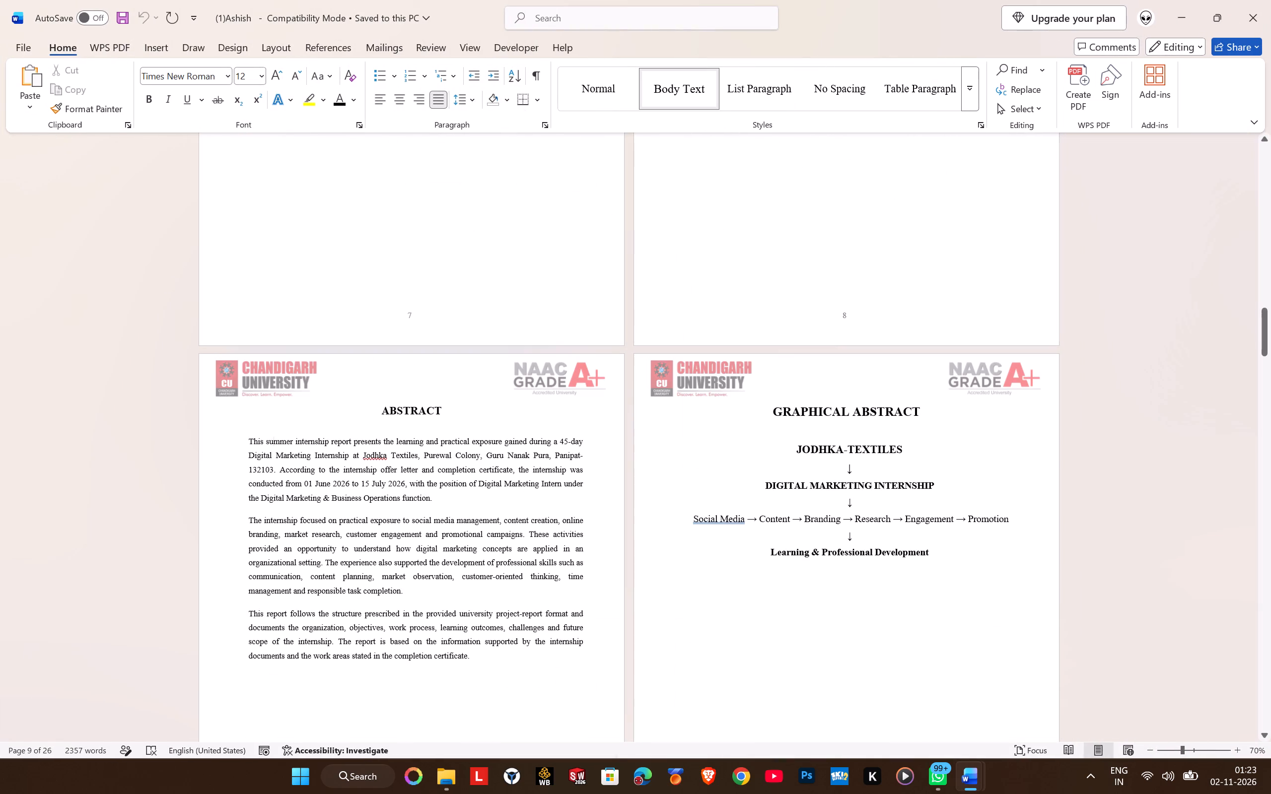
{"action": "left_click", "coordinate": [477, 104]}
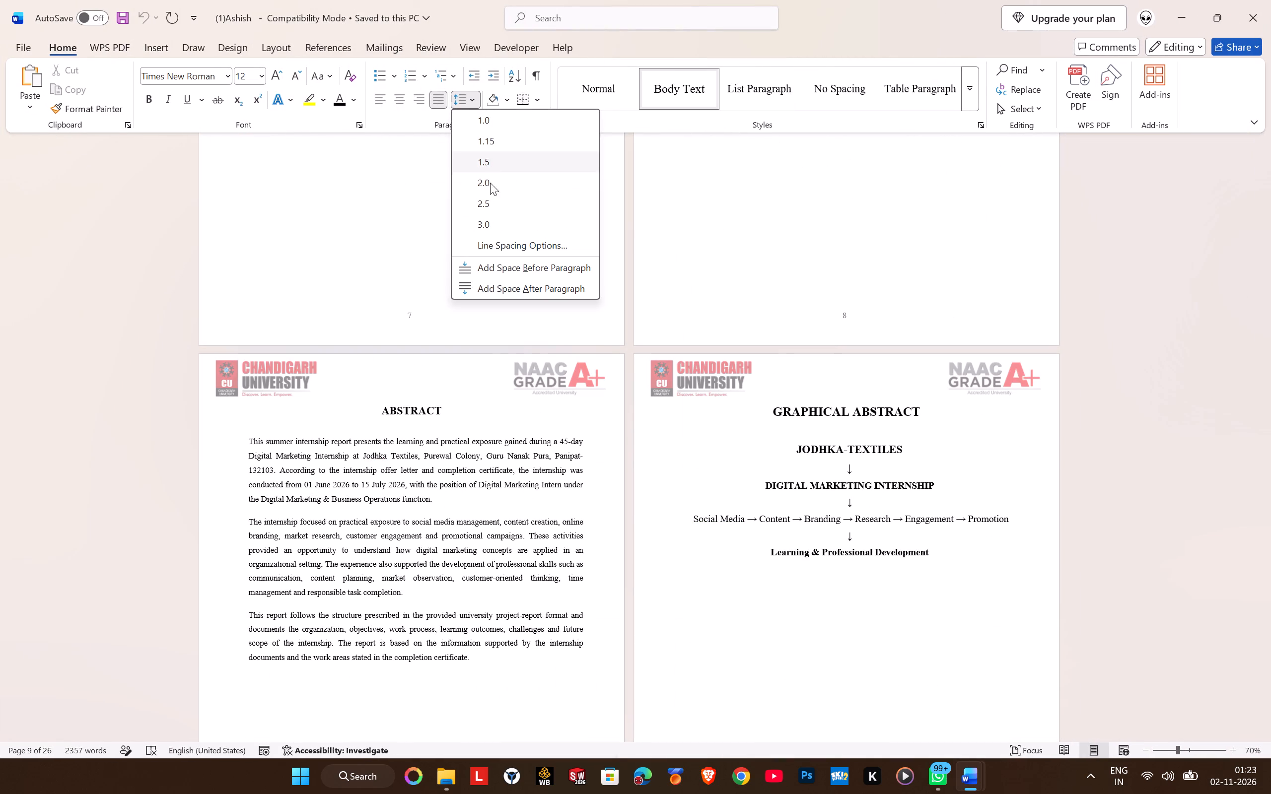
{"action": "left_click", "coordinate": [259, 444]}
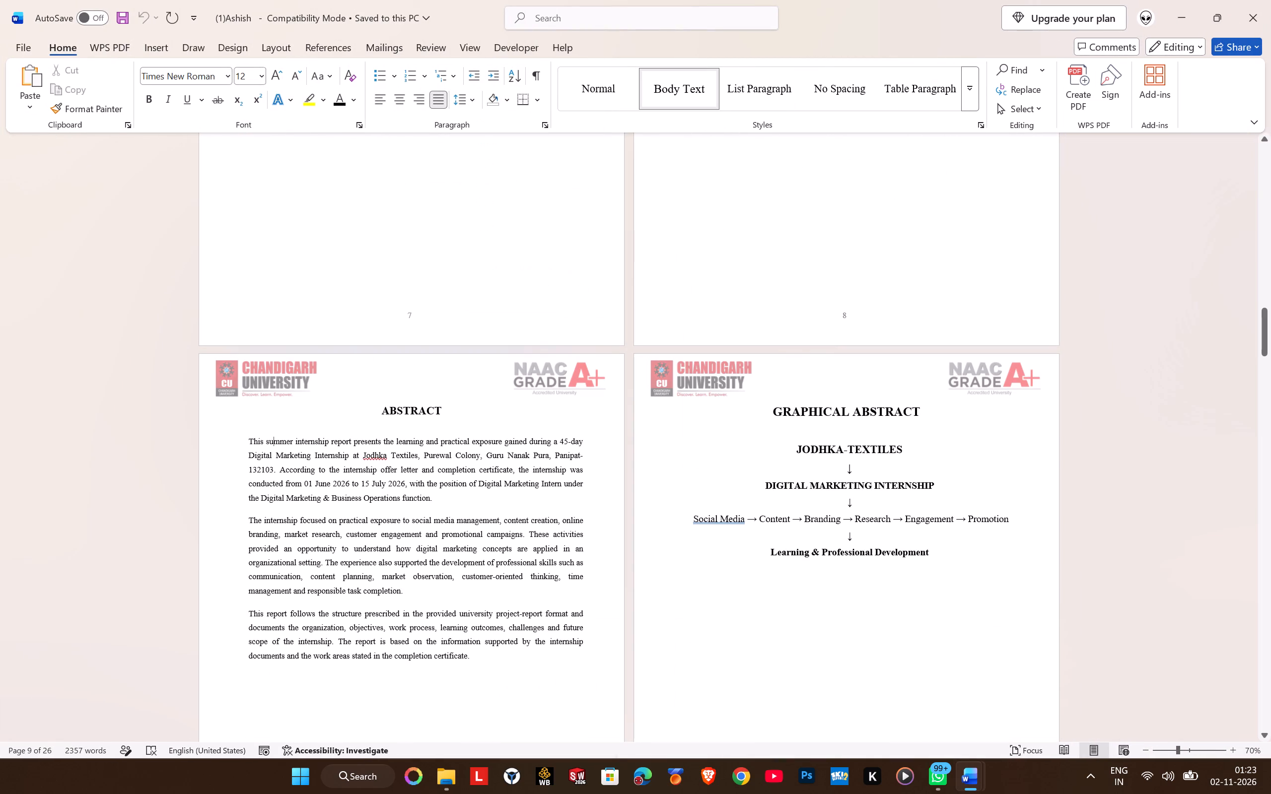
{"action": "left_click_drag", "start_coordinate": [244, 442], "coordinate": [448, 497]}
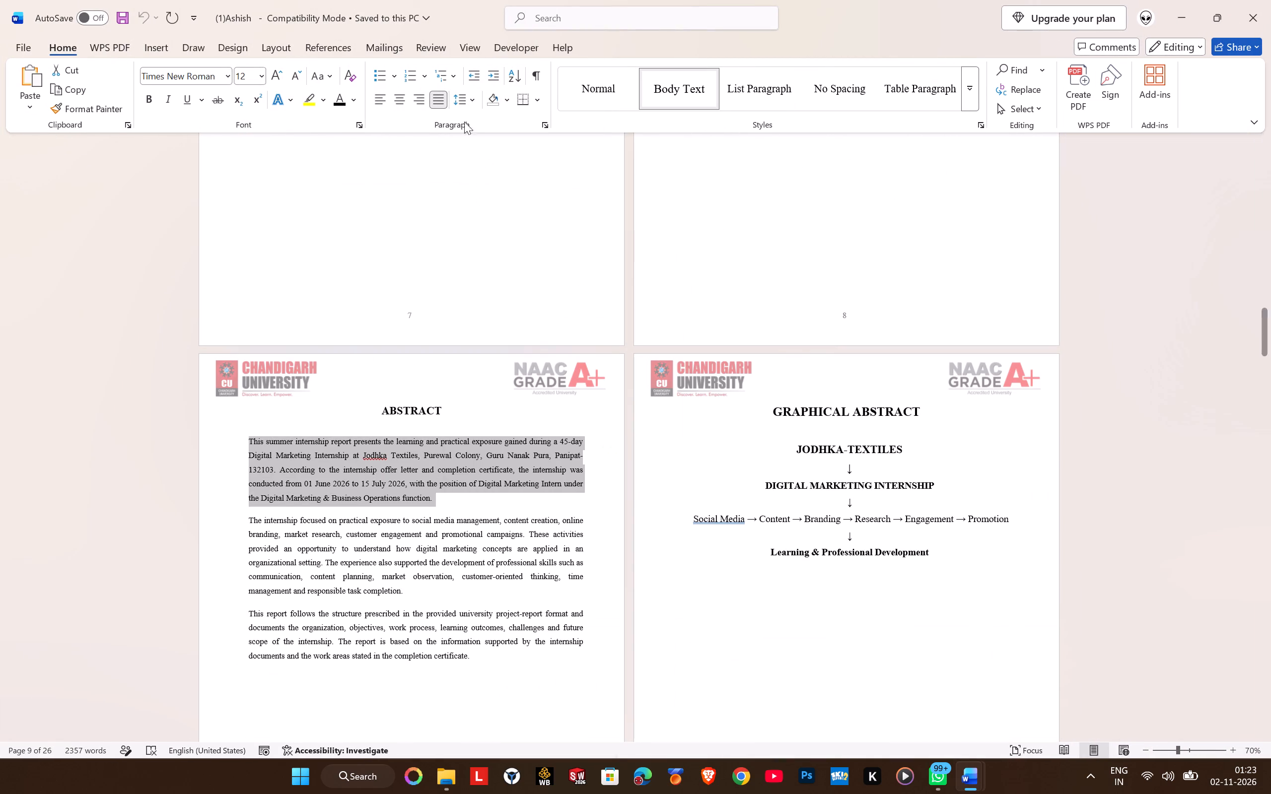
{"action": "left_click", "coordinate": [471, 99]}
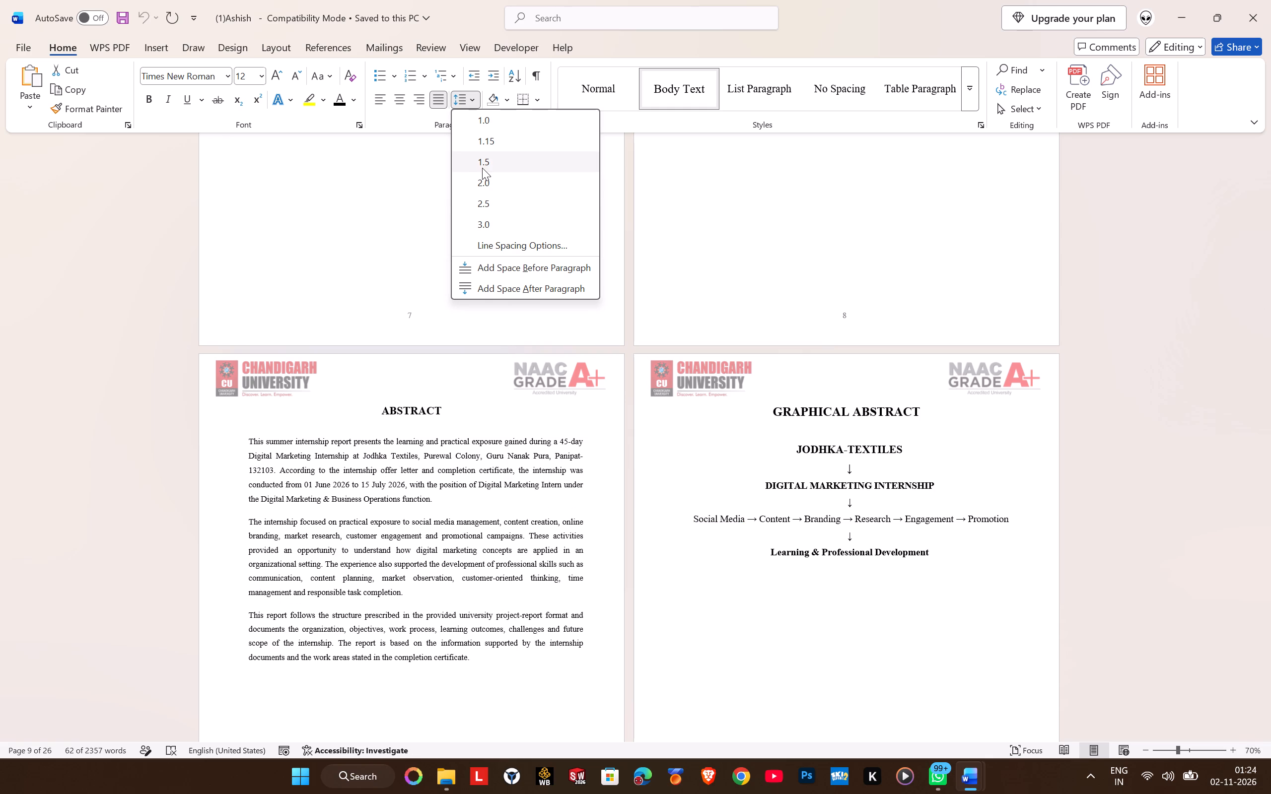
{"action": "left_click", "coordinate": [1186, 0]}
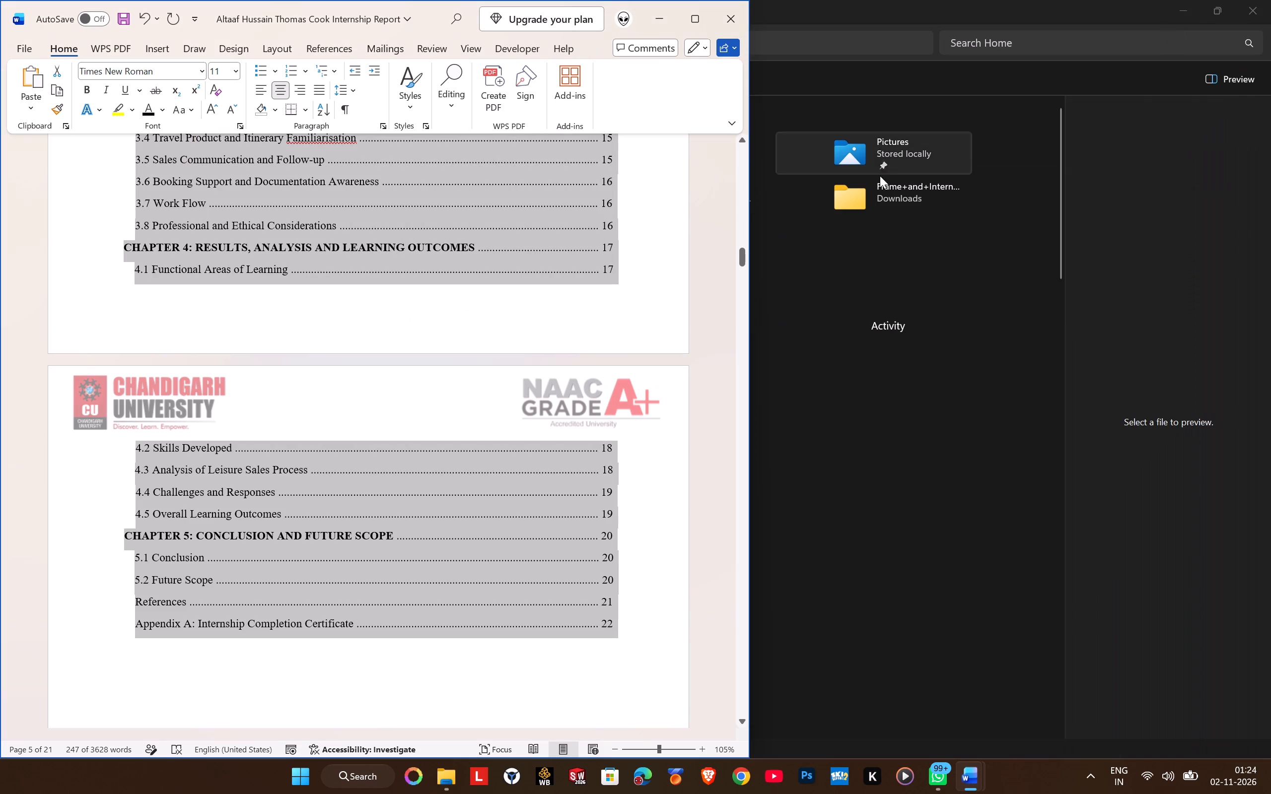
Maximize the Thomas Cook report and set the line spacing of all Acknowledgement body paragraphs to 1.5.
{"action": "left_click", "coordinate": [476, 248]}
{"action": "scroll", "coordinate": [476, 248], "scroll_direction": "up", "scroll_amount": 6}
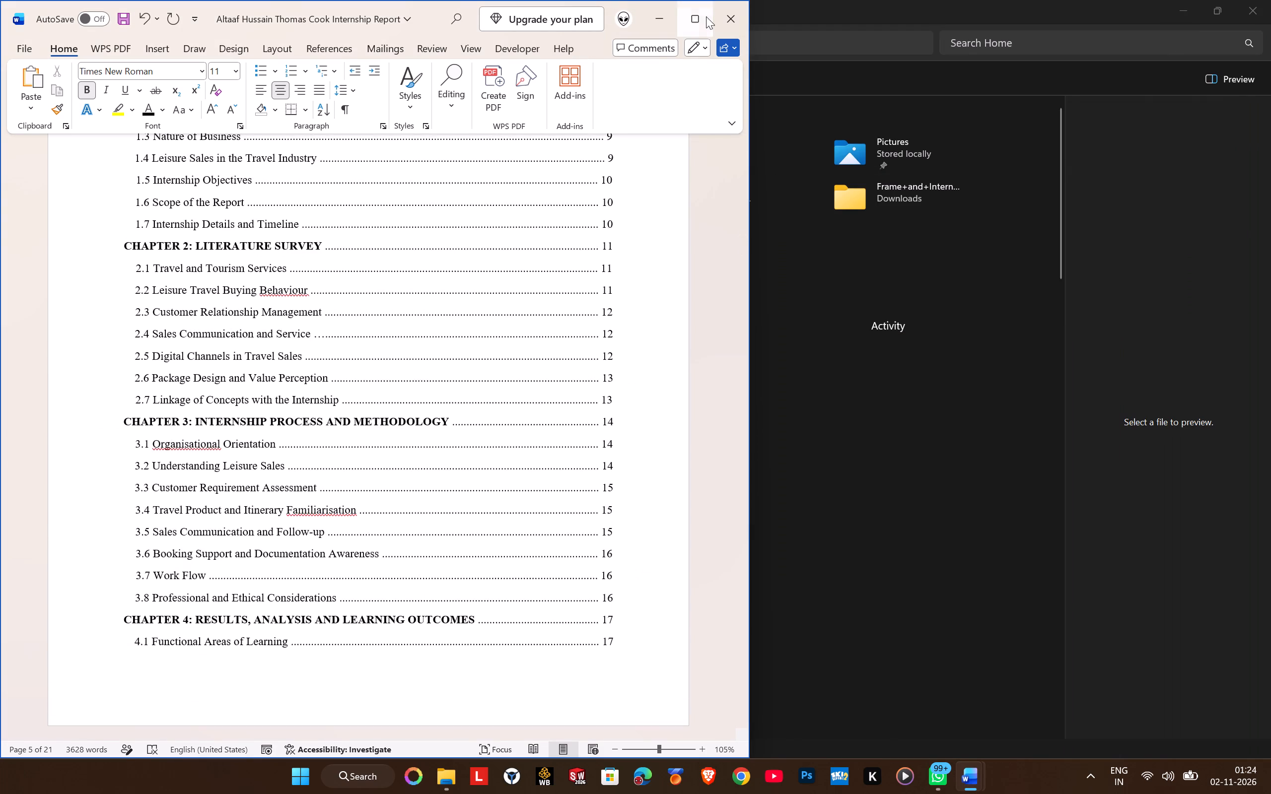
{"action": "left_click", "coordinate": [706, 16]}
{"action": "scroll", "coordinate": [535, 290], "scroll_direction": "up", "scroll_amount": 19}
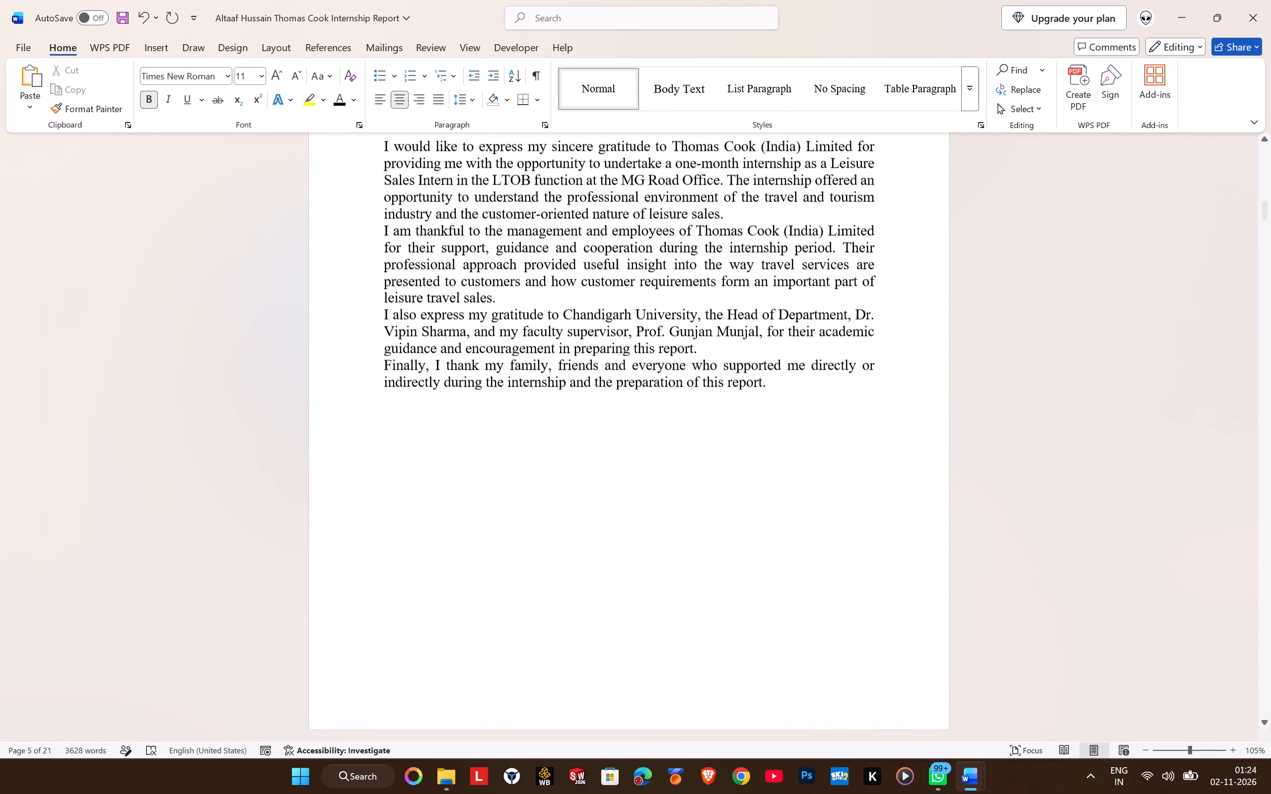
{"action": "left_click_drag", "start_coordinate": [385, 343], "coordinate": [741, 491]}
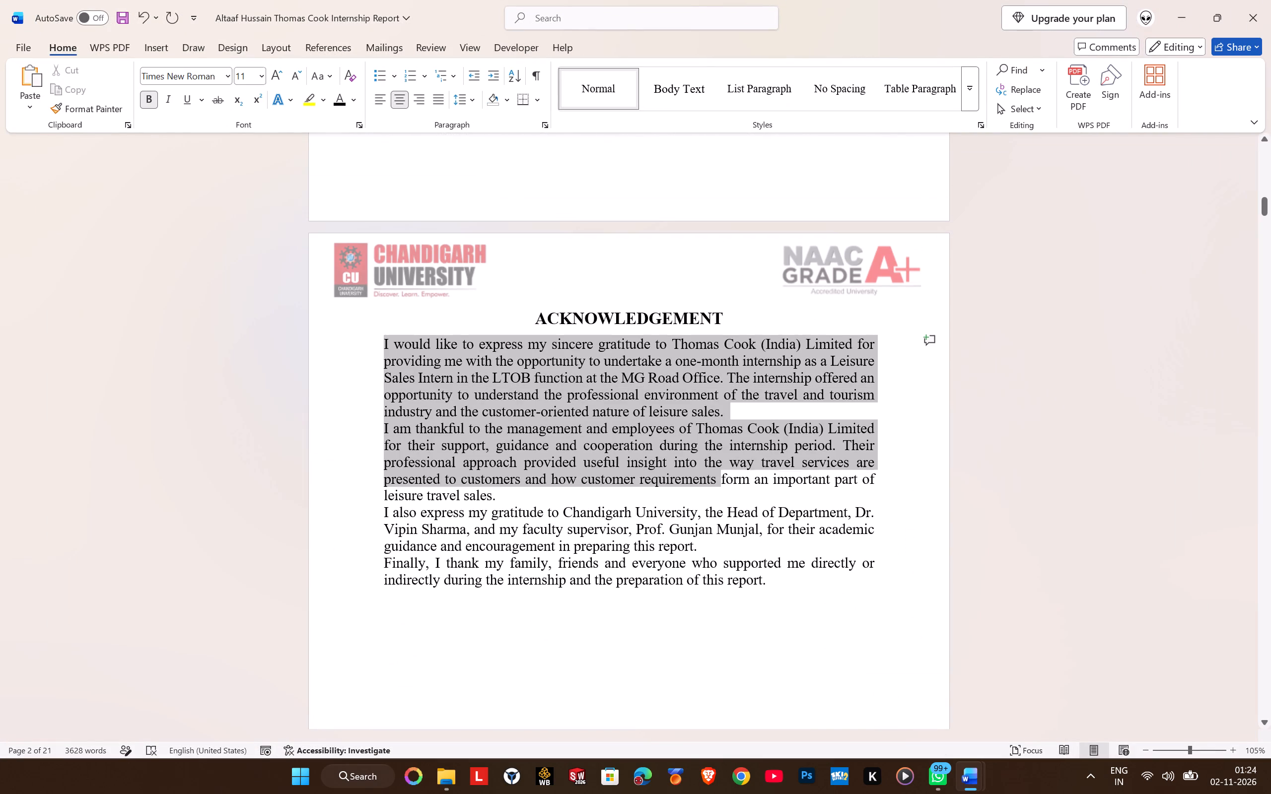
{"action": "left_click_drag", "start_coordinate": [741, 491], "coordinate": [782, 593]}
{"action": "left_click", "coordinate": [474, 92]}
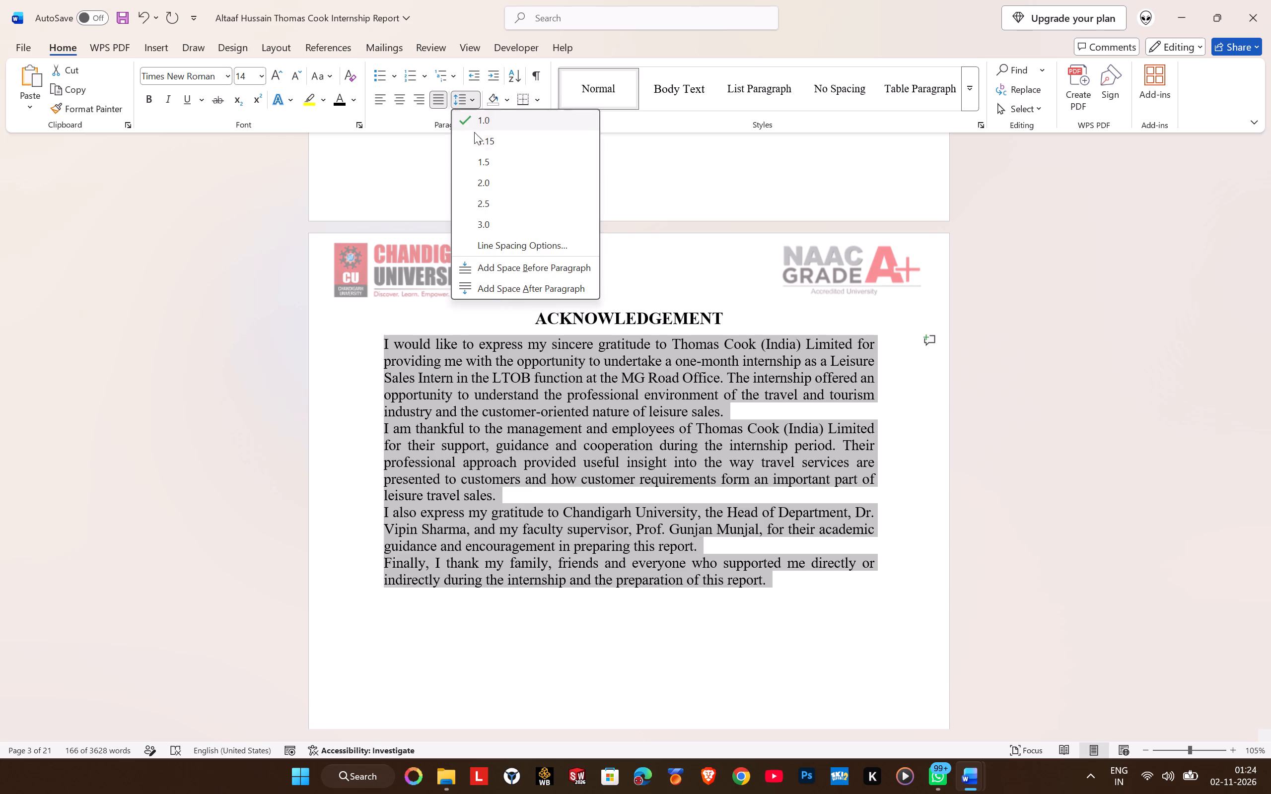
{"action": "left_click", "coordinate": [479, 159]}
Set the line spacing of the three Bonafide Certificate body paragraphs to 1.5.
{"action": "scroll", "coordinate": [512, 392], "scroll_direction": "up", "scroll_amount": 14}
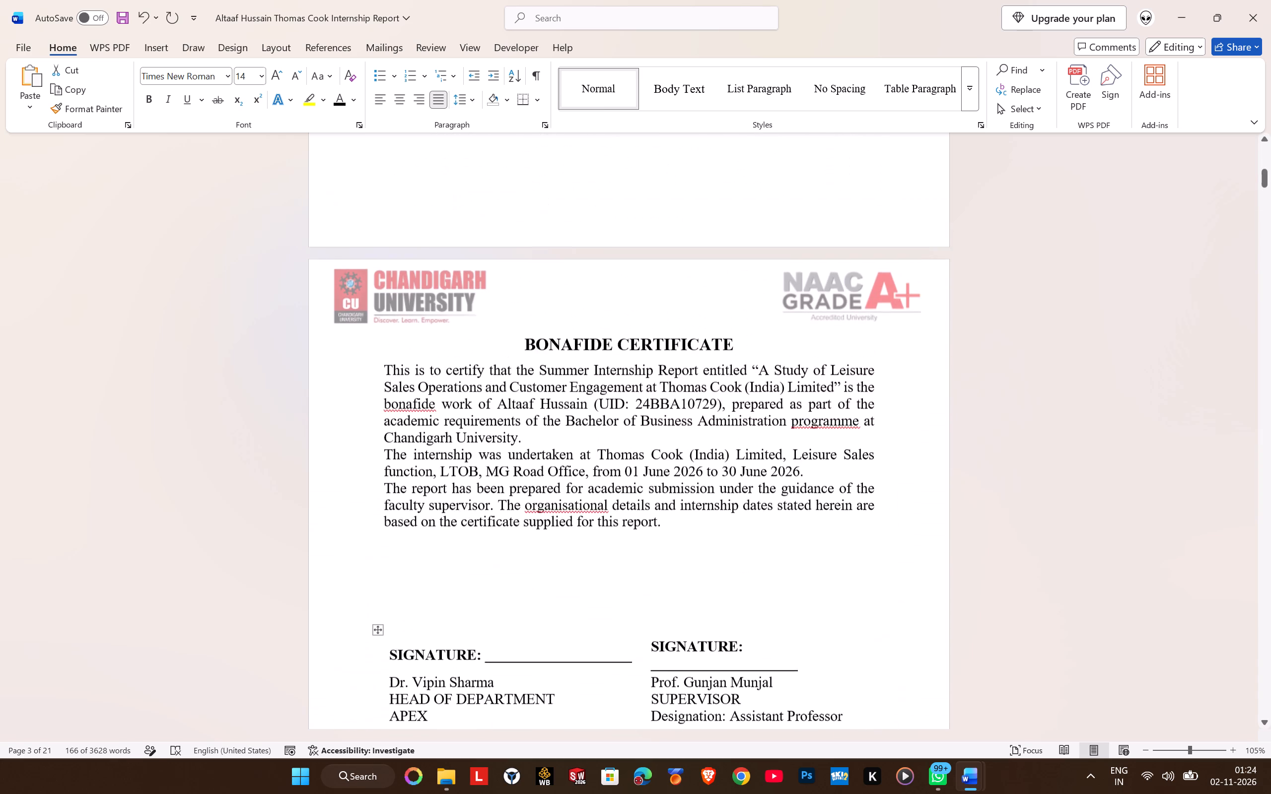
{"action": "left_click_drag", "start_coordinate": [380, 376], "coordinate": [669, 524]}
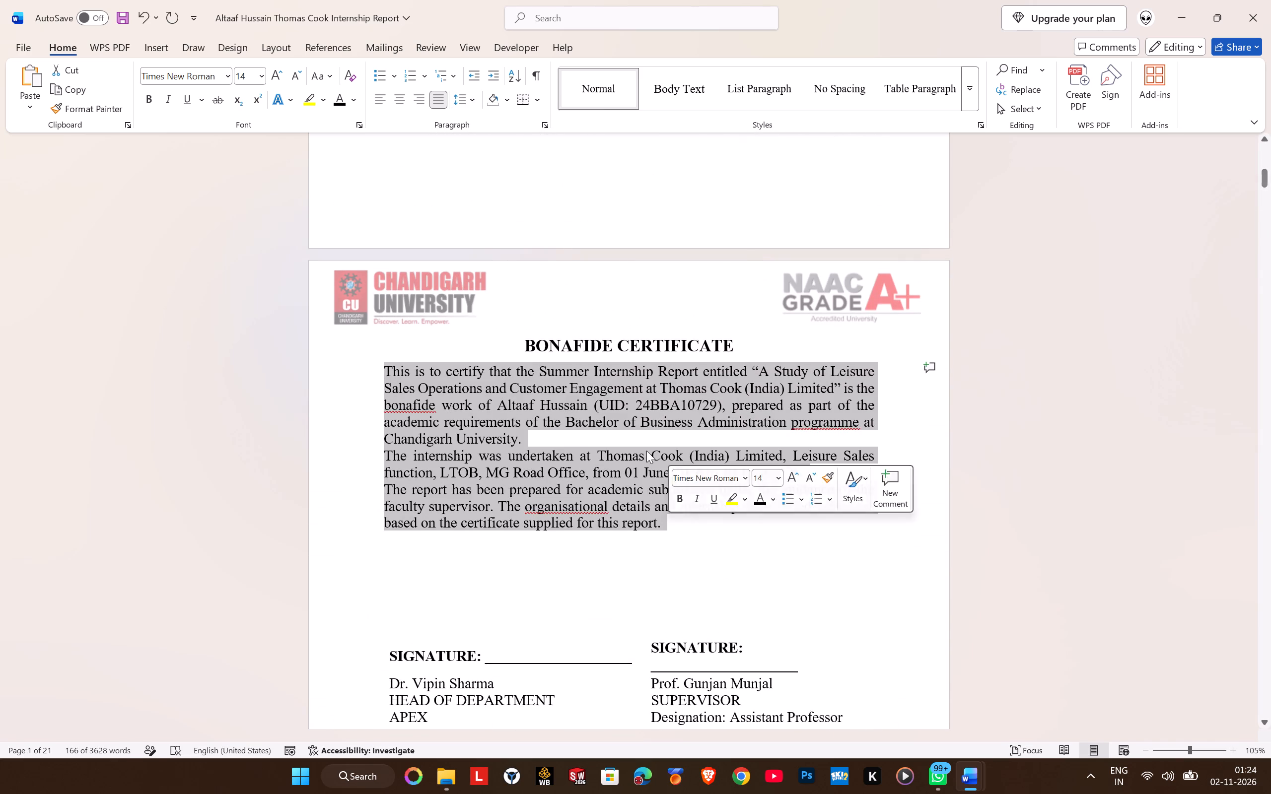
{"action": "left_click", "coordinate": [475, 90]}
{"action": "left_click", "coordinate": [471, 98]}
{"action": "left_click", "coordinate": [471, 152]}
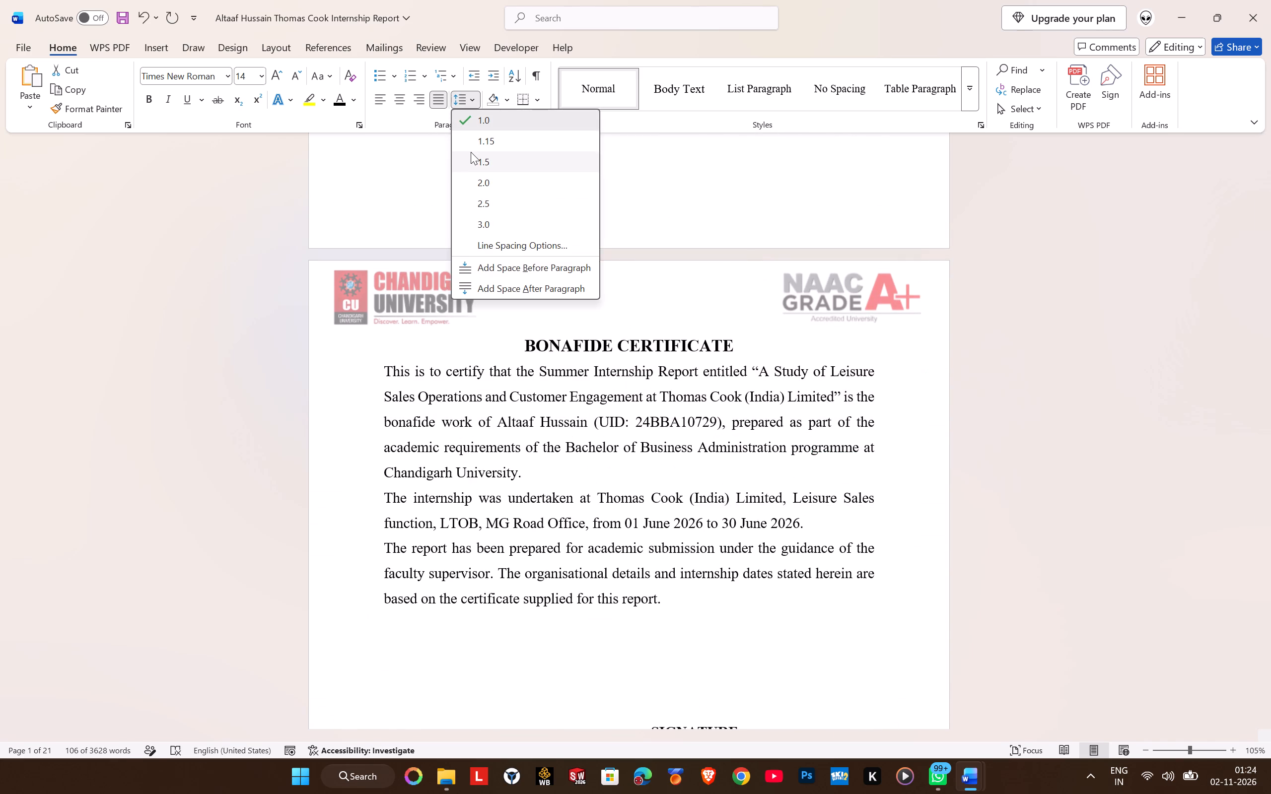
Adjust the gap above the Bonafide Certificate signature table by removing three blank lines and inserting three new ones.
{"action": "scroll", "coordinate": [520, 472], "scroll_direction": "down", "scroll_amount": 7}
{"action": "scroll", "coordinate": [496, 360], "scroll_direction": "up", "scroll_amount": 2}
{"action": "left_click", "coordinate": [465, 372]}
{"action": "key", "text": "BackSpace"}
{"action": "key", "text": "BackSpace"}
{"action": "key", "text": "BackSpace"}
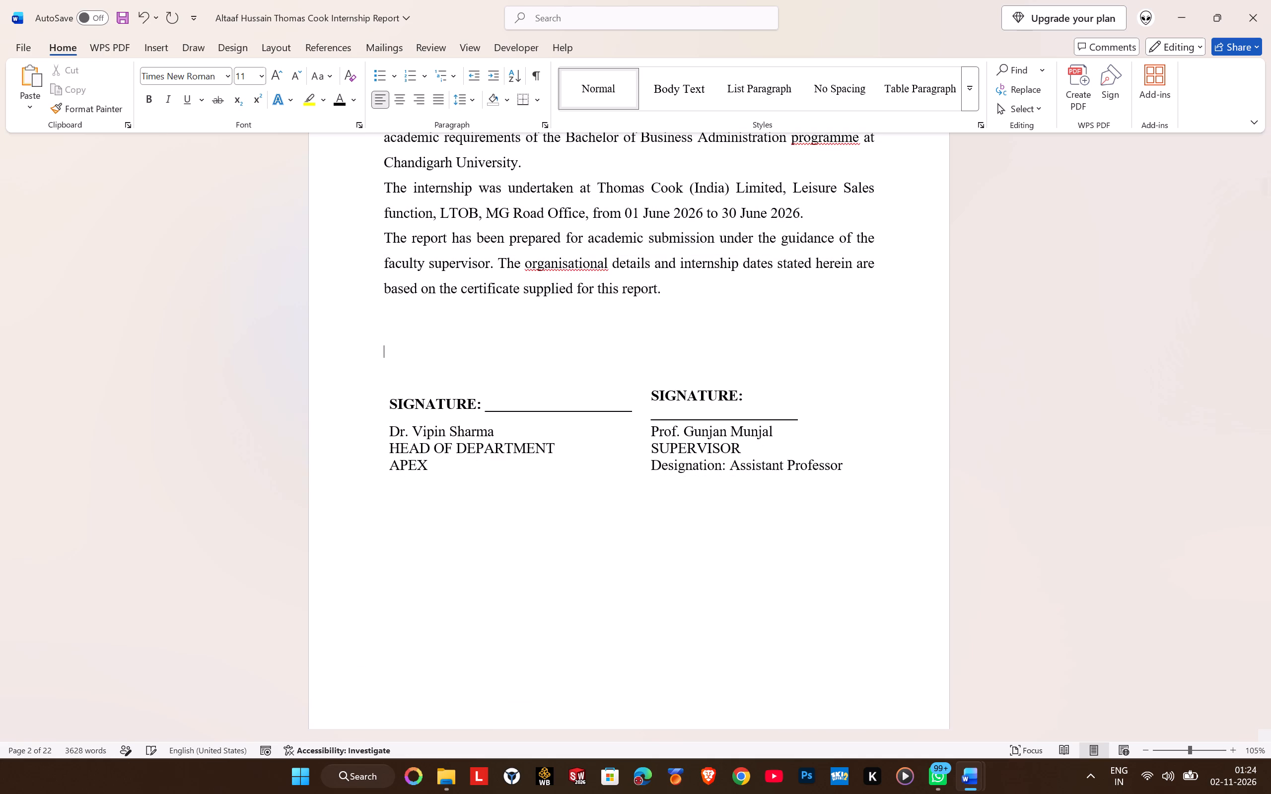
{"action": "key", "text": "Down"}
{"action": "key", "text": "Return"}
{"action": "key", "text": "Return"}
{"action": "key", "text": "Return"}
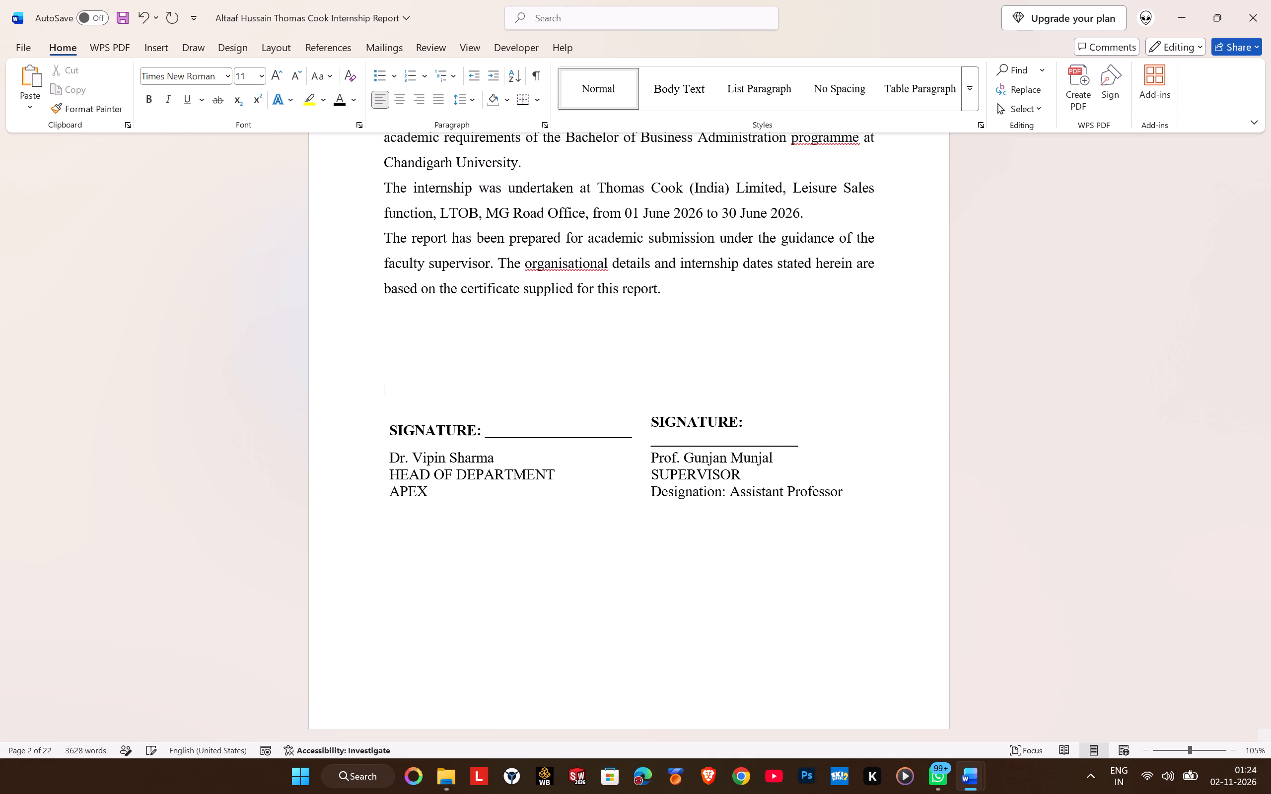
Delete five blank lines below the head of department's details in the signature table.
{"action": "key", "text": "Down"}
{"action": "key", "text": "Down"}
{"action": "key", "text": "Down"}
{"action": "key", "text": "Down"}
{"action": "key", "text": "Down"}
{"action": "key", "text": "Down"}
{"action": "key", "text": "Down"}
{"action": "key", "text": "Down"}
{"action": "key", "text": "Down"}
{"action": "key", "text": "Down"}
{"action": "key", "text": "Down"}
{"action": "key", "text": "BackSpace"}
{"action": "key", "text": "BackSpace"}
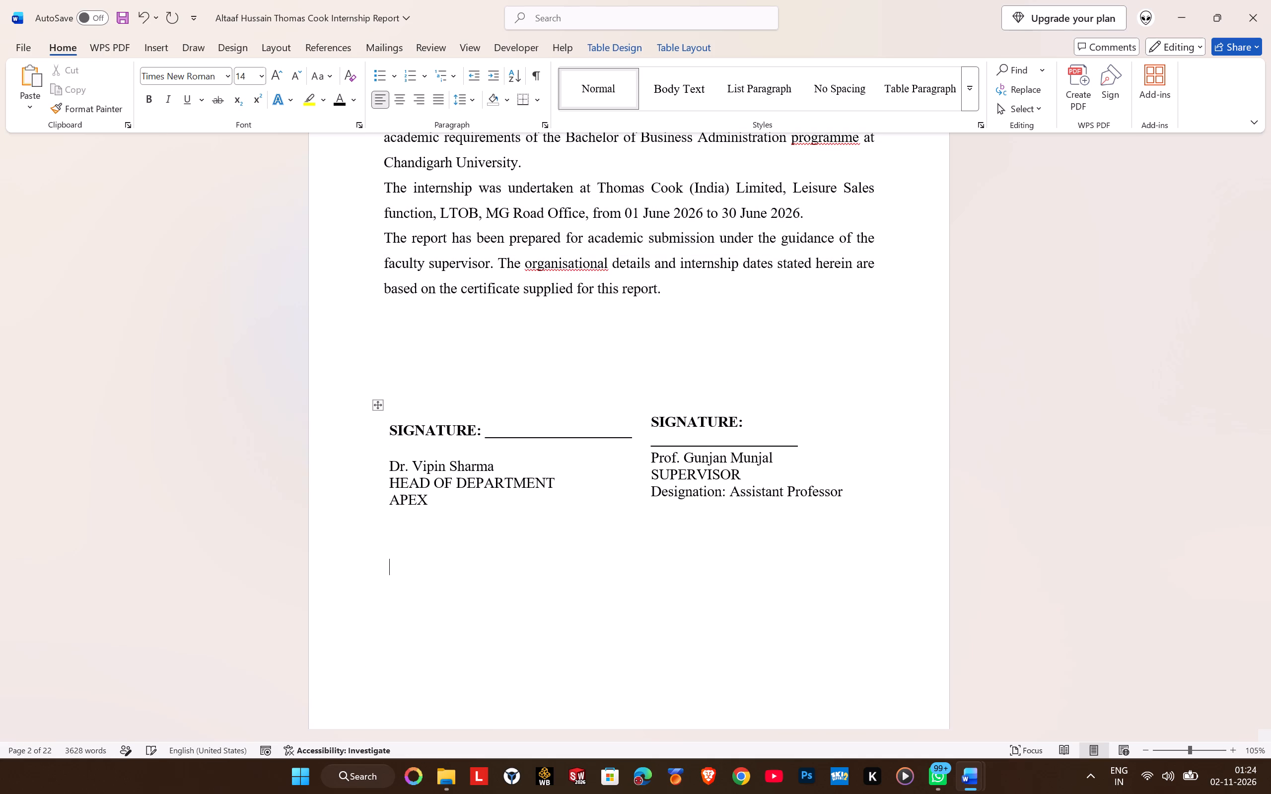
{"action": "key", "text": "BackSpace"}
{"action": "key", "text": "BackSpace"}
{"action": "key", "text": "BackSpace"}
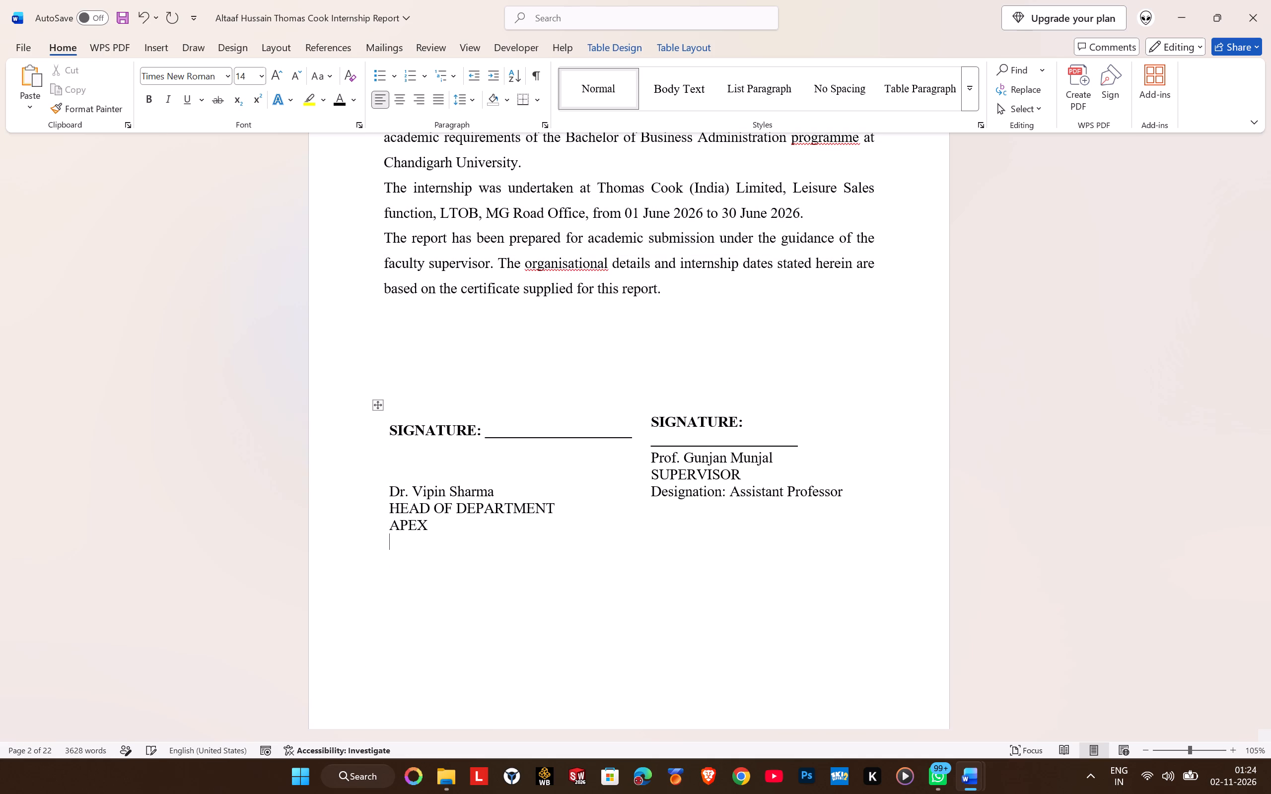
Delete the extra blank lines below the supervisor's details in the signature table, undoing the last two deletions.
{"action": "key", "text": "Right"}
{"action": "key", "text": "Right"}
{"action": "key", "text": "Right"}
{"action": "key", "text": "Right"}
{"action": "key", "text": "Right"}
{"action": "key", "text": "Right"}
{"action": "key", "text": "Right"}
{"action": "key", "text": "Right"}
{"action": "key", "text": "Right"}
{"action": "key", "text": "Down"}
{"action": "key", "text": "Down"}
{"action": "key", "text": "Down"}
{"action": "key", "text": "BackSpace"}
{"action": "key", "text": "Down"}
{"action": "key", "text": "Delete"}
{"action": "key", "text": "Delete"}
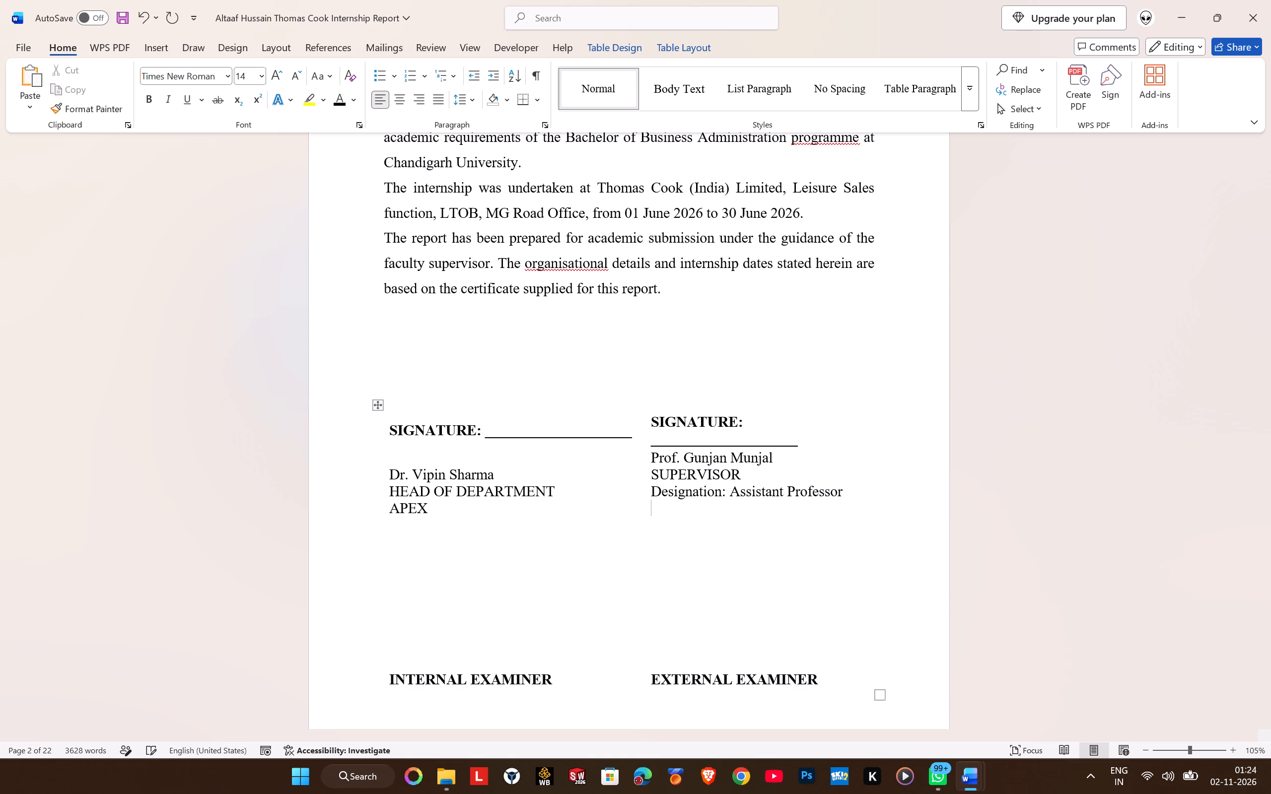
{"action": "key", "text": "Delete"}
{"action": "key", "text": "Delete"}
{"action": "key", "text": "Delete"}
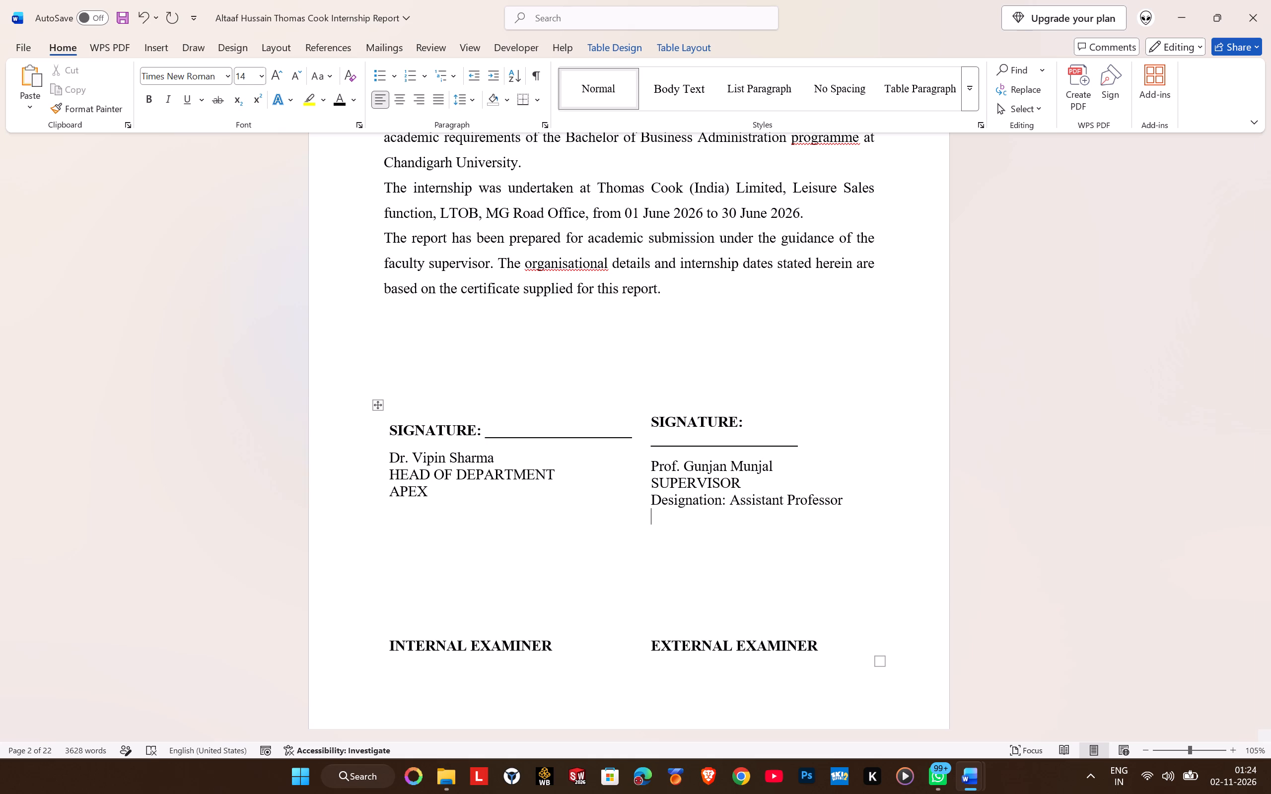
{"action": "key", "text": "BackSpace"}
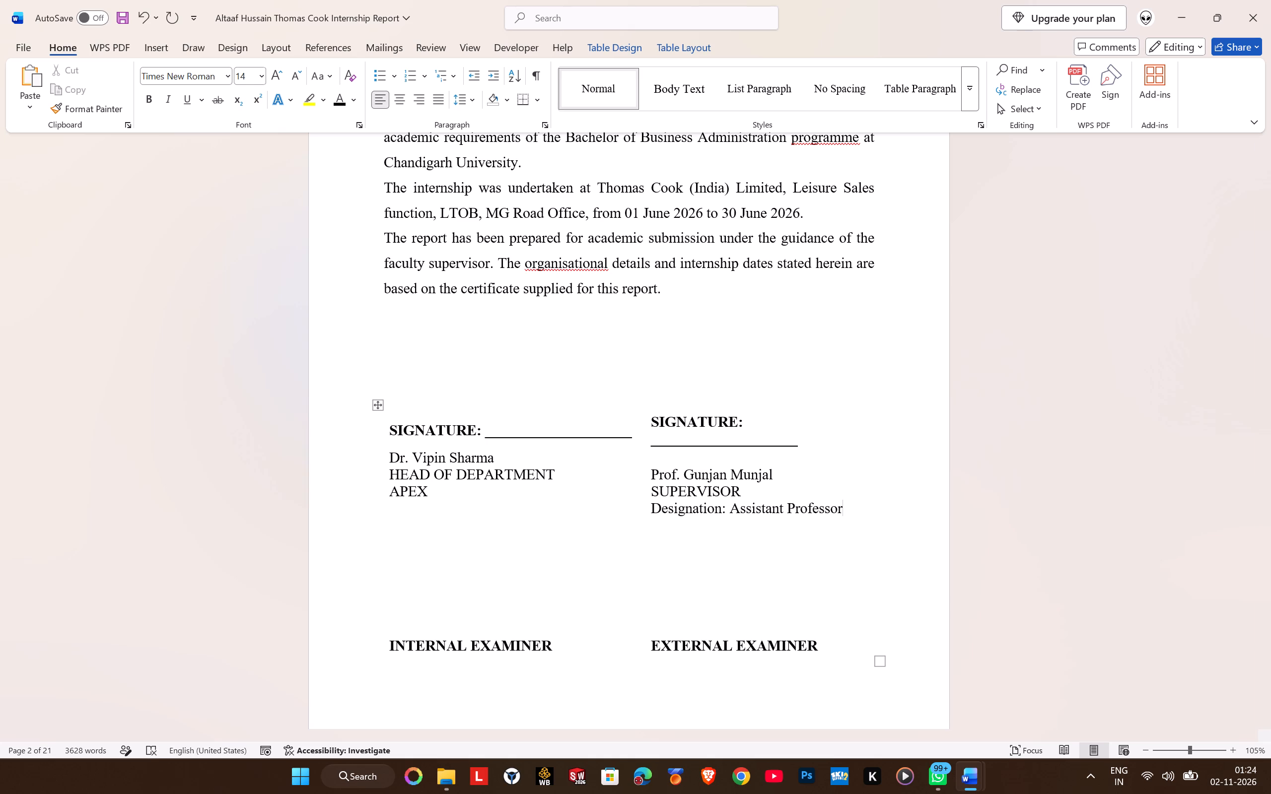
{"action": "key", "text": "ctrl+z"}
{"action": "key", "text": "ctrl+z"}
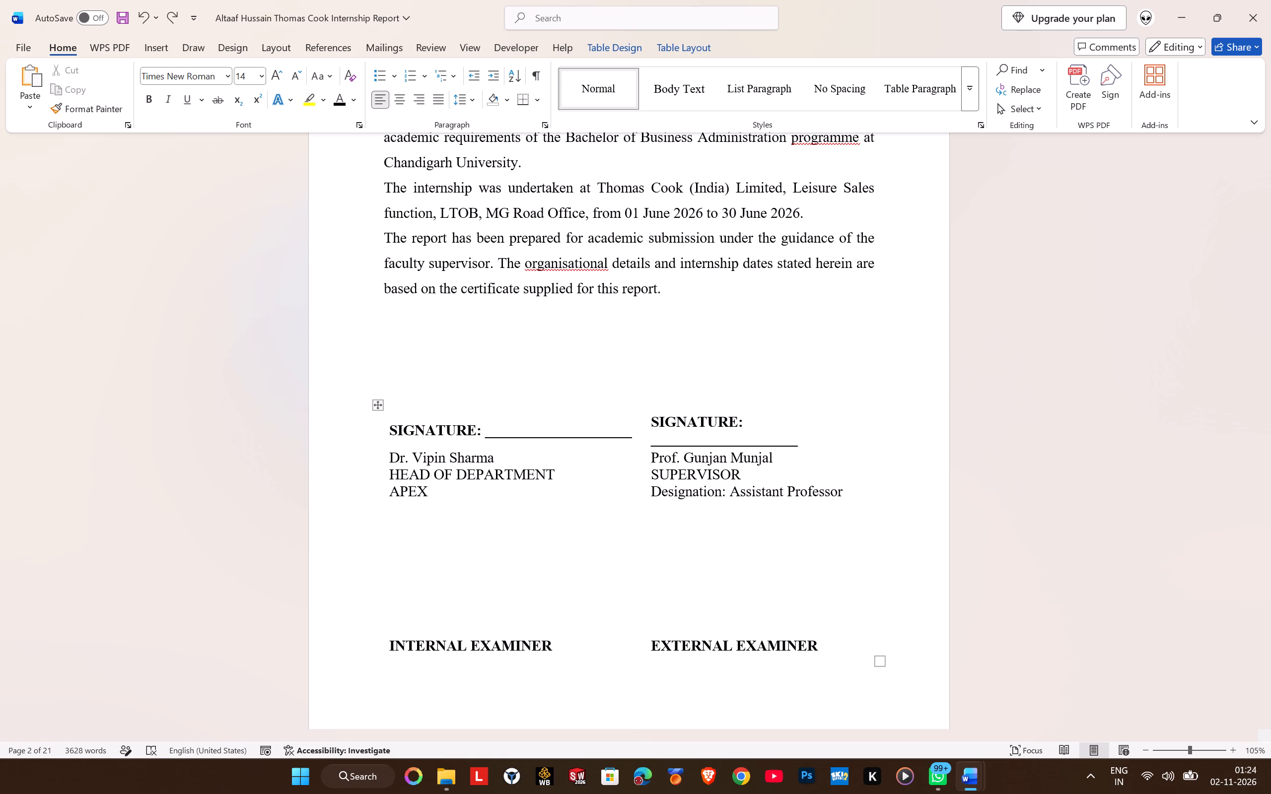
Shorten the supervisor's signature underline so it fits on the same line as its SIGNATURE label.
{"action": "left_click", "coordinate": [678, 431]}
{"action": "left_click", "coordinate": [652, 437]}
{"action": "left_click", "coordinate": [810, 441]}
{"action": "key", "text": "BackSpace"}
{"action": "key", "text": "BackSpace"}
{"action": "key", "text": "BackSpace"}
{"action": "key", "text": "BackSpace"}
{"action": "key", "text": "BackSpace"}
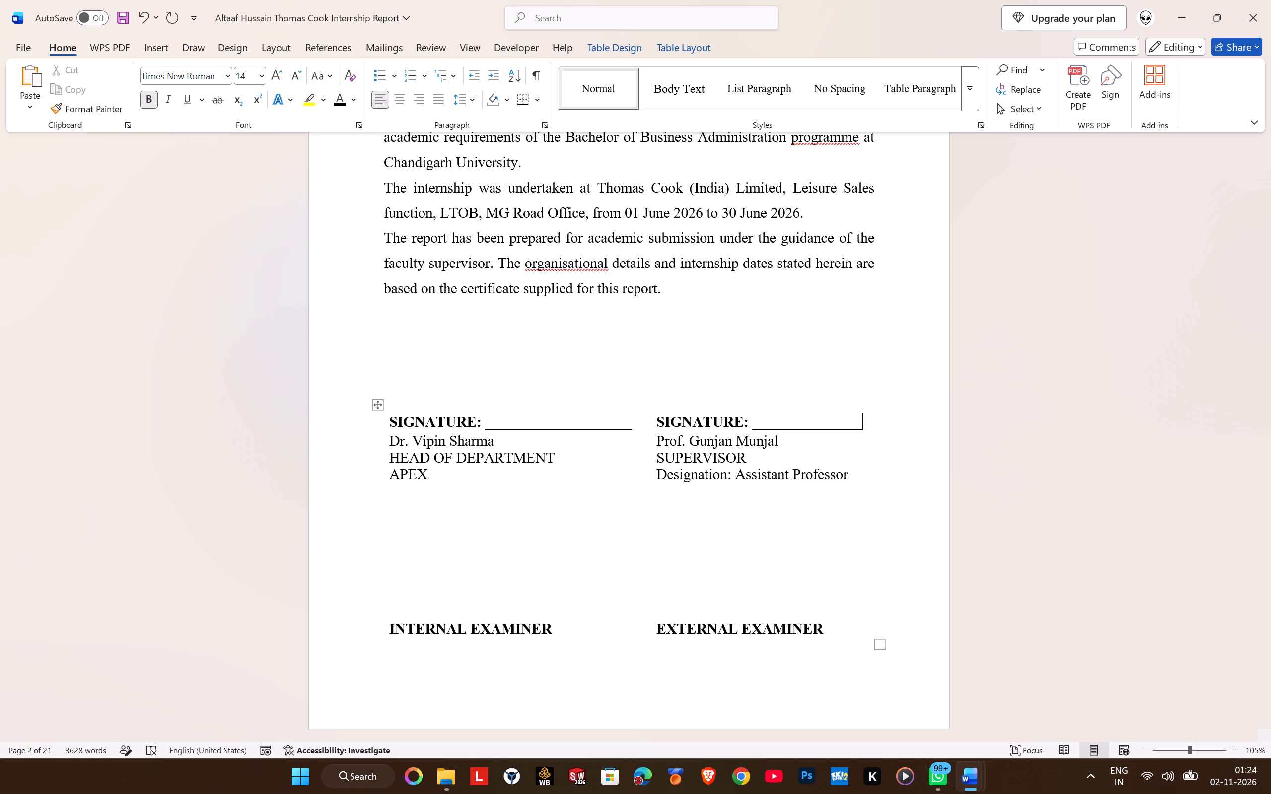
{"action": "key", "text": "shift+underscore"}
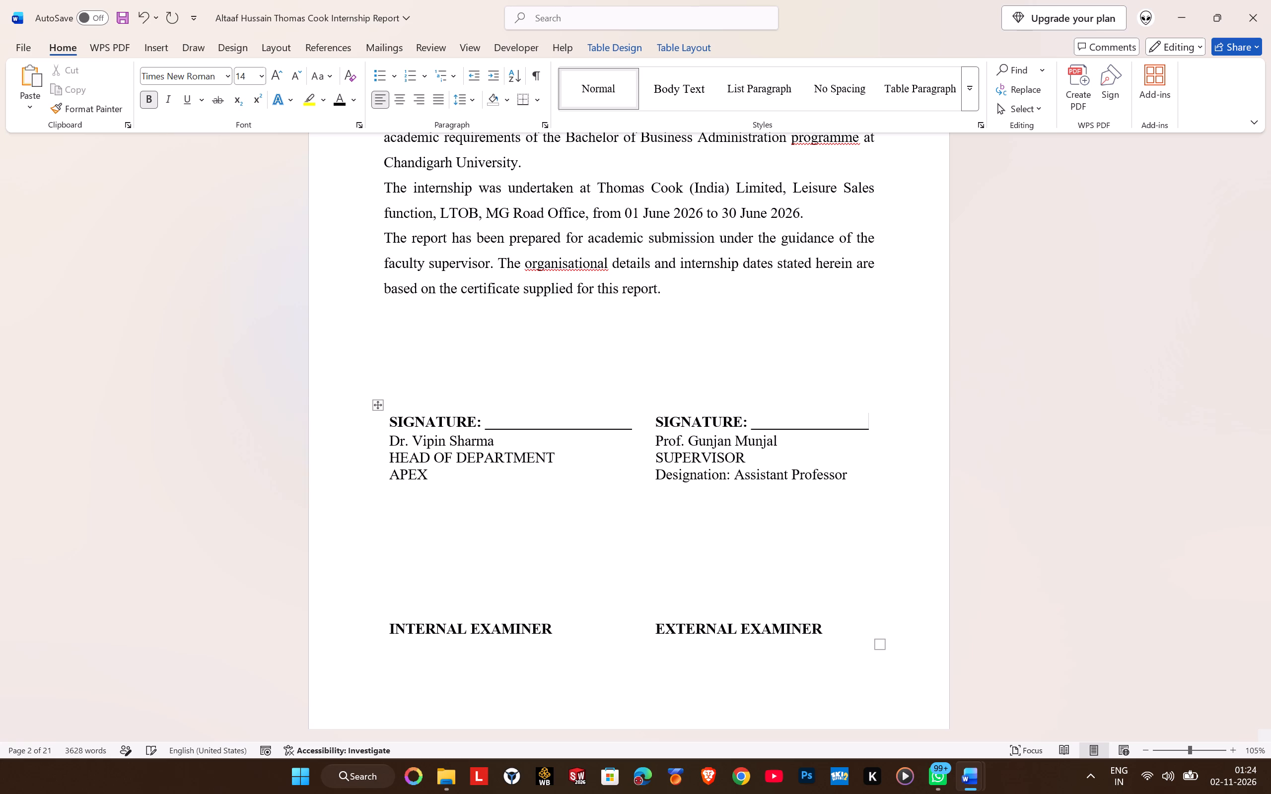
Shorten the head of department's signature underline by three underscores.
{"action": "left_click", "coordinate": [634, 427]}
{"action": "key", "text": "BackSpace"}
{"action": "key", "text": "BackSpace"}
{"action": "key", "text": "BackSpace"}
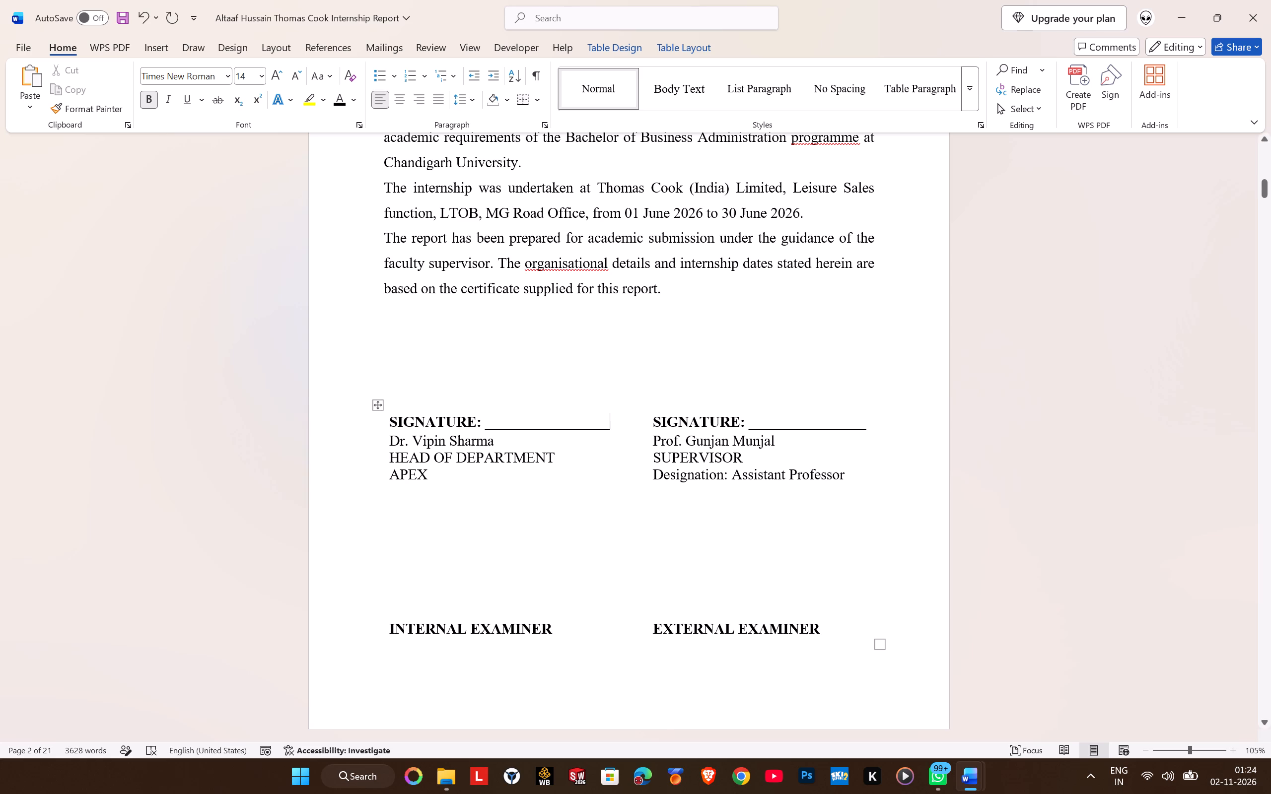
Set the line spacing of the ACKNOWLEDGEMENT heading to 2.0.
{"action": "scroll", "coordinate": [723, 554], "scroll_direction": "down", "scroll_amount": 2}
{"action": "scroll", "coordinate": [685, 529], "scroll_direction": "down", "scroll_amount": 3}
{"action": "scroll", "coordinate": [587, 523], "scroll_direction": "down", "scroll_amount": 7}
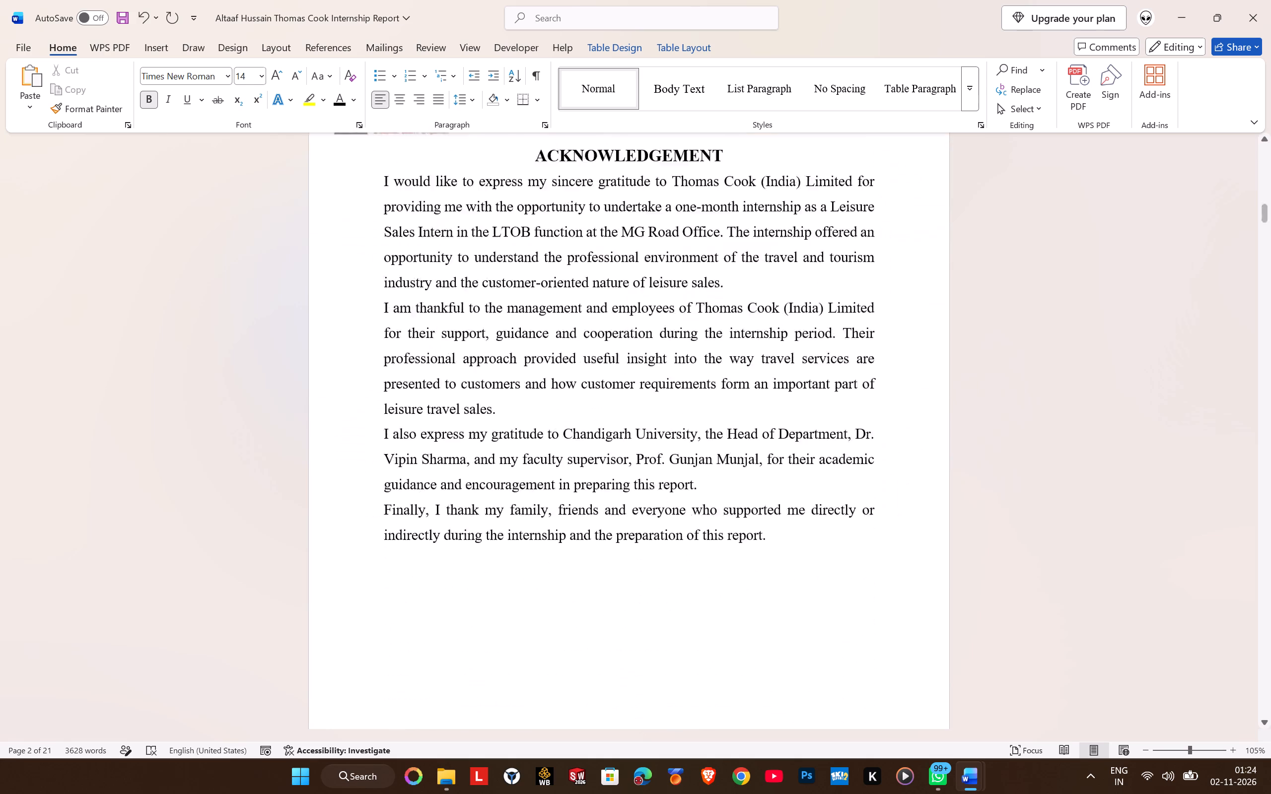
{"action": "scroll", "coordinate": [585, 515], "scroll_direction": "down", "scroll_amount": 10}
{"action": "scroll", "coordinate": [585, 515], "scroll_direction": "up", "scroll_amount": 13}
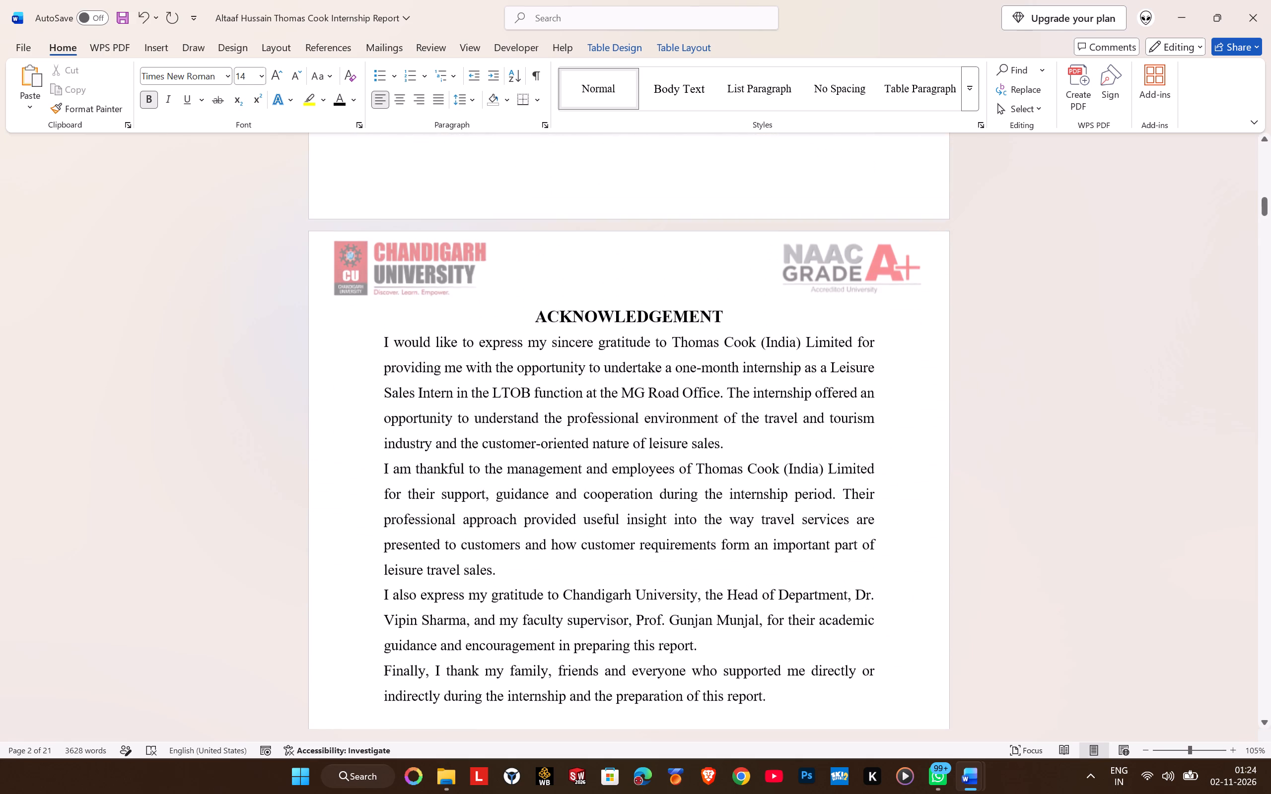
{"action": "left_click", "coordinate": [593, 314]}
{"action": "left_click", "coordinate": [465, 98]}
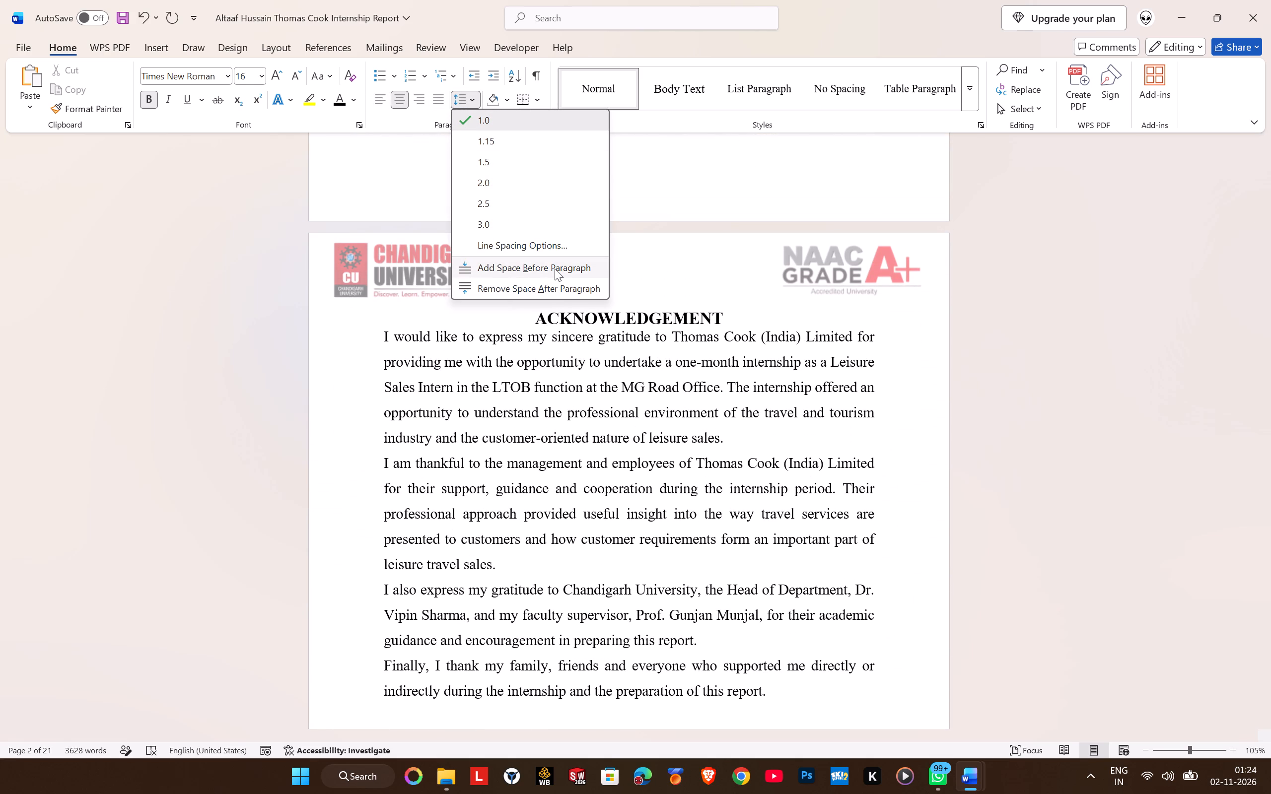
{"action": "left_click", "coordinate": [498, 180]}
Set the line spacing of the BONAFIDE CERTIFICATE heading to 2.0.
{"action": "scroll", "coordinate": [596, 362], "scroll_direction": "up", "scroll_amount": 10}
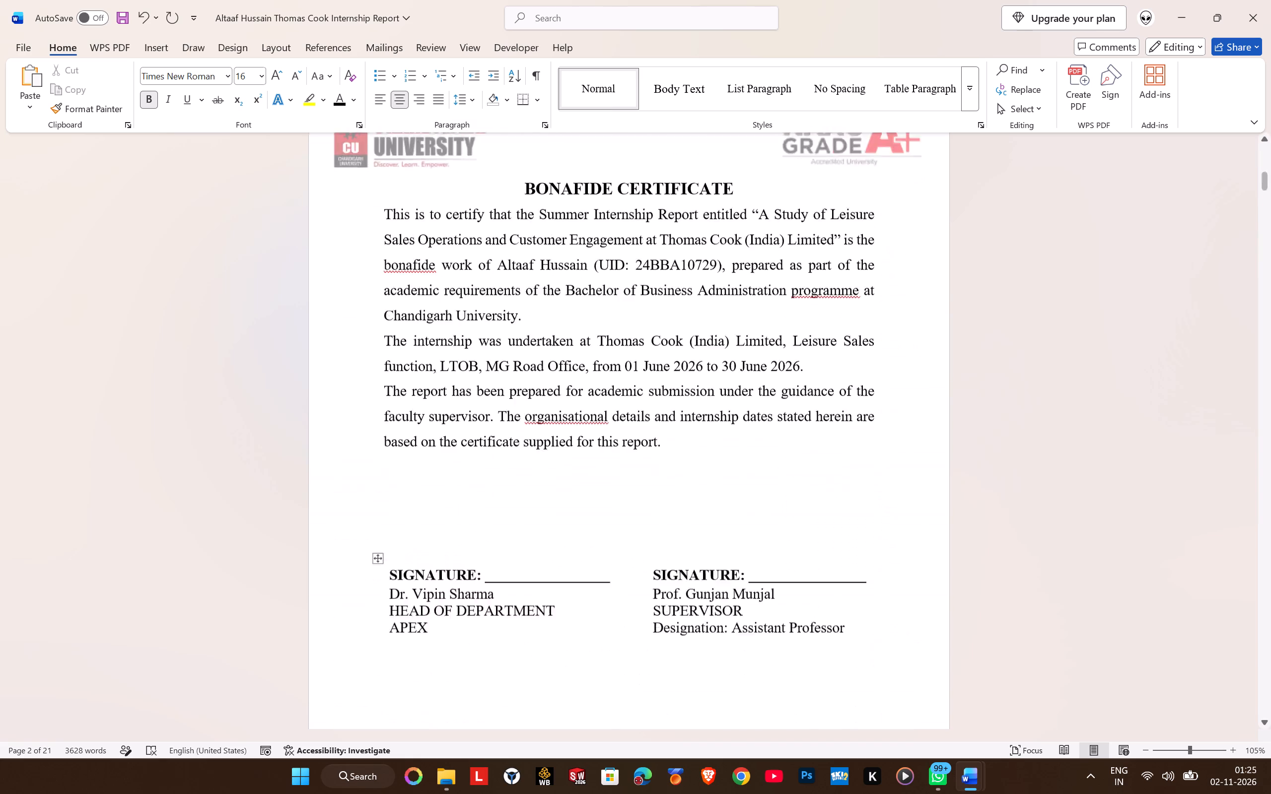
{"action": "scroll", "coordinate": [596, 324], "scroll_direction": "up", "scroll_amount": 4}
{"action": "left_click", "coordinate": [593, 341]}
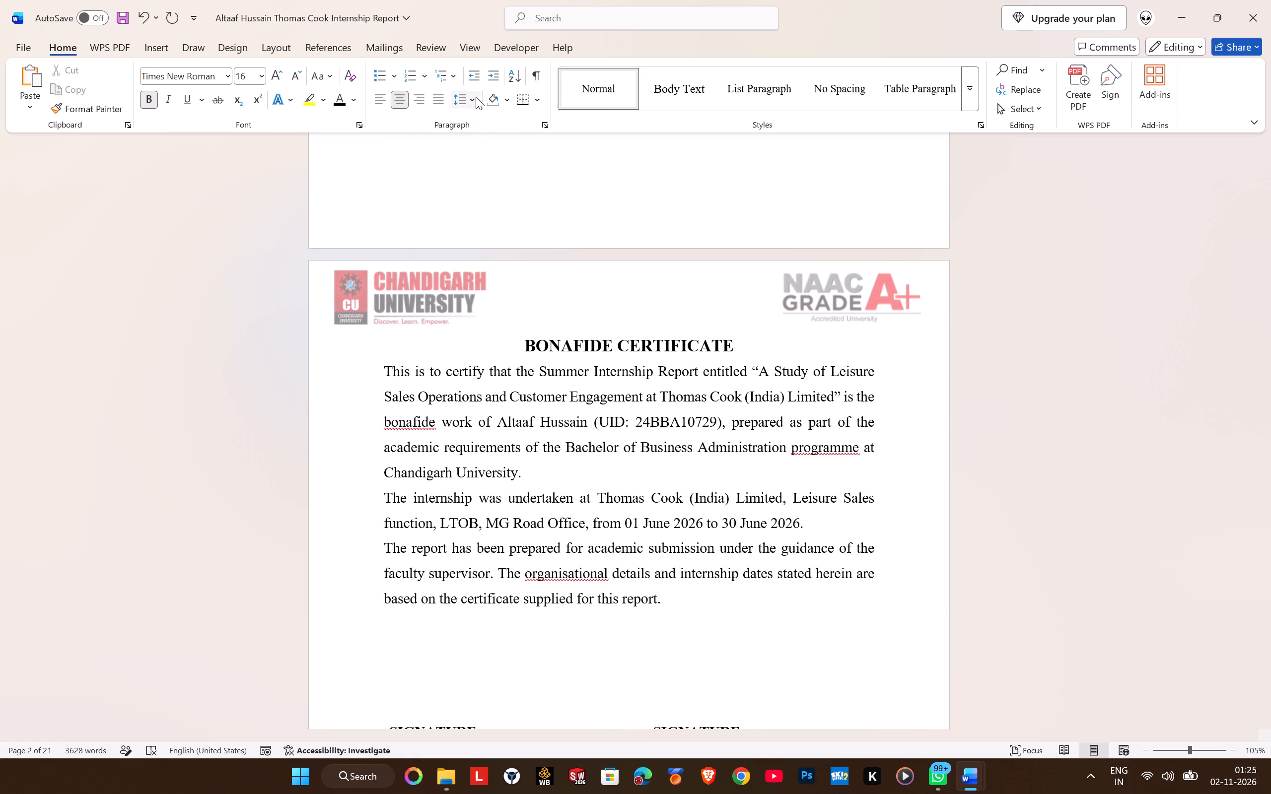
{"action": "left_click", "coordinate": [475, 97]}
{"action": "left_click", "coordinate": [488, 185]}
Set the line spacing of the TABLE OF CONTENTS heading to 2.0.
{"action": "scroll", "coordinate": [513, 320], "scroll_direction": "up", "scroll_amount": 5}
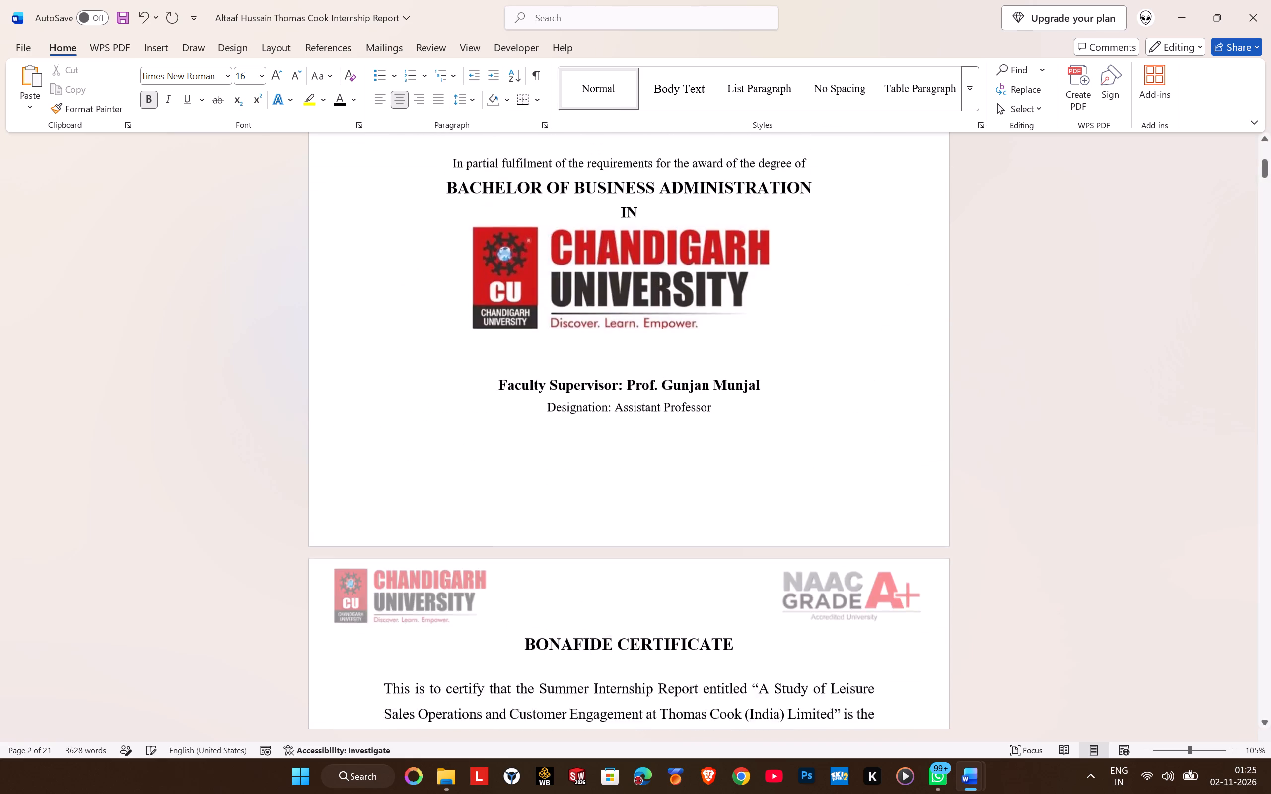
{"action": "scroll", "coordinate": [516, 316], "scroll_direction": "up", "scroll_amount": 7}
{"action": "scroll", "coordinate": [516, 307], "scroll_direction": "down", "scroll_amount": 16}
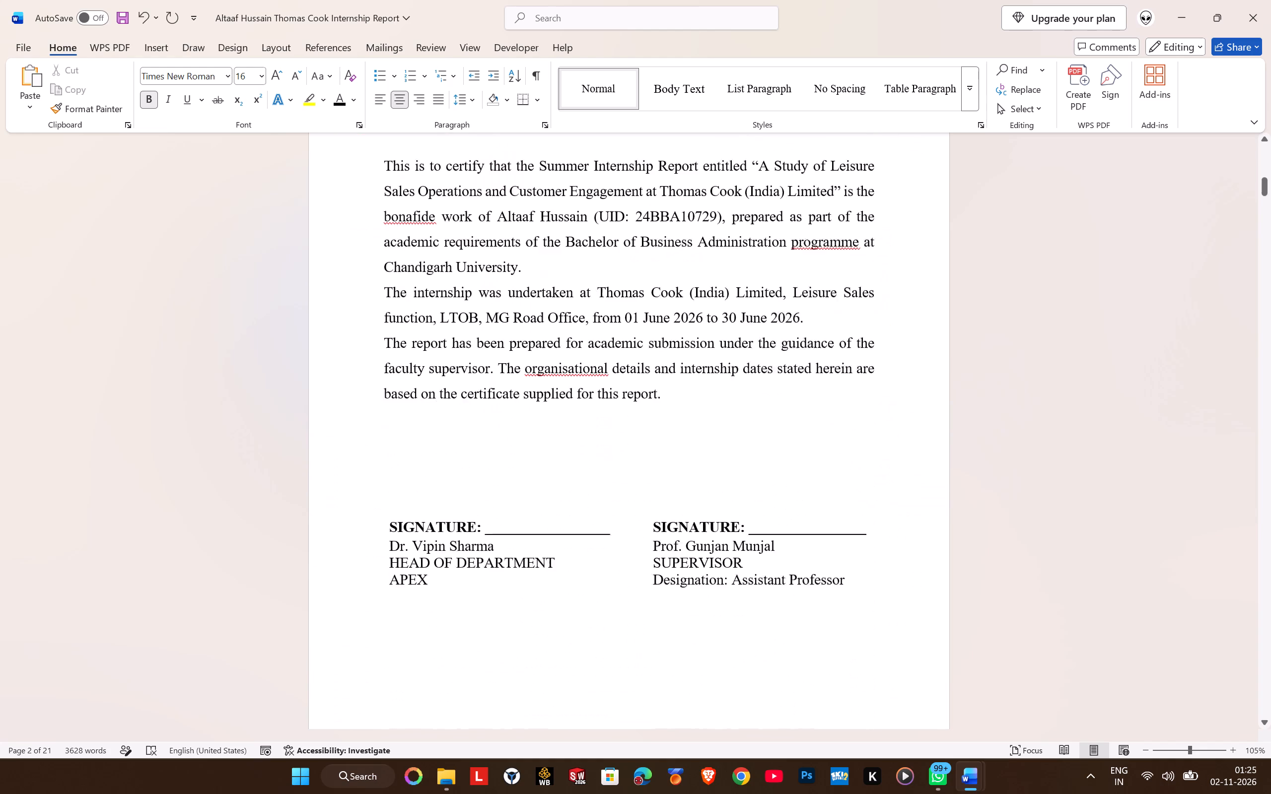
{"action": "scroll", "coordinate": [516, 307], "scroll_direction": "down", "scroll_amount": 9}
{"action": "scroll", "coordinate": [596, 374], "scroll_direction": "down", "scroll_amount": 10}
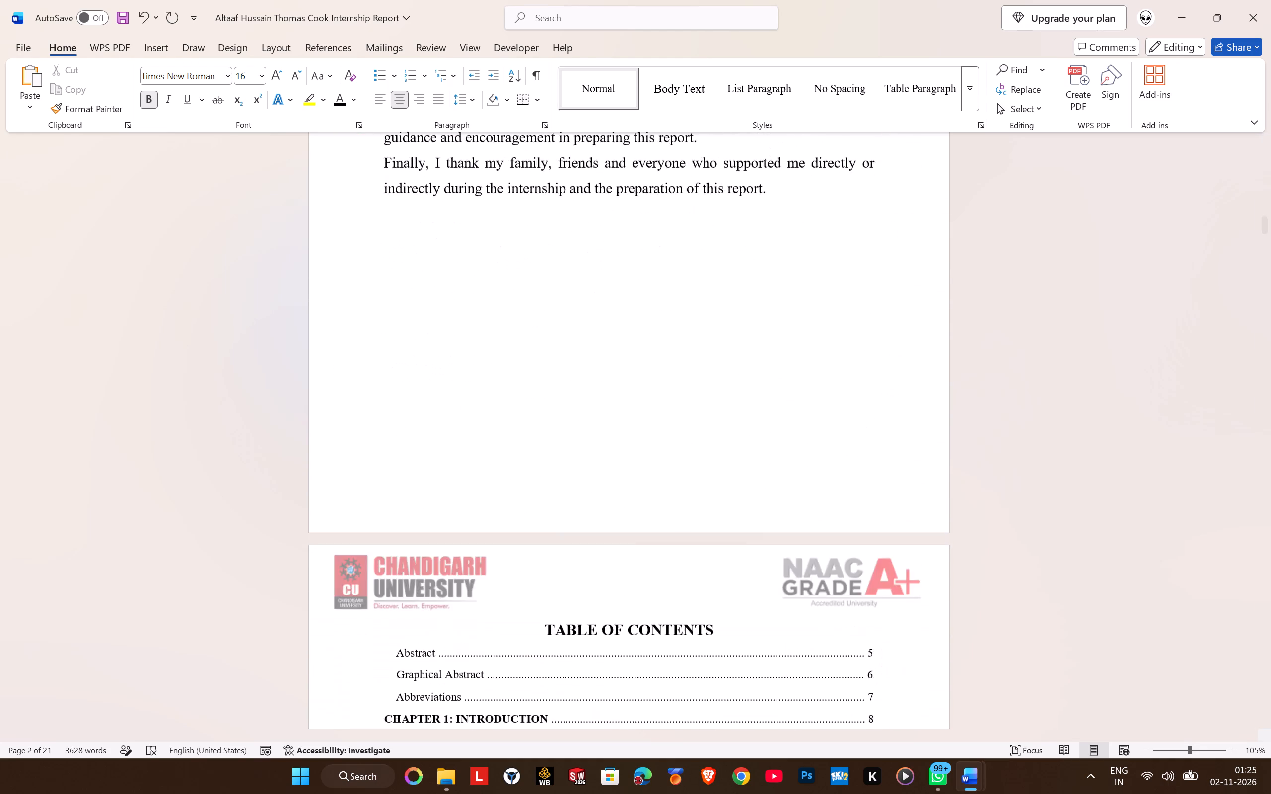
{"action": "scroll", "coordinate": [596, 374], "scroll_direction": "down", "scroll_amount": 5}
{"action": "left_click", "coordinate": [587, 279]}
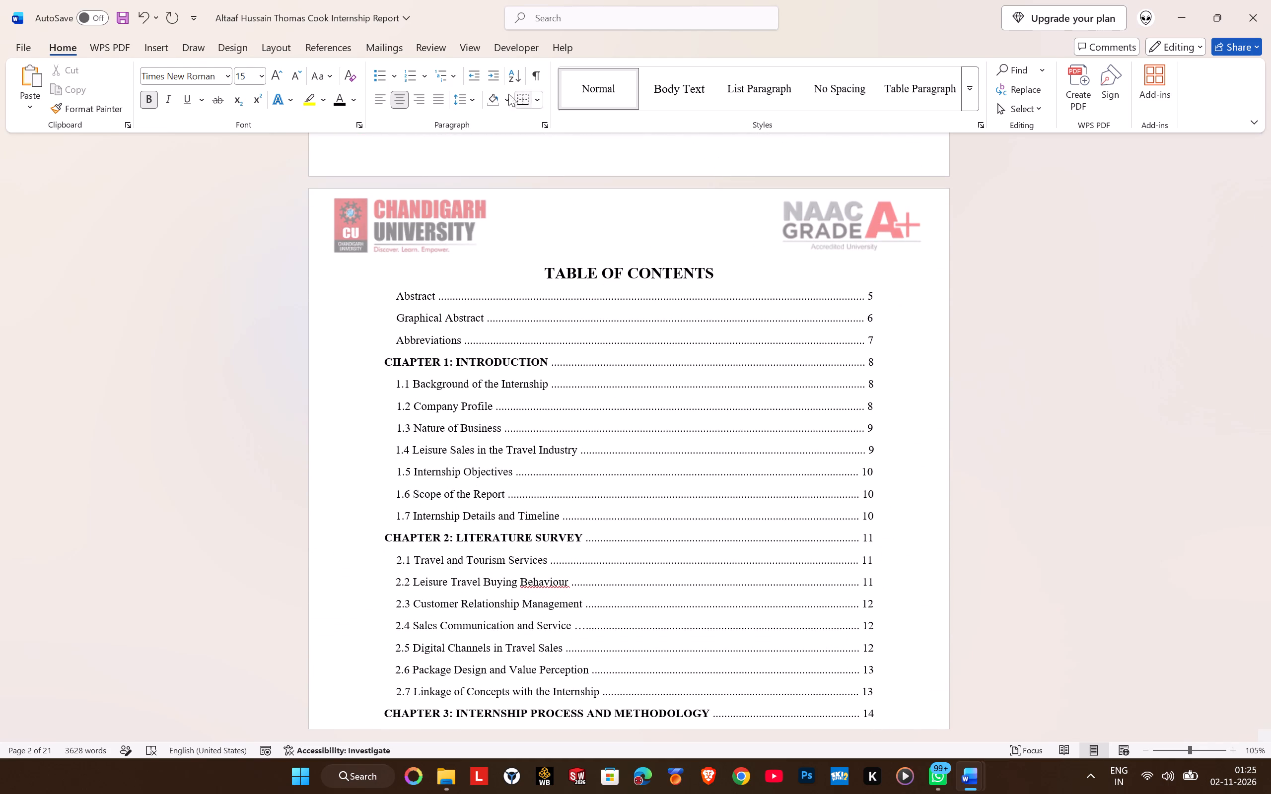
{"action": "left_click", "coordinate": [468, 105]}
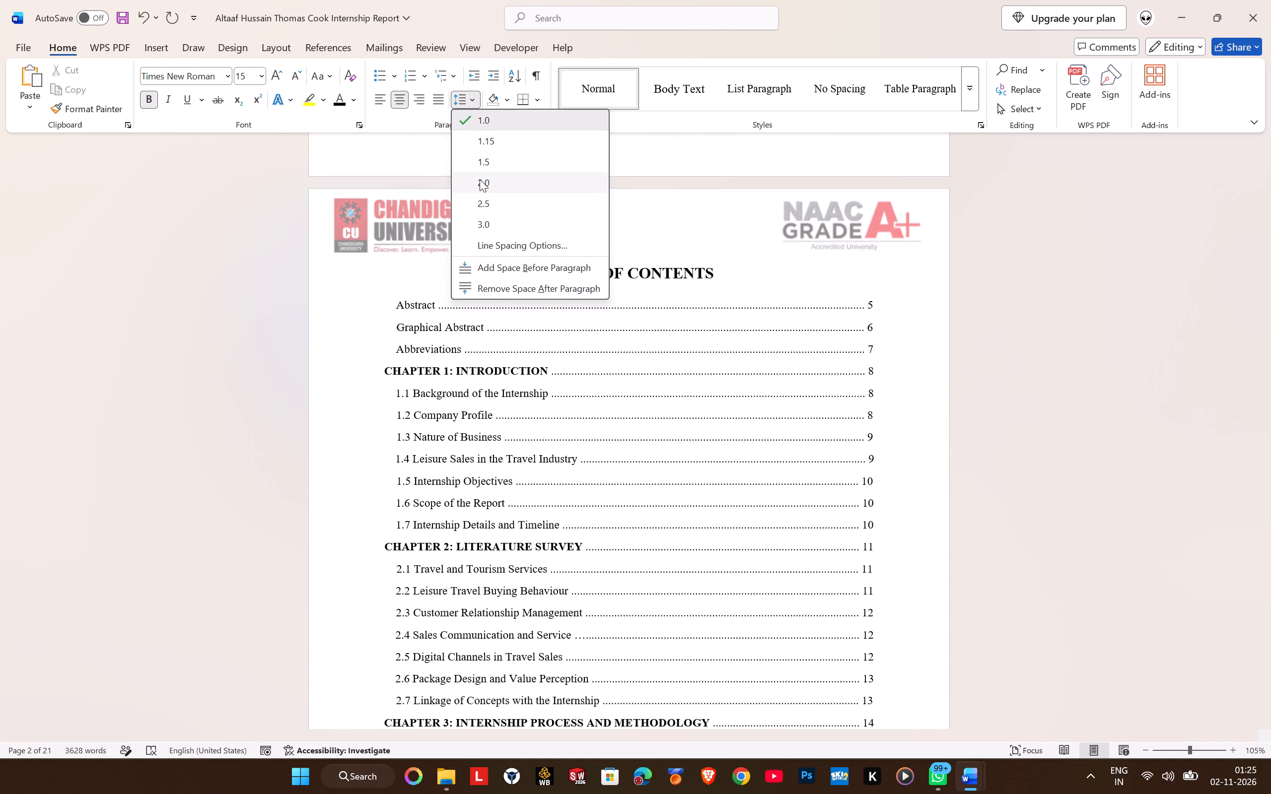
{"action": "left_click", "coordinate": [480, 179]}
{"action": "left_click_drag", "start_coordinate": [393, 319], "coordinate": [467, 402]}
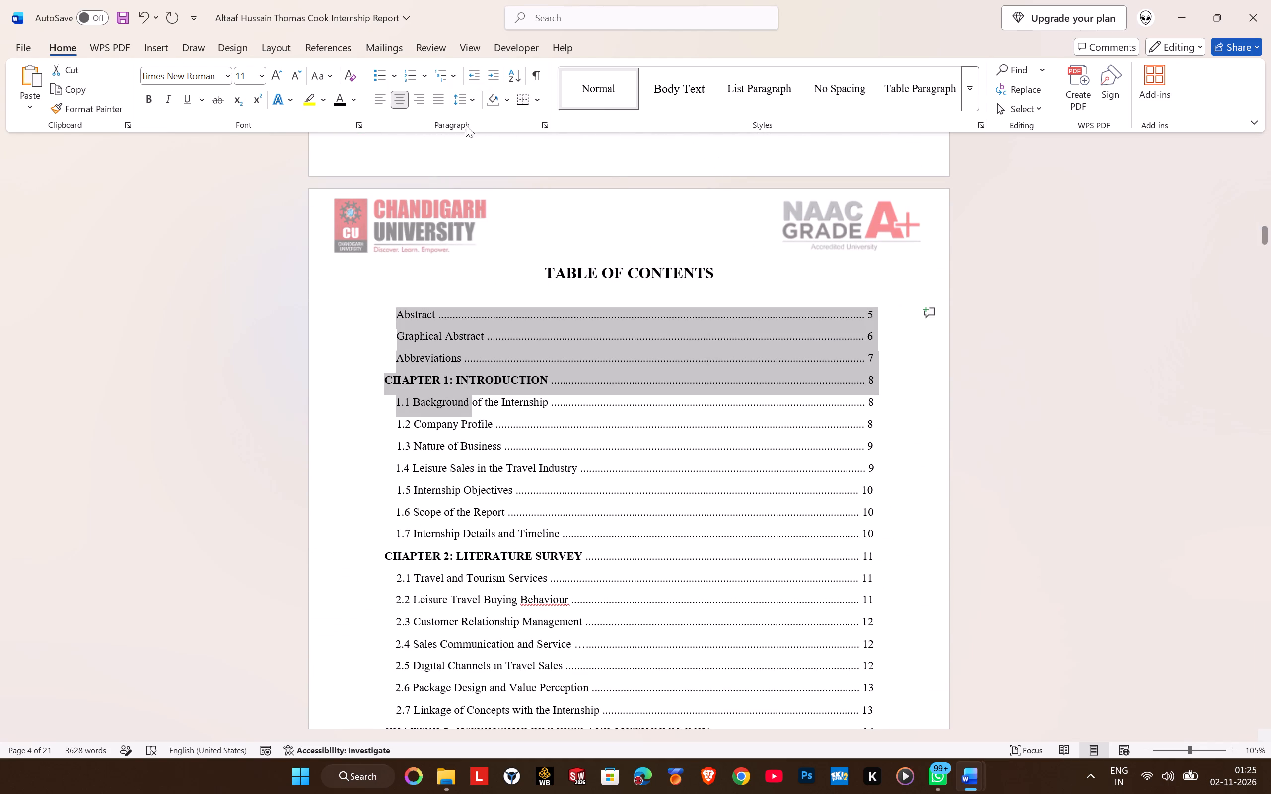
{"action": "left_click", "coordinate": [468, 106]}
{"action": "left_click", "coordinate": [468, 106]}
Set the line spacing of the ABSTRACT heading to 2.0.
{"action": "scroll", "coordinate": [495, 387], "scroll_direction": "down", "scroll_amount": 6}
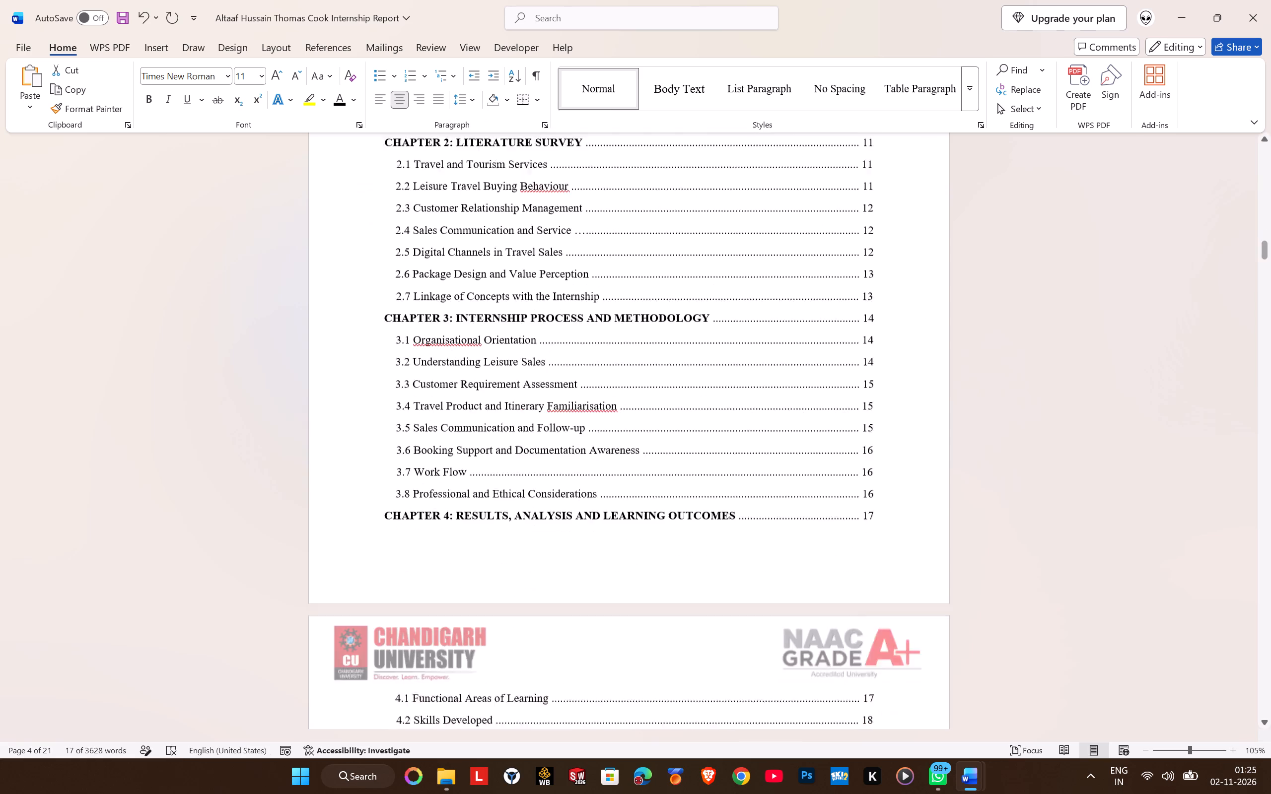
{"action": "scroll", "coordinate": [495, 385], "scroll_direction": "down", "scroll_amount": 14}
{"action": "scroll", "coordinate": [495, 382], "scroll_direction": "down", "scroll_amount": 7}
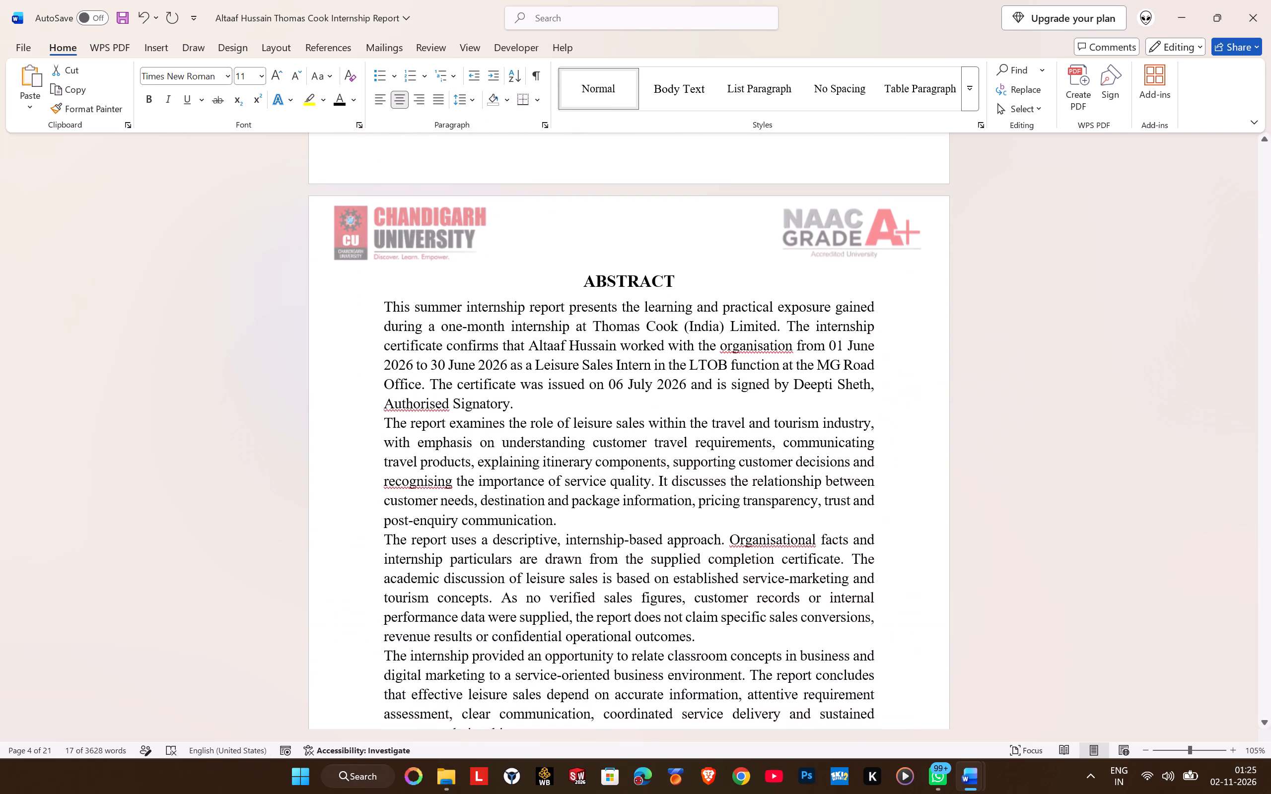
{"action": "left_click", "coordinate": [613, 272]}
{"action": "left_click", "coordinate": [466, 94]}
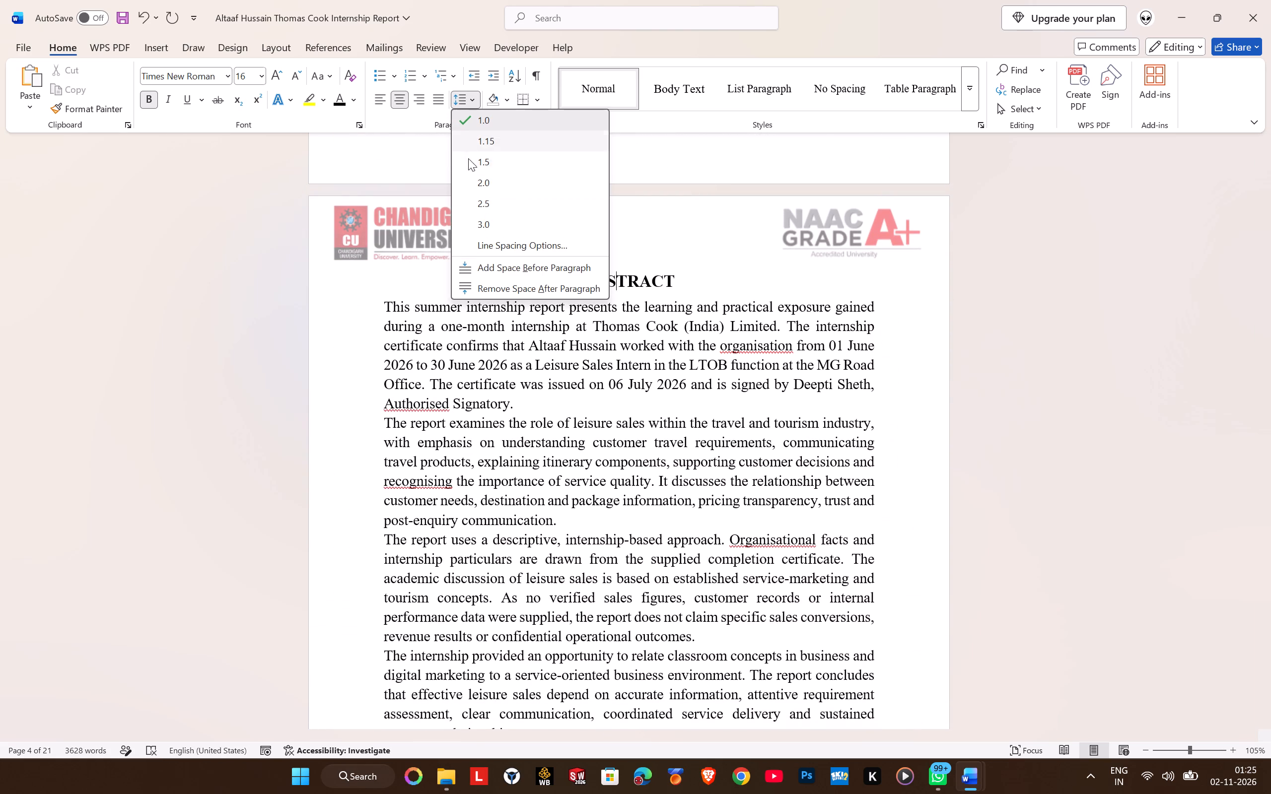
{"action": "left_click", "coordinate": [474, 177]}
Set the line spacing of all Abstract body paragraphs to 1.5.
{"action": "left_click_drag", "start_coordinate": [385, 322], "coordinate": [505, 414]}
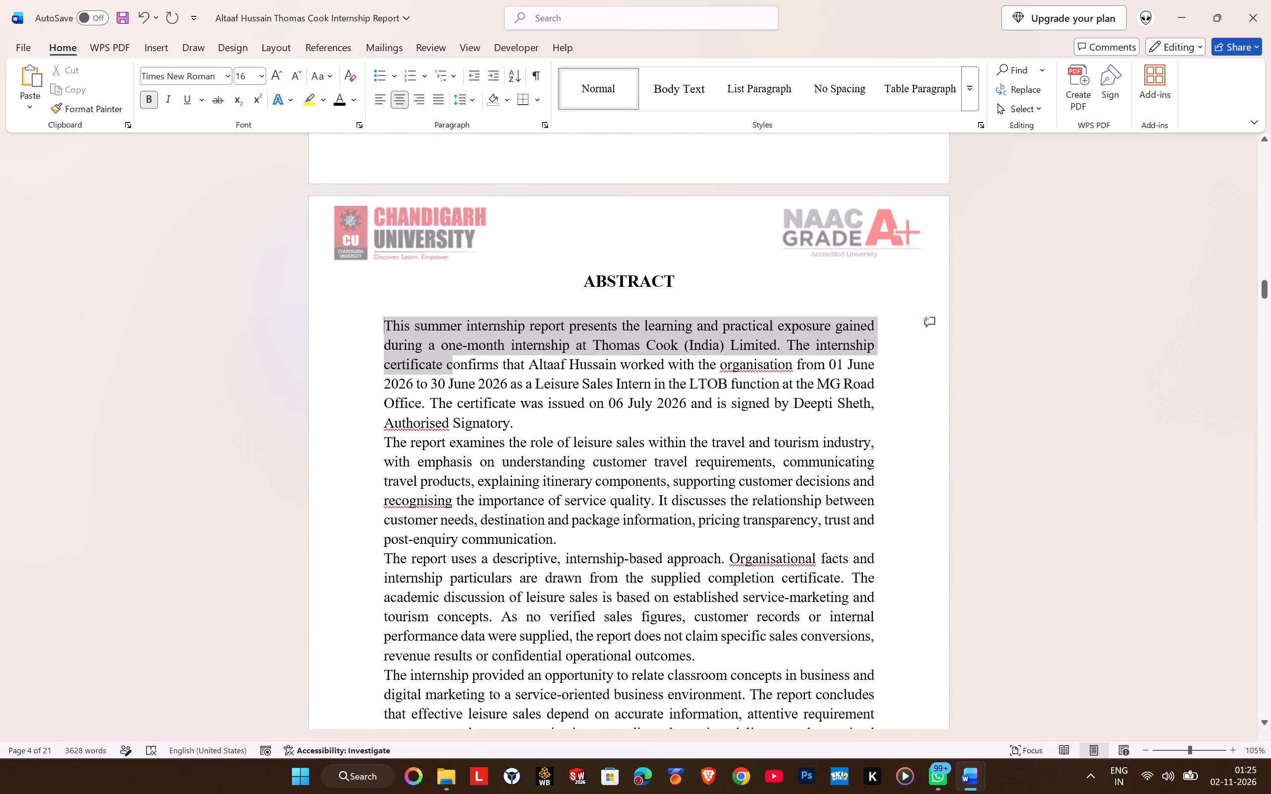
{"action": "left_click_drag", "start_coordinate": [505, 414], "coordinate": [653, 474]}
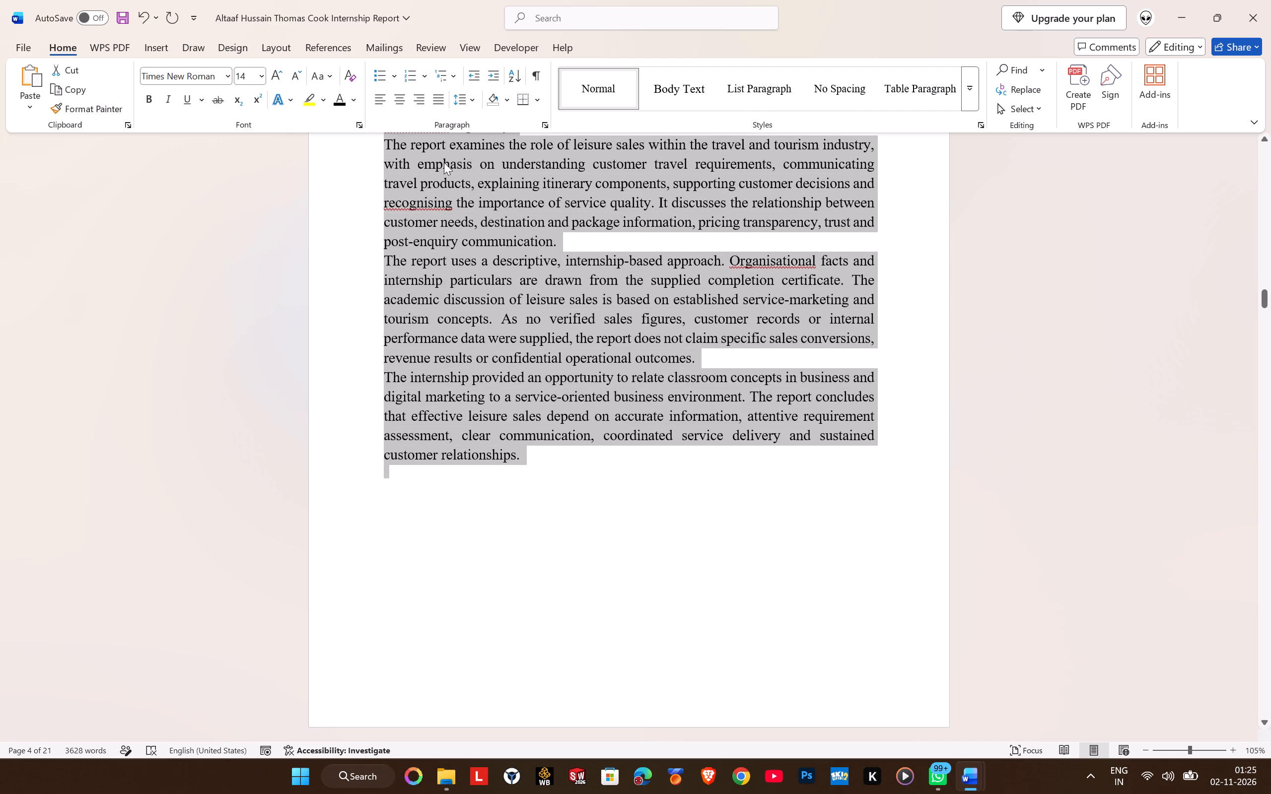
{"action": "left_click", "coordinate": [472, 92]}
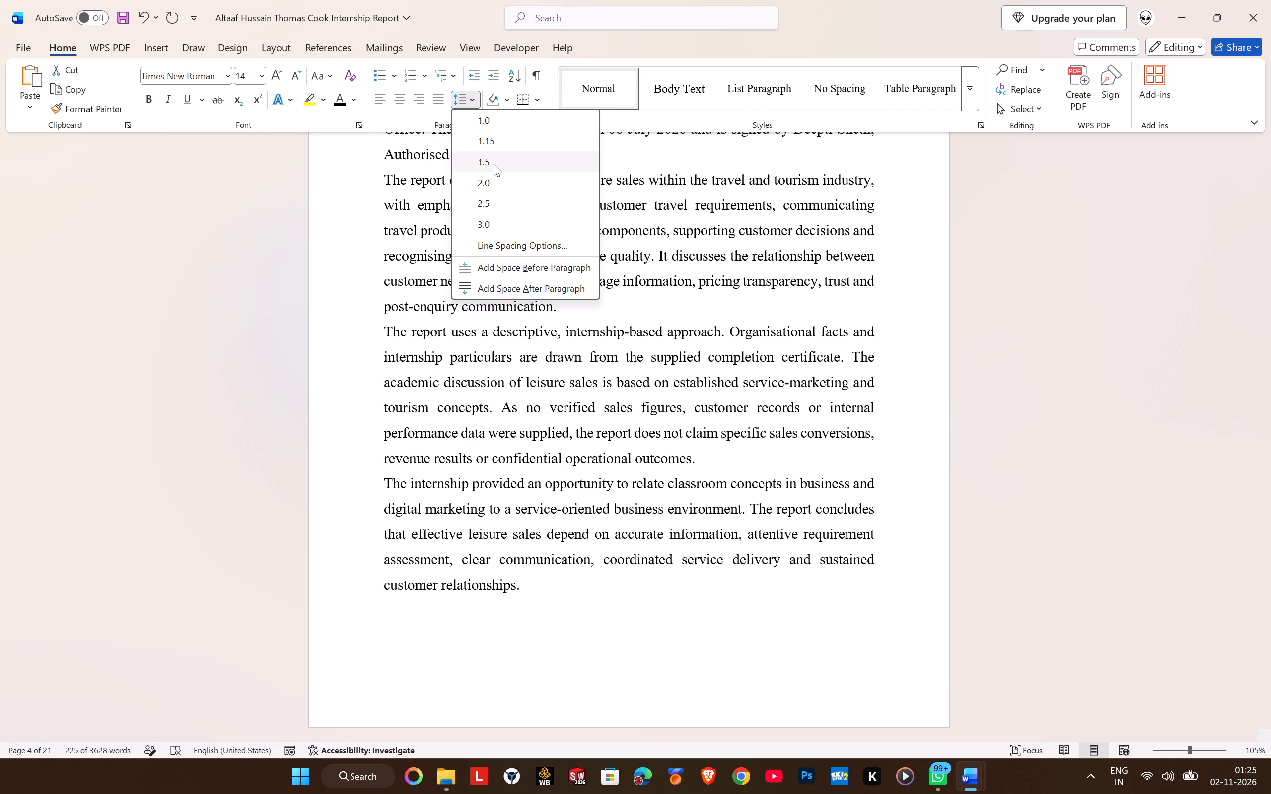
{"action": "left_click", "coordinate": [494, 164]}
Set the line spacing of the GRAPHICAL ABSTRACT heading to 2.0.
{"action": "scroll", "coordinate": [536, 453], "scroll_direction": "down", "scroll_amount": 8}
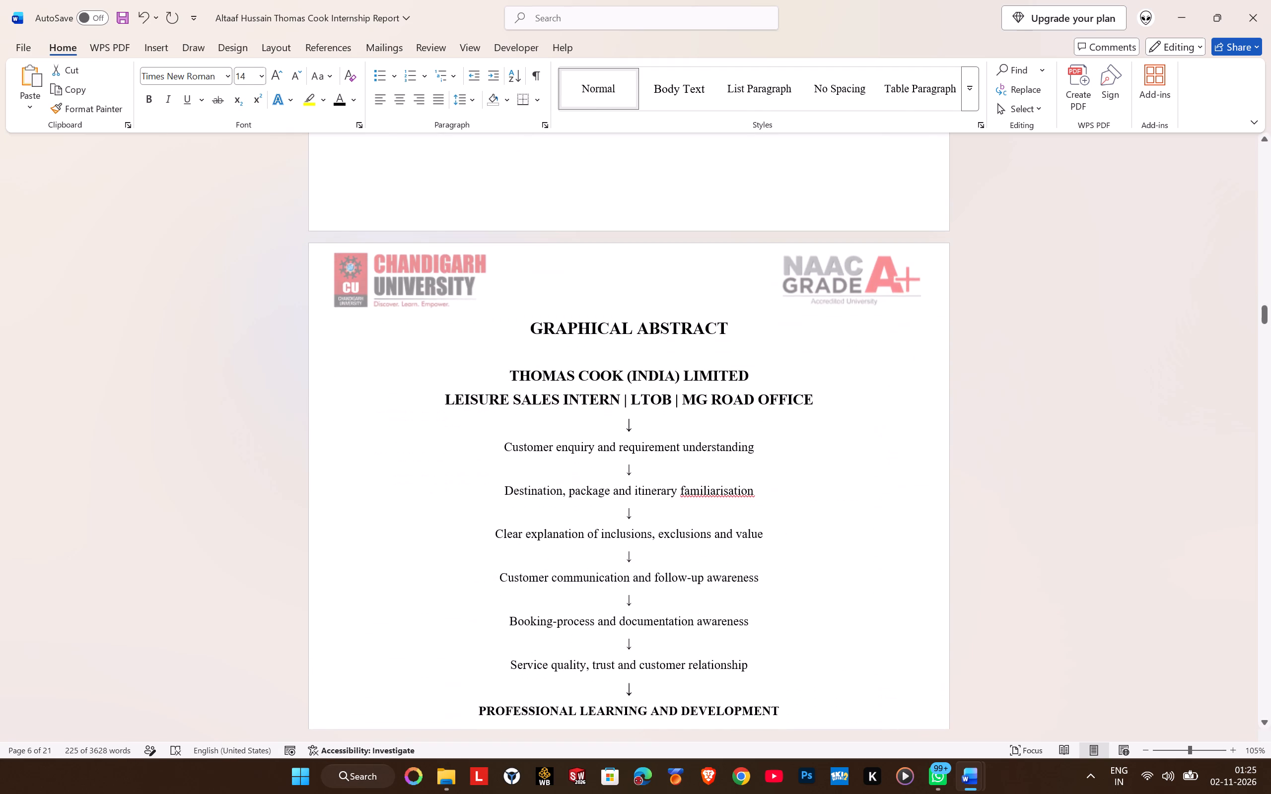
{"action": "left_click", "coordinate": [525, 334]}
{"action": "left_click", "coordinate": [463, 103]}
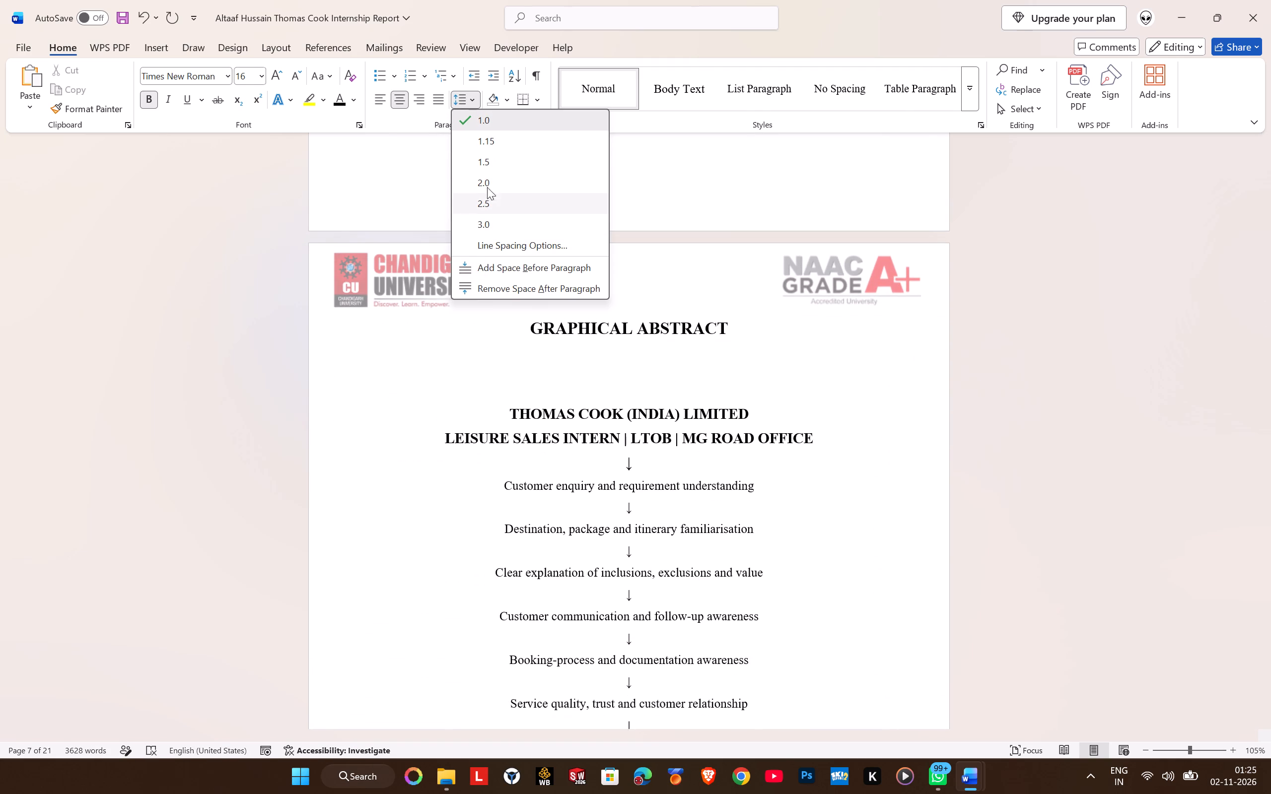
{"action": "left_click", "coordinate": [486, 183]}
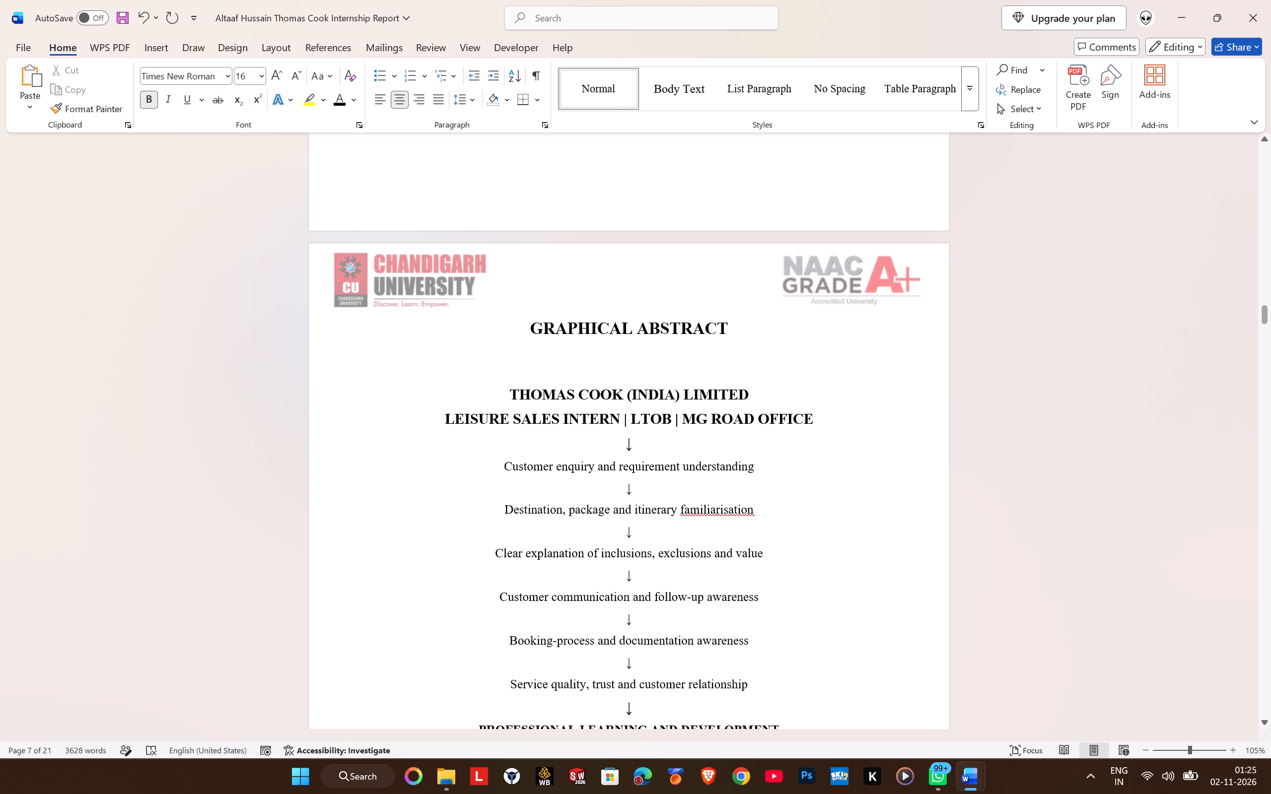
Delete the blank line between the GRAPHICAL ABSTRACT heading and the THOMAS COOK (INDIA) LIMITED line.
{"action": "left_click", "coordinate": [566, 368]}
{"action": "key", "text": "BackSpace"}
{"action": "key", "text": "BackSpace"}
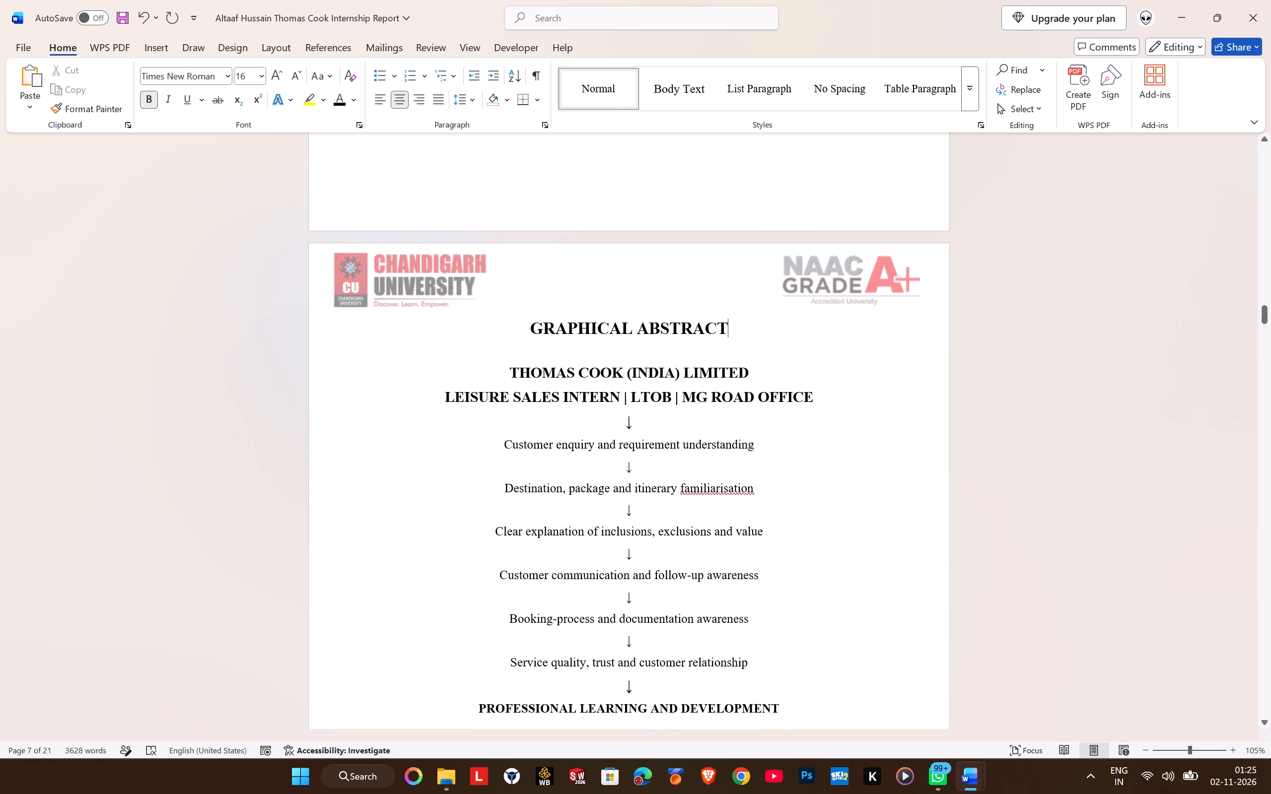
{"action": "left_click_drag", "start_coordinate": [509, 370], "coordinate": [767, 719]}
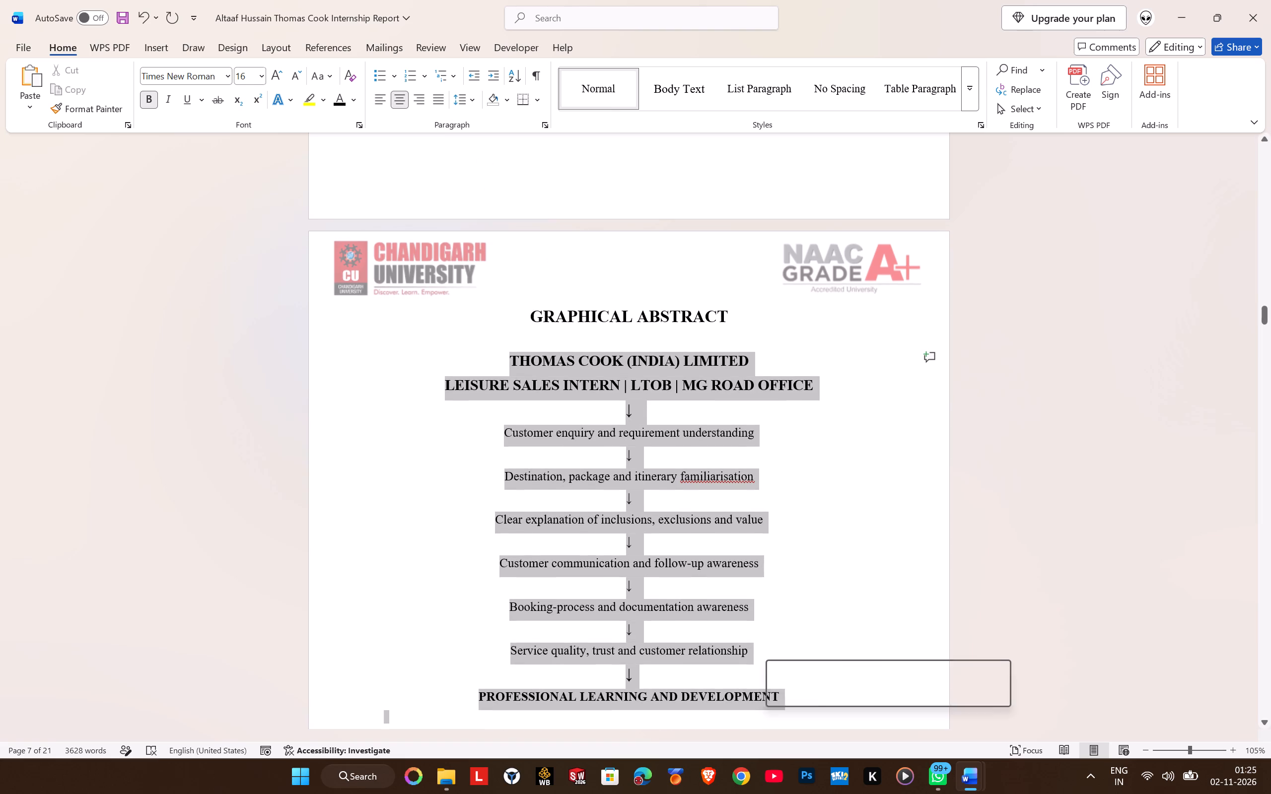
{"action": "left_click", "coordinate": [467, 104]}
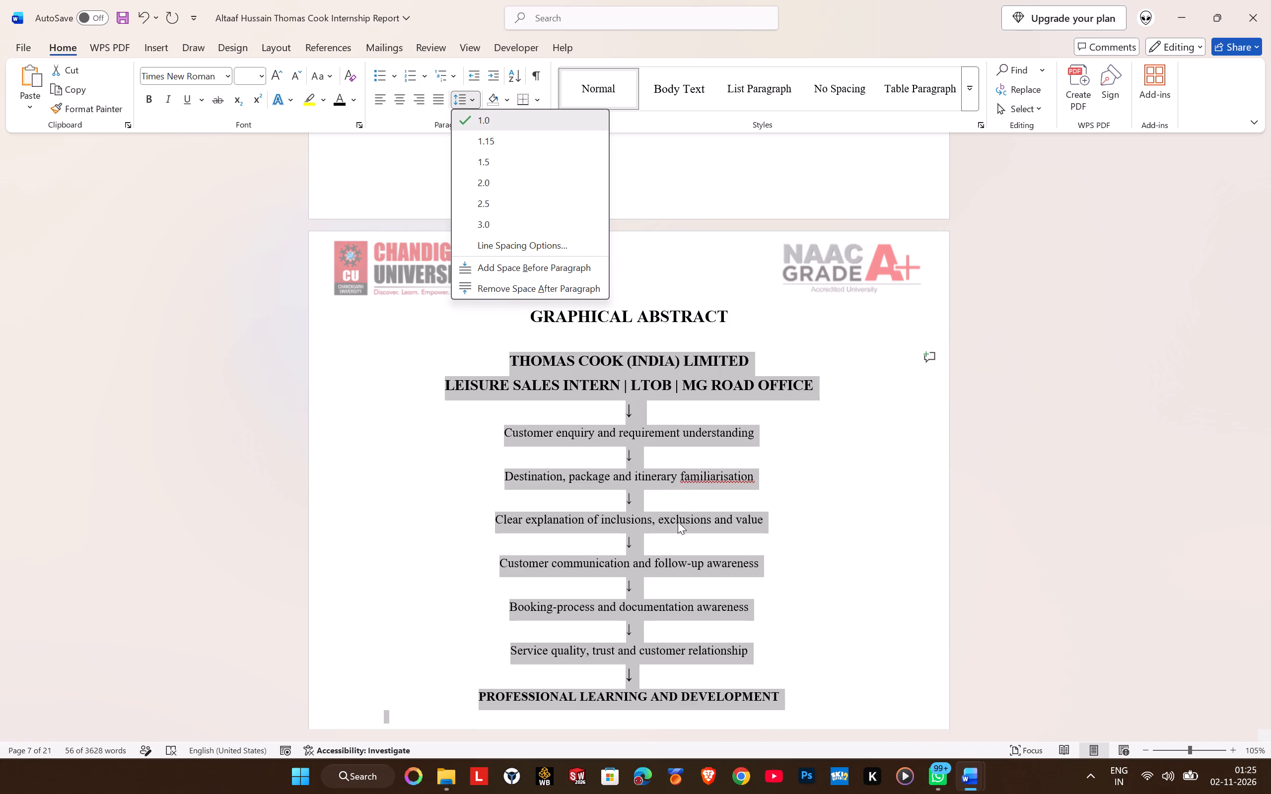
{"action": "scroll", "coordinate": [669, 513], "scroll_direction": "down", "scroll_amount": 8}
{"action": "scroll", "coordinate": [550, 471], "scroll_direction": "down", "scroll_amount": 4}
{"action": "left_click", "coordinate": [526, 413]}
Set the line spacing of the ABBREVIATIONS heading to 2.0.
{"action": "left_click", "coordinate": [586, 405]}
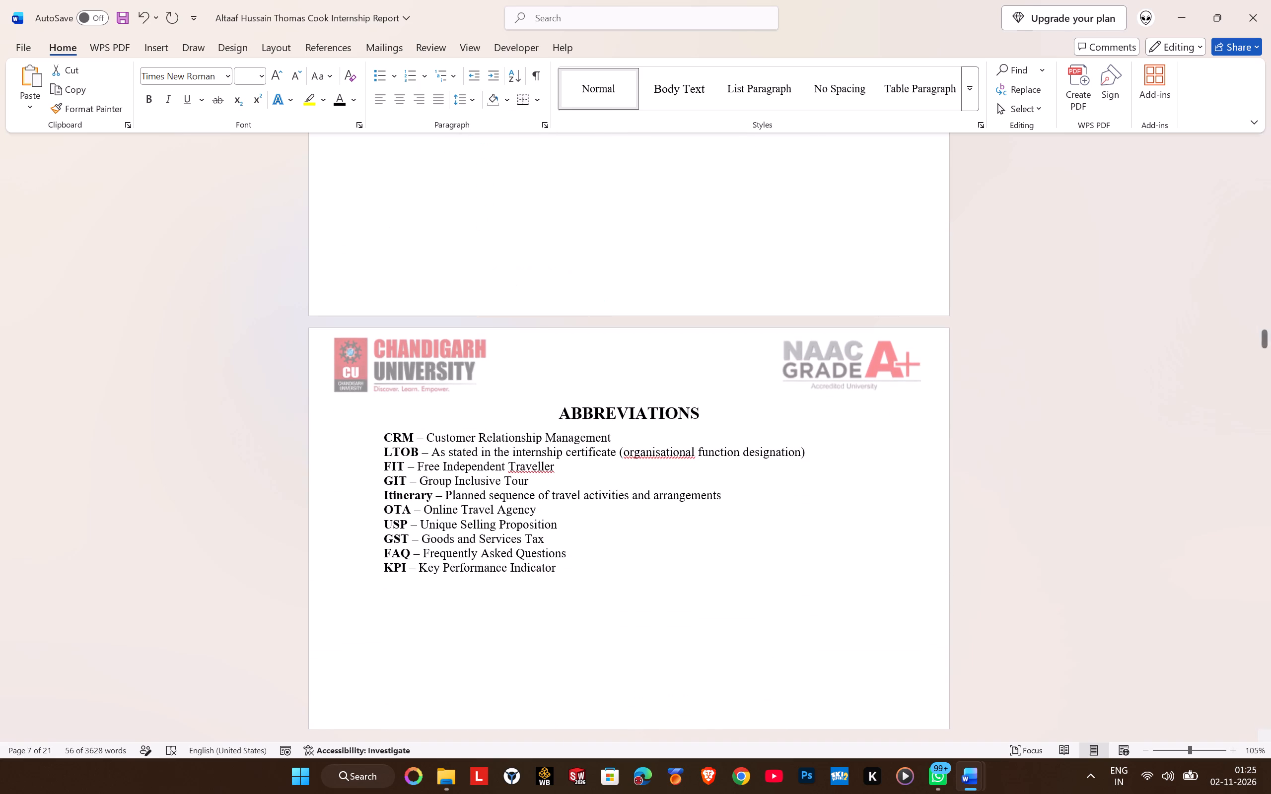
{"action": "left_click", "coordinate": [467, 103]}
{"action": "left_click", "coordinate": [494, 181]}
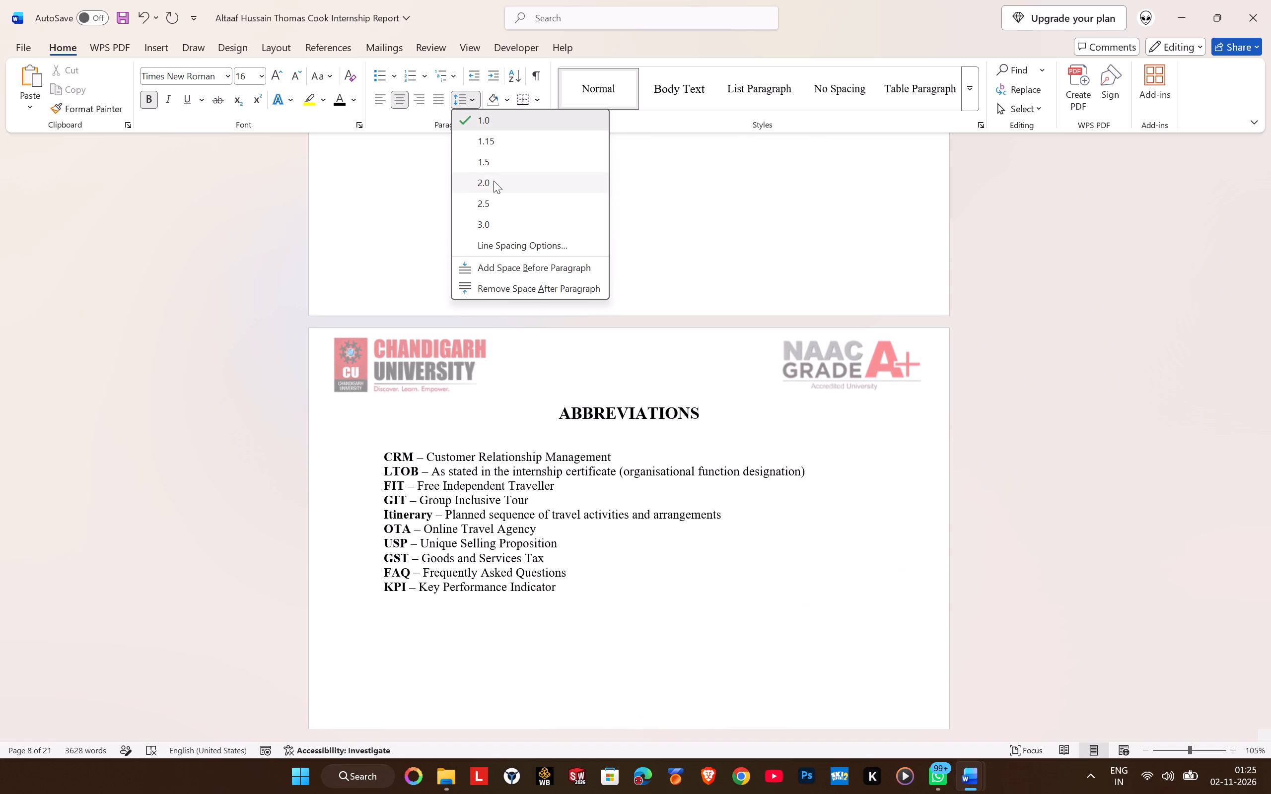
Set the line spacing of the whole abbreviations list, from CRM to KPI, to 1.5.
{"action": "left_click_drag", "start_coordinate": [378, 455], "coordinate": [568, 589]}
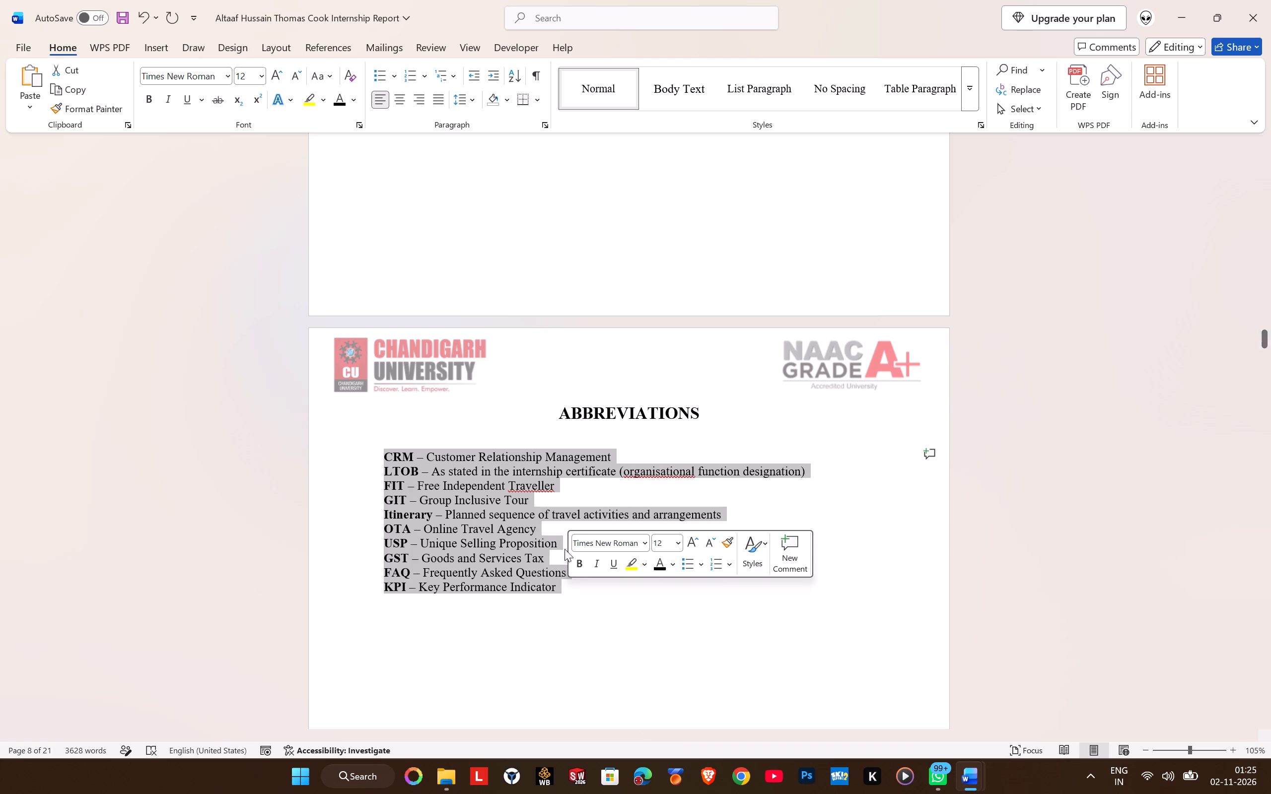
{"action": "left_click", "coordinate": [465, 106]}
{"action": "left_click", "coordinate": [468, 165]}
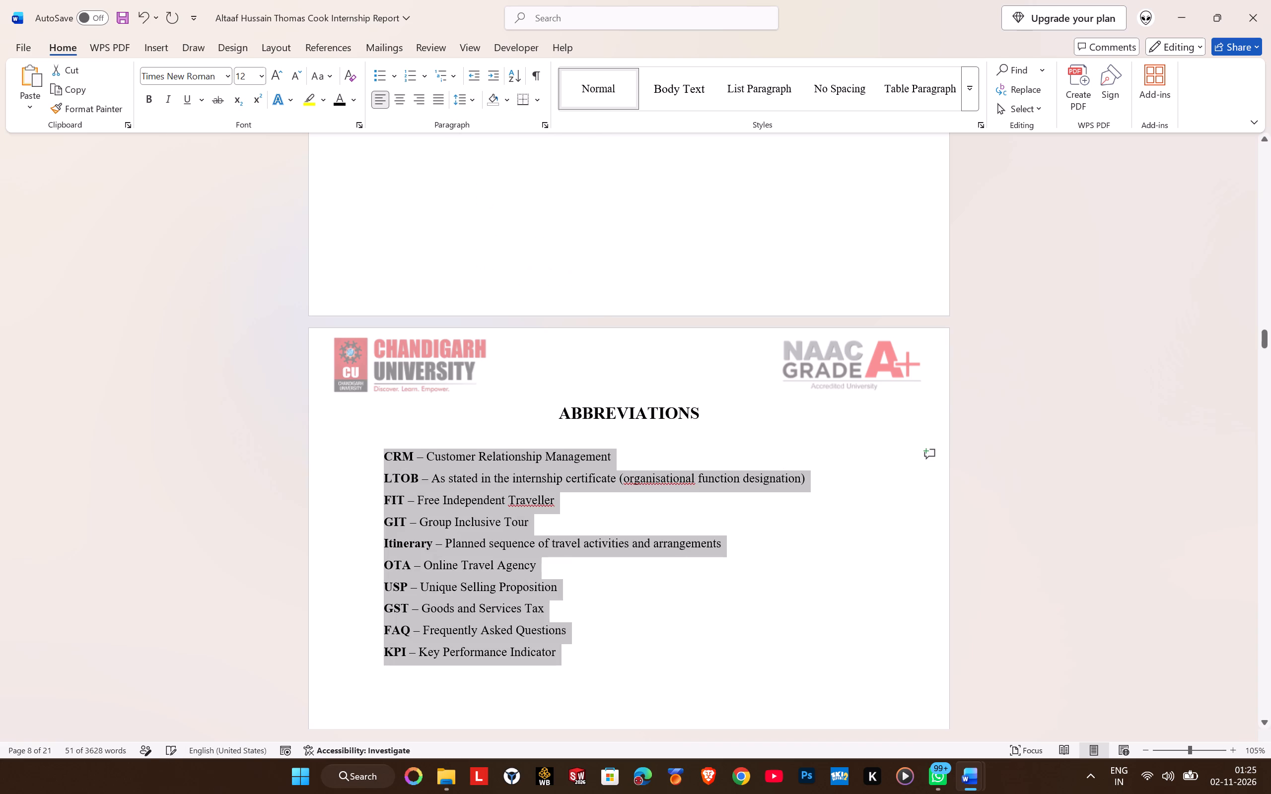
Increase the font size of the CHAPTER 1 heading by one step.
{"action": "scroll", "coordinate": [505, 464], "scroll_direction": "down", "scroll_amount": 16}
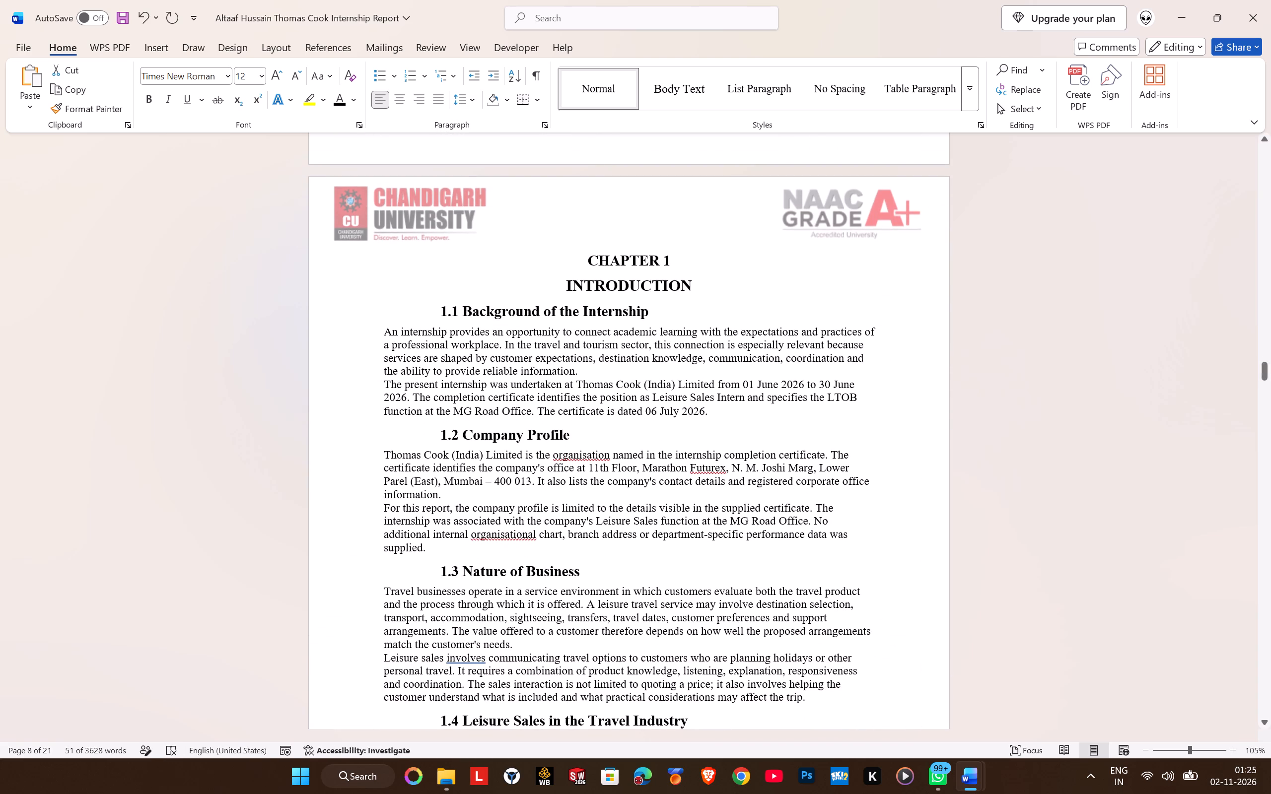
{"action": "left_click", "coordinate": [583, 259]}
{"action": "triple_click", "coordinate": [611, 254]}
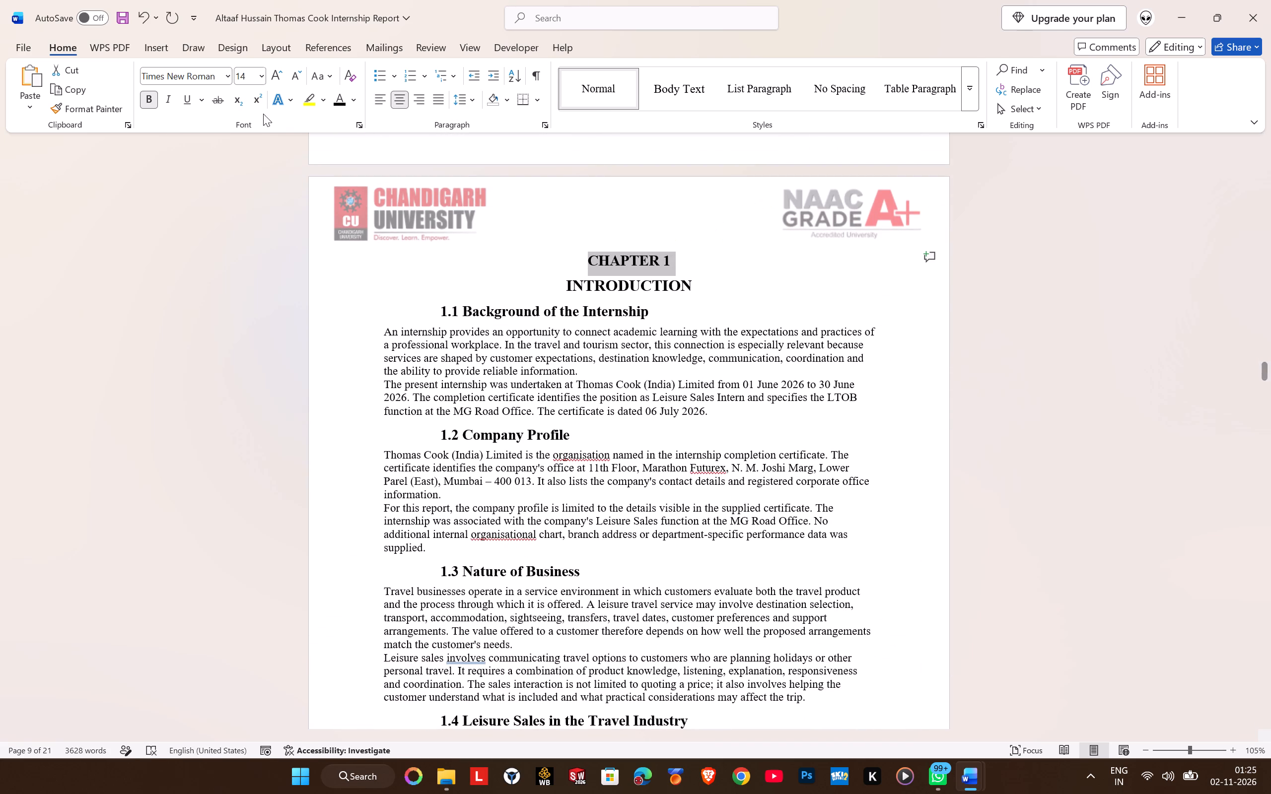
{"action": "left_click", "coordinate": [277, 75]}
Reduce the font size of the INTRODUCTION heading under CHAPTER 1 to 14.
{"action": "double_click", "coordinate": [610, 285]}
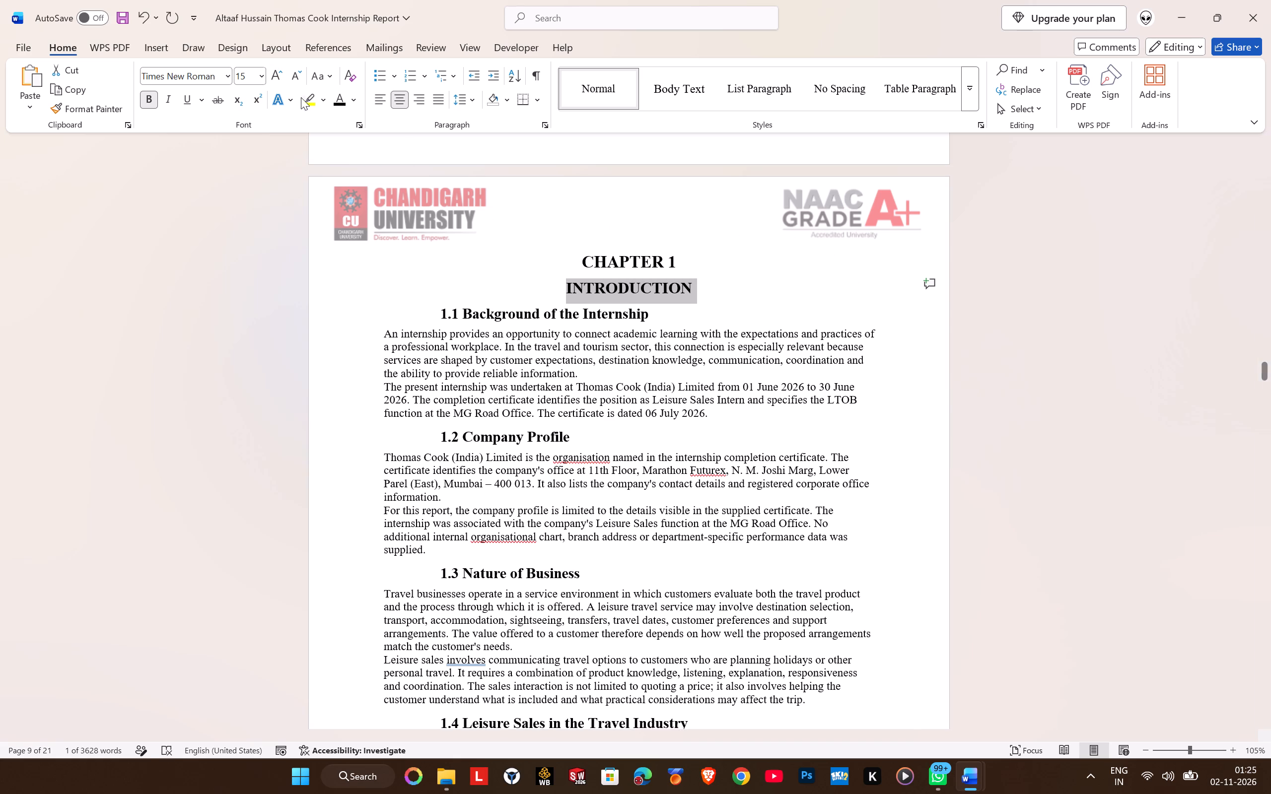
{"action": "left_click", "coordinate": [295, 75]}
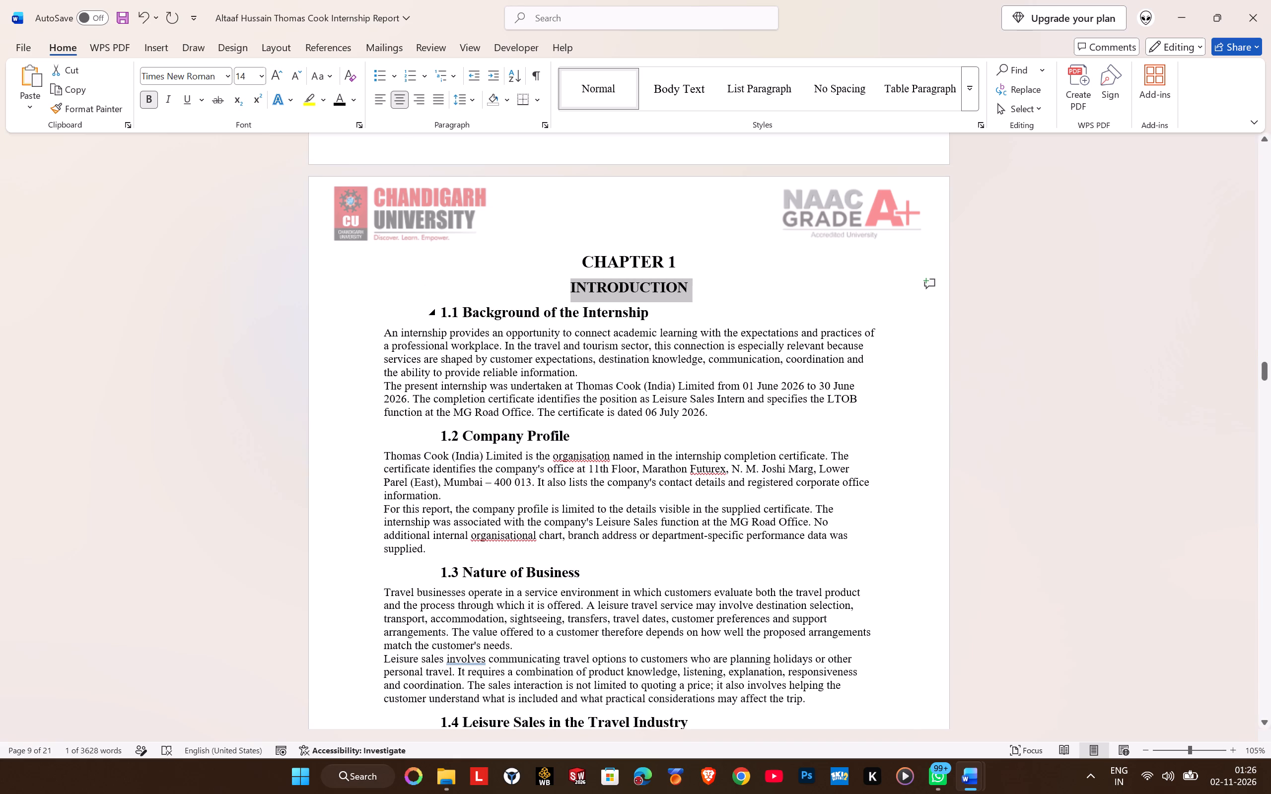
Remove the indent from the 1.1 Background of the Internship heading so it aligns with the body text.
{"action": "left_click", "coordinate": [503, 313]}
{"action": "left_click", "coordinate": [435, 313]}
{"action": "left_click", "coordinate": [432, 316]}
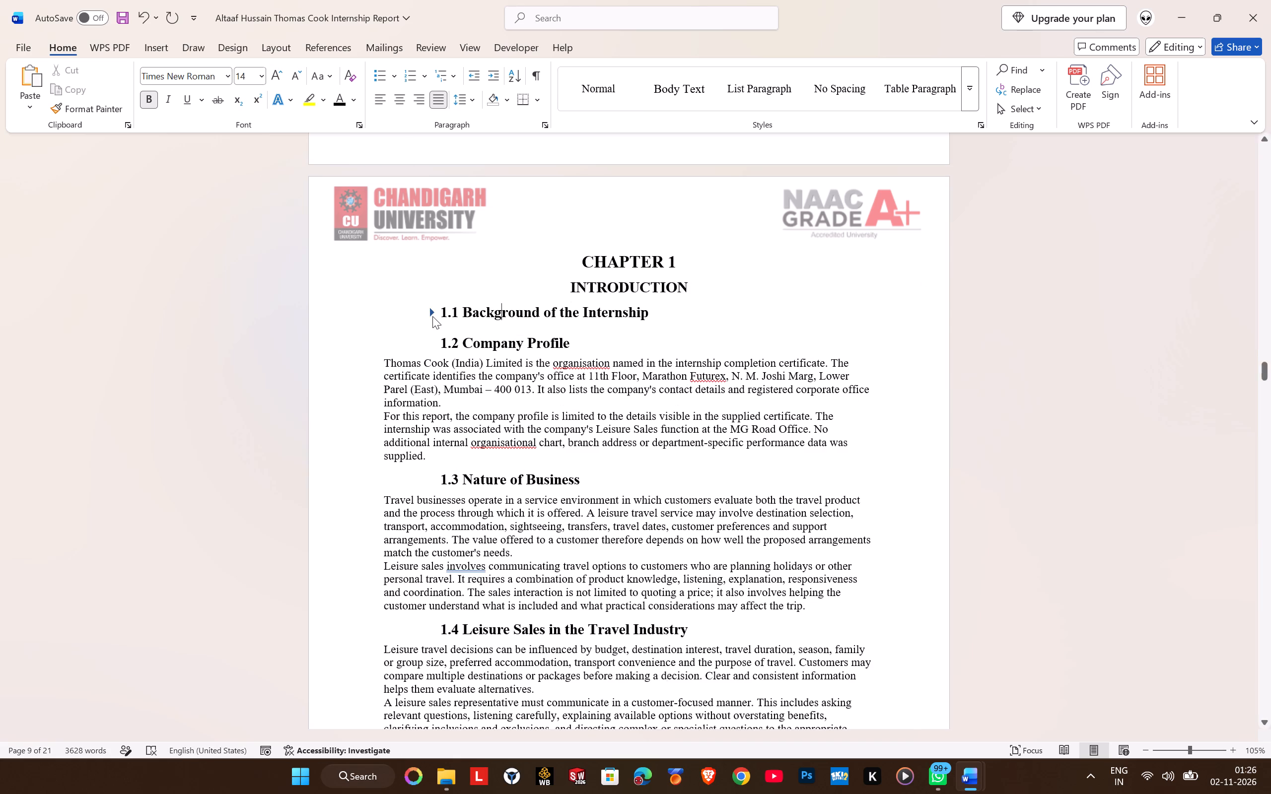
{"action": "left_click", "coordinate": [443, 316]}
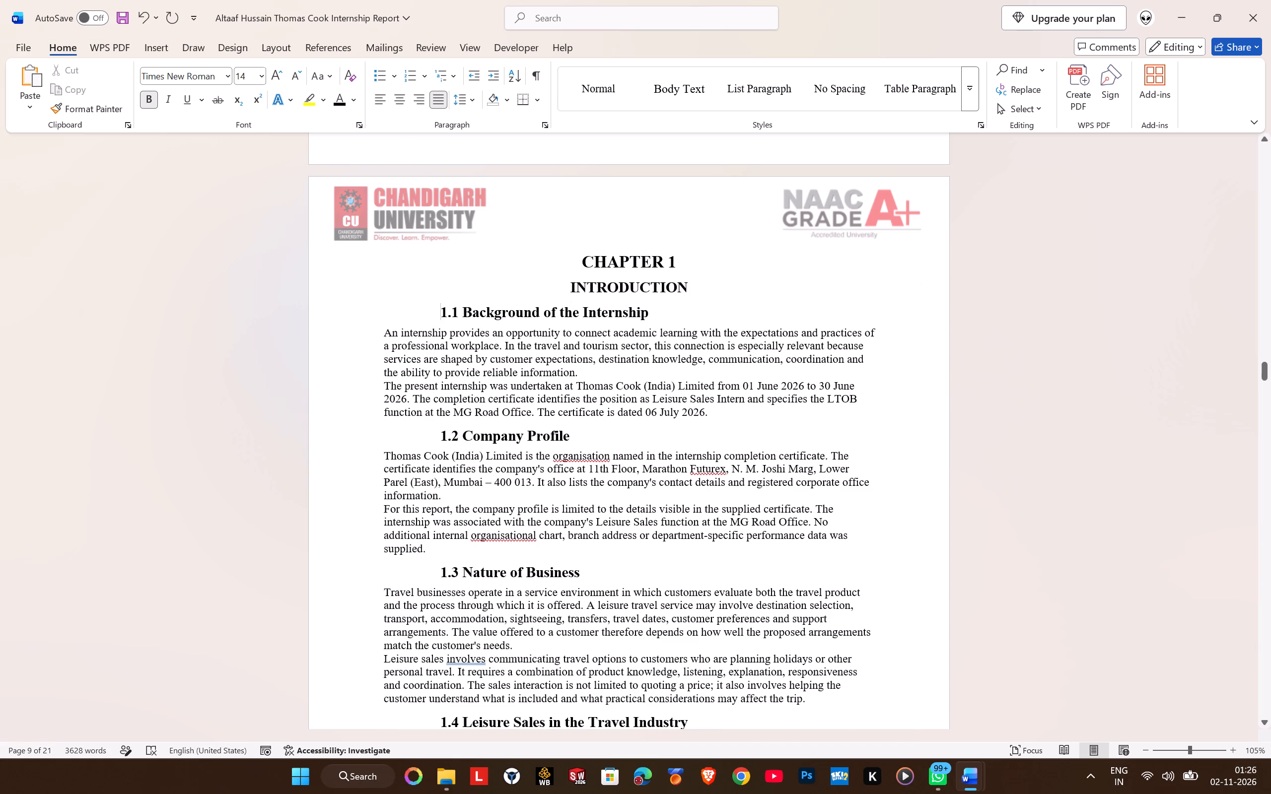
{"action": "key", "text": "BackSpace"}
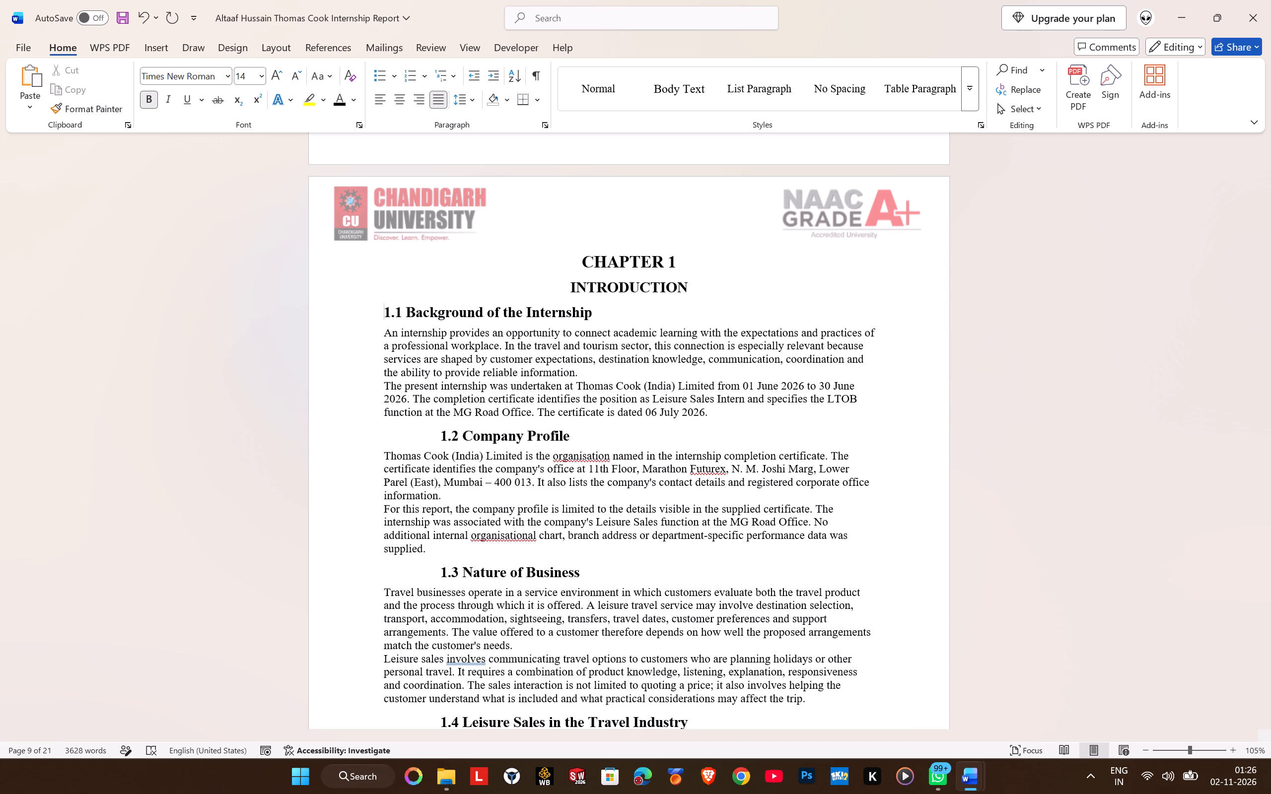
Switch to the Jodhka Textiles reference report, examine its Chapter 1 heading layout and body paragraph spacing, and return to the Thomas Cook report.
{"action": "key", "text": "alt+Tab"}
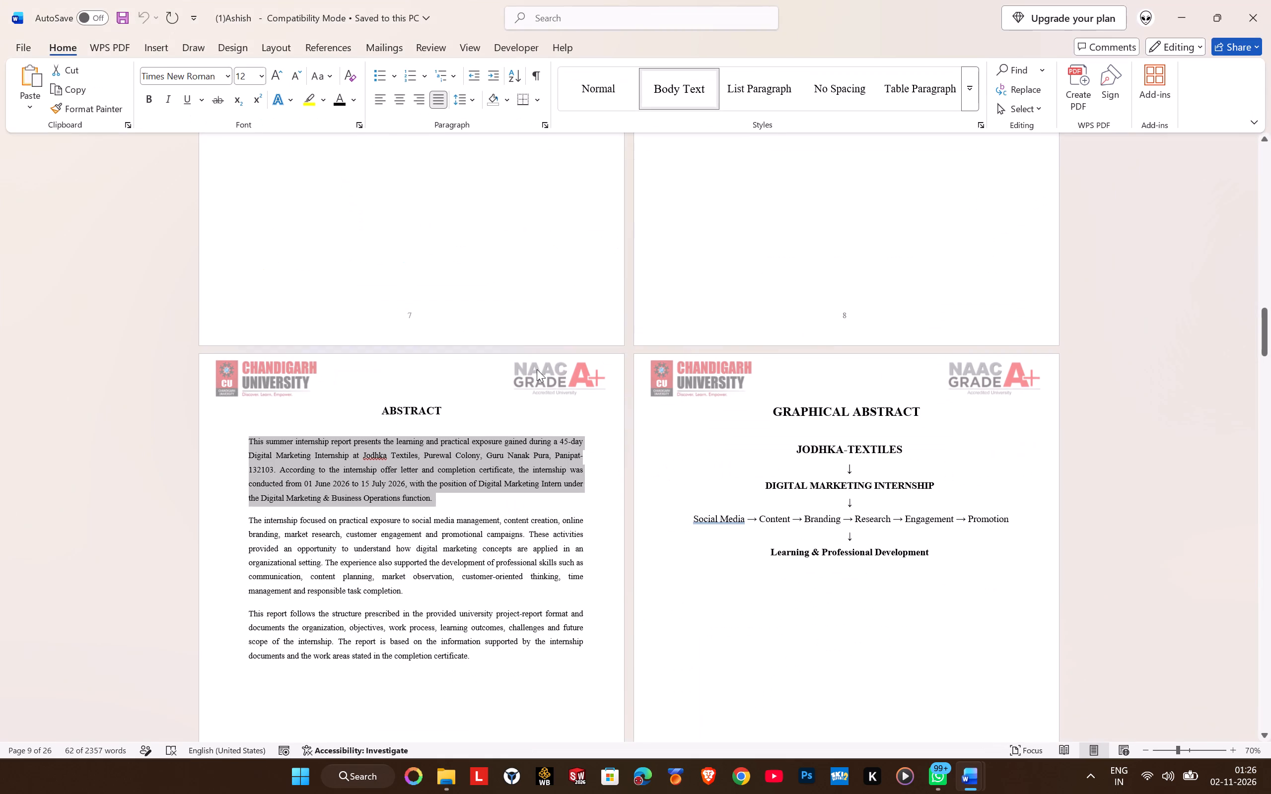
{"action": "scroll", "coordinate": [544, 361], "scroll_direction": "down", "scroll_amount": 10}
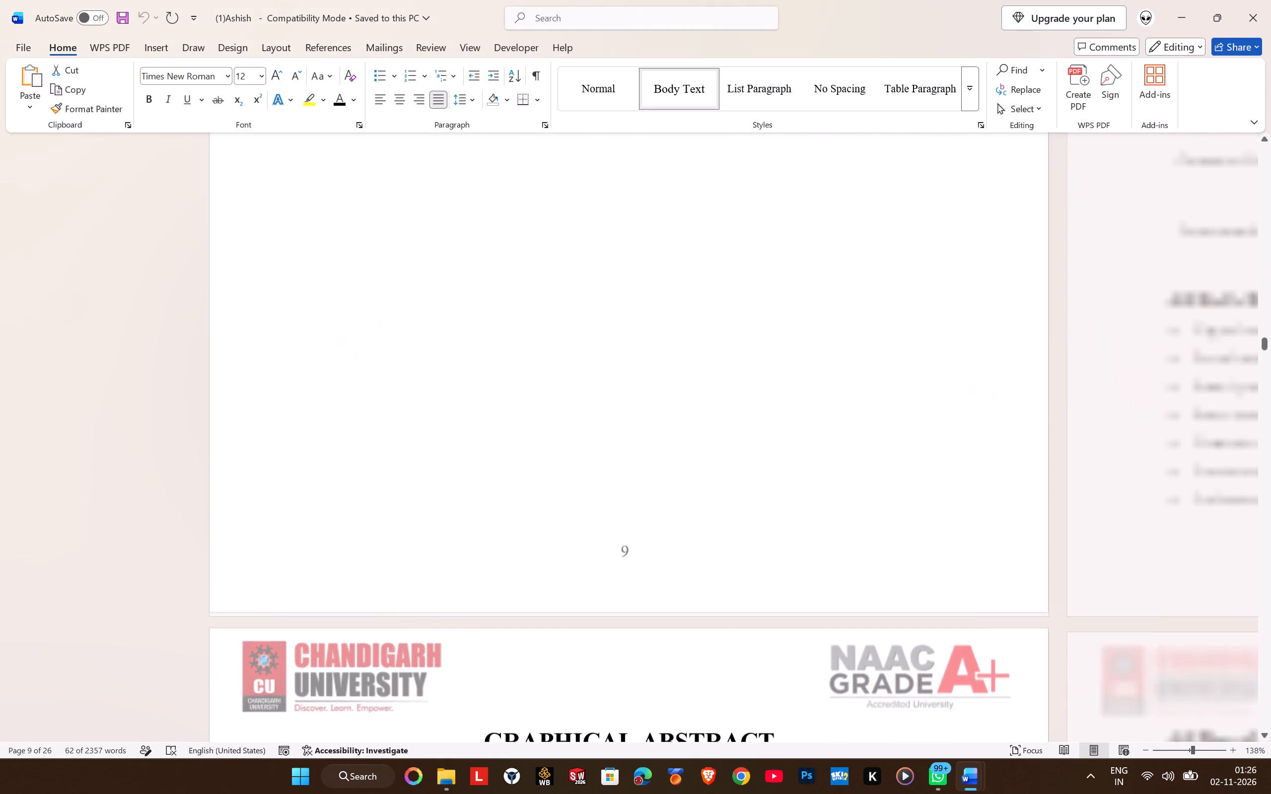
{"action": "left_click", "coordinate": [411, 404]}
{"action": "scroll", "coordinate": [411, 404], "scroll_direction": "down", "scroll_amount": 19}
{"action": "scroll", "coordinate": [411, 404], "scroll_direction": "down", "scroll_amount": 3}
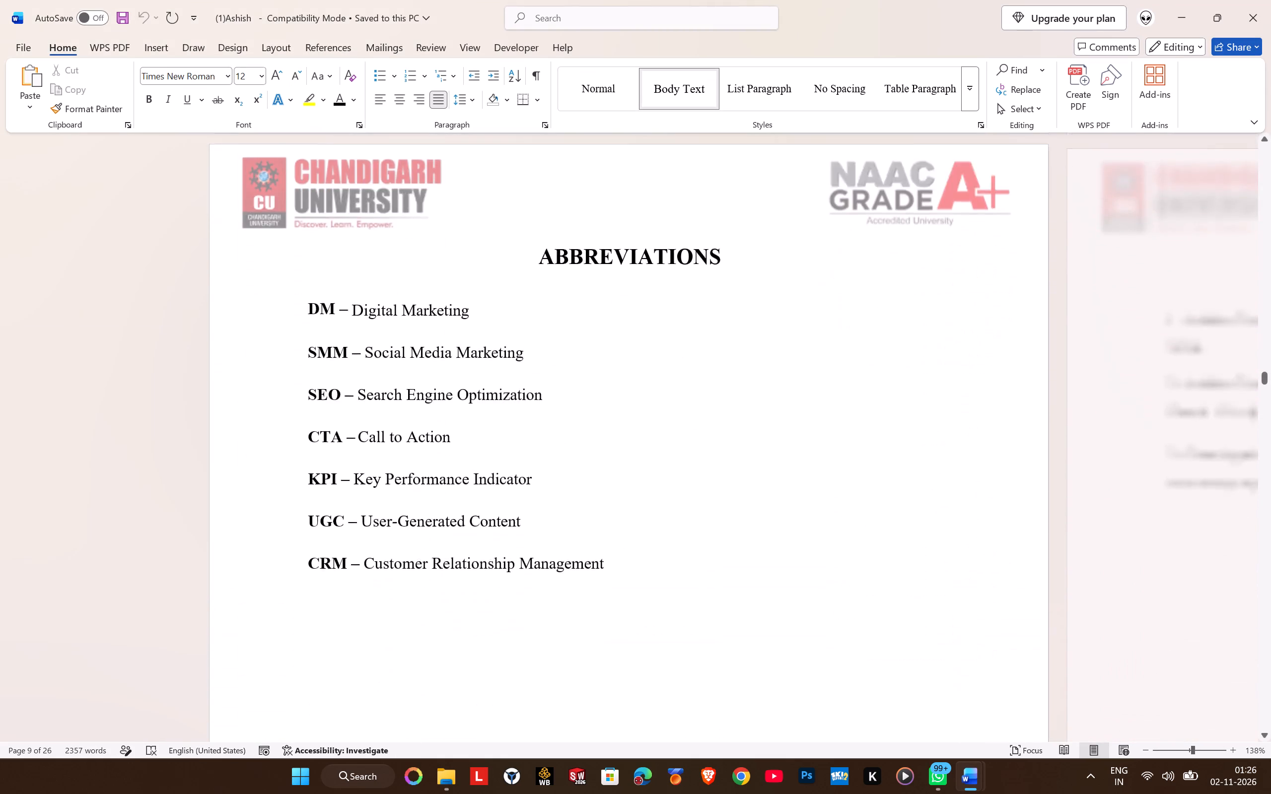
{"action": "scroll", "coordinate": [411, 404], "scroll_direction": "down", "scroll_amount": 15}
{"action": "scroll", "coordinate": [410, 404], "scroll_direction": "up", "scroll_amount": 3}
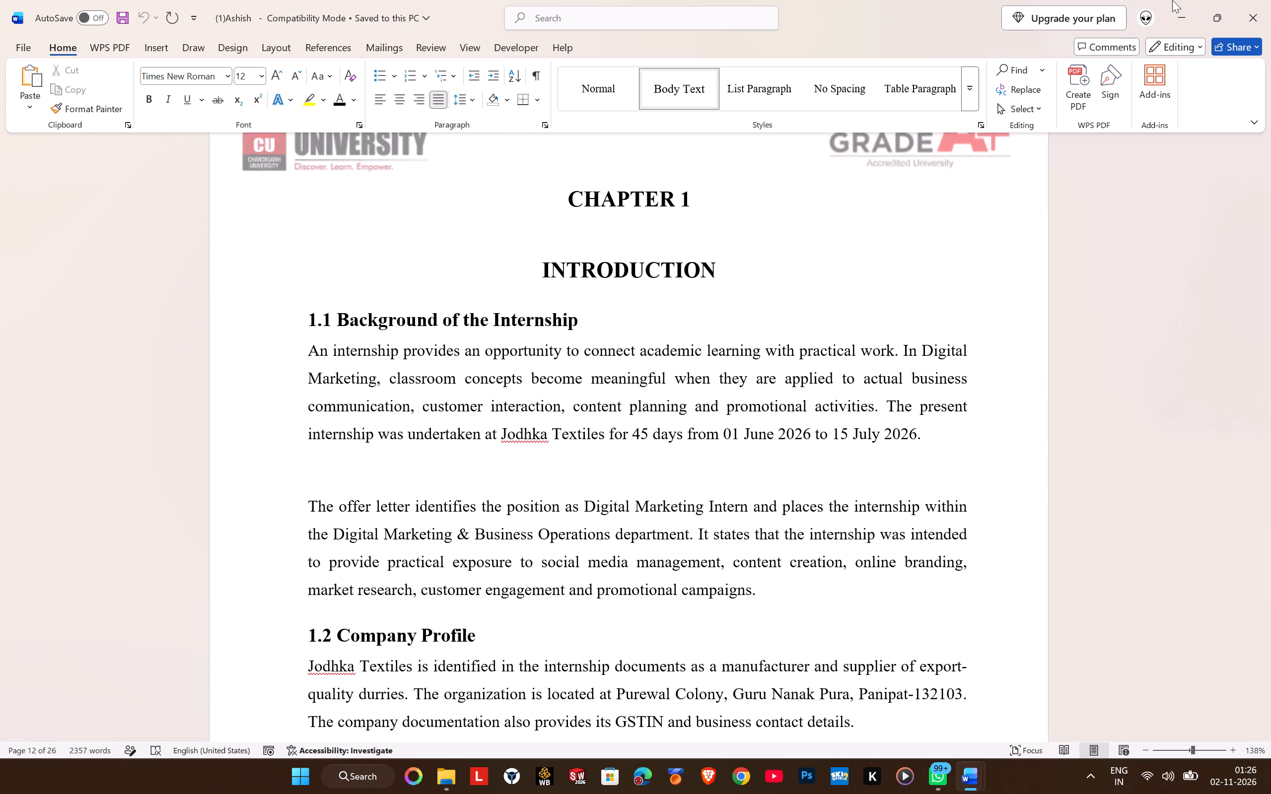
{"action": "left_click_drag", "start_coordinate": [546, 351], "coordinate": [680, 412]}
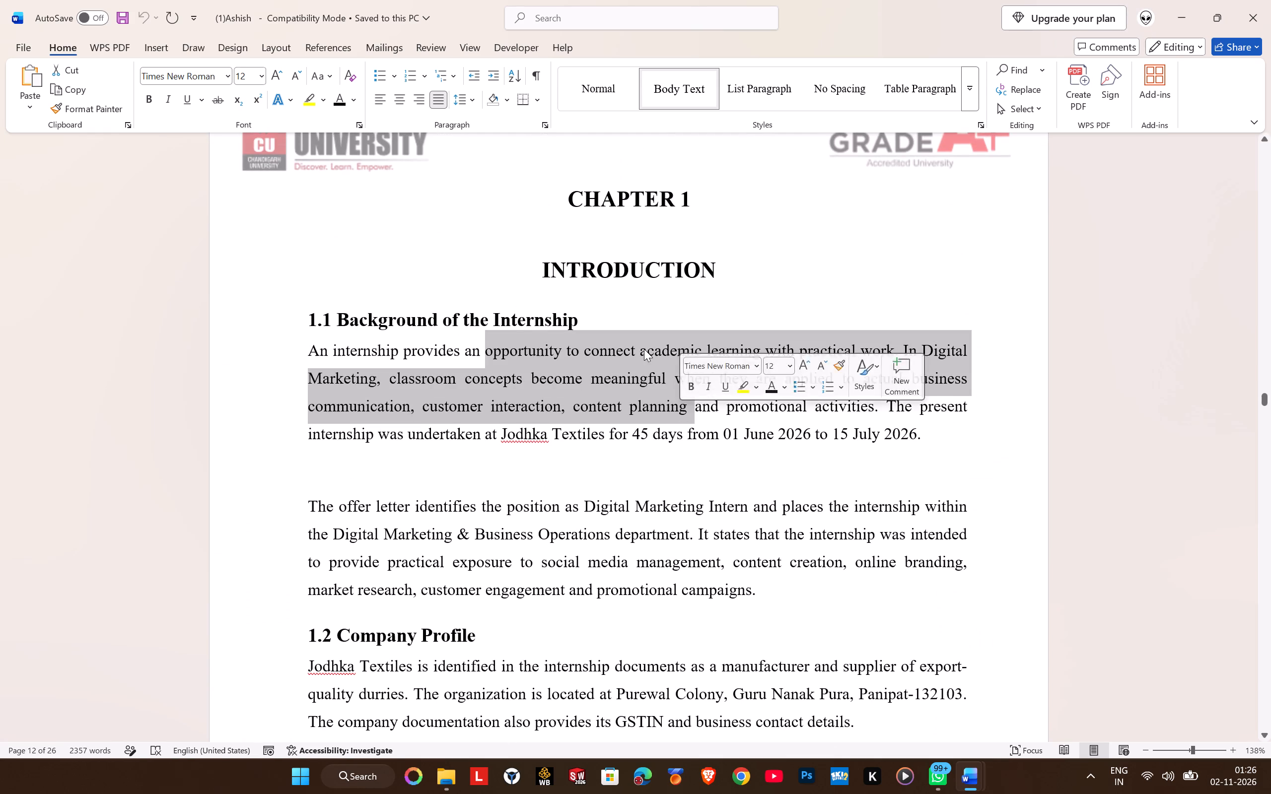
{"action": "left_click", "coordinate": [465, 96]}
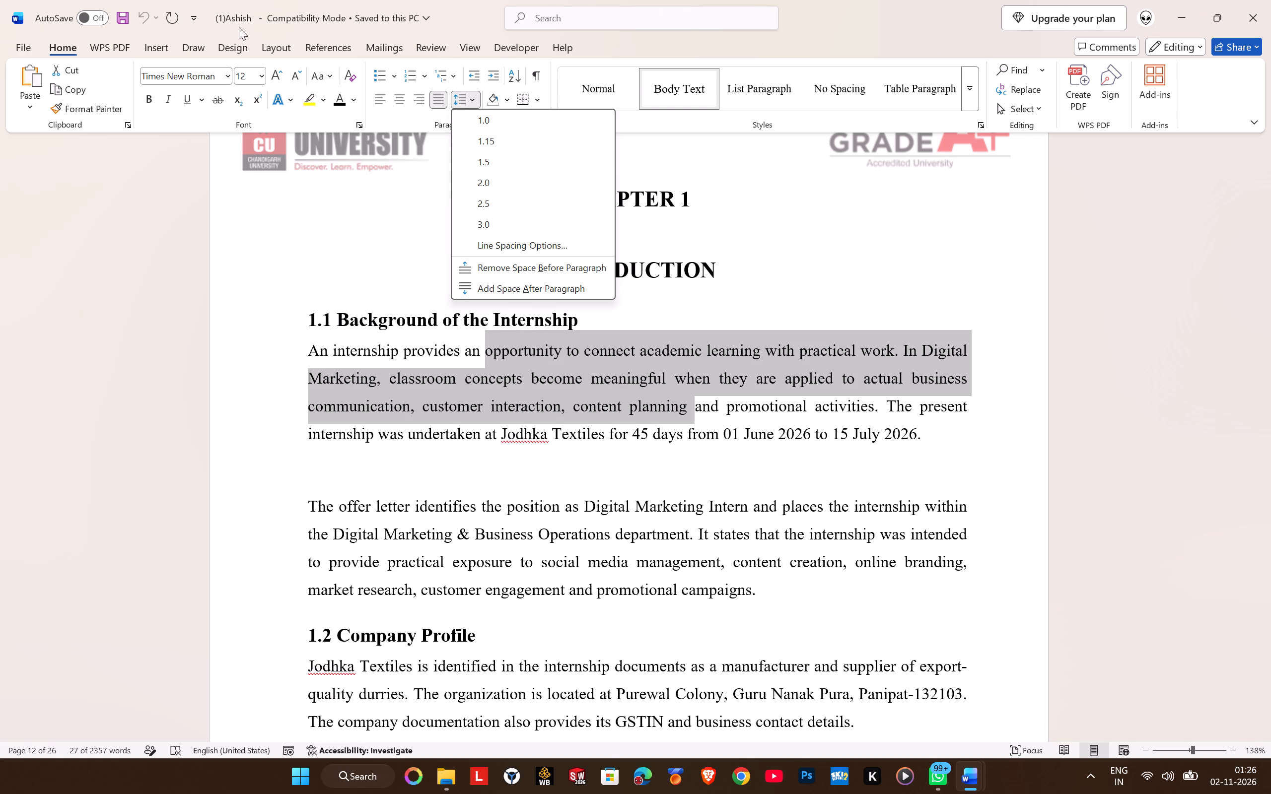
{"action": "left_click", "coordinate": [263, 51]}
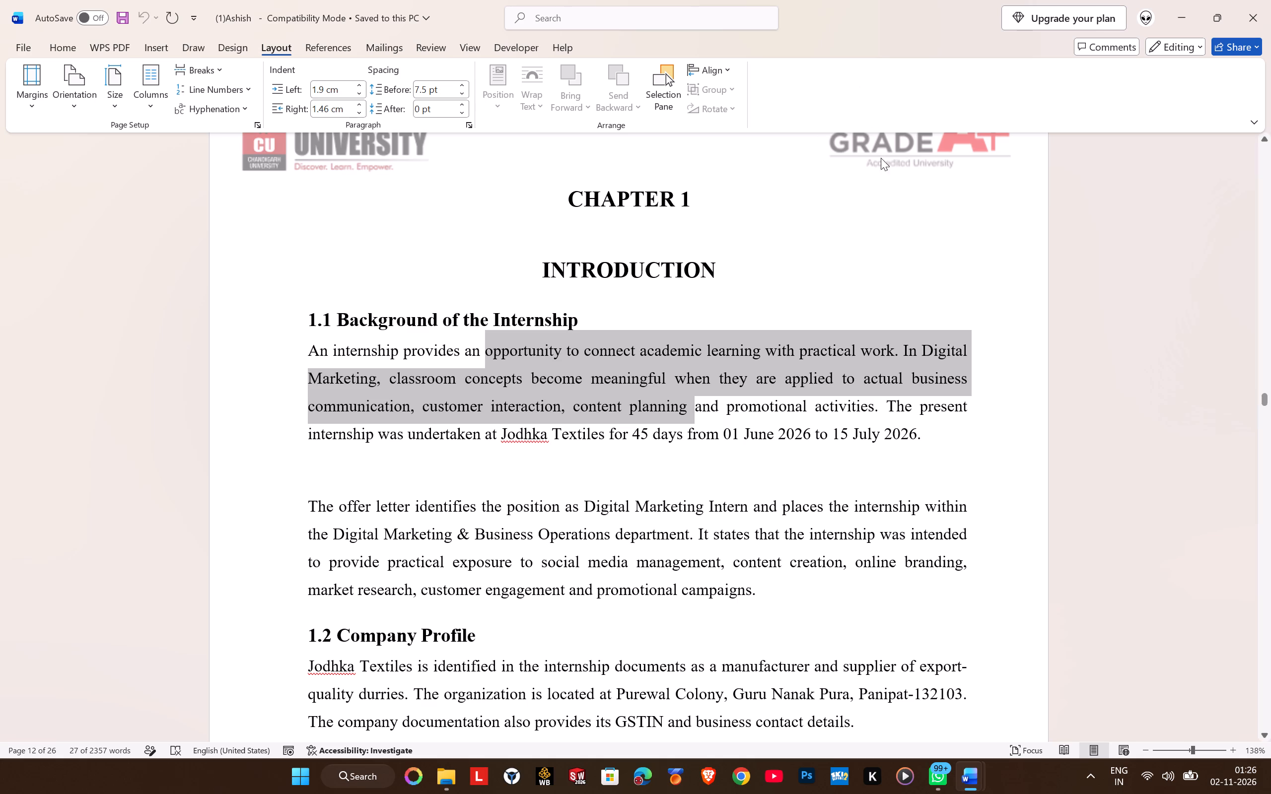
{"action": "left_click", "coordinate": [1175, 0]}
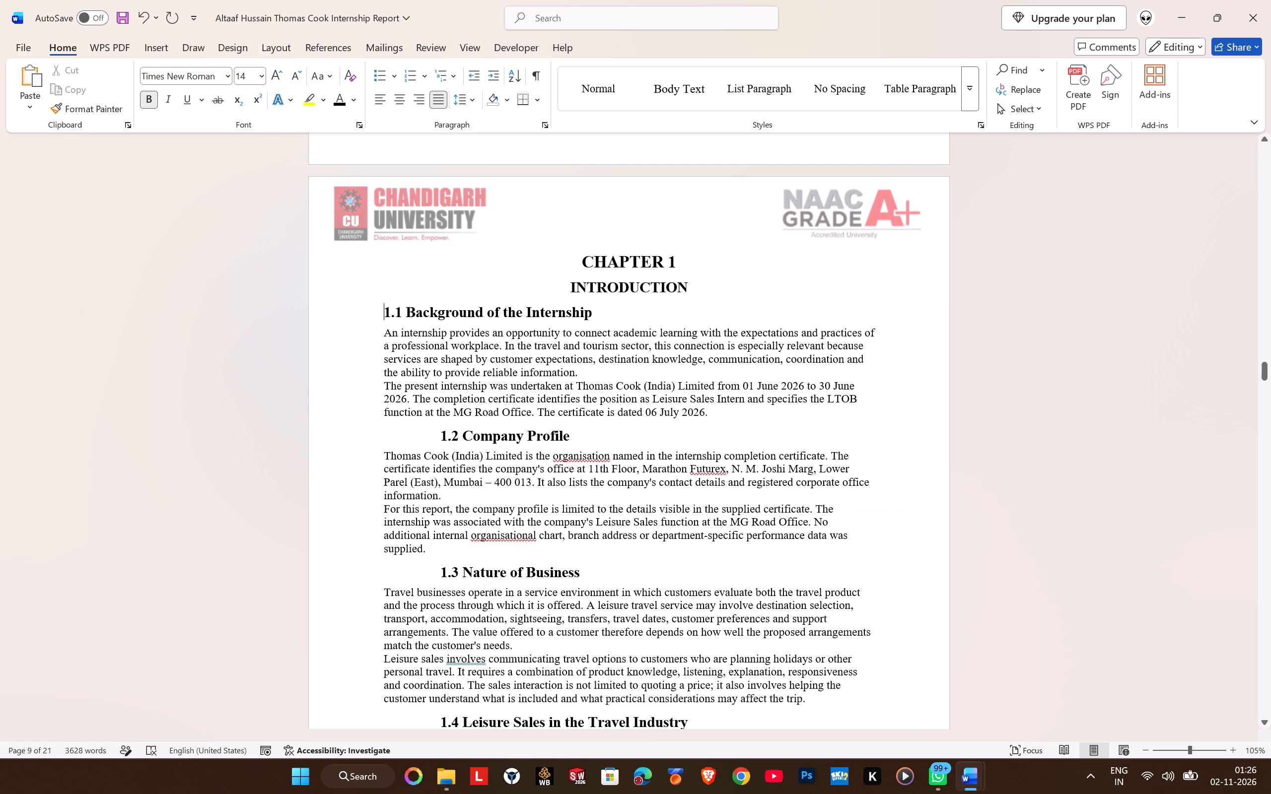
Set the font size of all Chapter 1 content, from heading 1.1 through the timeline table in section 1.7, to 12.
{"action": "left_click_drag", "start_coordinate": [384, 312], "coordinate": [485, 444]}
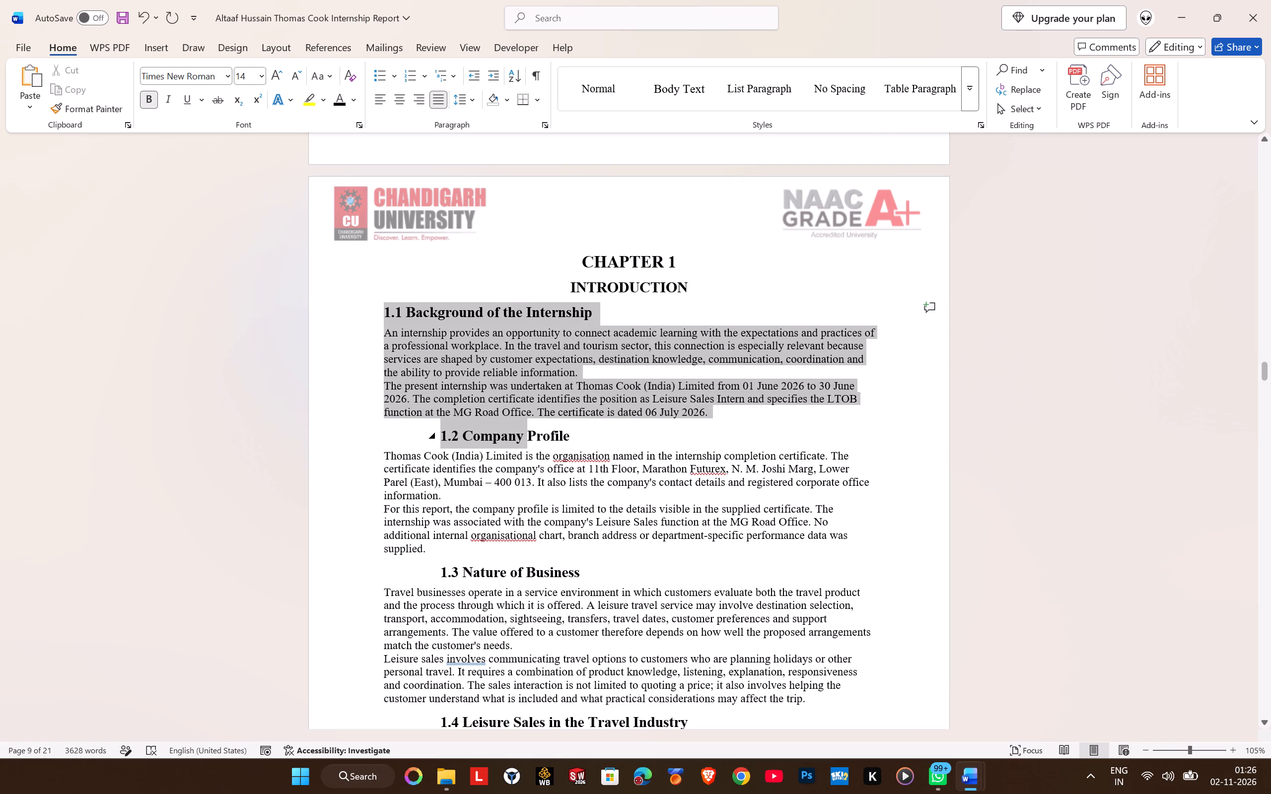
{"action": "left_click_drag", "start_coordinate": [485, 444], "coordinate": [626, 746]}
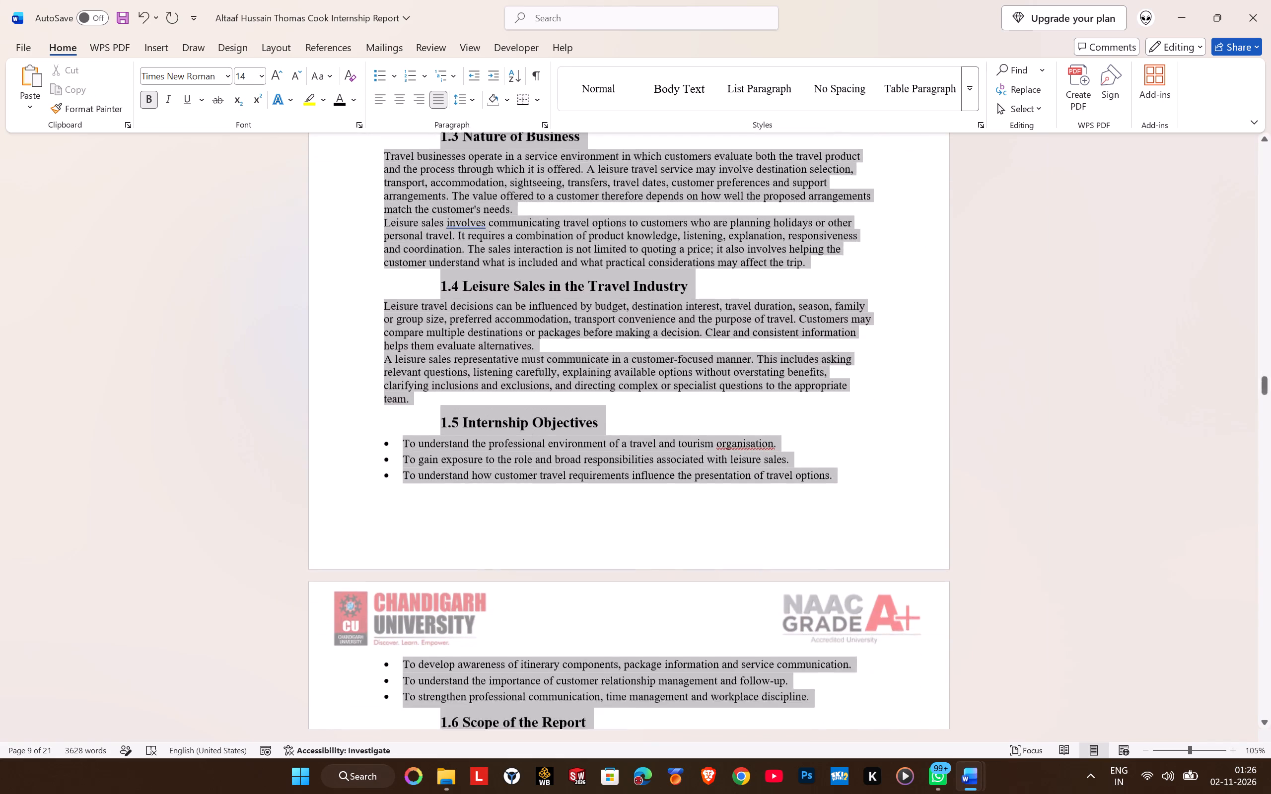
{"action": "left_click_drag", "start_coordinate": [626, 746], "coordinate": [657, 397]}
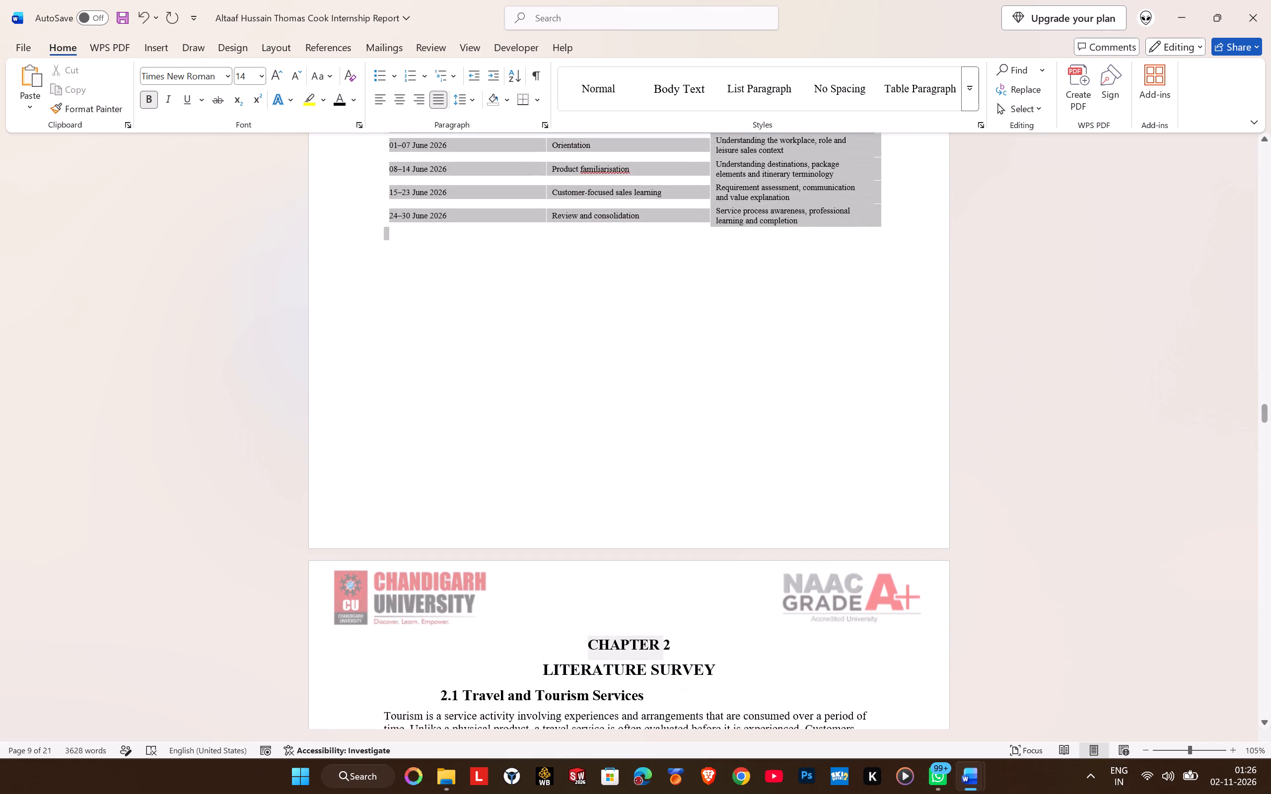
{"action": "left_click_drag", "start_coordinate": [657, 397], "coordinate": [776, 170]}
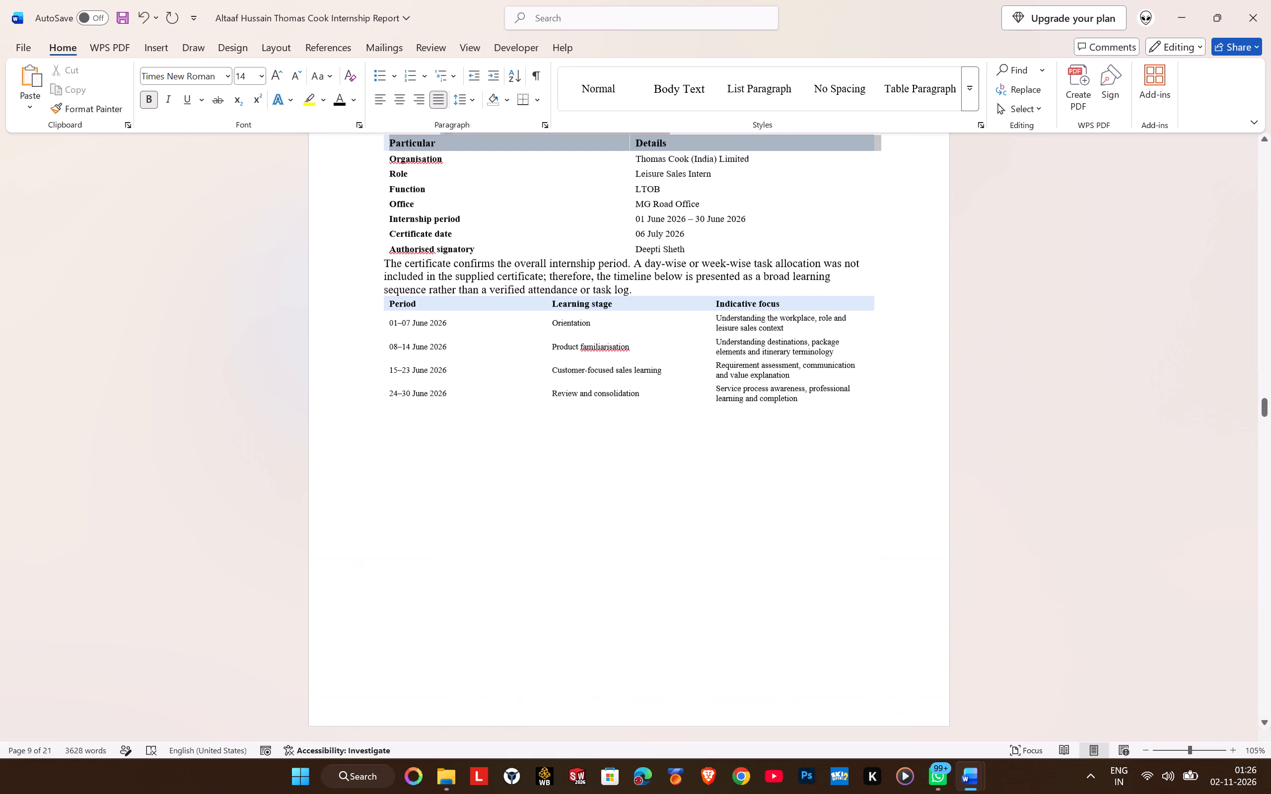
{"action": "left_click_drag", "start_coordinate": [776, 170], "coordinate": [753, 346]}
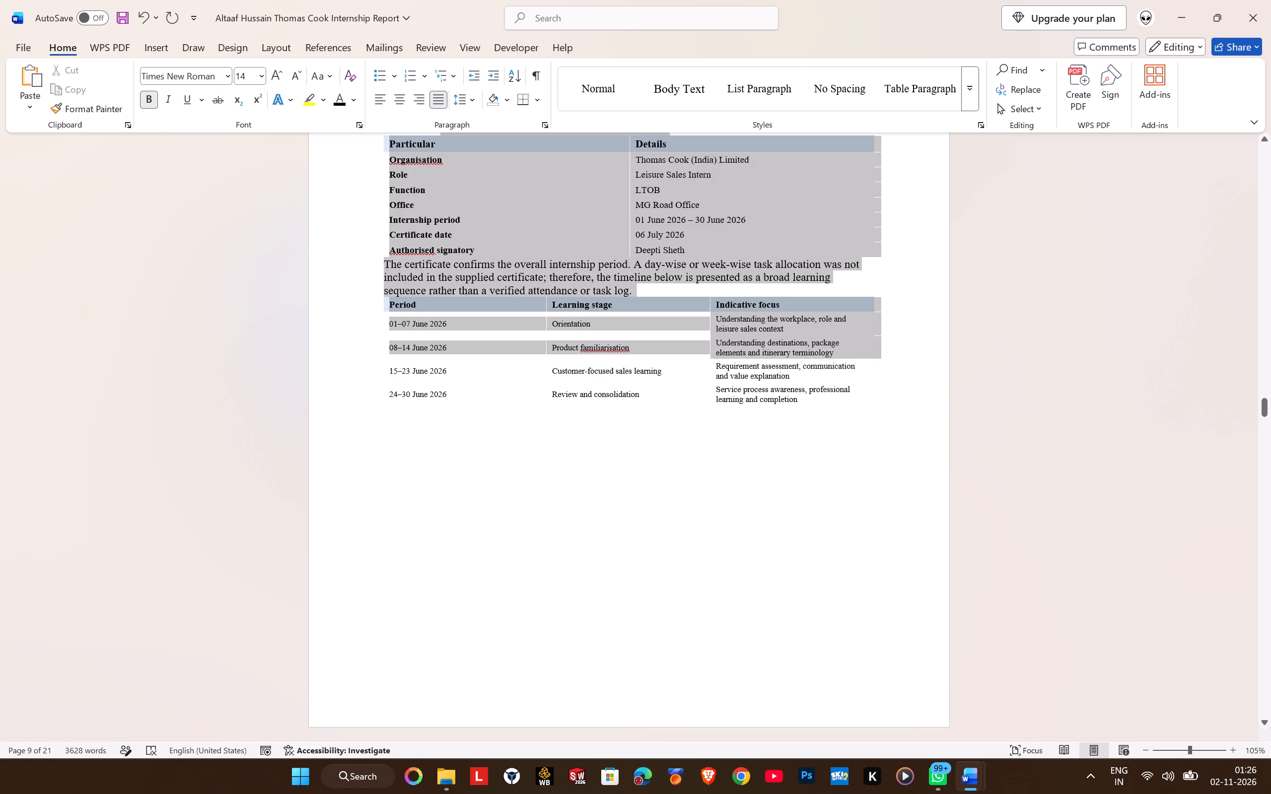
{"action": "left_click_drag", "start_coordinate": [753, 346], "coordinate": [853, 405]}
{"action": "left_click", "coordinate": [249, 69]}
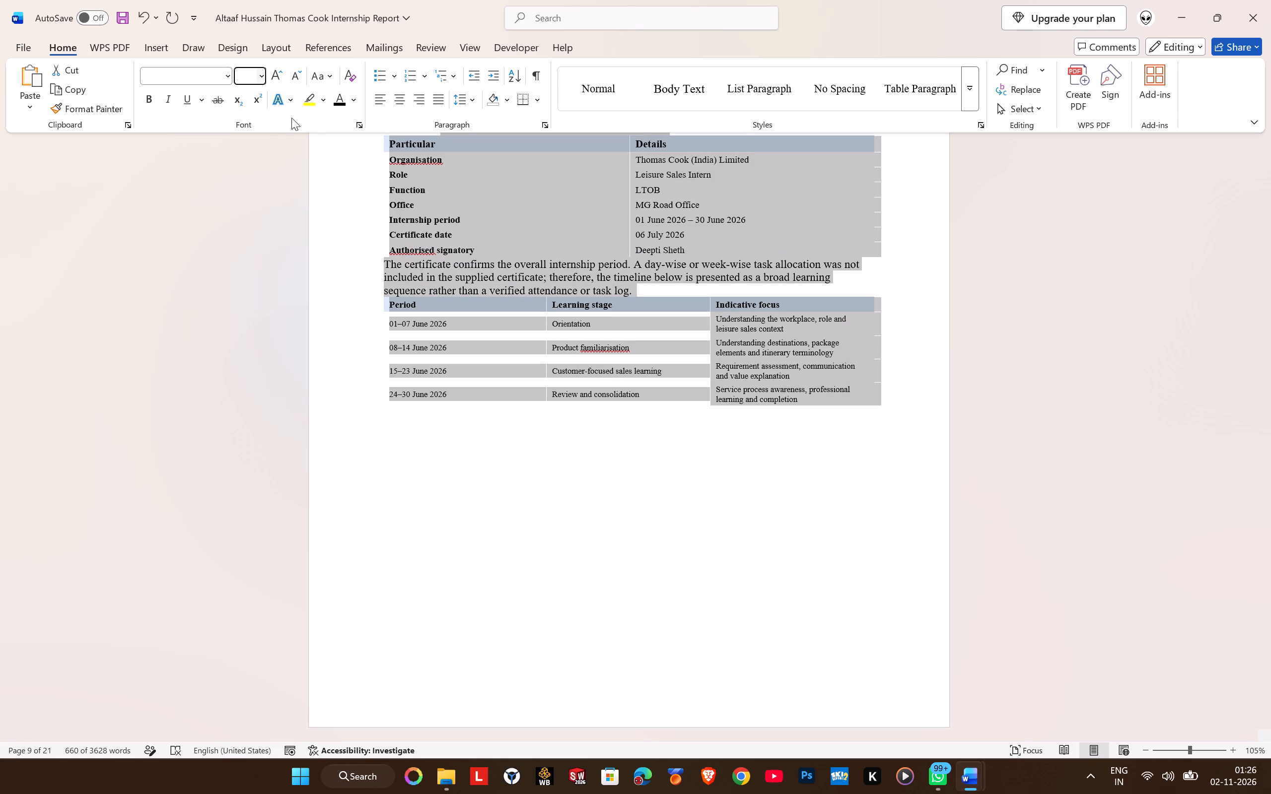
{"action": "type", "text": "12"}
{"action": "key", "text": "Return"}
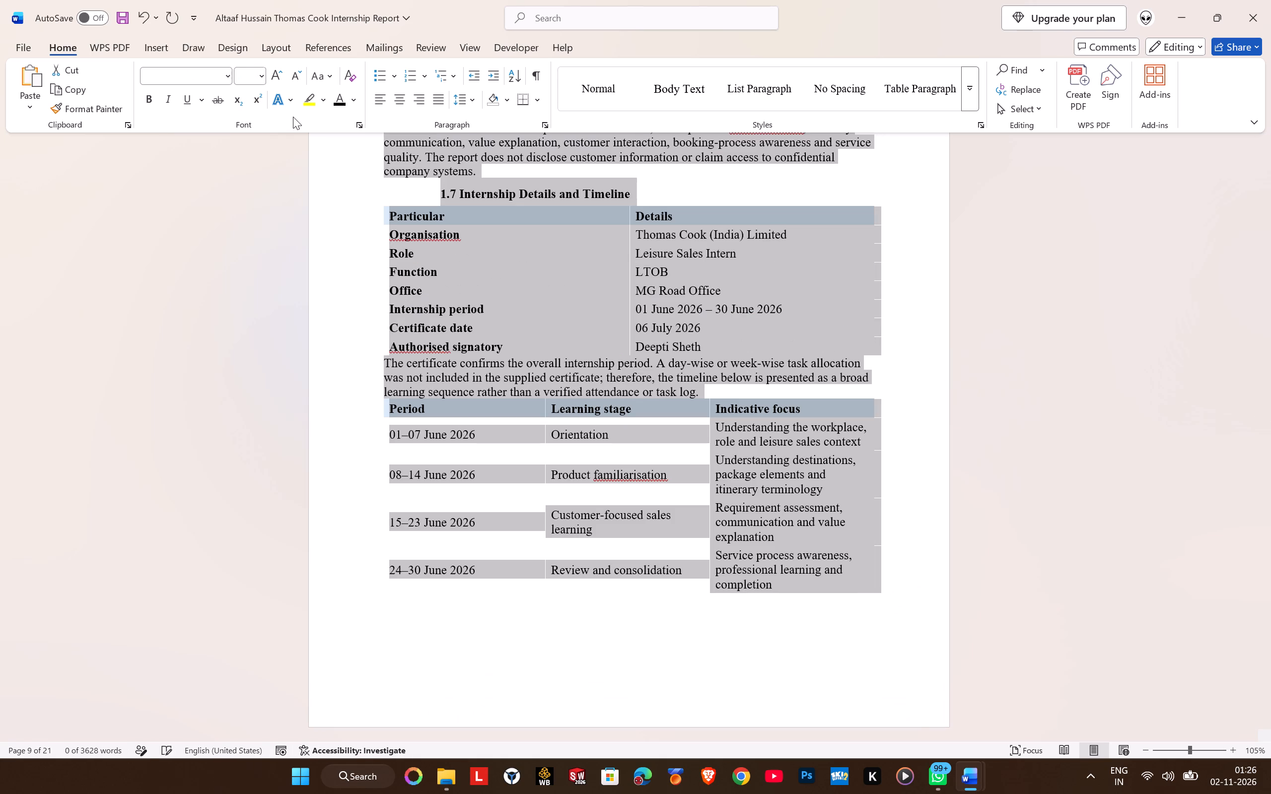
Set the line spacing of the selected Chapter 1 content, from heading 1.1 through the timeline table, to 1.5.
{"action": "left_click", "coordinate": [459, 99]}
{"action": "left_click", "coordinate": [477, 156]}
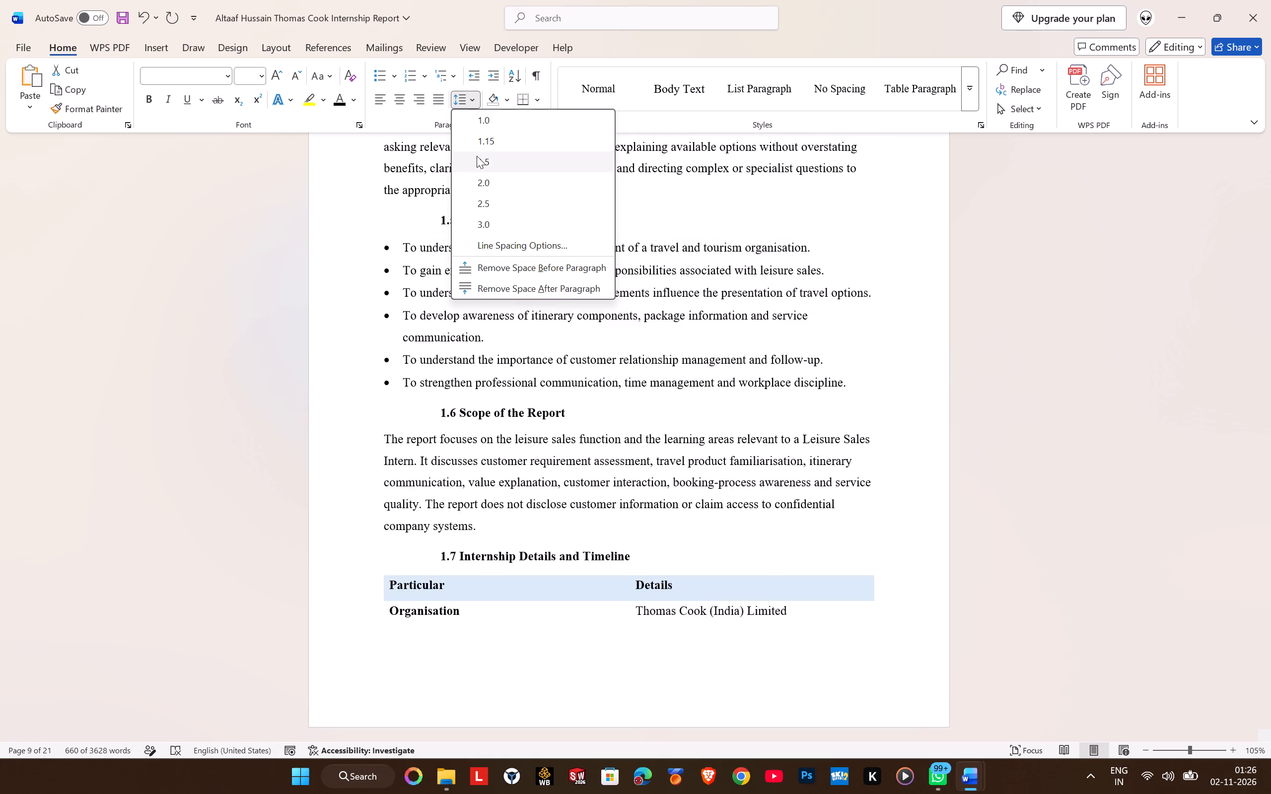
Remove the indent from the 1.2 Company Profile heading so it aligns with the body text.
{"action": "scroll", "coordinate": [517, 378], "scroll_direction": "up", "scroll_amount": 16}
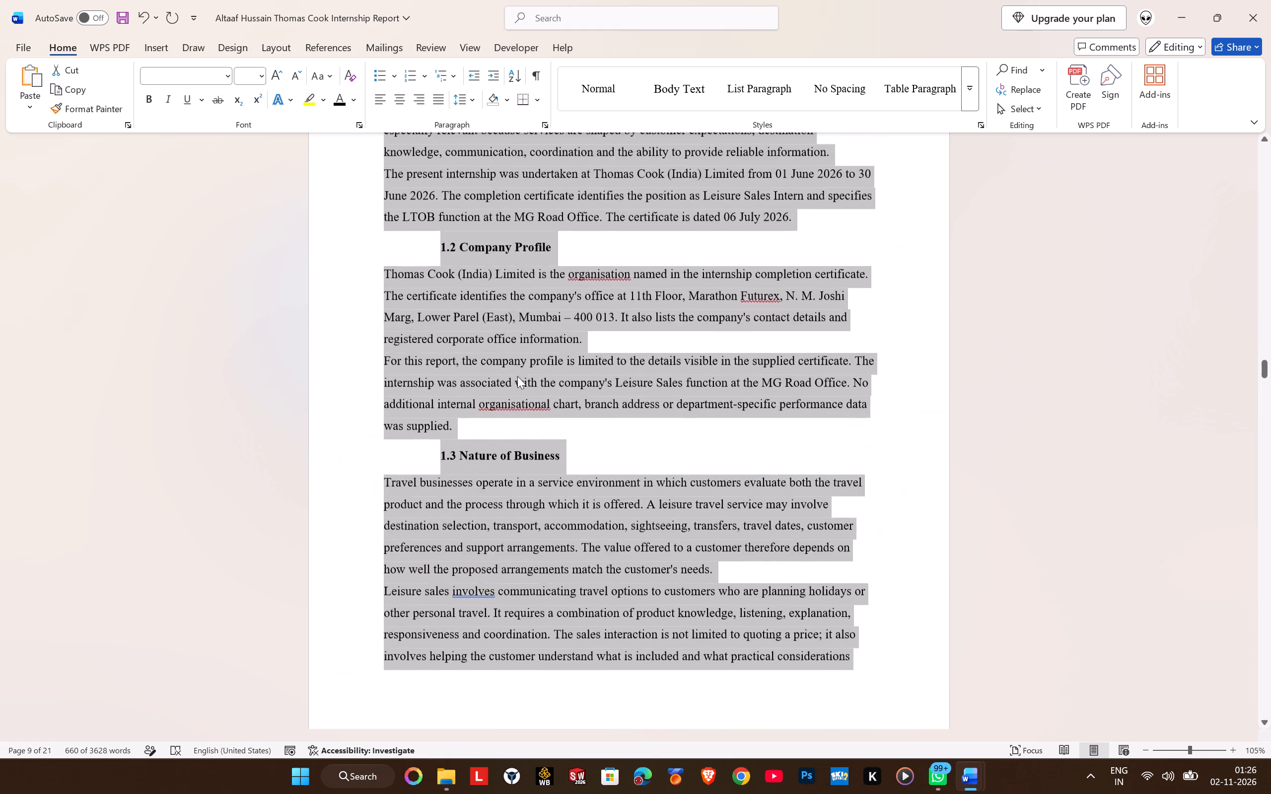
{"action": "scroll", "coordinate": [517, 376], "scroll_direction": "up", "scroll_amount": 2}
{"action": "left_click", "coordinate": [429, 346]}
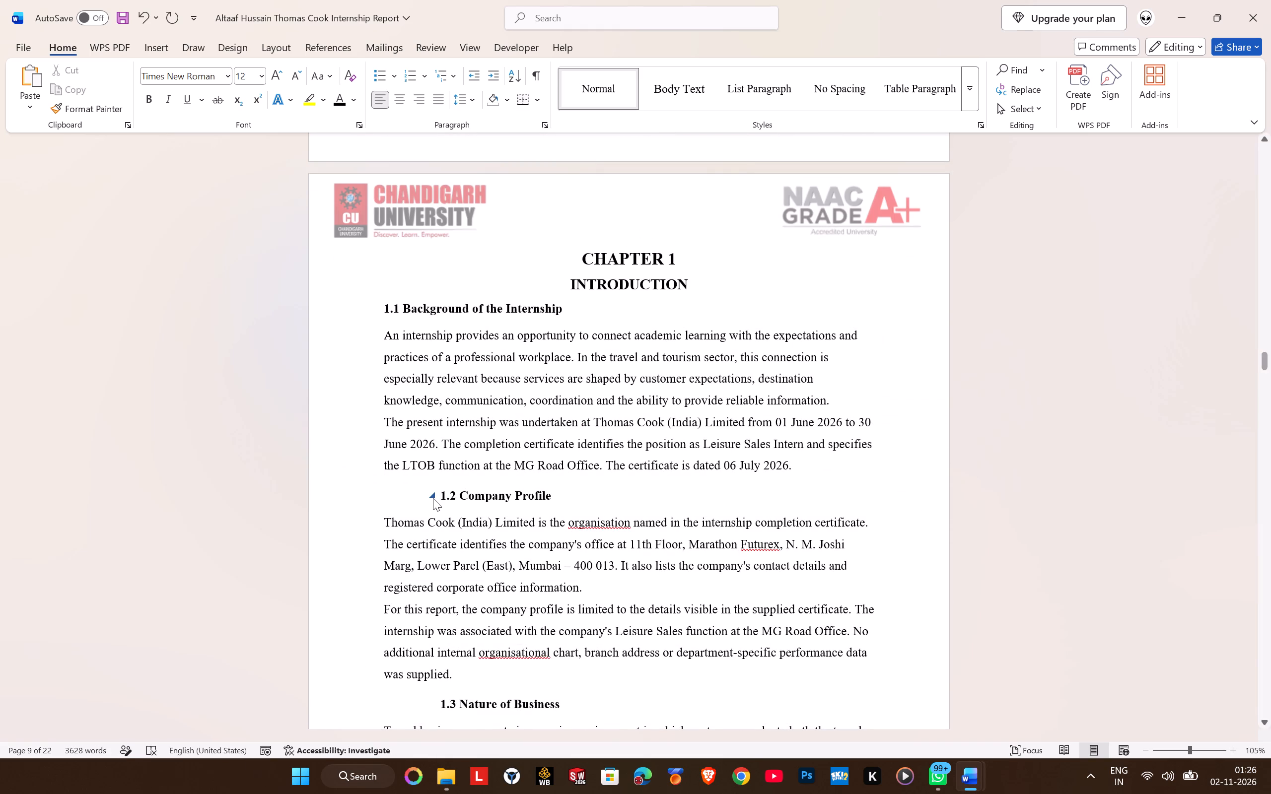
{"action": "left_click", "coordinate": [433, 498]}
{"action": "left_click", "coordinate": [430, 499]}
{"action": "left_click", "coordinate": [422, 496]}
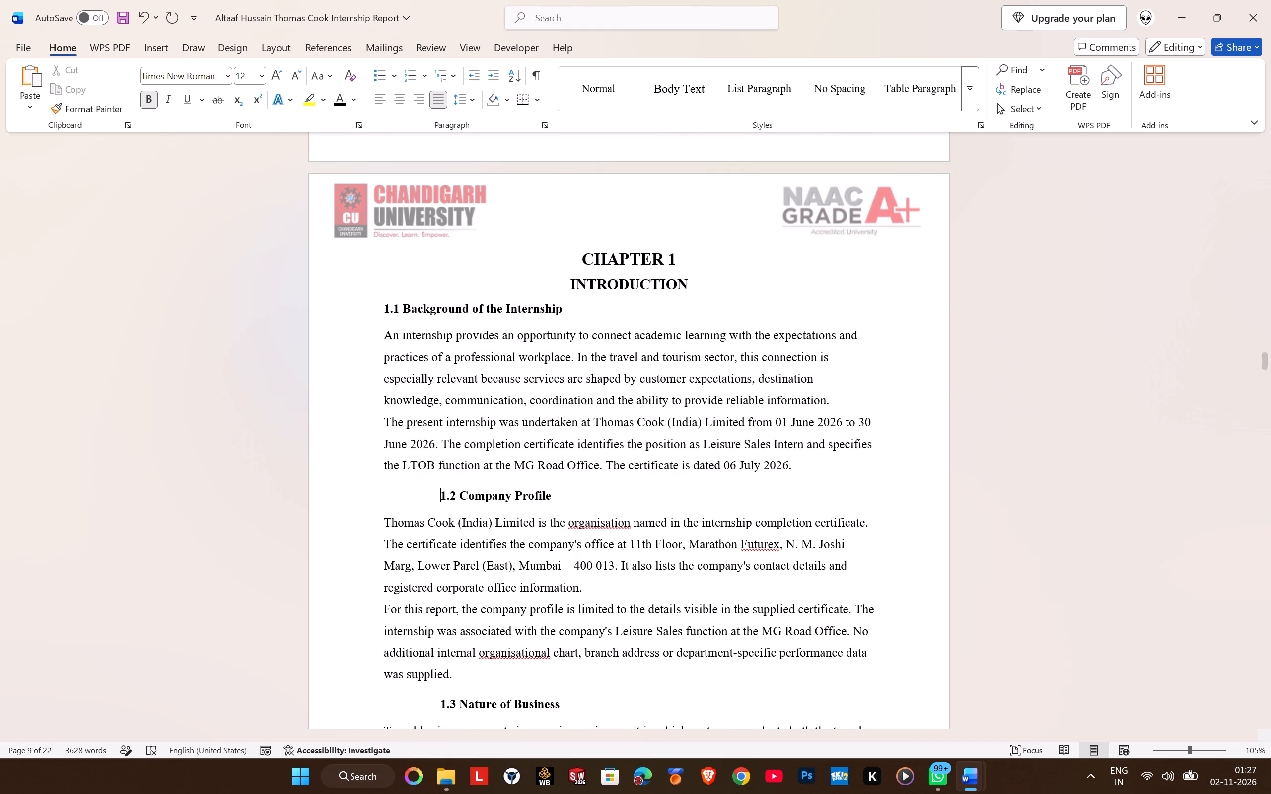
{"action": "key", "text": "BackSpace"}
Remove the indent from the 1.3 Nature of Business heading so it aligns with the body text.
{"action": "key", "text": "Down"}
{"action": "key", "text": "Down"}
{"action": "key", "text": "Down"}
{"action": "key", "text": "Down"}
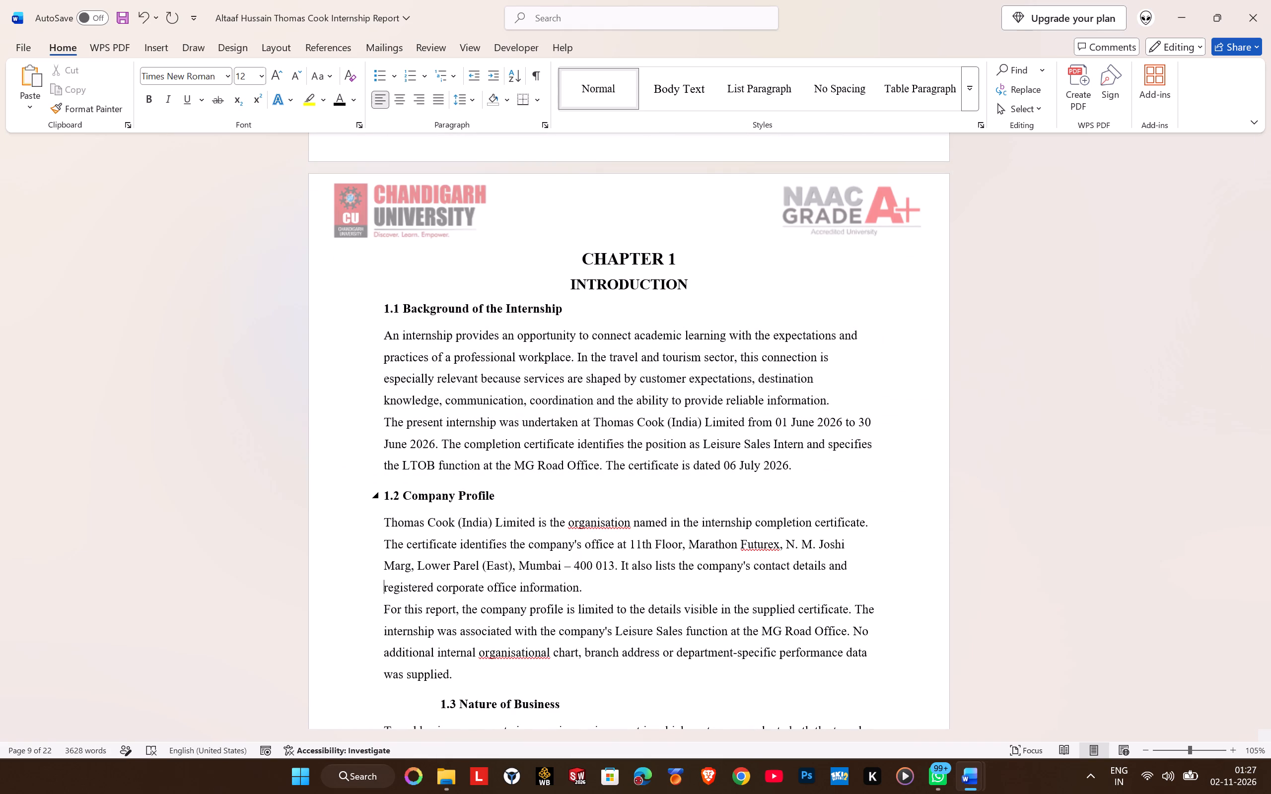
{"action": "key", "text": "Down"}
{"action": "key", "text": "Down"}
{"action": "key", "text": "Down"}
{"action": "key", "text": "Down"}
{"action": "key", "text": "Down"}
{"action": "key", "text": "BackSpace"}
Remove the indent from the 1.4 Leisure Sales in the Travel Industry heading so it aligns with the body text.
{"action": "key", "text": "Down"}
{"action": "key", "text": "Down"}
{"action": "key", "text": "Down"}
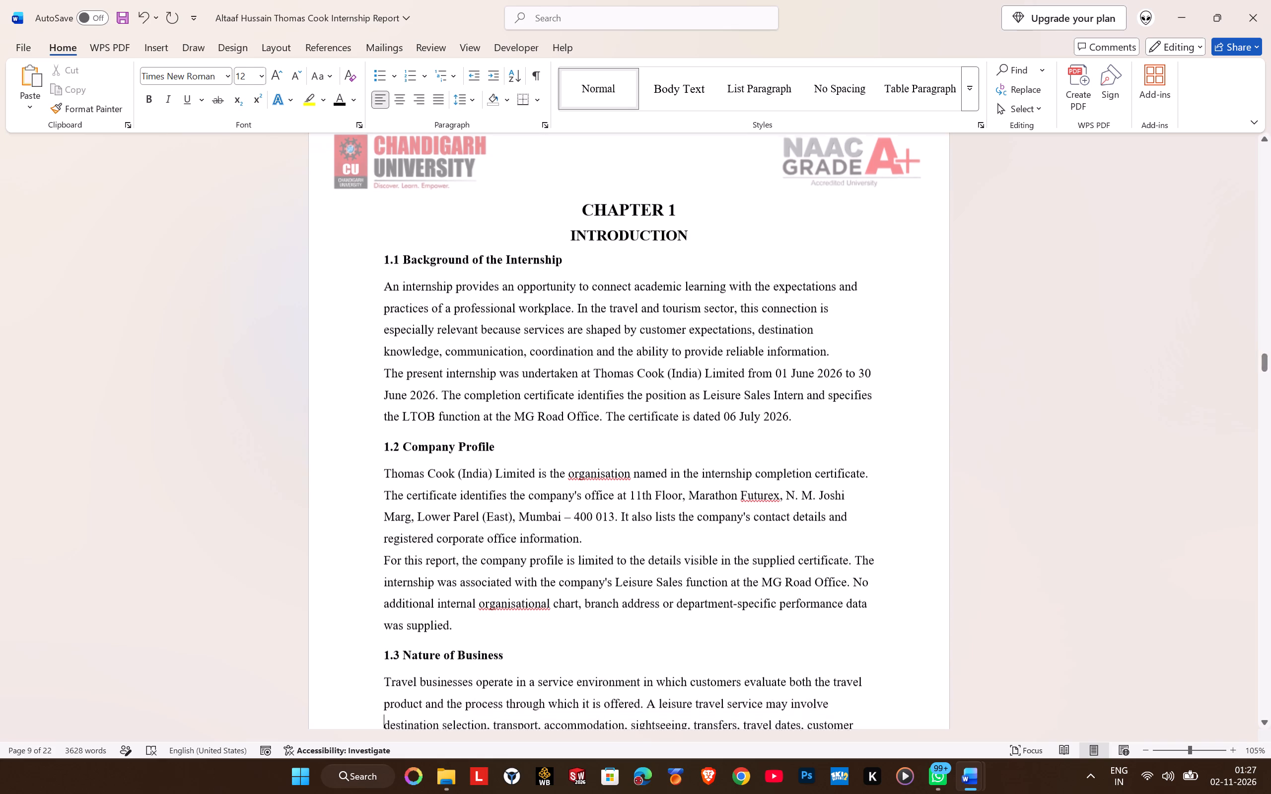
{"action": "key", "text": "Down"}
{"action": "key", "text": "Down"}
{"action": "key", "text": "Down"}
{"action": "key", "text": "Down"}
{"action": "key", "text": "Down"}
{"action": "key", "text": "Down"}
{"action": "key", "text": "Down"}
{"action": "key", "text": "Down"}
{"action": "key", "text": "Down"}
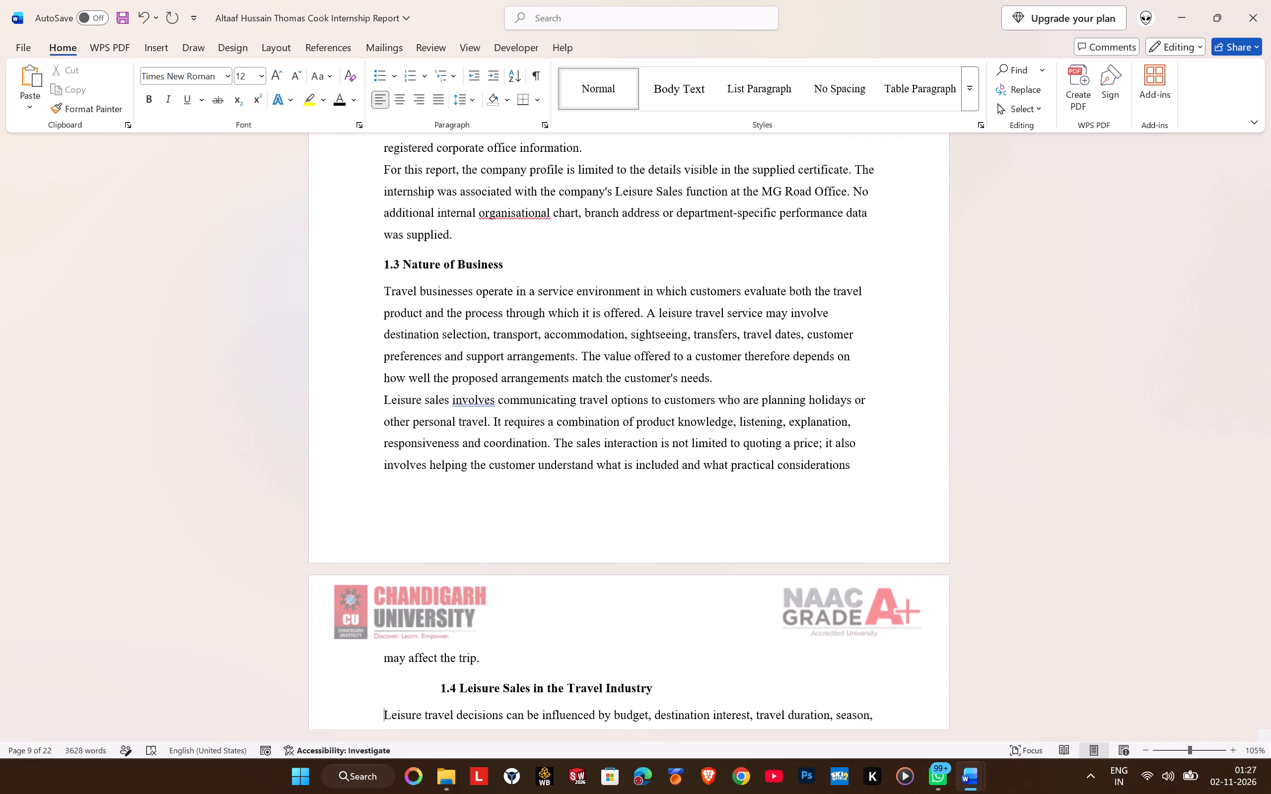
{"action": "key", "text": "Up"}
{"action": "key", "text": "BackSpace"}
Remove the indent from the 1.5 Internship Objectives heading so it aligns with the body text.
{"action": "key", "text": "Down"}
{"action": "key", "text": "Down"}
{"action": "key", "text": "Down"}
{"action": "key", "text": "Down"}
{"action": "key", "text": "Down"}
{"action": "key", "text": "Down"}
{"action": "key", "text": "Down"}
{"action": "key", "text": "Down"}
{"action": "key", "text": "Down"}
{"action": "key", "text": "Down"}
{"action": "key", "text": "Down"}
{"action": "key", "text": "Down"}
{"action": "key", "text": "Down"}
{"action": "key", "text": "Down"}
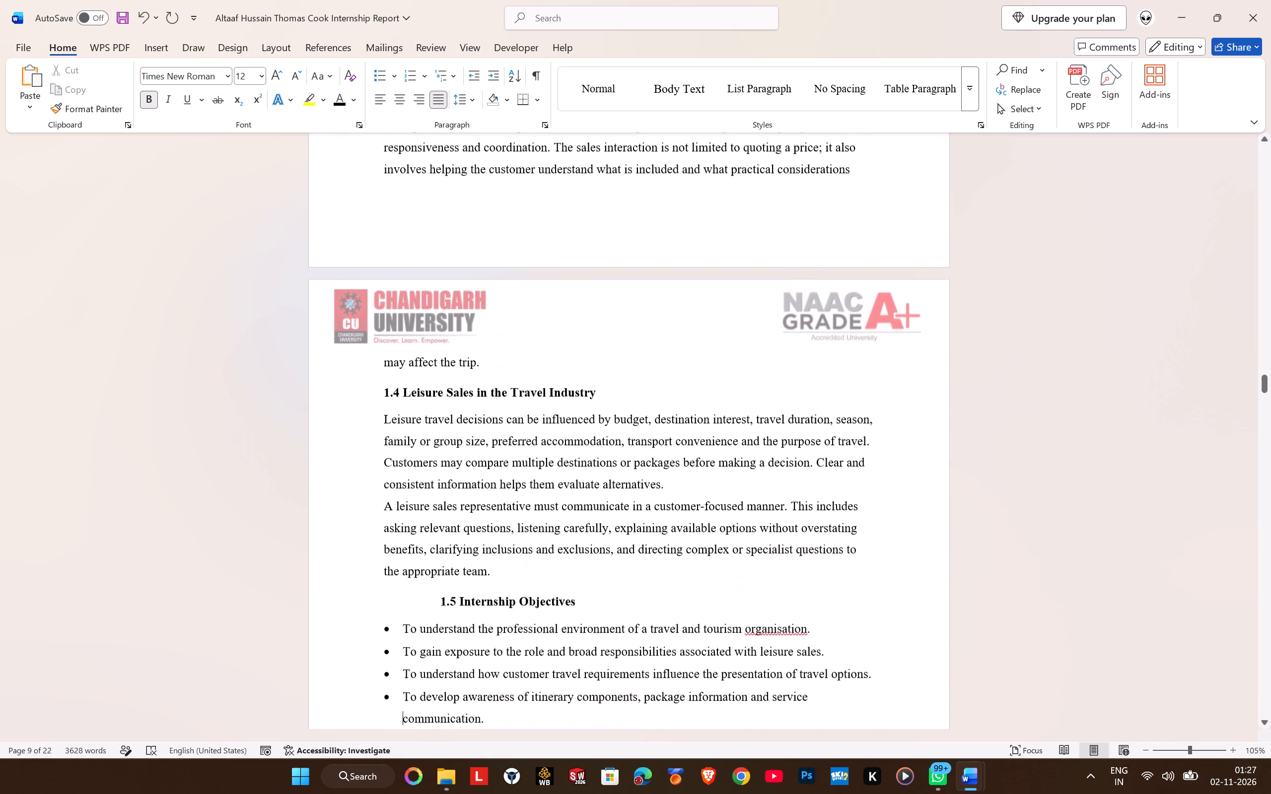
{"action": "key", "text": "Up"}
{"action": "key", "text": "Up"}
{"action": "key", "text": "Up"}
{"action": "key", "text": "Up"}
{"action": "key", "text": "Up"}
{"action": "key", "text": "BackSpace"}
Remove the indent from the 1.6 Scope of the Report heading so it aligns with the body text.
{"action": "key", "text": "Down"}
{"action": "key", "text": "Down"}
{"action": "key", "text": "Down"}
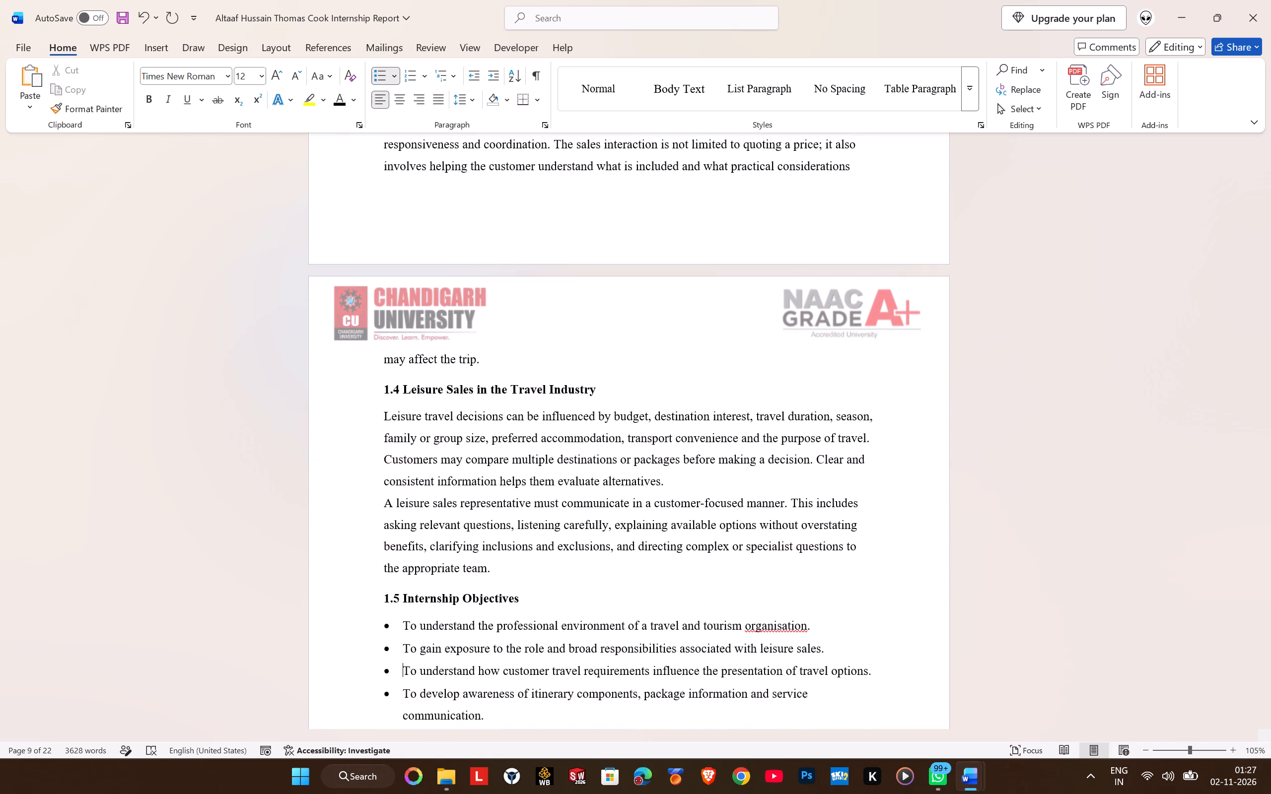
{"action": "key", "text": "Down"}
{"action": "key", "text": "Down"}
{"action": "key", "text": "Down"}
{"action": "key", "text": "Down"}
{"action": "key", "text": "Down"}
{"action": "key", "text": "Down"}
{"action": "key", "text": "Down"}
{"action": "key", "text": "Up"}
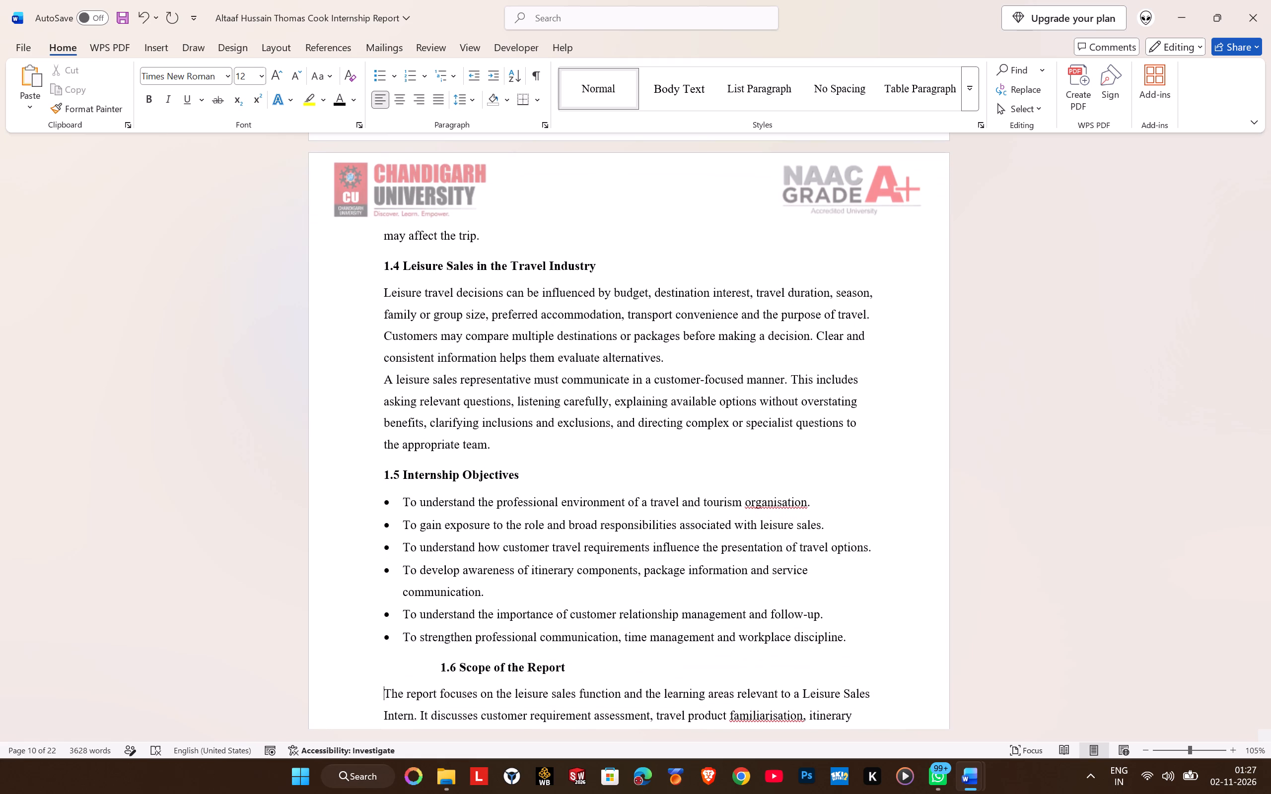
{"action": "key", "text": "Up"}
{"action": "key", "text": "BackSpace"}
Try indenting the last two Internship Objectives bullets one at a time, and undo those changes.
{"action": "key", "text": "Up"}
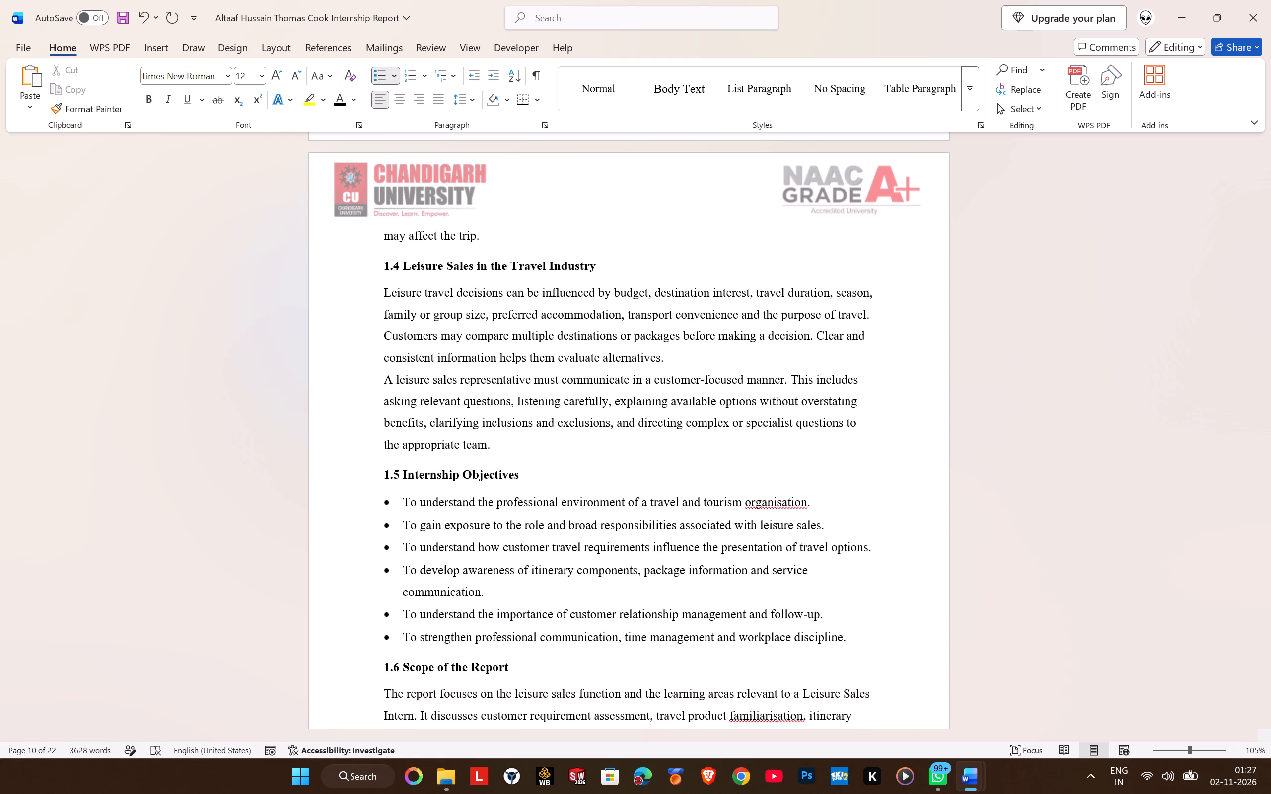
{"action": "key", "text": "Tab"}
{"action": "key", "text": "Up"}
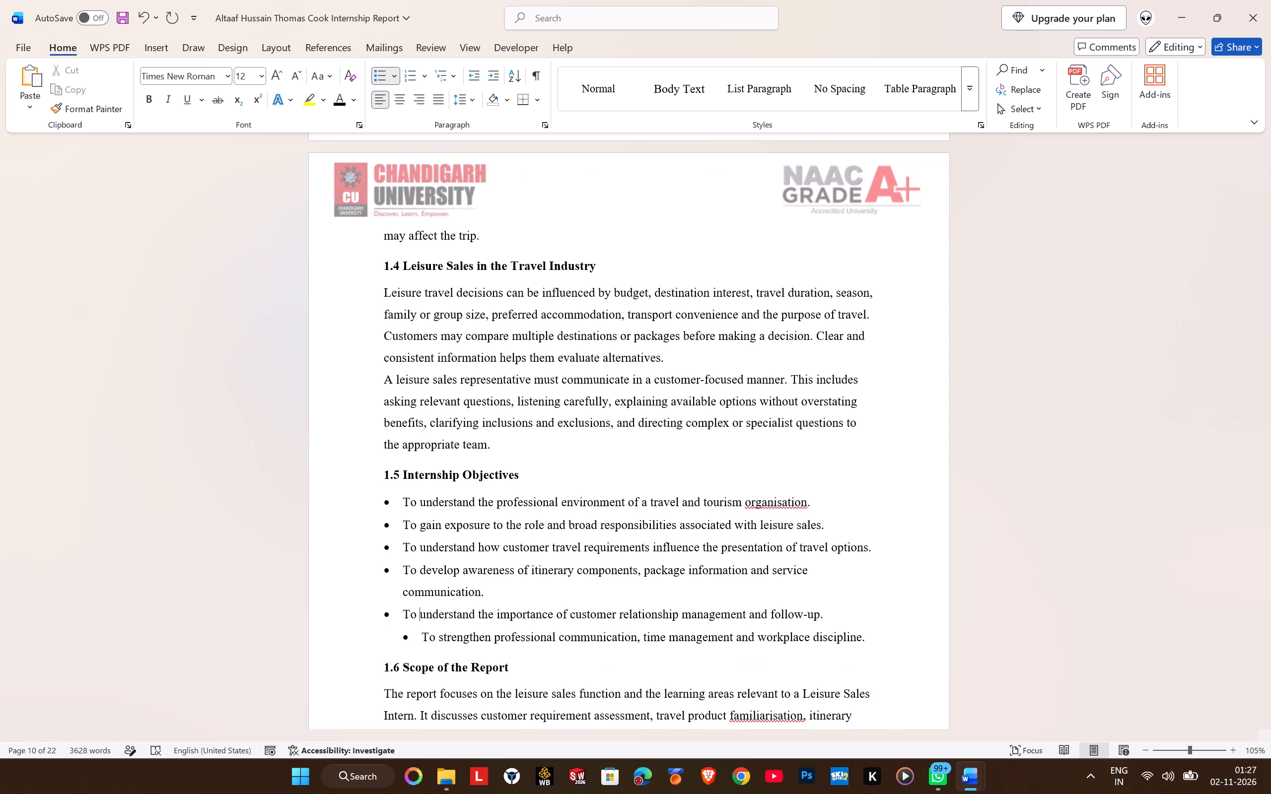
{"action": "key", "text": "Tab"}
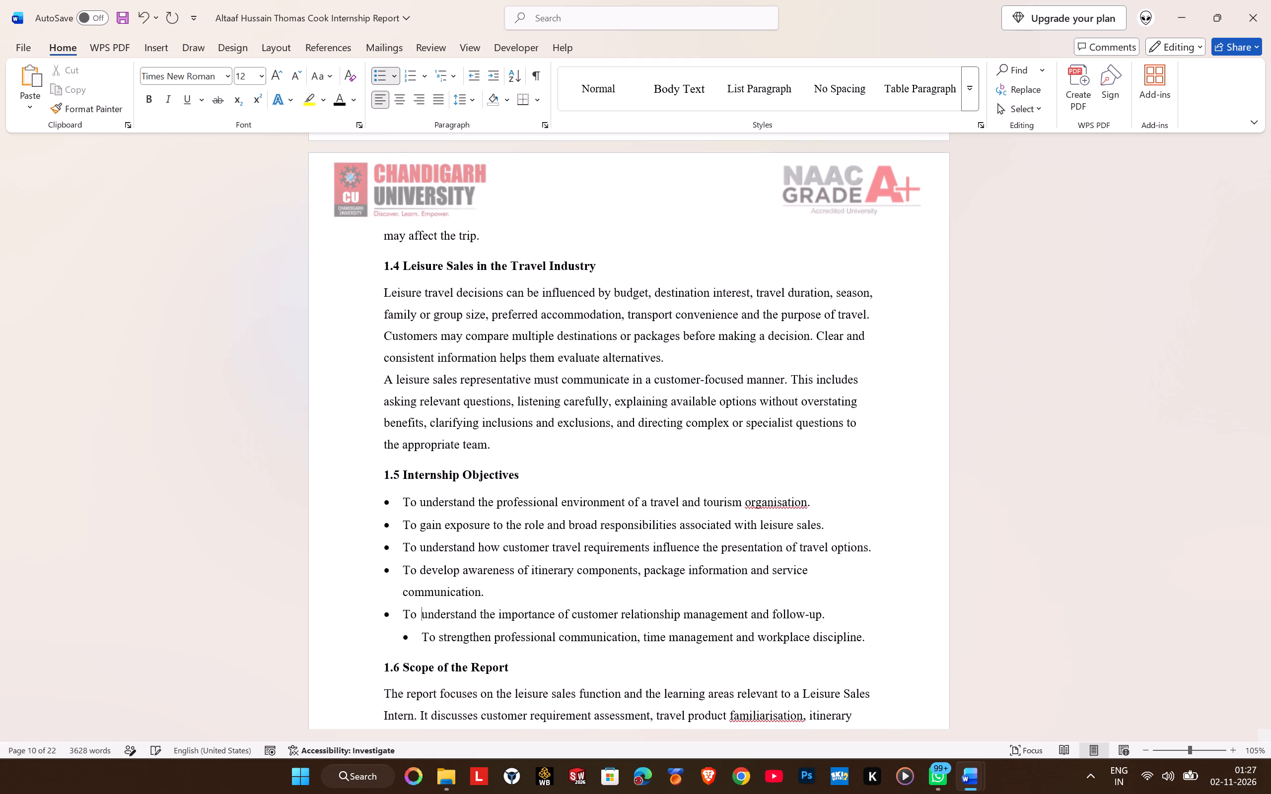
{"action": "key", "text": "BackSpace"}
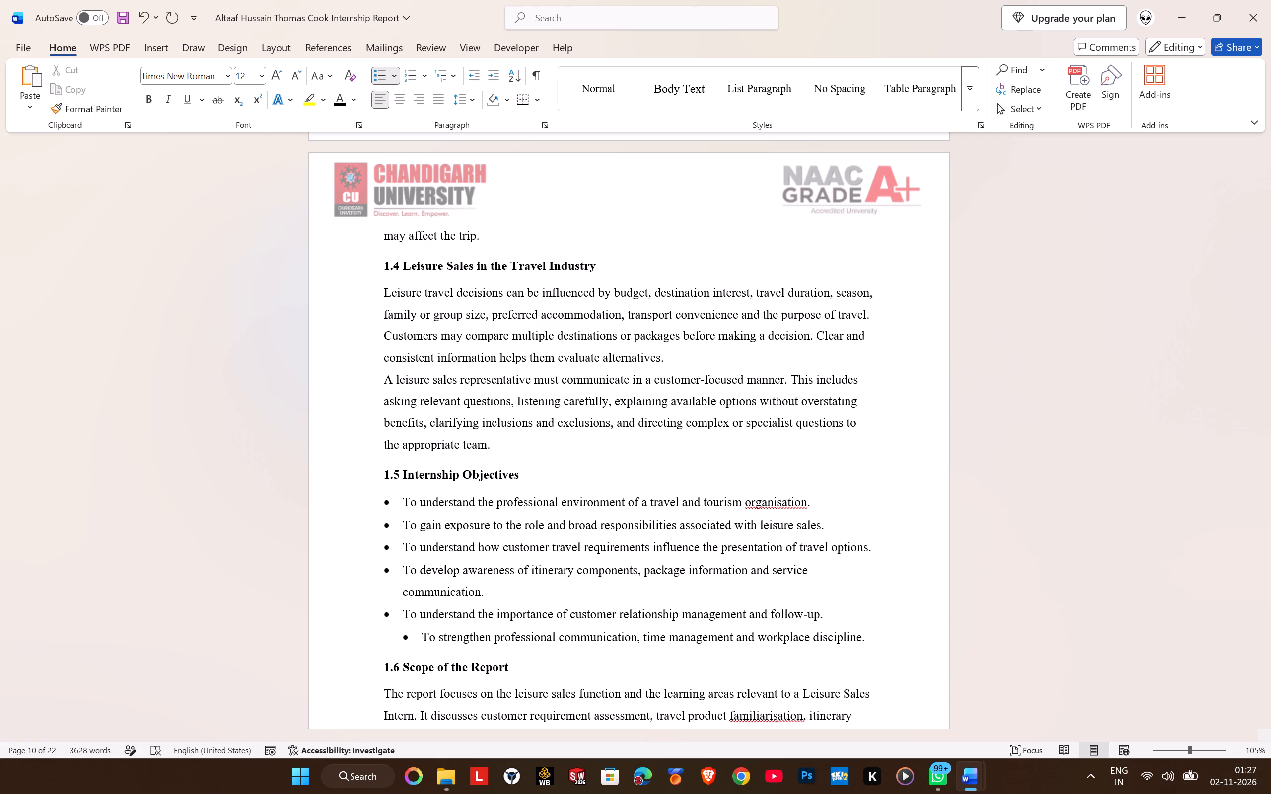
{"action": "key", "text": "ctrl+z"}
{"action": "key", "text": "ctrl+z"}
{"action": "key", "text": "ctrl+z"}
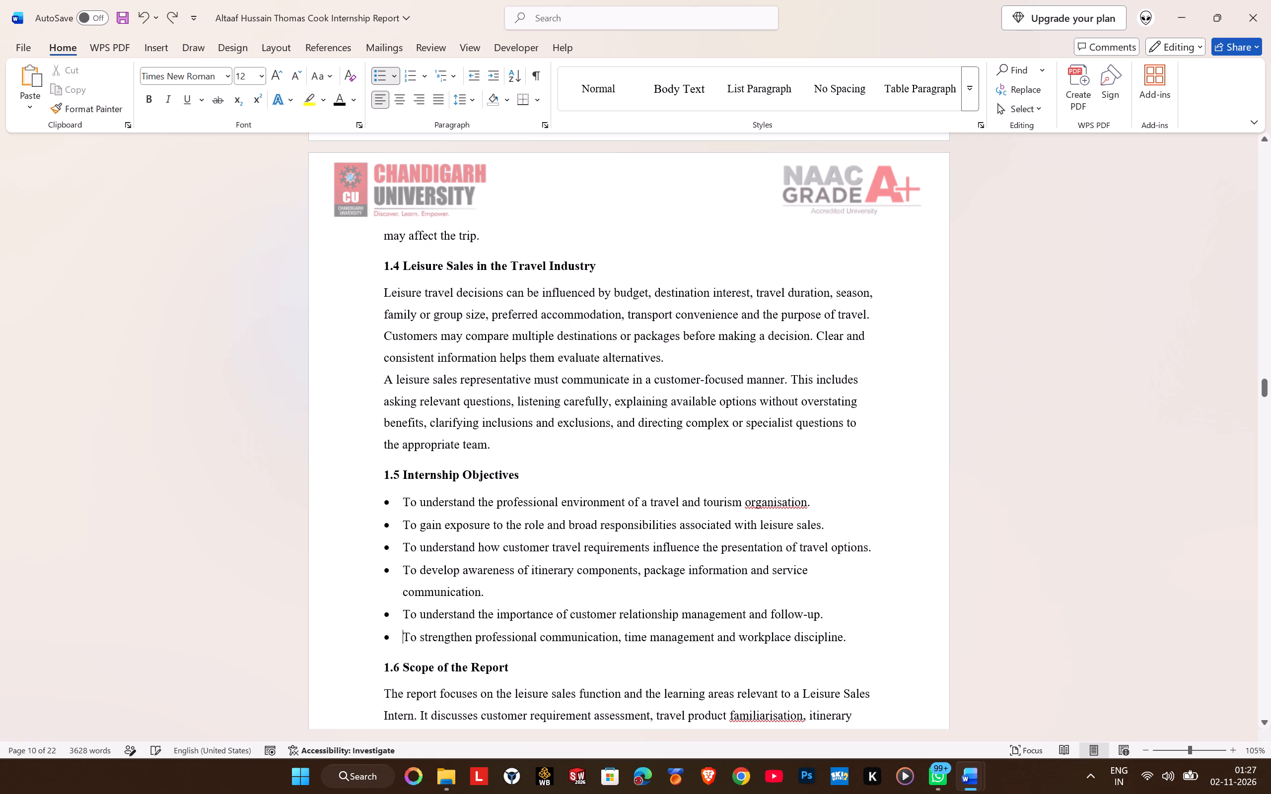
Indent all the bullets under 1.5 Internship Objectives by one list level.
{"action": "left_click_drag", "start_coordinate": [864, 638], "coordinate": [409, 503]}
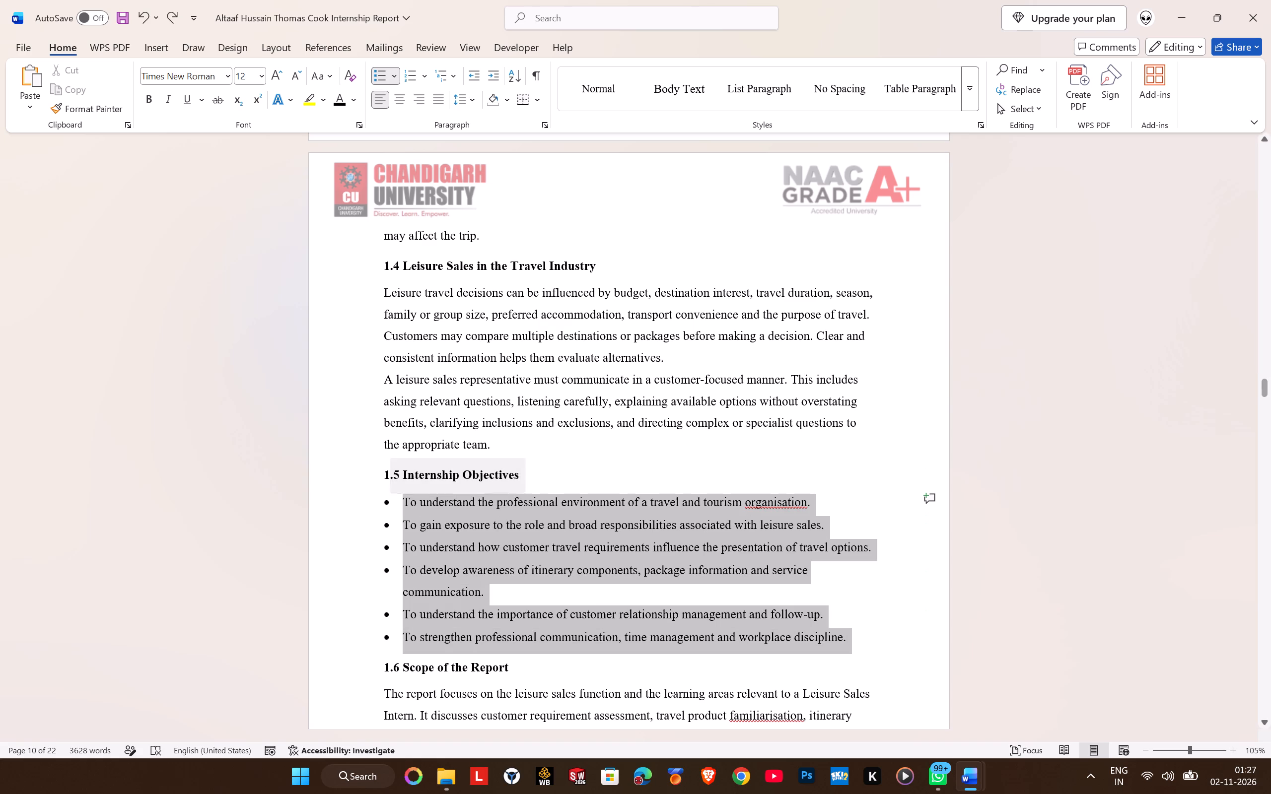
{"action": "left_click_drag", "start_coordinate": [409, 503], "coordinate": [408, 507]}
{"action": "left_click", "coordinate": [406, 505]}
{"action": "left_click_drag", "start_coordinate": [406, 505], "coordinate": [423, 513]}
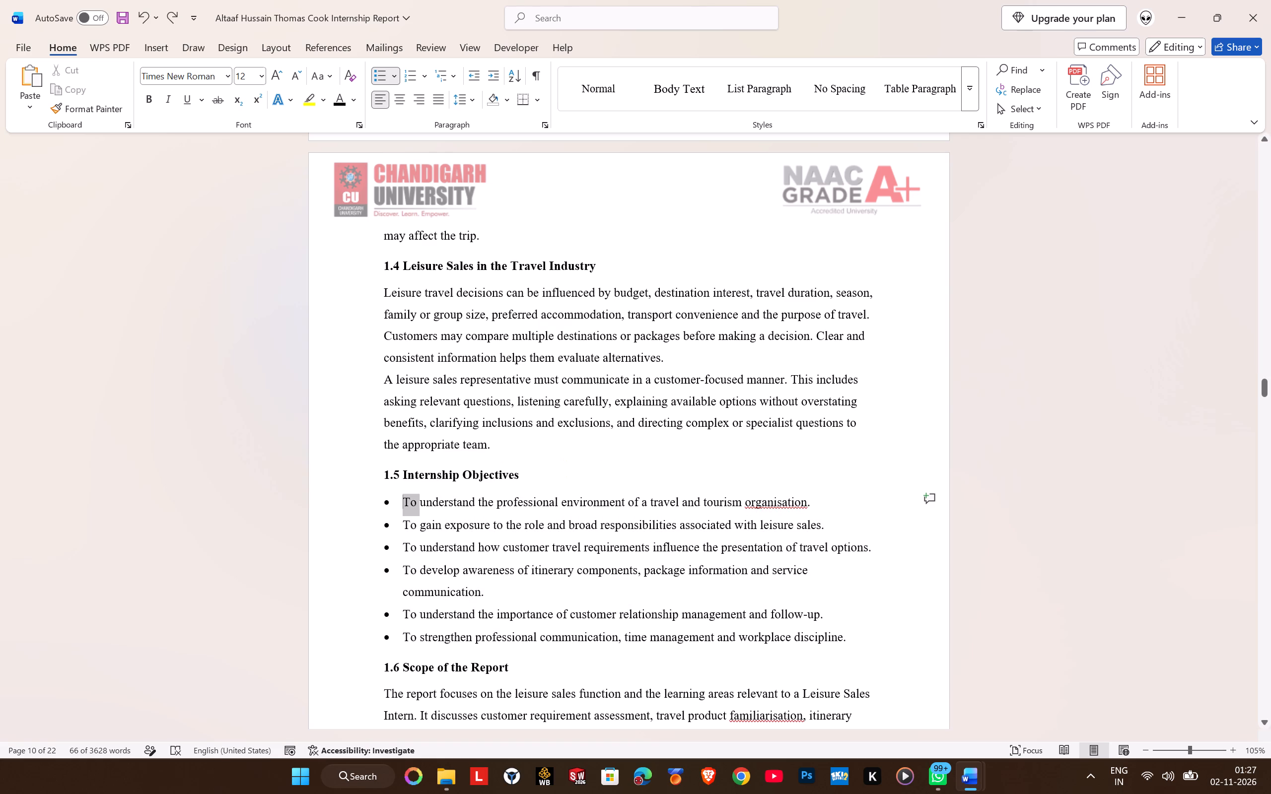
{"action": "left_click_drag", "start_coordinate": [423, 513], "coordinate": [847, 641]}
{"action": "key", "text": "Tab"}
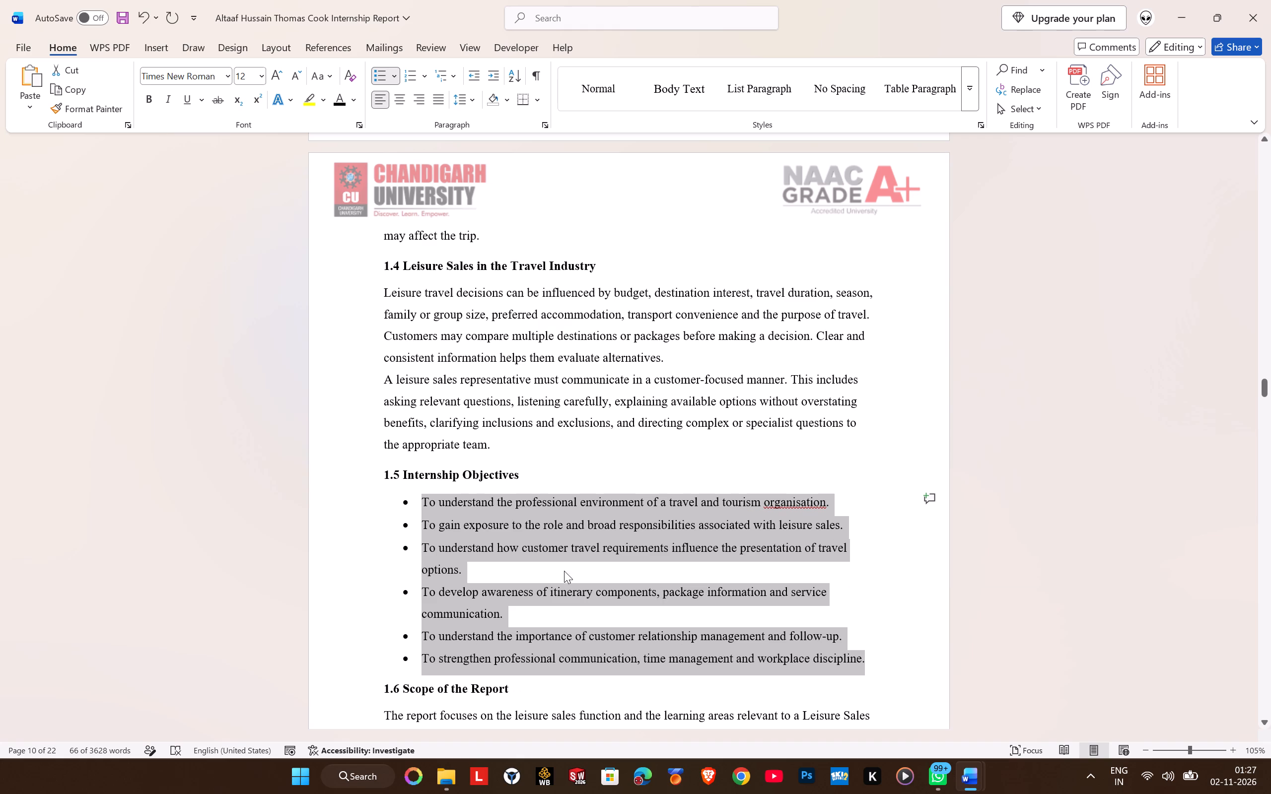
{"action": "left_click", "coordinate": [535, 623]}
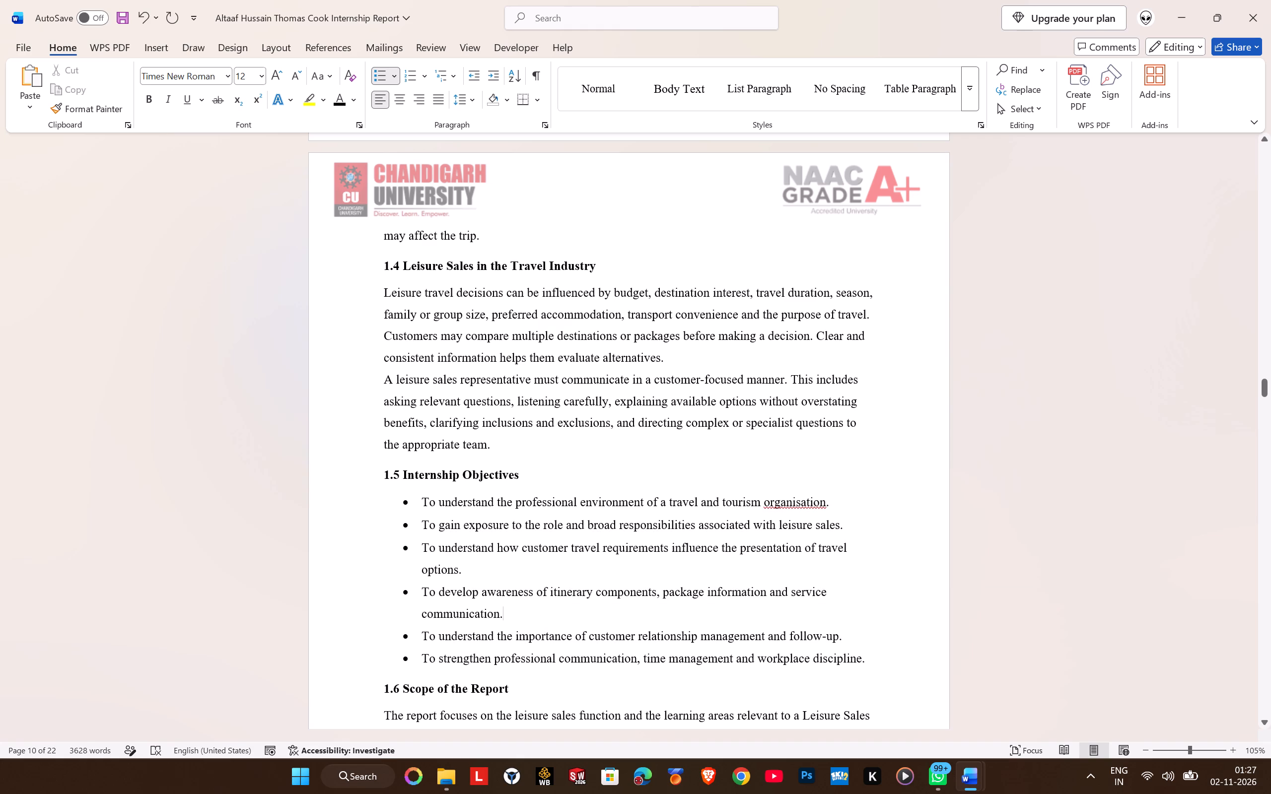
Justify all Chapter 1 content from heading 1.1 through the timeline table in section 1.7.
{"action": "scroll", "coordinate": [516, 593], "scroll_direction": "up", "scroll_amount": 13}
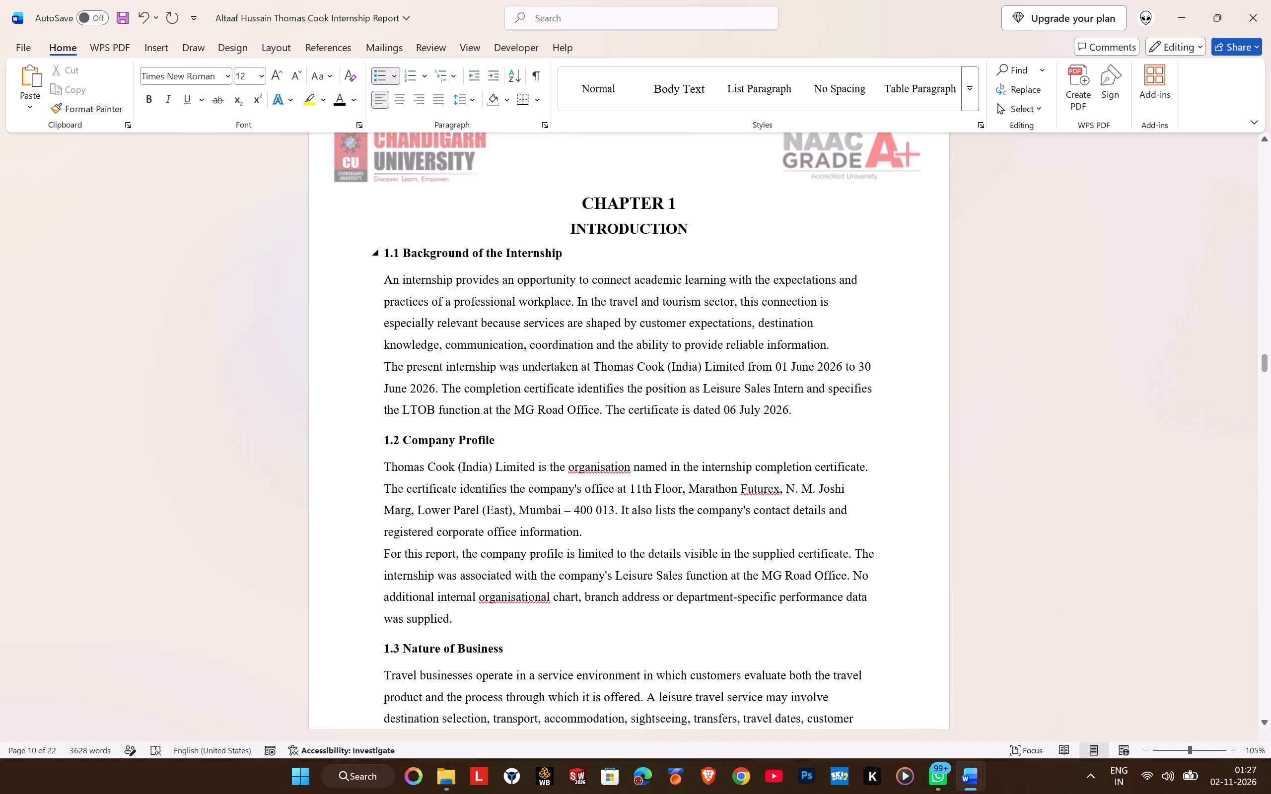
{"action": "left_click", "coordinate": [378, 251]}
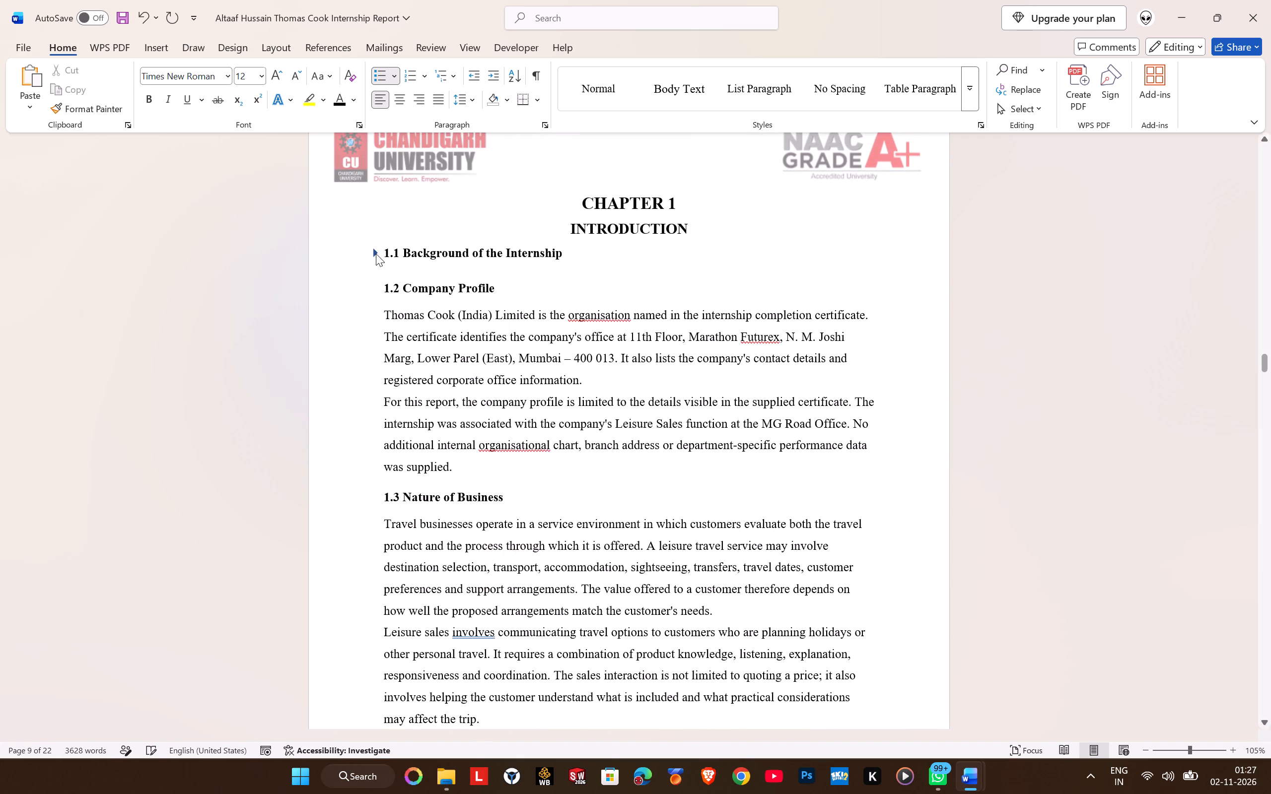
{"action": "left_click", "coordinate": [376, 254]}
{"action": "left_click_drag", "start_coordinate": [383, 254], "coordinate": [598, 777]}
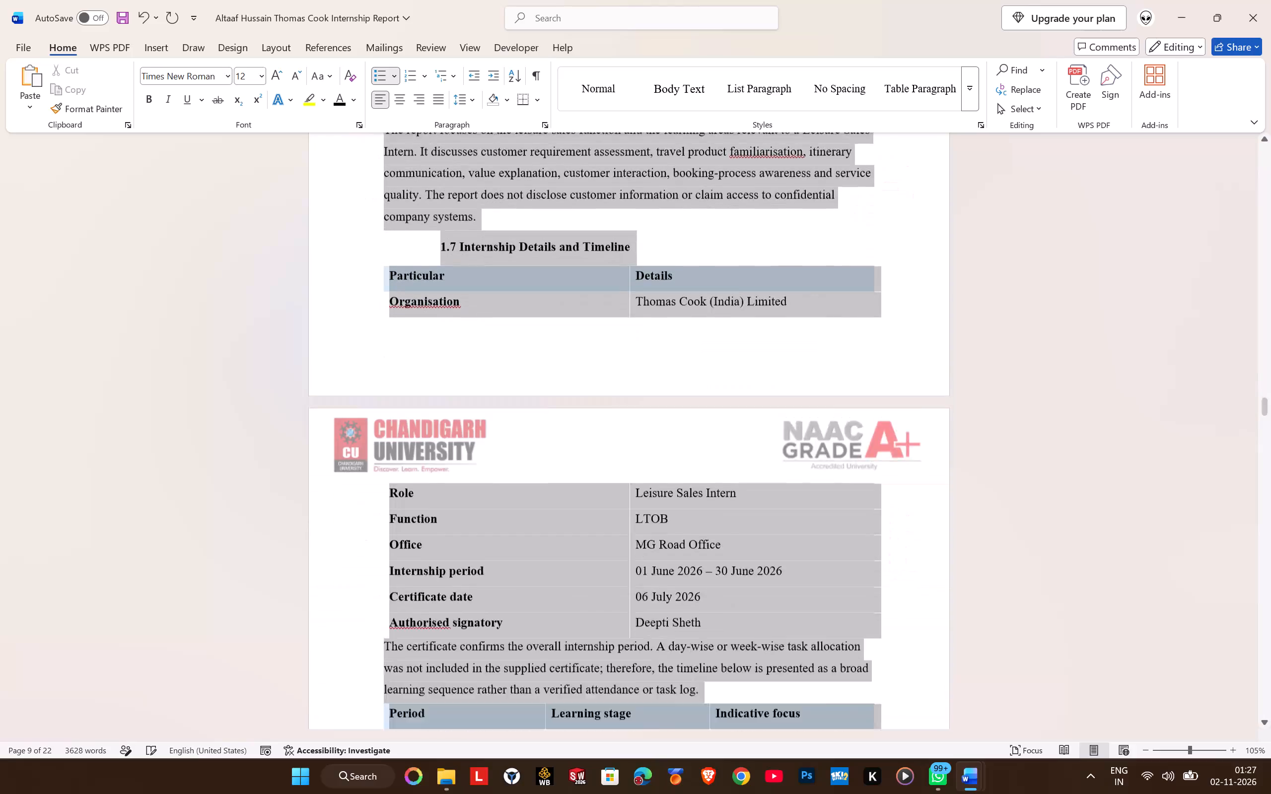
{"action": "left_click_drag", "start_coordinate": [598, 777], "coordinate": [706, 416]}
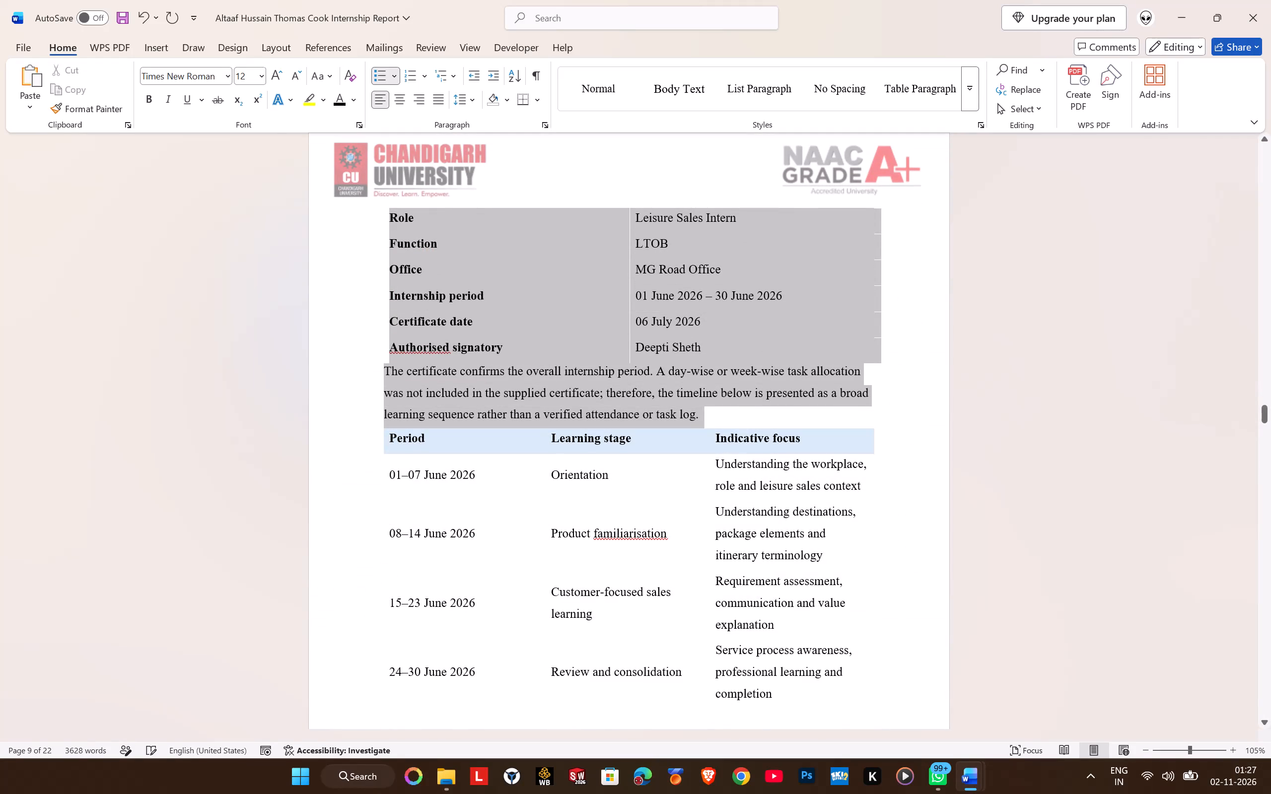
{"action": "left_click_drag", "start_coordinate": [706, 416], "coordinate": [837, 678]}
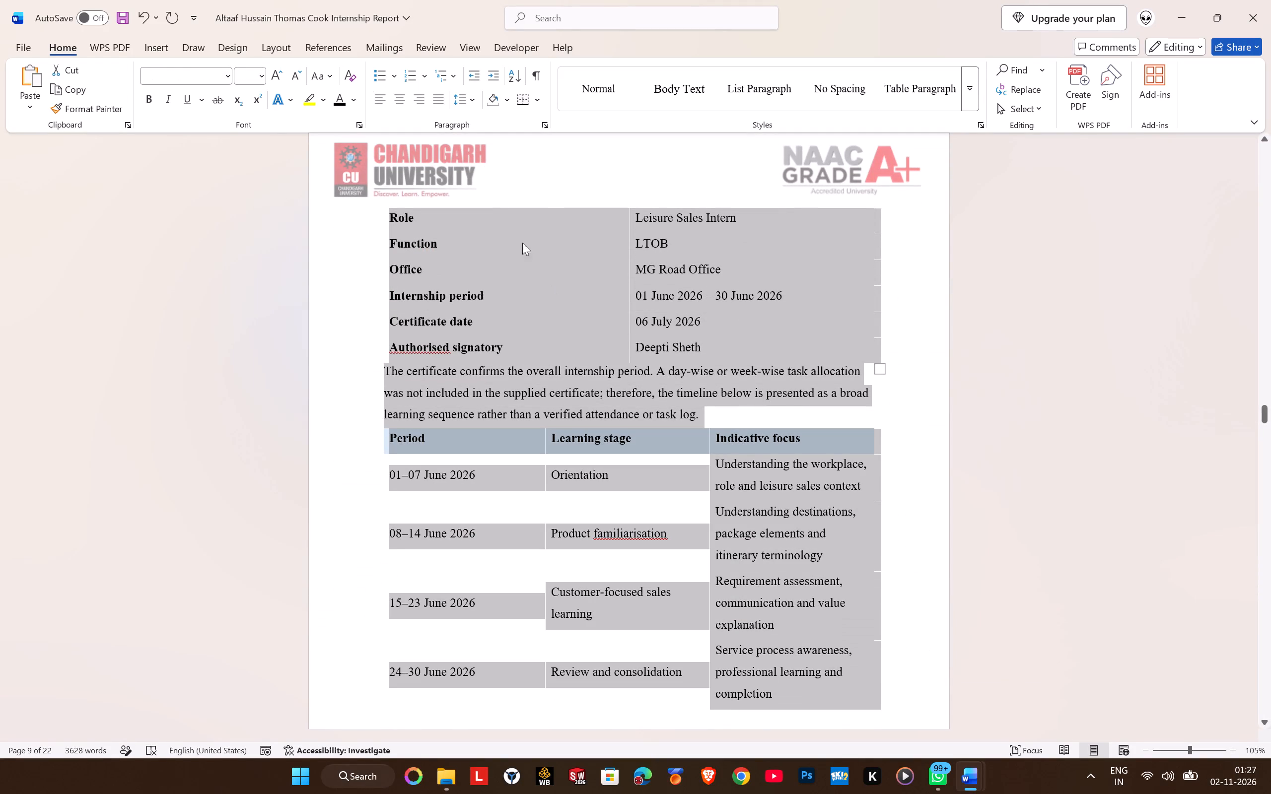
{"action": "left_click", "coordinate": [443, 101]}
{"action": "scroll", "coordinate": [571, 424], "scroll_direction": "up", "scroll_amount": 9}
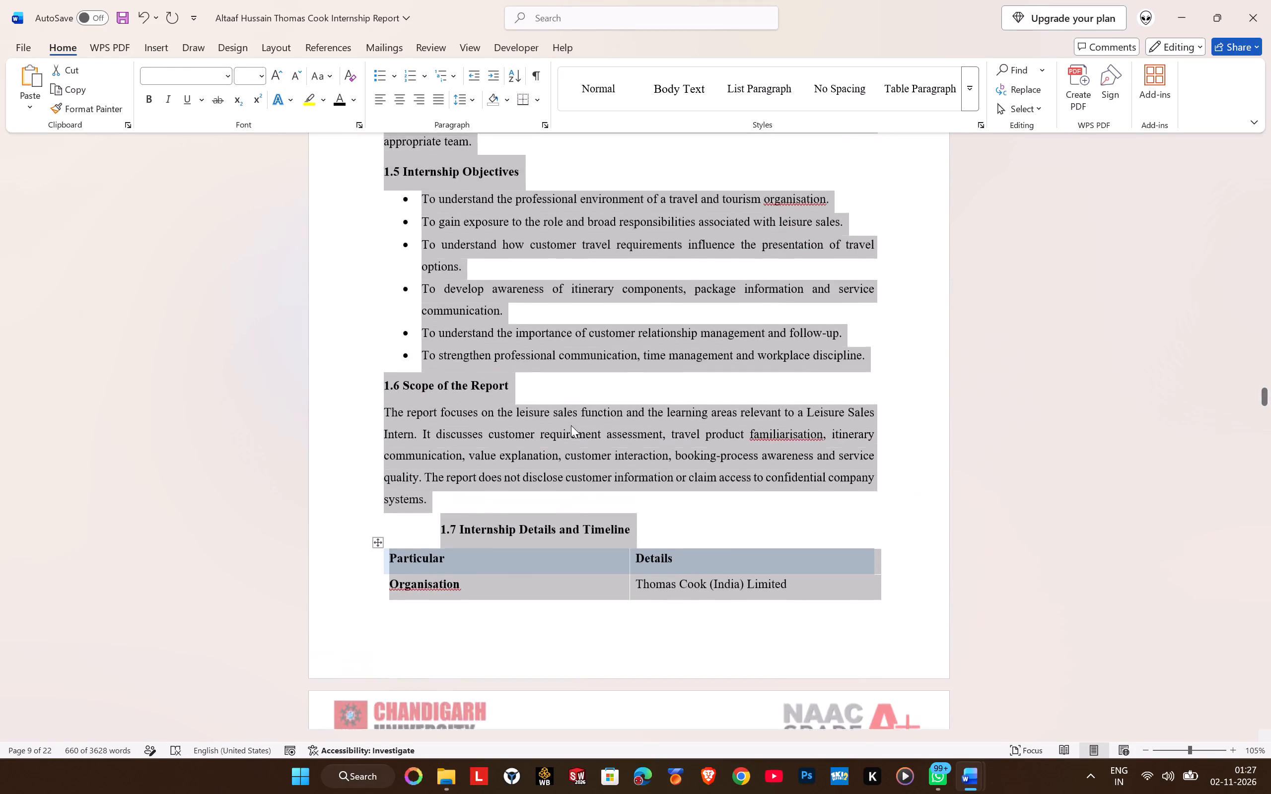
{"action": "scroll", "coordinate": [571, 425], "scroll_direction": "up", "scroll_amount": 19}
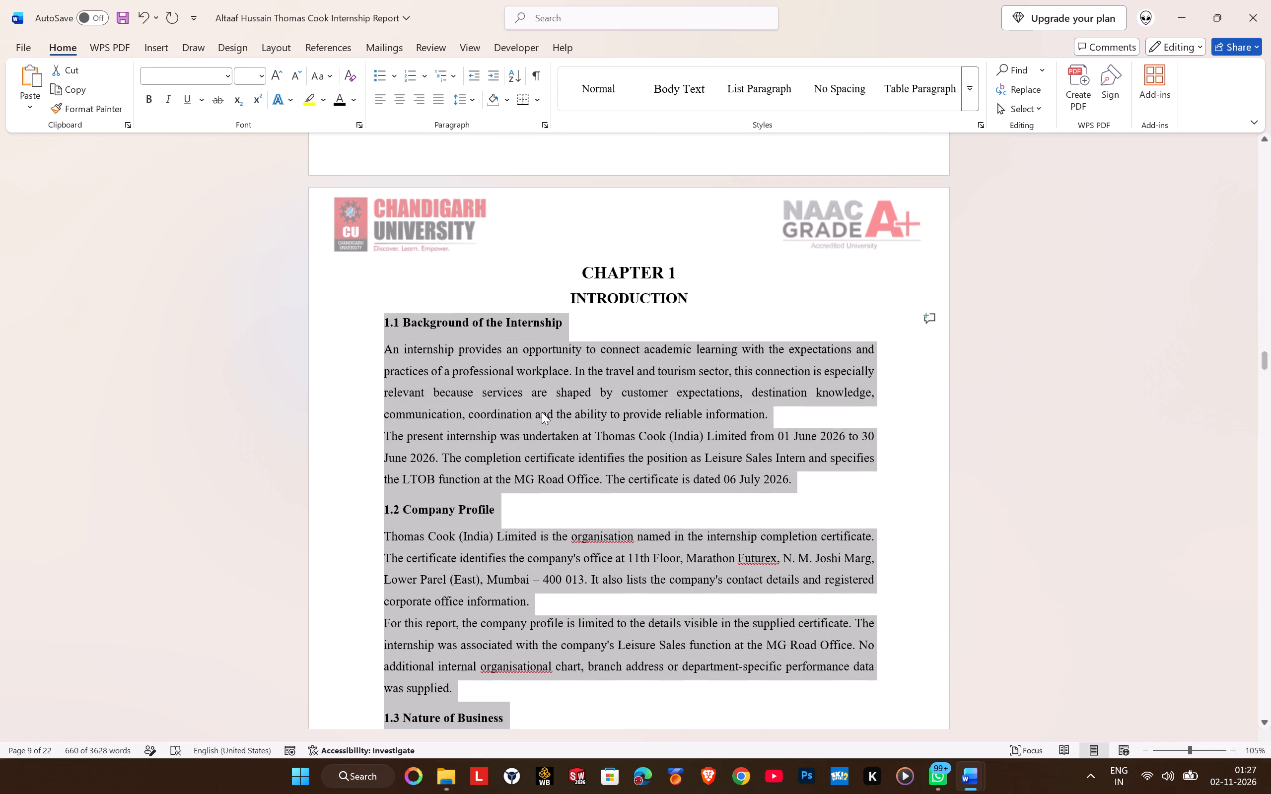
{"action": "left_click", "coordinate": [542, 412]}
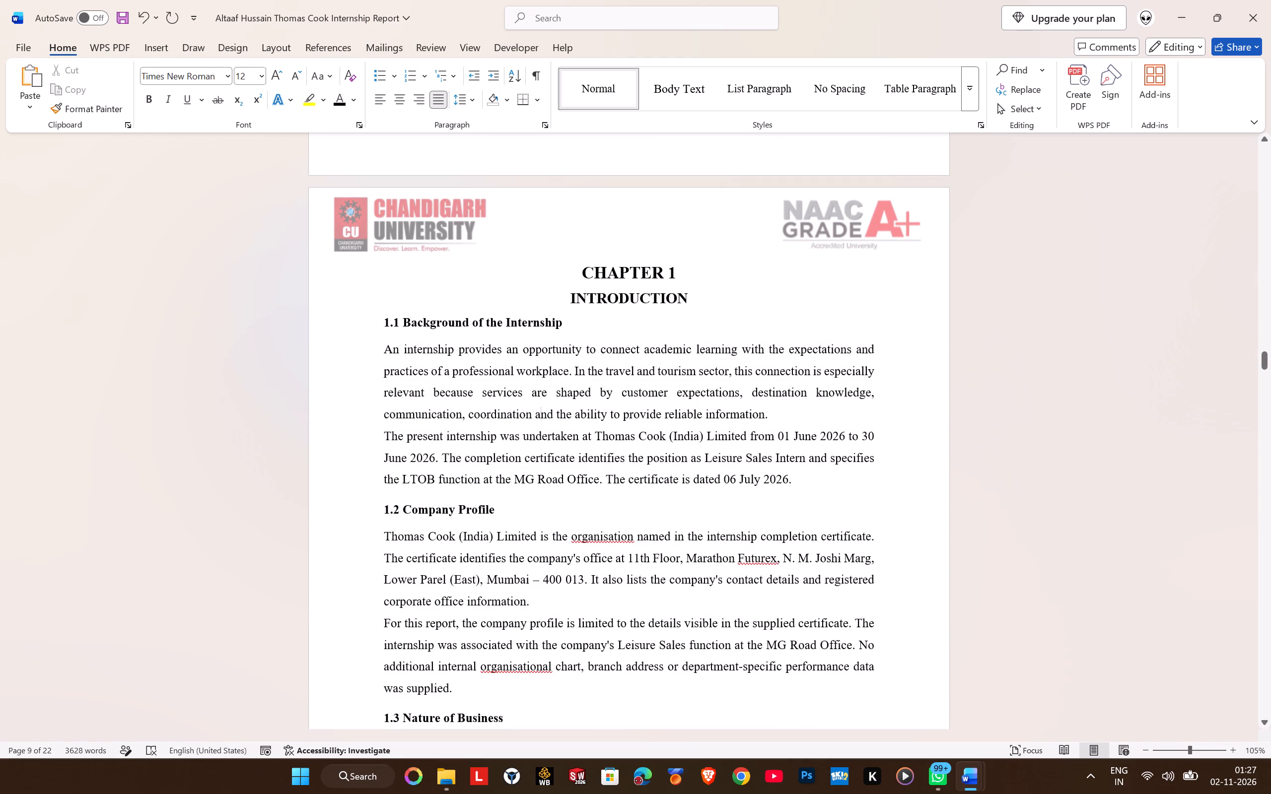
Check the chapter title spacing in the Jodhka Textiles reference report and set the CHAPTER 1 and INTRODUCTION lines to 2.0 line spacing.
{"action": "left_click", "coordinate": [635, 297]}
{"action": "key", "text": "alt+Tab"}
{"action": "left_click", "coordinate": [617, 217]}
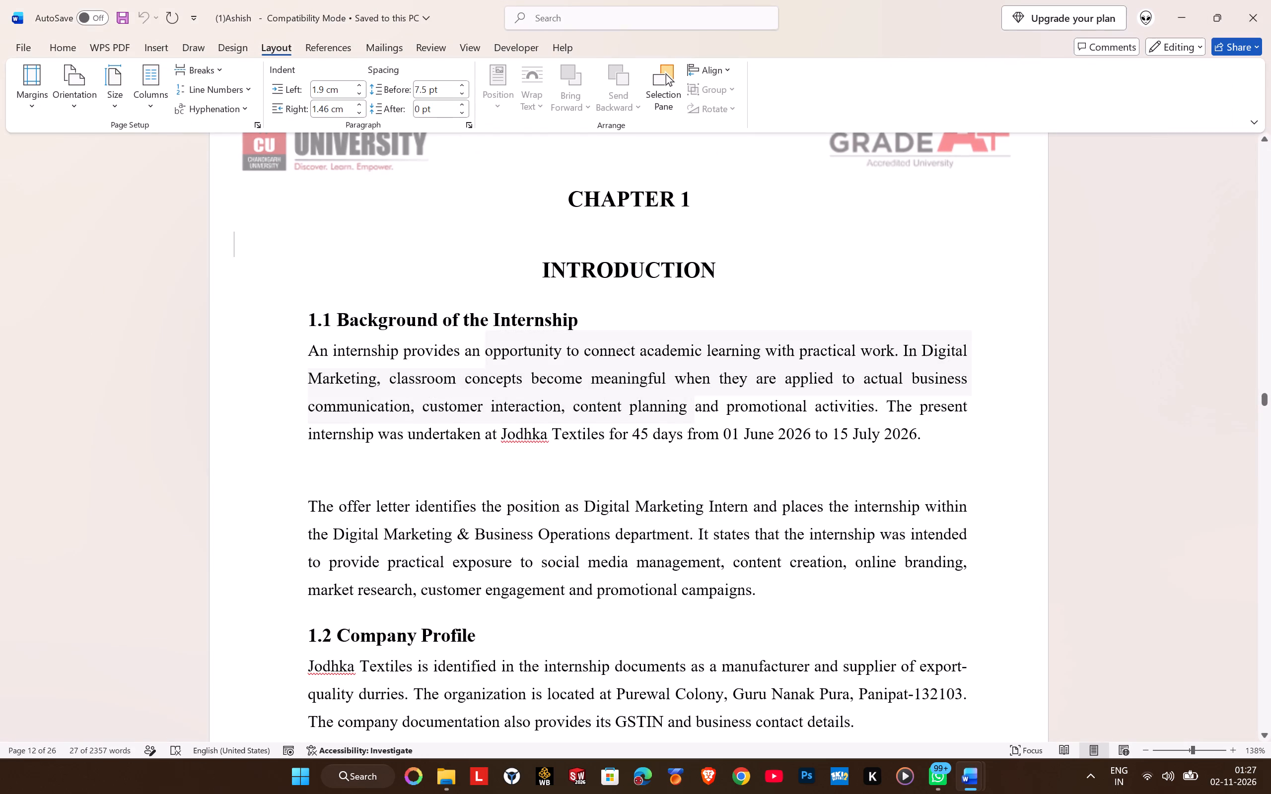
{"action": "left_click", "coordinate": [622, 237]}
{"action": "key", "text": "alt+Tab"}
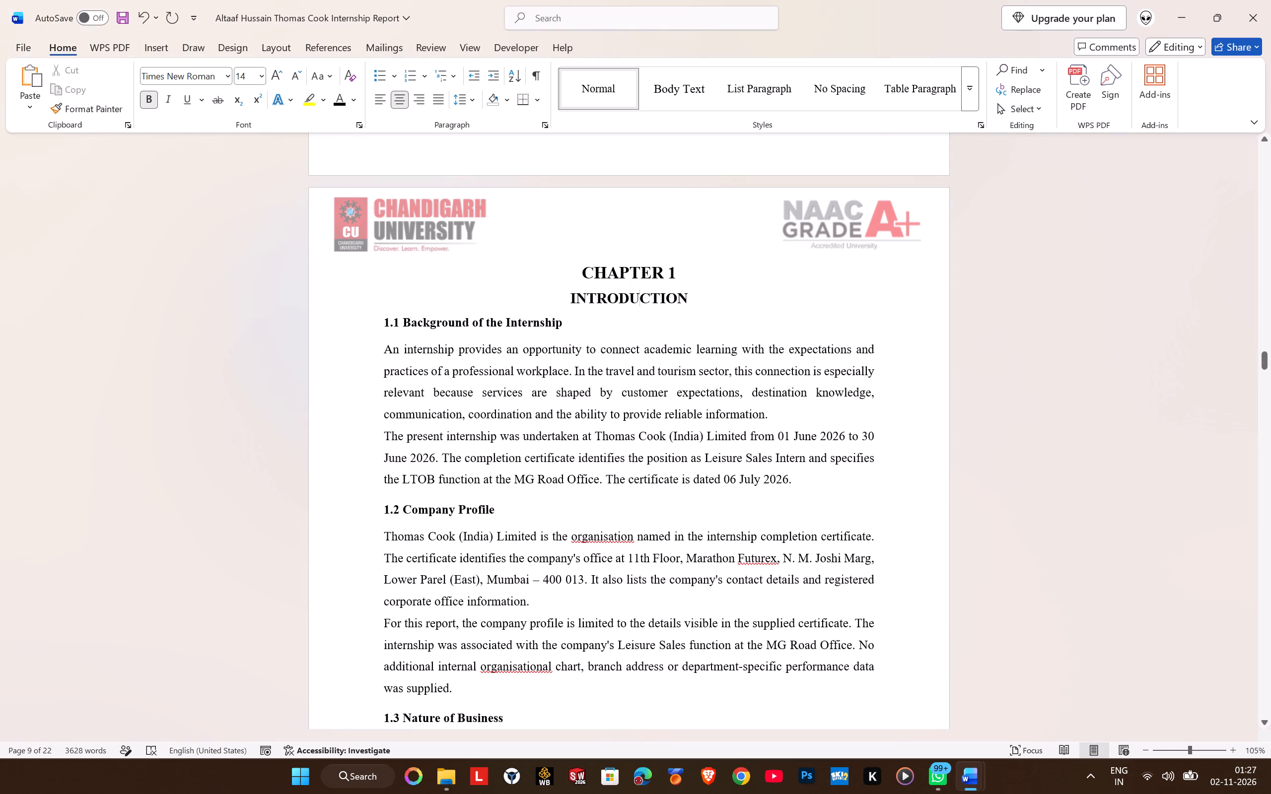
{"action": "left_click", "coordinate": [620, 273]}
{"action": "left_click", "coordinate": [459, 100]}
{"action": "left_click", "coordinate": [492, 173]}
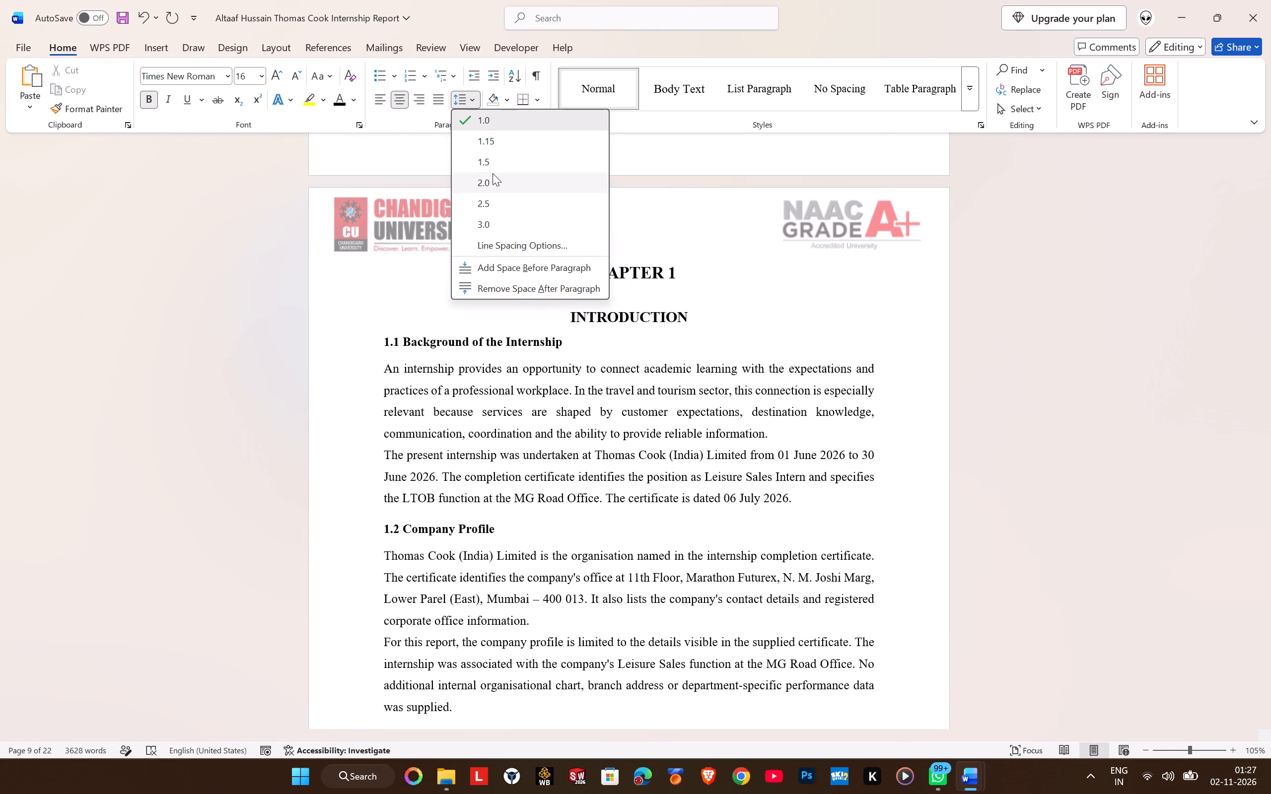
{"action": "left_click", "coordinate": [619, 326]}
{"action": "left_click", "coordinate": [460, 104]}
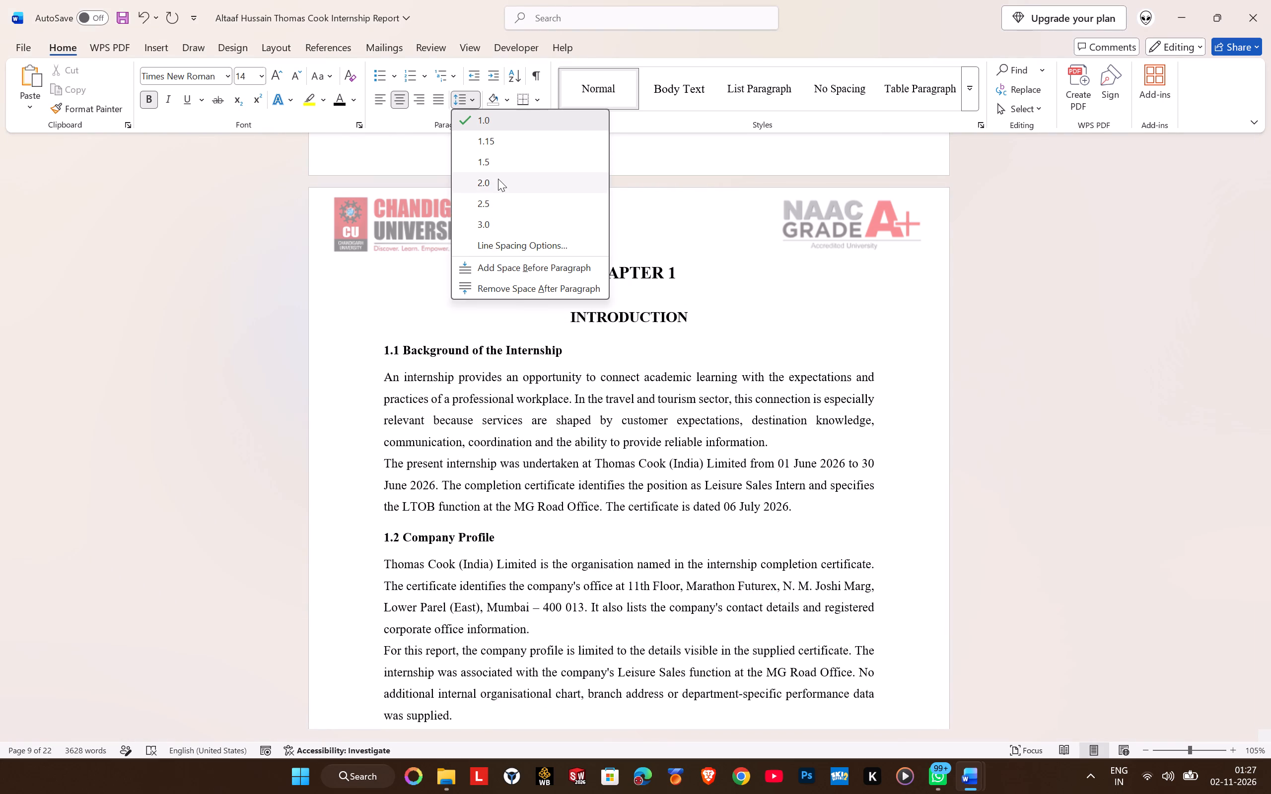
{"action": "left_click", "coordinate": [498, 181]}
{"action": "left_click", "coordinate": [546, 411]}
Review the Chapter 1 layout from the chapter title through the section 1.7 tables, examining heading alignment, justification and page breaks.
{"action": "scroll", "coordinate": [550, 420], "scroll_direction": "down", "scroll_amount": 4}
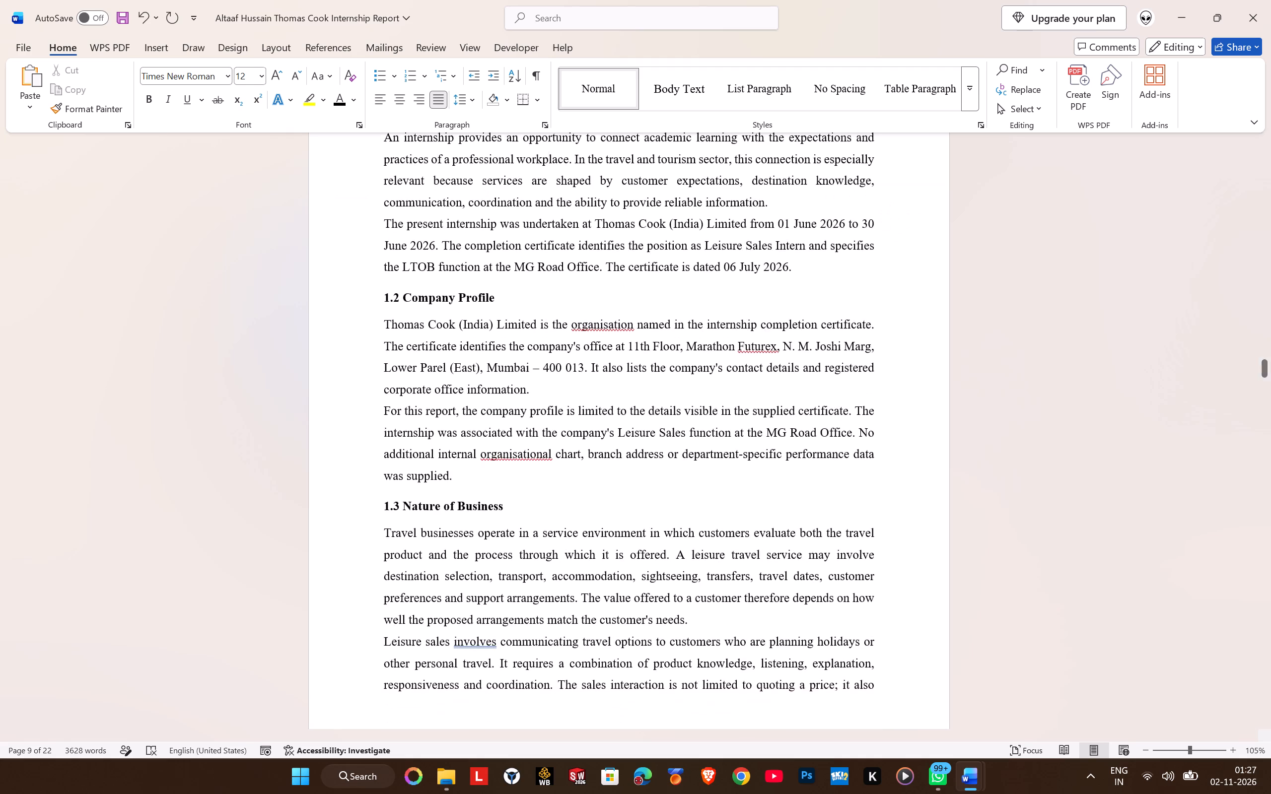
{"action": "scroll", "coordinate": [550, 410], "scroll_direction": "down", "scroll_amount": 8}
{"action": "scroll", "coordinate": [550, 410], "scroll_direction": "up", "scroll_amount": 4}
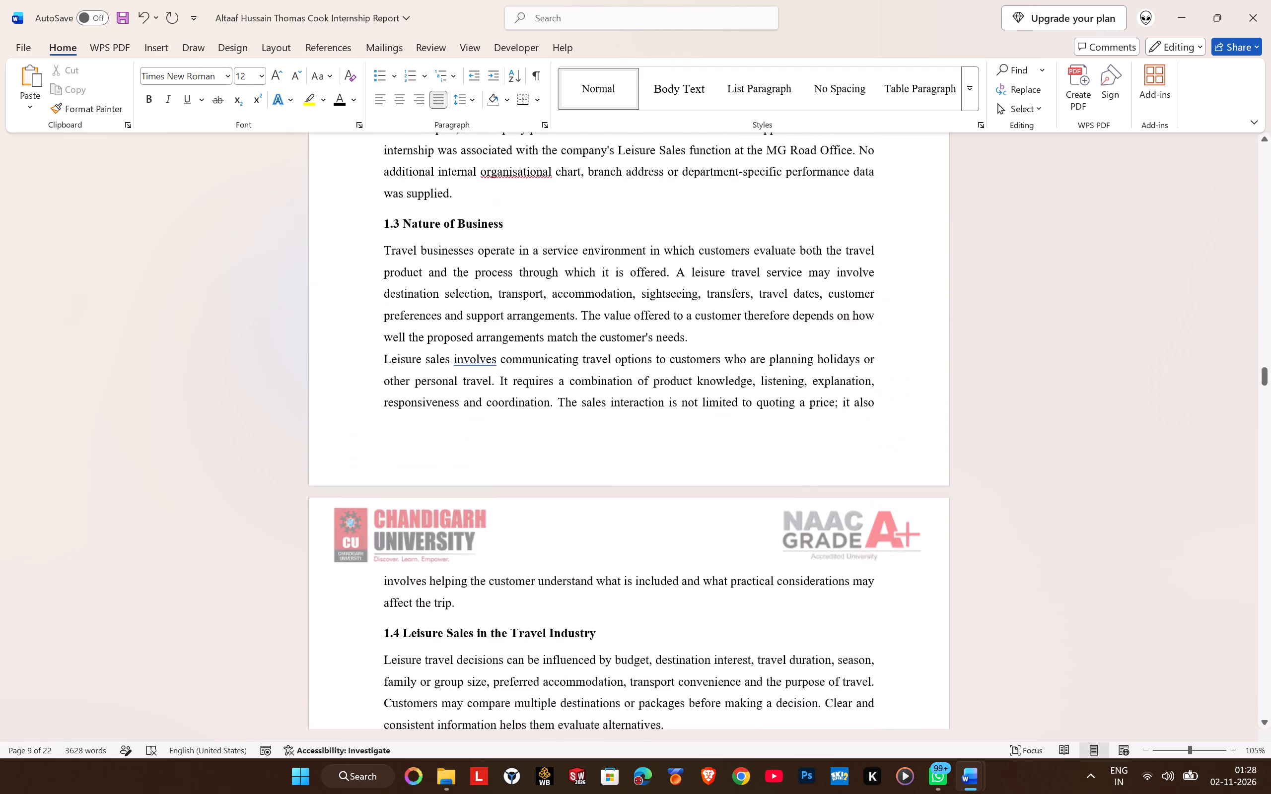
{"action": "scroll", "coordinate": [550, 410], "scroll_direction": "up", "scroll_amount": 8}
{"action": "scroll", "coordinate": [550, 410], "scroll_direction": "down", "scroll_amount": 3}
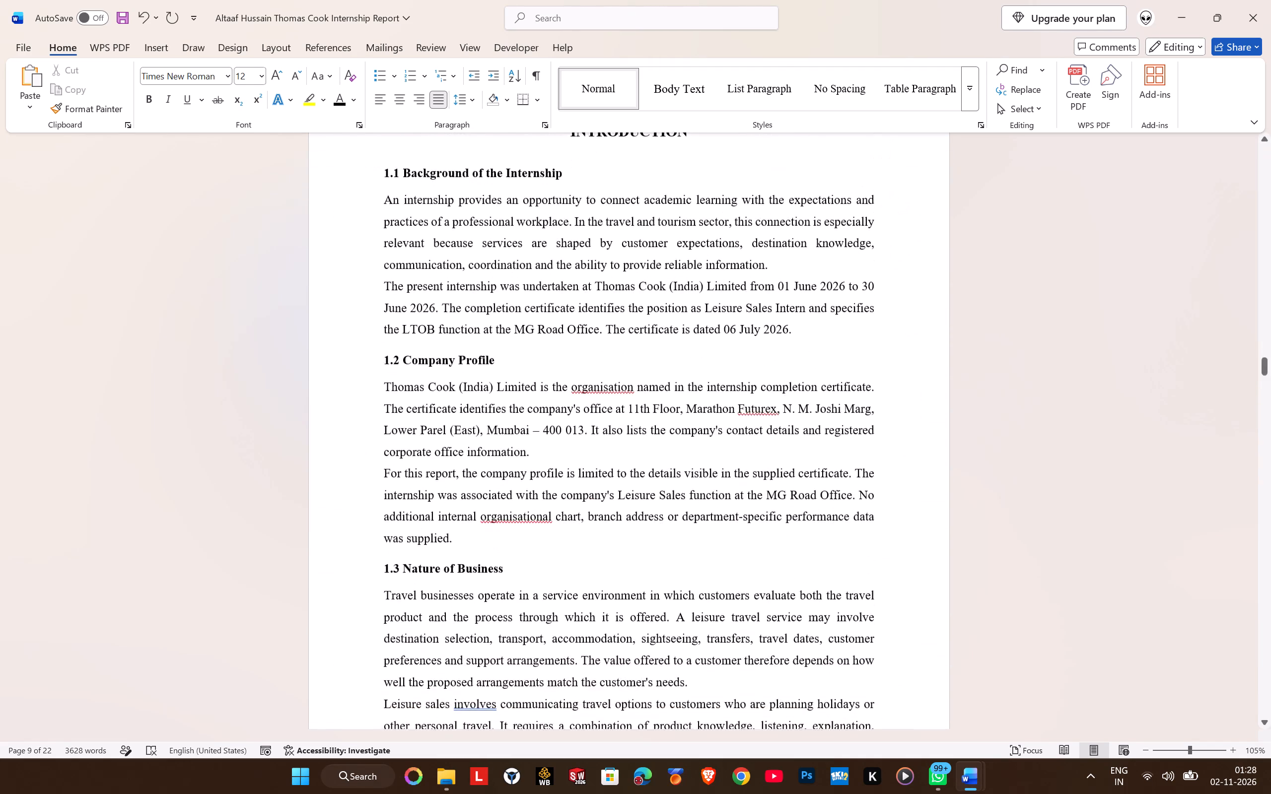
{"action": "scroll", "coordinate": [550, 410], "scroll_direction": "down", "scroll_amount": 12}
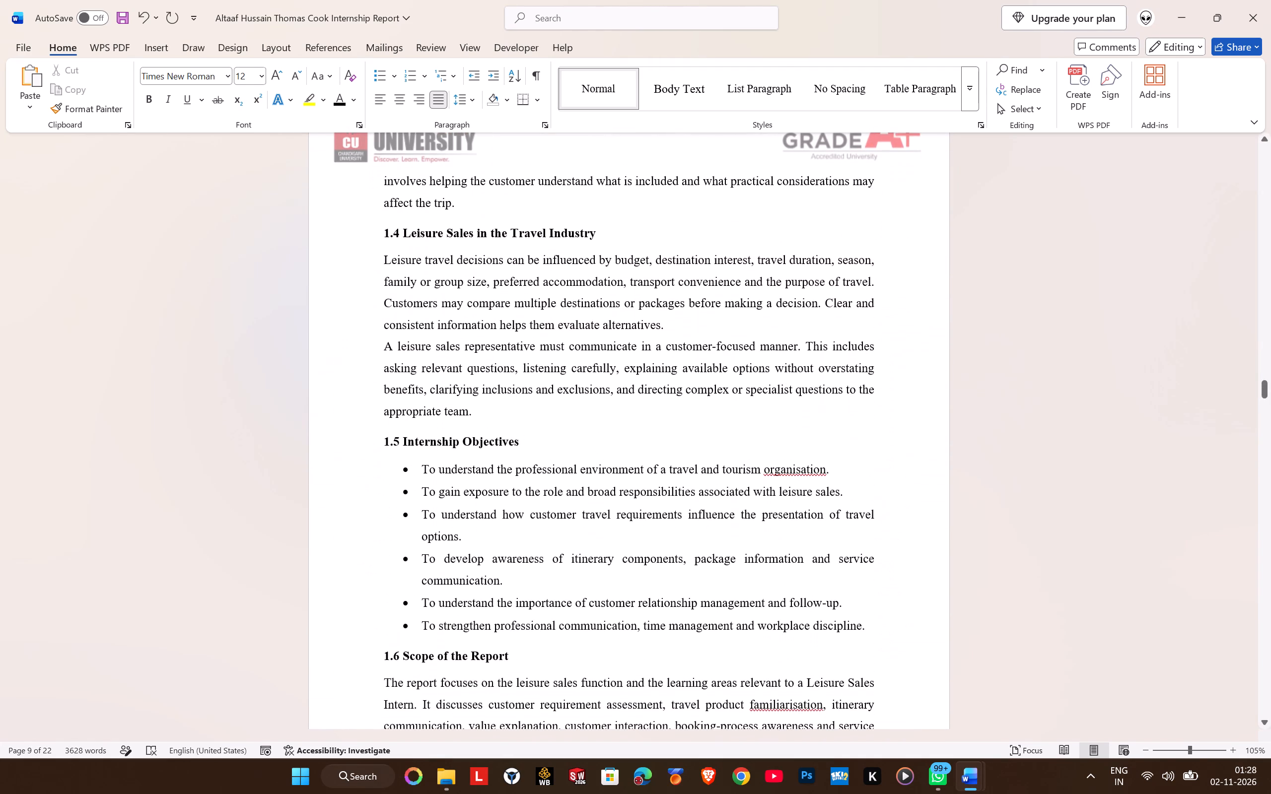
{"action": "scroll", "coordinate": [511, 359], "scroll_direction": "down", "scroll_amount": 3}
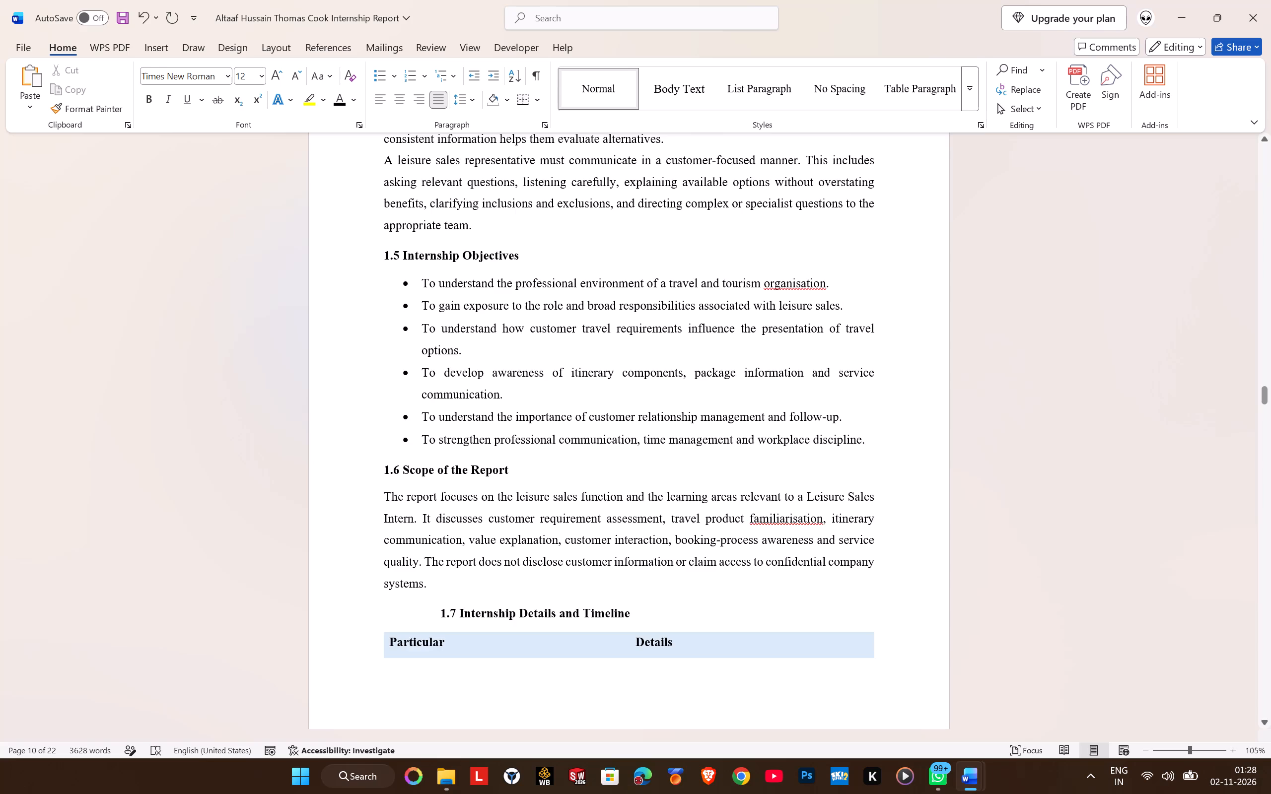
{"action": "scroll", "coordinate": [444, 353], "scroll_direction": "down", "scroll_amount": 5}
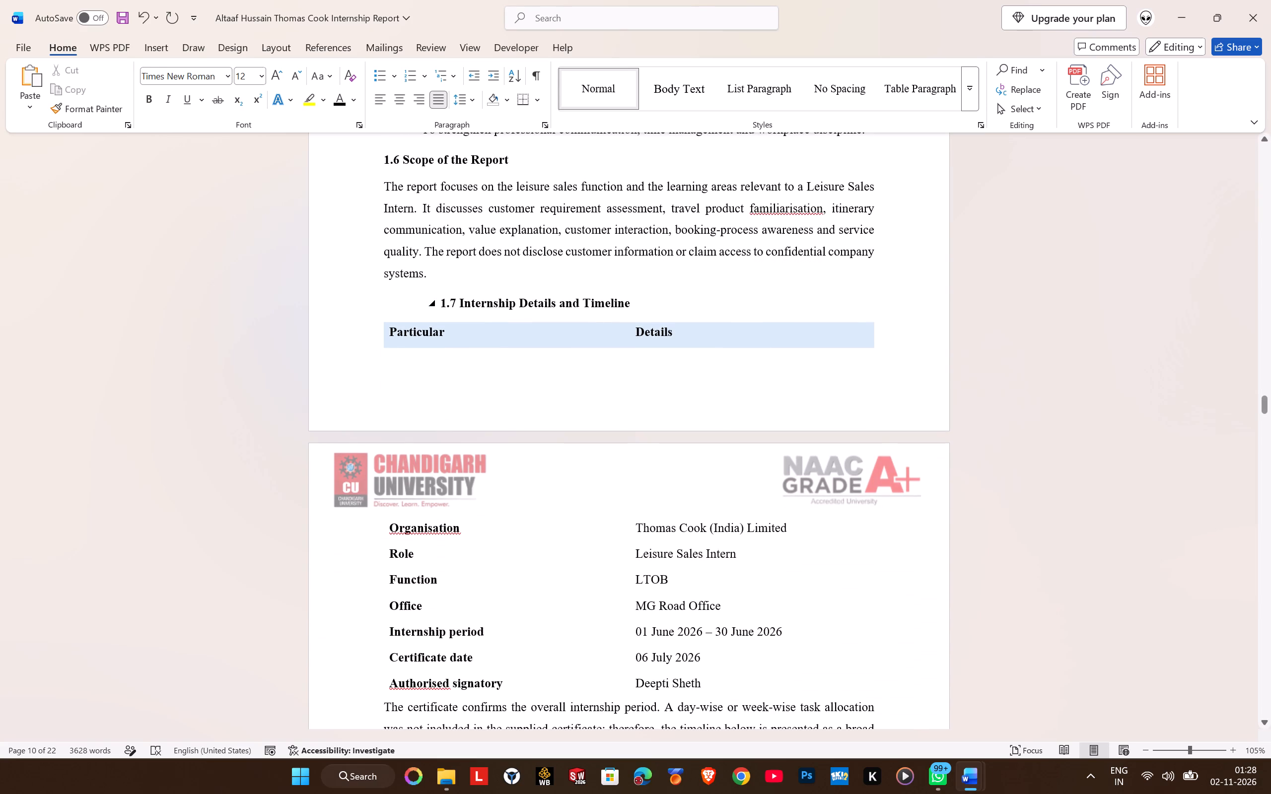
{"action": "scroll", "coordinate": [469, 397], "scroll_direction": "down", "scroll_amount": 4}
{"action": "scroll", "coordinate": [469, 397], "scroll_direction": "up", "scroll_amount": 3}
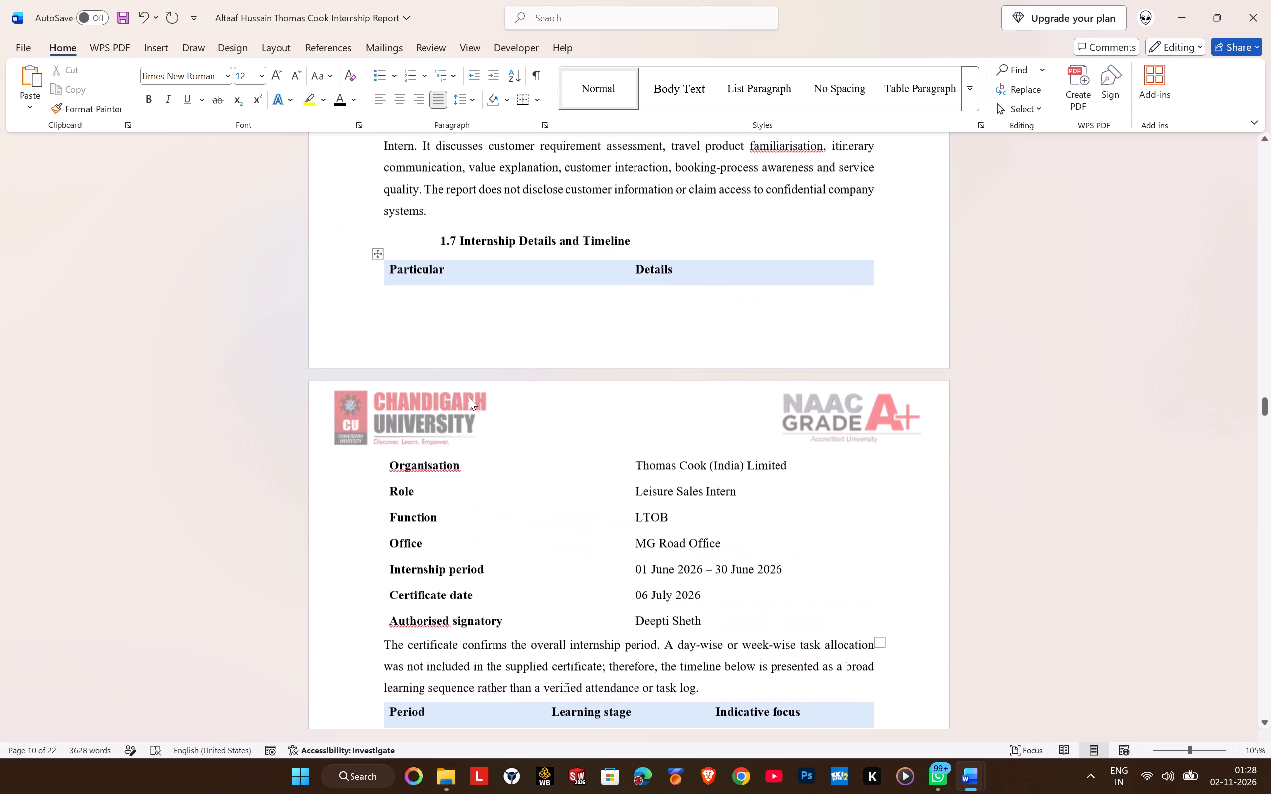
Remove the indent of heading 1.7 Internship Details and Timeline so it aligns with the other Chapter 1 headings.
{"action": "scroll", "coordinate": [469, 397], "scroll_direction": "down", "scroll_amount": 7}
{"action": "scroll", "coordinate": [469, 397], "scroll_direction": "up", "scroll_amount": 10}
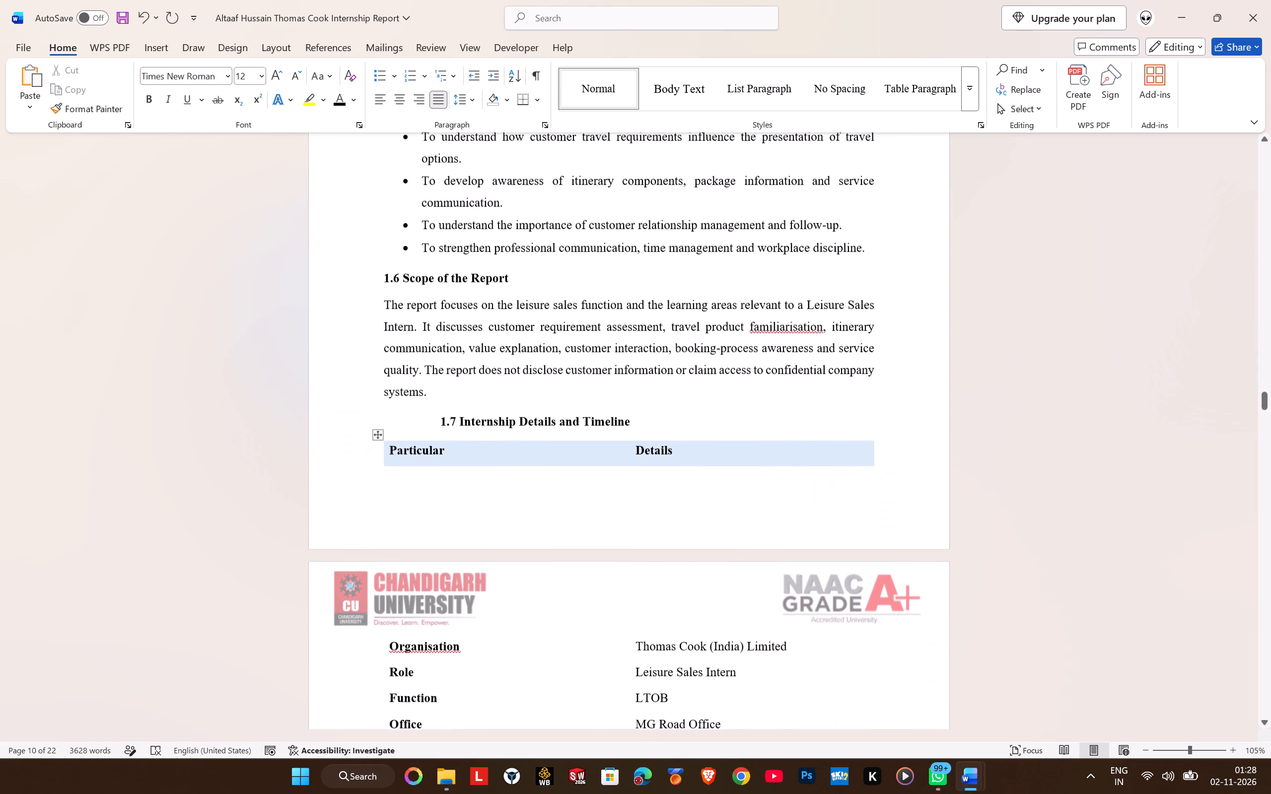
{"action": "left_click", "coordinate": [432, 423]}
{"action": "left_click", "coordinate": [439, 423]}
{"action": "left_click", "coordinate": [435, 426]}
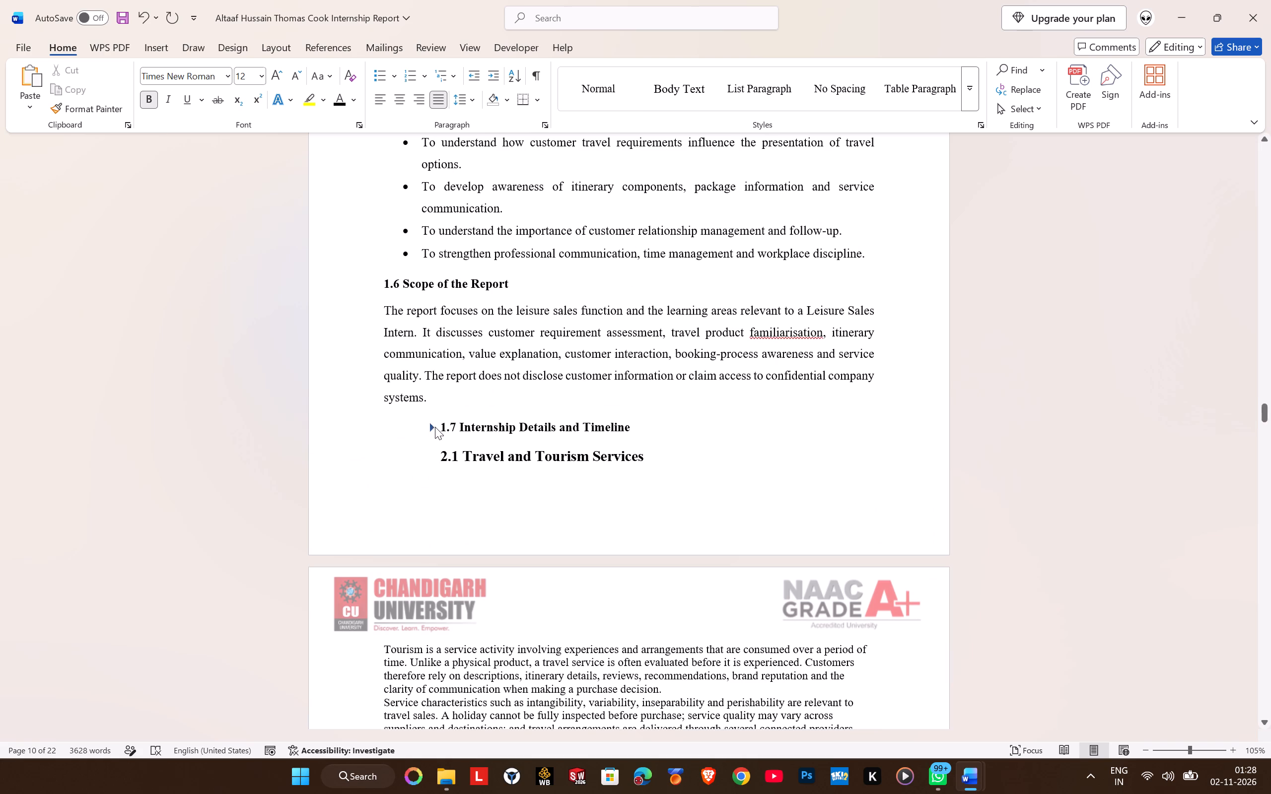
{"action": "key", "text": "BackSpace"}
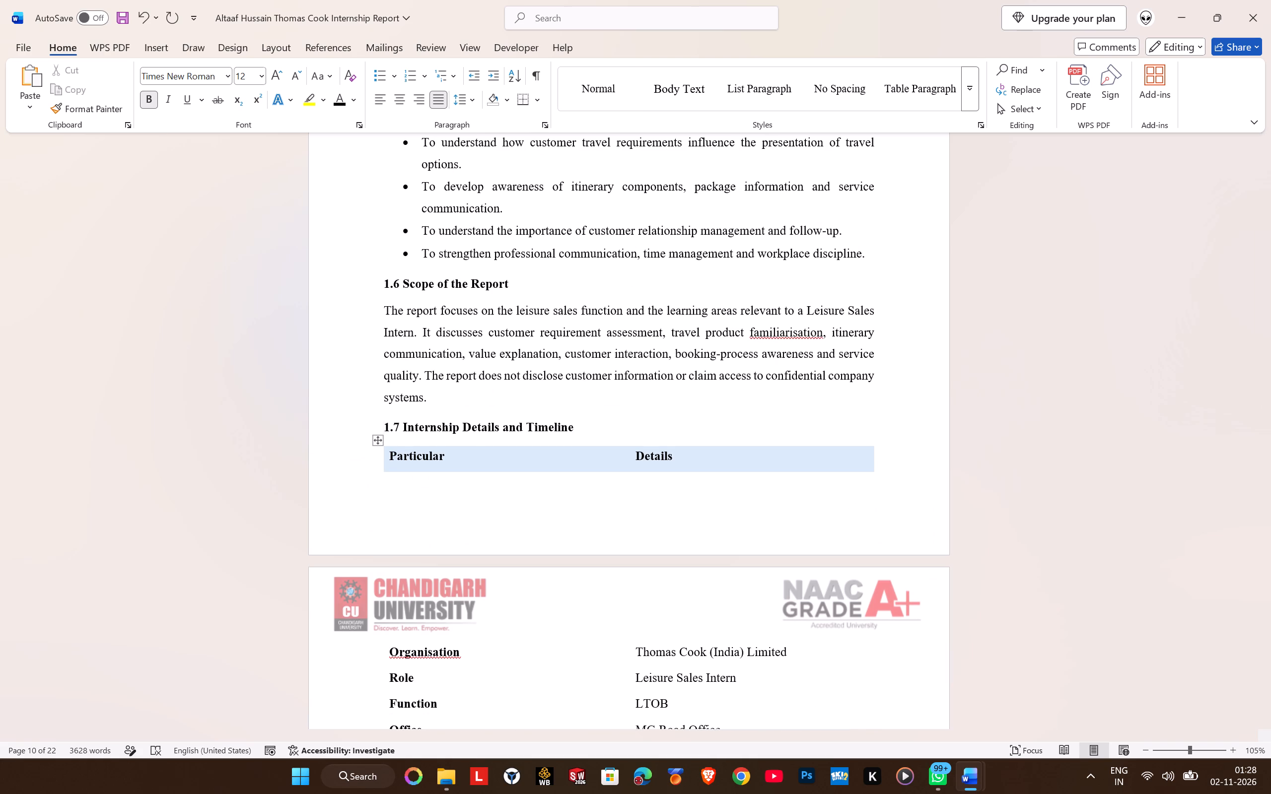
Examine how the section 1.7 tables and the start of Chapter 2 fall across the pages.
{"action": "key", "text": "Down"}
{"action": "key", "text": "Down"}
{"action": "key", "text": "Down"}
{"action": "key", "text": "Down"}
{"action": "key", "text": "Down"}
{"action": "key", "text": "Down"}
{"action": "key", "text": "Down"}
{"action": "key", "text": "Down"}
{"action": "key", "text": "Down"}
{"action": "key", "text": "Down"}
{"action": "key", "text": "Down"}
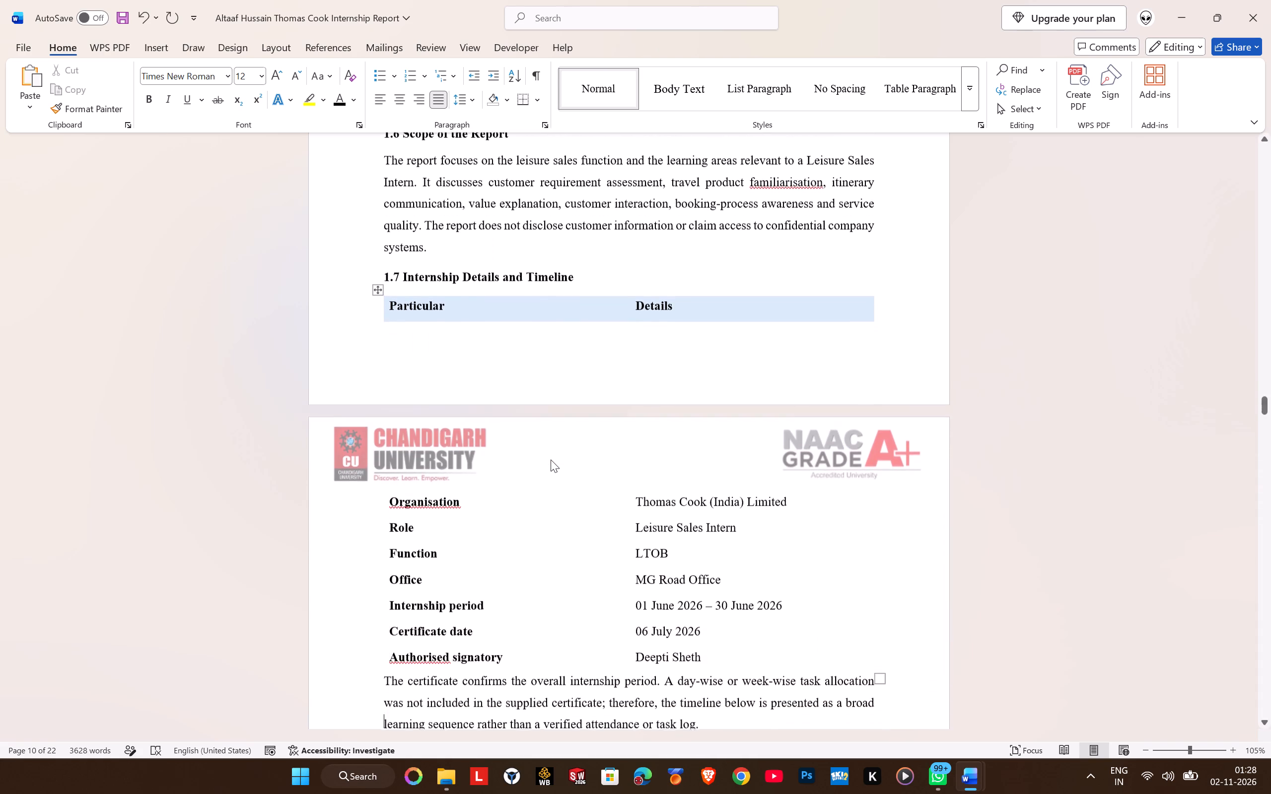
{"action": "key", "text": "Down"}
{"action": "key", "text": "Down"}
{"action": "key", "text": "Down"}
{"action": "key", "text": "Down"}
{"action": "key", "text": "Down"}
{"action": "key", "text": "Down"}
{"action": "key", "text": "Down"}
{"action": "key", "text": "Down"}
{"action": "key", "text": "Up"}
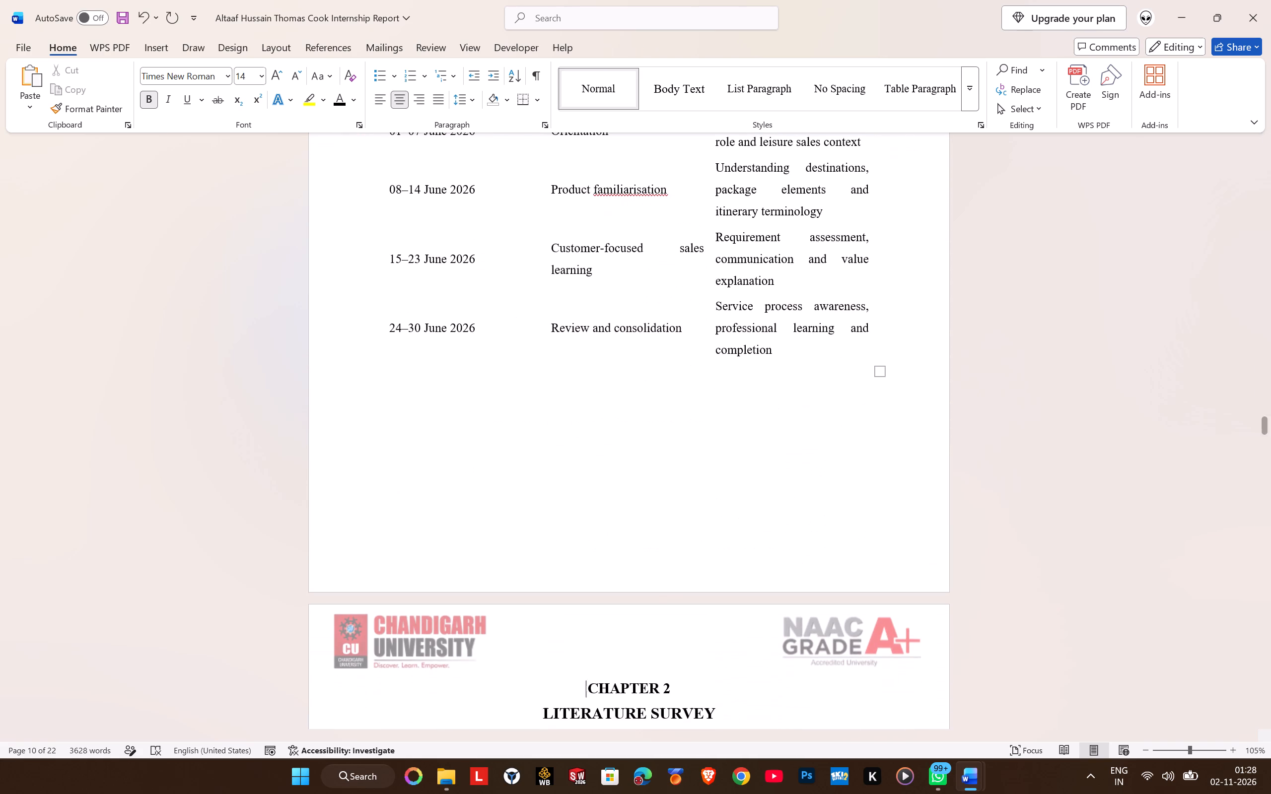
{"action": "key", "text": "Up"}
{"action": "key", "text": "Up"}
{"action": "key", "text": "Up"}
{"action": "key", "text": "Up"}
{"action": "scroll", "coordinate": [550, 462], "scroll_direction": "up", "scroll_amount": 4}
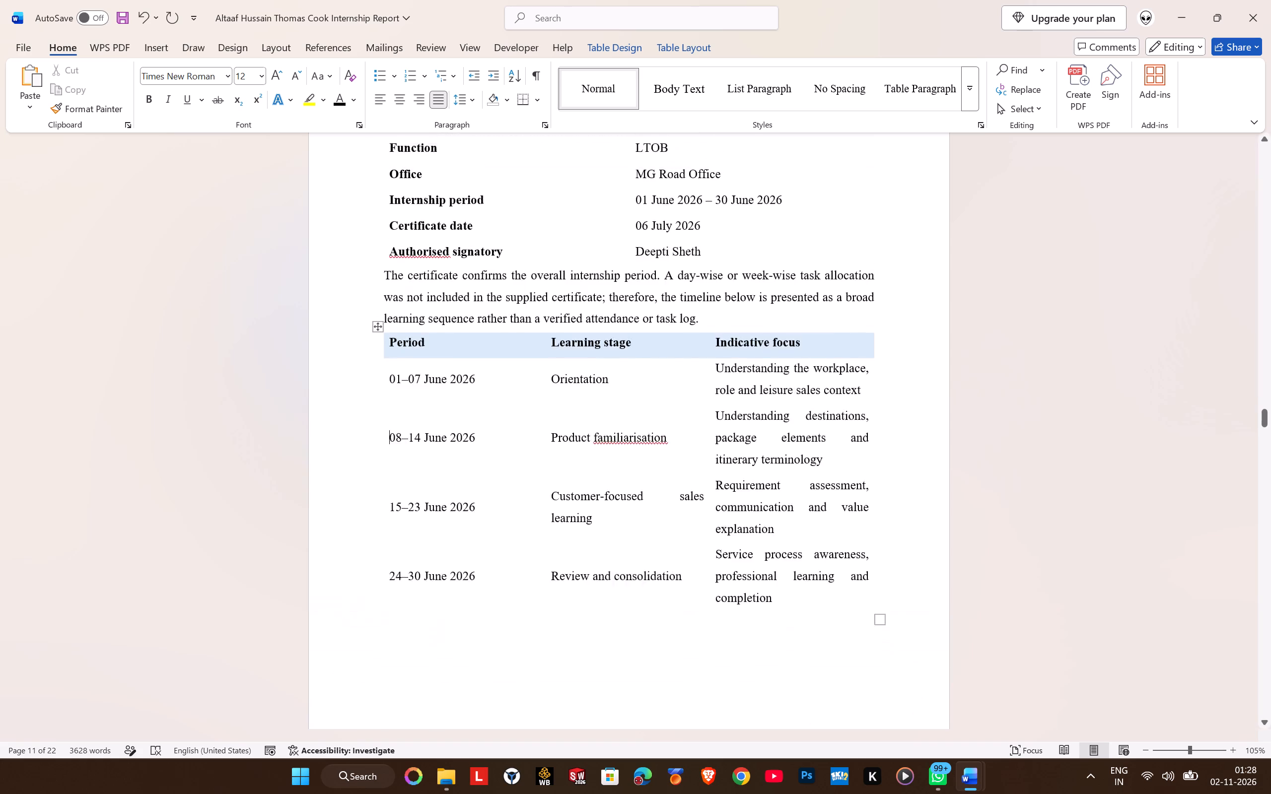
{"action": "scroll", "coordinate": [550, 459], "scroll_direction": "up", "scroll_amount": 9}
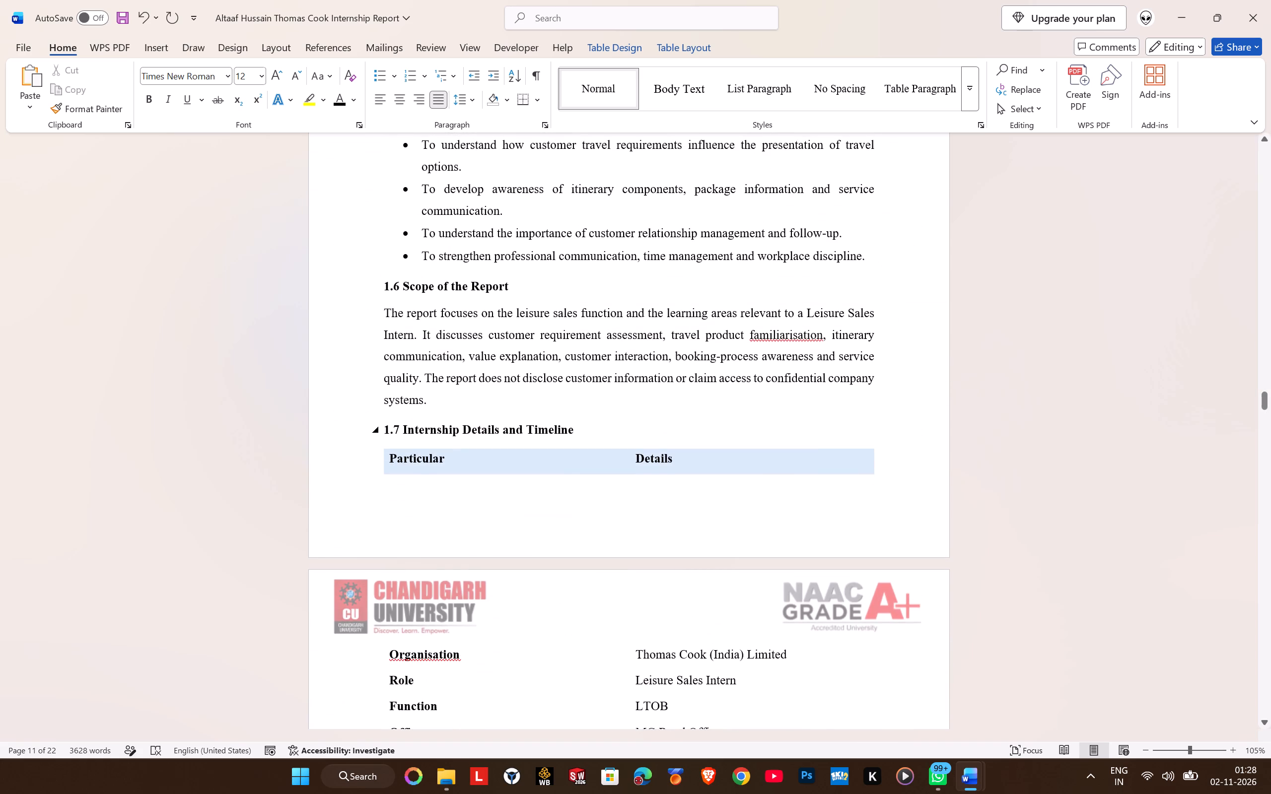
Insert two blank lines above heading 1.7 to move it onto the same page as its details table.
{"action": "left_click", "coordinate": [385, 431]}
{"action": "key", "text": "Return"}
{"action": "key", "text": "Return"}
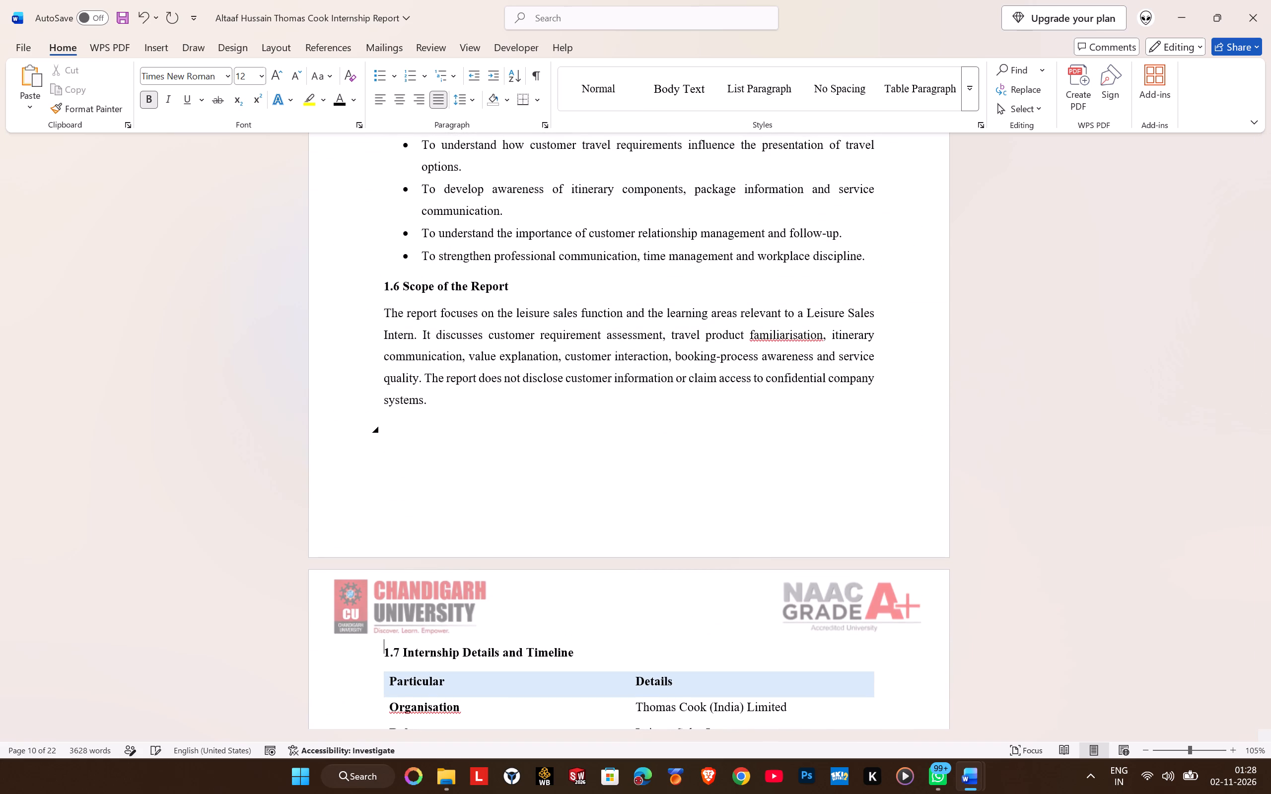
Apply all borders to the Particular/Details table and the Period timeline table in section 1.7.
{"action": "scroll", "coordinate": [585, 424], "scroll_direction": "down", "scroll_amount": 6}
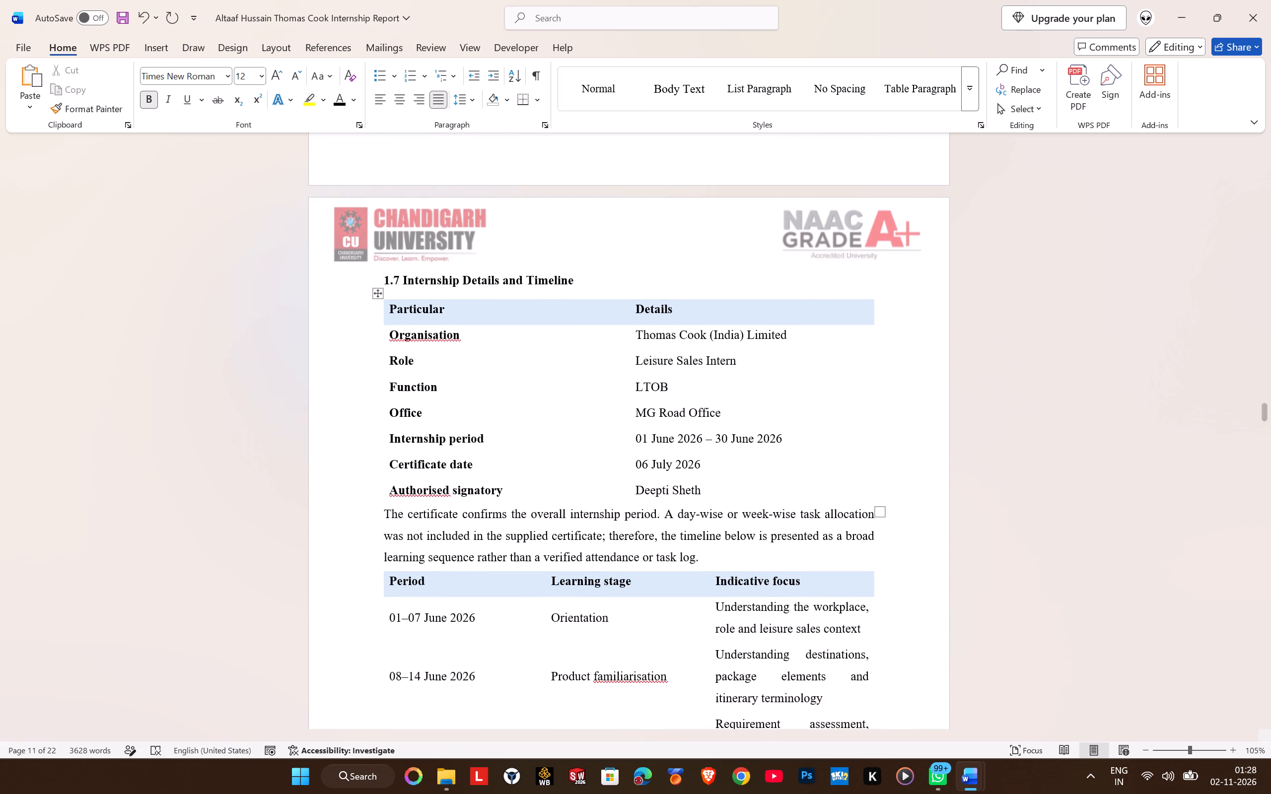
{"action": "left_click", "coordinate": [381, 293]}
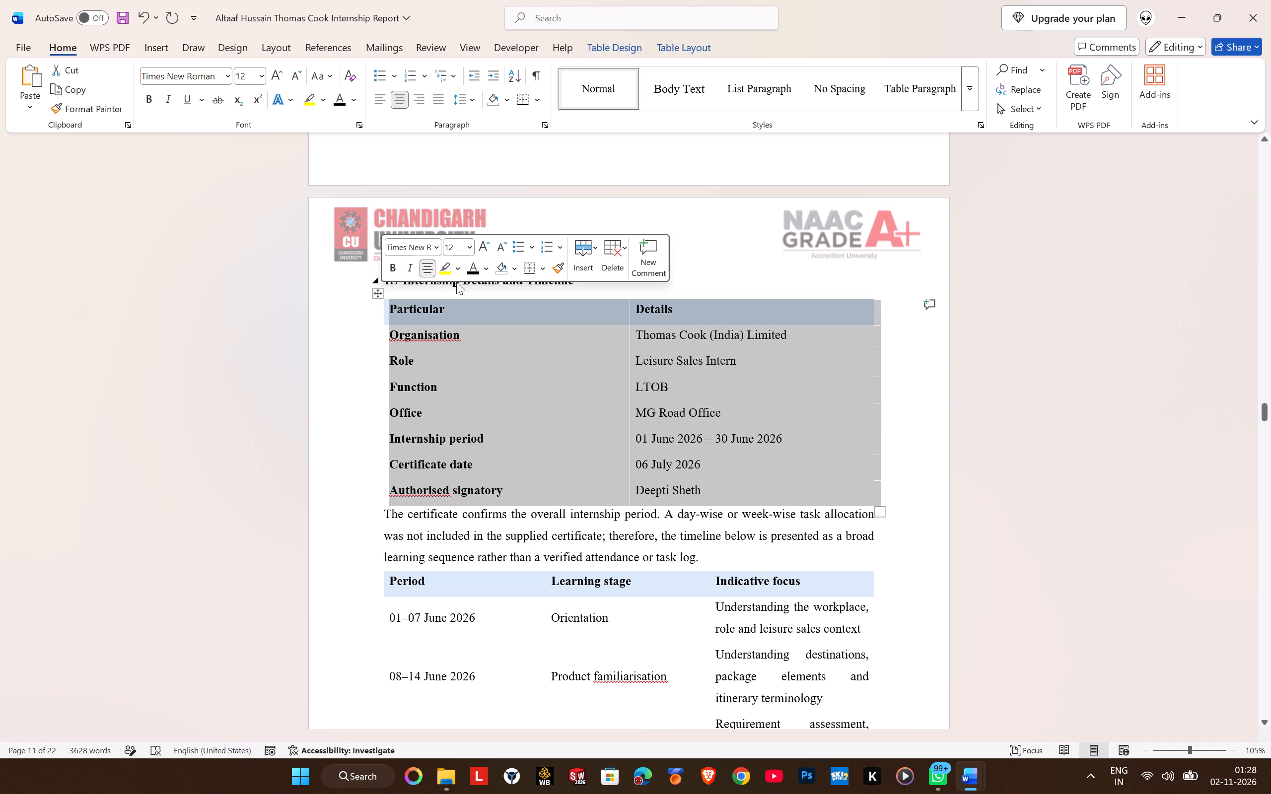
{"action": "left_click", "coordinate": [538, 270]}
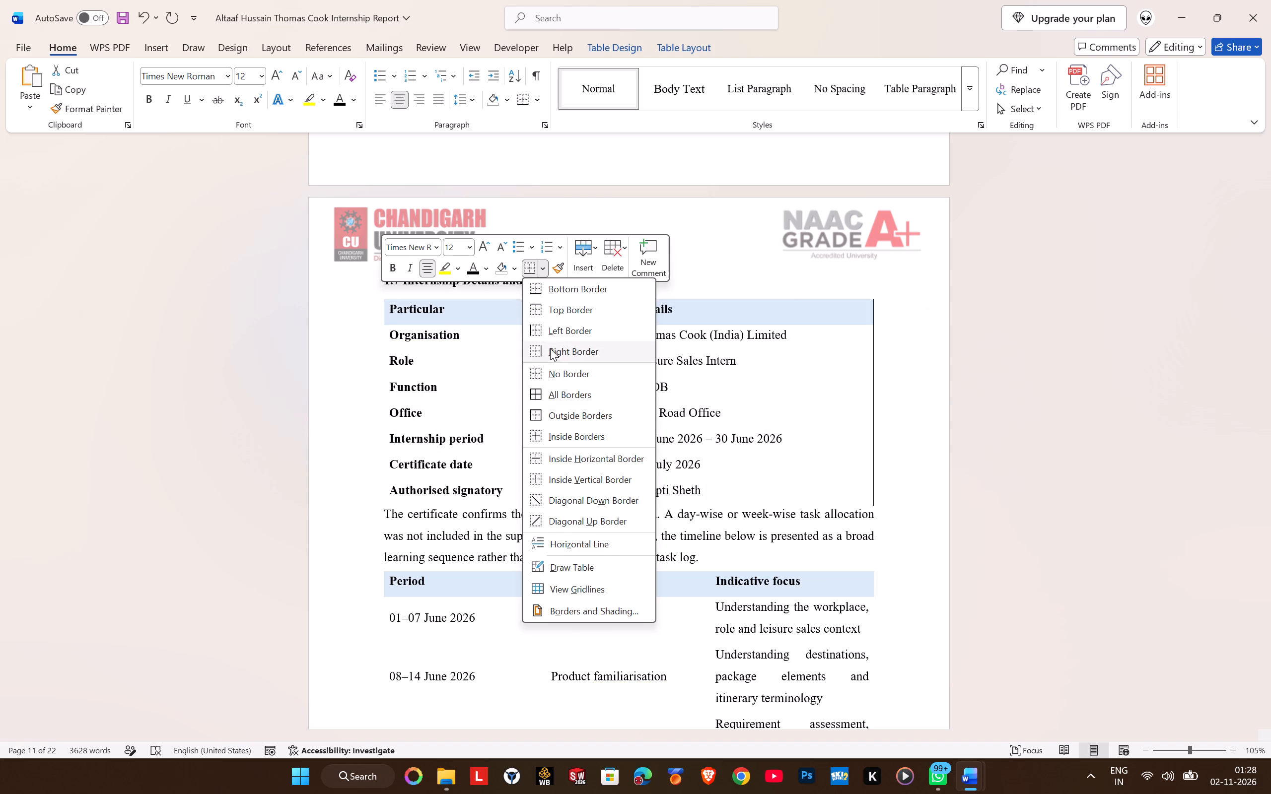
{"action": "left_click", "coordinate": [553, 390]}
{"action": "scroll", "coordinate": [390, 489], "scroll_direction": "down", "scroll_amount": 4}
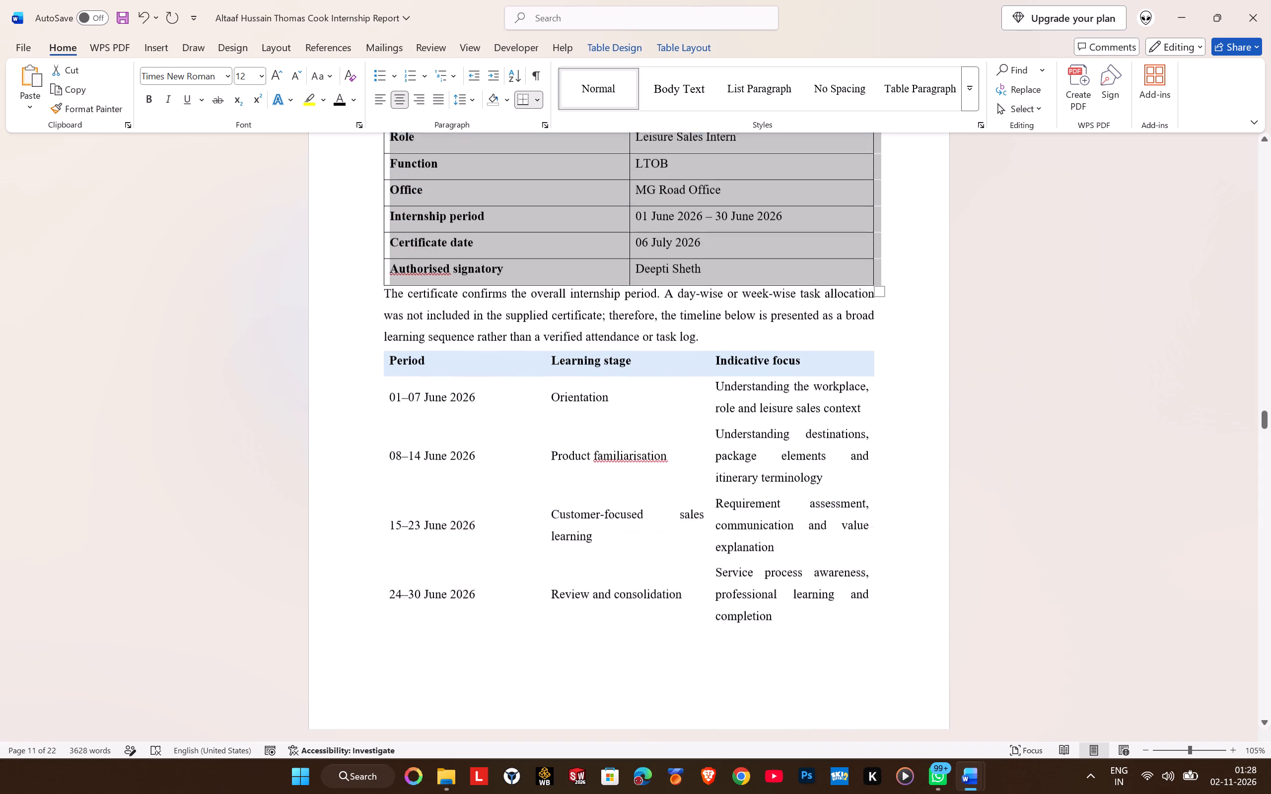
{"action": "left_click", "coordinate": [397, 333]}
{"action": "left_click", "coordinate": [382, 322]}
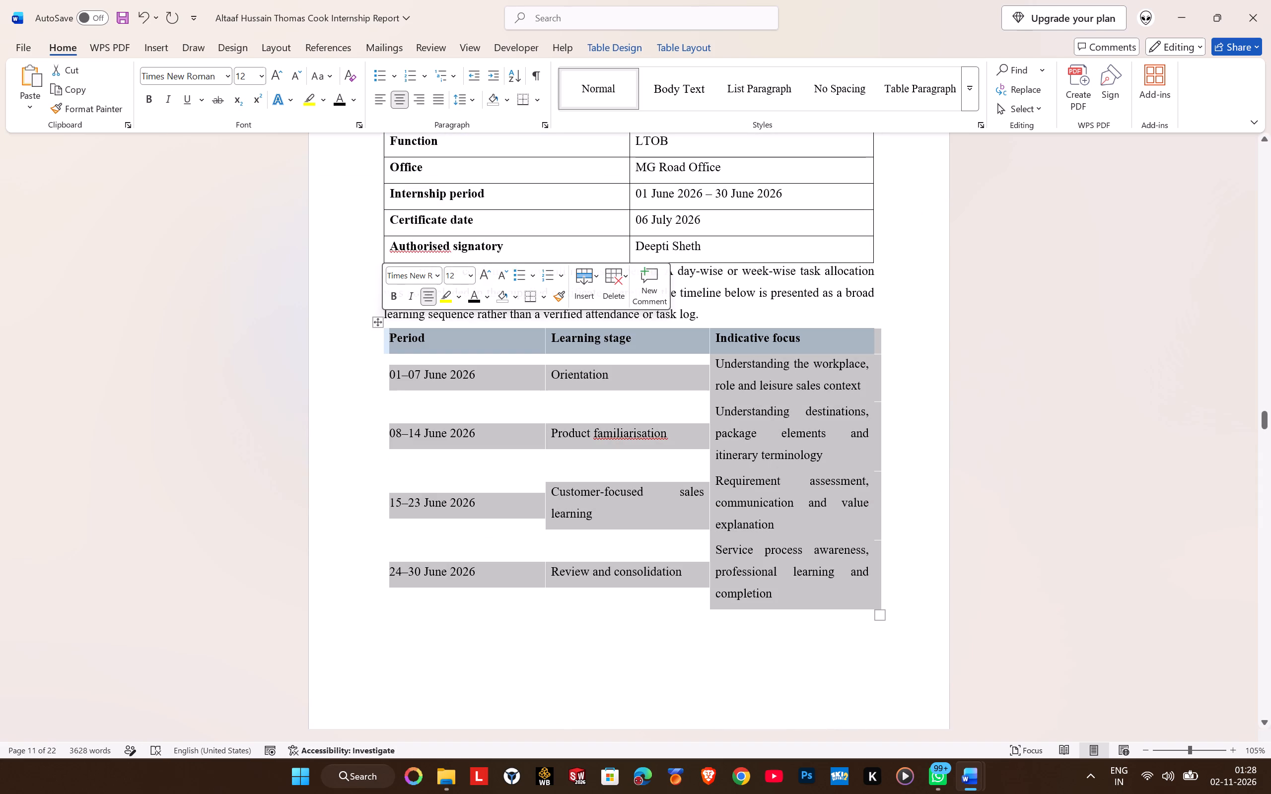
{"action": "left_click", "coordinate": [545, 297]}
{"action": "left_click", "coordinate": [542, 417]}
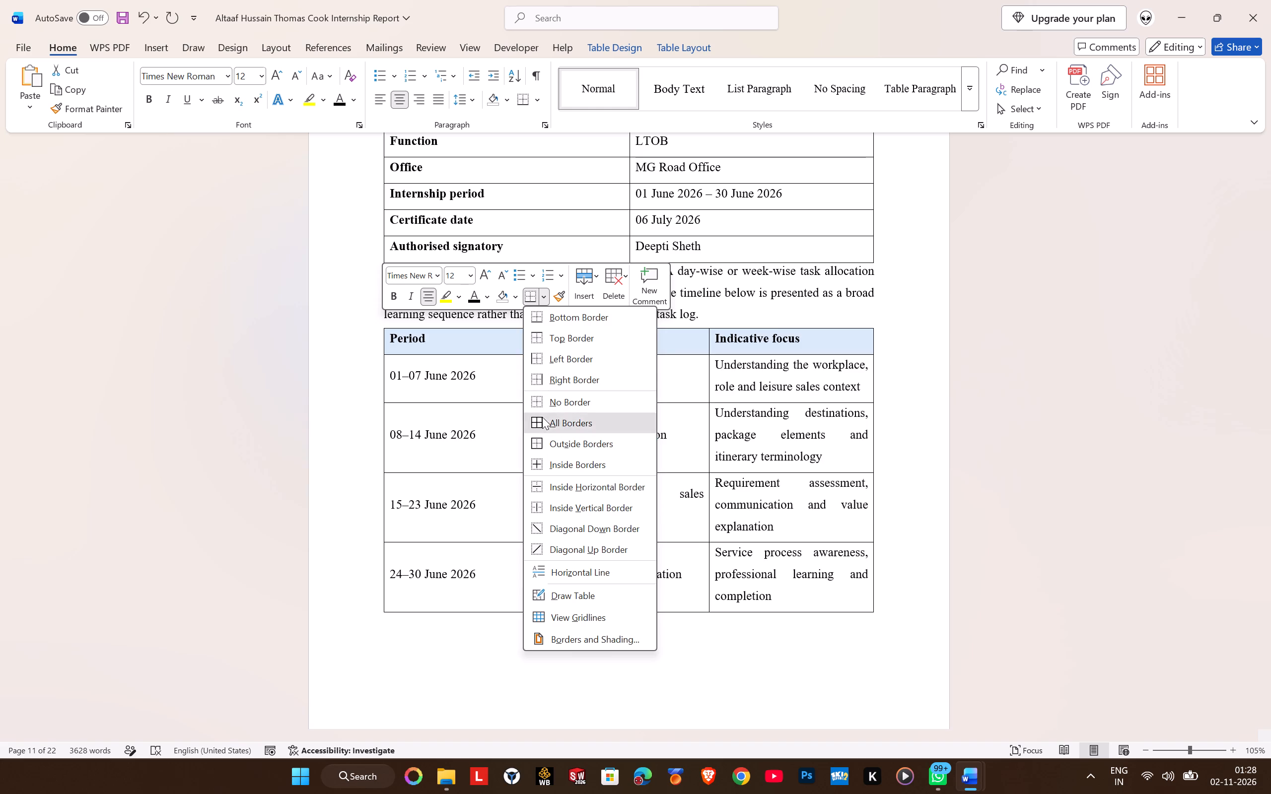
{"action": "left_click", "coordinate": [422, 429]}
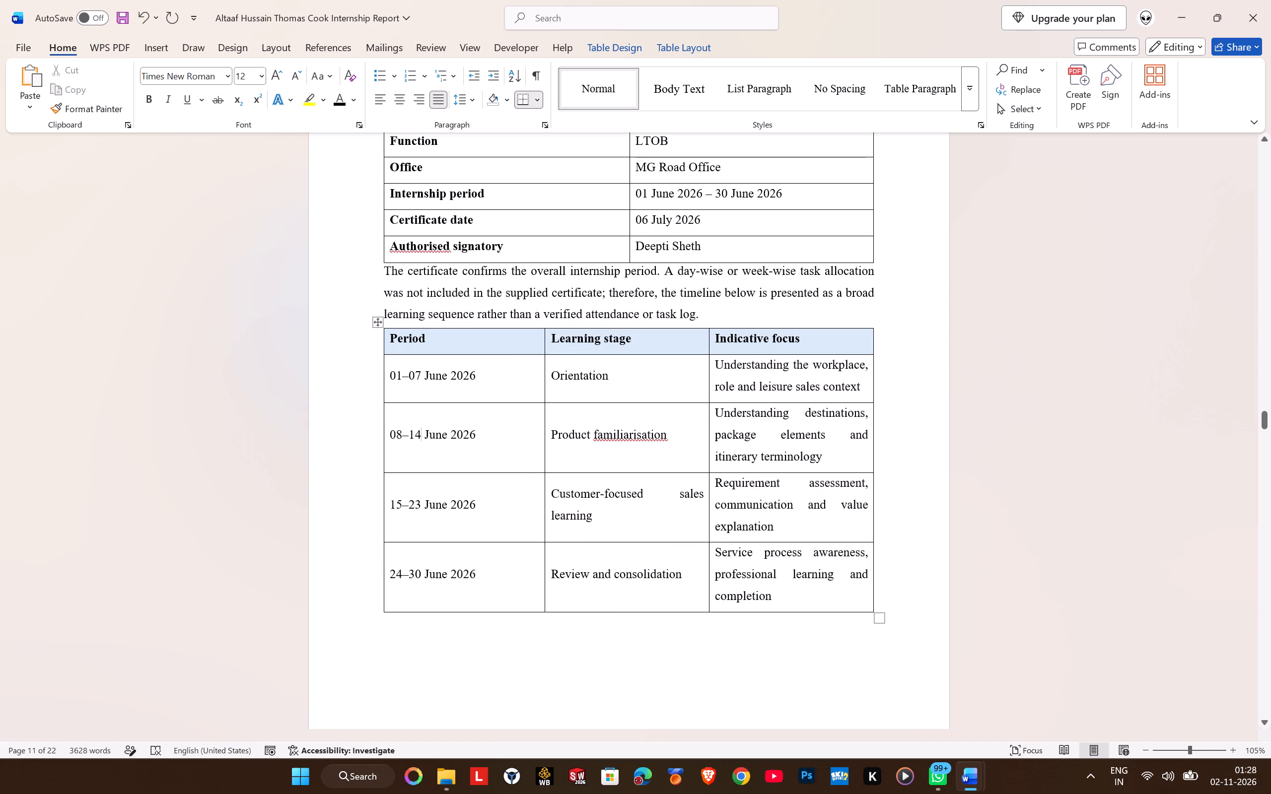
Left-align the "Customer-focused sales learning" cell and the four Indicative focus description cells in the timeline table.
{"action": "left_click", "coordinate": [680, 497]}
{"action": "left_click", "coordinate": [385, 101]}
{"action": "left_click", "coordinate": [749, 382]}
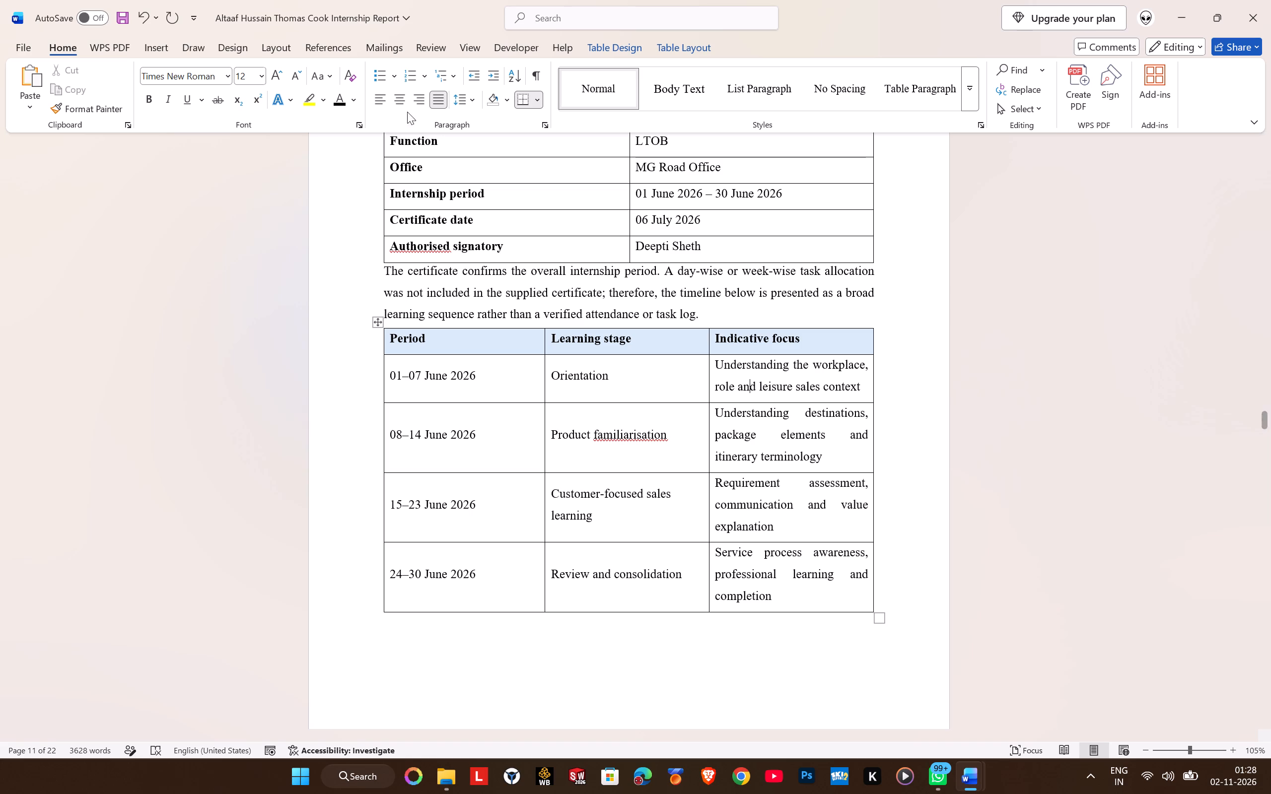
{"action": "left_click", "coordinate": [380, 102]}
{"action": "left_click", "coordinate": [741, 447]}
{"action": "left_click", "coordinate": [392, 98]}
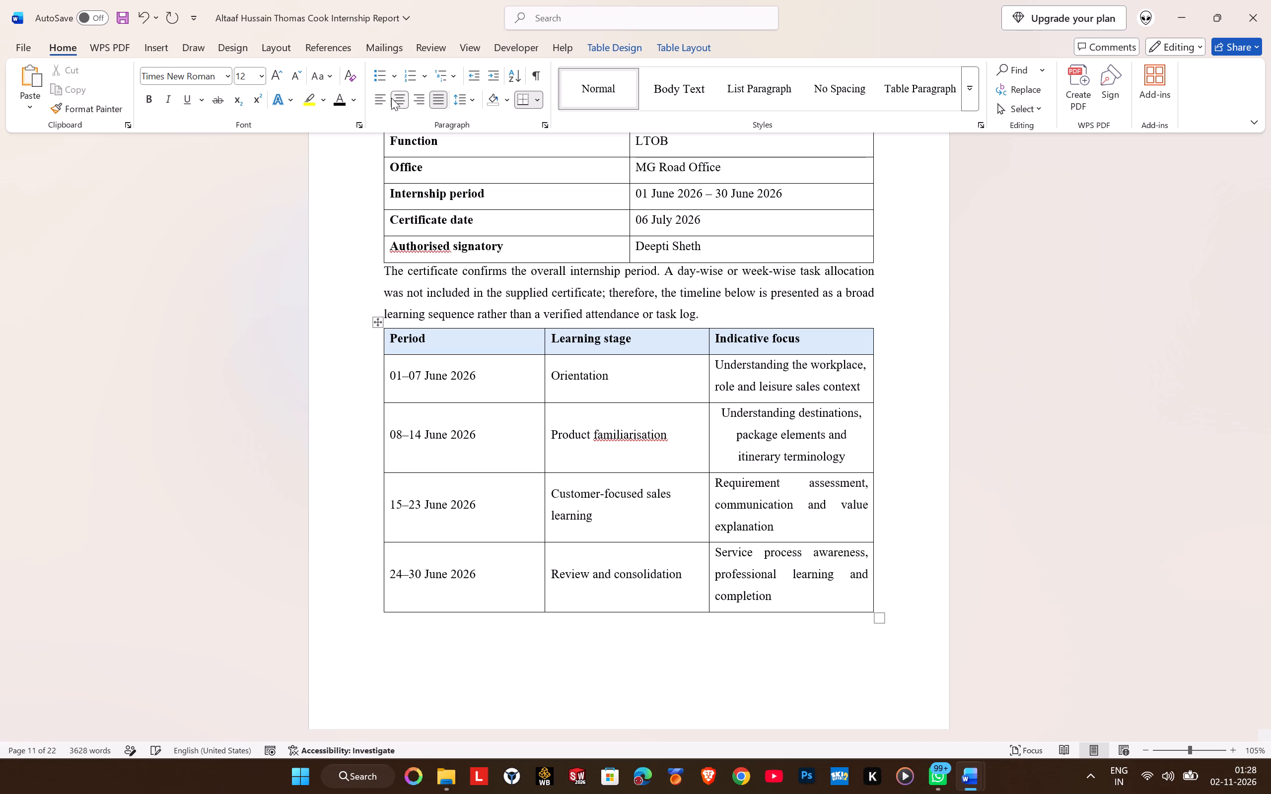
{"action": "left_click", "coordinate": [381, 98]}
{"action": "left_click", "coordinate": [760, 520]}
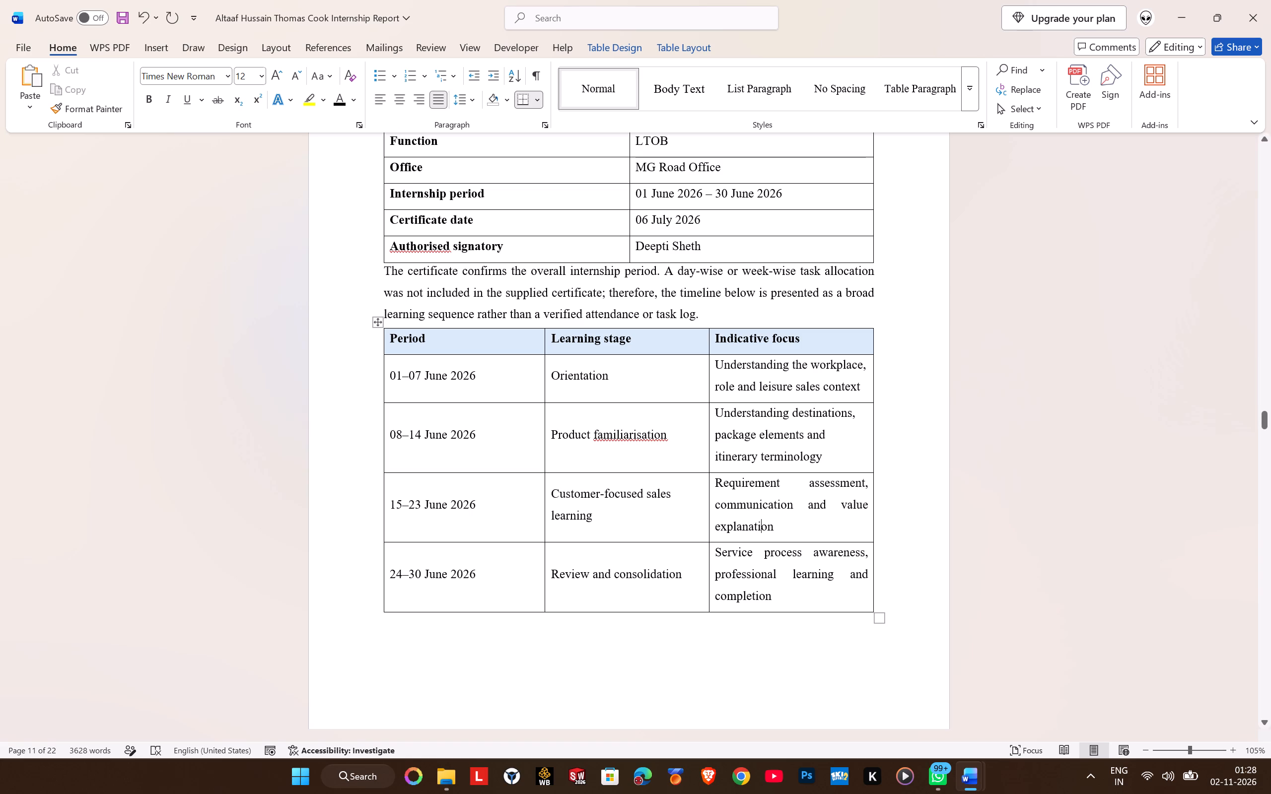
{"action": "left_click", "coordinate": [378, 104]}
{"action": "left_click", "coordinate": [740, 569]}
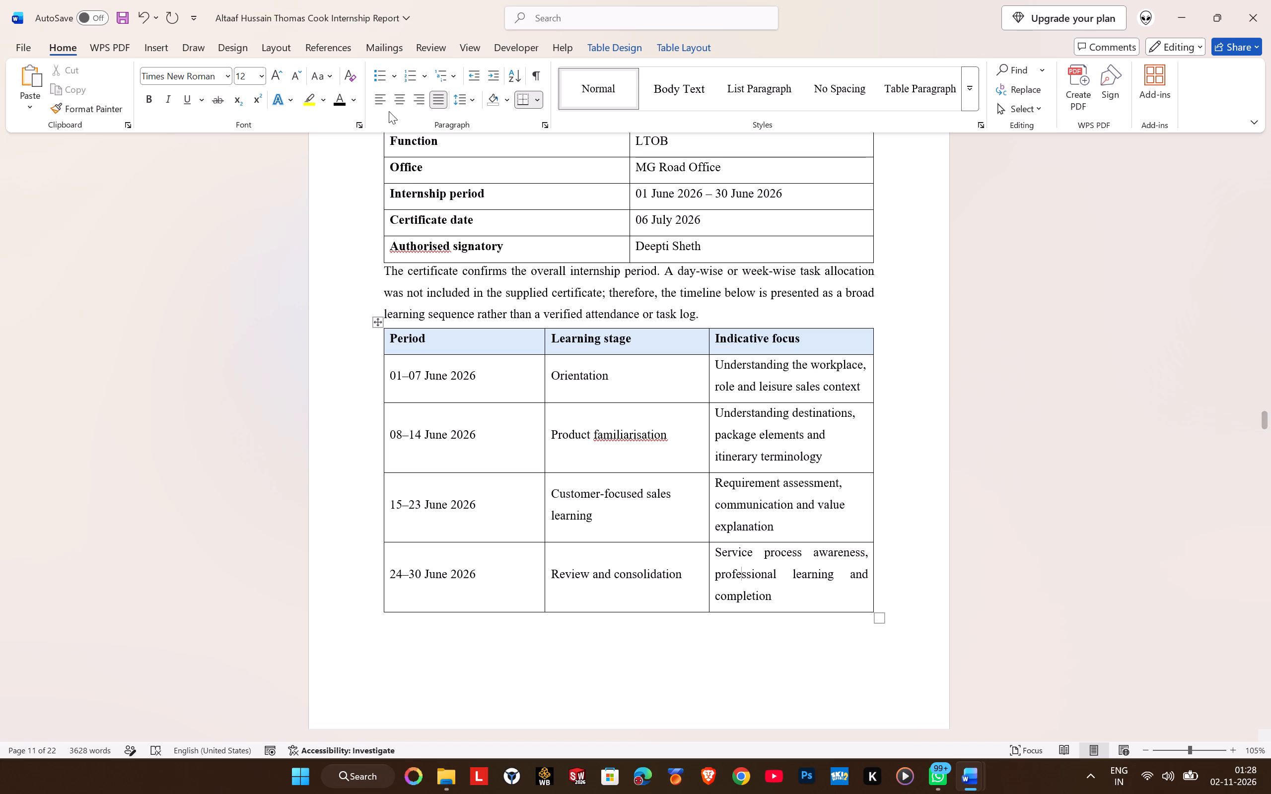
{"action": "left_click", "coordinate": [385, 99]}
{"action": "left_click", "coordinate": [595, 501]}
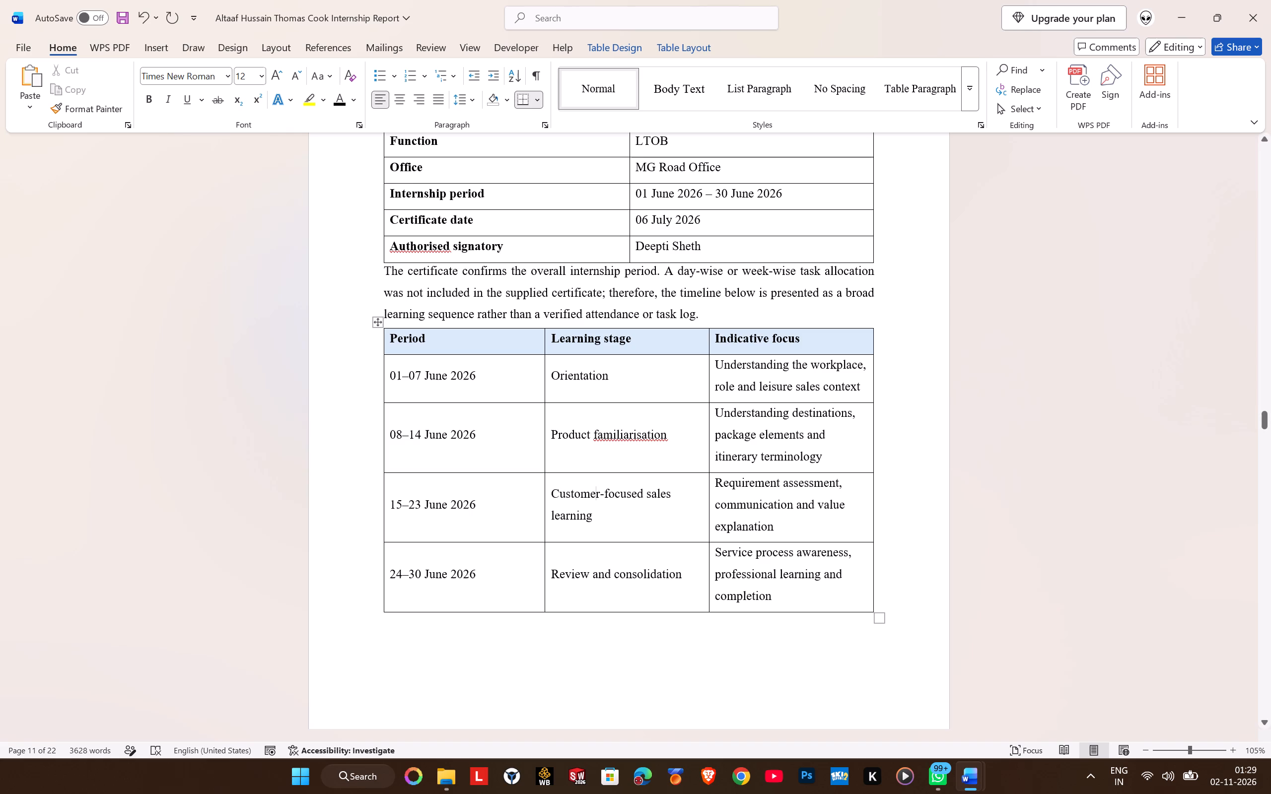
Separate the certificate paragraph from the two section 1.7 tables with a blank line above it and added space after it.
{"action": "scroll", "coordinate": [476, 424], "scroll_direction": "up", "scroll_amount": 2}
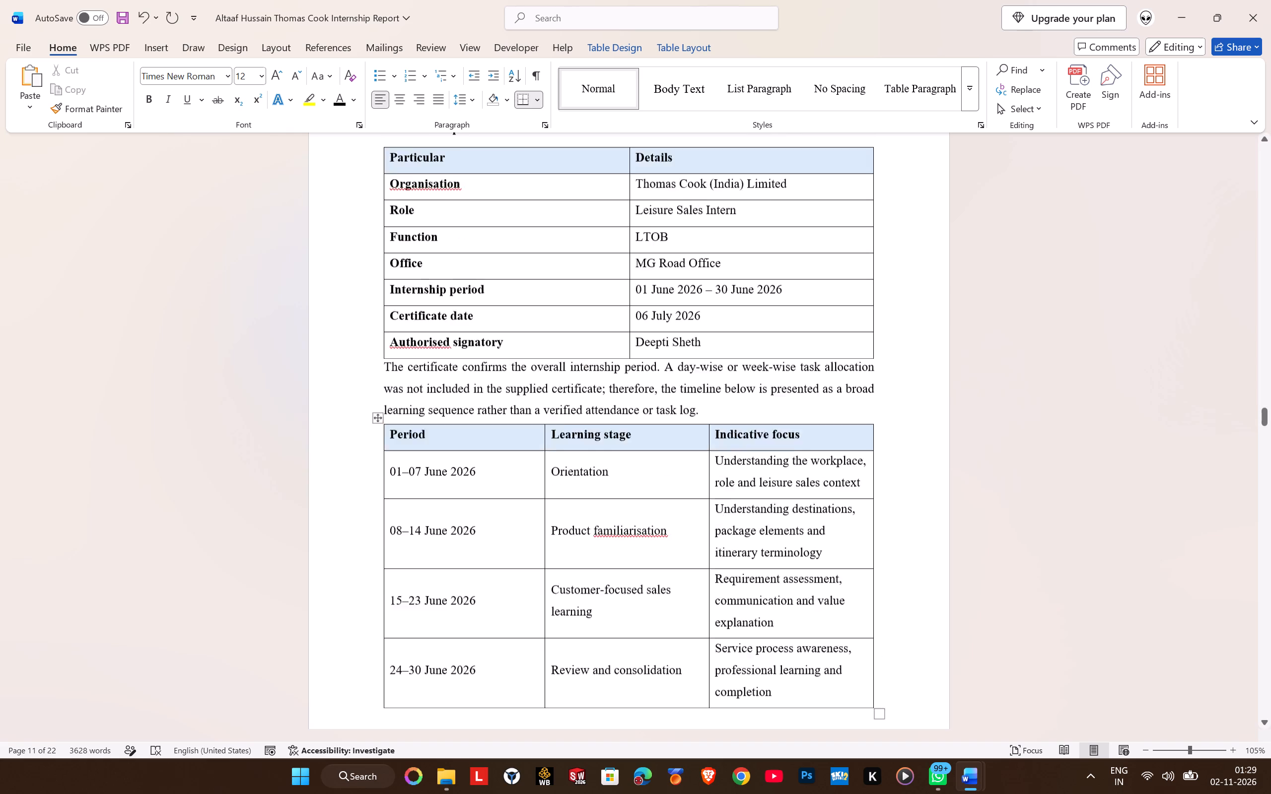
{"action": "scroll", "coordinate": [569, 336], "scroll_direction": "up", "scroll_amount": 2}
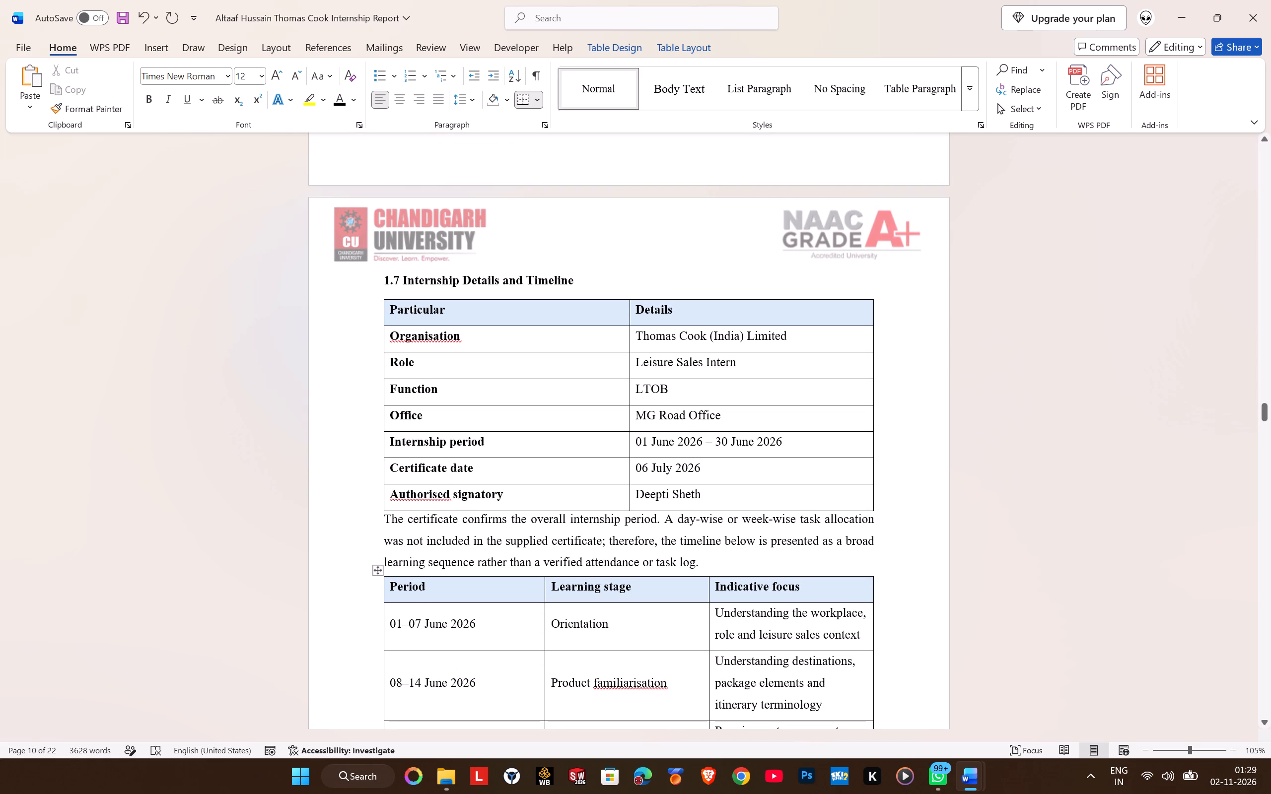
{"action": "scroll", "coordinate": [525, 387], "scroll_direction": "down", "scroll_amount": 3}
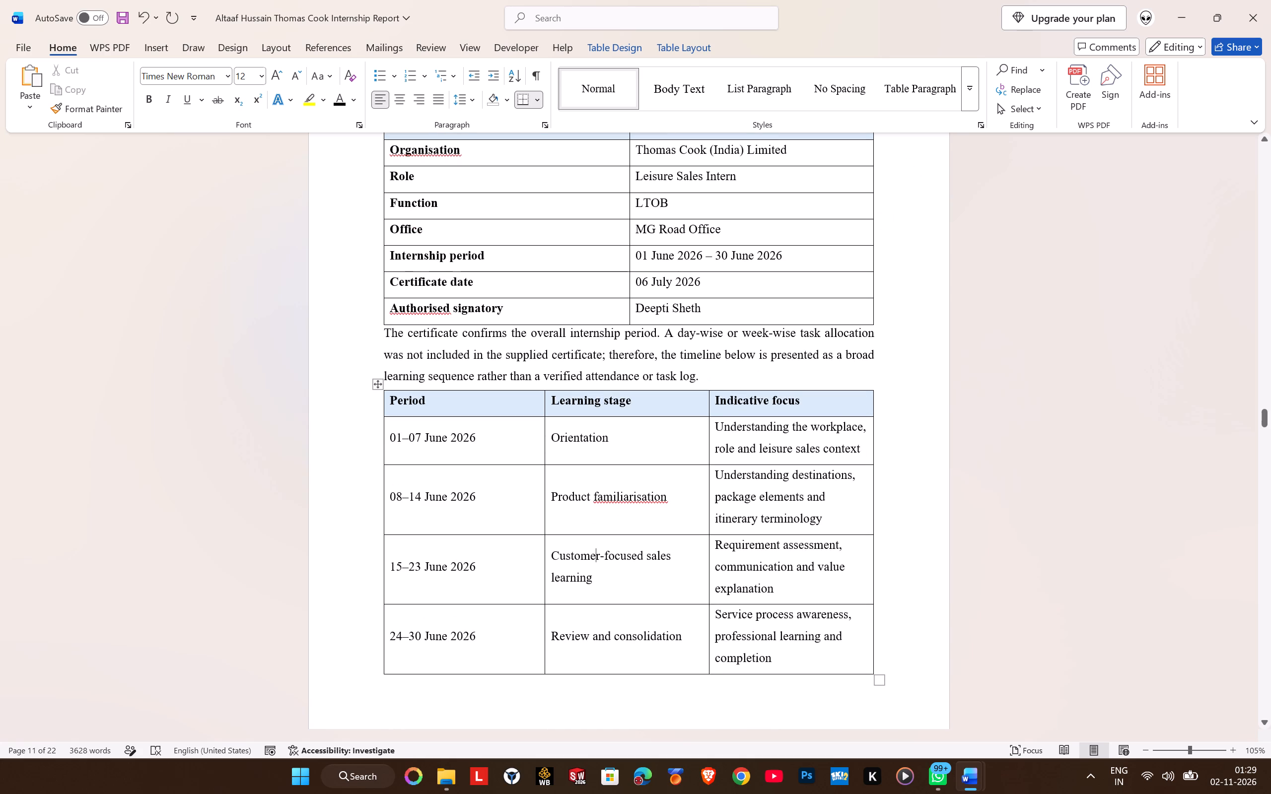
{"action": "left_click", "coordinate": [386, 332]}
{"action": "key", "text": "Return"}
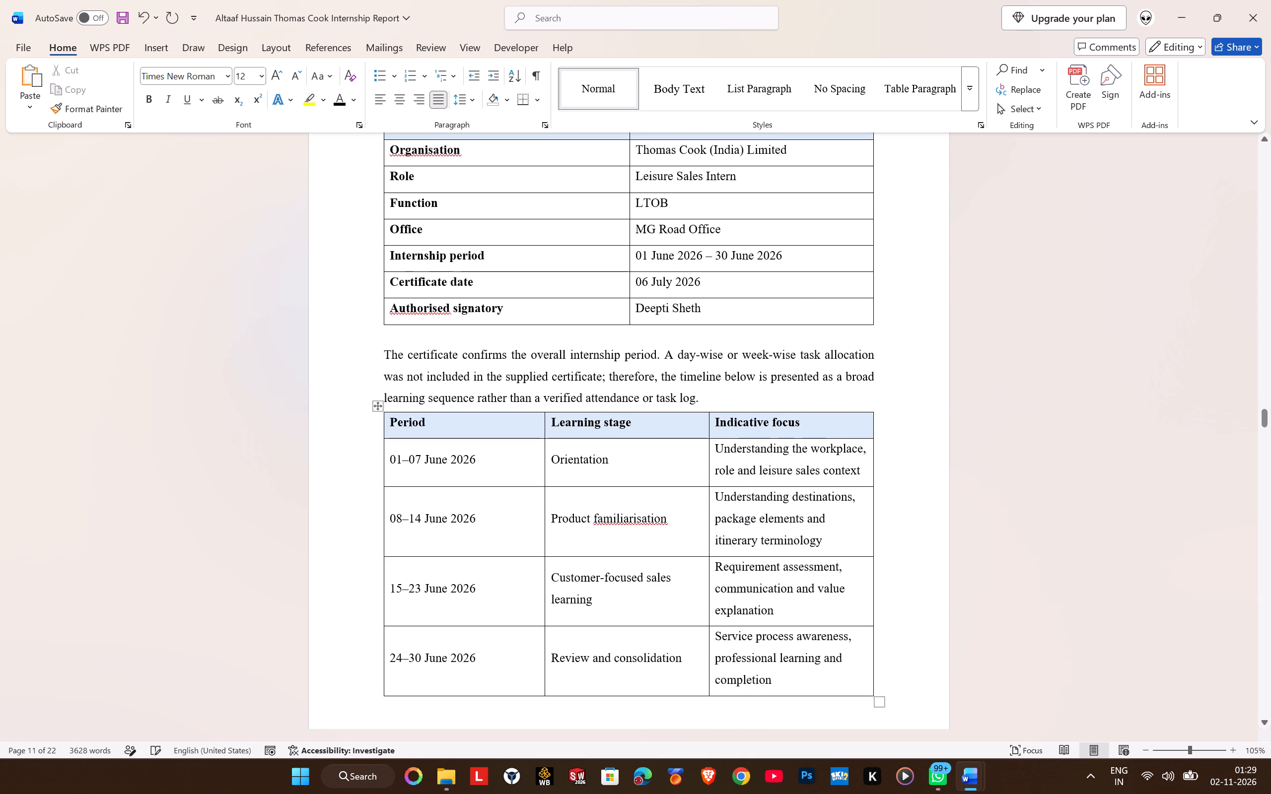
{"action": "scroll", "coordinate": [487, 433], "scroll_direction": "down", "scroll_amount": 3}
{"action": "left_click", "coordinate": [703, 213]}
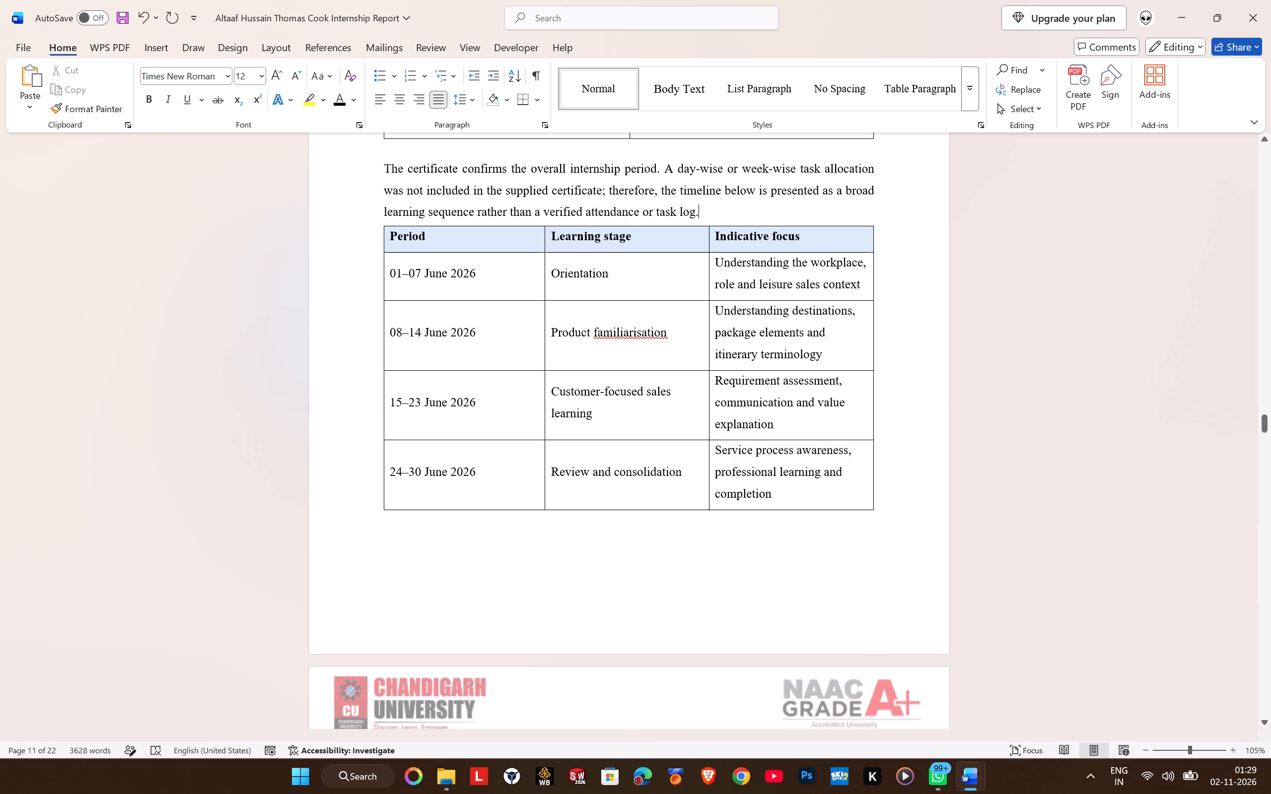
{"action": "left_click", "coordinate": [703, 213]}
{"action": "left_click", "coordinate": [468, 96]}
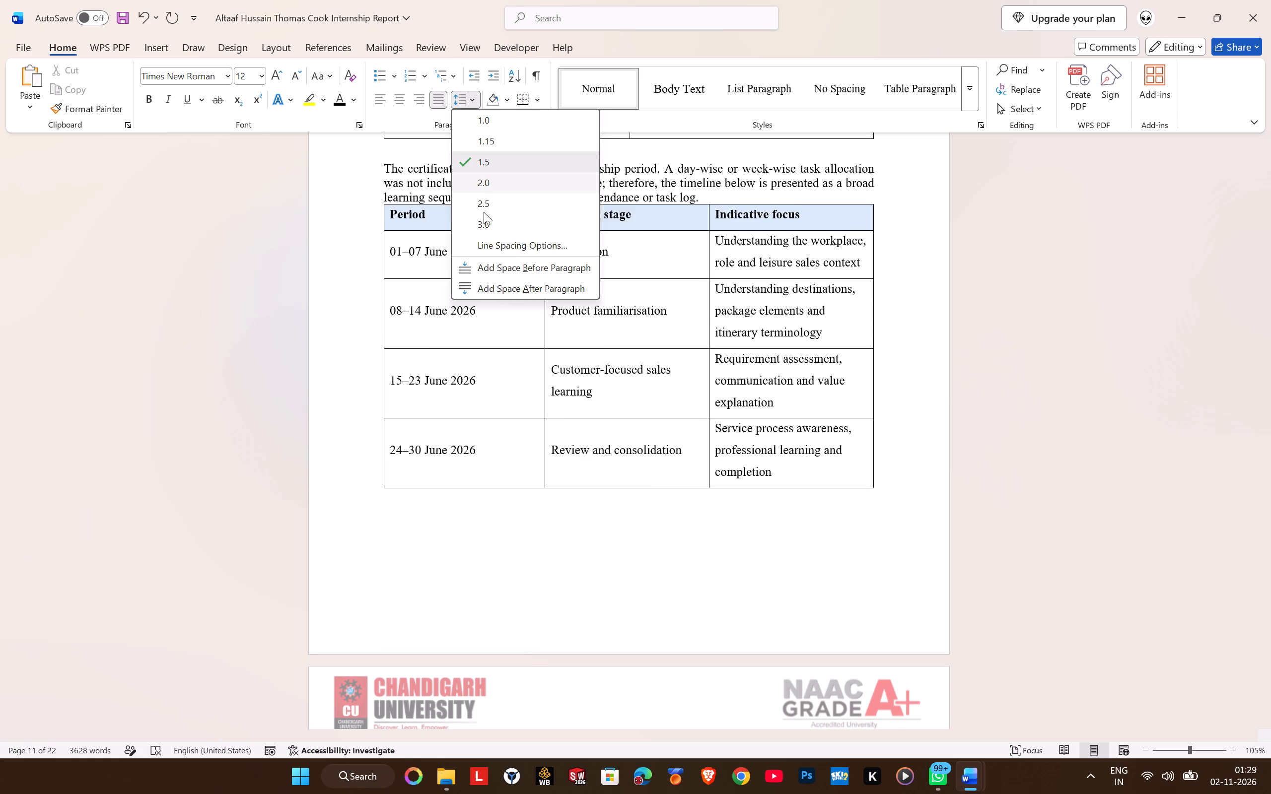
{"action": "left_click", "coordinate": [506, 280]}
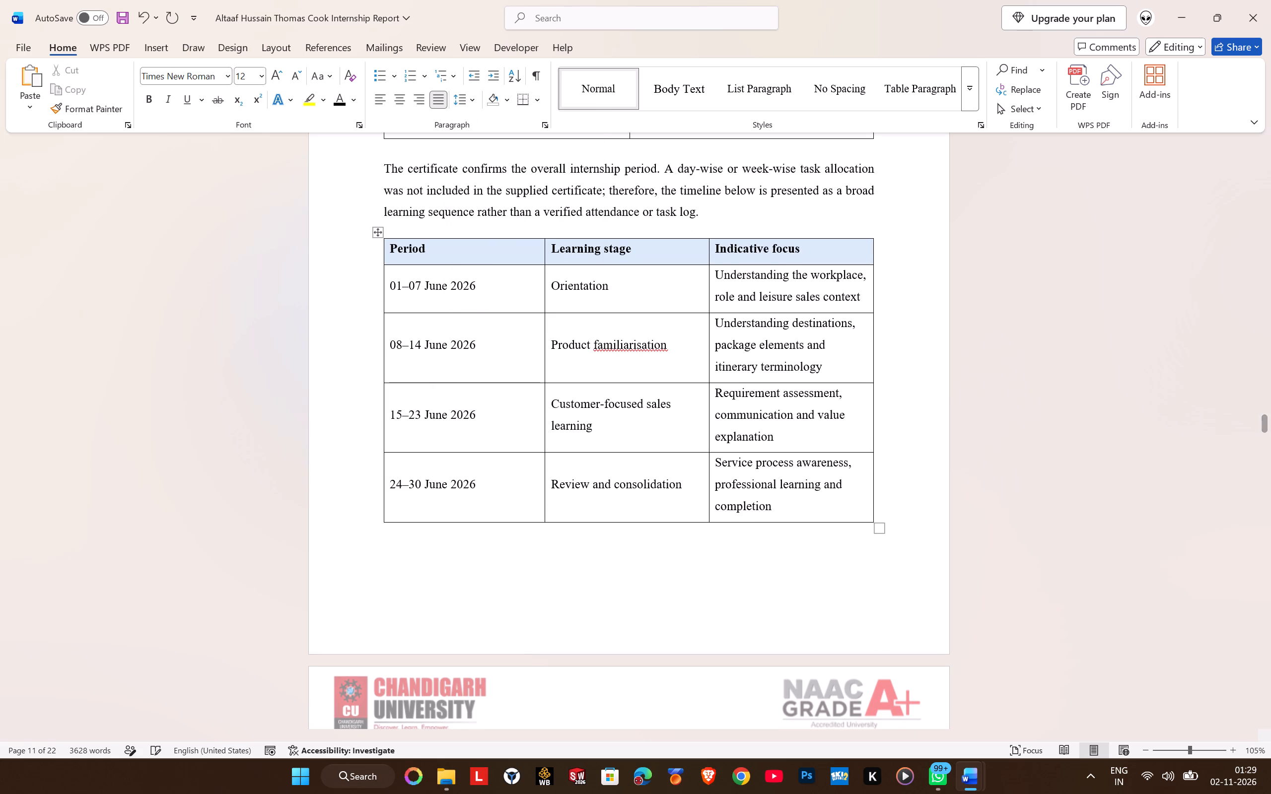
Set the CHAPTER 2 line to 16 pt and the LITERATURE SURVEY title to 14 pt.
{"action": "scroll", "coordinate": [552, 224], "scroll_direction": "up", "scroll_amount": 1}
{"action": "scroll", "coordinate": [556, 287], "scroll_direction": "down", "scroll_amount": 5}
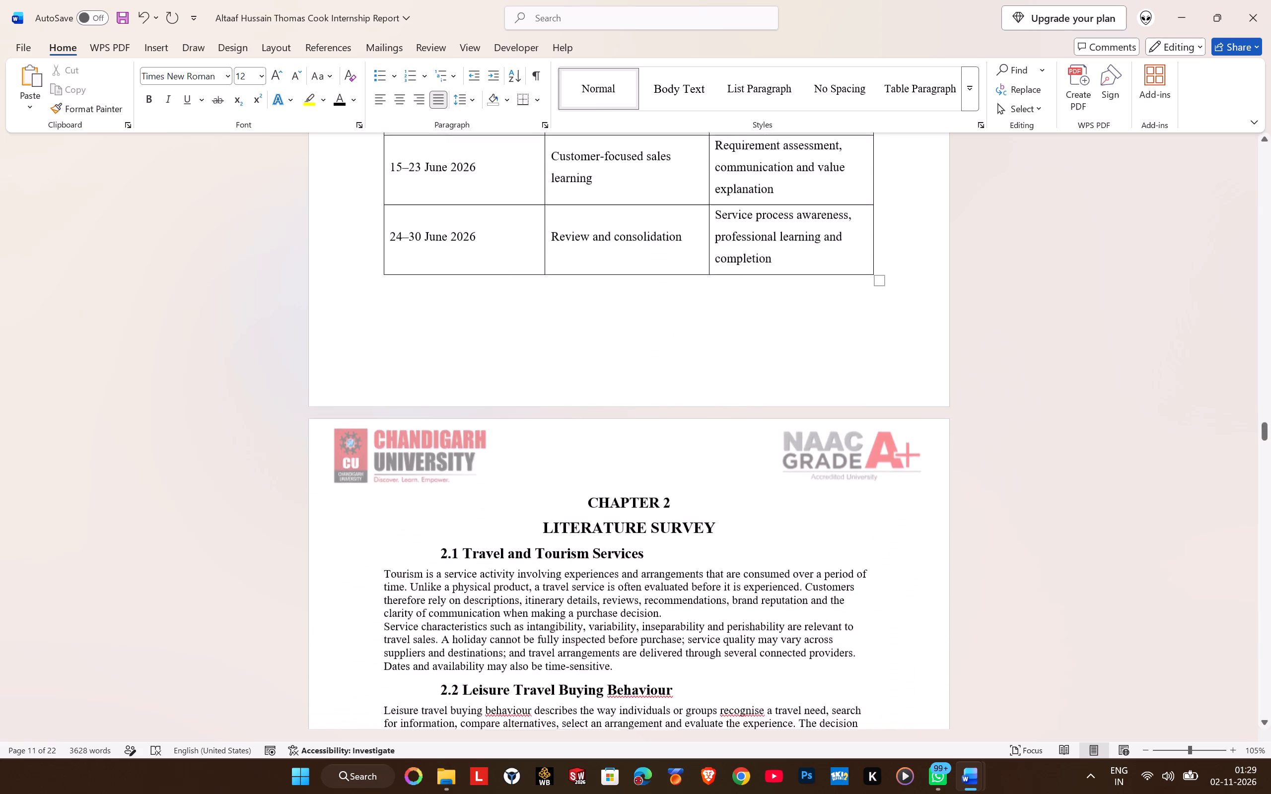
{"action": "scroll", "coordinate": [556, 287], "scroll_direction": "down", "scroll_amount": 4}
{"action": "triple_click", "coordinate": [587, 255]}
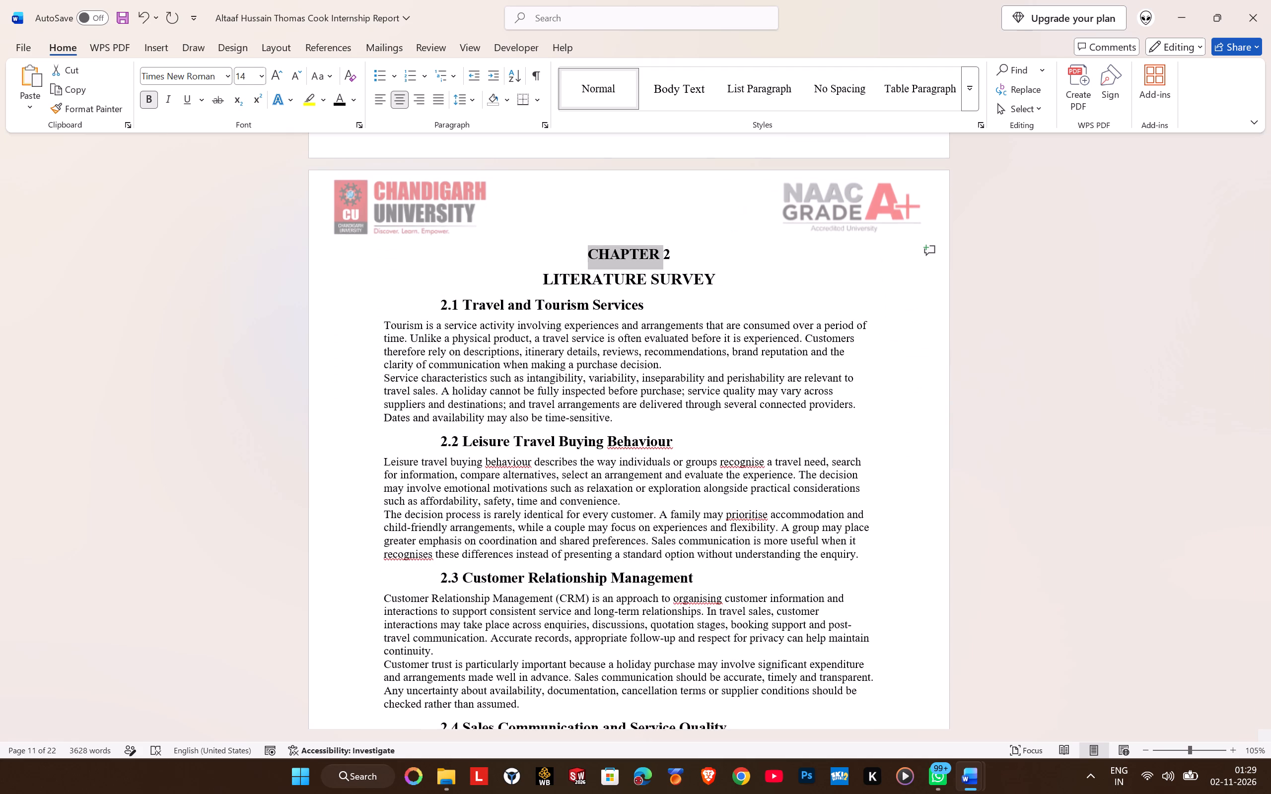
{"action": "left_click", "coordinate": [711, 205]}
{"action": "triple_click", "coordinate": [629, 273]}
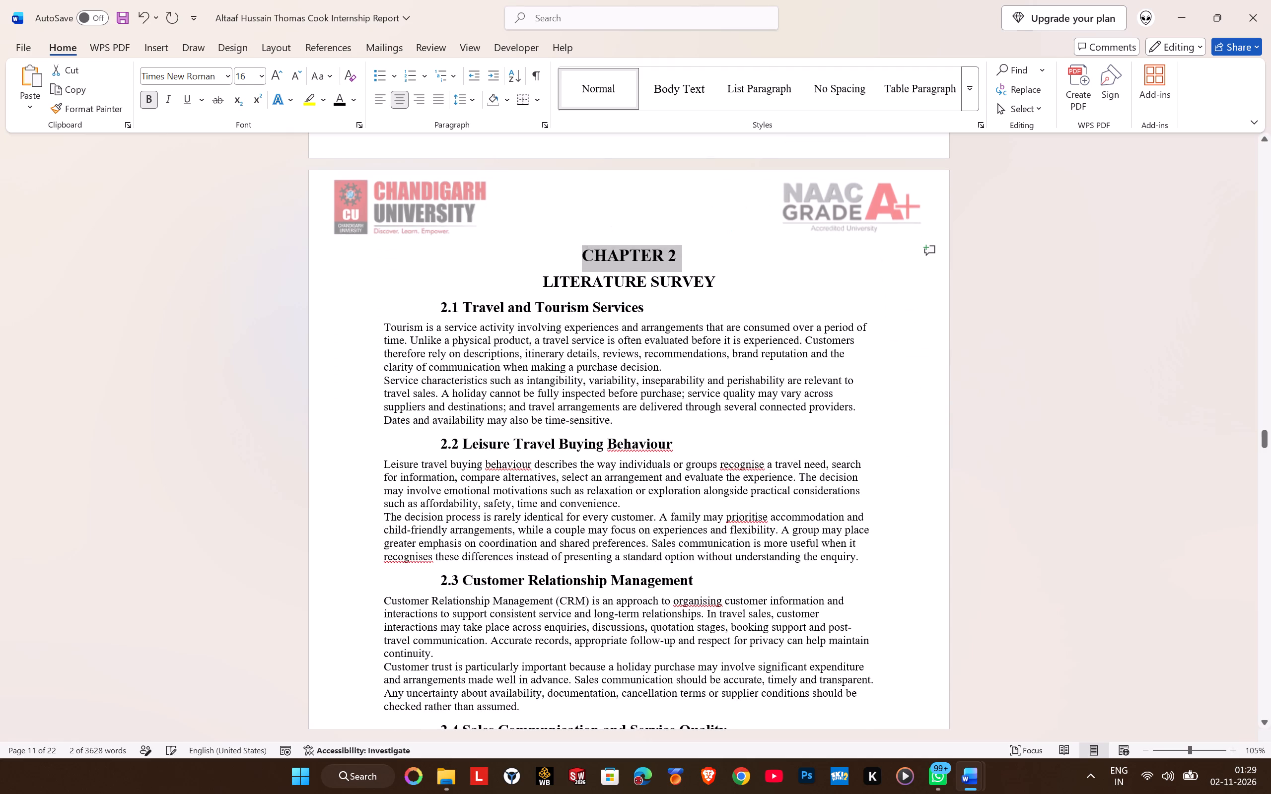
{"action": "left_click", "coordinate": [766, 233]}
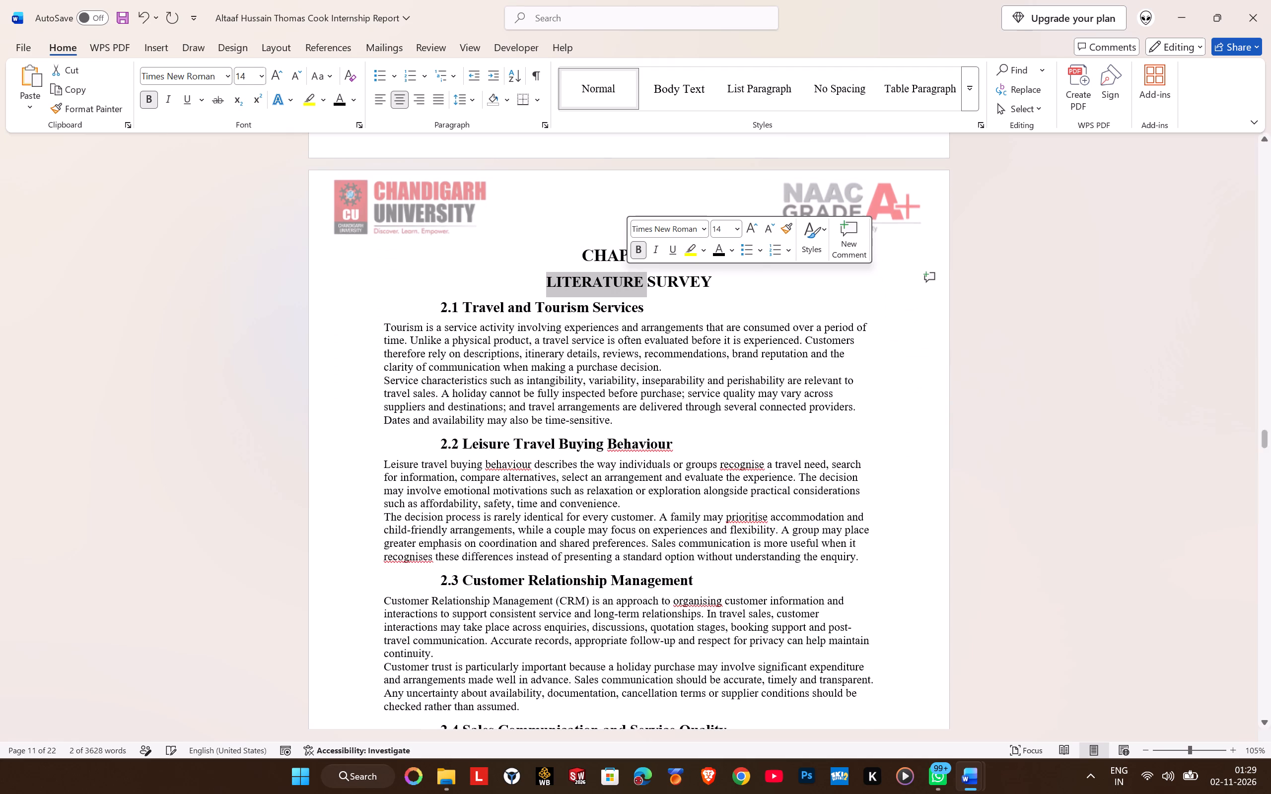
{"action": "double_click", "coordinate": [667, 279]}
{"action": "left_click", "coordinate": [805, 235]}
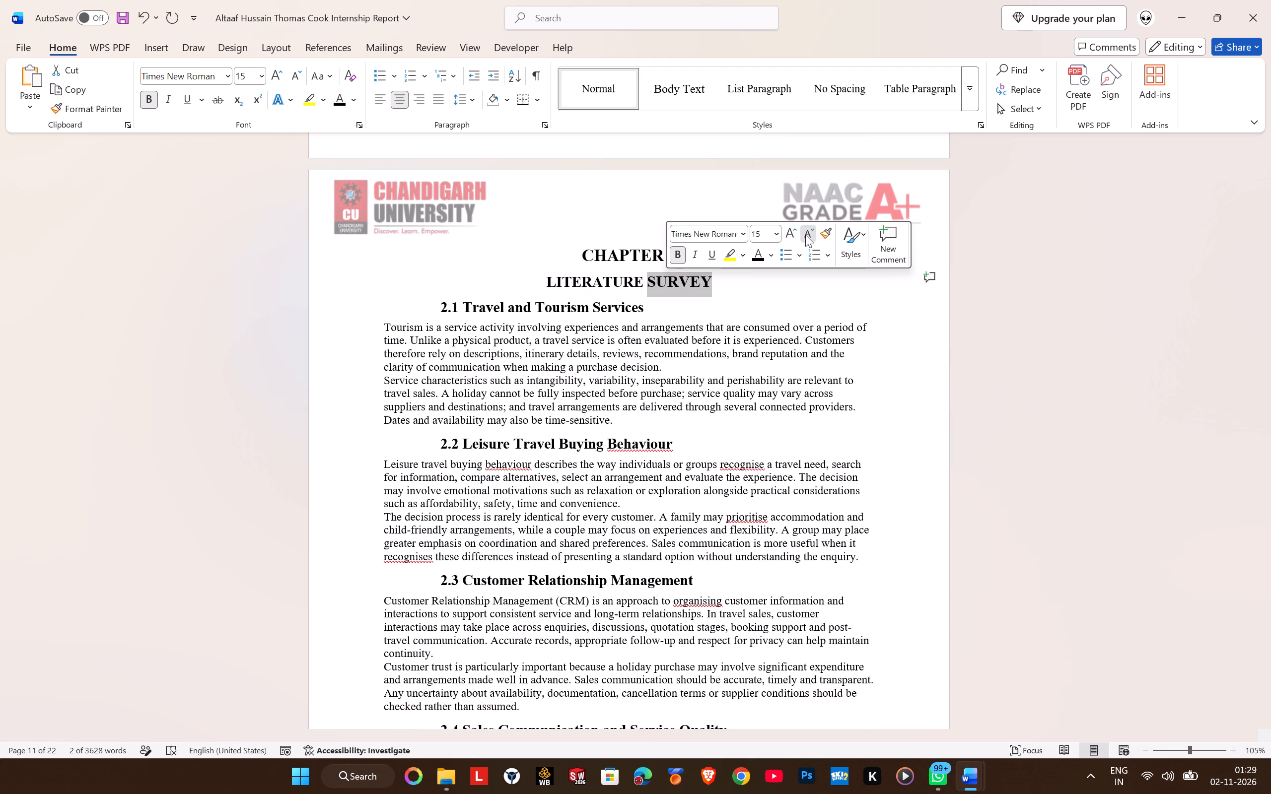
Remove the indent from the 2.1 Travel and Tourism Services and 2.2 Leisure Travel Buying Behaviour headings so they start at the text margin.
{"action": "left_click", "coordinate": [525, 318]}
{"action": "left_click", "coordinate": [443, 306]}
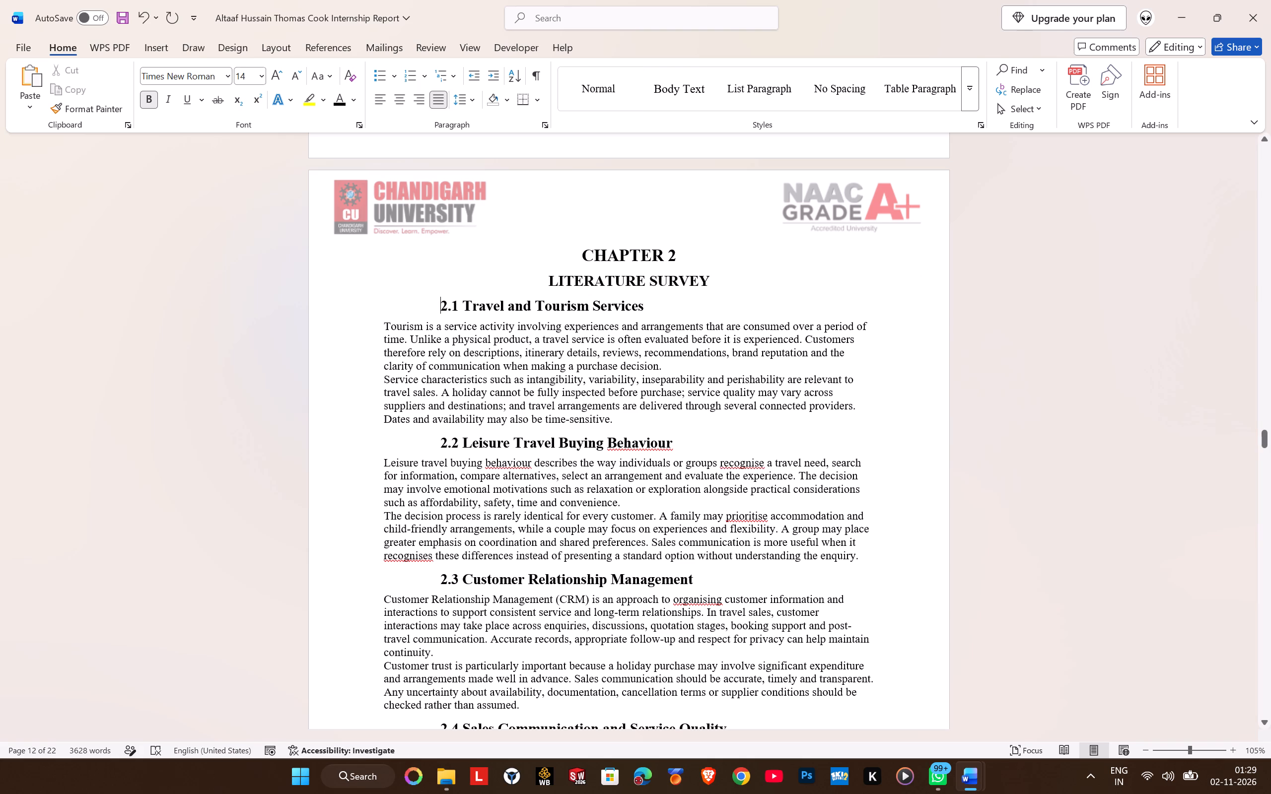
{"action": "key", "text": "BackSpace"}
{"action": "key", "text": "Down"}
{"action": "key", "text": "Down"}
{"action": "key", "text": "Down"}
{"action": "key", "text": "Down"}
{"action": "key", "text": "Down"}
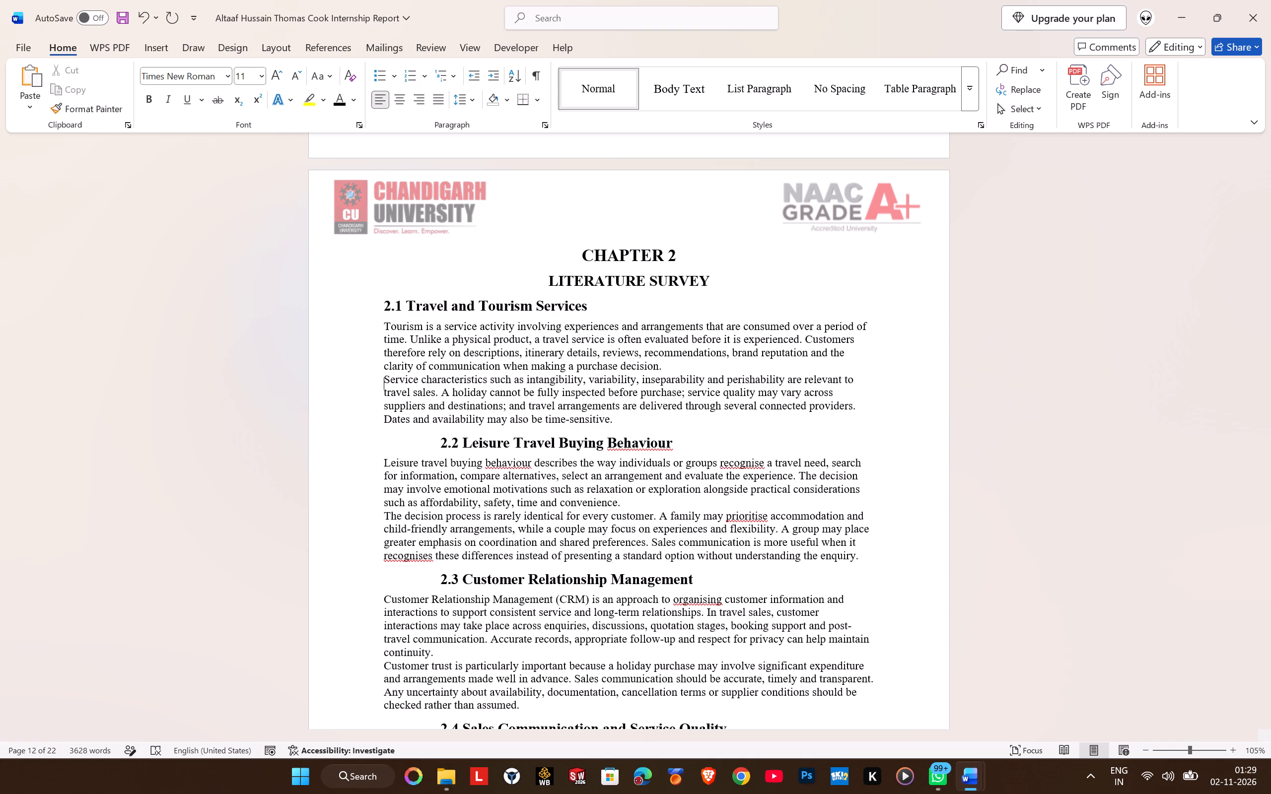
{"action": "key", "text": "Down"}
{"action": "key", "text": "Down"}
{"action": "key", "text": "Down"}
{"action": "key", "text": "Down"}
{"action": "key", "text": "BackSpace"}
Remove the indent from the 2.3 Customer Relationship Management heading to align it with the text margin.
{"action": "key", "text": "Down"}
{"action": "key", "text": "Down"}
{"action": "key", "text": "Down"}
{"action": "key", "text": "Down"}
{"action": "key", "text": "Down"}
{"action": "key", "text": "Down"}
{"action": "key", "text": "Down"}
{"action": "key", "text": "Down"}
{"action": "key", "text": "Down"}
{"action": "key", "text": "Down"}
{"action": "key", "text": "Down"}
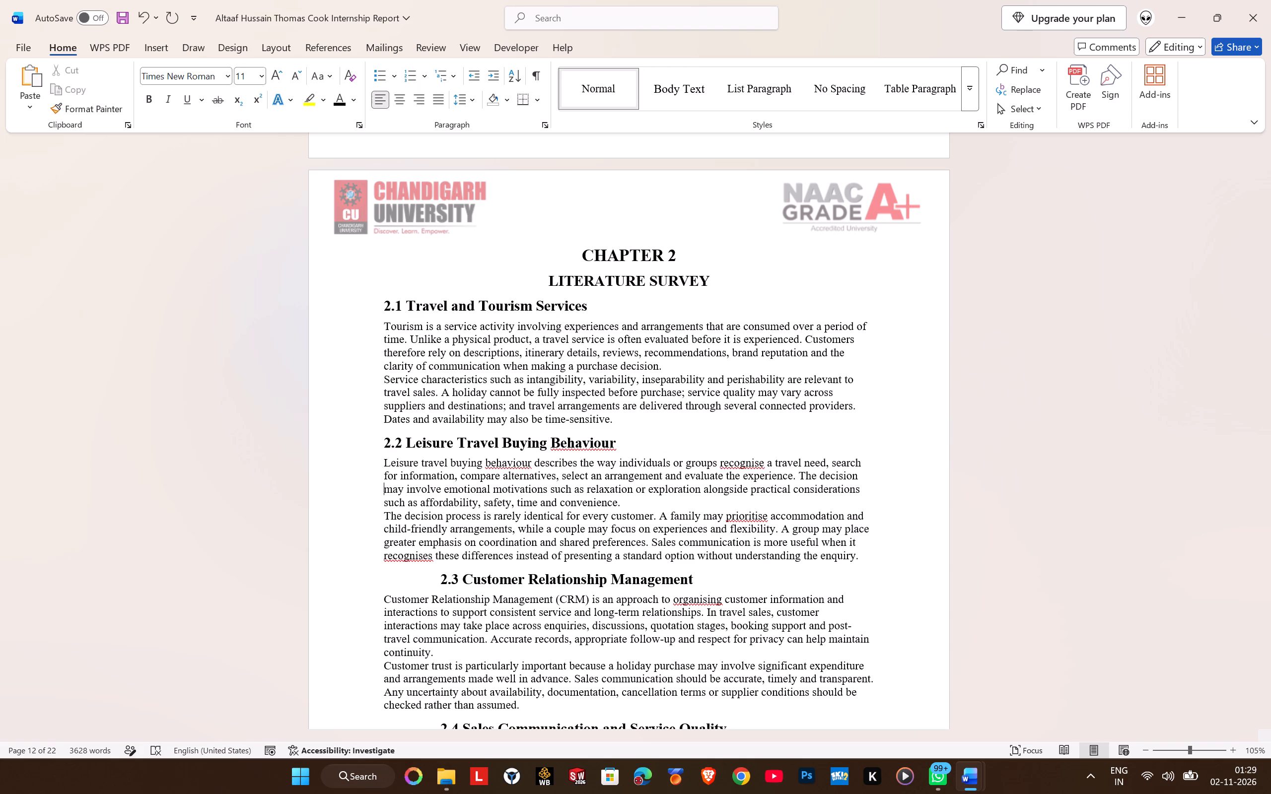
{"action": "key", "text": "Up"}
{"action": "key", "text": "Up"}
{"action": "key", "text": "BackSpace"}
Remove the indent from the 2.4 Sales Communication and Service Quality heading to align it with the text margin.
{"action": "key", "text": "Down"}
{"action": "key", "text": "Down"}
{"action": "key", "text": "Down"}
{"action": "key", "text": "Down"}
{"action": "key", "text": "Down"}
{"action": "key", "text": "Down"}
{"action": "key", "text": "Down"}
{"action": "key", "text": "Down"}
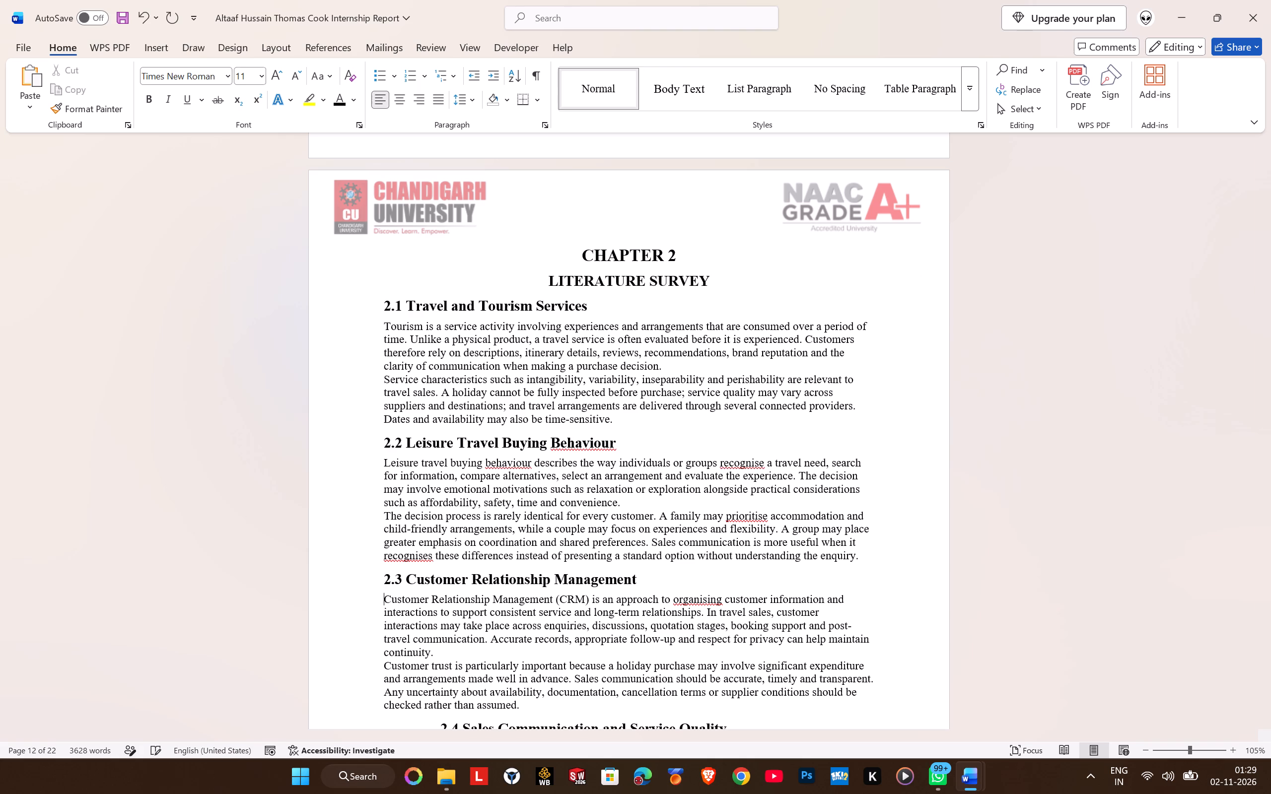
{"action": "key", "text": "Down"}
{"action": "key", "text": "Down"}
{"action": "key", "text": "BackSpace"}
Remove the indent from the 2.5 Digital Channels in Travel Sales heading to align it with the text margin.
{"action": "key", "text": "Down"}
{"action": "key", "text": "Down"}
{"action": "key", "text": "Down"}
{"action": "key", "text": "Down"}
{"action": "key", "text": "Down"}
{"action": "key", "text": "Down"}
{"action": "key", "text": "Down"}
{"action": "key", "text": "Down"}
{"action": "key", "text": "Down"}
{"action": "key", "text": "Down"}
{"action": "key", "text": "Down"}
{"action": "key", "text": "Down"}
{"action": "key", "text": "Down"}
{"action": "key", "text": "Down"}
{"action": "key", "text": "Down"}
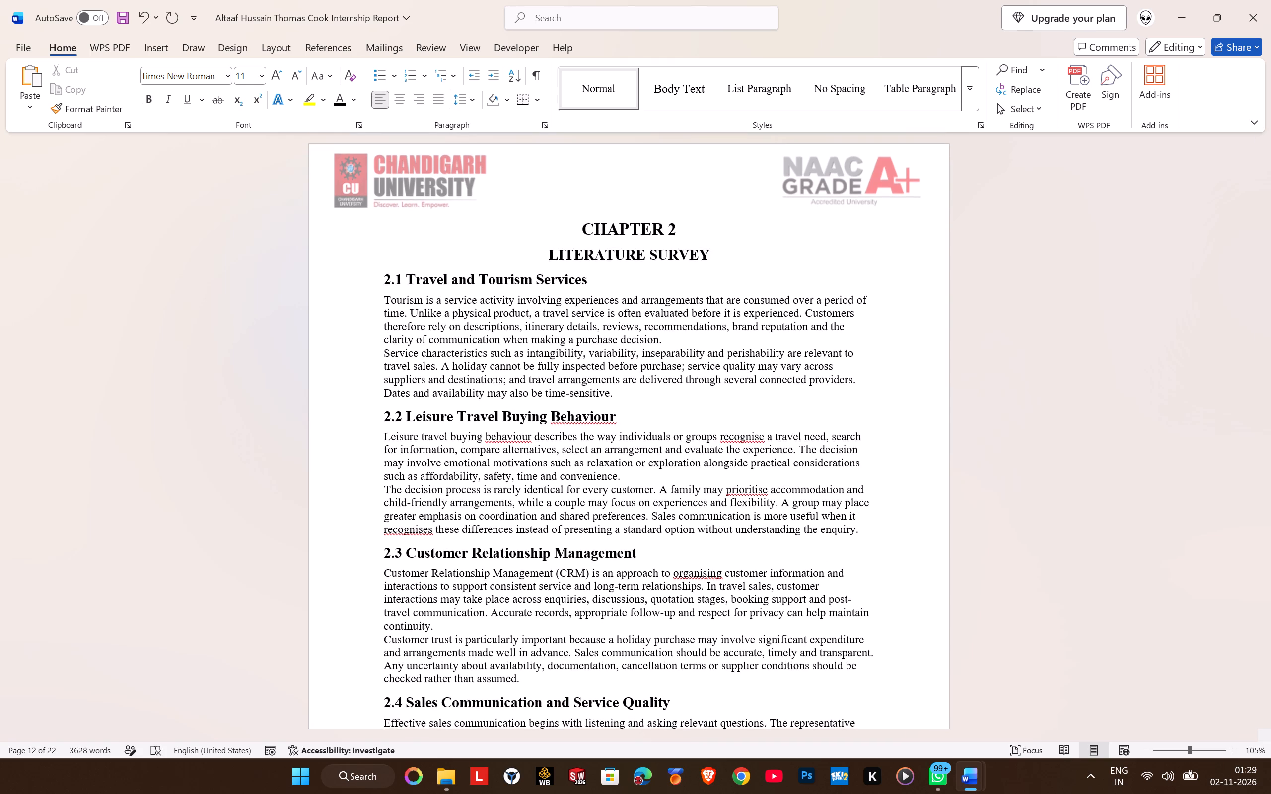
{"action": "key", "text": "Up"}
{"action": "key", "text": "Up"}
{"action": "key", "text": "Up"}
{"action": "key", "text": "Up"}
{"action": "key", "text": "Up"}
{"action": "key", "text": "Up"}
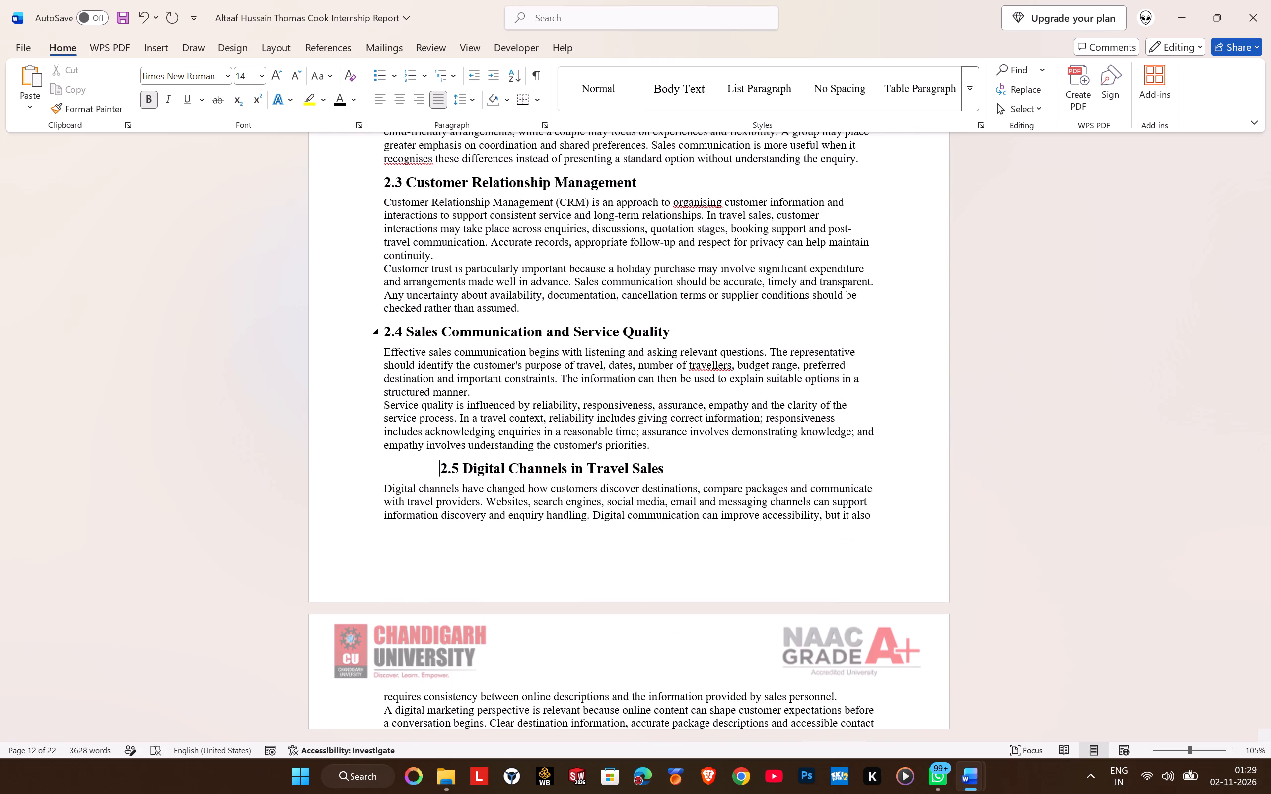
{"action": "key", "text": "BackSpace"}
Remove the indent from the 2.6 Package Design and Value Perception heading to align it with the text margin.
{"action": "key", "text": "Down"}
{"action": "key", "text": "Down"}
{"action": "key", "text": "Down"}
{"action": "key", "text": "Down"}
{"action": "key", "text": "Down"}
{"action": "key", "text": "Down"}
{"action": "key", "text": "Down"}
{"action": "key", "text": "Down"}
{"action": "key", "text": "Down"}
{"action": "key", "text": "Down"}
{"action": "key", "text": "Down"}
{"action": "key", "text": "Down"}
{"action": "key", "text": "Down"}
{"action": "key", "text": "Down"}
{"action": "key", "text": "Down"}
{"action": "key", "text": "Up"}
{"action": "key", "text": "Up"}
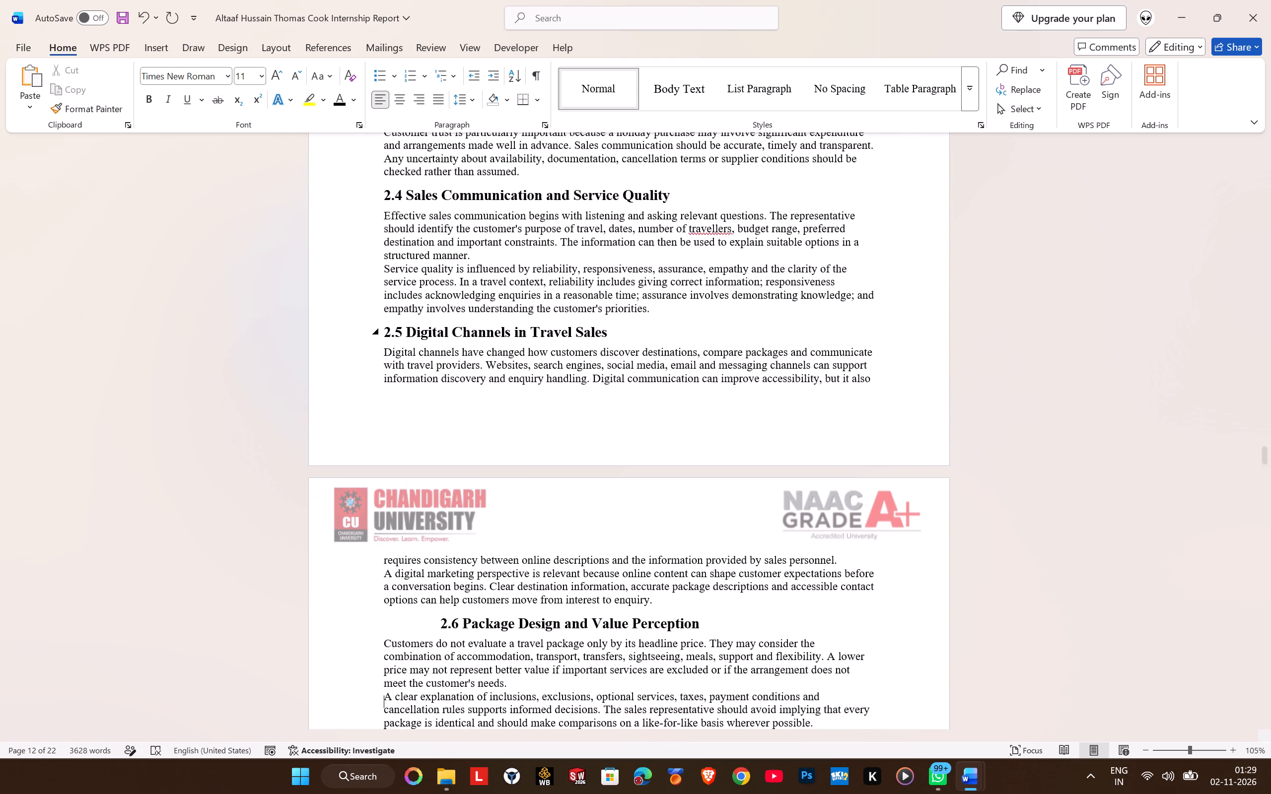
{"action": "key", "text": "Up"}
{"action": "key", "text": "Up"}
{"action": "key", "text": "Up"}
{"action": "key", "text": "Up"}
{"action": "key", "text": "Up"}
{"action": "key", "text": "BackSpace"}
Remove the indent from the 2.7 Linkage of Concepts with the Internship heading to align it with the text margin.
{"action": "key", "text": "Down"}
{"action": "key", "text": "Down"}
{"action": "key", "text": "Down"}
{"action": "key", "text": "Down"}
{"action": "key", "text": "Down"}
{"action": "key", "text": "Down"}
{"action": "key", "text": "Down"}
{"action": "key", "text": "Down"}
{"action": "key", "text": "Down"}
{"action": "key", "text": "Down"}
{"action": "key", "text": "Down"}
{"action": "key", "text": "Down"}
{"action": "key", "text": "Down"}
{"action": "key", "text": "Down"}
{"action": "key", "text": "Down"}
{"action": "key", "text": "Down"}
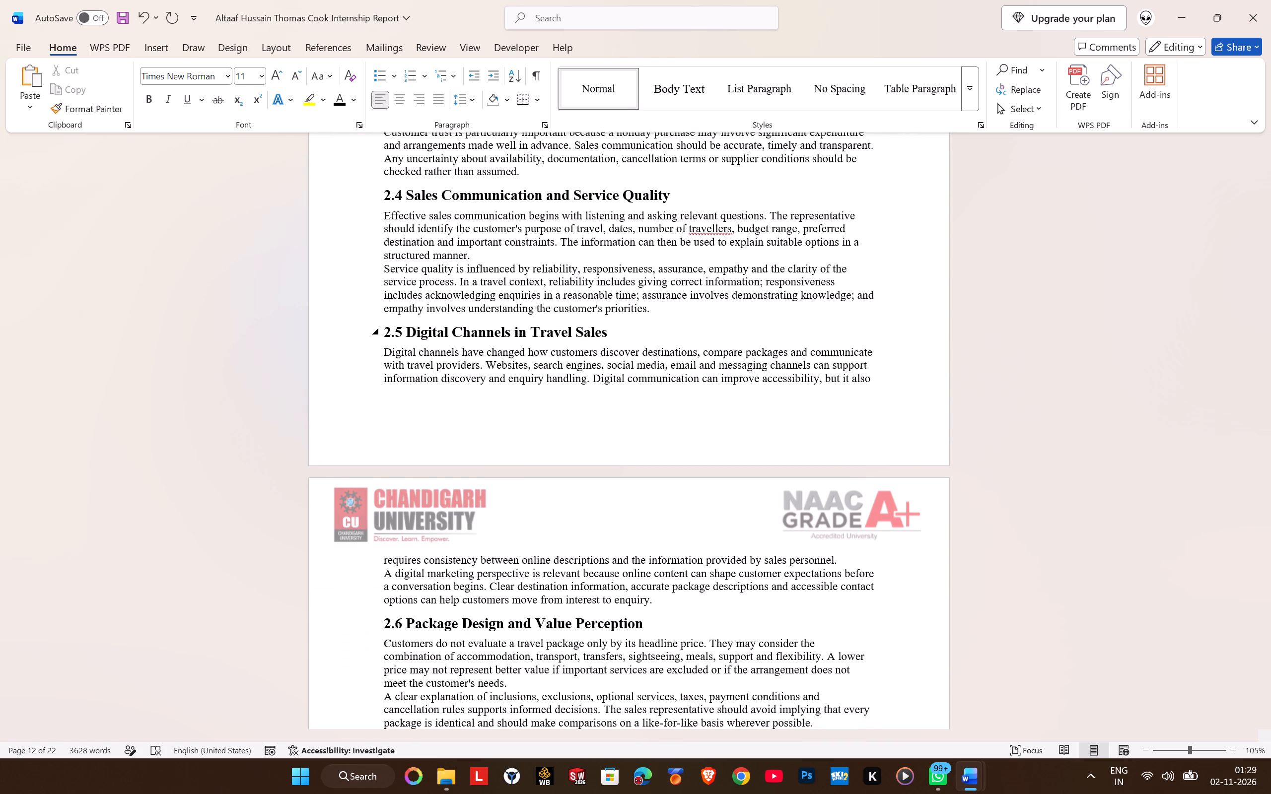
{"action": "key", "text": "Up"}
{"action": "key", "text": "Up"}
{"action": "key", "text": "Up"}
{"action": "key", "text": "Up"}
{"action": "key", "text": "Up"}
{"action": "key", "text": "Up"}
{"action": "key", "text": "Up"}
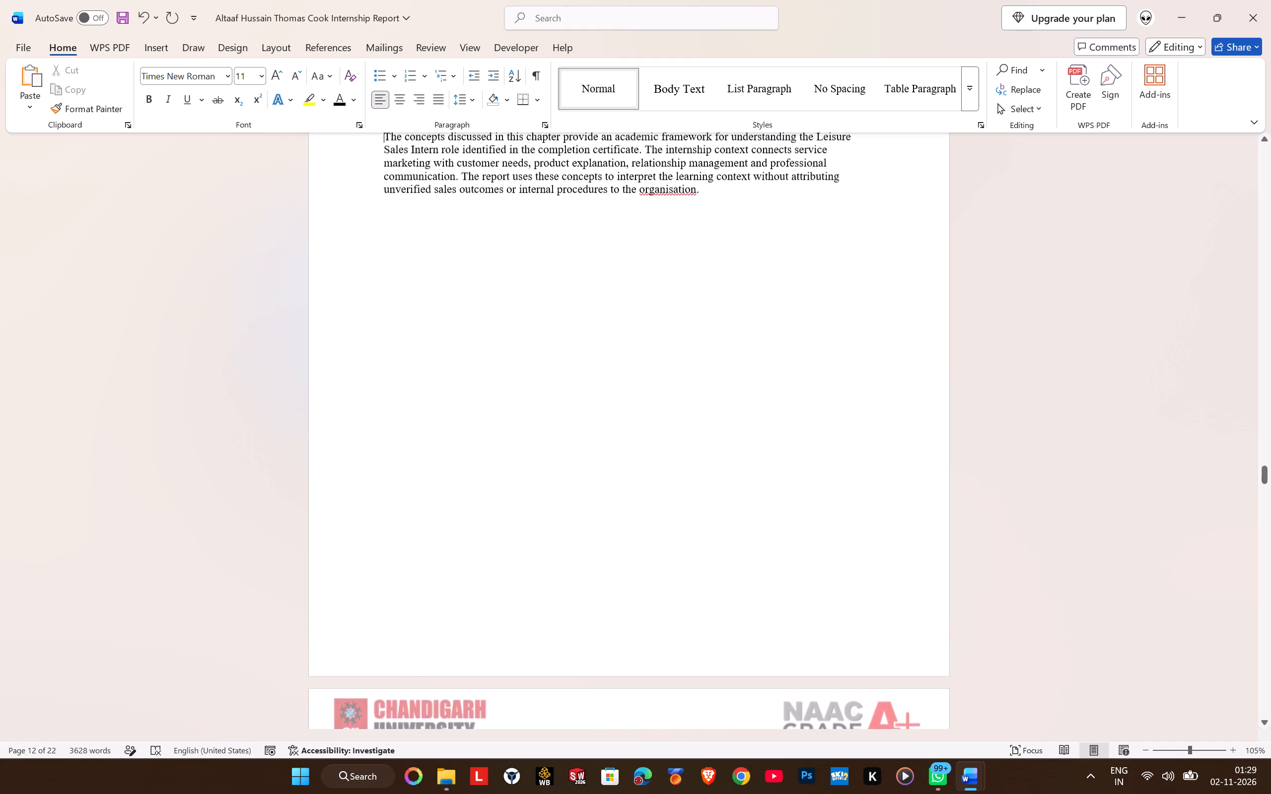
{"action": "key", "text": "Up"}
{"action": "key", "text": "Up"}
{"action": "key", "text": "Down"}
{"action": "key", "text": "BackSpace"}
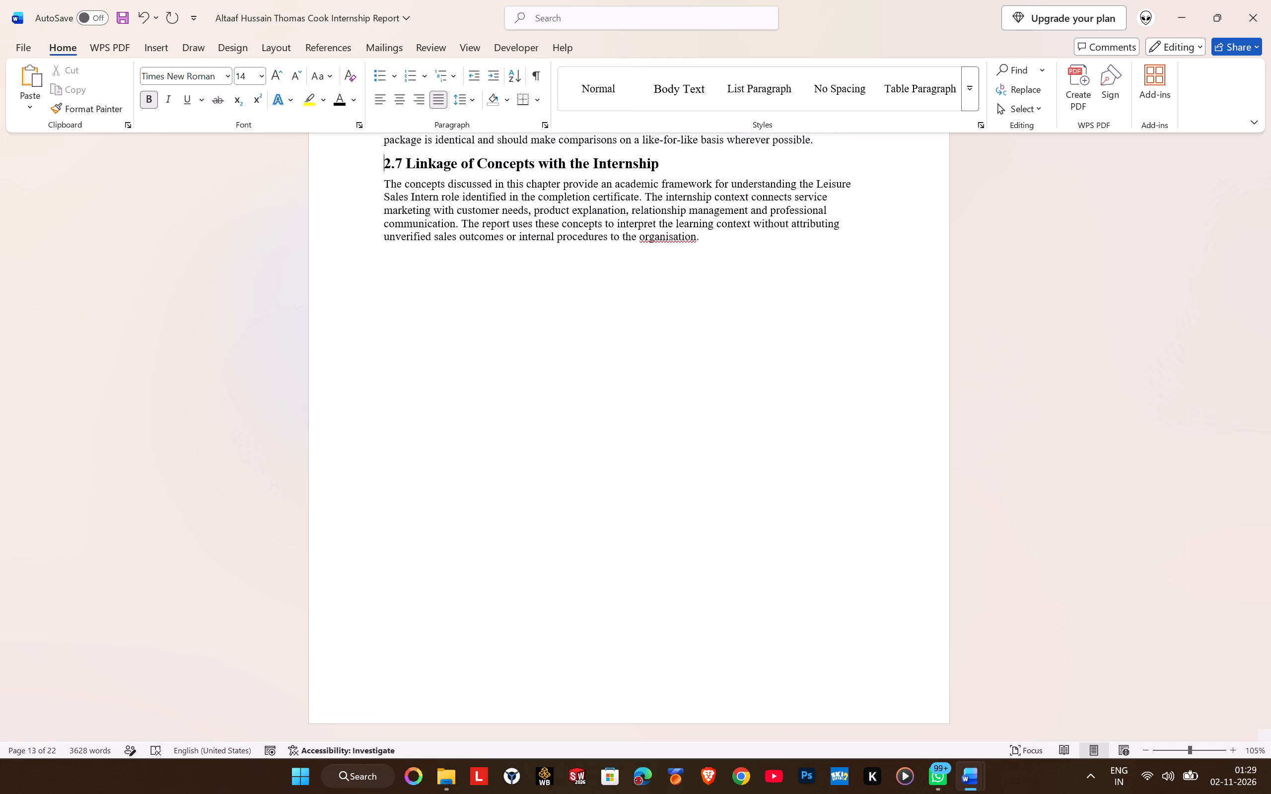
Set all Chapter 2 headings and body text from section 2.1 through the end of section 2.7 to 12 pt.
{"action": "left_click_drag", "start_coordinate": [706, 248], "coordinate": [462, 158]}
{"action": "scroll", "coordinate": [490, 224], "scroll_direction": "up", "scroll_amount": 16}
{"action": "scroll", "coordinate": [390, 256], "scroll_direction": "up", "scroll_amount": 2}
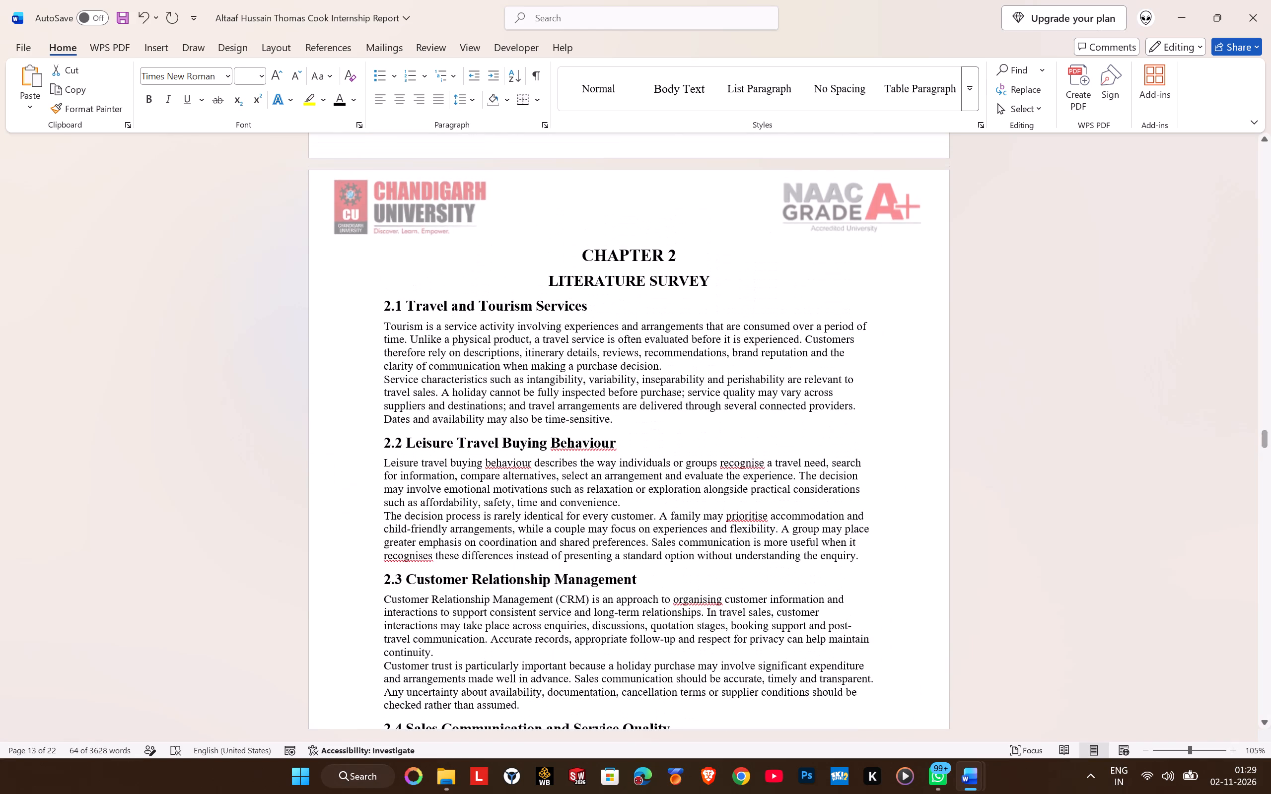
{"action": "left_click_drag", "start_coordinate": [384, 306], "coordinate": [591, 637]}
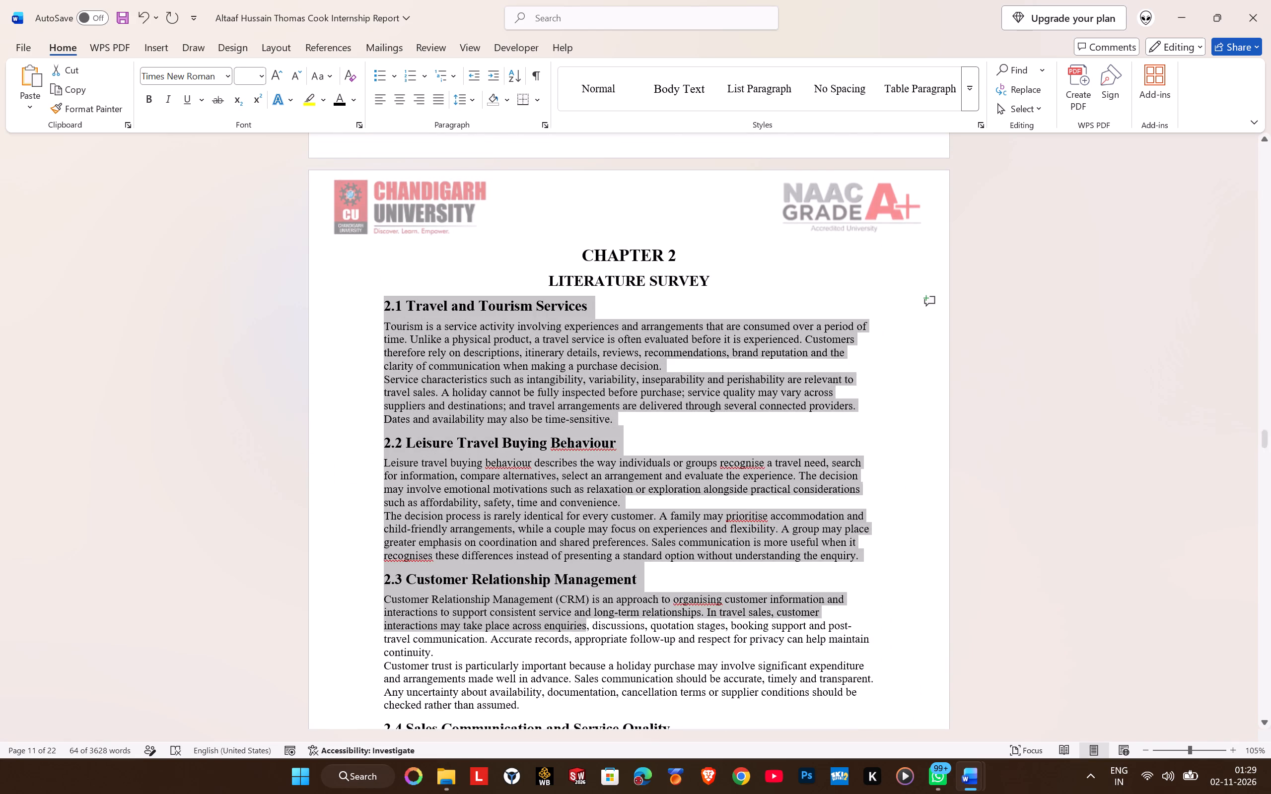
{"action": "left_click_drag", "start_coordinate": [591, 637], "coordinate": [727, 649]}
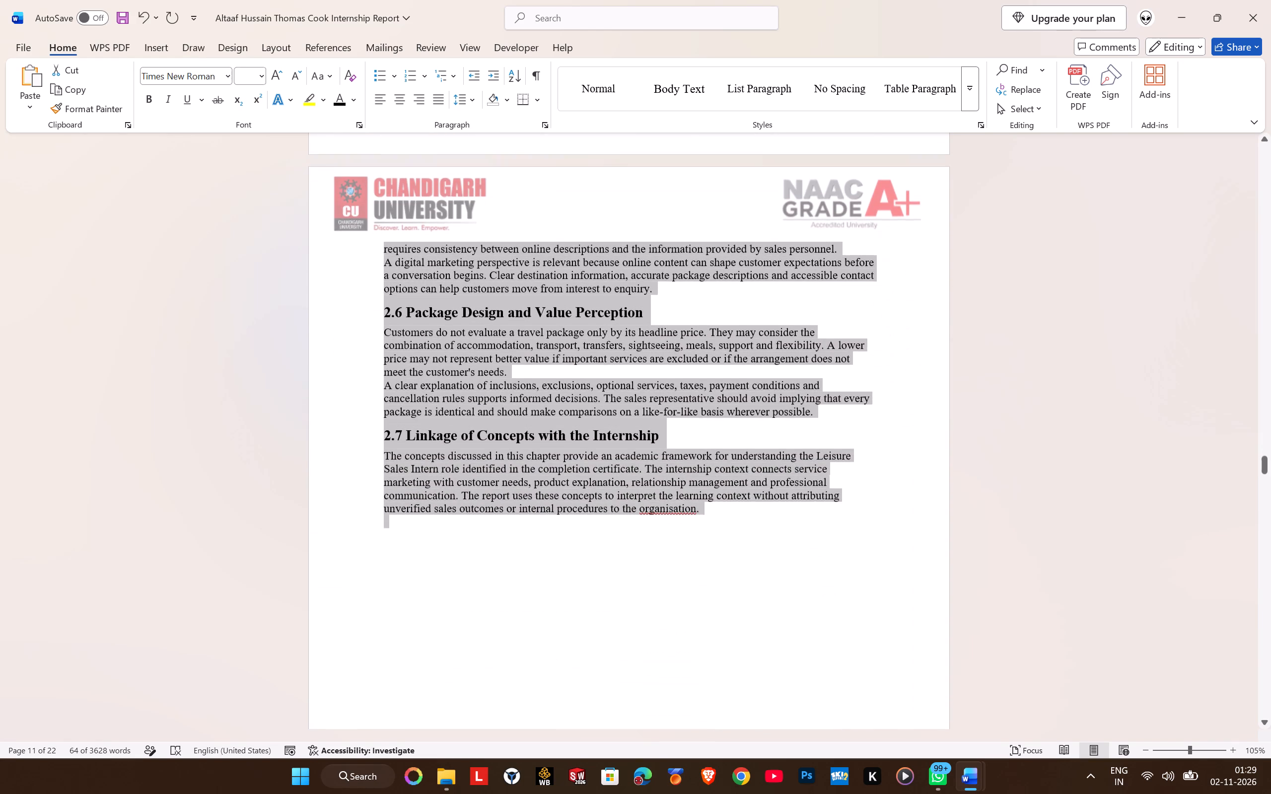
{"action": "left_click_drag", "start_coordinate": [727, 649], "coordinate": [711, 493]}
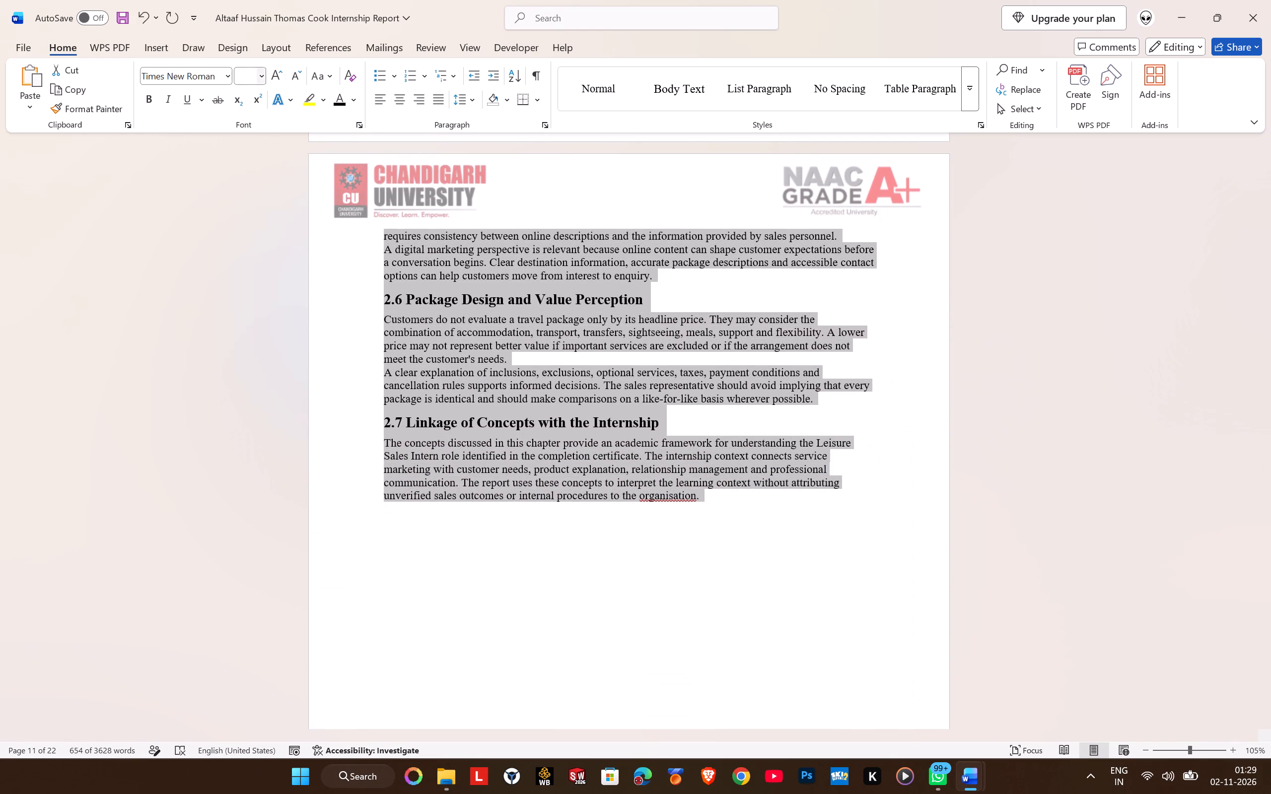
{"action": "left_click", "coordinate": [241, 76]}
{"action": "type", "text": "12"}
{"action": "key", "text": "Return"}
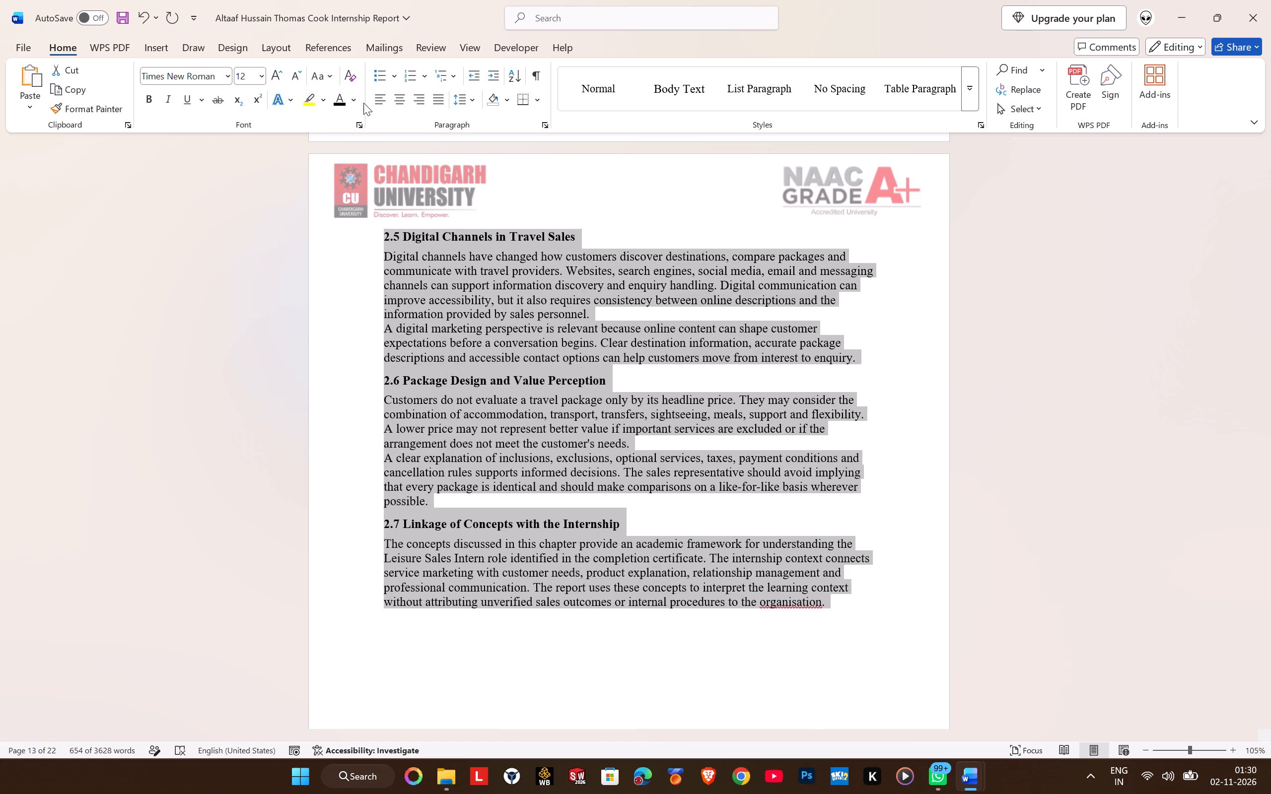
Justify the text of sections 2.1 to 2.7 and set its line spacing to 1.5.
{"action": "left_click", "coordinate": [437, 102]}
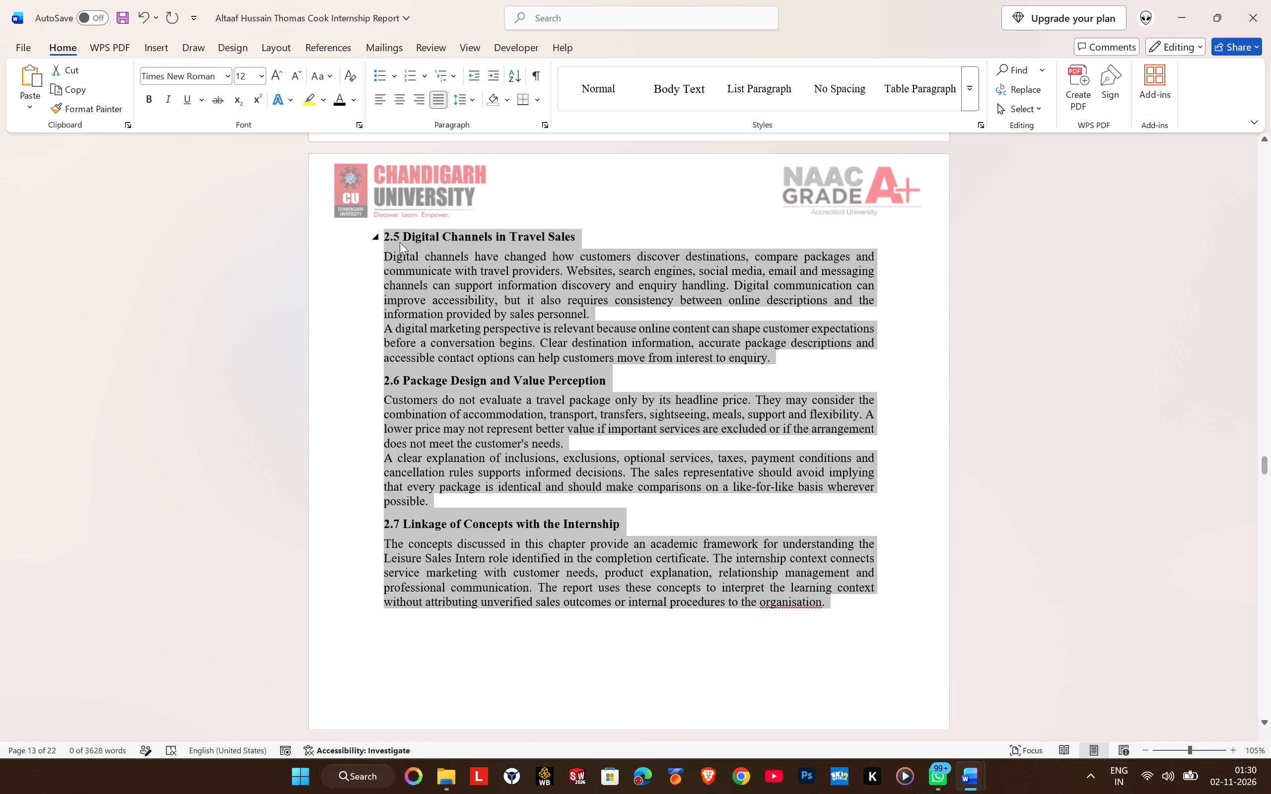
{"action": "left_click", "coordinate": [473, 96]}
{"action": "left_click", "coordinate": [479, 162]}
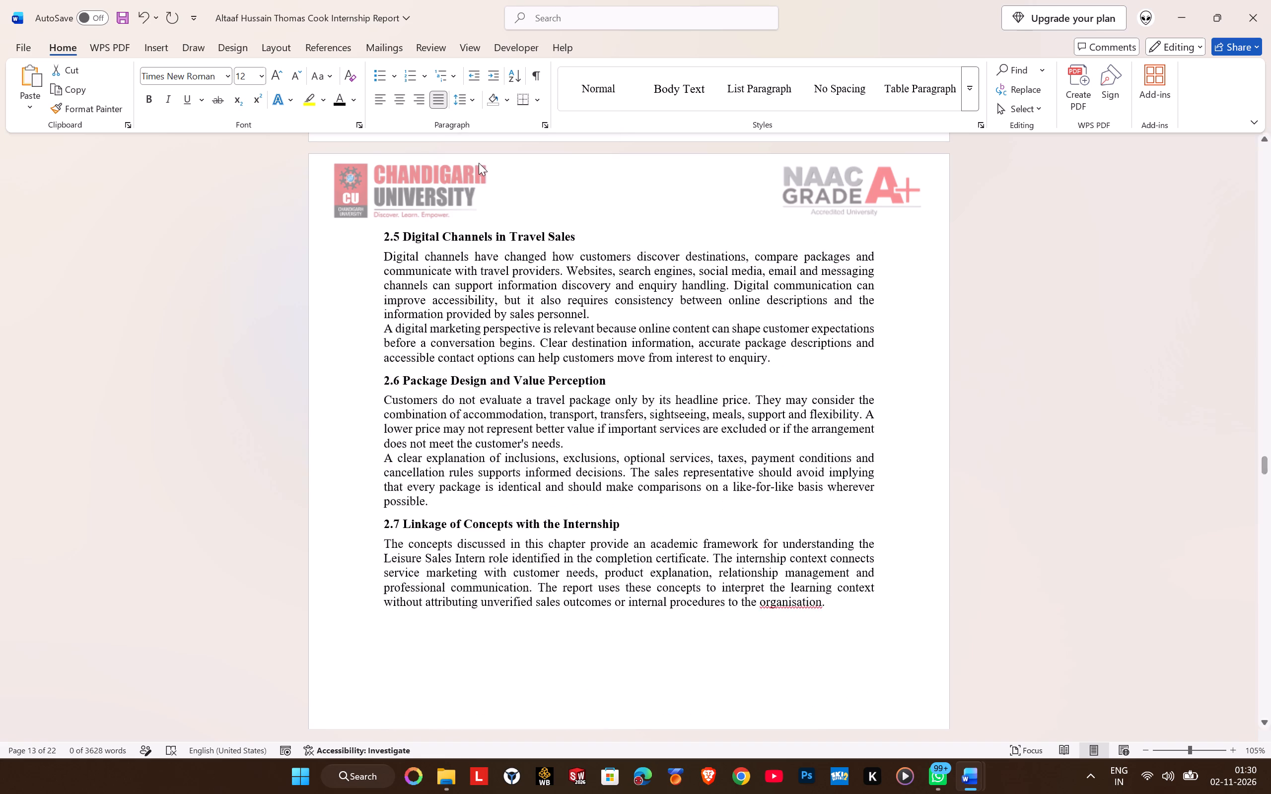
{"action": "scroll", "coordinate": [456, 338], "scroll_direction": "up", "scroll_amount": 14}
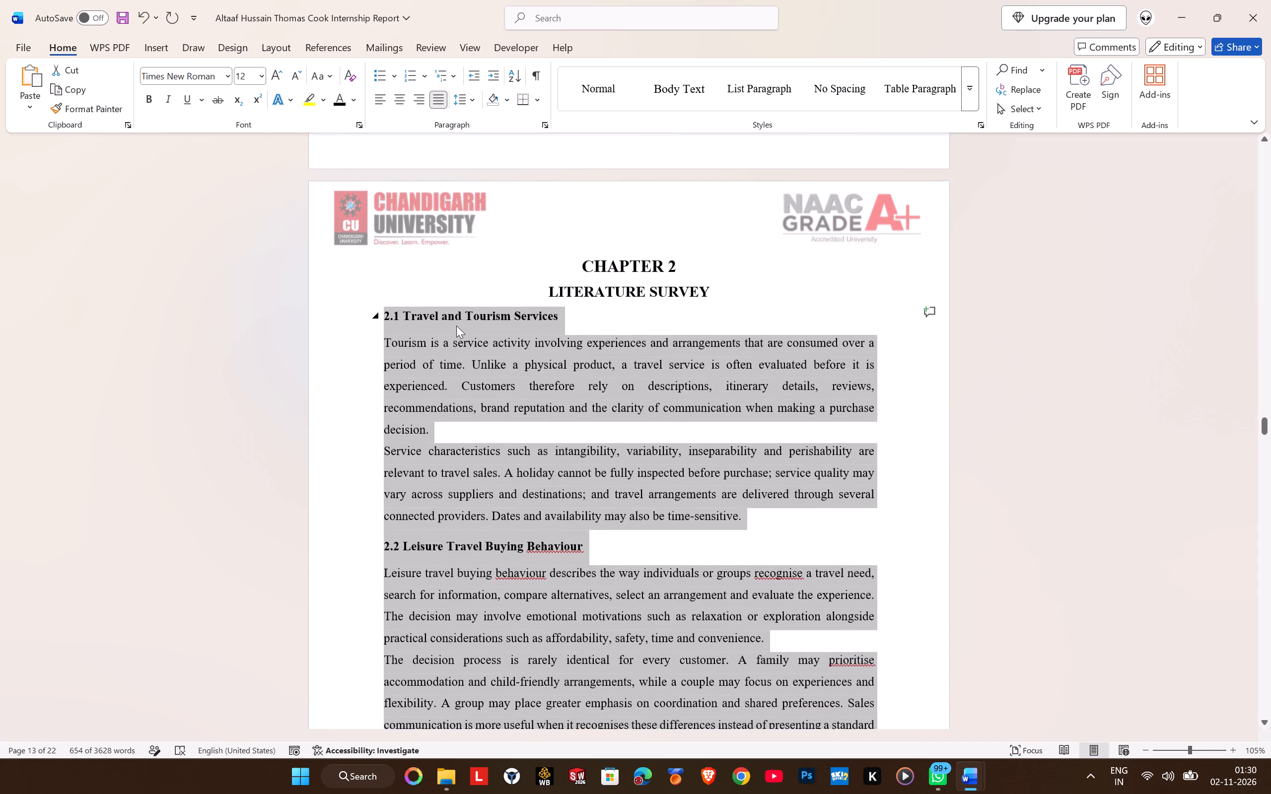
{"action": "left_click", "coordinate": [456, 326]}
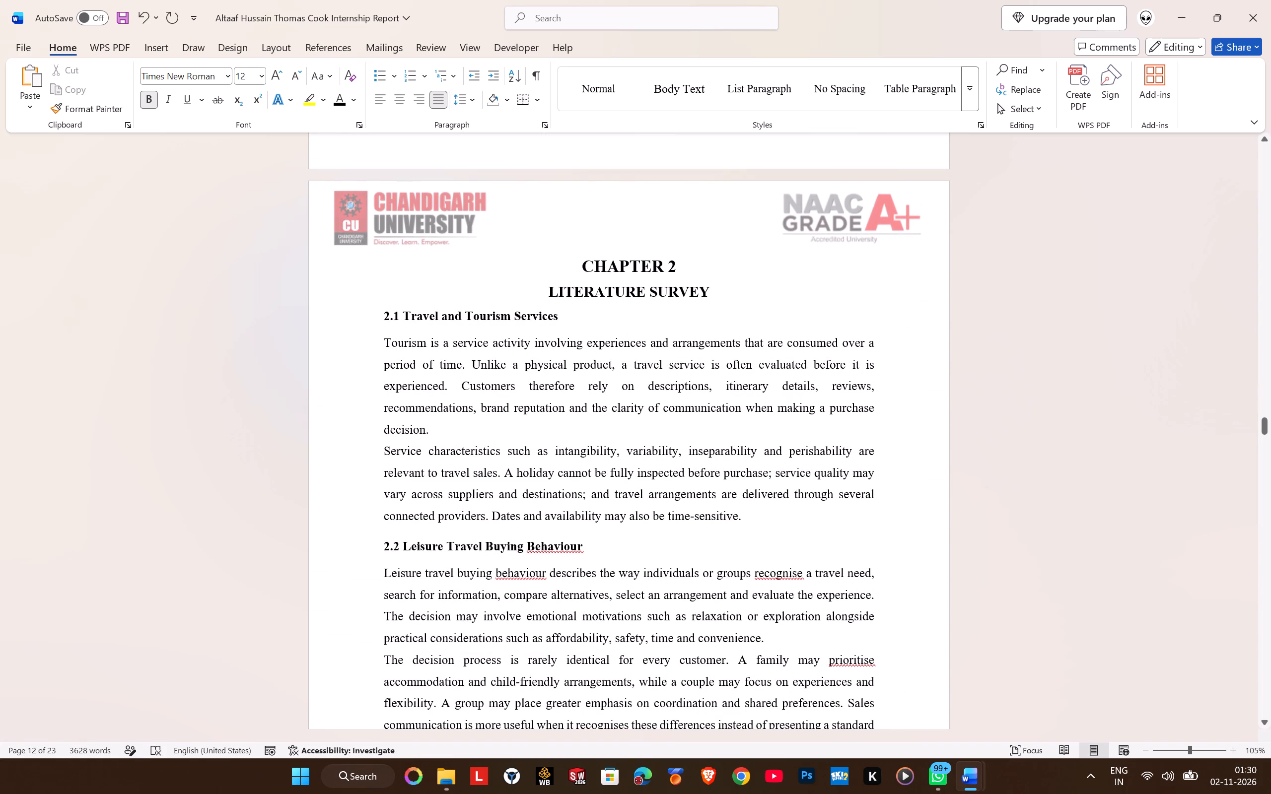
Review the spacing and page breaks across the reformatted Chapter 2 sections.
{"action": "scroll", "coordinate": [488, 439], "scroll_direction": "down", "scroll_amount": 19}
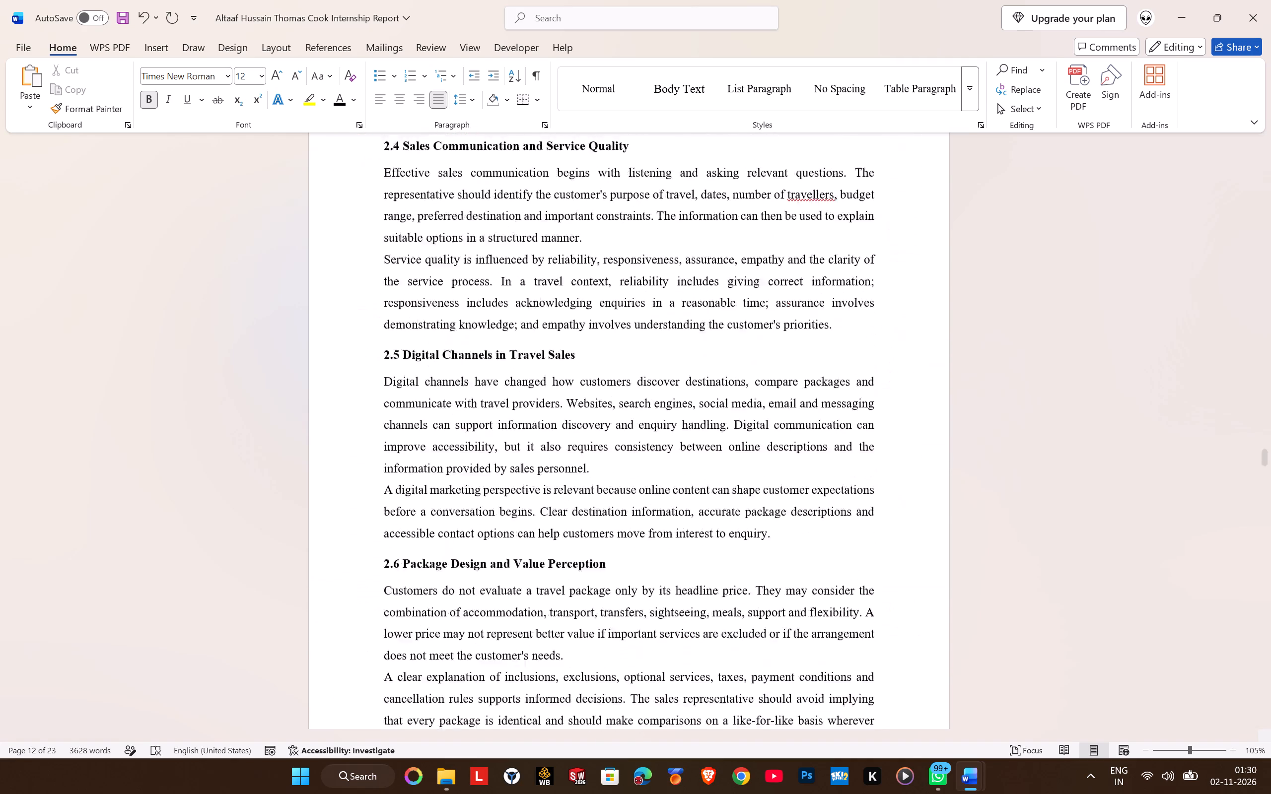
{"action": "scroll", "coordinate": [488, 439], "scroll_direction": "down", "scroll_amount": 8}
{"action": "scroll", "coordinate": [487, 437], "scroll_direction": "up", "scroll_amount": 2}
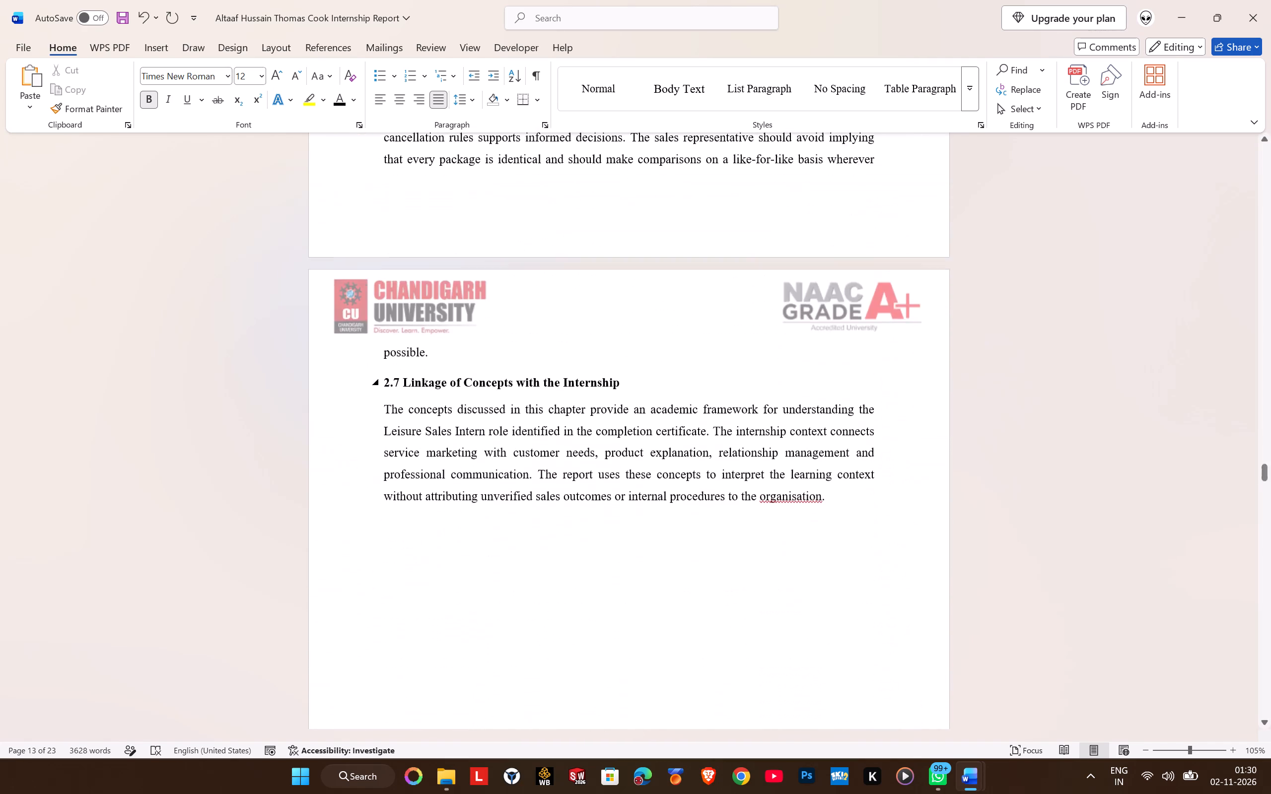
{"action": "scroll", "coordinate": [487, 437], "scroll_direction": "up", "scroll_amount": 4}
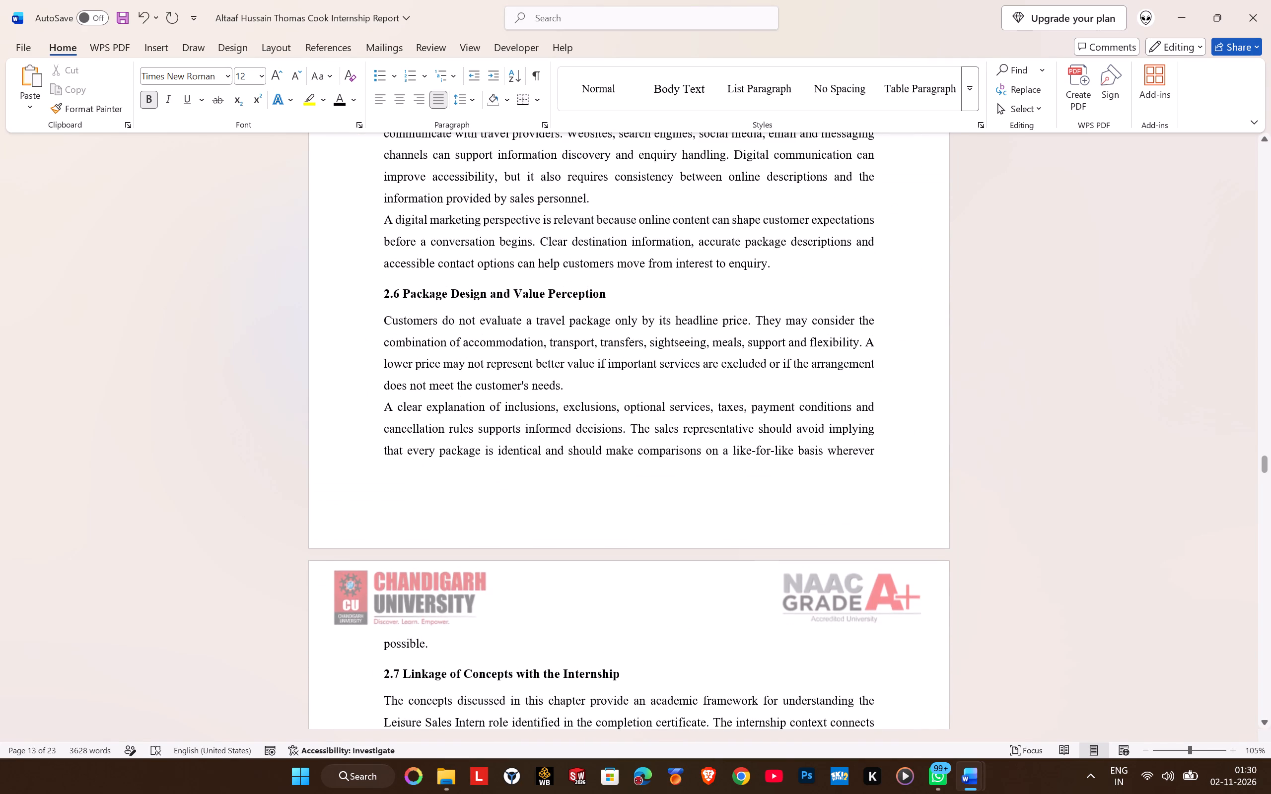
{"action": "scroll", "coordinate": [493, 528], "scroll_direction": "down", "scroll_amount": 1}
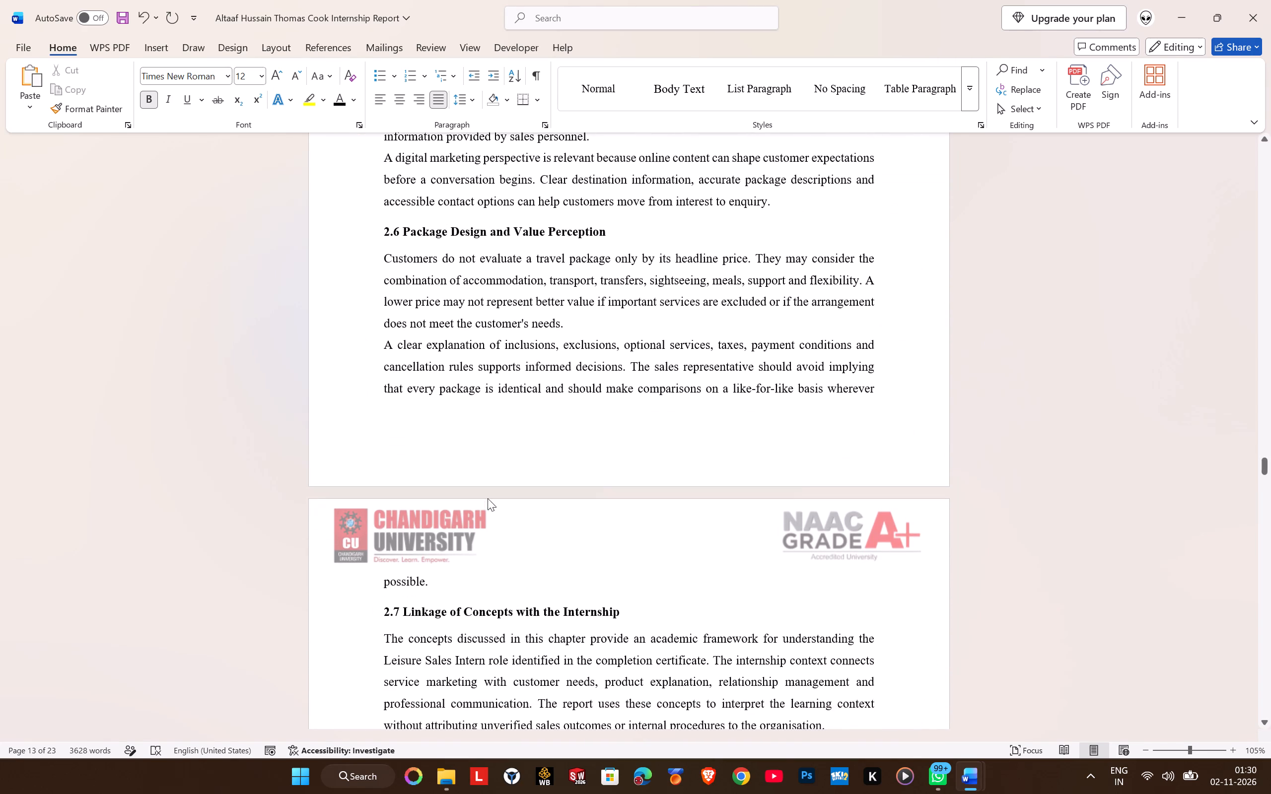
{"action": "scroll", "coordinate": [392, 337], "scroll_direction": "up", "scroll_amount": 15}
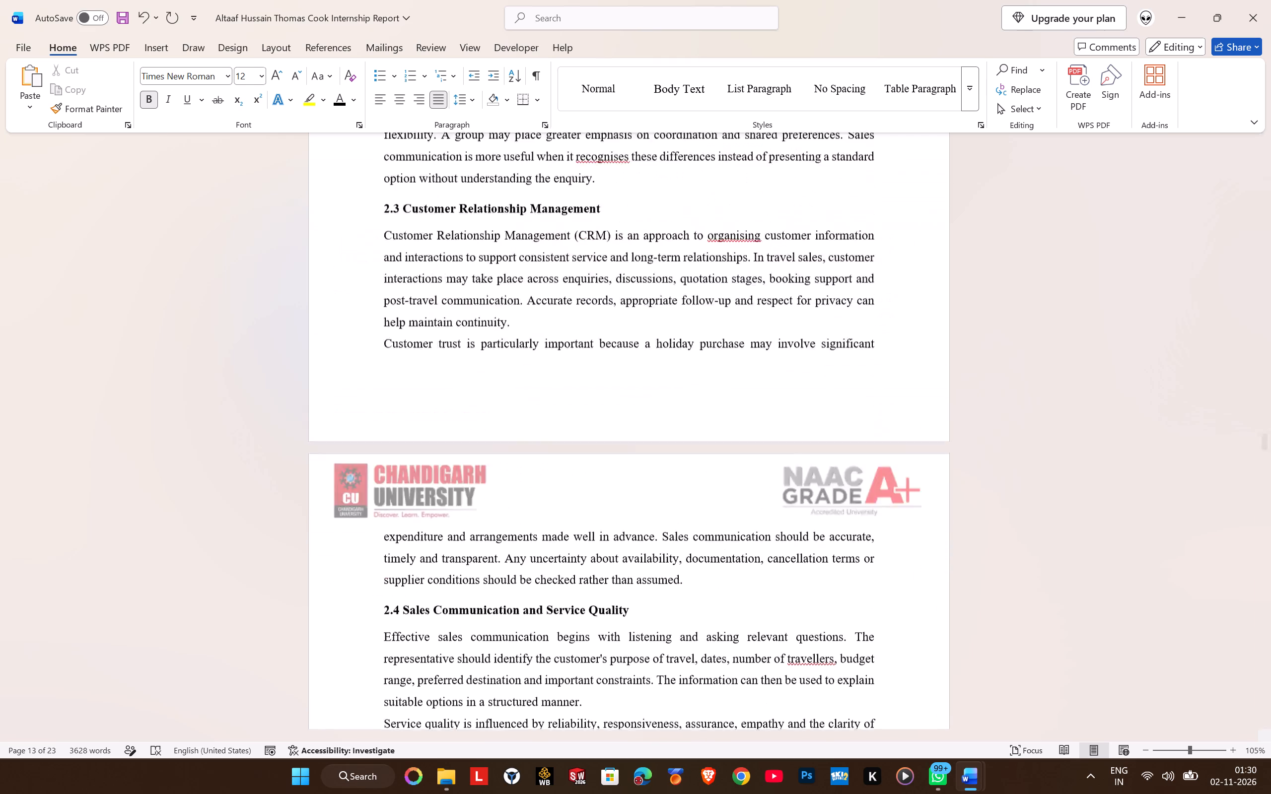
Insert a blank line before the 2.2 Leisure Travel Buying Behaviour and 2.3 Customer Relationship Management headings.
{"action": "scroll", "coordinate": [391, 336], "scroll_direction": "up", "scroll_amount": 5}
{"action": "left_click", "coordinate": [380, 413]}
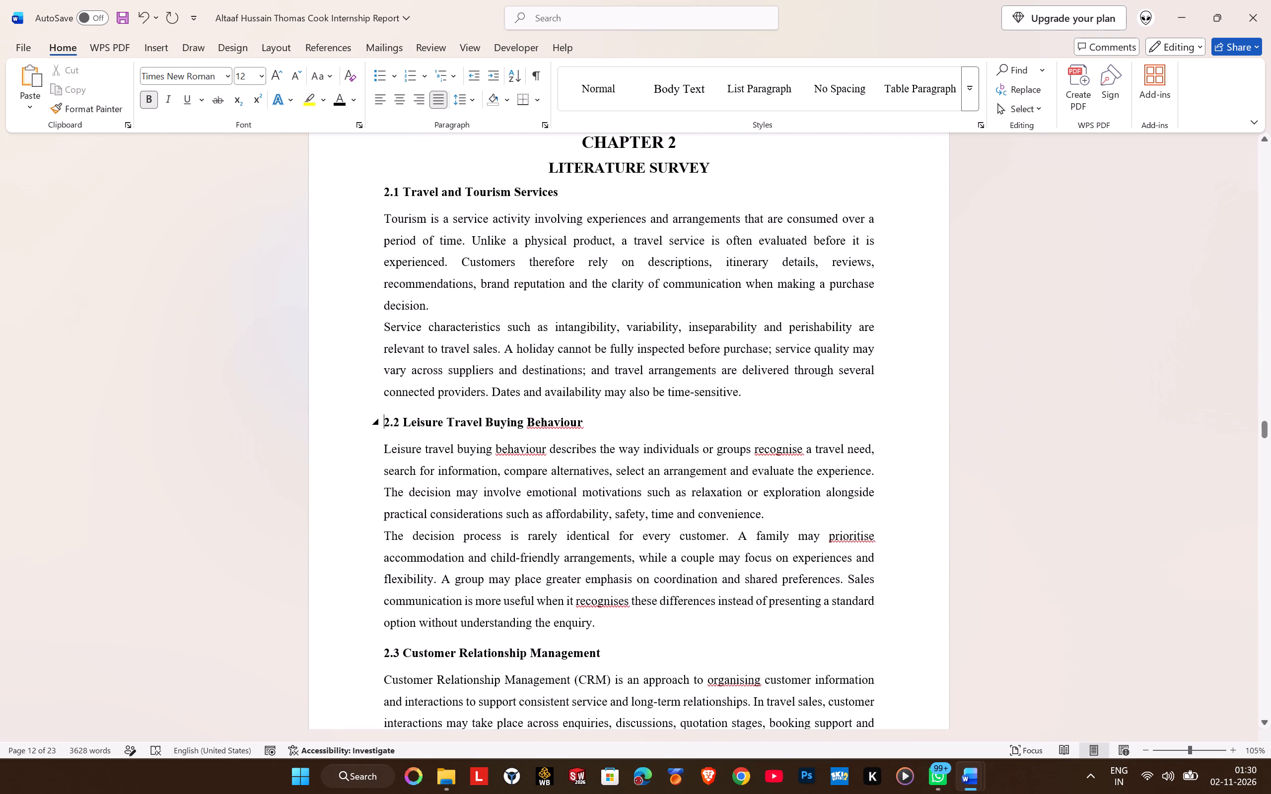
{"action": "key", "text": "Return"}
{"action": "key", "text": "Down"}
{"action": "key", "text": "Down"}
{"action": "key", "text": "Down"}
{"action": "key", "text": "Down"}
{"action": "key", "text": "Down"}
{"action": "key", "text": "Down"}
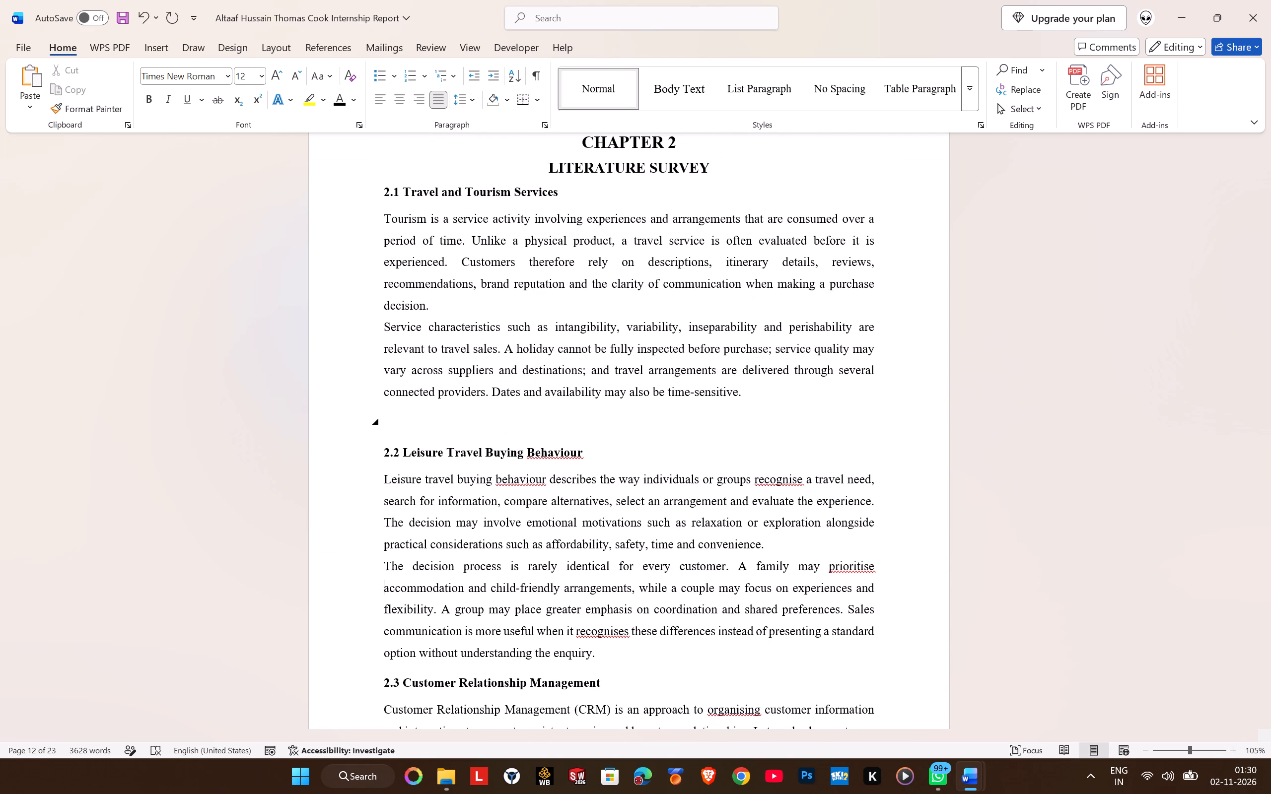
{"action": "key", "text": "Down"}
{"action": "key", "text": "Down"}
{"action": "key", "text": "Down"}
{"action": "key", "text": "Down"}
{"action": "key", "text": "Down"}
{"action": "key", "text": "Up"}
{"action": "key", "text": "Return"}
Insert a blank line before the 2.4 Sales Communication and Service Quality heading.
{"action": "key", "text": "Down"}
{"action": "key", "text": "Down"}
{"action": "key", "text": "Down"}
{"action": "key", "text": "Down"}
{"action": "key", "text": "Down"}
{"action": "key", "text": "Down"}
{"action": "key", "text": "Down"}
{"action": "key", "text": "Down"}
{"action": "key", "text": "Down"}
{"action": "key", "text": "Down"}
{"action": "key", "text": "Down"}
{"action": "key", "text": "Down"}
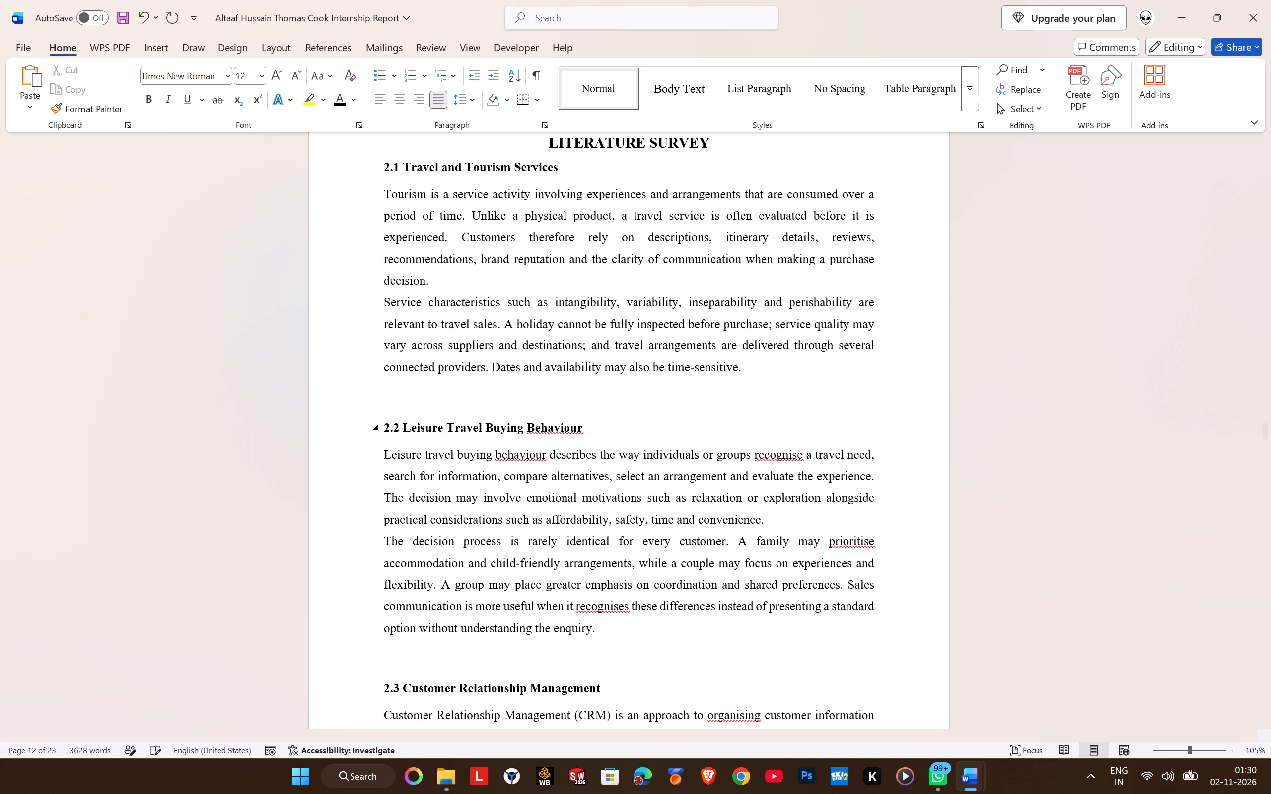
{"action": "key", "text": "Up"}
{"action": "key", "text": "Up"}
{"action": "key", "text": "Up"}
{"action": "key", "text": "Down"}
{"action": "key", "text": "Return"}
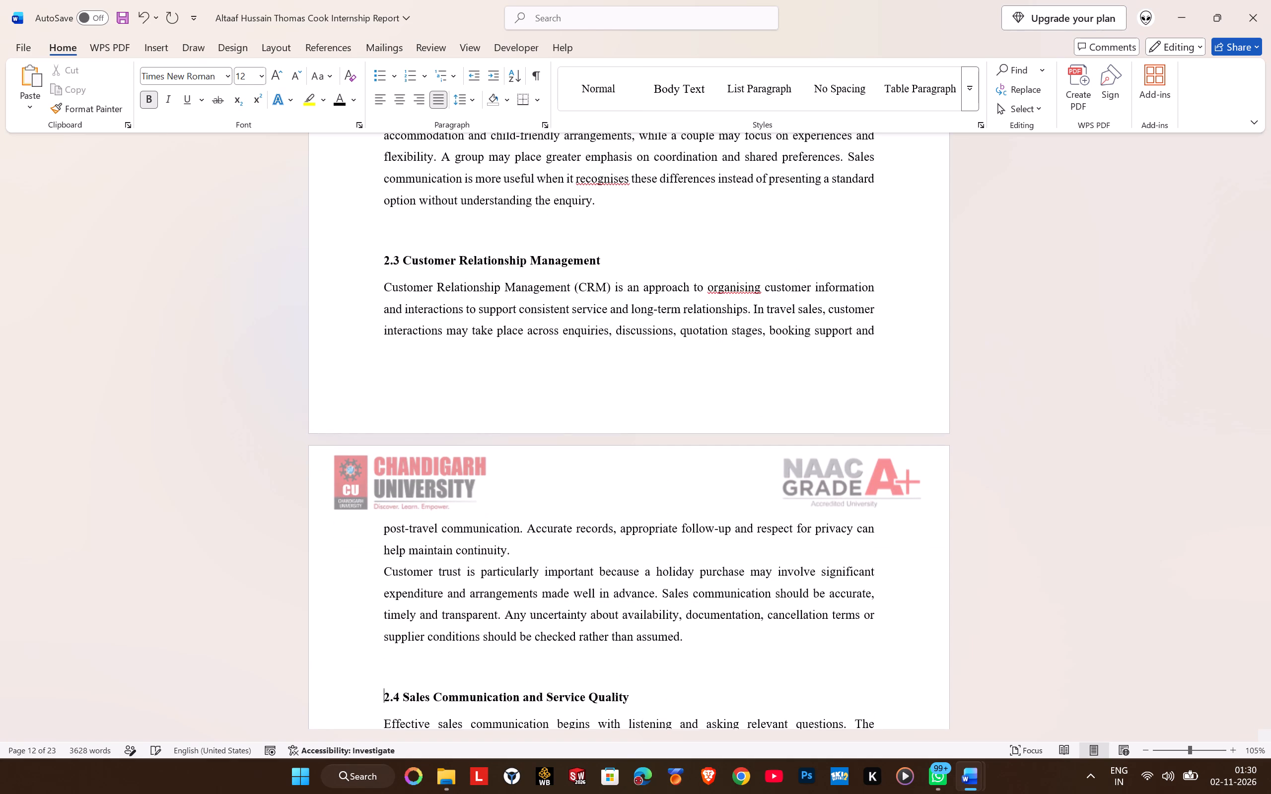
Insert a blank line before the 2.5 Digital Channels in Travel Sales heading.
{"action": "key", "text": "Down"}
{"action": "key", "text": "Down"}
{"action": "key", "text": "Down"}
{"action": "key", "text": "Down"}
{"action": "key", "text": "Down"}
{"action": "key", "text": "Down"}
{"action": "key", "text": "Down"}
{"action": "key", "text": "Down"}
{"action": "key", "text": "Down"}
{"action": "key", "text": "Down"}
{"action": "key", "text": "Down"}
{"action": "key", "text": "Down"}
{"action": "key", "text": "Up"}
{"action": "key", "text": "Up"}
{"action": "key", "text": "Up"}
{"action": "key", "text": "Return"}
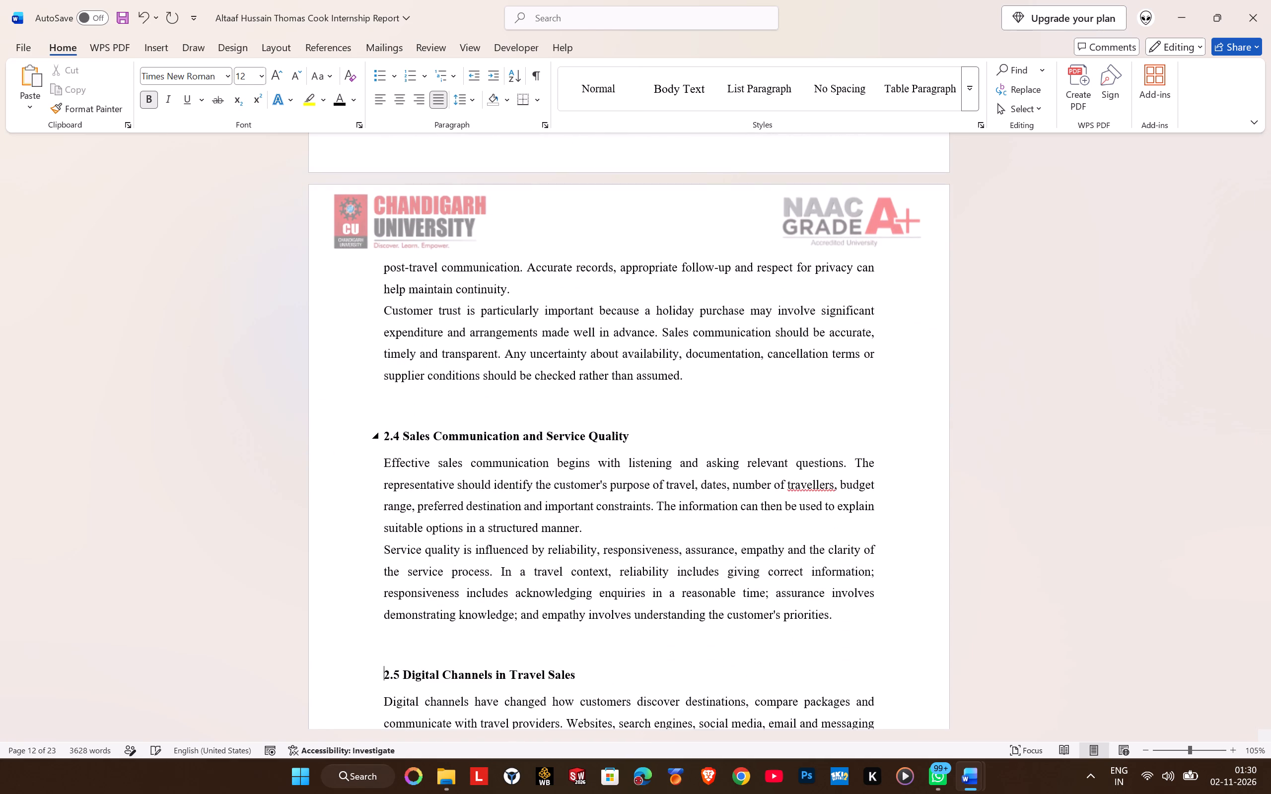
Insert two blank lines before the 2.6 Package Design and Value Perception heading, moving it to the next page with its text.
{"action": "key", "text": "Down"}
{"action": "key", "text": "Down"}
{"action": "key", "text": "Down"}
{"action": "key", "text": "Down"}
{"action": "key", "text": "Down"}
{"action": "key", "text": "Down"}
{"action": "key", "text": "Down"}
{"action": "key", "text": "Down"}
{"action": "key", "text": "Down"}
{"action": "key", "text": "Down"}
{"action": "key", "text": "Down"}
{"action": "key", "text": "Down"}
{"action": "key", "text": "Up"}
{"action": "key", "text": "Up"}
{"action": "key", "text": "Up"}
{"action": "key", "text": "Return"}
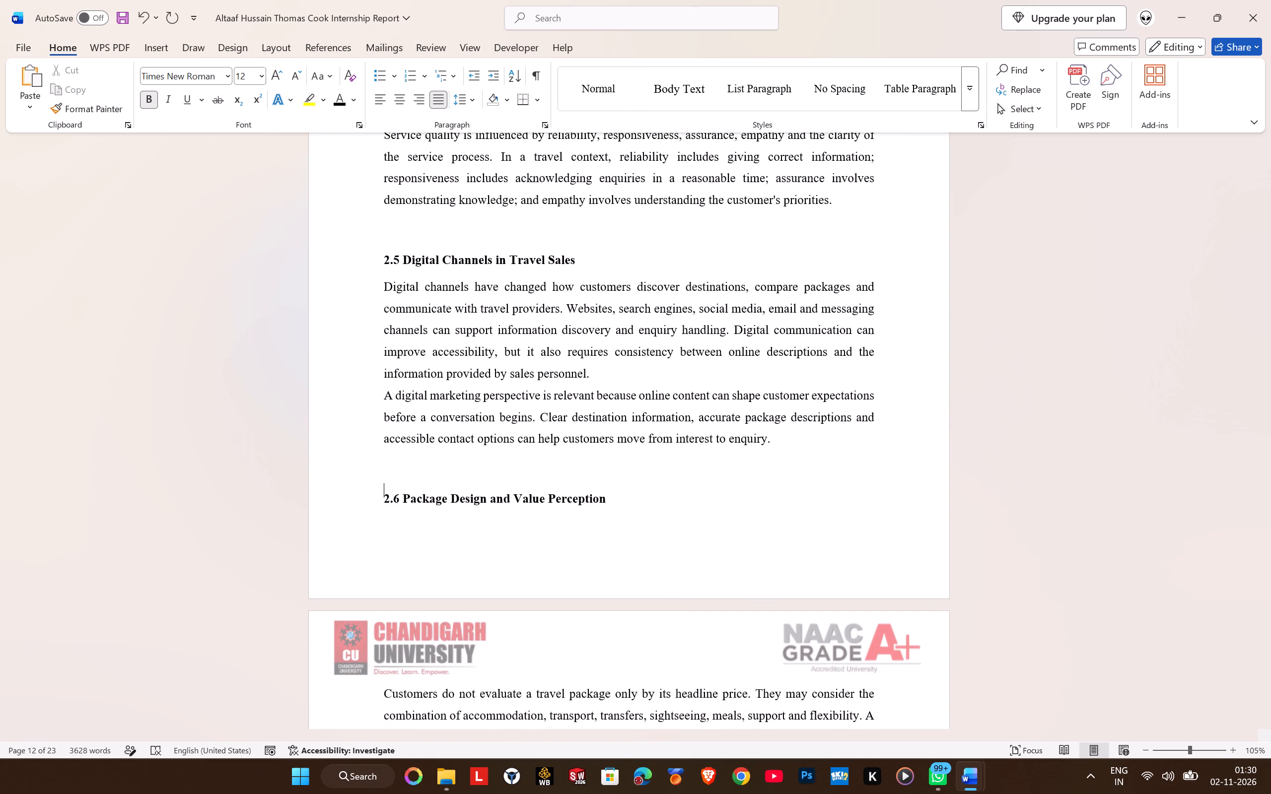
{"action": "key", "text": "Return"}
Insert a blank line before the 2.7 Linkage of Concepts with the Internship heading.
{"action": "key", "text": "Down"}
{"action": "key", "text": "Down"}
{"action": "key", "text": "Down"}
{"action": "key", "text": "Down"}
{"action": "key", "text": "Down"}
{"action": "key", "text": "Down"}
{"action": "key", "text": "Down"}
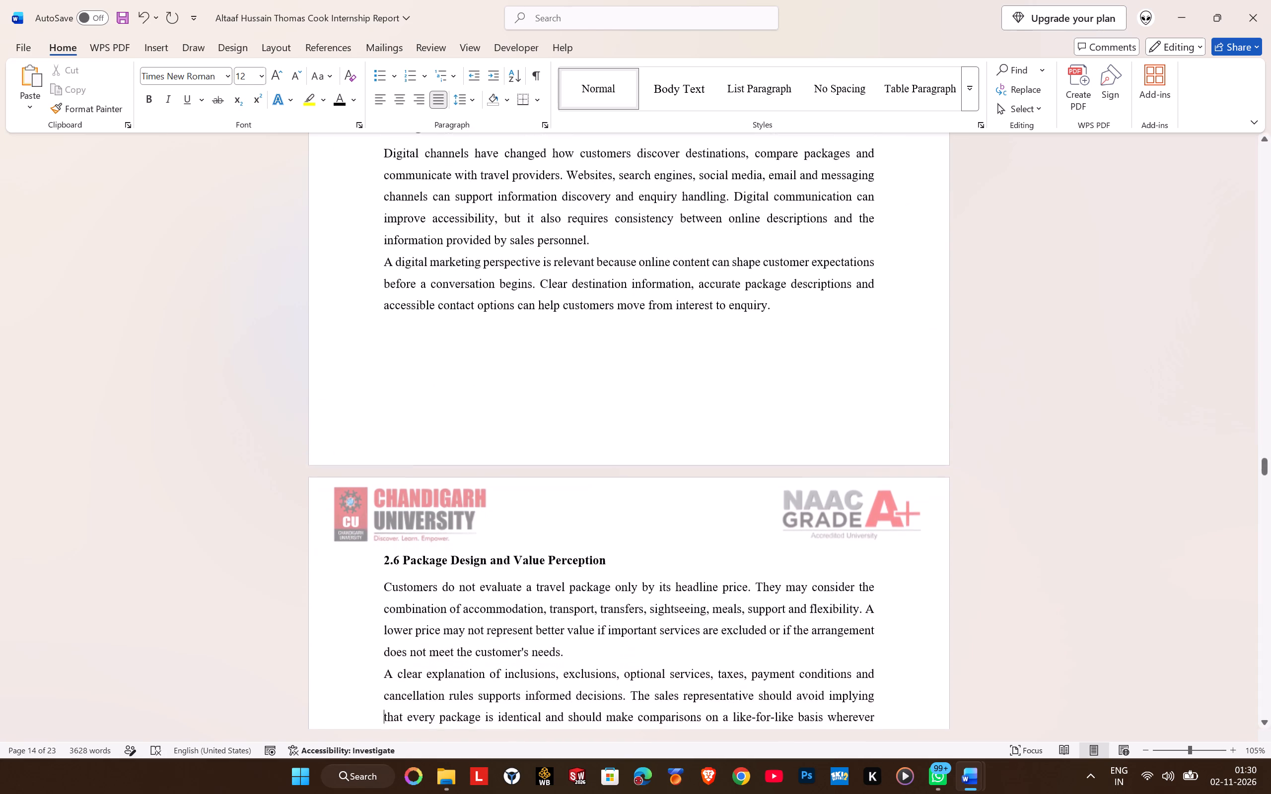
{"action": "key", "text": "Down"}
{"action": "key", "text": "Down"}
{"action": "key", "text": "Down"}
{"action": "key", "text": "Down"}
{"action": "key", "text": "Down"}
{"action": "key", "text": "Up"}
{"action": "key", "text": "Up"}
{"action": "key", "text": "Up"}
{"action": "key", "text": "Return"}
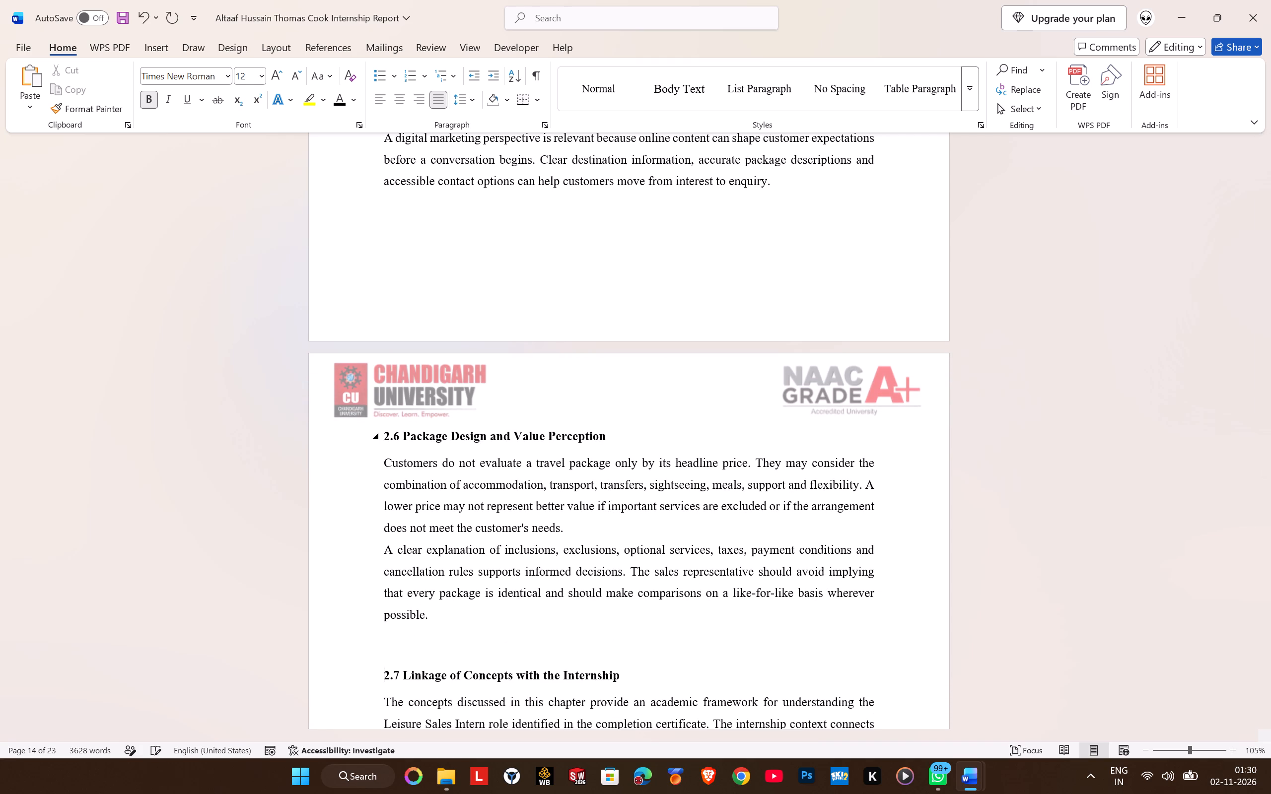
Check the section spacing from the end of Chapter 2 back to the last sections of Chapter 1.
{"action": "key", "text": "Down"}
{"action": "key", "text": "Down"}
{"action": "key", "text": "Down"}
{"action": "key", "text": "Down"}
{"action": "key", "text": "Down"}
{"action": "key", "text": "Down"}
{"action": "key", "text": "Down"}
{"action": "key", "text": "Down"}
{"action": "key", "text": "Up"}
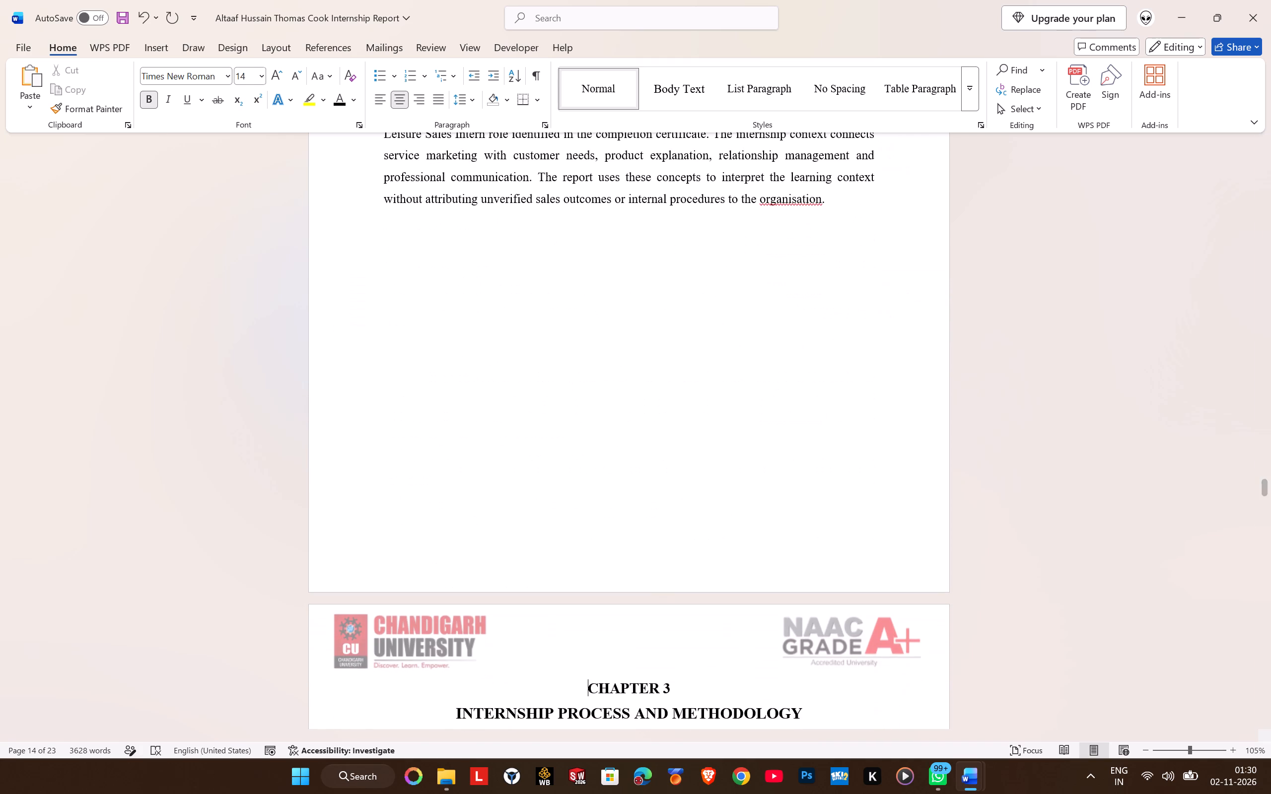
{"action": "scroll", "coordinate": [602, 440], "scroll_direction": "up", "scroll_amount": 17}
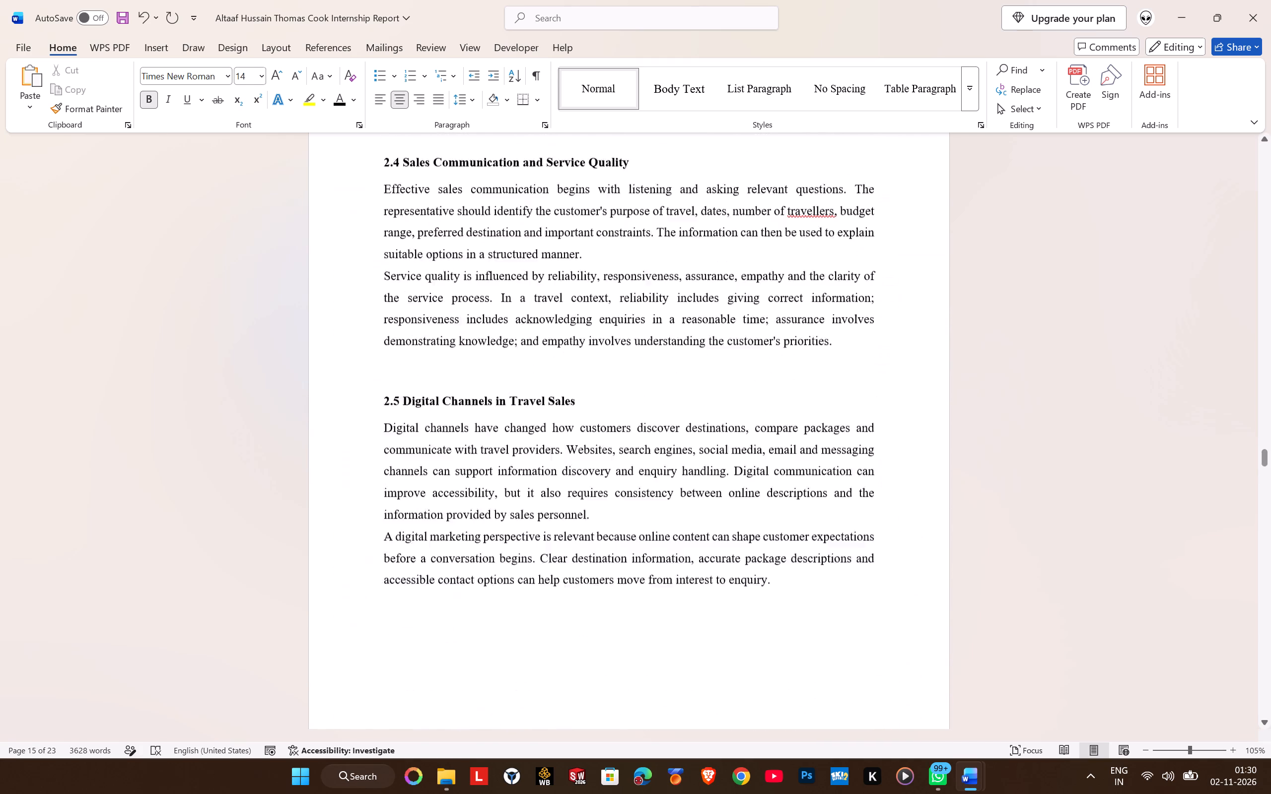
{"action": "scroll", "coordinate": [529, 387], "scroll_direction": "up", "scroll_amount": 9}
{"action": "scroll", "coordinate": [421, 381], "scroll_direction": "up", "scroll_amount": 15}
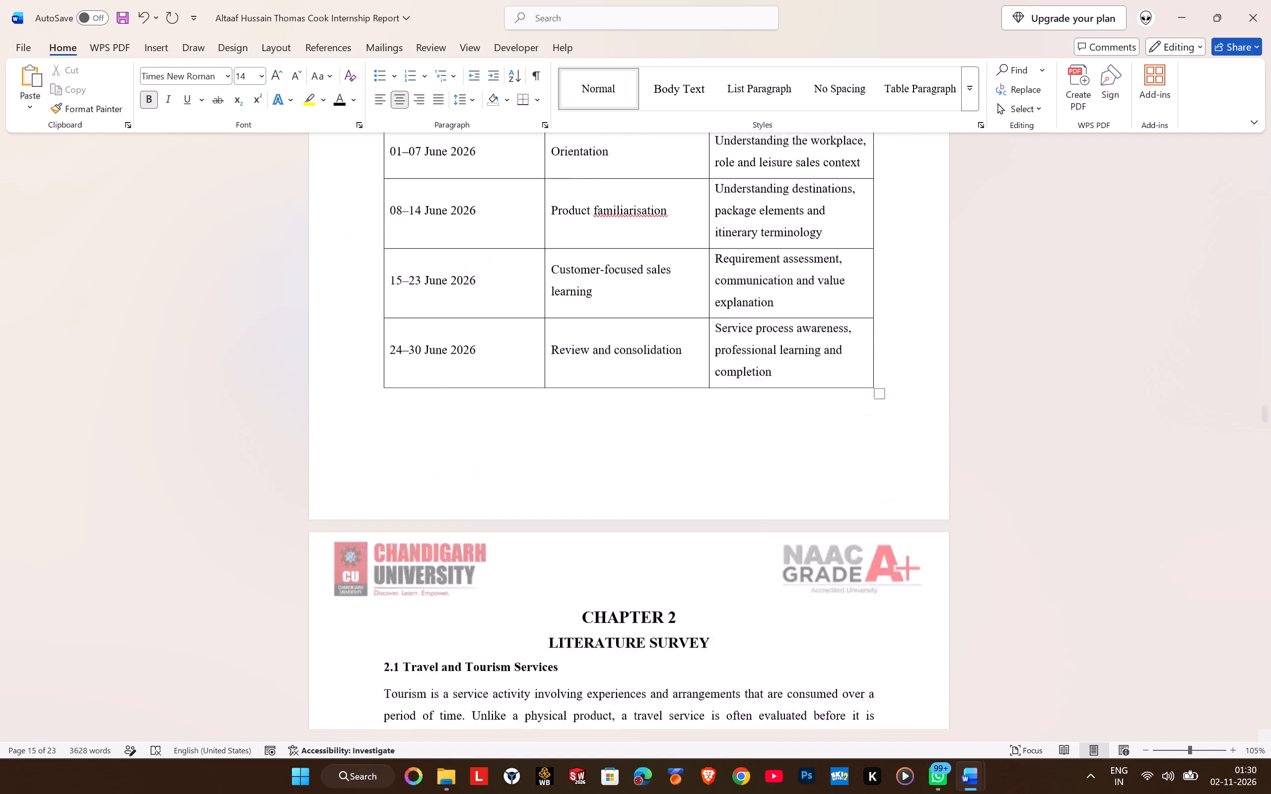
{"action": "scroll", "coordinate": [421, 378], "scroll_direction": "up", "scroll_amount": 9}
{"action": "scroll", "coordinate": [390, 408], "scroll_direction": "up", "scroll_amount": 5}
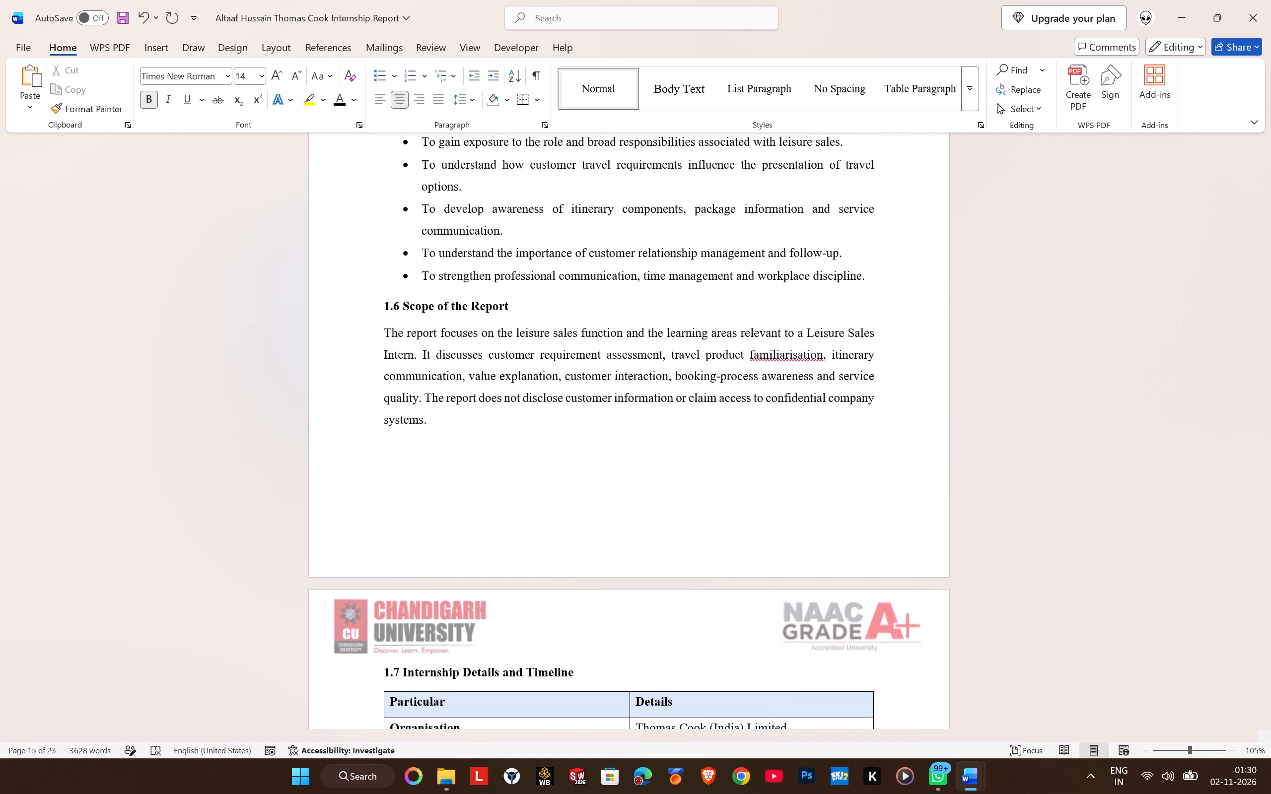
Insert a blank line before the 1.6 Scope of the Report and 1.5 Internship Objectives headings.
{"action": "scroll", "coordinate": [389, 397], "scroll_direction": "up", "scroll_amount": 2}
{"action": "left_click", "coordinate": [384, 487]}
{"action": "key", "text": "4"}
{"action": "key", "text": "Return"}
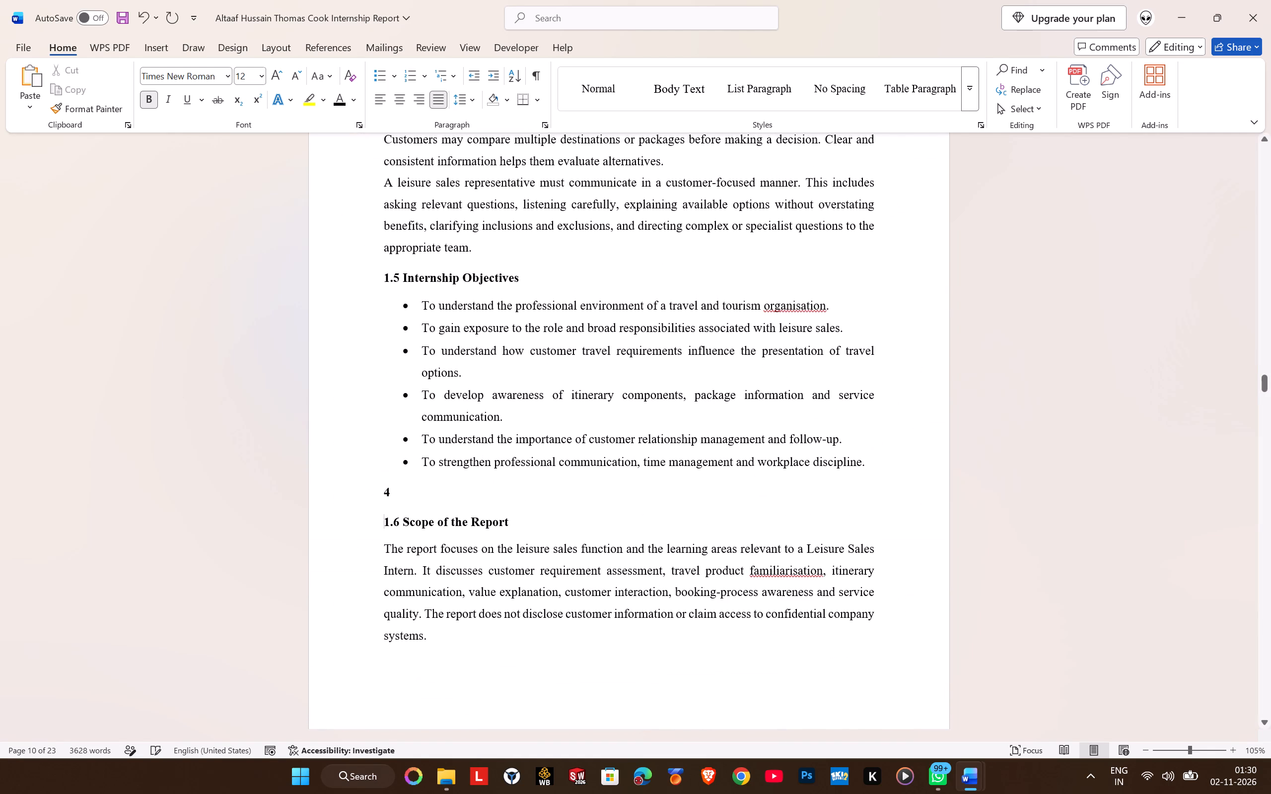
{"action": "key", "text": "BackSpace"}
{"action": "key", "text": "BackSpace"}
{"action": "key", "text": "Return"}
{"action": "scroll", "coordinate": [386, 446], "scroll_direction": "up", "scroll_amount": 3}
{"action": "left_click", "coordinate": [384, 462]}
{"action": "key", "text": "Return"}
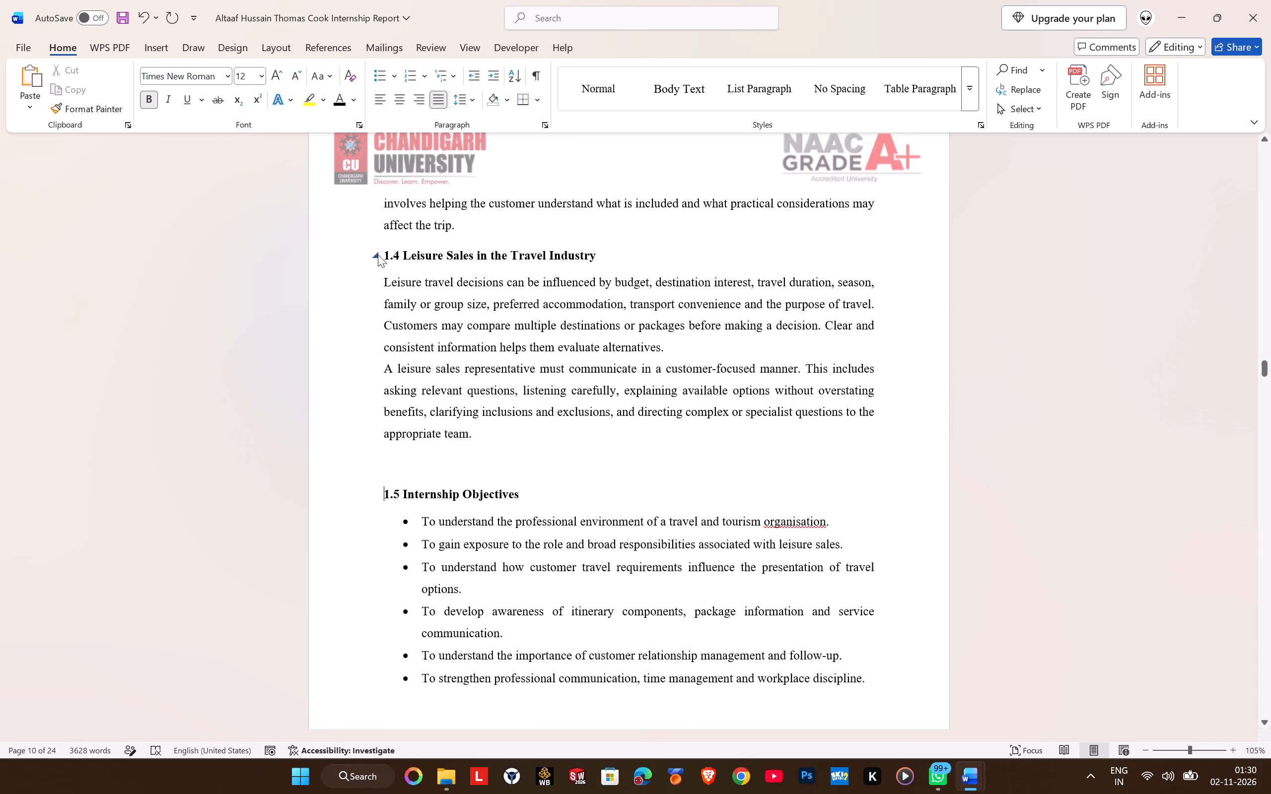
Insert a blank line before the 1.4 Leisure Sales, 1.3 Nature of Business and 1.2 Company Profile headings.
{"action": "left_click", "coordinate": [378, 255]}
{"action": "left_click", "coordinate": [378, 255]}
{"action": "left_click", "coordinate": [383, 255]}
{"action": "key", "text": "Return"}
{"action": "scroll", "coordinate": [413, 332], "scroll_direction": "up", "scroll_amount": 4}
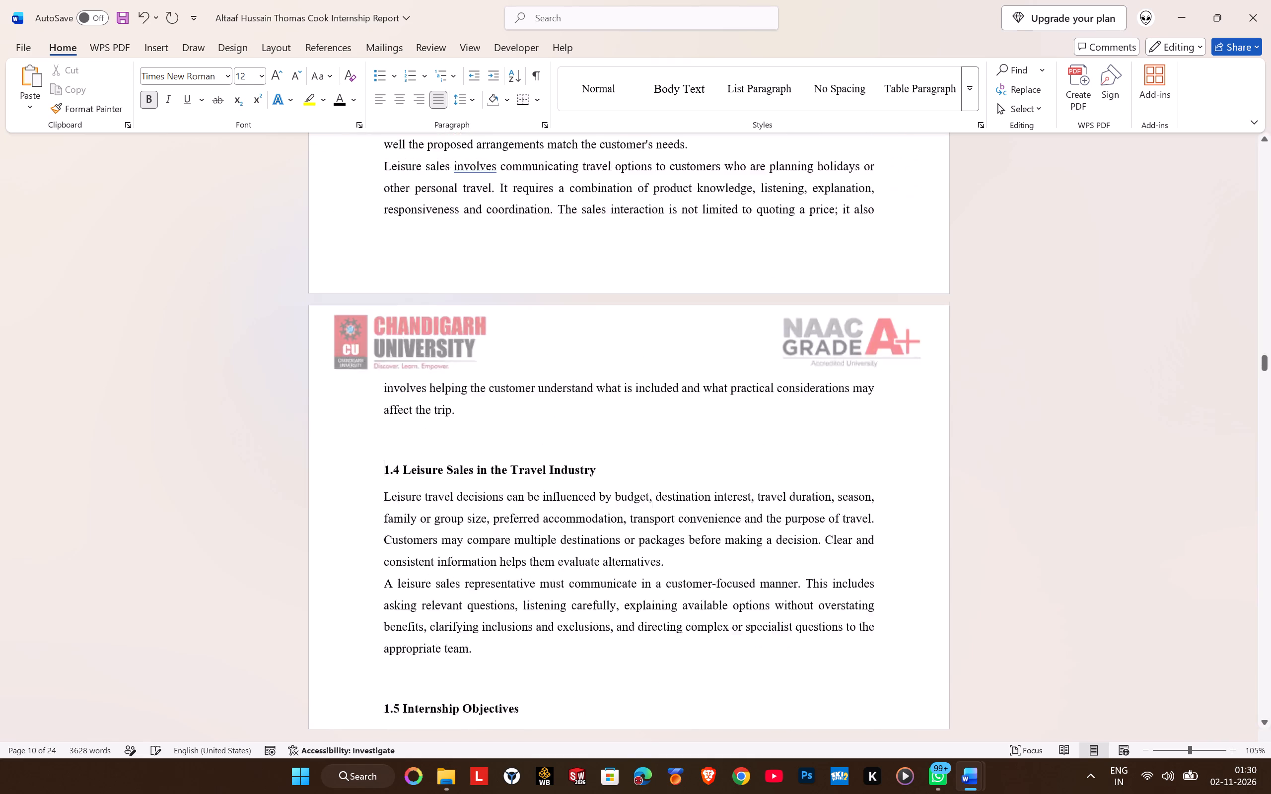
{"action": "scroll", "coordinate": [413, 332], "scroll_direction": "up", "scroll_amount": 6}
{"action": "left_click", "coordinate": [385, 466]}
{"action": "key", "text": "Return"}
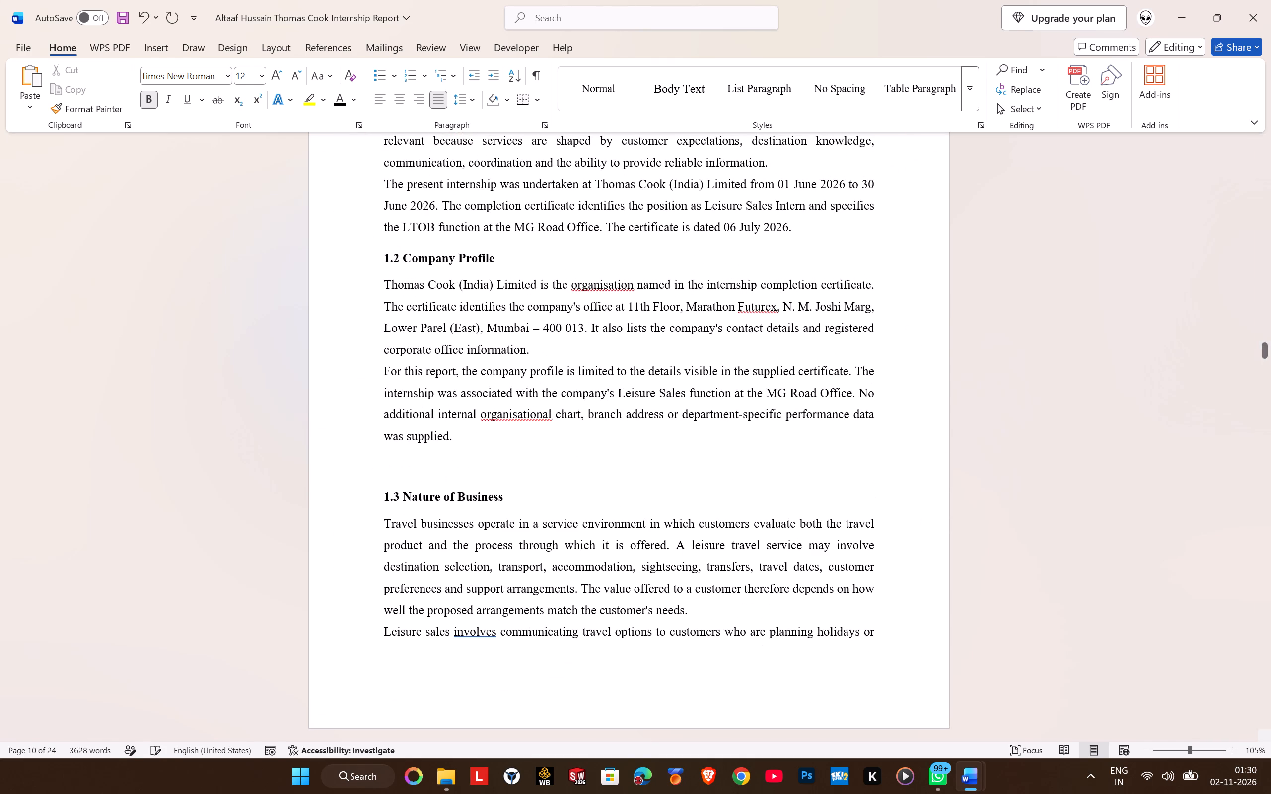
{"action": "left_click", "coordinate": [385, 261]}
{"action": "key", "text": "Return"}
Delete one of the surplus blank lines above the 1.7 Internship Details and Timeline heading.
{"action": "scroll", "coordinate": [422, 361], "scroll_direction": "up", "scroll_amount": 4}
{"action": "scroll", "coordinate": [403, 407], "scroll_direction": "down", "scroll_amount": 3}
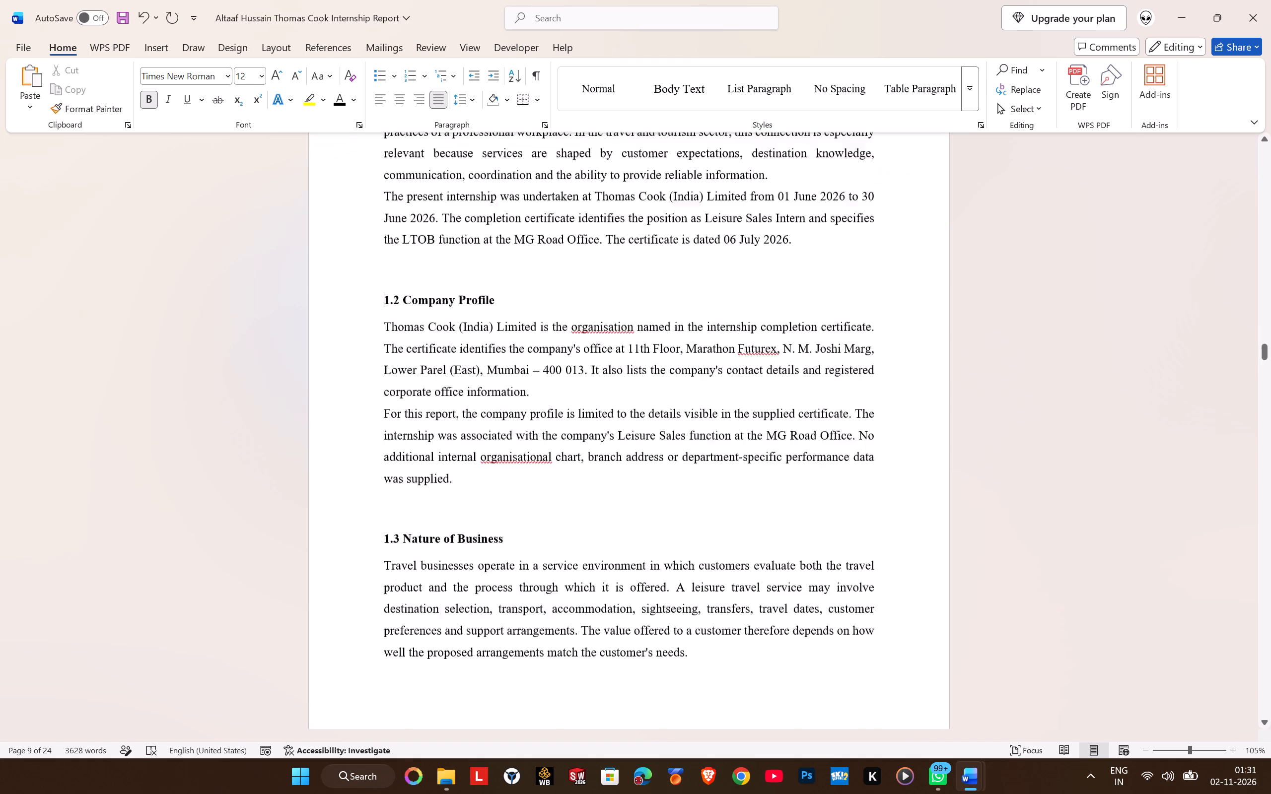
{"action": "scroll", "coordinate": [403, 409], "scroll_direction": "down", "scroll_amount": 17}
{"action": "scroll", "coordinate": [403, 407], "scroll_direction": "down", "scroll_amount": 5}
{"action": "scroll", "coordinate": [403, 406], "scroll_direction": "up", "scroll_amount": 5}
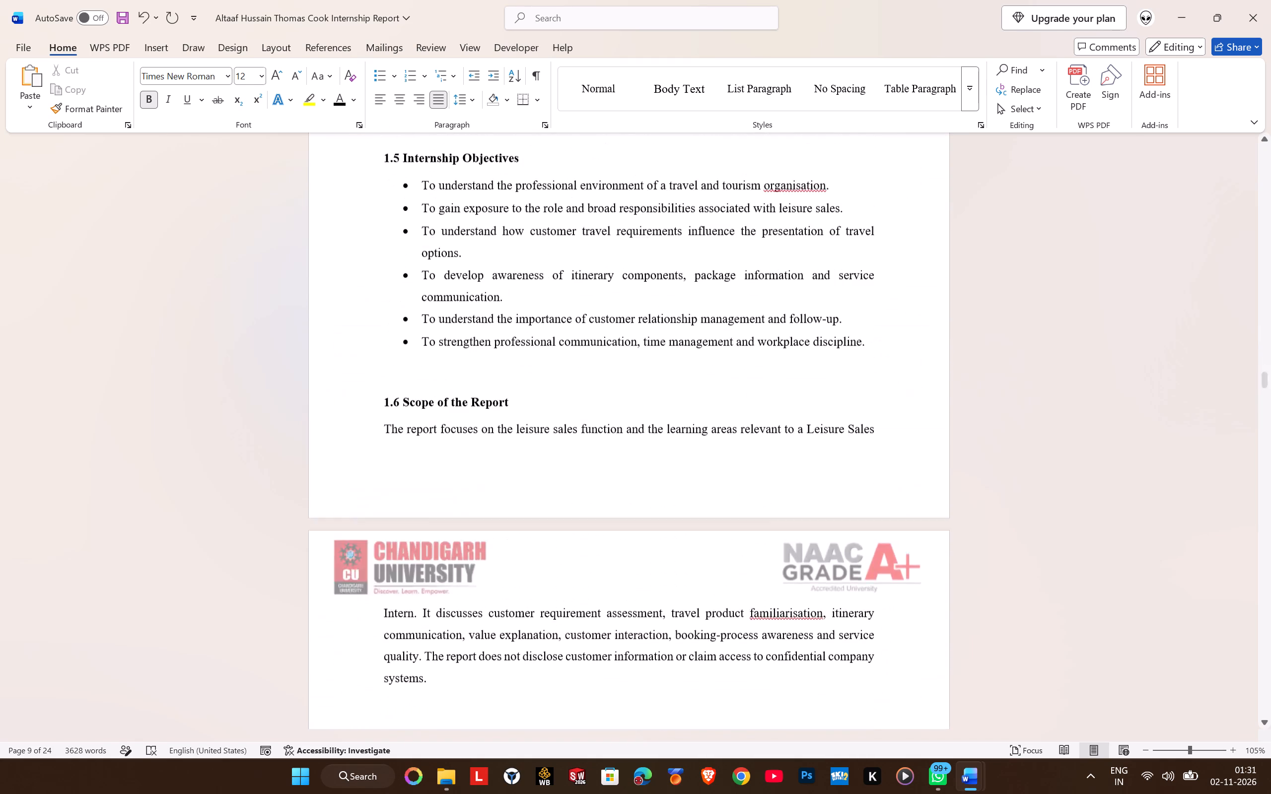
{"action": "scroll", "coordinate": [403, 402], "scroll_direction": "down", "scroll_amount": 4}
{"action": "scroll", "coordinate": [403, 402], "scroll_direction": "up", "scroll_amount": 4}
{"action": "scroll", "coordinate": [393, 477], "scroll_direction": "down", "scroll_amount": 3}
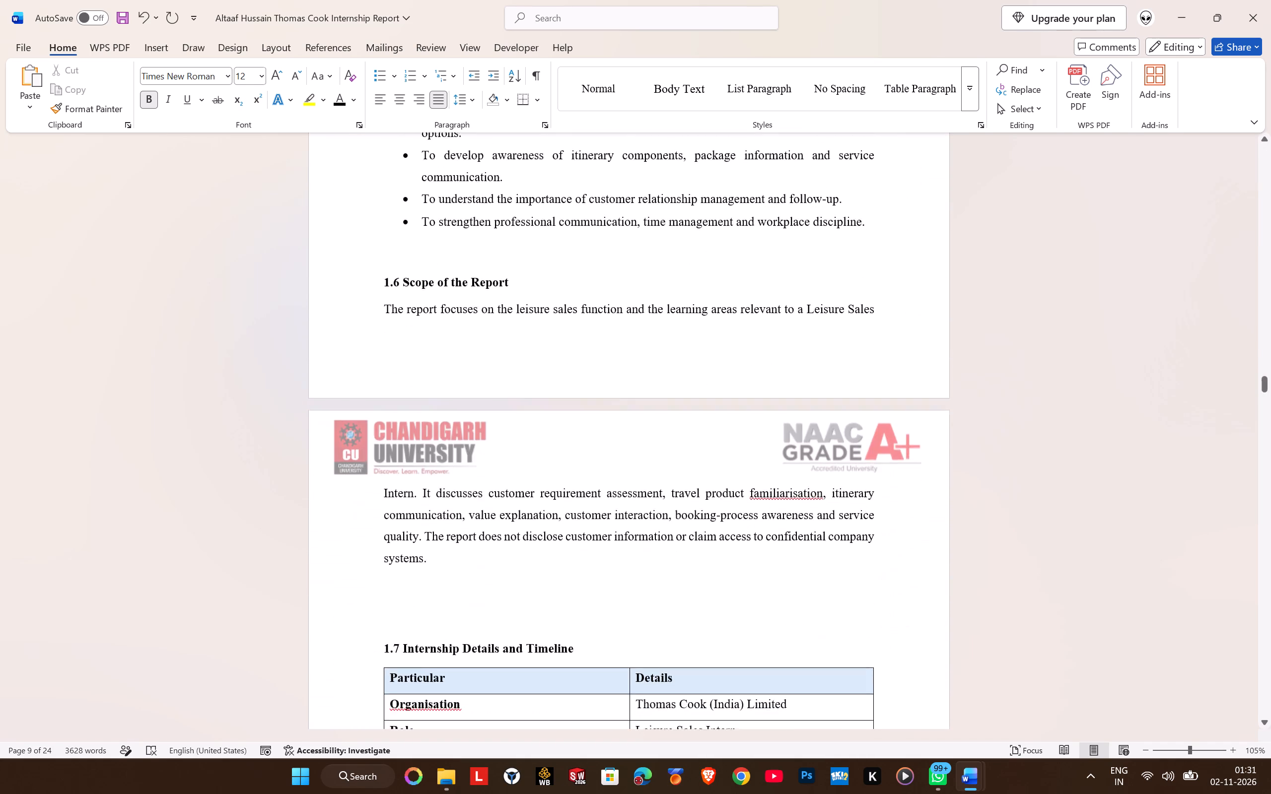
{"action": "scroll", "coordinate": [394, 496], "scroll_direction": "down", "scroll_amount": 3}
{"action": "left_click", "coordinate": [395, 424]}
{"action": "key", "text": "BackSpace"}
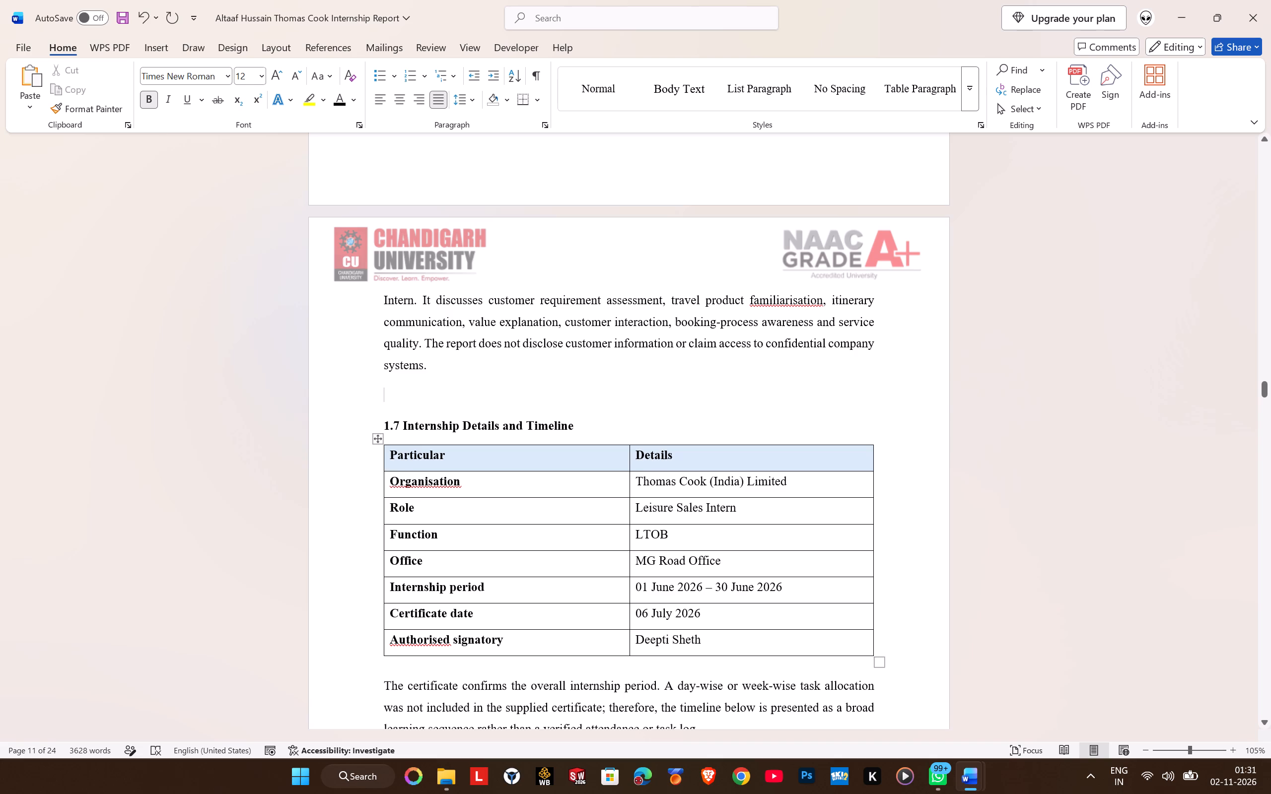
Delete the blank line between the internship details table and the paragraph that follows it in section 1.7.
{"action": "scroll", "coordinate": [457, 538], "scroll_direction": "down", "scroll_amount": 13}
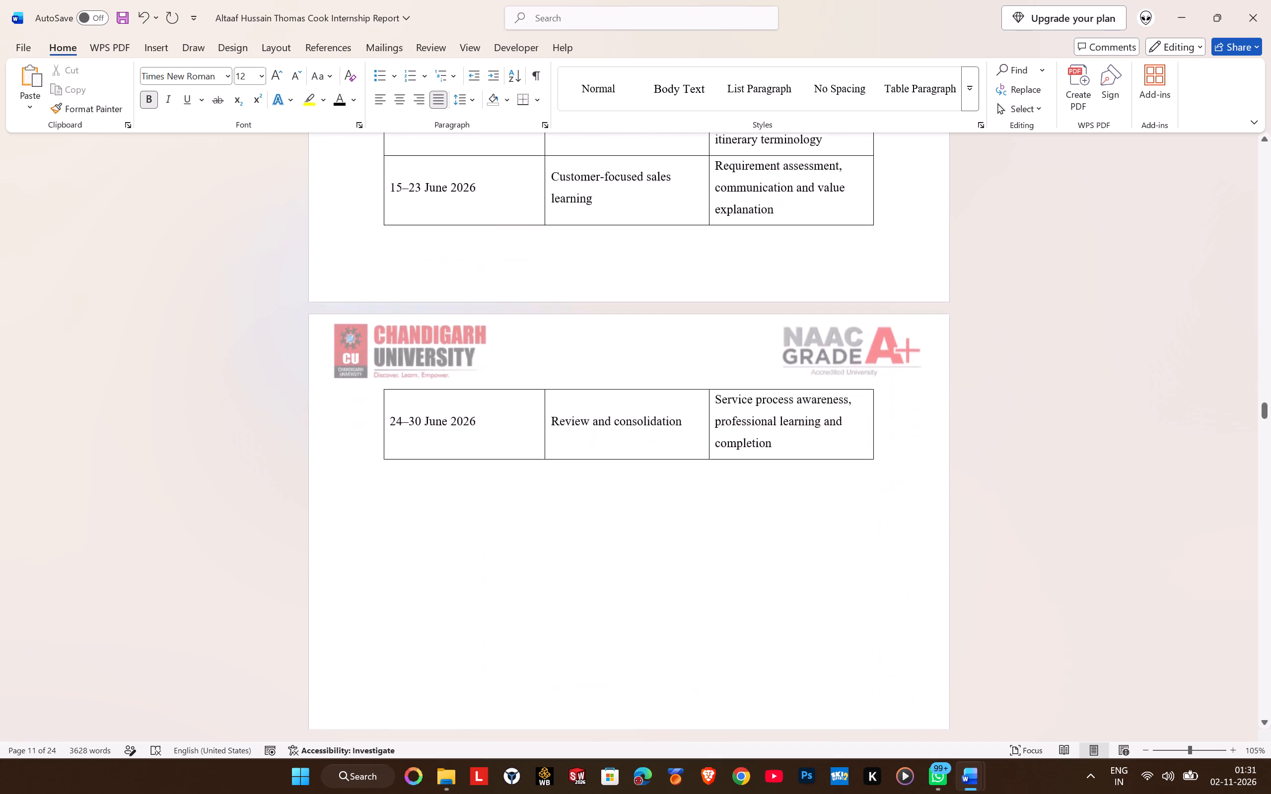
{"action": "scroll", "coordinate": [447, 521], "scroll_direction": "down", "scroll_amount": 5}
{"action": "scroll", "coordinate": [446, 515], "scroll_direction": "up", "scroll_amount": 16}
{"action": "left_click", "coordinate": [440, 554]}
{"action": "left_click", "coordinate": [483, 550]}
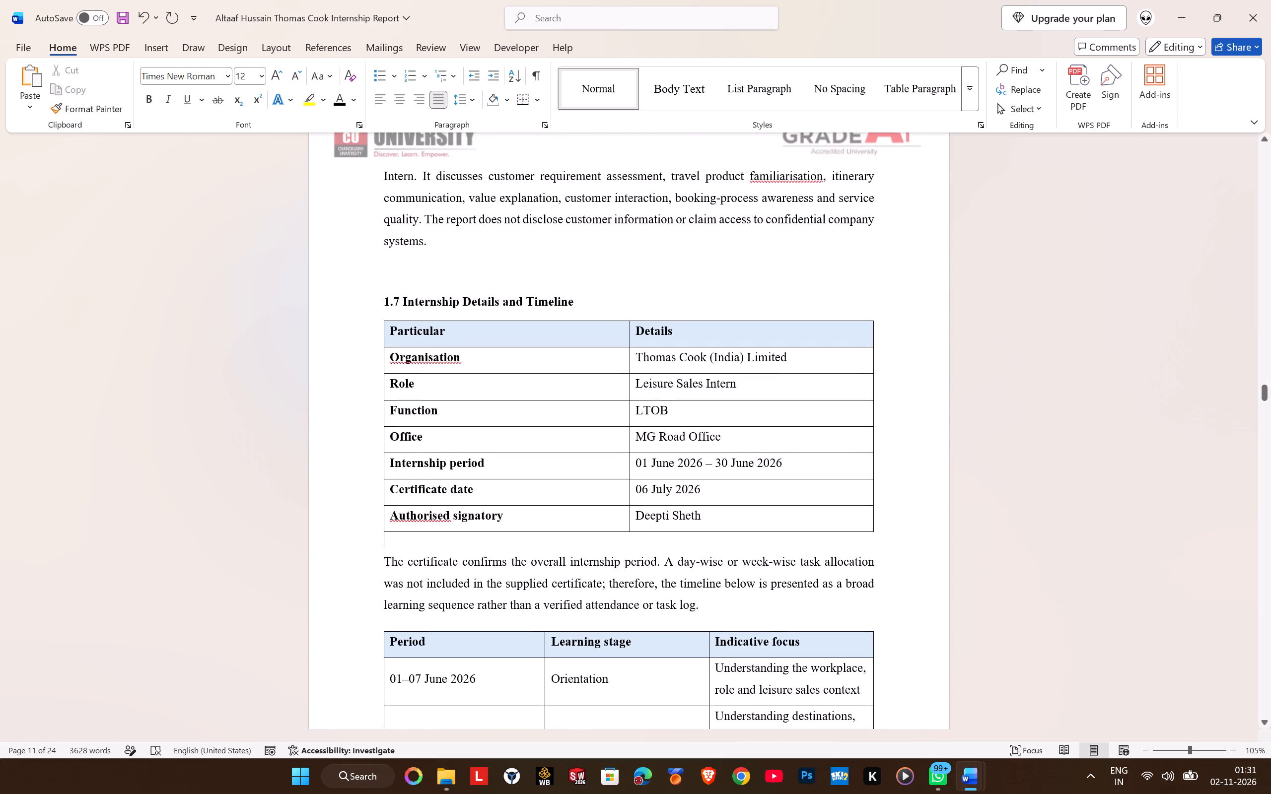
{"action": "key", "text": "BackSpace"}
{"action": "key", "text": "BackSpace"}
{"action": "key", "text": "Delete"}
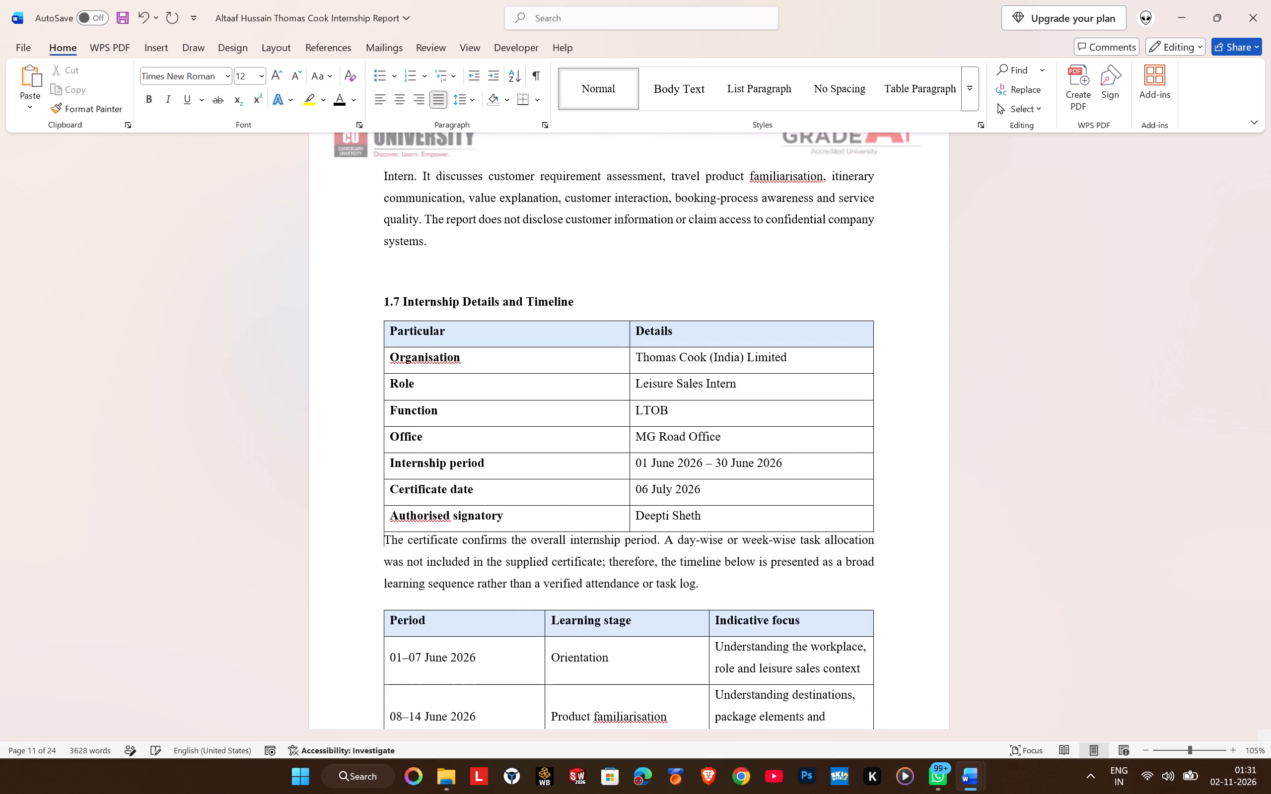
Delete the remaining blank line above the 1.7 Internship Details and Timeline heading to pull the section's tables up.
{"action": "scroll", "coordinate": [443, 547], "scroll_direction": "down", "scroll_amount": 7}
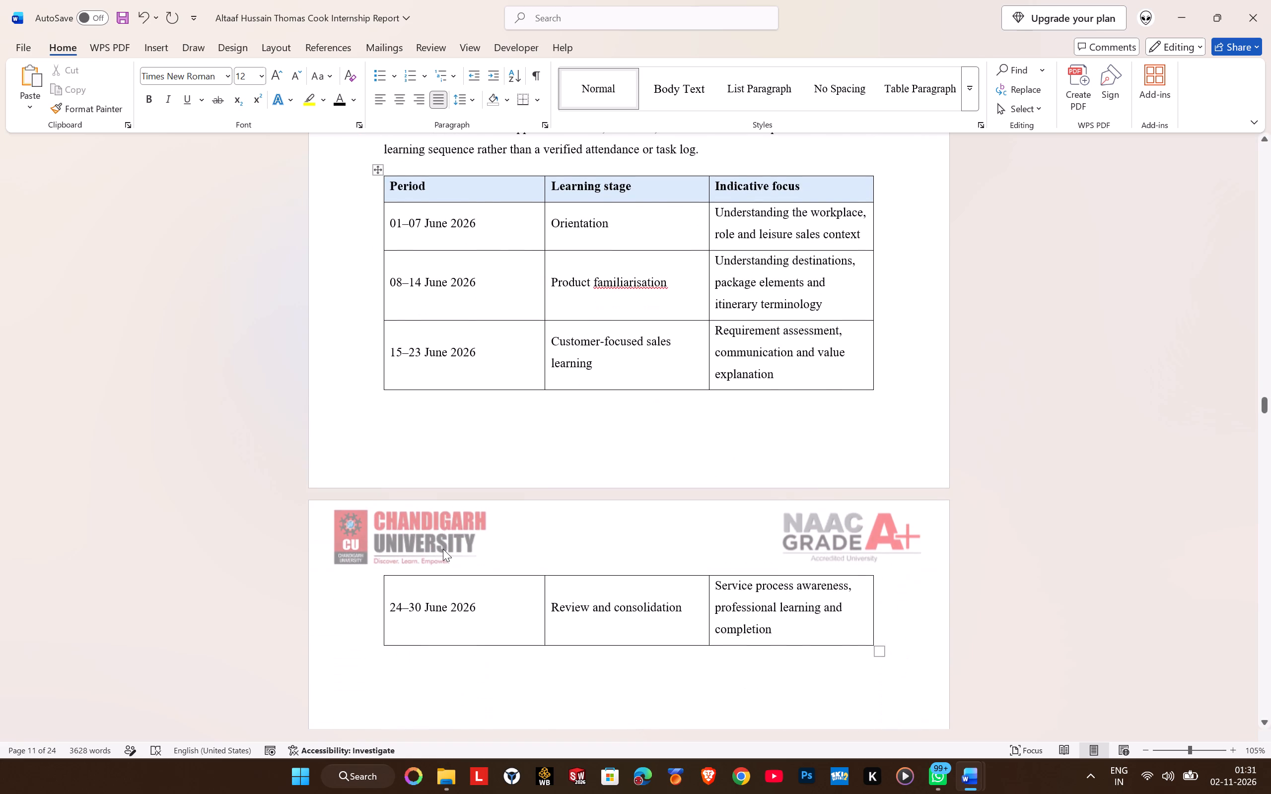
{"action": "scroll", "coordinate": [443, 549], "scroll_direction": "up", "scroll_amount": 6}
{"action": "scroll", "coordinate": [443, 544], "scroll_direction": "down", "scroll_amount": 2}
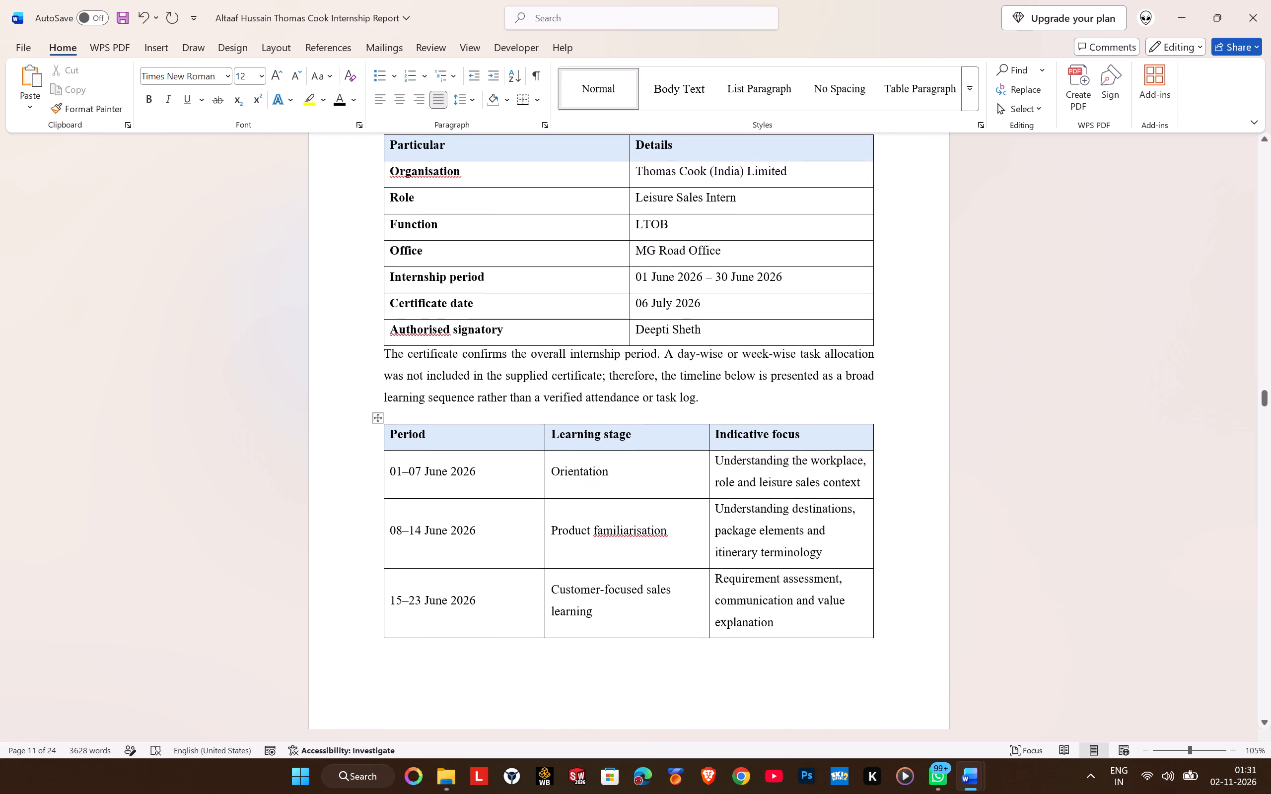
{"action": "scroll", "coordinate": [476, 478], "scroll_direction": "up", "scroll_amount": 2}
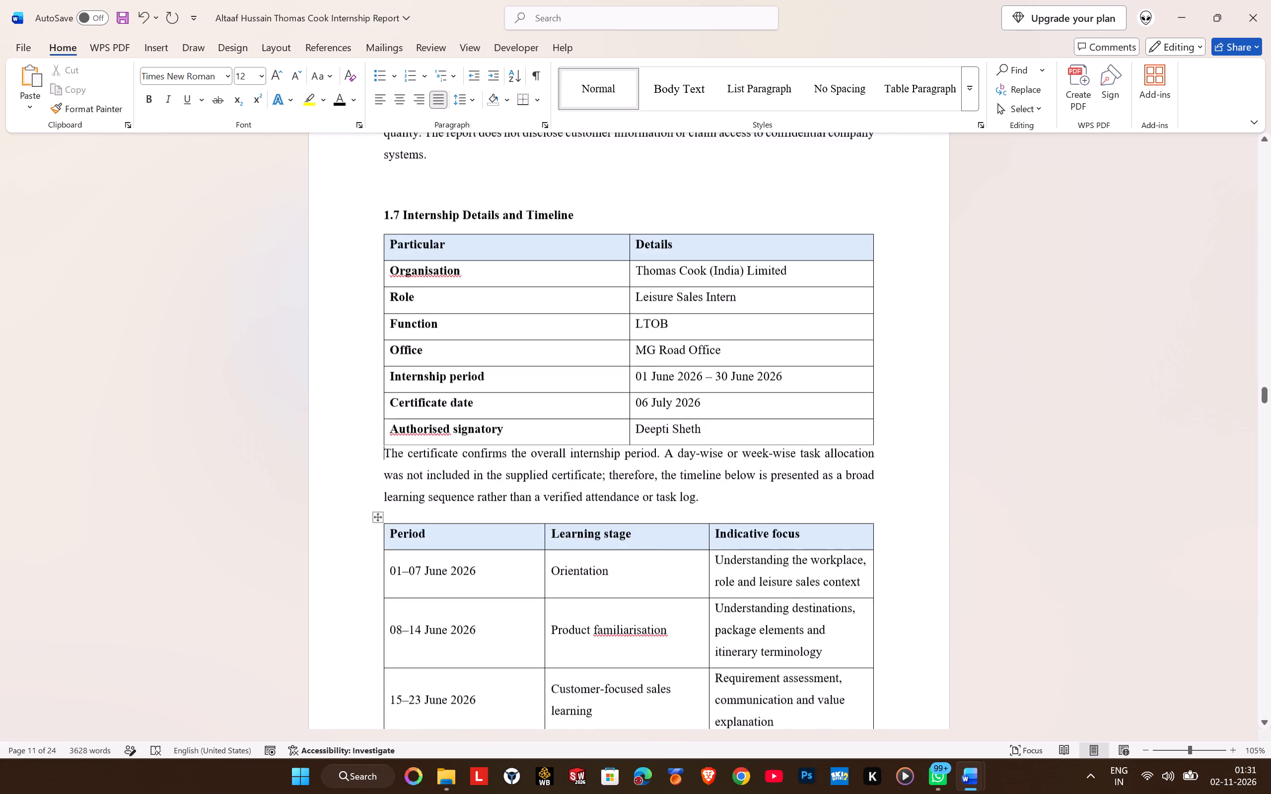
{"action": "scroll", "coordinate": [476, 478], "scroll_direction": "up", "scroll_amount": 3}
{"action": "left_click", "coordinate": [411, 398]}
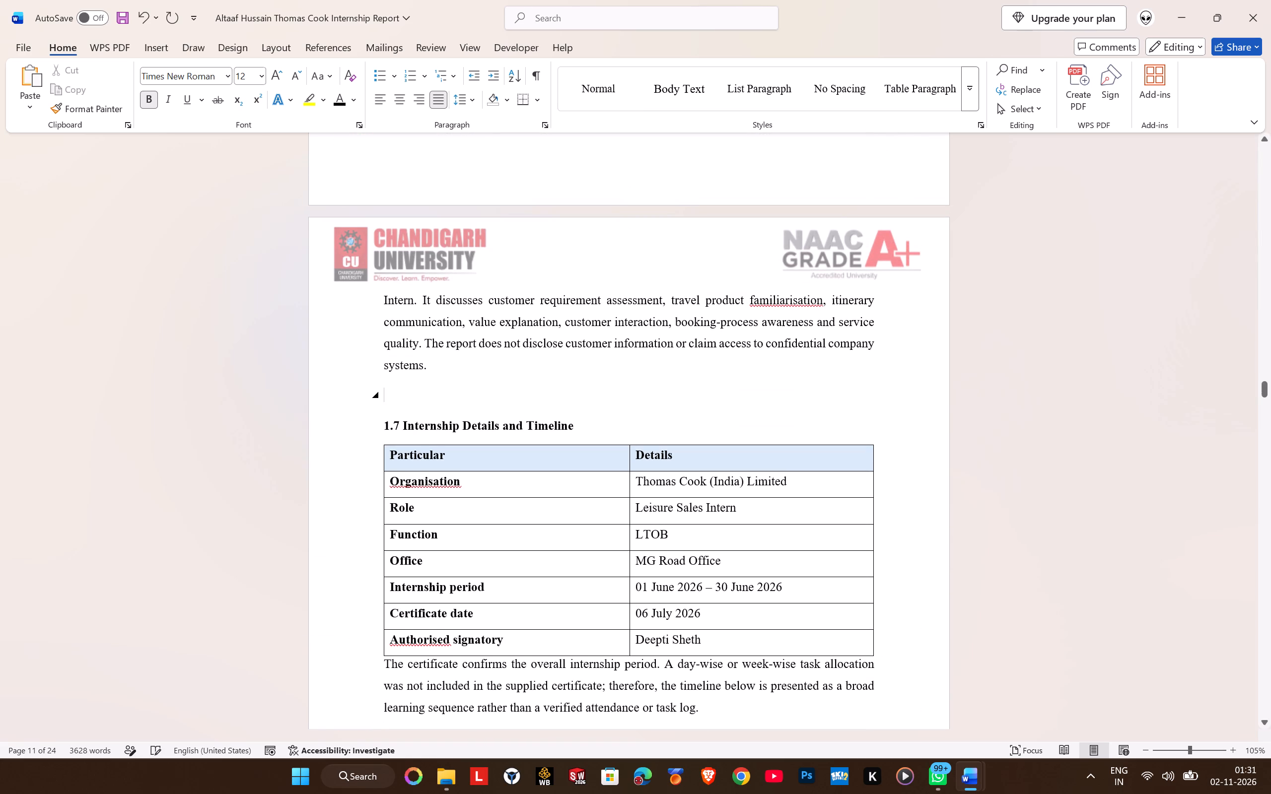
{"action": "key", "text": "BackSpace"}
Reduce the font size of the whole internship details table in section 1.7 to 11 pt.
{"action": "scroll", "coordinate": [528, 377], "scroll_direction": "down", "scroll_amount": 9}
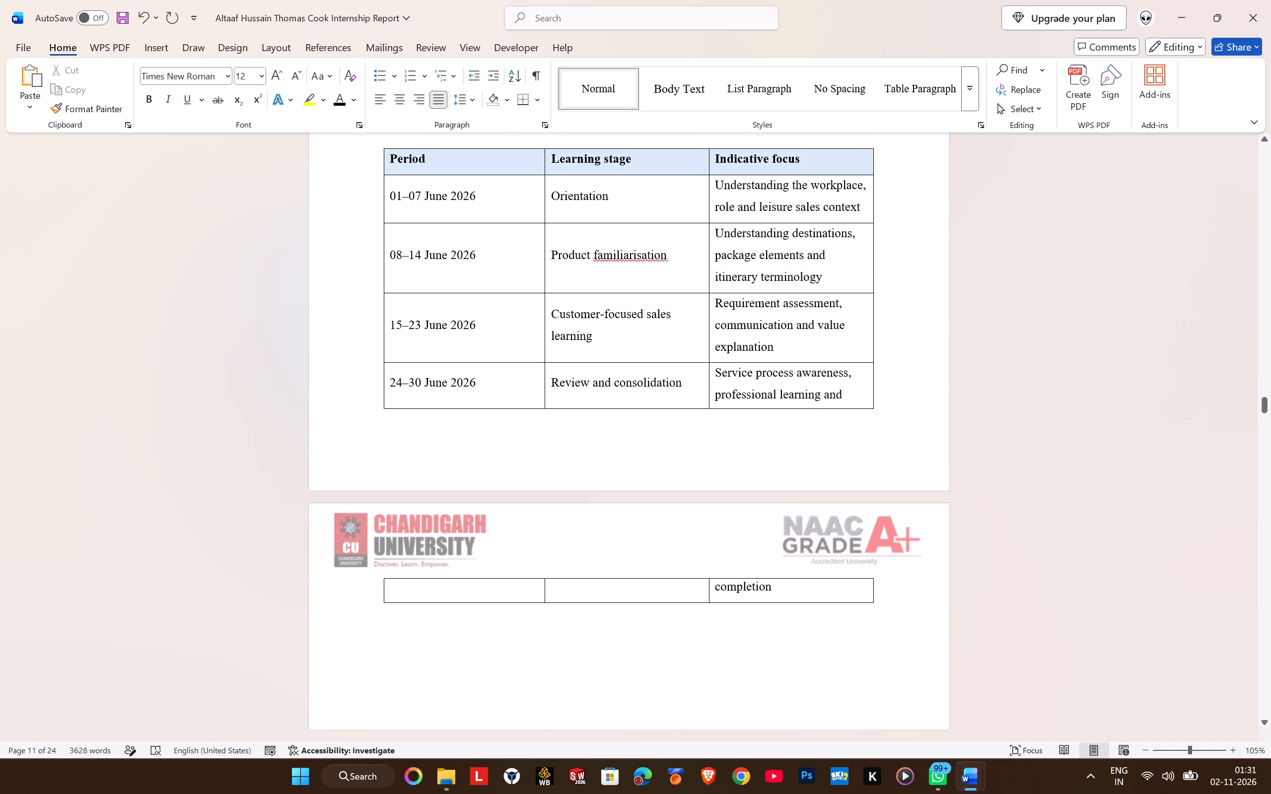
{"action": "scroll", "coordinate": [527, 397], "scroll_direction": "down", "scroll_amount": 2}
{"action": "scroll", "coordinate": [527, 397], "scroll_direction": "up", "scroll_amount": 8}
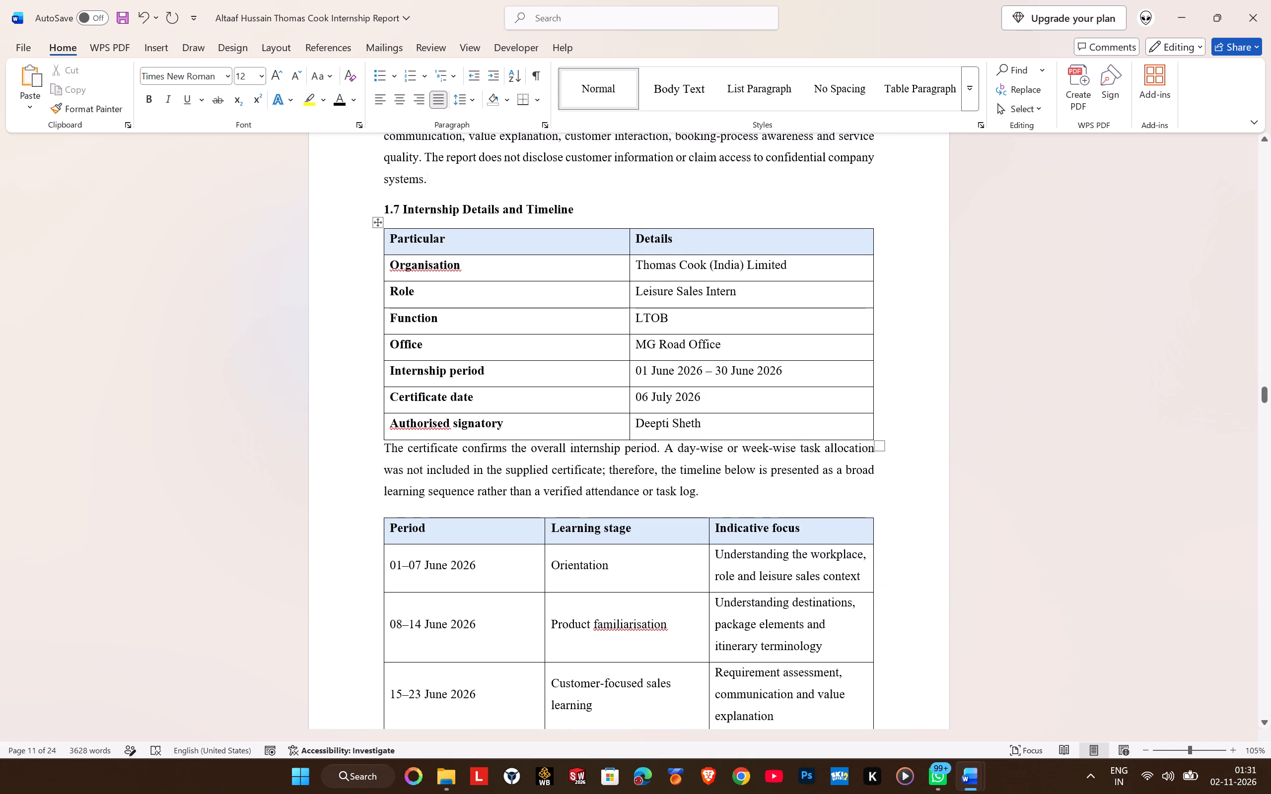
{"action": "left_click", "coordinate": [381, 223]}
{"action": "left_click", "coordinate": [293, 73]}
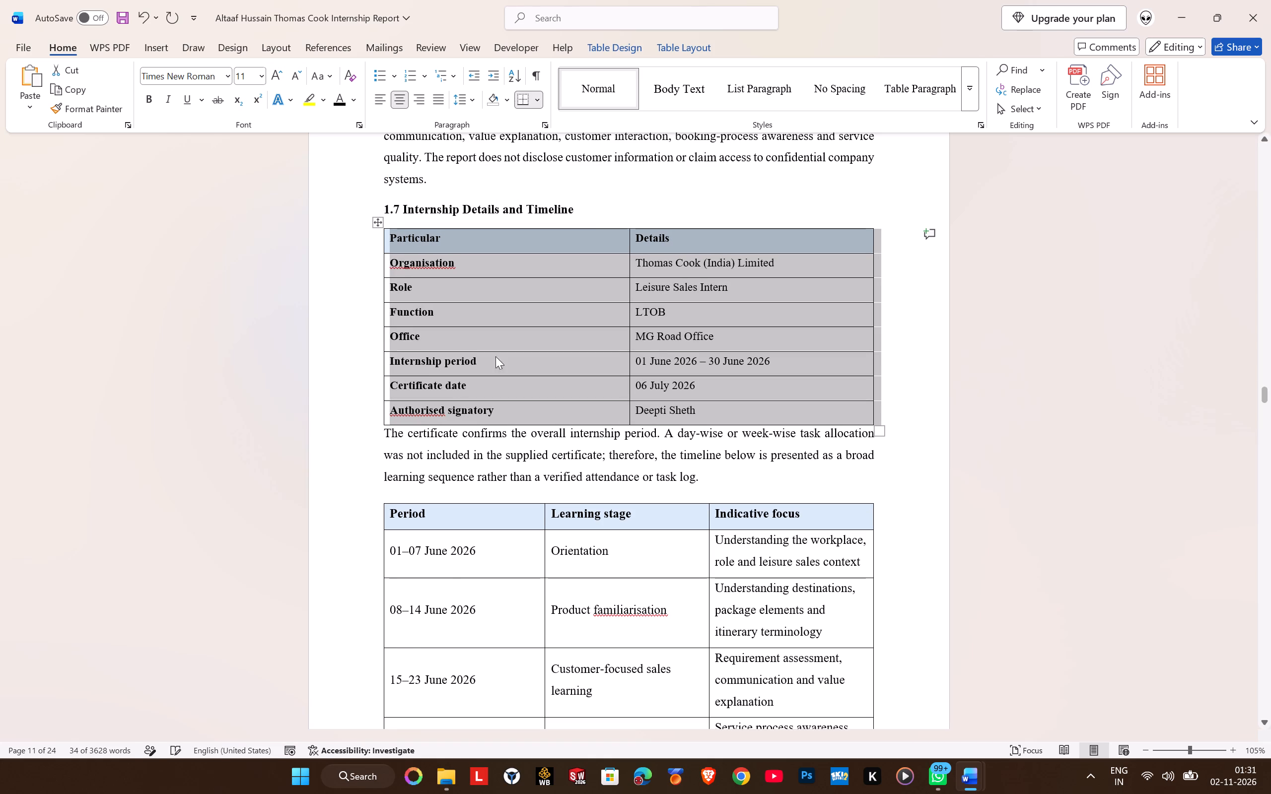
Reduce the font size of the whole internship timeline table in section 1.7 to 11 pt.
{"action": "scroll", "coordinate": [517, 391], "scroll_direction": "down", "scroll_amount": 3}
{"action": "left_click", "coordinate": [401, 330]}
{"action": "left_click", "coordinate": [375, 311]}
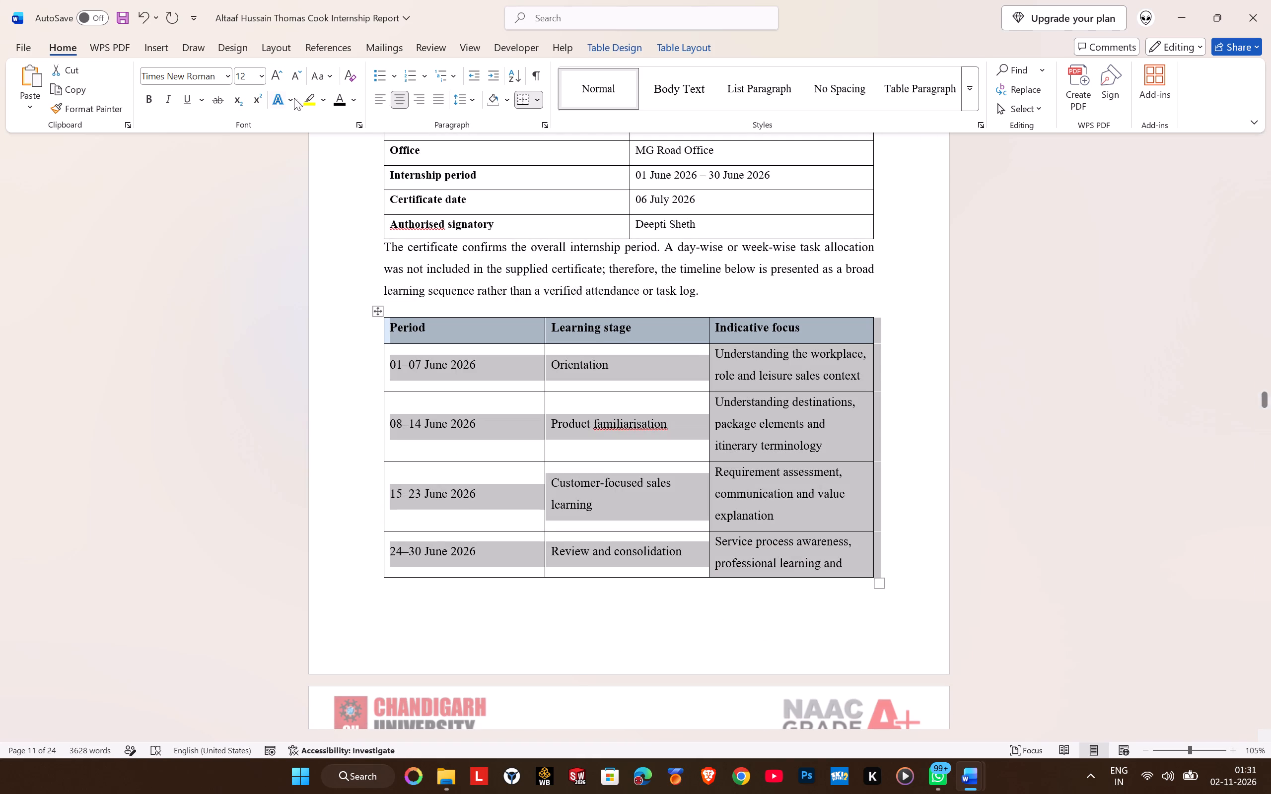
{"action": "left_click", "coordinate": [295, 68]}
{"action": "left_click", "coordinate": [443, 384]}
{"action": "scroll", "coordinate": [450, 367], "scroll_direction": "up", "scroll_amount": 3}
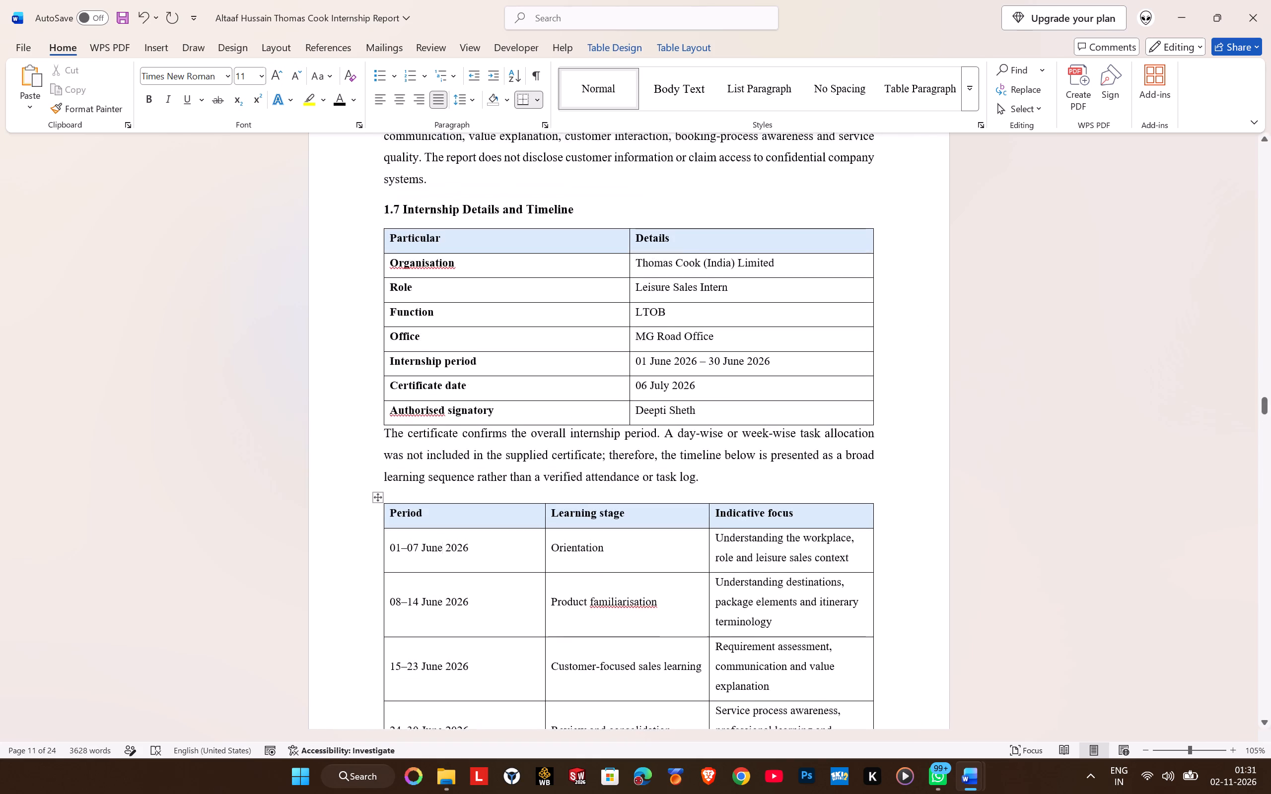
{"action": "scroll", "coordinate": [450, 366], "scroll_direction": "up", "scroll_amount": 2}
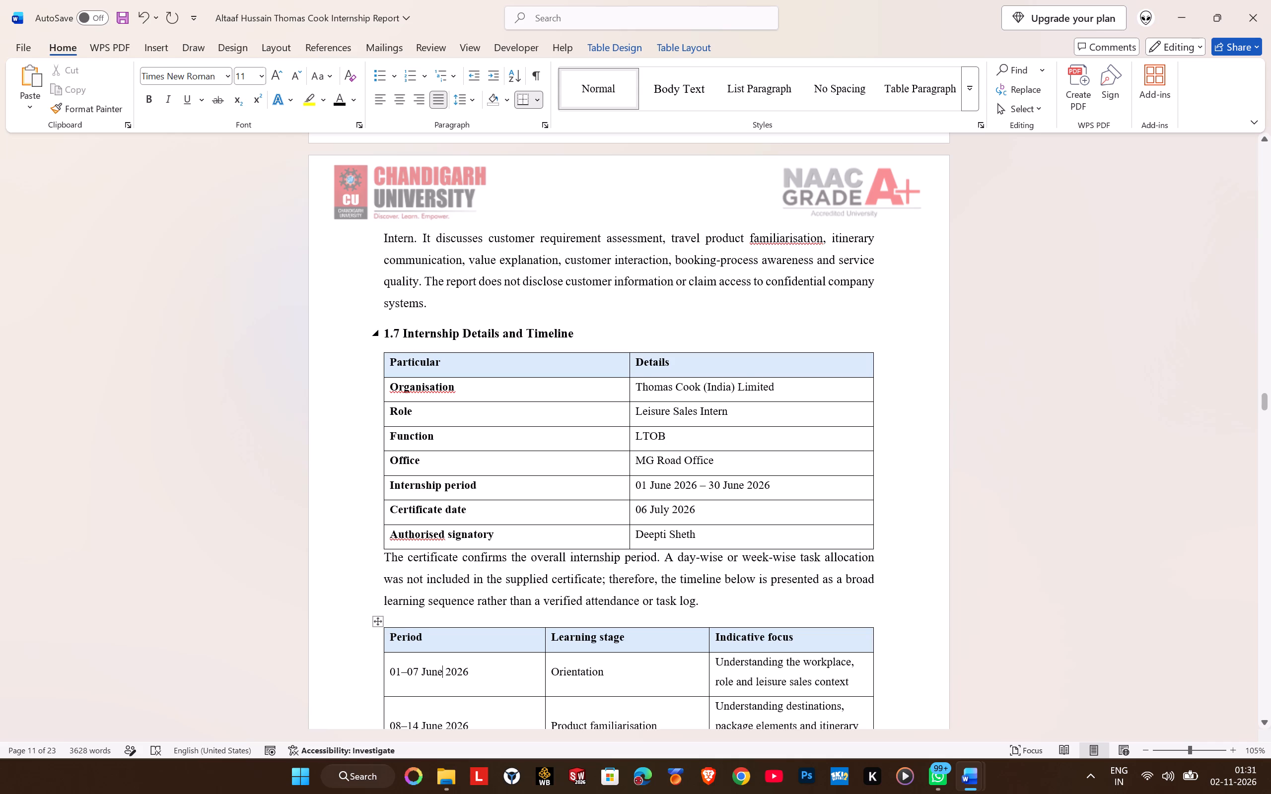
{"action": "scroll", "coordinate": [387, 384], "scroll_direction": "down", "scroll_amount": 8}
{"action": "scroll", "coordinate": [386, 385], "scroll_direction": "up", "scroll_amount": 7}
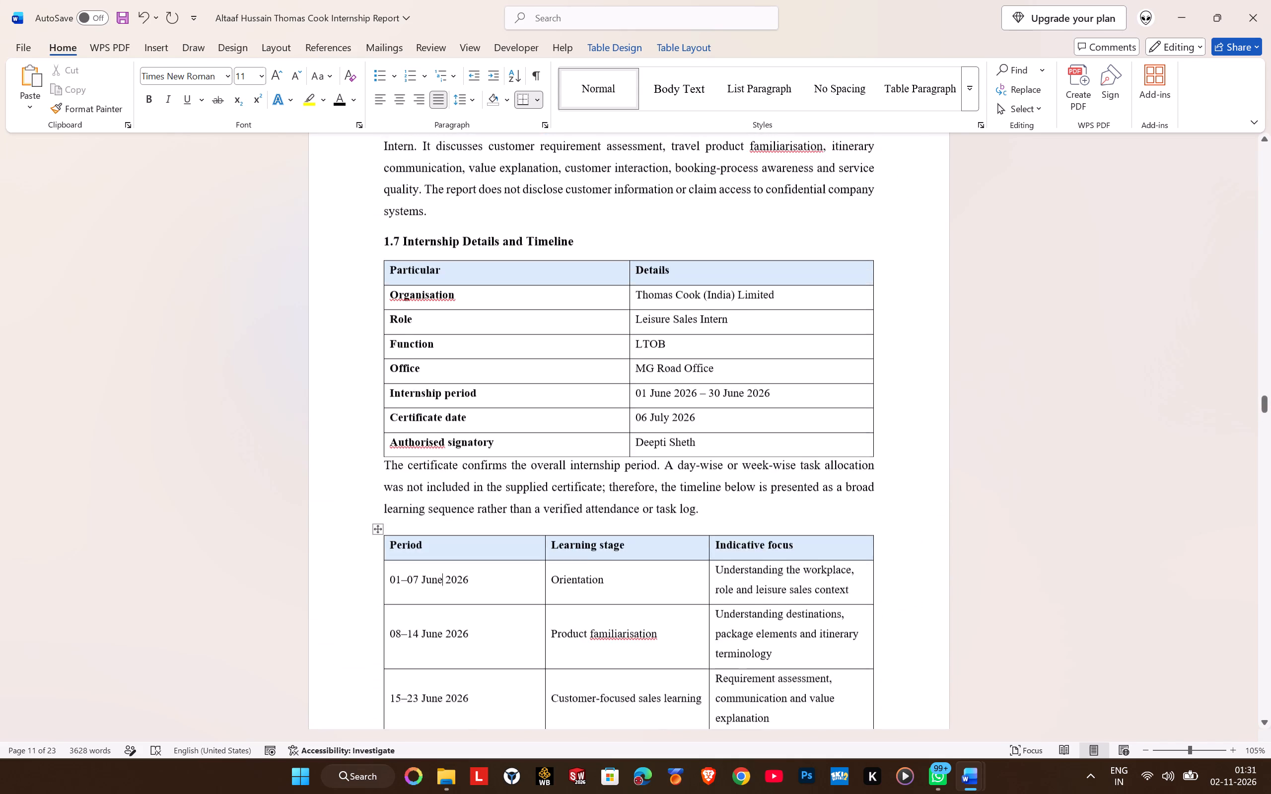
Insert a blank line above the 1.7 Internship Details and Timeline heading.
{"action": "scroll", "coordinate": [389, 360], "scroll_direction": "up", "scroll_amount": 2}
{"action": "left_click", "coordinate": [382, 382]}
{"action": "key", "text": "Return"}
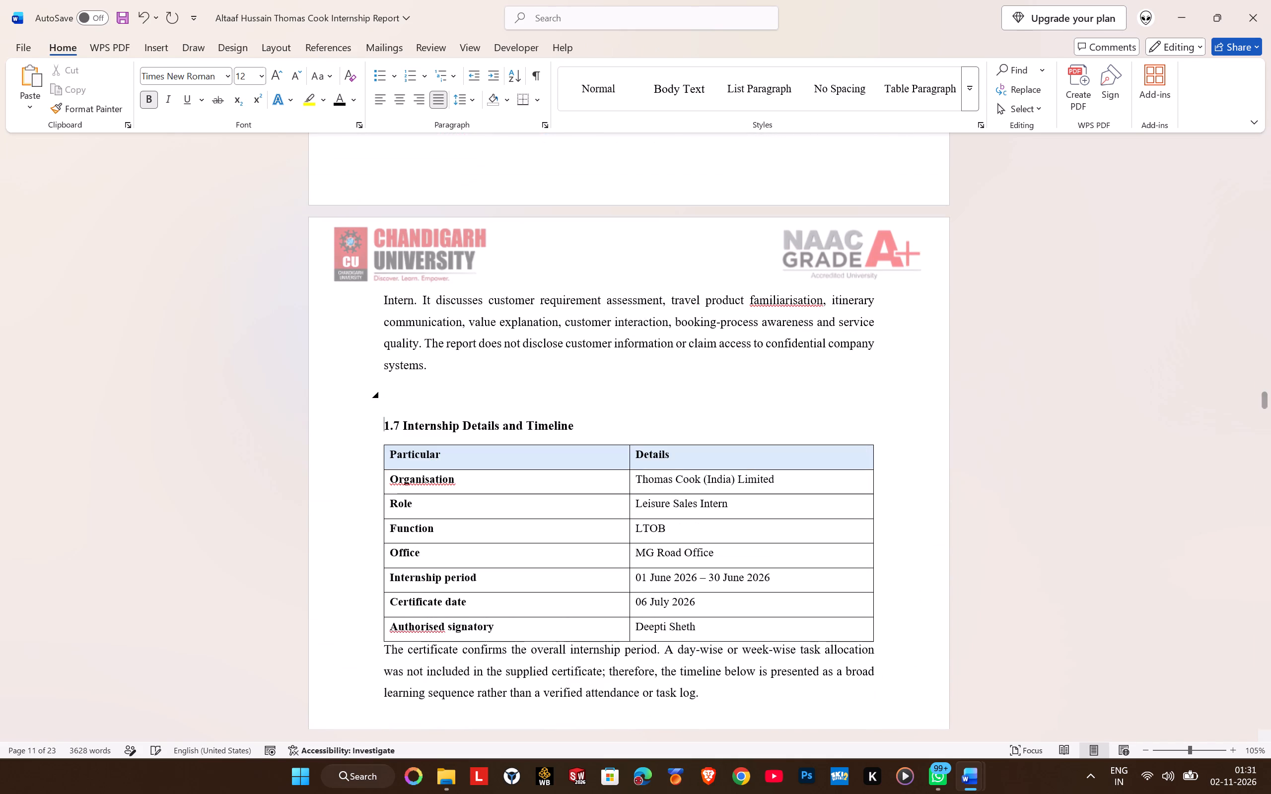
{"action": "scroll", "coordinate": [395, 375], "scroll_direction": "down", "scroll_amount": 10}
{"action": "scroll", "coordinate": [395, 375], "scroll_direction": "up", "scroll_amount": 2}
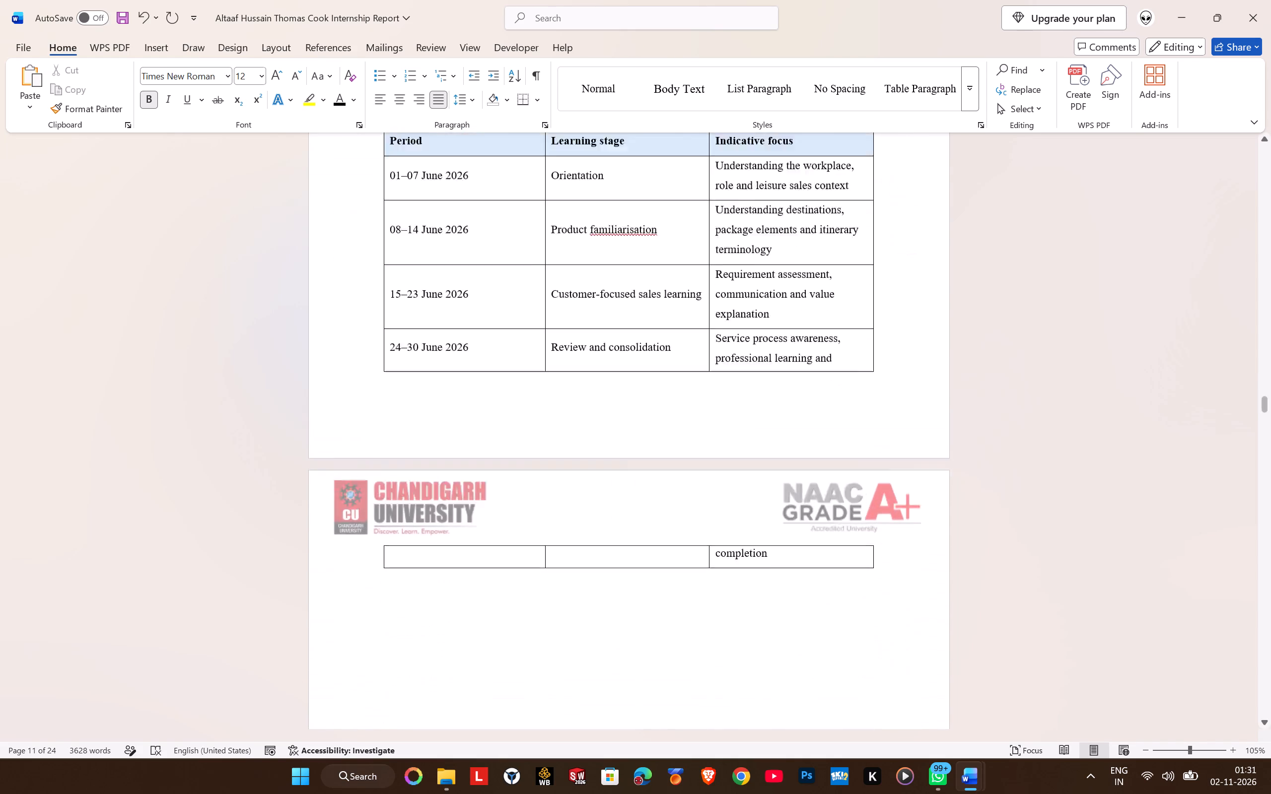
{"action": "scroll", "coordinate": [395, 375], "scroll_direction": "up", "scroll_amount": 5}
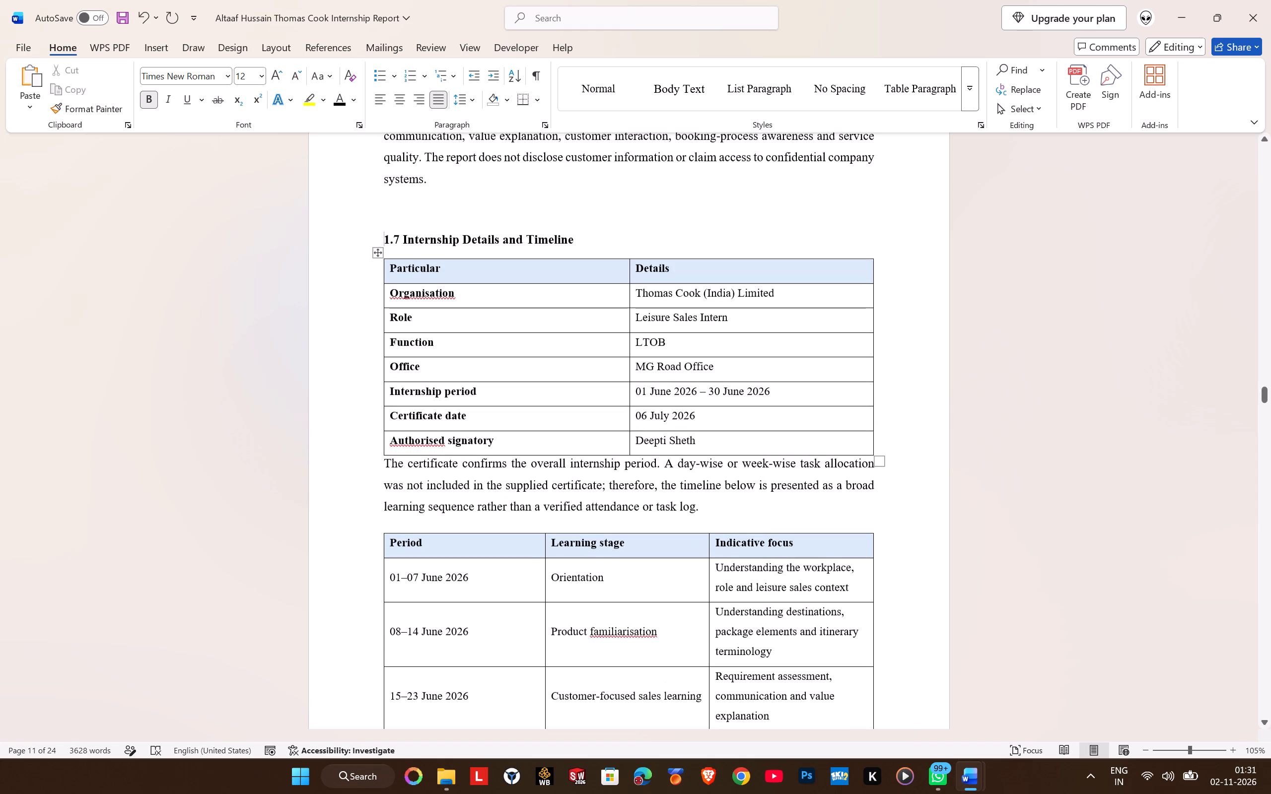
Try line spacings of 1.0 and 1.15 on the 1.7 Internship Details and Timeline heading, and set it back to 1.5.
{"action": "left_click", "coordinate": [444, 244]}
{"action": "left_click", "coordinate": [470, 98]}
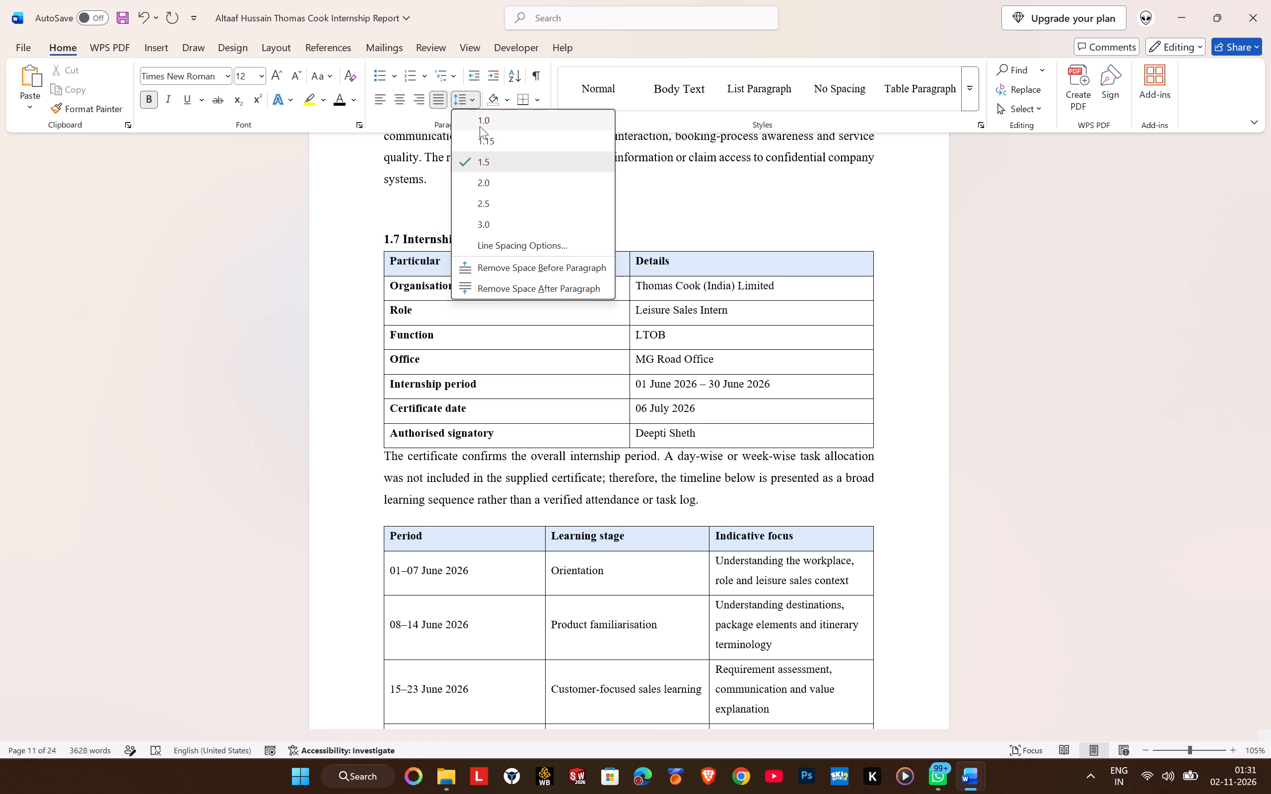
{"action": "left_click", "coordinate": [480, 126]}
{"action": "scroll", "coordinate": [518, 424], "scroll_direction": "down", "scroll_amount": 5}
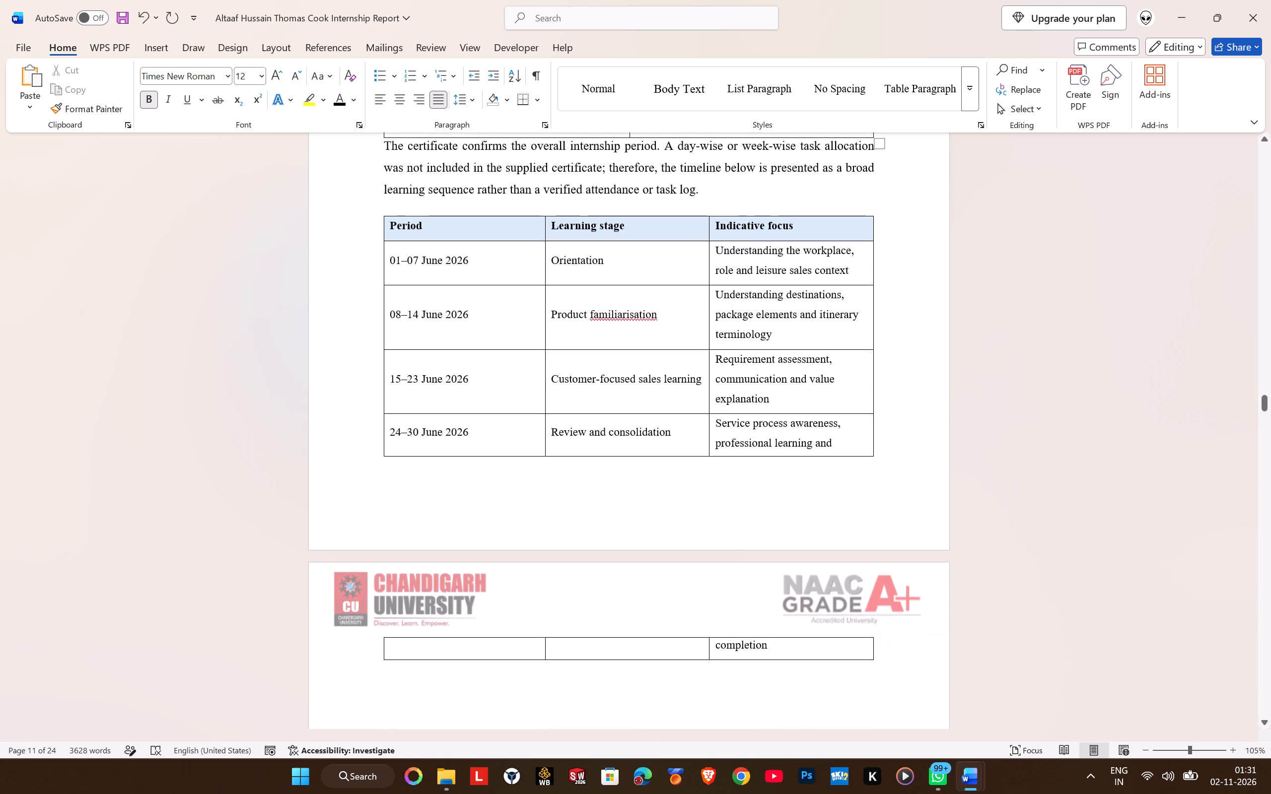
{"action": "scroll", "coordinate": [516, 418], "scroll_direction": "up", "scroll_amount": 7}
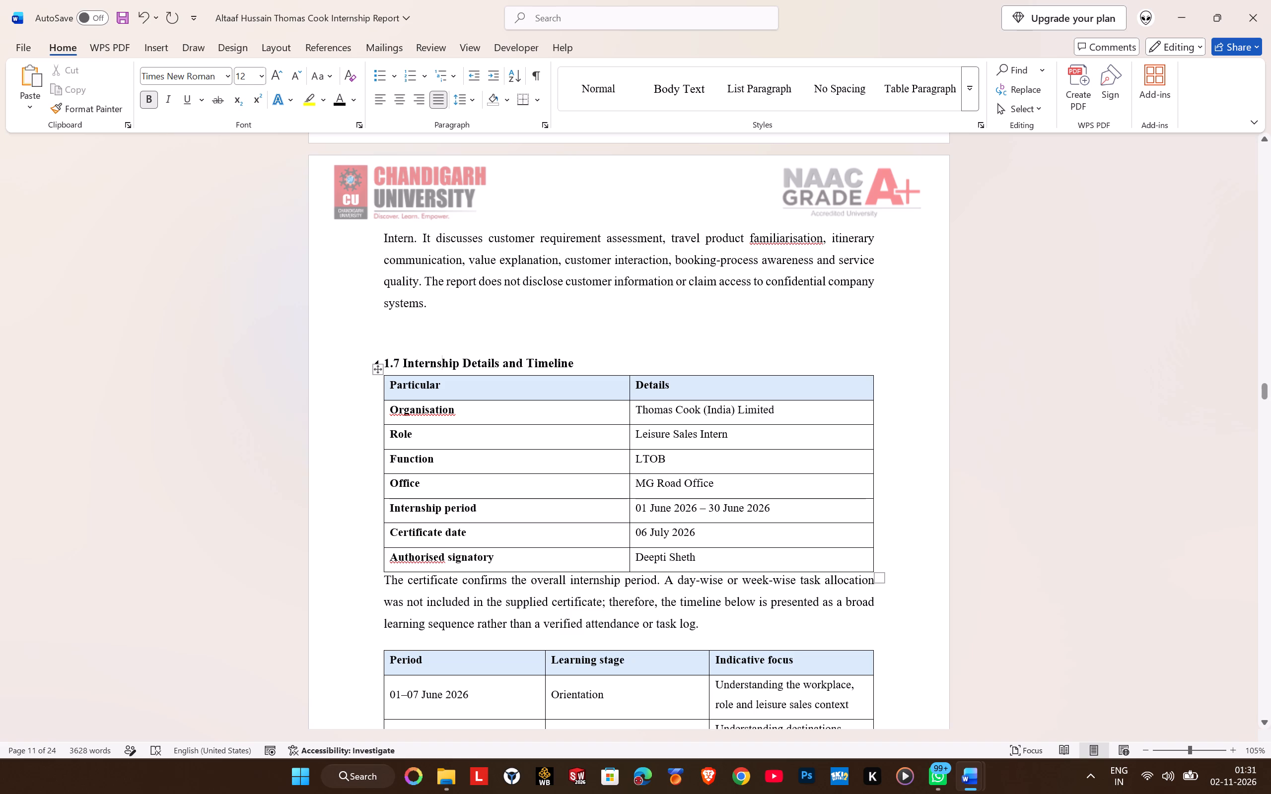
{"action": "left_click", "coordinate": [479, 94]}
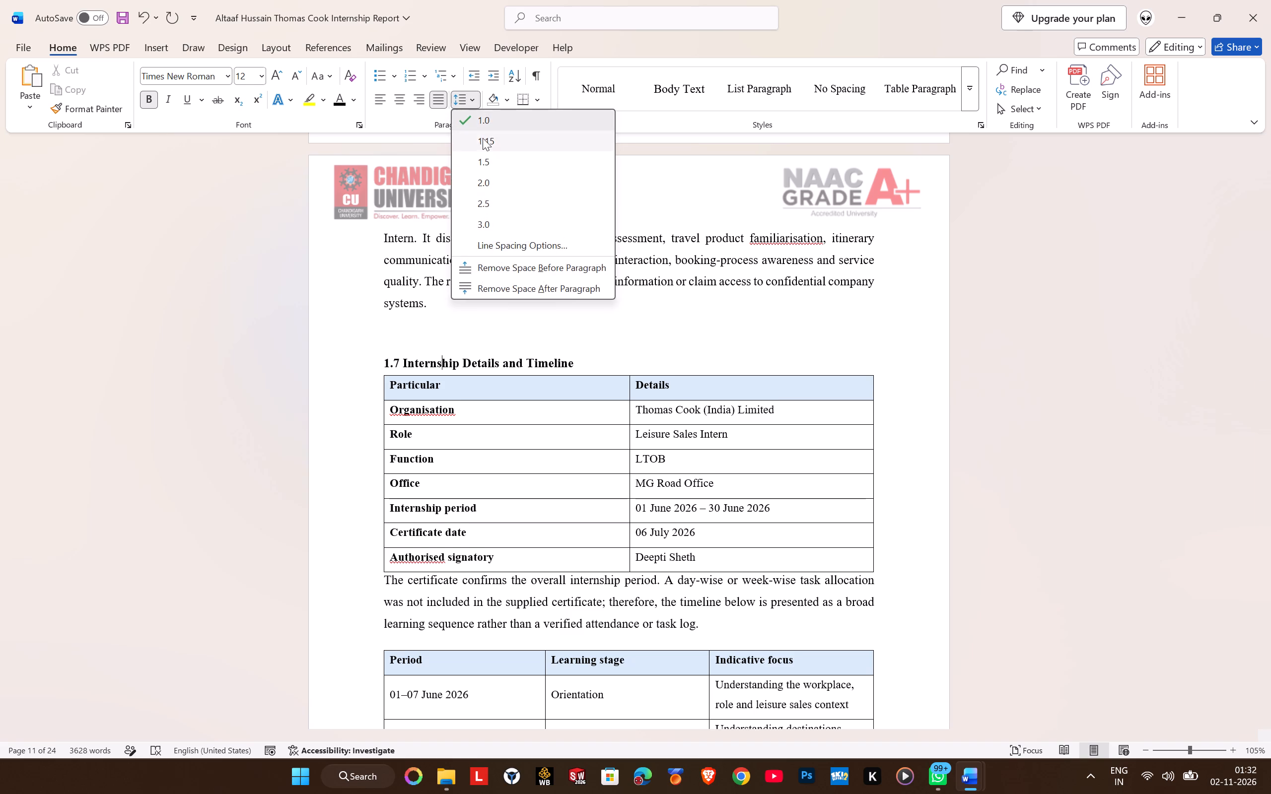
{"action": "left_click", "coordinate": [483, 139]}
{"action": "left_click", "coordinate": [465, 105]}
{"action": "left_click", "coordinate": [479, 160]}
Add space before the paragraph that follows the internship details table in section 1.7.
{"action": "scroll", "coordinate": [514, 374], "scroll_direction": "down", "scroll_amount": 3}
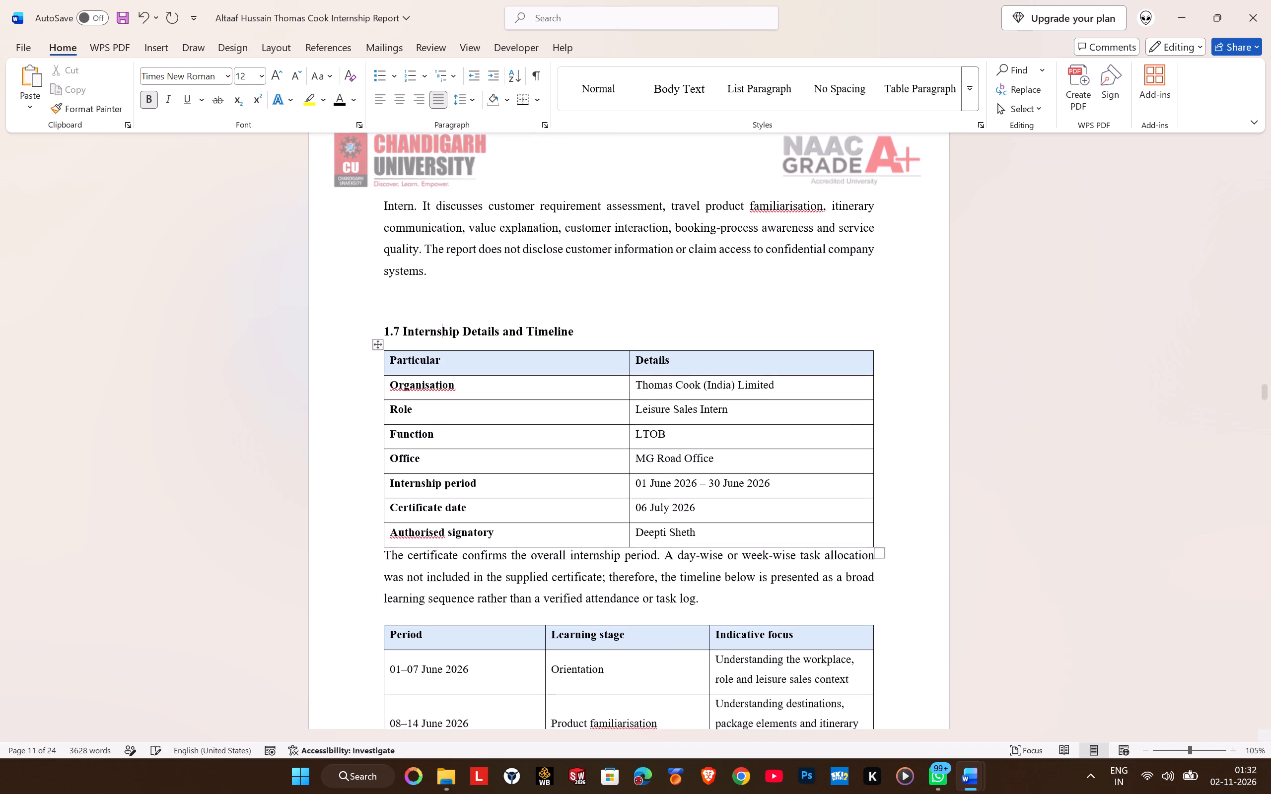
{"action": "scroll", "coordinate": [514, 375], "scroll_direction": "down", "scroll_amount": 1}
{"action": "left_click", "coordinate": [471, 336]}
{"action": "left_click", "coordinate": [474, 102]}
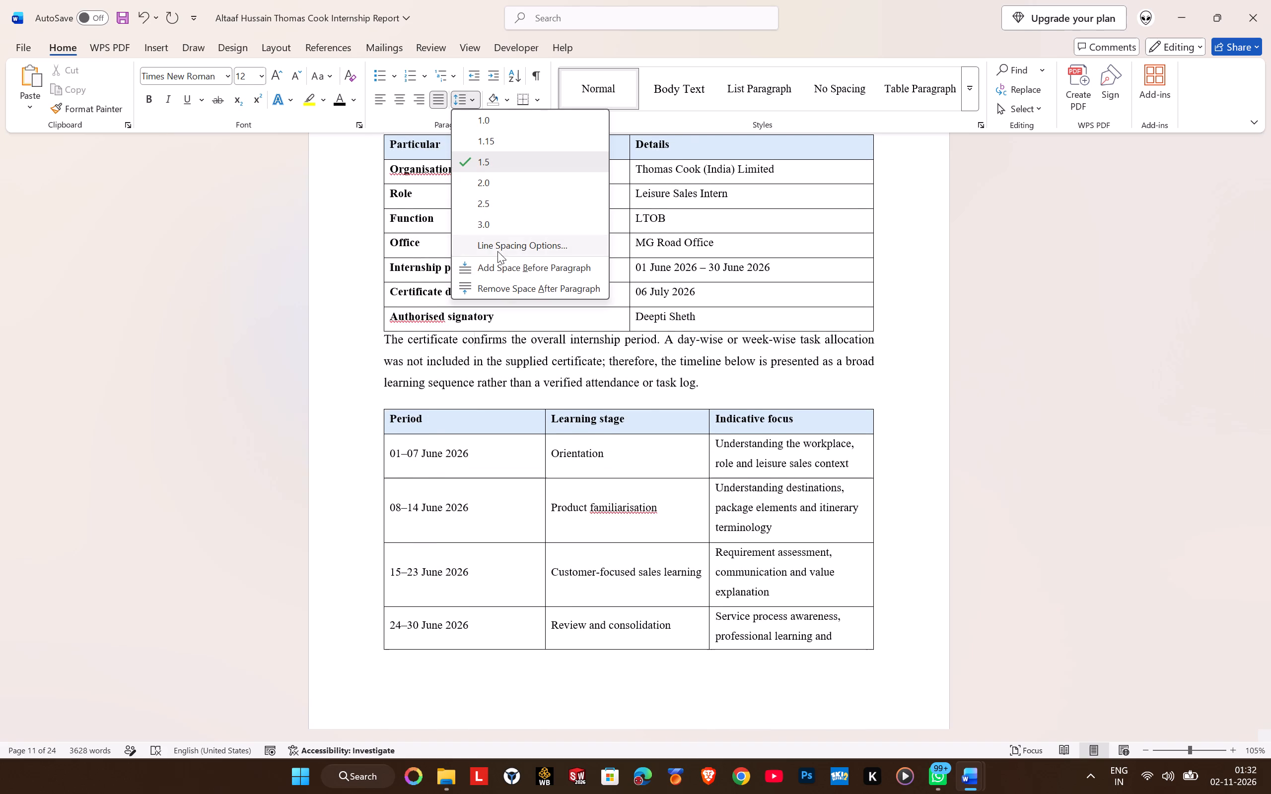
{"action": "left_click", "coordinate": [500, 274]}
{"action": "scroll", "coordinate": [646, 377], "scroll_direction": "down", "scroll_amount": 2}
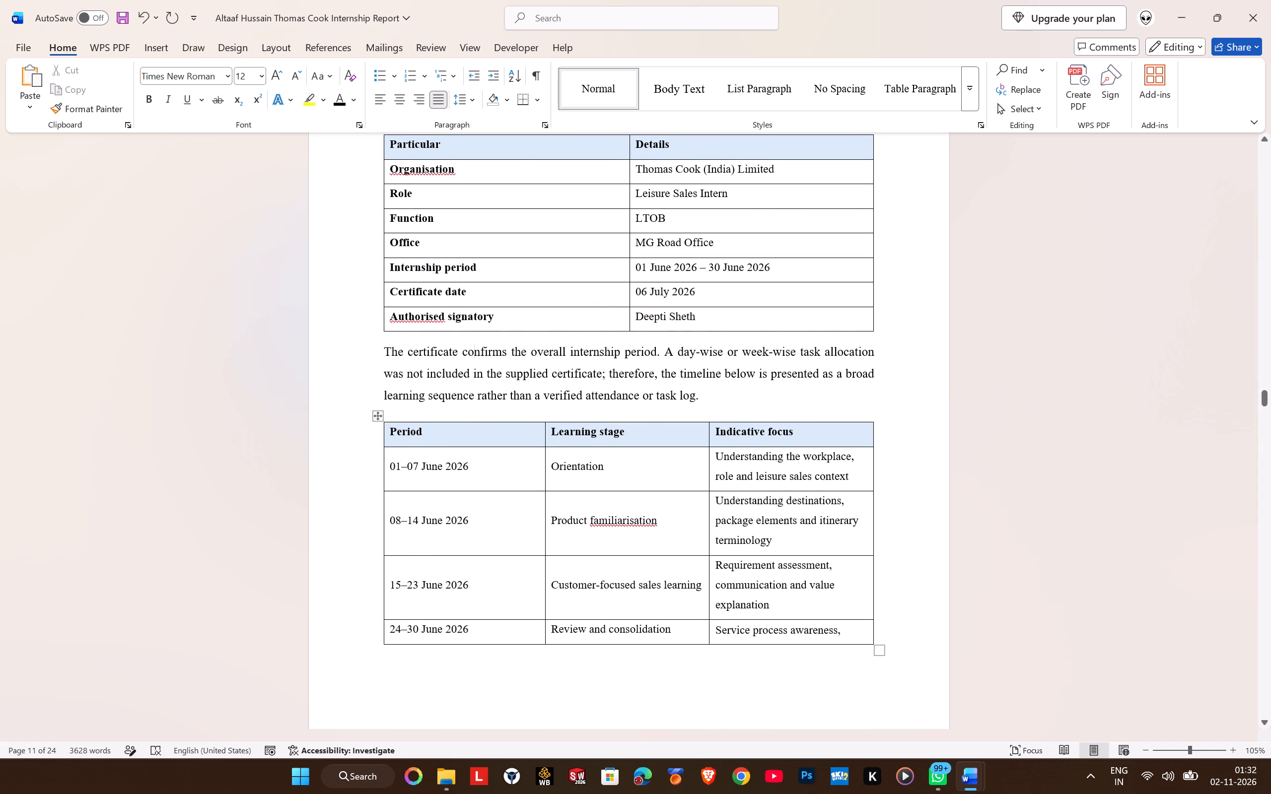
{"action": "scroll", "coordinate": [646, 377], "scroll_direction": "down", "scroll_amount": 1}
Insert the caption "Table 1 Internship Details" above the internship details table and centre it.
{"action": "scroll", "coordinate": [643, 377], "scroll_direction": "up", "scroll_amount": 8}
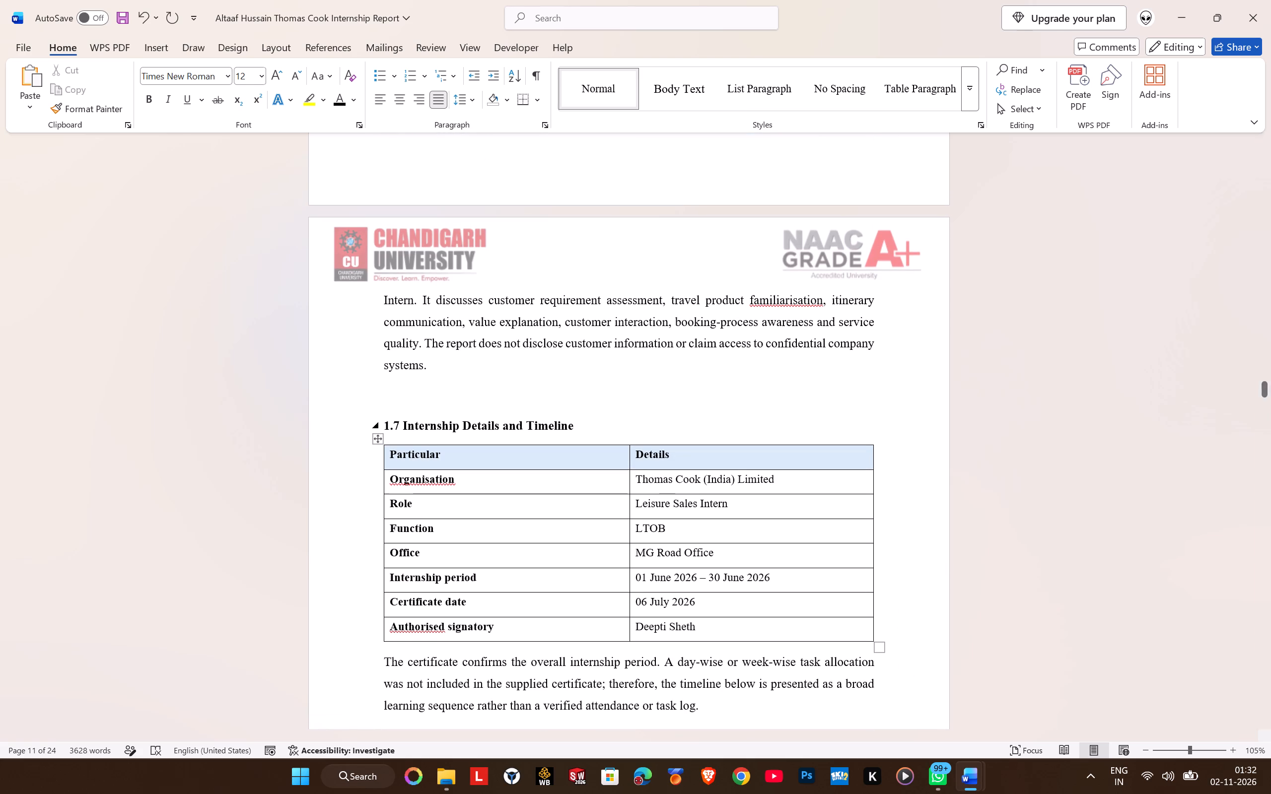
{"action": "left_click", "coordinate": [383, 441]}
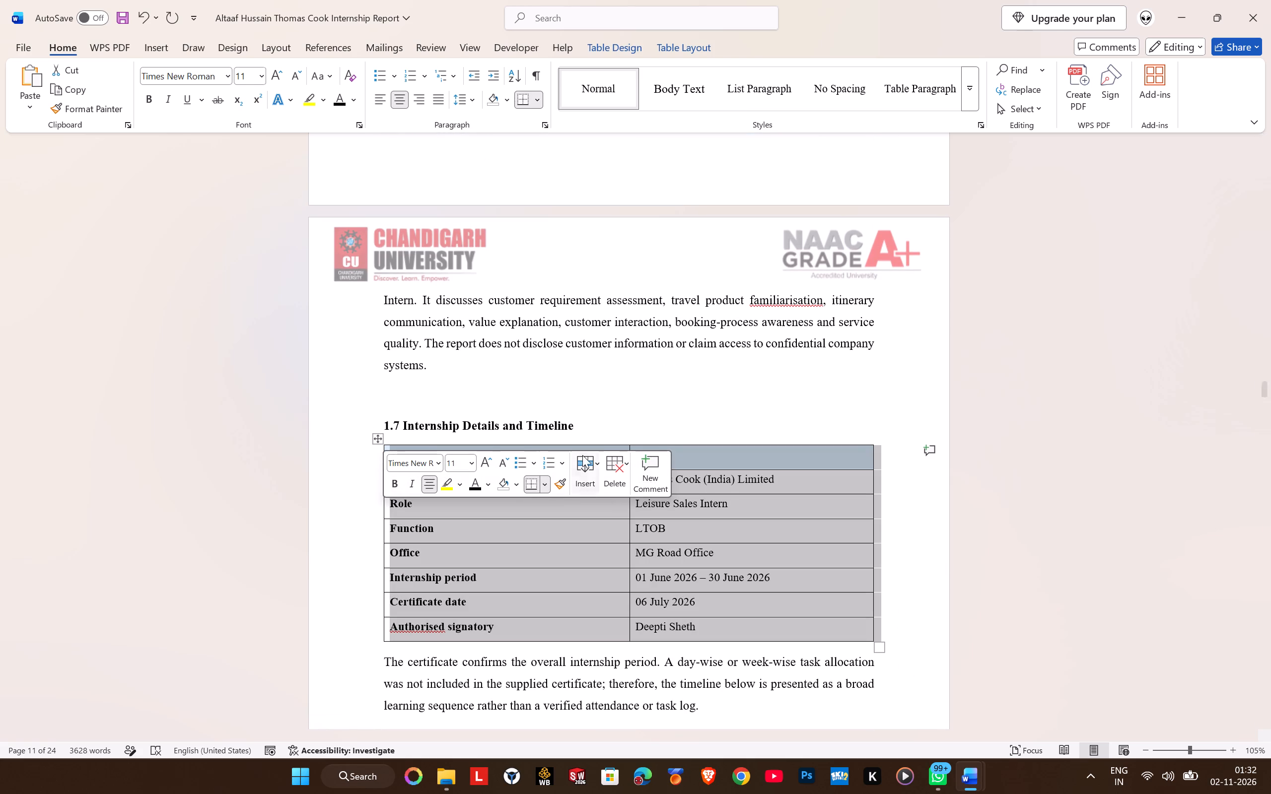
{"action": "right_click", "coordinate": [377, 442]}
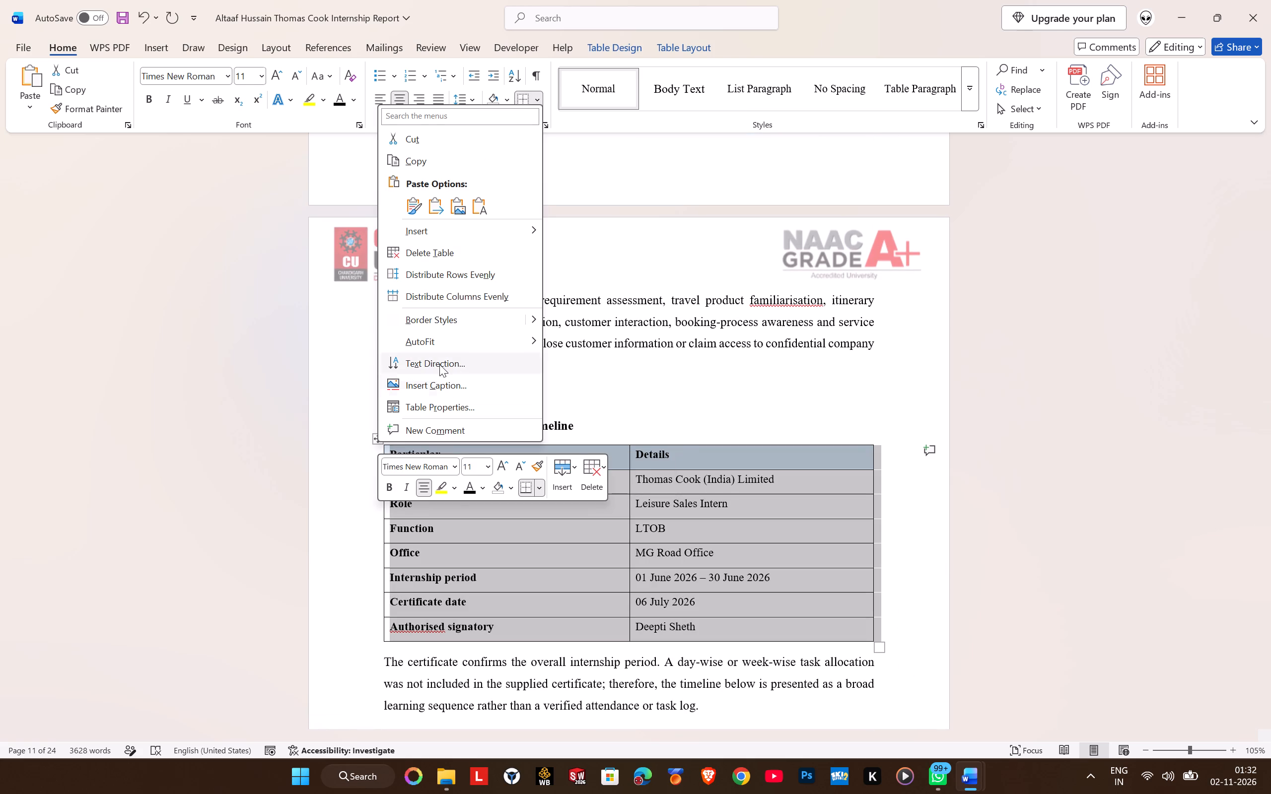
{"action": "left_click", "coordinate": [441, 393]}
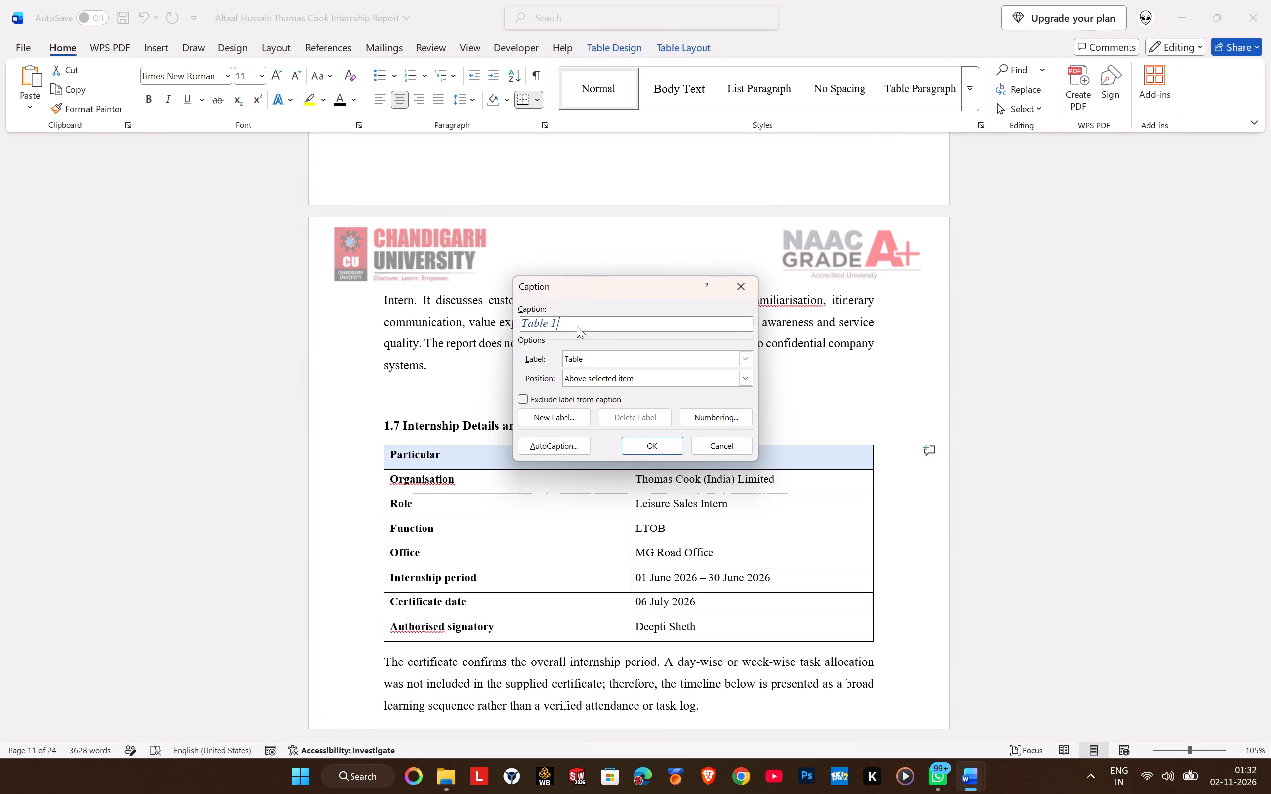
{"action": "left_click_drag", "start_coordinate": [593, 288], "coordinate": [750, 200]}
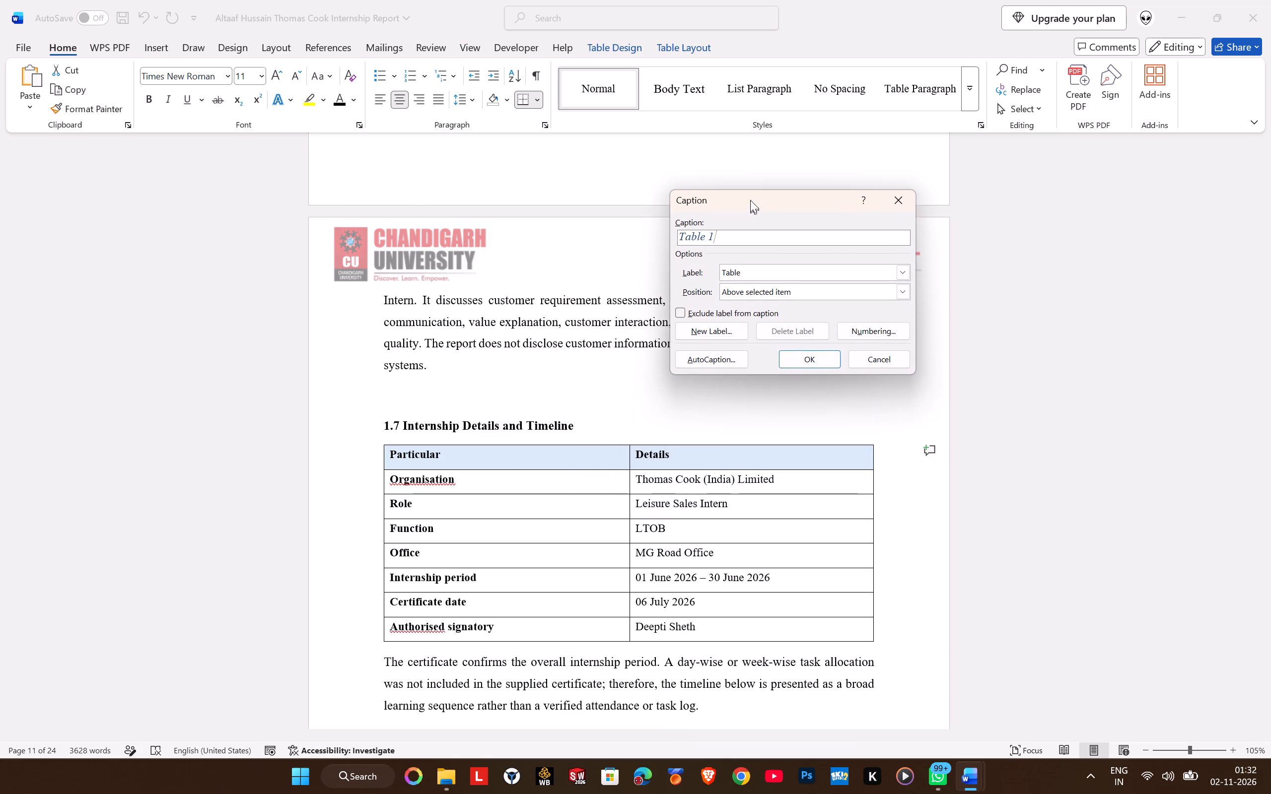
{"action": "left_click_drag", "start_coordinate": [750, 200], "coordinate": [684, 137]}
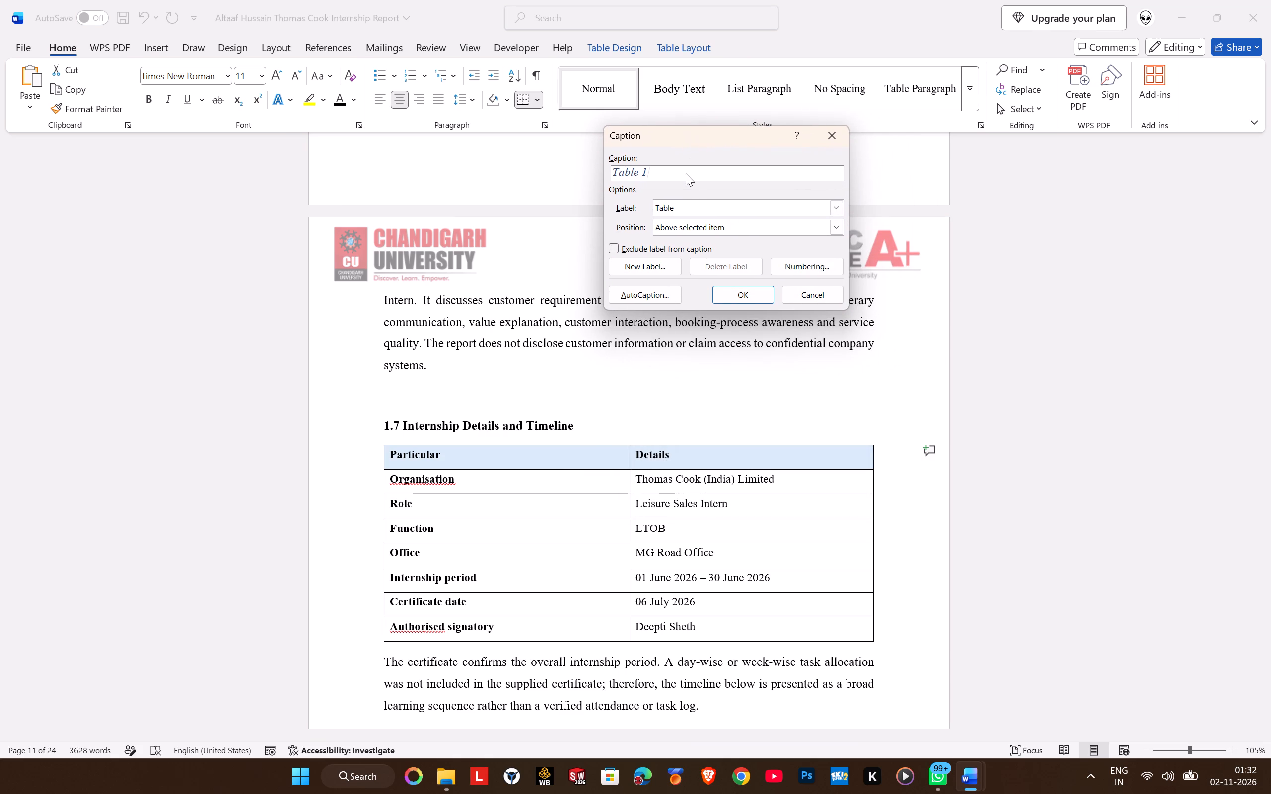
{"action": "key", "text": "space"}
{"action": "type", "text": "Internship Details"}
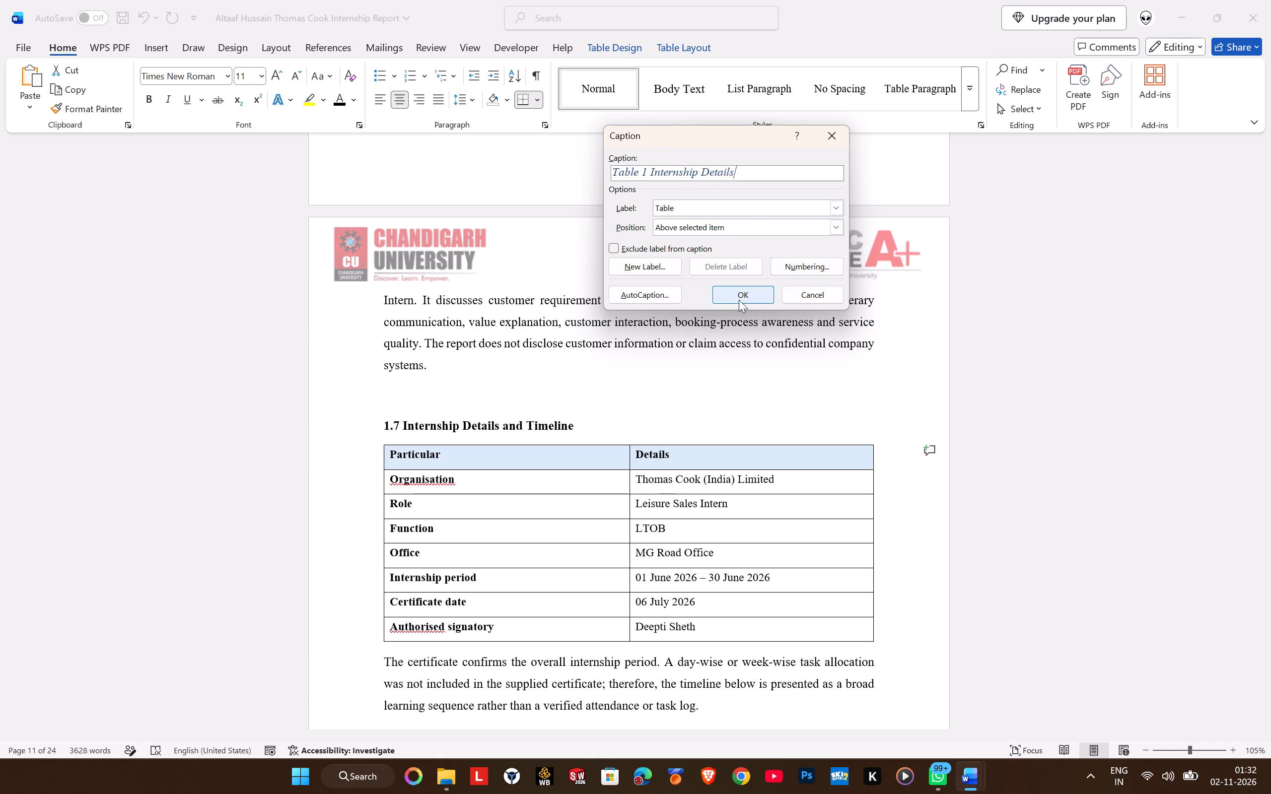
{"action": "left_click", "coordinate": [733, 300]}
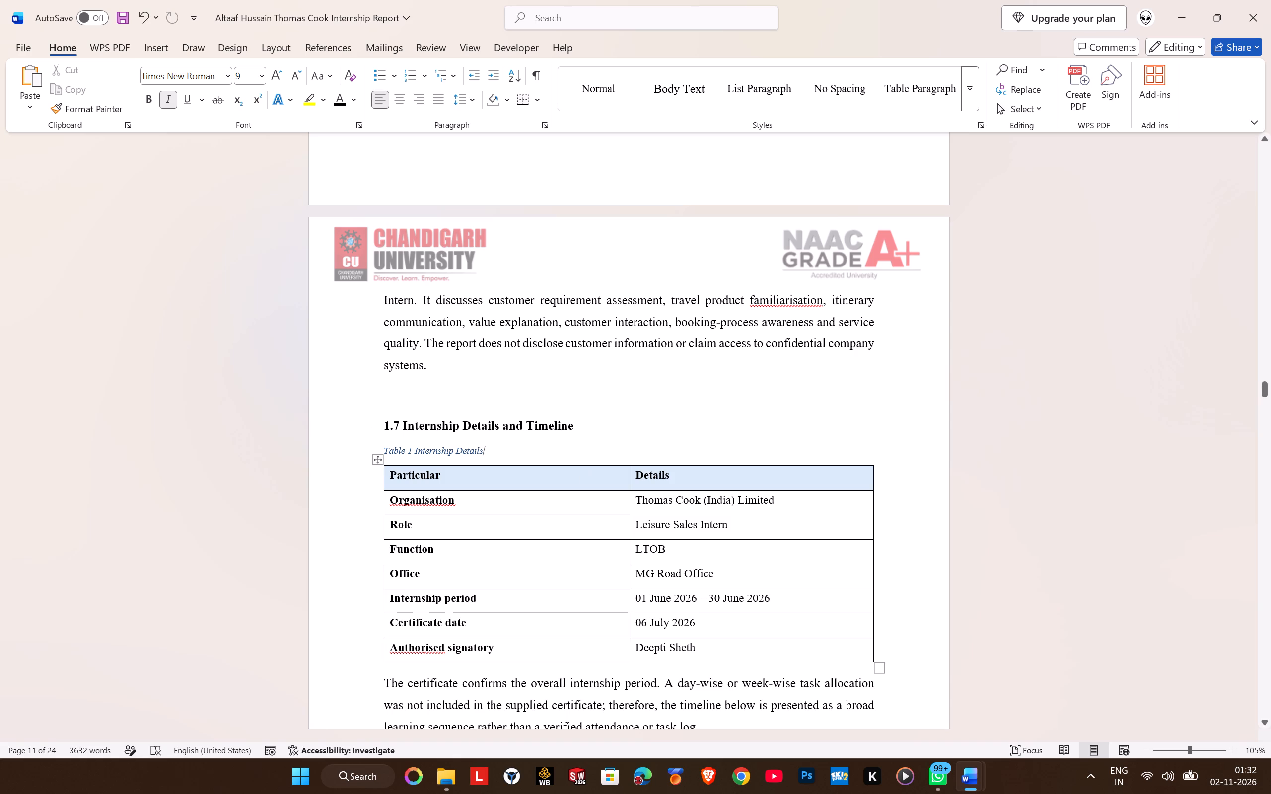
{"action": "left_click", "coordinate": [394, 102]}
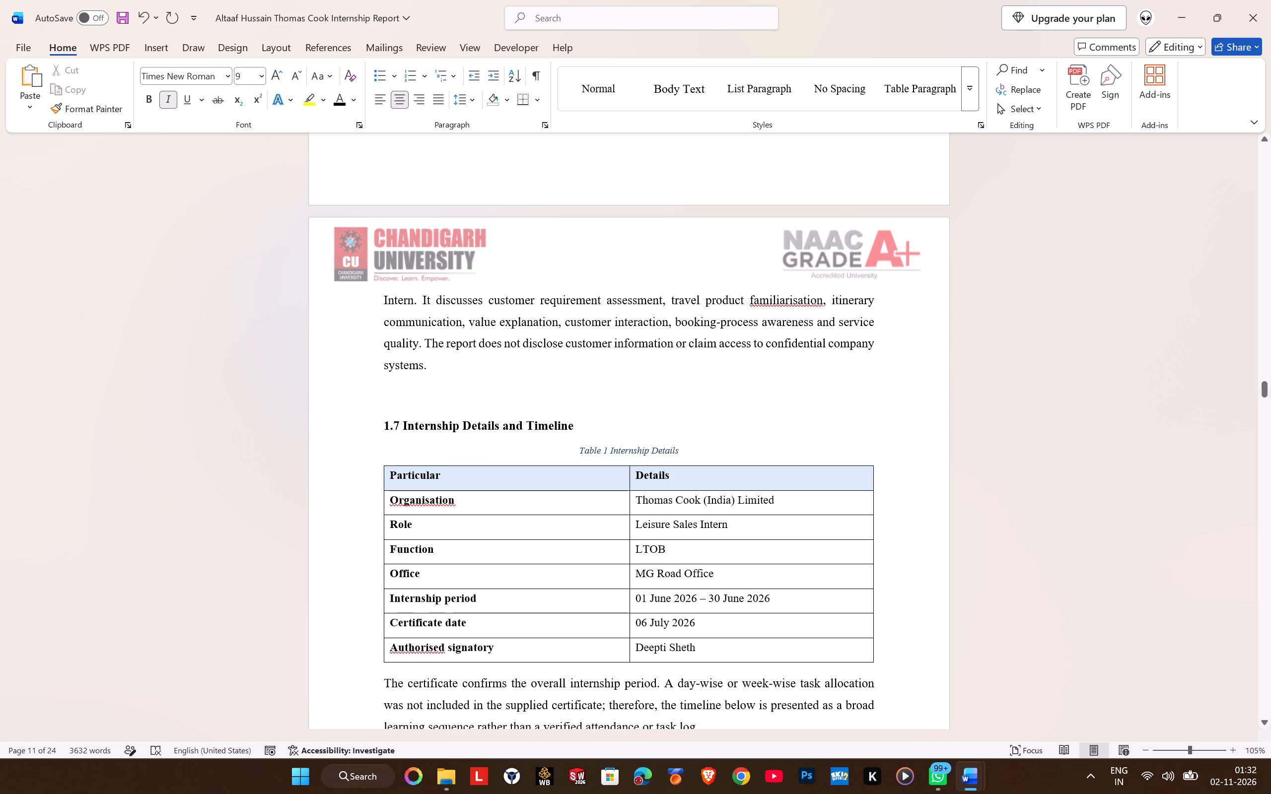
Insert the caption "Table 2 Internship Timeline" above the timeline table in section 1.7 and centre it.
{"action": "scroll", "coordinate": [633, 434], "scroll_direction": "down", "scroll_amount": 5}
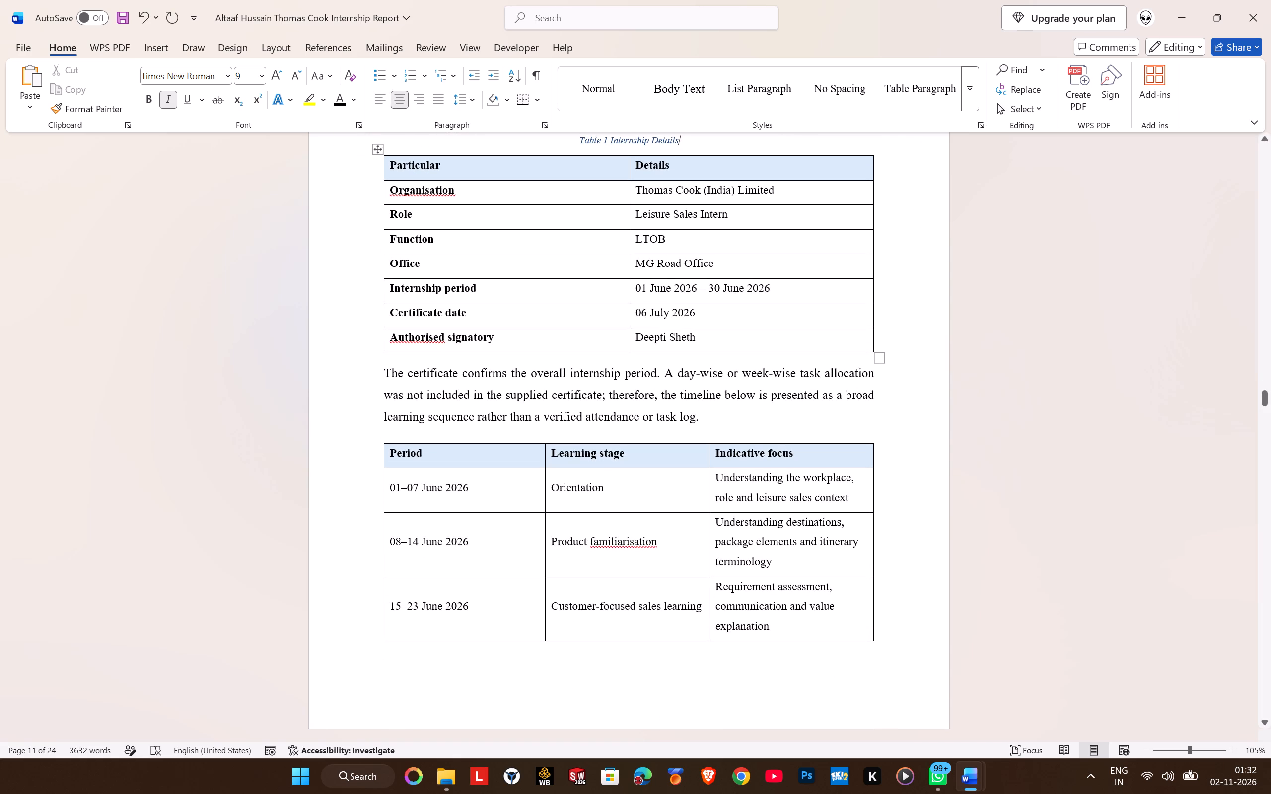
{"action": "left_click", "coordinate": [450, 445]}
{"action": "left_click", "coordinate": [378, 435]}
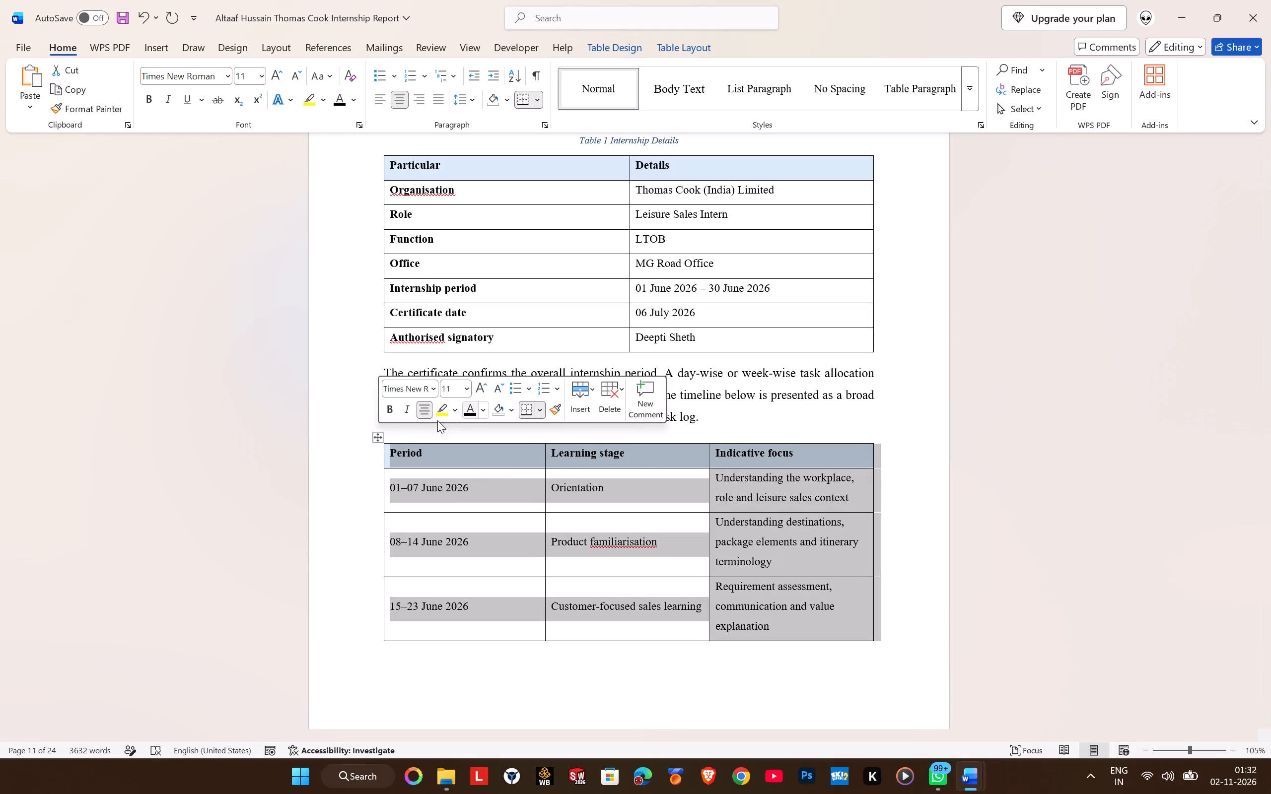
{"action": "right_click", "coordinate": [383, 438]}
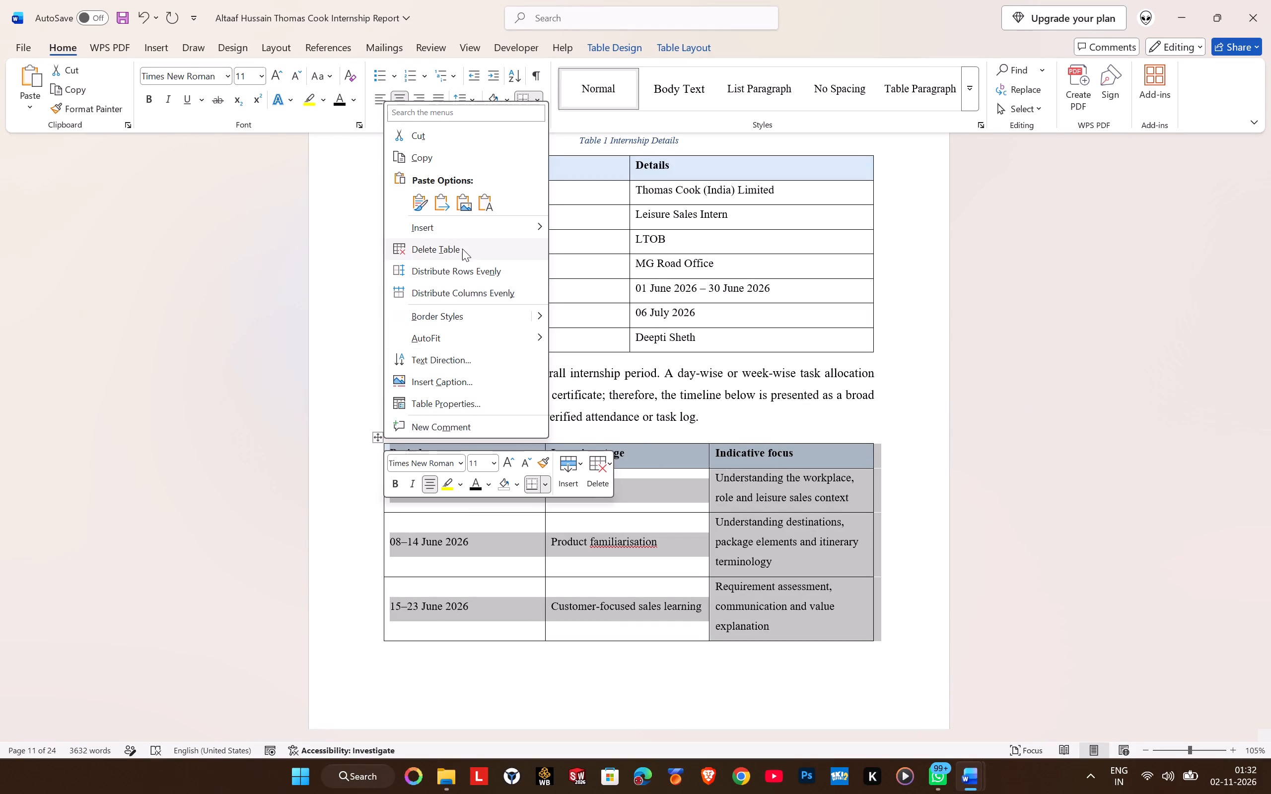
{"action": "left_click", "coordinate": [479, 376]}
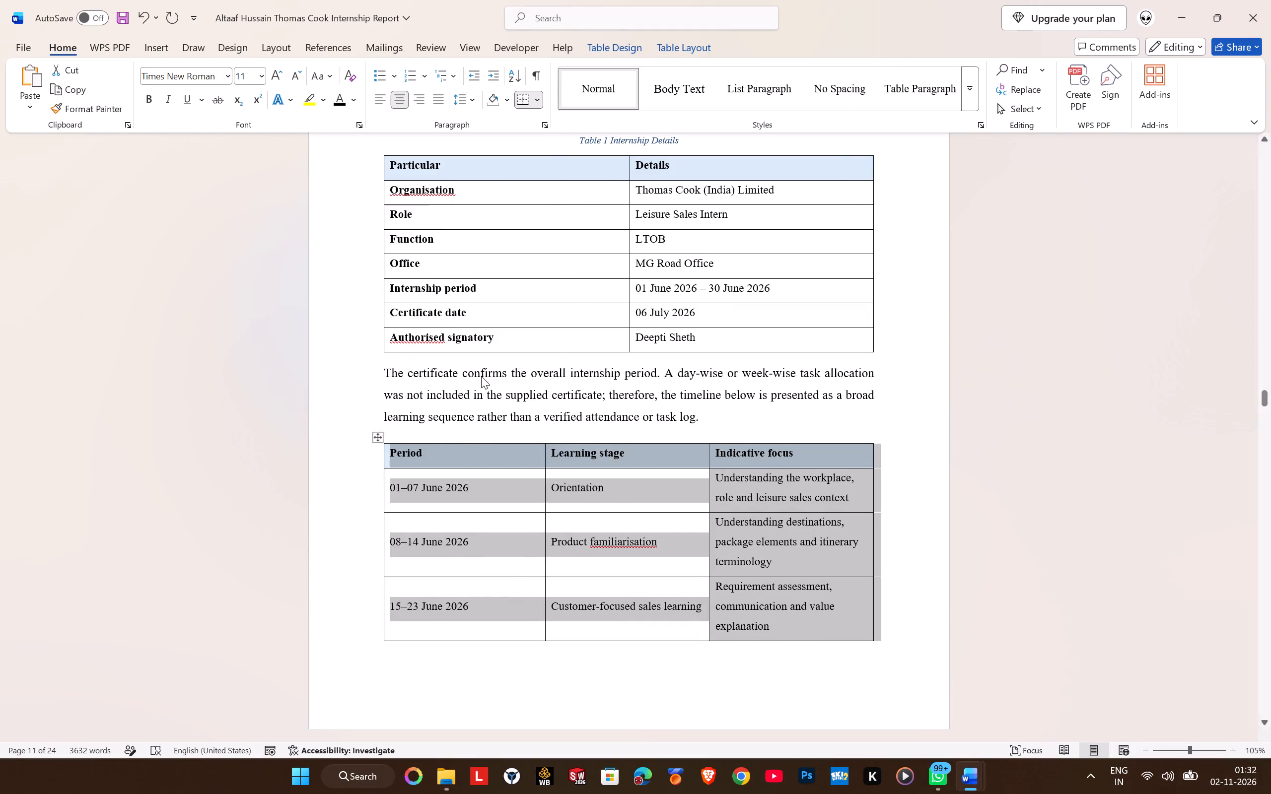
{"action": "key", "text": "space"}
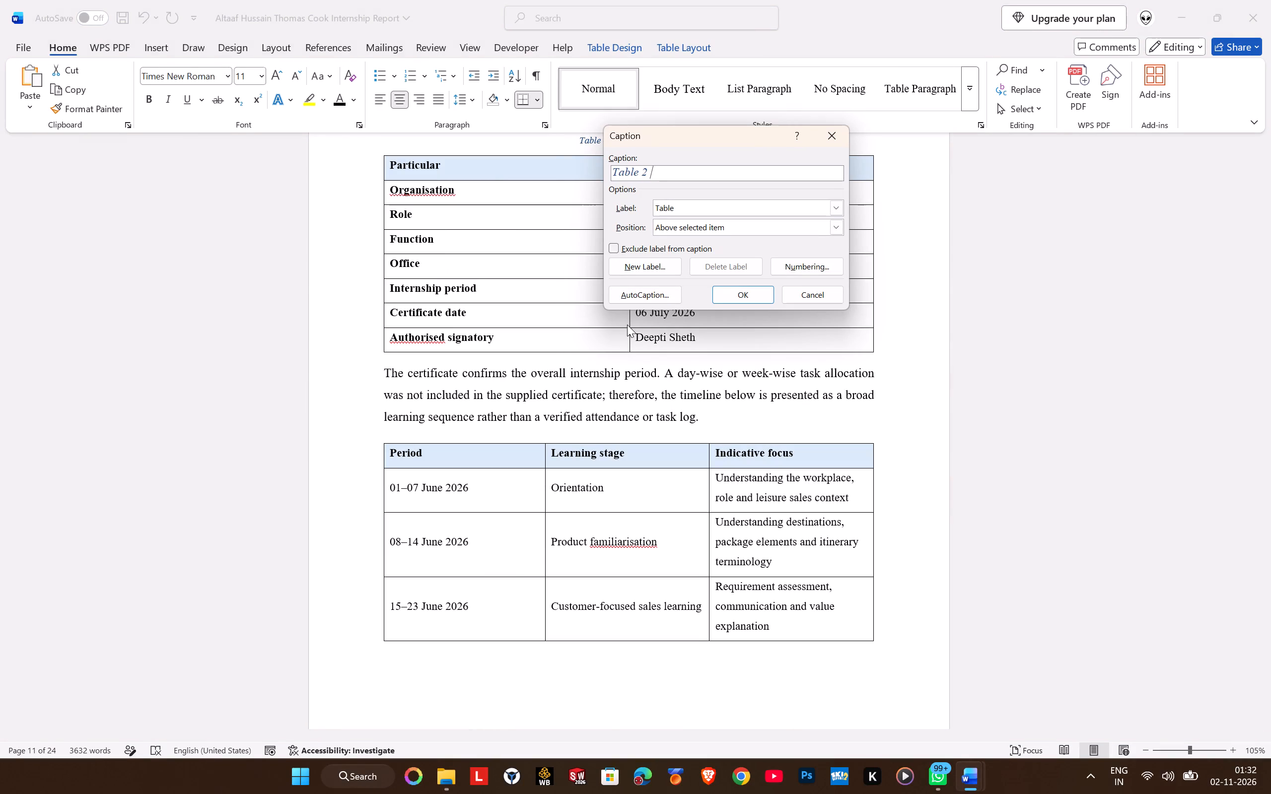
{"action": "type", "text": "Internship"}
{"action": "key", "text": "space"}
{"action": "type", "text": "Tim"}
{"action": "type", "text": "eline"}
{"action": "key", "text": "Return"}
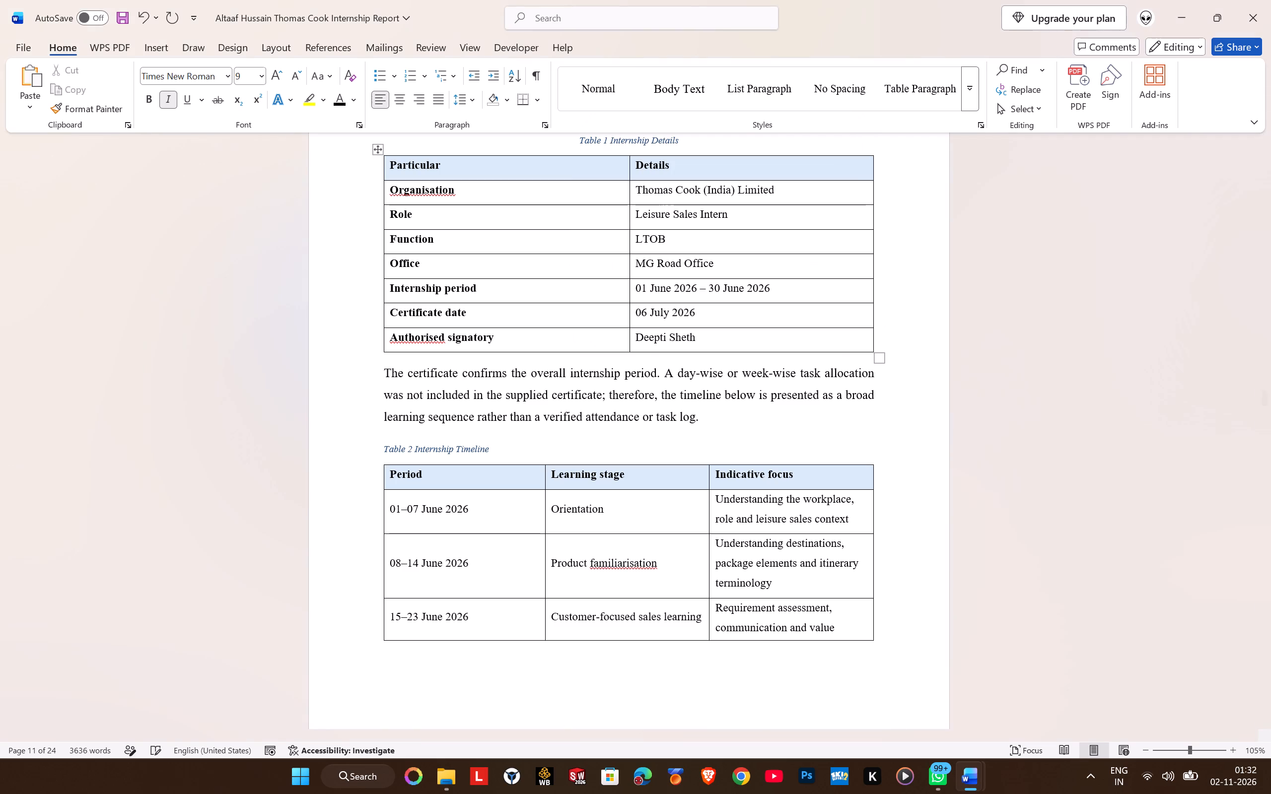
{"action": "left_click", "coordinate": [407, 90]}
{"action": "left_click", "coordinate": [405, 102]}
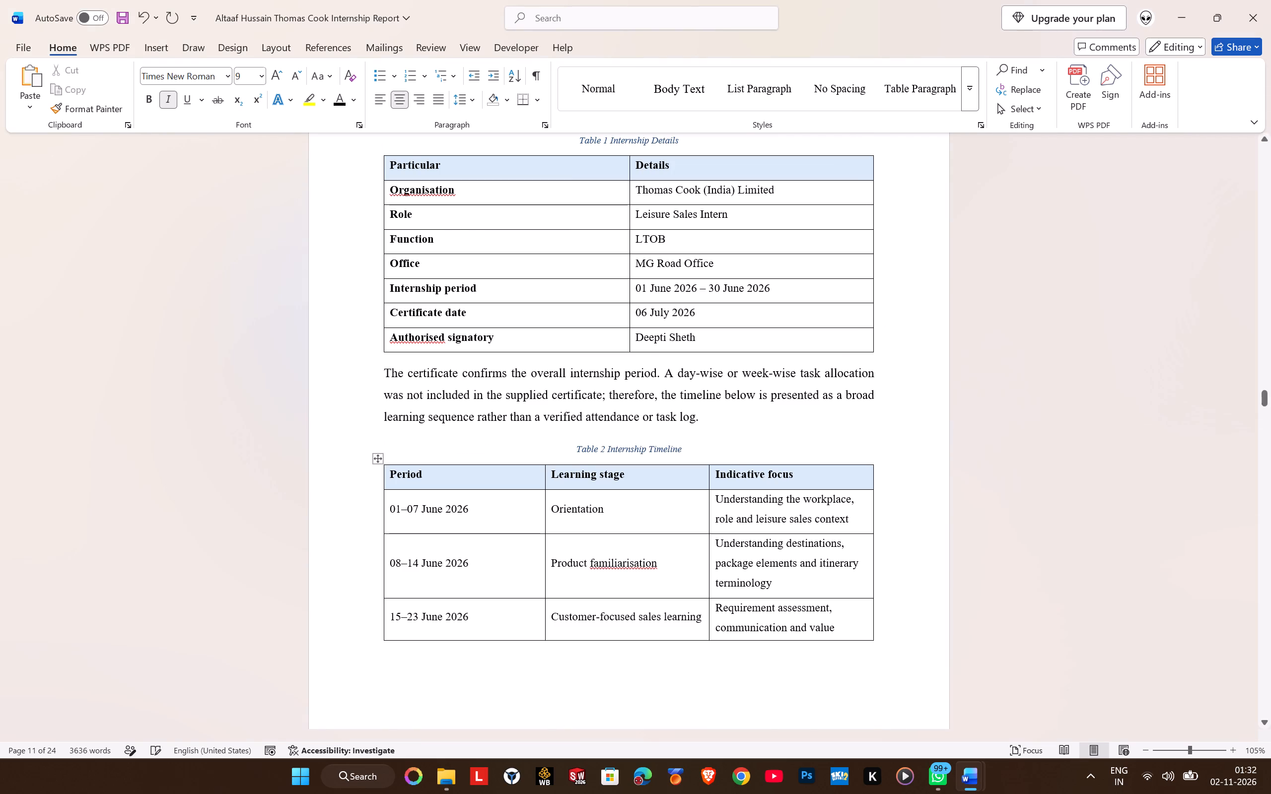
Remove the space after the Table 2 Internship Timeline and Table 1 Internship Details captions in section 1.7.
{"action": "scroll", "coordinate": [599, 476], "scroll_direction": "down", "scroll_amount": 6}
{"action": "scroll", "coordinate": [599, 473], "scroll_direction": "up", "scroll_amount": 4}
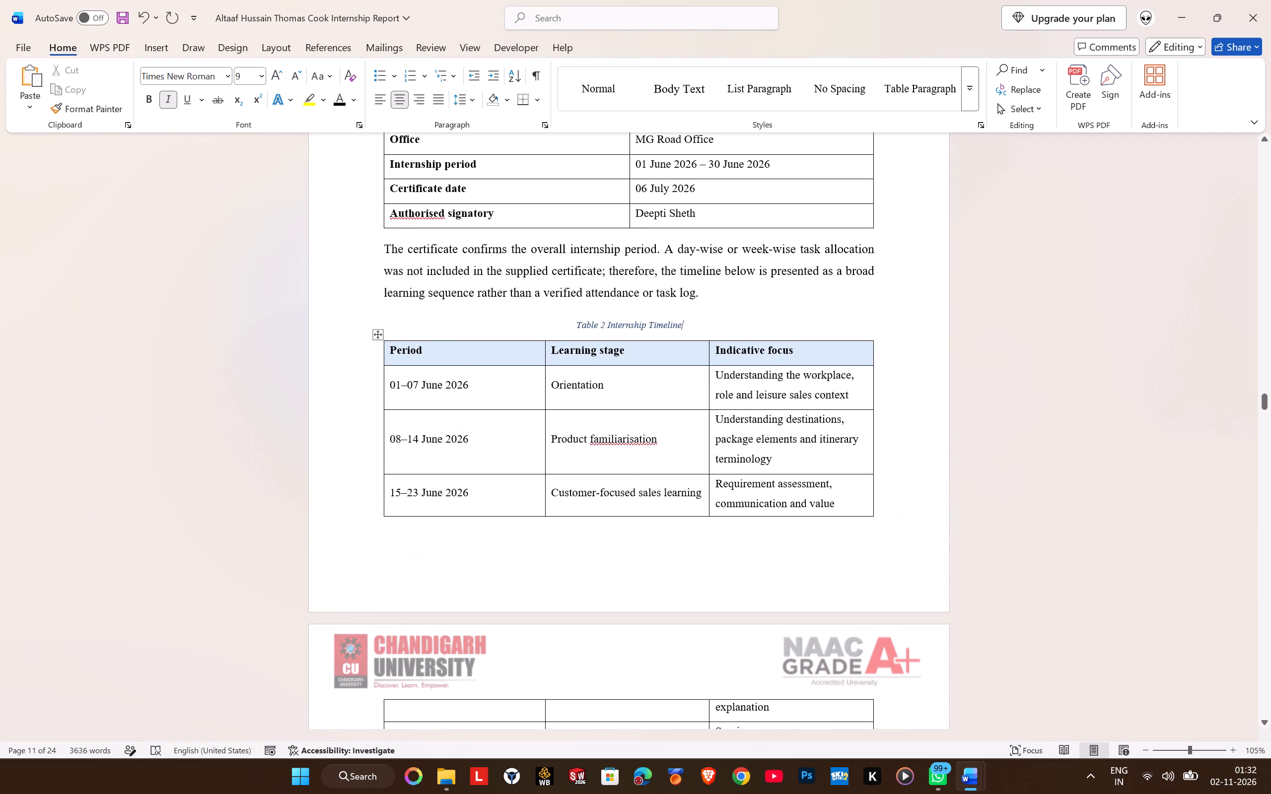
{"action": "scroll", "coordinate": [568, 462], "scroll_direction": "up", "scroll_amount": 2}
{"action": "left_click", "coordinate": [610, 450]}
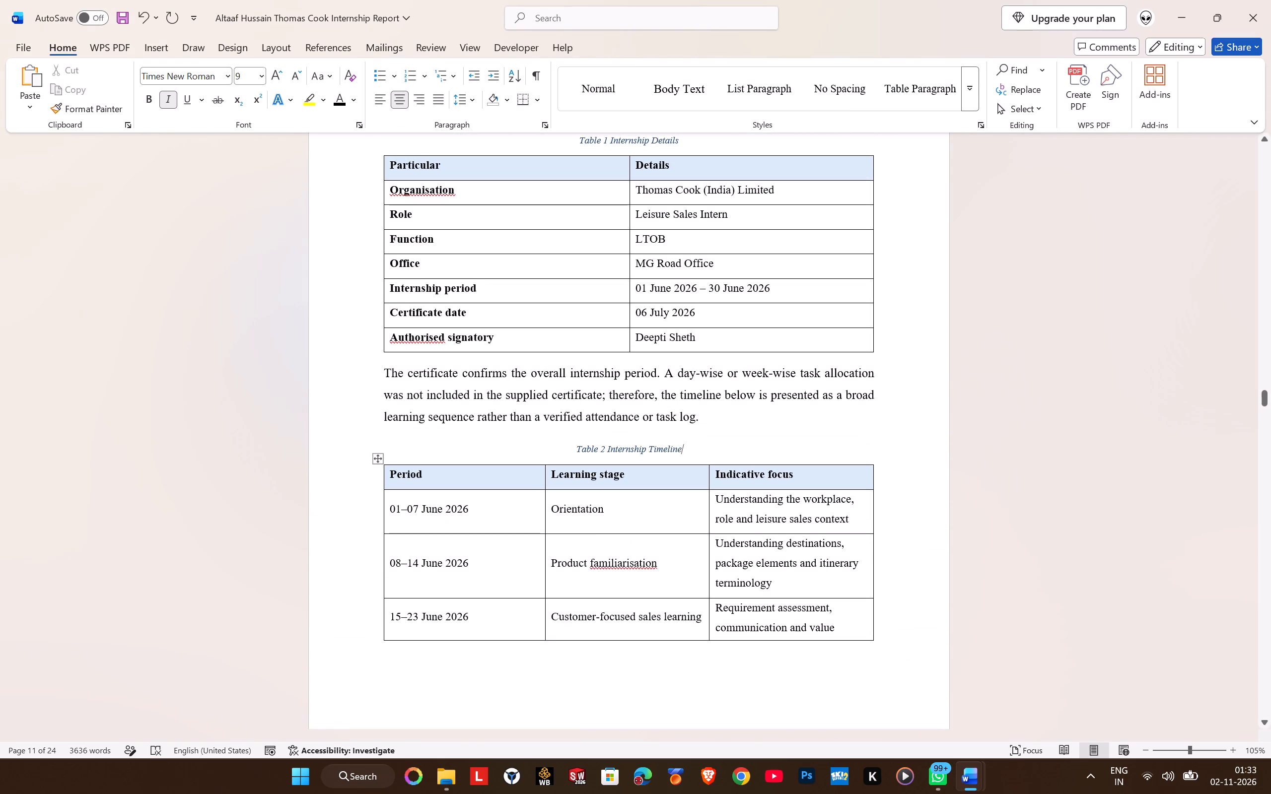
{"action": "left_click", "coordinate": [476, 99]}
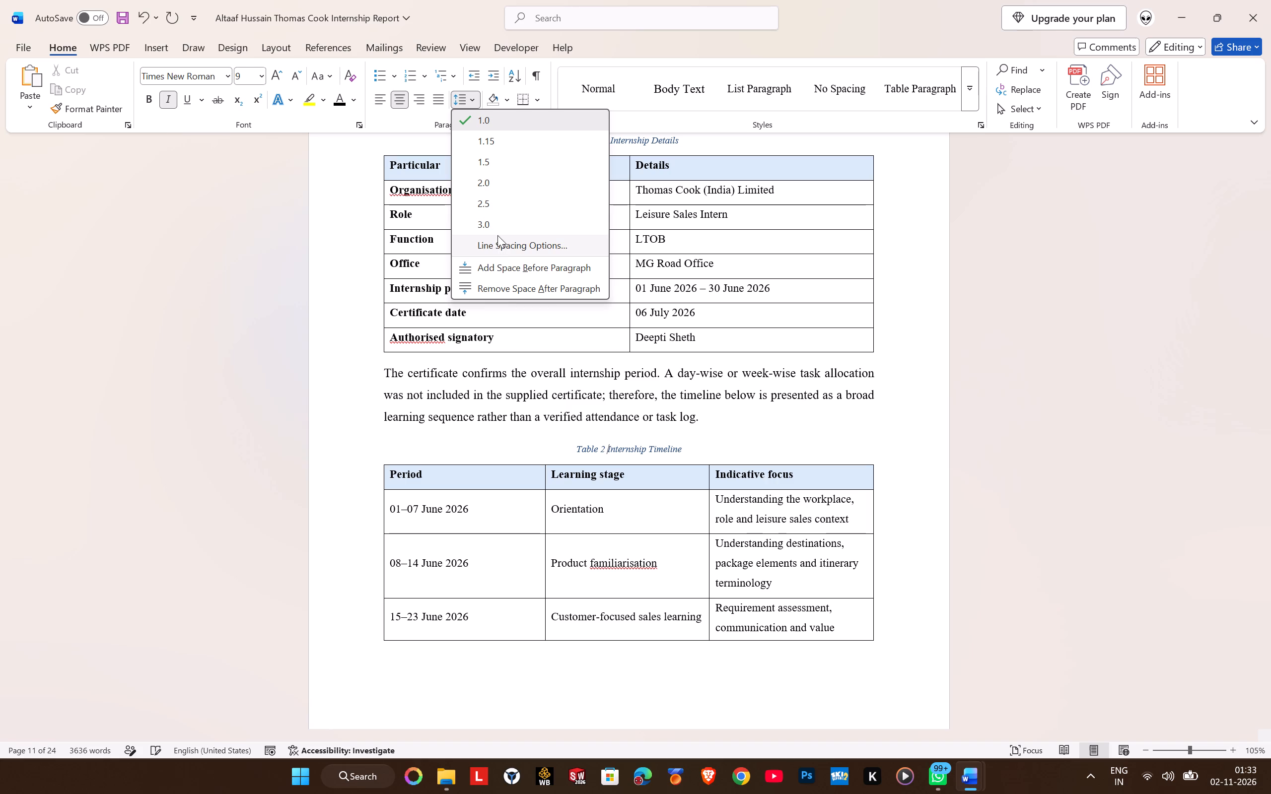
{"action": "left_click", "coordinate": [509, 292]}
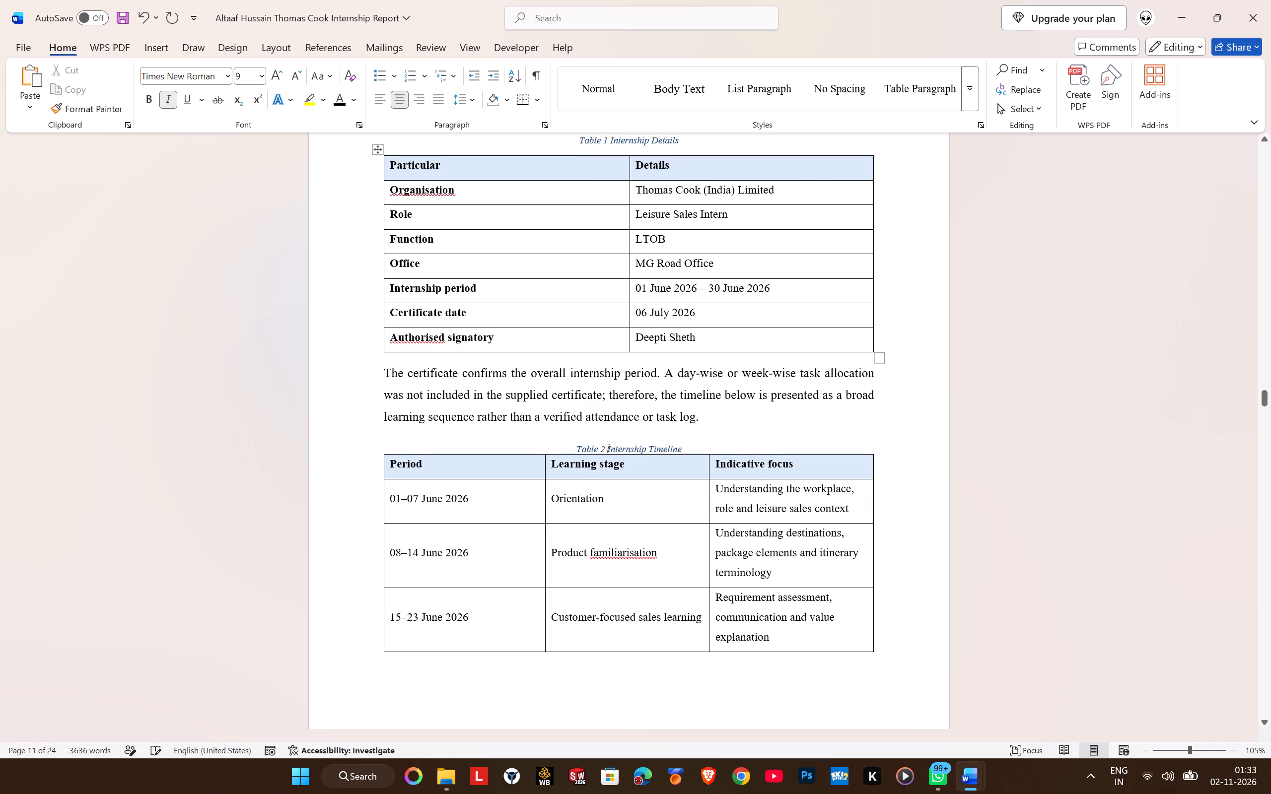
{"action": "scroll", "coordinate": [558, 422], "scroll_direction": "up", "scroll_amount": 3}
{"action": "left_click", "coordinate": [602, 323]}
{"action": "left_click", "coordinate": [460, 98]}
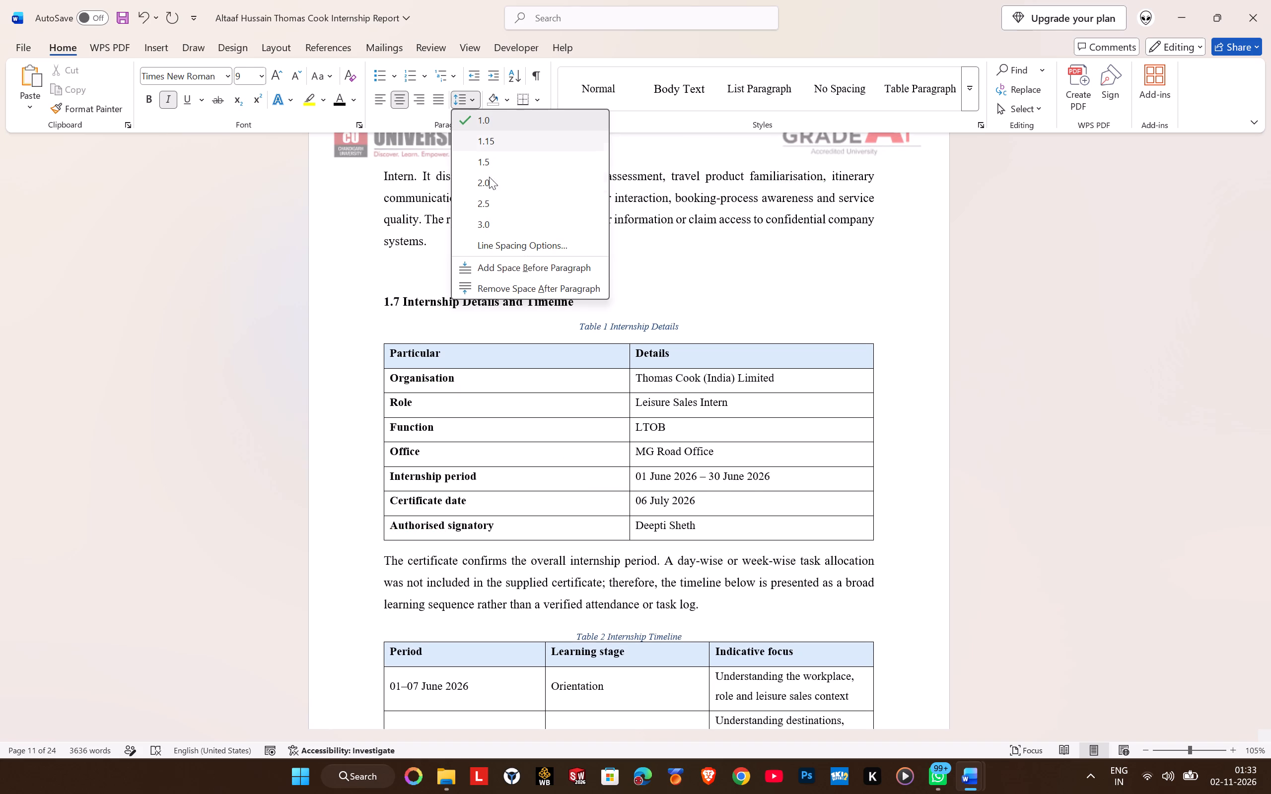
{"action": "left_click", "coordinate": [514, 283]}
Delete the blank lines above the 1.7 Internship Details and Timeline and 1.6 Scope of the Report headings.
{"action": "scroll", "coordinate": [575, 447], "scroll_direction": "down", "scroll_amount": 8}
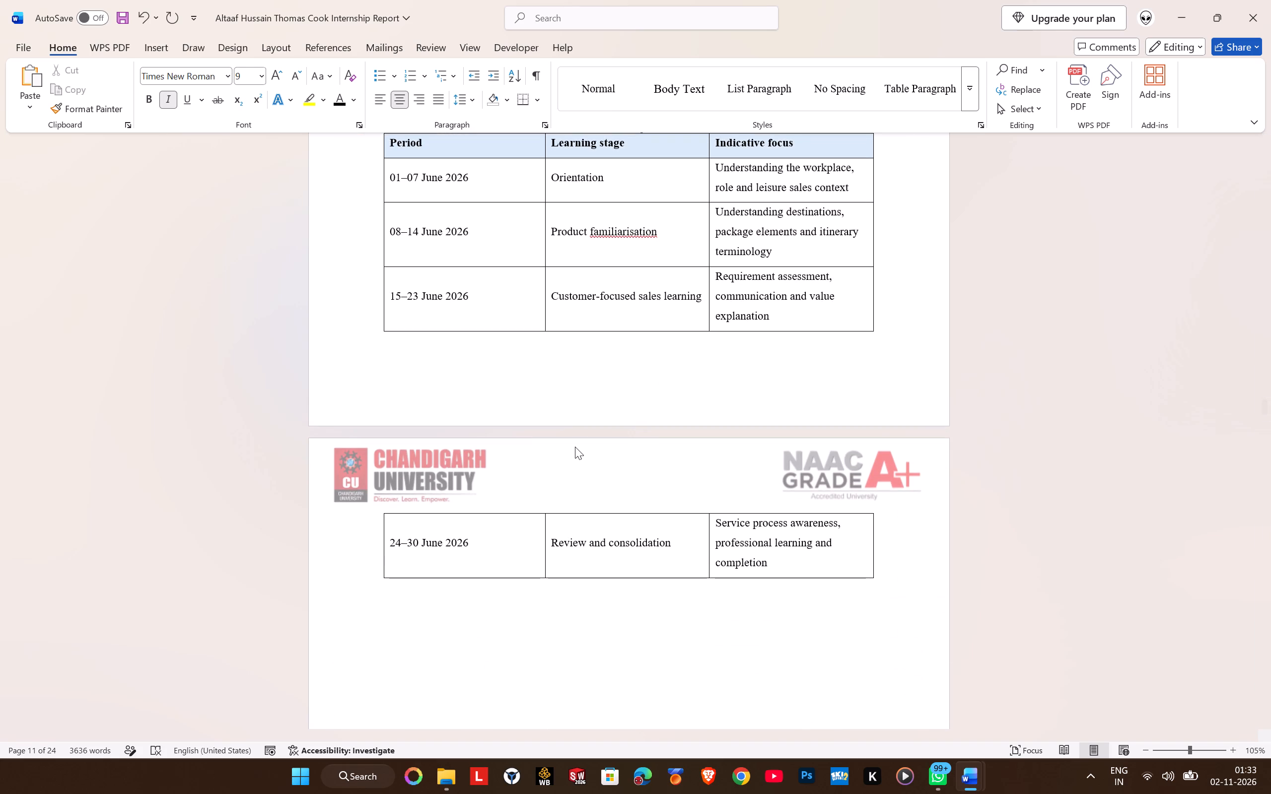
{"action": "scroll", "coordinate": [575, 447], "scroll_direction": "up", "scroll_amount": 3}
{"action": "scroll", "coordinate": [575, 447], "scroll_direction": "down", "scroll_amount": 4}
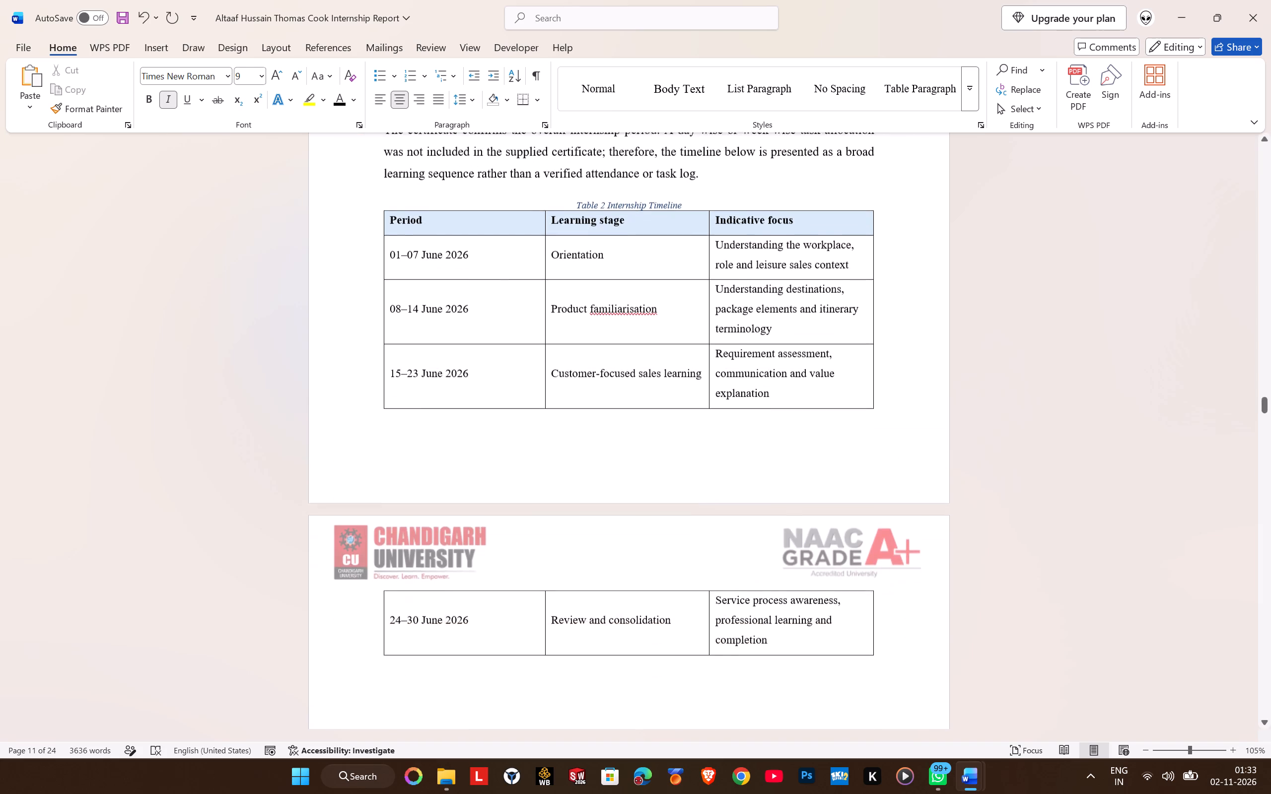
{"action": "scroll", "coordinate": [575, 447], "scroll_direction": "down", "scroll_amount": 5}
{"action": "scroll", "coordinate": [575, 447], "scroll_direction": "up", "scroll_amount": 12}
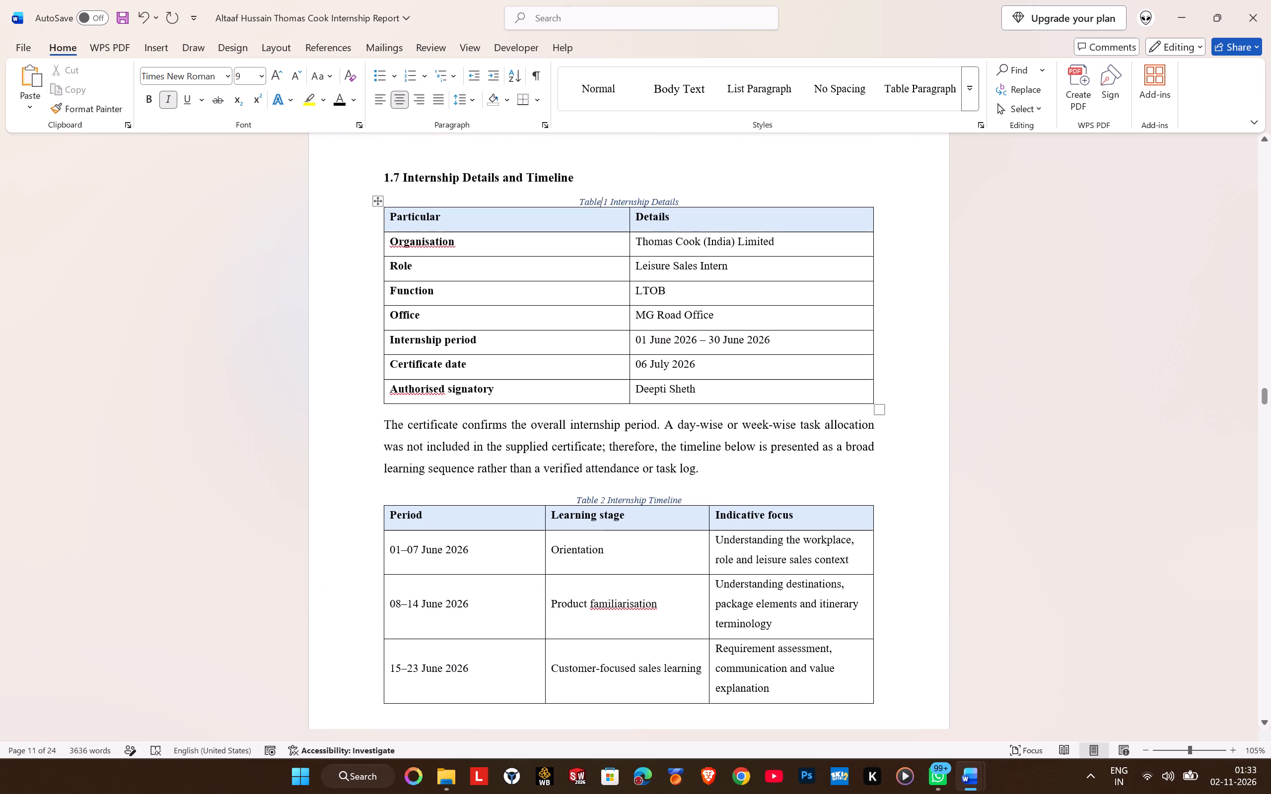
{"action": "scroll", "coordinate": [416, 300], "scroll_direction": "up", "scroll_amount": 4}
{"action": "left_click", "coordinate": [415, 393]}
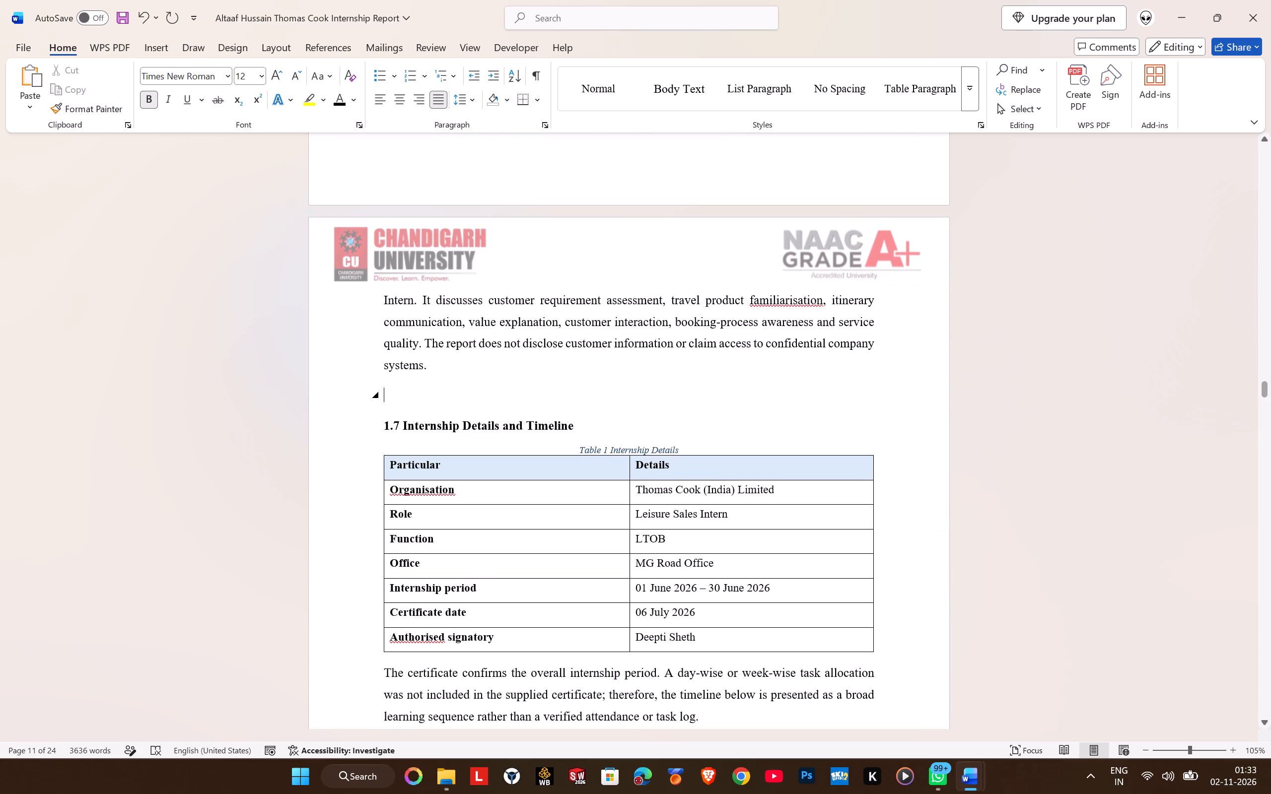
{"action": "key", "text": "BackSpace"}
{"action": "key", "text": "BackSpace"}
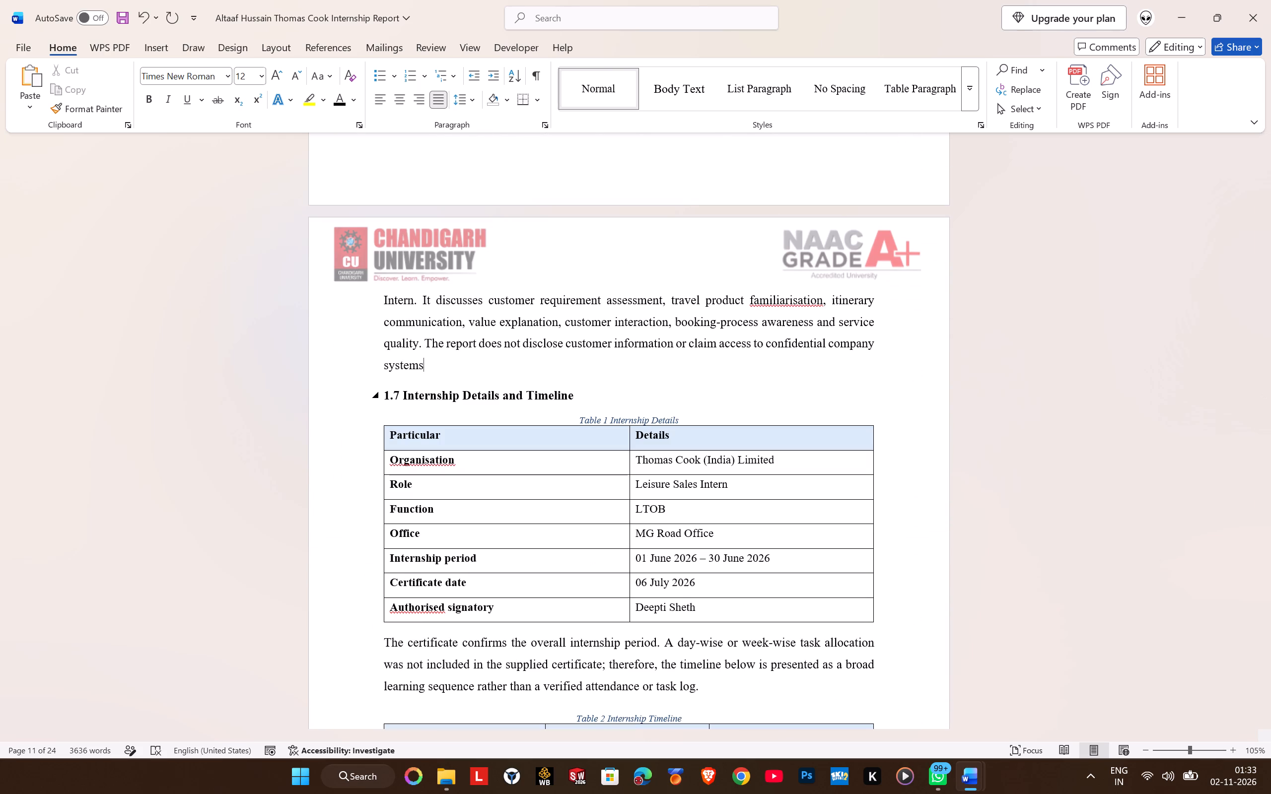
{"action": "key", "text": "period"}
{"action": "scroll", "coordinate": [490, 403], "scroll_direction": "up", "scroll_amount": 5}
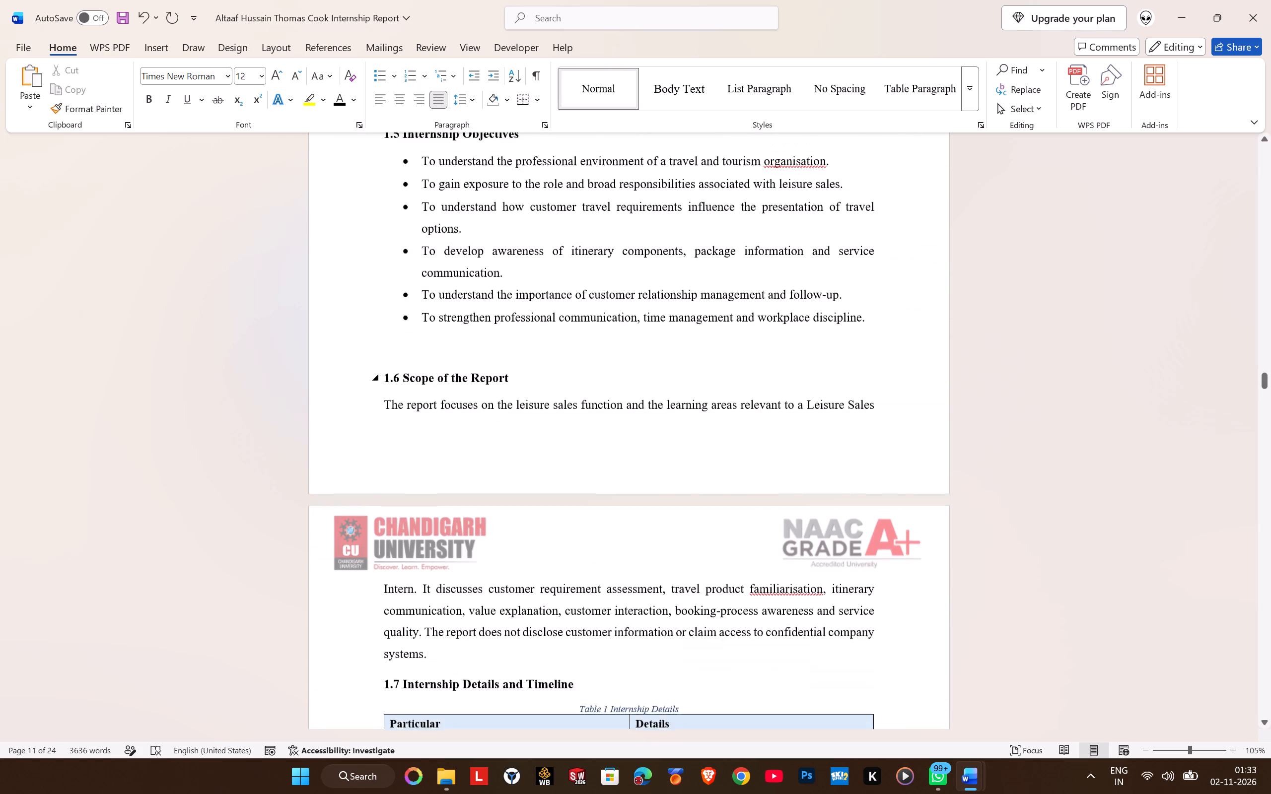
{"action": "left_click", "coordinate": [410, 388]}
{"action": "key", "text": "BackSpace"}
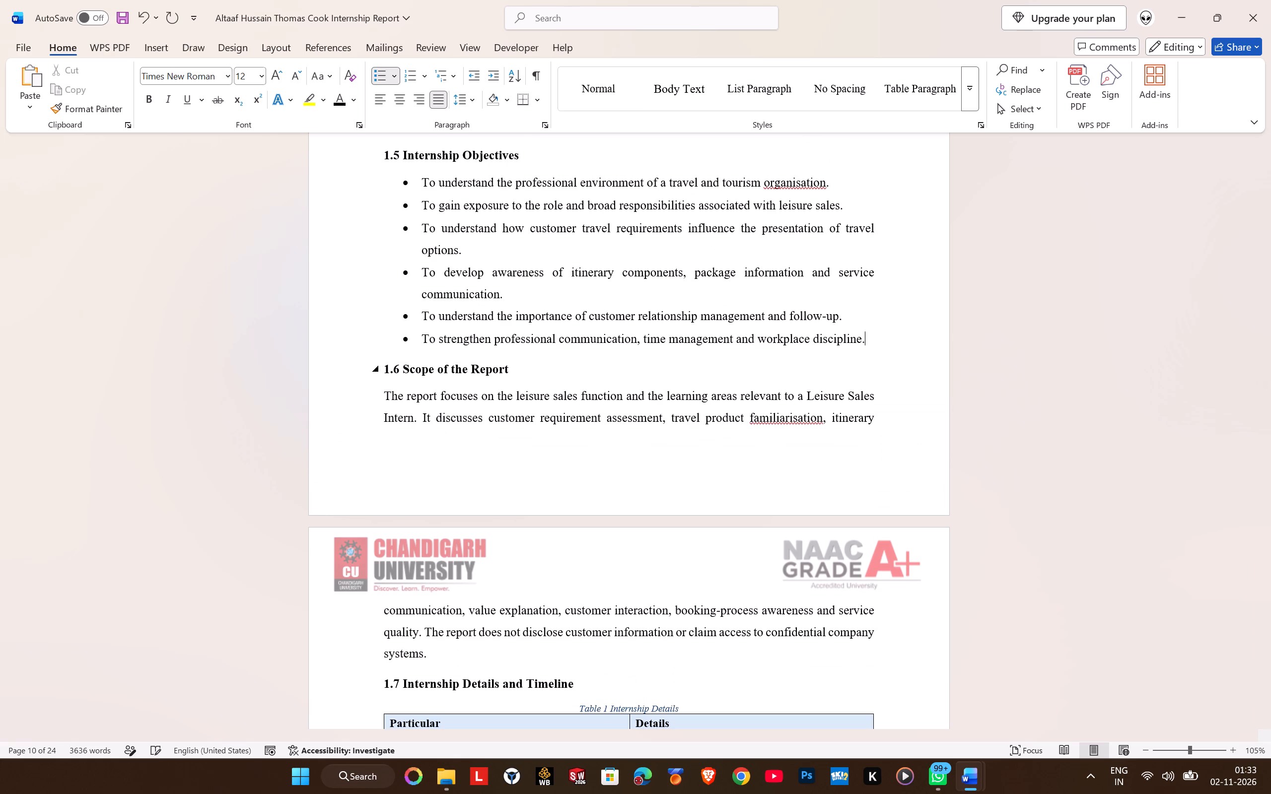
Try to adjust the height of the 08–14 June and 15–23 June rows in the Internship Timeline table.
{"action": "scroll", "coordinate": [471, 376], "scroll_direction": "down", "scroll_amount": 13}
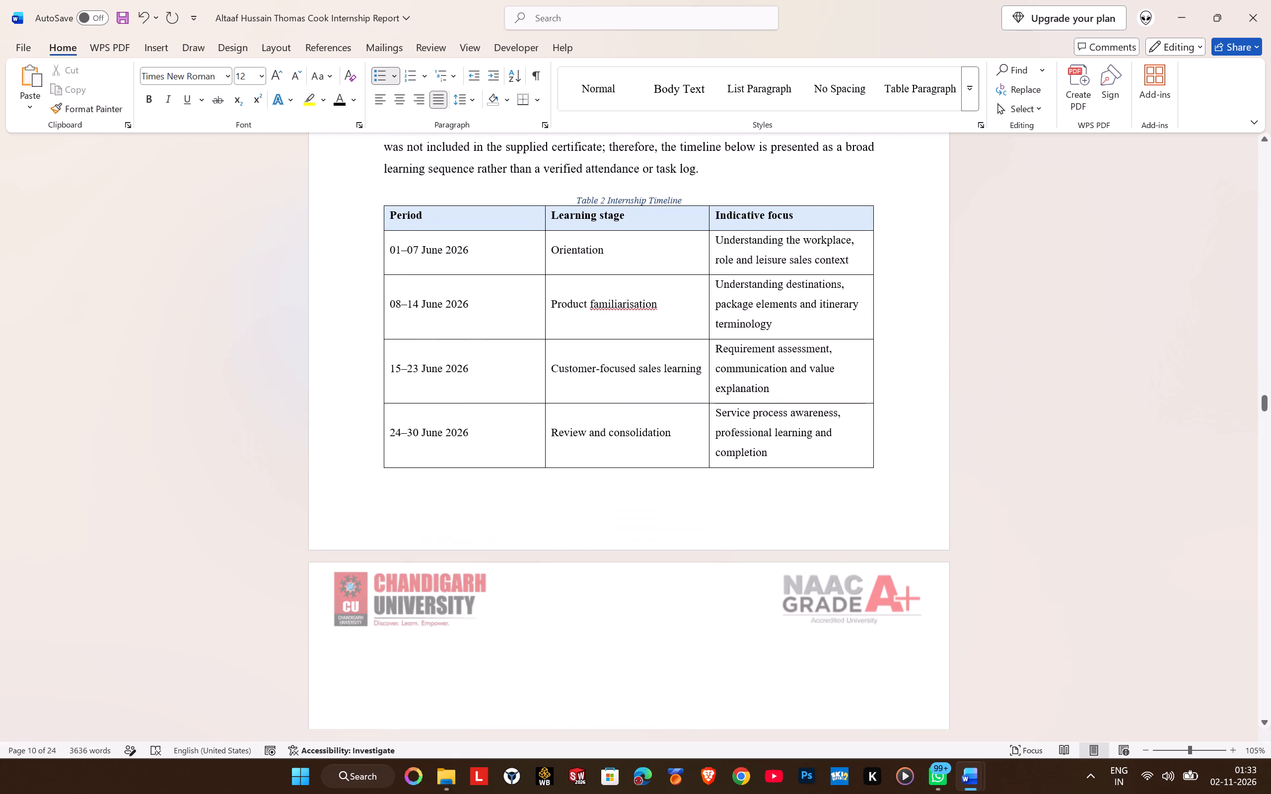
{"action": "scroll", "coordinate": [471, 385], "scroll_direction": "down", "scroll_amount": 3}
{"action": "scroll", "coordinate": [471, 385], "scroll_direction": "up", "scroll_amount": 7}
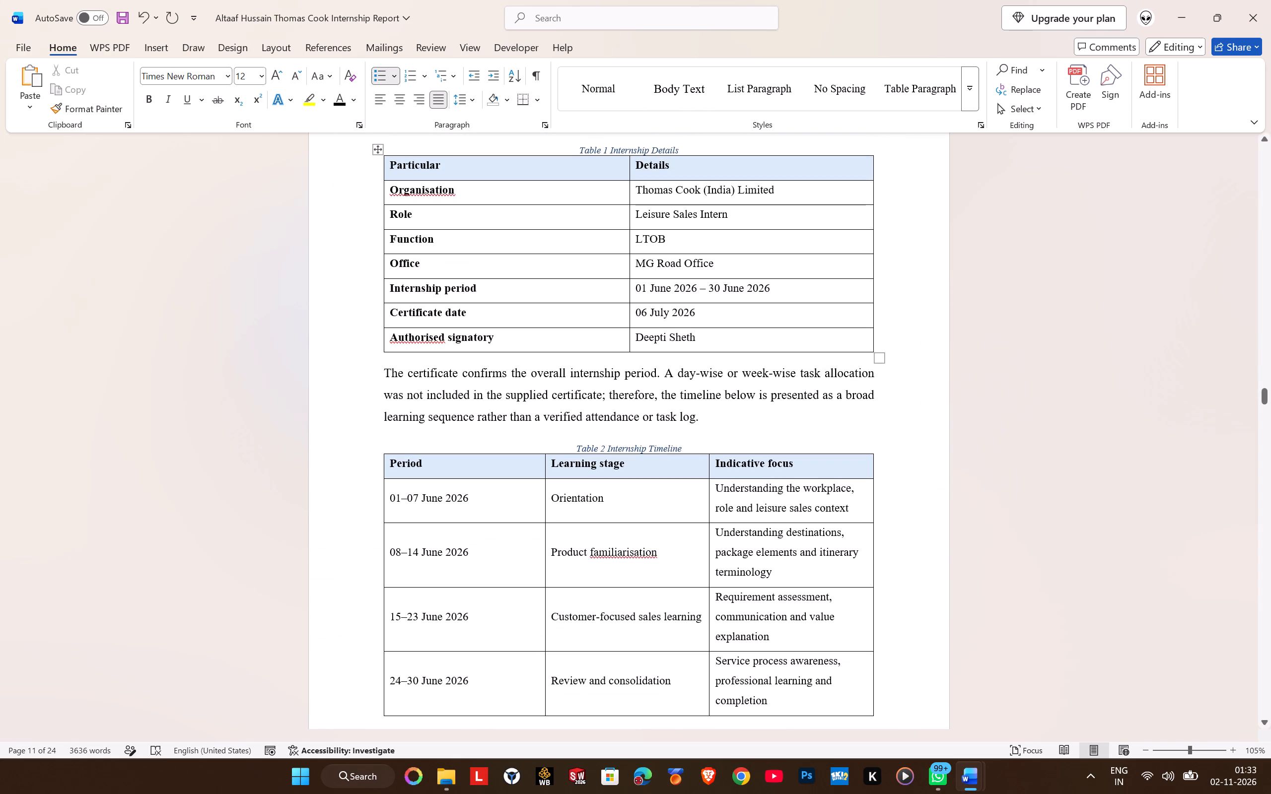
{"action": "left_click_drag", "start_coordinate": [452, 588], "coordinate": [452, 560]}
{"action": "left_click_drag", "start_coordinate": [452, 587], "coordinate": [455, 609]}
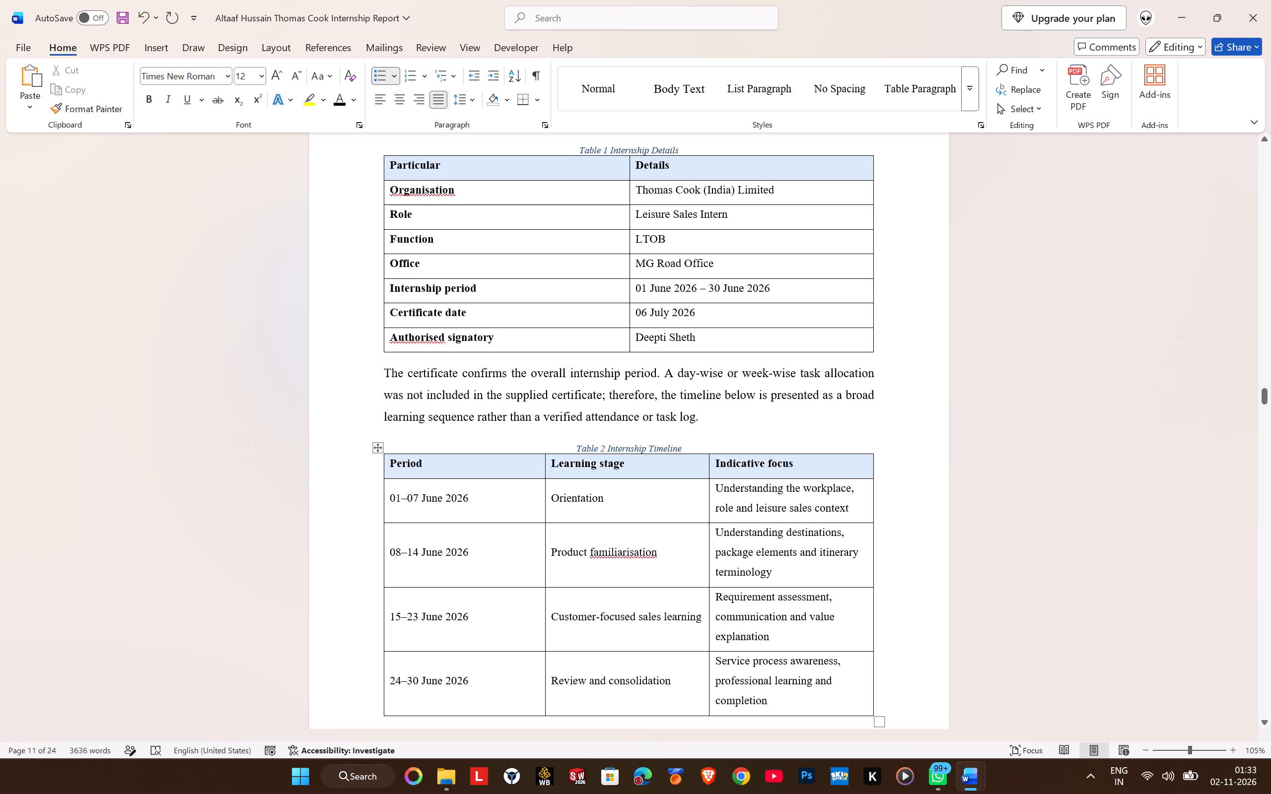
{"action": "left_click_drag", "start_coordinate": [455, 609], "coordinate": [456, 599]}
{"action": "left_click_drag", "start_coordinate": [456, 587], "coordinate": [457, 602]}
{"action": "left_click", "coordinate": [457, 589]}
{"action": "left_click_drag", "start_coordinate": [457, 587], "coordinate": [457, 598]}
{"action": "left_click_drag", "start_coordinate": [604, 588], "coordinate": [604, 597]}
Narrow the Learning stage column of the Internship Timeline table, giving the width to the Indicative focus column.
{"action": "left_click_drag", "start_coordinate": [708, 556], "coordinate": [667, 556]}
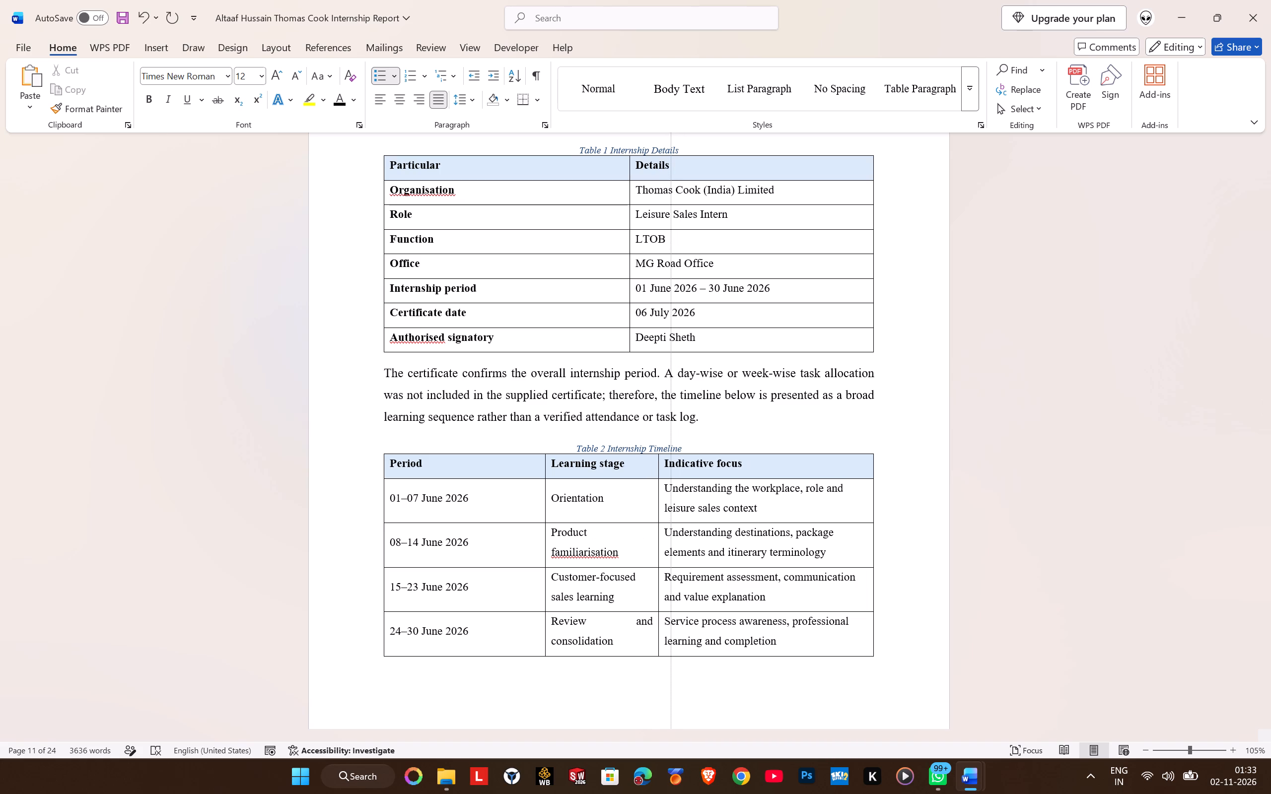
{"action": "left_click_drag", "start_coordinate": [667, 556], "coordinate": [684, 558]}
Left-align the text in the "Review and consolidation" cell of the Internship Timeline table.
{"action": "left_click", "coordinate": [618, 617]}
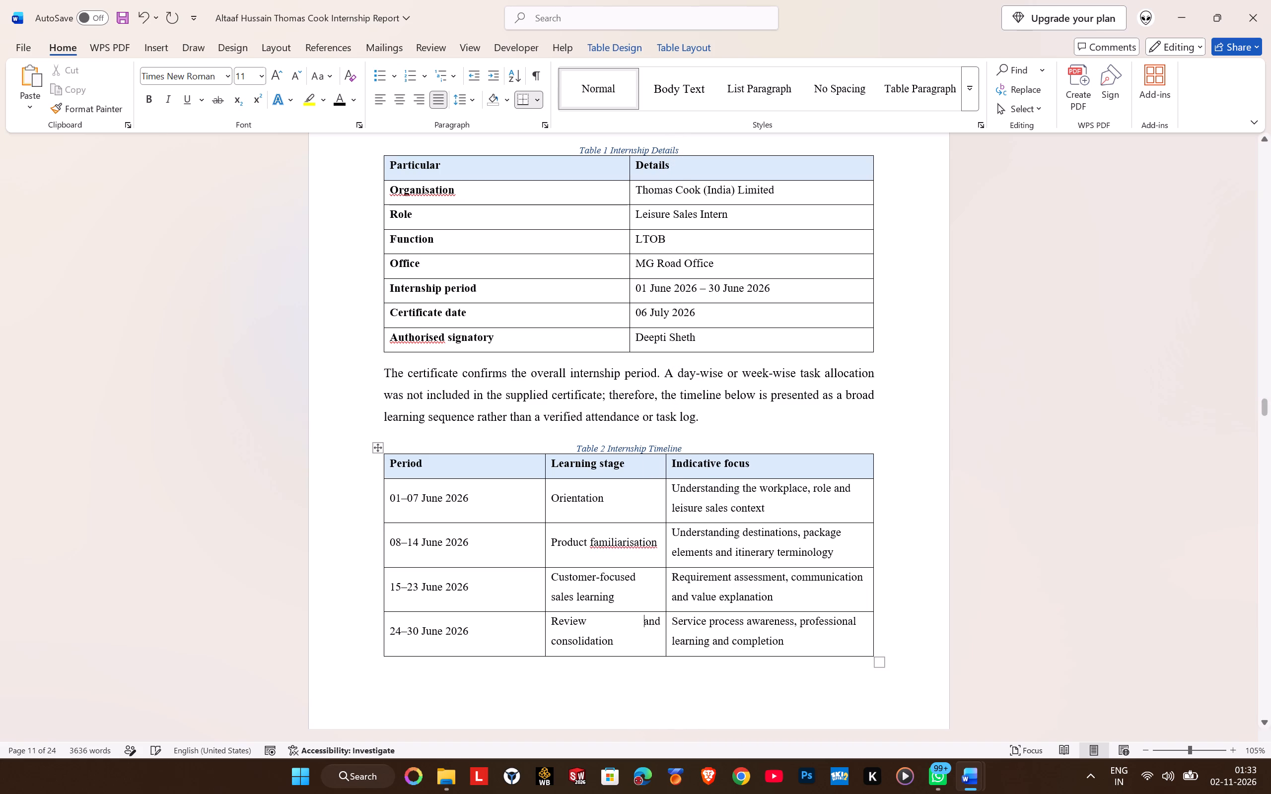
{"action": "left_click", "coordinate": [382, 92]}
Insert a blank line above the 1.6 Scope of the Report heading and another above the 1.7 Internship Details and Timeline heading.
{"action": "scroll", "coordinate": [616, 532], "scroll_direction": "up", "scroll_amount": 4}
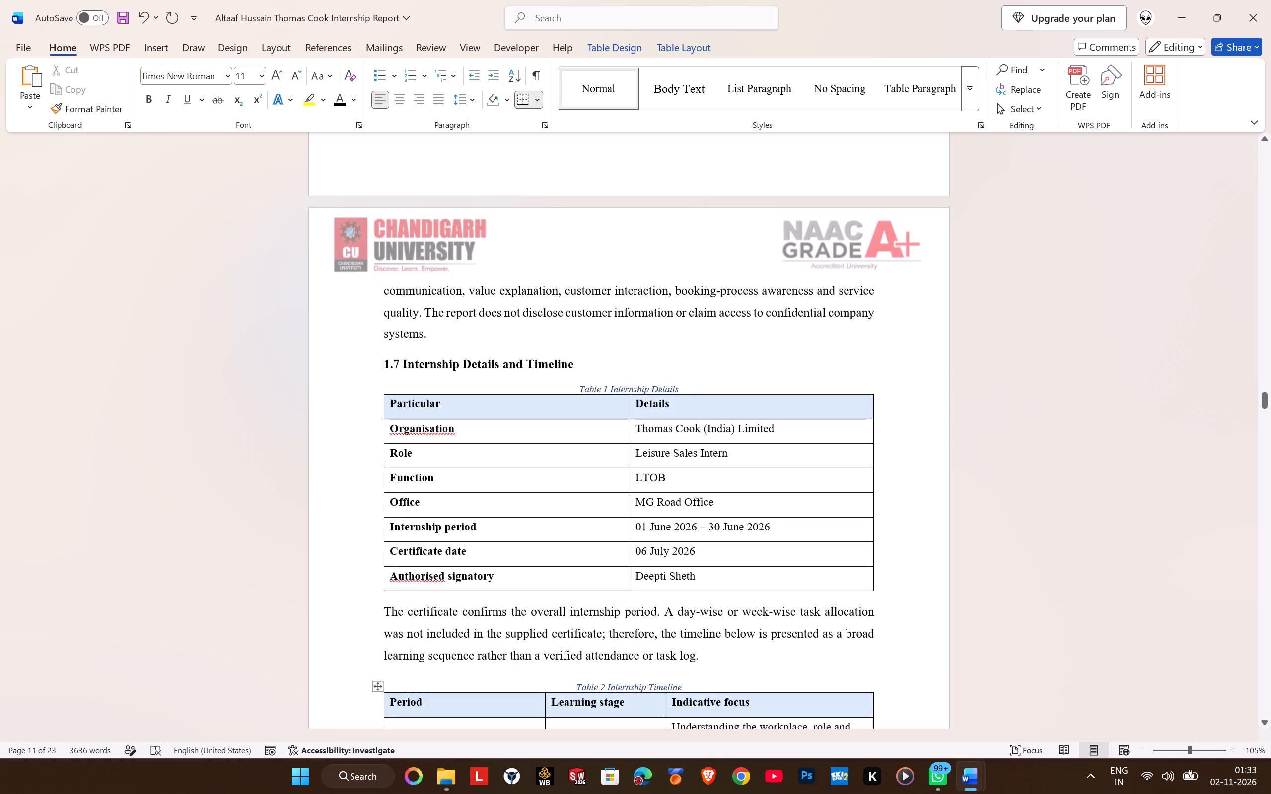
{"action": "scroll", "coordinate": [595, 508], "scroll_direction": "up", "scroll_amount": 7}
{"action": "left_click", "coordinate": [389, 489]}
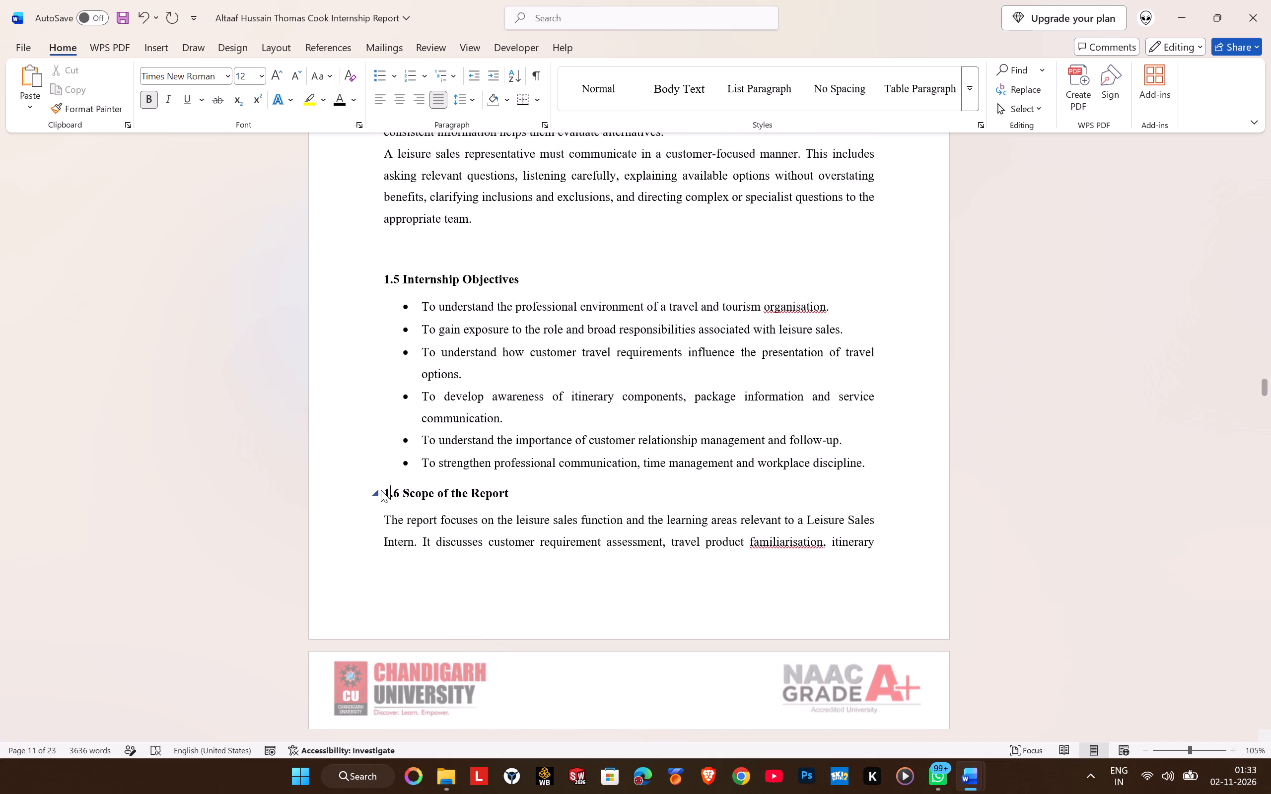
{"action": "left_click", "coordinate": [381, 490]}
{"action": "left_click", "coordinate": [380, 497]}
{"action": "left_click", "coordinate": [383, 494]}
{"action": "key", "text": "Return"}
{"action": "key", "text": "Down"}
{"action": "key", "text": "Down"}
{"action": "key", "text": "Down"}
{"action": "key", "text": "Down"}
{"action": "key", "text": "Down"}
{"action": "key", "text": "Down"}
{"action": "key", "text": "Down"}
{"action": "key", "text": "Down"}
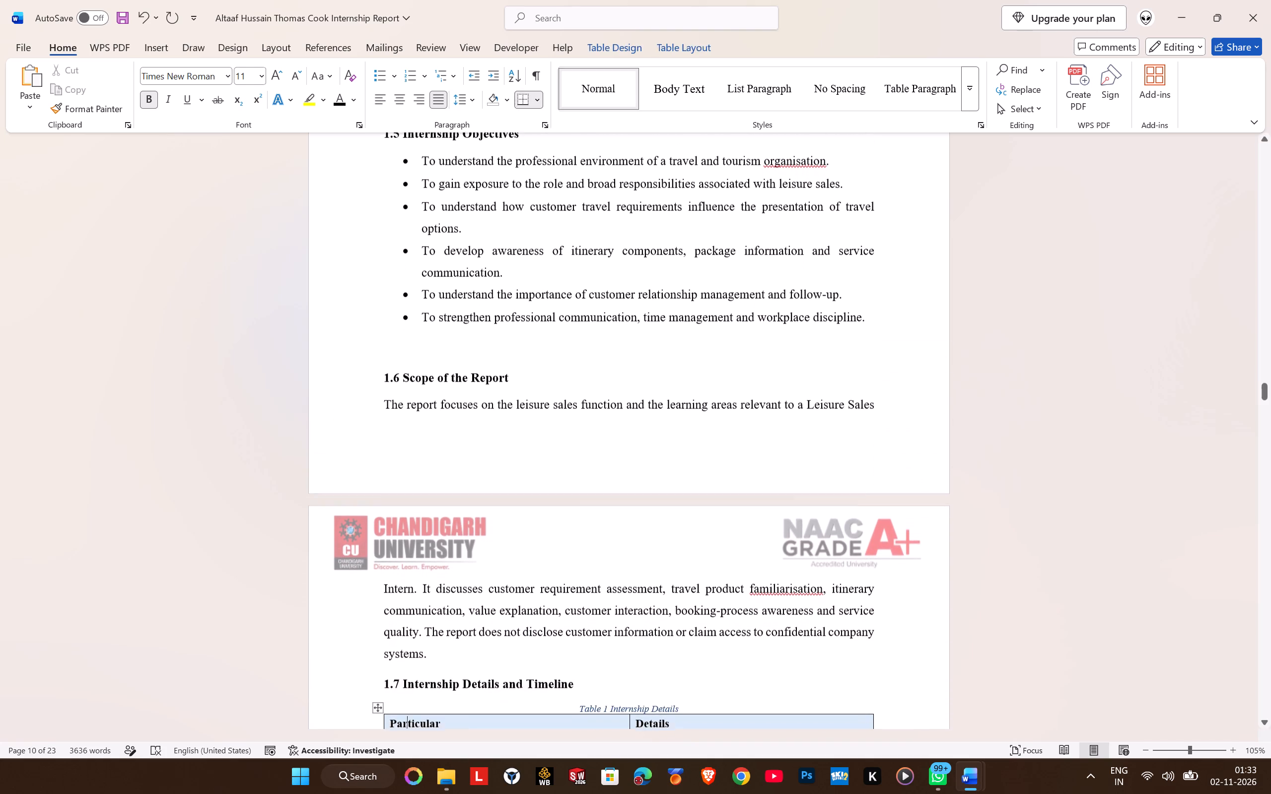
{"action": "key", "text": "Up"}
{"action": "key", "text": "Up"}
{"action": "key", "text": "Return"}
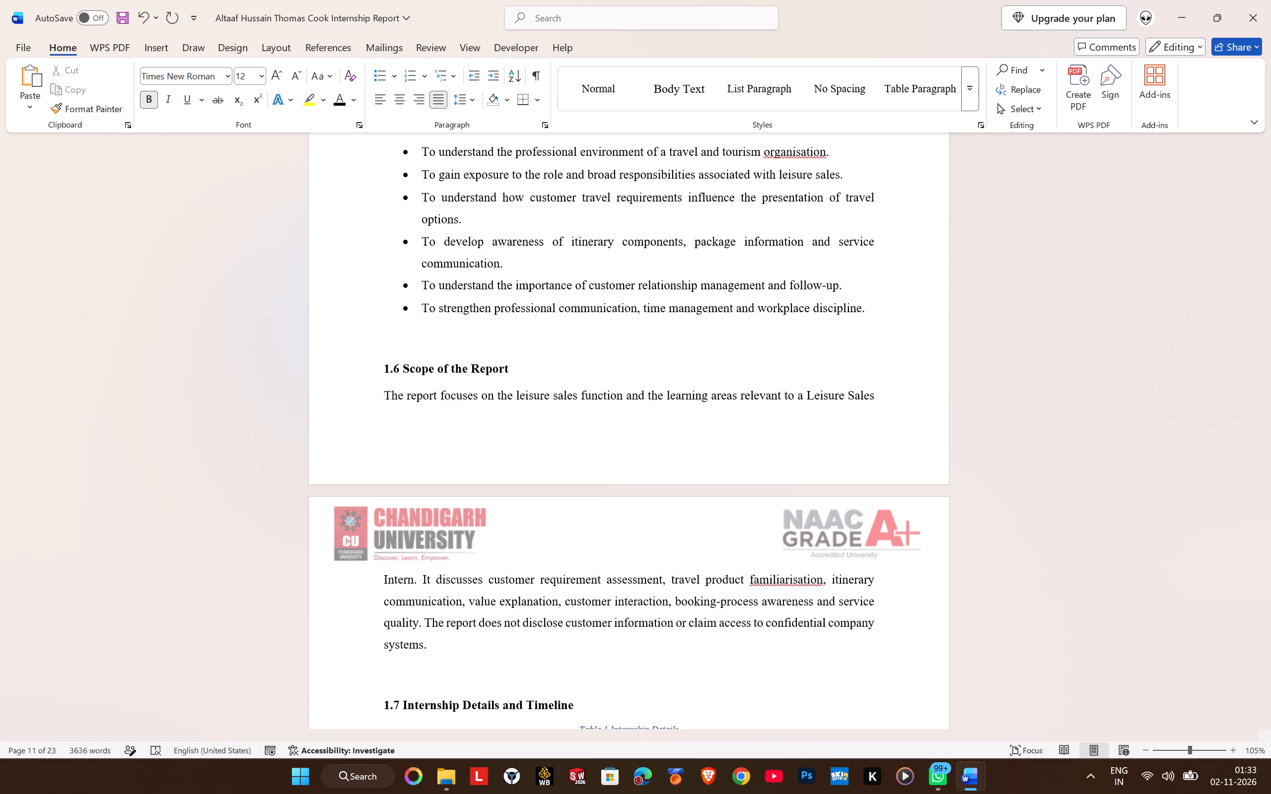
Check the page layout around section 1.7 and Chapter 2, and look back through the abstract and table of contents.
{"action": "scroll", "coordinate": [540, 475], "scroll_direction": "down", "scroll_amount": 14}
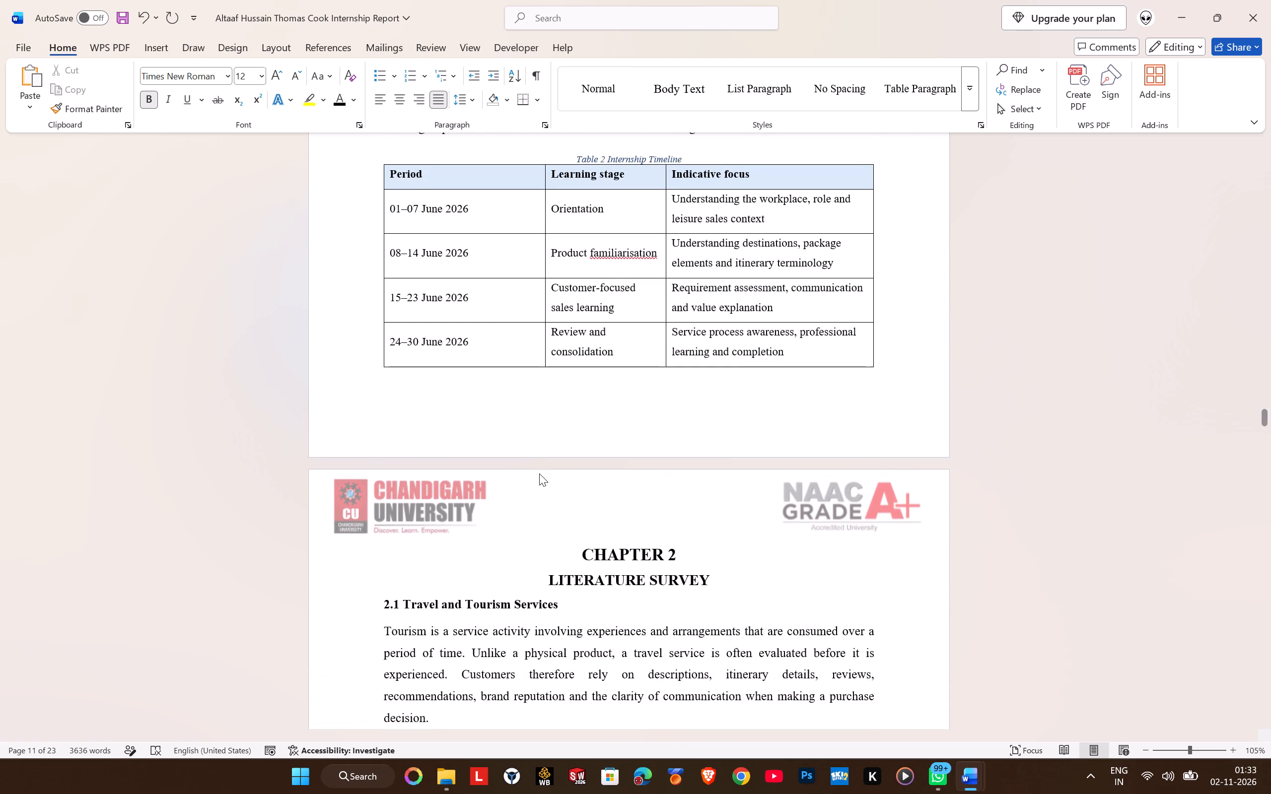
{"action": "scroll", "coordinate": [538, 426], "scroll_direction": "up", "scroll_amount": 6}
{"action": "scroll", "coordinate": [576, 484], "scroll_direction": "up", "scroll_amount": 2}
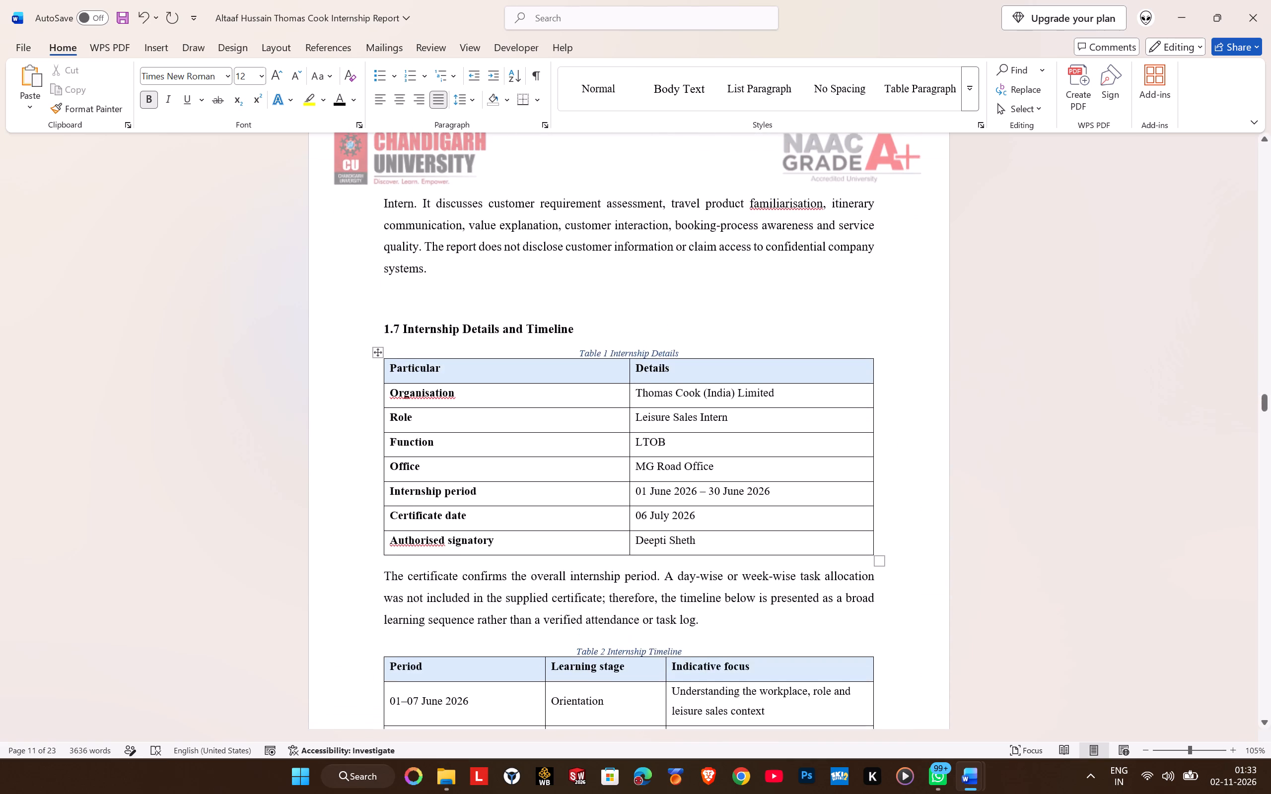
{"action": "scroll", "coordinate": [545, 471], "scroll_direction": "up", "scroll_amount": 4}
{"action": "scroll", "coordinate": [537, 425], "scroll_direction": "up", "scroll_amount": 20}
{"action": "scroll", "coordinate": [537, 425], "scroll_direction": "up", "scroll_amount": 4}
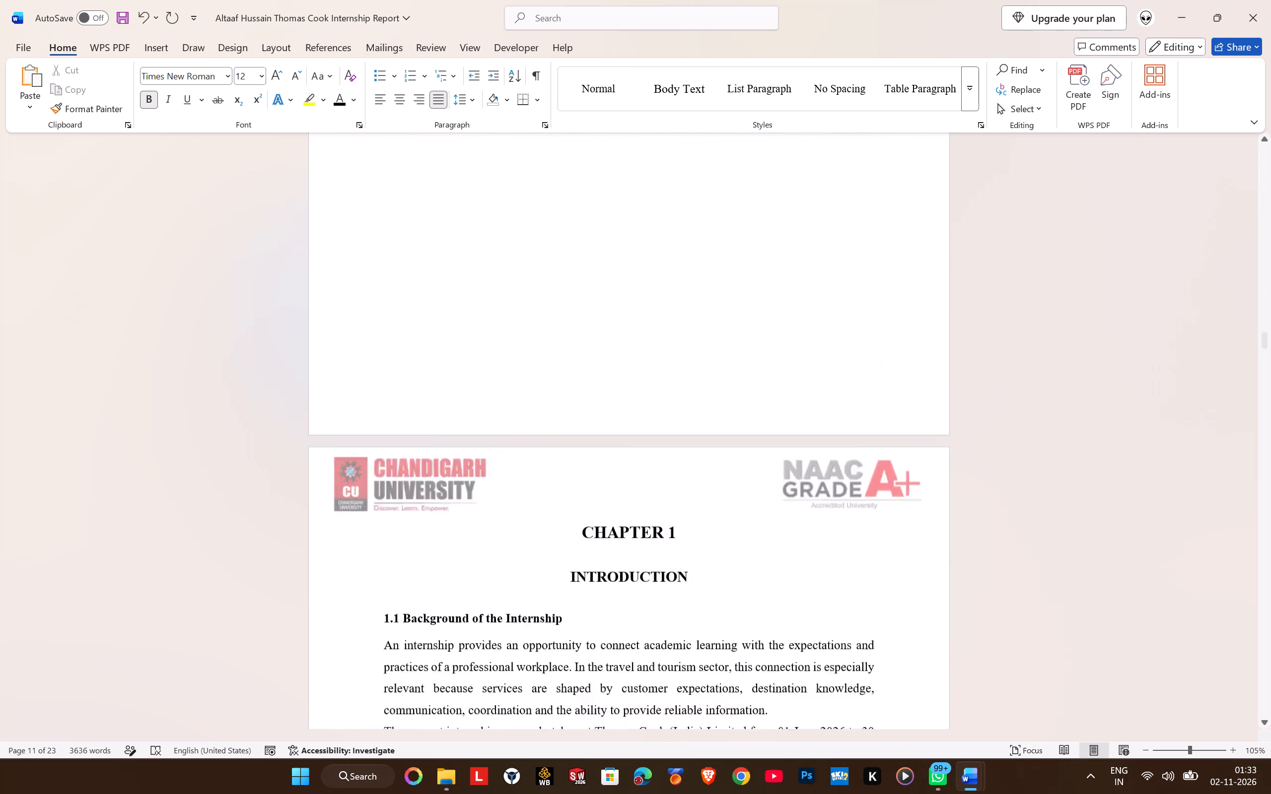
{"action": "scroll", "coordinate": [535, 332], "scroll_direction": "up", "scroll_amount": 20}
{"action": "scroll", "coordinate": [535, 332], "scroll_direction": "up", "scroll_amount": 15}
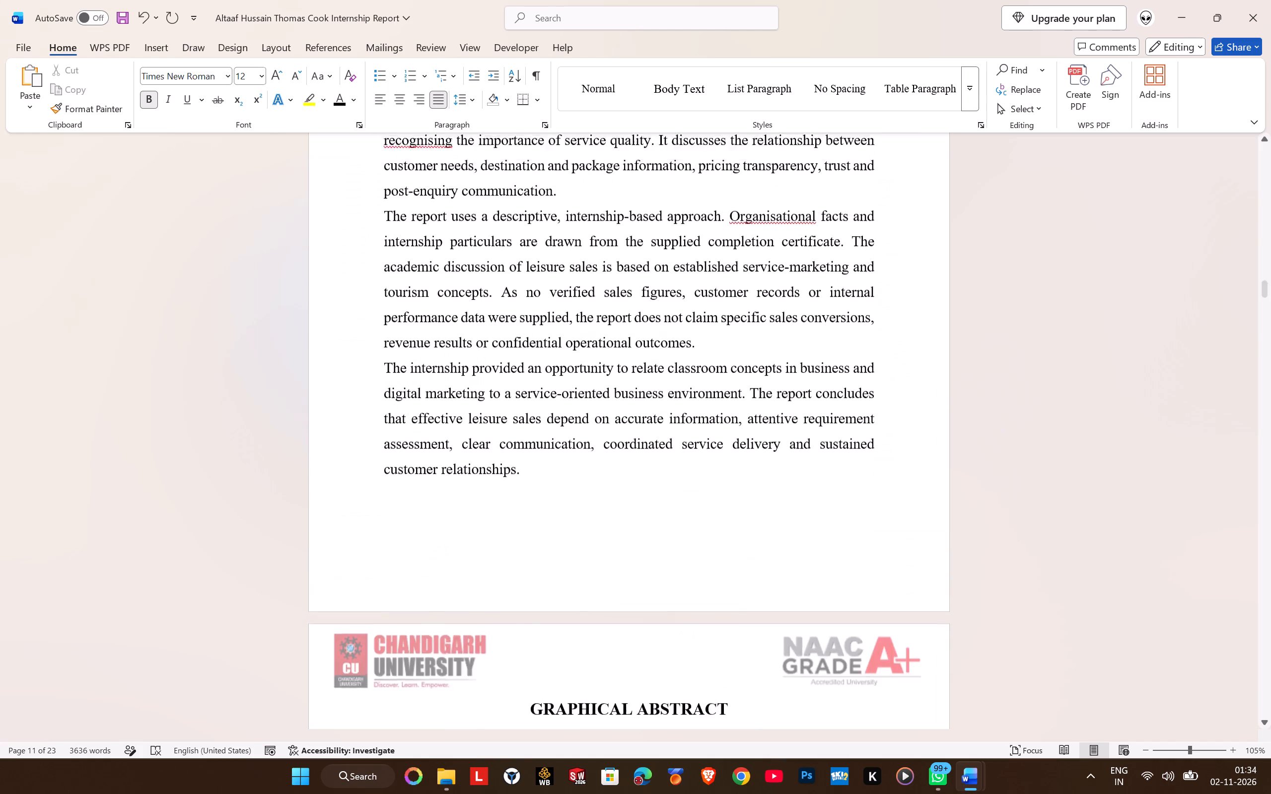
{"action": "scroll", "coordinate": [533, 303], "scroll_direction": "up", "scroll_amount": 19}
{"action": "scroll", "coordinate": [533, 299], "scroll_direction": "up", "scroll_amount": 3}
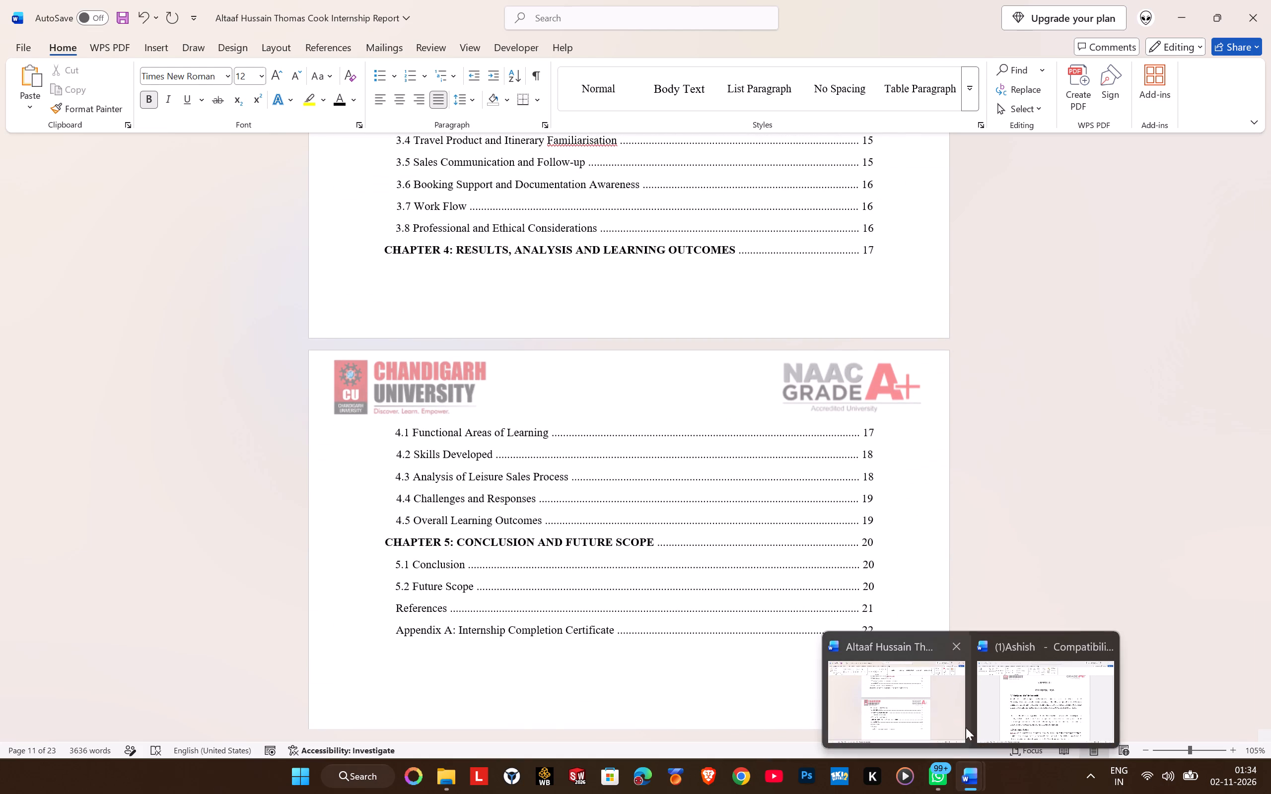
Switch to the Ashish reference report, examine its List of Figures and List of Tables pages, and return to the Thomas Cook report.
{"action": "left_click", "coordinate": [1012, 691]}
{"action": "scroll", "coordinate": [907, 571], "scroll_direction": "up", "scroll_amount": 14}
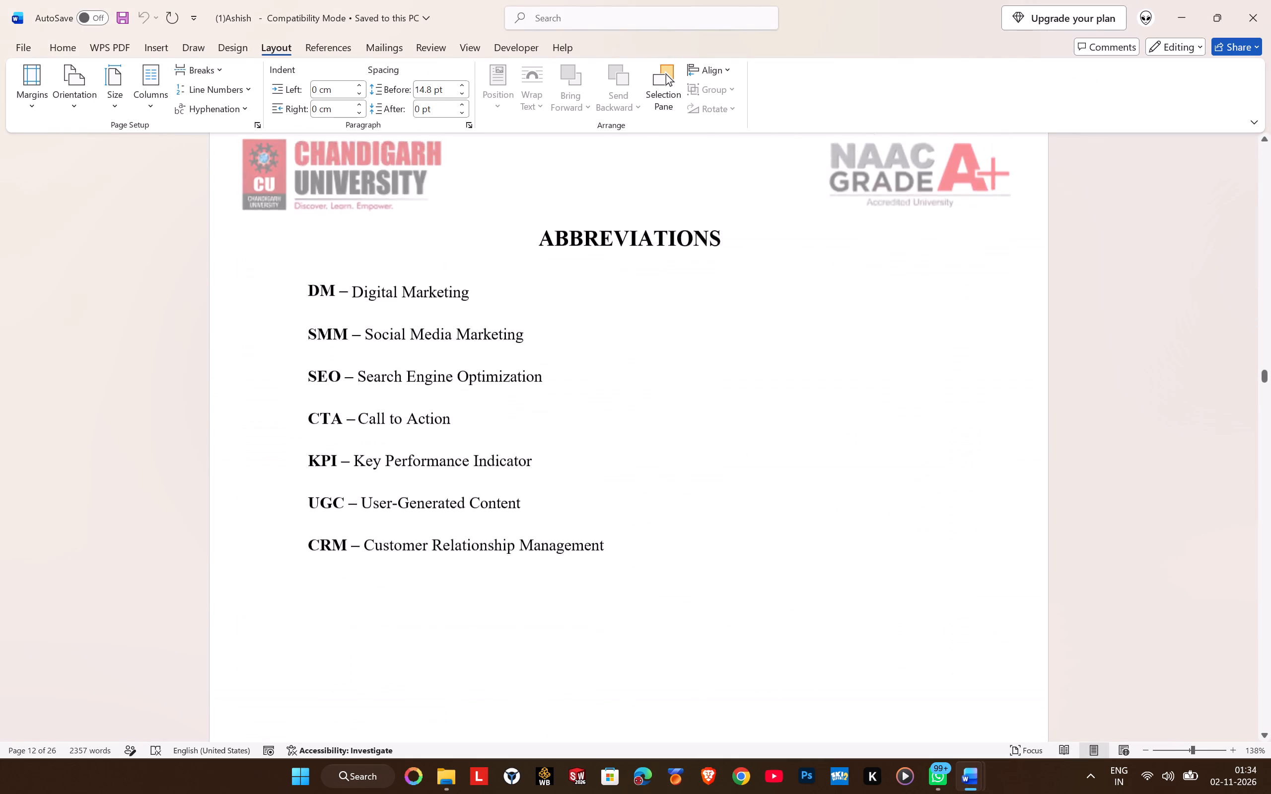
{"action": "scroll", "coordinate": [913, 588], "scroll_direction": "up", "scroll_amount": 20}
{"action": "scroll", "coordinate": [913, 588], "scroll_direction": "up", "scroll_amount": 11}
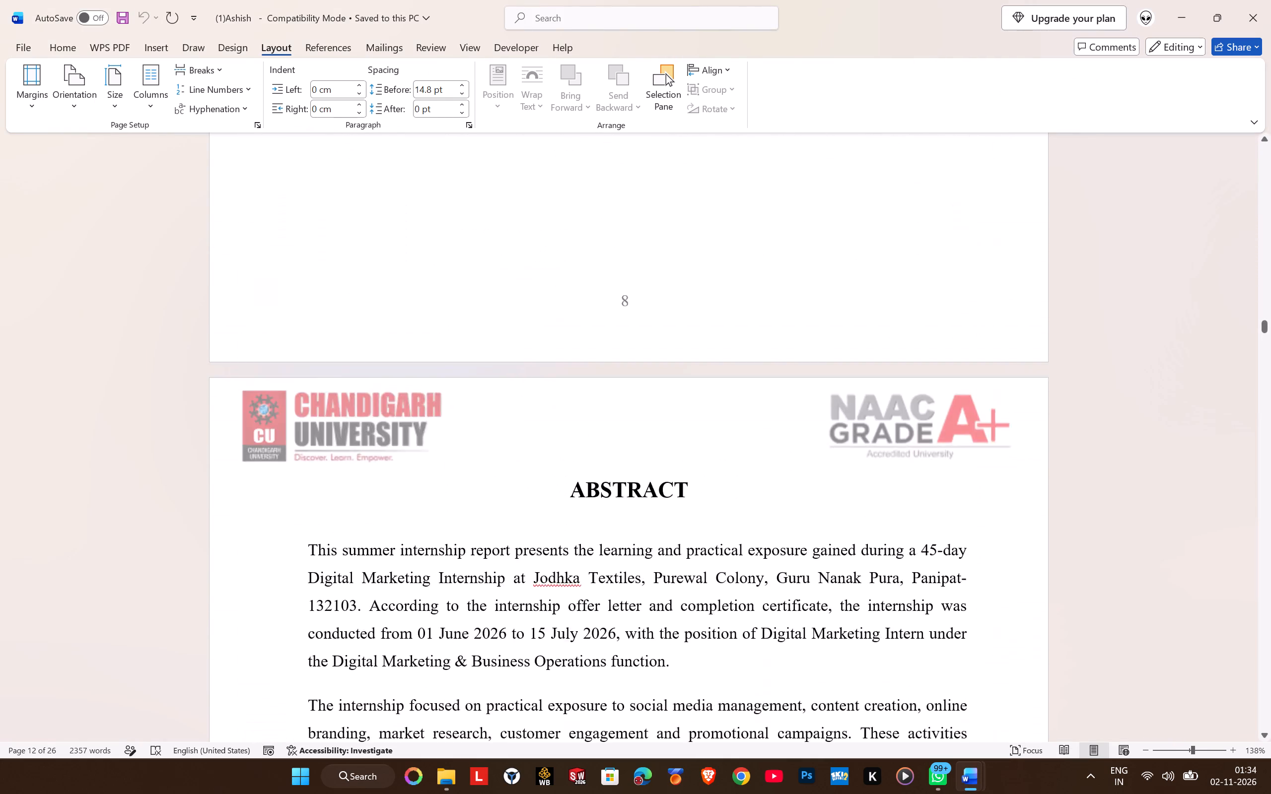
{"action": "scroll", "coordinate": [911, 578], "scroll_direction": "up", "scroll_amount": 13}
{"action": "scroll", "coordinate": [849, 609], "scroll_direction": "up", "scroll_amount": 11}
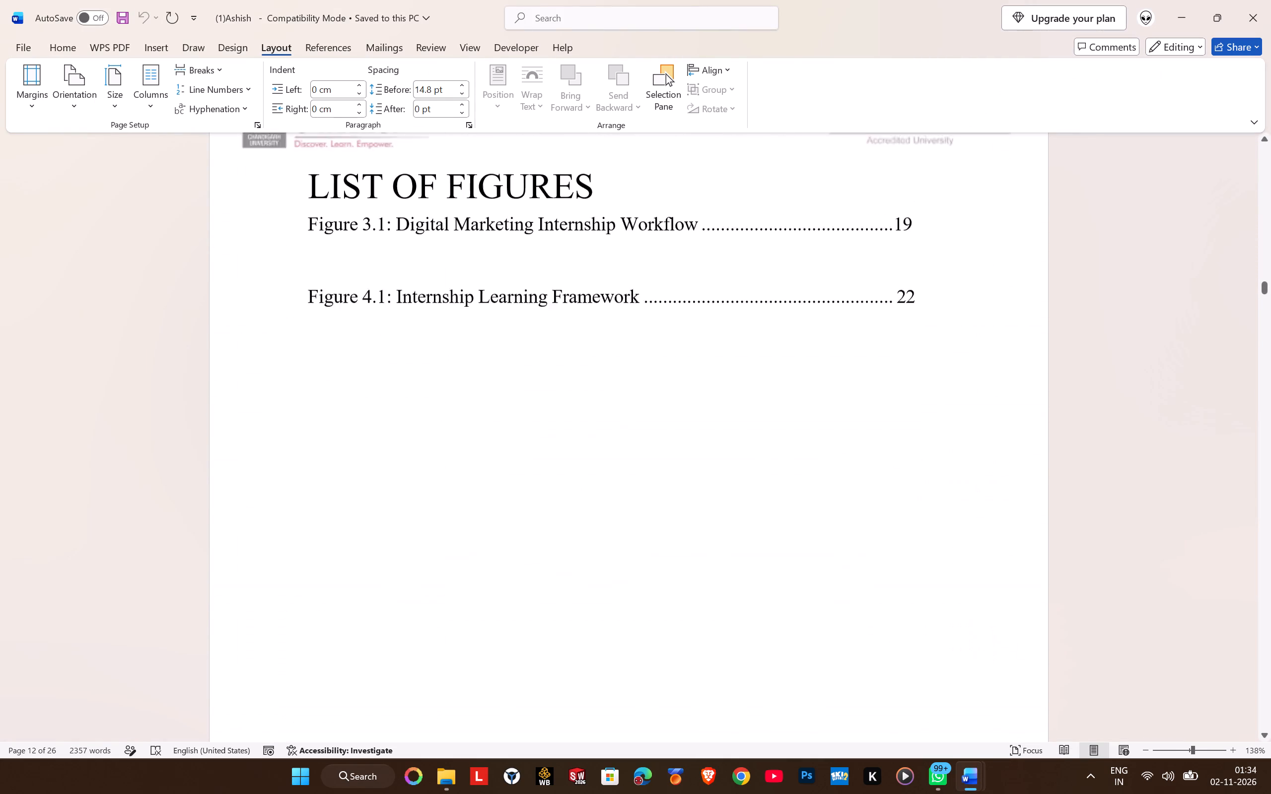
{"action": "scroll", "coordinate": [849, 595], "scroll_direction": "up", "scroll_amount": 3}
{"action": "scroll", "coordinate": [849, 594], "scroll_direction": "down", "scroll_amount": 5}
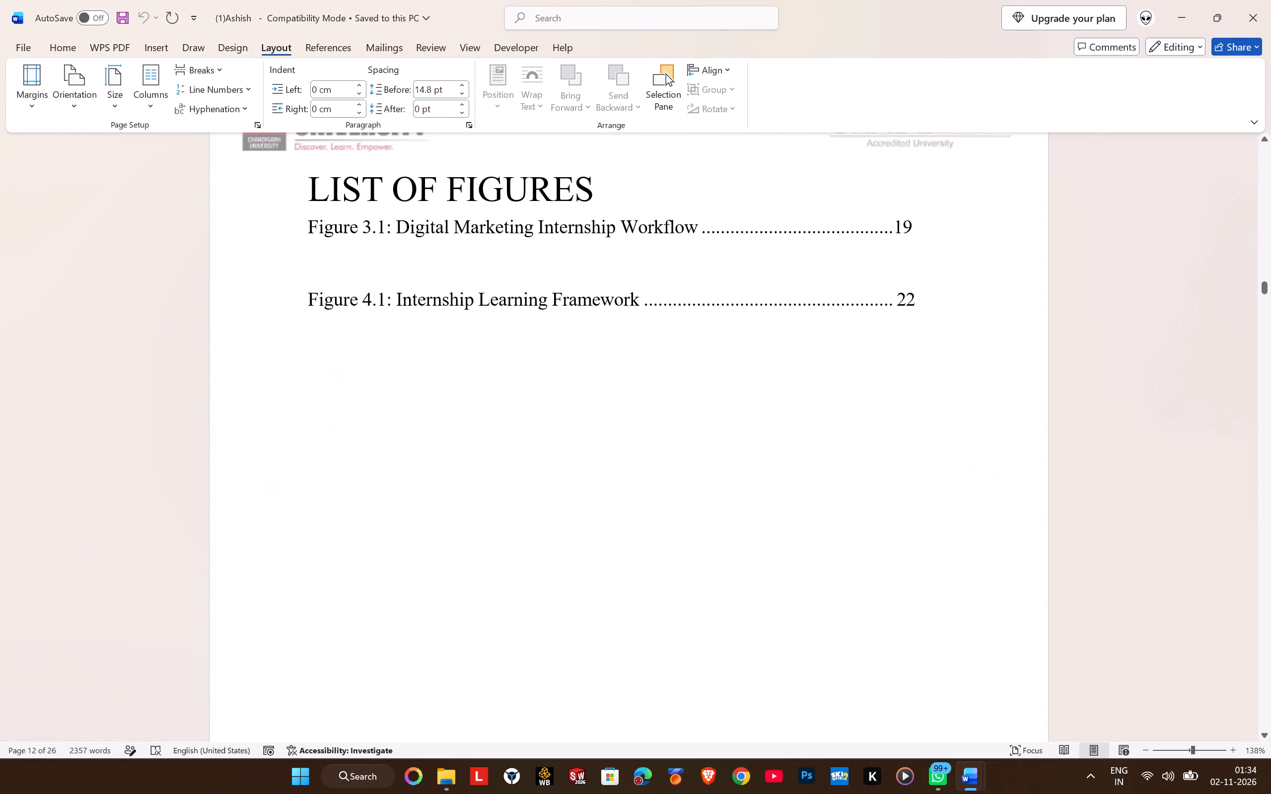
{"action": "scroll", "coordinate": [849, 594], "scroll_direction": "down", "scroll_amount": 7}
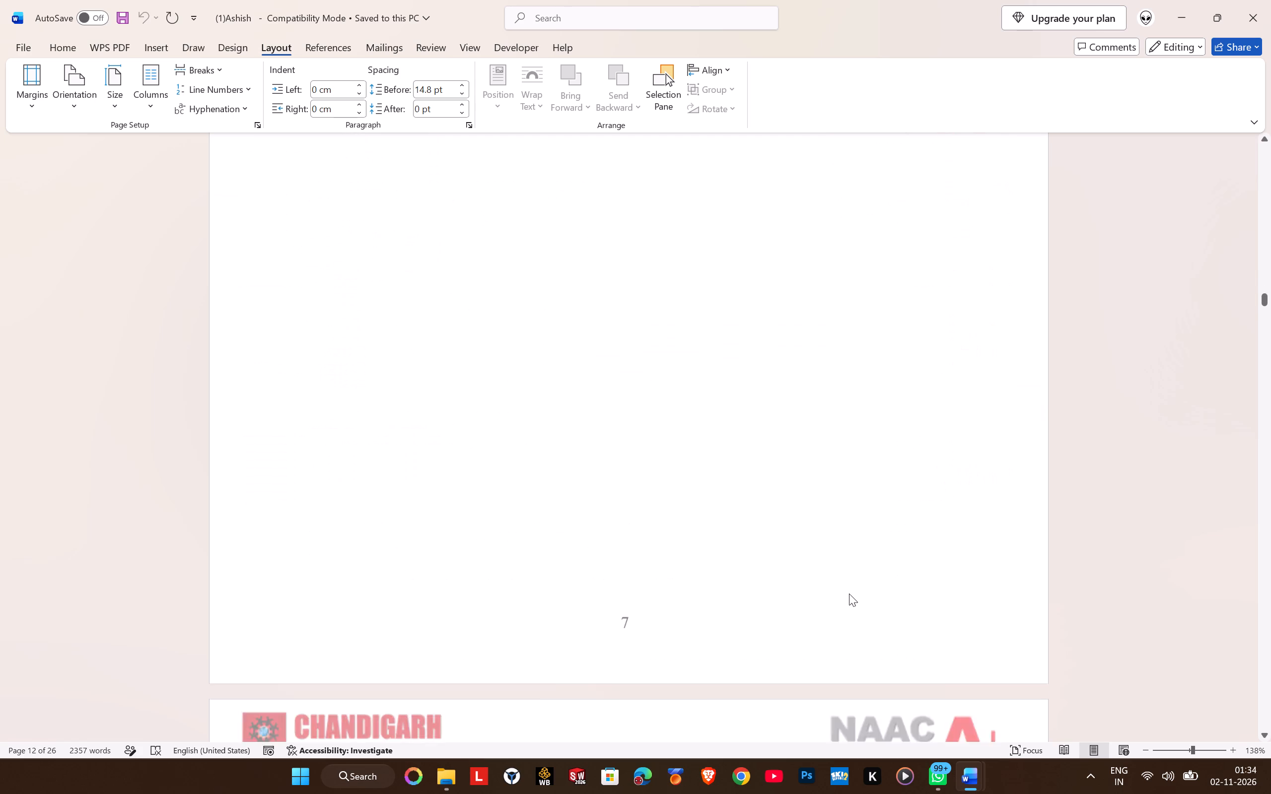
{"action": "scroll", "coordinate": [849, 594], "scroll_direction": "down", "scroll_amount": 4}
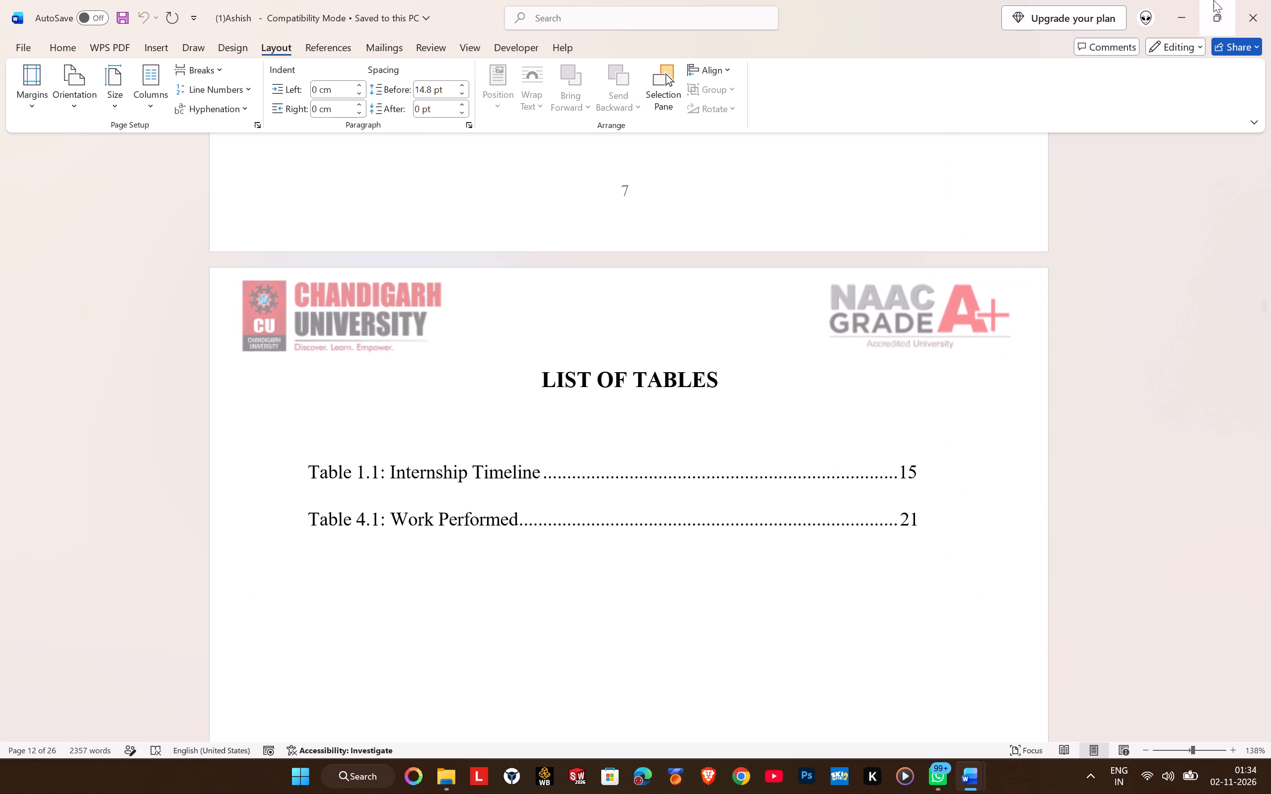
{"action": "left_click", "coordinate": [1173, 0]}
Add a "List of Table" entry on a new line above the Abstract entry in the table of contents.
{"action": "scroll", "coordinate": [504, 622], "scroll_direction": "up", "scroll_amount": 5}
{"action": "scroll", "coordinate": [485, 484], "scroll_direction": "up", "scroll_amount": 3}
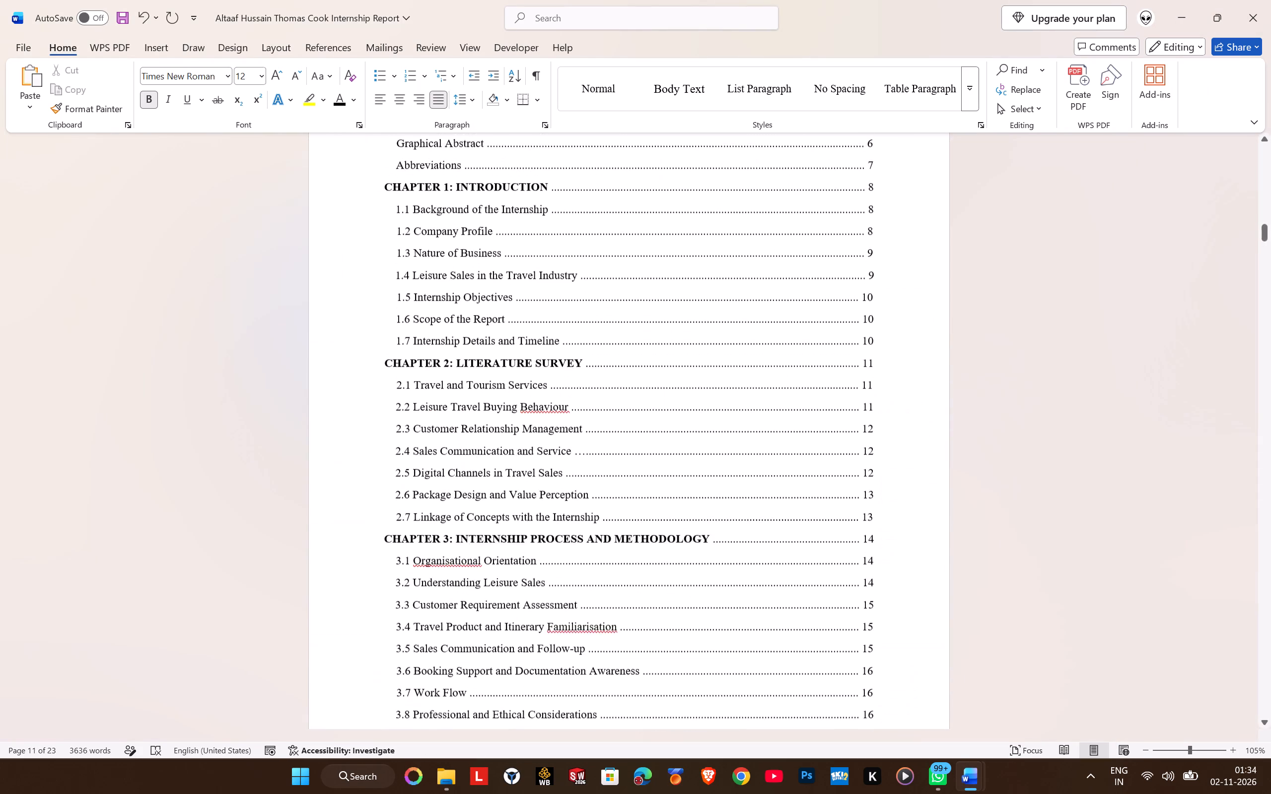
{"action": "scroll", "coordinate": [434, 460], "scroll_direction": "up", "scroll_amount": 3}
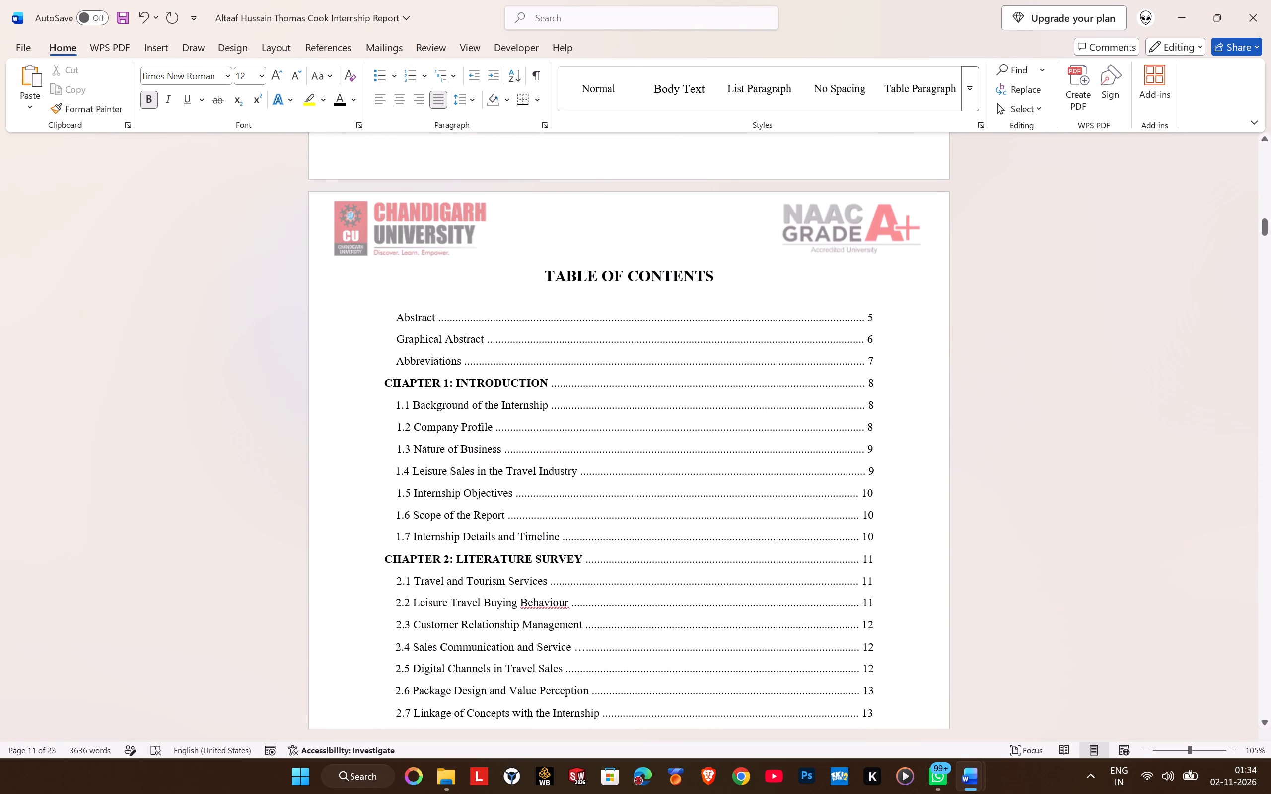
{"action": "left_click", "coordinate": [396, 311]}
{"action": "key", "text": "Return"}
{"action": "key", "text": "Up"}
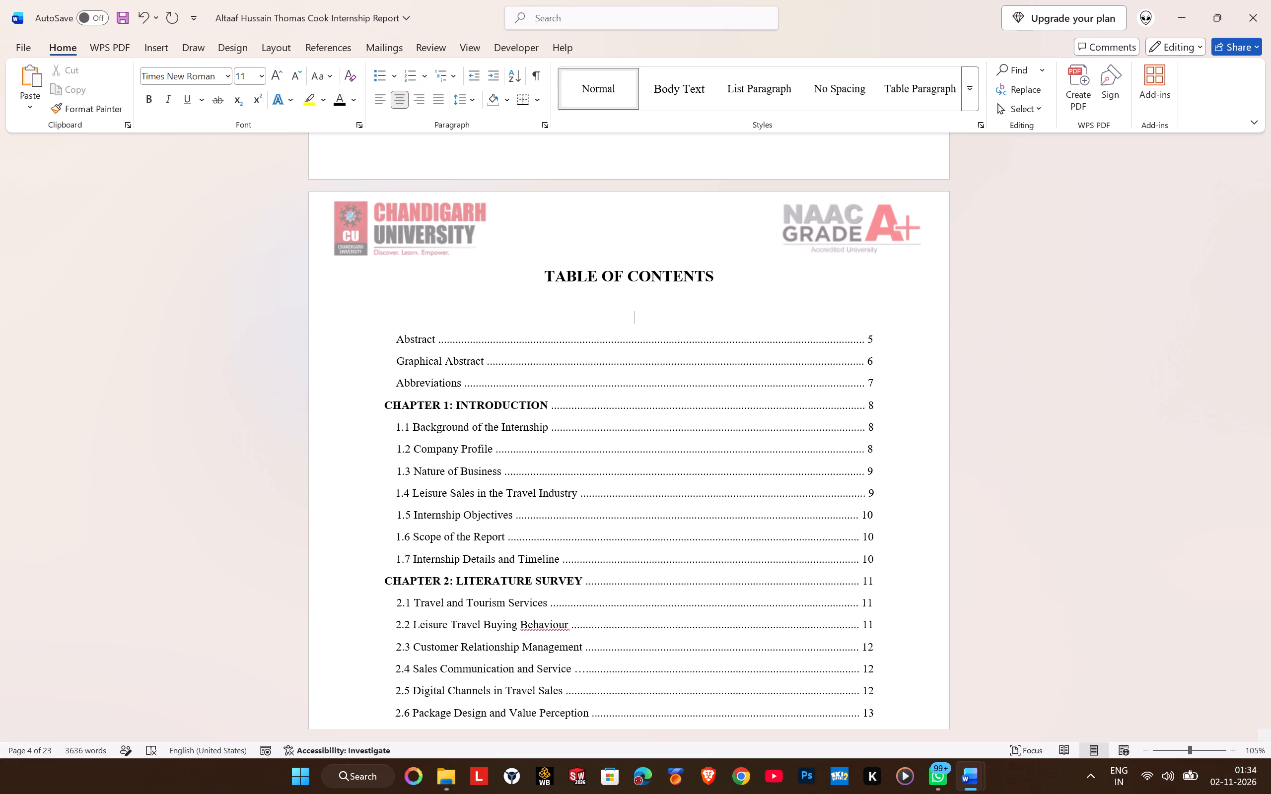
{"action": "type", "text": "Li"}
{"action": "type", "text": "st of Tables."}
{"action": "key", "text": "BackSpace"}
{"action": "key", "text": "BackSpace"}
{"action": "key", "text": "BackSpace"}
{"action": "key", "text": "BackSpace"}
{"action": "key", "text": "BackSpace"}
{"action": "key", "text": "BackSpace"}
{"action": "key", "text": "BackSpace"}
{"action": "key", "text": "BackSpace"}
{"action": "key", "text": "BackSpace"}
{"action": "key", "text": "BackSpace"}
{"action": "key", "text": "BackSpace"}
{"action": "key", "text": "BackSpace"}
{"action": "key", "text": "BackSpace"}
{"action": "key", "text": "BackSpace"}
{"action": "key", "text": "BackSpace"}
{"action": "key", "text": "BackSpace"}
{"action": "key", "text": "BackSpace"}
{"action": "key", "text": "BackSpace"}
{"action": "key", "text": "BackSpace"}
{"action": "key", "text": "BackSpace"}
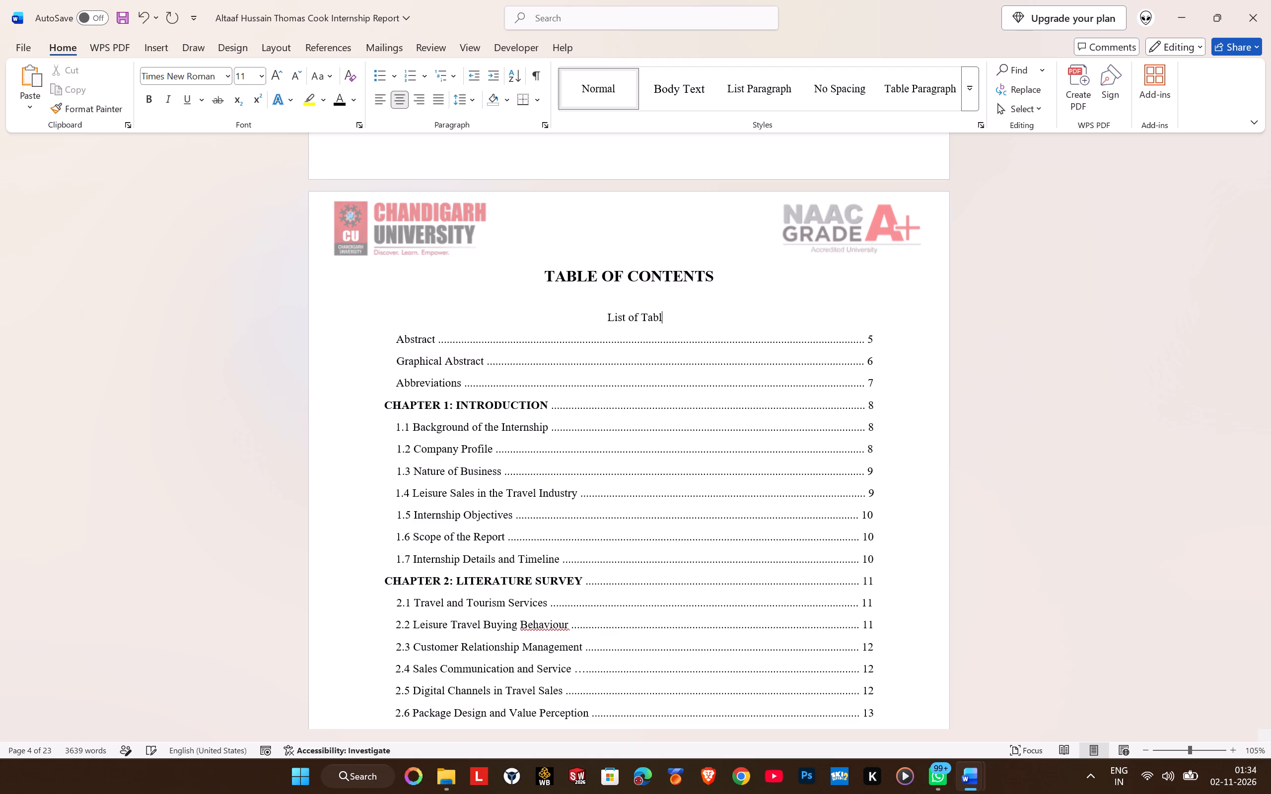
{"action": "key", "text": "e"}
Copy the dot leader from the Abstract entry to the List of Table entry, add a space before it, and extend the dots.
{"action": "left_click_drag", "start_coordinate": [457, 341], "coordinate": [840, 340]}
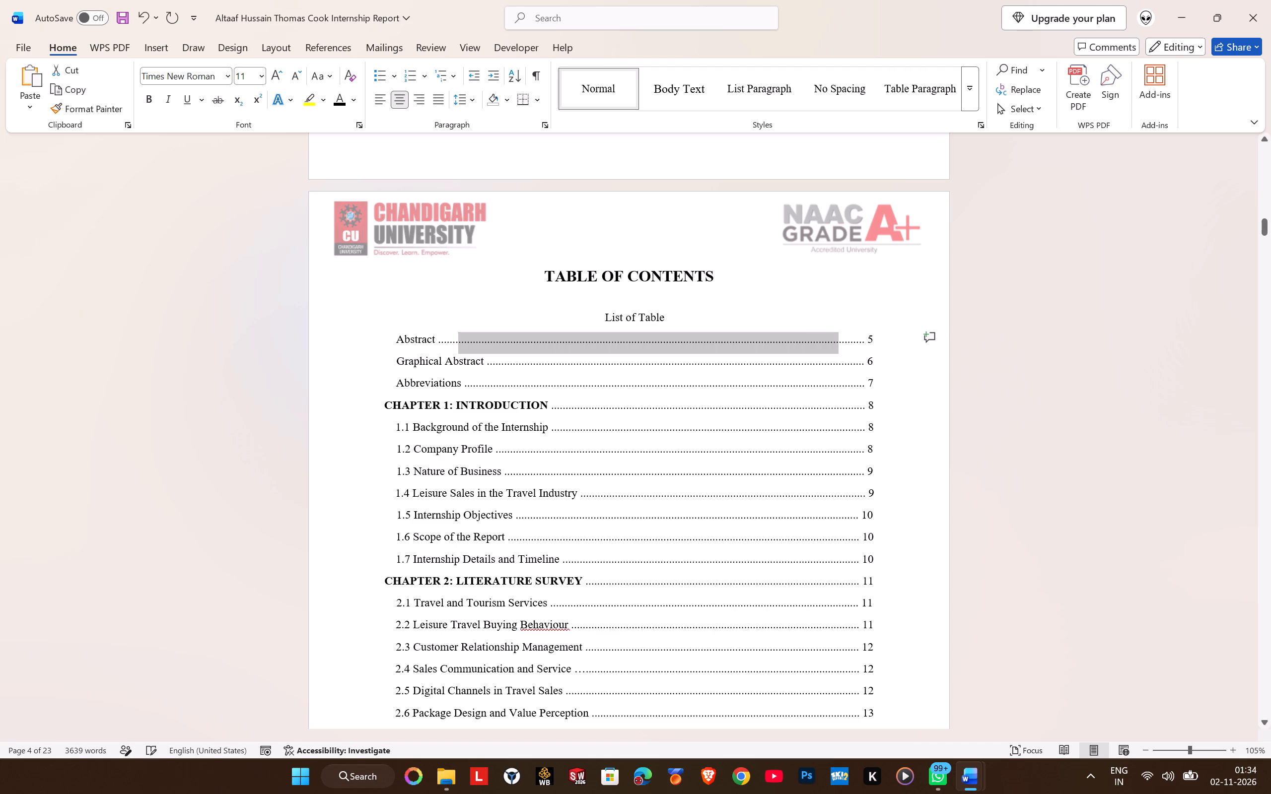
{"action": "key", "text": "ctrl+c"}
{"action": "left_click", "coordinate": [690, 313]}
{"action": "key", "text": "ctrl+v"}
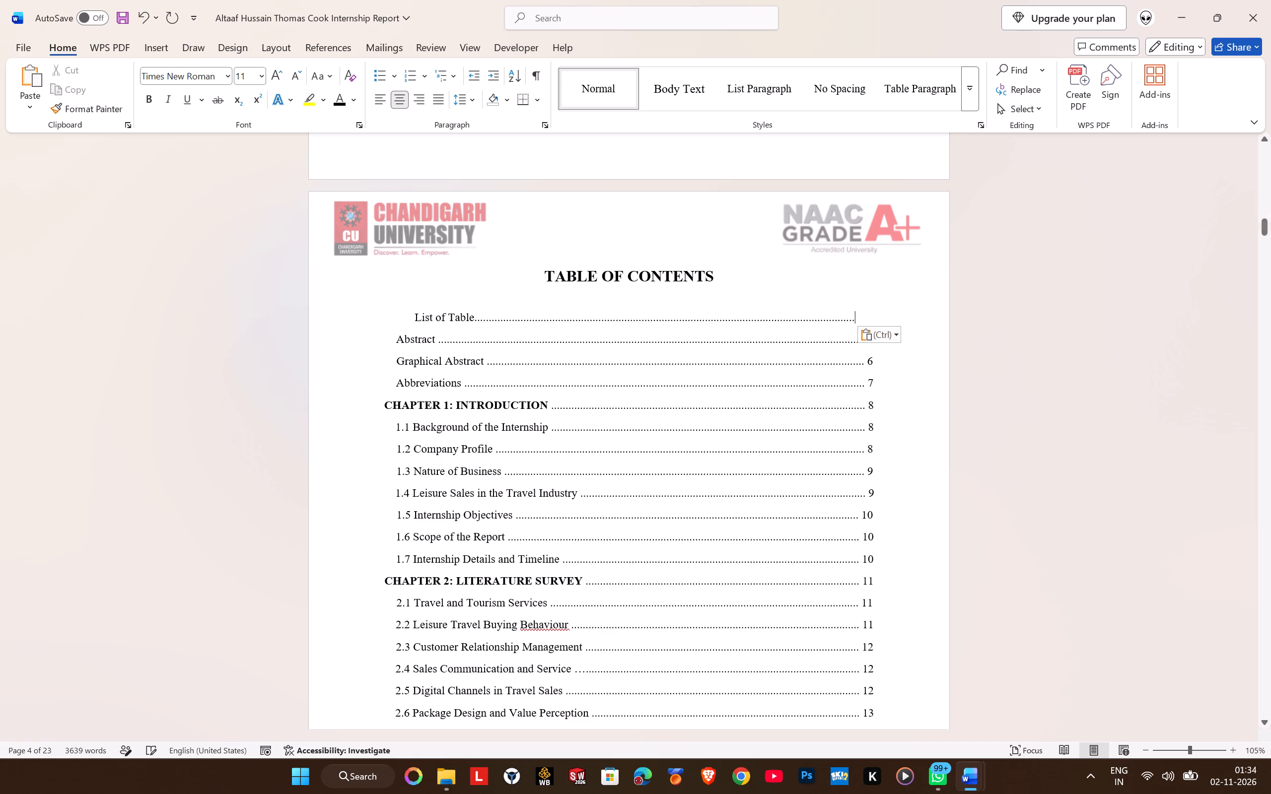
{"action": "left_click", "coordinate": [474, 319]}
{"action": "key", "text": "space"}
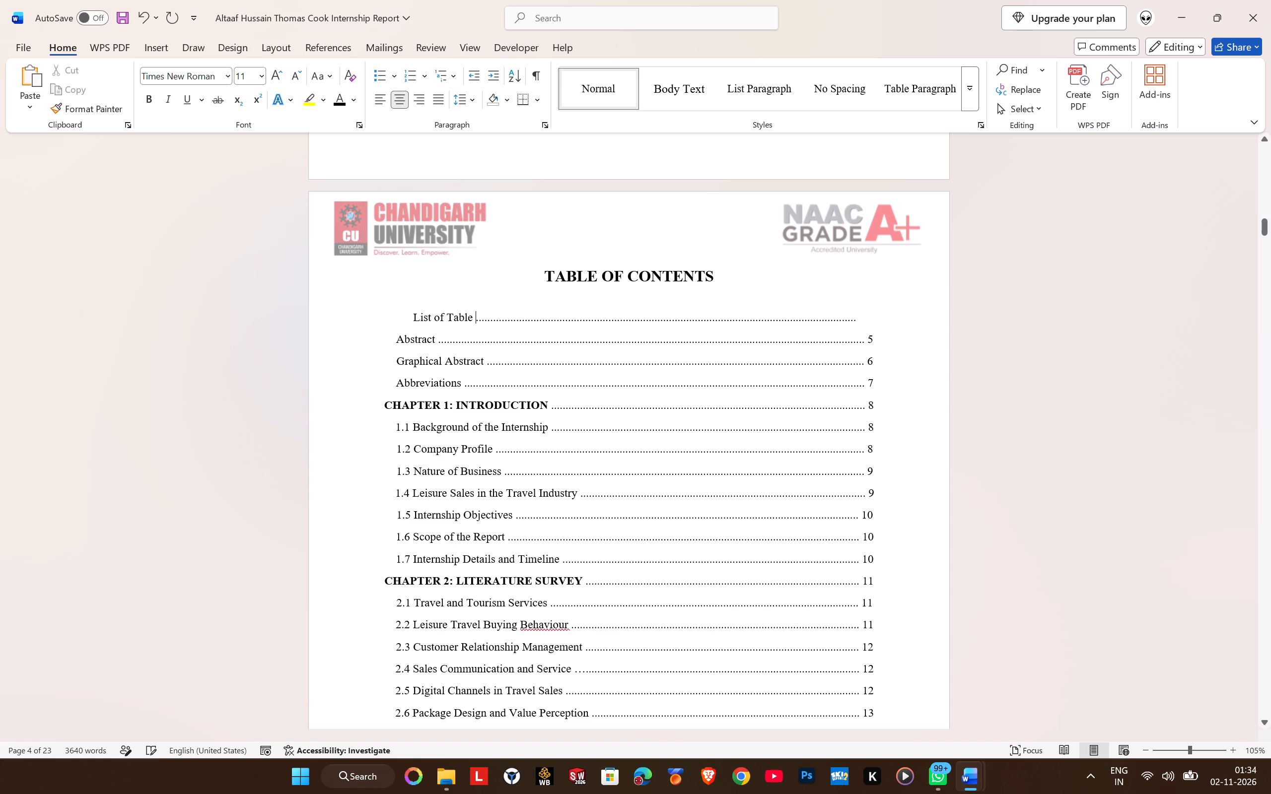
{"action": "left_click", "coordinate": [872, 315]}
{"action": "type", "text": "......"}
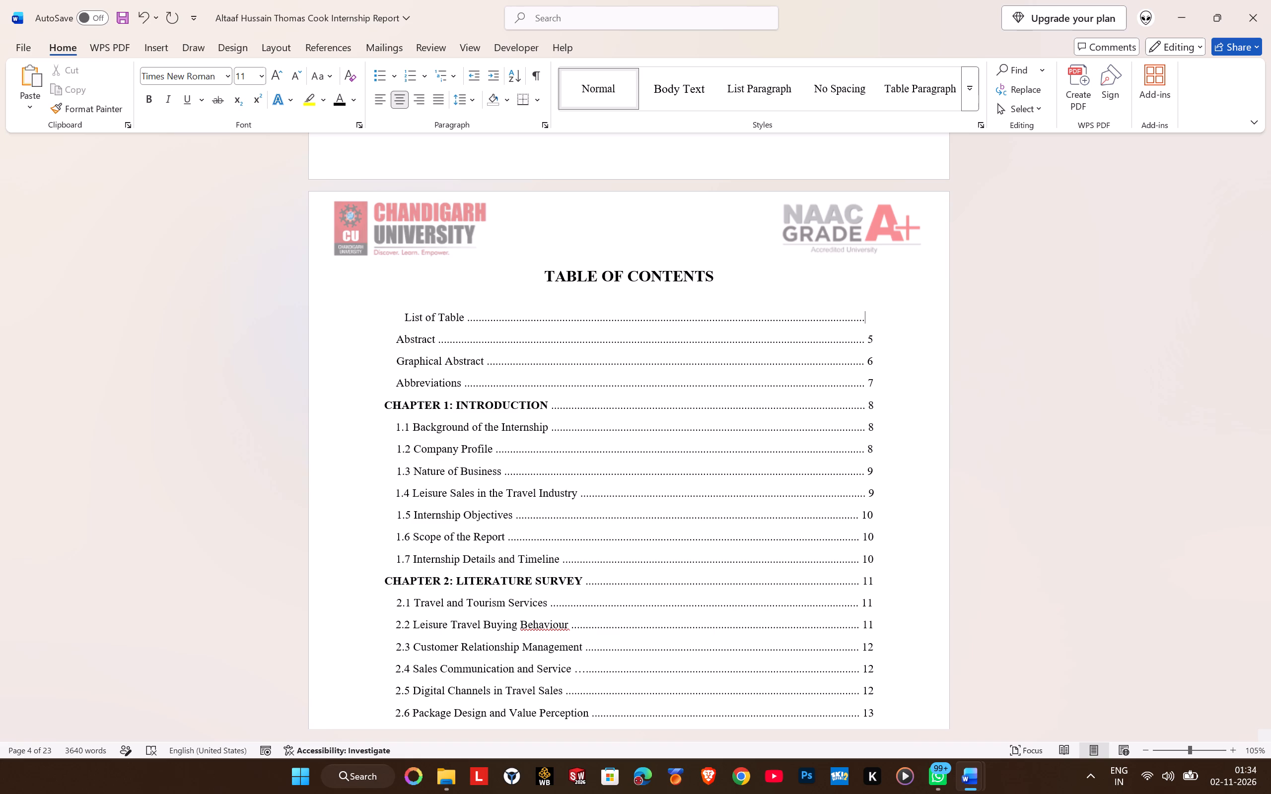
Give the List of Table entry page number 4, spaced from its dots, and adjust the dot leader to line up with the entries below.
{"action": "key", "text": "4"}
{"action": "key", "text": "Left"}
{"action": "key", "text": "space"}
{"action": "key", "text": "Left"}
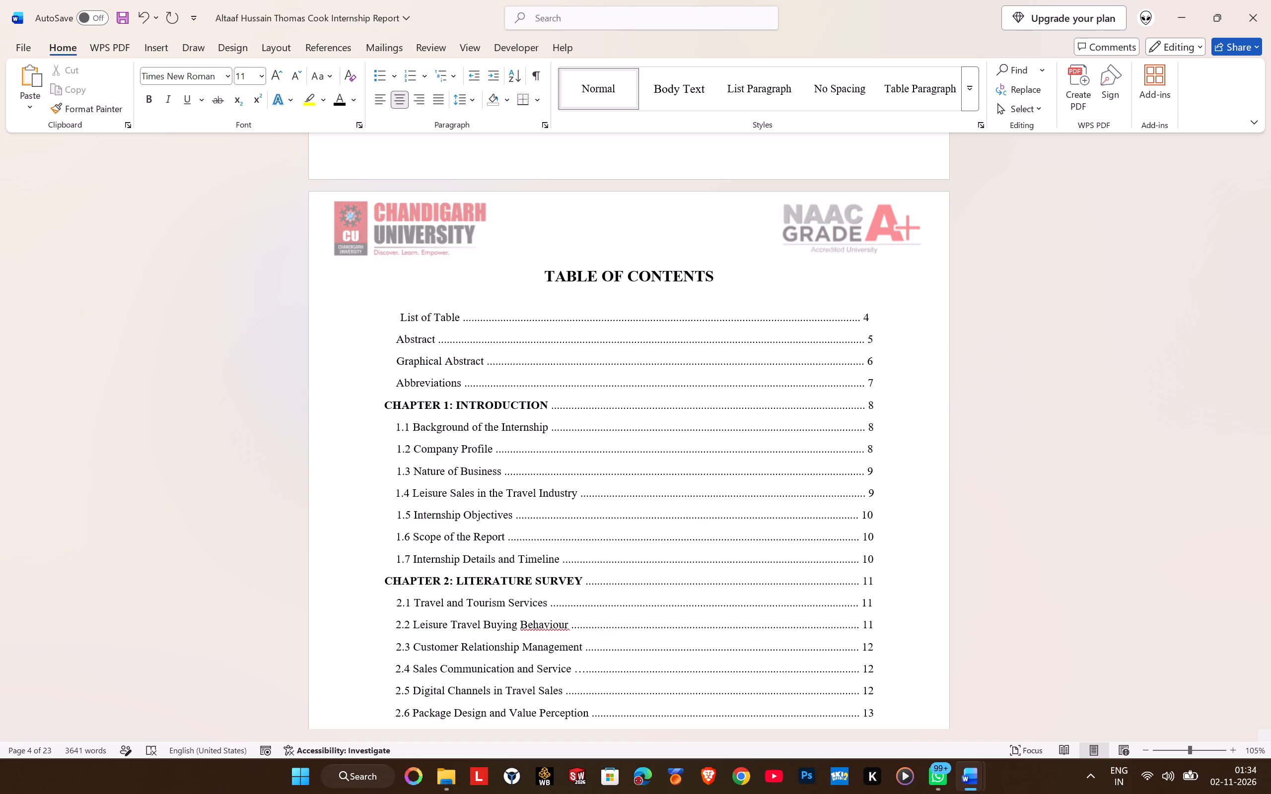
{"action": "type", "text": "...."}
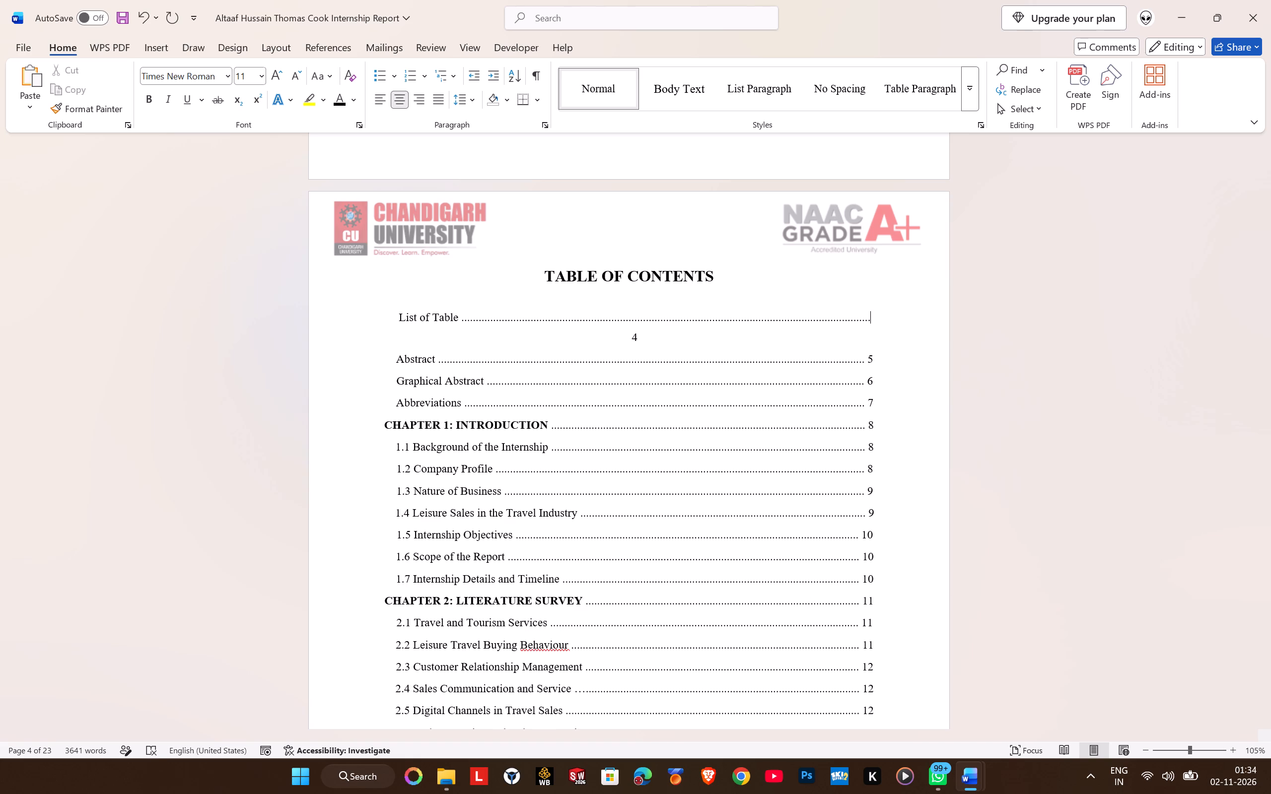
{"action": "key", "text": "BackSpace"}
Review the report's pages from the table of contents through the abstract, Chapter 1 and the Chapter 2 sections.
{"action": "scroll", "coordinate": [591, 436], "scroll_direction": "down", "scroll_amount": 3}
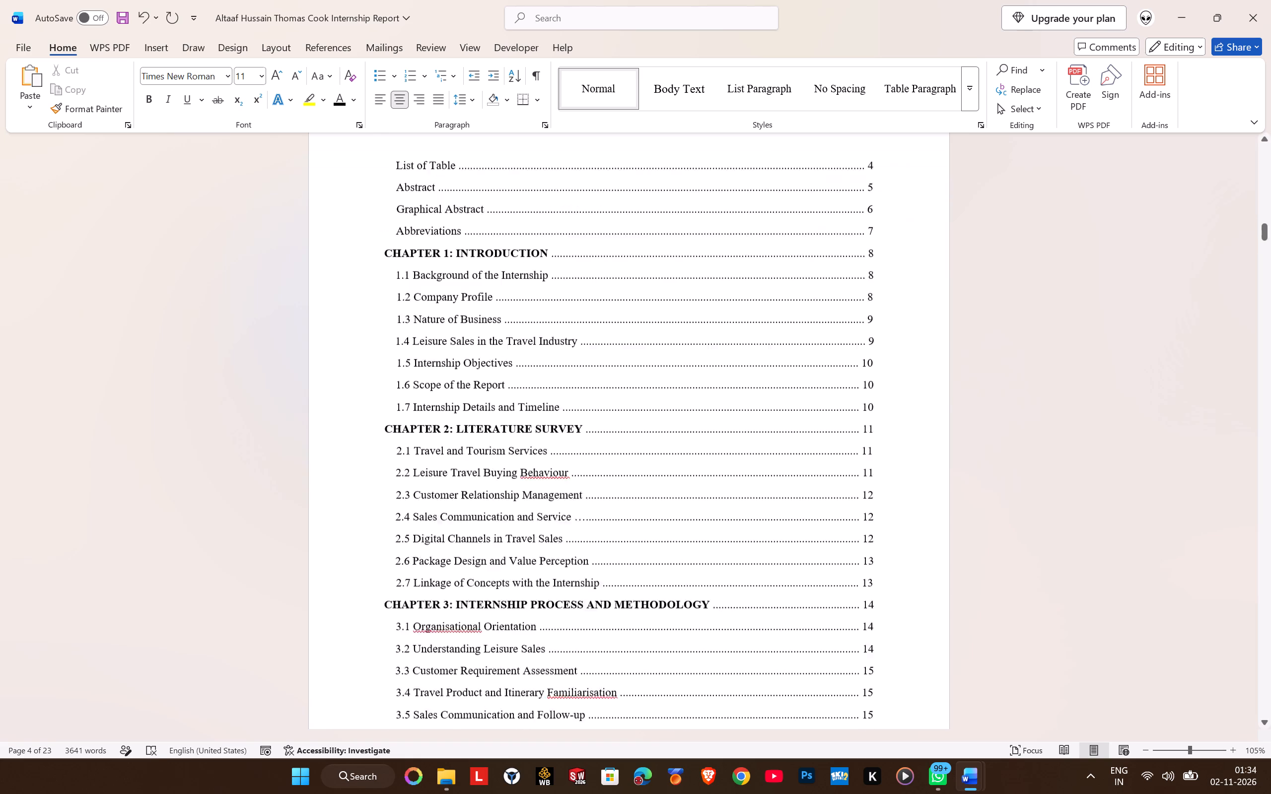
{"action": "scroll", "coordinate": [591, 436], "scroll_direction": "down", "scroll_amount": 14}
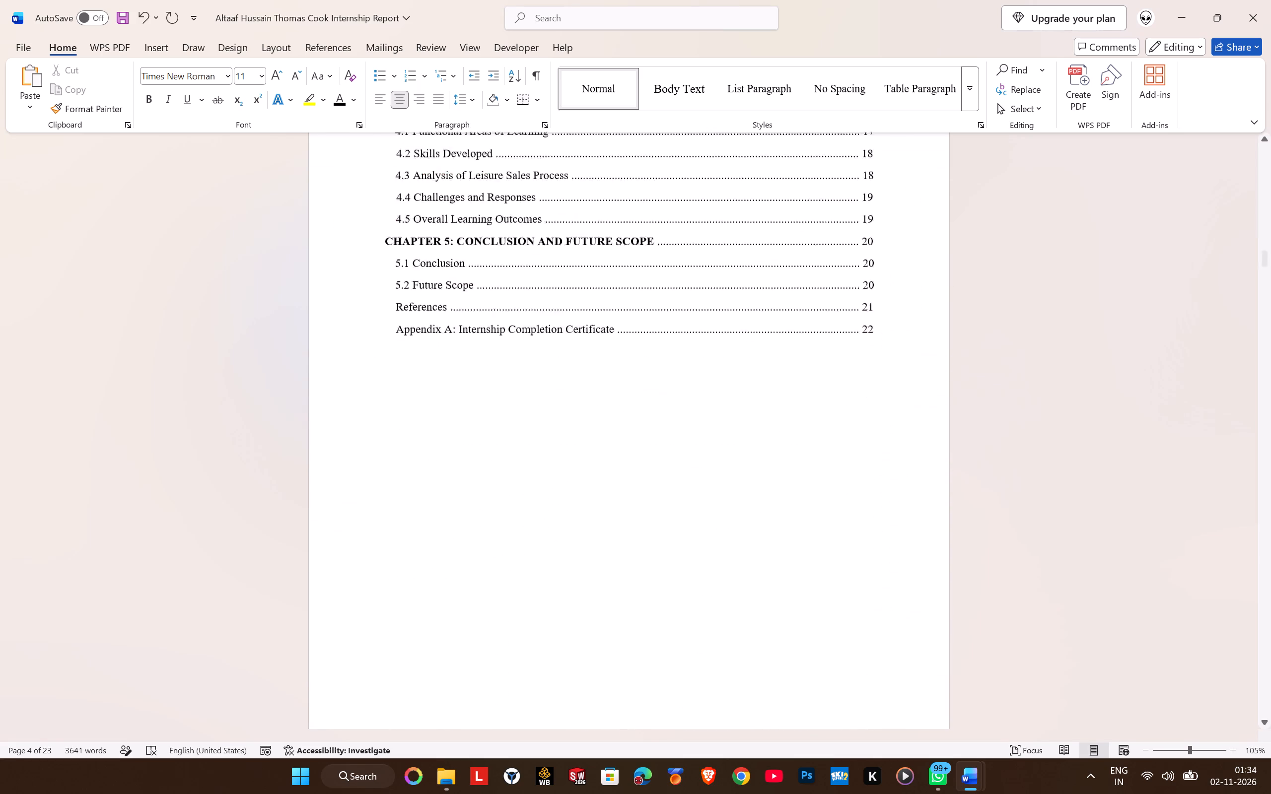
{"action": "scroll", "coordinate": [571, 430], "scroll_direction": "down", "scroll_amount": 18}
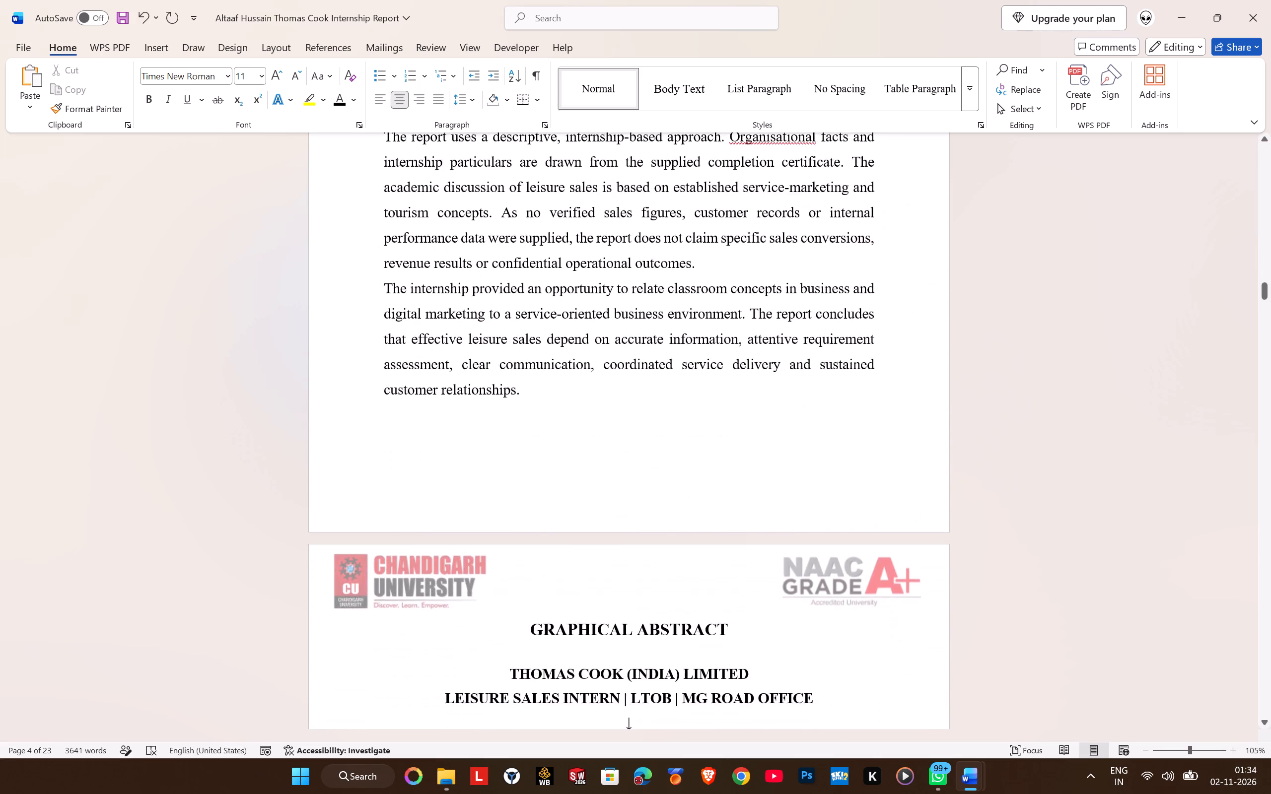
{"action": "scroll", "coordinate": [570, 429], "scroll_direction": "down", "scroll_amount": 18}
{"action": "scroll", "coordinate": [570, 429], "scroll_direction": "down", "scroll_amount": 14}
{"action": "scroll", "coordinate": [570, 429], "scroll_direction": "down", "scroll_amount": 15}
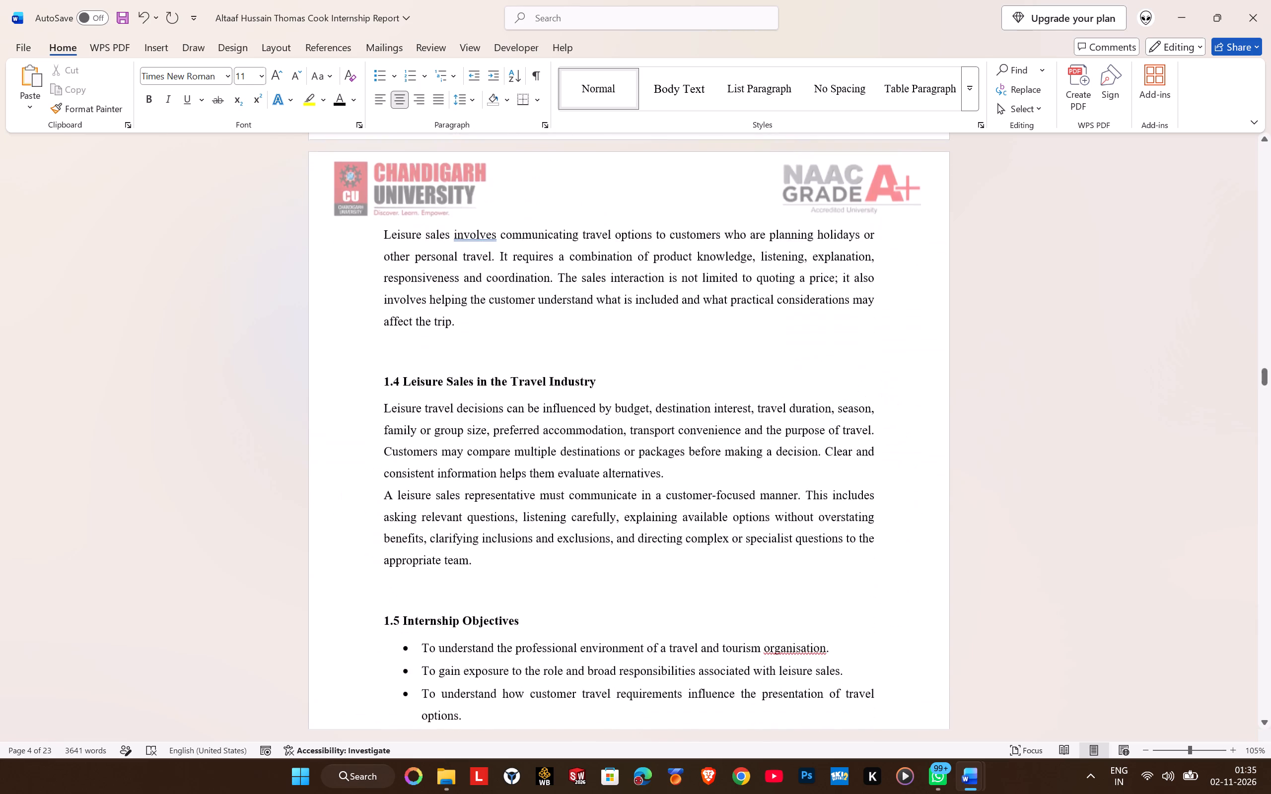
{"action": "scroll", "coordinate": [570, 426], "scroll_direction": "down", "scroll_amount": 9}
{"action": "scroll", "coordinate": [570, 426], "scroll_direction": "up", "scroll_amount": 9}
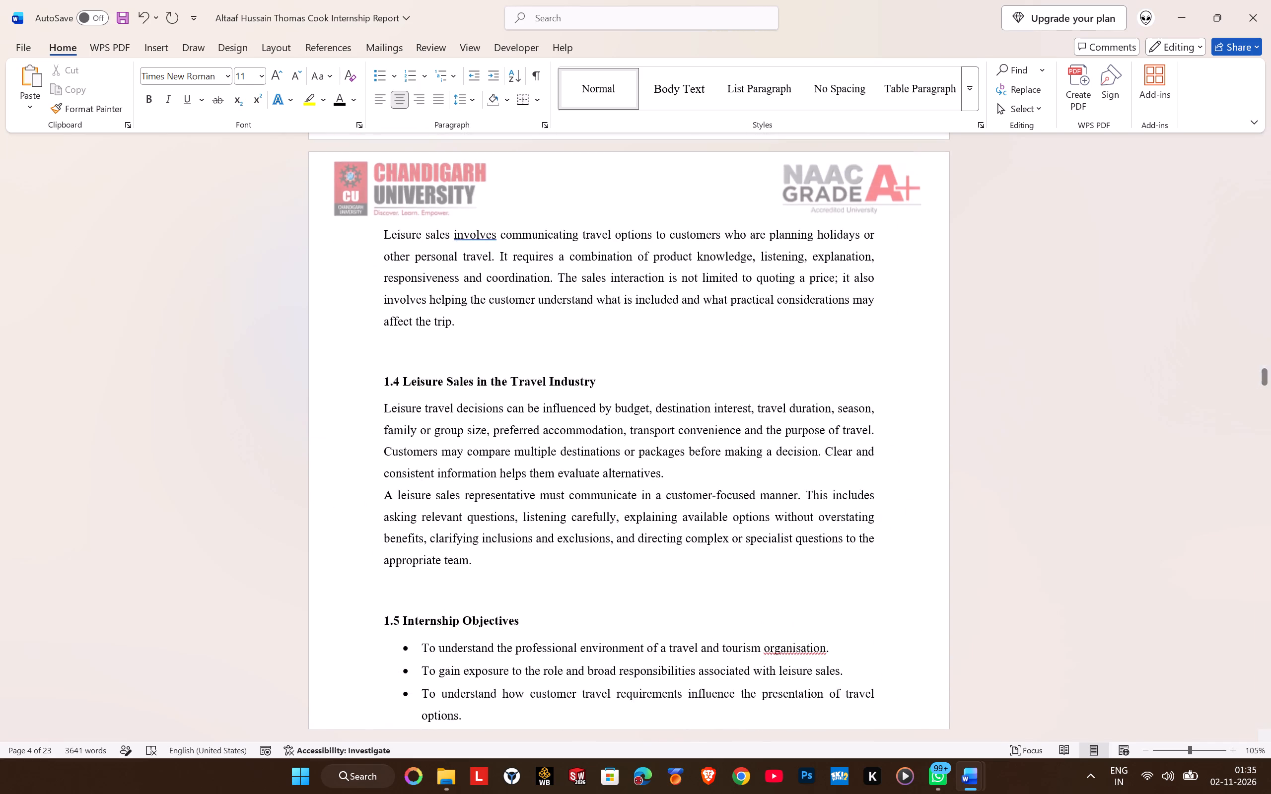
{"action": "scroll", "coordinate": [570, 426], "scroll_direction": "down", "scroll_amount": 19}
{"action": "scroll", "coordinate": [570, 426], "scroll_direction": "down", "scroll_amount": 5}
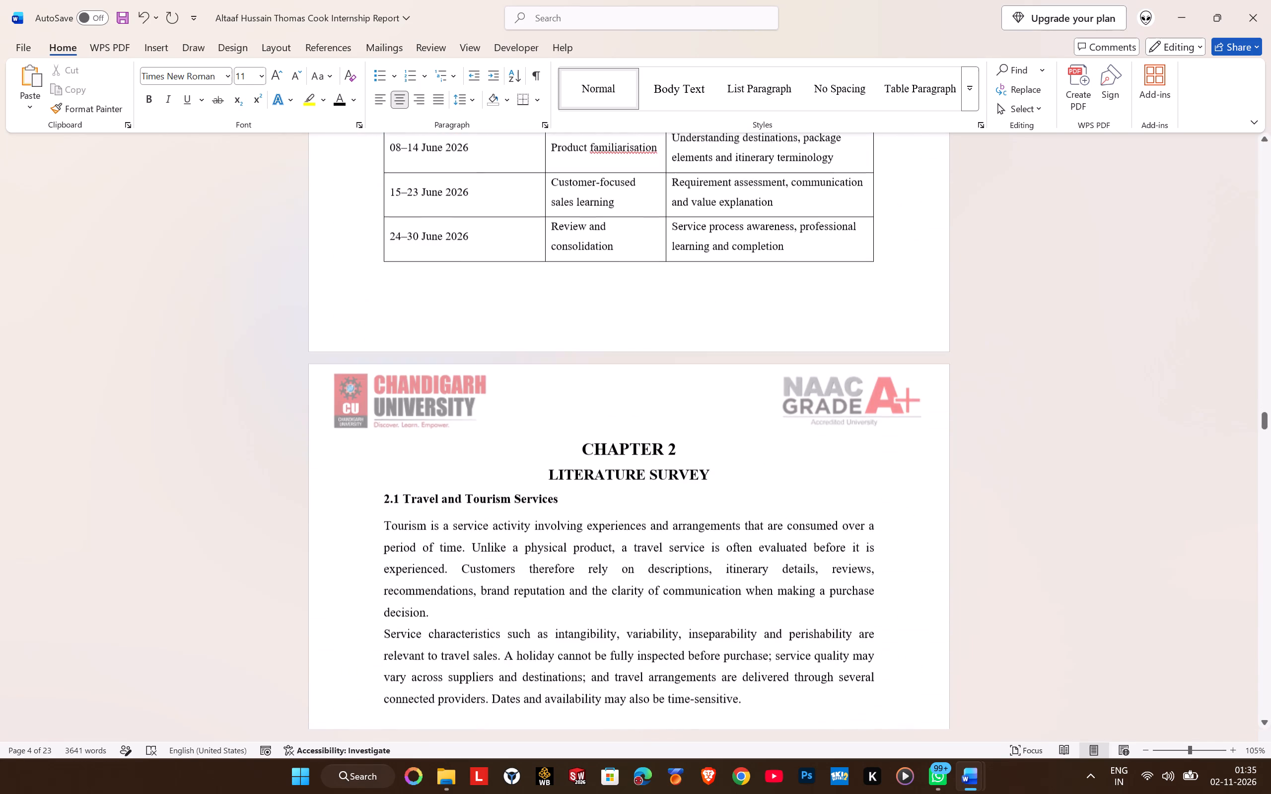
{"action": "scroll", "coordinate": [570, 425], "scroll_direction": "up", "scroll_amount": 2}
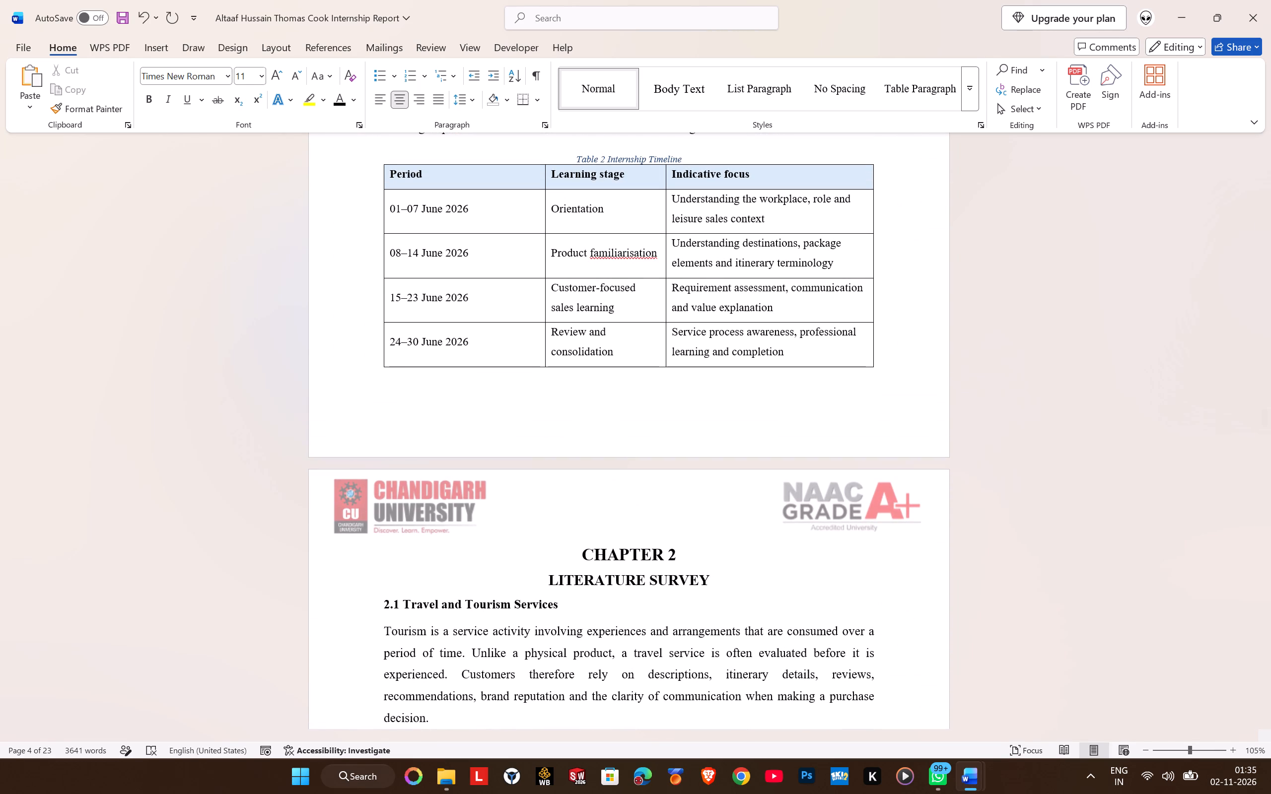
{"action": "scroll", "coordinate": [570, 425], "scroll_direction": "down", "scroll_amount": 5}
{"action": "left_click", "coordinate": [571, 266]}
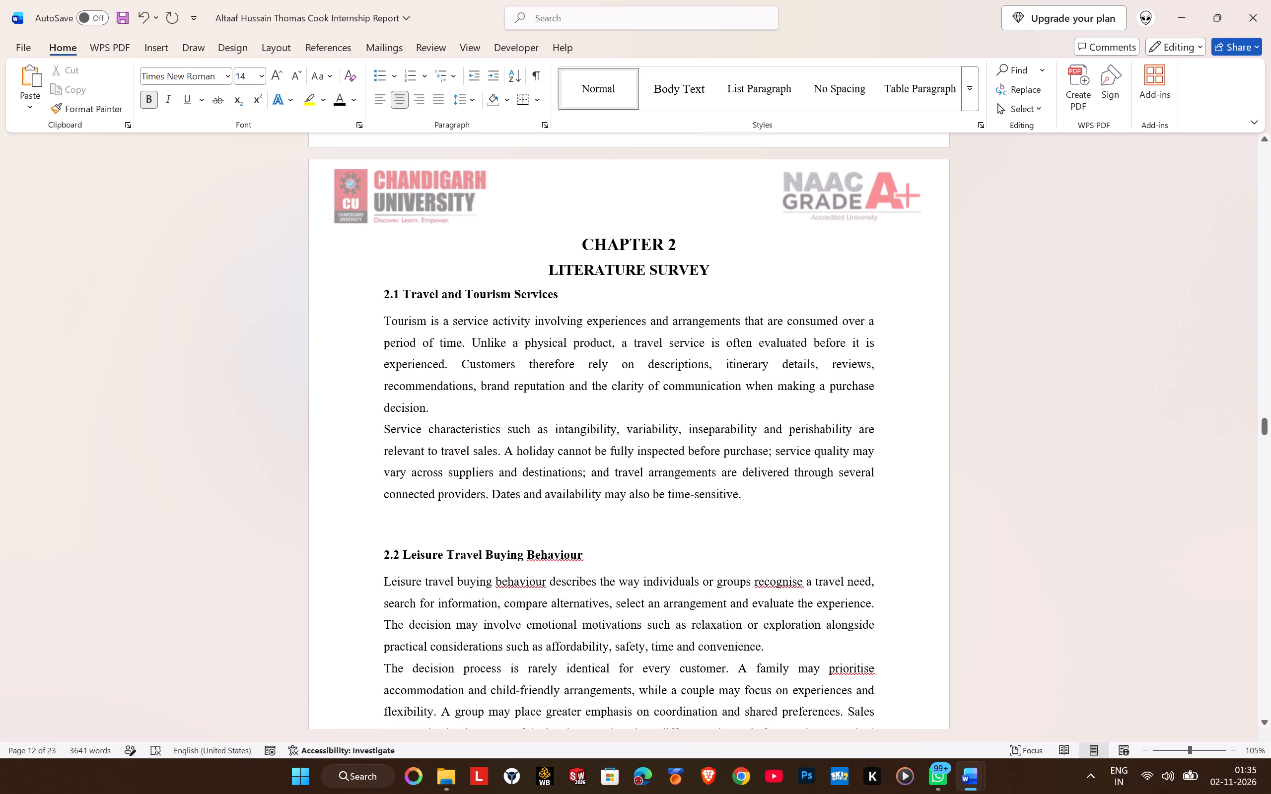
{"action": "scroll", "coordinate": [575, 350], "scroll_direction": "down", "scroll_amount": 6}
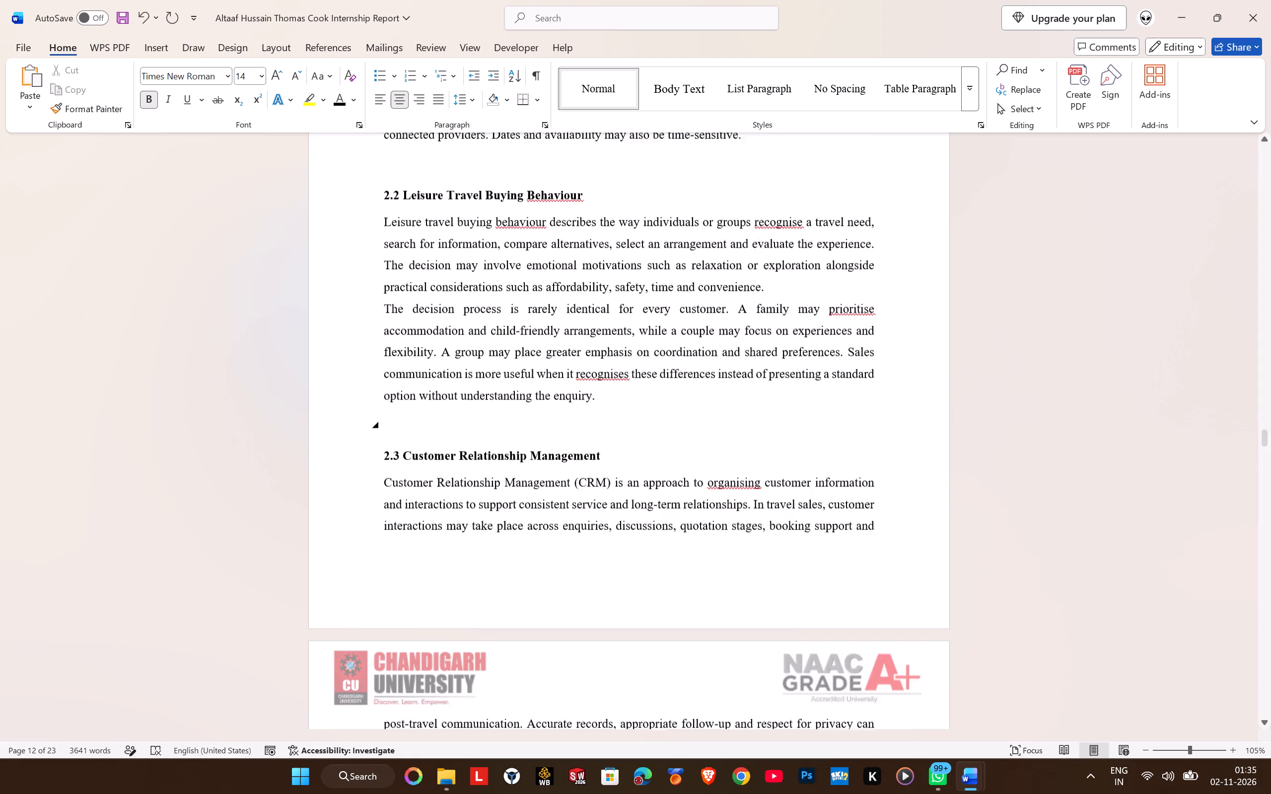
{"action": "scroll", "coordinate": [575, 351], "scroll_direction": "down", "scroll_amount": 19}
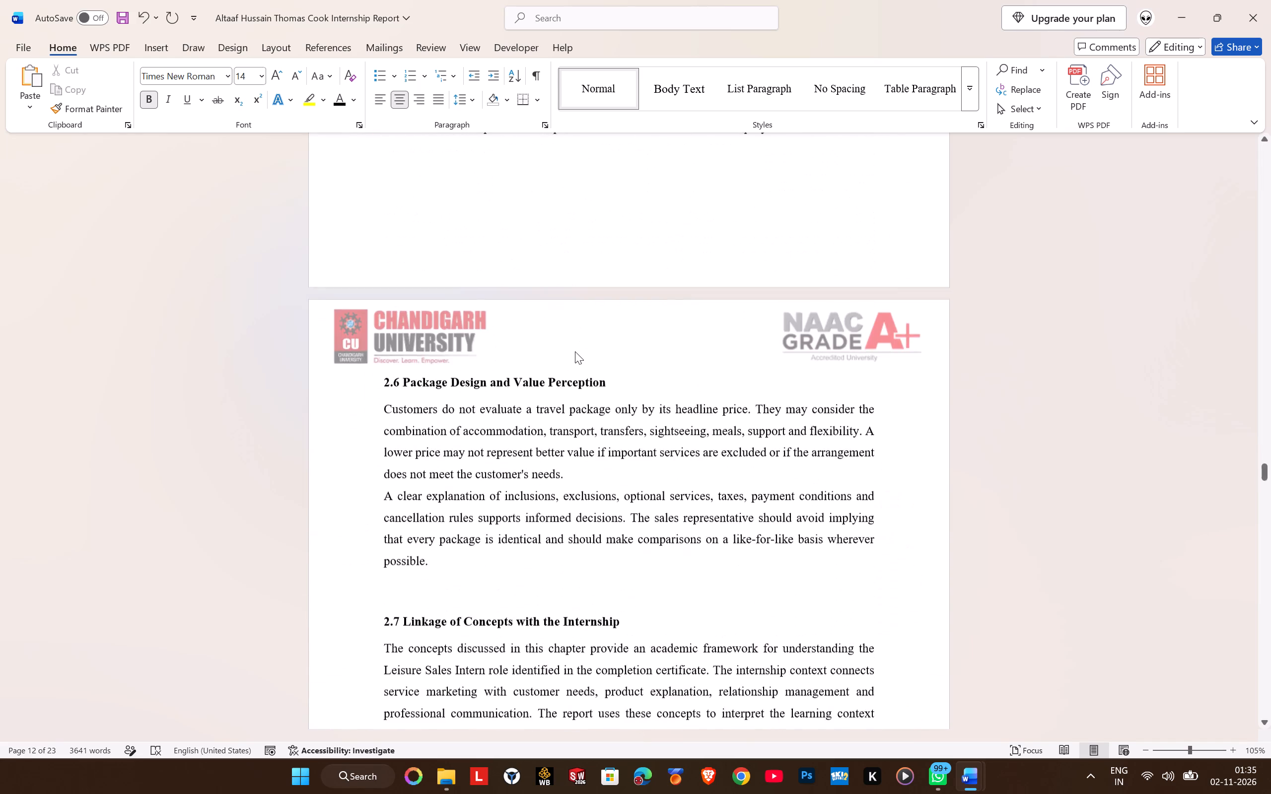
{"action": "scroll", "coordinate": [575, 351], "scroll_direction": "down", "scroll_amount": 3}
{"action": "scroll", "coordinate": [575, 353], "scroll_direction": "up", "scroll_amount": 13}
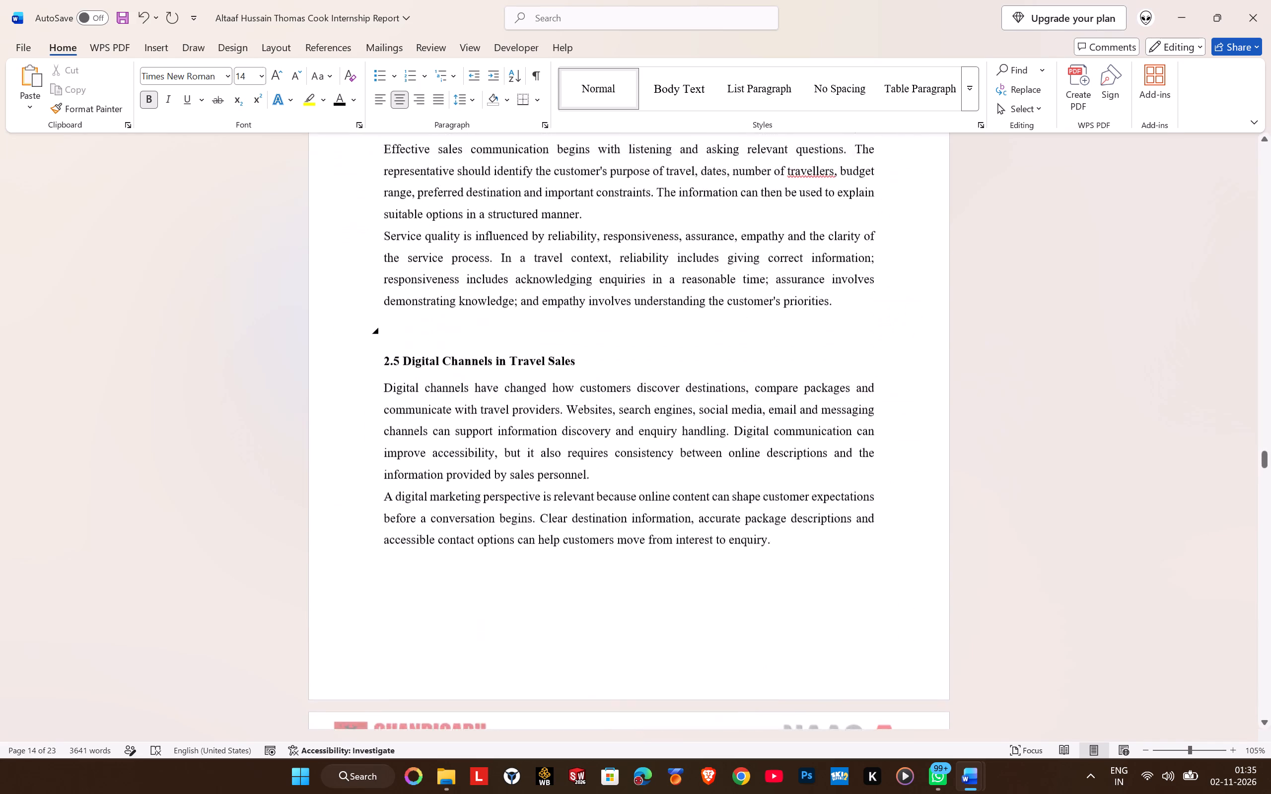
{"action": "scroll", "coordinate": [575, 335], "scroll_direction": "up", "scroll_amount": 20}
{"action": "scroll", "coordinate": [575, 335], "scroll_direction": "up", "scroll_amount": 2}
Insert a blank page directly before the Abstract page.
{"action": "middle_click_drag", "start_coordinate": [1065, 415], "coordinate": [1050, 238]}
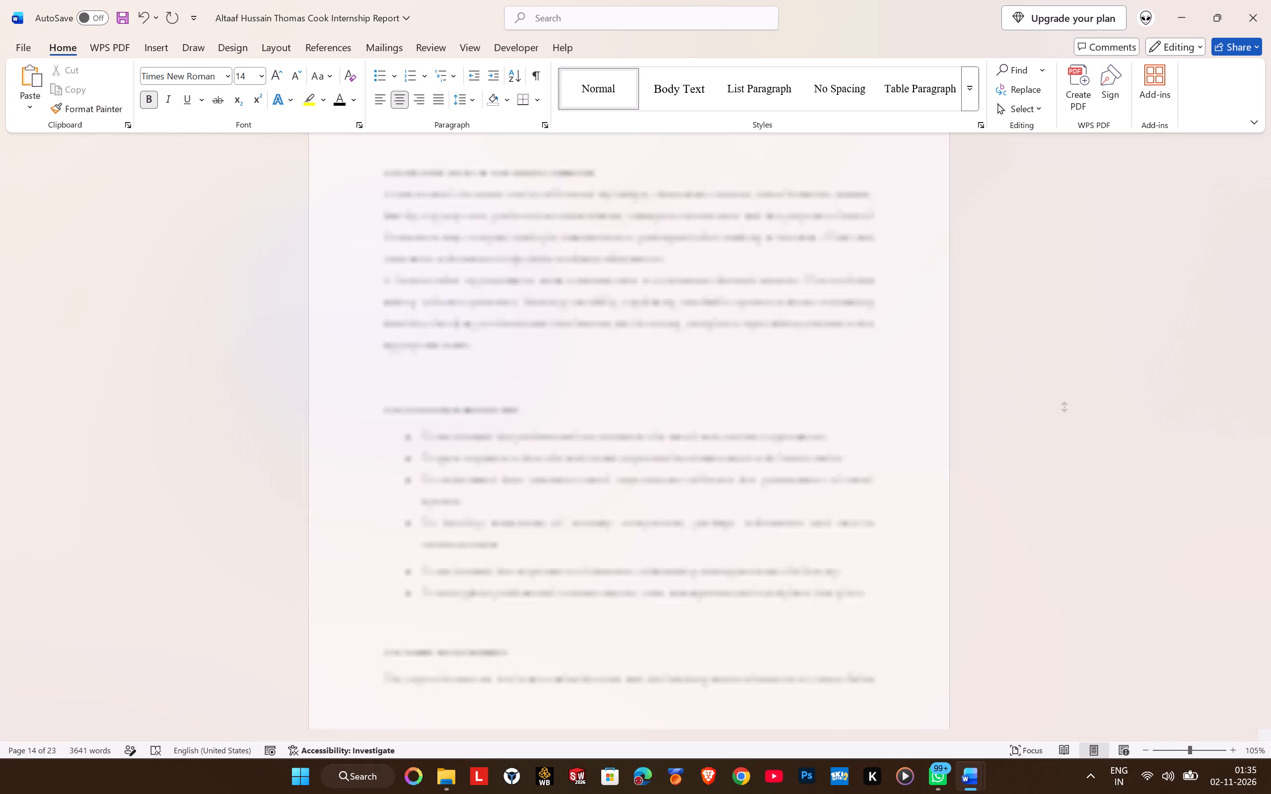
{"action": "middle_click_drag", "start_coordinate": [1050, 238], "coordinate": [1046, 314]}
{"action": "scroll", "coordinate": [1028, 368], "scroll_direction": "down", "scroll_amount": 18}
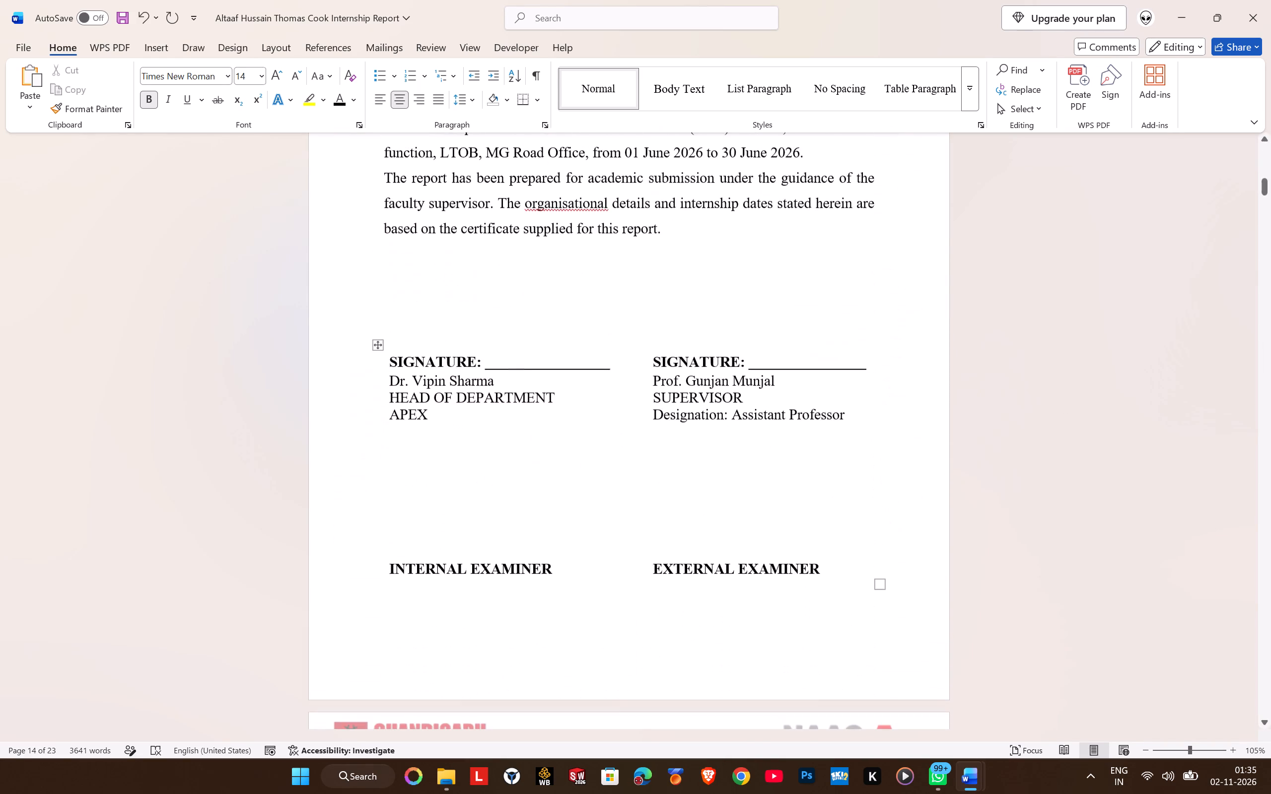
{"action": "scroll", "coordinate": [766, 355], "scroll_direction": "down", "scroll_amount": 20}
{"action": "scroll", "coordinate": [766, 354], "scroll_direction": "down", "scroll_amount": 7}
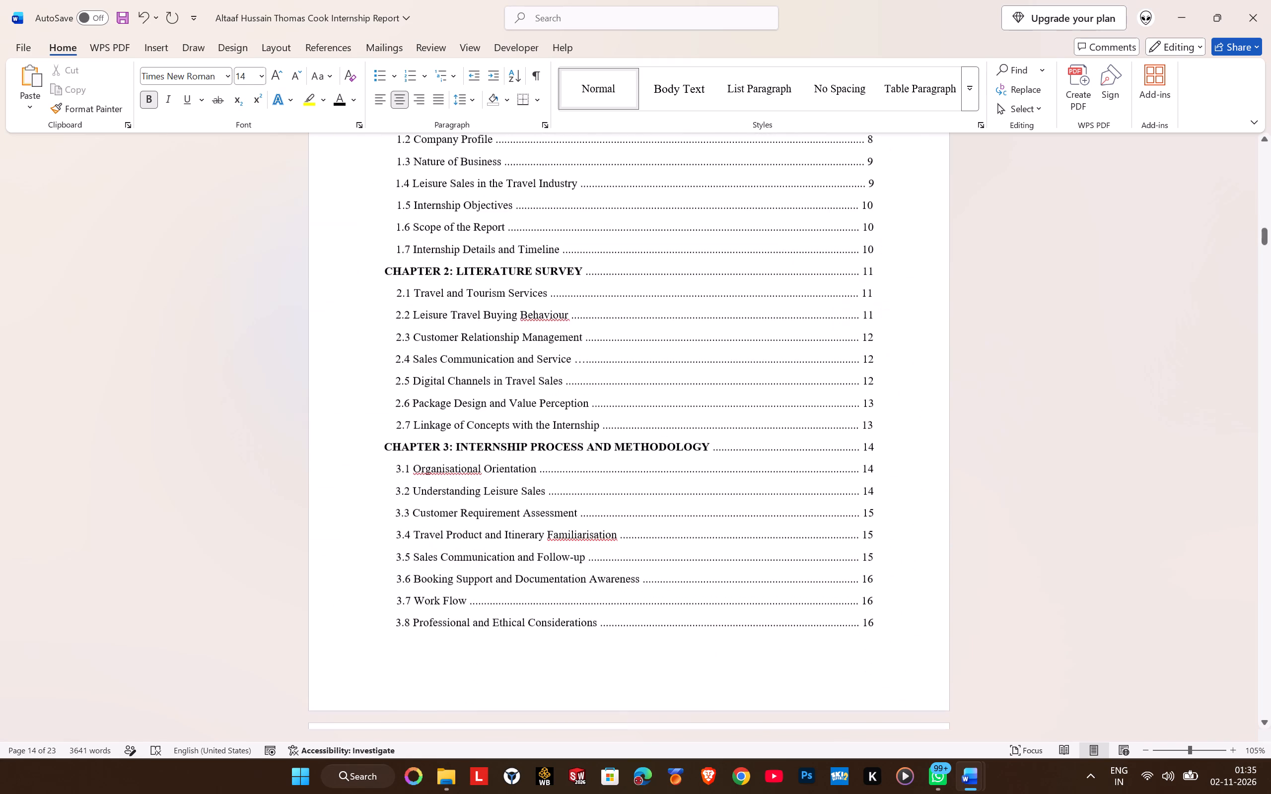
{"action": "scroll", "coordinate": [766, 354], "scroll_direction": "down", "scroll_amount": 18}
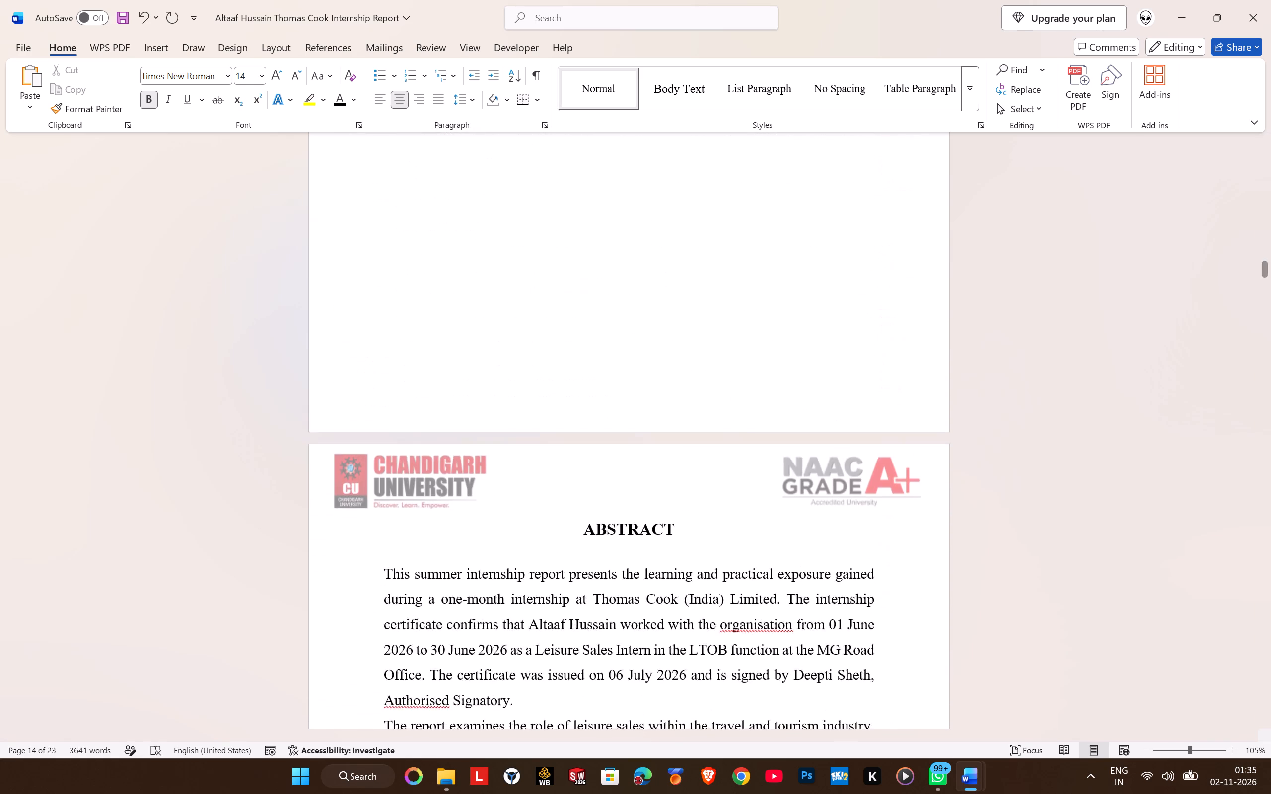
{"action": "scroll", "coordinate": [740, 363], "scroll_direction": "down", "scroll_amount": 5}
{"action": "left_click", "coordinate": [574, 212]}
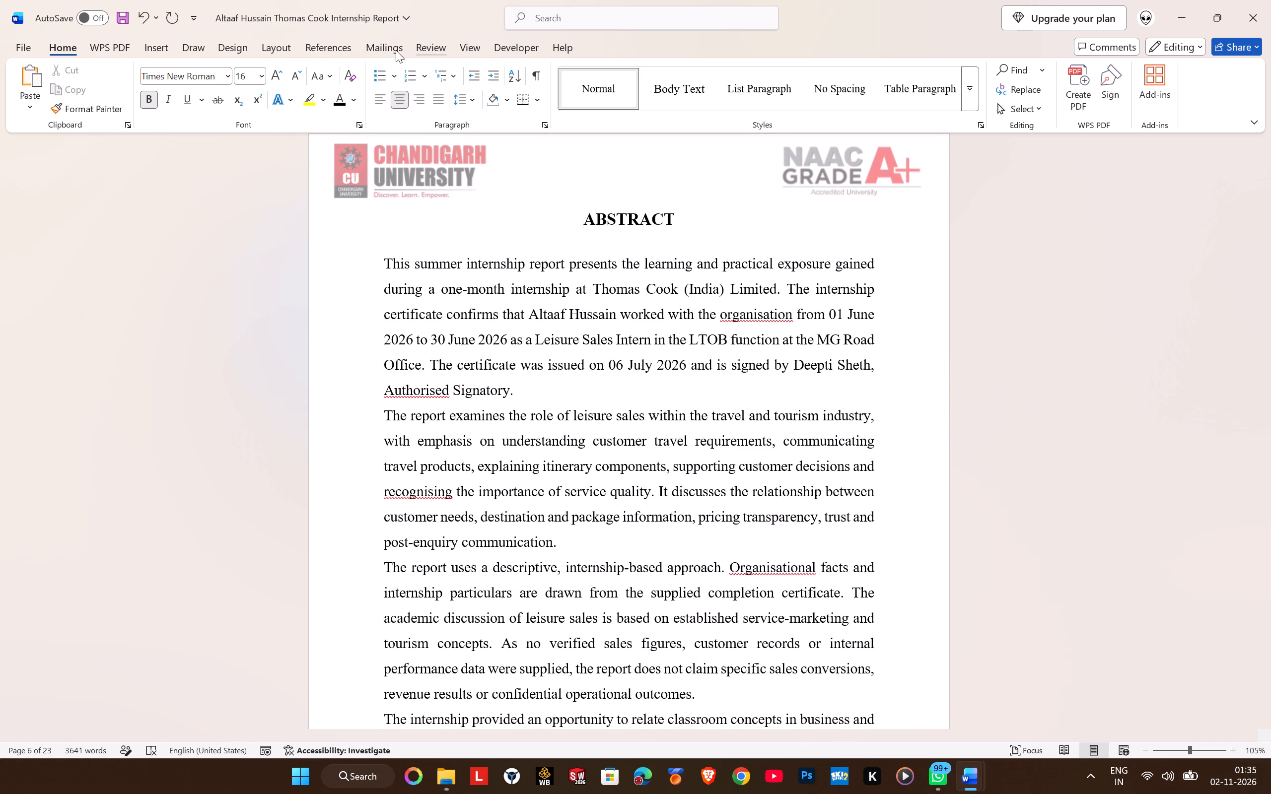
{"action": "left_click", "coordinate": [151, 47]}
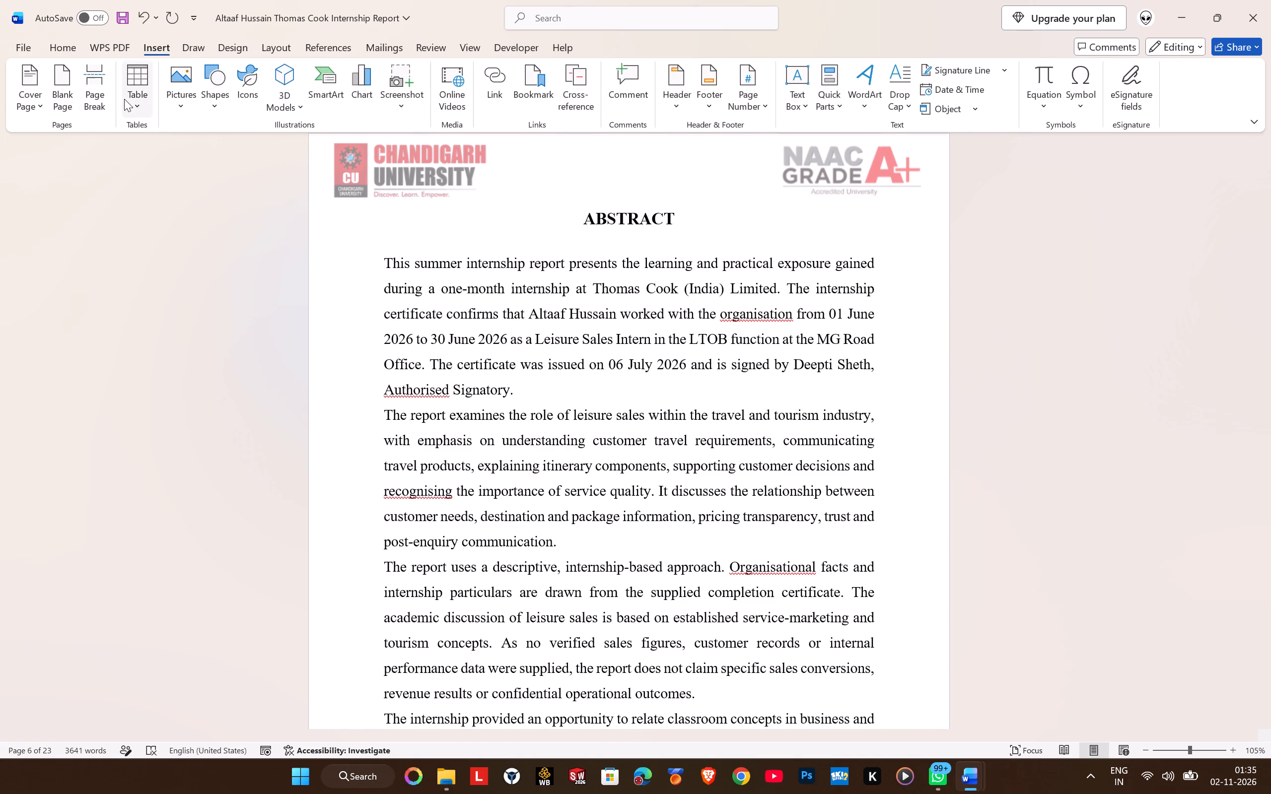
{"action": "left_click", "coordinate": [59, 105]}
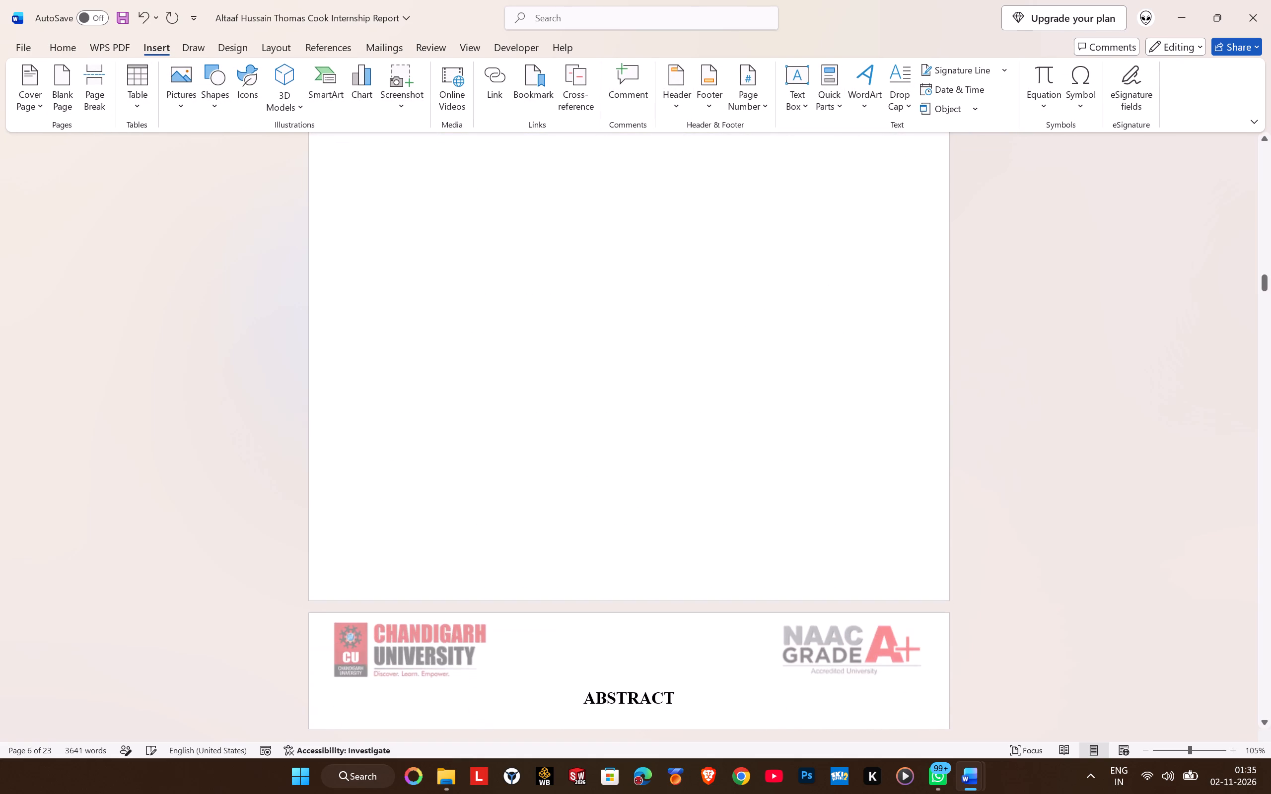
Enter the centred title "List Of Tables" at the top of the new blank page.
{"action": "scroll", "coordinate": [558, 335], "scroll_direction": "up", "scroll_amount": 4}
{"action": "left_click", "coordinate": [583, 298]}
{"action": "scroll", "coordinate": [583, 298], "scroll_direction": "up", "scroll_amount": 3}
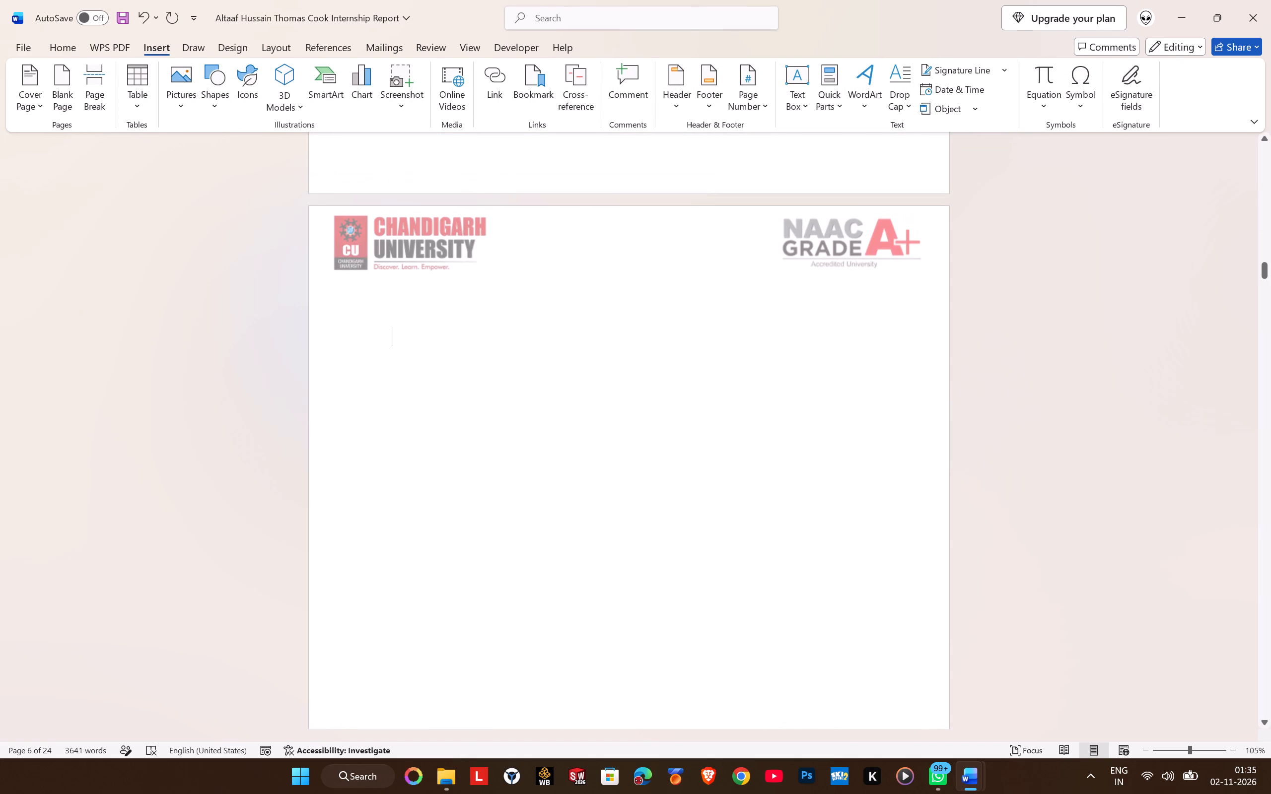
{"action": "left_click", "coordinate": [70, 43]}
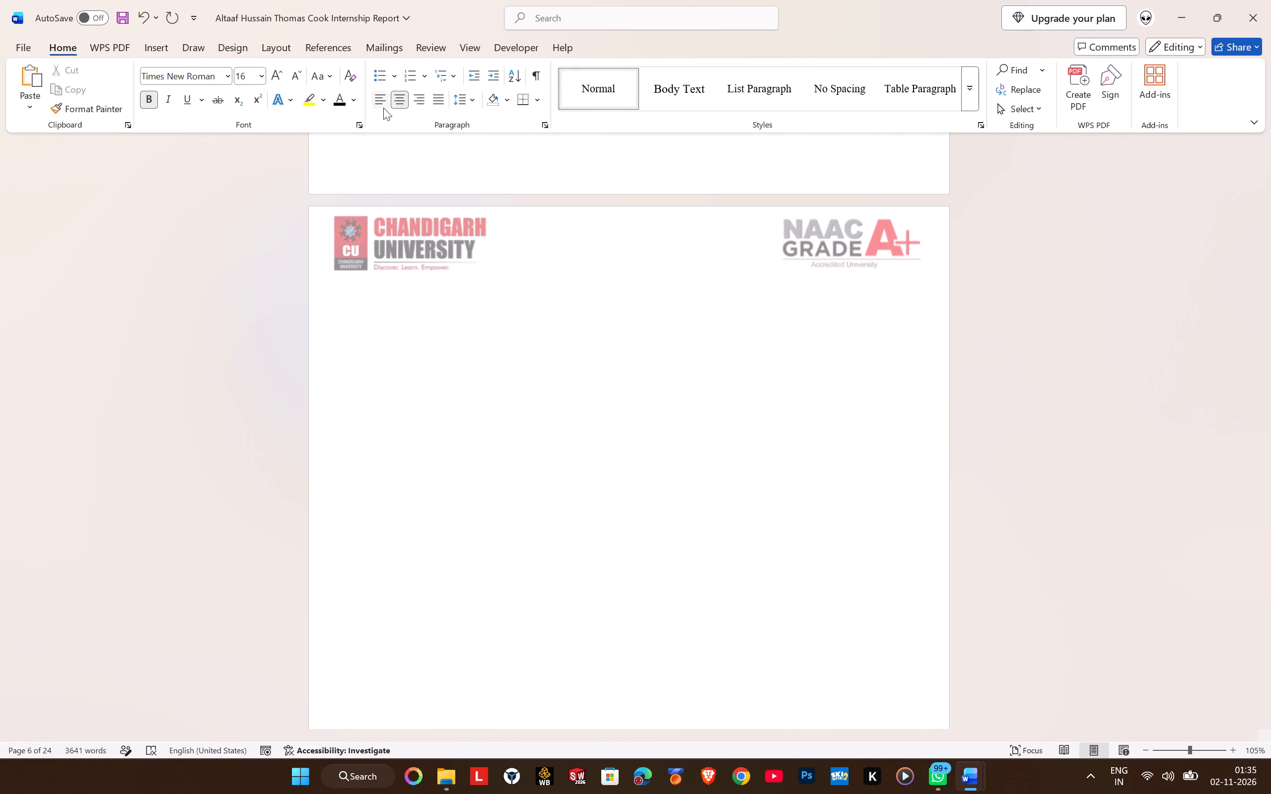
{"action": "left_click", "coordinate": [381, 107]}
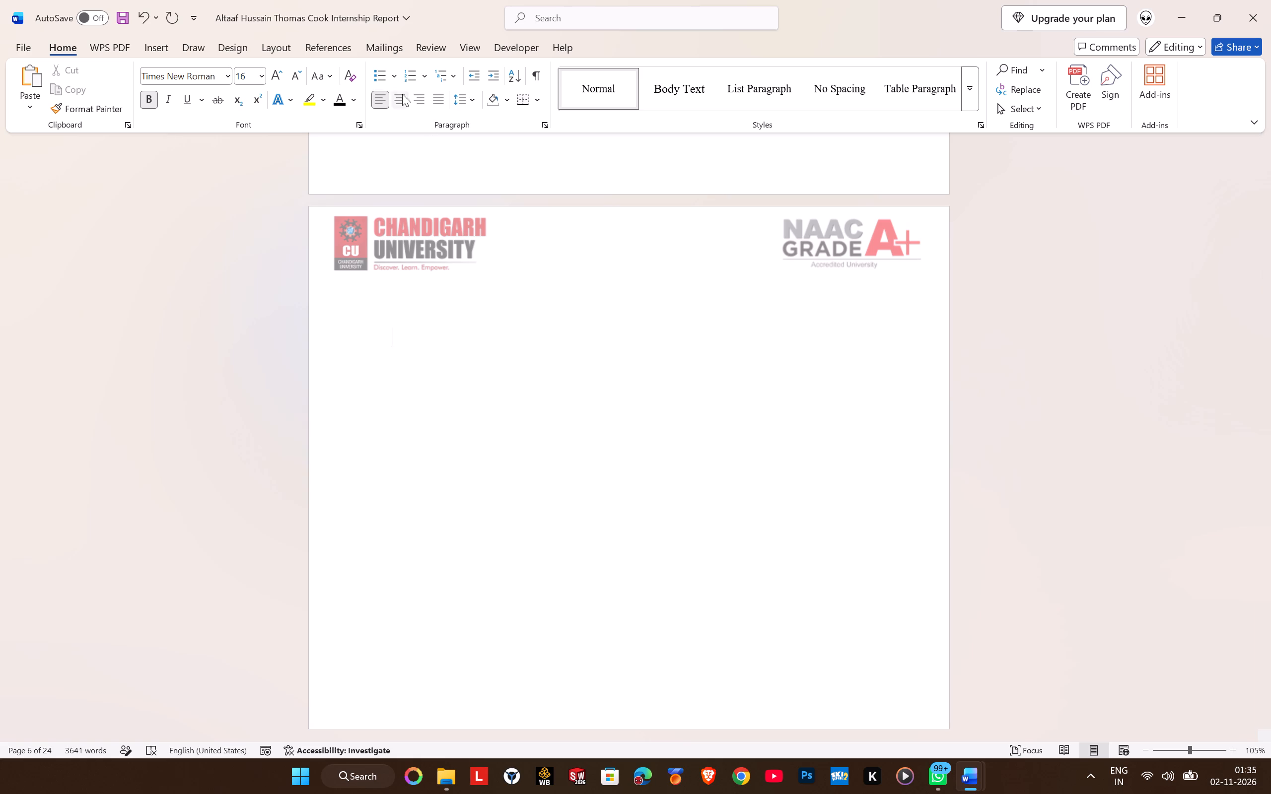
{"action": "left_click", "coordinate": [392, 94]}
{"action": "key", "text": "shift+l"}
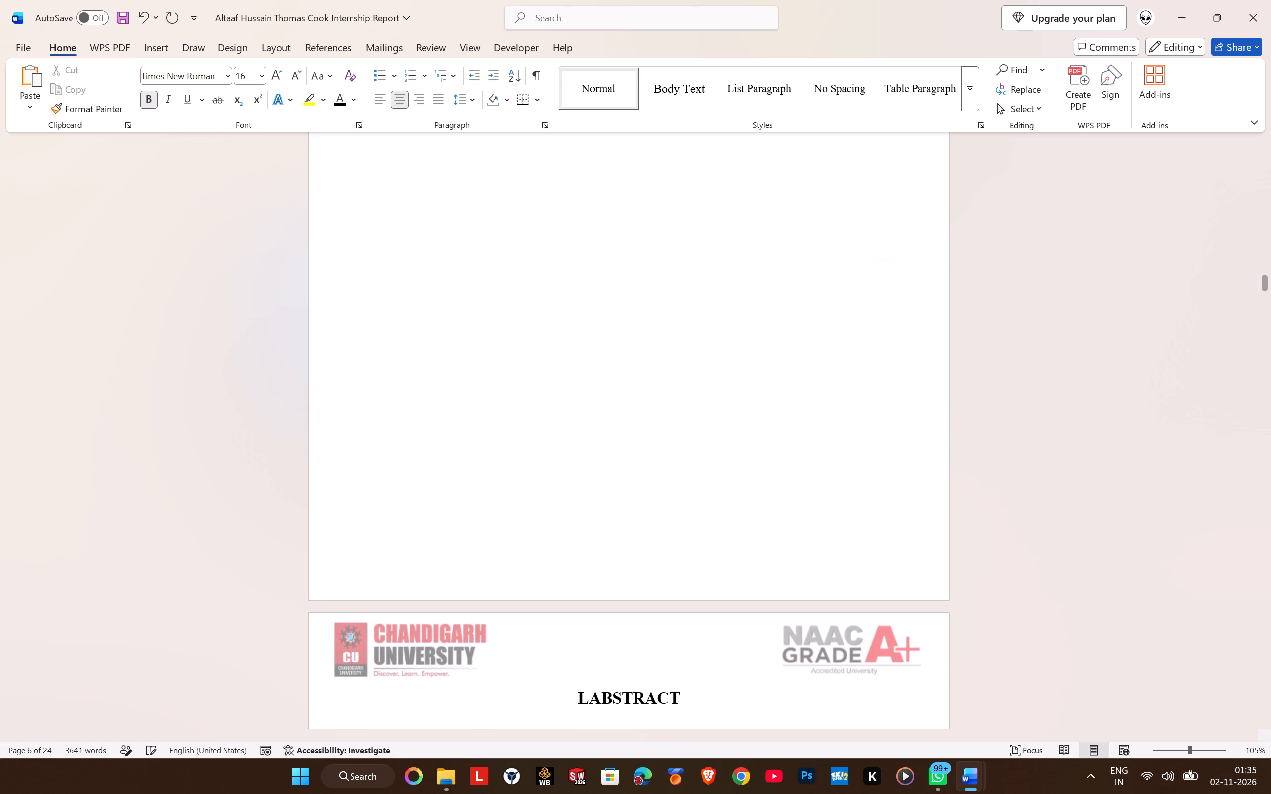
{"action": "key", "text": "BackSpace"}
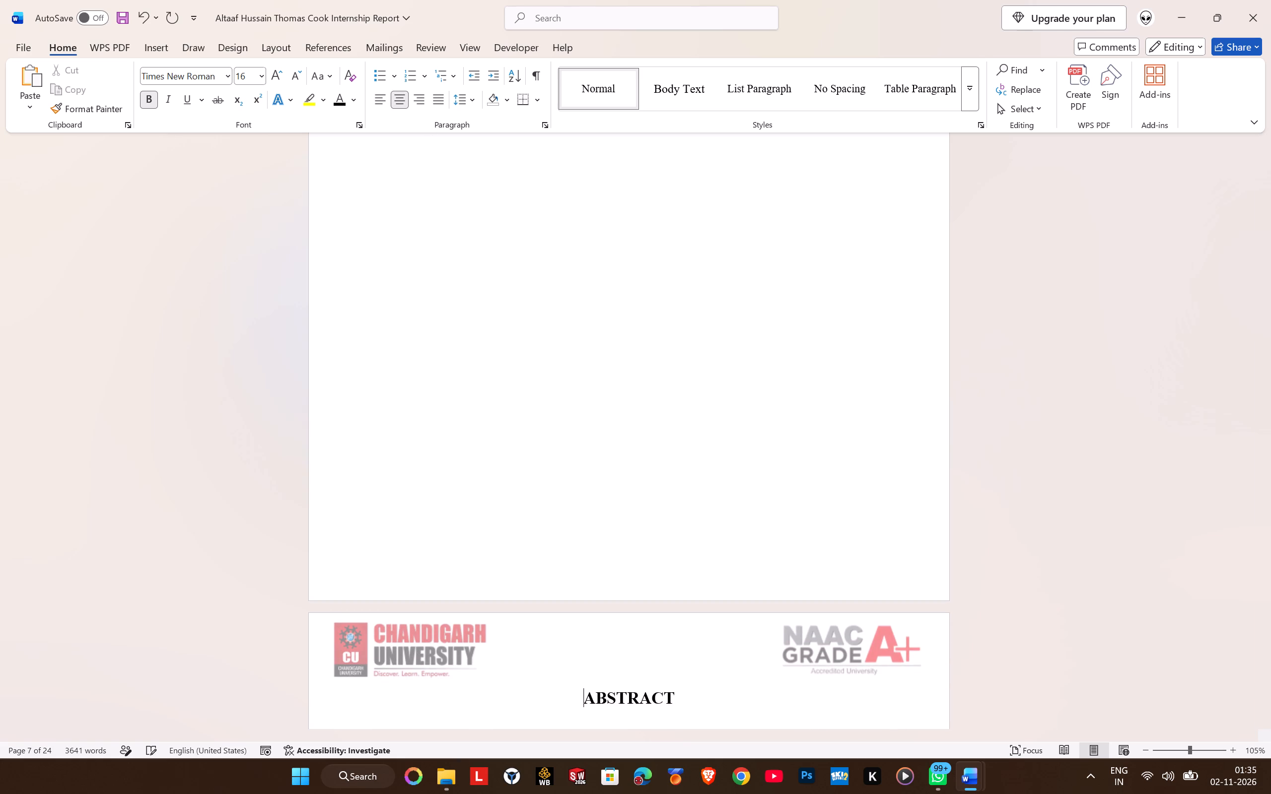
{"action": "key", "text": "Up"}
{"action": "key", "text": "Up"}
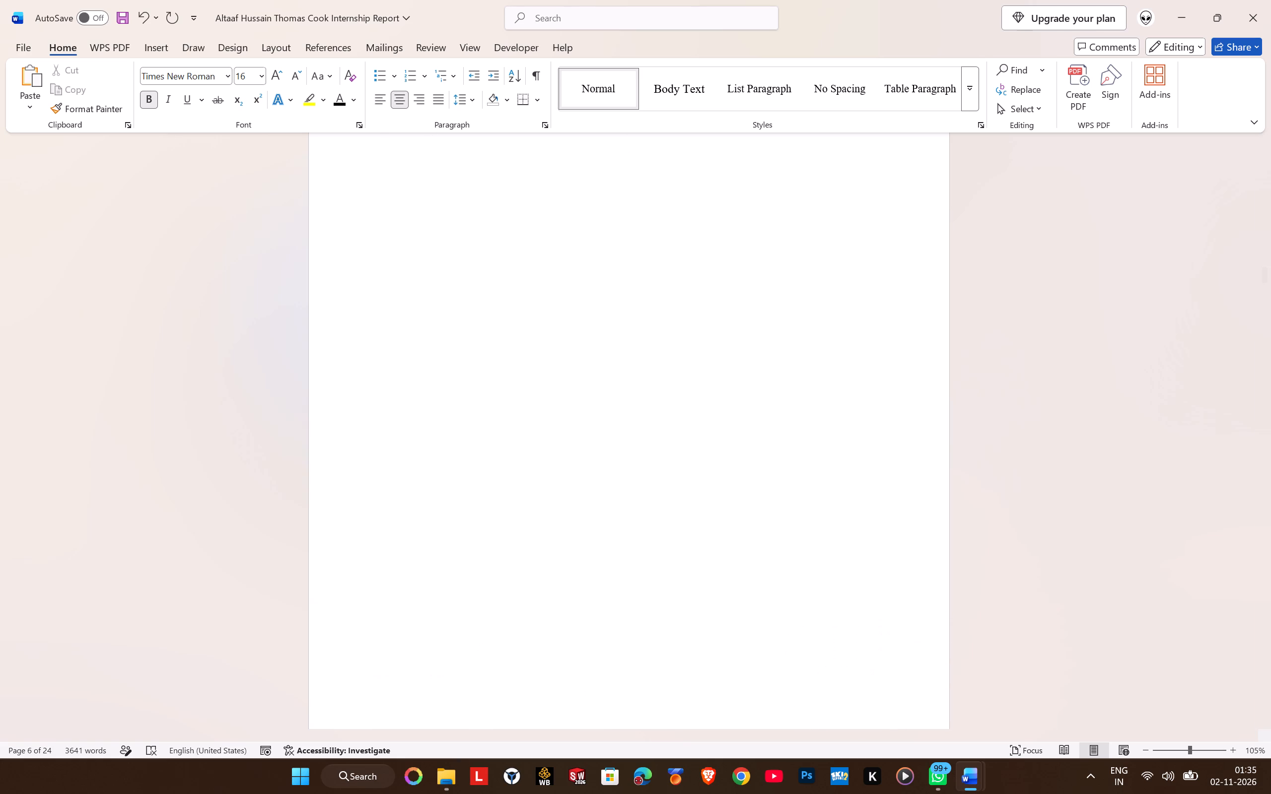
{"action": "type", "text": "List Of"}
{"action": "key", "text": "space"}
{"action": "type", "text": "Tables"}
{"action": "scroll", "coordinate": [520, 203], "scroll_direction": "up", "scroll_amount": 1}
Check the reference report, title the new page "LIST OF TABLES" in capitals, and start a new line below it.
{"action": "key", "text": "alt+Tab"}
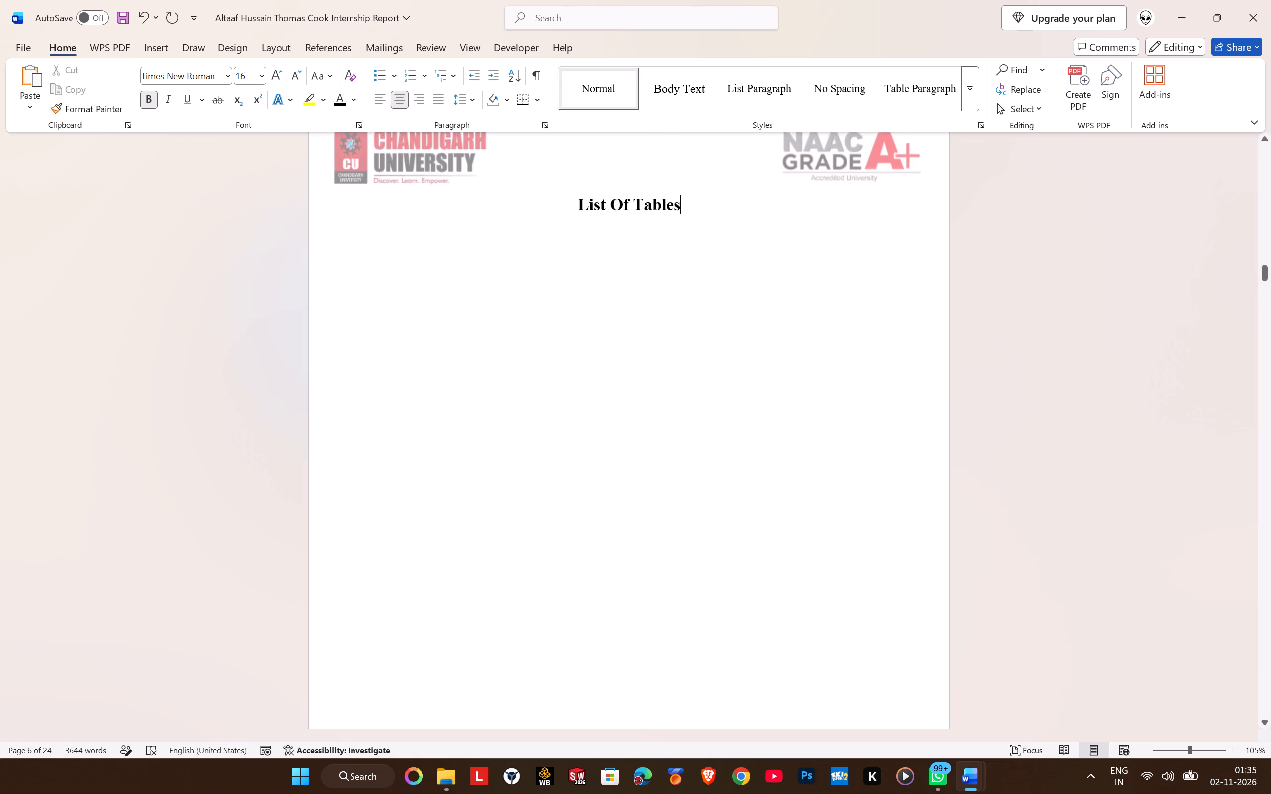
{"action": "key", "text": "alt+Tab"}
{"action": "left_click_drag", "start_coordinate": [684, 205], "coordinate": [588, 207]}
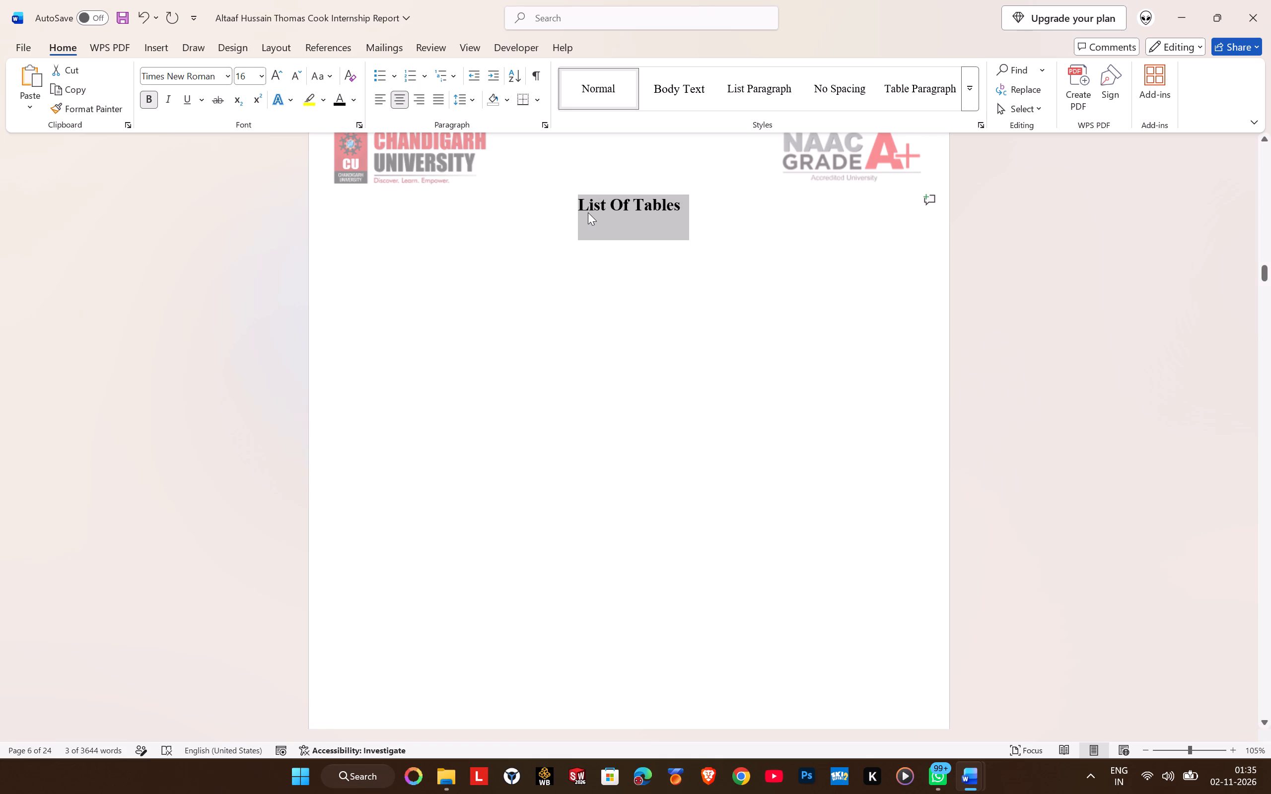
{"action": "type", "text": "LIST OG"}
{"action": "key", "text": "space"}
{"action": "key", "text": "shift+BackSpace"}
{"action": "key", "text": "shift+BackSpace"}
{"action": "type", "text": "F TAB:"}
{"action": "key", "text": "shift+BackSpace"}
{"action": "key", "text": "shift+l"}
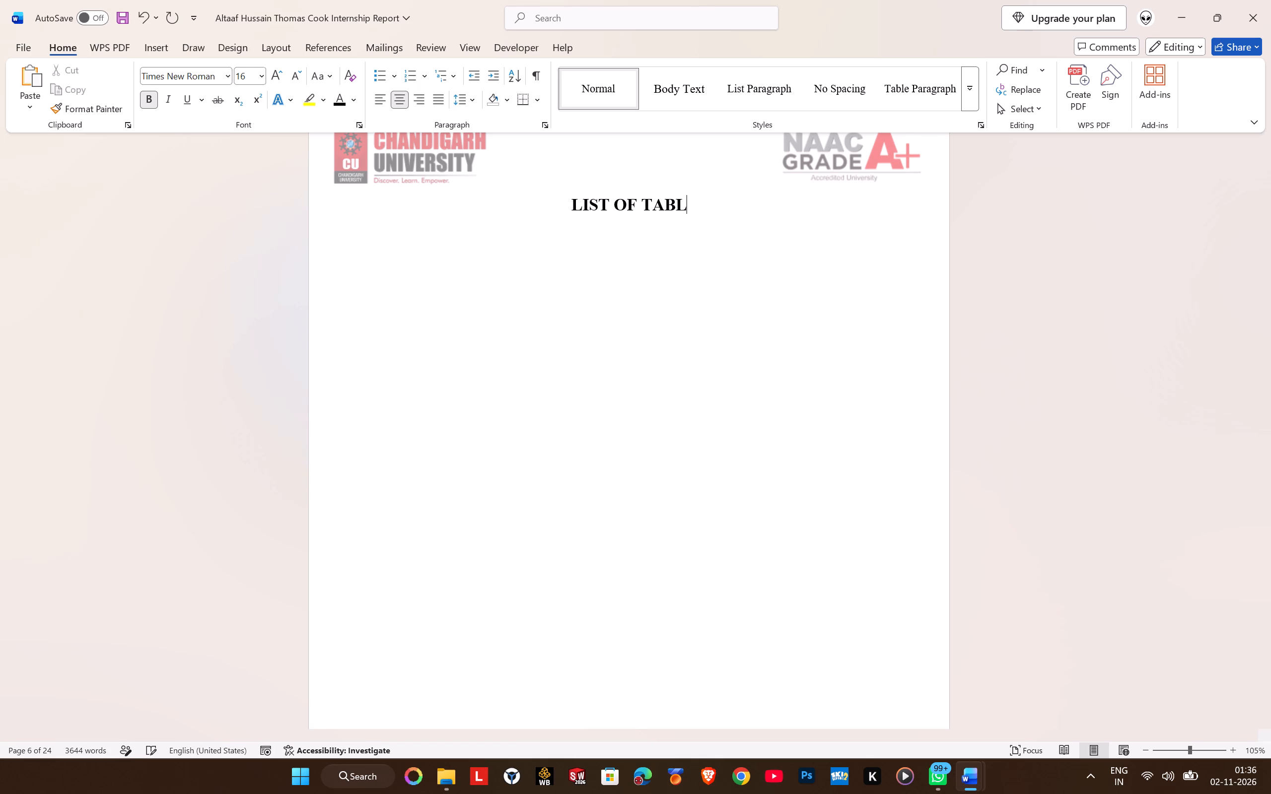
{"action": "type", "text": "ES"}
{"action": "key", "text": "Return"}
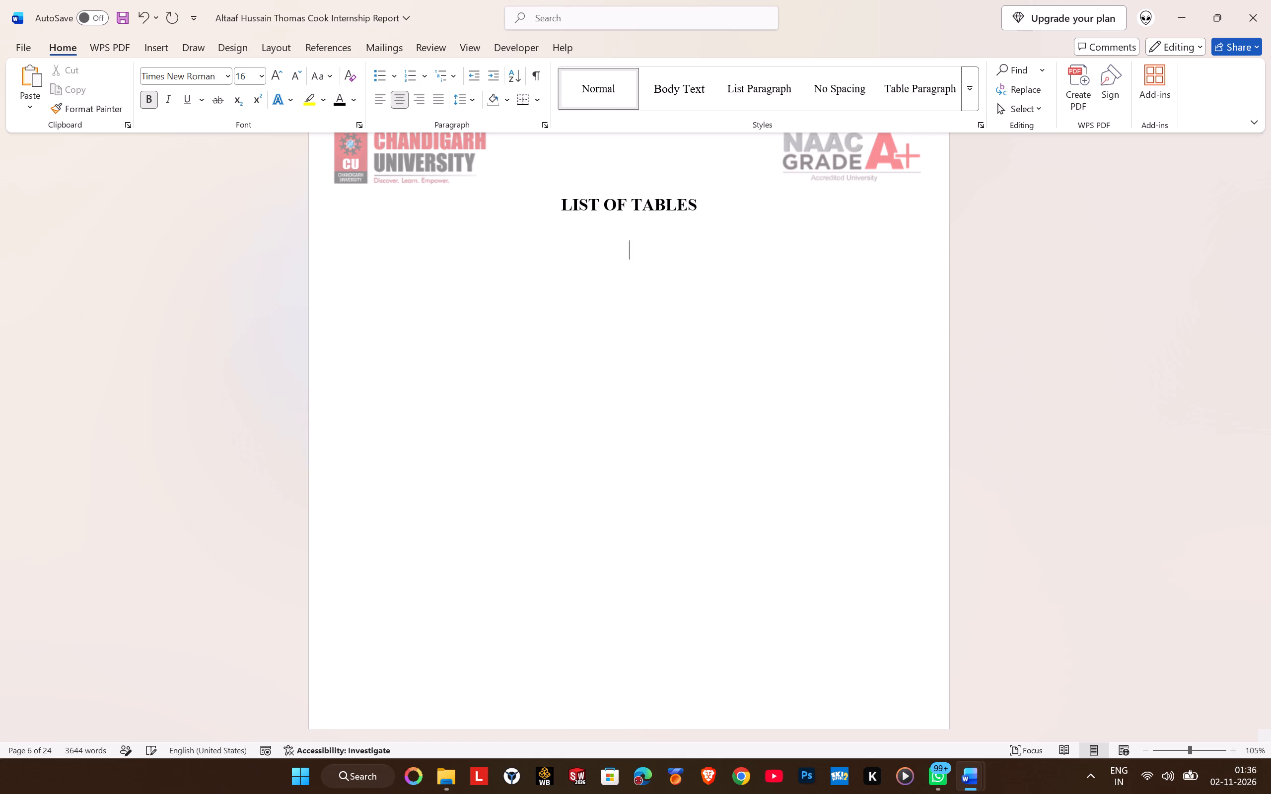
Copy the 4.1 Functional Areas of Learning and 4.2 Skills Developed entries from the table of contents to below the LIST OF TABLES heading.
{"action": "key", "text": "alt+Tab"}
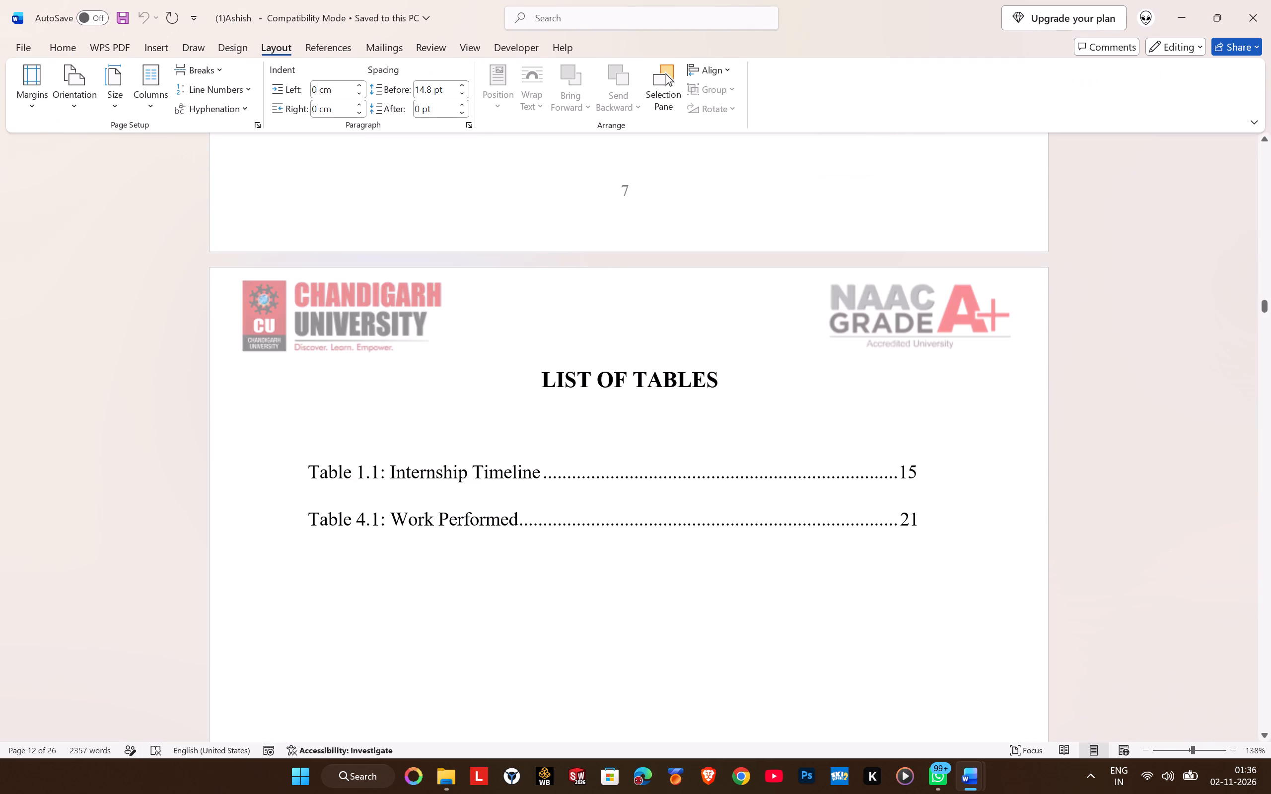
{"action": "key", "text": "alt+Tab"}
{"action": "scroll", "coordinate": [532, 373], "scroll_direction": "up", "scroll_amount": 16}
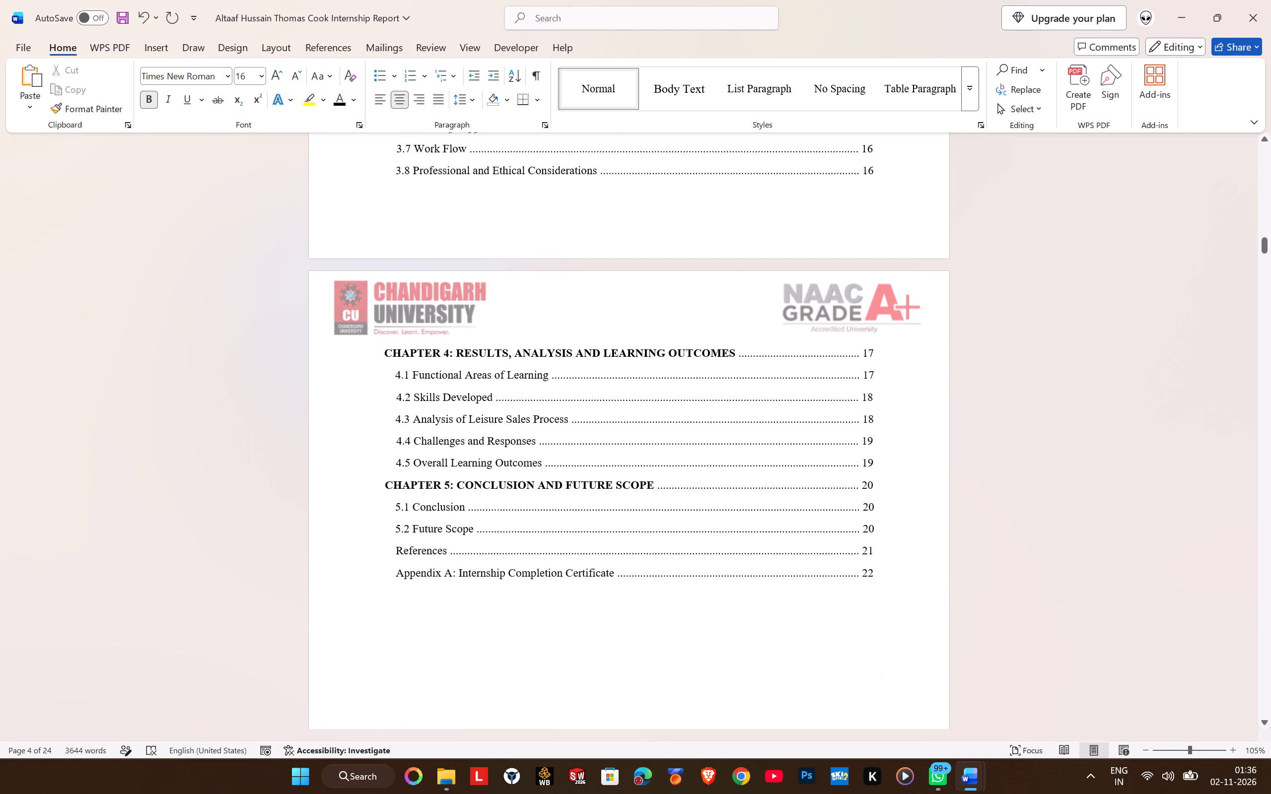
{"action": "left_click_drag", "start_coordinate": [394, 373], "coordinate": [883, 399]}
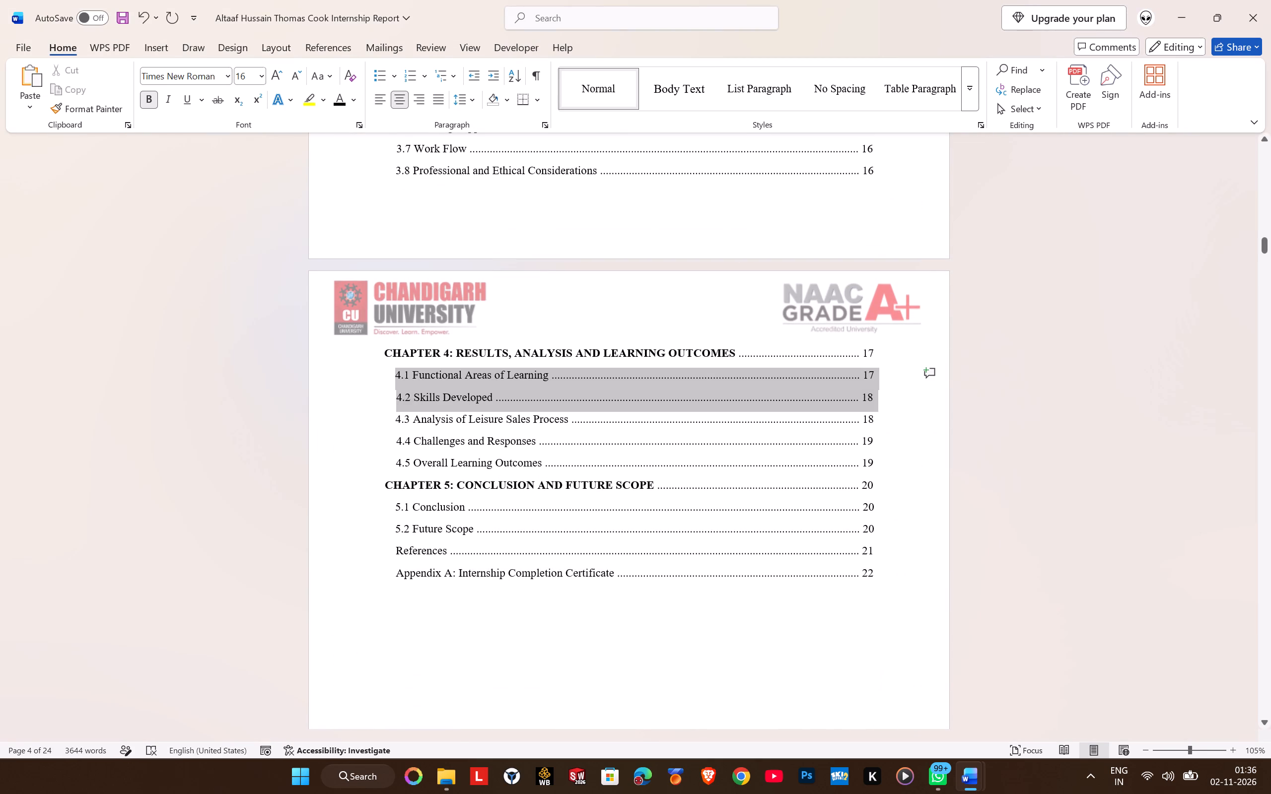
{"action": "left_click_drag", "start_coordinate": [883, 399], "coordinate": [880, 404]}
{"action": "key", "text": "ctrl+c"}
{"action": "scroll", "coordinate": [700, 425], "scroll_direction": "down", "scroll_amount": 2}
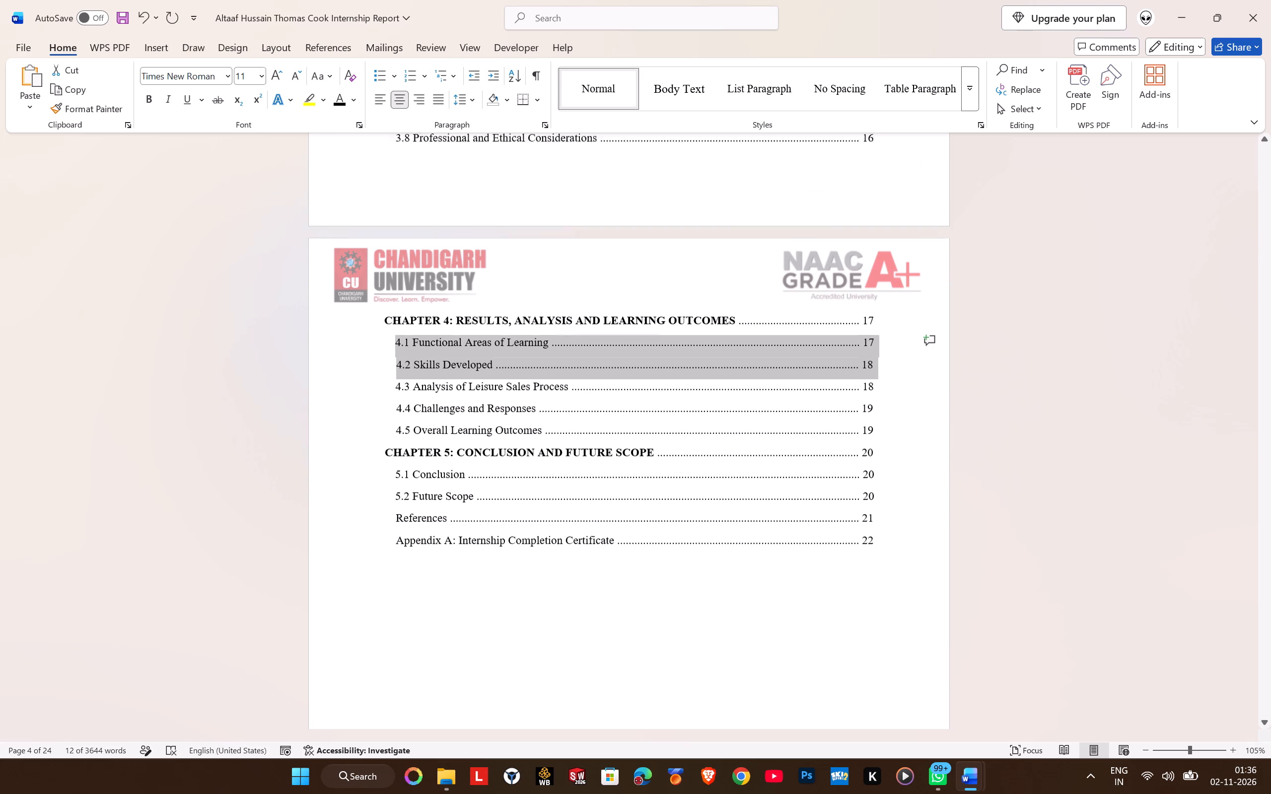
{"action": "scroll", "coordinate": [700, 425], "scroll_direction": "down", "scroll_amount": 11}
{"action": "left_click", "coordinate": [652, 437]}
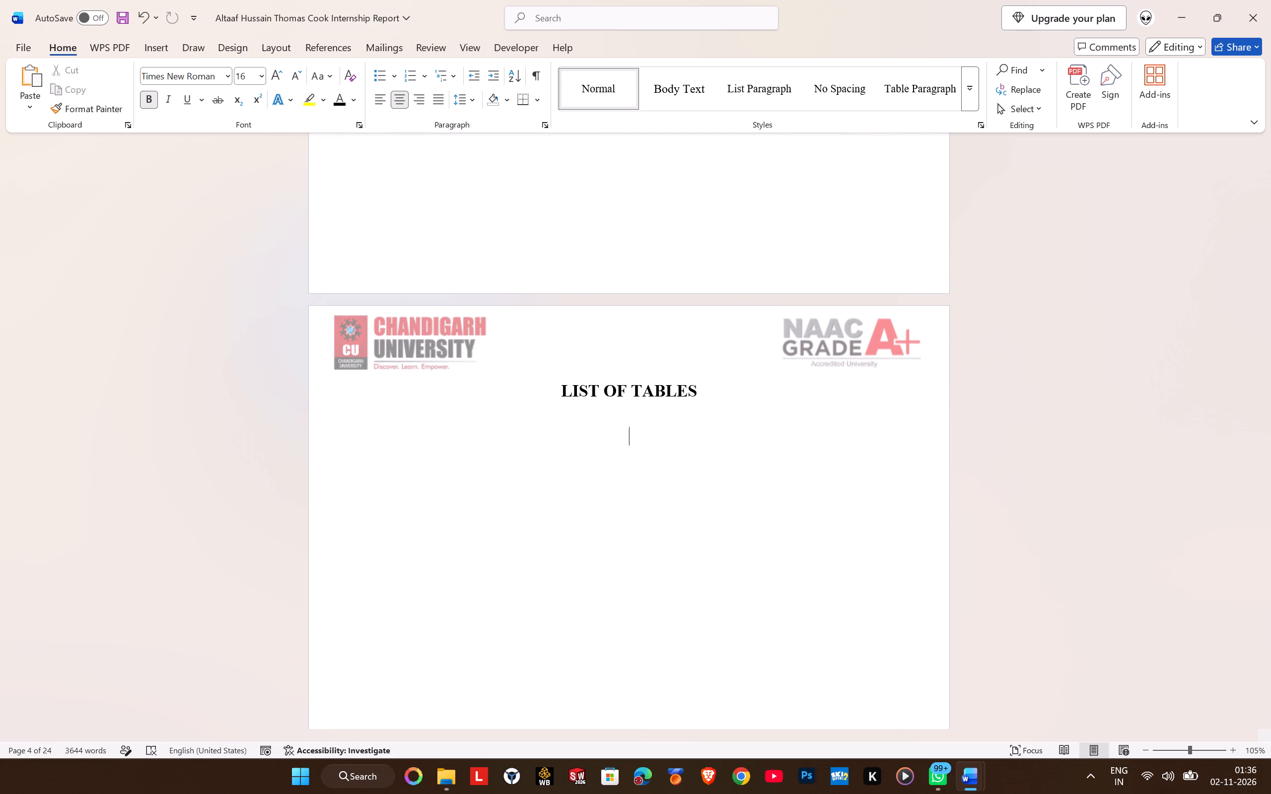
{"action": "key", "text": "ctrl+v"}
{"action": "left_click", "coordinate": [905, 473]}
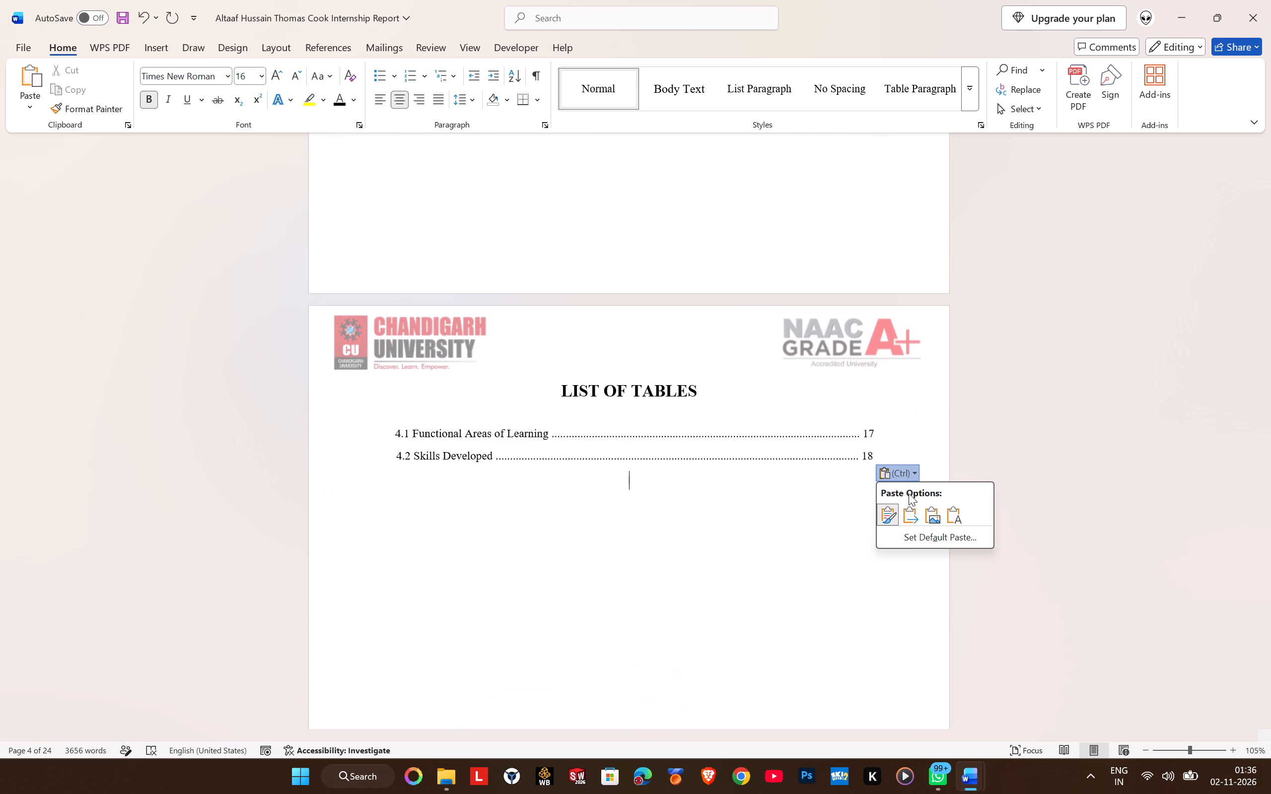
{"action": "left_click", "coordinate": [645, 462]}
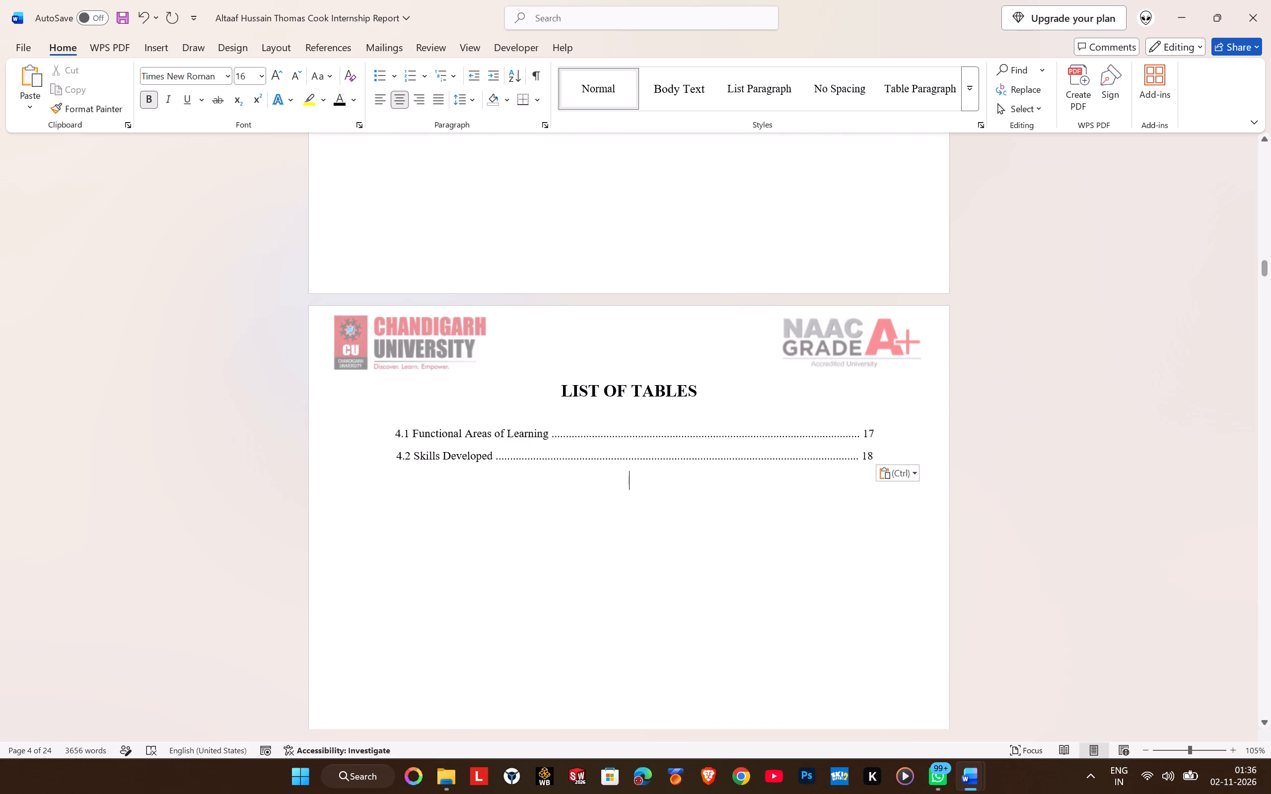
Replace the 4.1 number of the first list entry with "Table 1.", following the reference report's list of tables.
{"action": "key", "text": "alt+Tab"}
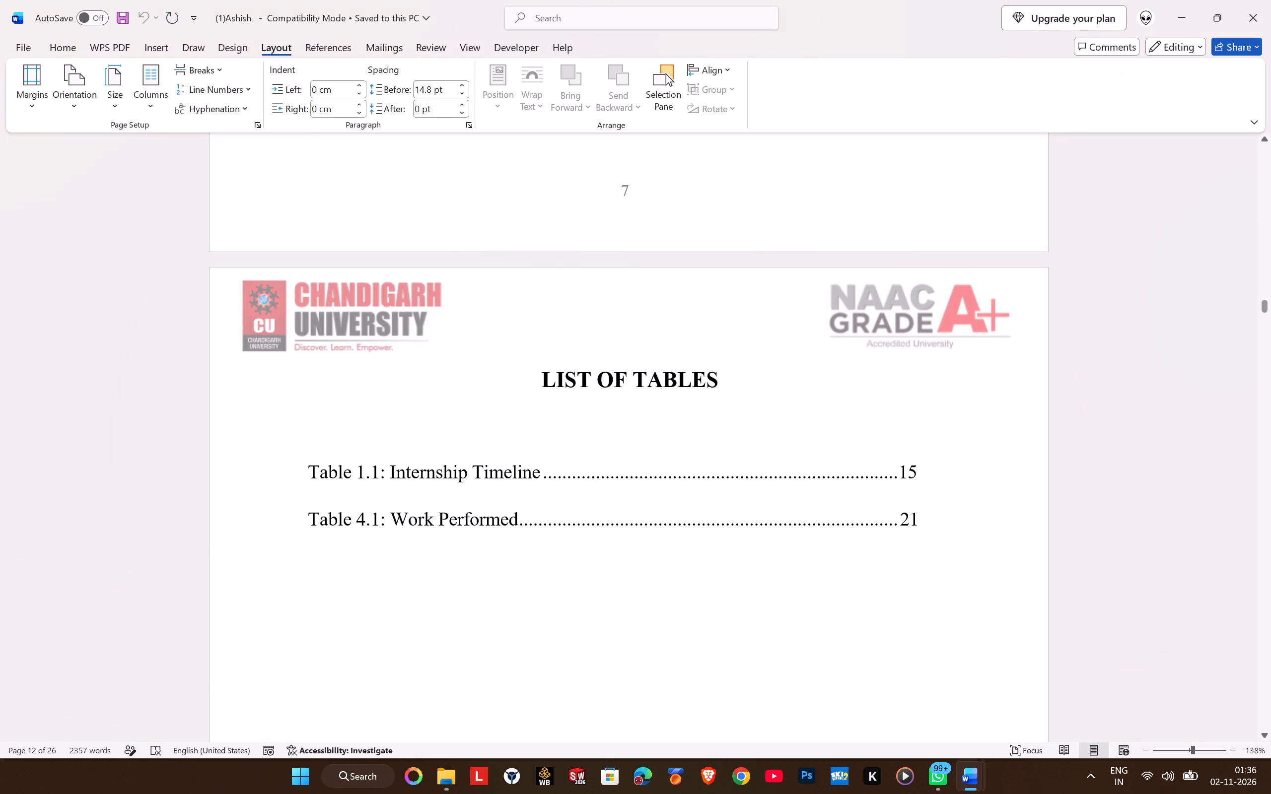
{"action": "key", "text": "alt+Tab"}
{"action": "left_click", "coordinate": [401, 434]}
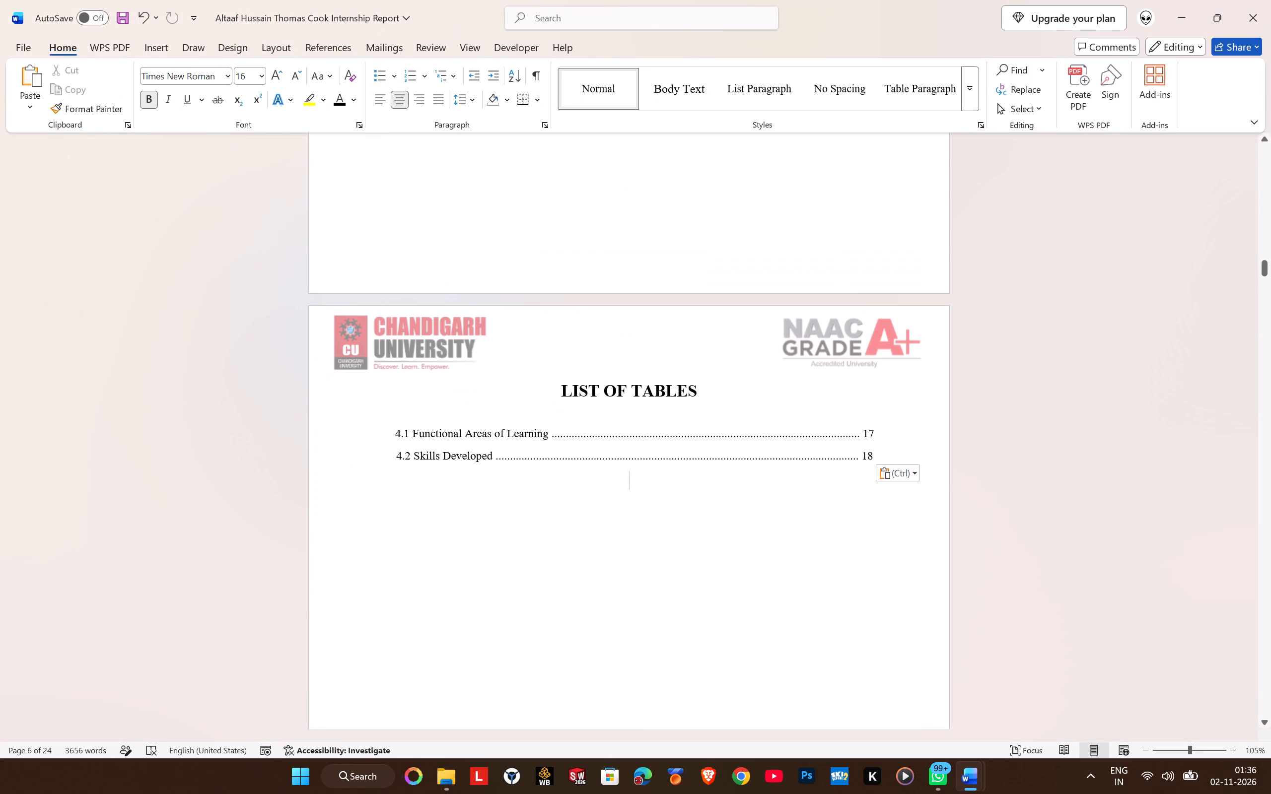
{"action": "key", "text": "BackSpace"}
{"action": "type", "text": "Table"}
{"action": "key", "text": "space"}
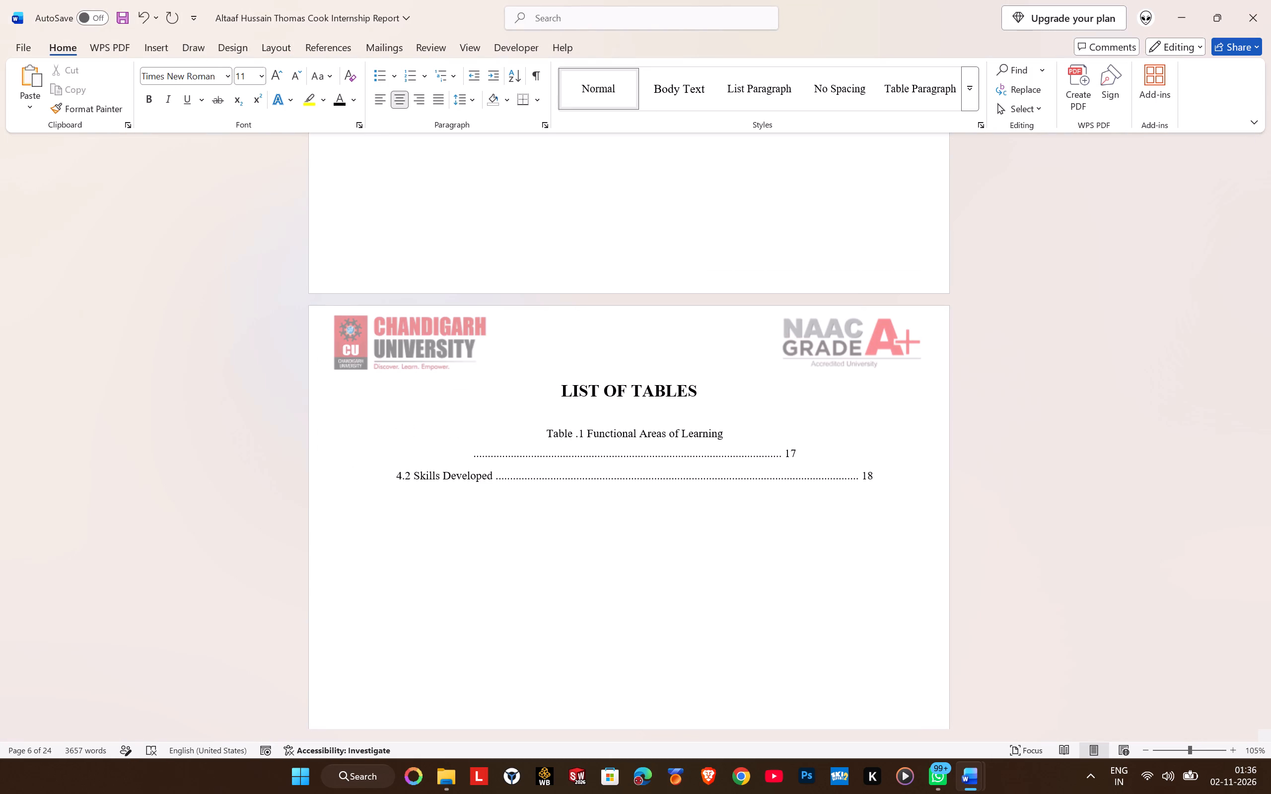
{"action": "key", "text": "Delete"}
{"action": "key", "text": "Delete"}
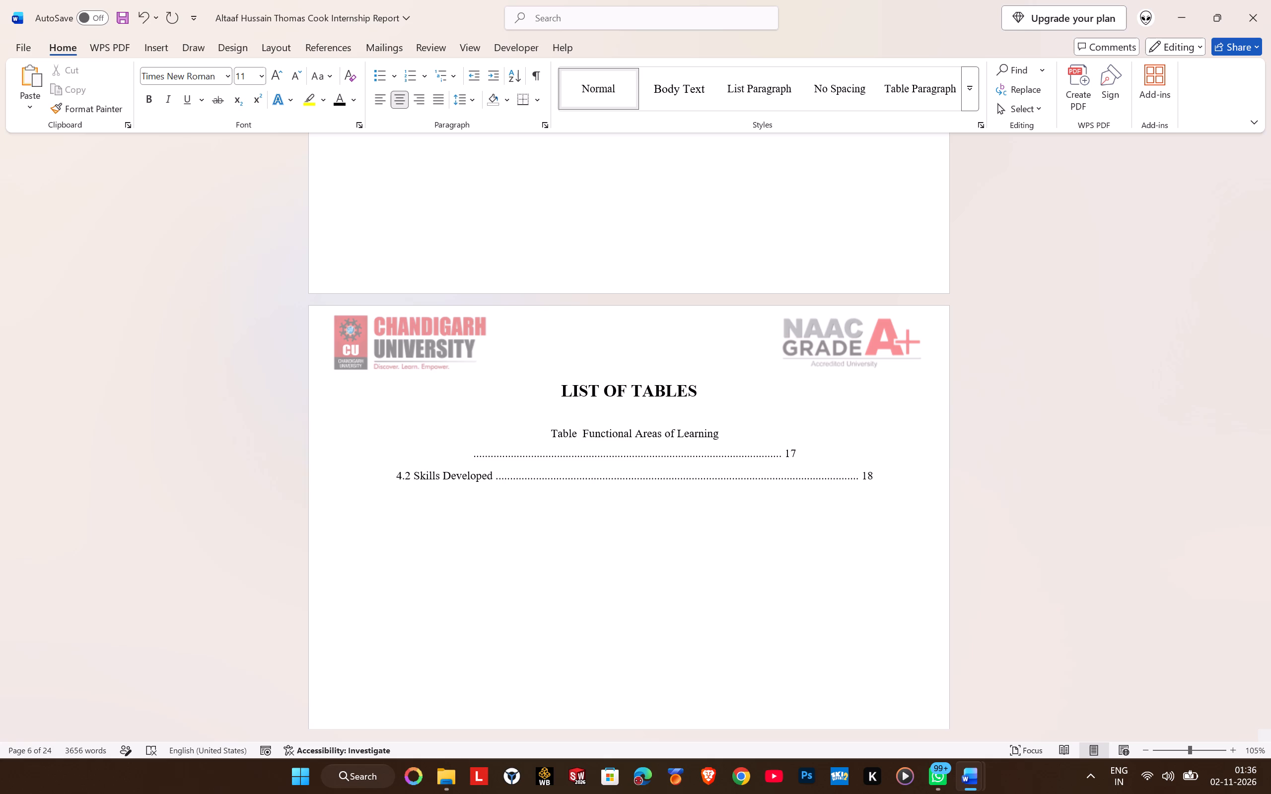
{"action": "key", "text": "1"}
{"action": "key", "text": "period"}
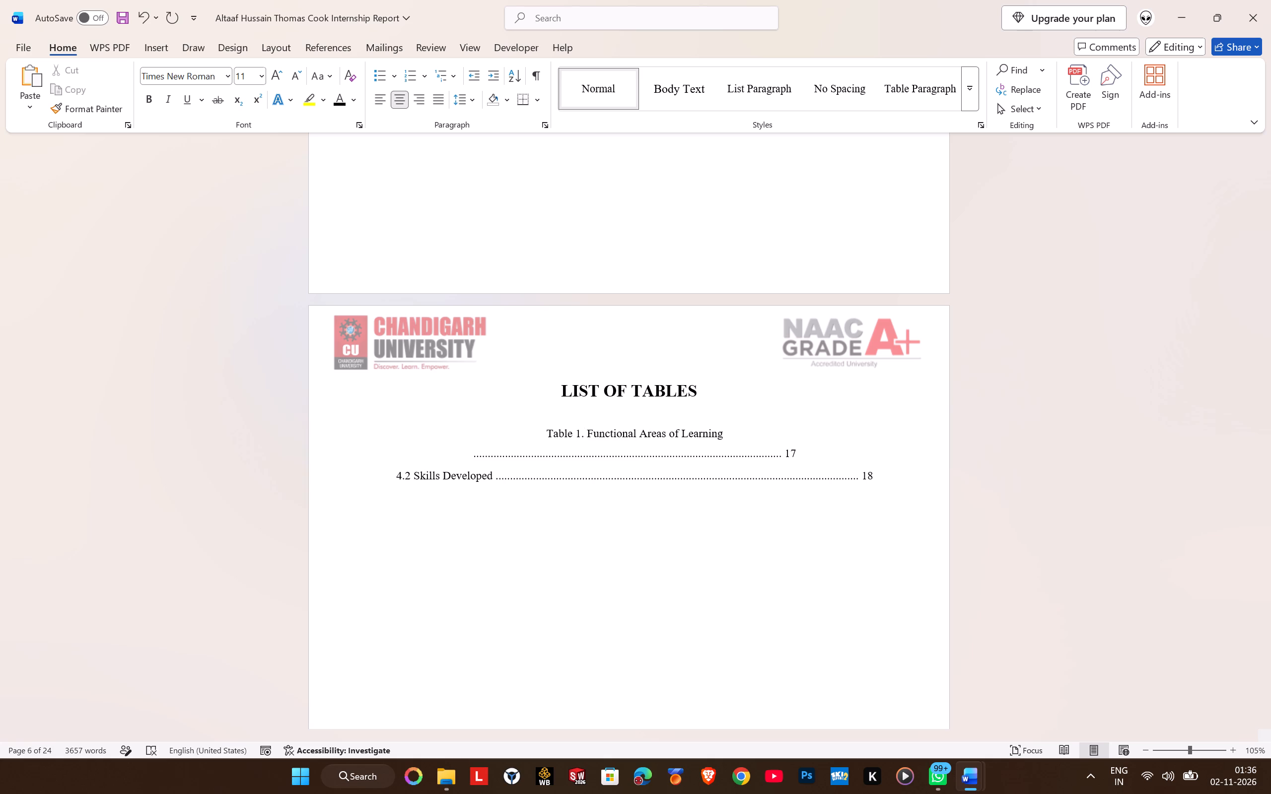
Shorten the dot leader of the Table 1. entry so its page number fits on the same line.
{"action": "key", "text": "Down"}
{"action": "key", "text": "BackSpace"}
{"action": "key", "text": "BackSpace"}
{"action": "key", "text": "BackSpace"}
{"action": "key", "text": "BackSpace"}
{"action": "key", "text": "BackSpace"}
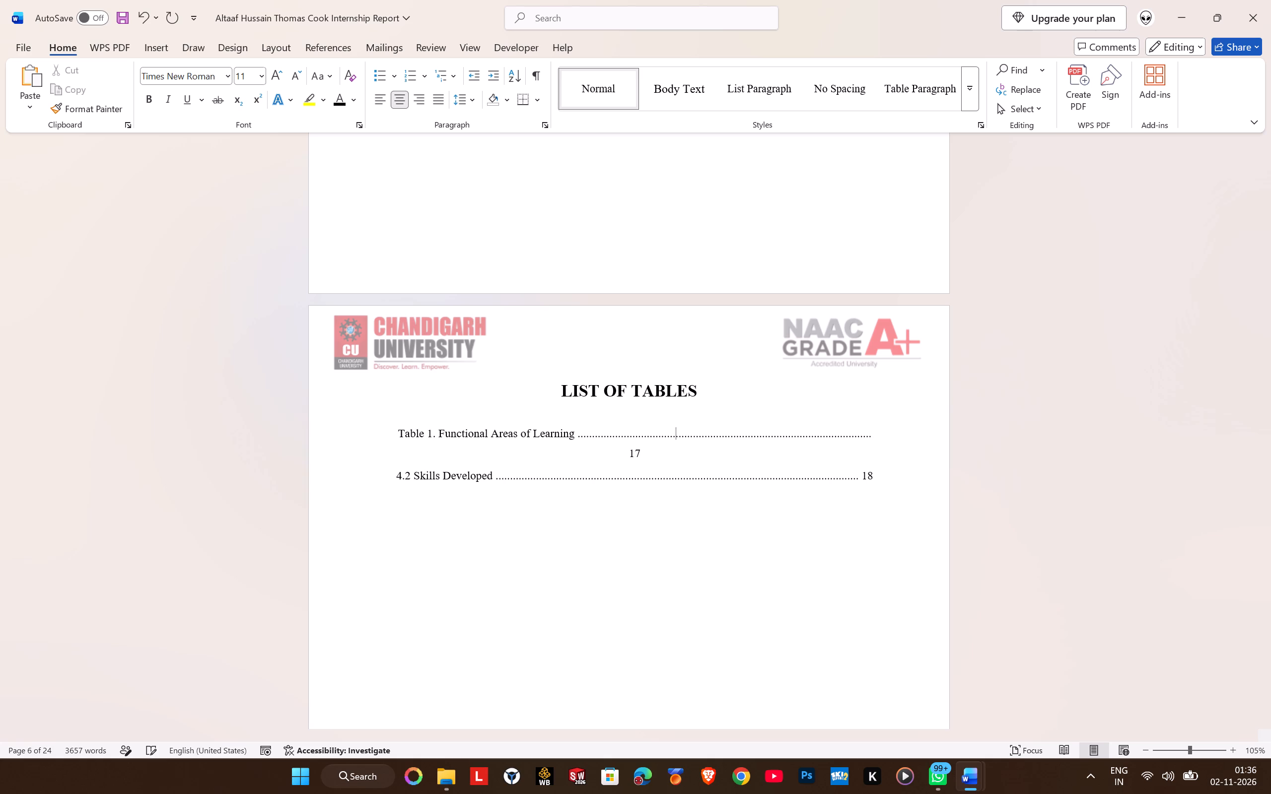
{"action": "key", "text": "BackSpace"}
{"action": "key", "text": "BackSpace"}
{"action": "key", "text": "BackSpace"}
{"action": "key", "text": "BackSpace"}
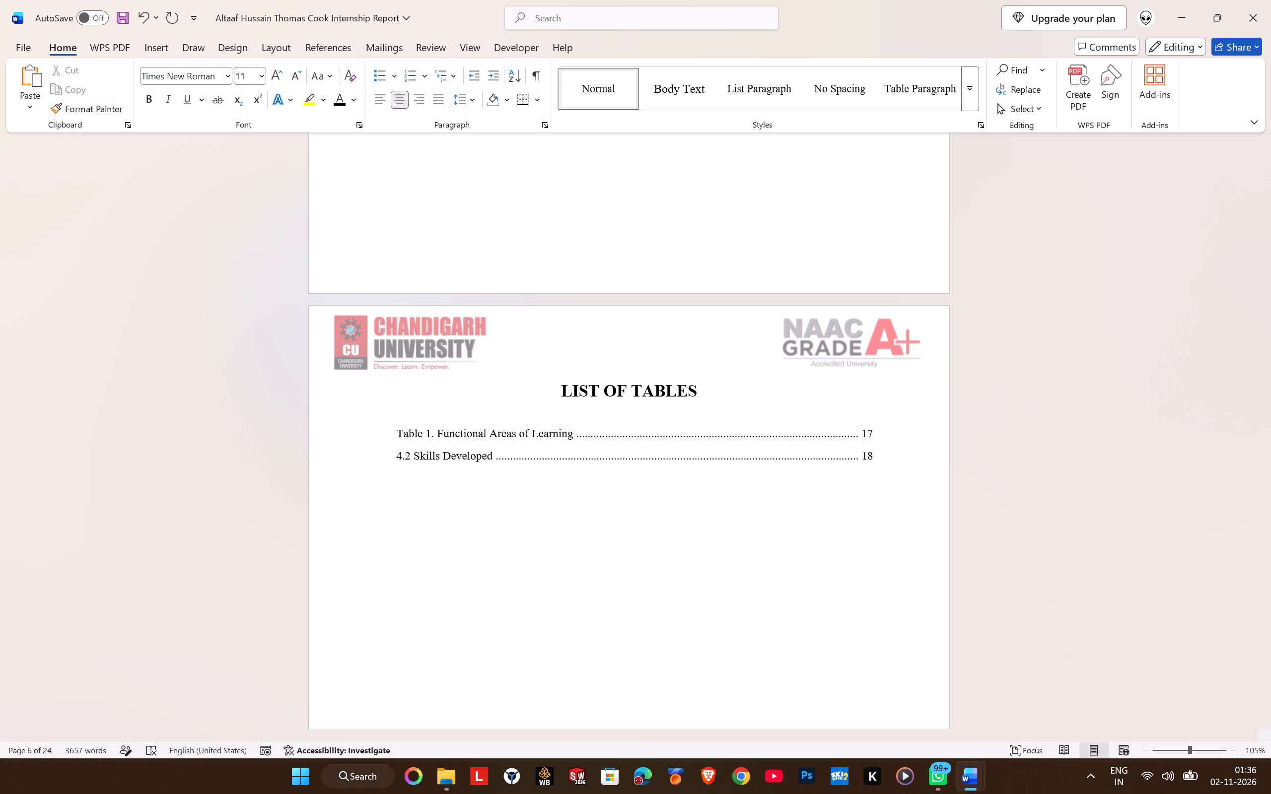
Check the table captions in the report body and retitle the Table 1. entry in the list of tables "Internship Detail".
{"action": "scroll", "coordinate": [516, 429], "scroll_direction": "down", "scroll_amount": 13}
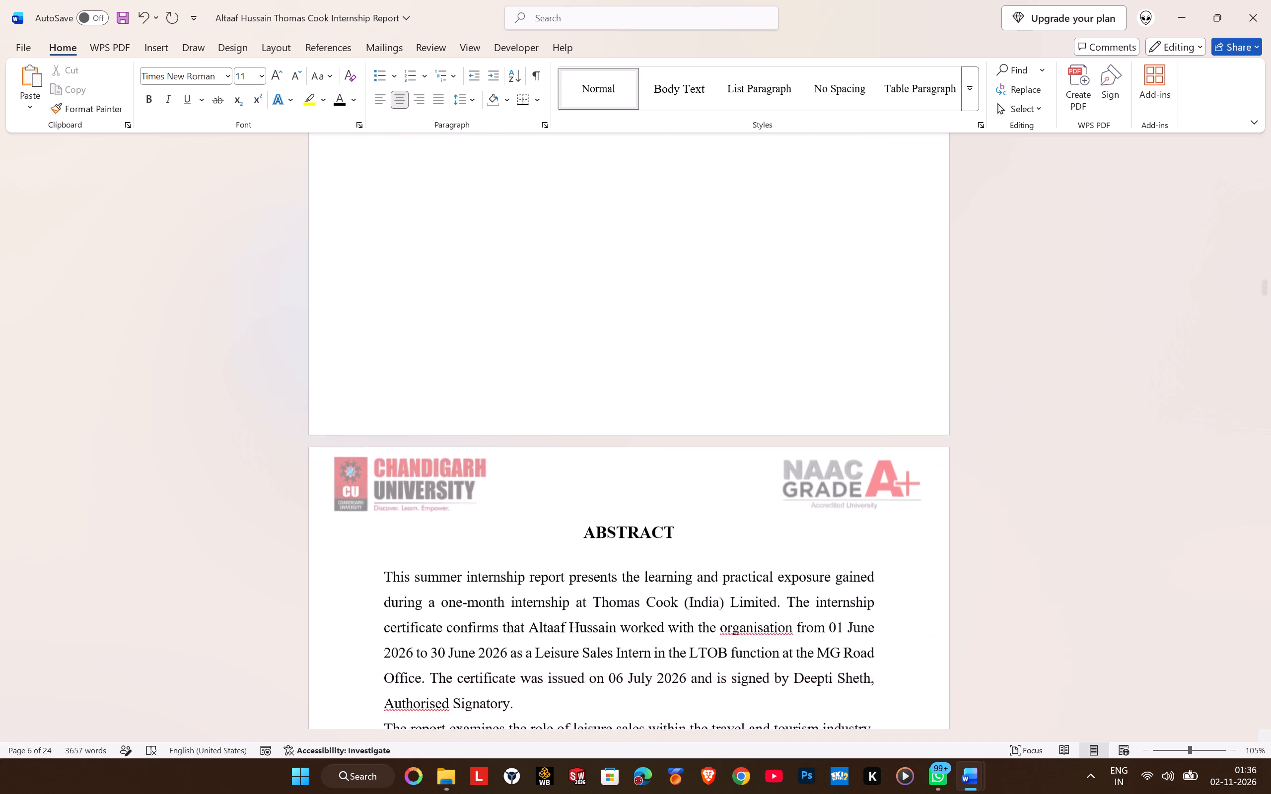
{"action": "scroll", "coordinate": [513, 410], "scroll_direction": "down", "scroll_amount": 20}
{"action": "scroll", "coordinate": [513, 410], "scroll_direction": "down", "scroll_amount": 9}
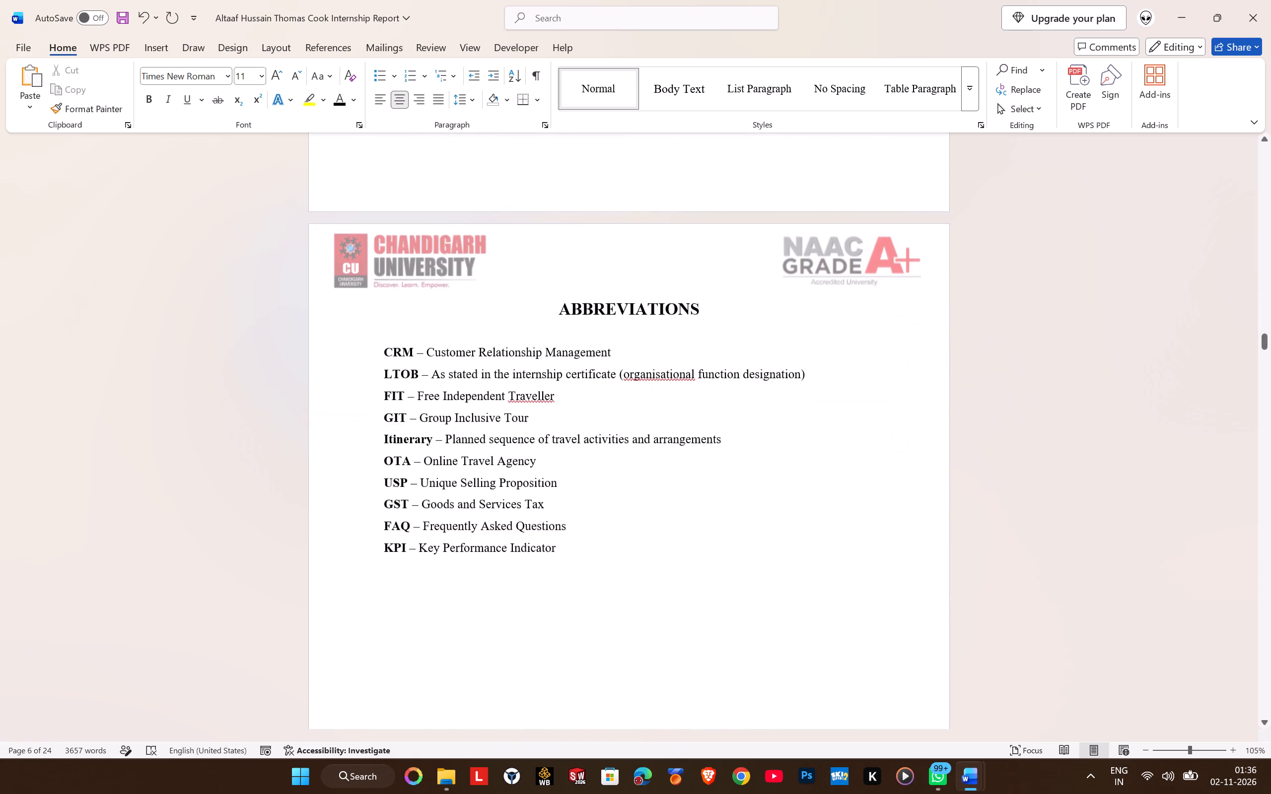
{"action": "scroll", "coordinate": [513, 401], "scroll_direction": "down", "scroll_amount": 20}
{"action": "scroll", "coordinate": [513, 401], "scroll_direction": "down", "scroll_amount": 14}
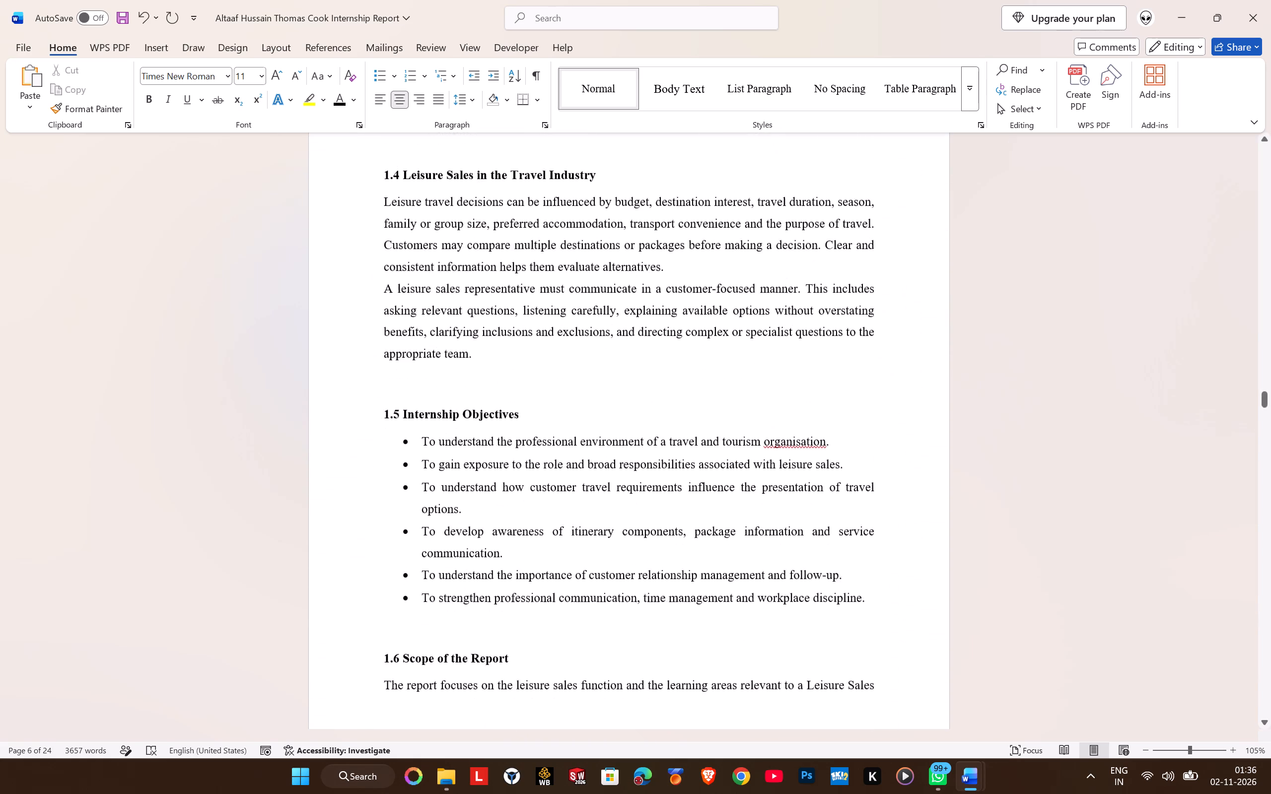
{"action": "scroll", "coordinate": [513, 400], "scroll_direction": "down", "scroll_amount": 10}
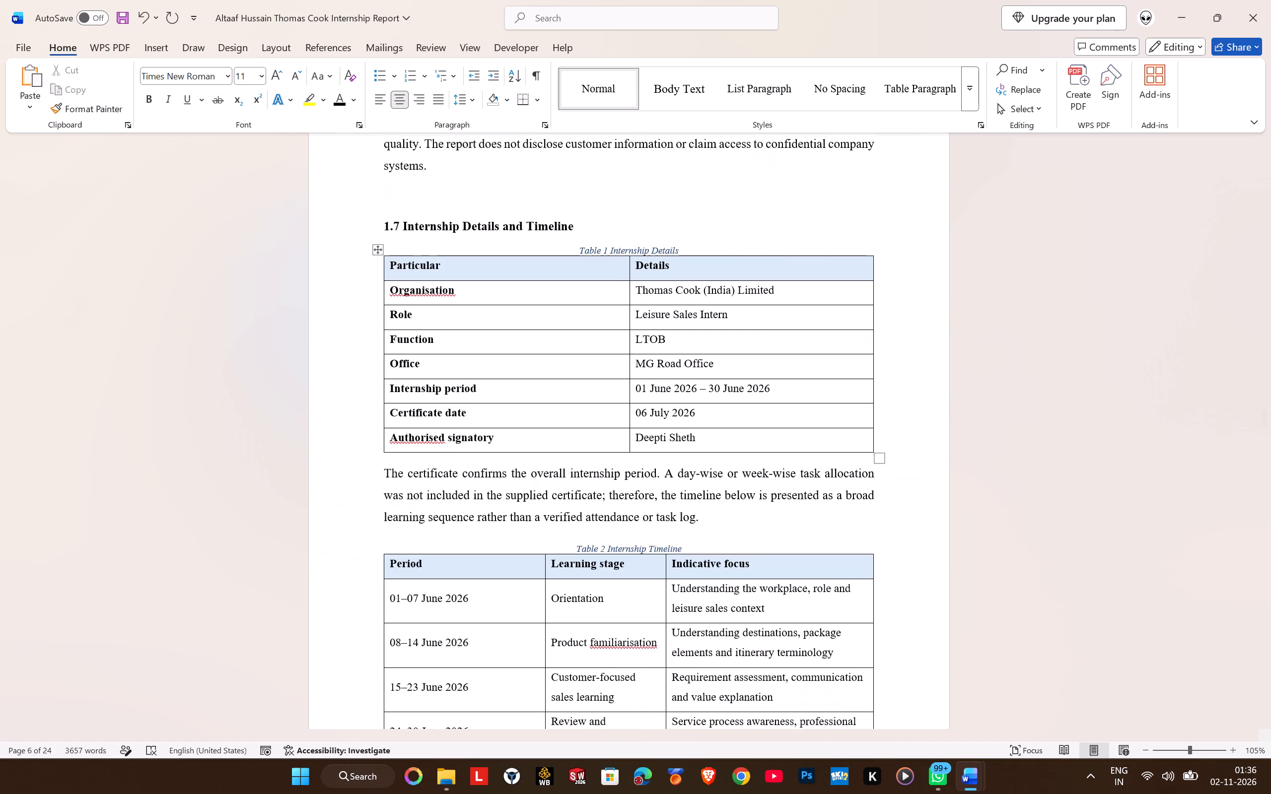
{"action": "left_click_drag", "start_coordinate": [1263, 420], "coordinate": [1254, 325]}
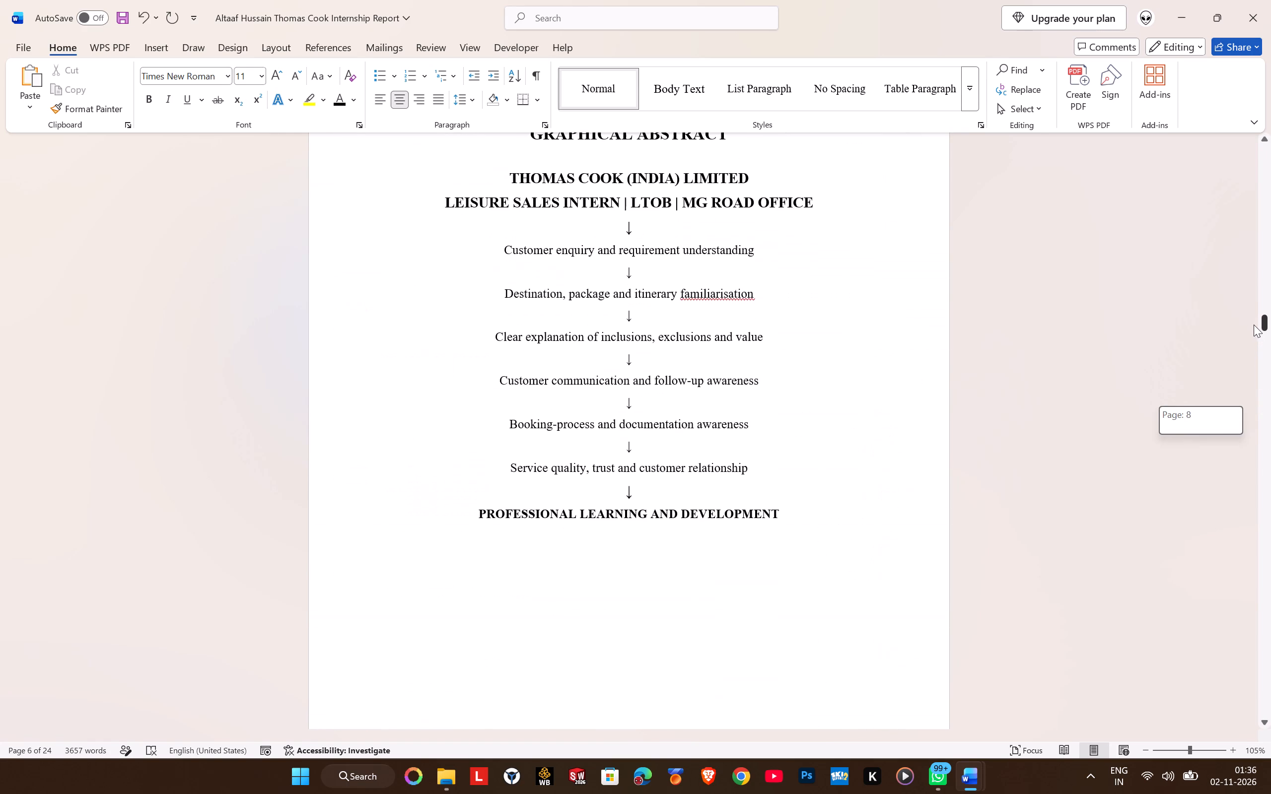
{"action": "left_click_drag", "start_coordinate": [1254, 325], "coordinate": [1248, 266]}
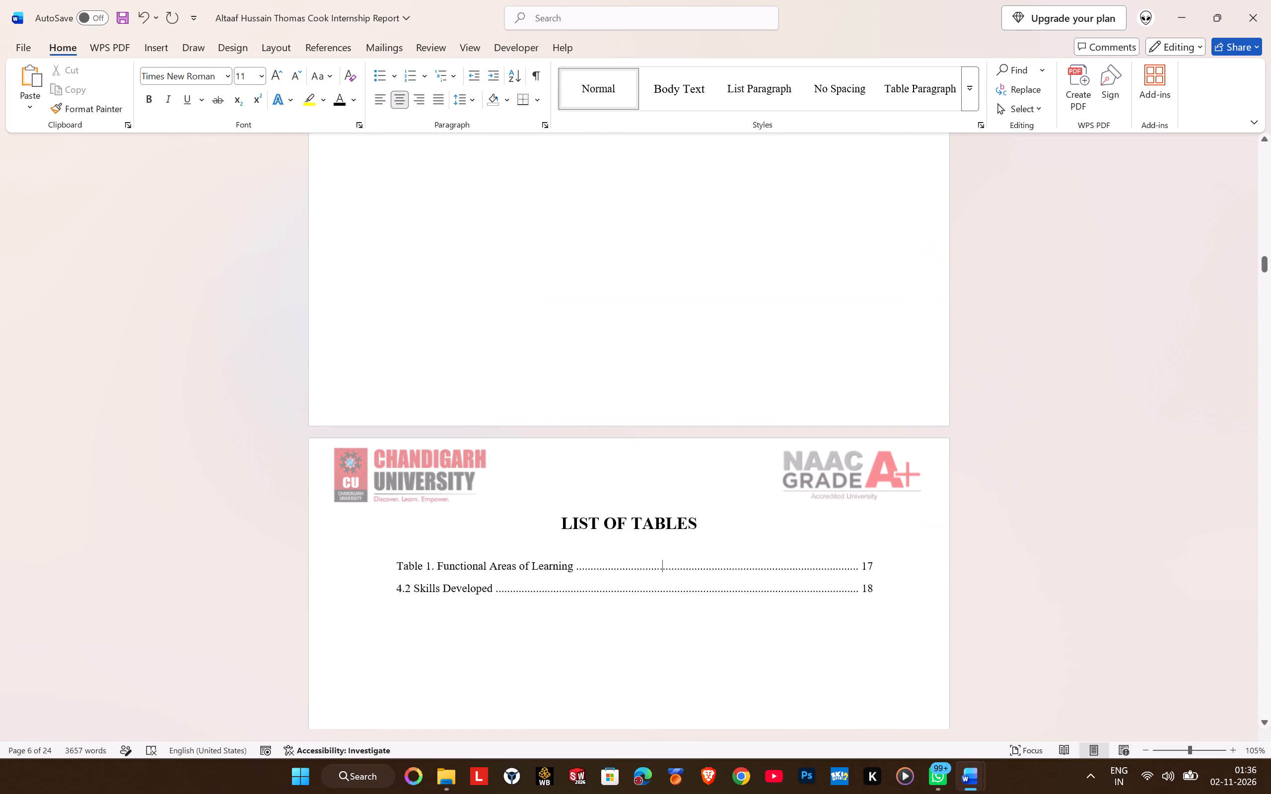
{"action": "left_click_drag", "start_coordinate": [573, 568], "coordinate": [460, 568]}
{"action": "type", "text": "Internship Detao"}
{"action": "key", "text": "BackSpace"}
{"action": "type", "text": "il"}
{"action": "key", "text": "Down"}
{"action": "key", "text": "Up"}
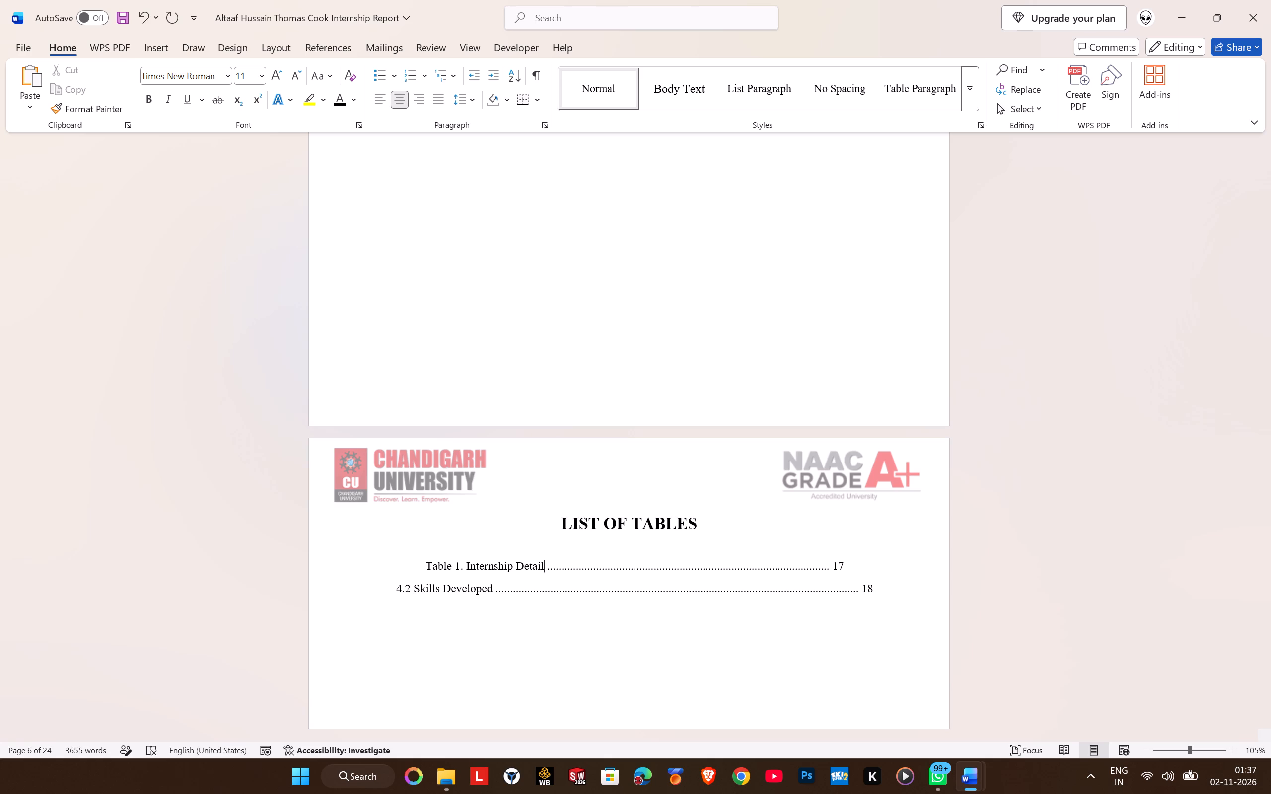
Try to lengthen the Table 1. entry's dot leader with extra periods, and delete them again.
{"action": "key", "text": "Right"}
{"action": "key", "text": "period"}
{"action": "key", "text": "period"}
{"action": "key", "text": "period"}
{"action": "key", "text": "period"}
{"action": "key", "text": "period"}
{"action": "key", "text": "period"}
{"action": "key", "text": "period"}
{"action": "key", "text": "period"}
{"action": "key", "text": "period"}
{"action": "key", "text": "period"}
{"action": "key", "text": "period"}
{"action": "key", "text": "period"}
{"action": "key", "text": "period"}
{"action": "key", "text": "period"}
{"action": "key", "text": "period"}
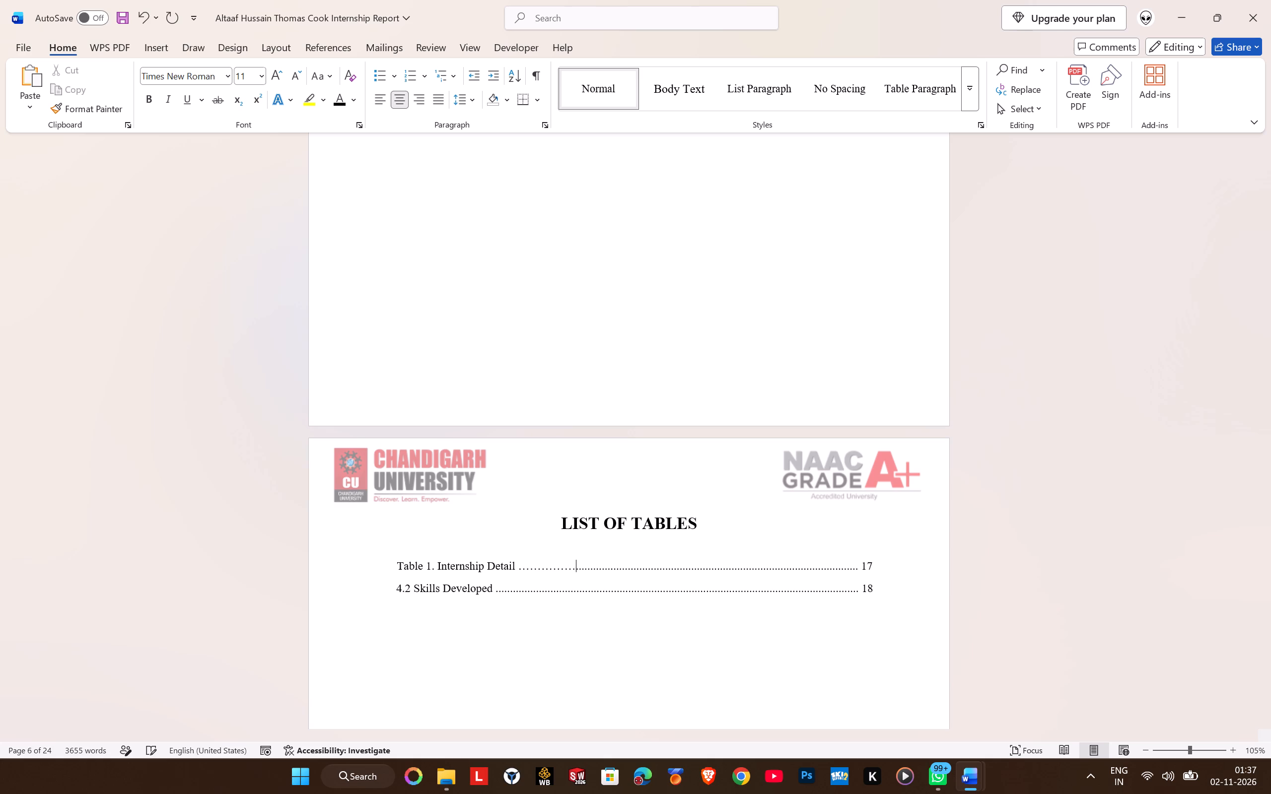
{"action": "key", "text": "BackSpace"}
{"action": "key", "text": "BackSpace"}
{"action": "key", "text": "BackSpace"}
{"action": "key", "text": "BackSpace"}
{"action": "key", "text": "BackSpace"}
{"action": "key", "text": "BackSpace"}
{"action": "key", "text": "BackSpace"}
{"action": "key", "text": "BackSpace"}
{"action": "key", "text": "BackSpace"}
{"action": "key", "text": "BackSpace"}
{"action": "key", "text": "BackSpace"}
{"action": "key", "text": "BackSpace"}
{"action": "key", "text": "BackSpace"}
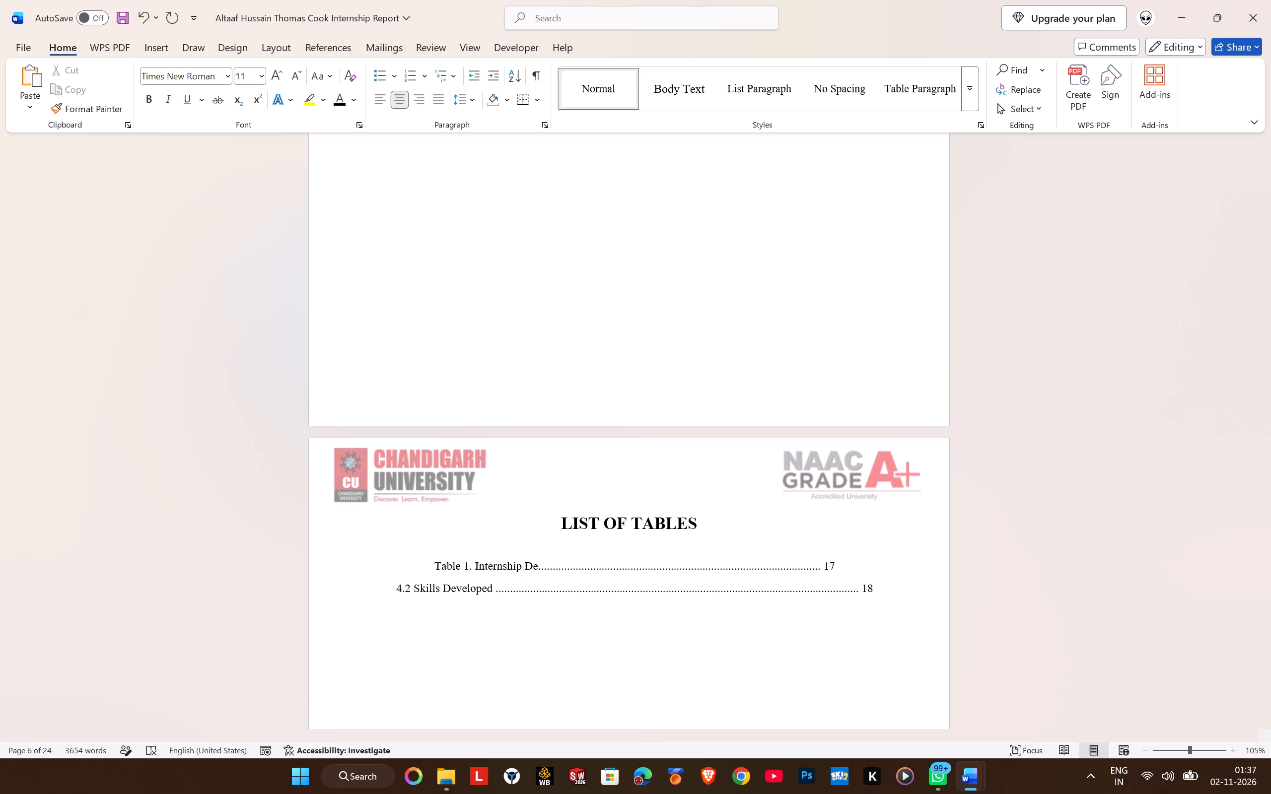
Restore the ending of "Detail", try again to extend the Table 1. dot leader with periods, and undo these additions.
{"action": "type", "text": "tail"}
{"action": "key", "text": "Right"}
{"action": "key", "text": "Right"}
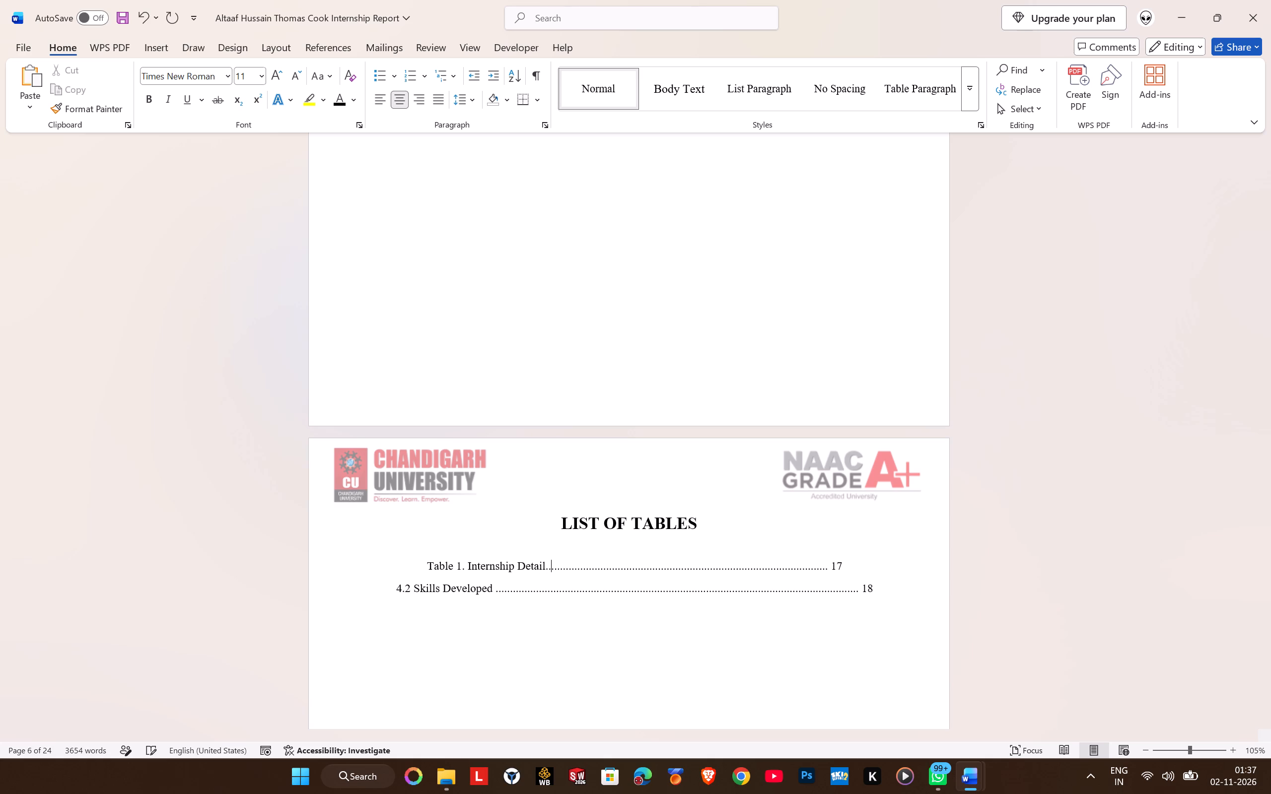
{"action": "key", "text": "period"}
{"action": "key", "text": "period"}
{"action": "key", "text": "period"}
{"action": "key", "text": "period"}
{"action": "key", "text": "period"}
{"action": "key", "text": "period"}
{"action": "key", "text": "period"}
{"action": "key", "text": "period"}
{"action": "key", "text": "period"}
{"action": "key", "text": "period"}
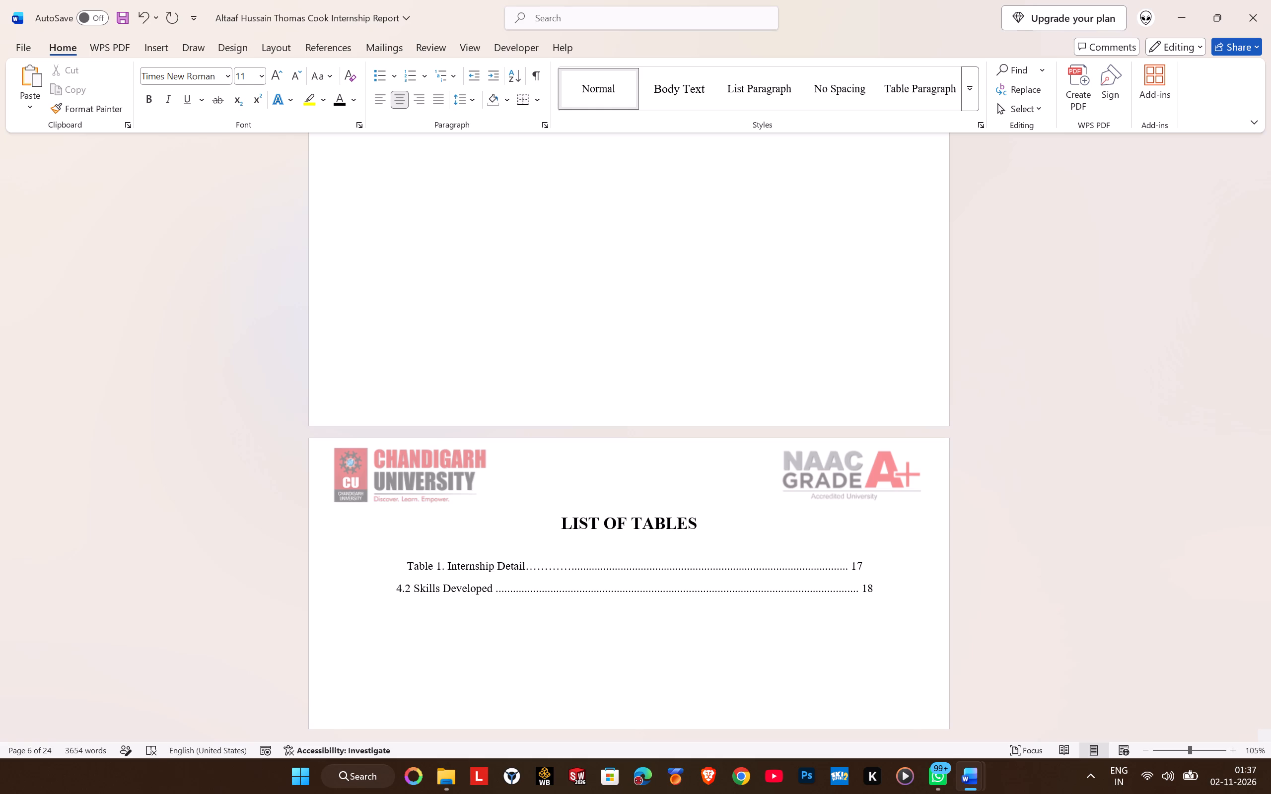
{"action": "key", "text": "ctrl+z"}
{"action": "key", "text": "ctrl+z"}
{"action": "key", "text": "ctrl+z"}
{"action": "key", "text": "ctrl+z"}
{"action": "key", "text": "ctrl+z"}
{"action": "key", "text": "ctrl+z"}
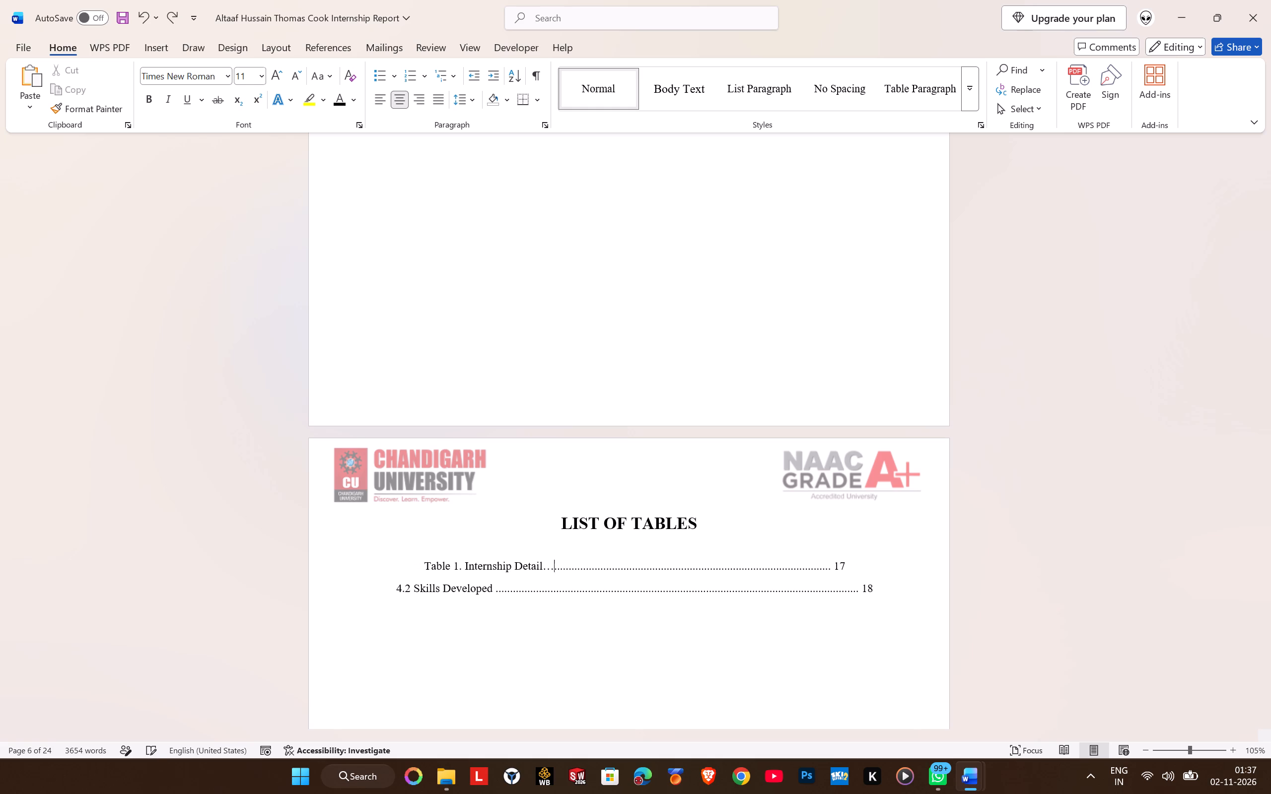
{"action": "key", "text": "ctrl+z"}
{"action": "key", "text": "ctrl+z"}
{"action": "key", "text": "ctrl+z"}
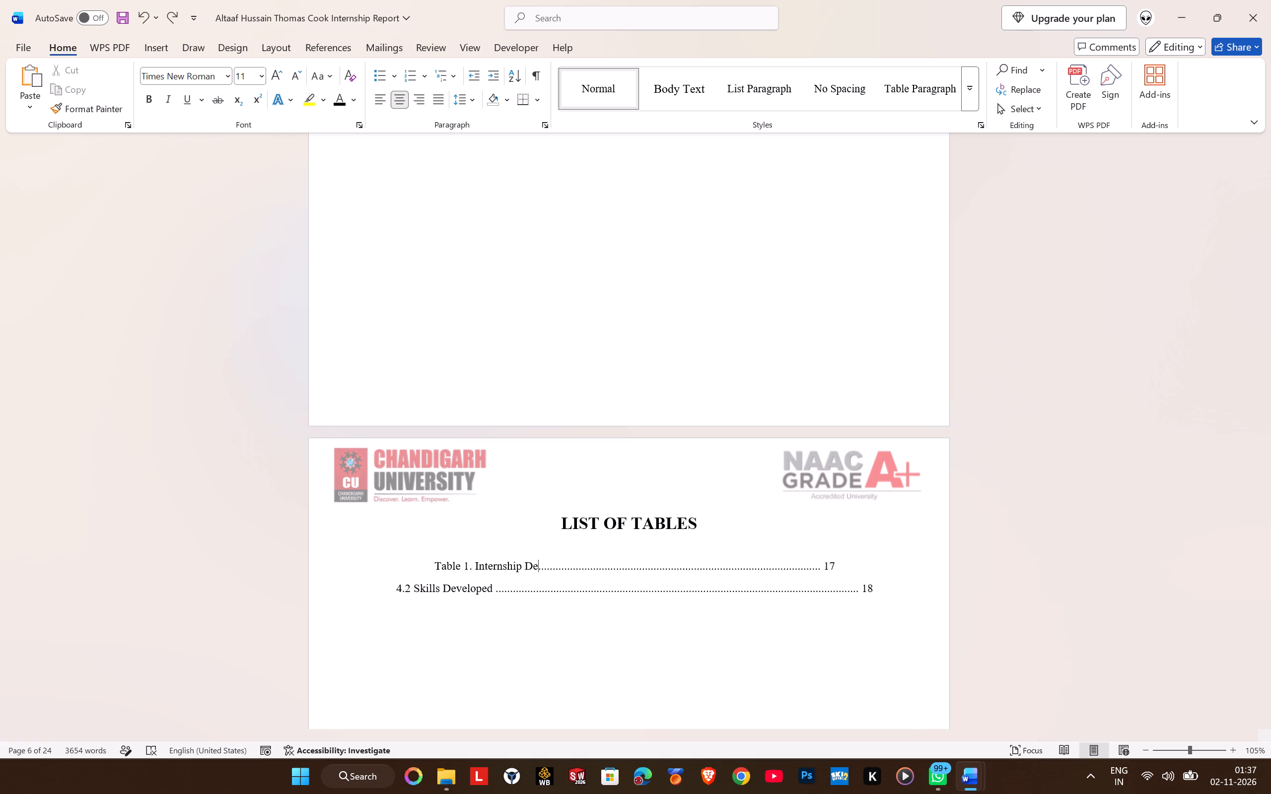
Complete the Table 1. entry's title as "Internship Detail", followed by a space before the dot leader.
{"action": "type", "text": "tail"}
{"action": "key", "text": "space"}
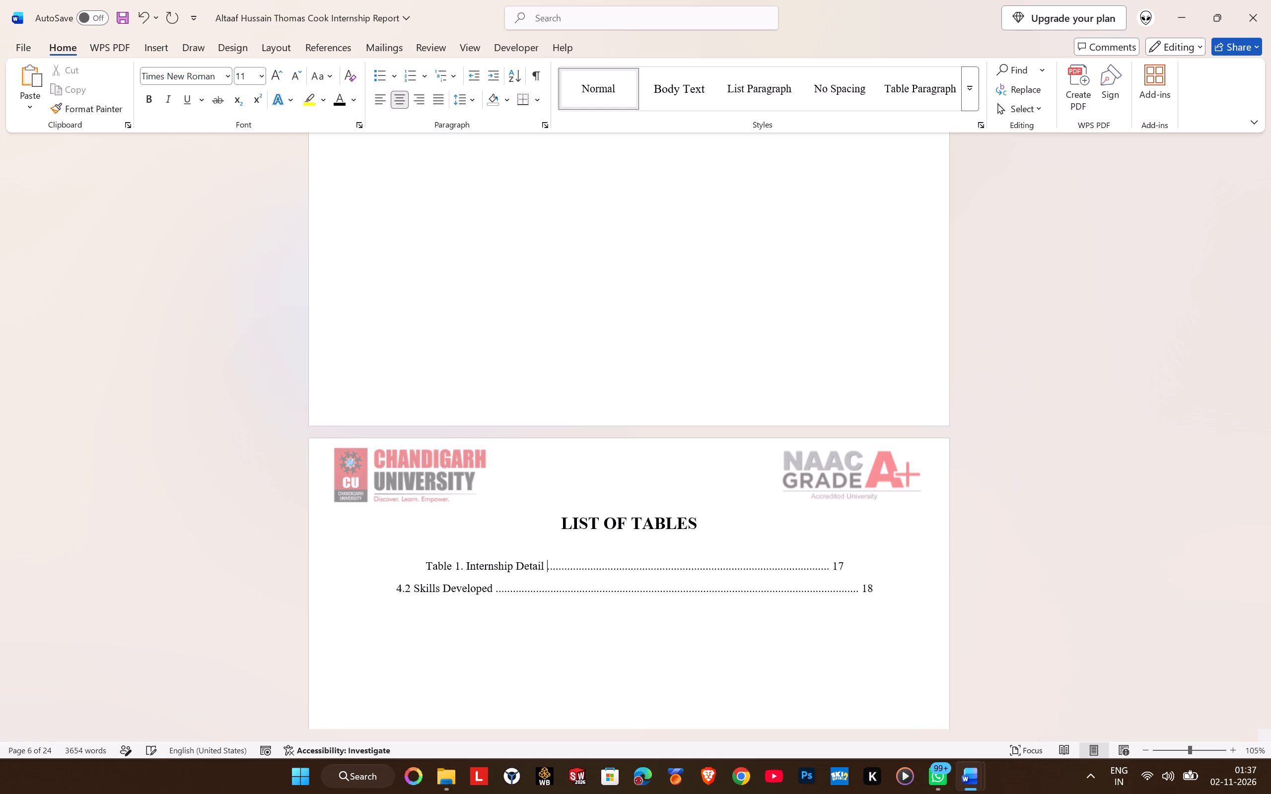
Lengthen the Table 1. entry's dot leader by copying a run of its existing dots and pasting it back into the leader.
{"action": "key", "text": "Right"}
{"action": "key", "text": "Right"}
{"action": "key", "text": "Right"}
{"action": "key", "text": "Right"}
{"action": "key", "text": "Right"}
{"action": "key", "text": "Right"}
{"action": "key", "text": "Right"}
{"action": "key", "text": "Right"}
{"action": "key", "text": "Right"}
{"action": "key", "text": "Right"}
{"action": "key", "text": "Right"}
{"action": "key", "text": "Right"}
{"action": "key", "text": "Right"}
{"action": "key", "text": "Right"}
{"action": "key", "text": "Right"}
{"action": "key", "text": "Right"}
{"action": "key", "text": "Right"}
{"action": "key", "text": "Right"}
{"action": "key", "text": "Right"}
{"action": "key", "text": "Right"}
{"action": "key", "text": "shift+Left"}
{"action": "key", "text": "shift+Left"}
{"action": "key", "text": "shift+Left"}
{"action": "key", "text": "shift+Left"}
{"action": "key", "text": "shift+Left"}
{"action": "key", "text": "shift+Left"}
{"action": "key", "text": "shift+Left"}
{"action": "key", "text": "shift+Left"}
{"action": "key", "text": "shift+Left"}
{"action": "key", "text": "shift+Left"}
{"action": "key", "text": "shift+Left"}
{"action": "key", "text": "shift+Left"}
{"action": "key", "text": "shift+Left"}
{"action": "key", "text": "shift+Left"}
{"action": "key", "text": "shift+Left"}
{"action": "key", "text": "shift+Left"}
{"action": "key", "text": "shift+Left"}
{"action": "key", "text": "shift+Left"}
{"action": "key", "text": "shift+Left"}
{"action": "key", "text": "shift+Left"}
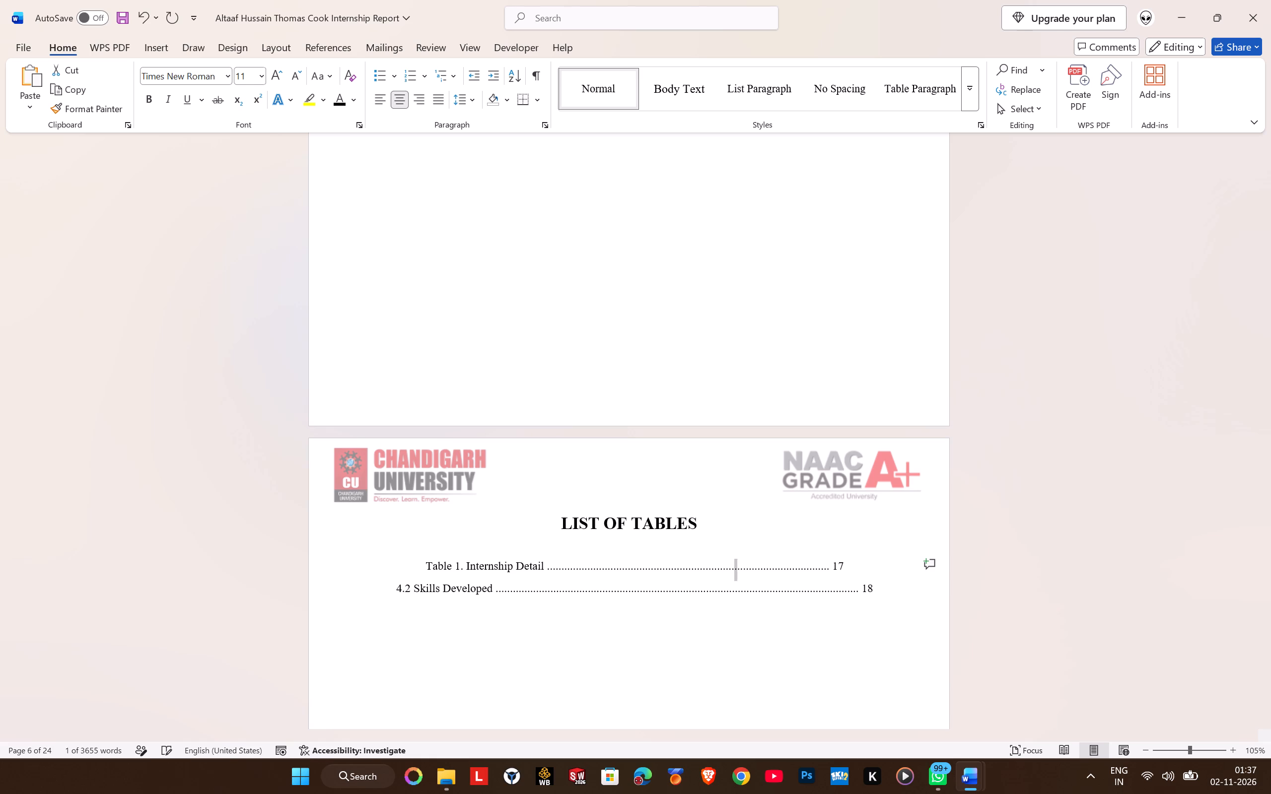
{"action": "key", "text": "ctrl+c"}
{"action": "key", "text": "ctrl+v"}
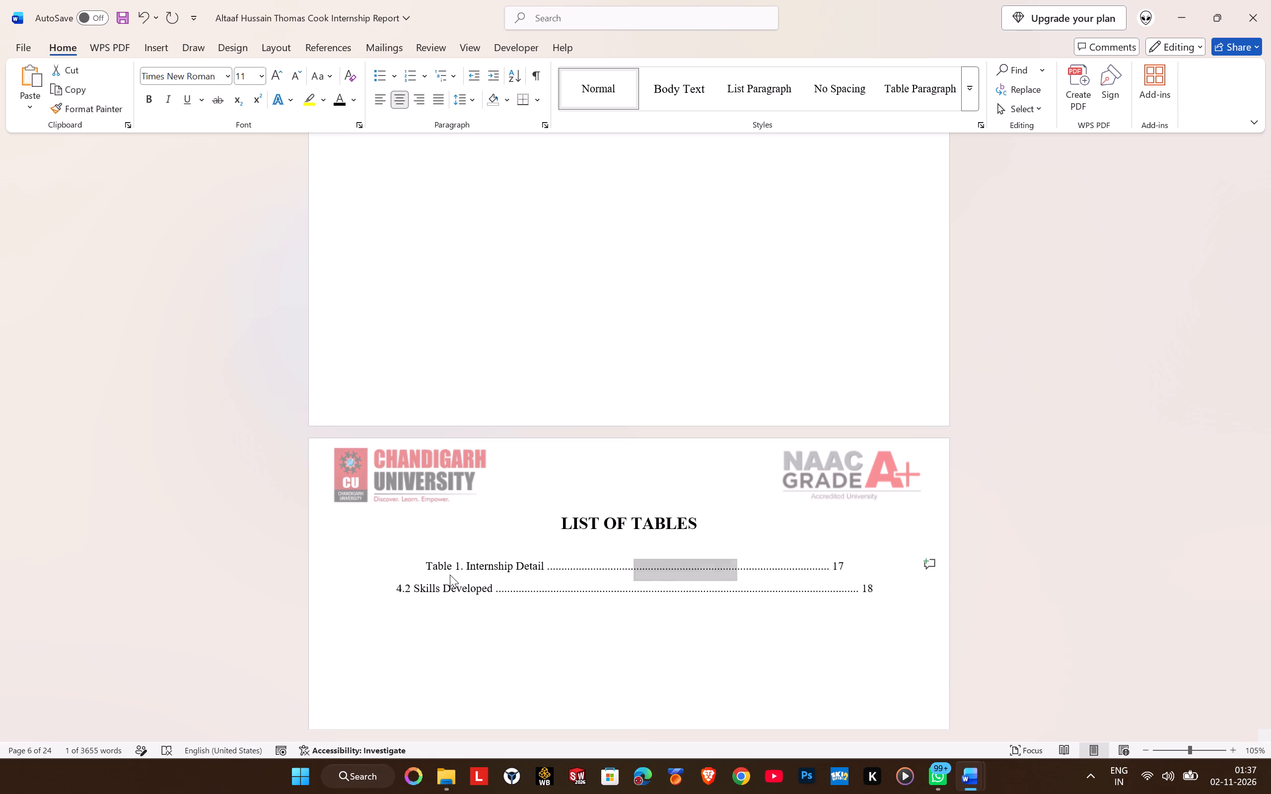
{"action": "key", "text": "Left"}
{"action": "key", "text": "Left"}
{"action": "key", "text": "Left"}
{"action": "key", "text": "Left"}
{"action": "key", "text": "Left"}
{"action": "key", "text": "Left"}
{"action": "key", "text": "Left"}
{"action": "key", "text": "Left"}
{"action": "key", "text": "Left"}
{"action": "key", "text": "Left"}
{"action": "key", "text": "Left"}
{"action": "key", "text": "Left"}
{"action": "key", "text": "Left"}
{"action": "key", "text": "Left"}
{"action": "key", "text": "Left"}
{"action": "key", "text": "Left"}
{"action": "key", "text": "Left"}
{"action": "key", "text": "Left"}
{"action": "key", "text": "Left"}
{"action": "key", "text": "Left"}
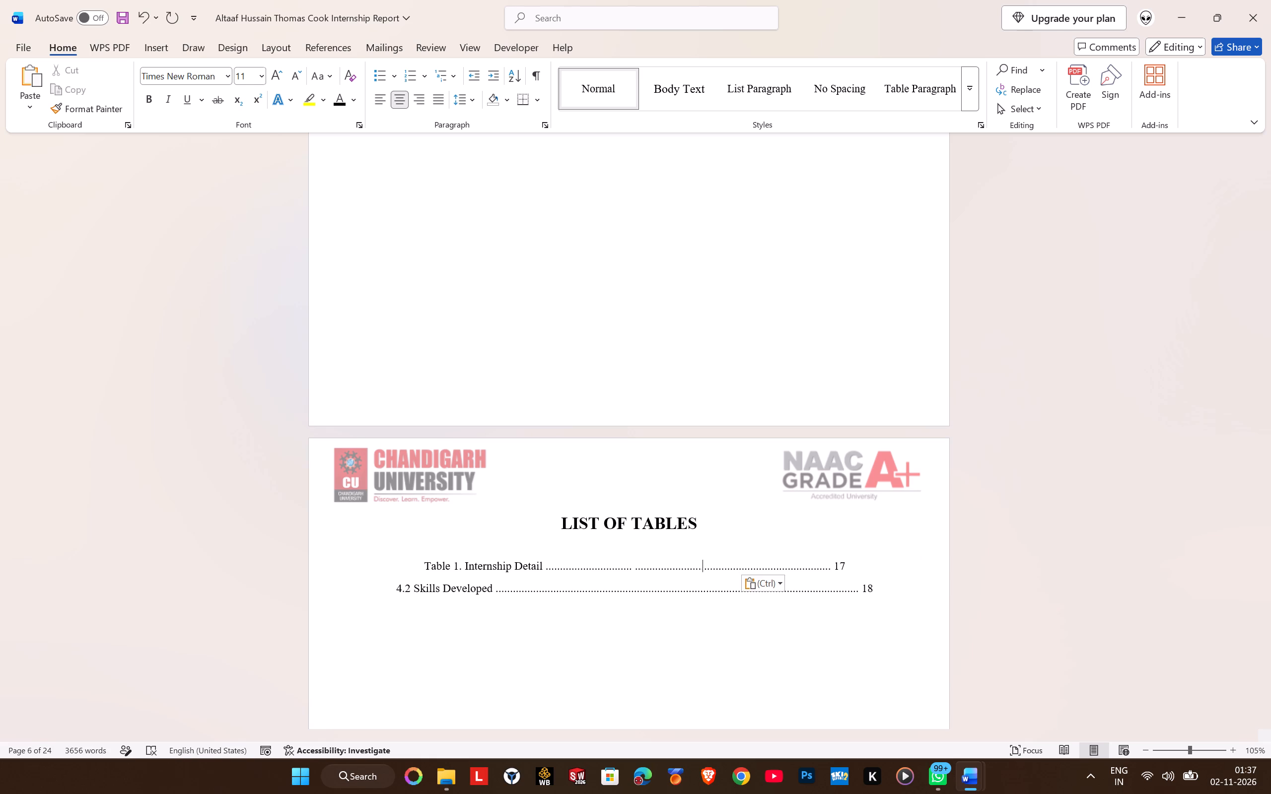
{"action": "key", "text": "ctrl+v"}
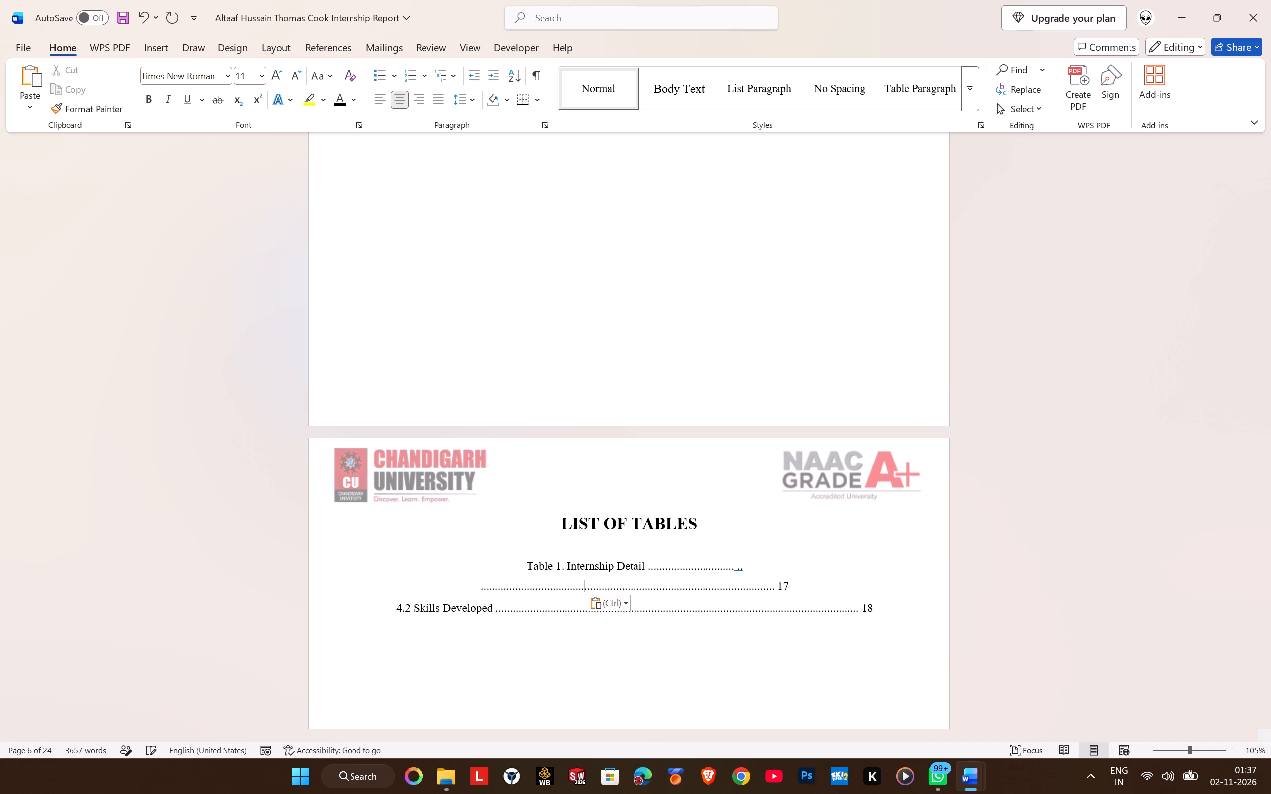
Shorten the Table 1. entry's dot leader by deleting a run of the surplus pasted dots.
{"action": "key", "text": "BackSpace"}
{"action": "key", "text": "BackSpace"}
{"action": "key", "text": "BackSpace"}
{"action": "key", "text": "BackSpace"}
{"action": "key", "text": "BackSpace"}
{"action": "key", "text": "BackSpace"}
{"action": "key", "text": "BackSpace"}
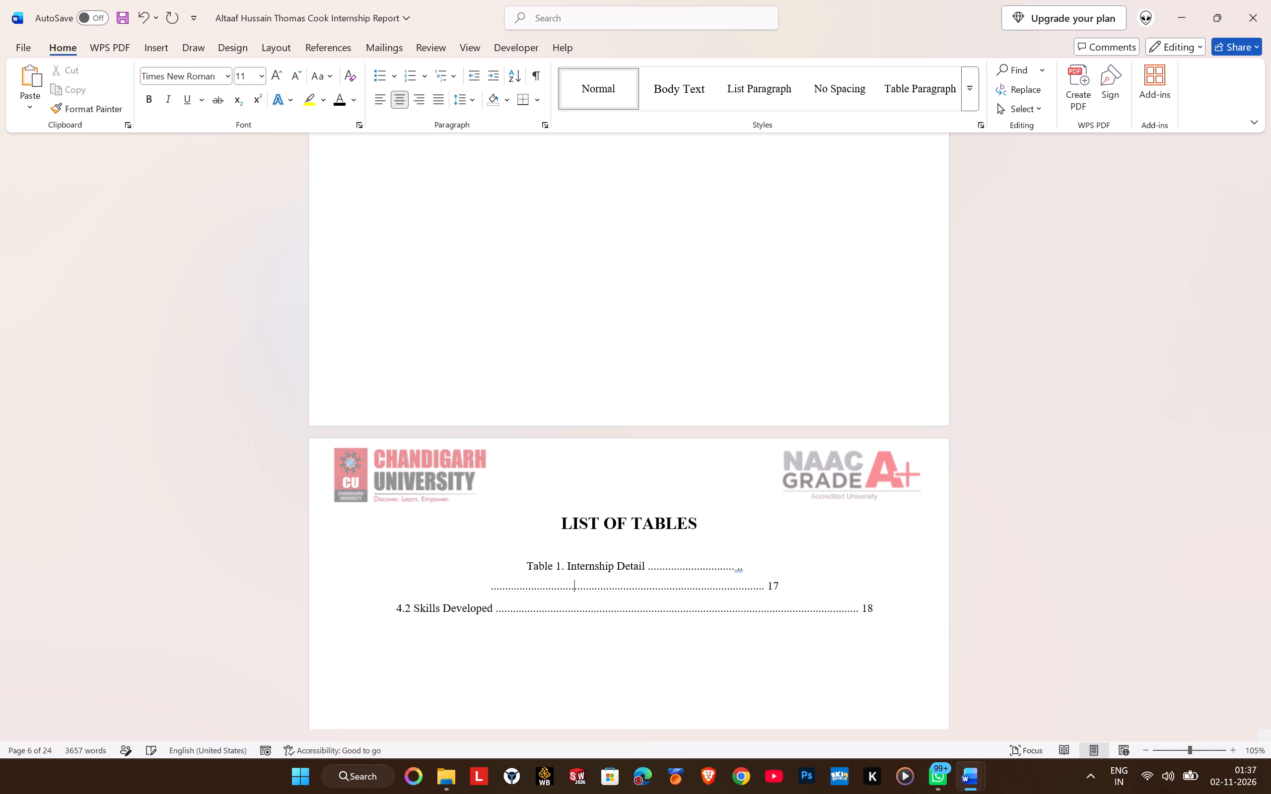
{"action": "key", "text": "BackSpace"}
{"action": "key", "text": "BackSpace"}
{"action": "key", "text": "BackSpace"}
{"action": "key", "text": "BackSpace"}
{"action": "key", "text": "BackSpace"}
Remove the stray gap inside the Table 1. entry's dot leader and fill it with periods for one continuous run.
{"action": "key", "text": "Left"}
{"action": "key", "text": "Left"}
{"action": "key", "text": "Left"}
{"action": "key", "text": "Left"}
{"action": "key", "text": "Left"}
{"action": "key", "text": "Left"}
{"action": "key", "text": "Left"}
{"action": "key", "text": "Left"}
{"action": "key", "text": "Left"}
{"action": "key", "text": "Left"}
{"action": "key", "text": "Left"}
{"action": "key", "text": "Left"}
{"action": "key", "text": "Left"}
{"action": "key", "text": "Left"}
{"action": "key", "text": "Left"}
{"action": "key", "text": "Left"}
{"action": "key", "text": "Left"}
{"action": "key", "text": "Left"}
{"action": "key", "text": "Left"}
{"action": "key", "text": "Left"}
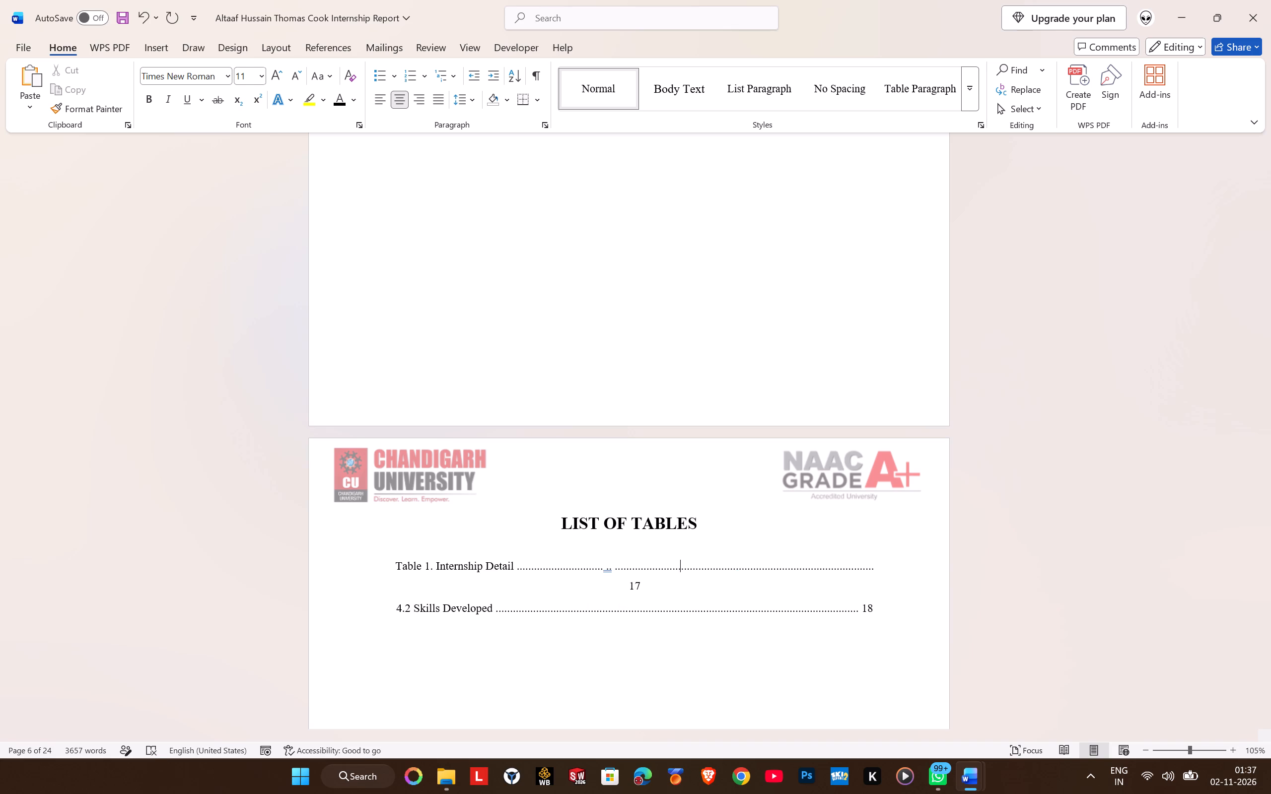
{"action": "key", "text": "Left"}
{"action": "key", "text": "Left"}
{"action": "key", "text": "Left"}
{"action": "key", "text": "BackSpace"}
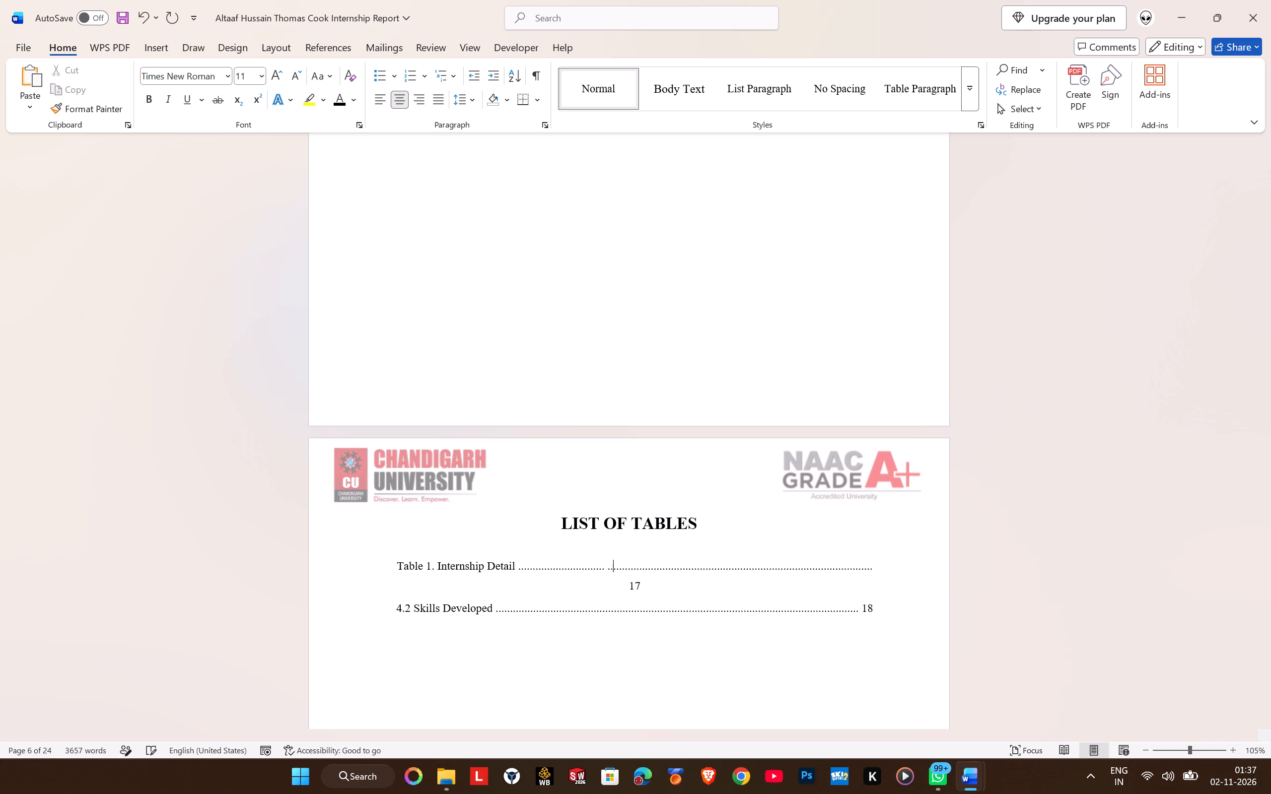
{"action": "key", "text": "Left"}
{"action": "key", "text": "Left"}
{"action": "key", "text": "BackSpace"}
{"action": "type", "text": "..."}
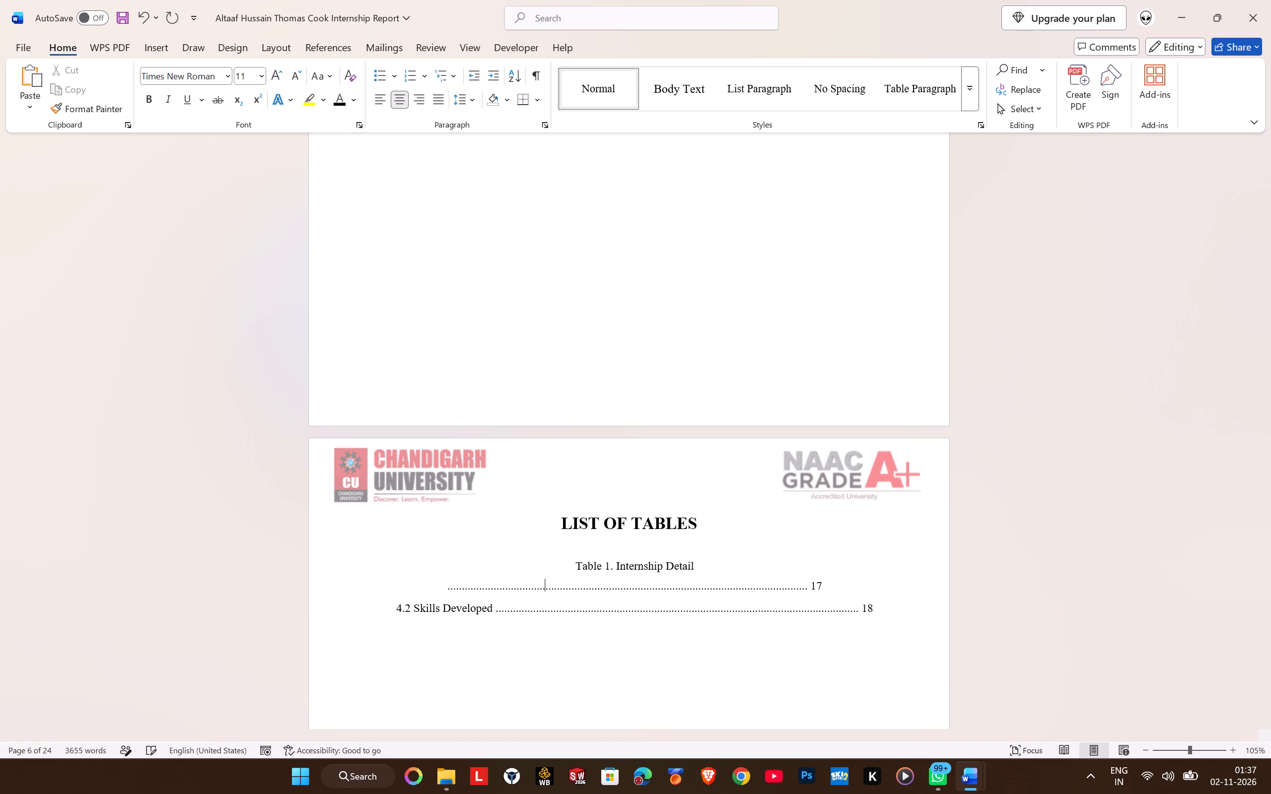
Trim the Table 1. entry's dot leader until page number 17 fits on the same line.
{"action": "key", "text": "BackSpace"}
{"action": "key", "text": "Down"}
{"action": "key", "text": "Up"}
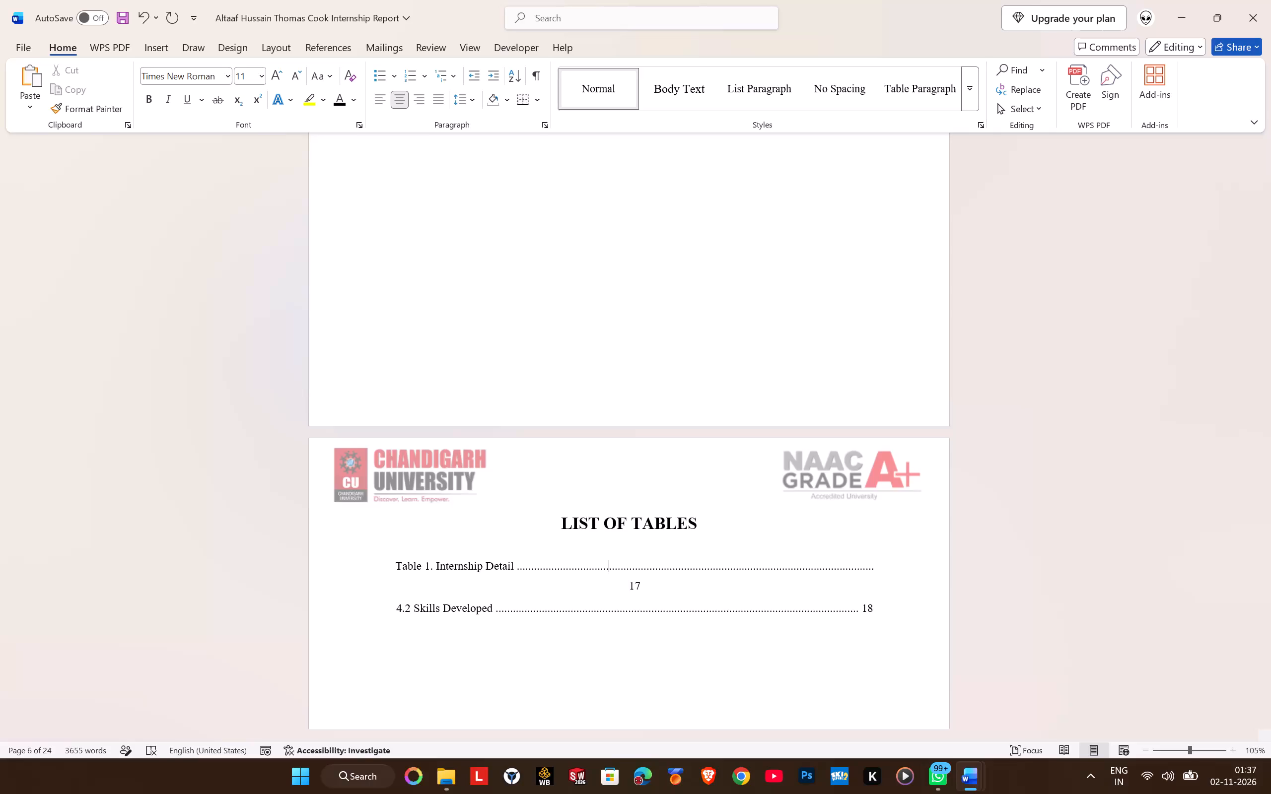
{"action": "key", "text": "BackSpace"}
{"action": "key", "text": "BackSpace"}
{"action": "key", "text": "BackSpace"}
{"action": "key", "text": "BackSpace"}
{"action": "key", "text": "BackSpace"}
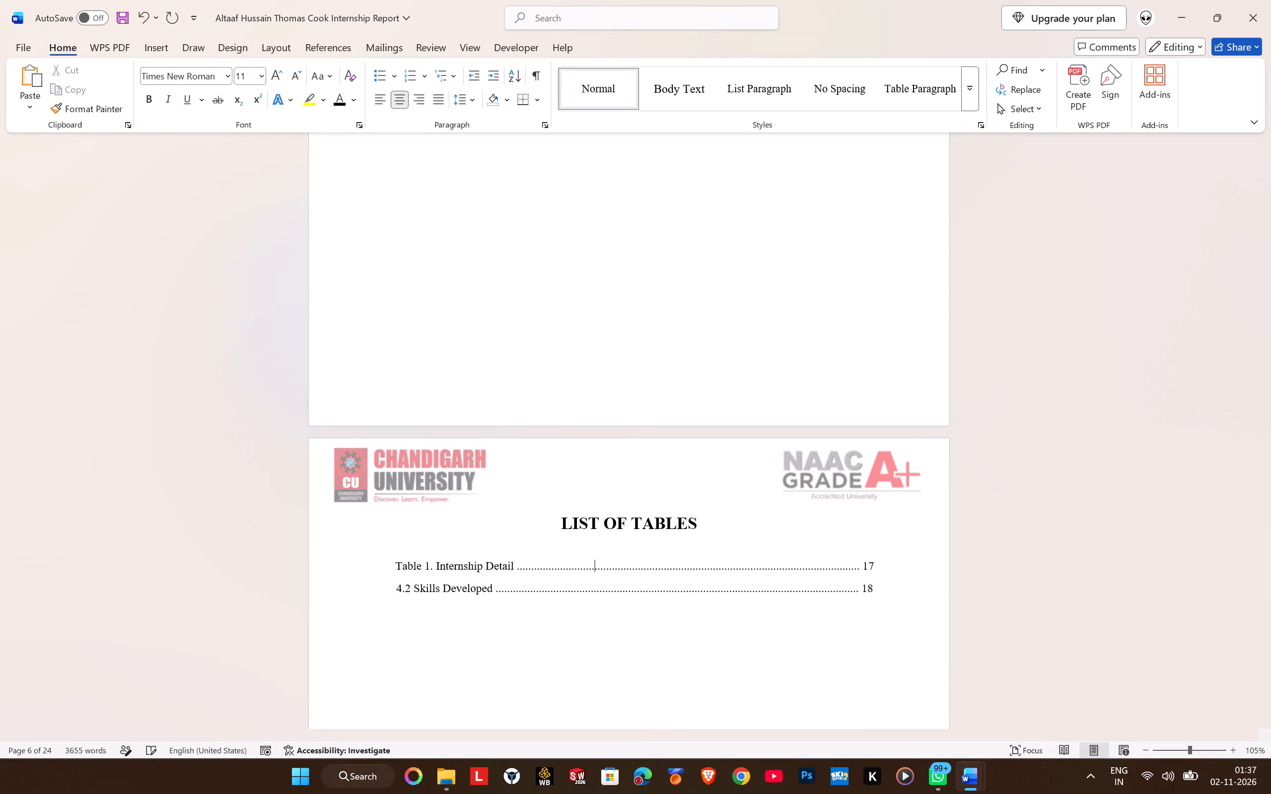
Replace the number "4.2" of the second List of Tables entry with "Table 2.".
{"action": "left_click", "coordinate": [409, 589]}
{"action": "key", "text": "BackSpace"}
{"action": "key", "text": "BackSpace"}
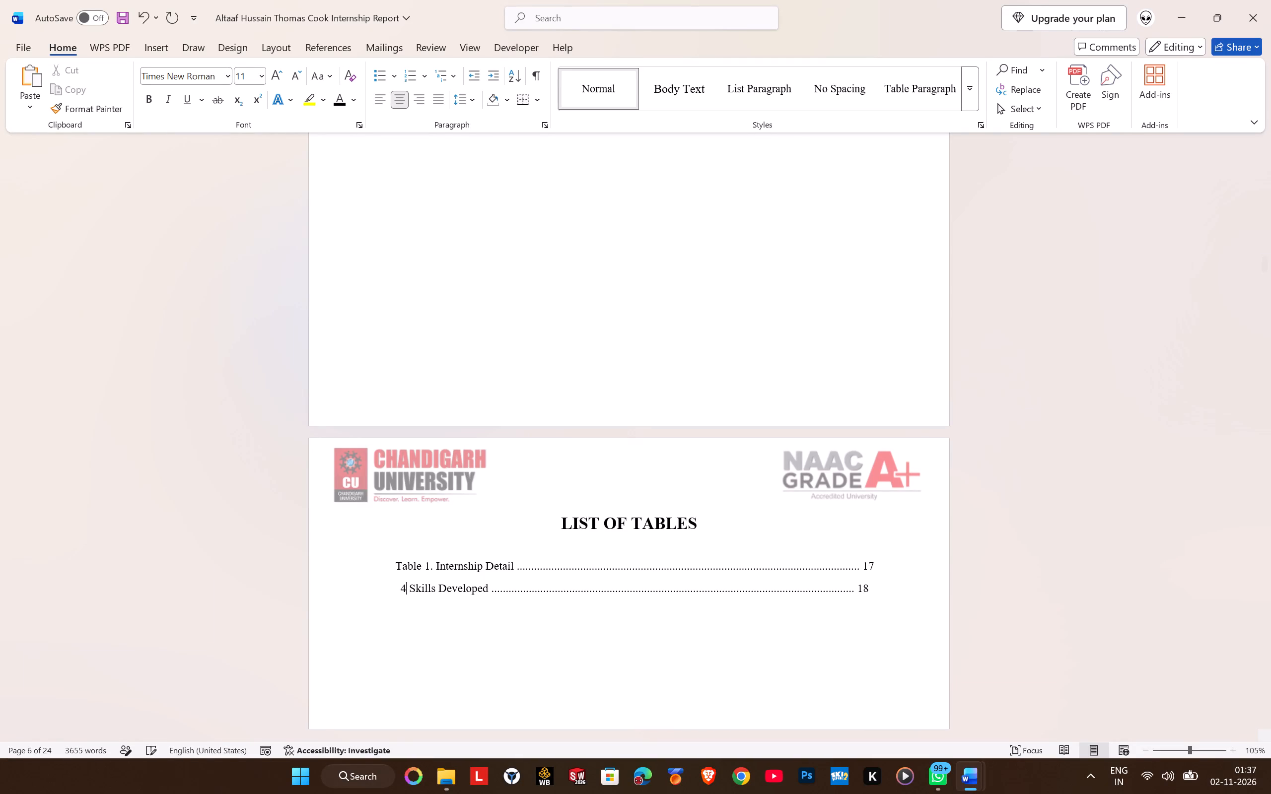
{"action": "key", "text": "BackSpace"}
{"action": "type", "text": "Table 1"}
{"action": "key", "text": "BackSpace"}
{"action": "type", "text": "2."}
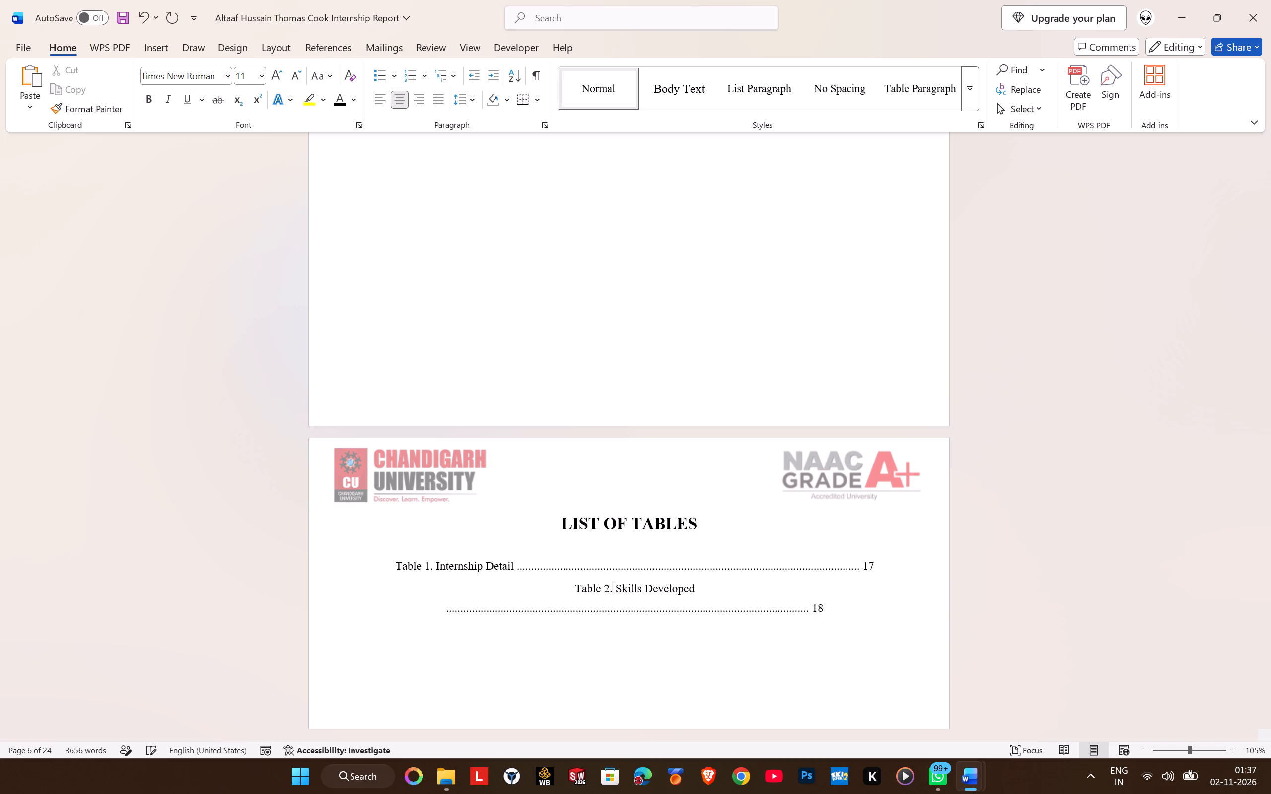
Replace the Table 2. entry's title "Skills Developed" with "Internship Timeline".
{"action": "key", "text": "Right"}
{"action": "key", "text": "Delete"}
{"action": "key", "text": "Delete"}
{"action": "key", "text": "Delete"}
{"action": "key", "text": "Delete"}
{"action": "key", "text": "Delete"}
{"action": "key", "text": "Delete"}
{"action": "key", "text": "Delete"}
{"action": "key", "text": "Delete"}
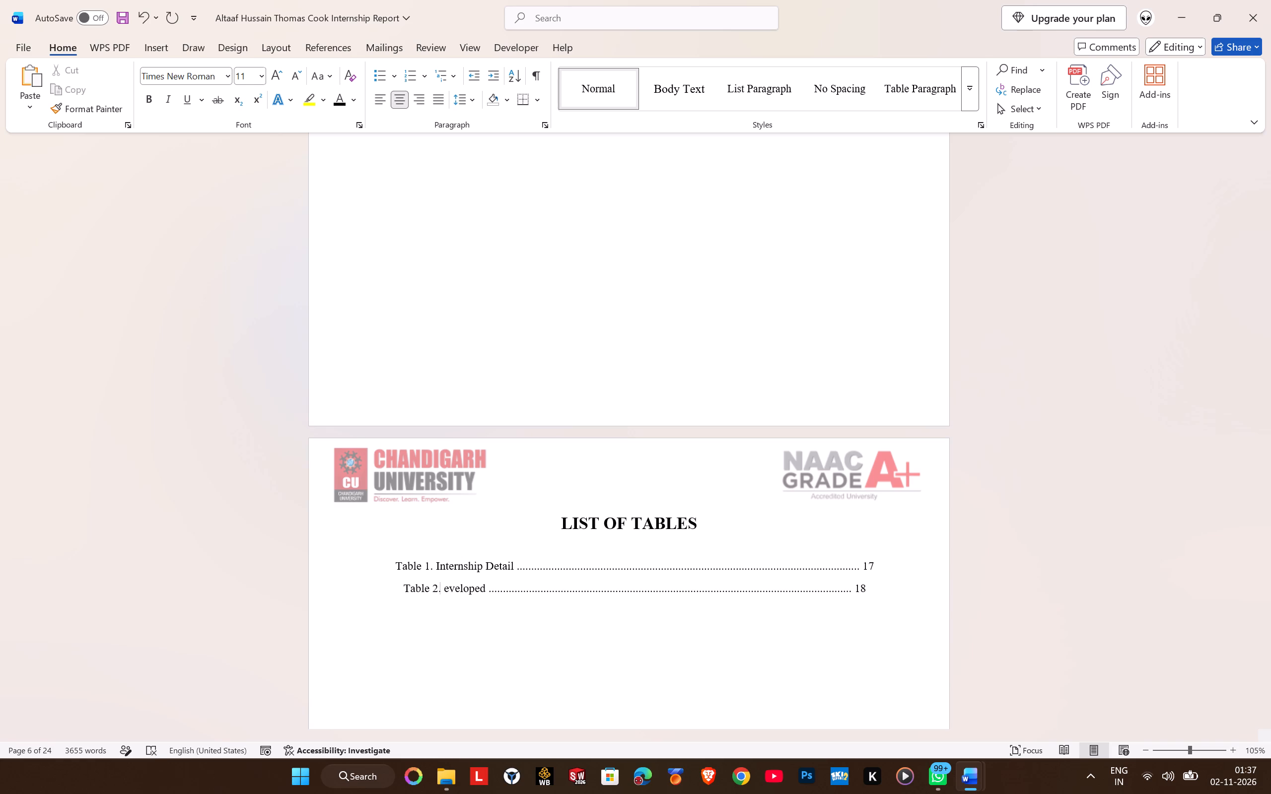
{"action": "key", "text": "Delete"}
{"action": "key", "text": "Delete"}
{"action": "key", "text": "Delete"}
{"action": "key", "text": "Delete"}
{"action": "key", "text": "Delete"}
{"action": "key", "text": "Delete"}
{"action": "key", "text": "Delete"}
{"action": "key", "text": "Delete"}
{"action": "type", "text": "Internship Timeline"}
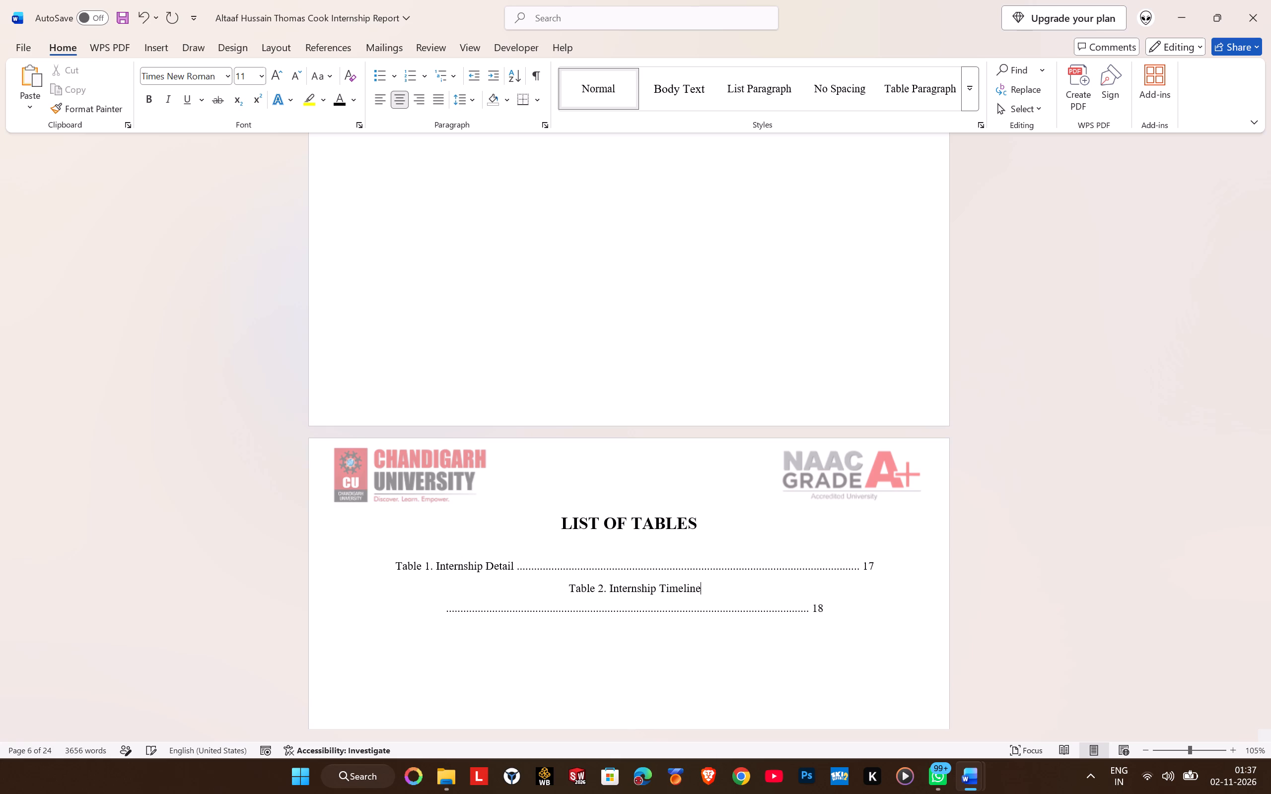
Put a space after "Internship Timeline" and trim the dot leader so page number 18 fits on the same line, aligned with the Table 1. entry.
{"action": "key", "text": "Delete"}
{"action": "key", "text": "Delete"}
{"action": "key", "text": "Delete"}
{"action": "key", "text": "Delete"}
{"action": "key", "text": "space"}
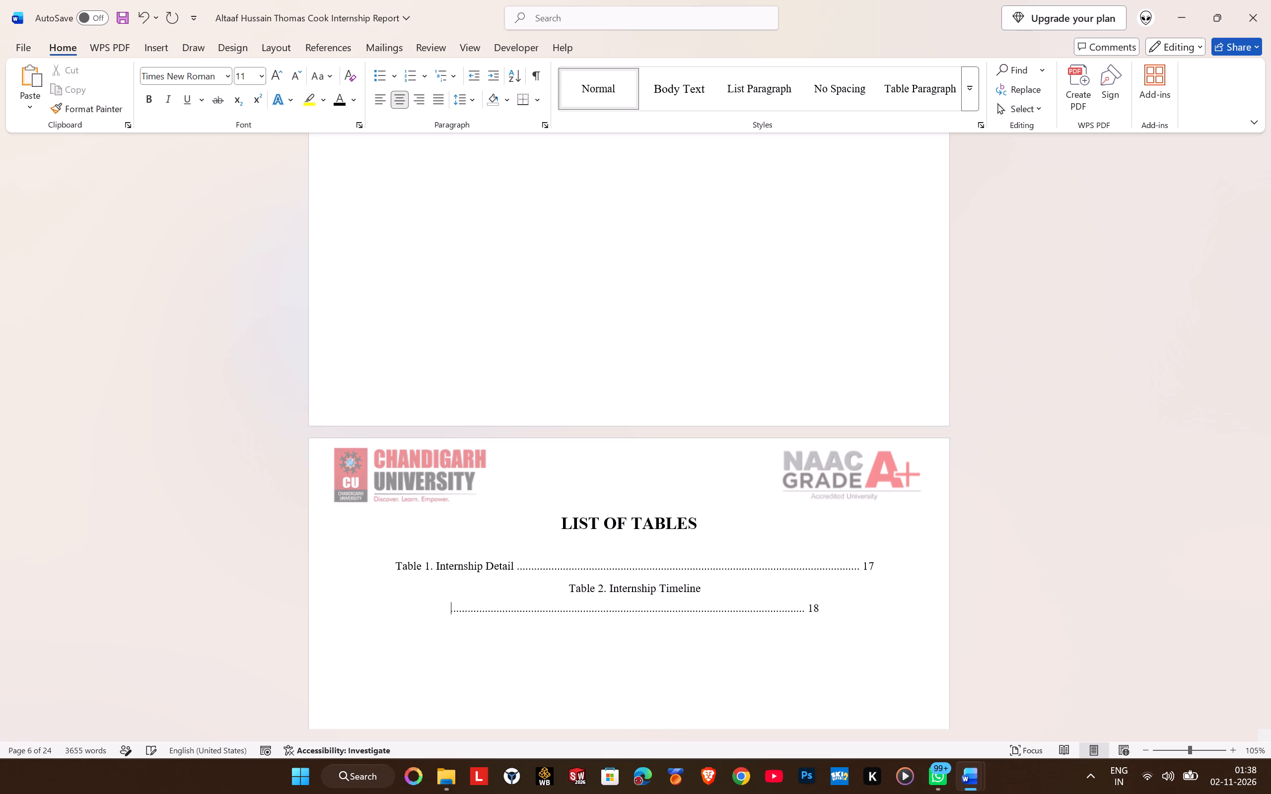
{"action": "key", "text": "Delete"}
{"action": "key", "text": "Delete"}
{"action": "key", "text": "Delete"}
{"action": "key", "text": "Delete"}
{"action": "key", "text": "Delete"}
{"action": "key", "text": "Delete"}
{"action": "key", "text": "Delete"}
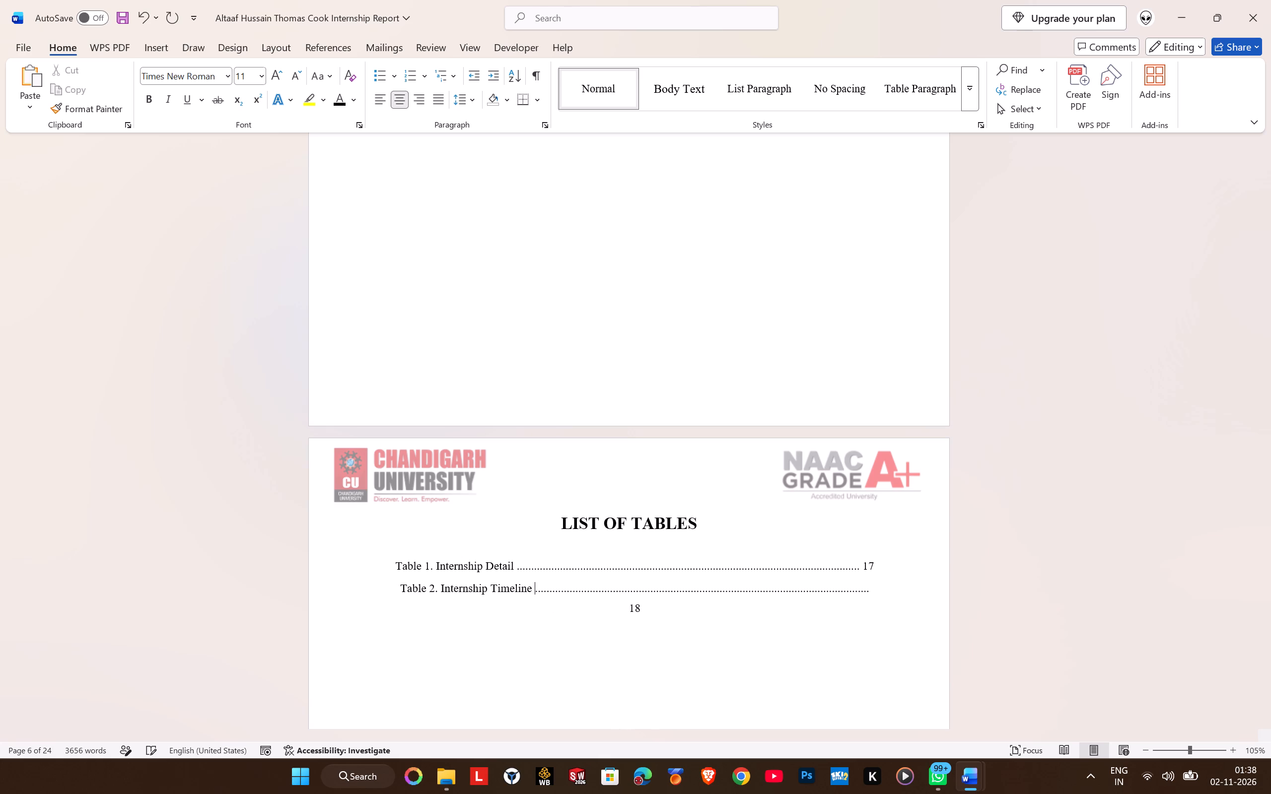
{"action": "key", "text": "Delete"}
{"action": "key", "text": "Delete"}
{"action": "key", "text": "Delete"}
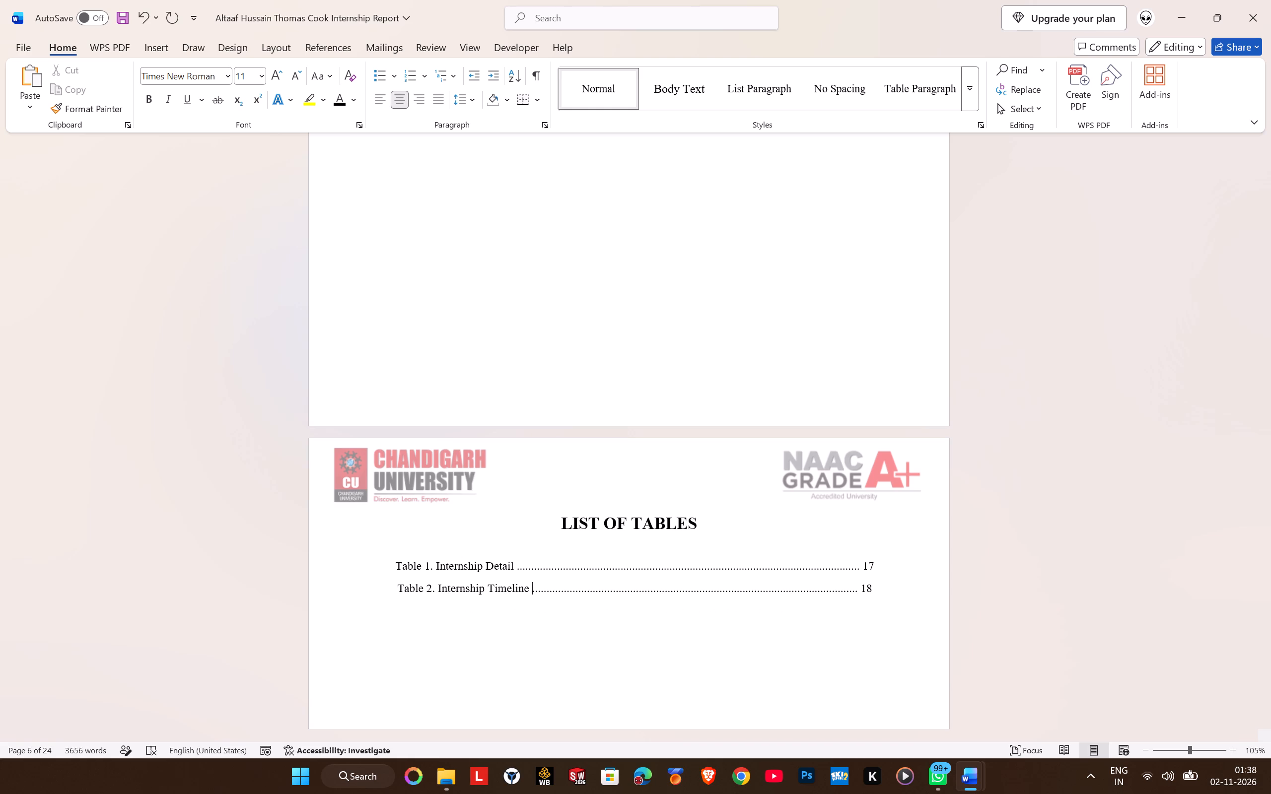
{"action": "key", "text": "period"}
{"action": "key", "text": "period"}
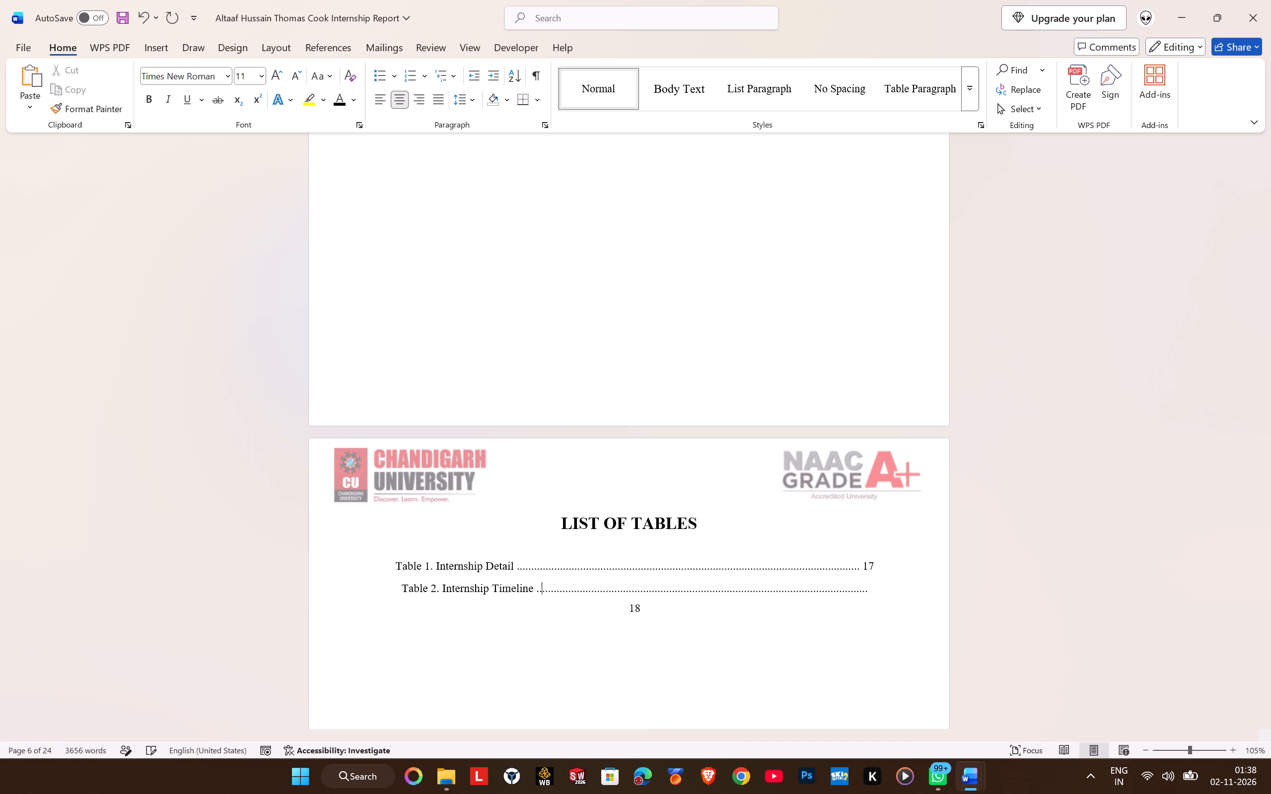
{"action": "key", "text": "Delete"}
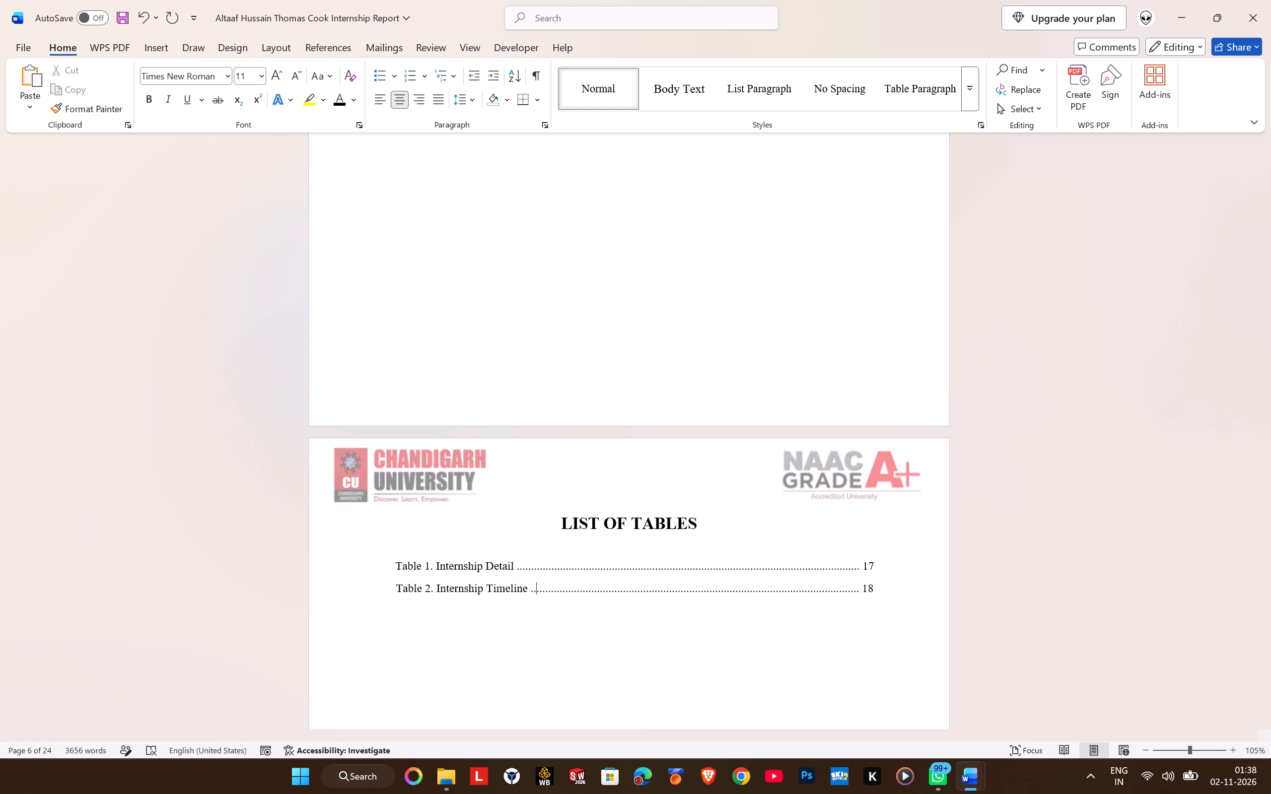
Look through the report from the Abstract to the start of Chapter 3 to check the formatting of each chapter.
{"action": "scroll", "coordinate": [559, 501], "scroll_direction": "down", "scroll_amount": 7}
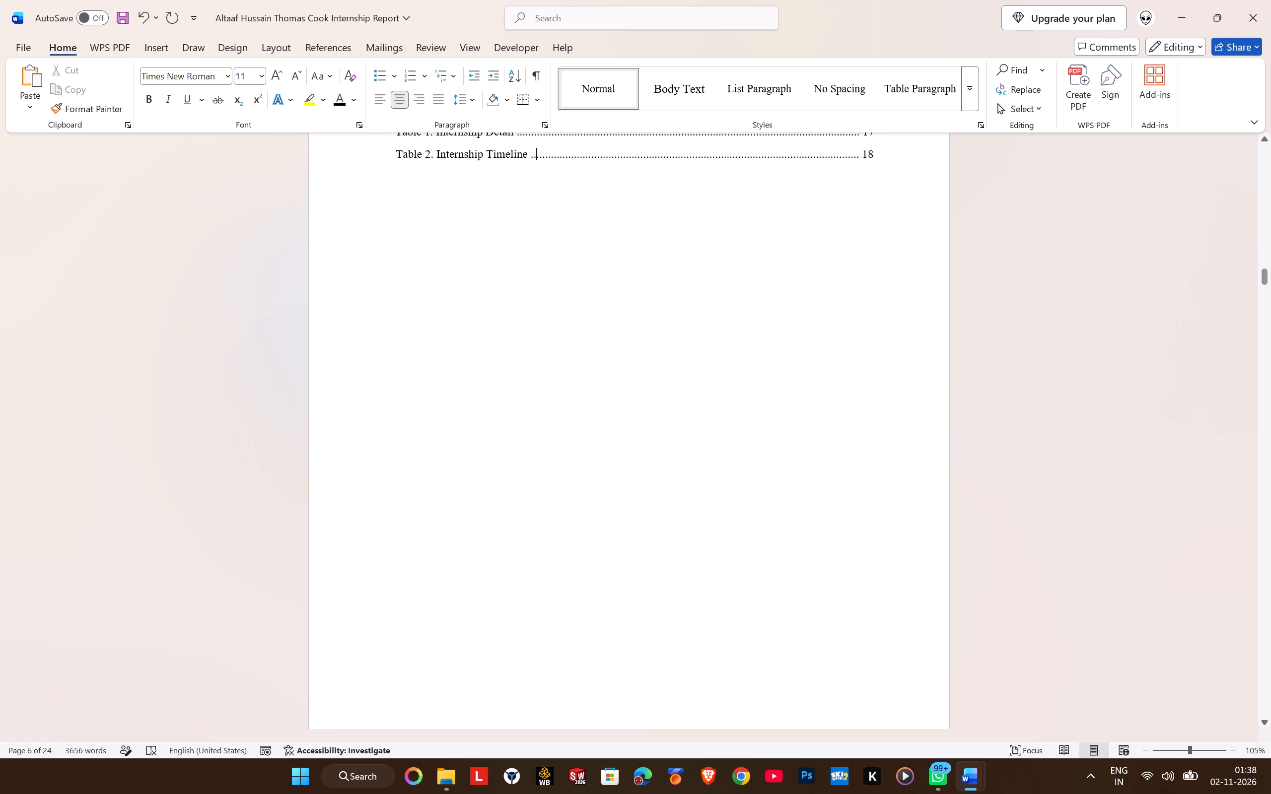
{"action": "scroll", "coordinate": [559, 459], "scroll_direction": "down", "scroll_amount": 10}
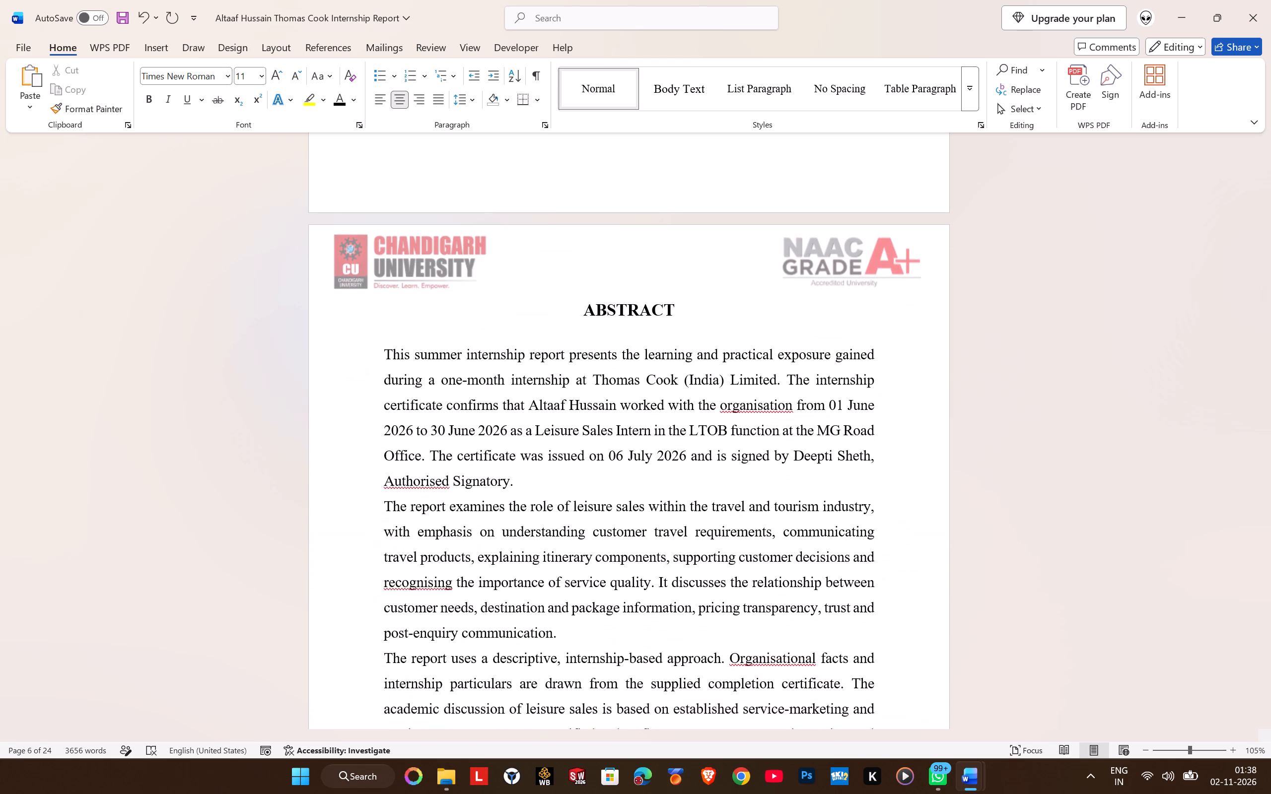
{"action": "scroll", "coordinate": [559, 458], "scroll_direction": "down", "scroll_amount": 4}
{"action": "scroll", "coordinate": [642, 393], "scroll_direction": "down", "scroll_amount": 9}
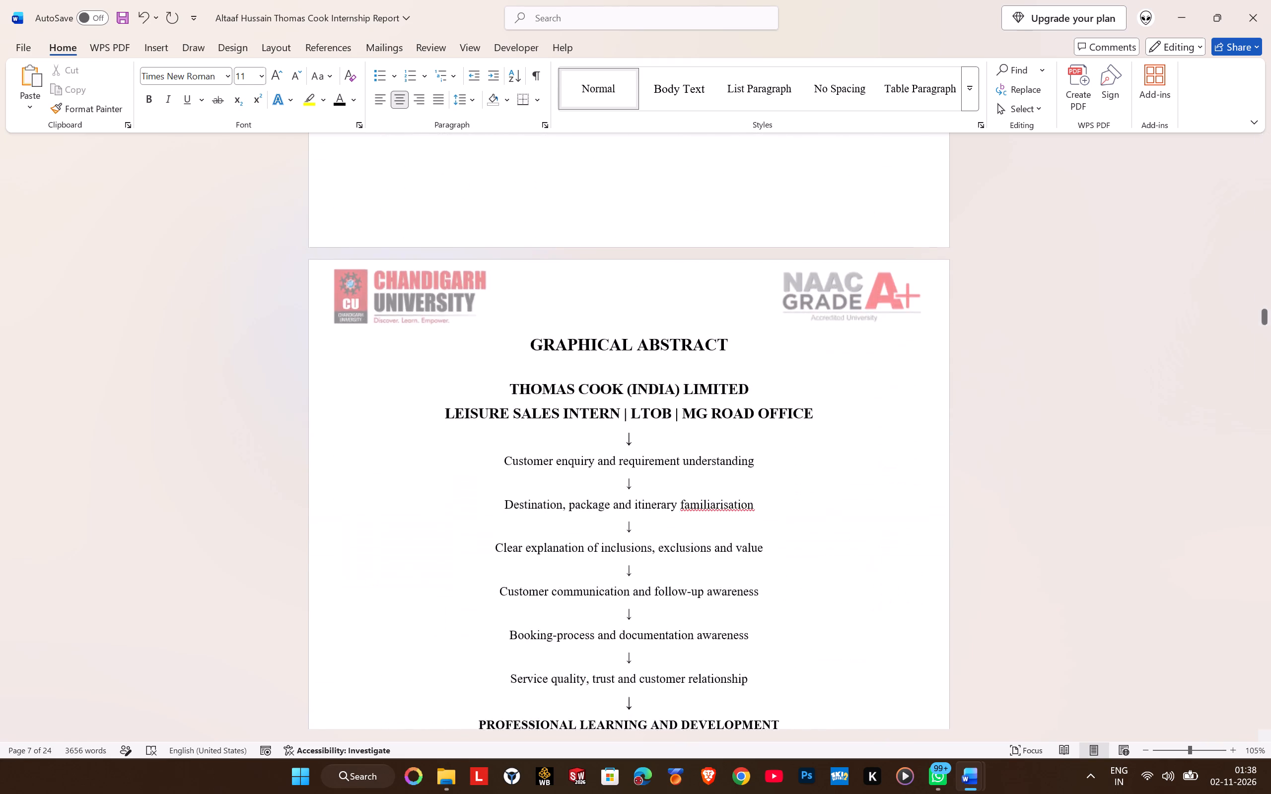
{"action": "scroll", "coordinate": [641, 395], "scroll_direction": "down", "scroll_amount": 16}
{"action": "scroll", "coordinate": [641, 395], "scroll_direction": "down", "scroll_amount": 6}
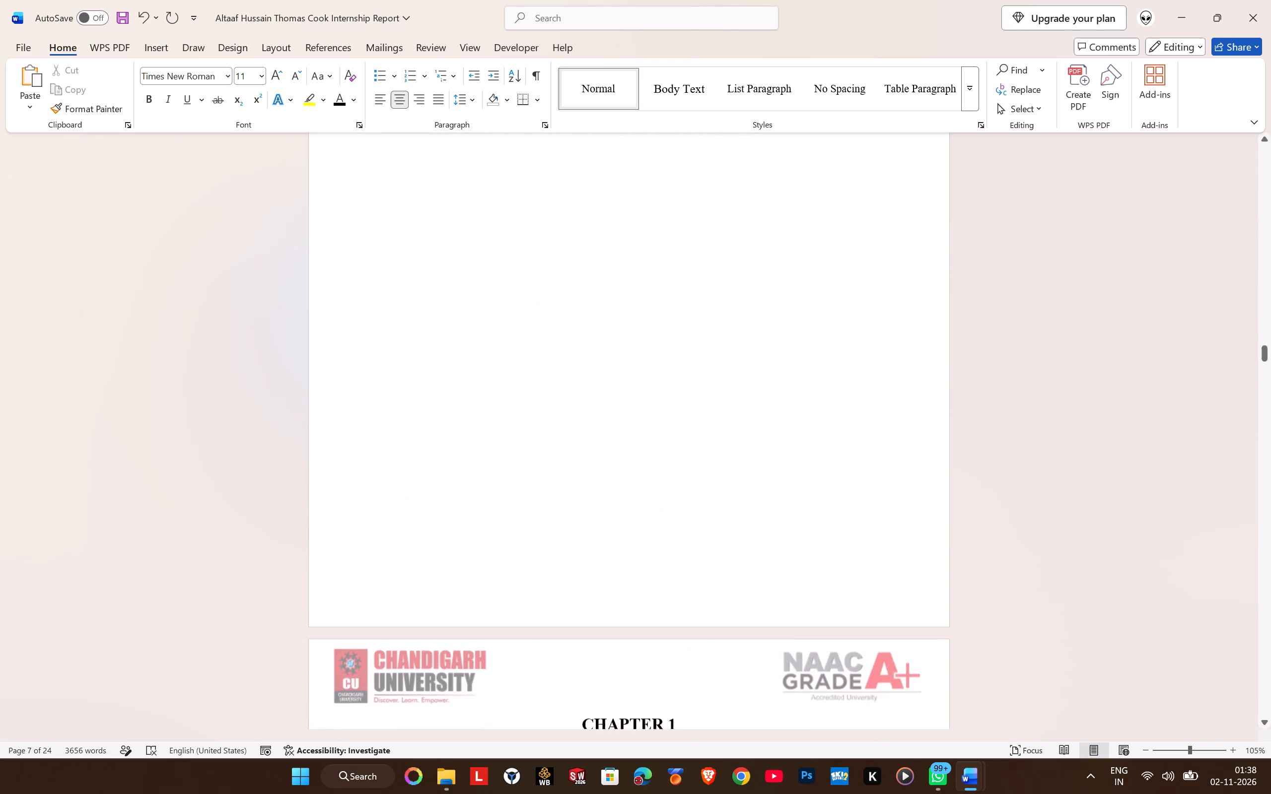
{"action": "scroll", "coordinate": [640, 395], "scroll_direction": "down", "scroll_amount": 14}
{"action": "scroll", "coordinate": [640, 395], "scroll_direction": "up", "scroll_amount": 5}
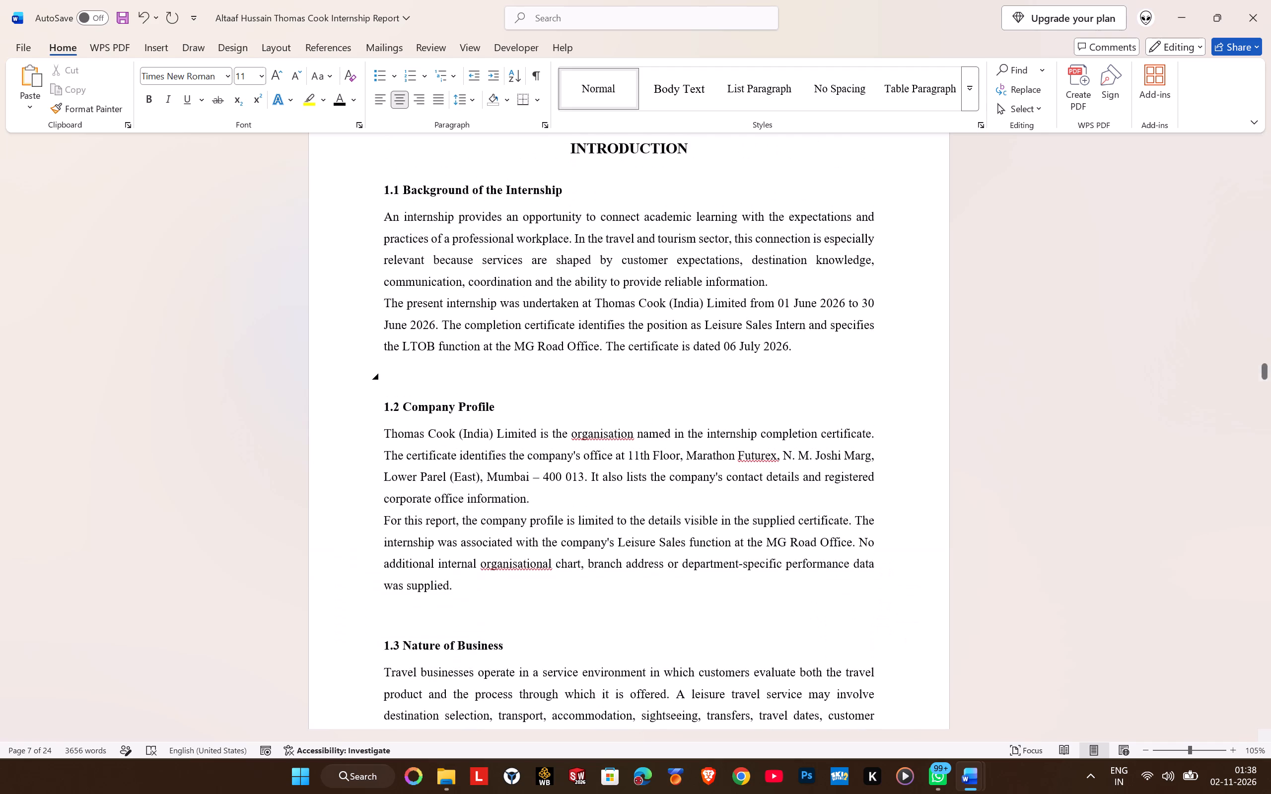
{"action": "scroll", "coordinate": [640, 395], "scroll_direction": "up", "scroll_amount": 1}
{"action": "scroll", "coordinate": [640, 395], "scroll_direction": "down", "scroll_amount": 12}
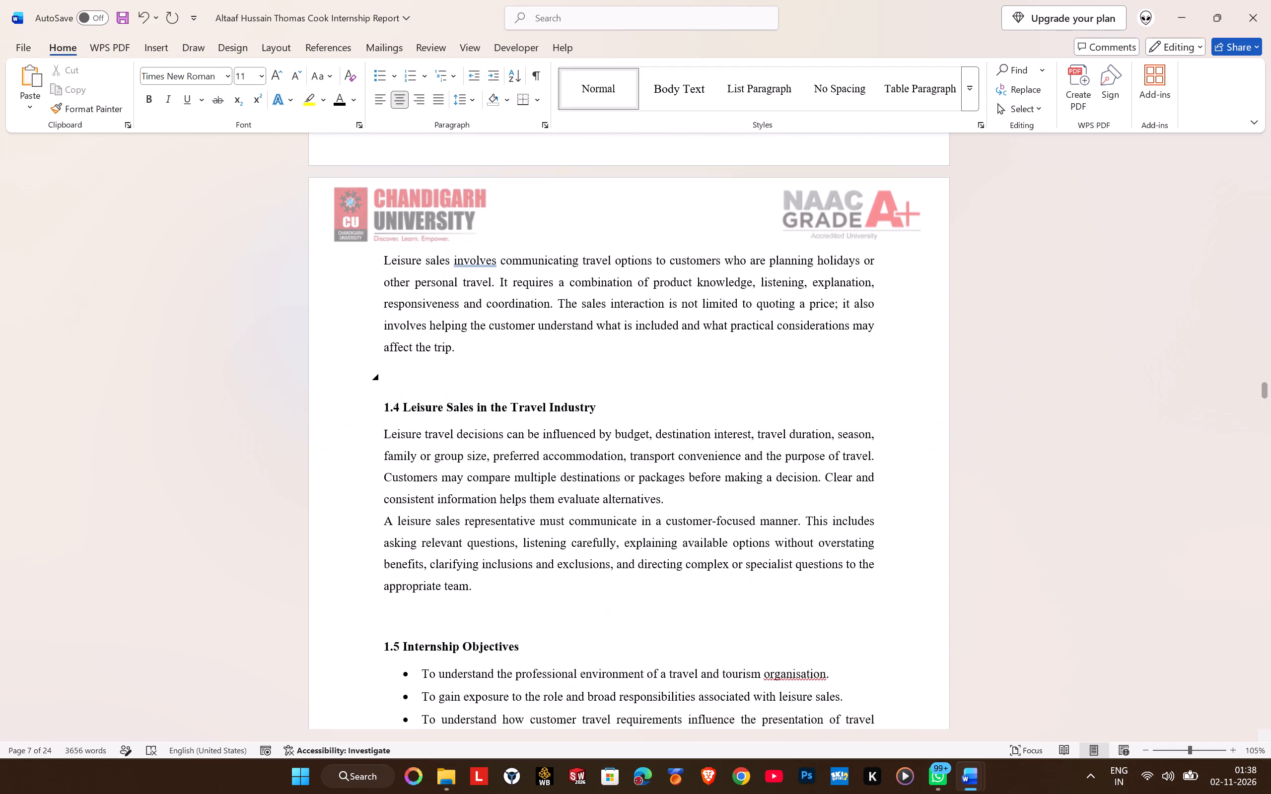
{"action": "scroll", "coordinate": [572, 467], "scroll_direction": "down", "scroll_amount": 9}
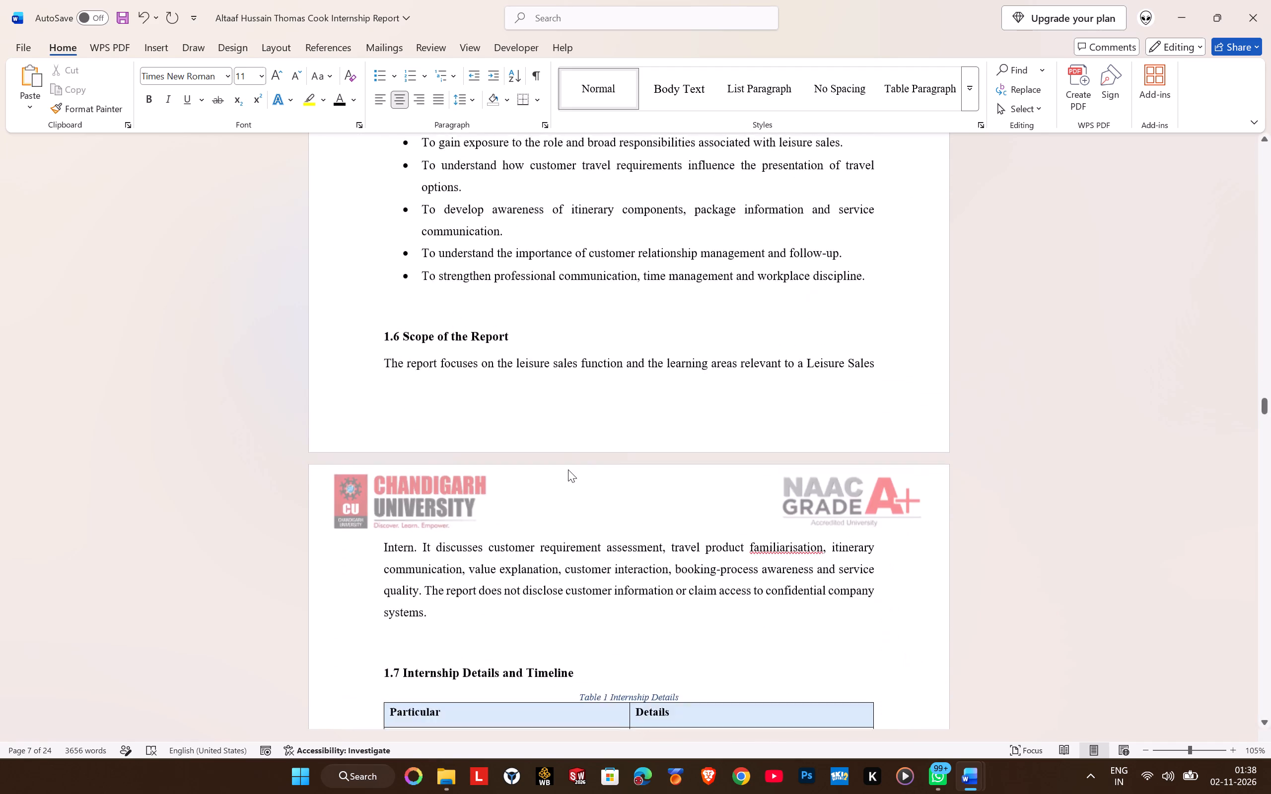
{"action": "scroll", "coordinate": [568, 469], "scroll_direction": "down", "scroll_amount": 17}
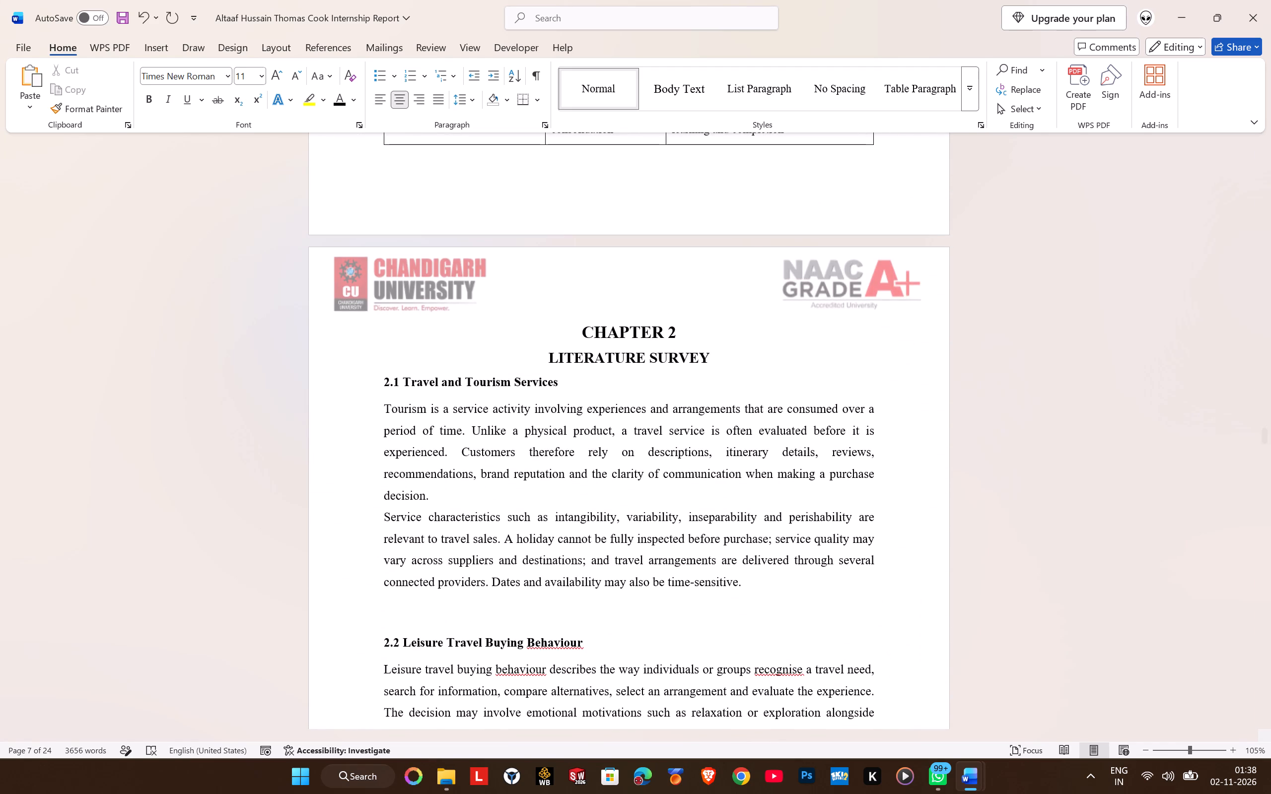
{"action": "scroll", "coordinate": [568, 469], "scroll_direction": "up", "scroll_amount": 8}
{"action": "scroll", "coordinate": [568, 469], "scroll_direction": "down", "scroll_amount": 20}
{"action": "scroll", "coordinate": [568, 468], "scroll_direction": "down", "scroll_amount": 4}
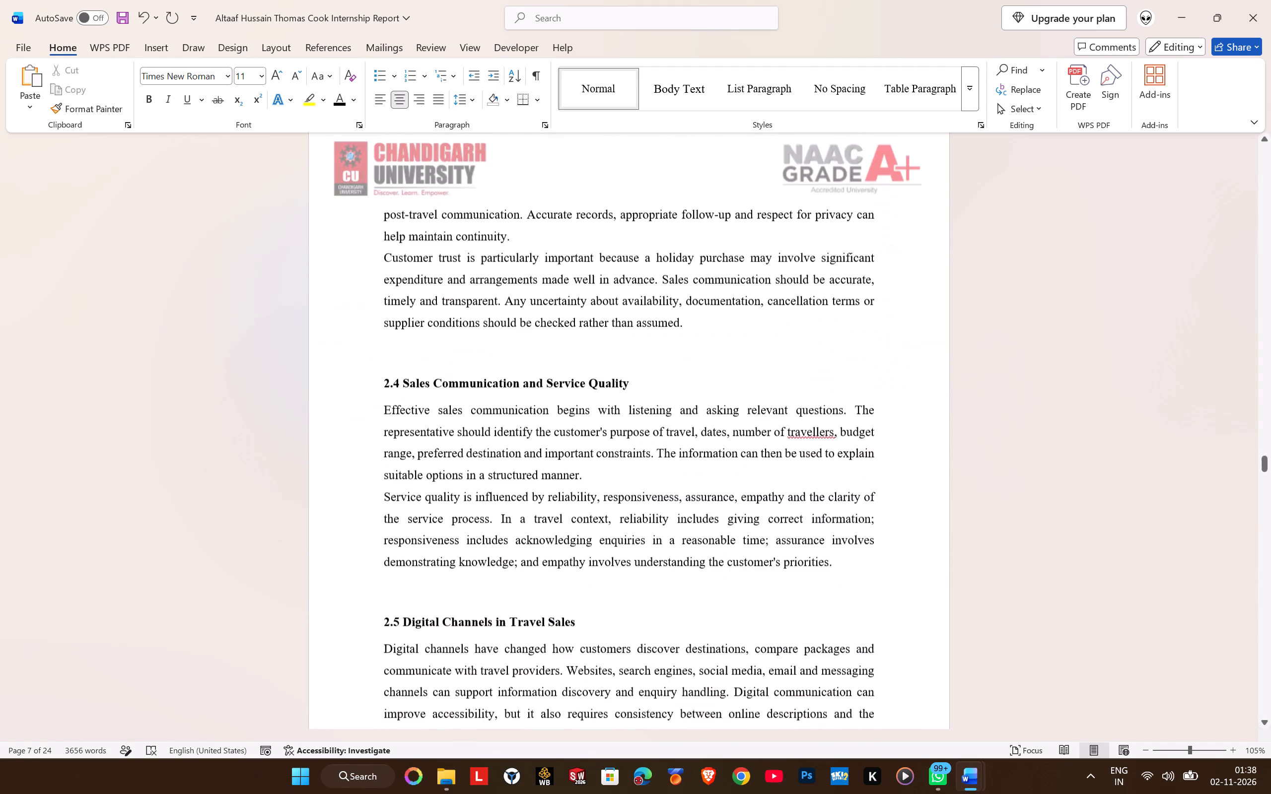
{"action": "scroll", "coordinate": [568, 468], "scroll_direction": "down", "scroll_amount": 14}
{"action": "scroll", "coordinate": [568, 468], "scroll_direction": "down", "scroll_amount": 10}
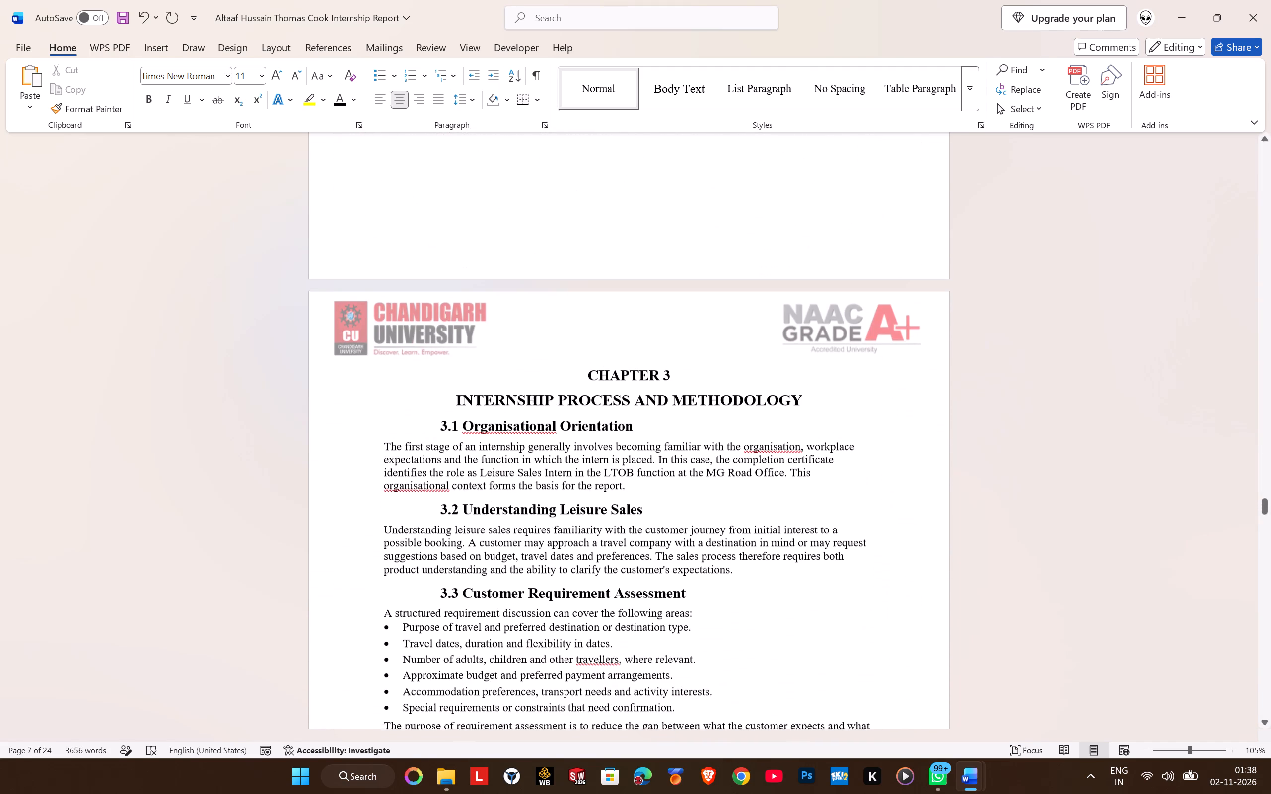
Enlarge the "CHAPTER 3" heading by one font size step and reduce the "INTERNSHIP PROCESS AND METHODOLOGY" title to 14 pt.
{"action": "triple_click", "coordinate": [588, 369]}
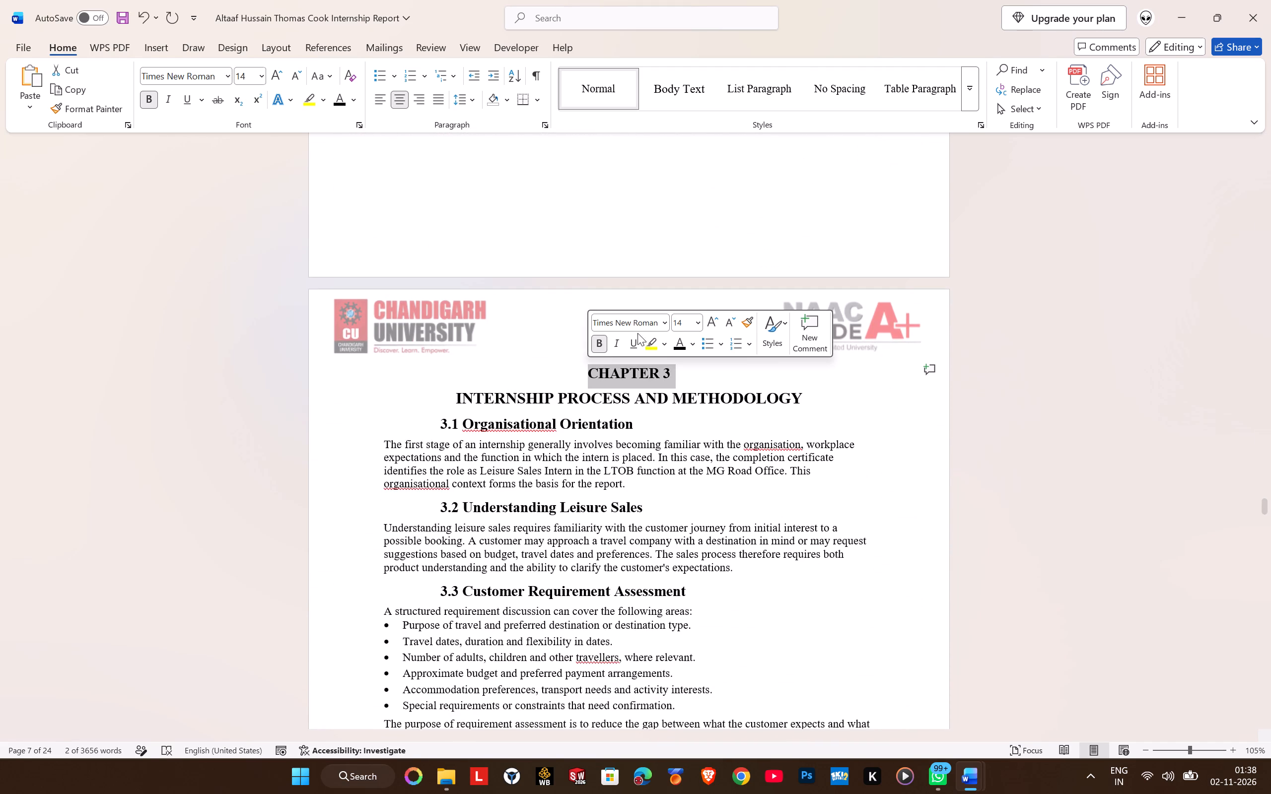
{"action": "left_click", "coordinate": [707, 327]}
{"action": "triple_click", "coordinate": [636, 399]}
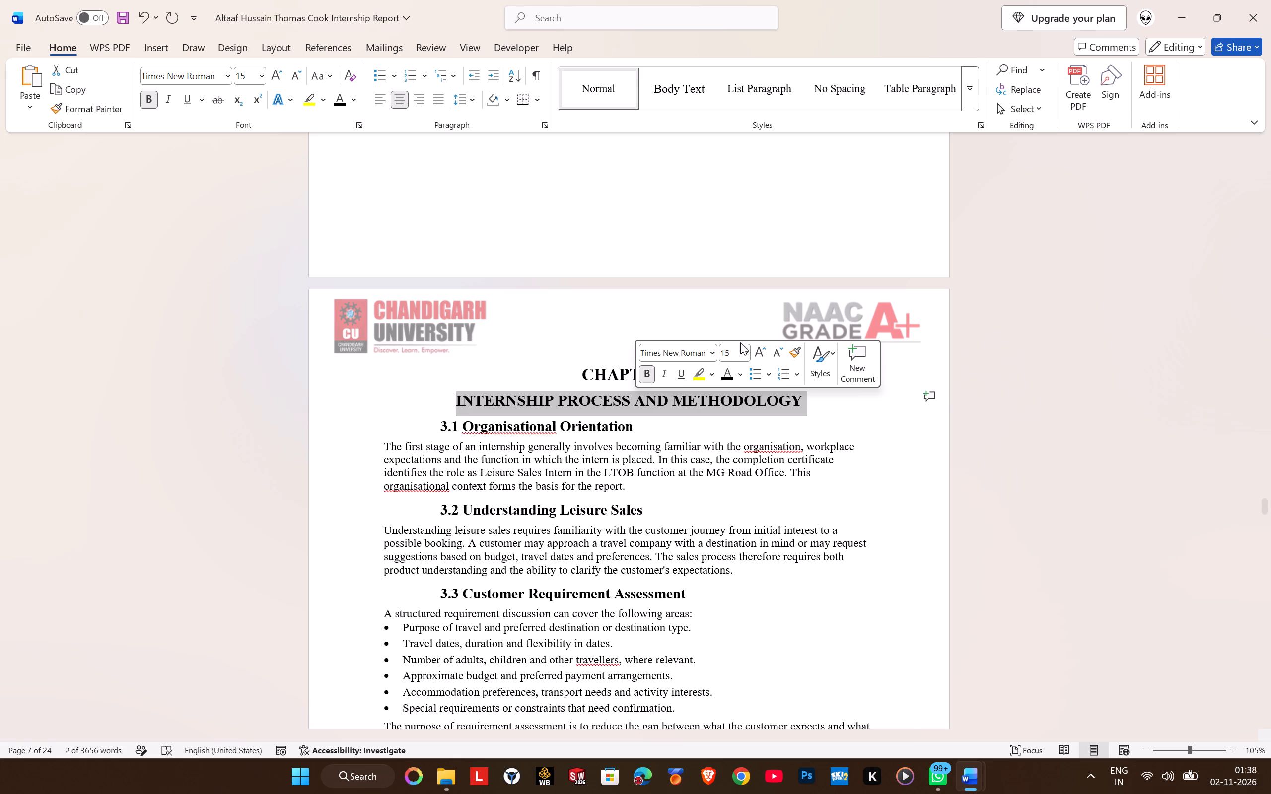
{"action": "left_click", "coordinate": [774, 354]}
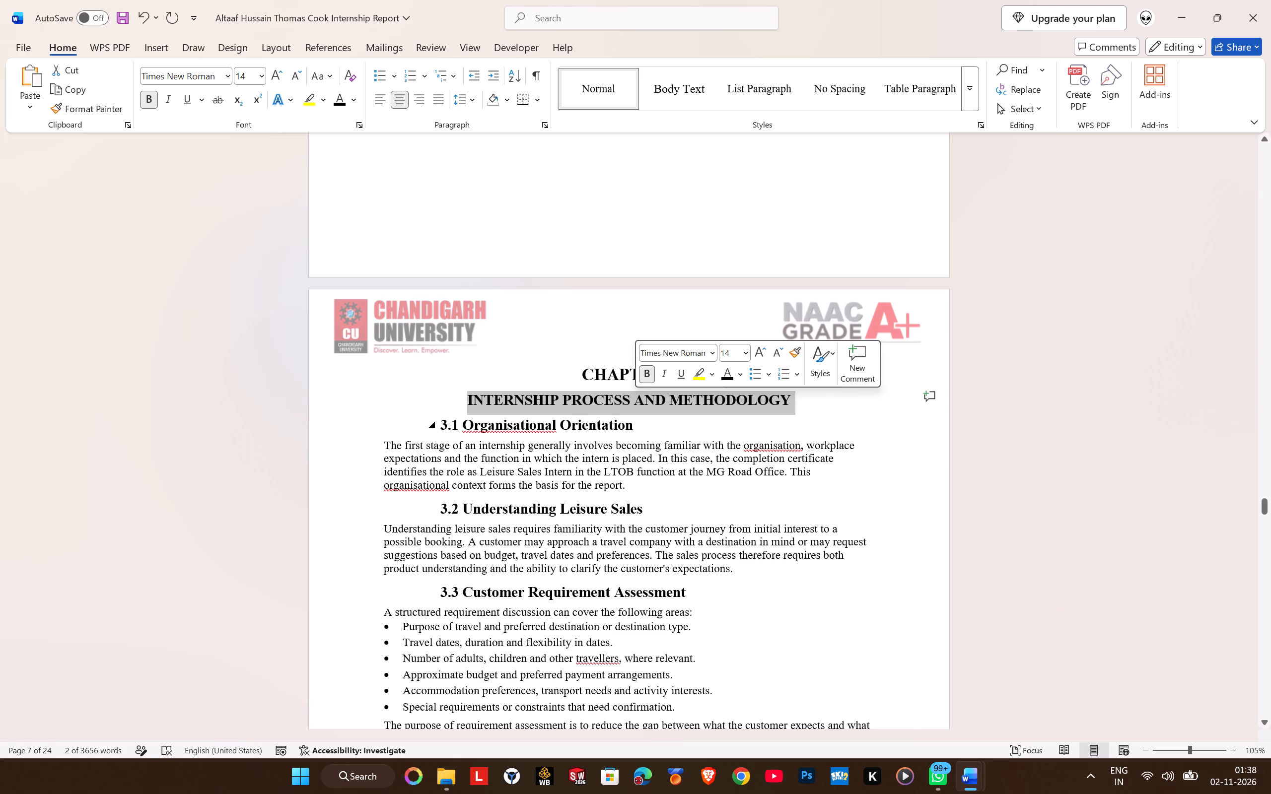
Set all Chapter 3 text from heading 3.1 through the last bullet of section 3.8 to 12 pt.
{"action": "left_click", "coordinate": [441, 428]}
{"action": "left_click_drag", "start_coordinate": [441, 428], "coordinate": [578, 740]}
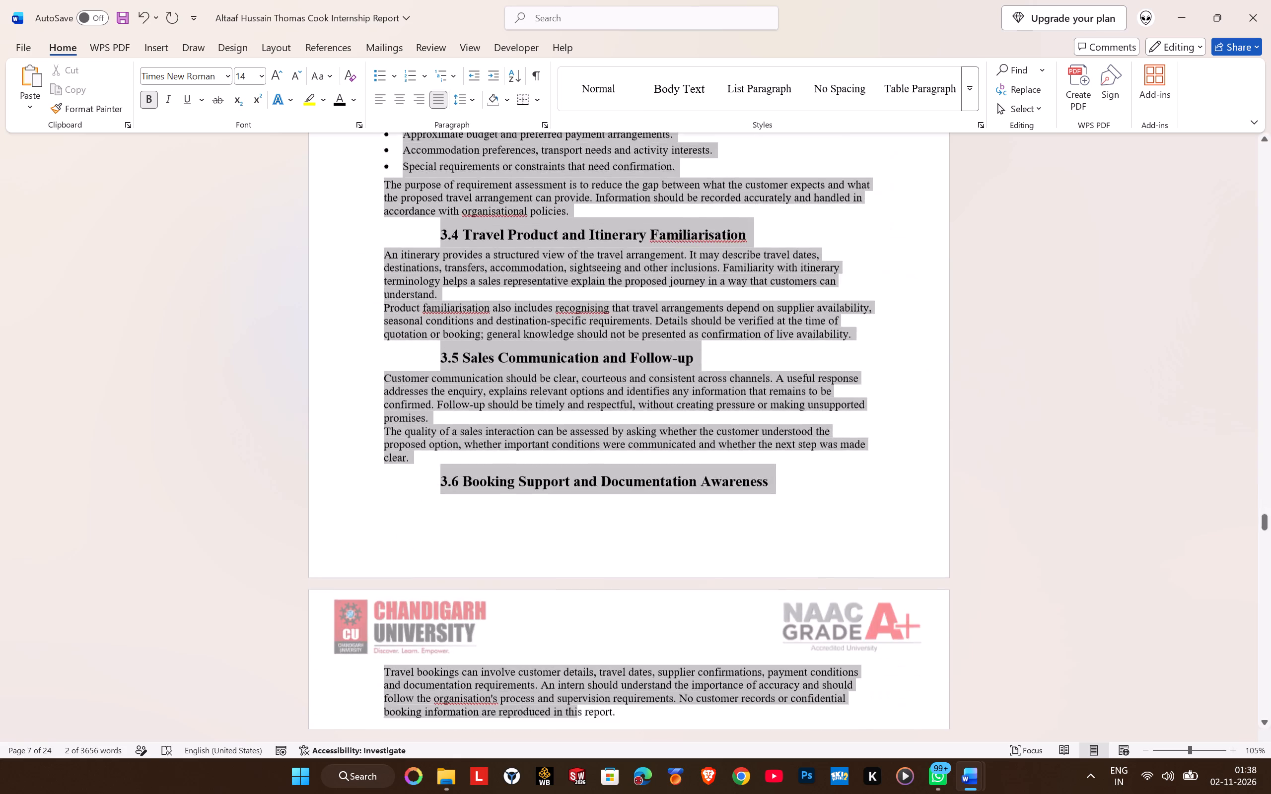
{"action": "left_click_drag", "start_coordinate": [578, 740], "coordinate": [765, 213]}
{"action": "left_click", "coordinate": [240, 70]}
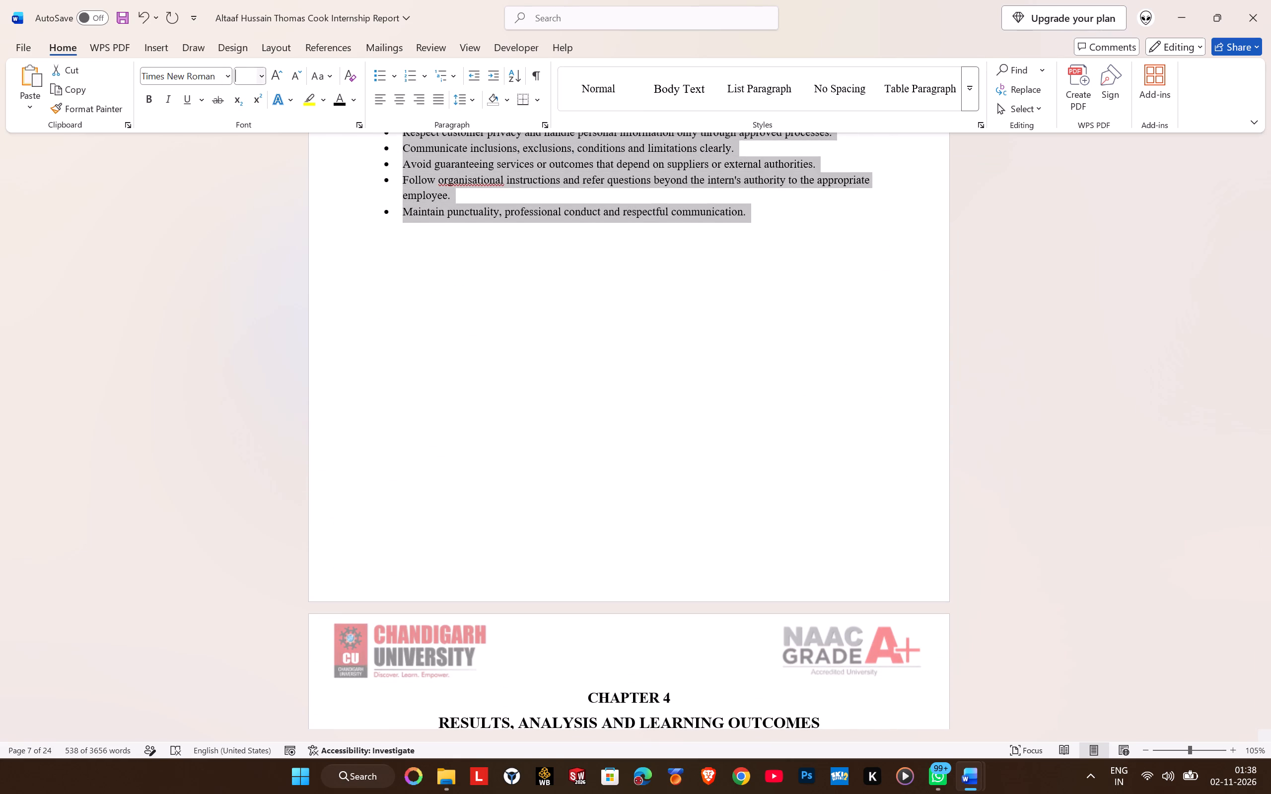
{"action": "type", "text": "12"}
{"action": "key", "text": "Return"}
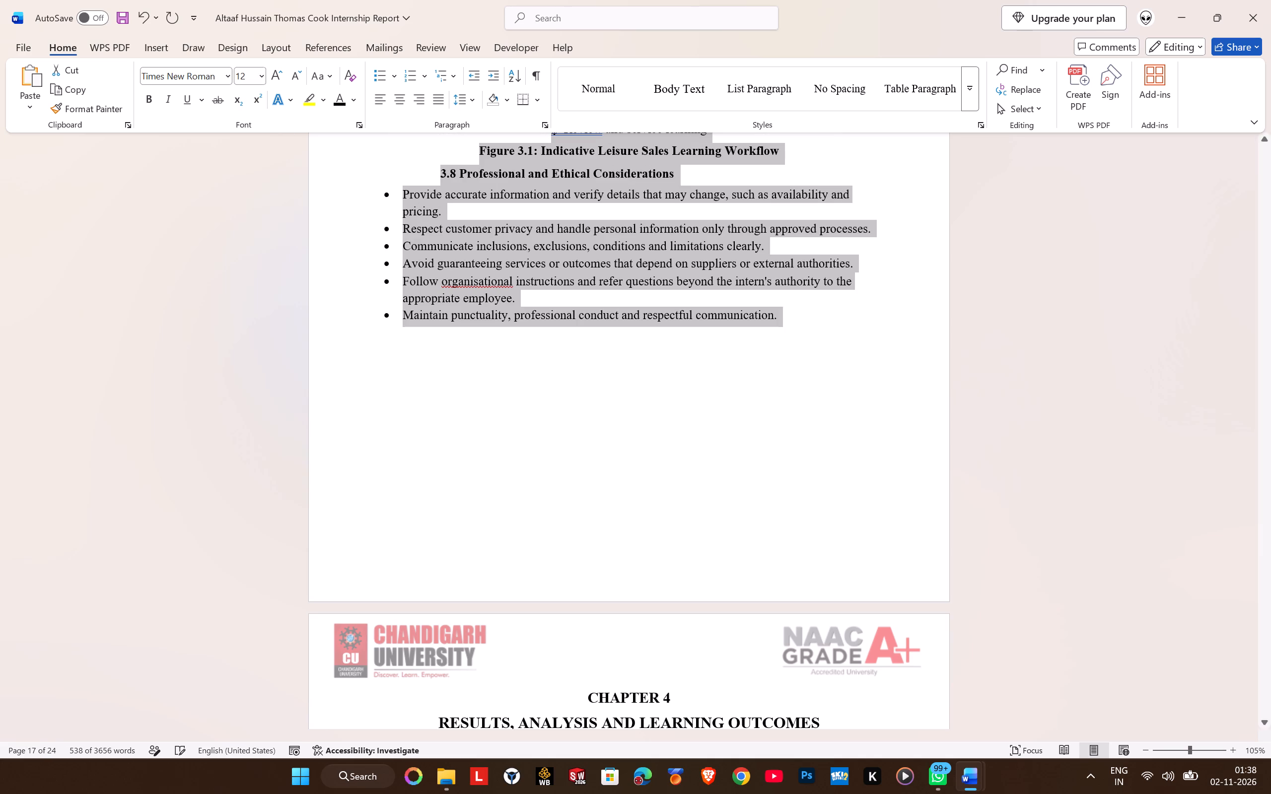
Justify all the selected Chapter 3 text, including the section 3.7 workflow lines and Figure 3.1 caption.
{"action": "left_click", "coordinate": [379, 97]}
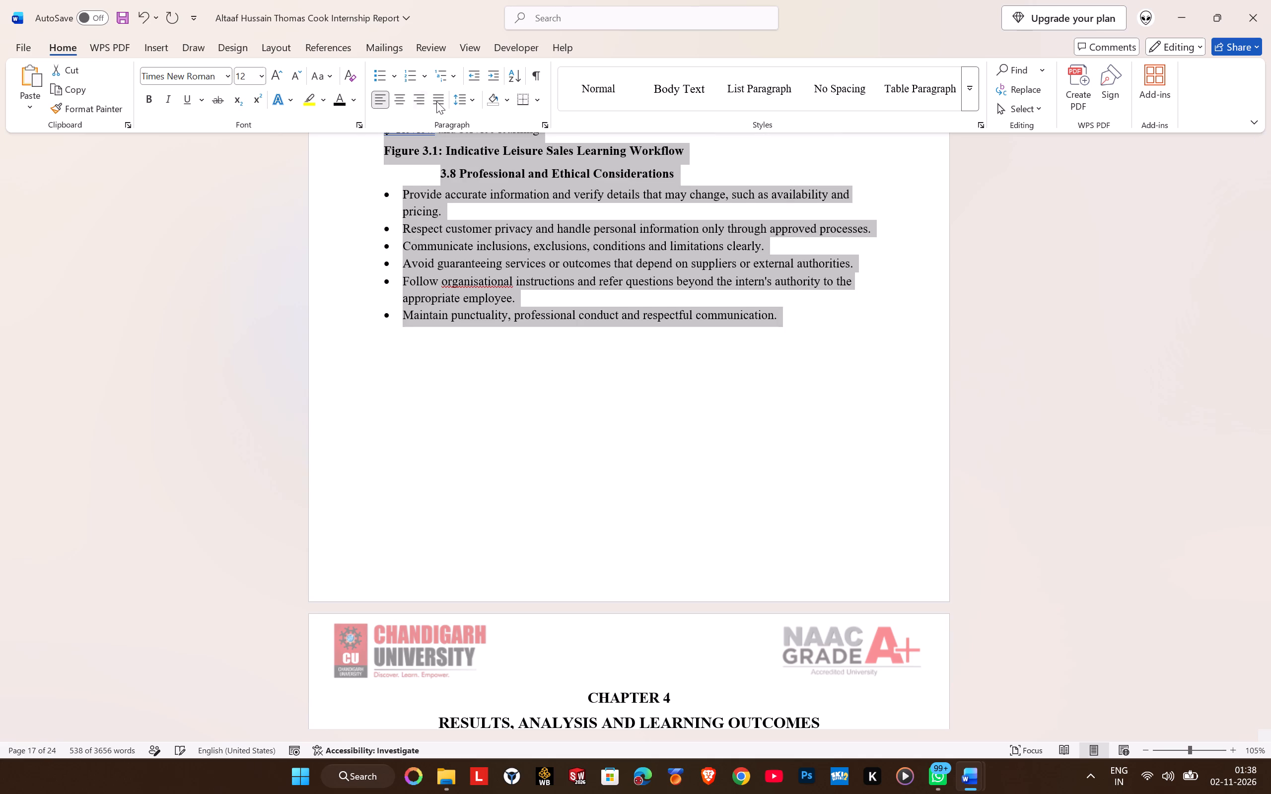
{"action": "left_click", "coordinate": [439, 101]}
{"action": "scroll", "coordinate": [407, 239], "scroll_direction": "up", "scroll_amount": 7}
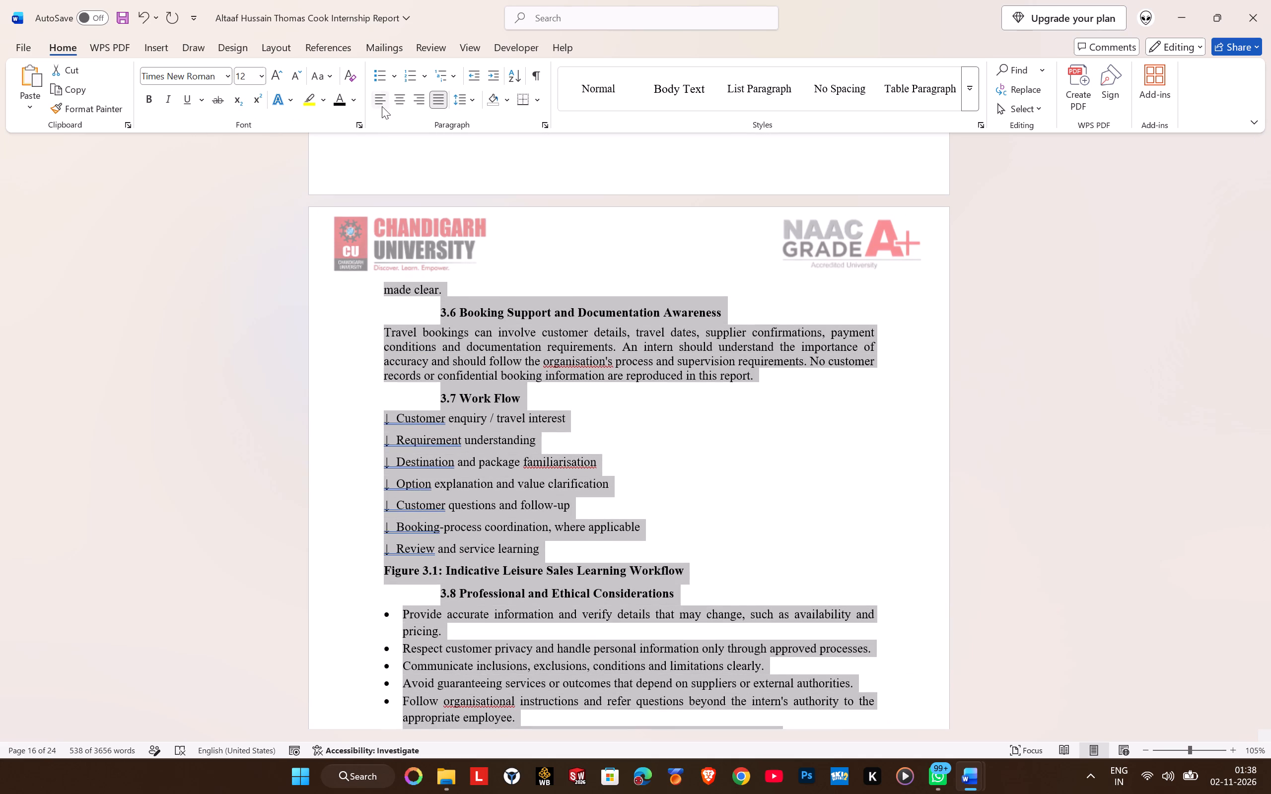
Set the line spacing of the selected Chapter 3 text to 1.5.
{"action": "left_click", "coordinate": [473, 100]}
{"action": "left_click", "coordinate": [479, 159]}
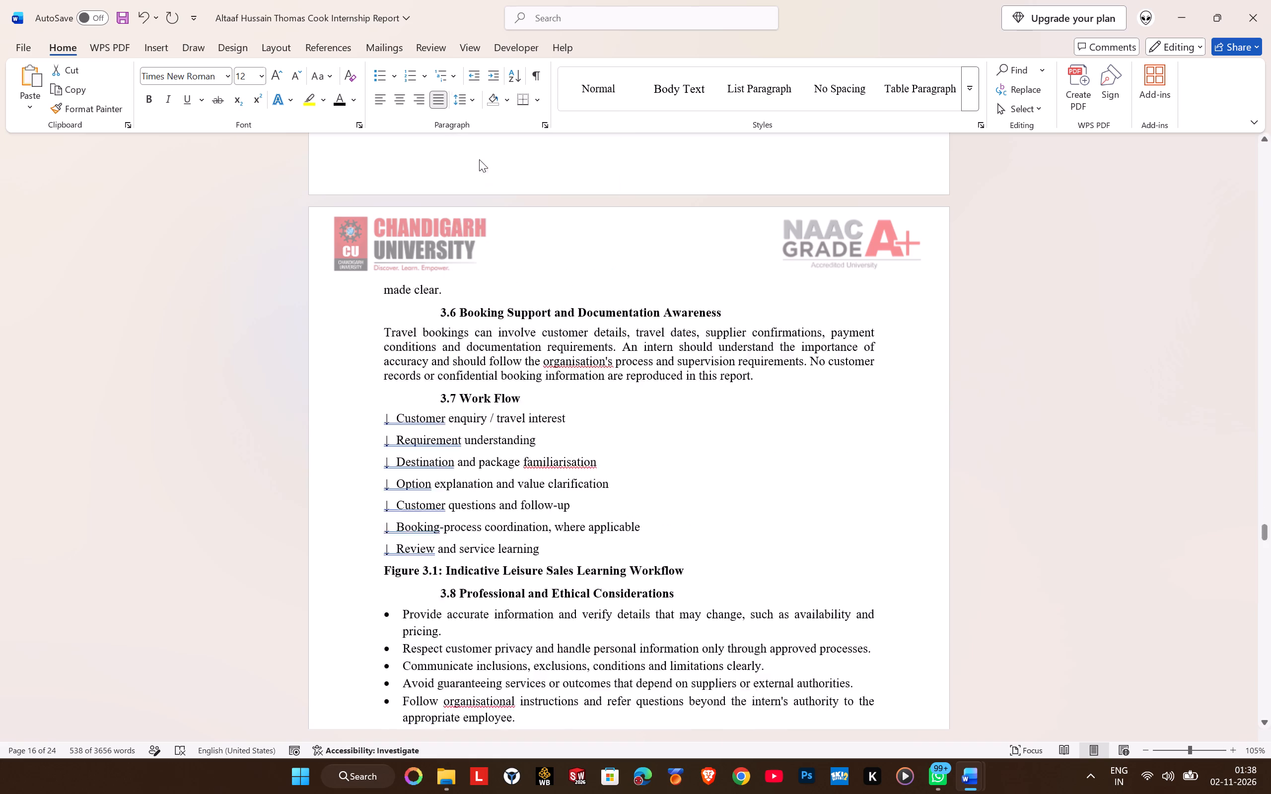
Remove the left indent from headings 3.1, 3.2 and 3.3 so they align with the body text margin.
{"action": "scroll", "coordinate": [480, 319], "scroll_direction": "up", "scroll_amount": 16}
{"action": "scroll", "coordinate": [480, 304], "scroll_direction": "down", "scroll_amount": 3}
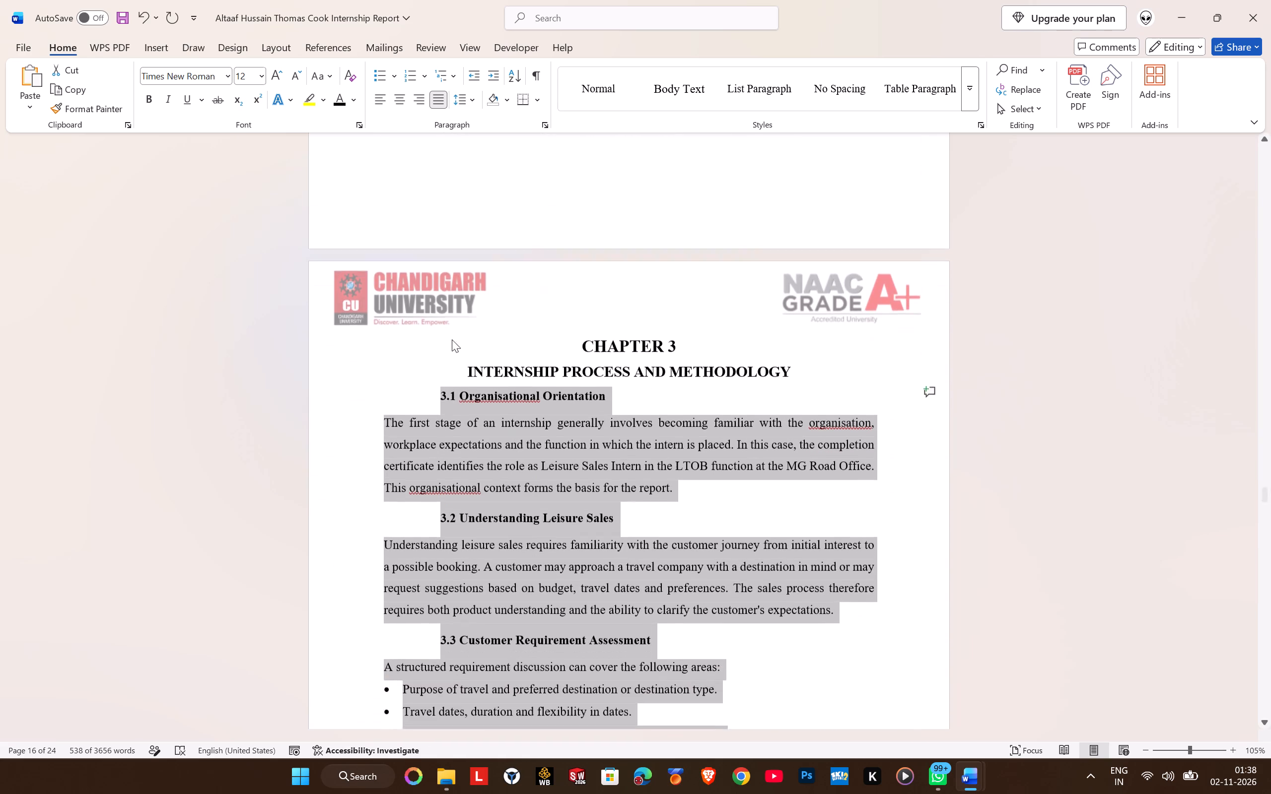
{"action": "left_click", "coordinate": [441, 304]}
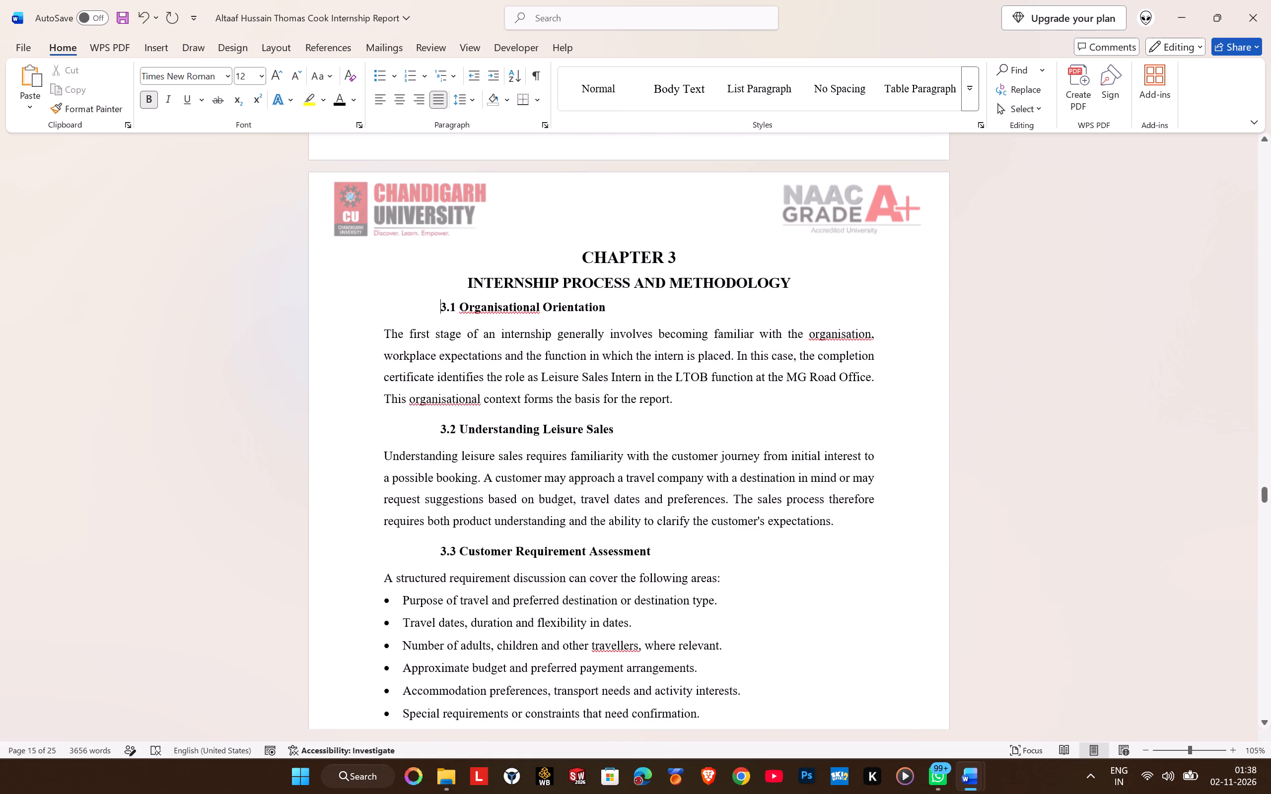
{"action": "key", "text": "BackSpace"}
{"action": "key", "text": "Up"}
{"action": "key", "text": "Down"}
{"action": "key", "text": "Down"}
{"action": "key", "text": "Down"}
{"action": "key", "text": "Down"}
{"action": "key", "text": "Down"}
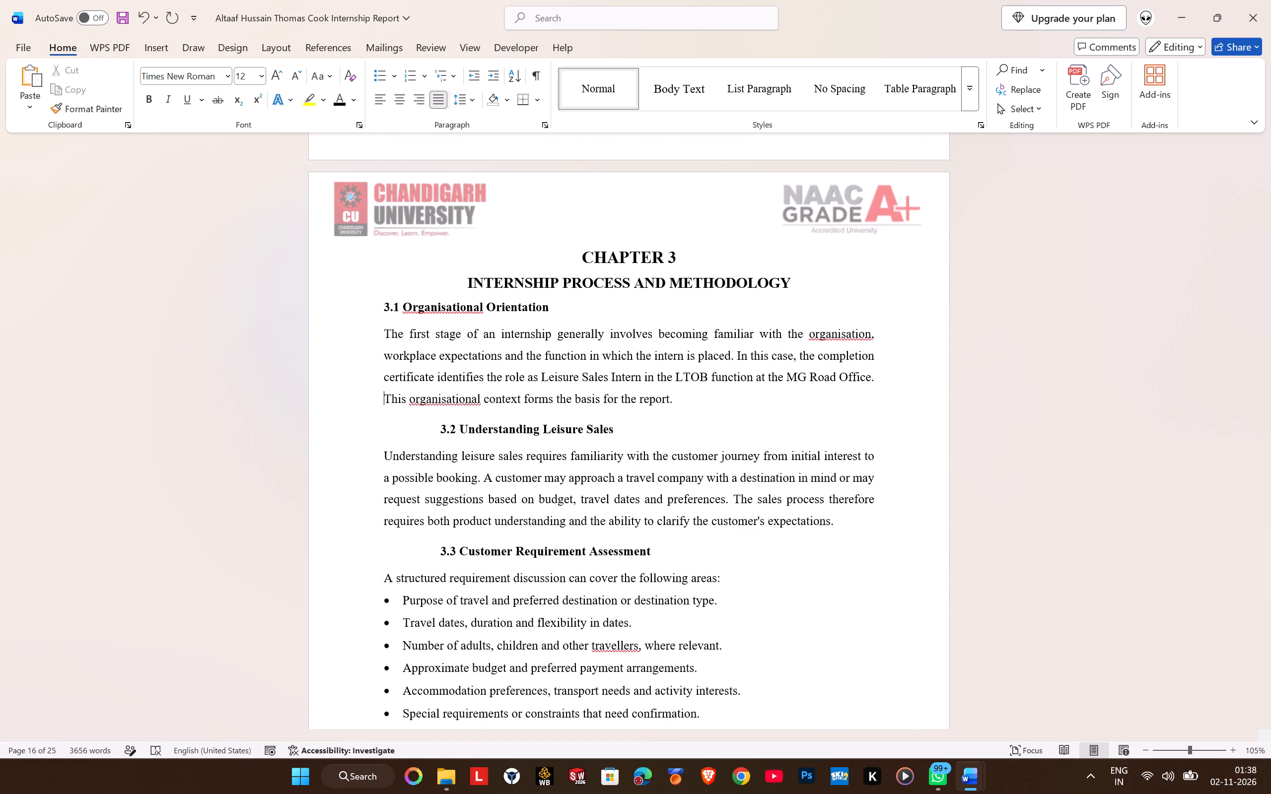
{"action": "key", "text": "Down"}
{"action": "key", "text": "BackSpace"}
{"action": "key", "text": "Down"}
{"action": "key", "text": "Down"}
{"action": "key", "text": "Down"}
{"action": "key", "text": "Down"}
{"action": "key", "text": "Down"}
{"action": "key", "text": "BackSpace"}
Indent the six bullets under 3.3 Customer Requirement Assessment by one level.
{"action": "key", "text": "Down"}
{"action": "key", "text": "Down"}
{"action": "key", "text": "Down"}
{"action": "key", "text": "Down"}
{"action": "key", "text": "Down"}
{"action": "key", "text": "Down"}
{"action": "key", "text": "Down"}
{"action": "key", "text": "Down"}
{"action": "key", "text": "Down"}
{"action": "key", "text": "Down"}
{"action": "key", "text": "Down"}
{"action": "key", "text": "Down"}
{"action": "key", "text": "Down"}
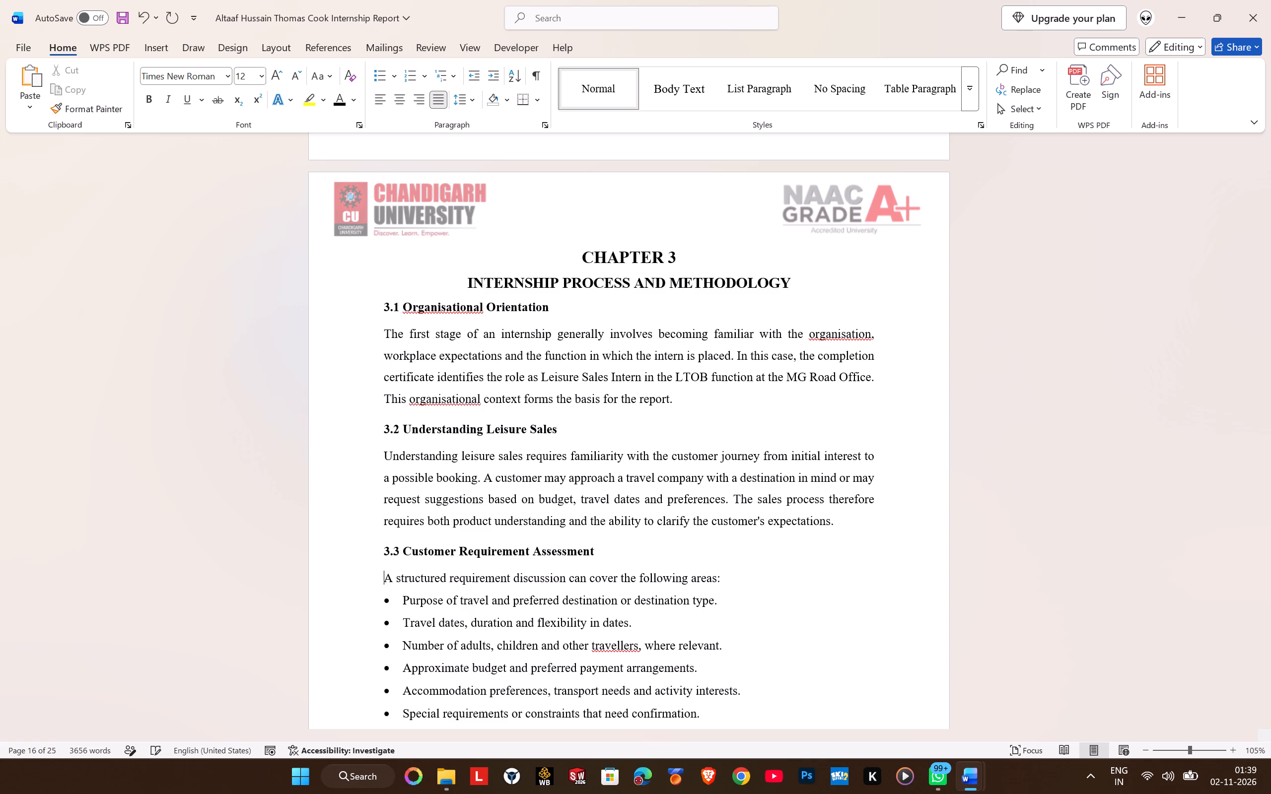
{"action": "key", "text": "Up"}
{"action": "key", "text": "Up"}
{"action": "key", "text": "Up"}
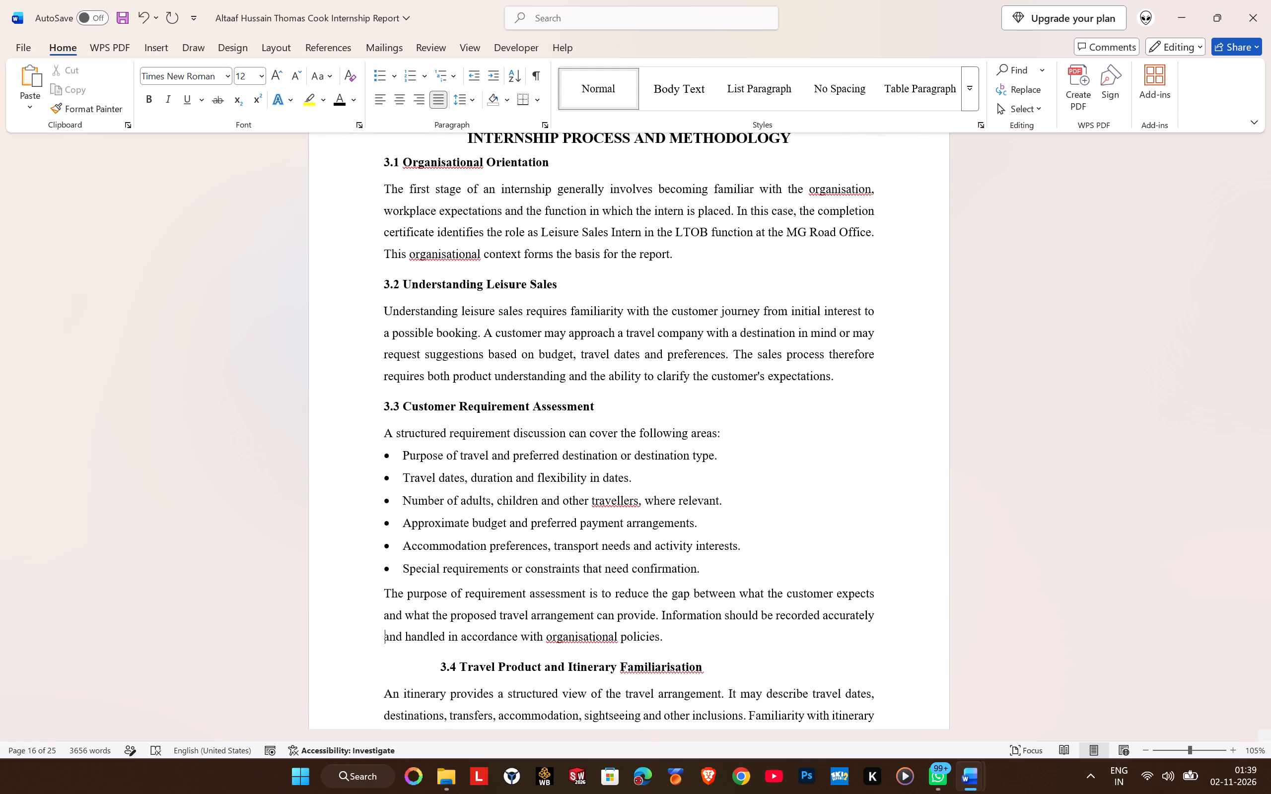
{"action": "left_click_drag", "start_coordinate": [403, 456], "coordinate": [693, 544]}
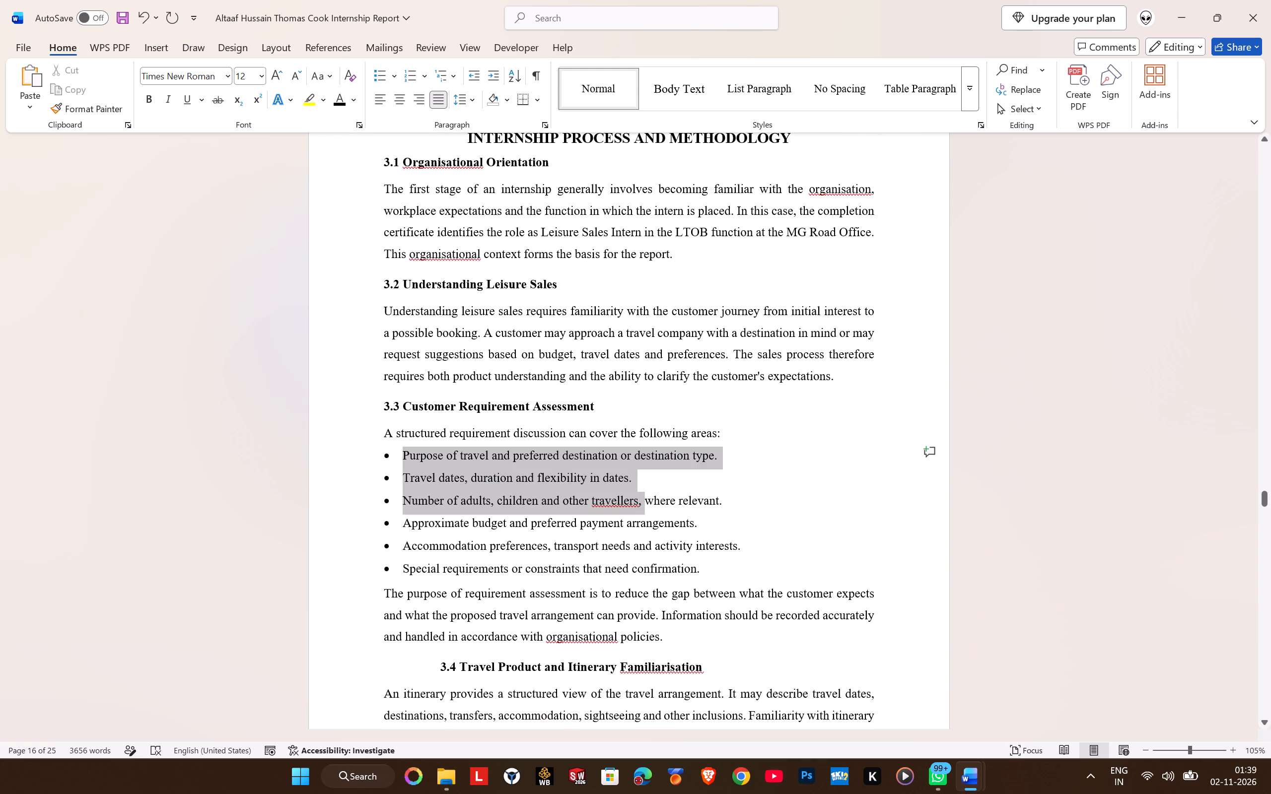
{"action": "left_click_drag", "start_coordinate": [693, 544], "coordinate": [704, 570]}
{"action": "key", "text": "Tab"}
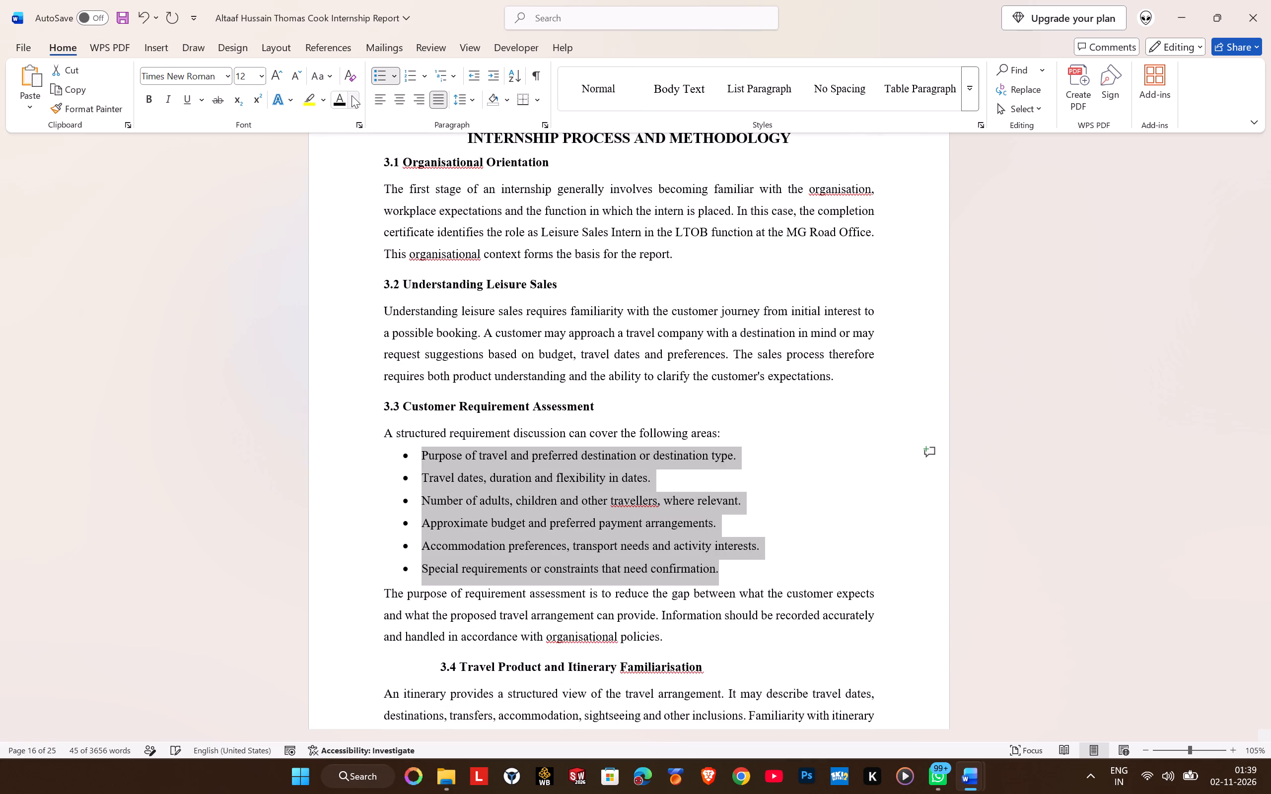
Remove the left indent from headings 3.4 Travel Product and Itinerary Familiarisation and 3.5 Sales Communication and Follow-up.
{"action": "scroll", "coordinate": [443, 511], "scroll_direction": "down", "scroll_amount": 4}
{"action": "left_click", "coordinate": [437, 418]}
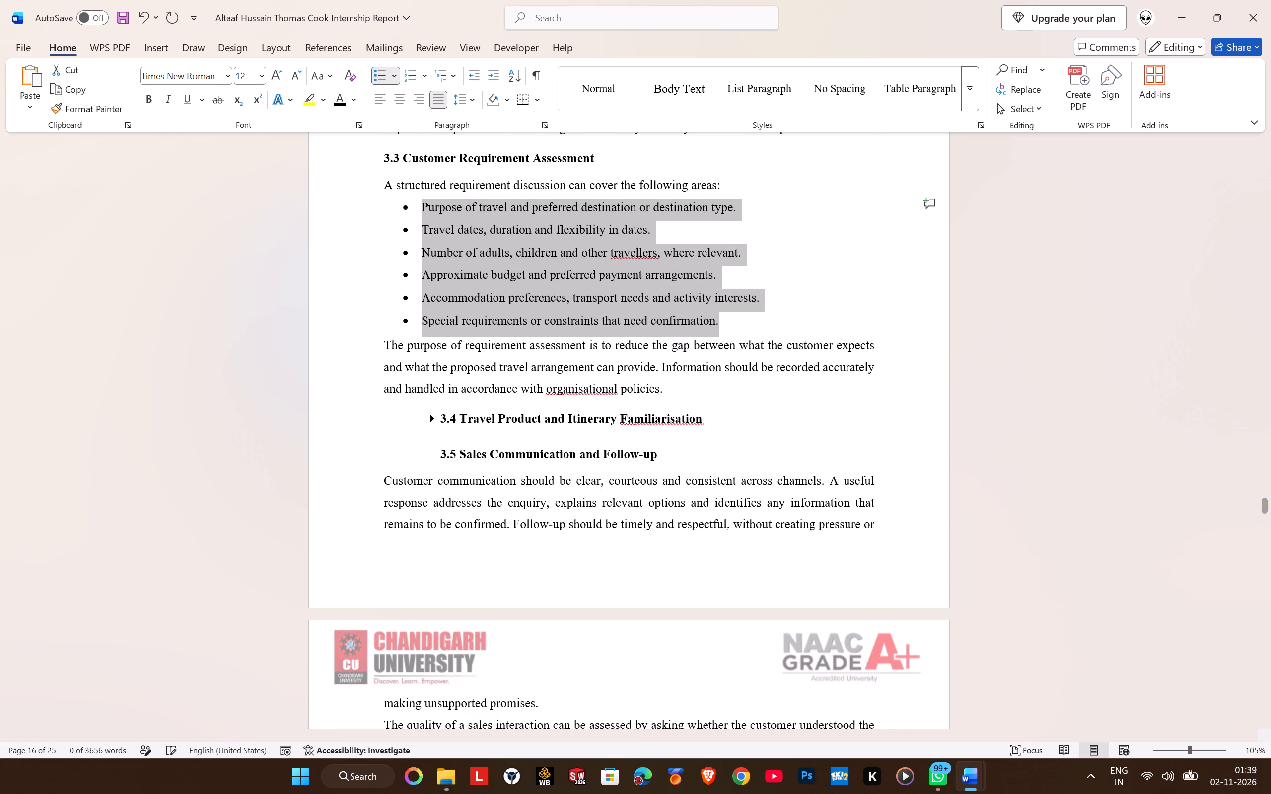
{"action": "left_click", "coordinate": [435, 420]}
{"action": "left_click", "coordinate": [439, 420]}
{"action": "key", "text": "BackSpace"}
{"action": "key", "text": "Up"}
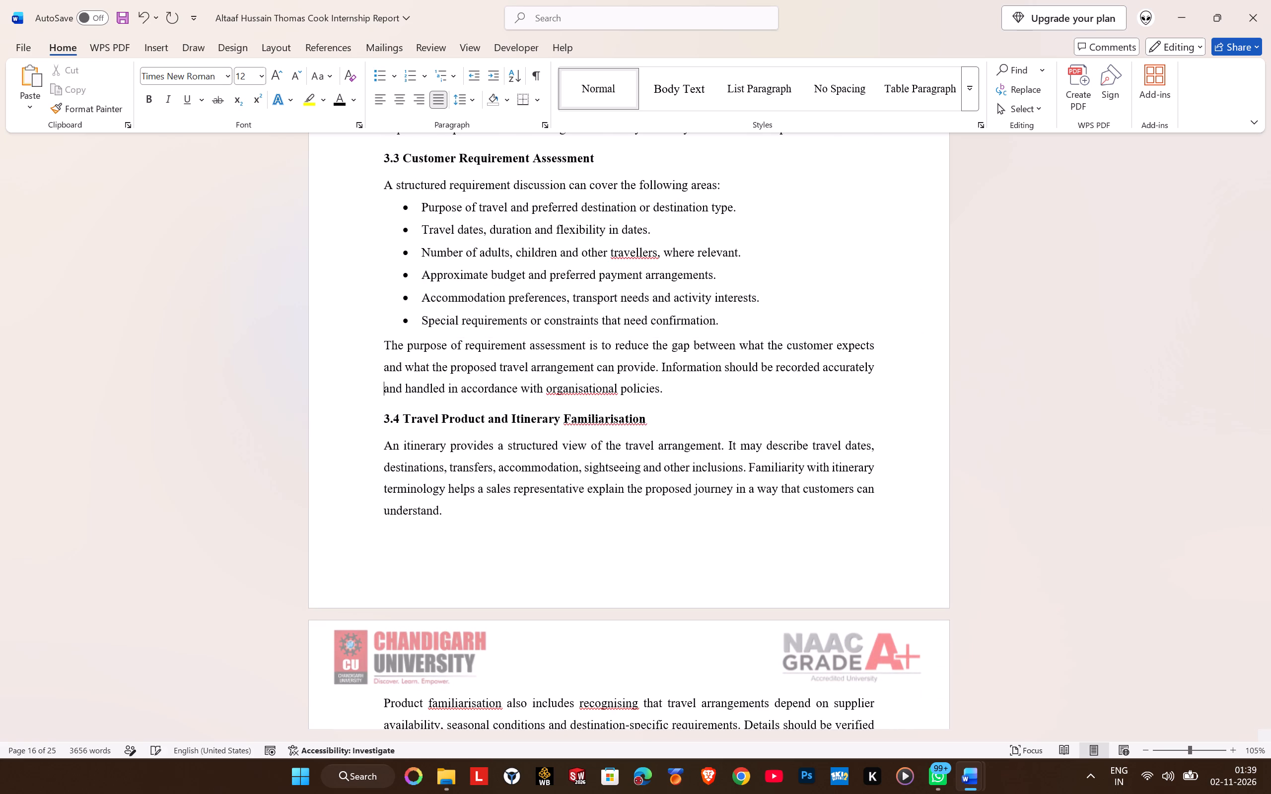
{"action": "key", "text": "Up"}
{"action": "key", "text": "Down"}
{"action": "key", "text": "Down"}
{"action": "key", "text": "Down"}
{"action": "key", "text": "Down"}
{"action": "key", "text": "Down"}
{"action": "key", "text": "Down"}
{"action": "key", "text": "Down"}
{"action": "key", "text": "Down"}
{"action": "key", "text": "Down"}
{"action": "key", "text": "Down"}
{"action": "key", "text": "Down"}
{"action": "key", "text": "Down"}
{"action": "key", "text": "Down"}
{"action": "key", "text": "Up"}
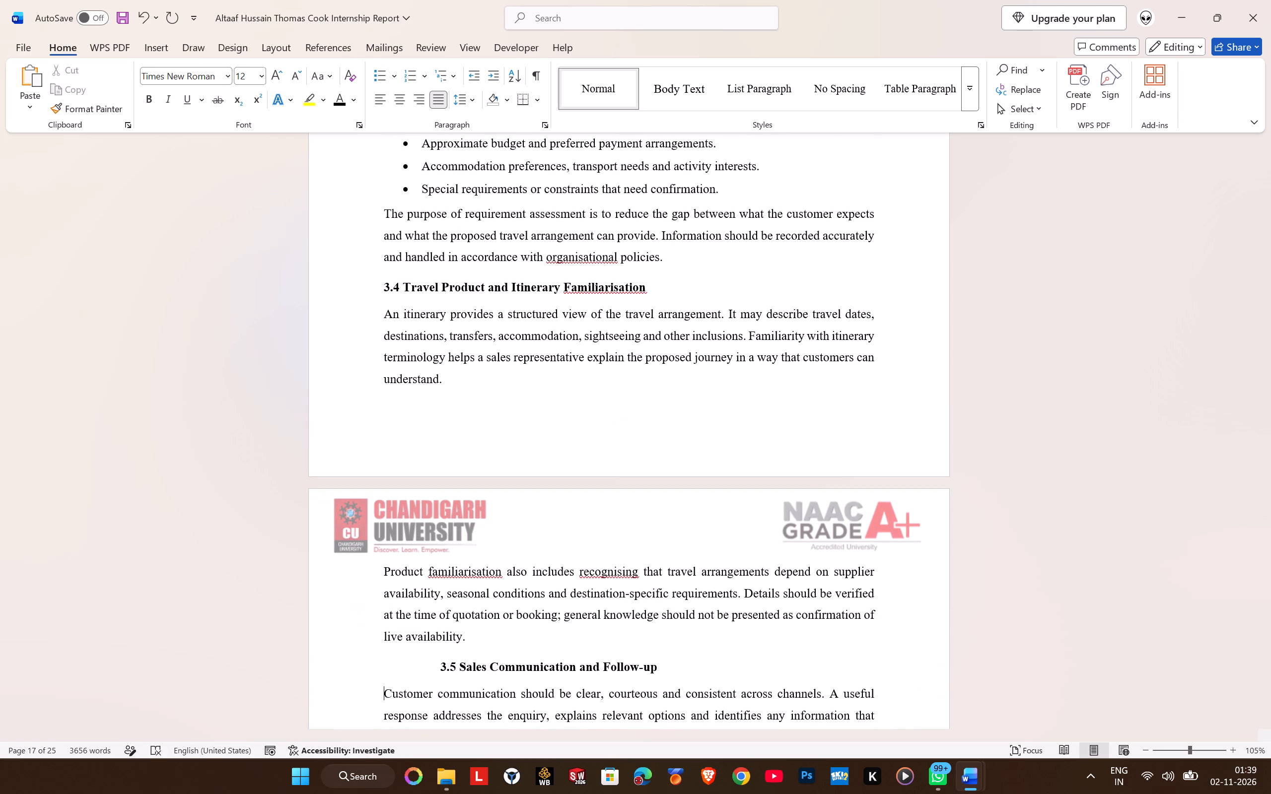
{"action": "key", "text": "Up"}
{"action": "key", "text": "BackSpace"}
Remove the left indent from headings 3.6 Booking Support and Documentation Awareness and 3.7 Work Flow.
{"action": "key", "text": "Down"}
{"action": "key", "text": "Down"}
{"action": "key", "text": "Down"}
{"action": "key", "text": "Down"}
{"action": "key", "text": "Down"}
{"action": "key", "text": "Down"}
{"action": "key", "text": "Down"}
{"action": "key", "text": "Down"}
{"action": "key", "text": "Down"}
{"action": "key", "text": "Down"}
{"action": "key", "text": "Down"}
{"action": "key", "text": "Down"}
{"action": "key", "text": "Down"}
{"action": "key", "text": "Down"}
{"action": "key", "text": "Down"}
{"action": "key", "text": "Up"}
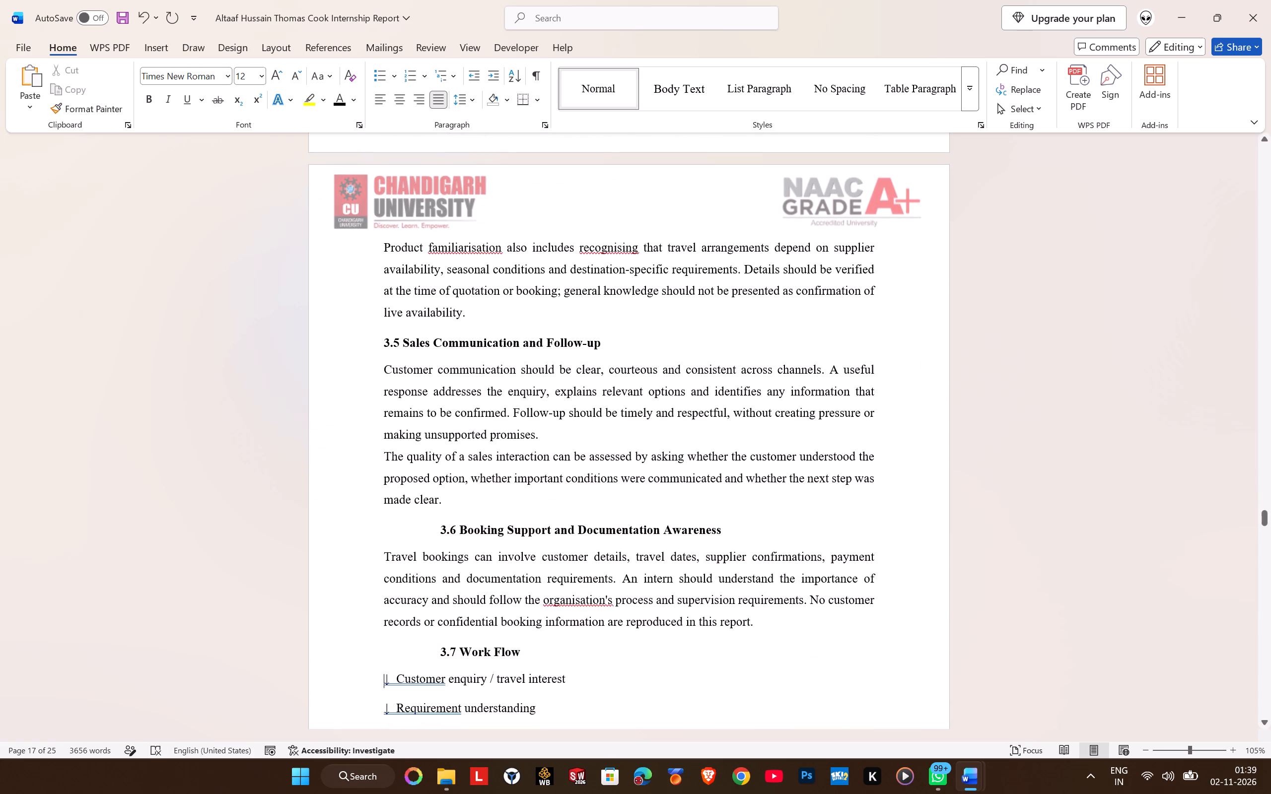
{"action": "key", "text": "Up"}
{"action": "key", "text": "Up"}
{"action": "key", "text": "Up"}
{"action": "key", "text": "Up"}
{"action": "key", "text": "Up"}
{"action": "key", "text": "Up"}
{"action": "key", "text": "Up"}
{"action": "key", "text": "Down"}
{"action": "key", "text": "BackSpace"}
{"action": "key", "text": "Down"}
{"action": "key", "text": "Down"}
{"action": "key", "text": "Down"}
{"action": "key", "text": "Down"}
{"action": "key", "text": "Down"}
{"action": "key", "text": "BackSpace"}
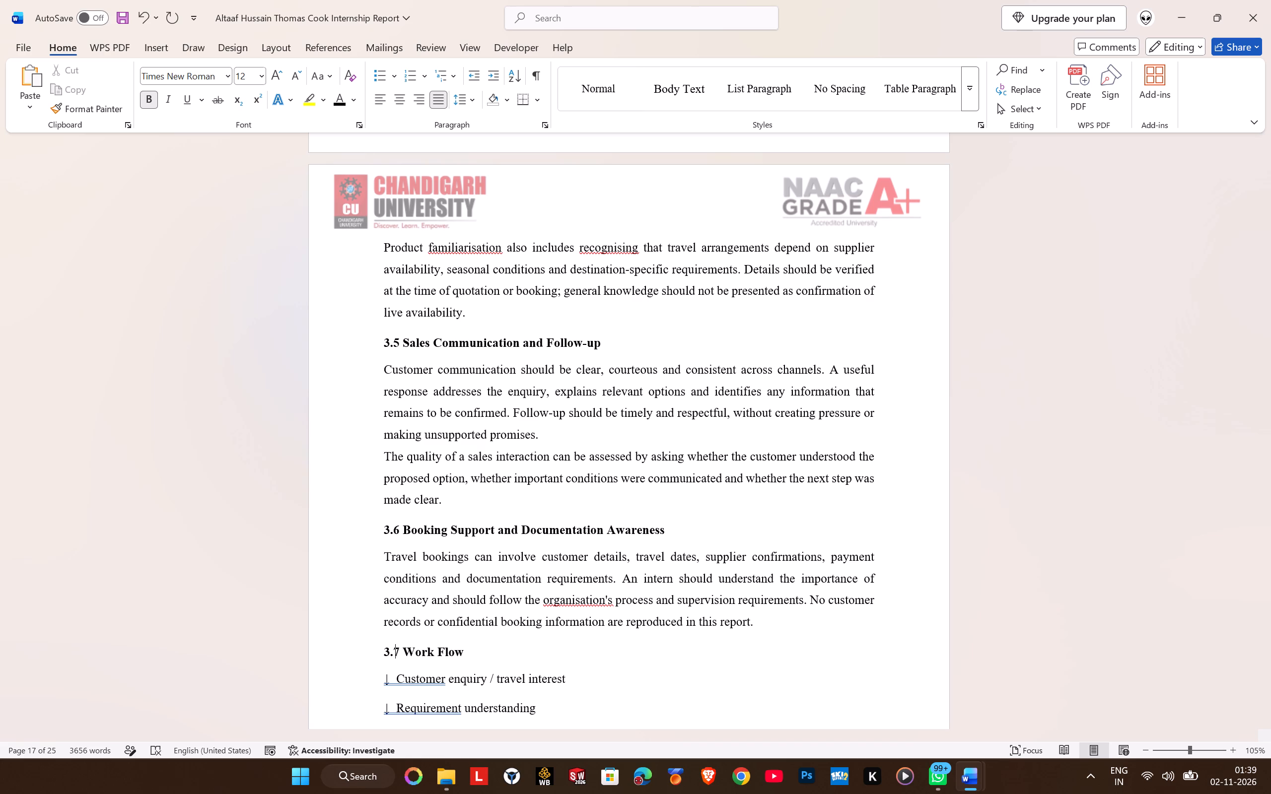
Move "Customer enquiry / travel interest" in section 3.7 onto its own line below its arrow.
{"action": "key", "text": "Down"}
{"action": "key", "text": "Down"}
{"action": "key", "text": "Up"}
{"action": "key", "text": "Right"}
{"action": "key", "text": "Right"}
{"action": "key", "text": "Return"}
{"action": "key", "text": "ctrl+z"}
{"action": "key", "text": "Right"}
{"action": "key", "text": "Return"}
Centre all section 3.7 workflow lines, from the first arrow through "Review and service learning".
{"action": "scroll", "coordinate": [553, 444], "scroll_direction": "down", "scroll_amount": 2}
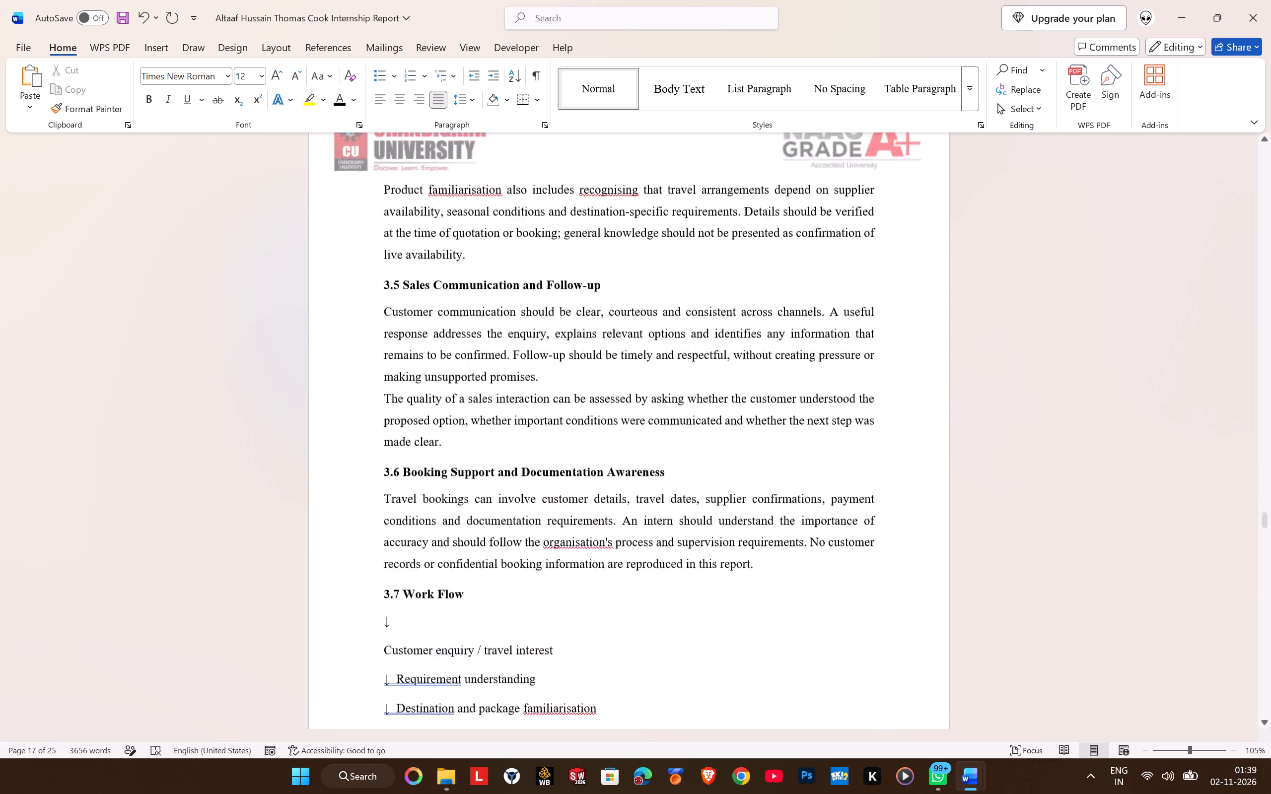
{"action": "scroll", "coordinate": [553, 444], "scroll_direction": "down", "scroll_amount": 2}
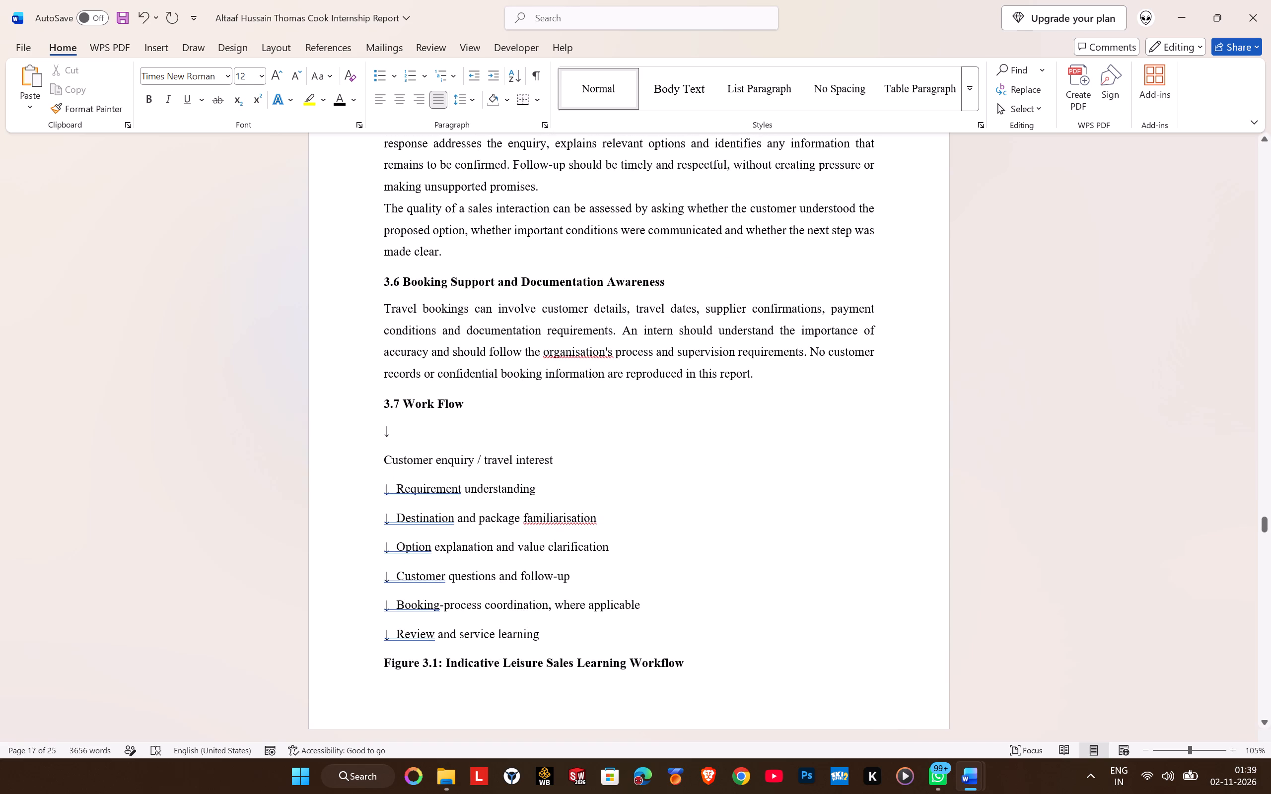
{"action": "left_click", "coordinate": [406, 434]}
{"action": "left_click_drag", "start_coordinate": [384, 431], "coordinate": [560, 622]}
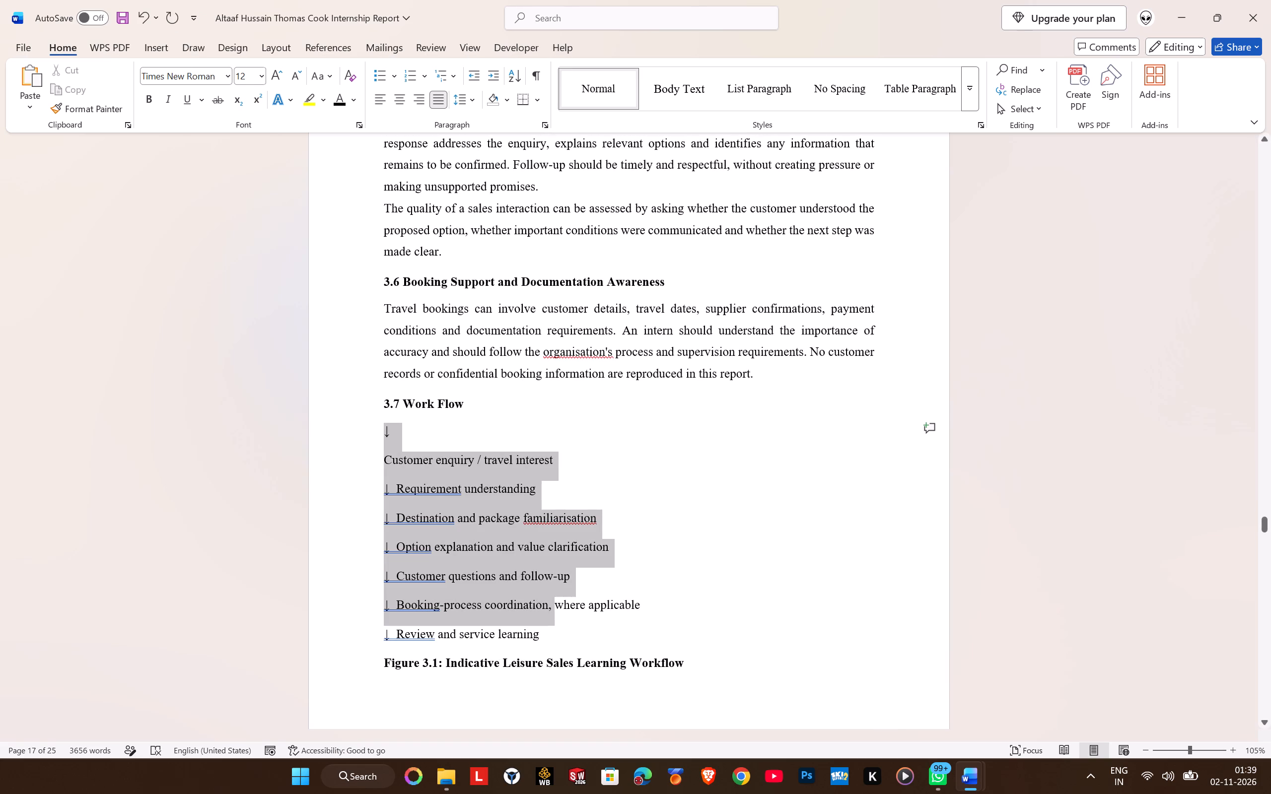
{"action": "left_click_drag", "start_coordinate": [560, 622], "coordinate": [561, 631]}
{"action": "left_click", "coordinate": [396, 102]}
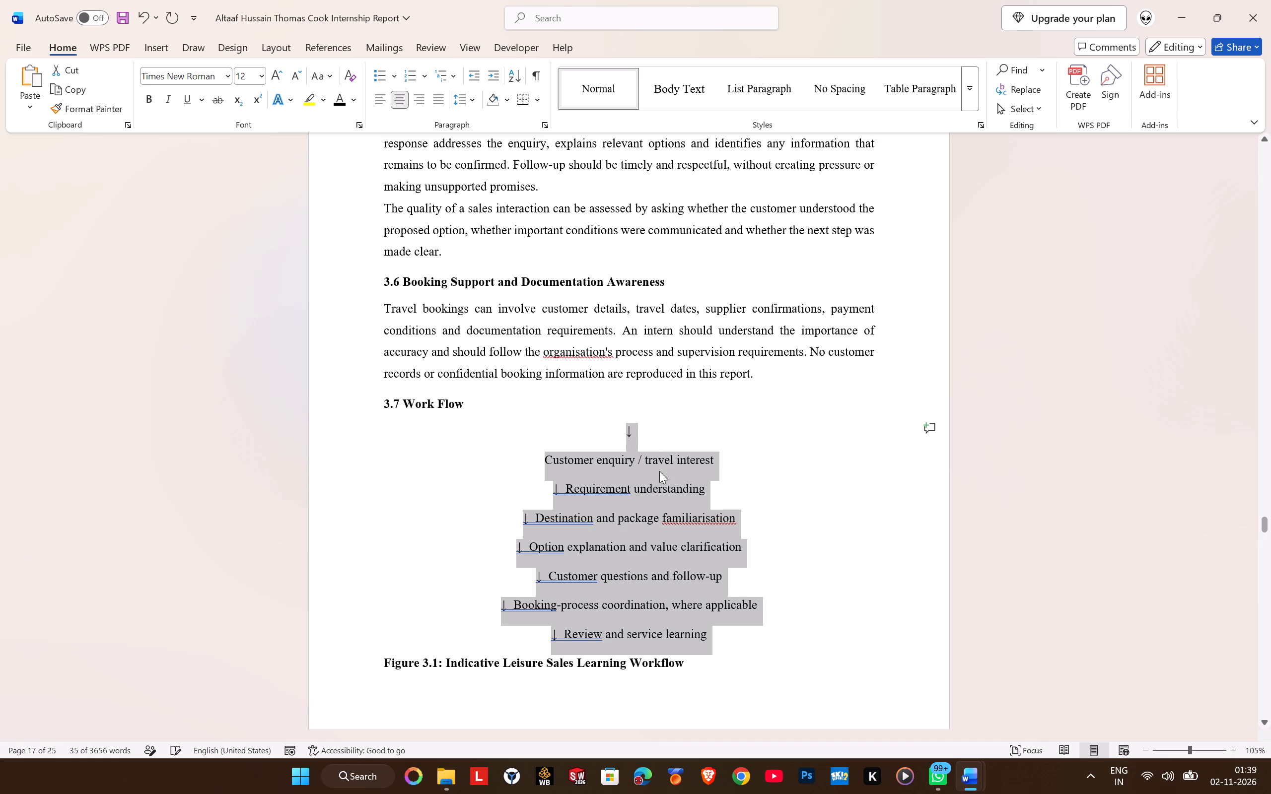
Delete the arrow and the blank line above "Customer enquiry / travel interest".
{"action": "left_click", "coordinate": [630, 433]}
{"action": "key", "text": "BackSpace"}
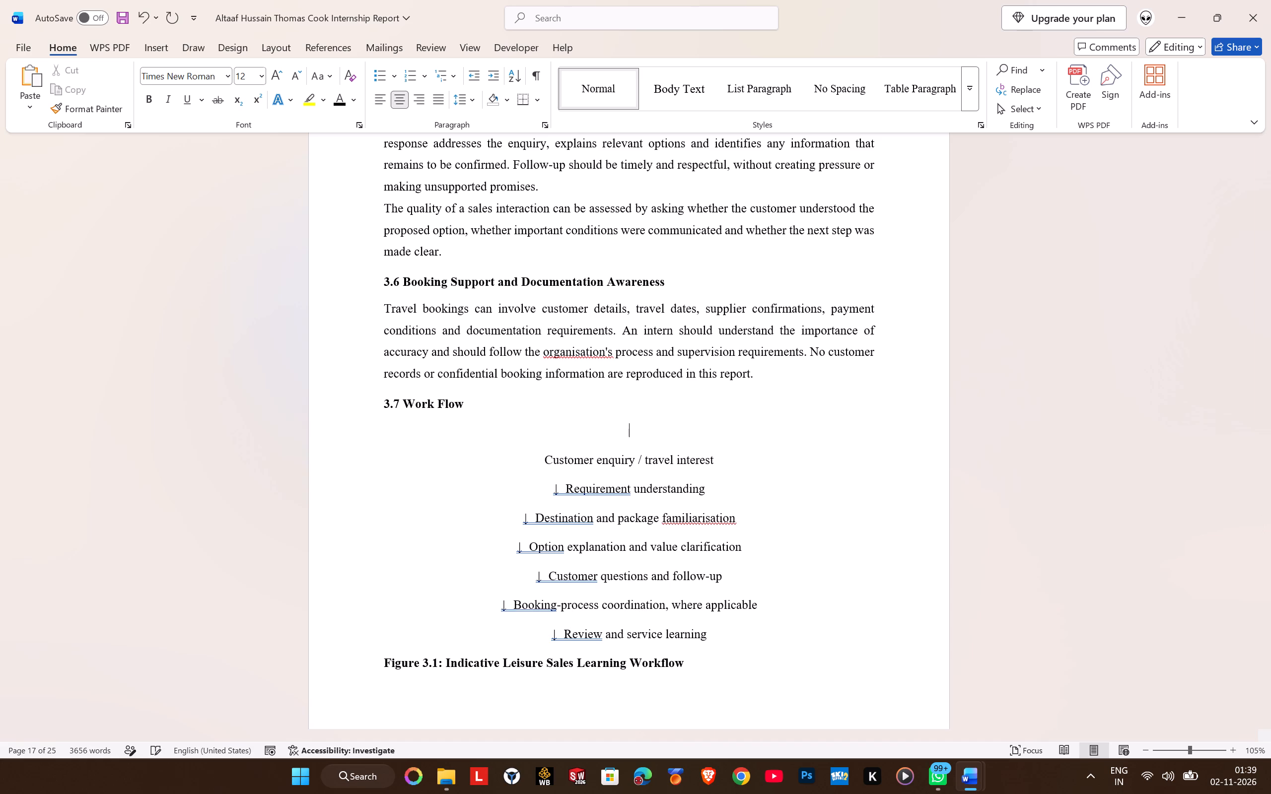
{"action": "key", "text": "BackSpace"}
{"action": "key", "text": "BackSpace"}
Put the arrows before "Requirement understanding" and "Destination and package familiarisation" on separate lines above their text.
{"action": "key", "text": "Down"}
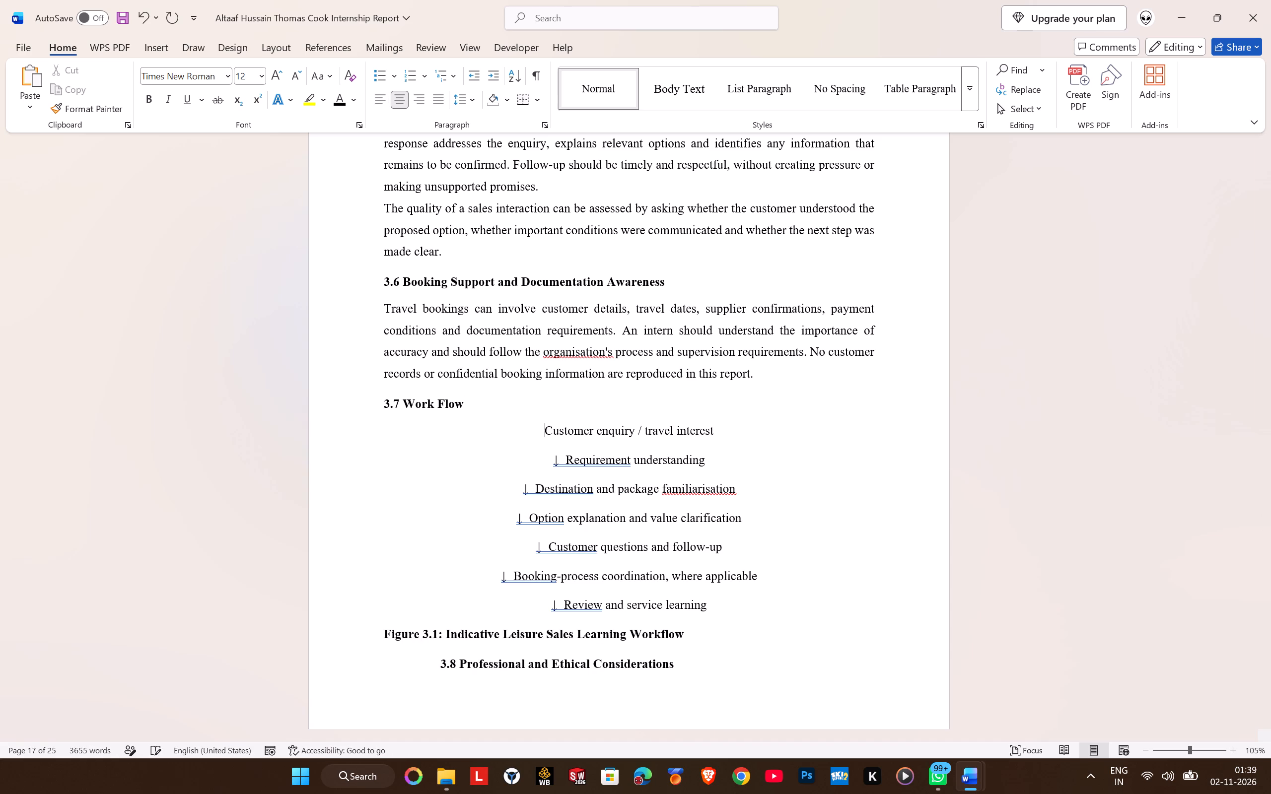
{"action": "key", "text": "Down"}
{"action": "key", "text": "Right"}
{"action": "key", "text": "Right"}
{"action": "key", "text": "Right"}
{"action": "key", "text": "Return"}
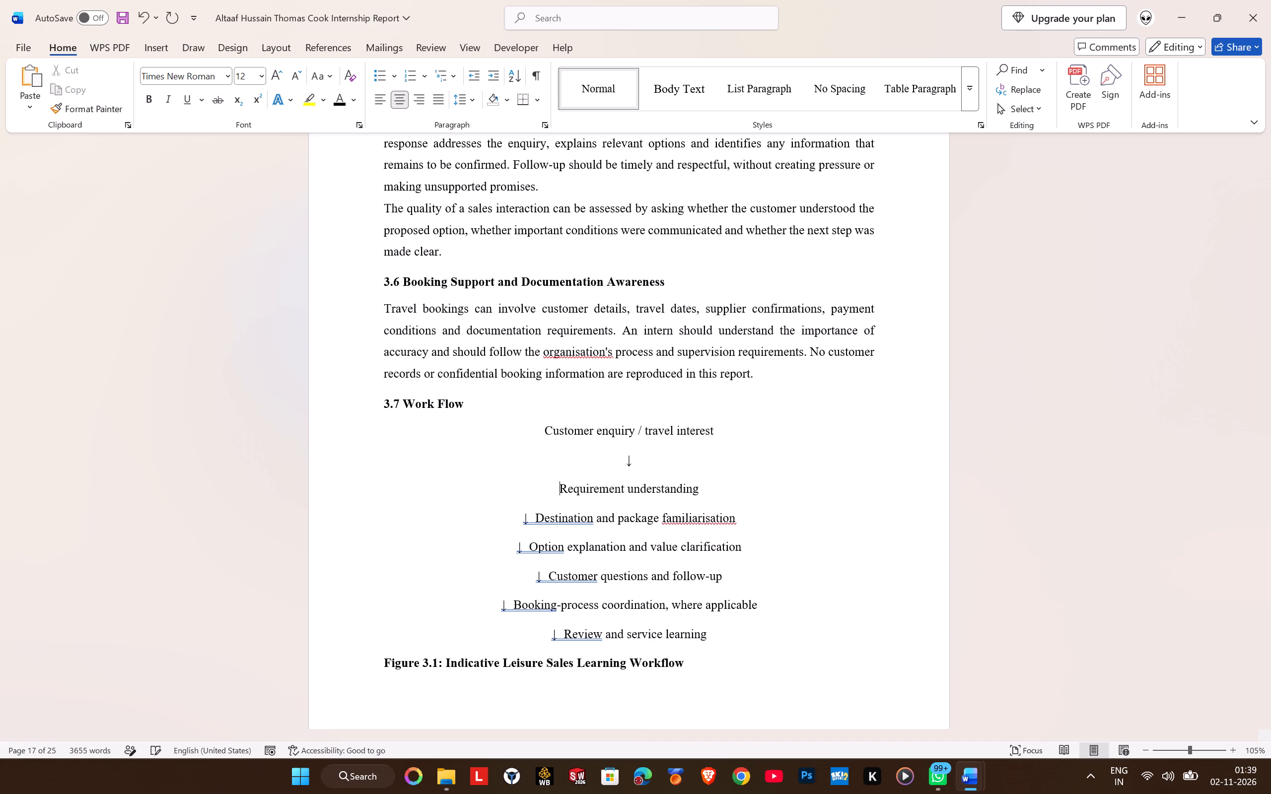
{"action": "key", "text": "Down"}
{"action": "key", "text": "Left"}
{"action": "key", "text": "Left"}
{"action": "key", "text": "Left"}
{"action": "key", "text": "Left"}
{"action": "key", "text": "Return"}
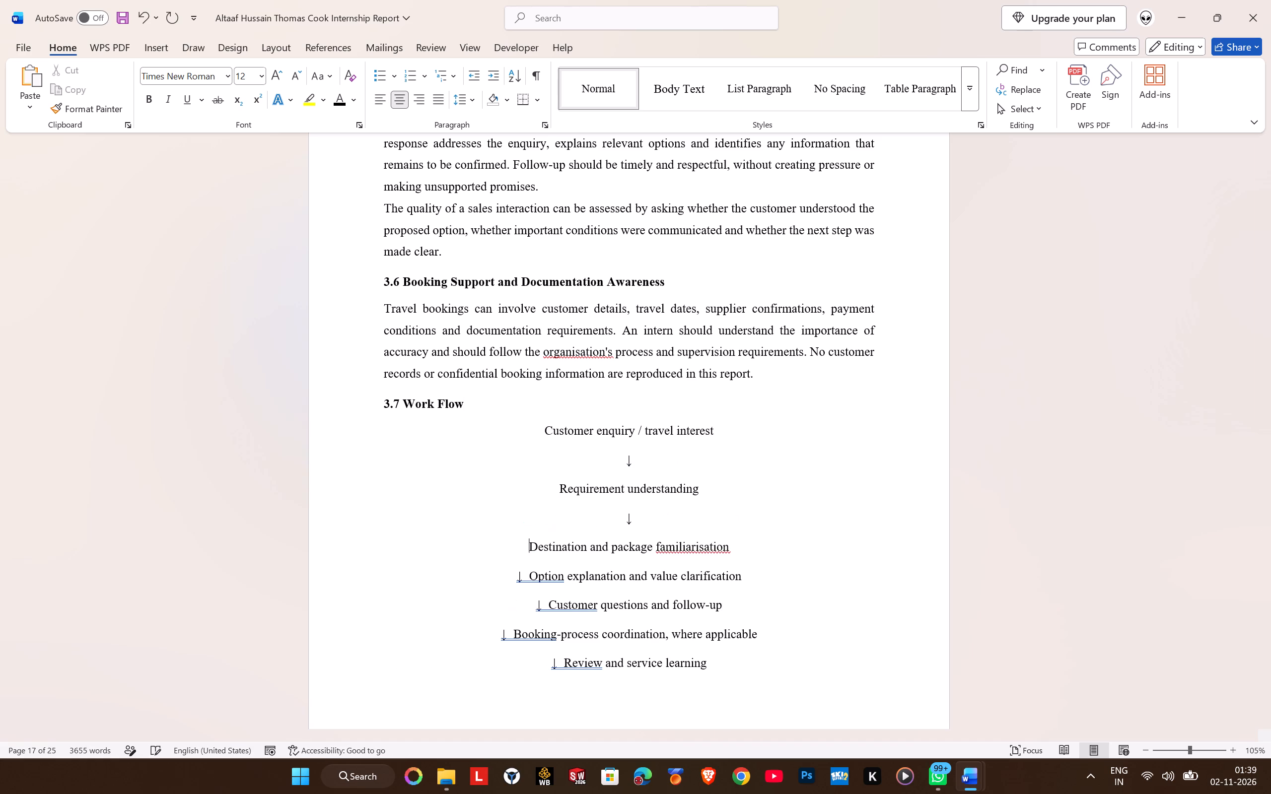
Put the arrows before "Option explanation and value clarification" and "Customer questions and follow-up" on separate lines above their text.
{"action": "key", "text": "Down"}
{"action": "key", "text": "Down"}
{"action": "key", "text": "Up"}
{"action": "key", "text": "Return"}
{"action": "key", "text": "Down"}
{"action": "key", "text": "Down"}
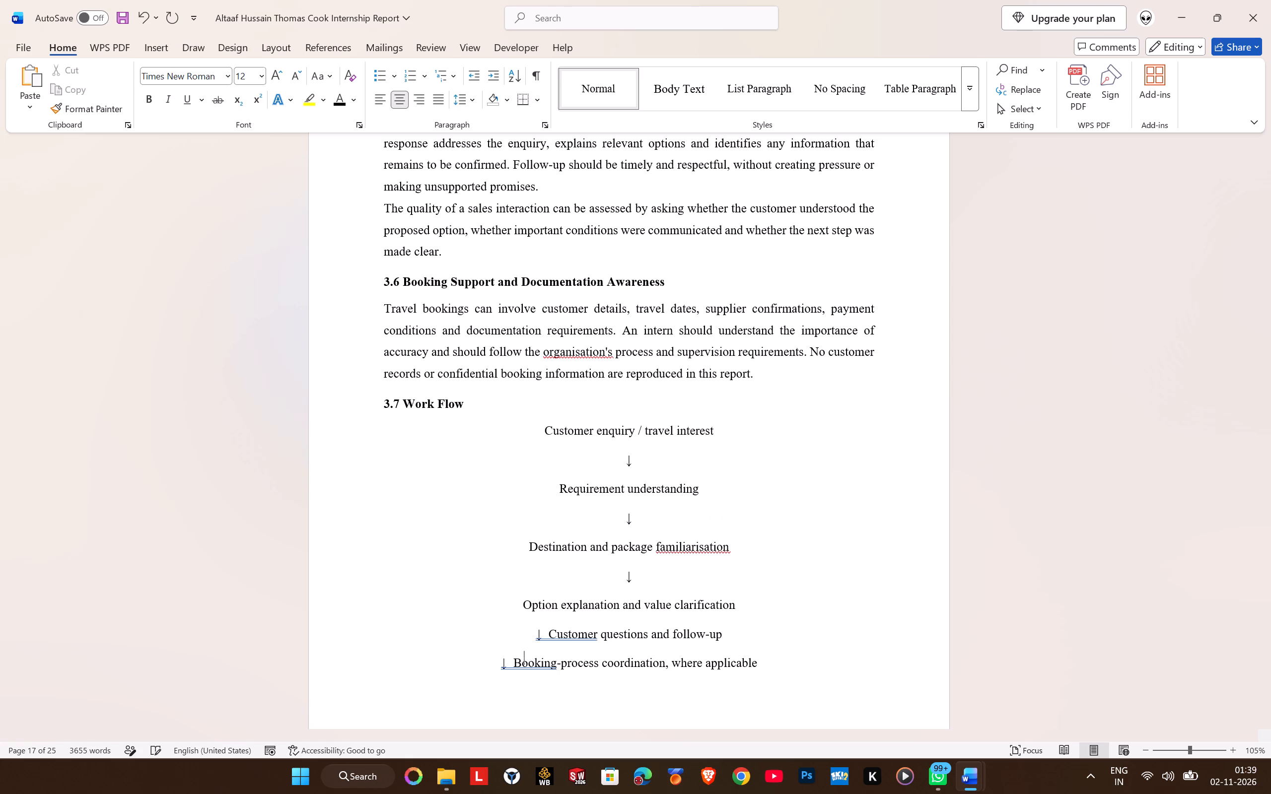
{"action": "key", "text": "Up"}
{"action": "key", "text": "Right"}
{"action": "key", "text": "Right"}
{"action": "key", "text": "Return"}
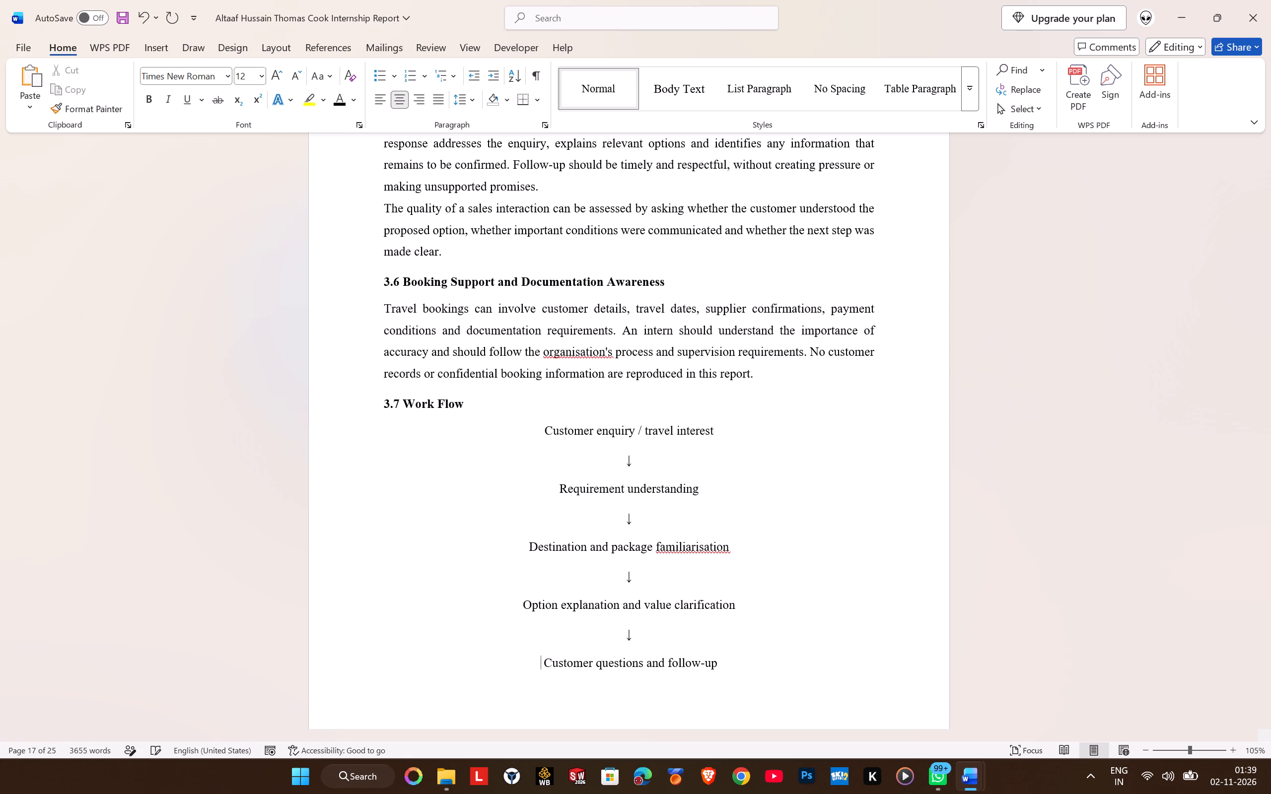
{"action": "key", "text": "ctrl+z"}
{"action": "key", "text": "Right"}
{"action": "key", "text": "Return"}
Put the arrows before "Booking-process coordination, where applicable" and "Review and service learning" on separate lines above their text.
{"action": "key", "text": "Right"}
{"action": "key", "text": "Down"}
{"action": "key", "text": "Down"}
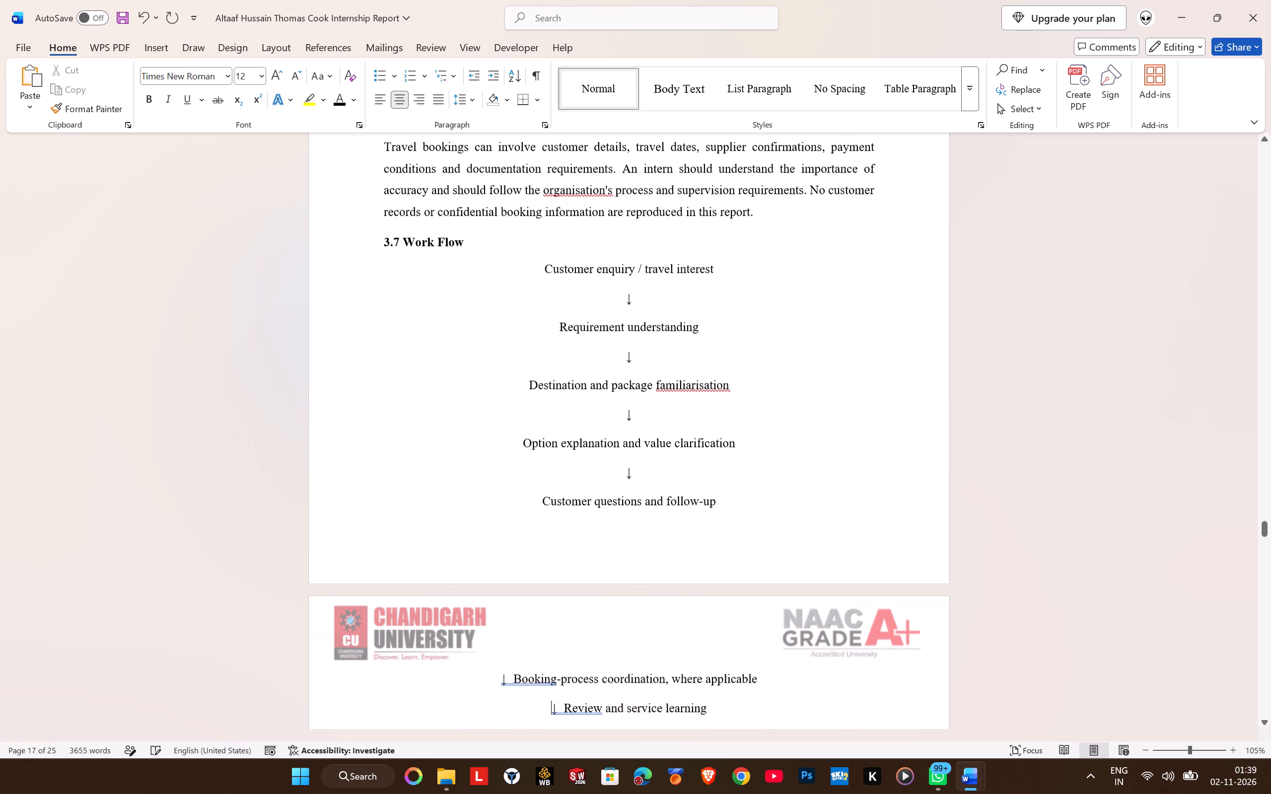
{"action": "key", "text": "Up"}
{"action": "key", "text": "Left"}
{"action": "key", "text": "Left"}
{"action": "key", "text": "Left"}
{"action": "key", "text": "Left"}
{"action": "key", "text": "Left"}
{"action": "key", "text": "Left"}
{"action": "key", "text": "Return"}
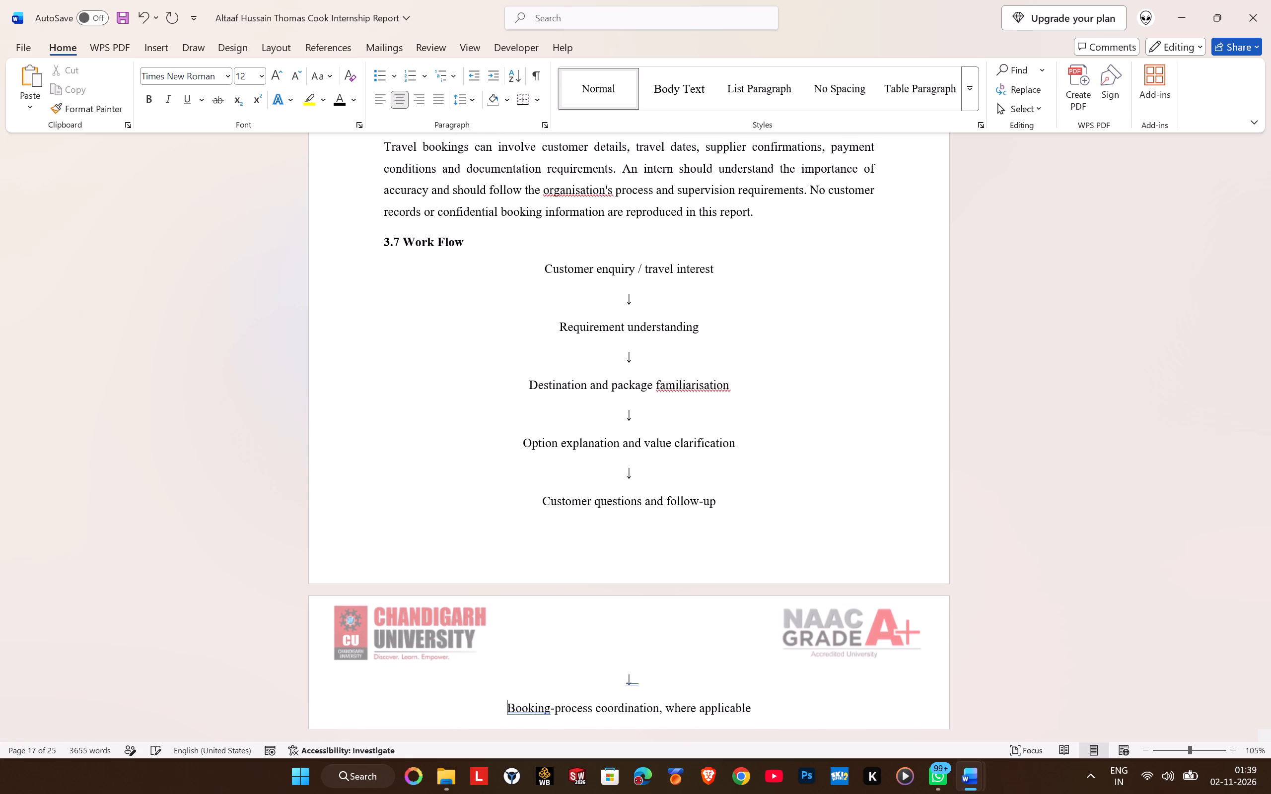
{"action": "key", "text": "Down"}
{"action": "key", "text": "Right"}
{"action": "key", "text": "Right"}
{"action": "key", "text": "Right"}
{"action": "key", "text": "Return"}
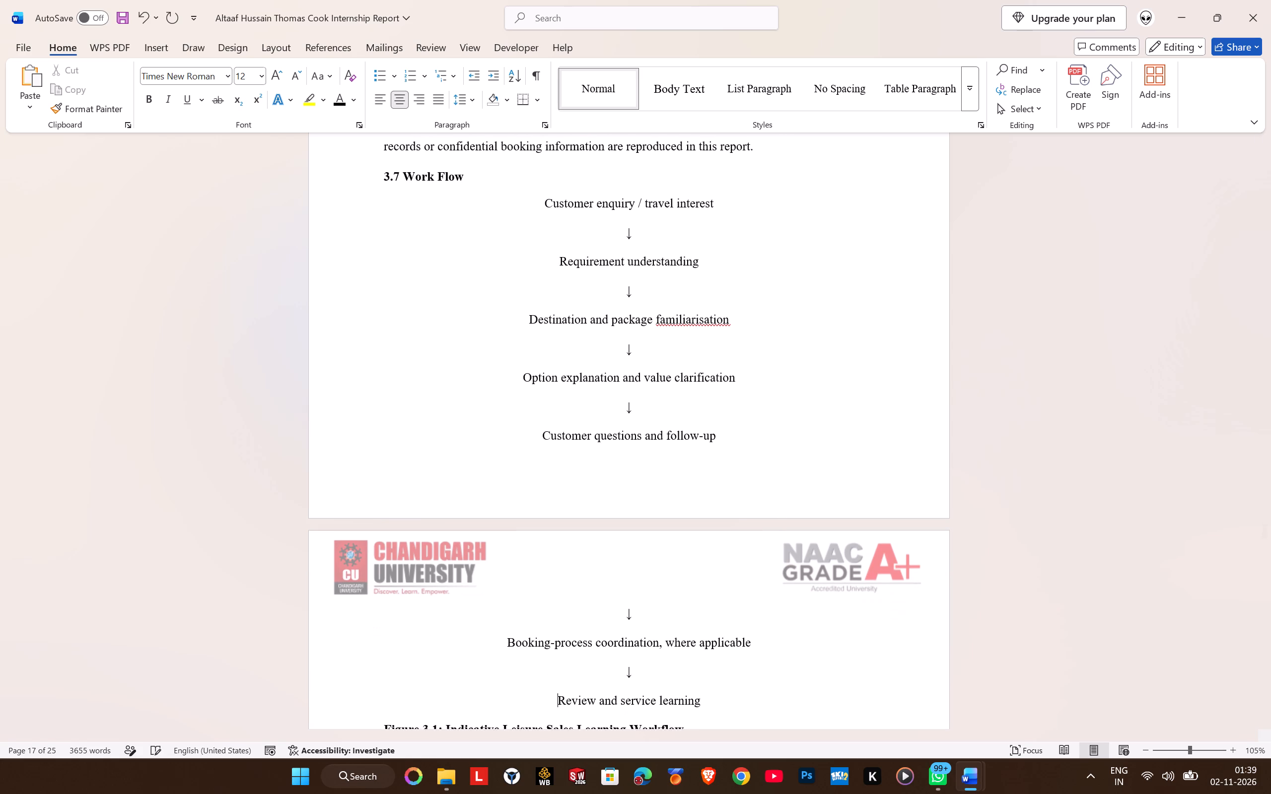
Set the line spacing of the section 3.7 workflow, from "Customer enquiry" through "Review and service learning", to 1.0.
{"action": "key", "text": "Down"}
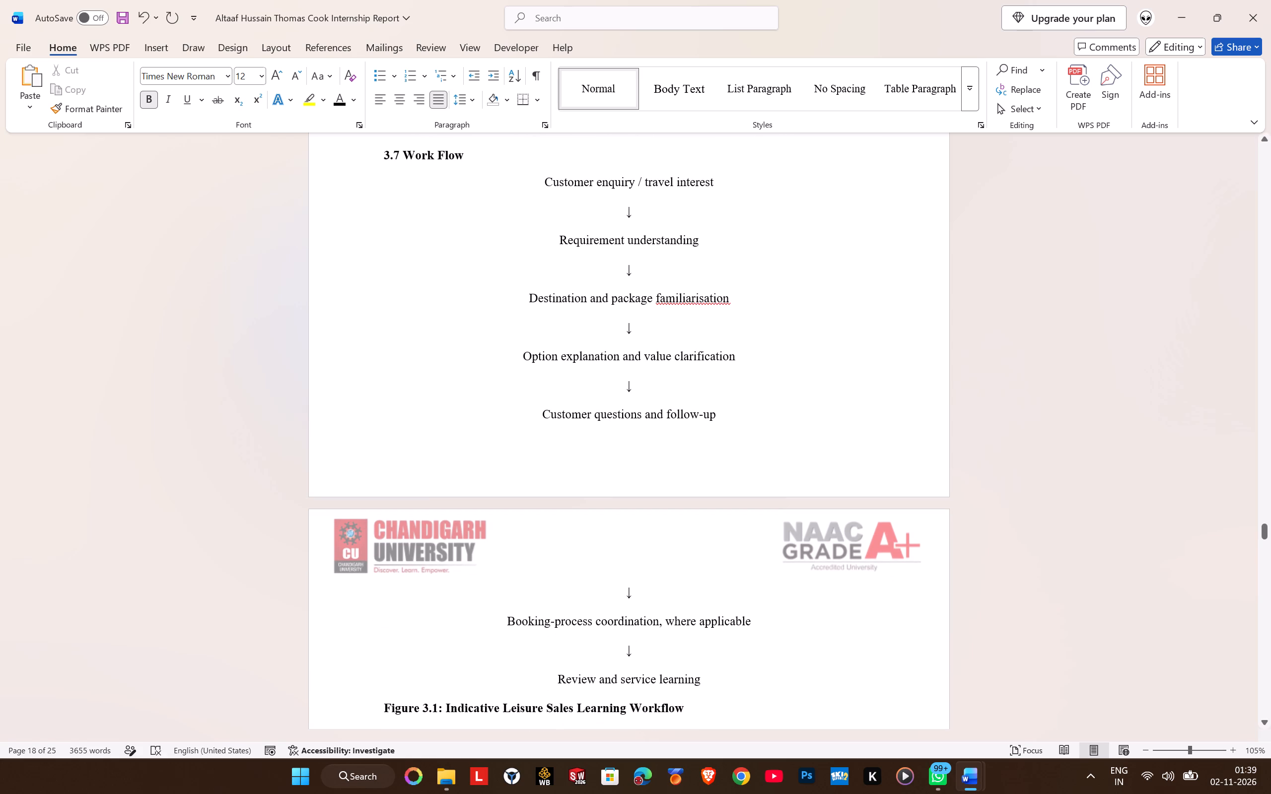
{"action": "left_click_drag", "start_coordinate": [703, 681], "coordinate": [554, 185]}
{"action": "left_click", "coordinate": [467, 97]}
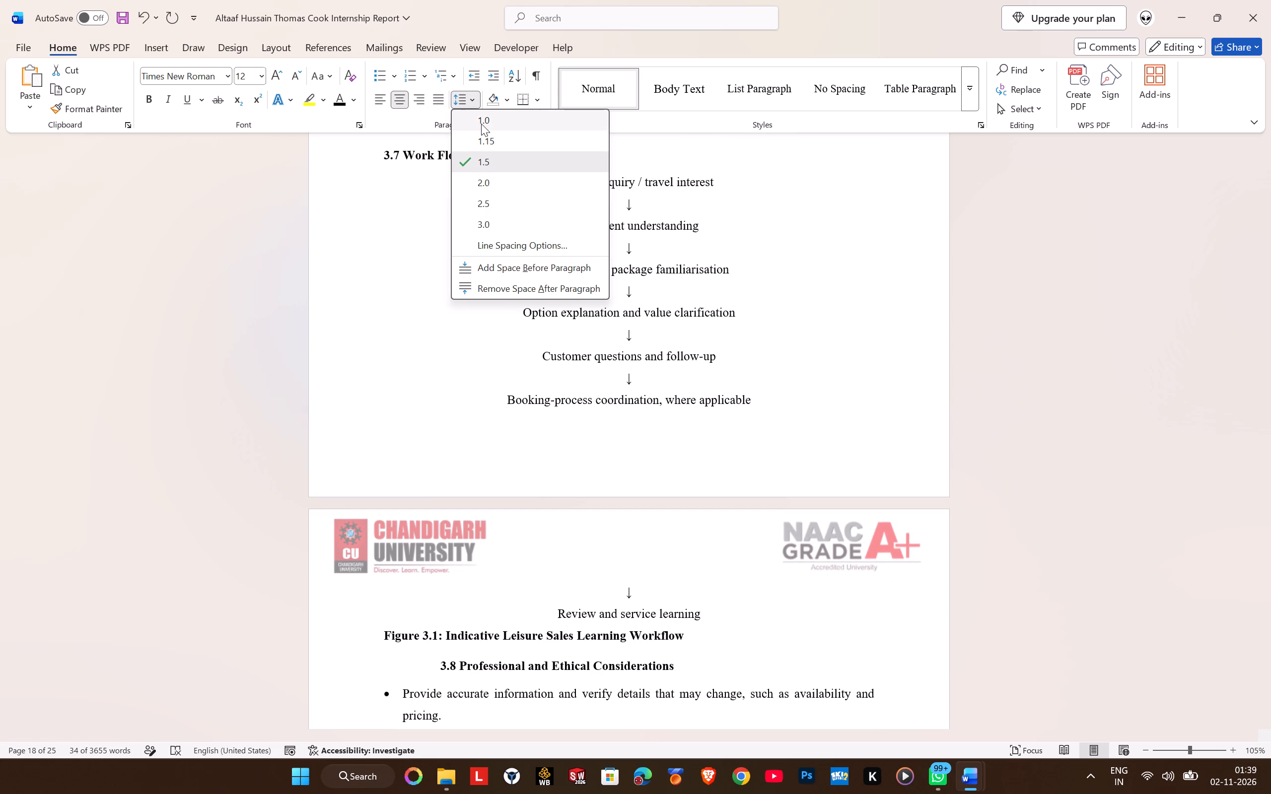
{"action": "left_click", "coordinate": [481, 124]}
{"action": "scroll", "coordinate": [553, 285], "scroll_direction": "up", "scroll_amount": 3}
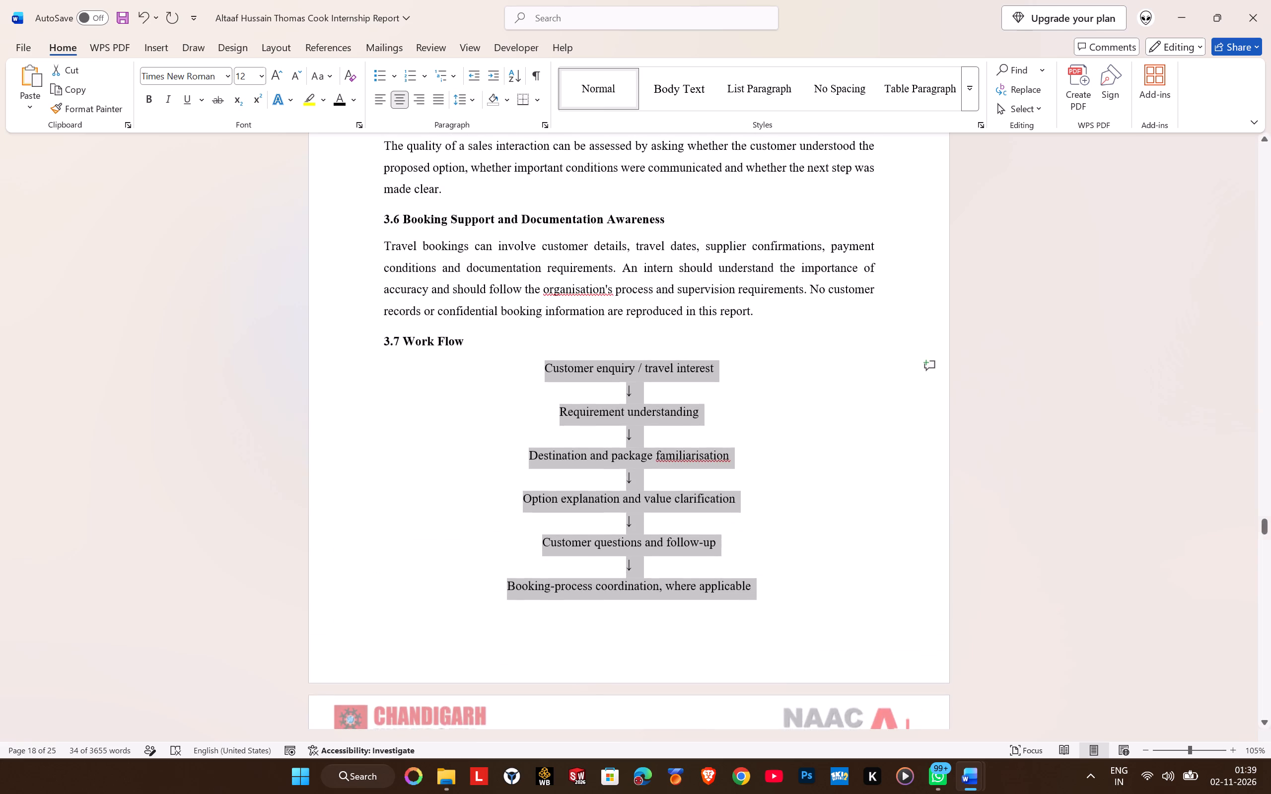
{"action": "scroll", "coordinate": [506, 319], "scroll_direction": "up", "scroll_amount": 2}
{"action": "scroll", "coordinate": [475, 344], "scroll_direction": "up", "scroll_amount": 17}
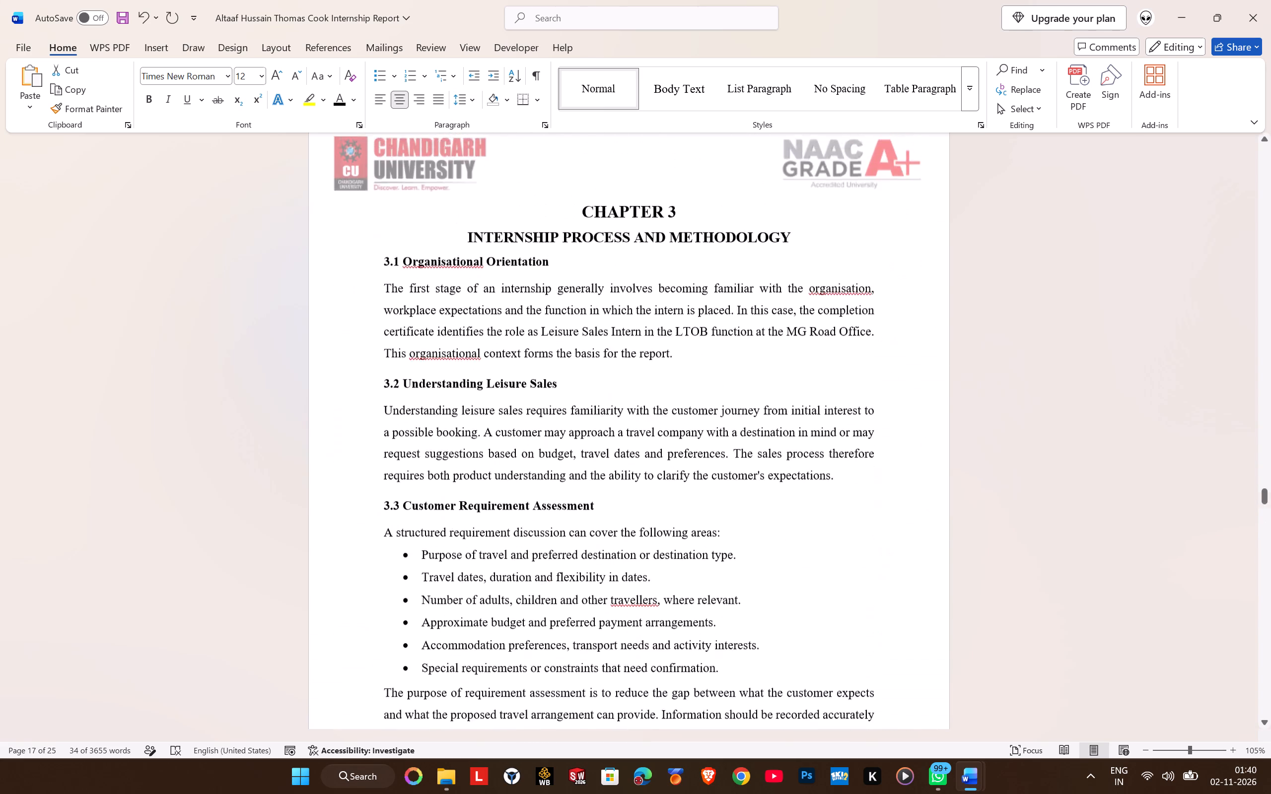
Insert a blank line above the headings "3.2 Understanding Leisure Sales" and "3.3 Customer Requirement Assessment".
{"action": "scroll", "coordinate": [457, 330], "scroll_direction": "up", "scroll_amount": 2}
{"action": "scroll", "coordinate": [403, 384], "scroll_direction": "down", "scroll_amount": 3}
{"action": "left_click", "coordinate": [382, 389]}
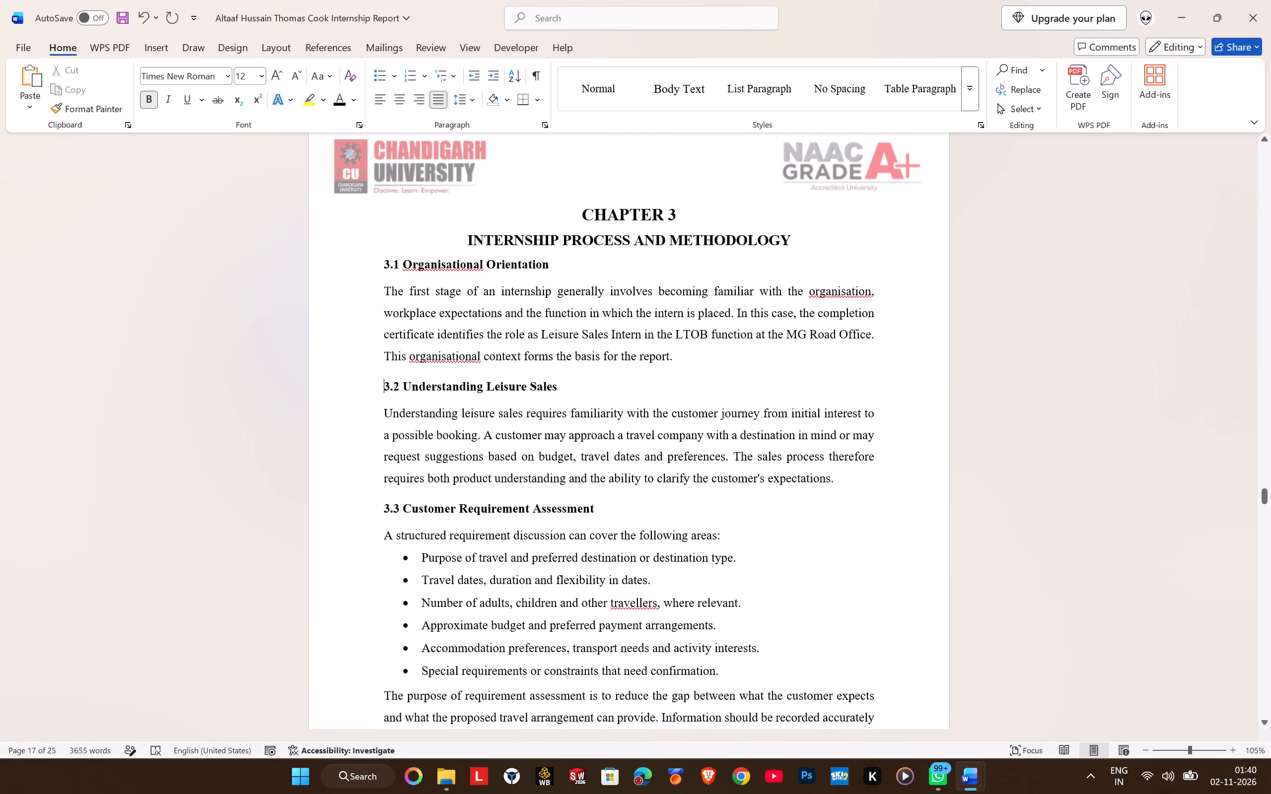
{"action": "key", "text": "Return"}
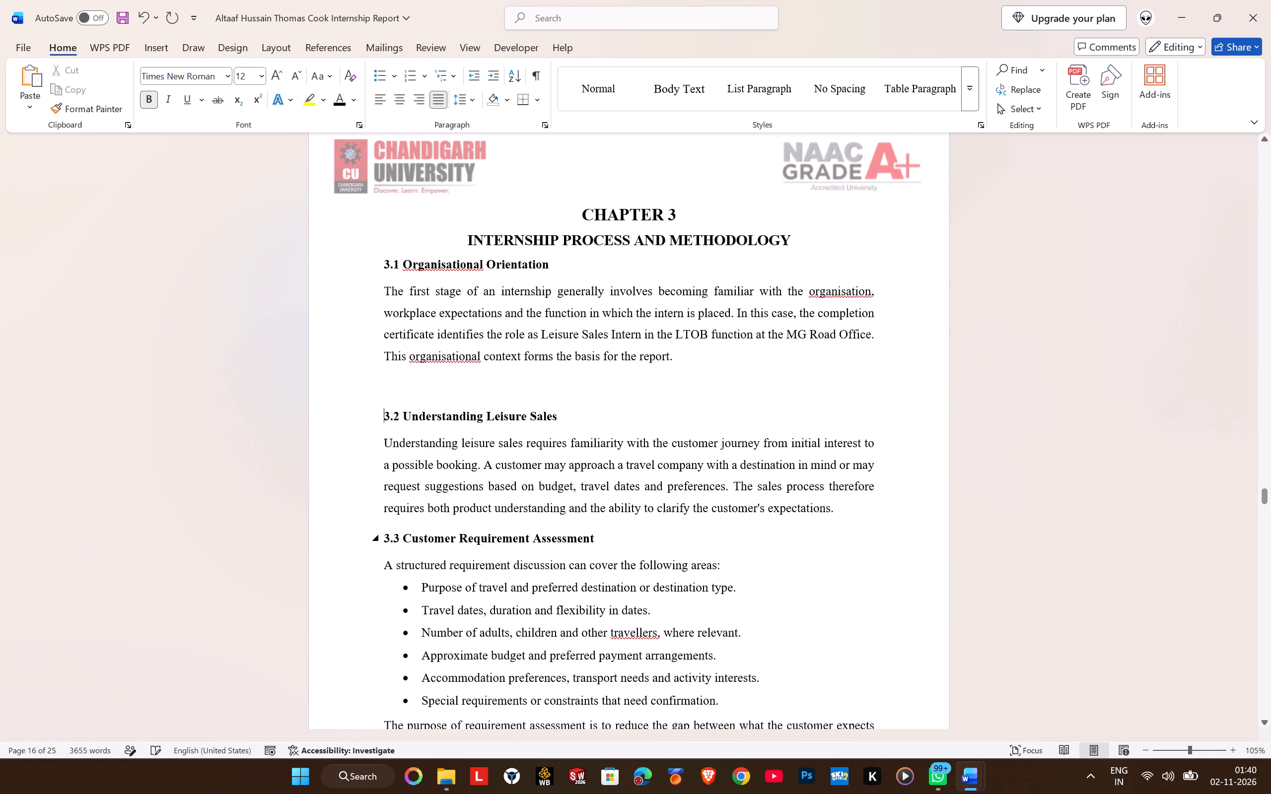
{"action": "left_click", "coordinate": [384, 534]}
{"action": "key", "text": "Return"}
Insert two blank lines above "3.4 Travel Product and Itinerary Familiarisation" to push the section onto the following page.
{"action": "scroll", "coordinate": [441, 546], "scroll_direction": "down", "scroll_amount": 7}
{"action": "left_click", "coordinate": [384, 397]}
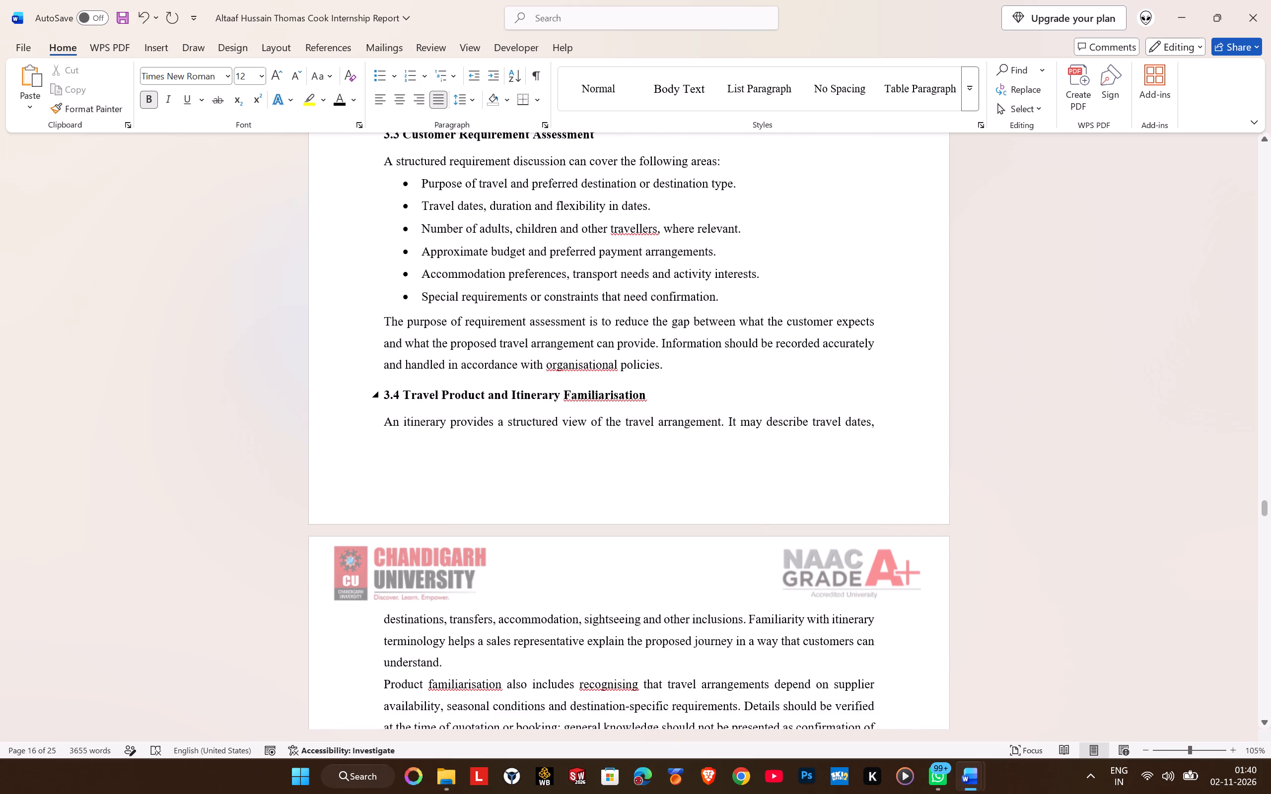
{"action": "key", "text": "Return"}
{"action": "key", "text": "Return"}
Insert a blank line above the headings "3.5 Sales Communication and Follow-up" and "3.6 Booking Support and Documentation Awareness".
{"action": "scroll", "coordinate": [554, 465], "scroll_direction": "down", "scroll_amount": 8}
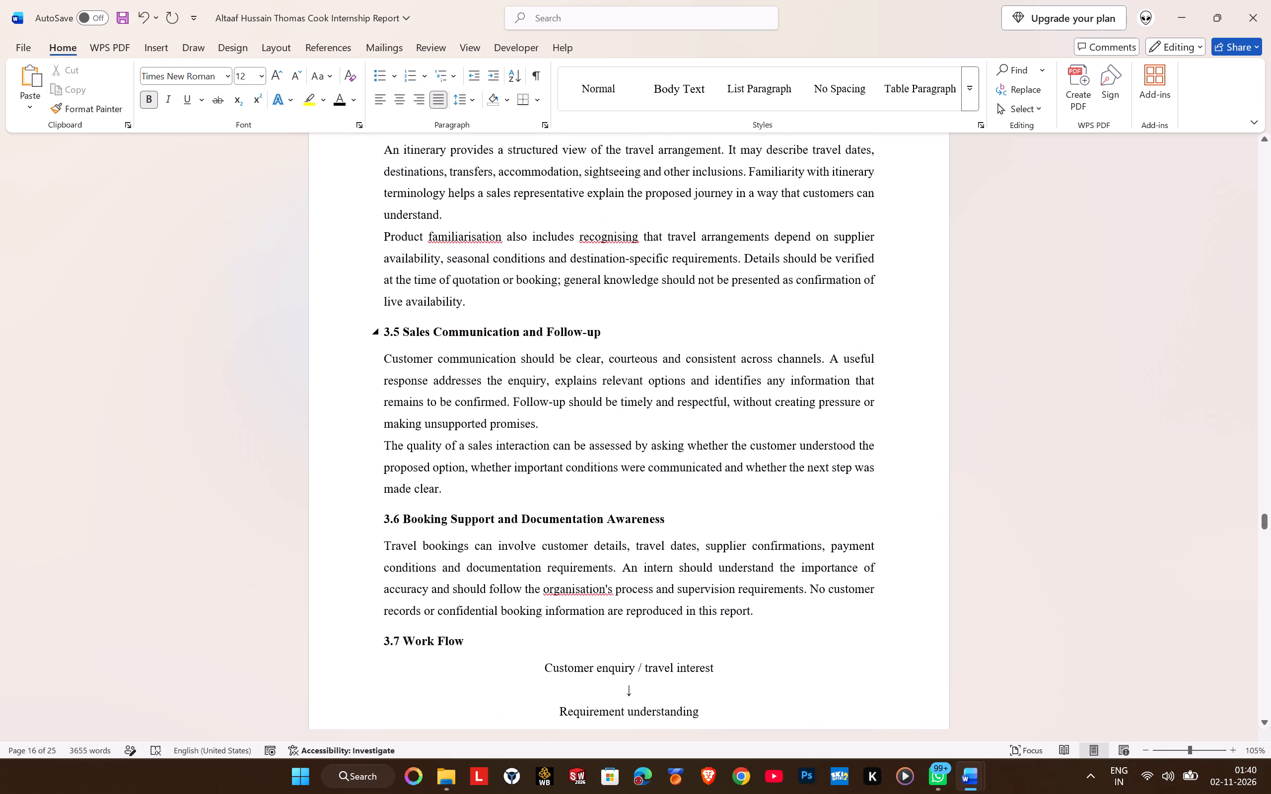
{"action": "left_click", "coordinate": [386, 331]}
{"action": "key", "text": "Return"}
{"action": "scroll", "coordinate": [463, 502], "scroll_direction": "down", "scroll_amount": 4}
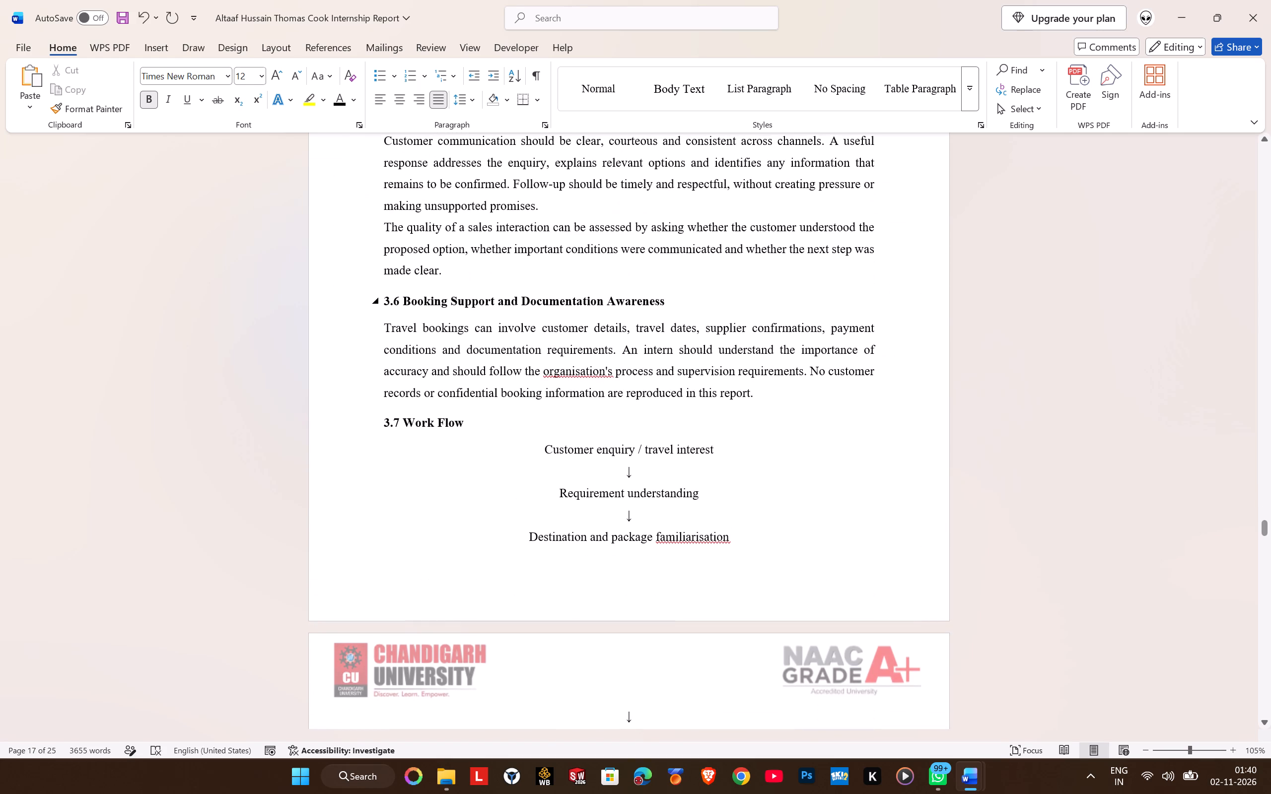
{"action": "left_click", "coordinate": [384, 306]}
{"action": "key", "text": "Return"}
Insert three blank lines above "3.7 Work Flow" to push the heading and its workflow onto the following page.
{"action": "scroll", "coordinate": [433, 482], "scroll_direction": "down", "scroll_amount": 3}
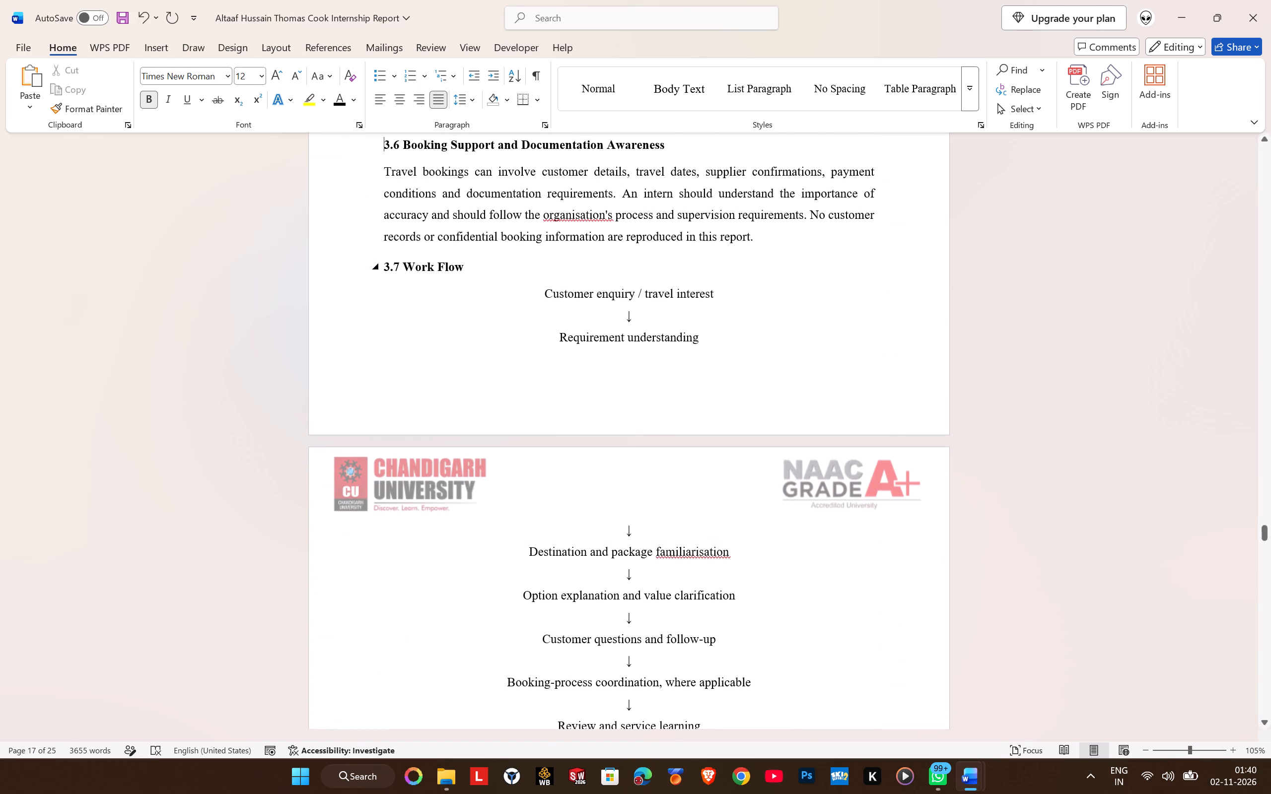
{"action": "left_click", "coordinate": [383, 260]}
{"action": "key", "text": "Return"}
{"action": "key", "text": "Return"}
{"action": "key", "text": "Return"}
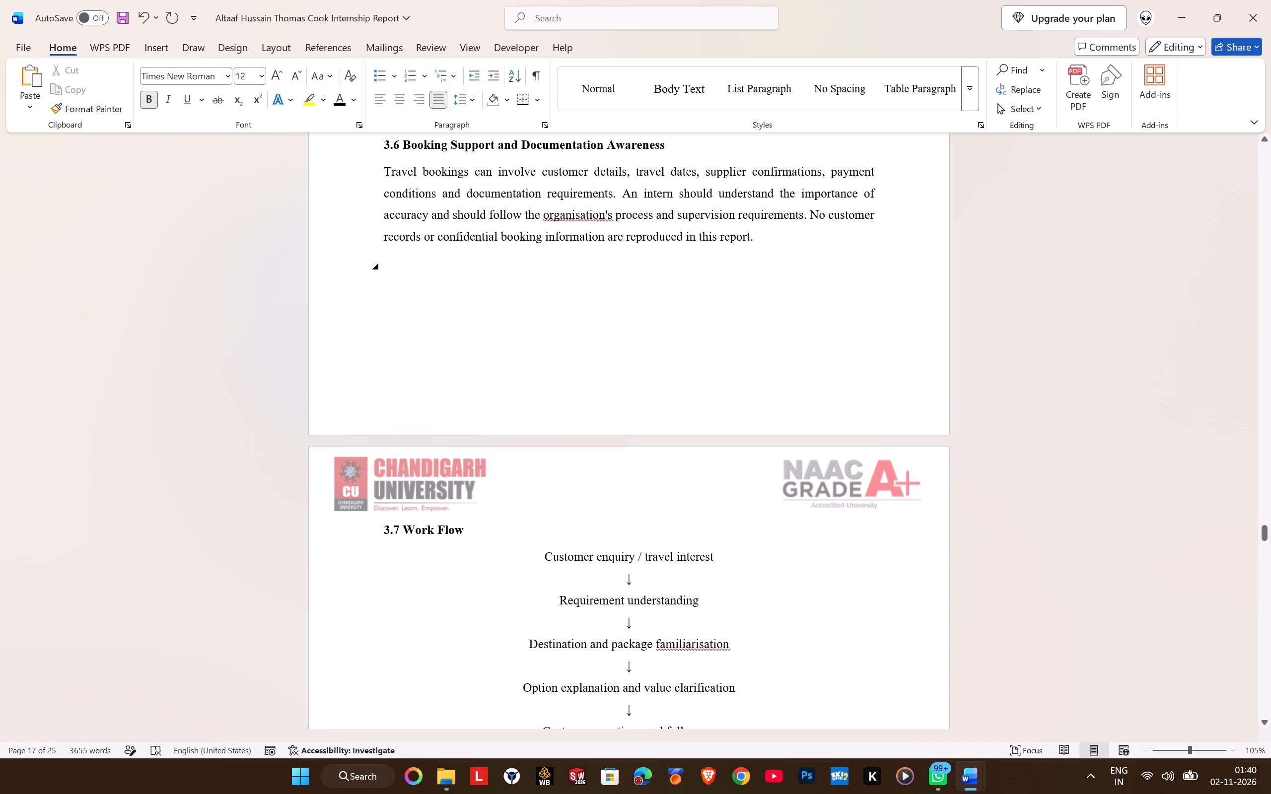
Set the line spacing of "Review and service learning", the last line of the section 3.7 workflow, to 1.5.
{"action": "scroll", "coordinate": [494, 417], "scroll_direction": "down", "scroll_amount": 6}
{"action": "left_click", "coordinate": [713, 452]}
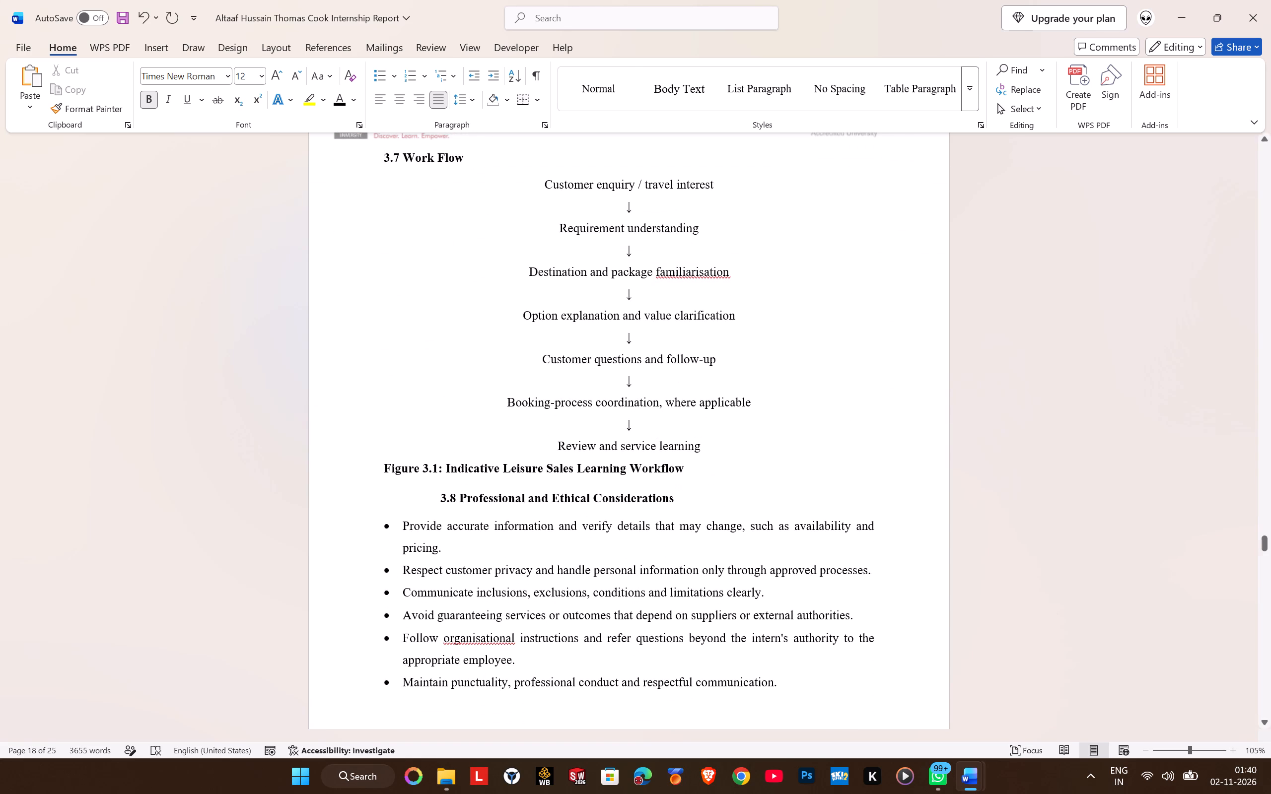
{"action": "left_click", "coordinate": [467, 99]}
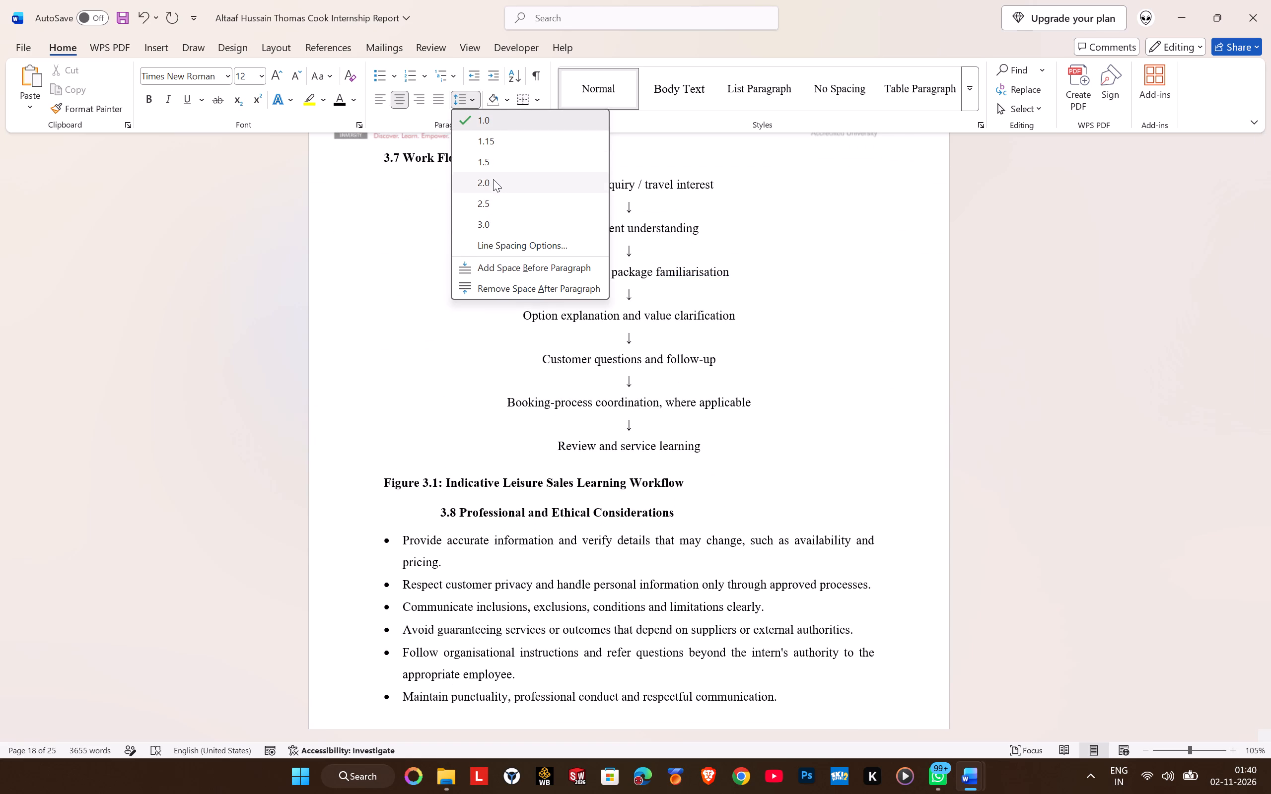
{"action": "left_click", "coordinate": [493, 164]}
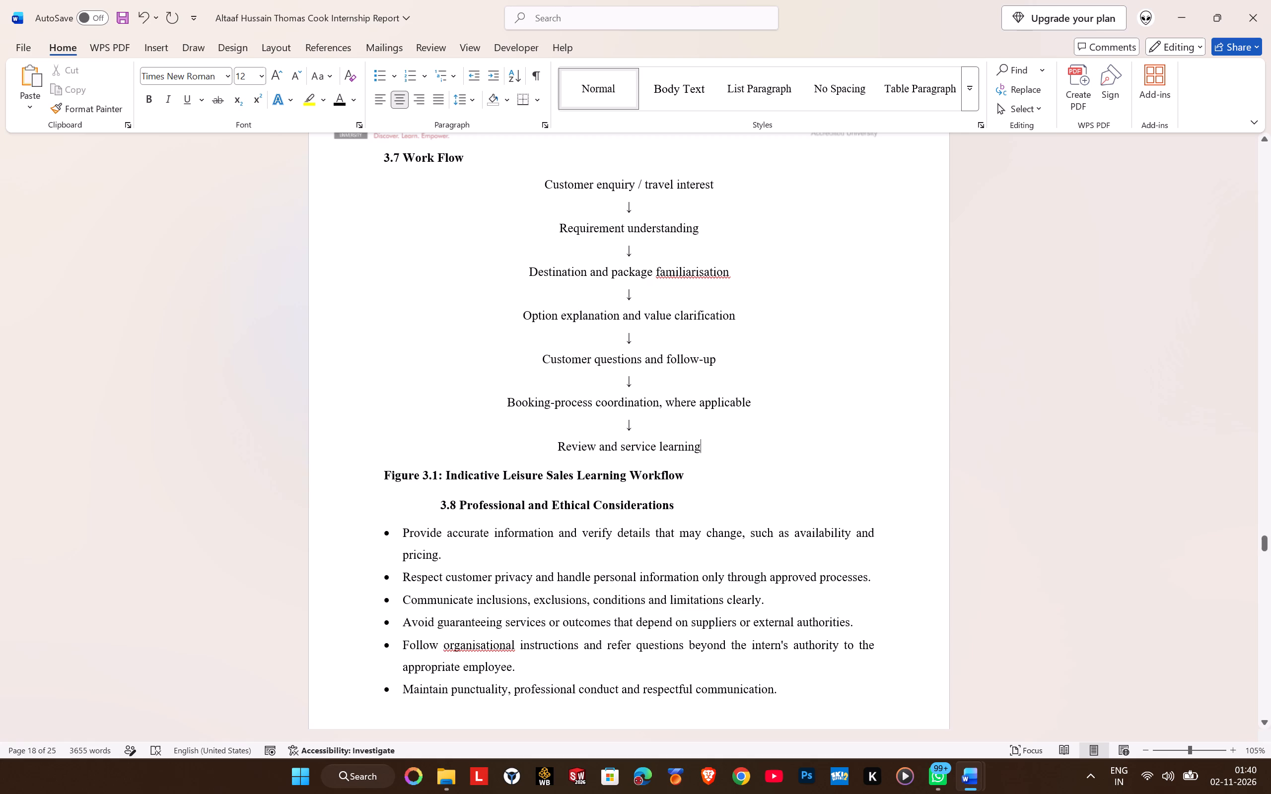
{"action": "left_click_drag", "start_coordinate": [384, 475], "coordinate": [682, 475]}
{"action": "key", "text": "ctrl+c"}
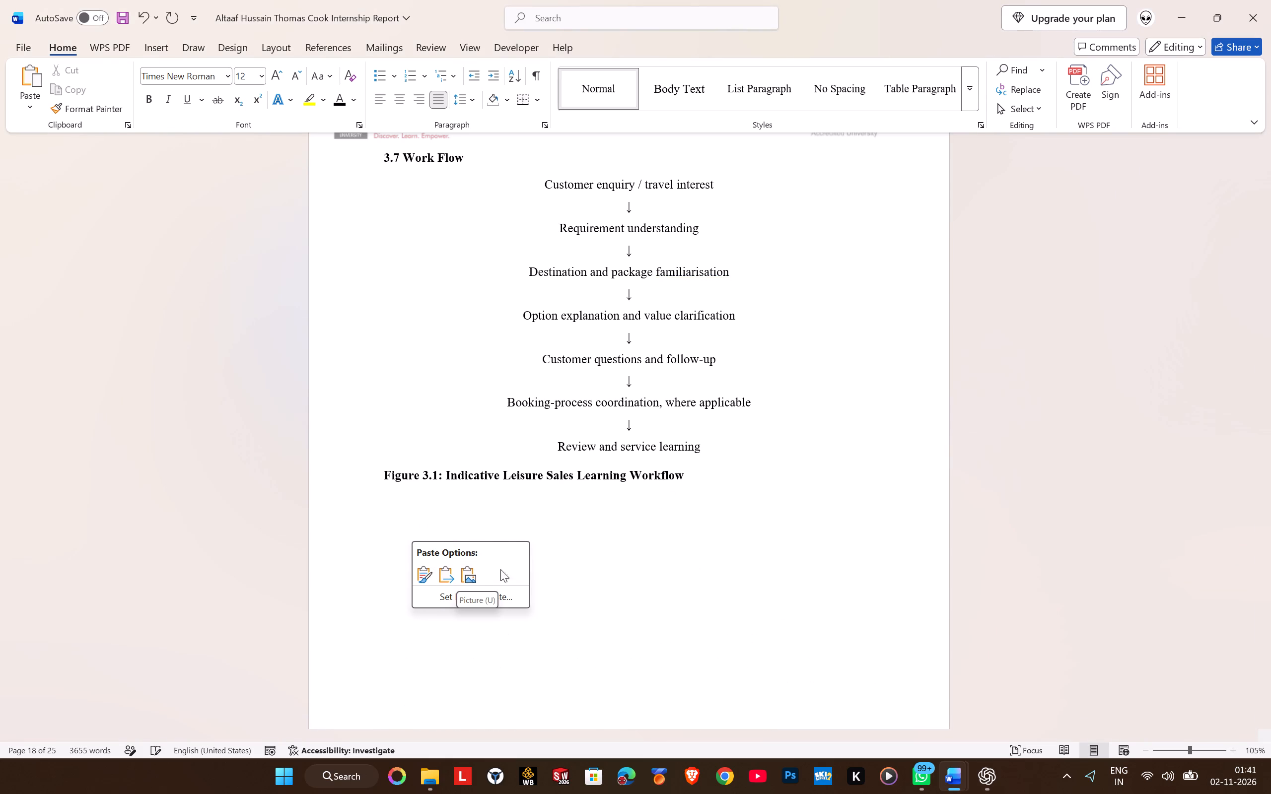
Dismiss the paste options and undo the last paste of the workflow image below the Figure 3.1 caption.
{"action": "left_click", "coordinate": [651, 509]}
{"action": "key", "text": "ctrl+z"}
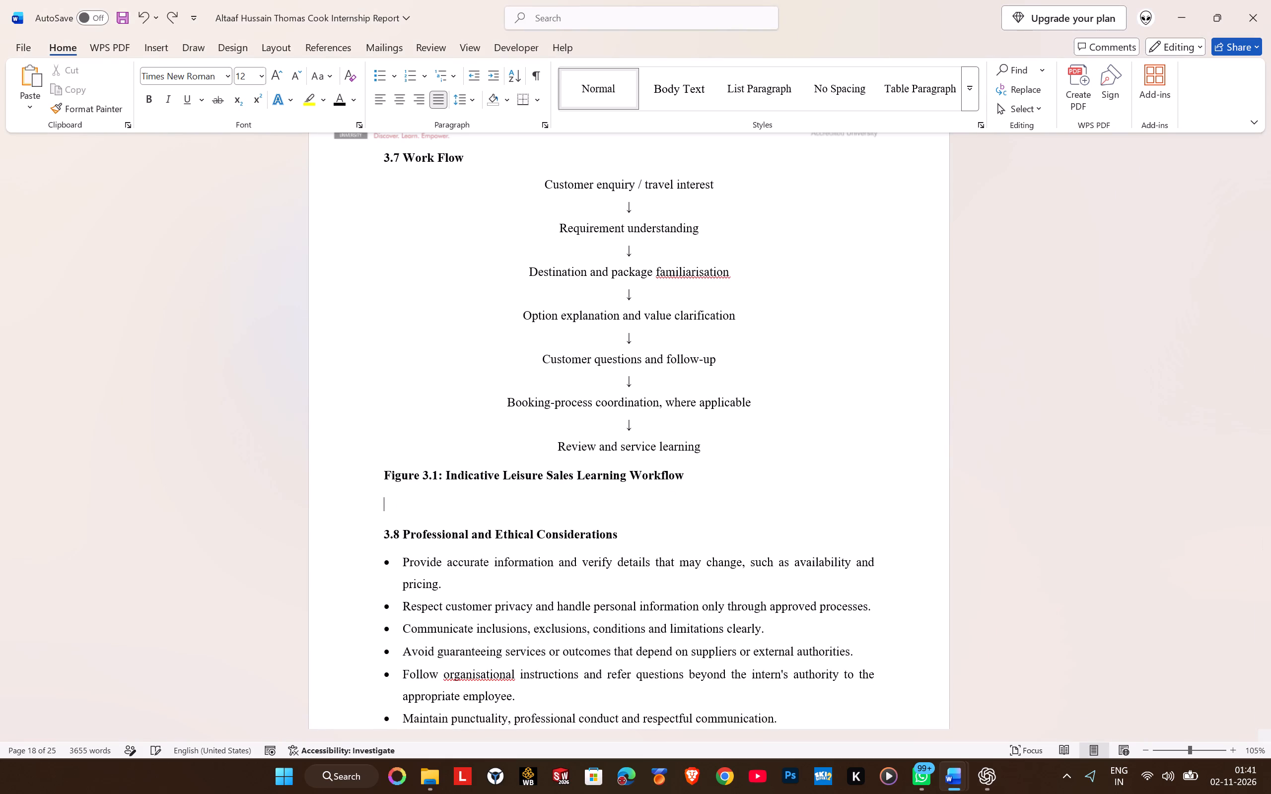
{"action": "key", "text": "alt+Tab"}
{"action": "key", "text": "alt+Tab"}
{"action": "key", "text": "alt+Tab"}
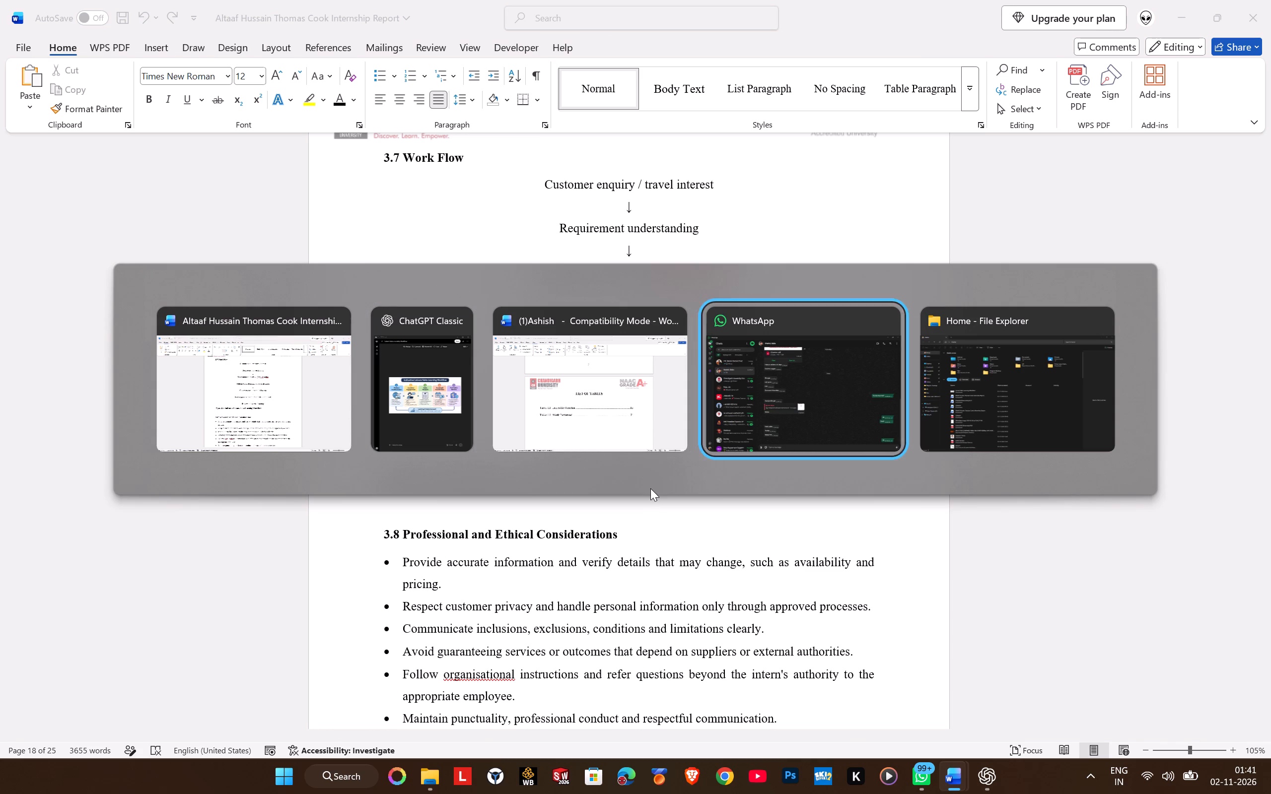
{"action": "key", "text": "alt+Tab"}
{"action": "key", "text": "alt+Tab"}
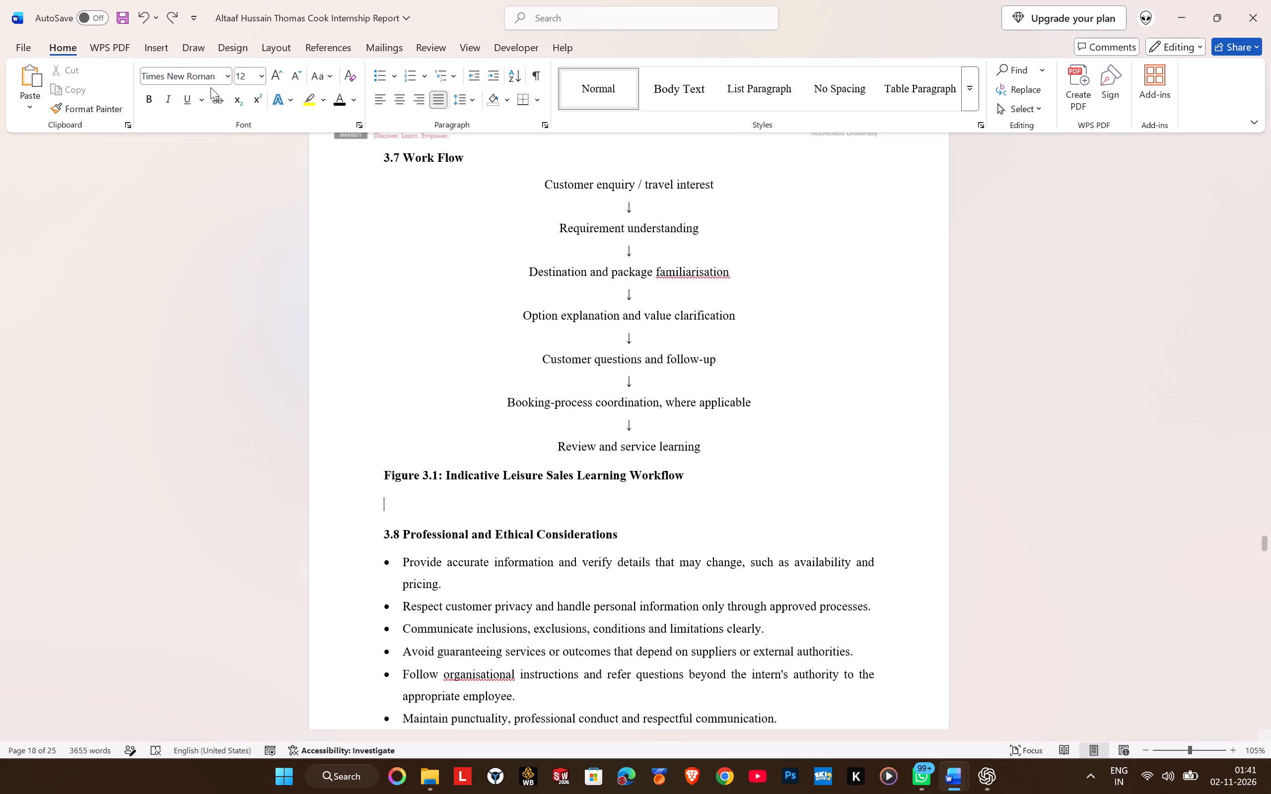
Insert the "Leisure Sales Learning Workflow" picture from the Downloads folder on the blank line below the Figure 3.1 caption.
{"action": "left_click", "coordinate": [171, 50]}
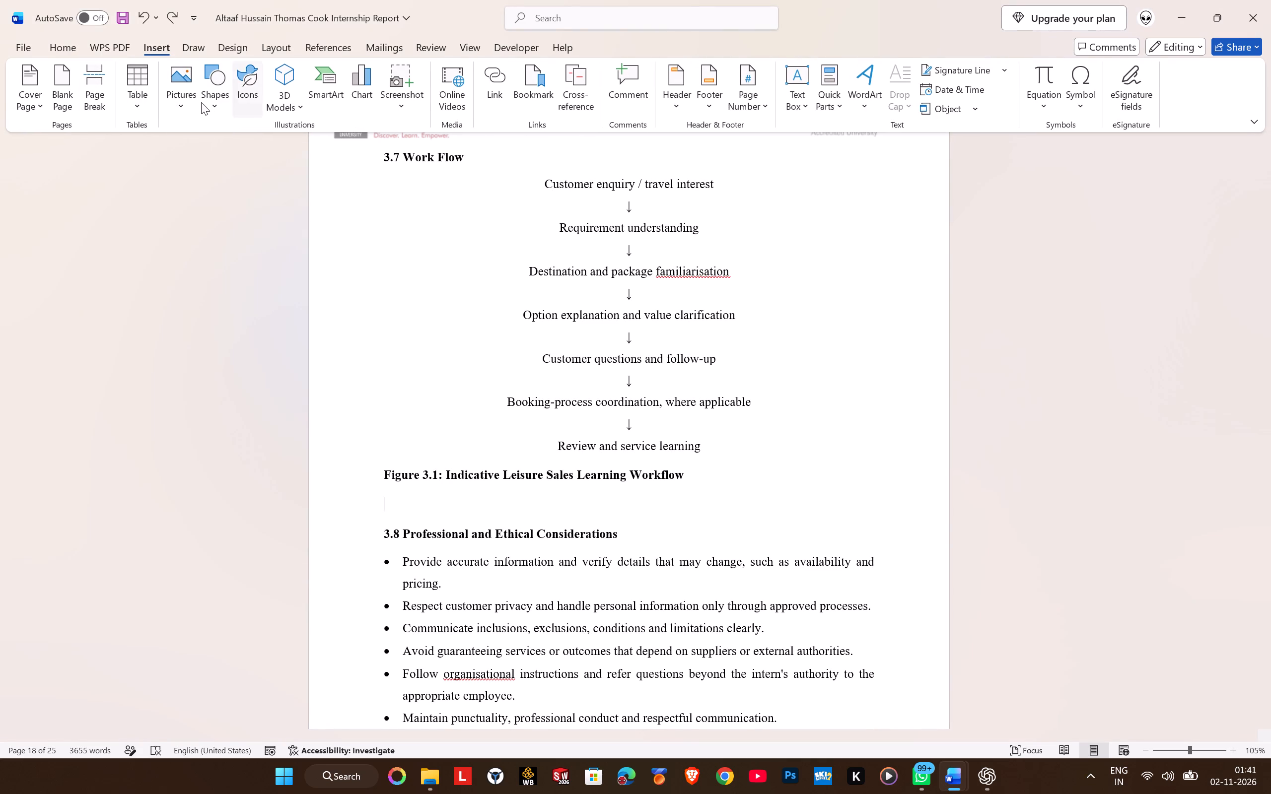
{"action": "left_click", "coordinate": [188, 104]}
{"action": "left_click", "coordinate": [206, 152]}
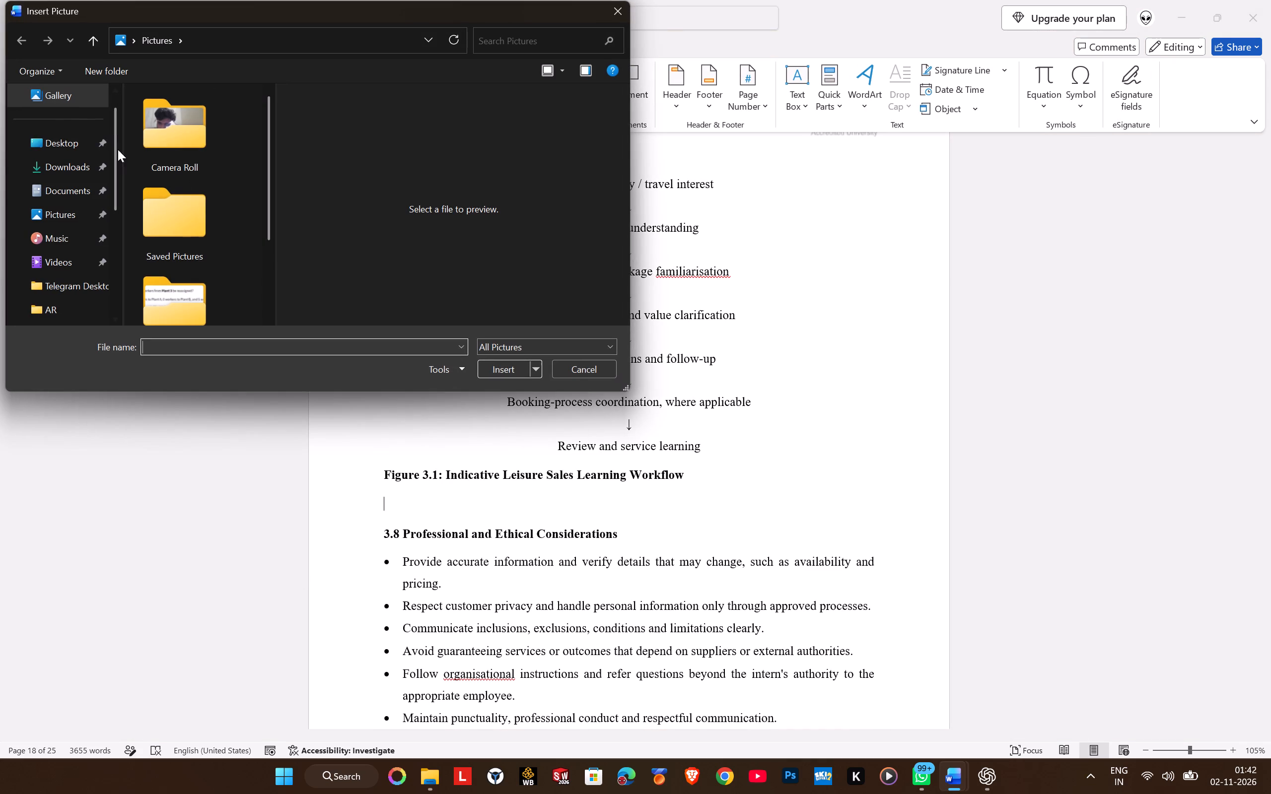
{"action": "left_click", "coordinate": [65, 159]}
{"action": "left_click", "coordinate": [181, 135]}
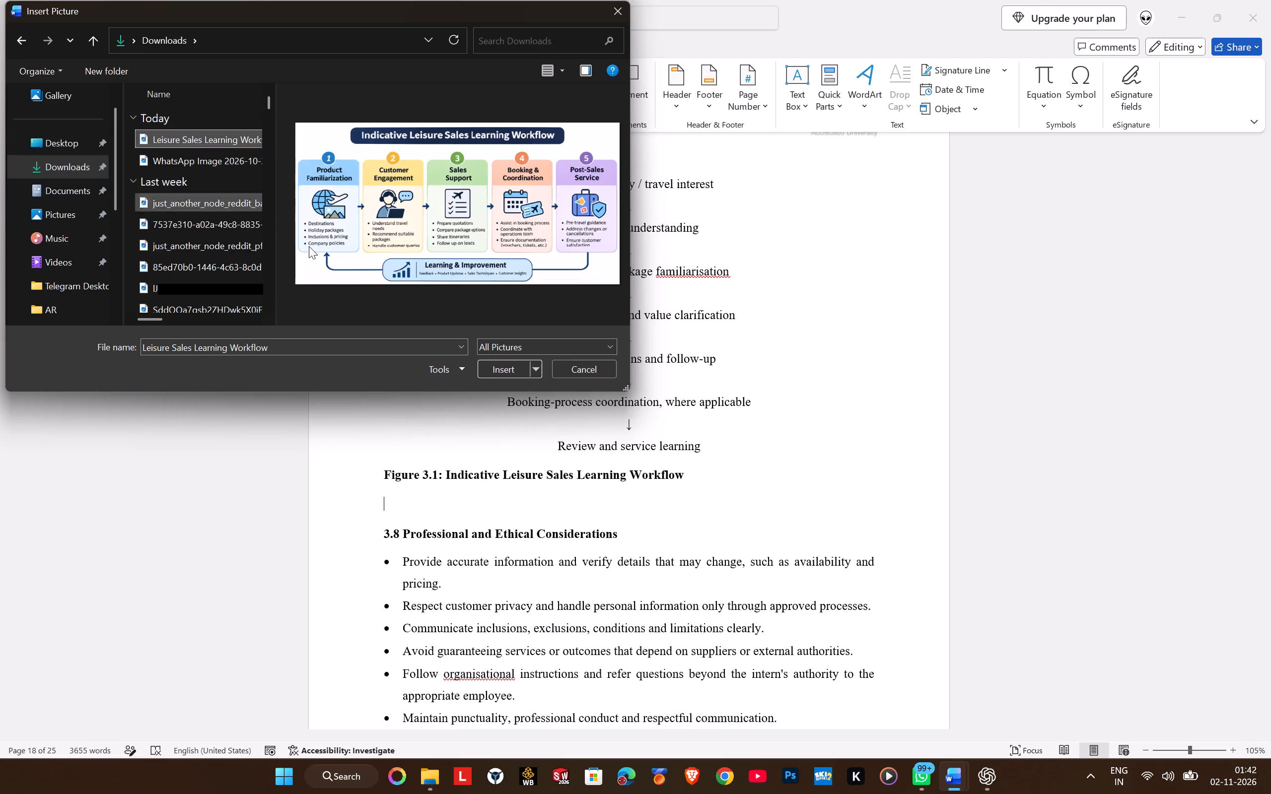
{"action": "left_click", "coordinate": [508, 371]}
{"action": "scroll", "coordinate": [620, 554], "scroll_direction": "up", "scroll_amount": 1}
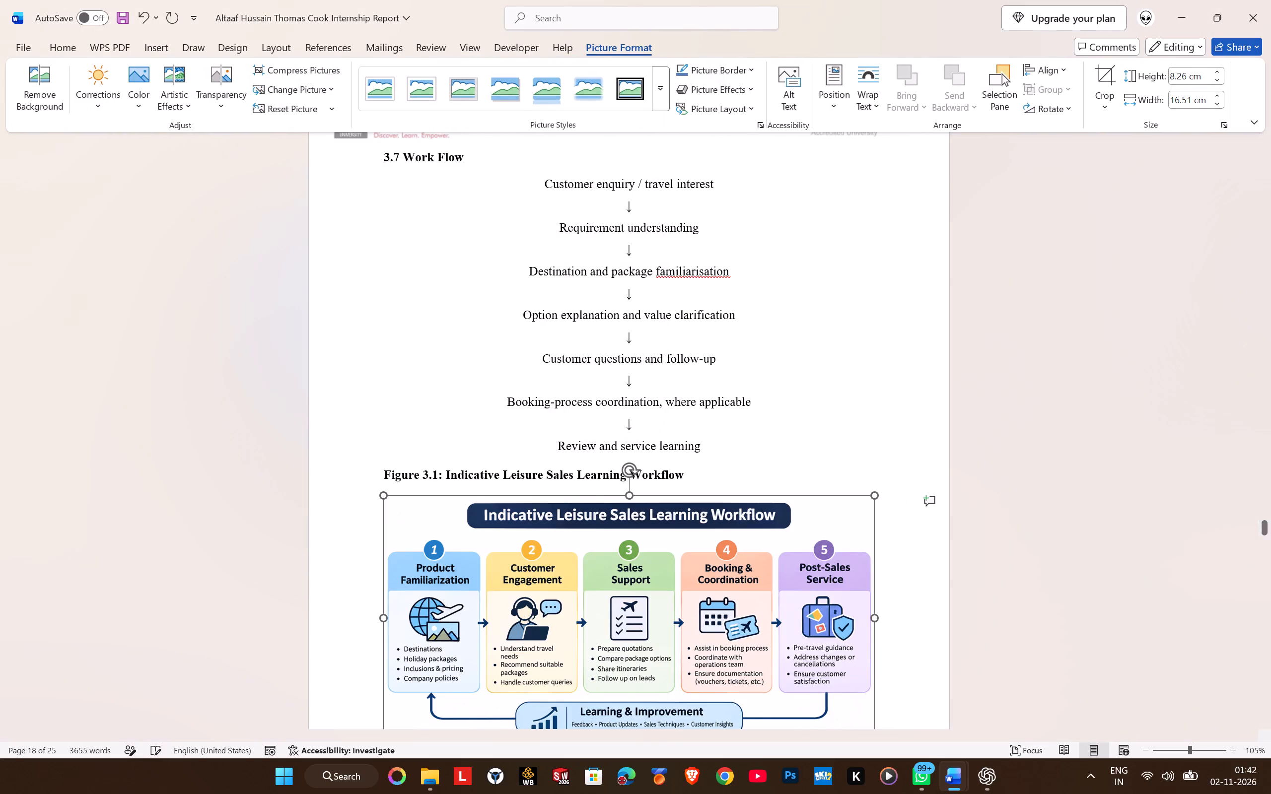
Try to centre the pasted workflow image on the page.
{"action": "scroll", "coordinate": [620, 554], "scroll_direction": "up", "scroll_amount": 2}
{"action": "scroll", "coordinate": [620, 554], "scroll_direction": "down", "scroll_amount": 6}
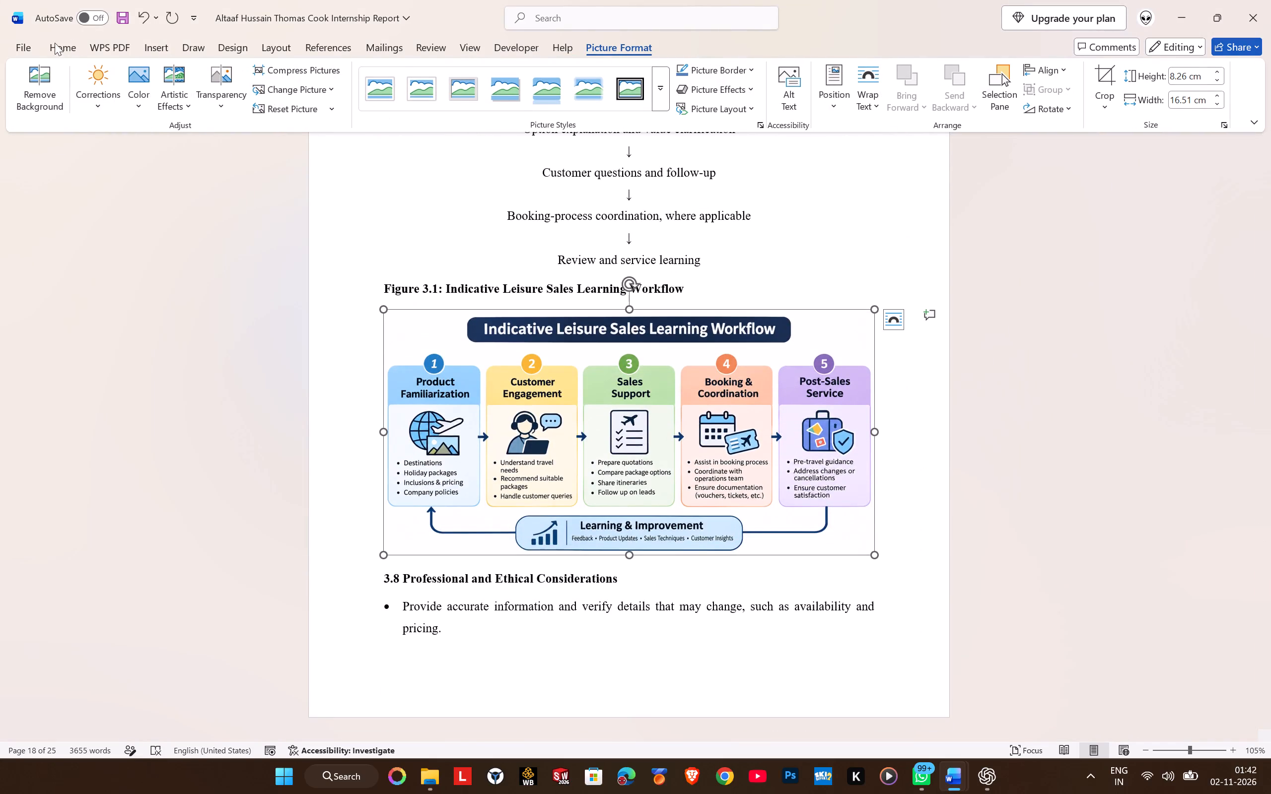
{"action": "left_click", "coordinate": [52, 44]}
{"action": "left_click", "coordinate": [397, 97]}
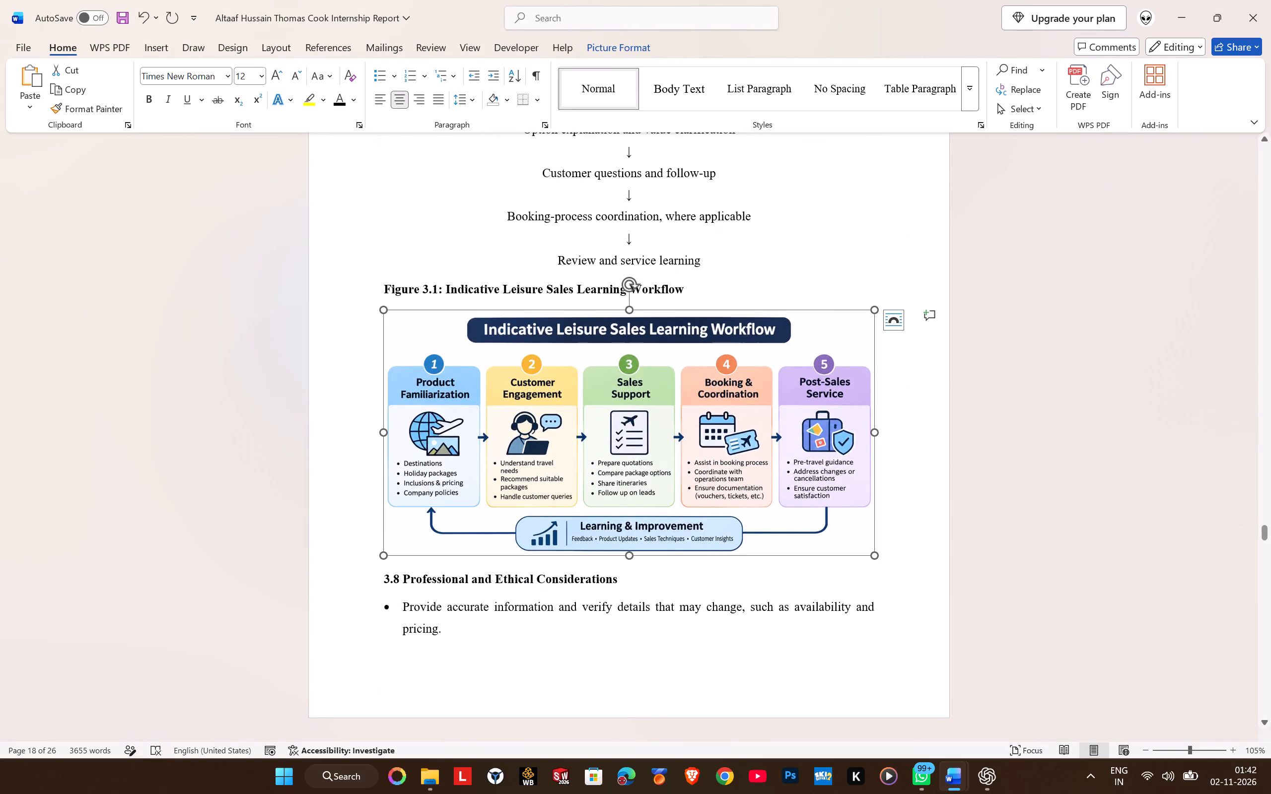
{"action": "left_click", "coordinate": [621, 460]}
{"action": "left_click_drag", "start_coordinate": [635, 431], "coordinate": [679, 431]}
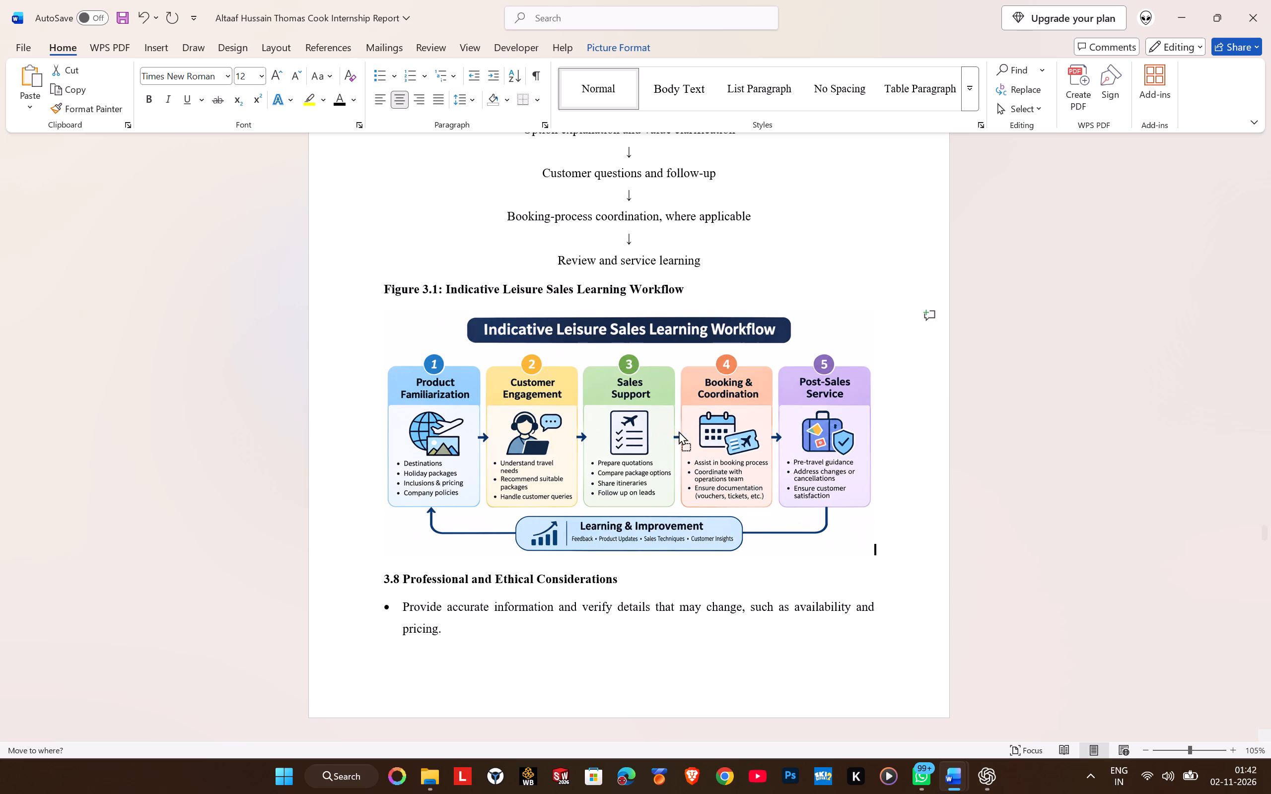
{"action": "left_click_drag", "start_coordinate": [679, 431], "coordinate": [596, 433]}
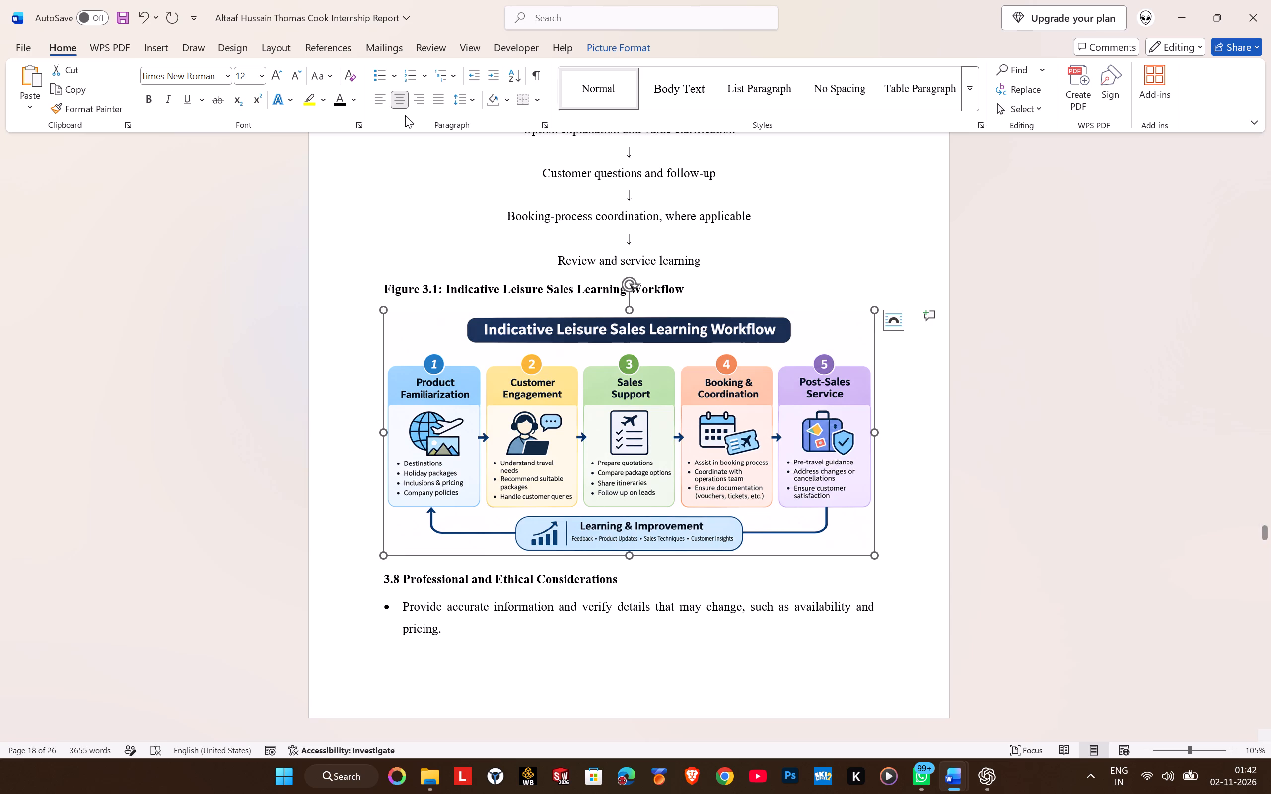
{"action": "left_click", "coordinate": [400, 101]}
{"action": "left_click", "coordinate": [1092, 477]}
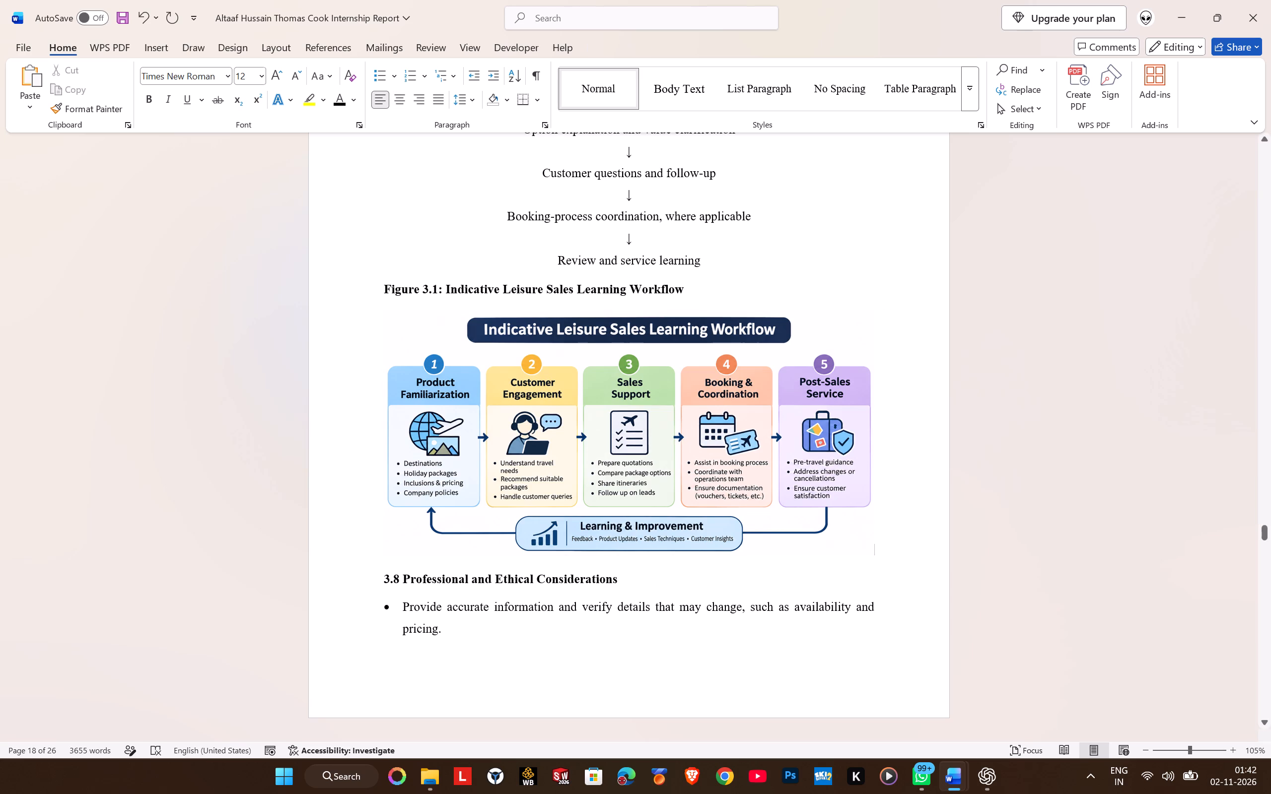
Add a black picture border around the workflow image.
{"action": "left_click", "coordinate": [621, 403]}
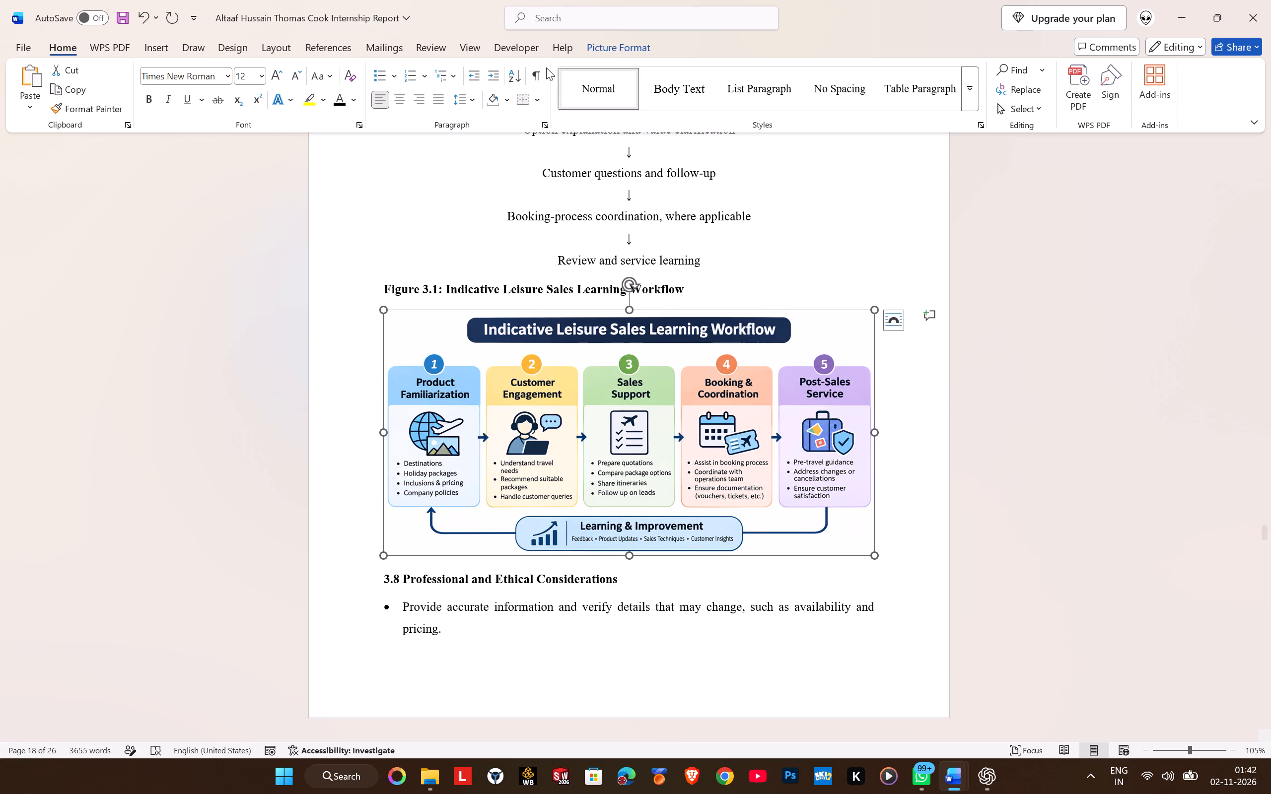
{"action": "left_click", "coordinate": [597, 46]}
{"action": "left_click", "coordinate": [726, 74]}
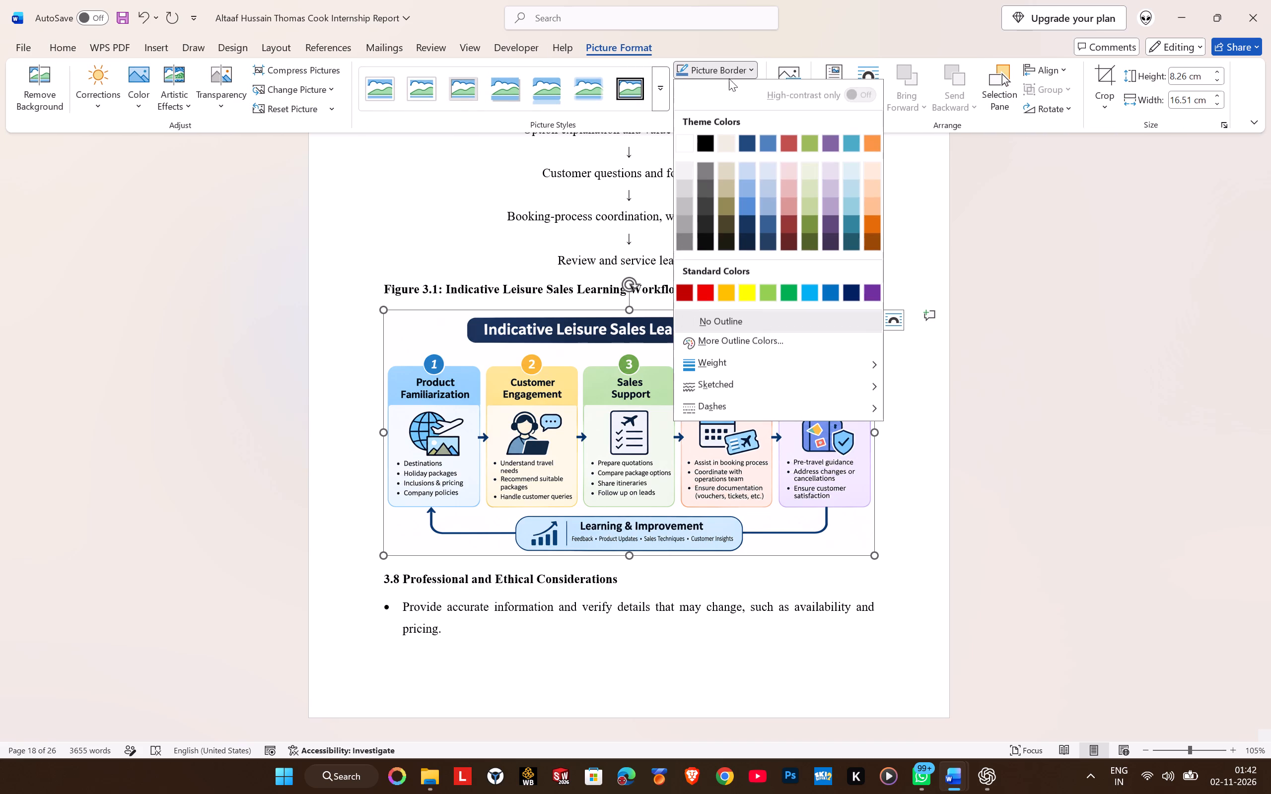
{"action": "left_click", "coordinate": [709, 140]}
{"action": "left_click", "coordinate": [992, 330]}
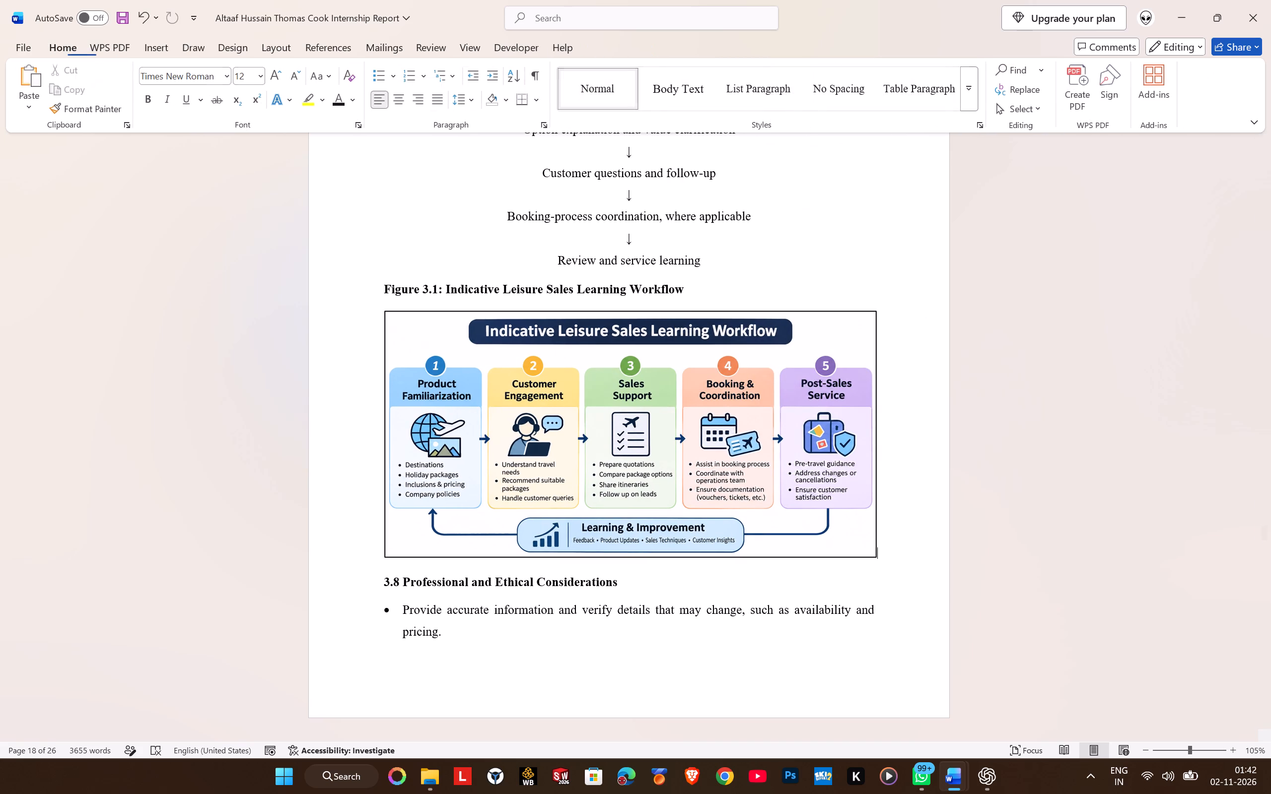
Insert the caption "Figure 1 Indicative Liesure Sales Learning Flow" with the Figure label below the workflow image and centre it.
{"action": "scroll", "coordinate": [598, 377], "scroll_direction": "up", "scroll_amount": 1}
{"action": "left_click", "coordinate": [665, 420]}
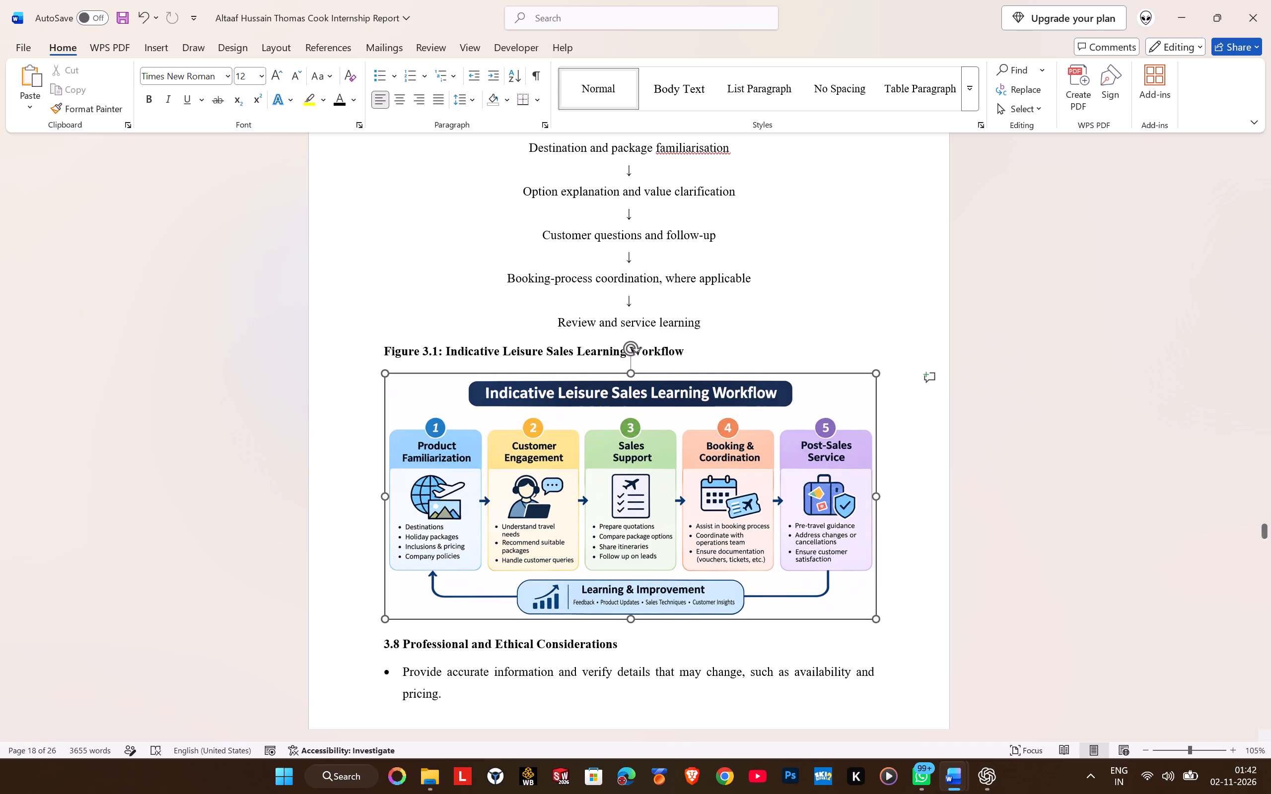
{"action": "right_click", "coordinate": [665, 419]}
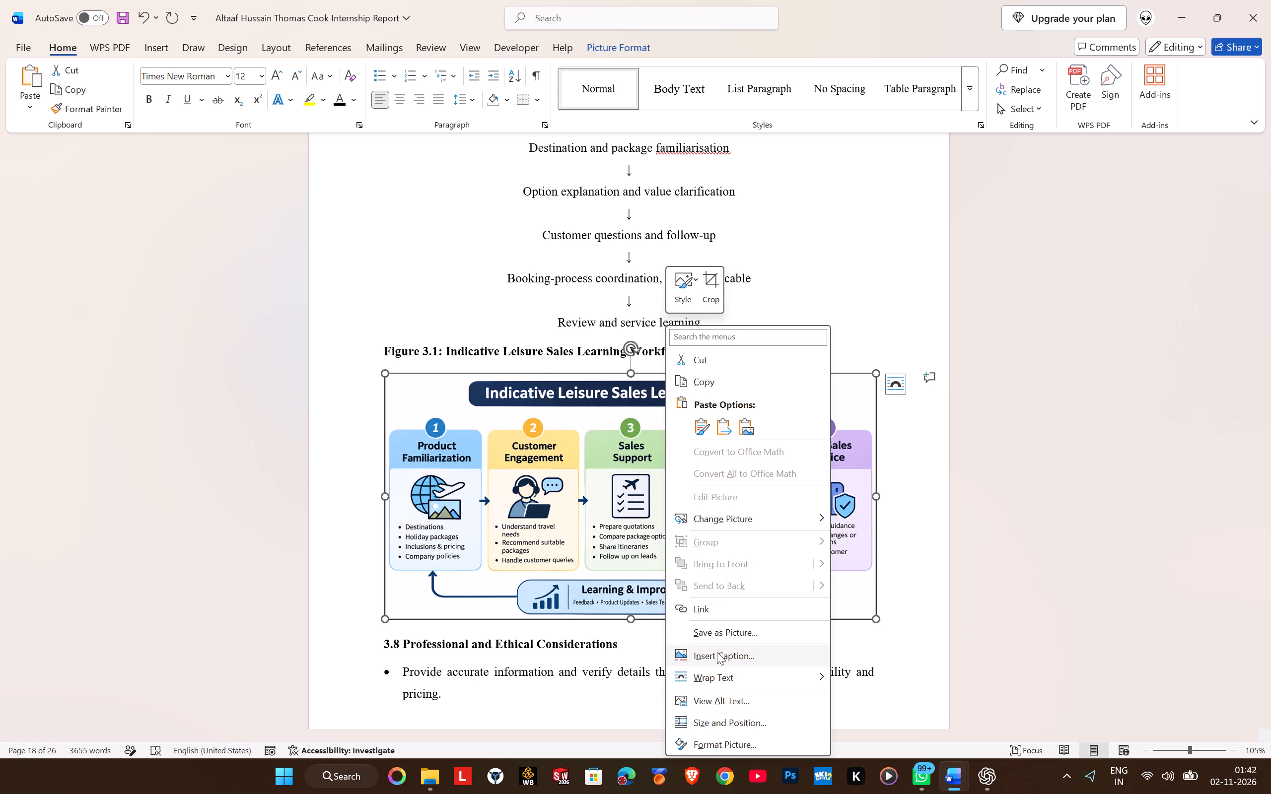
{"action": "left_click", "coordinate": [717, 652]}
{"action": "left_click", "coordinate": [714, 211]}
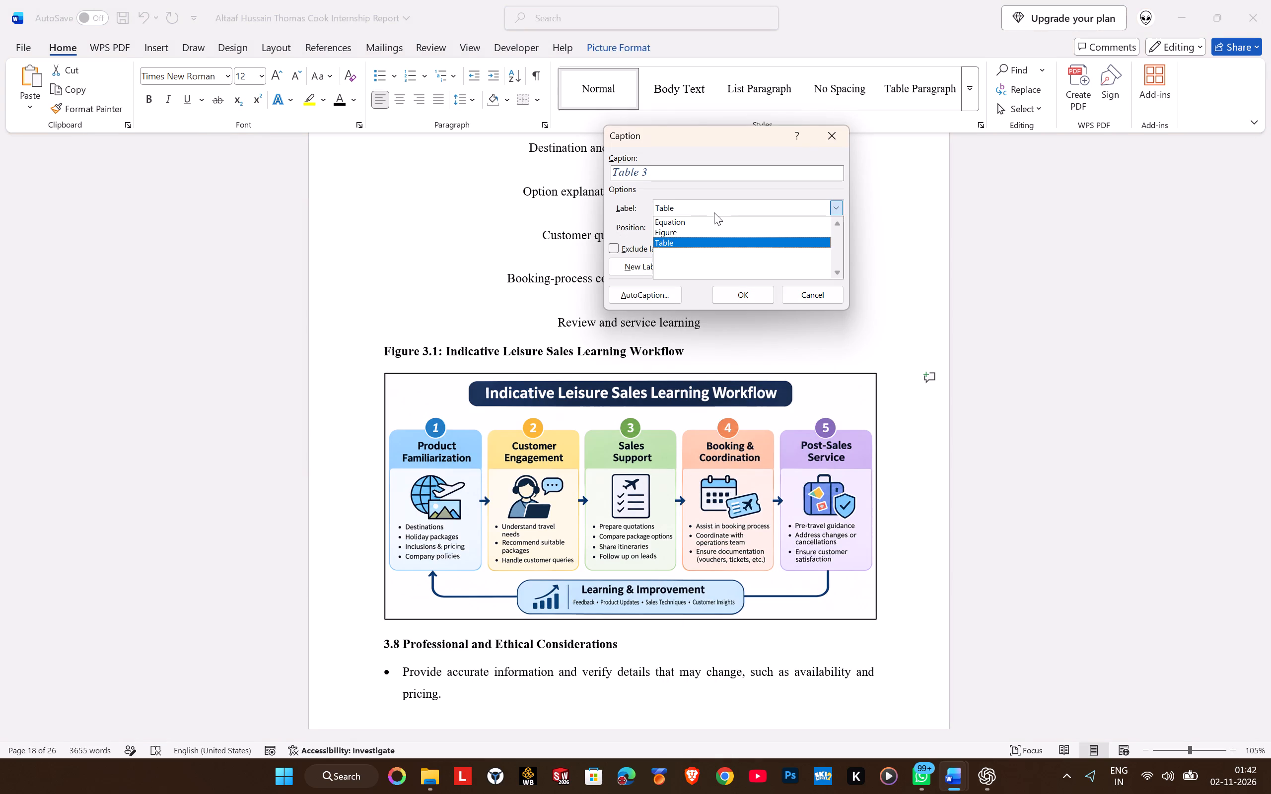
{"action": "left_click", "coordinate": [700, 235]}
{"action": "left_click", "coordinate": [686, 175]}
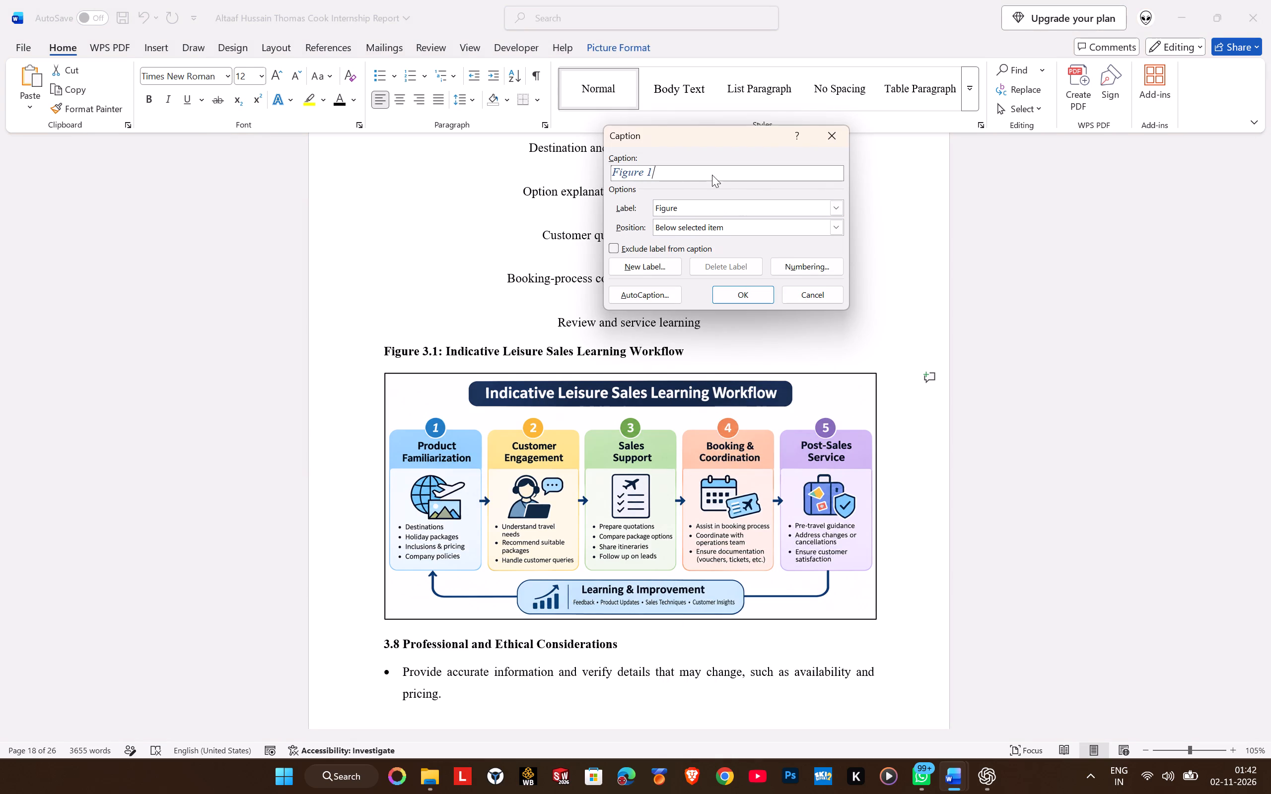
{"action": "key", "text": "space"}
{"action": "type", "text": "Indicative"}
{"action": "key", "text": "space"}
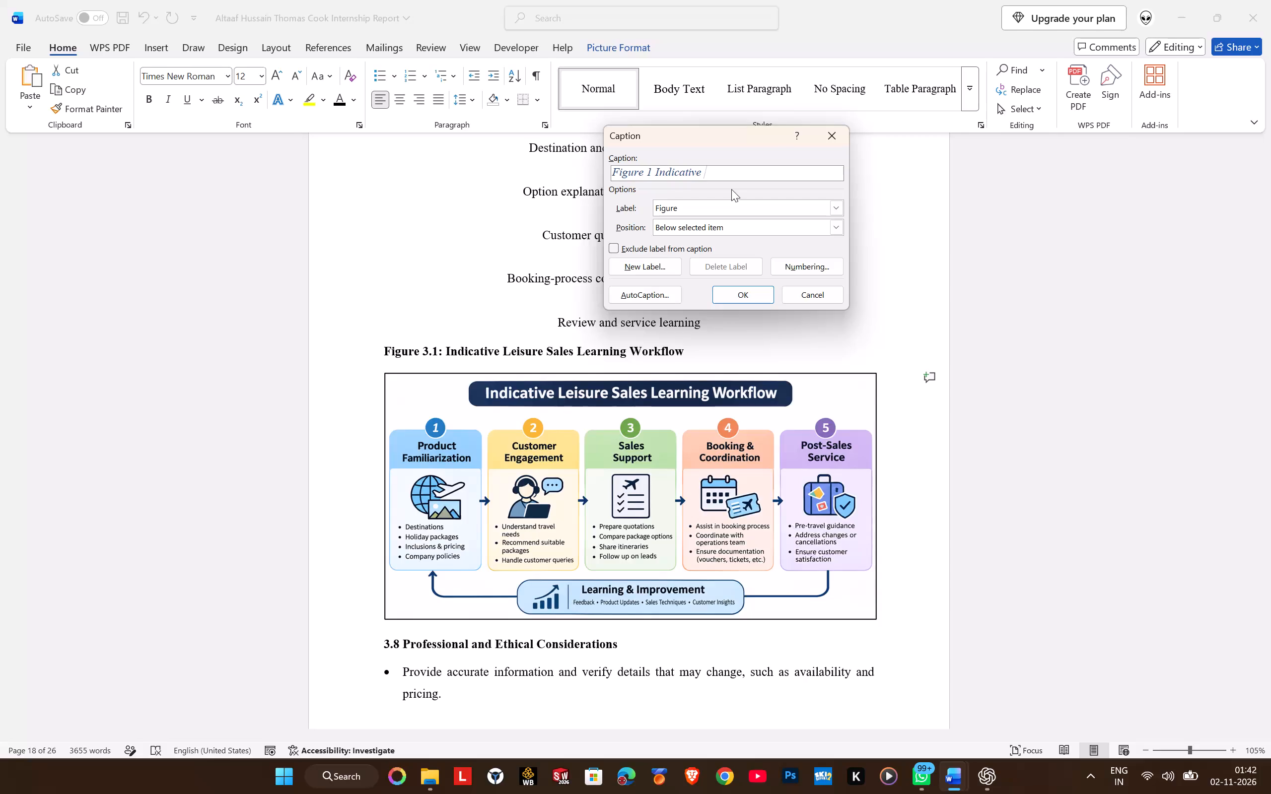
{"action": "type", "text": "Li"}
{"action": "type", "text": "esure Sales"}
{"action": "key", "text": "space"}
{"action": "type", "text": "Learning Flow"}
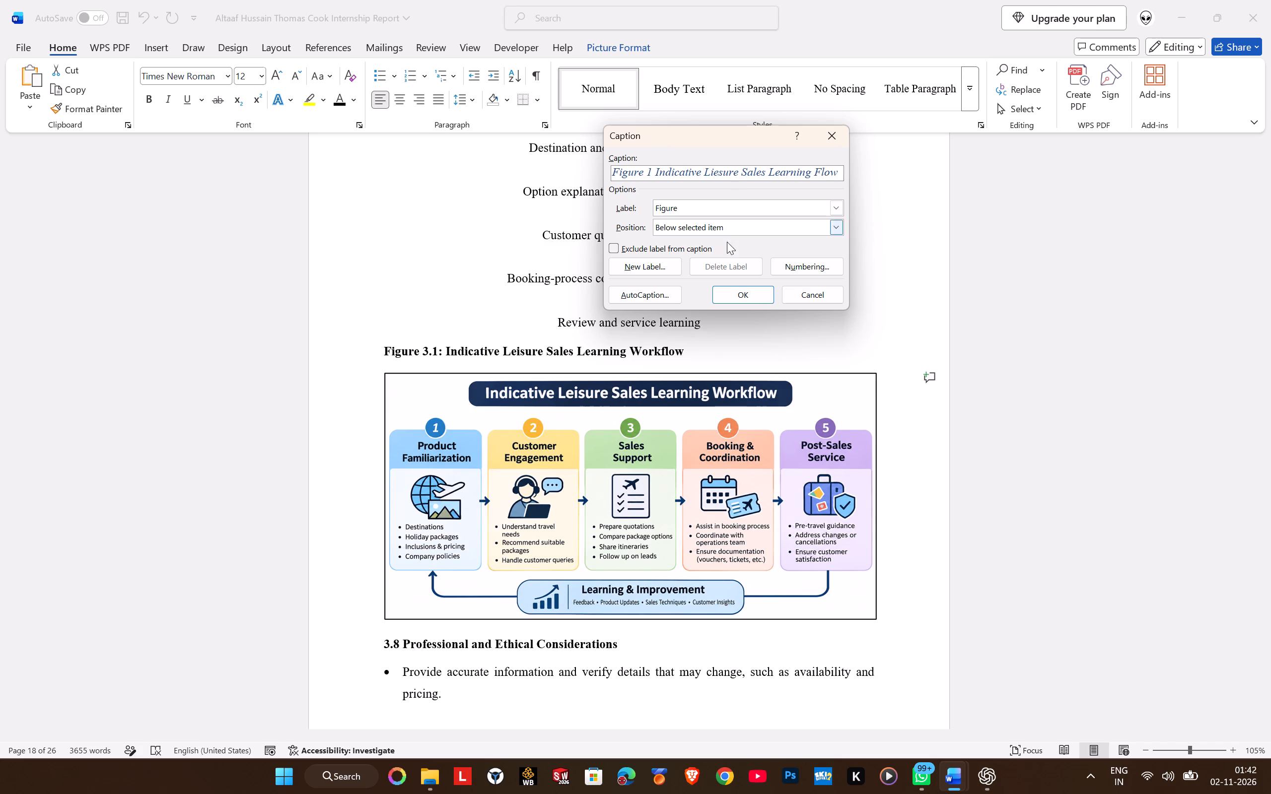
{"action": "left_click", "coordinate": [756, 296]}
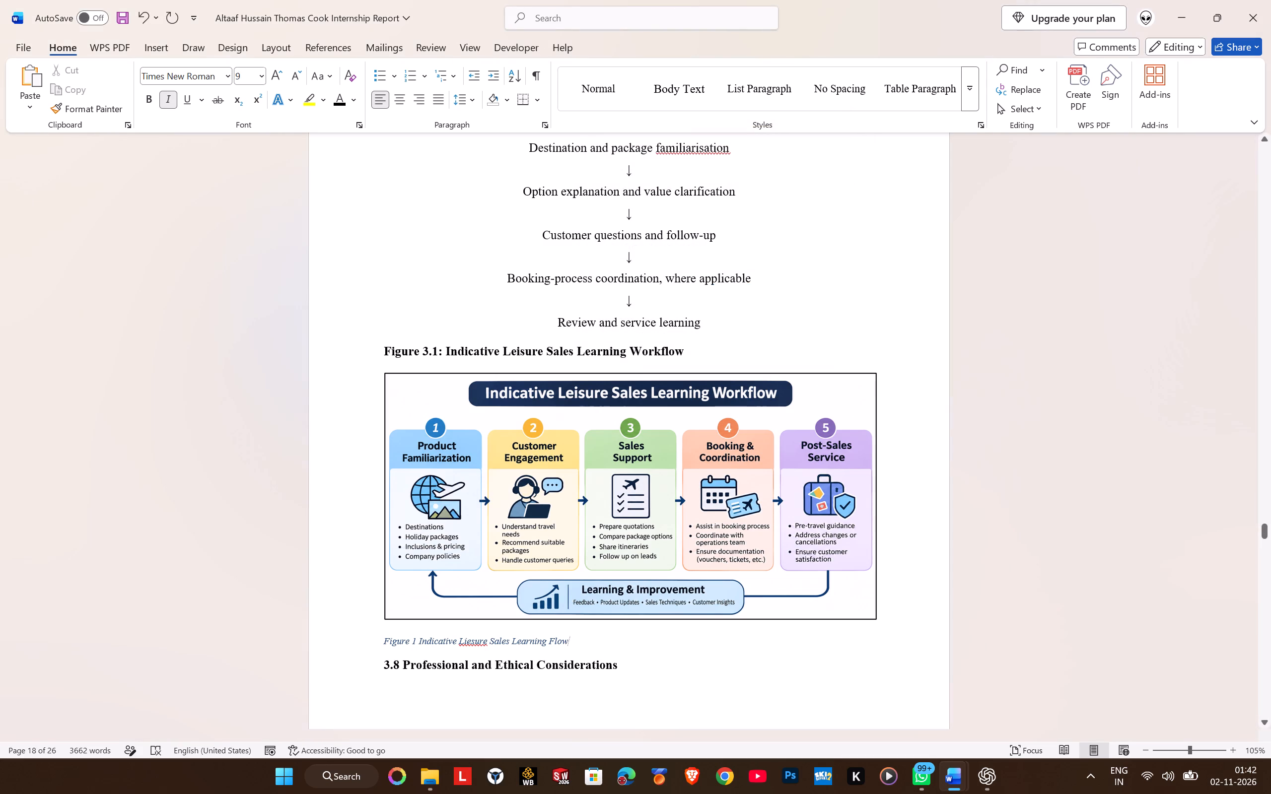
{"action": "left_click", "coordinate": [401, 97]}
Delete the old bold caption "Figure 3.1: Indicative Leisure Sales Learning Workflow" and its line above the image.
{"action": "left_click_drag", "start_coordinate": [700, 347], "coordinate": [690, 346]}
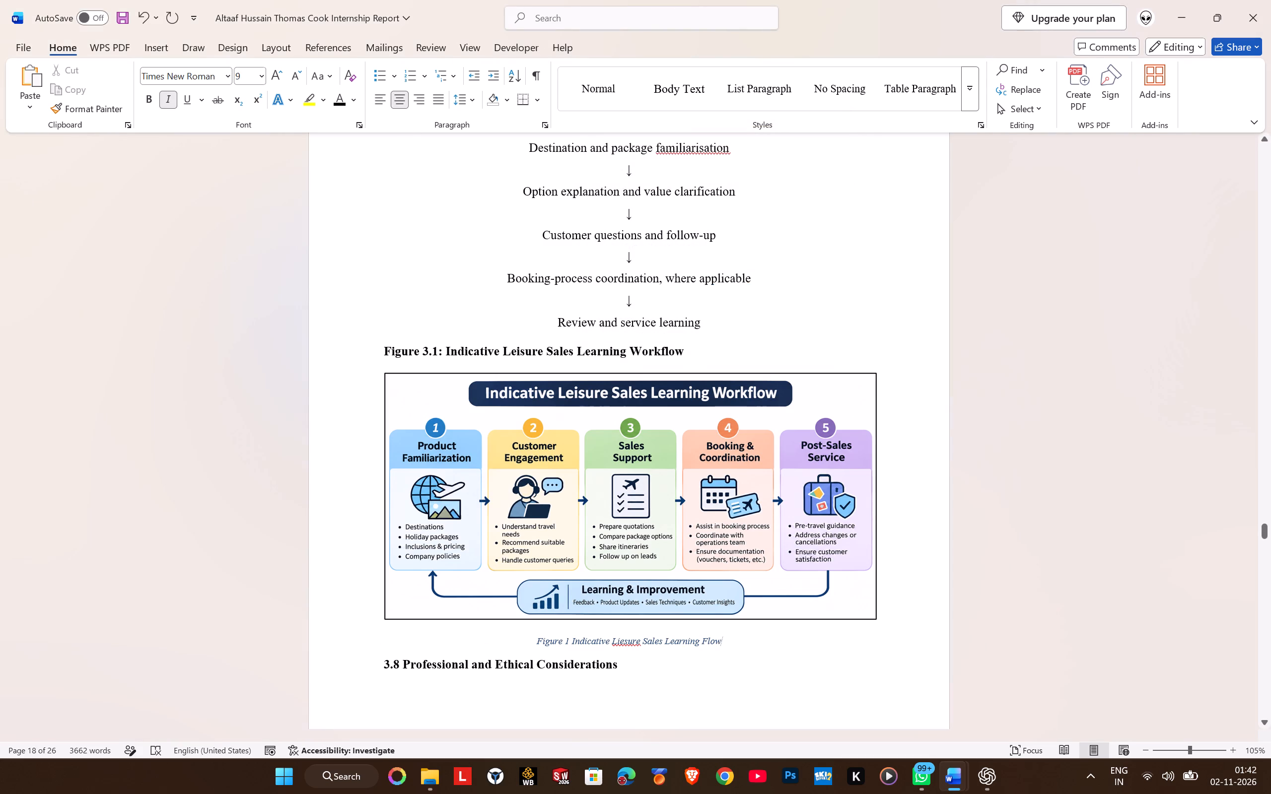
{"action": "left_click_drag", "start_coordinate": [690, 346], "coordinate": [390, 344]}
{"action": "key", "text": "BackSpace"}
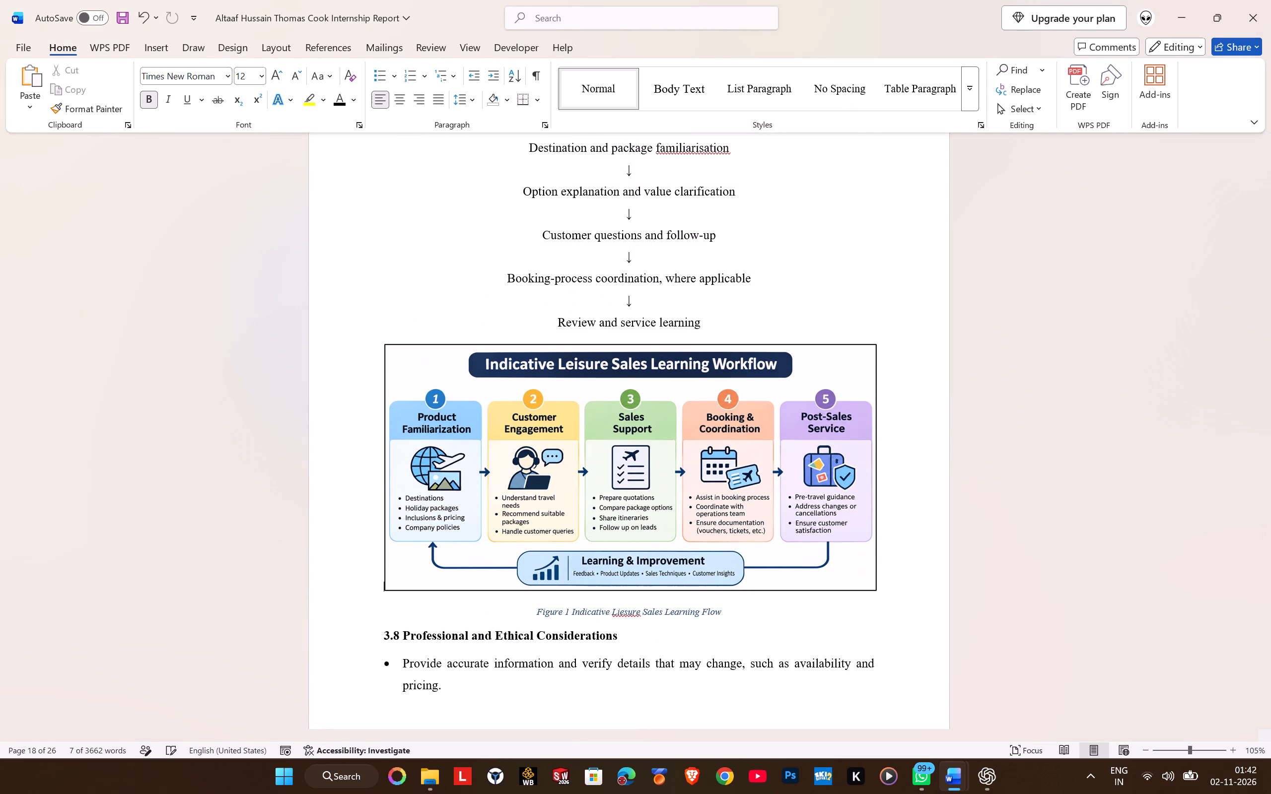
{"action": "left_click", "coordinate": [746, 615]}
{"action": "scroll", "coordinate": [650, 619], "scroll_direction": "down", "scroll_amount": 1}
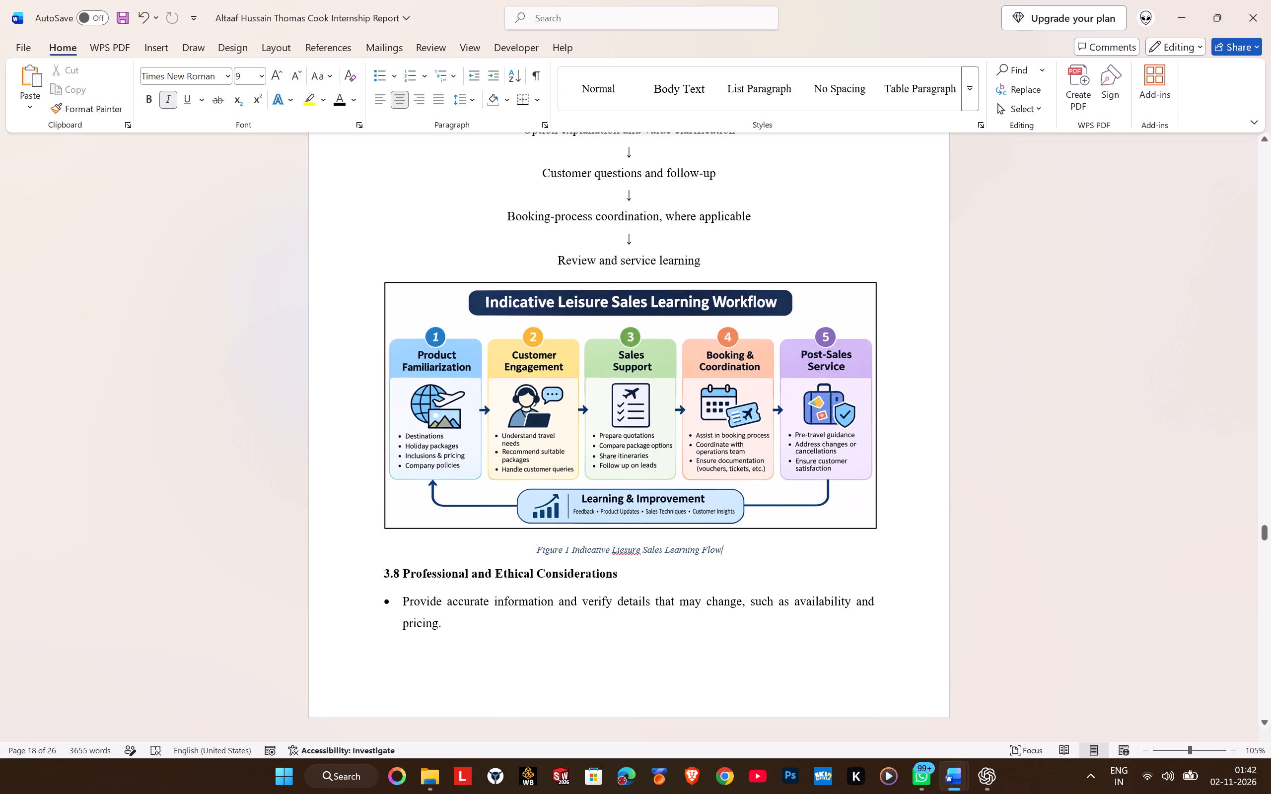
Correct the misspelled word in the workflow figure's caption to "Leisure".
{"action": "left_click", "coordinate": [628, 554]}
{"action": "right_click", "coordinate": [628, 554]}
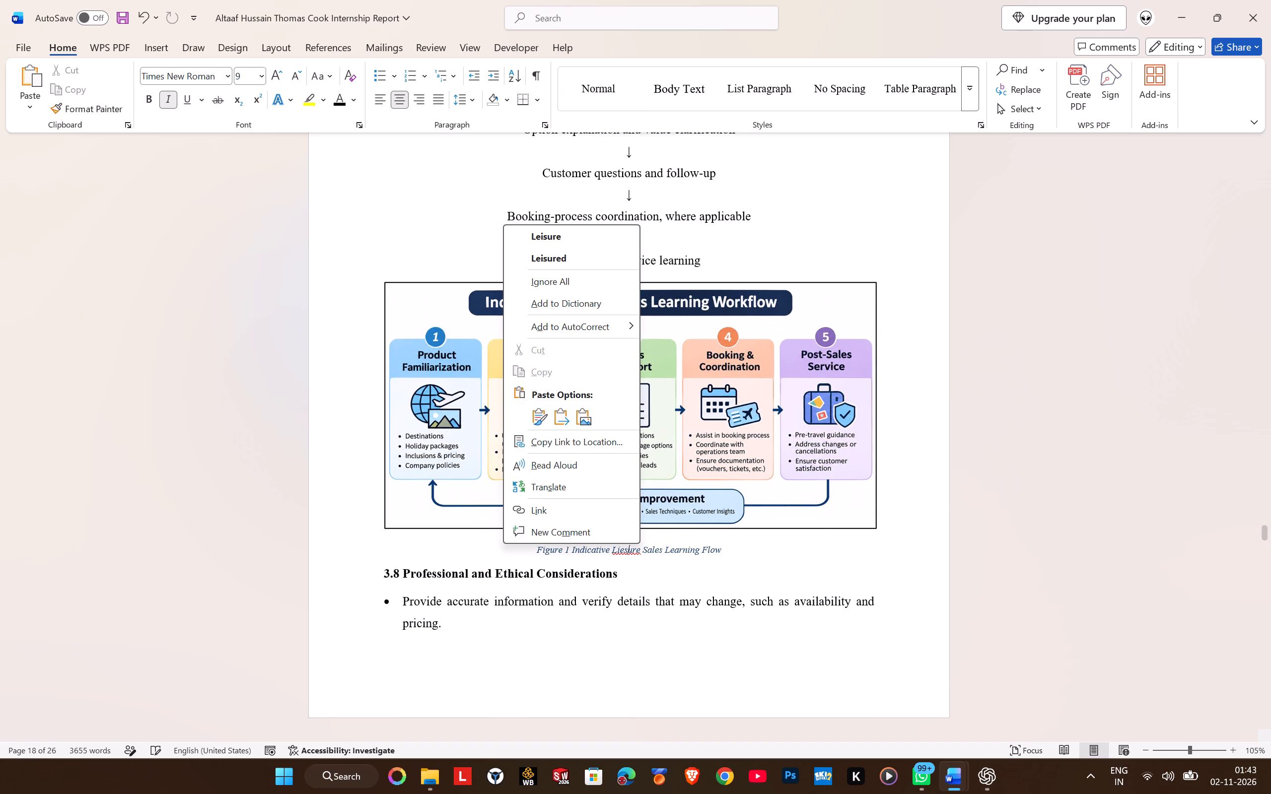
{"action": "left_click", "coordinate": [539, 237]}
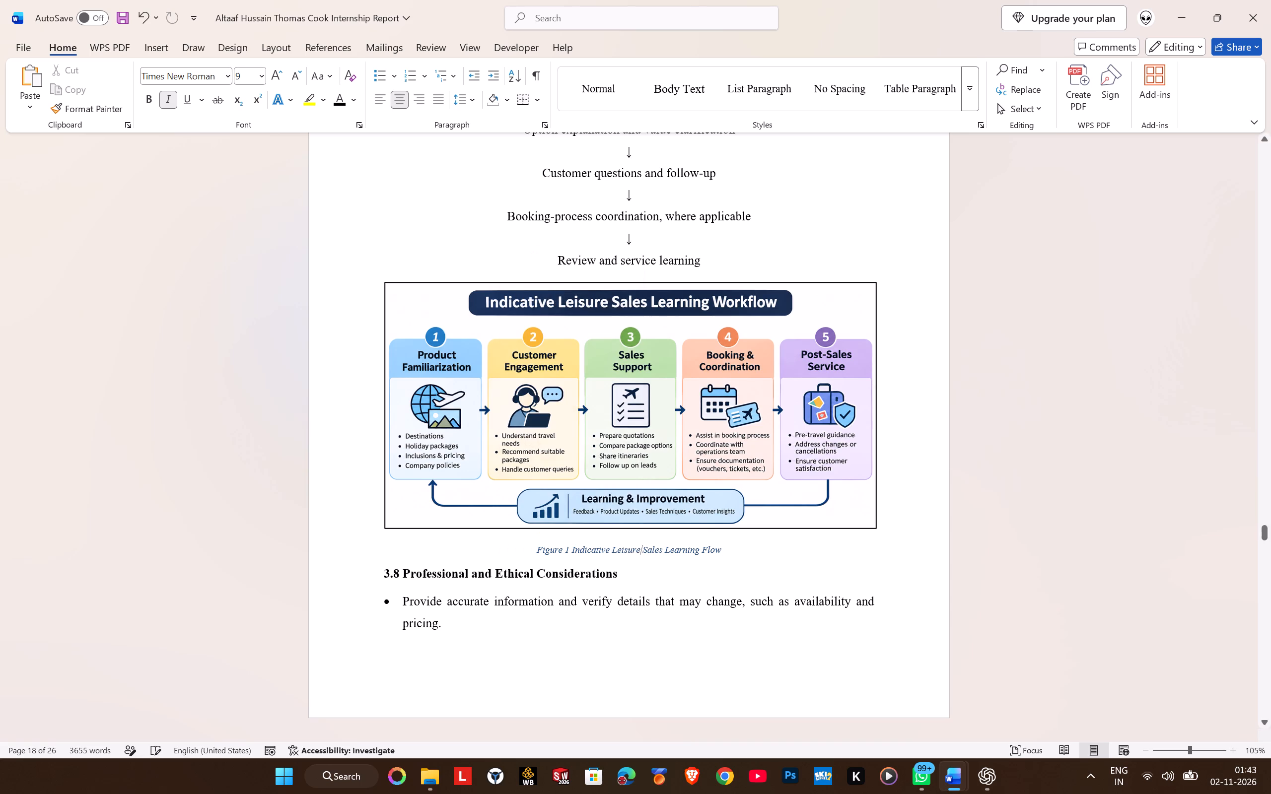
Look through Chapter 3 from section 3.3 to section 3.8 to check its spacing and formatting.
{"action": "scroll", "coordinate": [571, 578], "scroll_direction": "down", "scroll_amount": 3}
{"action": "scroll", "coordinate": [487, 455], "scroll_direction": "up", "scroll_amount": 4}
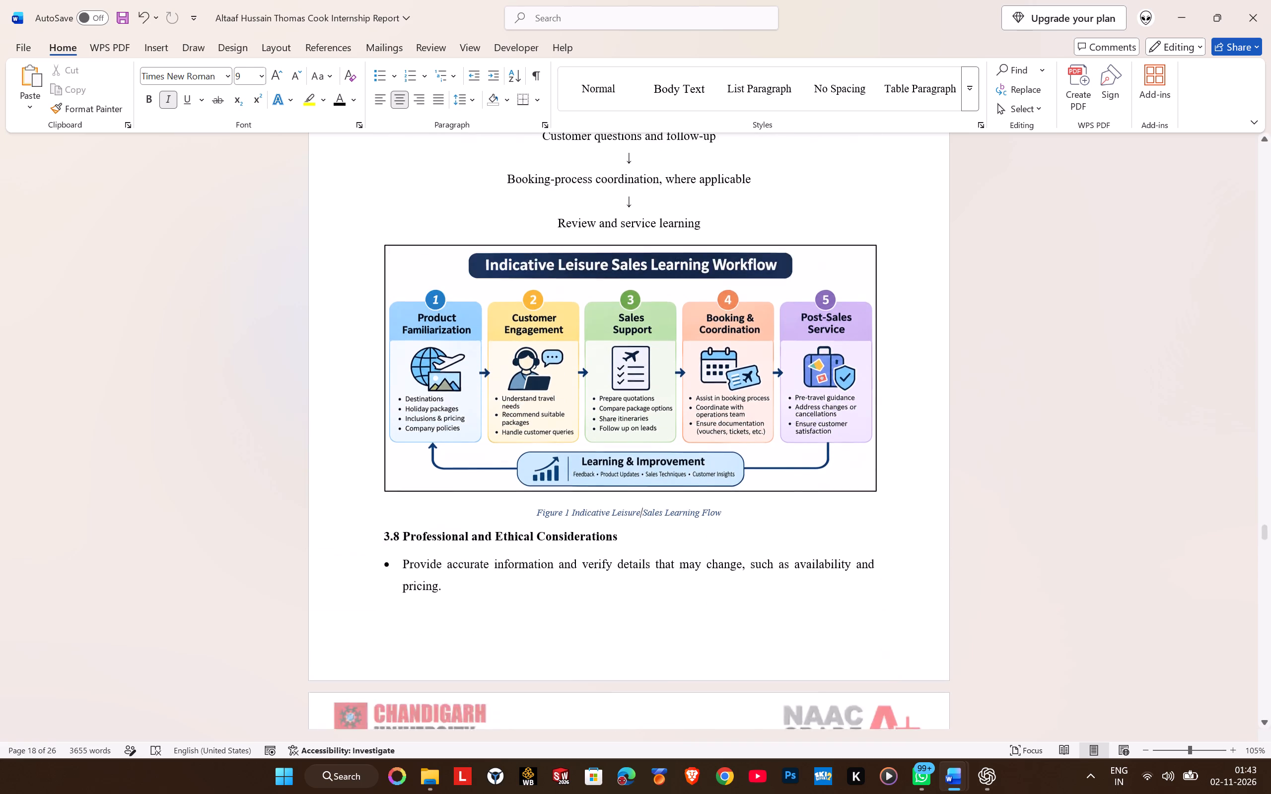
{"action": "scroll", "coordinate": [487, 455], "scroll_direction": "up", "scroll_amount": 10}
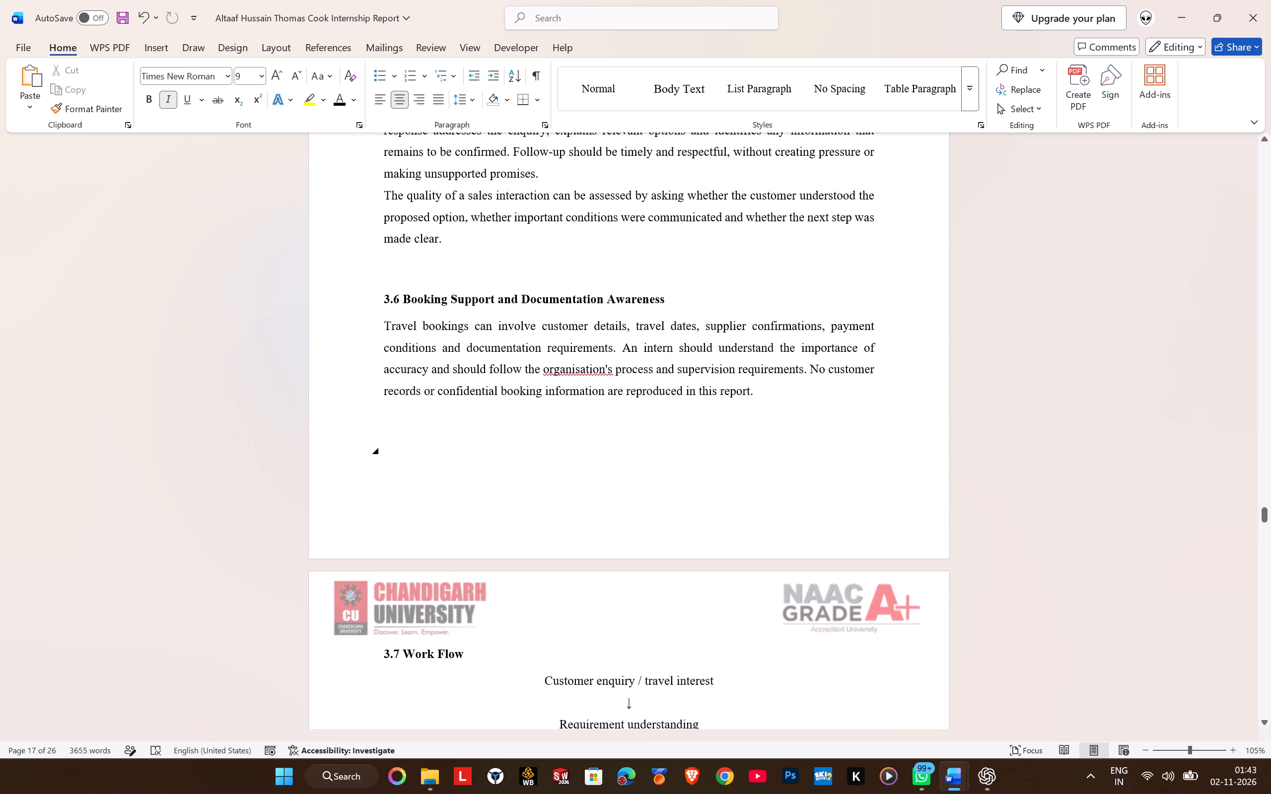
{"action": "scroll", "coordinate": [410, 463], "scroll_direction": "up", "scroll_amount": 14}
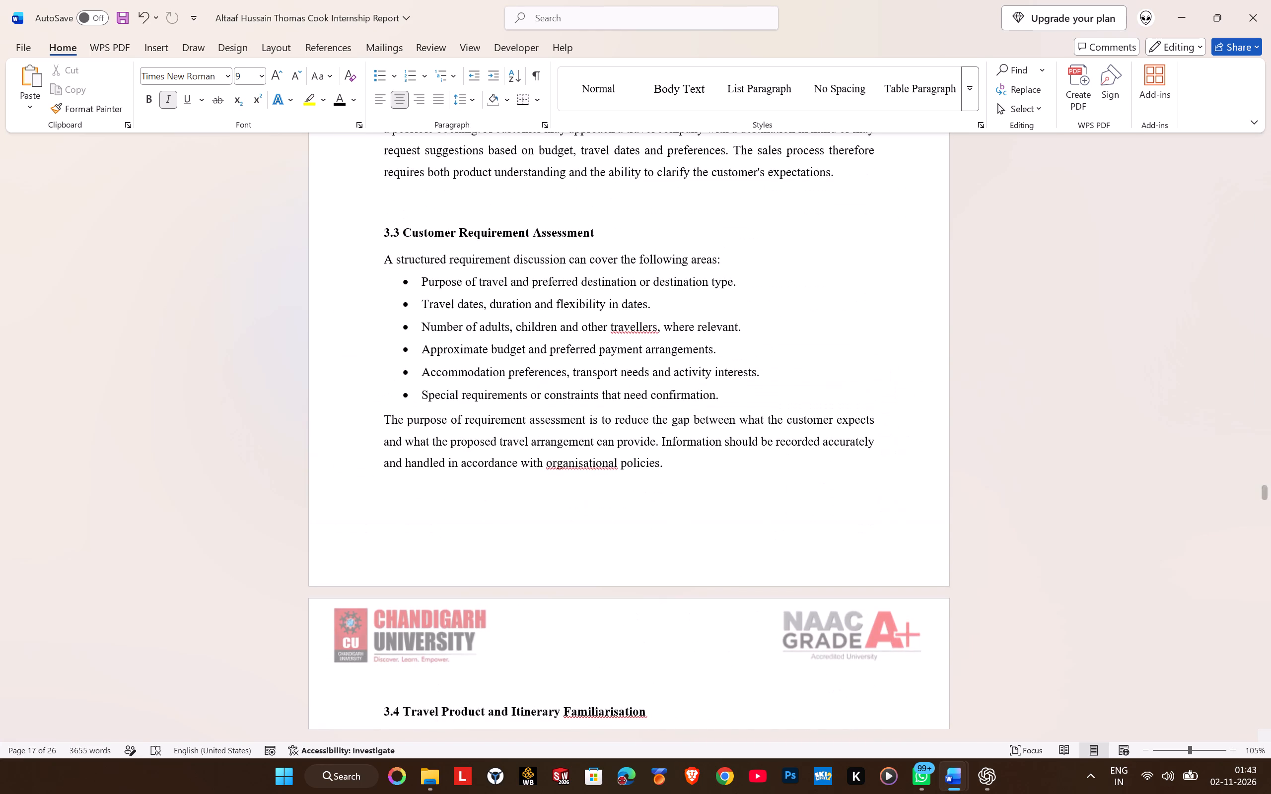
{"action": "left_click", "coordinate": [409, 513]}
{"action": "scroll", "coordinate": [455, 527], "scroll_direction": "down", "scroll_amount": 12}
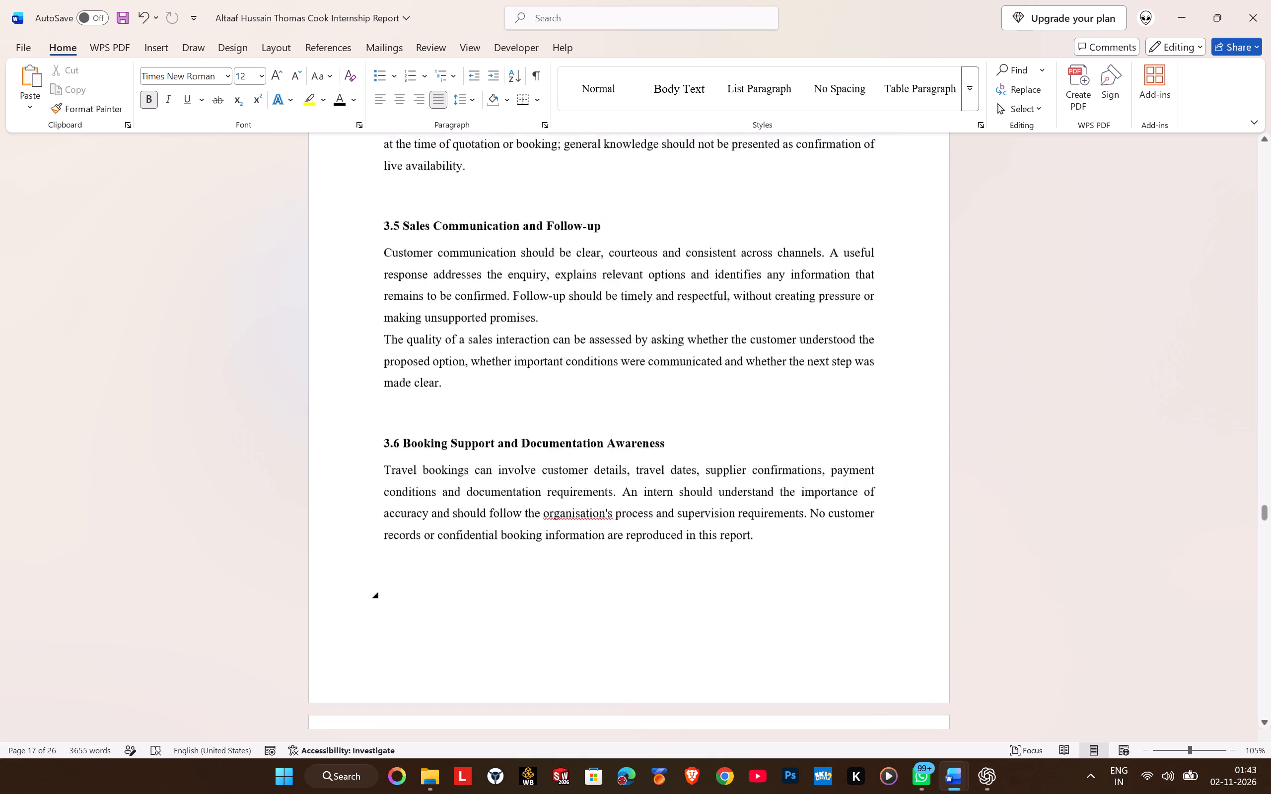
{"action": "scroll", "coordinate": [456, 528], "scroll_direction": "down", "scroll_amount": 19}
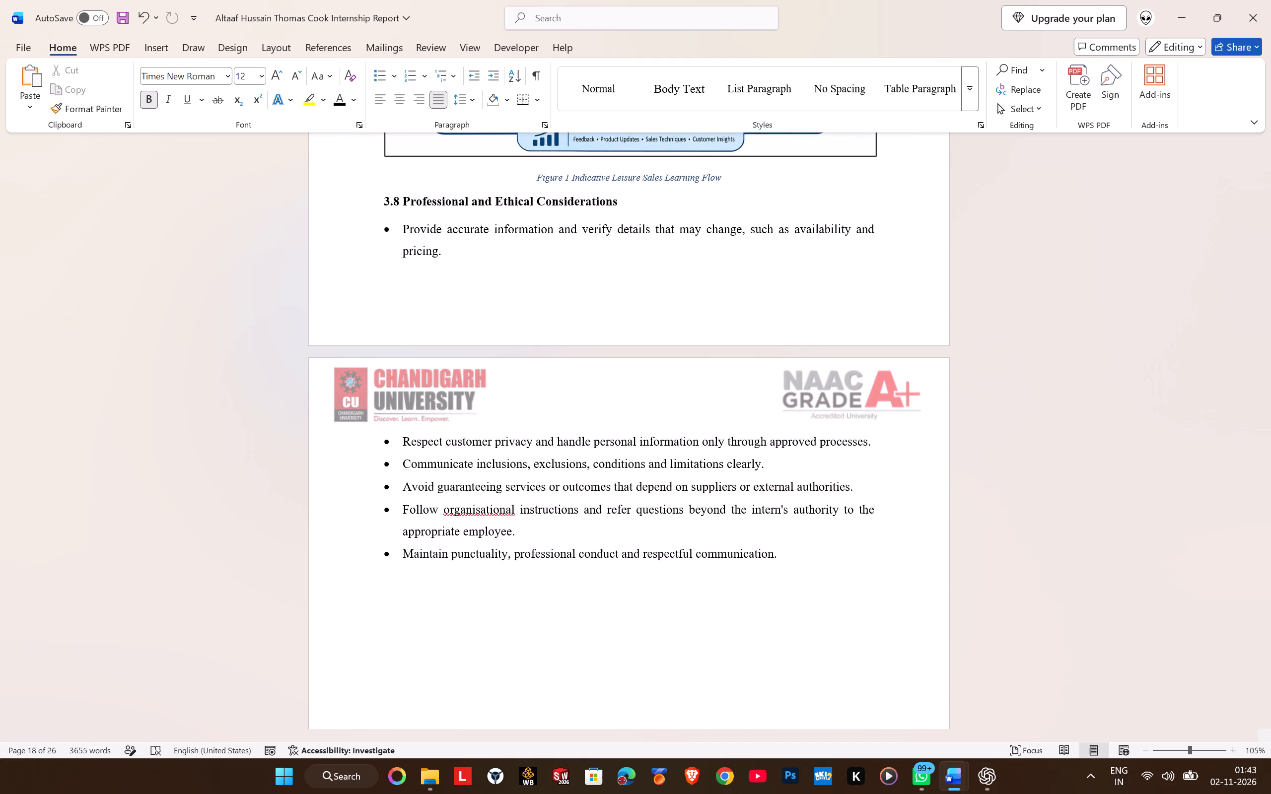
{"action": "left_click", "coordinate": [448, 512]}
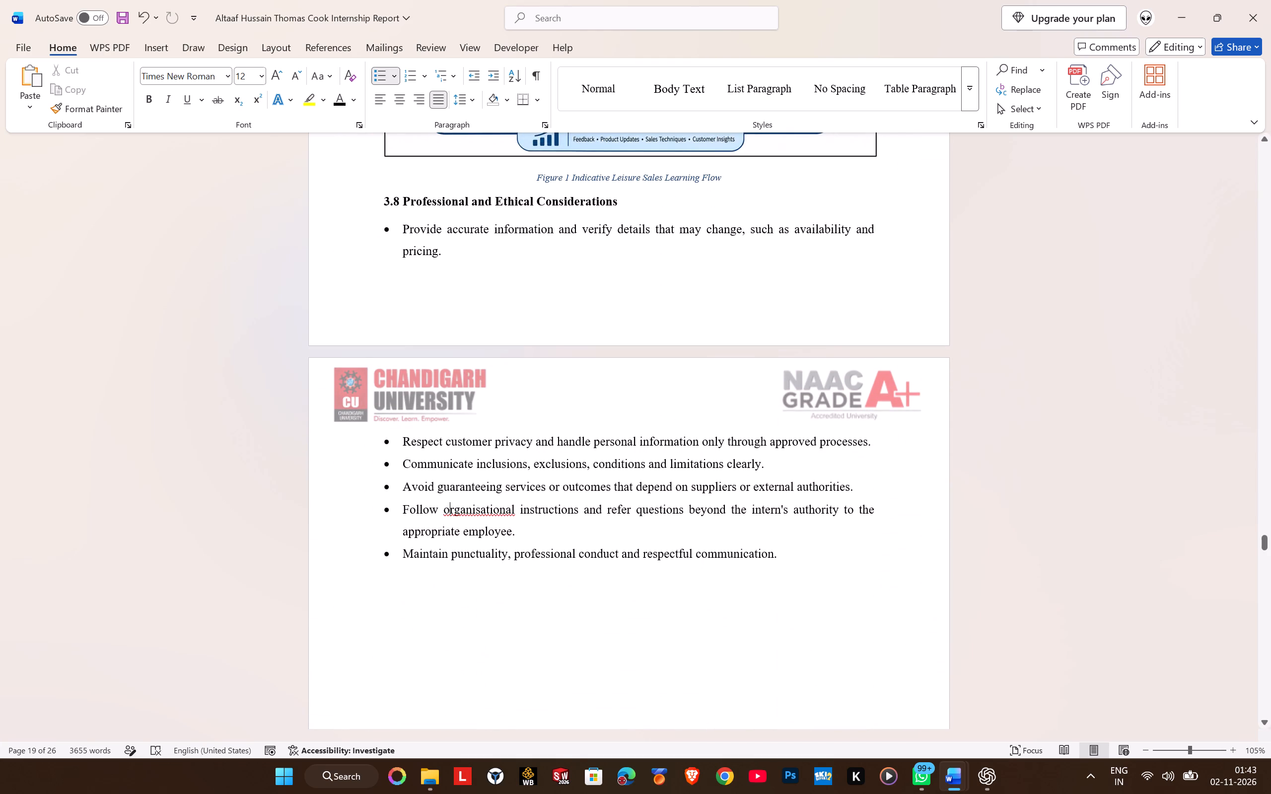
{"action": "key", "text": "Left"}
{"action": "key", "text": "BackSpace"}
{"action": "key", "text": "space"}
Indent all the bullets under "3.8 Professional and Ethical Considerations" by one level.
{"action": "scroll", "coordinate": [535, 518], "scroll_direction": "down", "scroll_amount": 11}
{"action": "scroll", "coordinate": [535, 518], "scroll_direction": "up", "scroll_amount": 3}
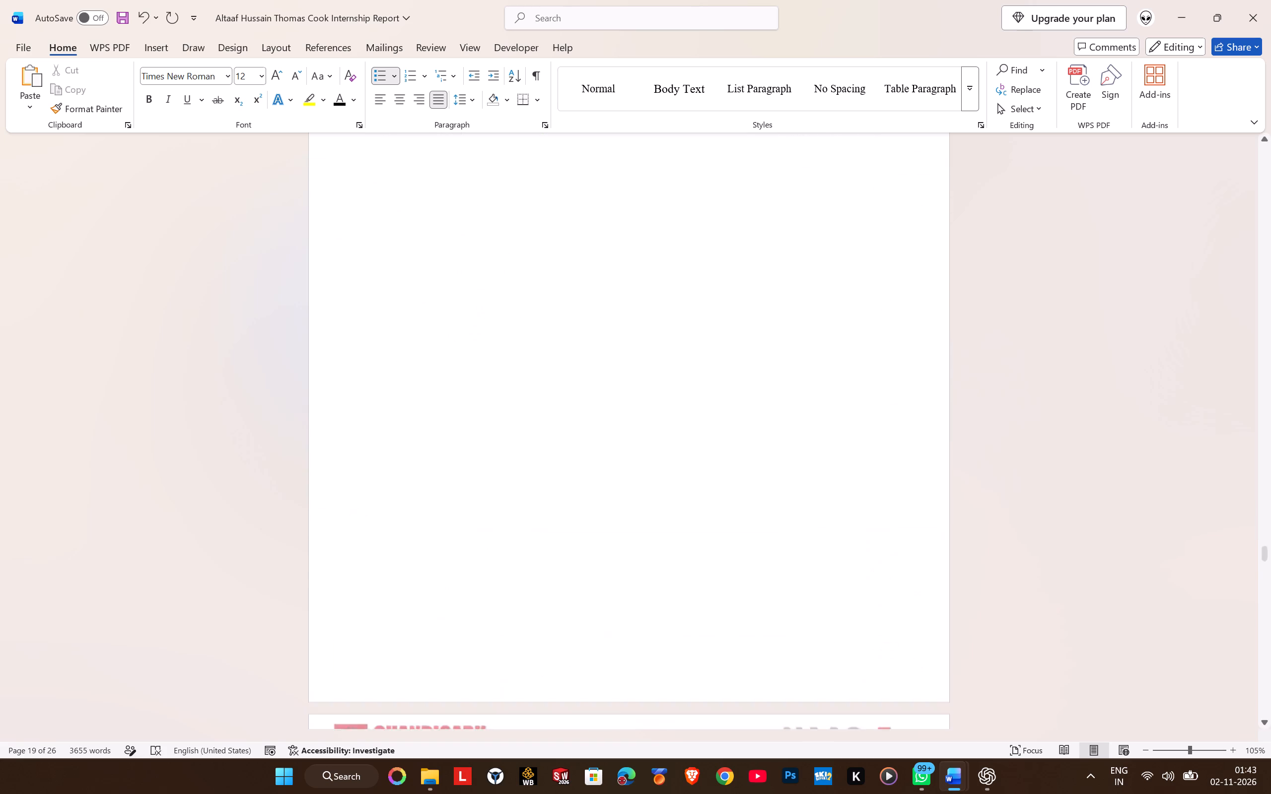
{"action": "scroll", "coordinate": [535, 518], "scroll_direction": "up", "scroll_amount": 11}
{"action": "left_click_drag", "start_coordinate": [402, 416], "coordinate": [720, 701]}
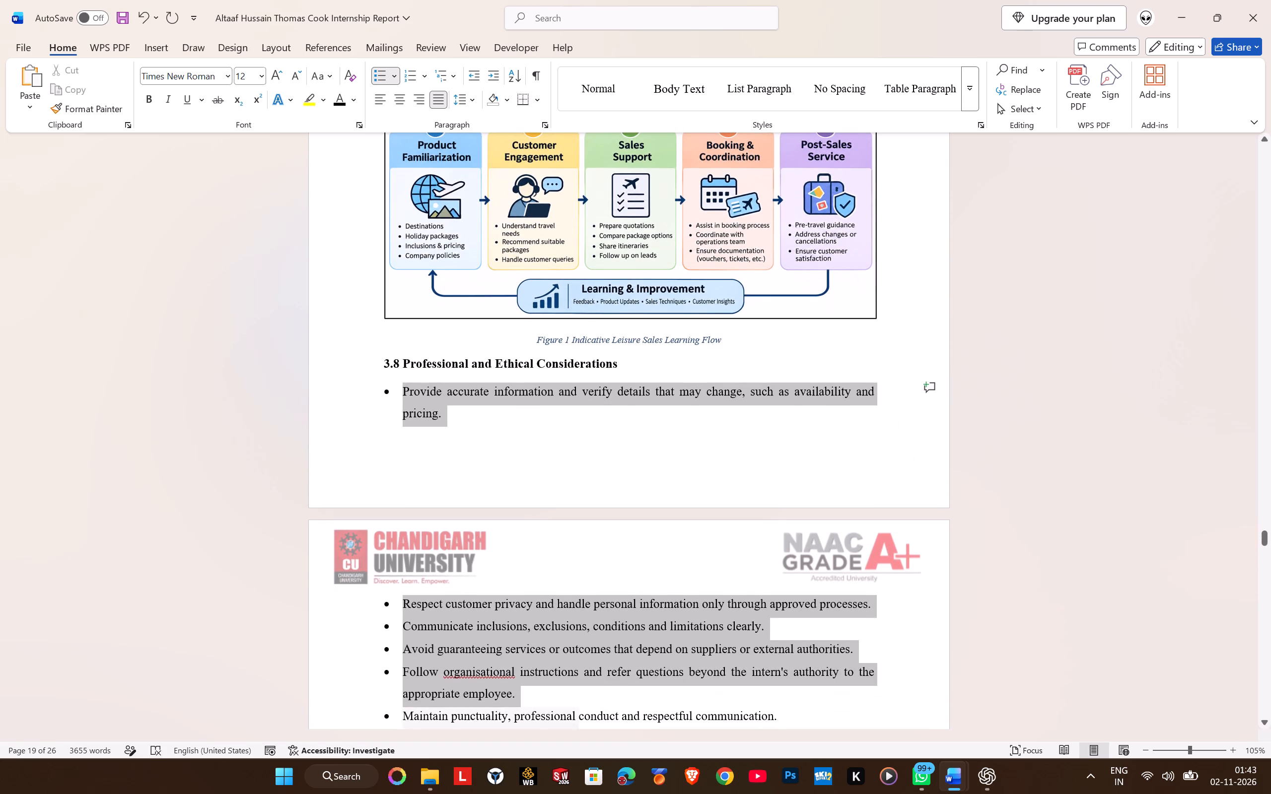
{"action": "left_click_drag", "start_coordinate": [720, 701], "coordinate": [781, 718]}
{"action": "scroll", "coordinate": [670, 669], "scroll_direction": "down", "scroll_amount": 4}
{"action": "key", "text": "Tab"}
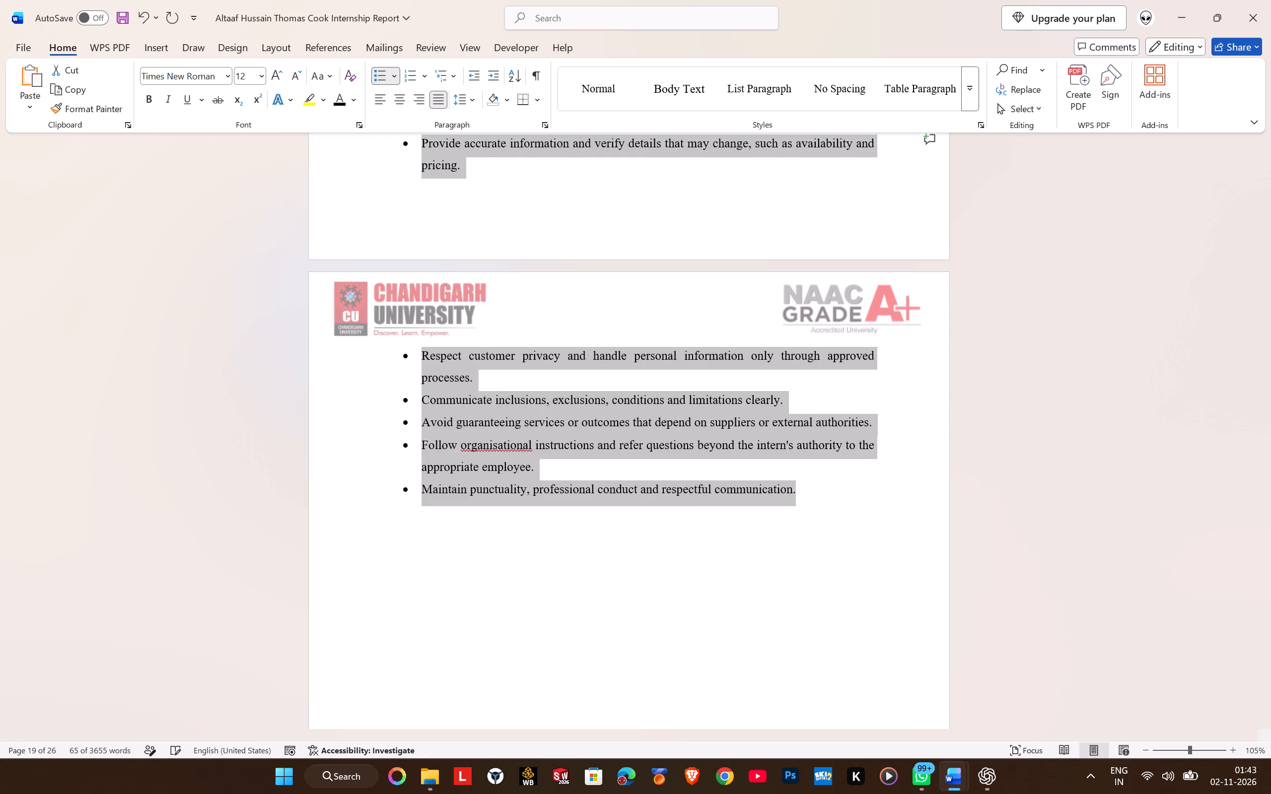
{"action": "scroll", "coordinate": [634, 630], "scroll_direction": "up", "scroll_amount": 4}
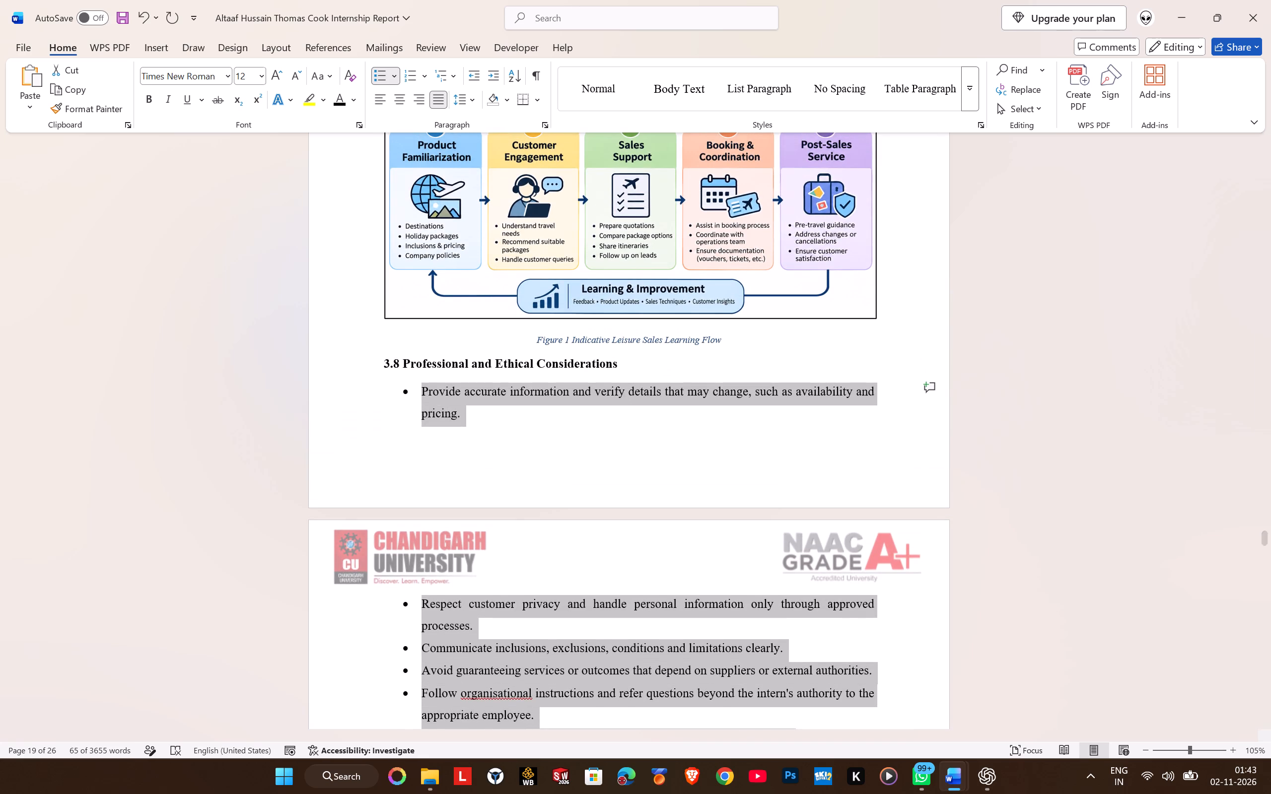
{"action": "scroll", "coordinate": [538, 462], "scroll_direction": "up", "scroll_amount": 8}
{"action": "left_click", "coordinate": [715, 436]}
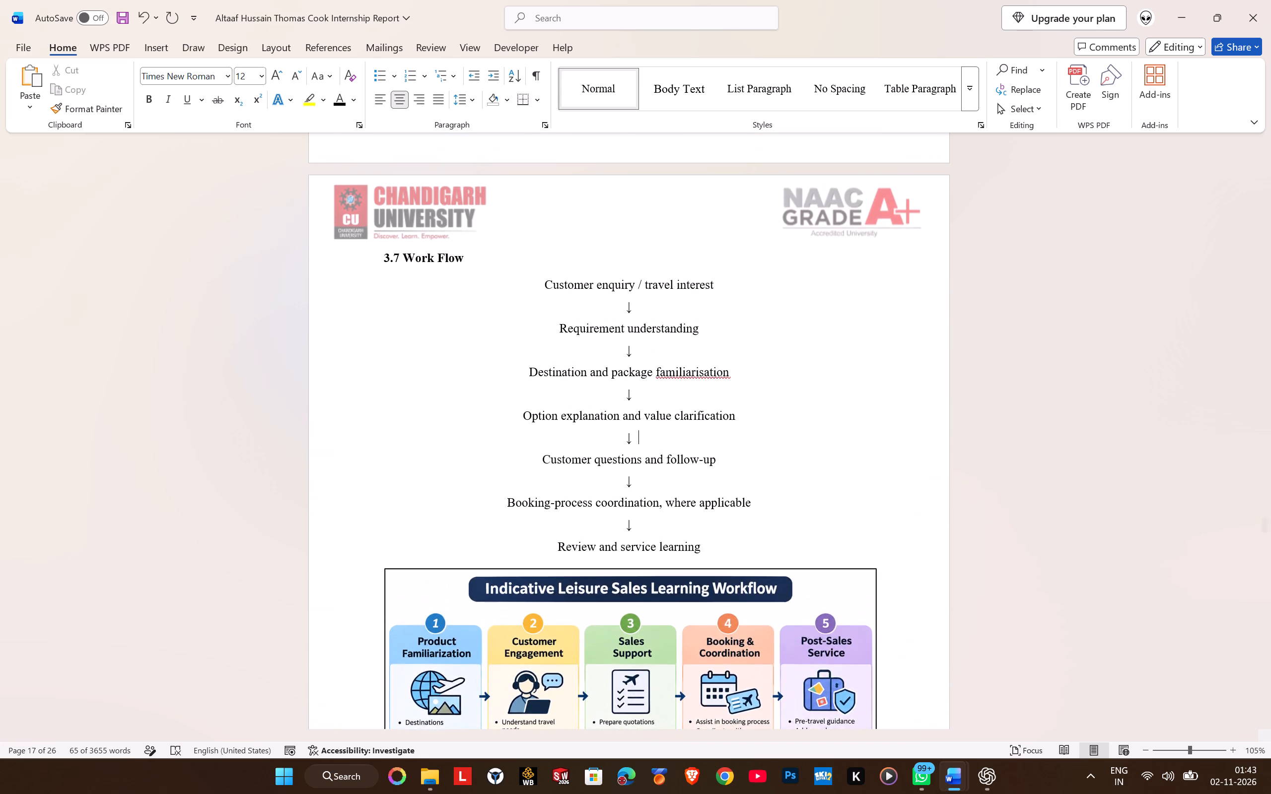
Recheck the pages from section 3.6 to 3.8 and save the report.
{"action": "scroll", "coordinate": [715, 436], "scroll_direction": "up", "scroll_amount": 7}
{"action": "scroll", "coordinate": [715, 436], "scroll_direction": "down", "scroll_amount": 2}
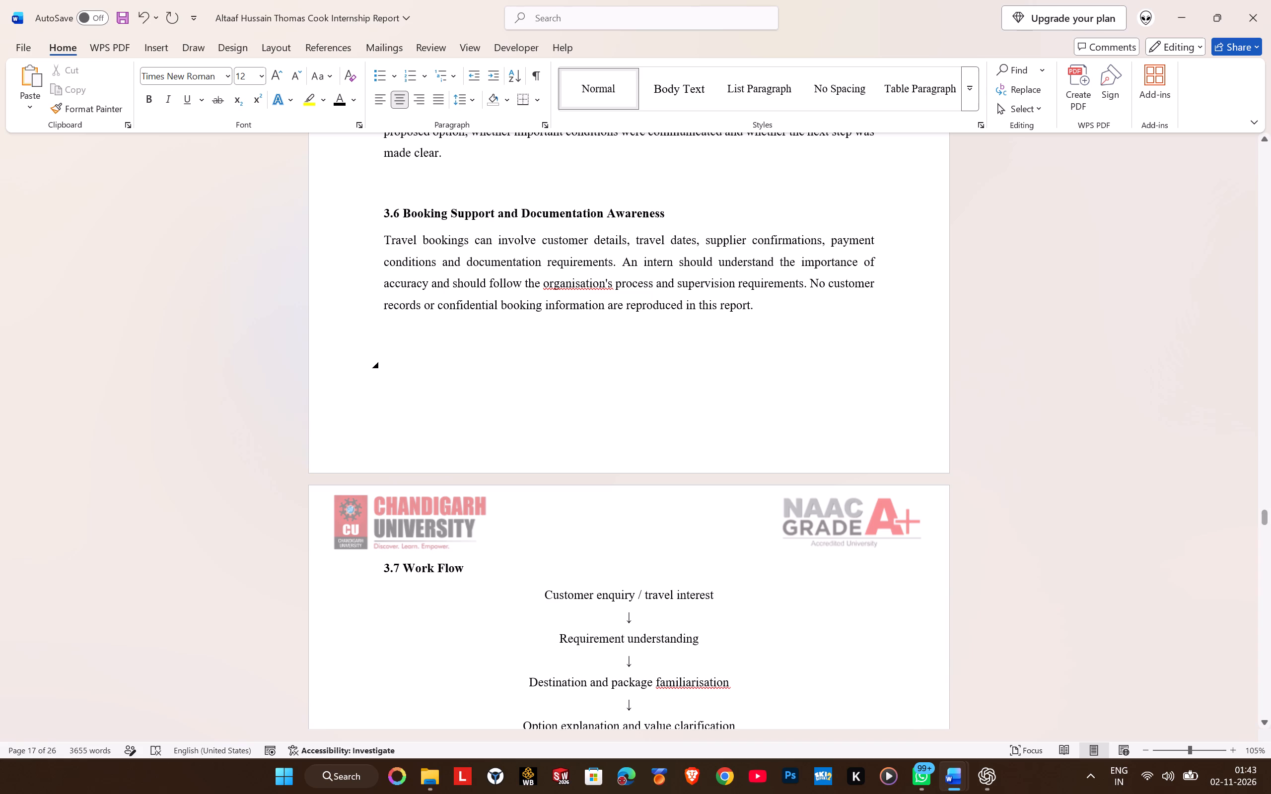
{"action": "scroll", "coordinate": [528, 476], "scroll_direction": "down", "scroll_amount": 3}
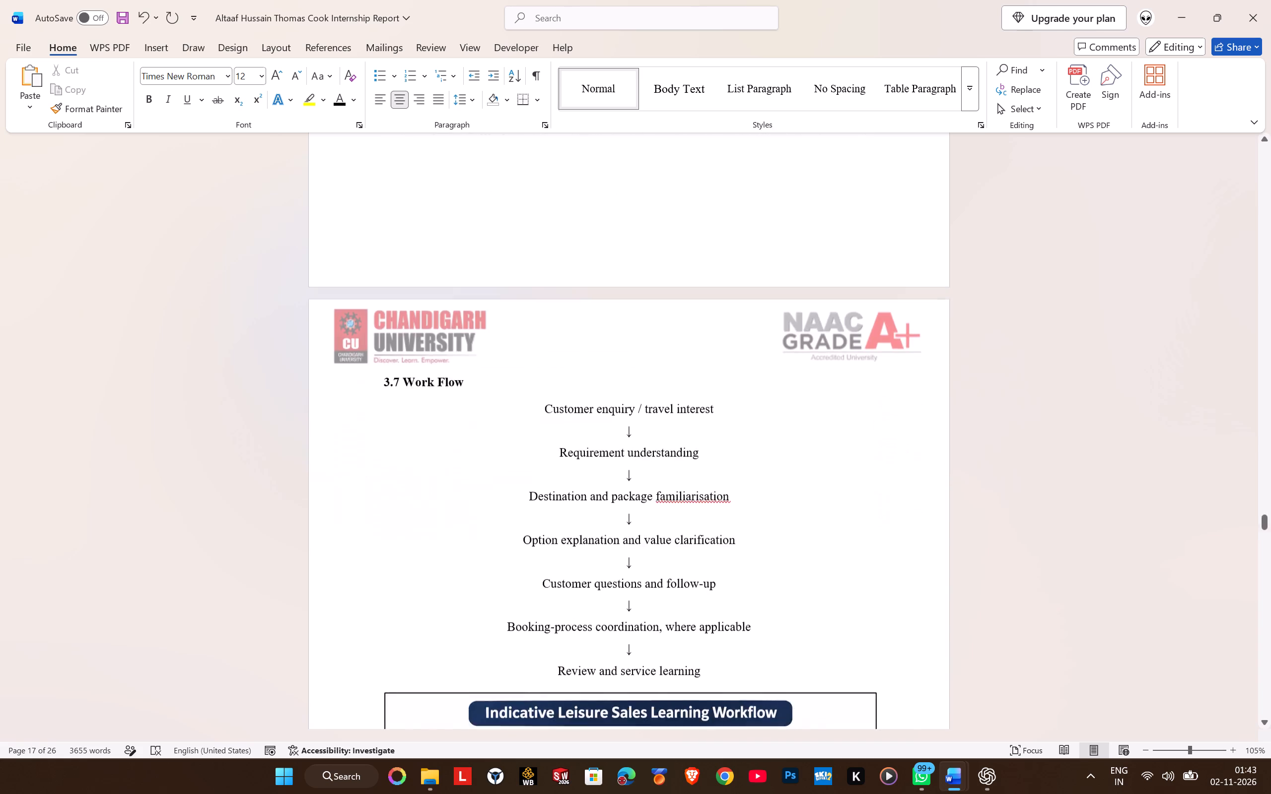
{"action": "scroll", "coordinate": [528, 476], "scroll_direction": "down", "scroll_amount": 13}
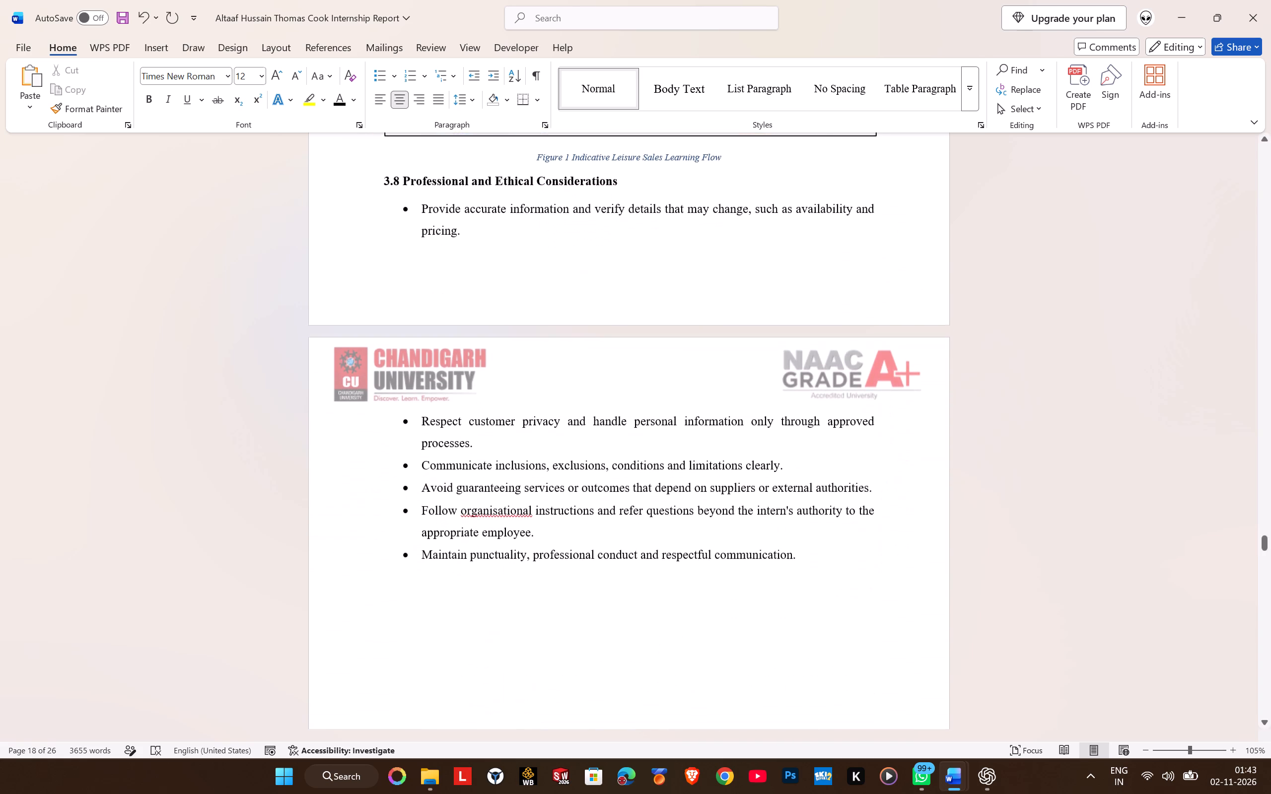
{"action": "key", "text": "ctrl+s"}
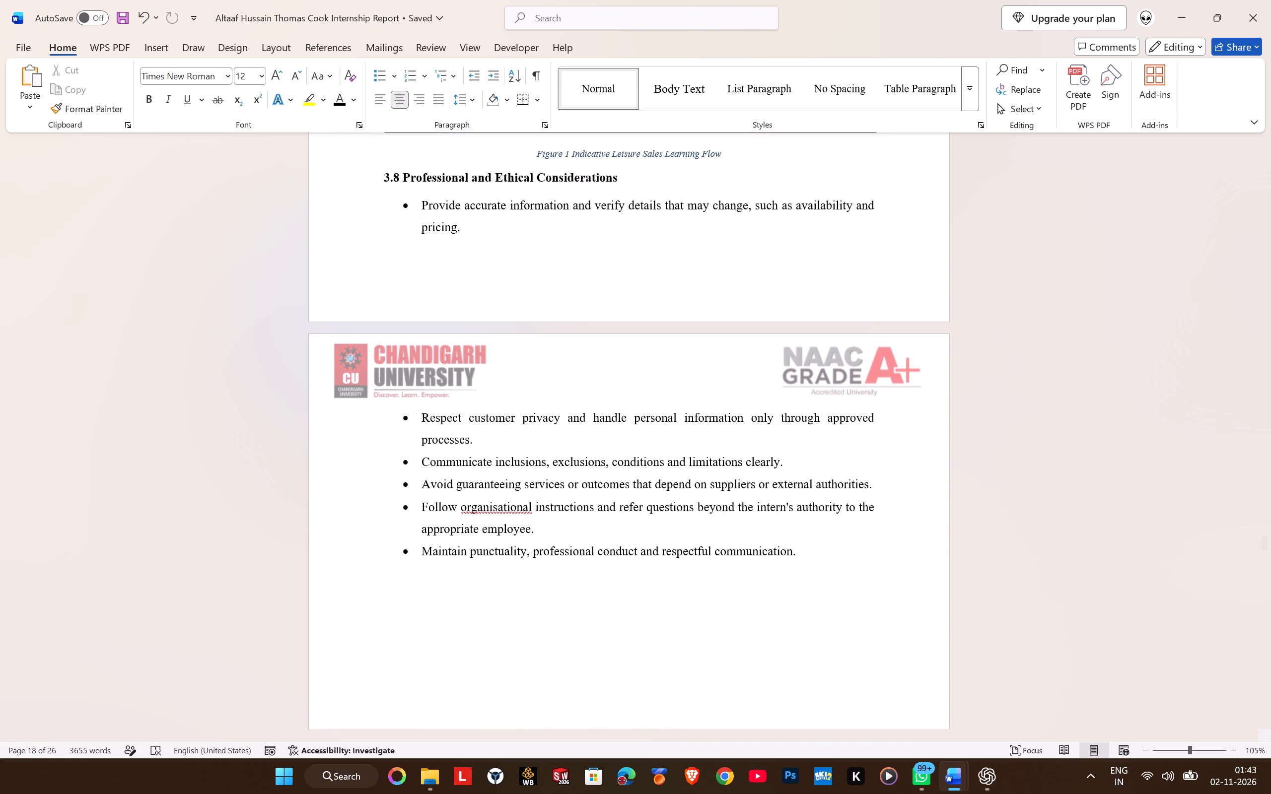
Enlarge "CHAPTER 4" by one font-size increment and shrink the title "RESULTS, ANALYSIS AND LEARNING OUTCOMES" by one.
{"action": "scroll", "coordinate": [601, 509], "scroll_direction": "down", "scroll_amount": 5}
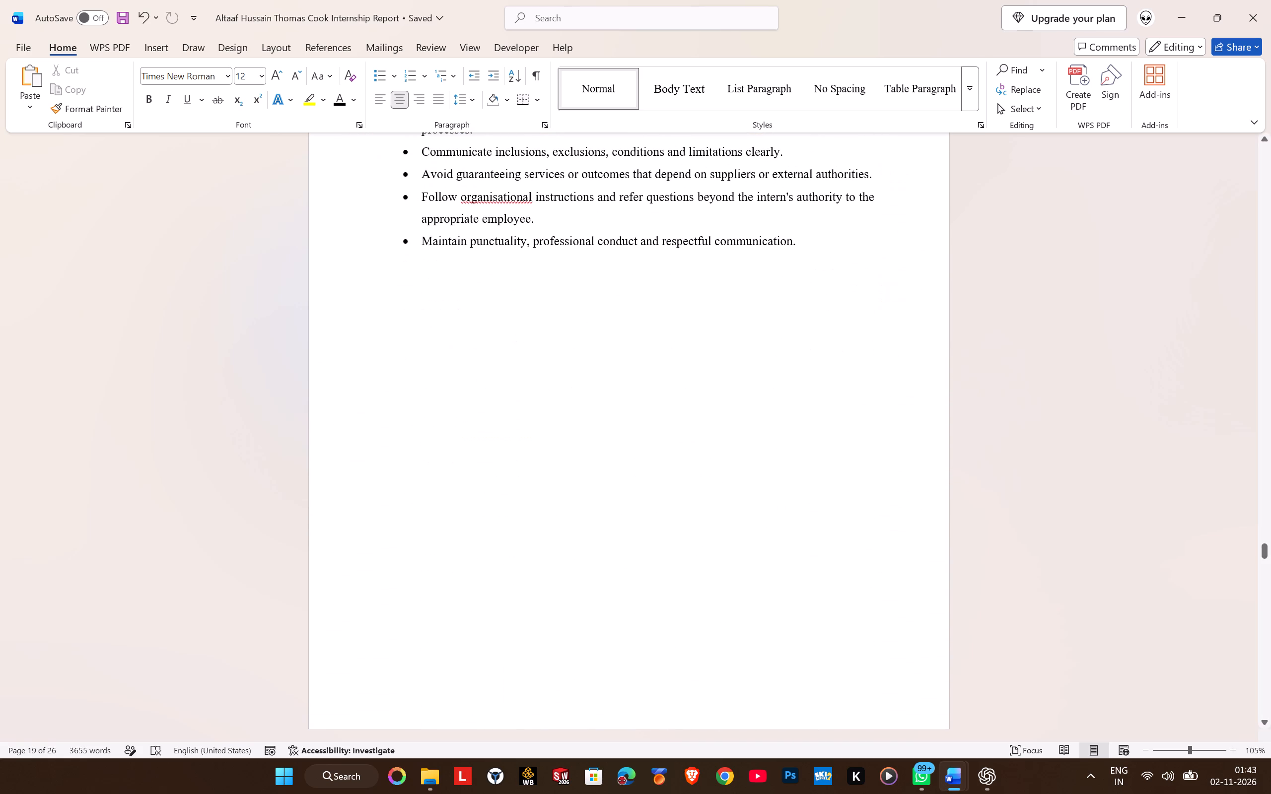
{"action": "scroll", "coordinate": [566, 372], "scroll_direction": "up", "scroll_amount": 10}
{"action": "scroll", "coordinate": [566, 372], "scroll_direction": "down", "scroll_amount": 7}
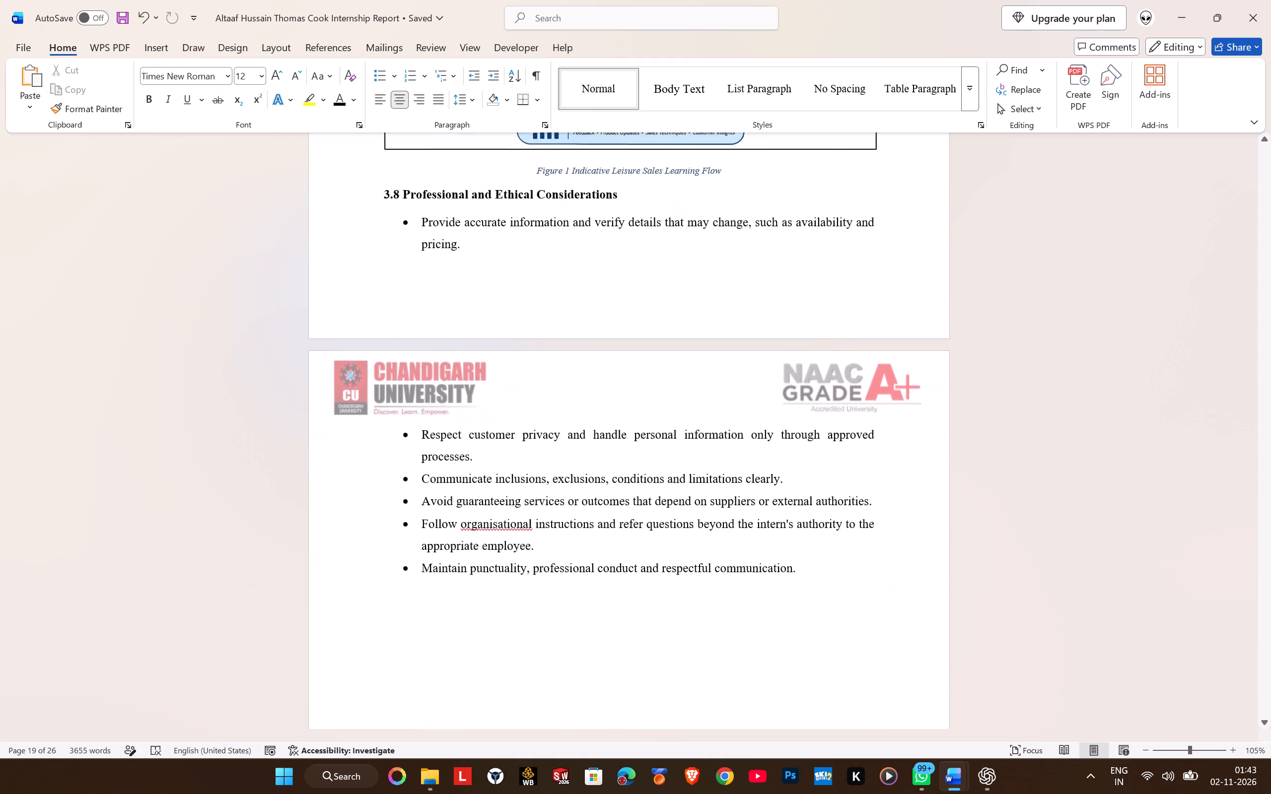
{"action": "scroll", "coordinate": [566, 372], "scroll_direction": "down", "scroll_amount": 14}
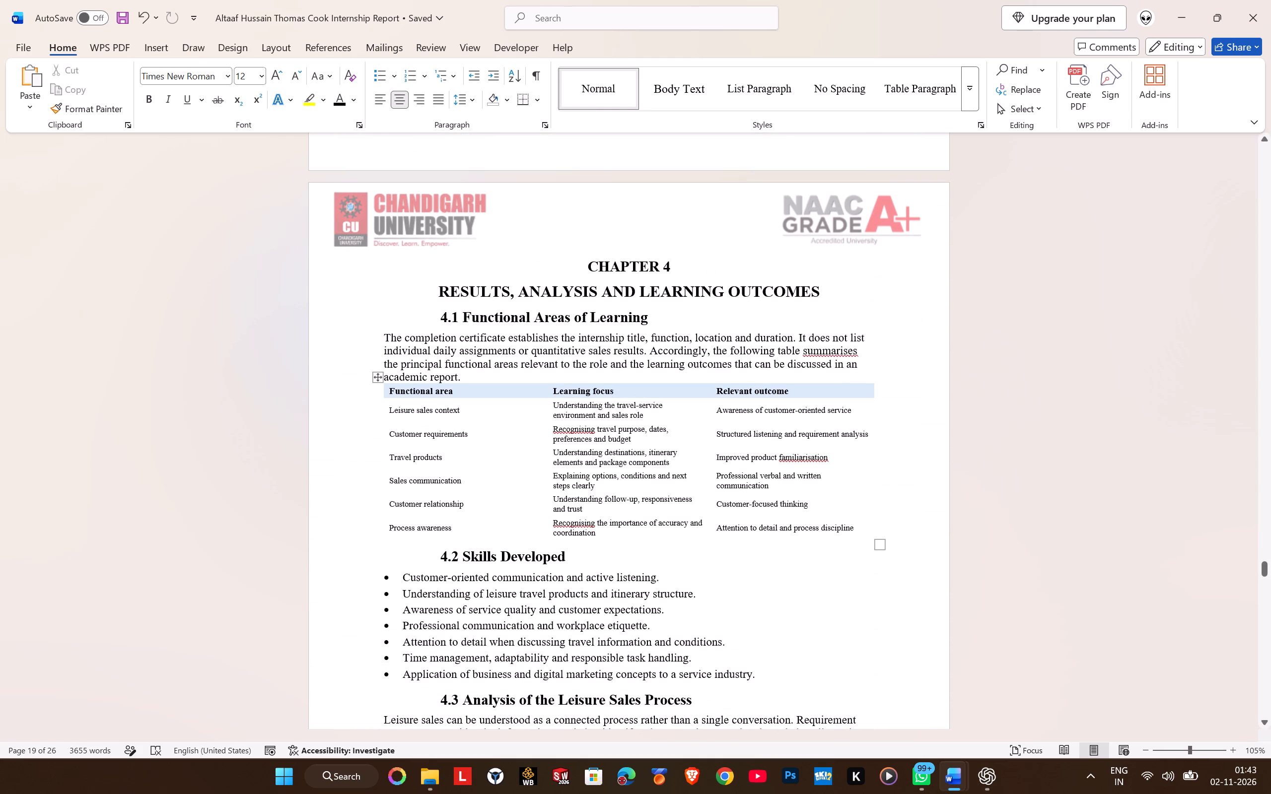
{"action": "triple_click", "coordinate": [587, 263]}
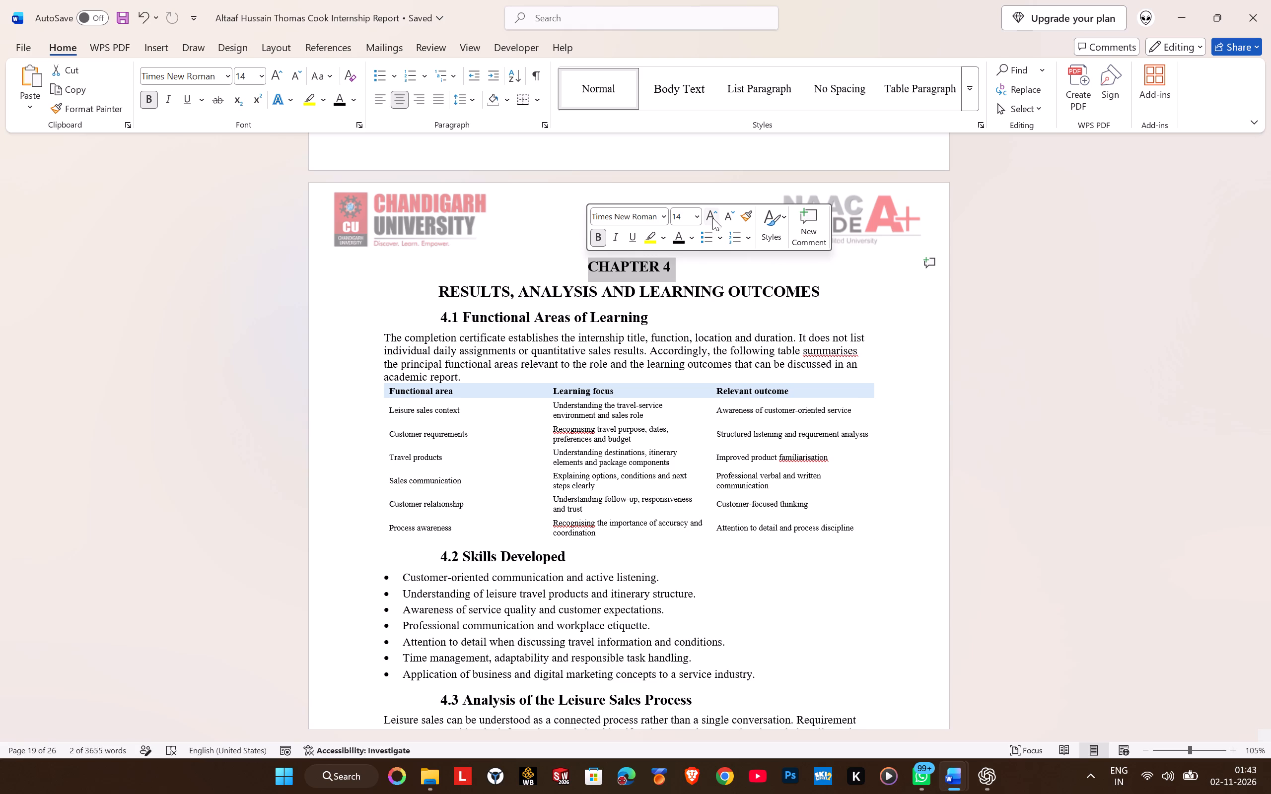
{"action": "left_click", "coordinate": [712, 218]}
{"action": "triple_click", "coordinate": [604, 298]}
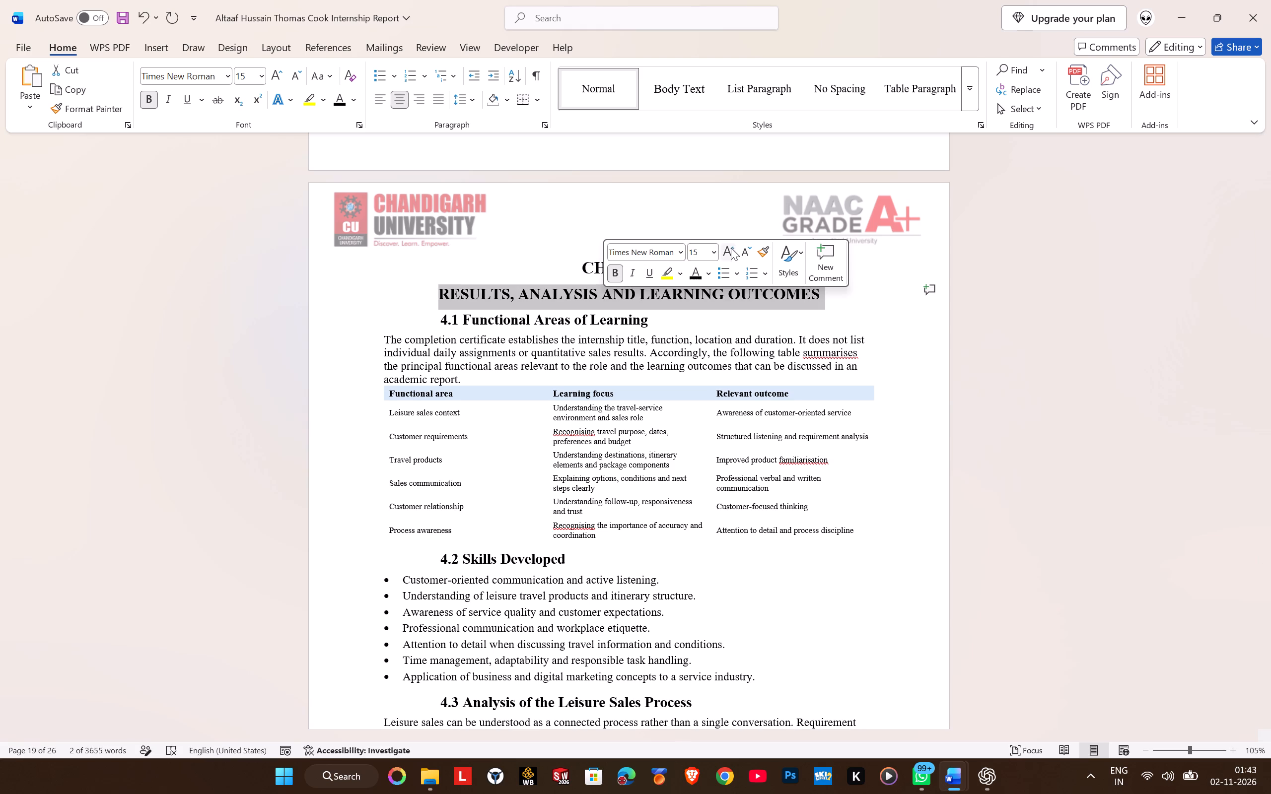
{"action": "left_click", "coordinate": [748, 250]}
{"action": "left_click", "coordinate": [588, 330]}
Set all Chapter 4 content from heading 4.1 through section 4.5, tables included, to 12-point Times New Roman.
{"action": "left_click_drag", "start_coordinate": [440, 314], "coordinate": [580, 764]}
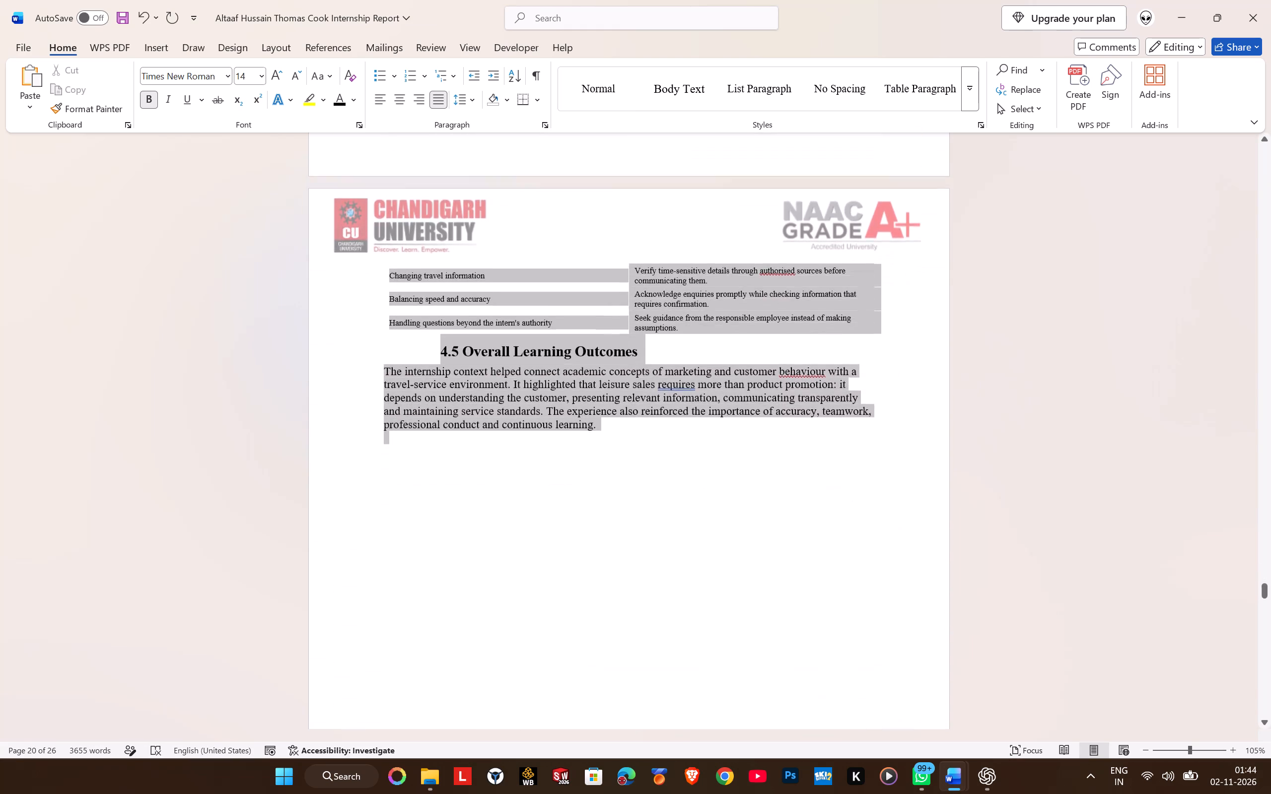
{"action": "left_click_drag", "start_coordinate": [580, 764], "coordinate": [611, 291]}
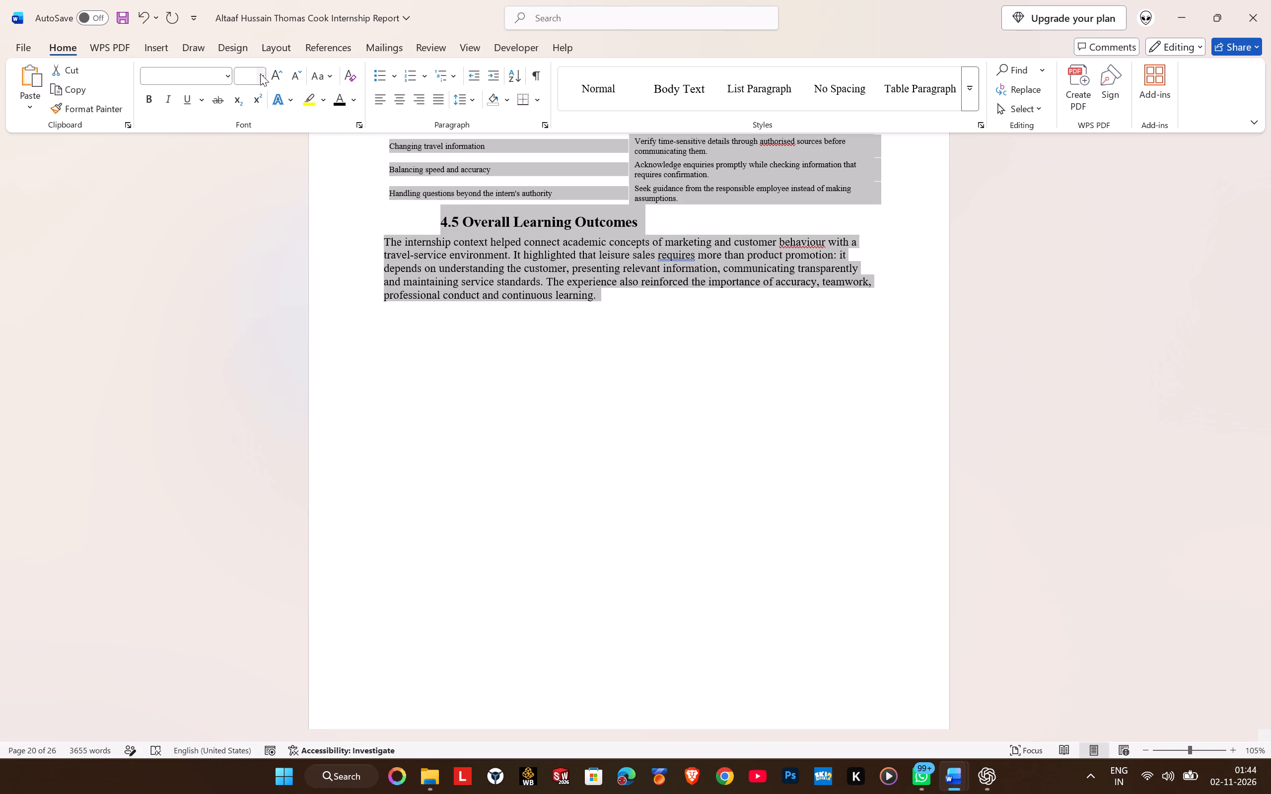
{"action": "left_click", "coordinate": [238, 80]}
{"action": "key", "text": "2"}
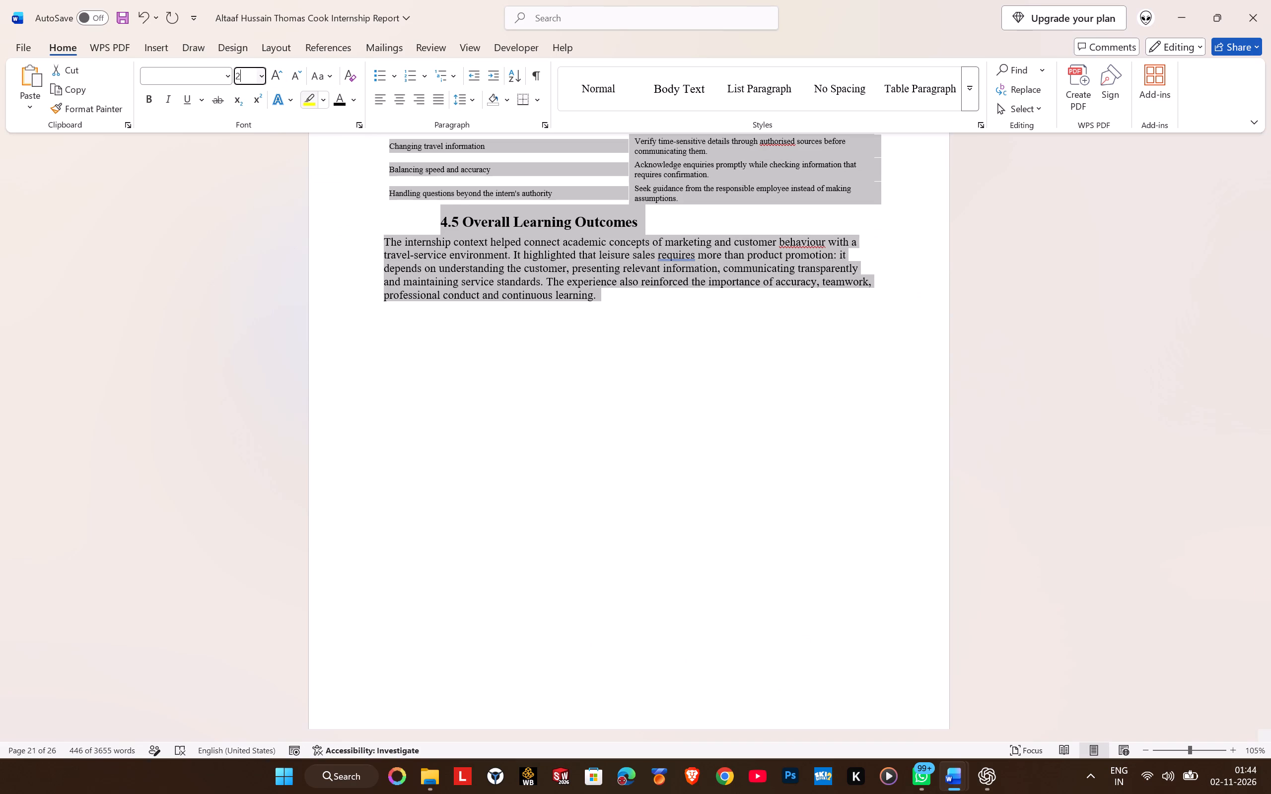
{"action": "key", "text": "BackSpace"}
{"action": "type", "text": "12"}
{"action": "key", "text": "Return"}
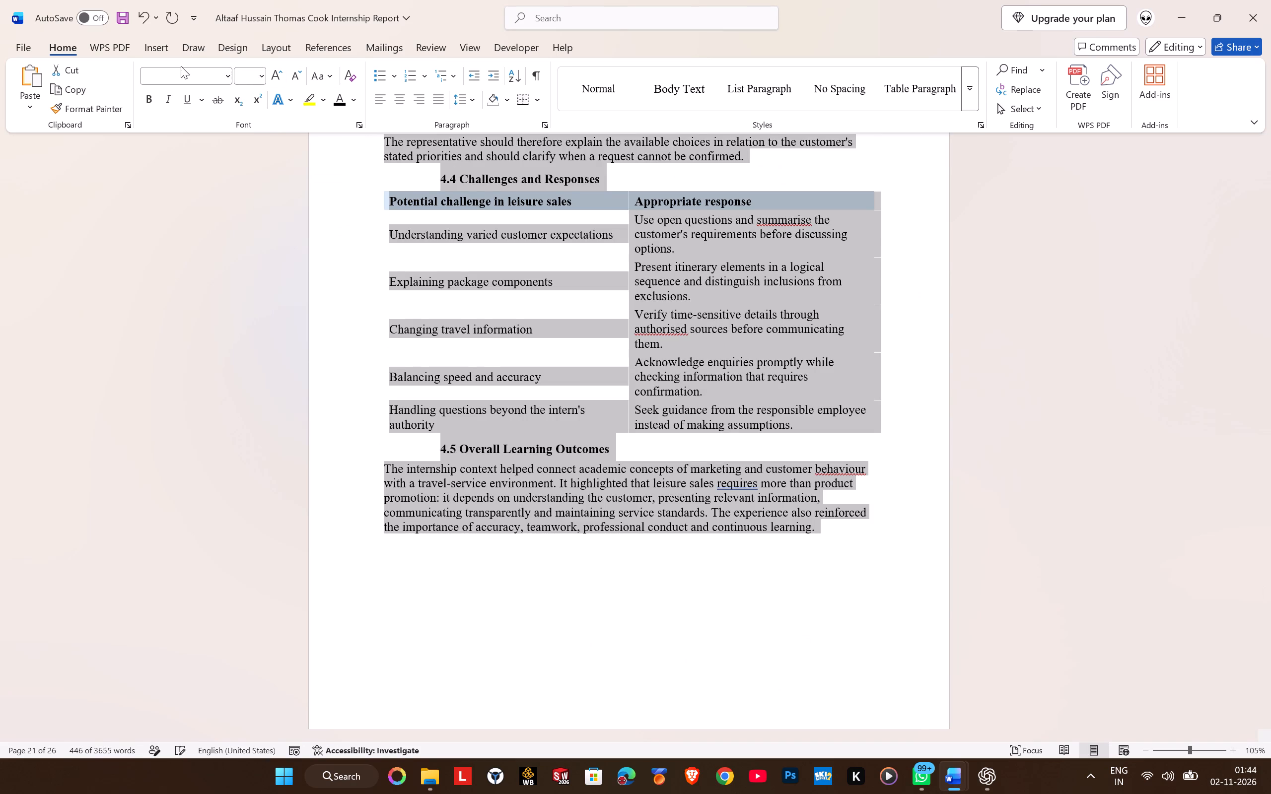
{"action": "left_click", "coordinate": [181, 66]}
{"action": "left_click", "coordinate": [181, 75]}
{"action": "type", "text": "ti"}
{"action": "key", "text": "Return"}
Justify the Chapter 4 content from 4.1 through 4.5 and widen its line spacing to match Chapter 3.
{"action": "scroll", "coordinate": [535, 288], "scroll_direction": "up", "scroll_amount": 3}
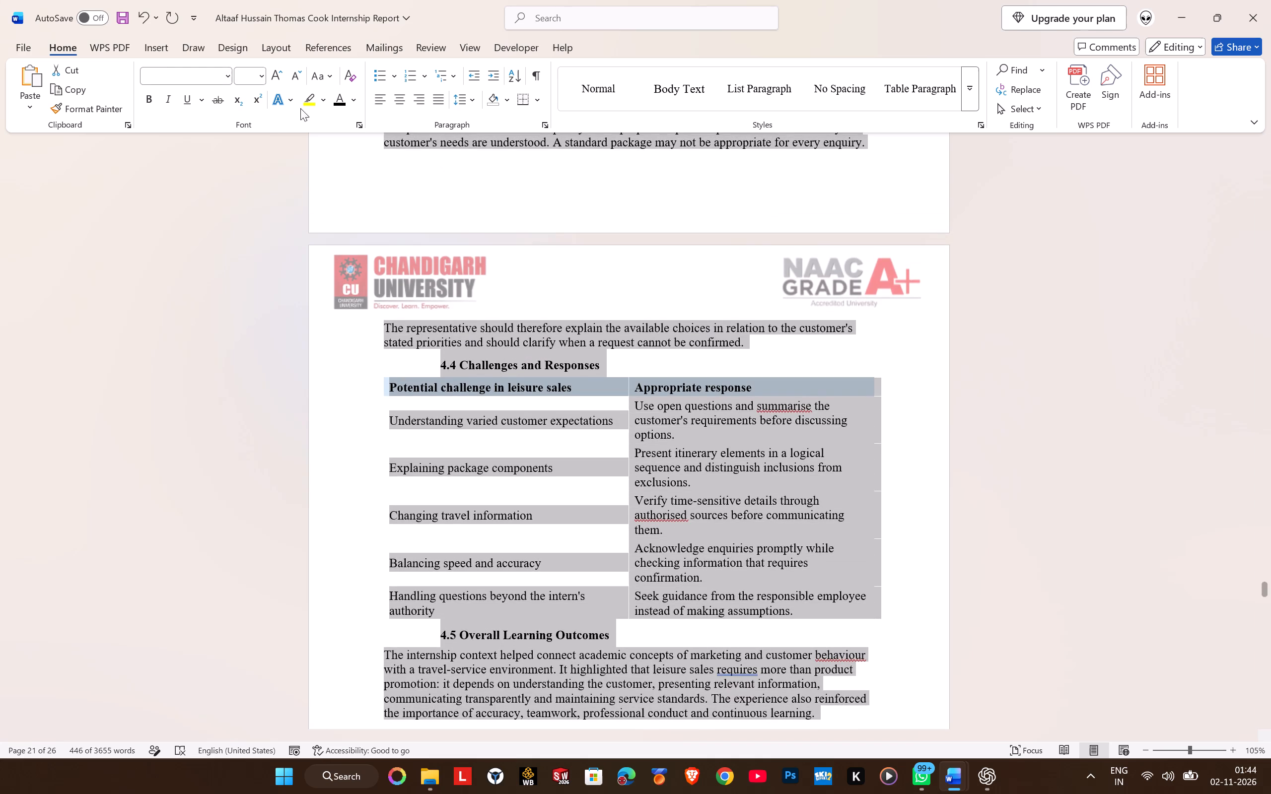
{"action": "left_click", "coordinate": [442, 101]}
{"action": "left_click", "coordinate": [469, 101]}
{"action": "left_click", "coordinate": [478, 158]}
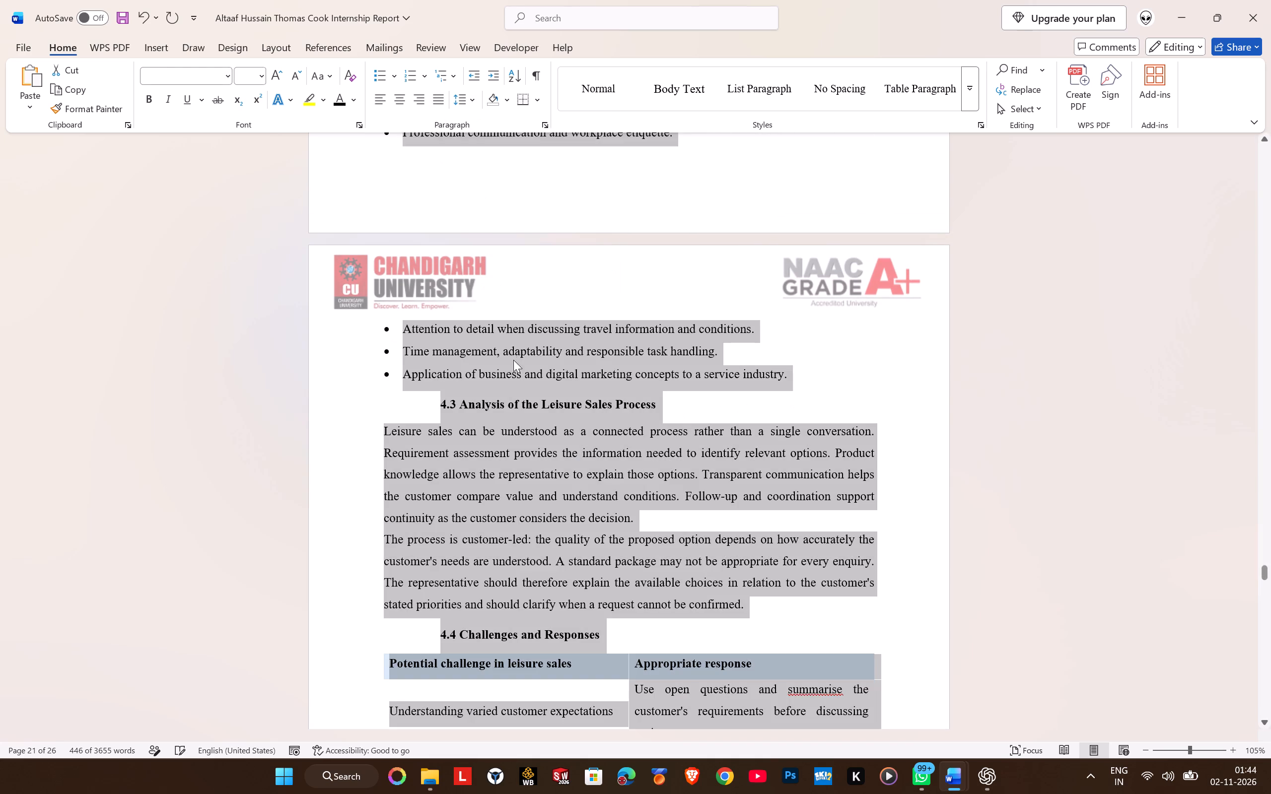
Remove the left indent from the heading "4.1 Functional Areas of Learning".
{"action": "scroll", "coordinate": [524, 391], "scroll_direction": "up", "scroll_amount": 12}
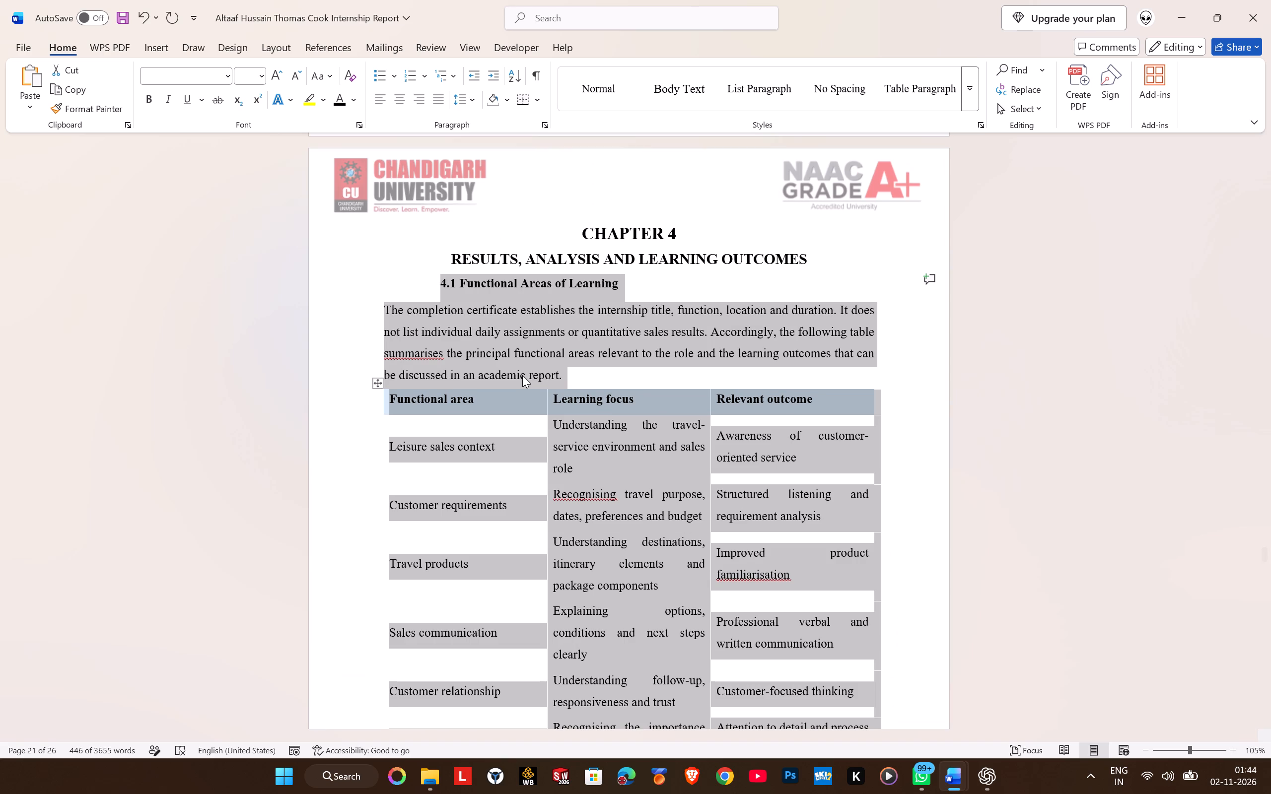
{"action": "left_click", "coordinate": [438, 284]}
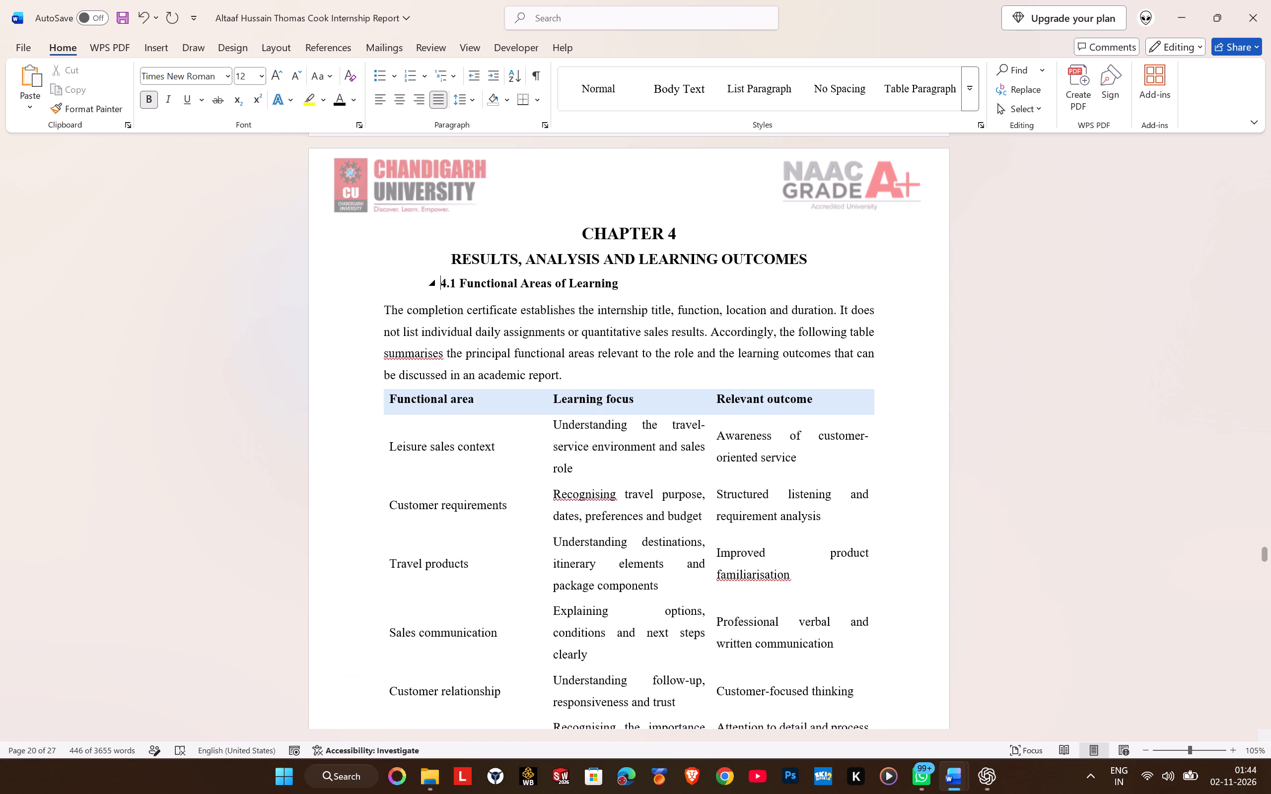
{"action": "key", "text": "BackSpace"}
Remove the left indent from the heading "4.2 Skills Developed" below the functional areas table.
{"action": "key", "text": "Down"}
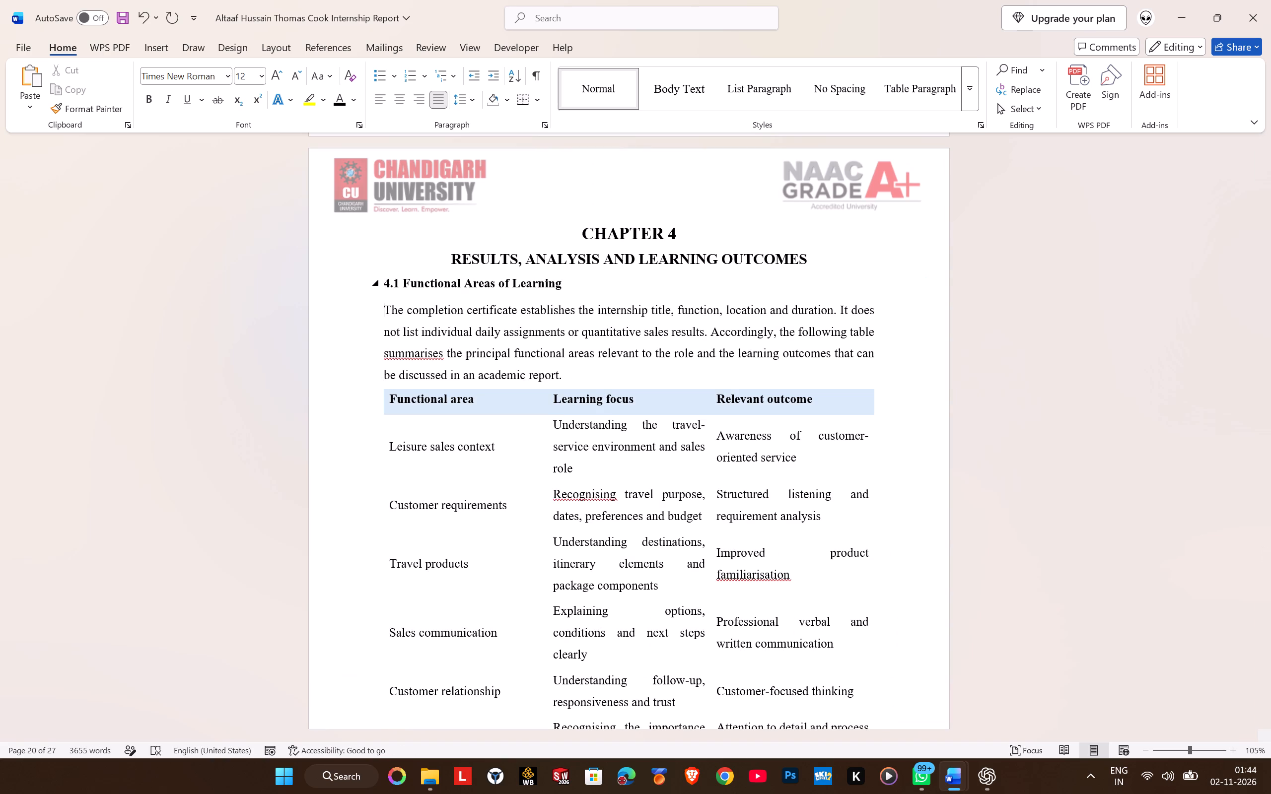
{"action": "key", "text": "Down"}
{"action": "key", "text": "Down"}
{"action": "key", "text": "Down"}
{"action": "key", "text": "Down"}
{"action": "key", "text": "Down"}
{"action": "key", "text": "Down"}
{"action": "key", "text": "Down"}
{"action": "key", "text": "Down"}
{"action": "key", "text": "Down"}
{"action": "key", "text": "Down"}
{"action": "key", "text": "Down"}
{"action": "key", "text": "Down"}
{"action": "key", "text": "Down"}
{"action": "key", "text": "Down"}
{"action": "key", "text": "Down"}
{"action": "key", "text": "Down"}
{"action": "key", "text": "Down"}
{"action": "key", "text": "Down"}
{"action": "key", "text": "Down"}
{"action": "key", "text": "Down"}
{"action": "key", "text": "Down"}
{"action": "key", "text": "Down"}
{"action": "key", "text": "Down"}
{"action": "key", "text": "Down"}
{"action": "key", "text": "Down"}
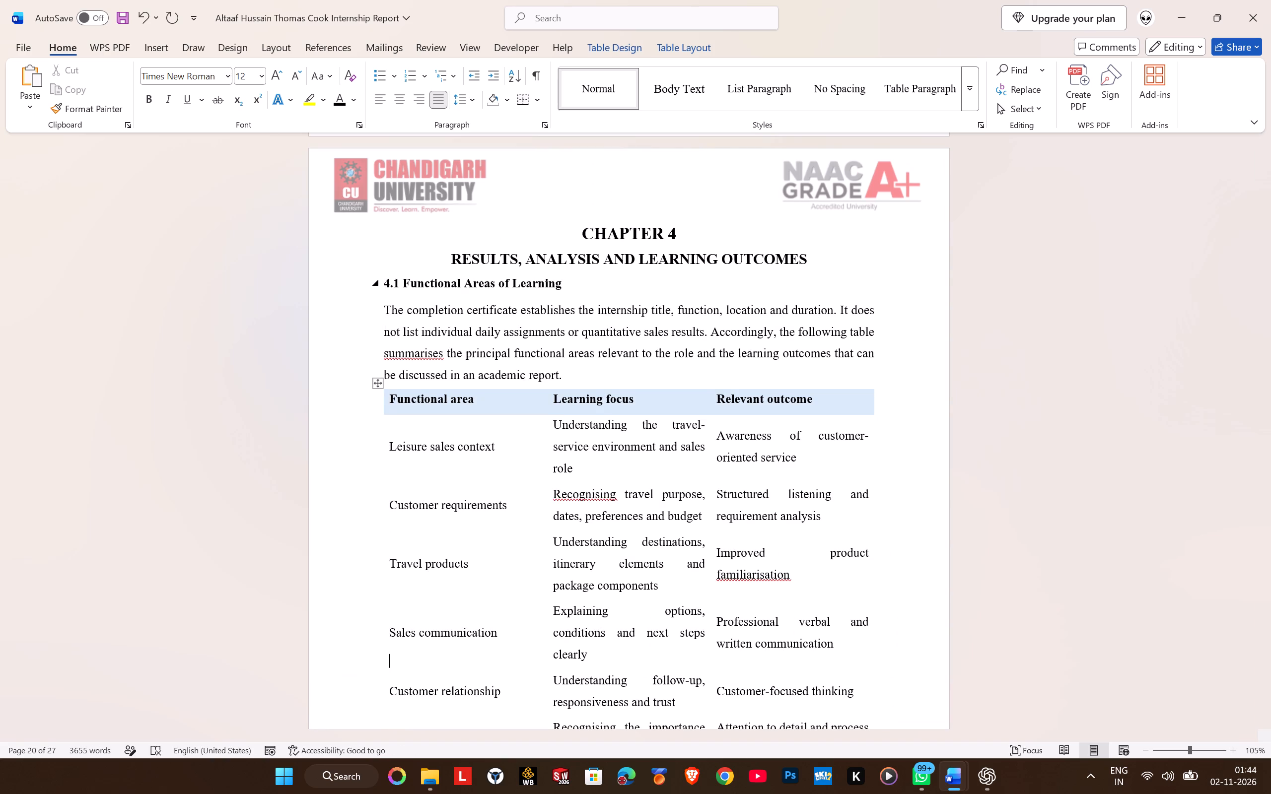
{"action": "key", "text": "Up"}
{"action": "key", "text": "Up"}
{"action": "key", "text": "Up"}
{"action": "key", "text": "Up"}
{"action": "key", "text": "Up"}
{"action": "key", "text": "Up"}
{"action": "key", "text": "Up"}
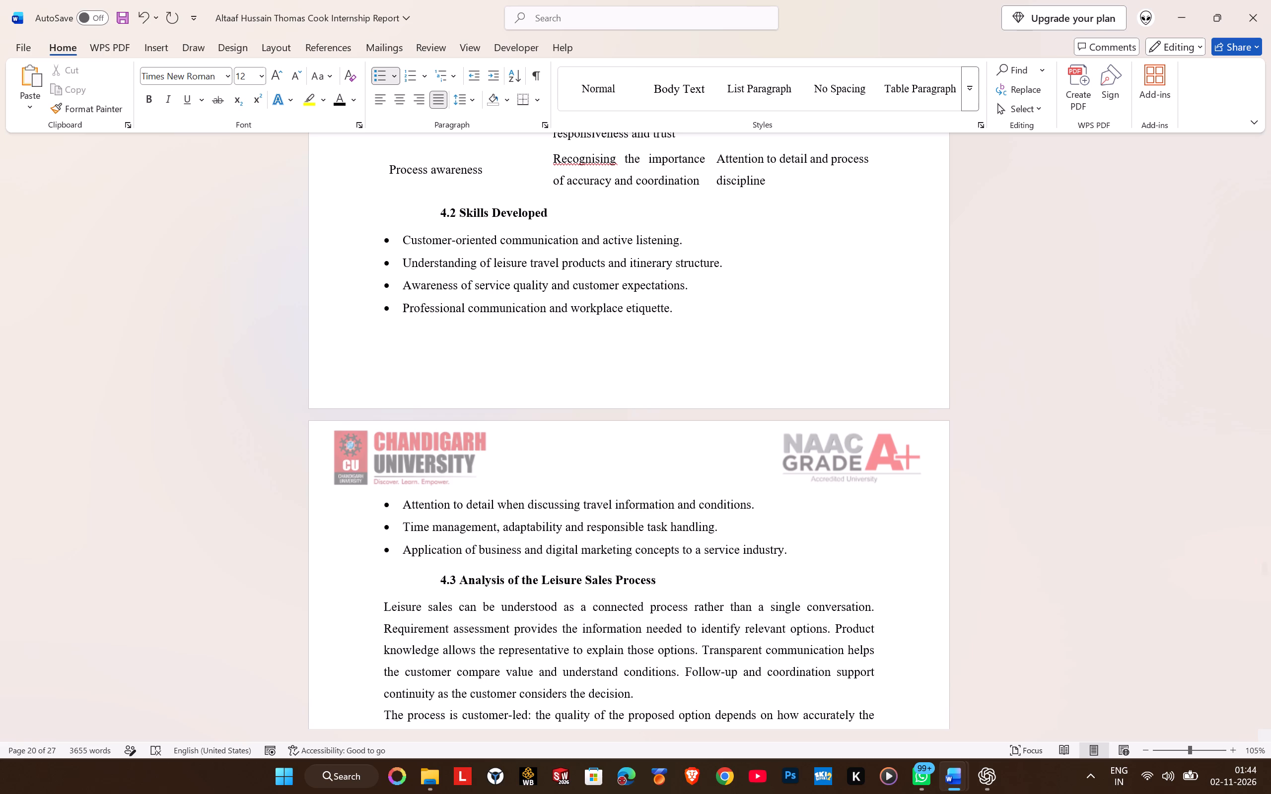
{"action": "key", "text": "Up"}
{"action": "key", "text": "Up"}
{"action": "key", "text": "Up"}
{"action": "key", "text": "Up"}
{"action": "key", "text": "Up"}
{"action": "key", "text": "Up"}
{"action": "key", "text": "Up"}
{"action": "key", "text": "BackSpace"}
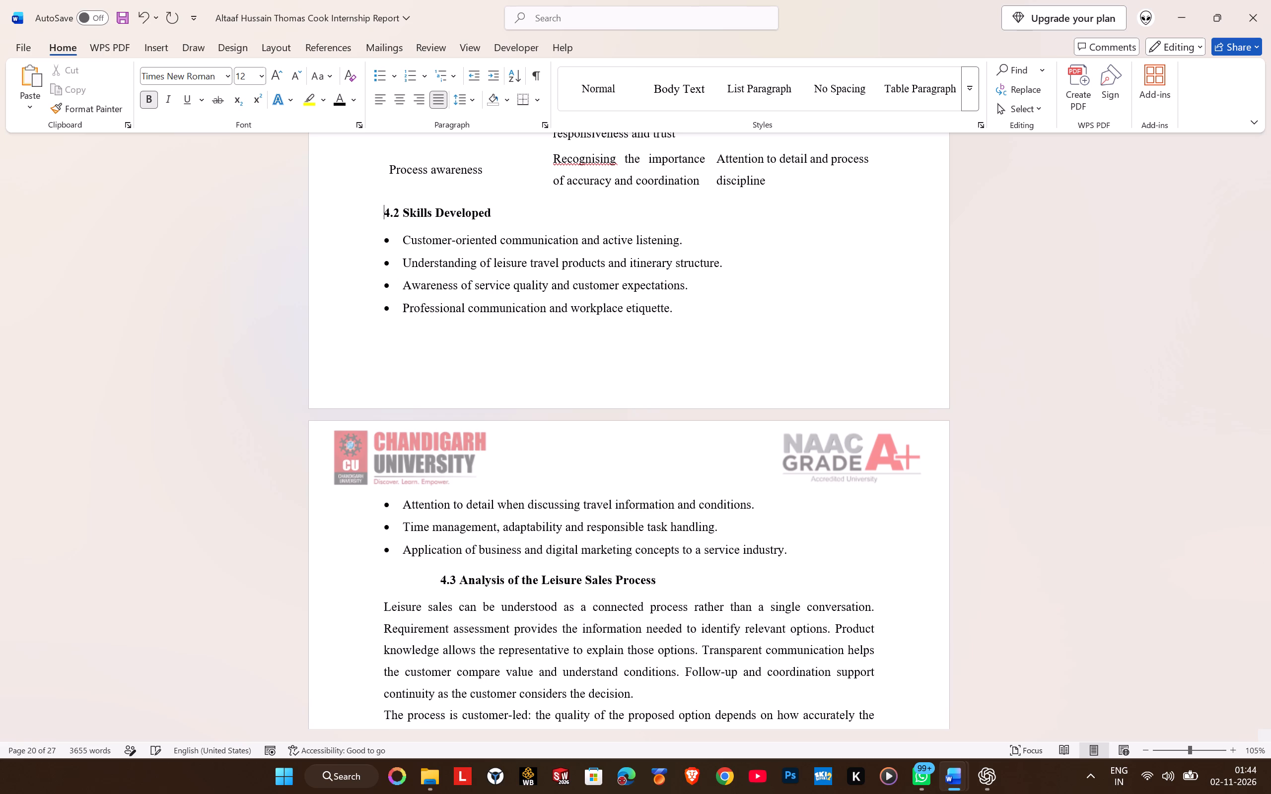
Indent the first four bullets under 4.2 by one level, from "Customer-oriented communication" through "Professional communication and workplace etiquette".
{"action": "key", "text": "Down"}
{"action": "key", "text": "Tab"}
{"action": "key", "text": "Down"}
{"action": "key", "text": "Tab"}
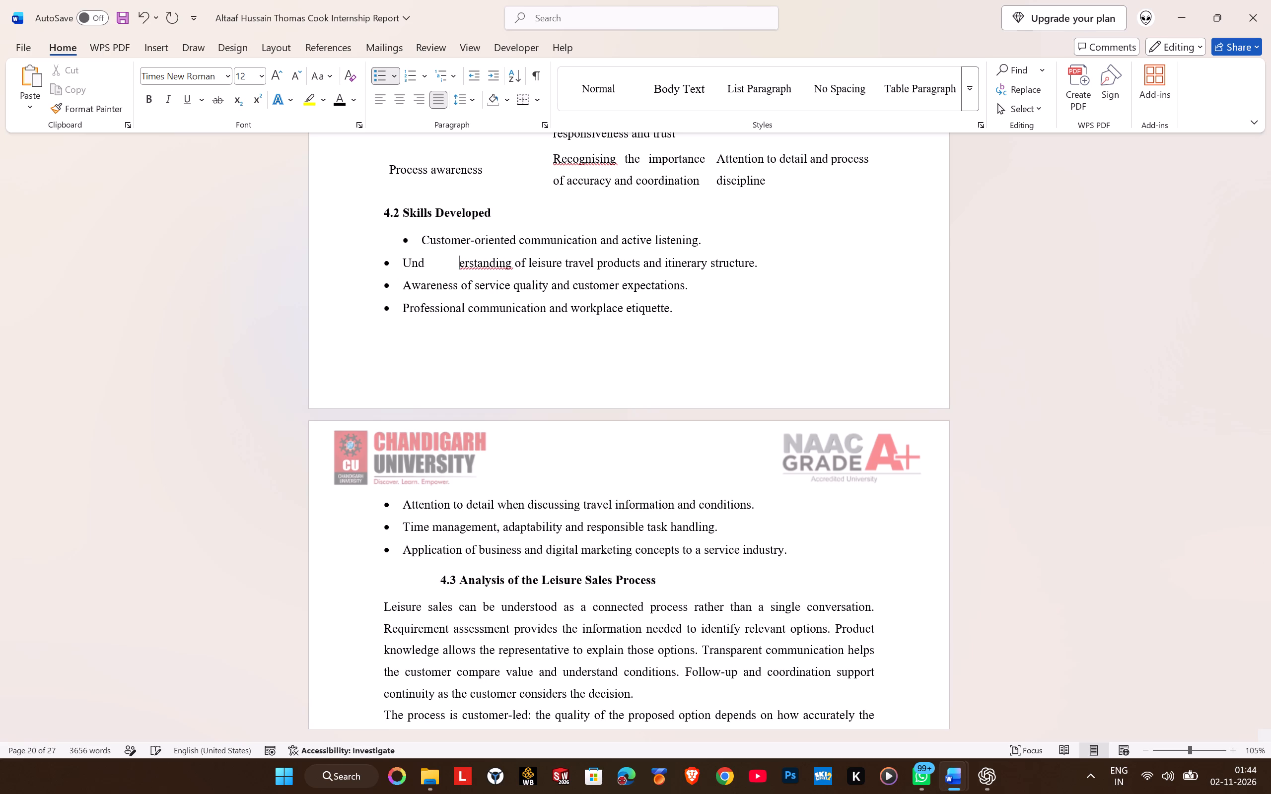
{"action": "key", "text": "ctrl+z"}
{"action": "key", "text": "Left"}
{"action": "key", "text": "Left"}
{"action": "key", "text": "Left"}
{"action": "key", "text": "Tab"}
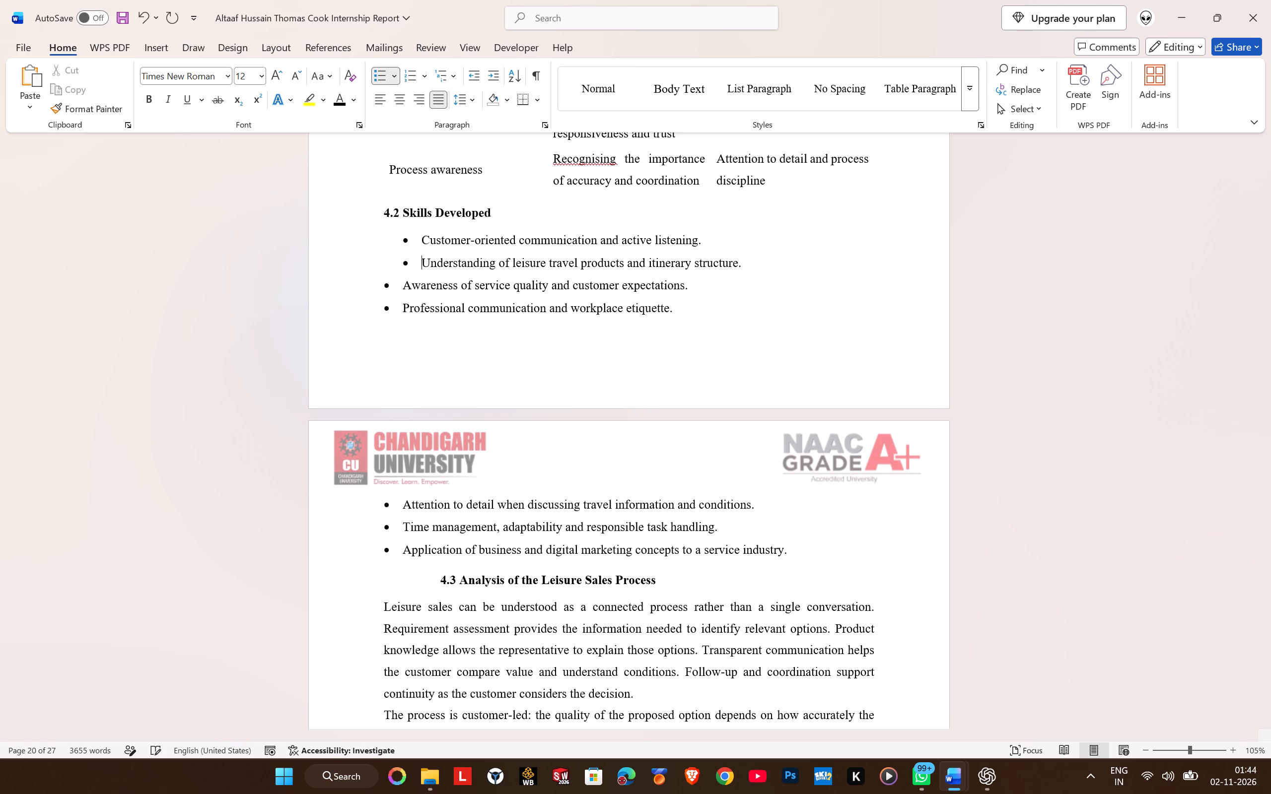
{"action": "key", "text": "Down"}
{"action": "key", "text": "Left"}
{"action": "key", "text": "Left"}
{"action": "key", "text": "Tab"}
{"action": "key", "text": "Down"}
{"action": "key", "text": "Down"}
{"action": "key", "text": "Up"}
{"action": "key", "text": "Left"}
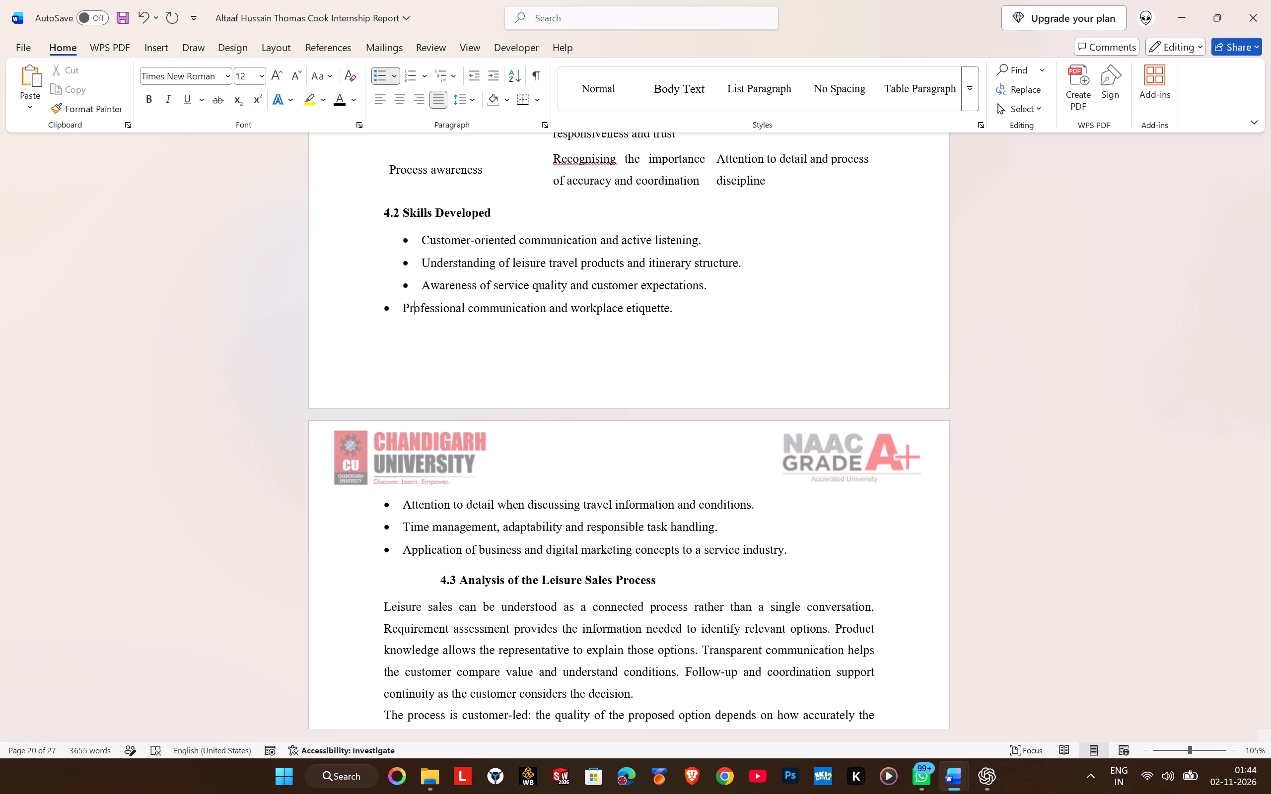
{"action": "key", "text": "Left"}
{"action": "key", "text": "Left"}
{"action": "key", "text": "Tab"}
Indent the last three 4.2 bullets by one level, from "Attention to detail" through "Application of business and digital marketing concepts".
{"action": "key", "text": "Down"}
{"action": "key", "text": "Left"}
{"action": "key", "text": "Left"}
{"action": "key", "text": "Left"}
{"action": "key", "text": "Left"}
{"action": "key", "text": "Tab"}
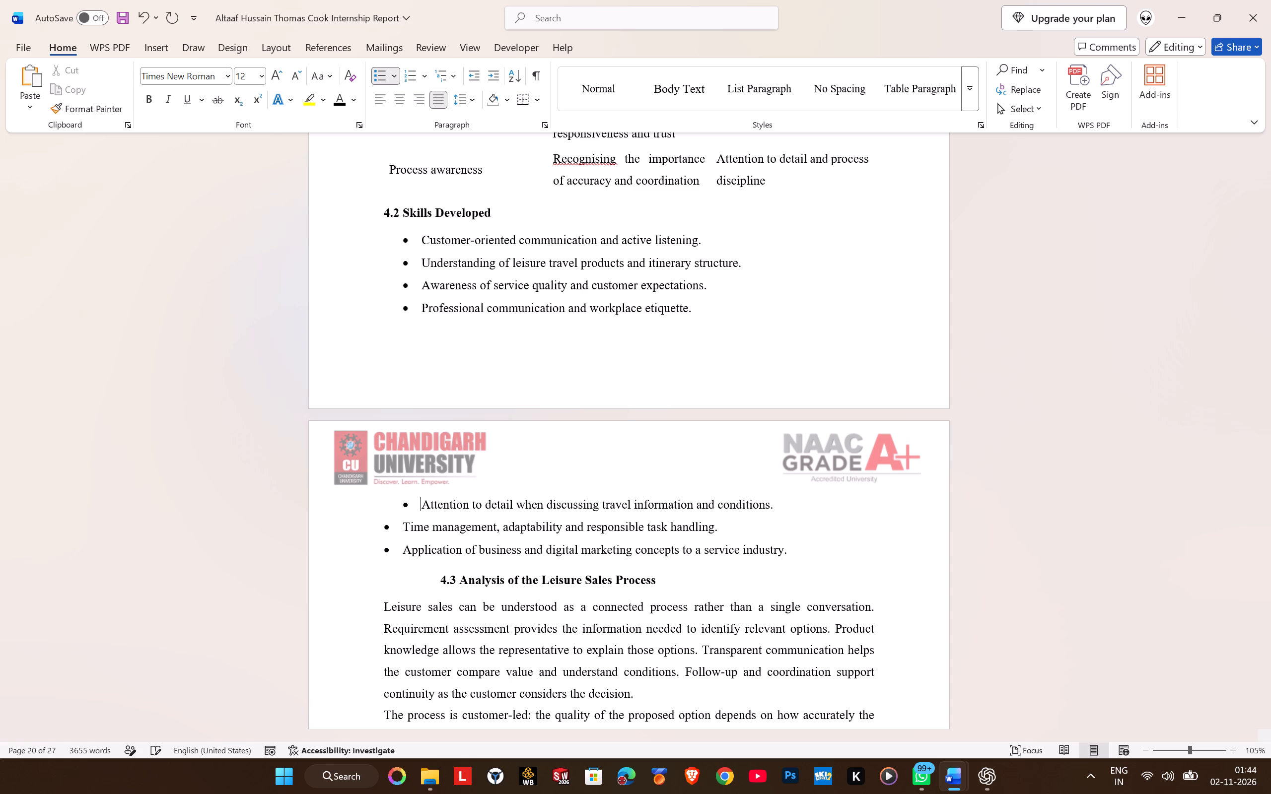
{"action": "key", "text": "Down"}
{"action": "key", "text": "Left"}
{"action": "key", "text": "Left"}
{"action": "key", "text": "Left"}
{"action": "key", "text": "Tab"}
{"action": "key", "text": "Down"}
{"action": "key", "text": "Left"}
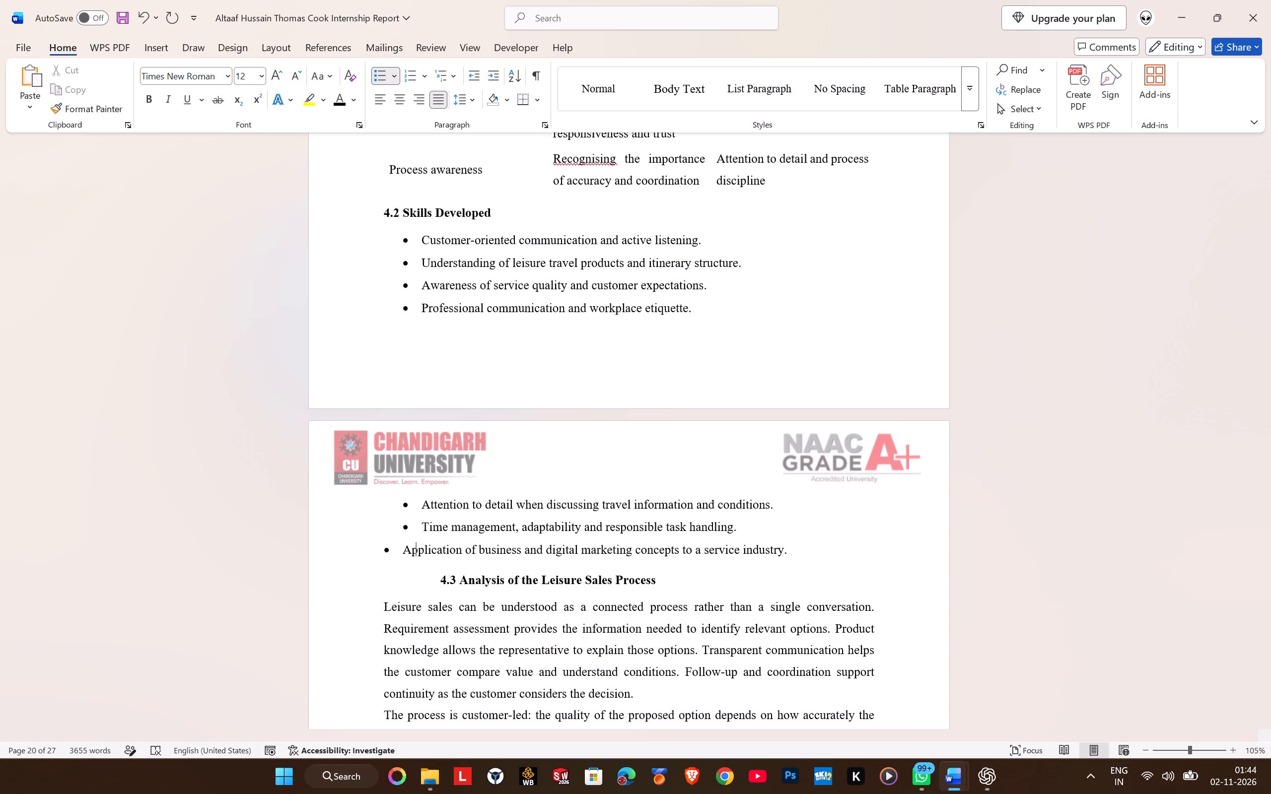
{"action": "key", "text": "Left"}
{"action": "key", "text": "Left"}
{"action": "key", "text": "Tab"}
Remove the left indent from the heading "4.3 Analysis of the Leisure Sales Process".
{"action": "key", "text": "Down"}
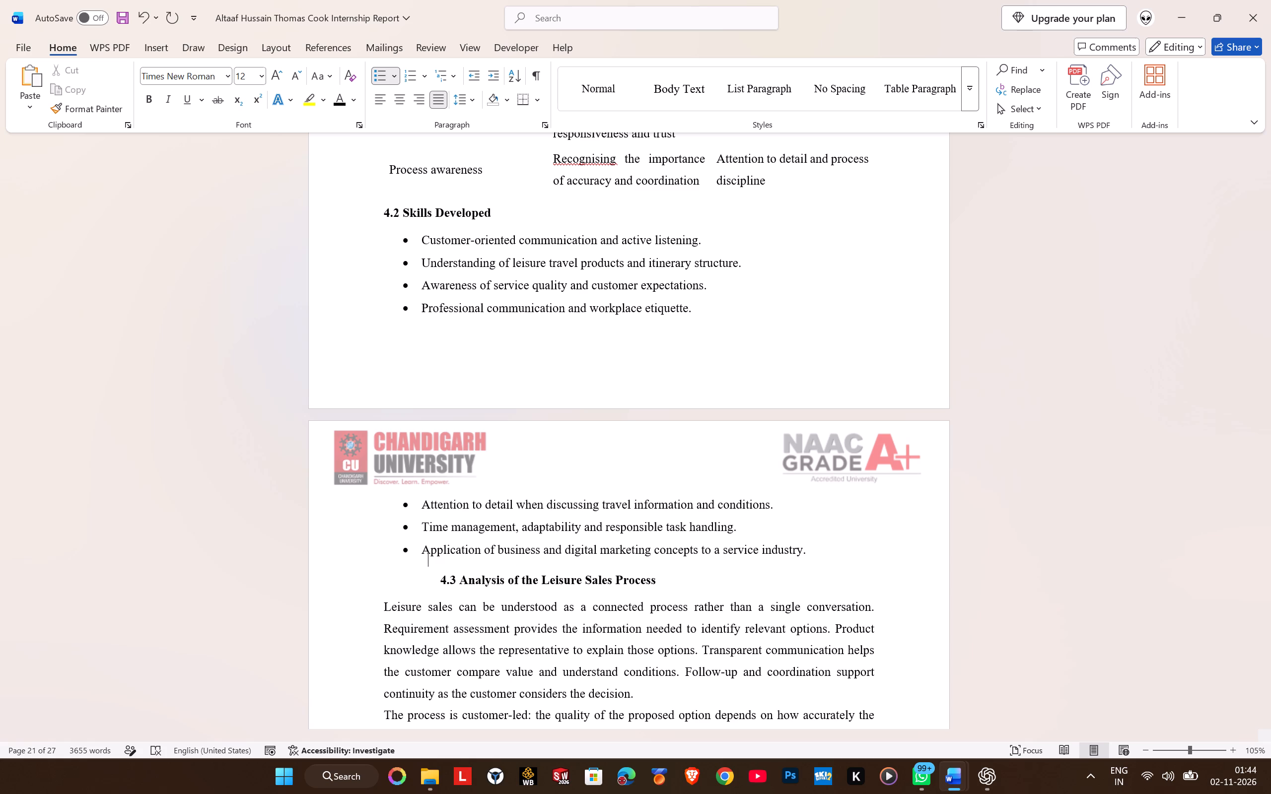
{"action": "key", "text": "BackSpace"}
Remove the left indent from the heading "4.4 Challenges and Responses" above its table.
{"action": "key", "text": "Down"}
{"action": "key", "text": "Down"}
{"action": "key", "text": "Down"}
{"action": "key", "text": "Down"}
{"action": "key", "text": "Down"}
{"action": "key", "text": "Down"}
{"action": "key", "text": "Down"}
{"action": "key", "text": "Down"}
{"action": "key", "text": "Down"}
{"action": "key", "text": "Down"}
{"action": "key", "text": "Down"}
{"action": "key", "text": "Down"}
{"action": "key", "text": "Up"}
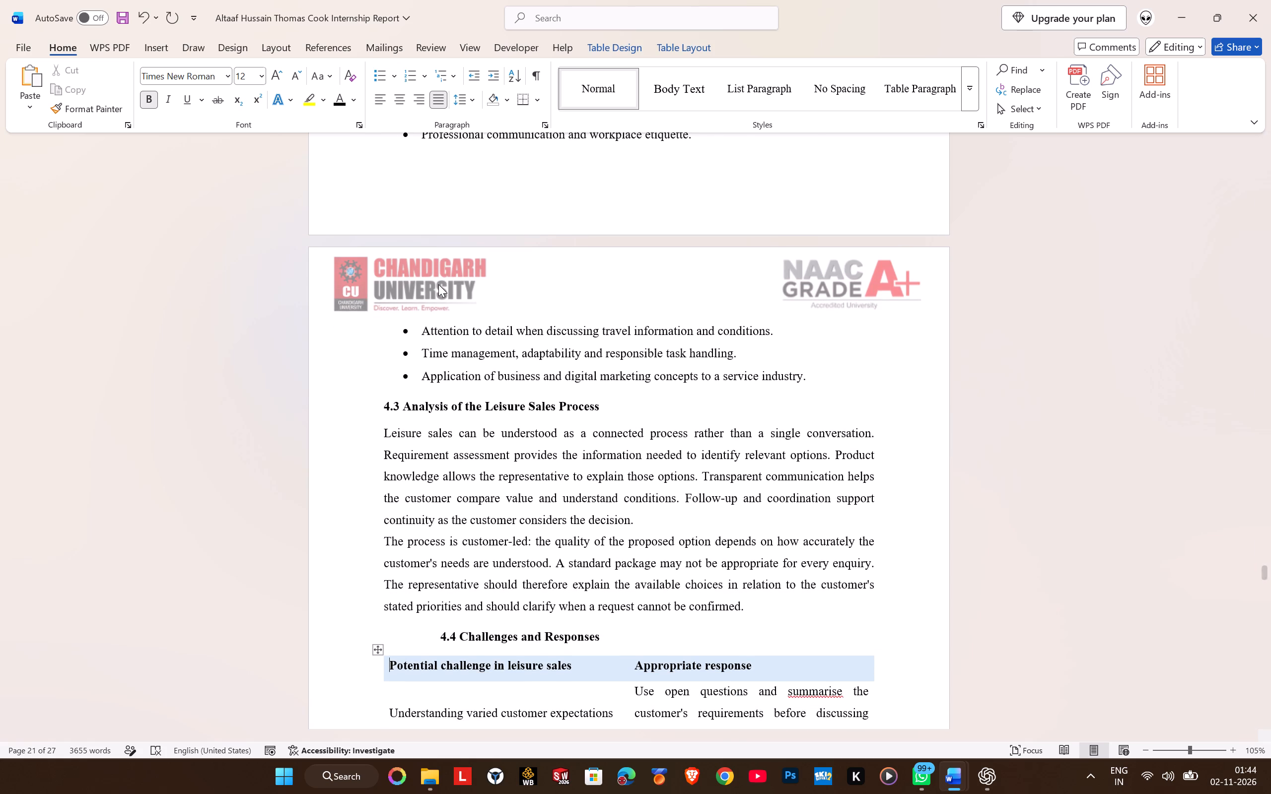
{"action": "key", "text": "Up"}
{"action": "key", "text": "BackSpace"}
Remove the left indent from the heading "4.5 Overall Learning Outcomes" following the challenges table.
{"action": "key", "text": "Down"}
{"action": "key", "text": "Down"}
{"action": "key", "text": "Down"}
{"action": "key", "text": "Down"}
{"action": "key", "text": "Down"}
{"action": "key", "text": "Down"}
{"action": "key", "text": "Down"}
{"action": "key", "text": "Down"}
{"action": "key", "text": "Down"}
{"action": "key", "text": "Down"}
{"action": "key", "text": "Down"}
{"action": "key", "text": "Up"}
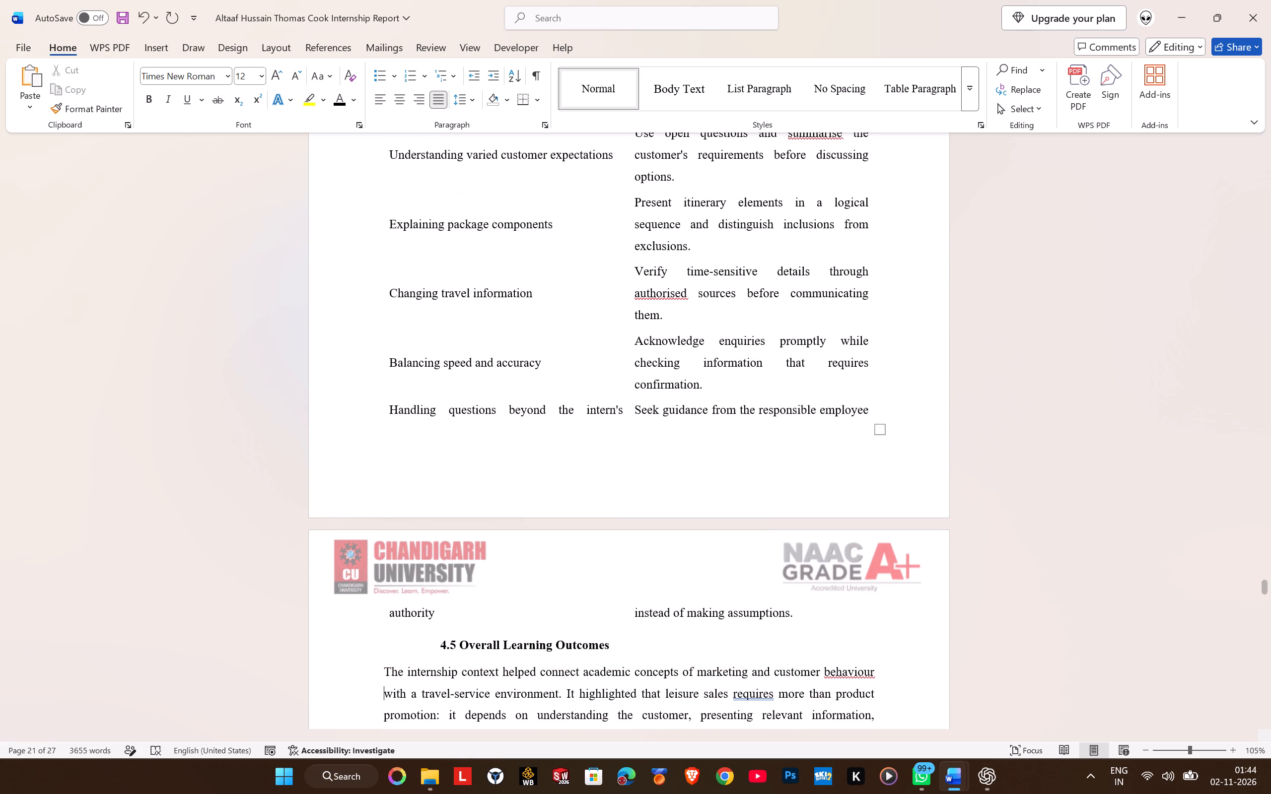
{"action": "key", "text": "Up"}
{"action": "key", "text": "Up"}
{"action": "key", "text": "BackSpace"}
Look over the end of Chapter 4 up to the Chapter 5 opening, and recheck sections 4.3 and 4.4.
{"action": "key", "text": "Down"}
{"action": "key", "text": "Down"}
{"action": "key", "text": "Down"}
{"action": "key", "text": "Down"}
{"action": "key", "text": "Down"}
{"action": "key", "text": "Down"}
{"action": "key", "text": "Down"}
{"action": "key", "text": "Down"}
{"action": "key", "text": "Down"}
{"action": "key", "text": "Down"}
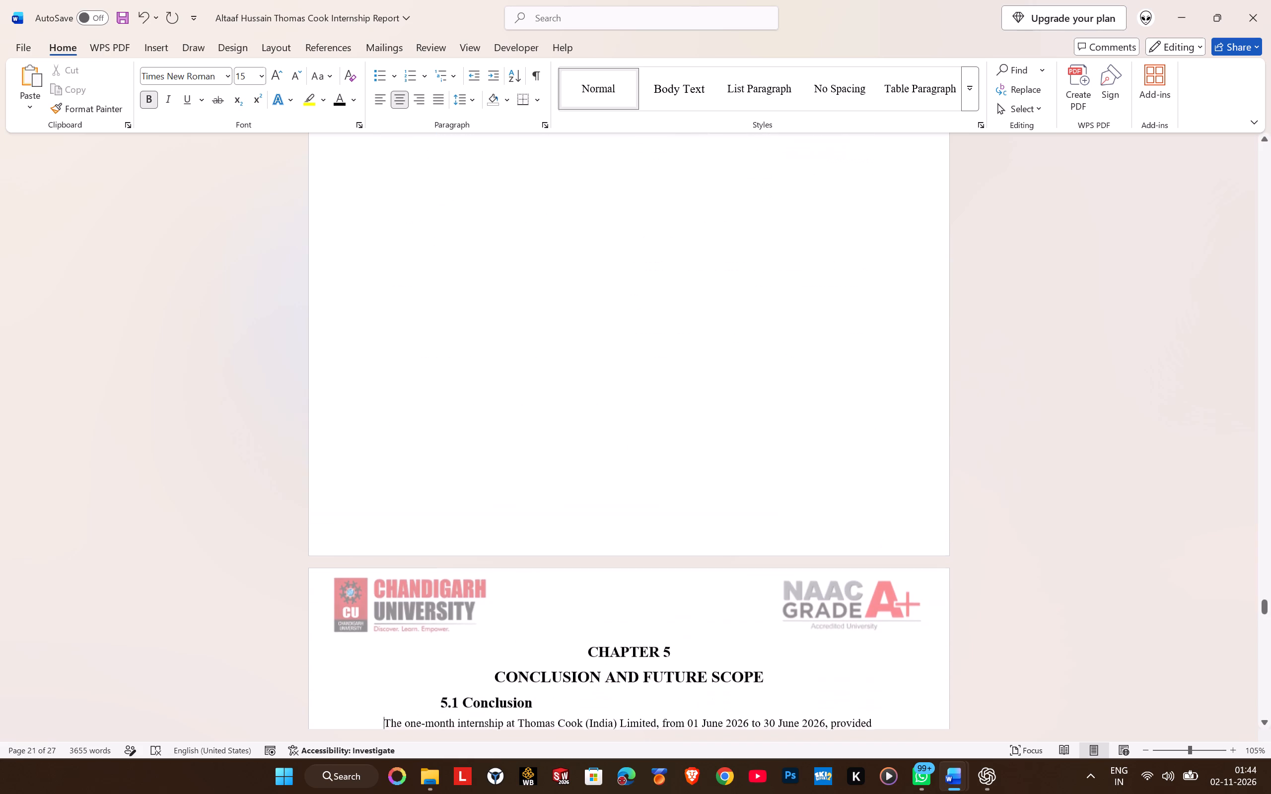
{"action": "key", "text": "Up"}
{"action": "key", "text": "Up"}
{"action": "key", "text": "Up"}
{"action": "key", "text": "Up"}
{"action": "key", "text": "Up"}
{"action": "key", "text": "Up"}
{"action": "key", "text": "Up"}
{"action": "key", "text": "Up"}
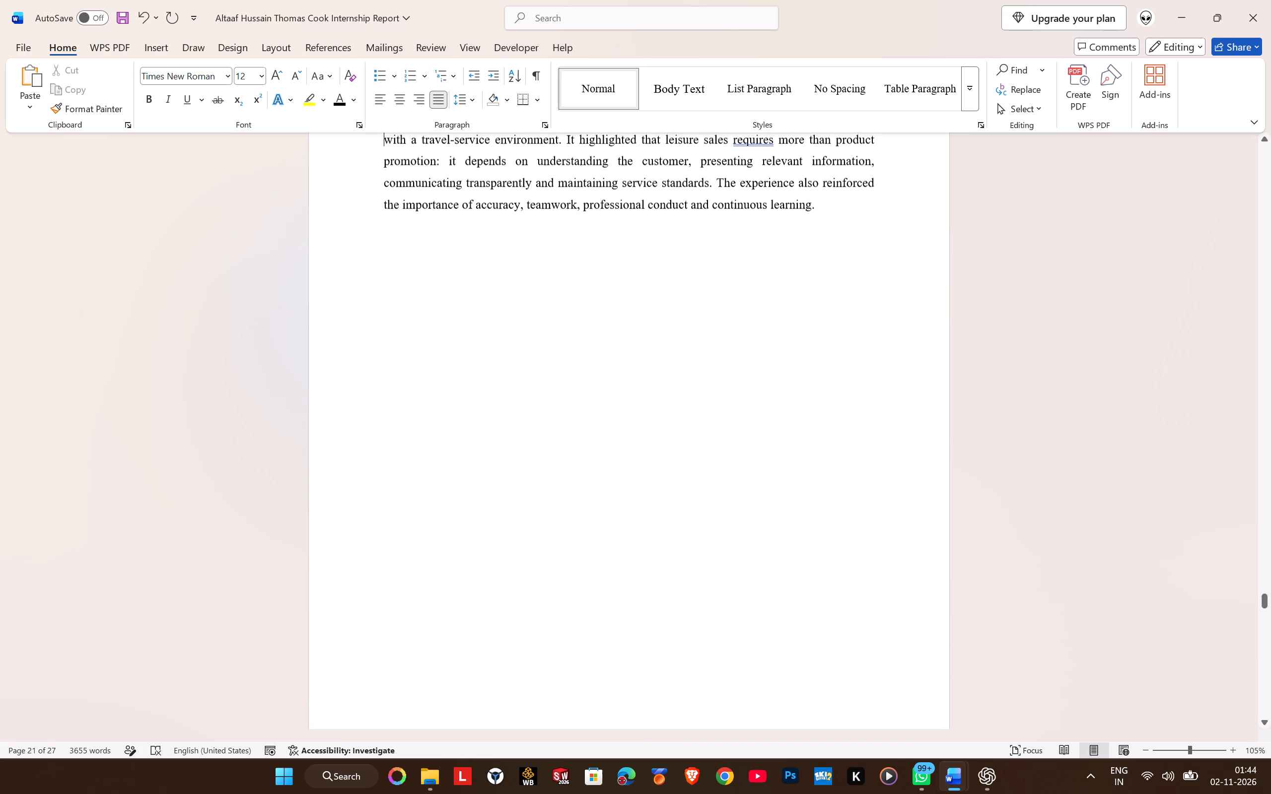
{"action": "scroll", "coordinate": [438, 300], "scroll_direction": "up", "scroll_amount": 16}
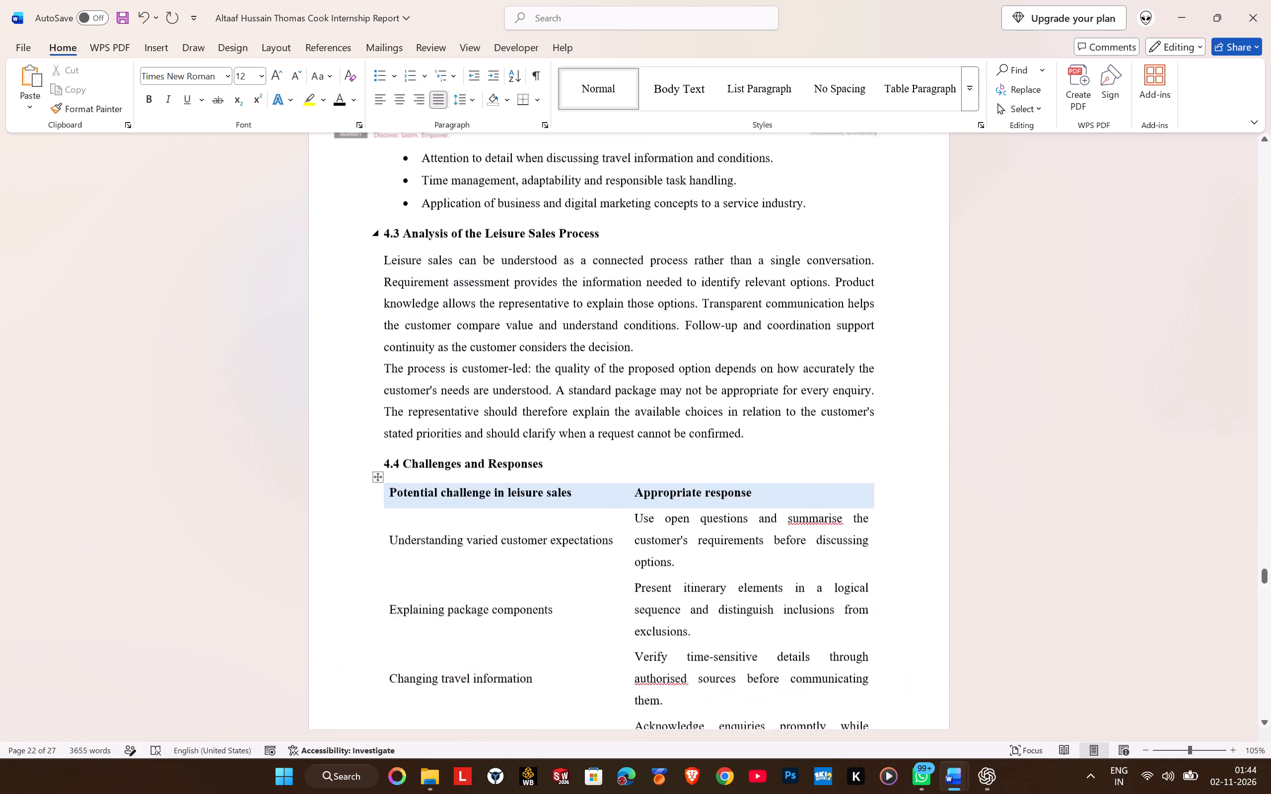
Apply all borders to the whole Functional area table in section 4.1.
{"action": "scroll", "coordinate": [438, 281], "scroll_direction": "up", "scroll_amount": 12}
{"action": "left_click", "coordinate": [407, 292]}
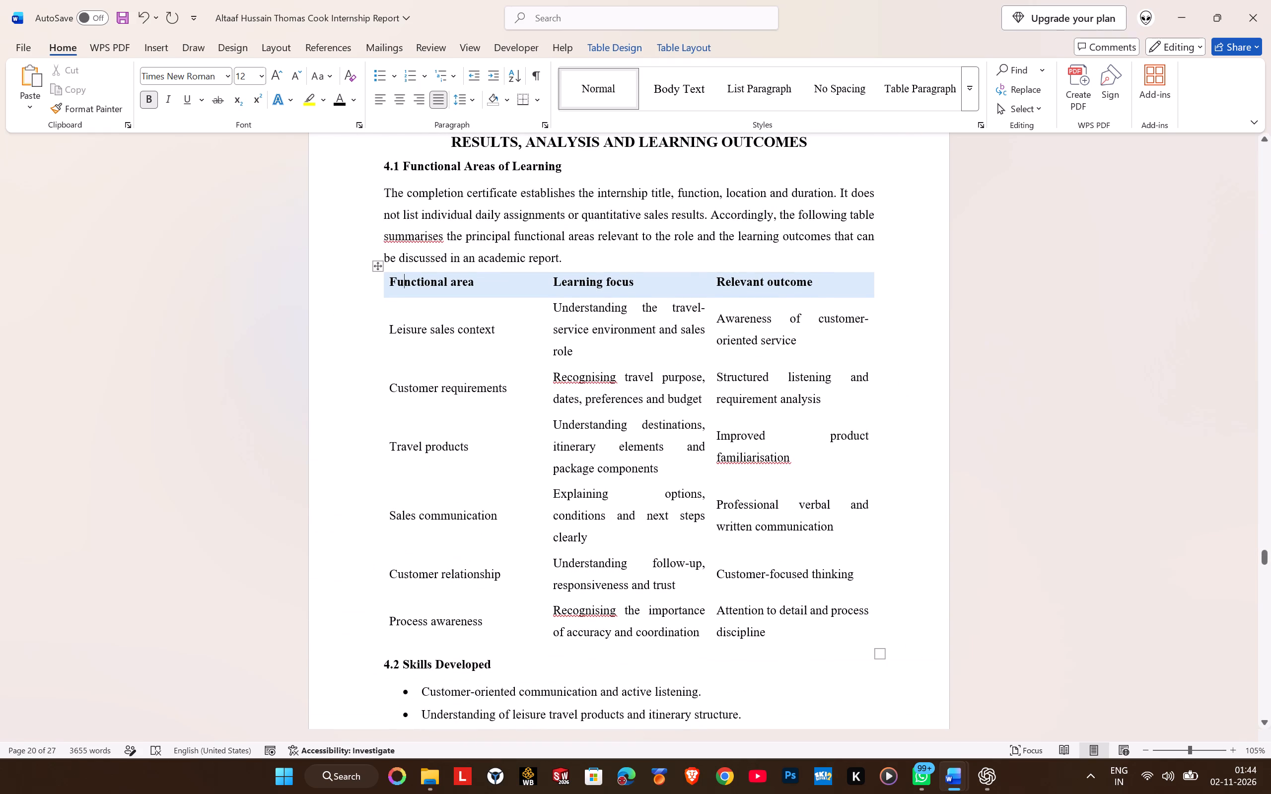
{"action": "left_click", "coordinate": [379, 267]}
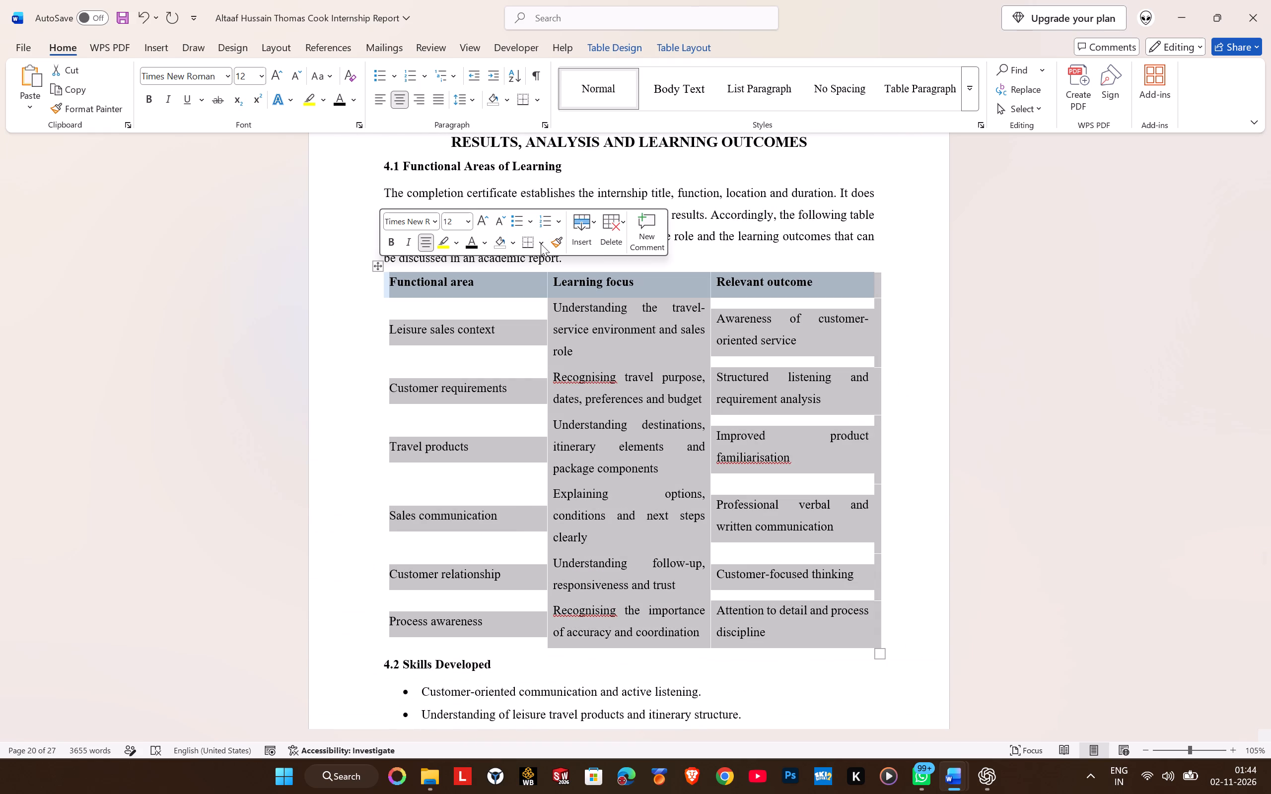
{"action": "left_click", "coordinate": [541, 244]}
{"action": "left_click", "coordinate": [555, 367]}
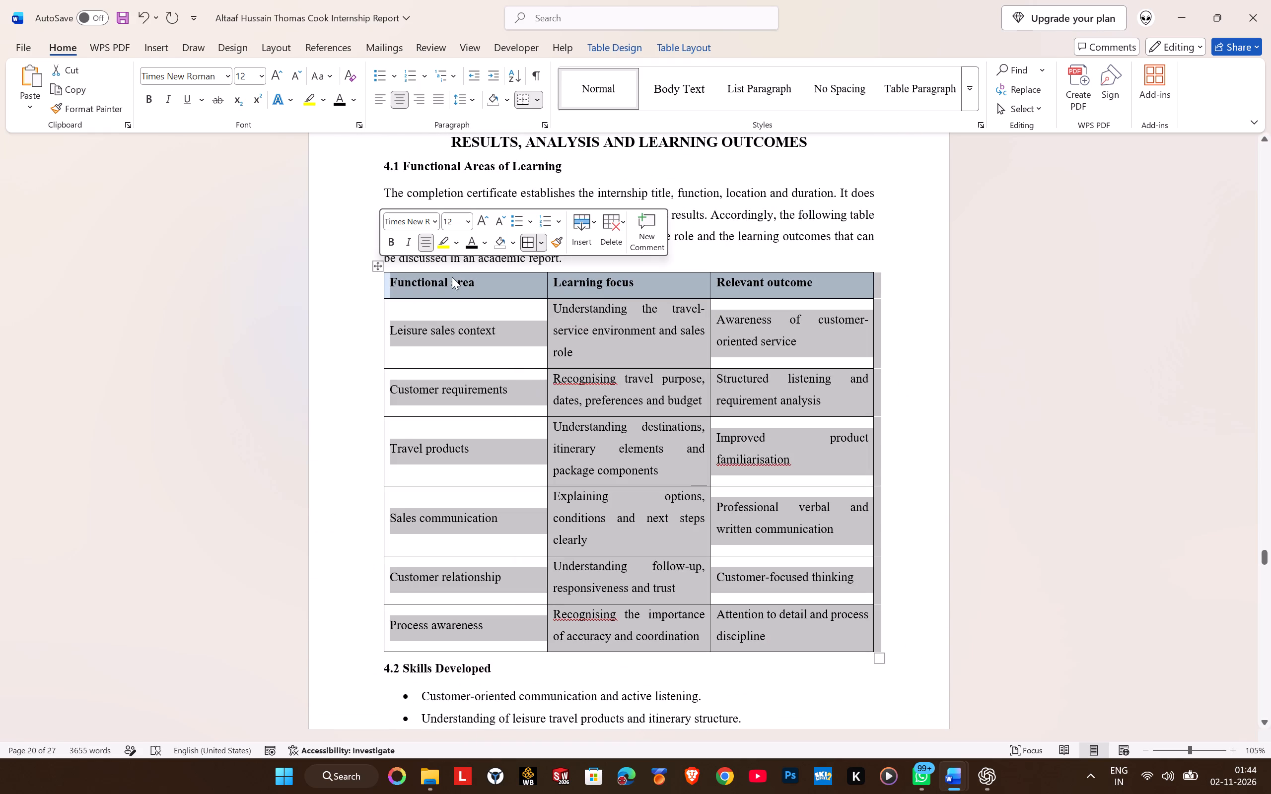
{"action": "left_click", "coordinate": [460, 309]}
Apply all borders to the whole Potential challenge and Appropriate response table in section 4.4.
{"action": "scroll", "coordinate": [477, 372], "scroll_direction": "down", "scroll_amount": 4}
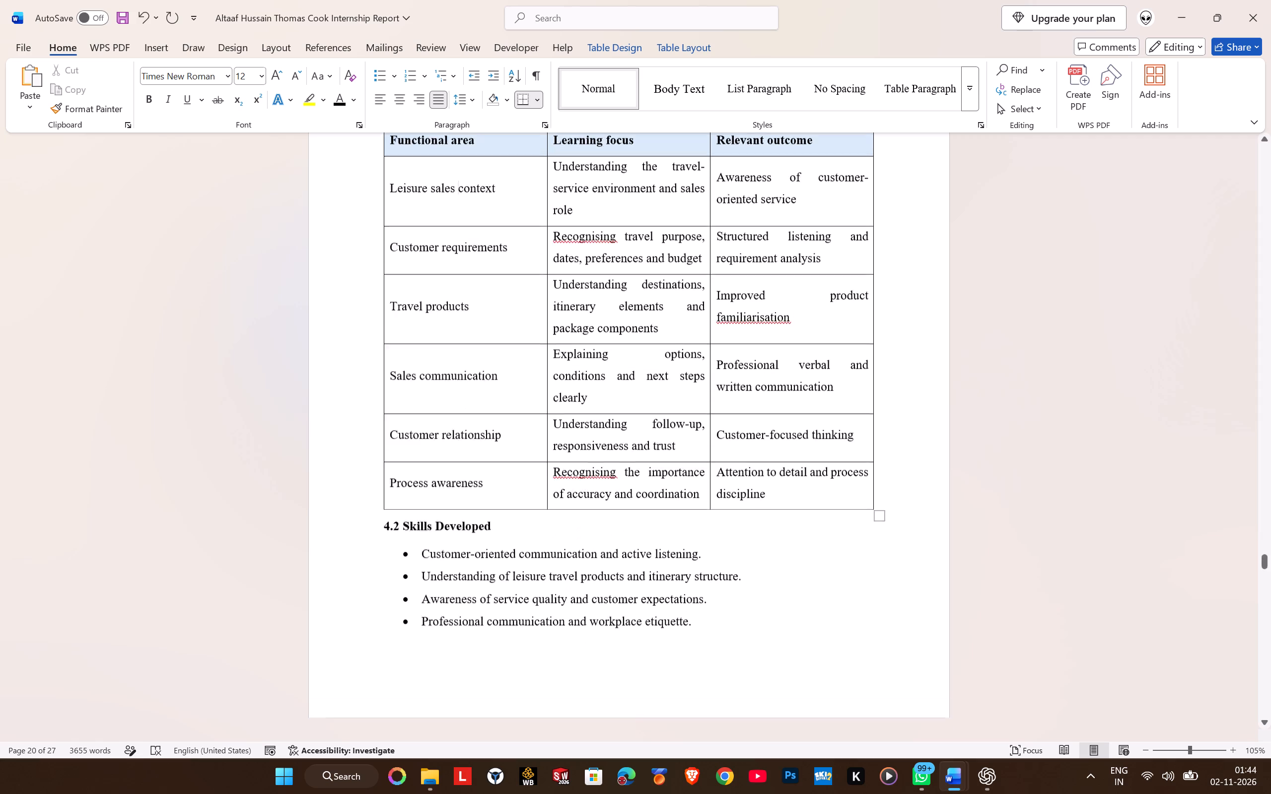
{"action": "scroll", "coordinate": [477, 372], "scroll_direction": "down", "scroll_amount": 9}
{"action": "scroll", "coordinate": [436, 375], "scroll_direction": "down", "scroll_amount": 1}
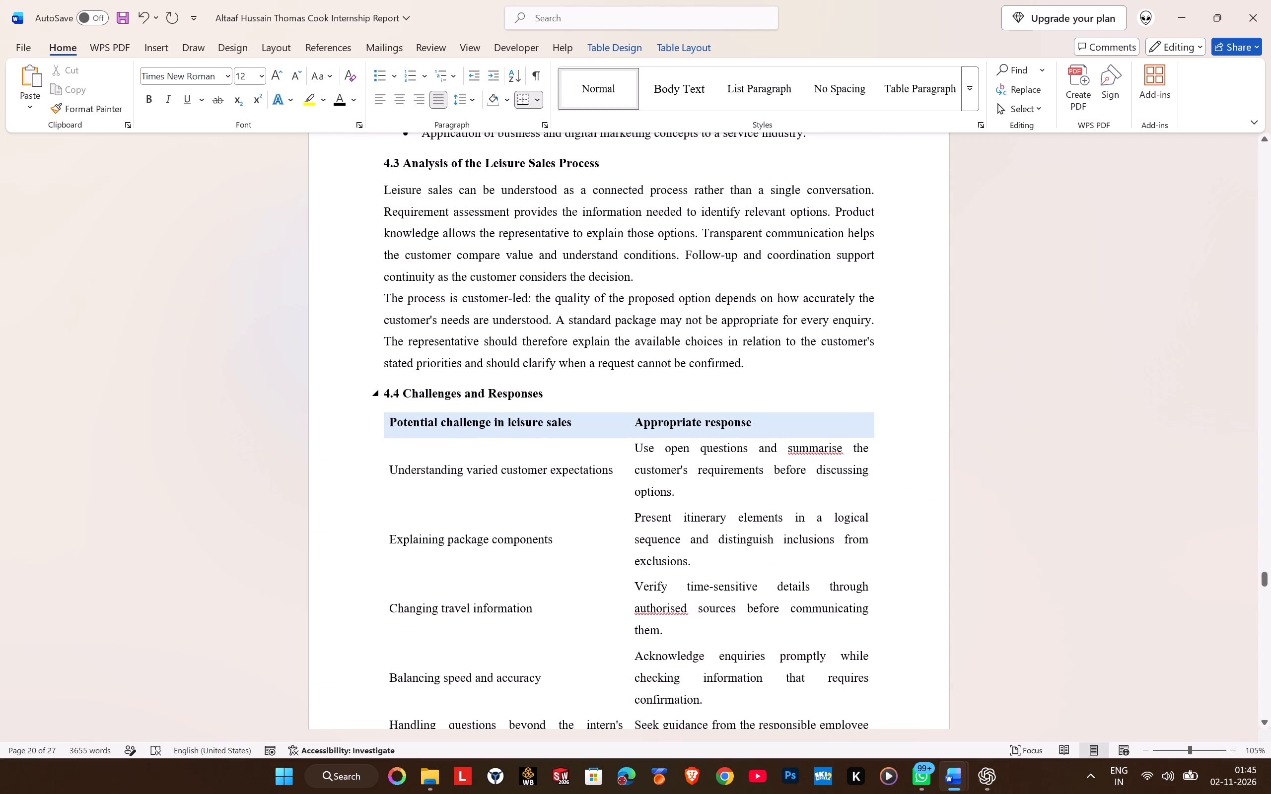
{"action": "left_click", "coordinate": [448, 418]}
{"action": "left_click", "coordinate": [375, 408]}
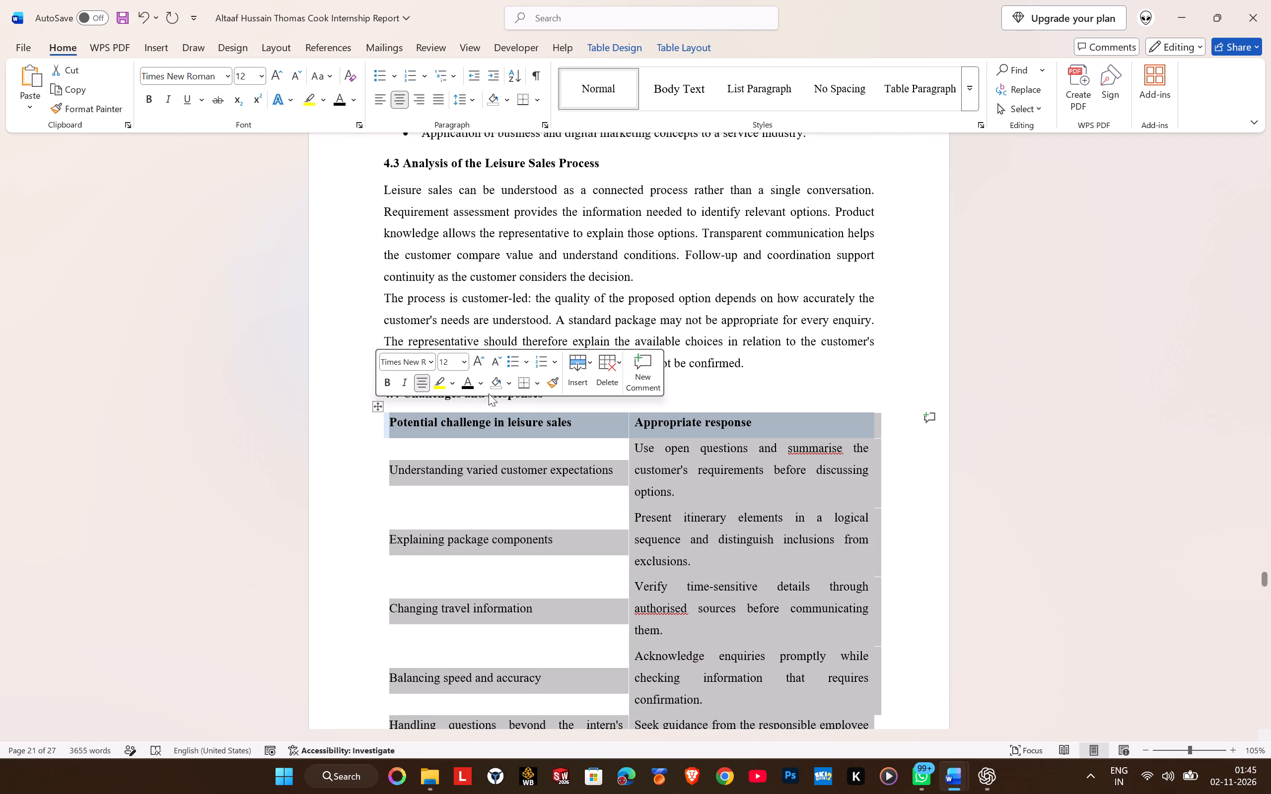
{"action": "left_click", "coordinate": [536, 387]}
{"action": "left_click", "coordinate": [556, 508]}
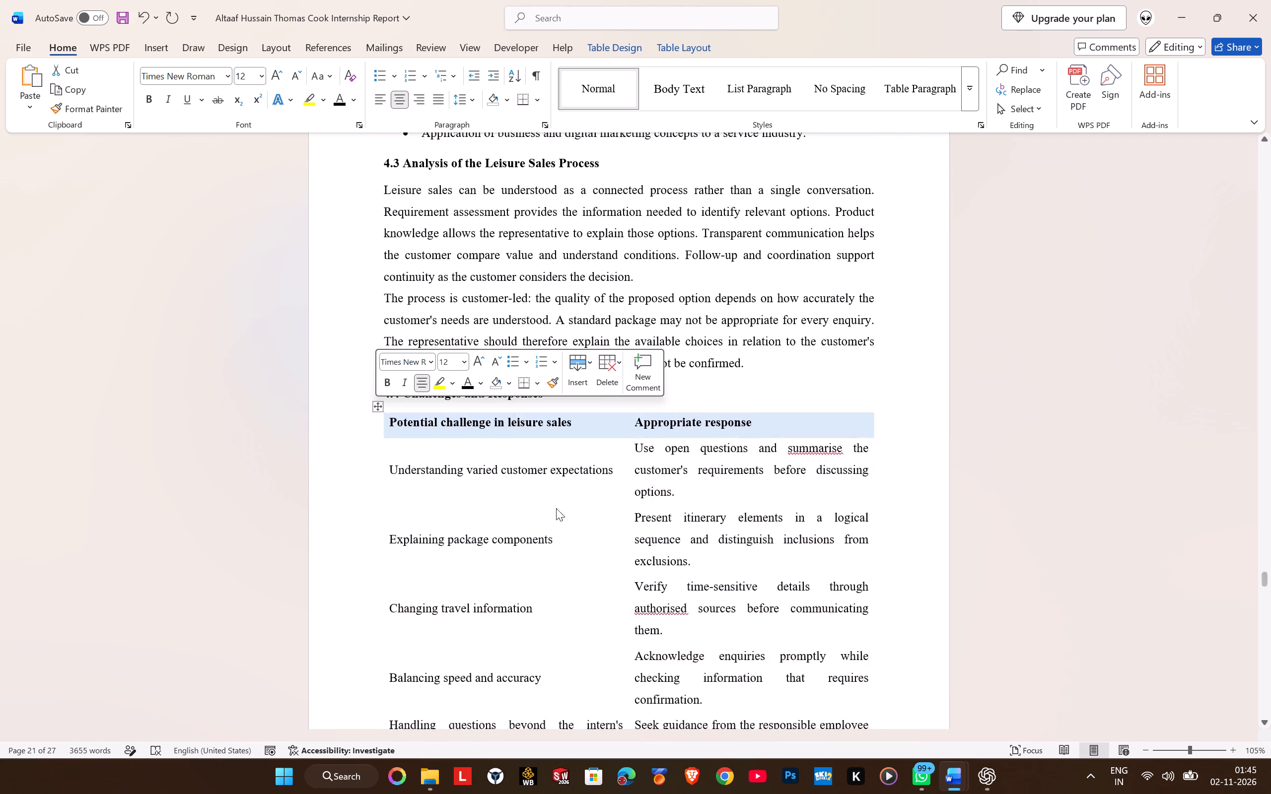
{"action": "scroll", "coordinate": [501, 441], "scroll_direction": "down", "scroll_amount": 7}
{"action": "scroll", "coordinate": [499, 437], "scroll_direction": "up", "scroll_amount": 4}
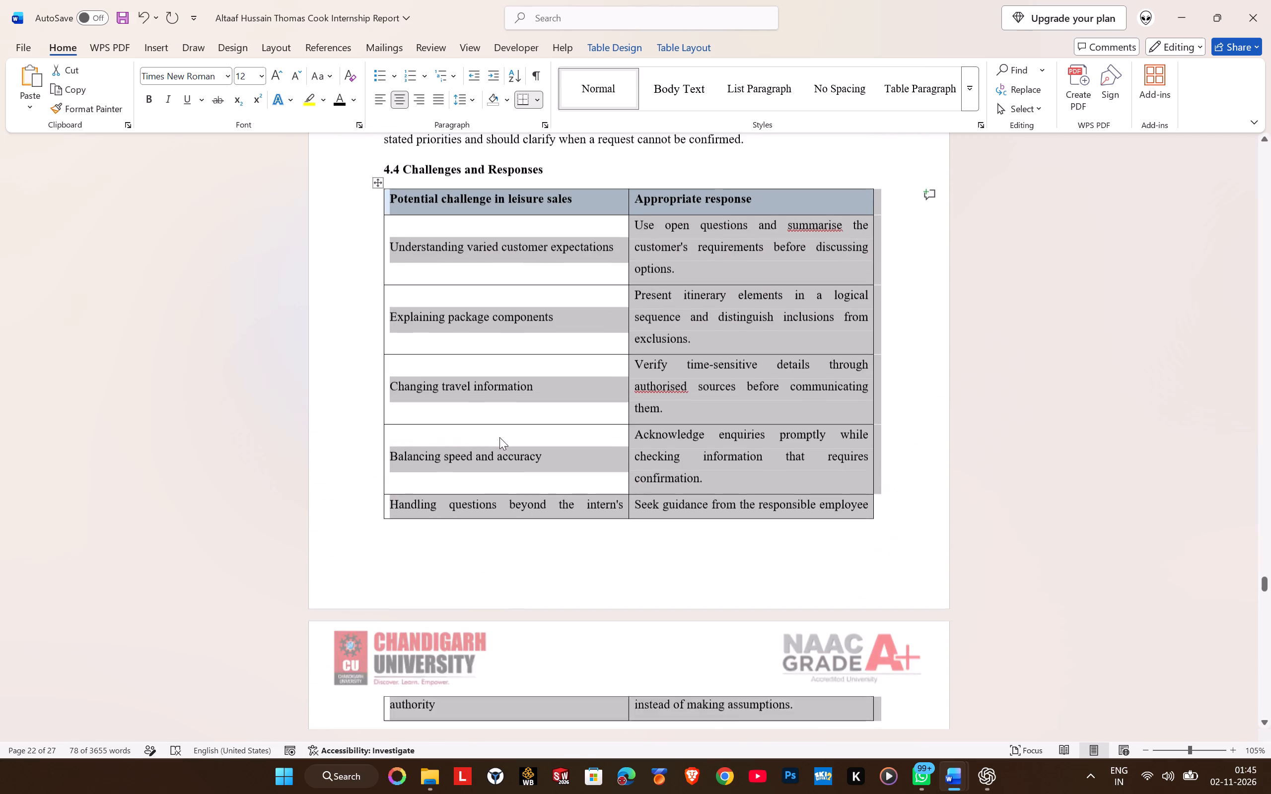
{"action": "left_click", "coordinate": [499, 437]}
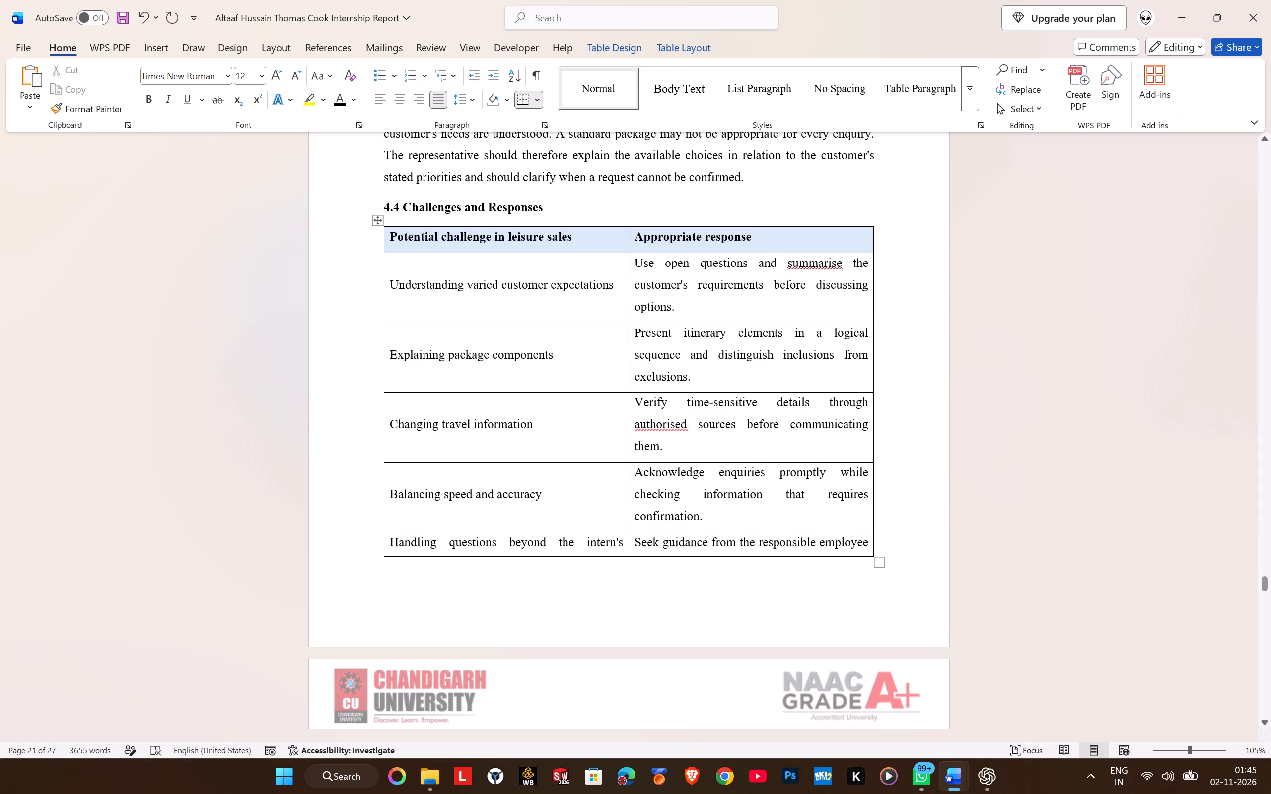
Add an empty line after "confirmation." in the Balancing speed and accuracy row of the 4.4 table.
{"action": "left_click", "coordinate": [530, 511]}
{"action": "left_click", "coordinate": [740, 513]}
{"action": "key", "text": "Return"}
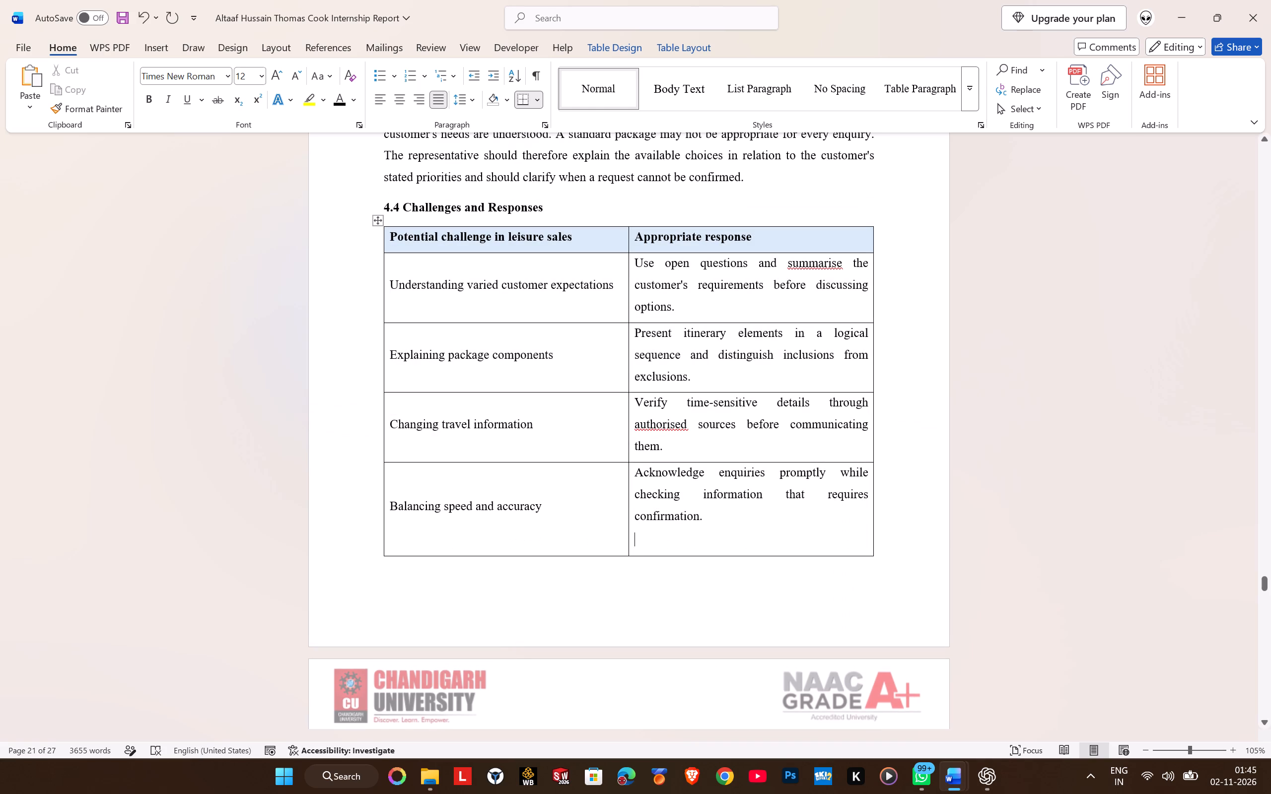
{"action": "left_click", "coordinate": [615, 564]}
Insert an empty line between the Functional area table and the 4.2 Skills Developed heading.
{"action": "scroll", "coordinate": [594, 574], "scroll_direction": "down", "scroll_amount": 5}
{"action": "scroll", "coordinate": [594, 572], "scroll_direction": "up", "scroll_amount": 4}
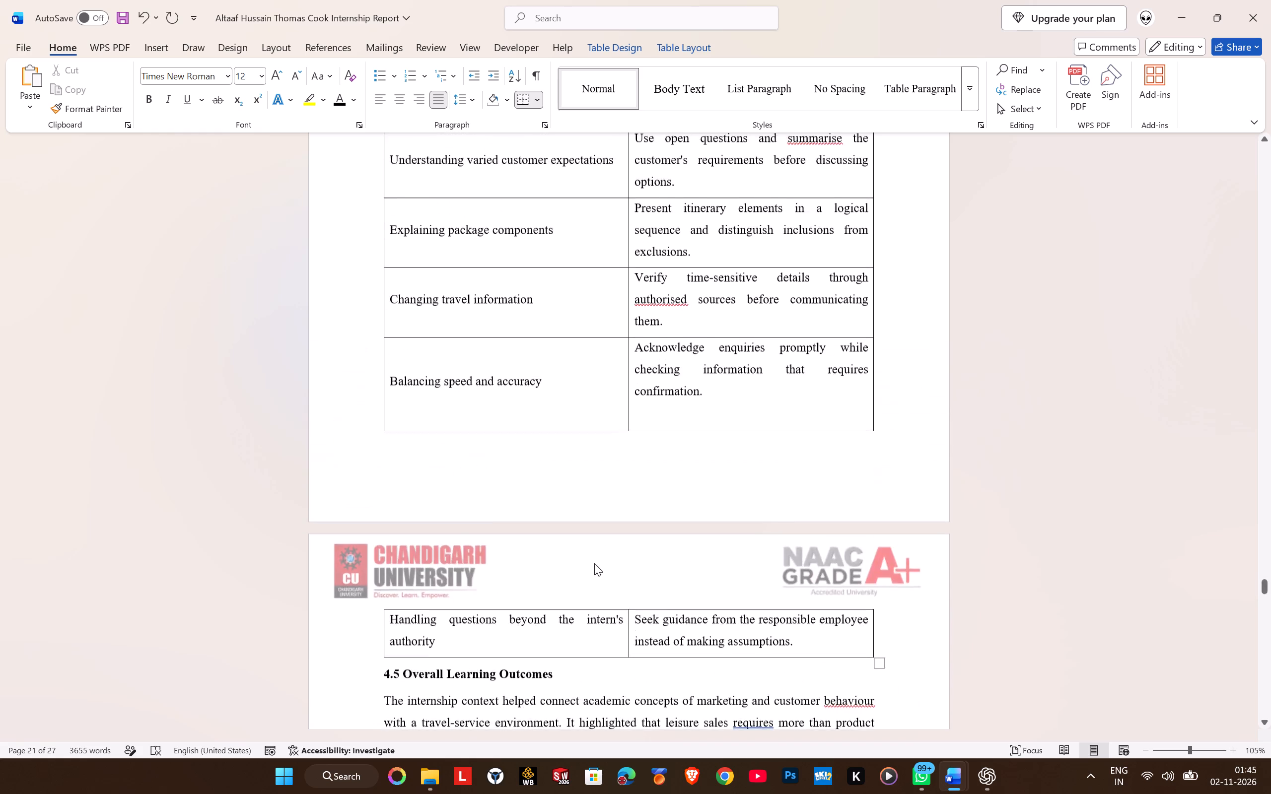
{"action": "scroll", "coordinate": [594, 563], "scroll_direction": "up", "scroll_amount": 6}
{"action": "scroll", "coordinate": [582, 521], "scroll_direction": "up", "scroll_amount": 13}
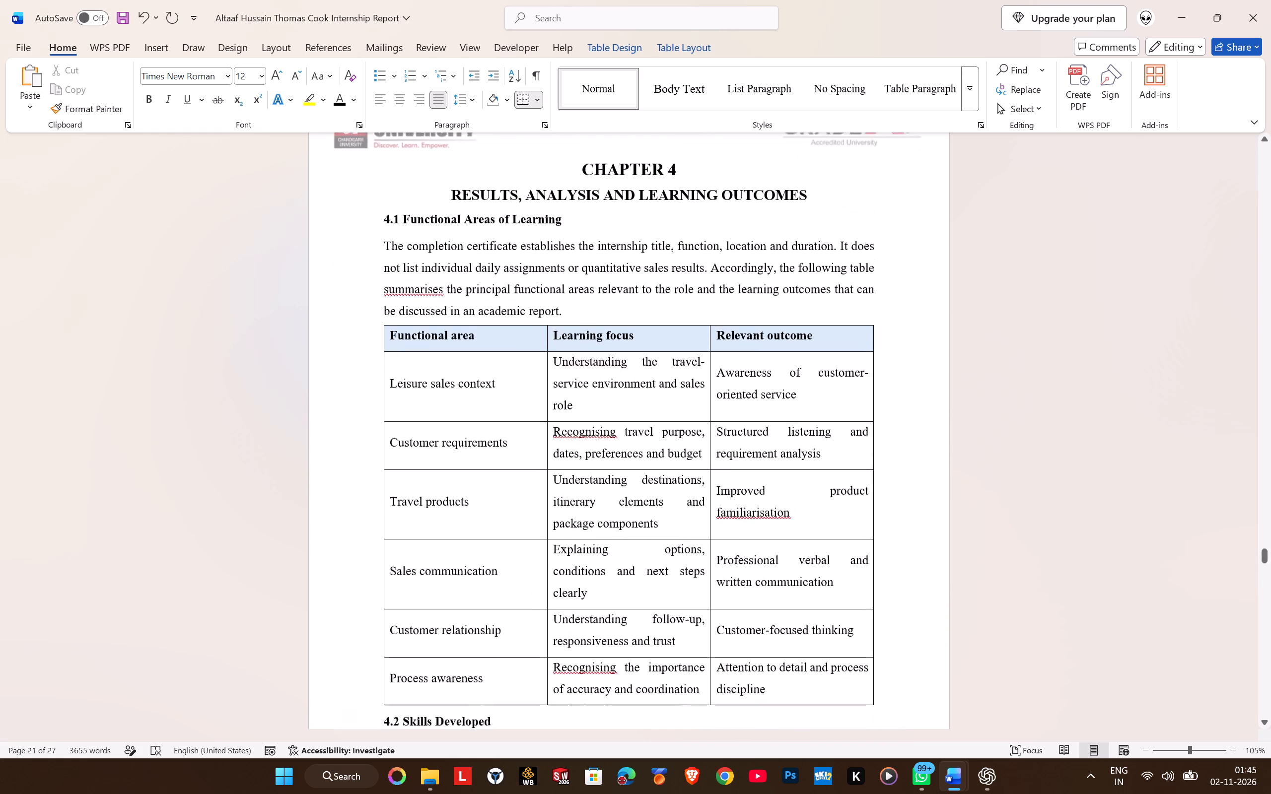
{"action": "scroll", "coordinate": [405, 385], "scroll_direction": "down", "scroll_amount": 6}
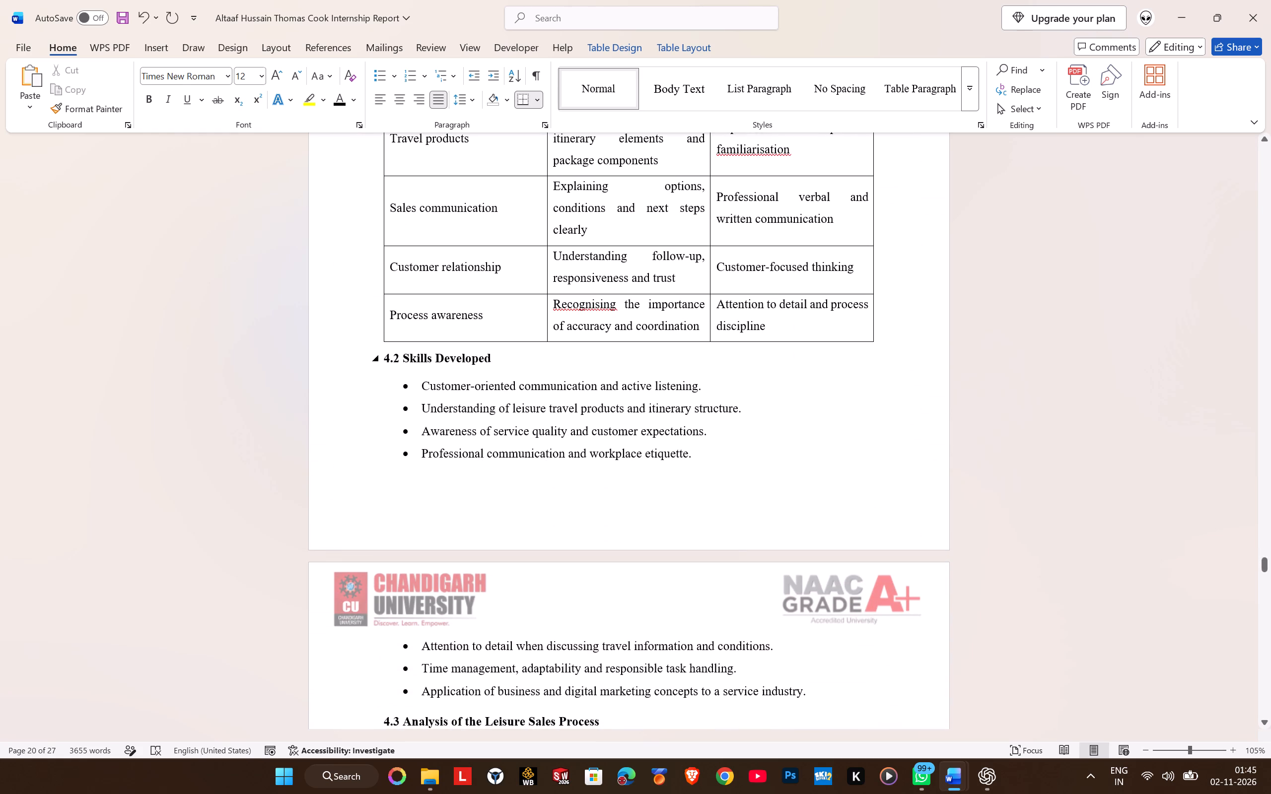
{"action": "left_click", "coordinate": [383, 360]}
{"action": "key", "text": "Return"}
Insert an empty line above the 4.3 Analysis of the Leisure Sales Process heading.
{"action": "key", "text": "Down"}
{"action": "key", "text": "Down"}
{"action": "key", "text": "Down"}
{"action": "key", "text": "Down"}
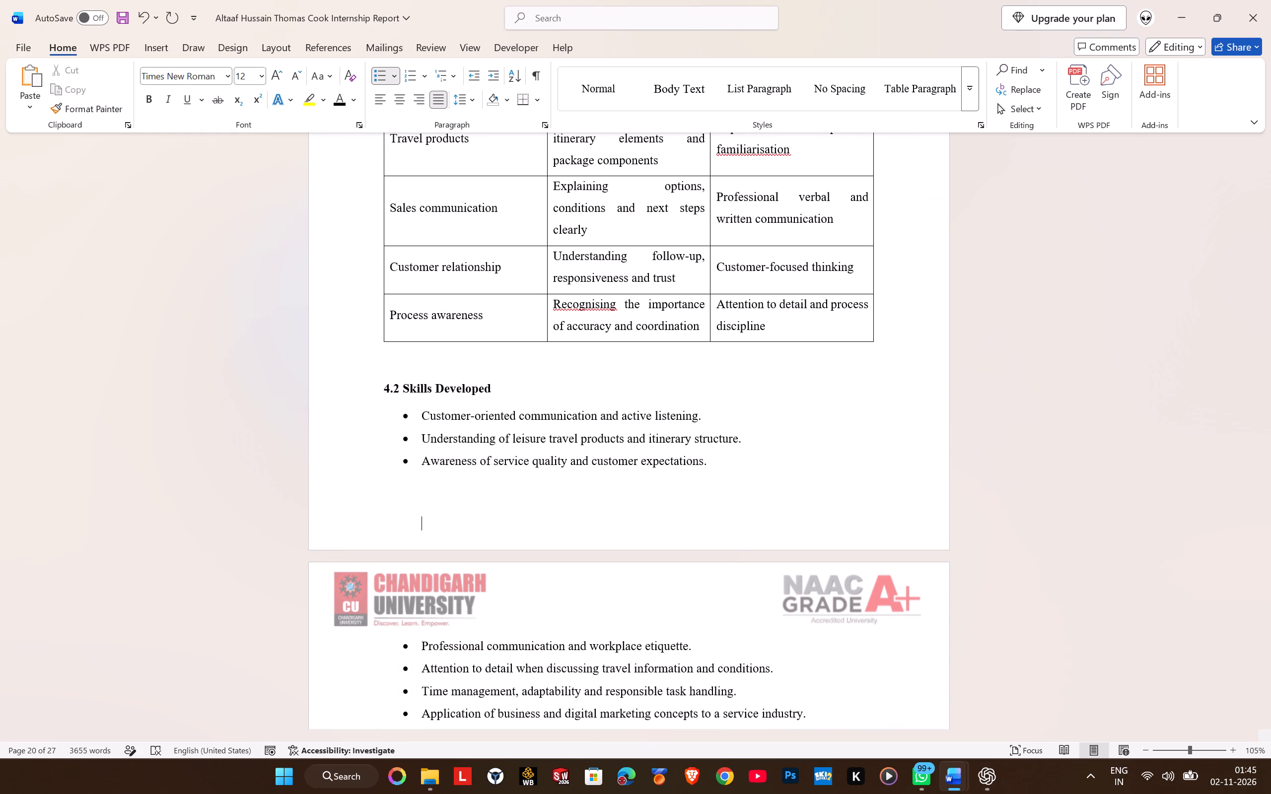
{"action": "key", "text": "Down"}
{"action": "key", "text": "Down"}
{"action": "key", "text": "Down"}
{"action": "key", "text": "Down"}
{"action": "key", "text": "Down"}
{"action": "key", "text": "Up"}
{"action": "key", "text": "Return"}
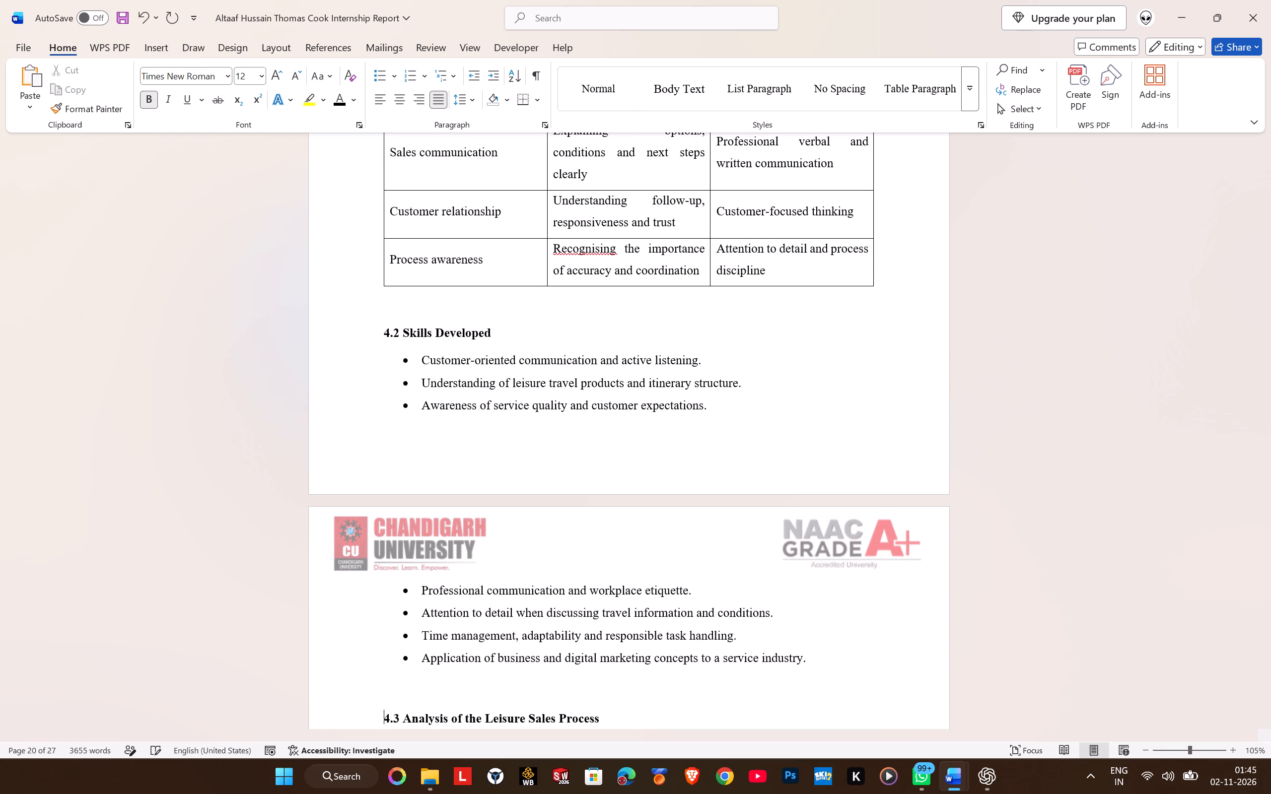
Insert an empty line above the 4.4 Challenges and Responses heading.
{"action": "key", "text": "Down"}
{"action": "key", "text": "Down"}
{"action": "key", "text": "Down"}
{"action": "key", "text": "Down"}
{"action": "key", "text": "Down"}
{"action": "key", "text": "Down"}
{"action": "key", "text": "Down"}
{"action": "key", "text": "Down"}
{"action": "key", "text": "Down"}
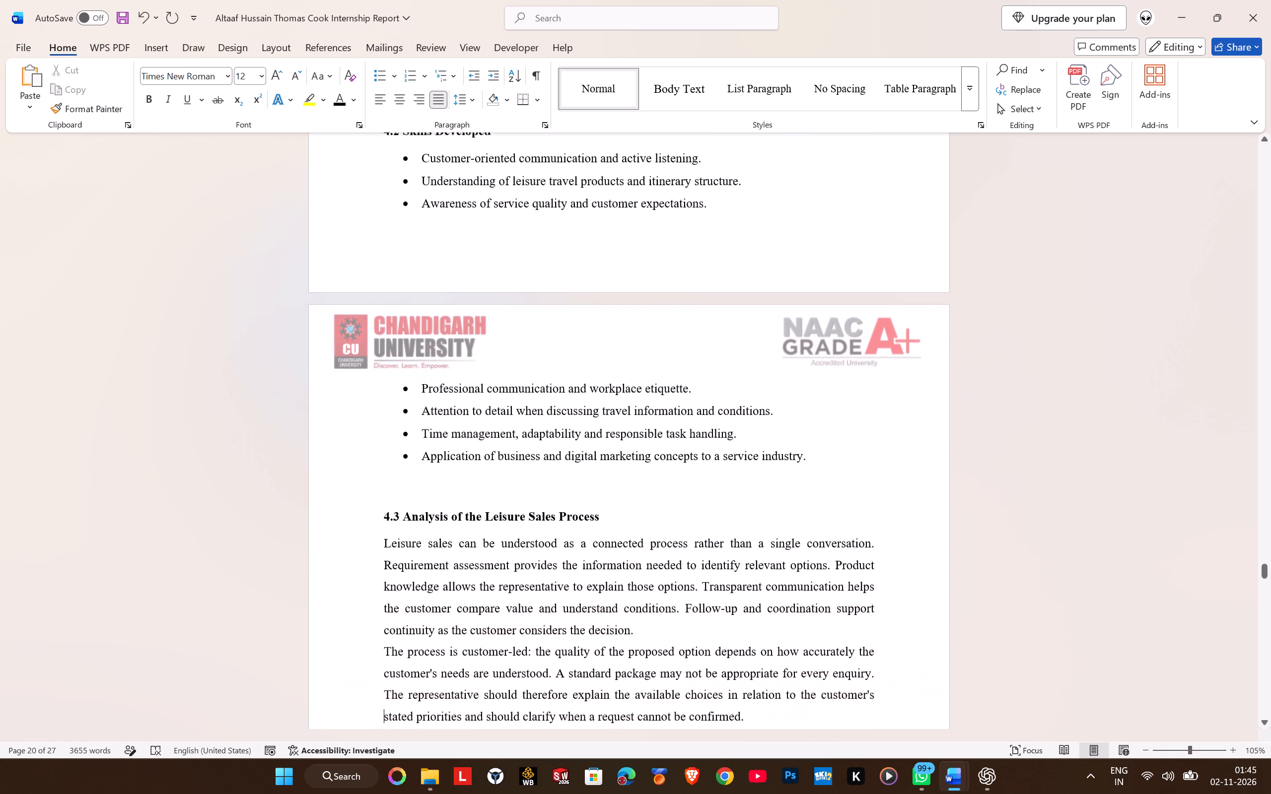
{"action": "key", "text": "Down"}
{"action": "key", "text": "Down"}
{"action": "key", "text": "Up"}
{"action": "key", "text": "Return"}
Insert an empty line between the challenges table and the 4.5 Overall Learning Outcomes heading.
{"action": "key", "text": "Down"}
{"action": "key", "text": "Down"}
{"action": "key", "text": "Down"}
{"action": "key", "text": "Down"}
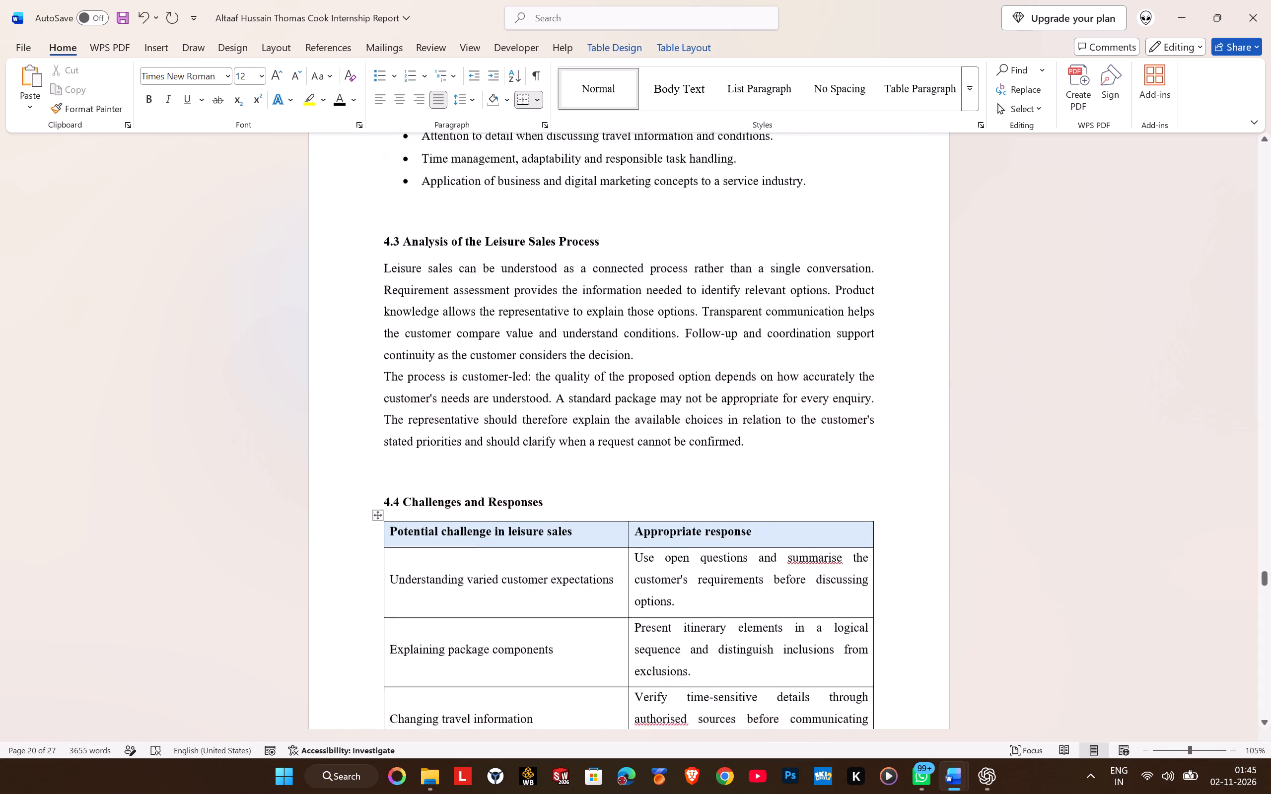
{"action": "key", "text": "Down"}
{"action": "key", "text": "Down"}
{"action": "key", "text": "Down"}
{"action": "key", "text": "Down"}
{"action": "key", "text": "Down"}
{"action": "key", "text": "Down"}
{"action": "key", "text": "Down"}
{"action": "key", "text": "Down"}
{"action": "key", "text": "Down"}
{"action": "key", "text": "Up"}
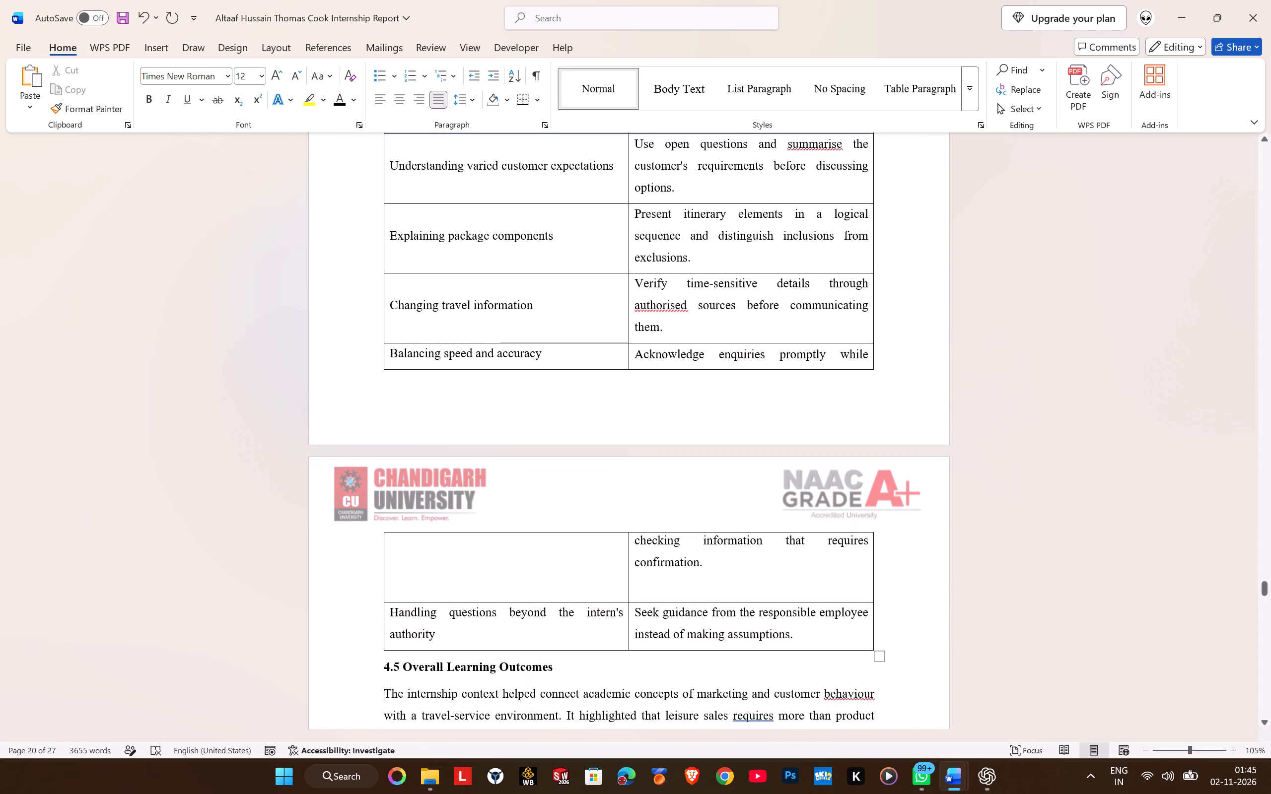
{"action": "key", "text": "Up"}
{"action": "key", "text": "Return"}
Review the layout from section 4.5 to the start of Chapter 5 and back to the page break in the 4.4 table.
{"action": "key", "text": "Down"}
{"action": "key", "text": "Down"}
{"action": "key", "text": "Down"}
{"action": "key", "text": "Down"}
{"action": "key", "text": "Down"}
{"action": "key", "text": "Down"}
{"action": "key", "text": "Down"}
{"action": "key", "text": "Down"}
{"action": "key", "text": "Down"}
{"action": "key", "text": "Down"}
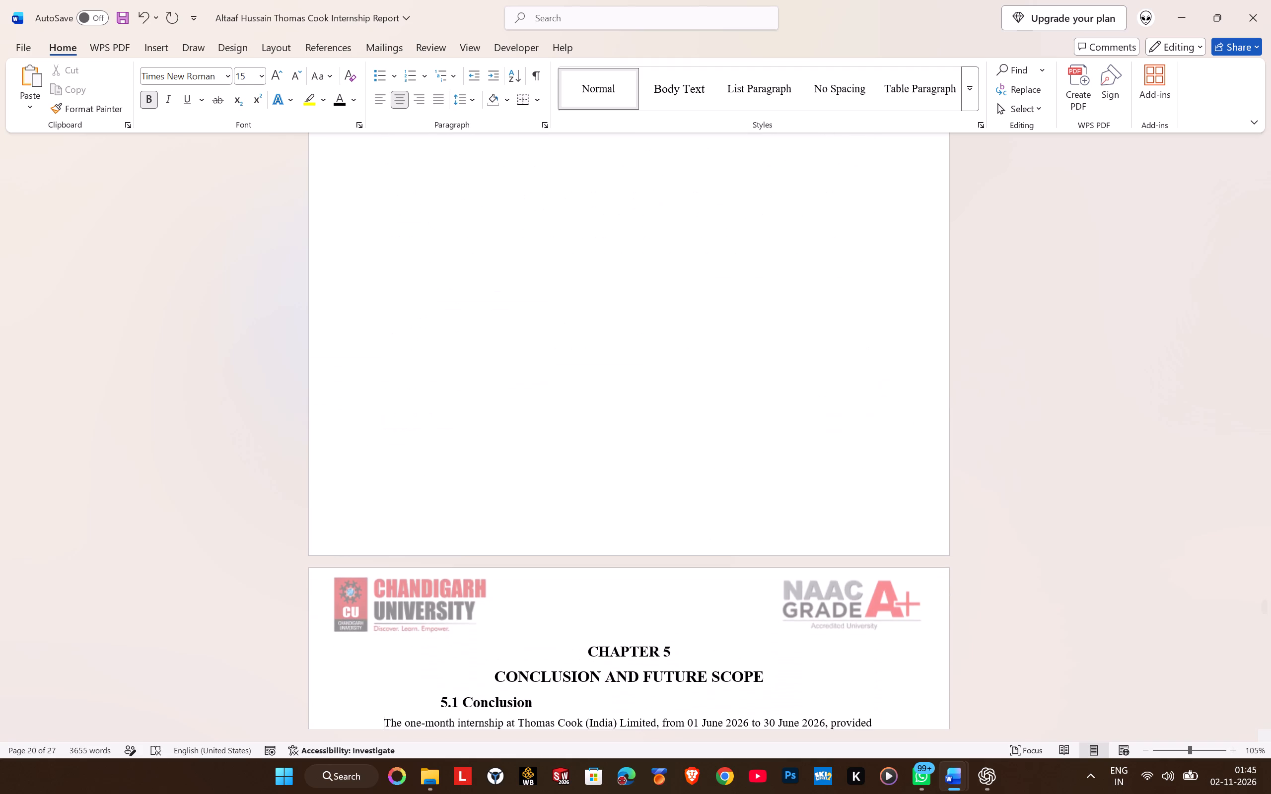
{"action": "key", "text": "Up"}
{"action": "key", "text": "Up"}
{"action": "key", "text": "Up"}
{"action": "key", "text": "Up"}
{"action": "key", "text": "Up"}
{"action": "key", "text": "Up"}
{"action": "key", "text": "Up"}
{"action": "key", "text": "Up"}
{"action": "key", "text": "Up"}
{"action": "key", "text": "Up"}
{"action": "key", "text": "Up"}
{"action": "key", "text": "Up"}
{"action": "key", "text": "Up"}
{"action": "key", "text": "Up"}
{"action": "key", "text": "Up"}
{"action": "key", "text": "Up"}
{"action": "key", "text": "Up"}
{"action": "key", "text": "Up"}
{"action": "key", "text": "Up"}
{"action": "key", "text": "Up"}
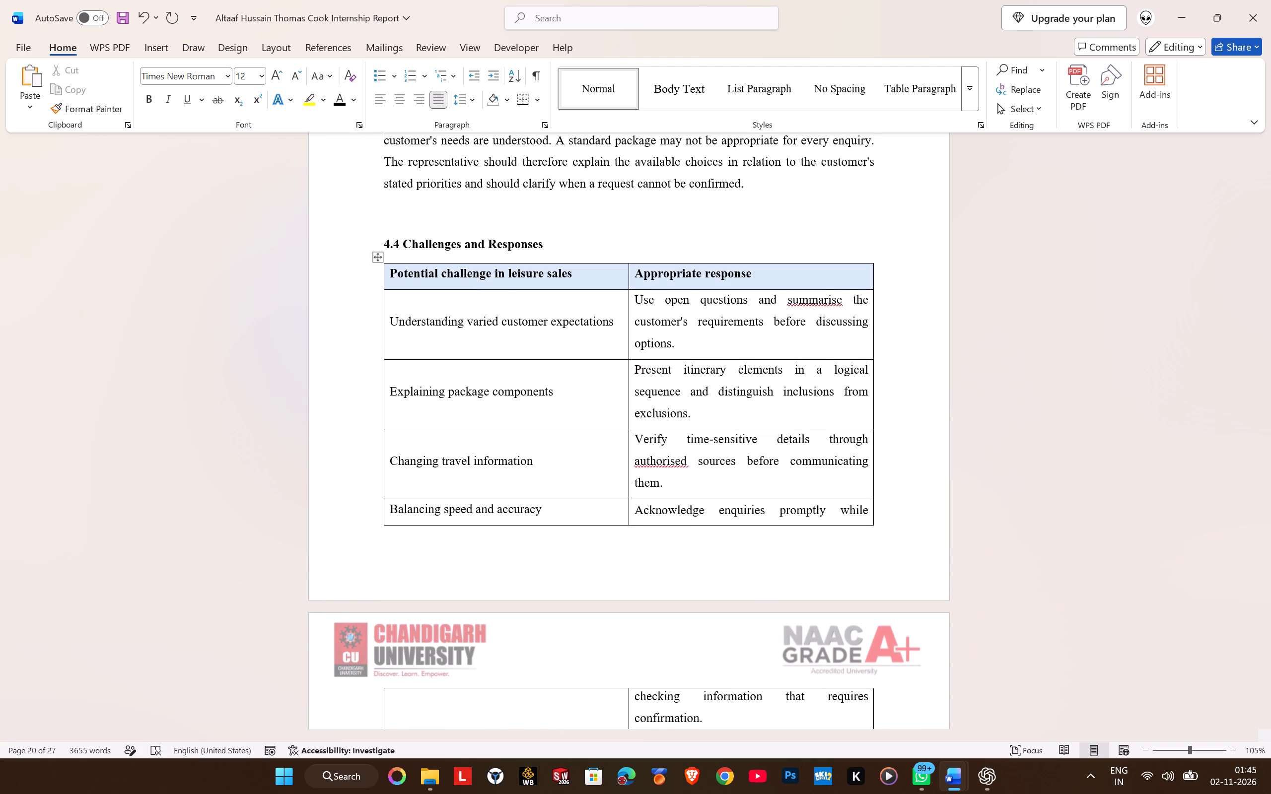
{"action": "scroll", "coordinate": [549, 423], "scroll_direction": "up", "scroll_amount": 7}
{"action": "scroll", "coordinate": [550, 407], "scroll_direction": "down", "scroll_amount": 8}
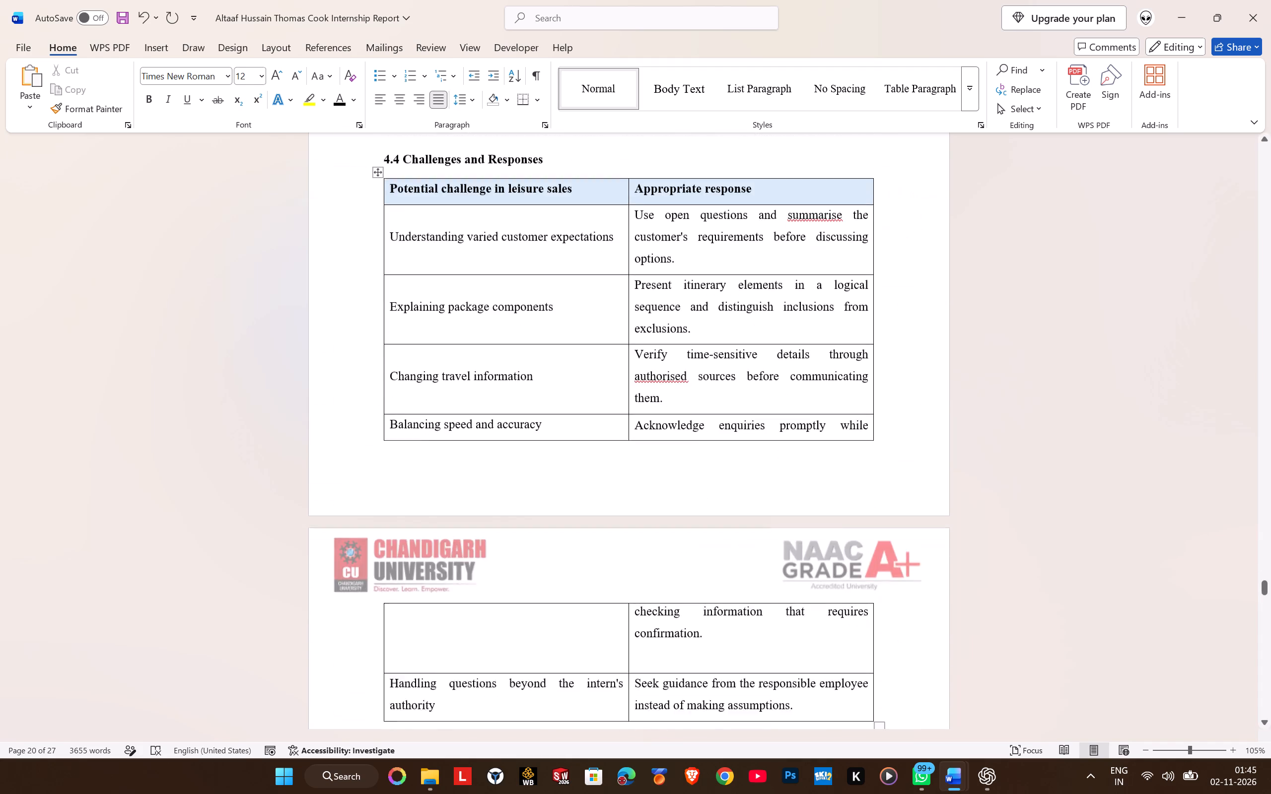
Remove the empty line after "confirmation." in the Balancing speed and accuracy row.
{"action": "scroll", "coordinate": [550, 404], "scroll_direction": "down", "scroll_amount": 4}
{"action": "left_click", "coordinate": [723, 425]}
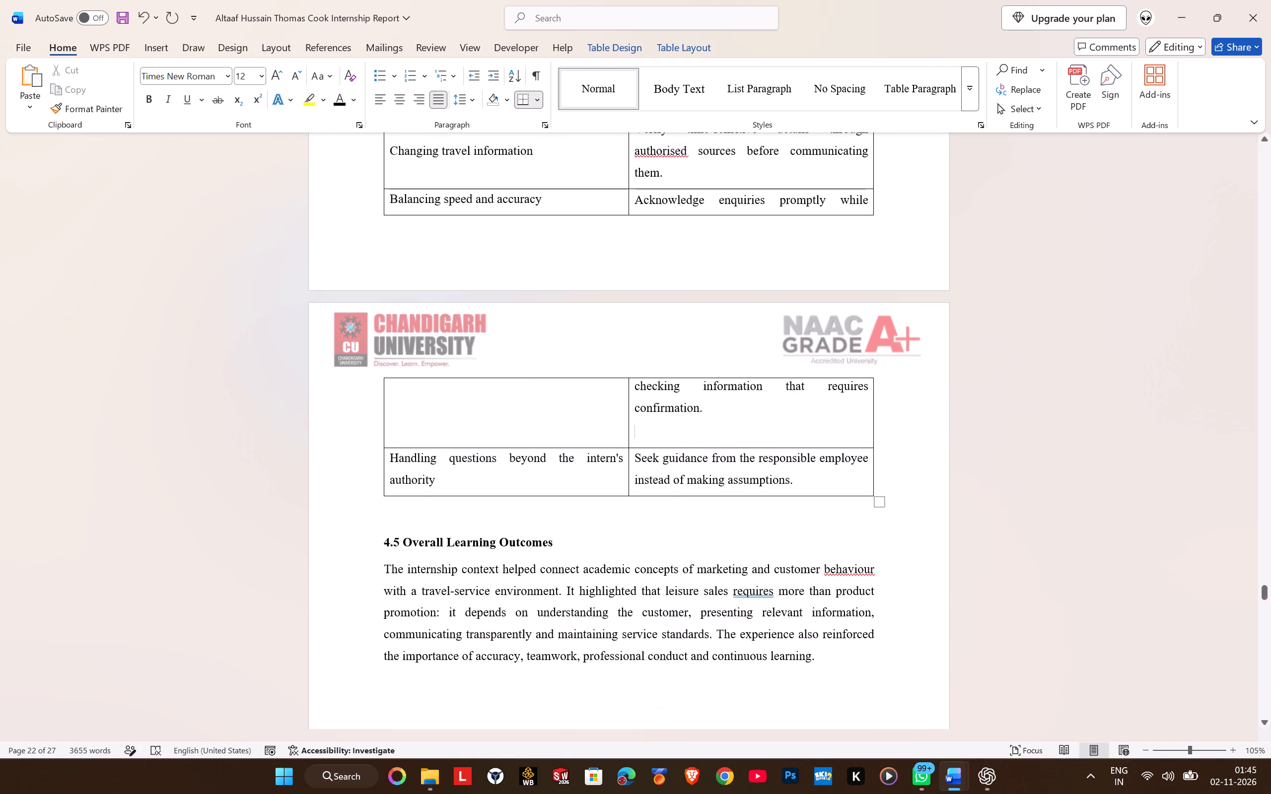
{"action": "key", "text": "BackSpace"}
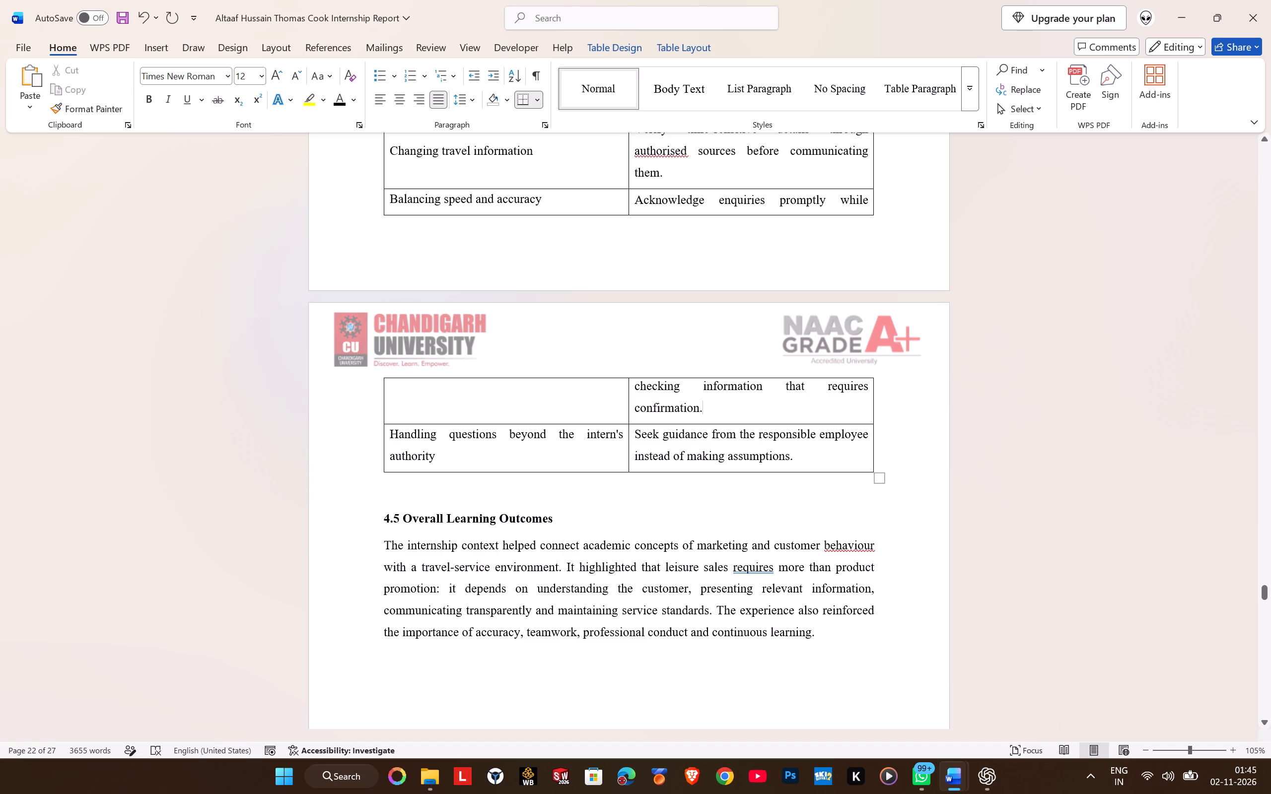
Add an empty line after "them." in the Changing travel information row, moving the Balancing speed and accuracy row onto the following page.
{"action": "left_click", "coordinate": [695, 173]}
{"action": "key", "text": "Return"}
Left-align the "Changing travel information" text in its table cell.
{"action": "scroll", "coordinate": [715, 308], "scroll_direction": "up", "scroll_amount": 2}
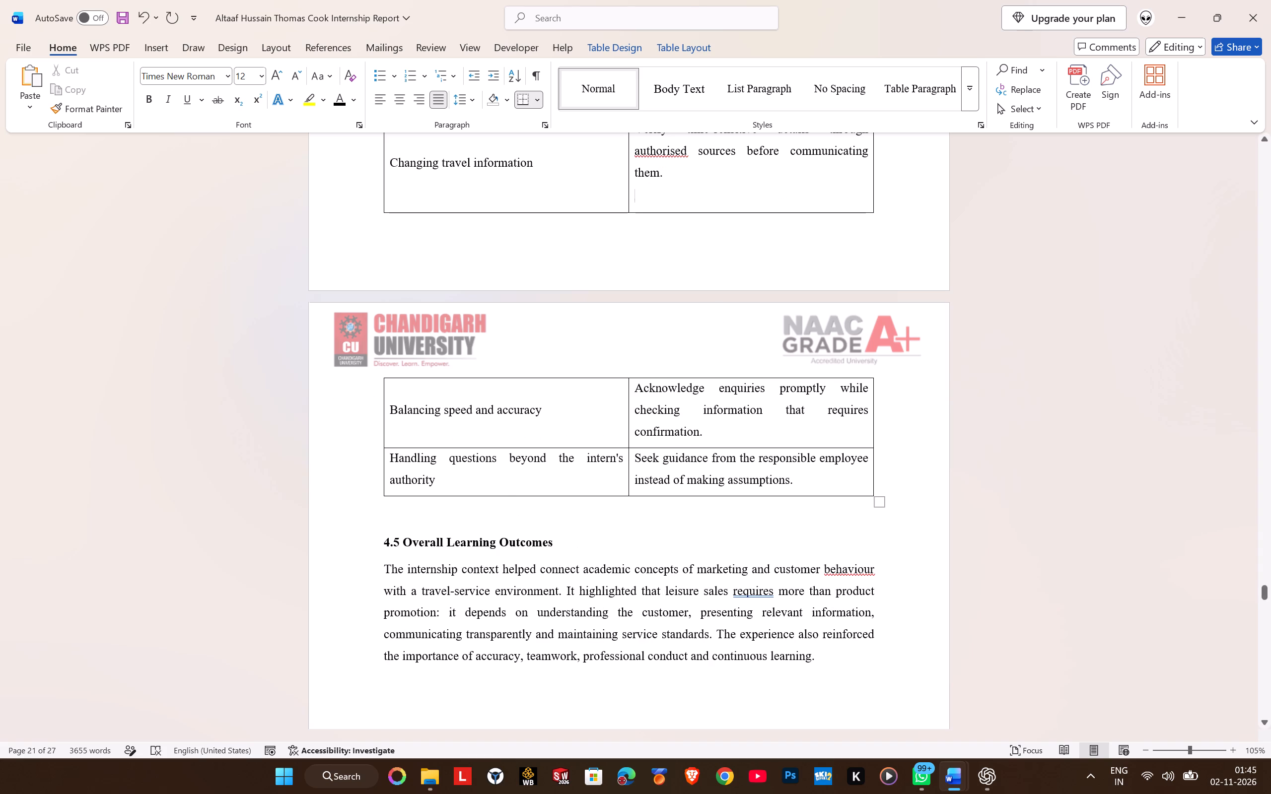
{"action": "scroll", "coordinate": [663, 312], "scroll_direction": "up", "scroll_amount": 3}
{"action": "left_click", "coordinate": [483, 475]}
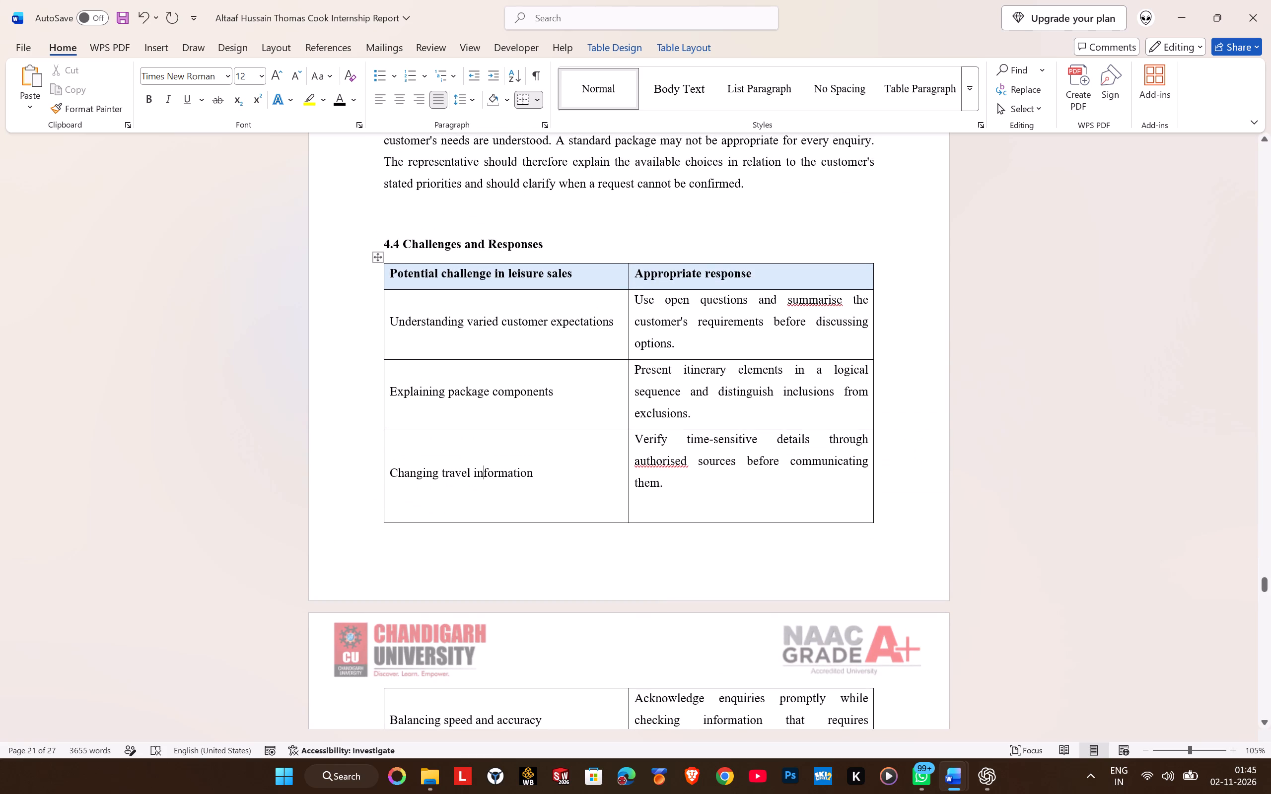
{"action": "left_click", "coordinate": [375, 101]}
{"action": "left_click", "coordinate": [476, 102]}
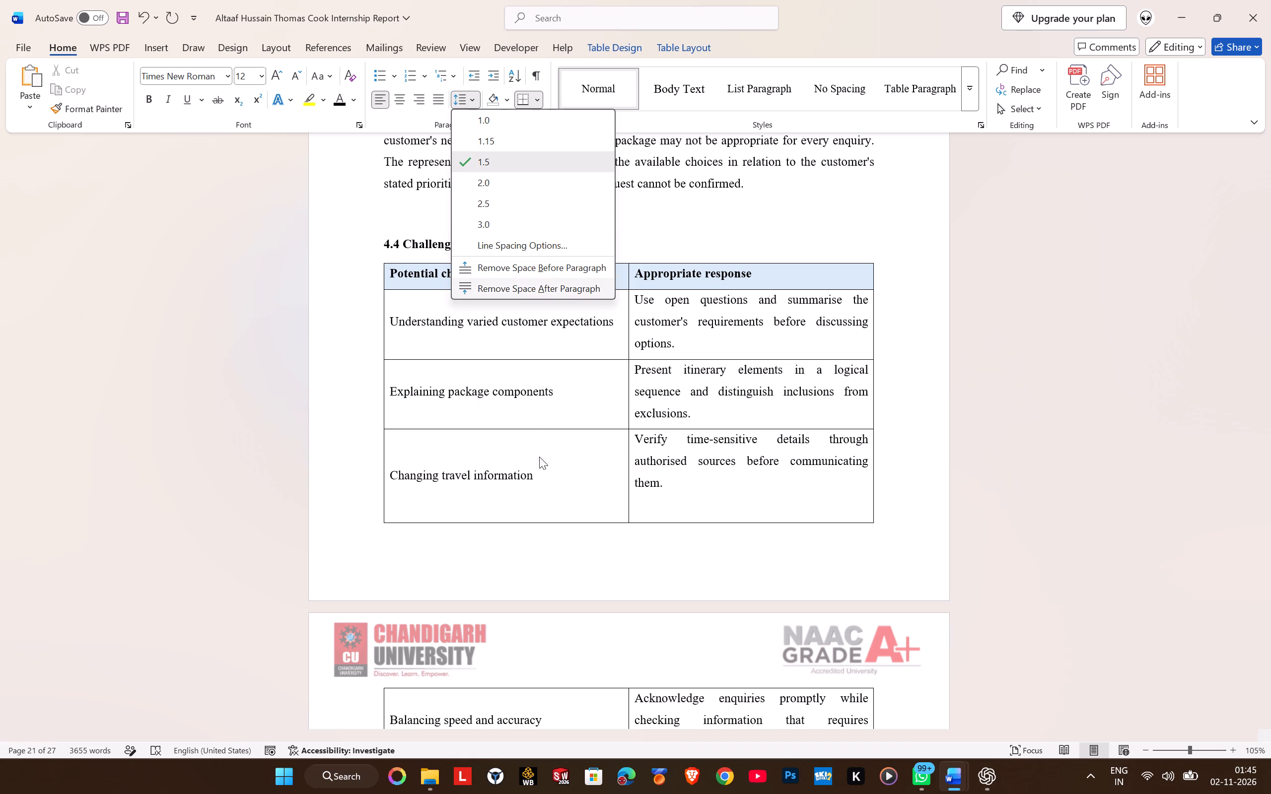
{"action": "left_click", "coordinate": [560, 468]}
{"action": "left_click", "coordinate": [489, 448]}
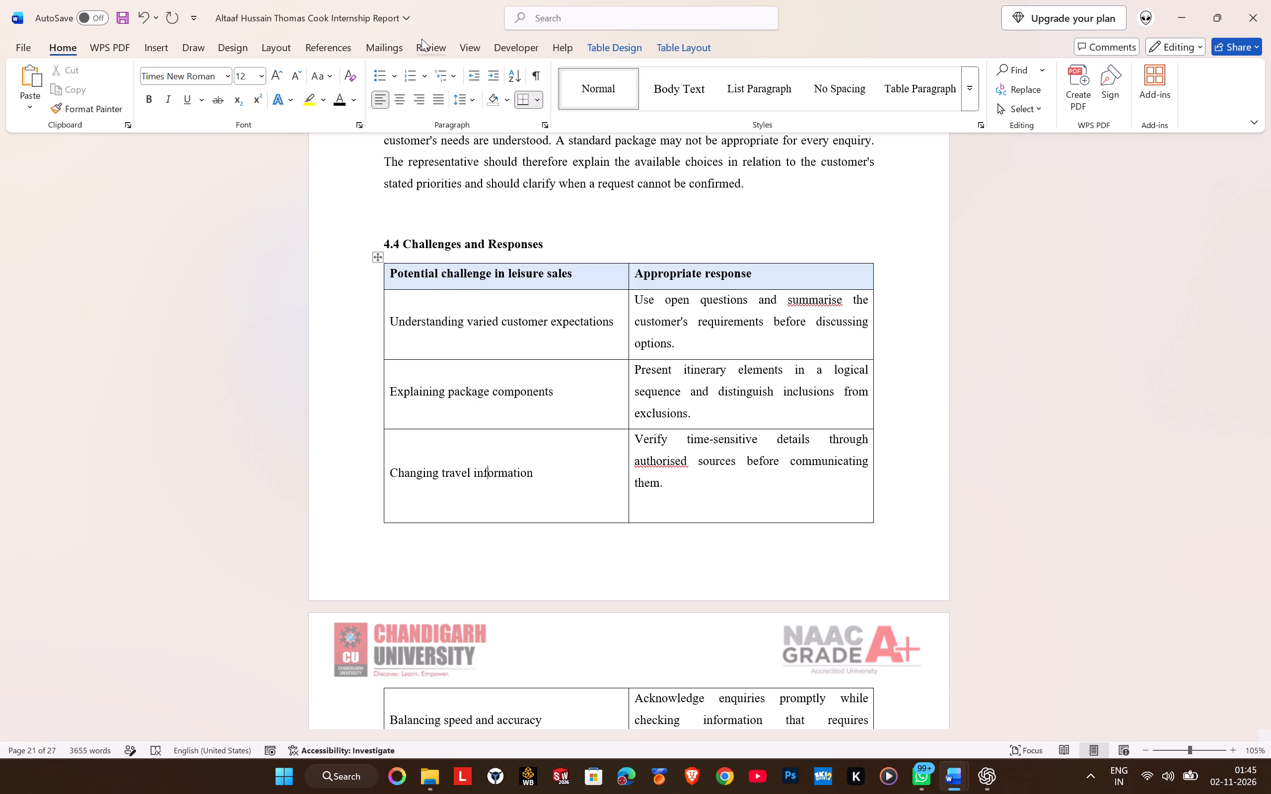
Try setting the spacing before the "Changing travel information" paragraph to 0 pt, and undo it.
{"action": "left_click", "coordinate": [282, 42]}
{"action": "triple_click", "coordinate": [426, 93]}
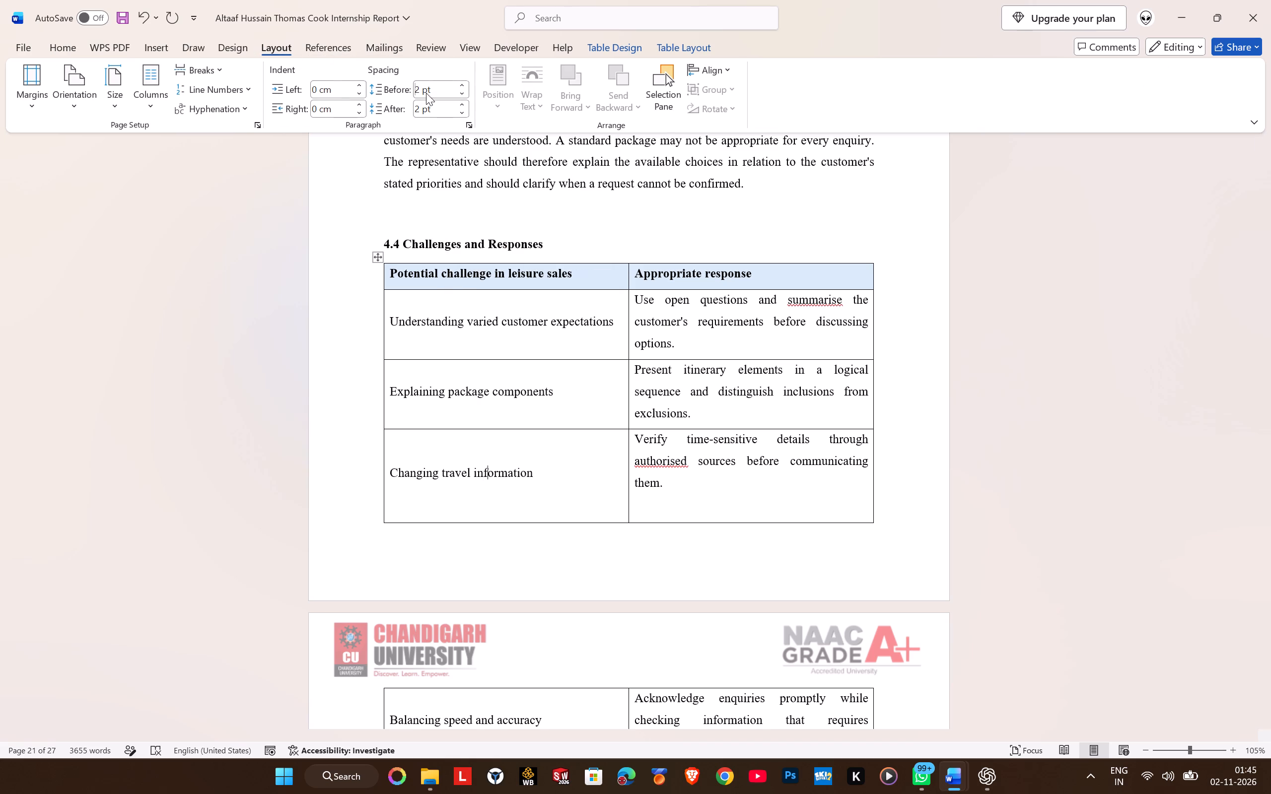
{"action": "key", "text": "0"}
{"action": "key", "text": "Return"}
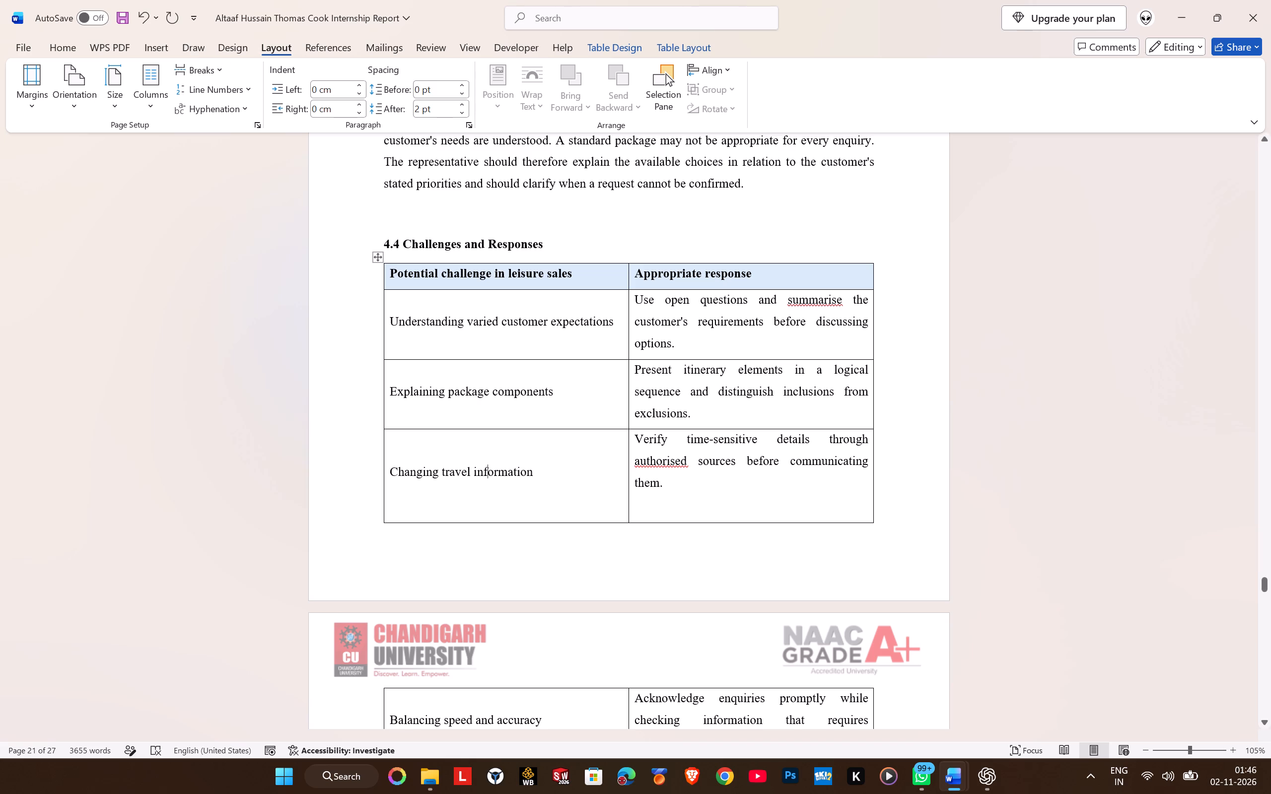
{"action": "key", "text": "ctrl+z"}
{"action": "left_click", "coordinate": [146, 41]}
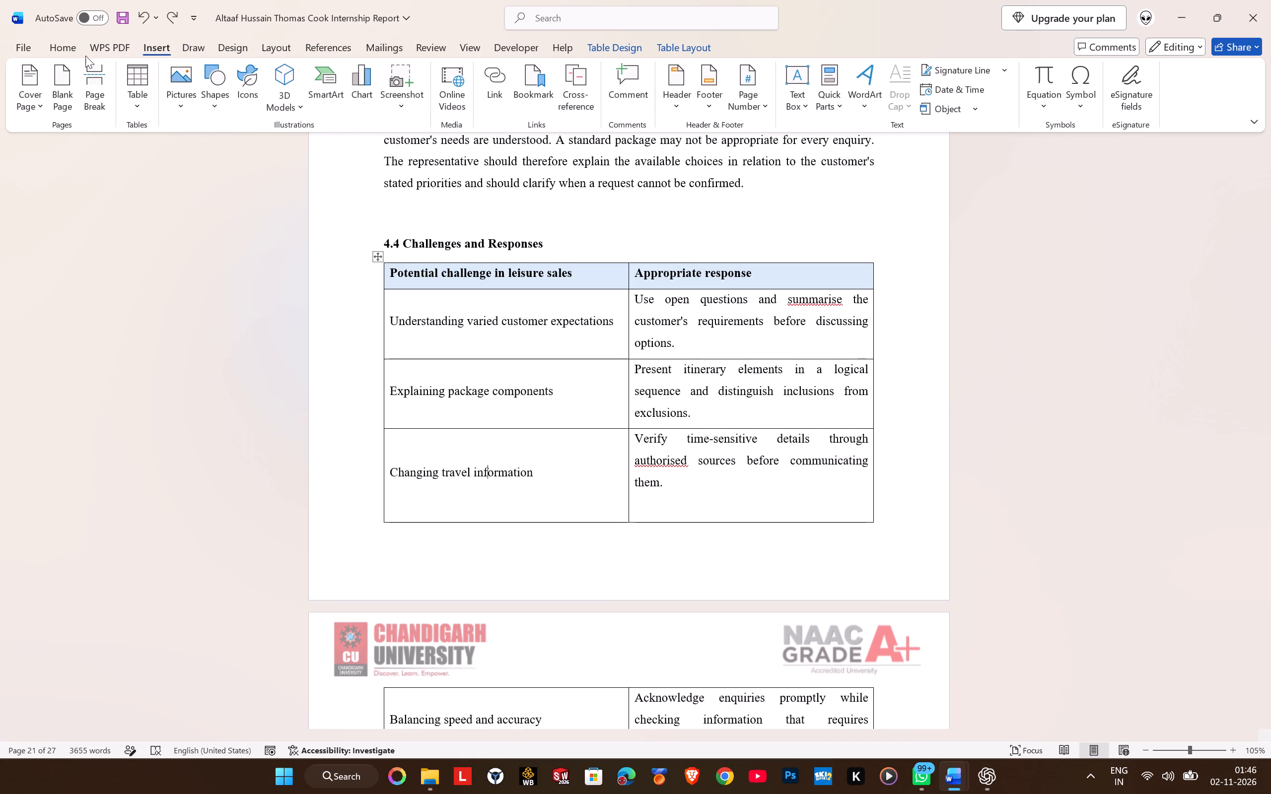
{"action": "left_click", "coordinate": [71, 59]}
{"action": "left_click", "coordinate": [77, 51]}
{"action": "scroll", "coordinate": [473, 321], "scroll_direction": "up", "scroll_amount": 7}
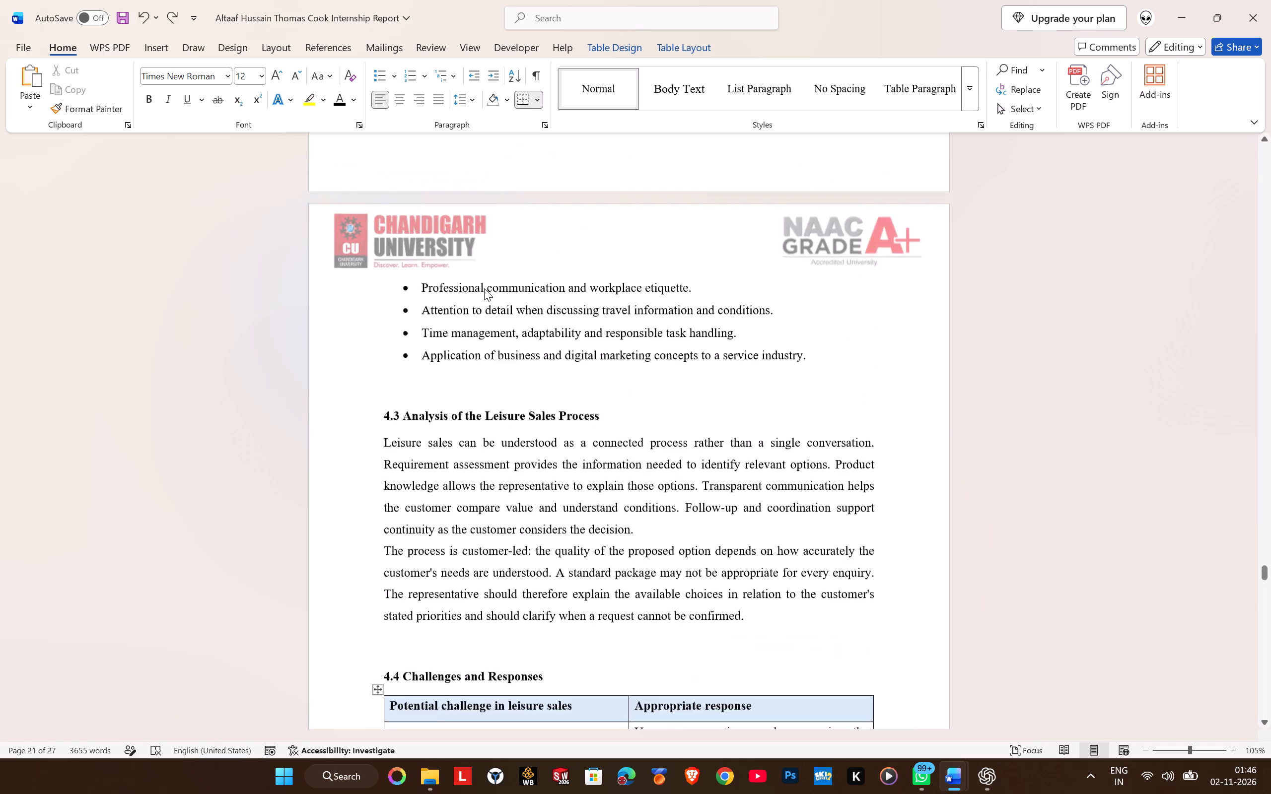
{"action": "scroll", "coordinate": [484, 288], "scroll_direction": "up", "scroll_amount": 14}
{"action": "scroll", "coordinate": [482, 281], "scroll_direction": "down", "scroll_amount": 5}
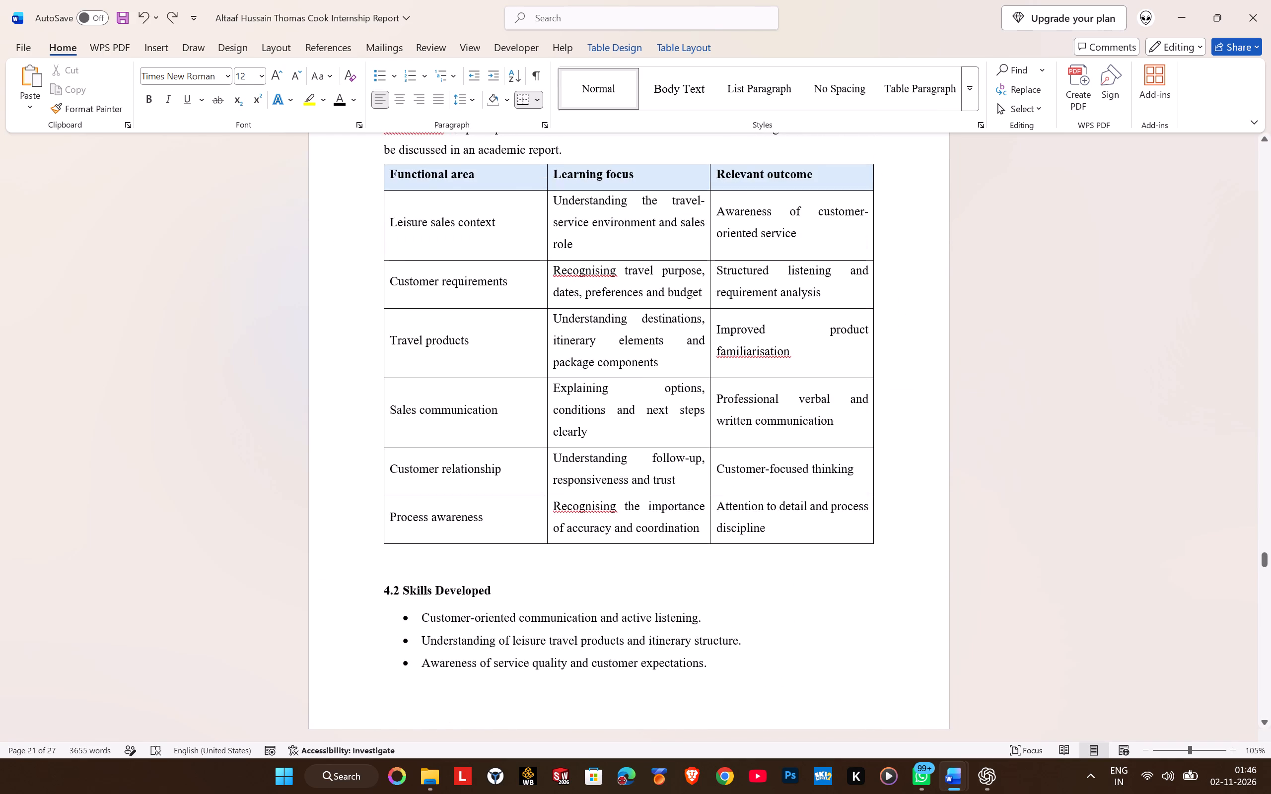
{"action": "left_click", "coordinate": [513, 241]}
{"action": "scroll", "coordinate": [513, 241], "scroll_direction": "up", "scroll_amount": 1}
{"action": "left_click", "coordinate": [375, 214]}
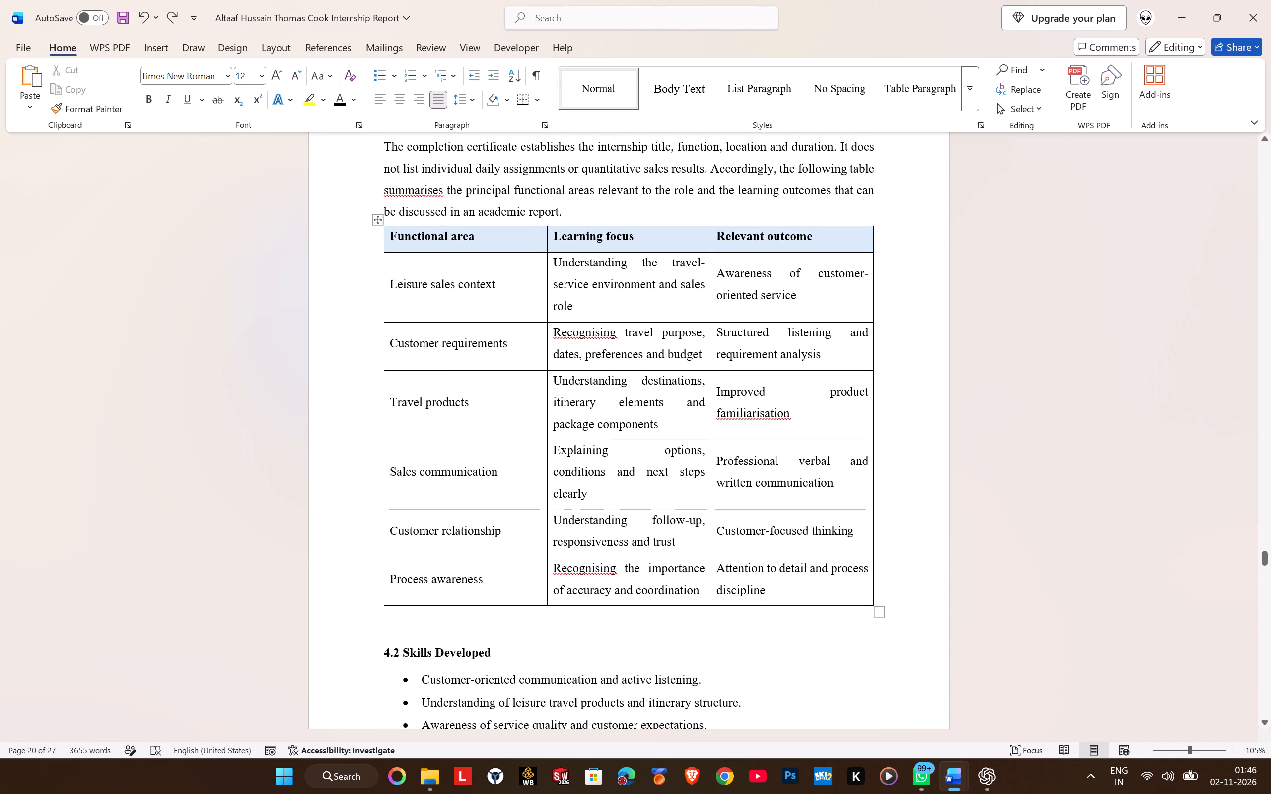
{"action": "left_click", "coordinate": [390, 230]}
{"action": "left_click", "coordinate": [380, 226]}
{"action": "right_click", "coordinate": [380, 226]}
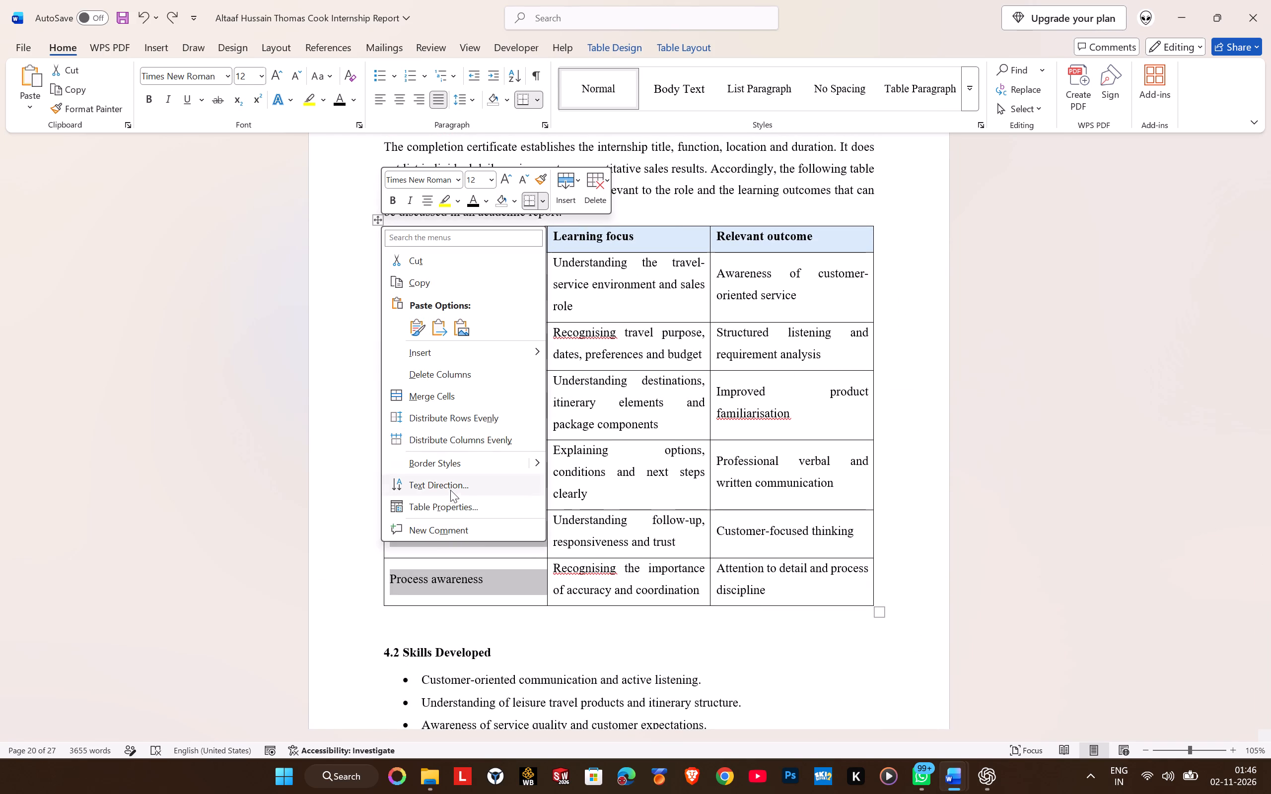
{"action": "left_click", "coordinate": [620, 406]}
Insert a centred "Table 3 Analysis" caption above the functional areas table in section 4.1.
{"action": "left_click", "coordinate": [377, 220]}
{"action": "right_click", "coordinate": [377, 220]}
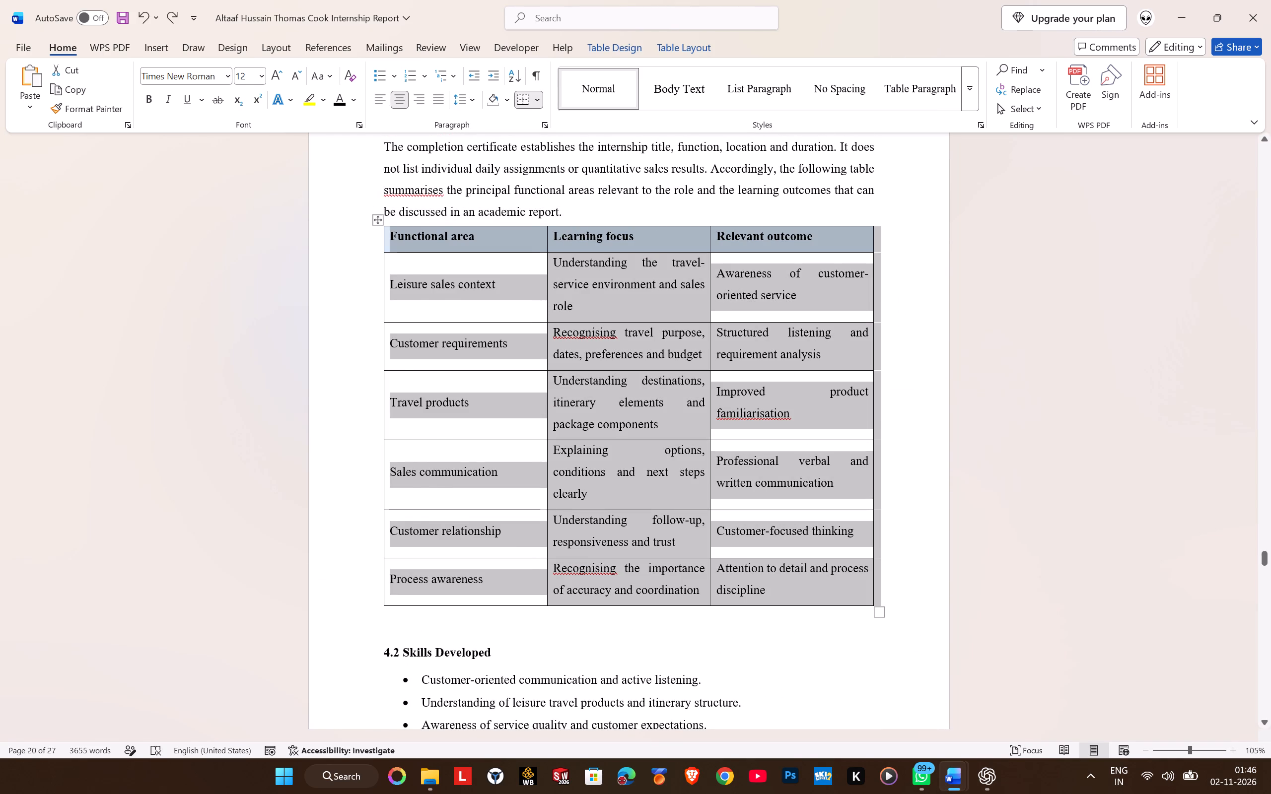
{"action": "left_click", "coordinate": [457, 498]}
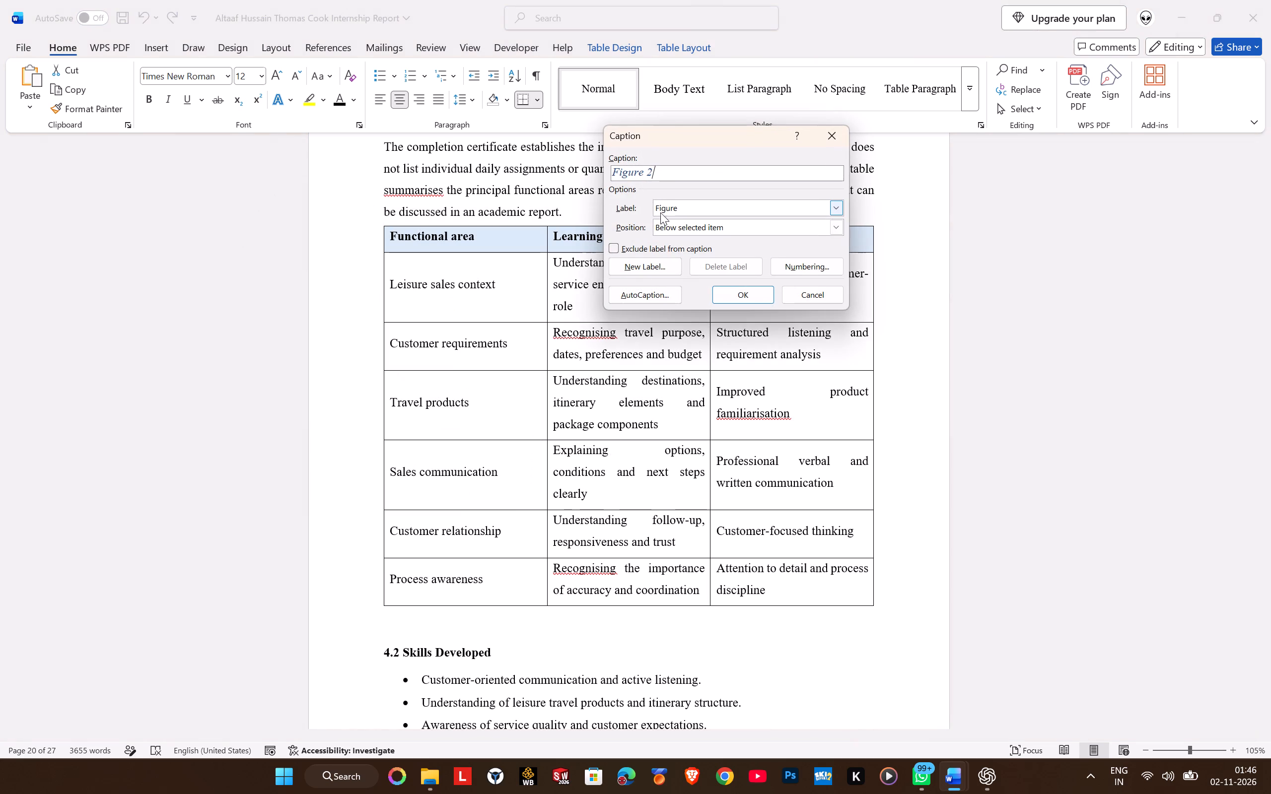
{"action": "left_click", "coordinate": [665, 205]}
{"action": "left_click", "coordinate": [671, 241]}
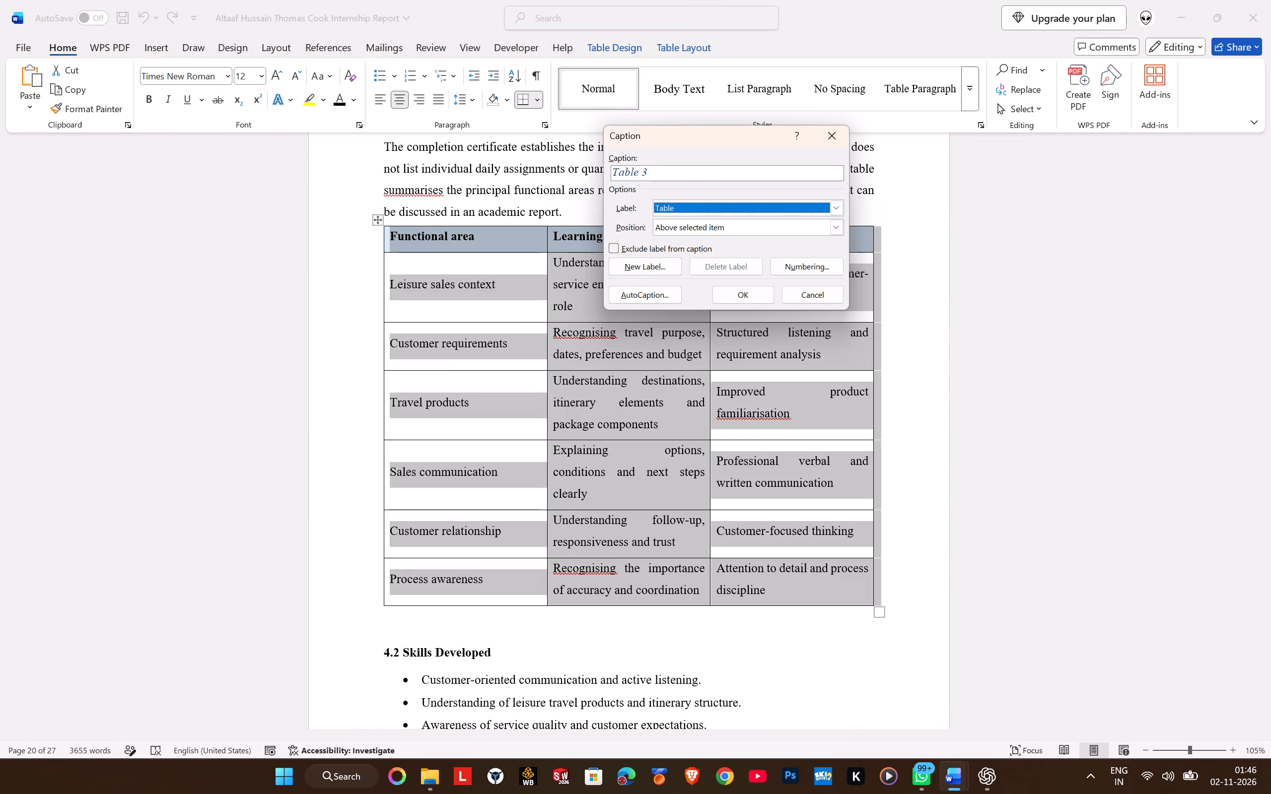
{"action": "left_click", "coordinate": [671, 177]}
{"action": "scroll", "coordinate": [467, 300], "scroll_direction": "up", "scroll_amount": 2}
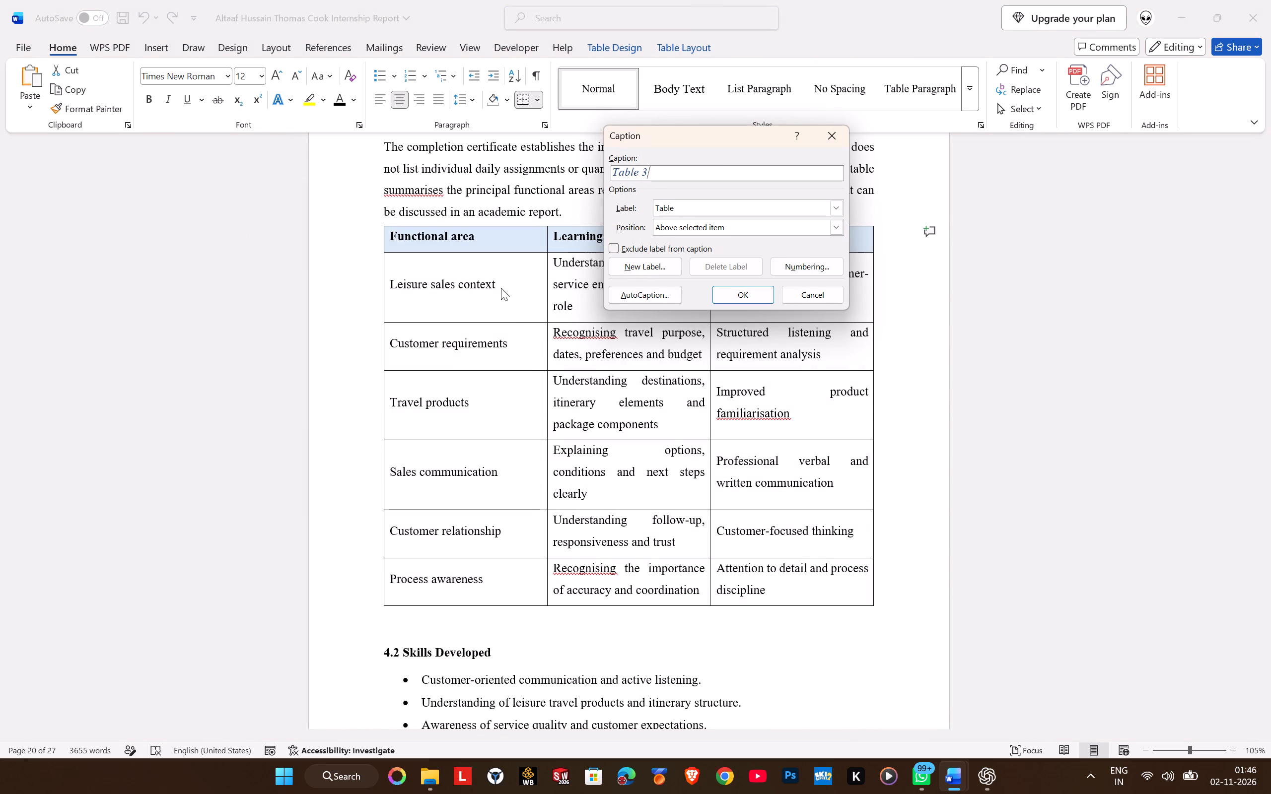
{"action": "left_click_drag", "start_coordinate": [653, 136], "coordinate": [765, 174]}
{"action": "scroll", "coordinate": [502, 274], "scroll_direction": "up", "scroll_amount": 4}
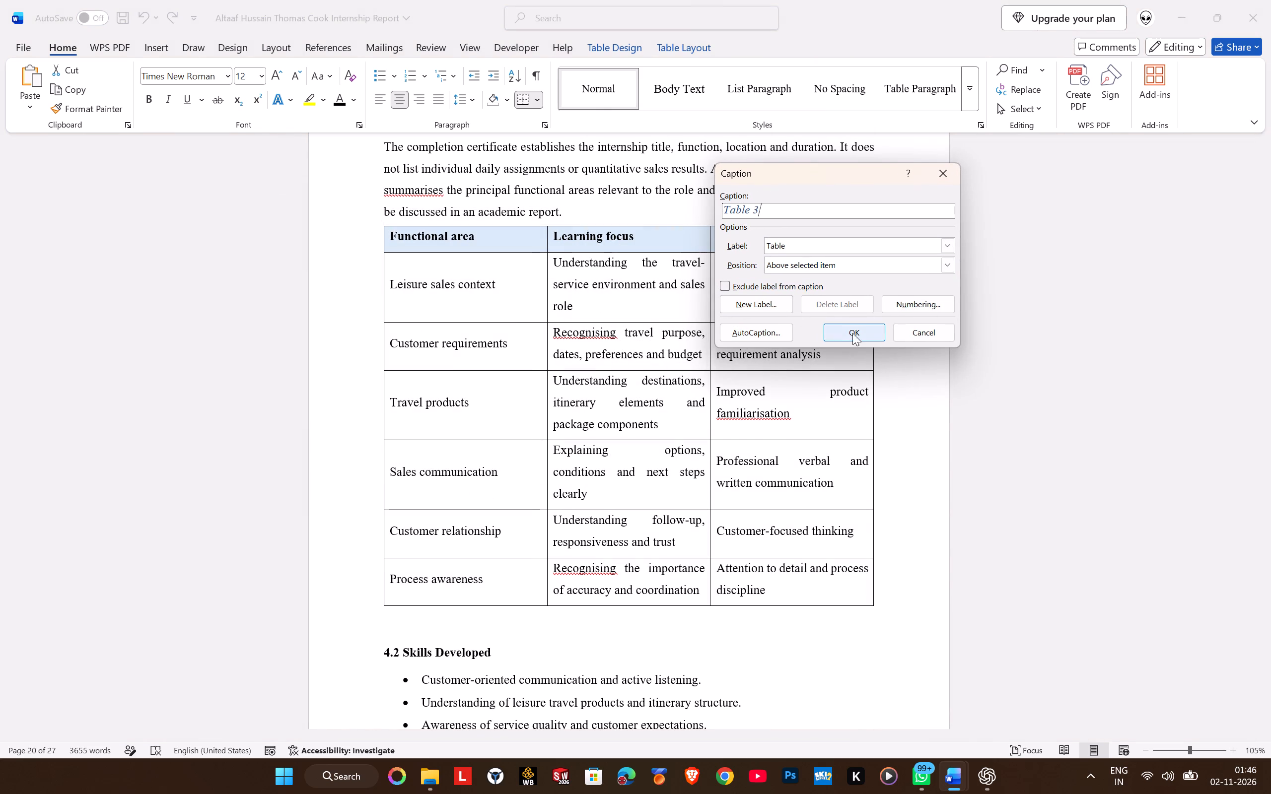
{"action": "key", "text": "space"}
{"action": "left_click", "coordinate": [846, 326]}
{"action": "scroll", "coordinate": [590, 306], "scroll_direction": "up", "scroll_amount": 2}
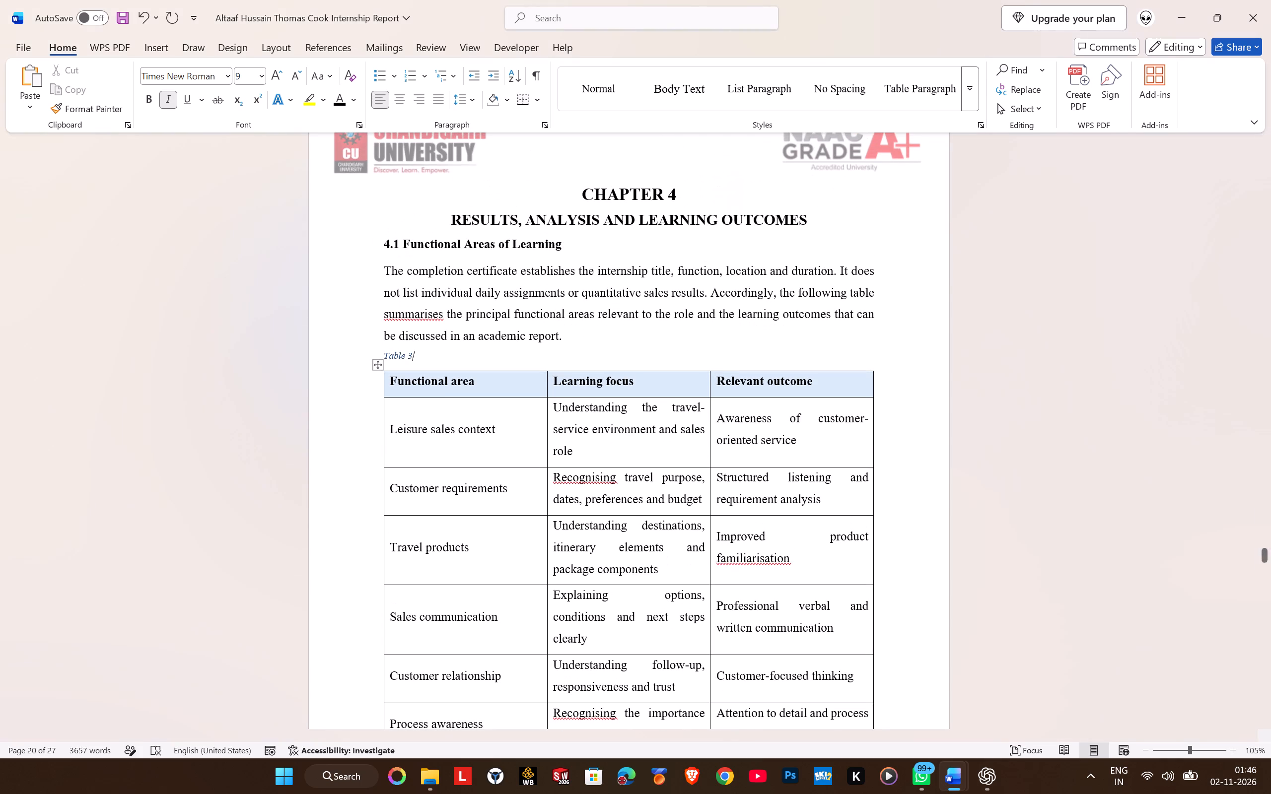
{"action": "left_click", "coordinate": [398, 102]}
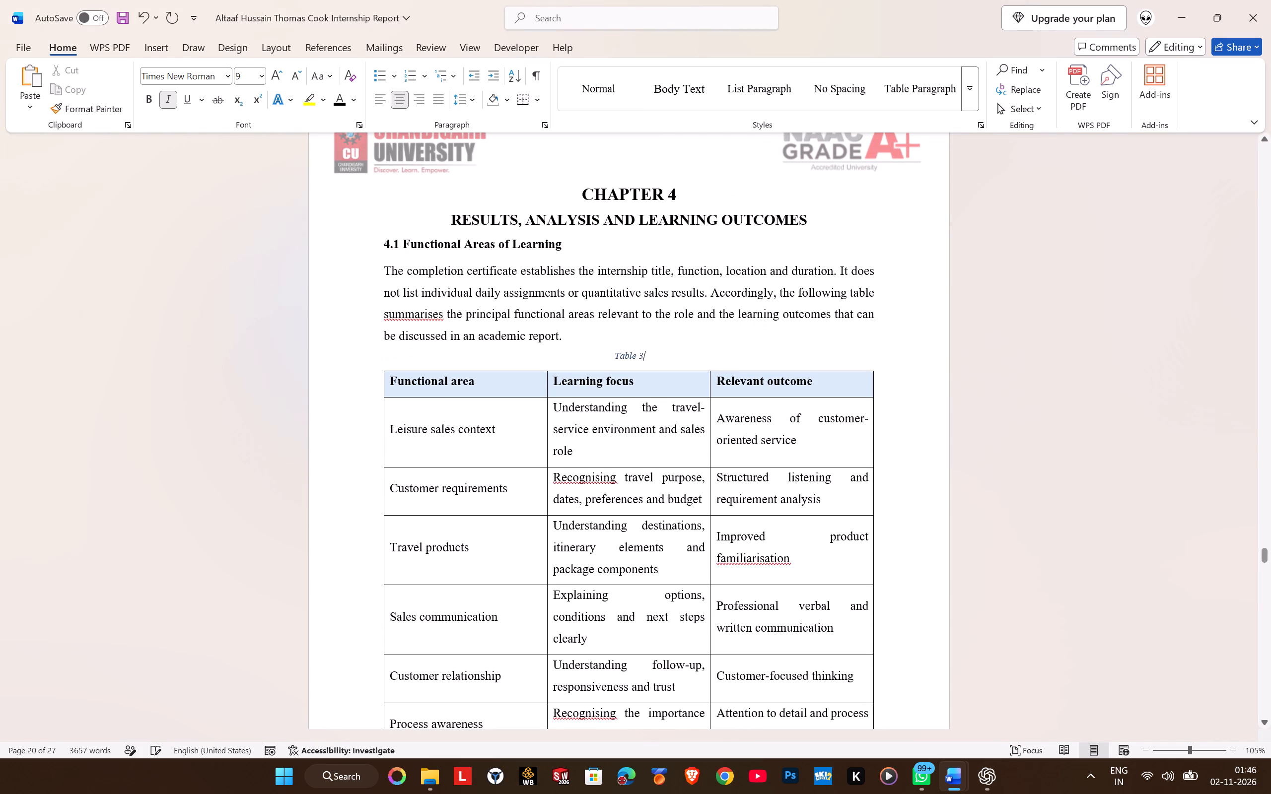
{"action": "key", "text": "space"}
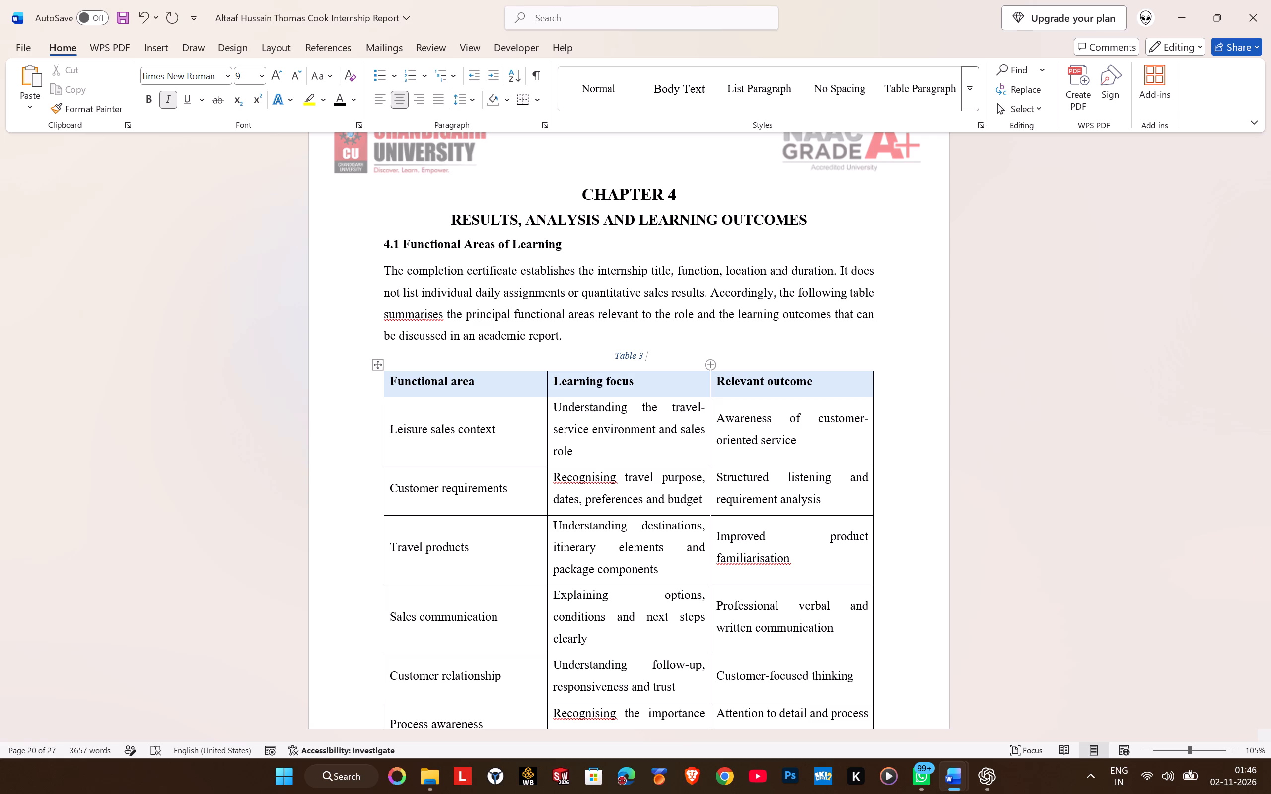
{"action": "type", "text": "Analysis"}
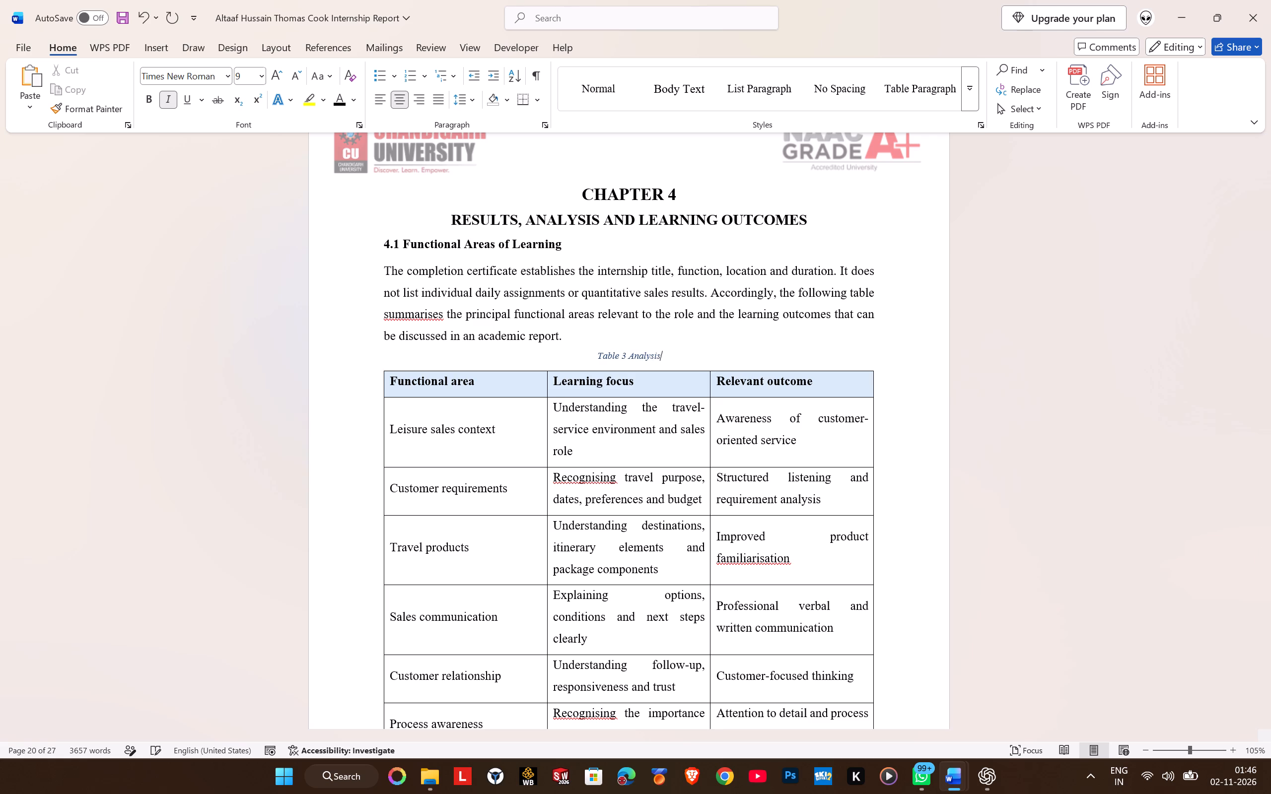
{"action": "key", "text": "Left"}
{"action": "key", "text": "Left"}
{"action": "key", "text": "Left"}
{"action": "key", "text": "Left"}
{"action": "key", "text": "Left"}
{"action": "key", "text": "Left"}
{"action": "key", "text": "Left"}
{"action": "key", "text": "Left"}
Insert a centred "Table 4 Challenges" caption above the table in section 4.4 Challenges and Responses.
{"action": "scroll", "coordinate": [719, 366], "scroll_direction": "down", "scroll_amount": 14}
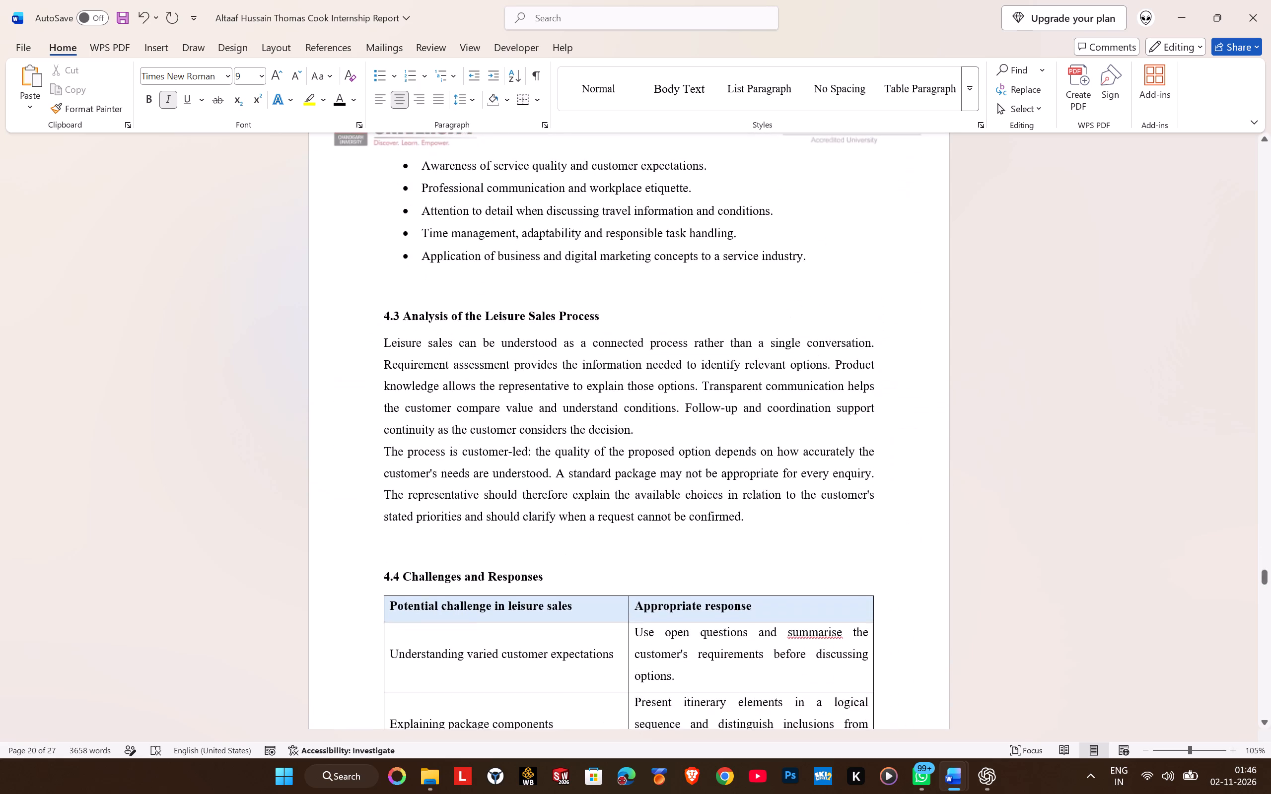
{"action": "scroll", "coordinate": [683, 377], "scroll_direction": "down", "scroll_amount": 3}
{"action": "left_click", "coordinate": [431, 421]}
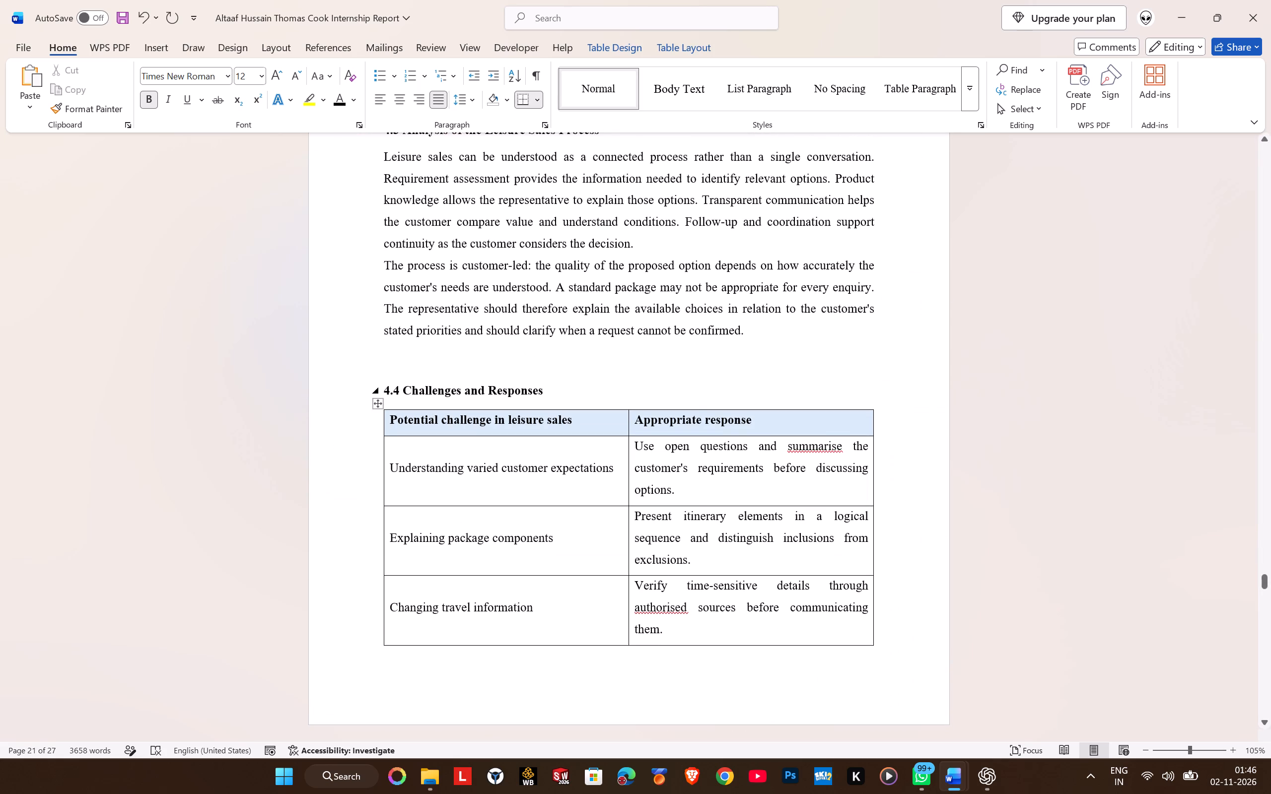
{"action": "left_click", "coordinate": [376, 406]}
{"action": "right_click", "coordinate": [376, 406]}
{"action": "left_click", "coordinate": [443, 681]}
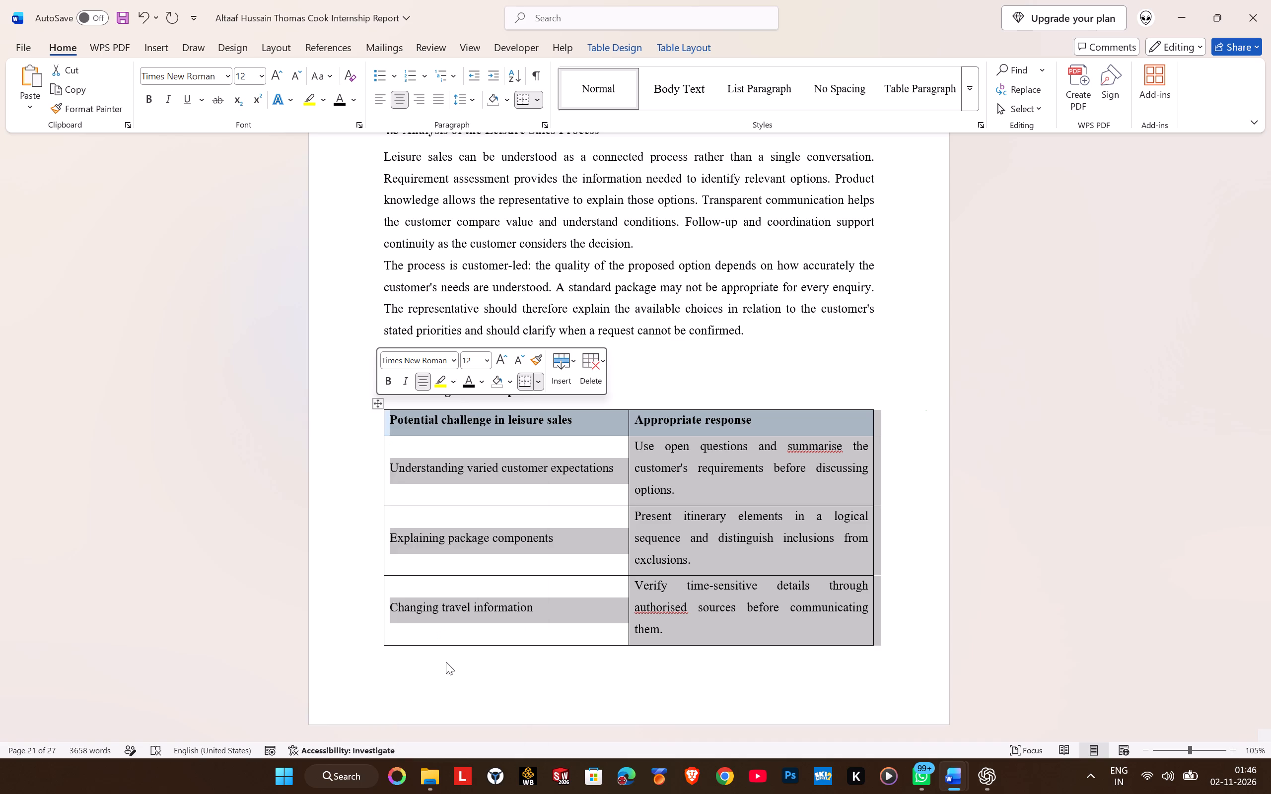
{"action": "key", "text": "space"}
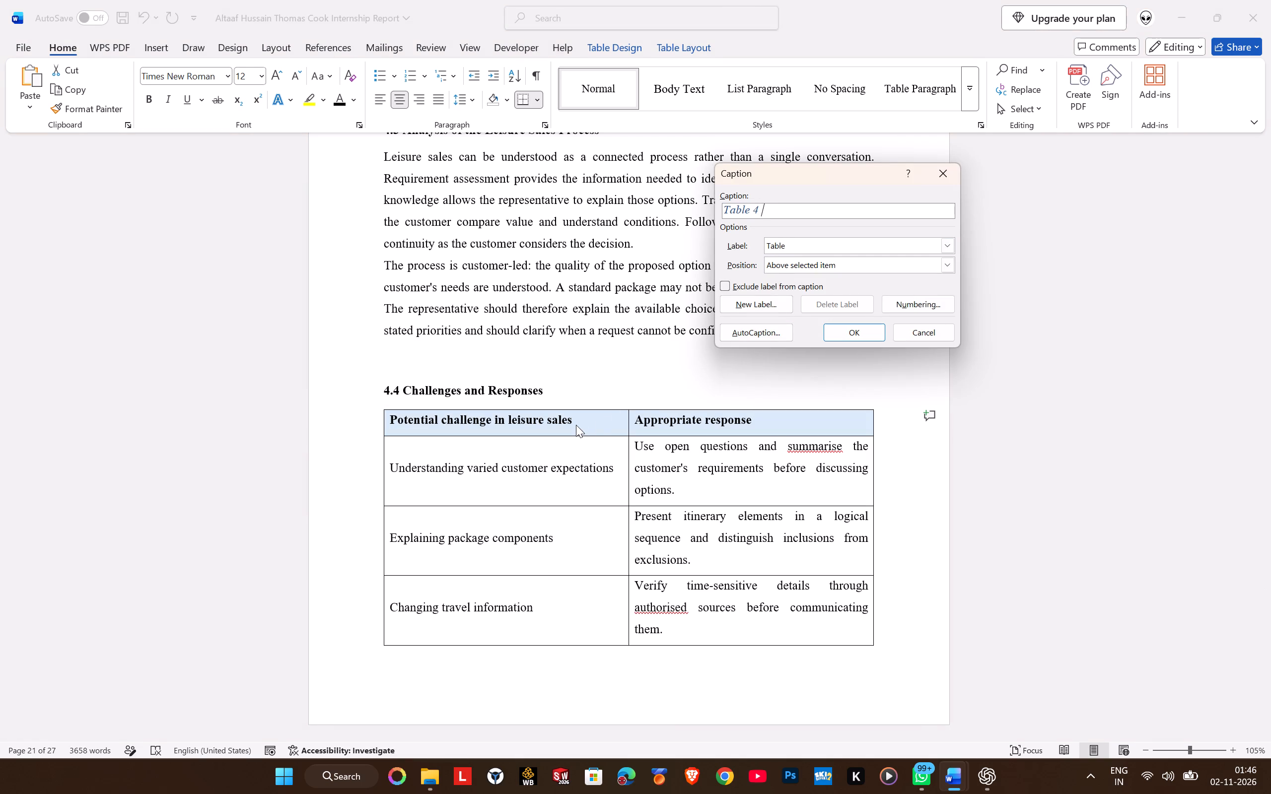
{"action": "type", "text": "Challenges"}
{"action": "left_click", "coordinate": [834, 328]}
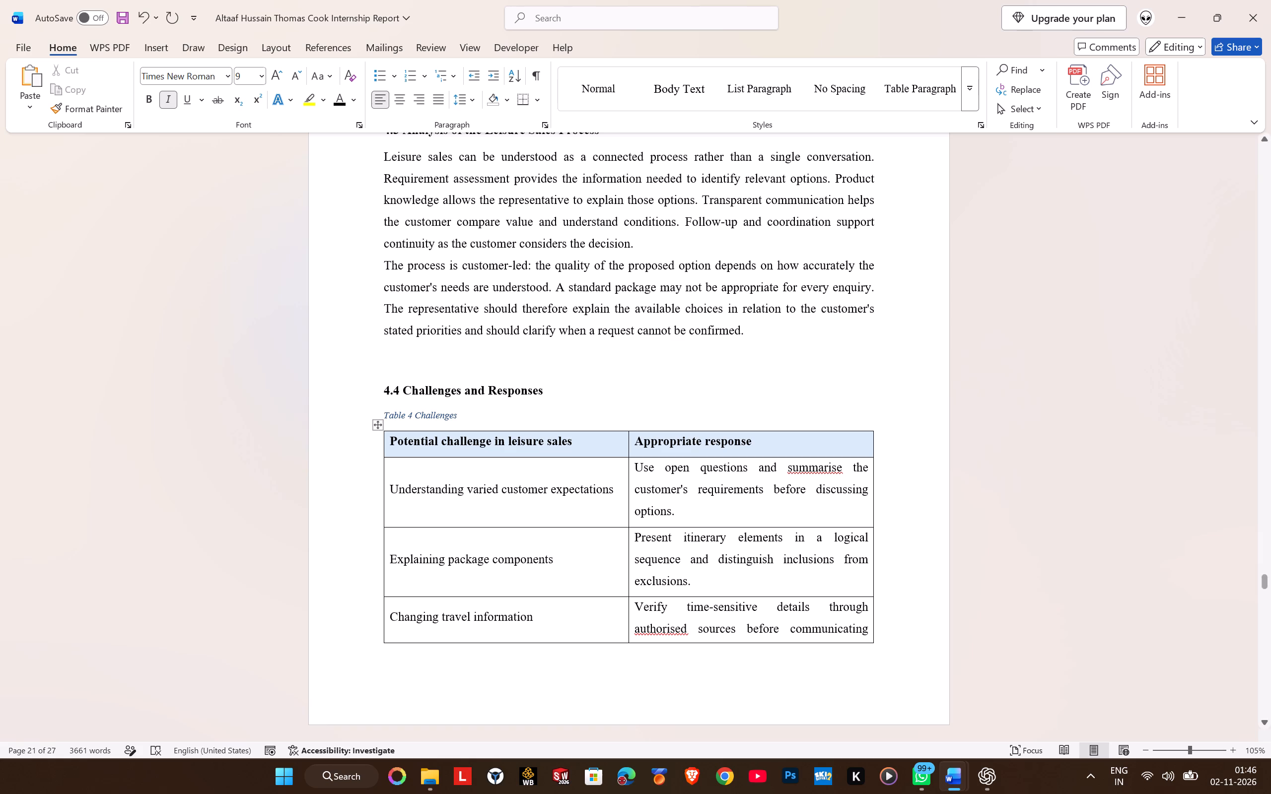
{"action": "left_click", "coordinate": [399, 95]}
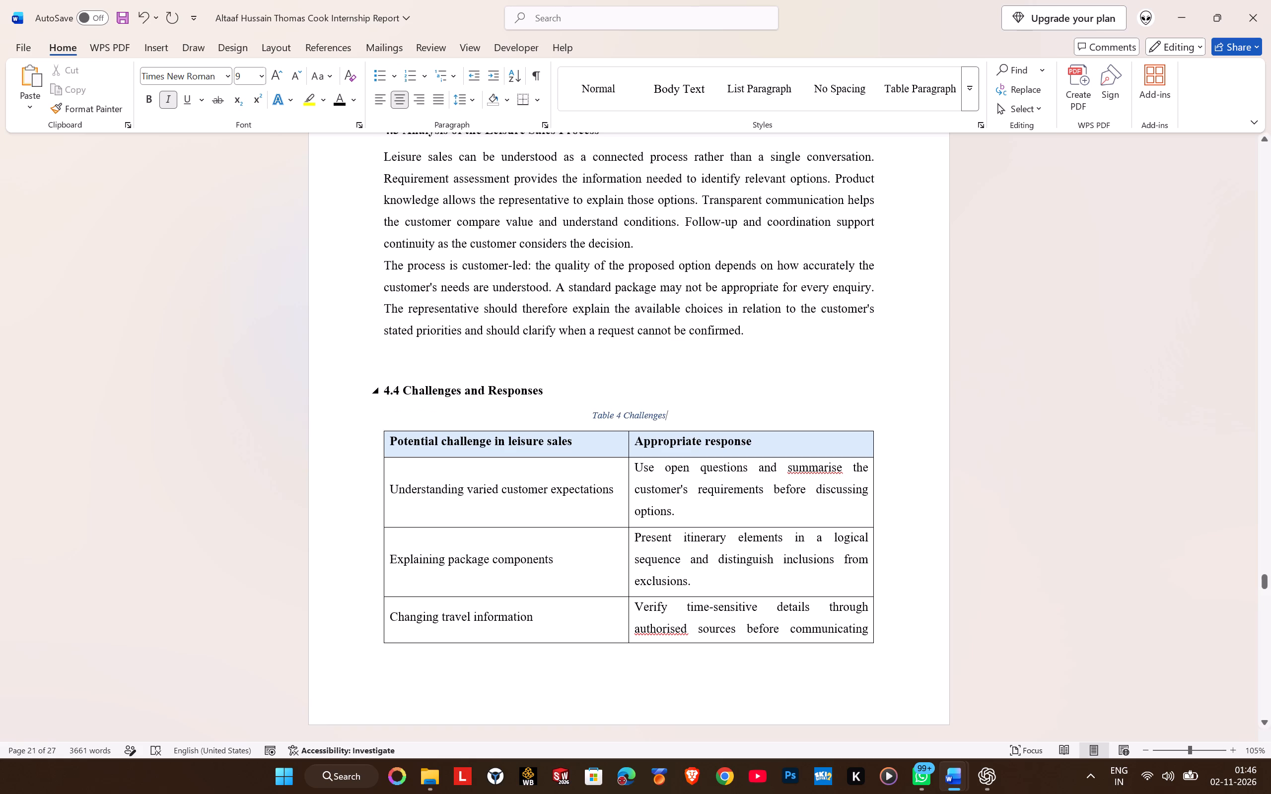
Remove the empty line after "them." in the Changing travel information row.
{"action": "scroll", "coordinate": [523, 410], "scroll_direction": "down", "scroll_amount": 5}
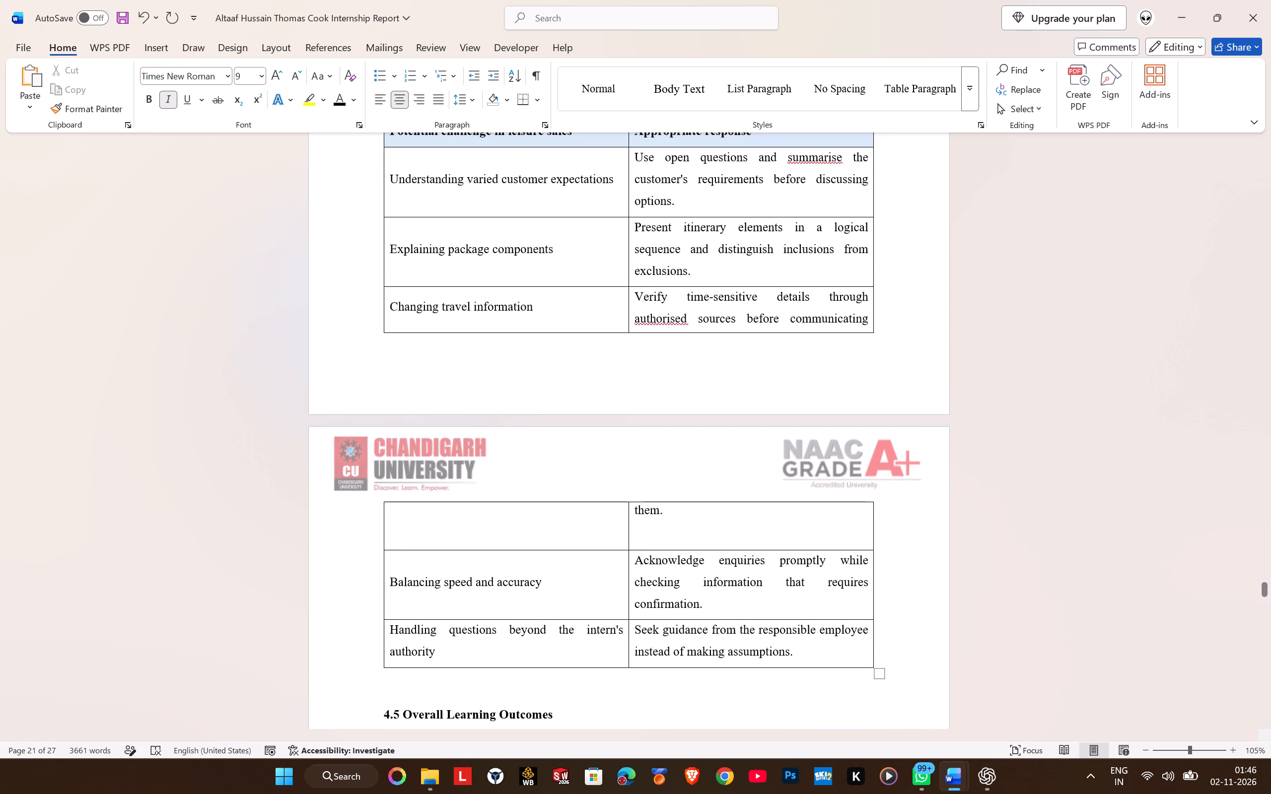
{"action": "left_click", "coordinate": [701, 536]}
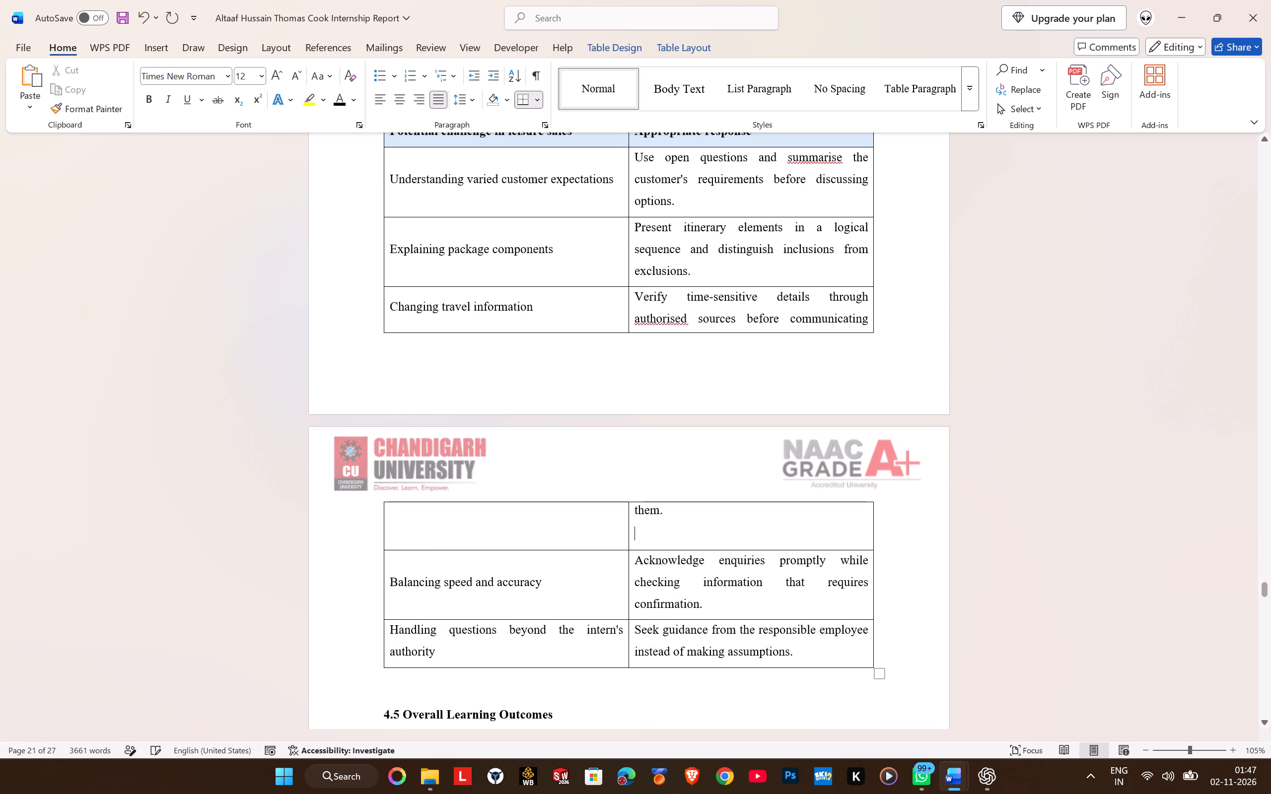
{"action": "key", "text": "BackSpace"}
{"action": "key", "text": "Up"}
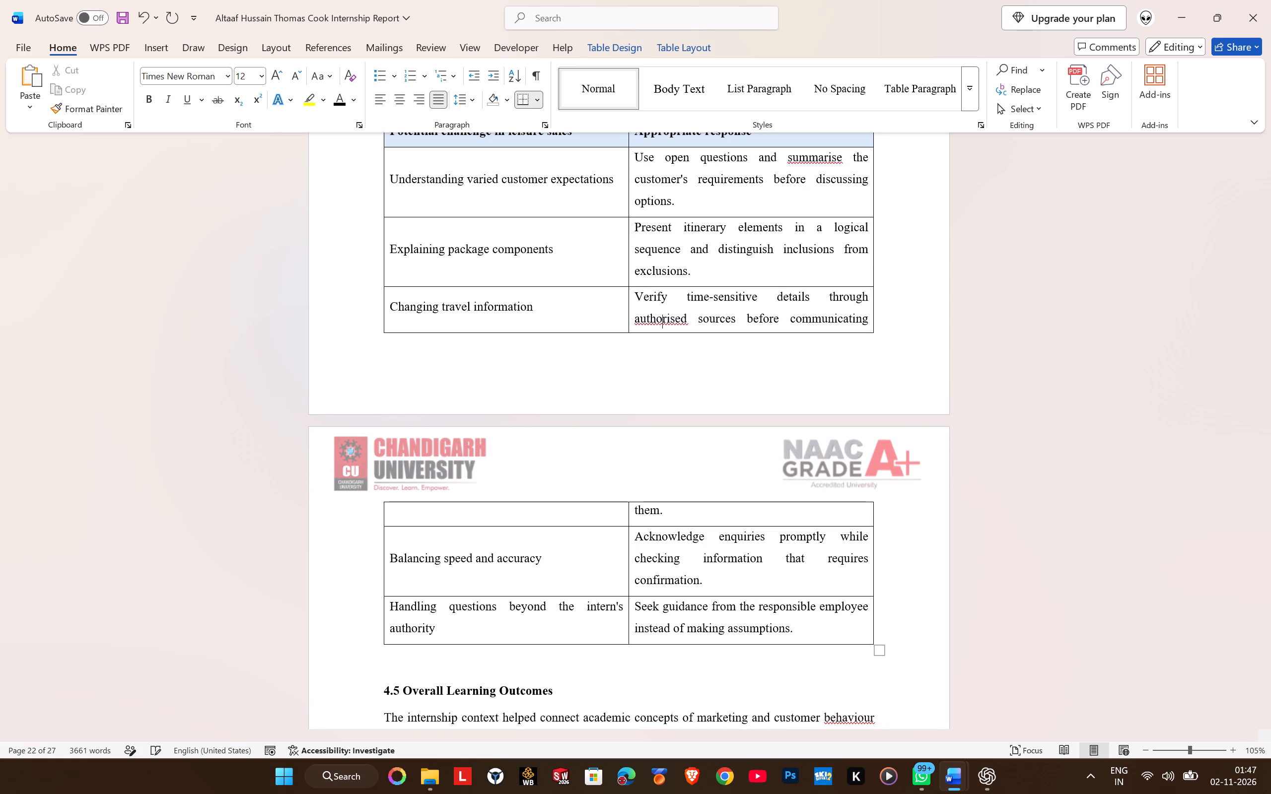
Widen the Challenges and Responses table slightly beyond the text margins to keep the Changing travel information row on one page.
{"action": "scroll", "coordinate": [724, 319], "scroll_direction": "up", "scroll_amount": 2}
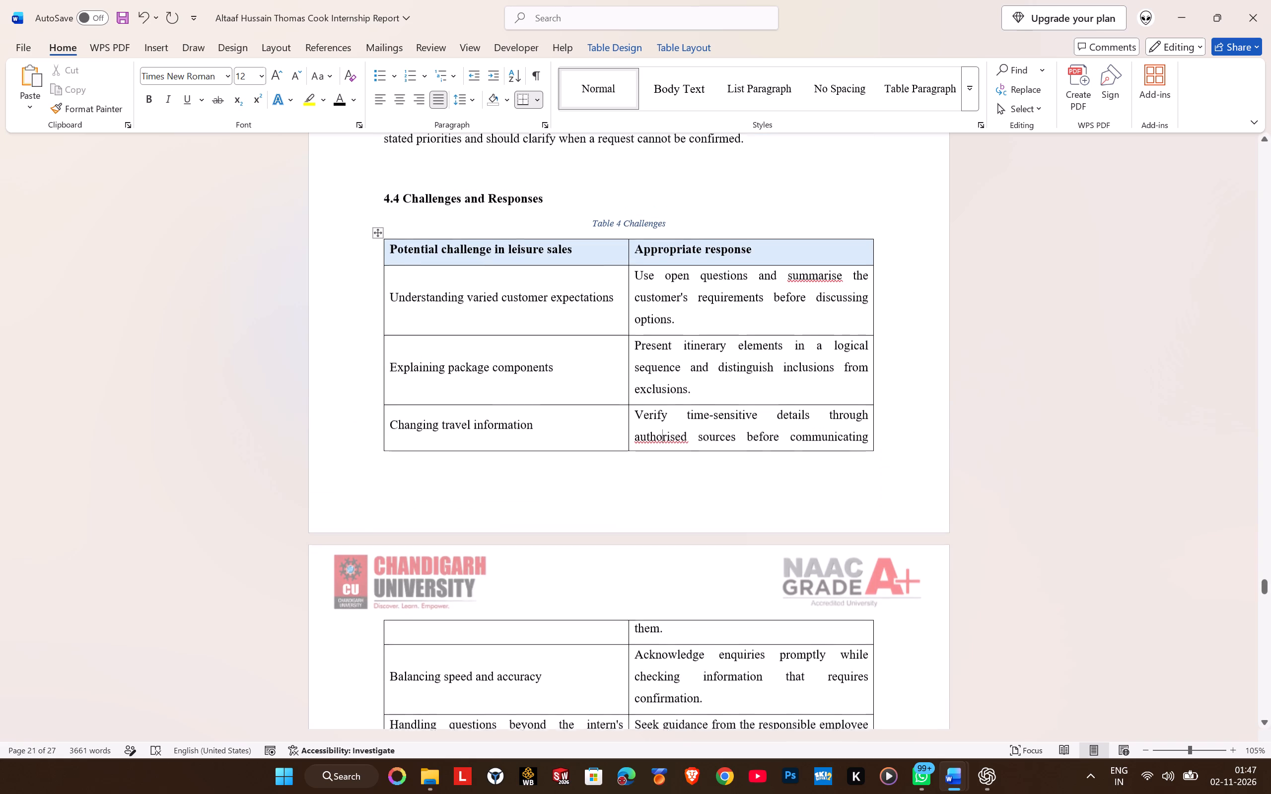
{"action": "left_click_drag", "start_coordinate": [872, 274], "coordinate": [885, 273]}
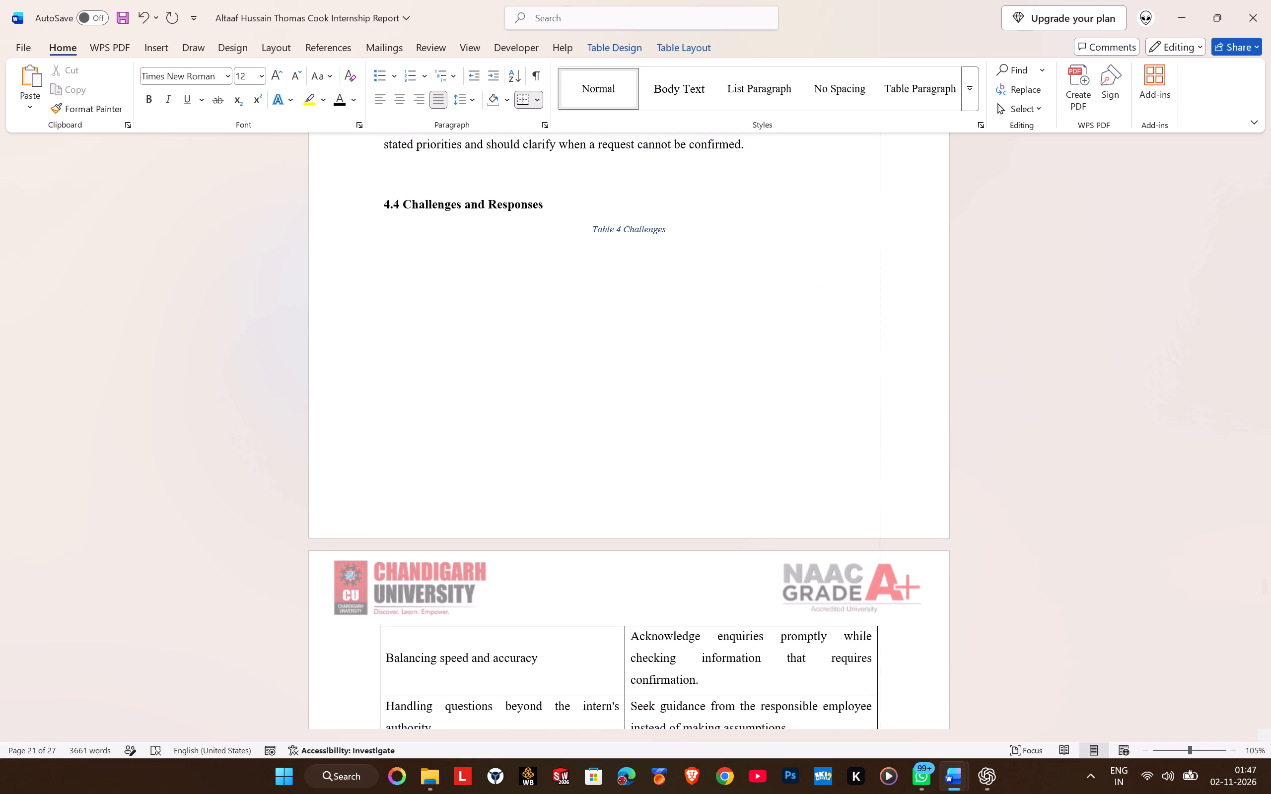
{"action": "left_click_drag", "start_coordinate": [885, 273], "coordinate": [895, 273]}
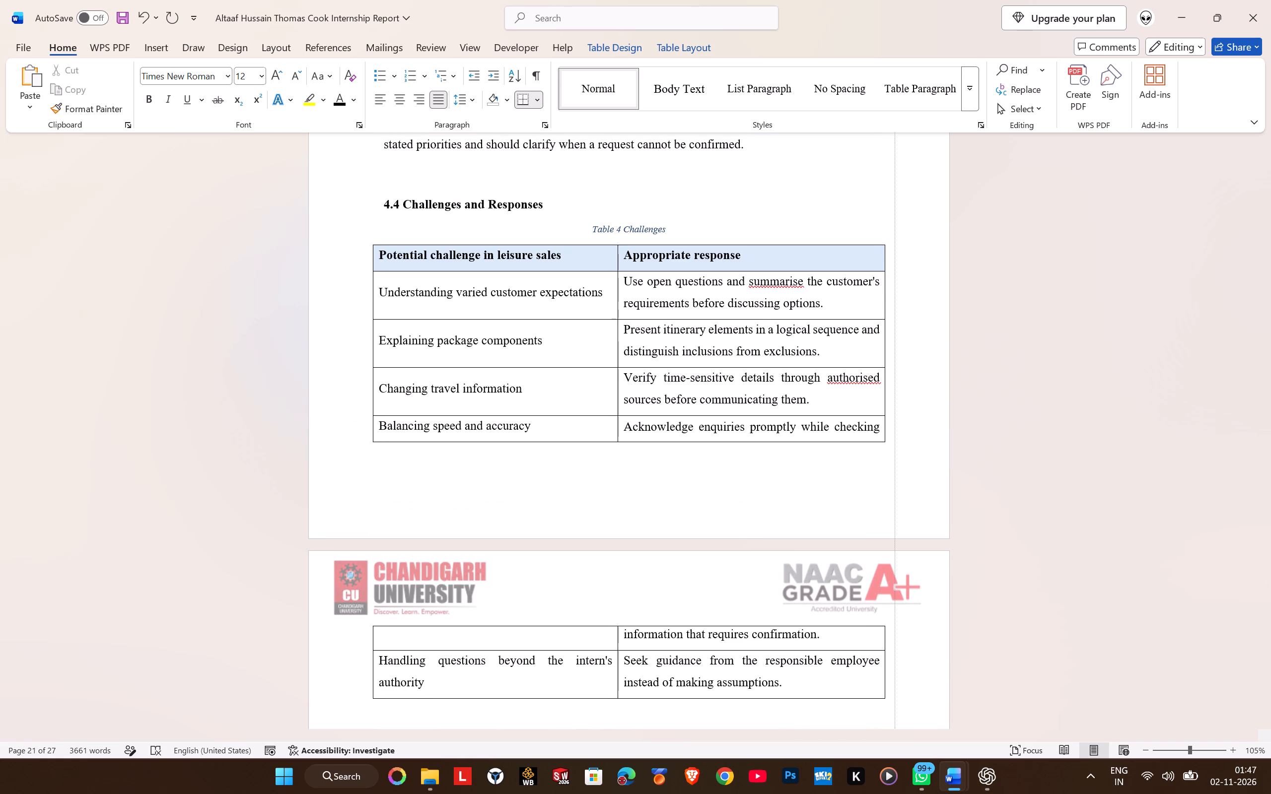
{"action": "left_click_drag", "start_coordinate": [895, 273], "coordinate": [903, 273]}
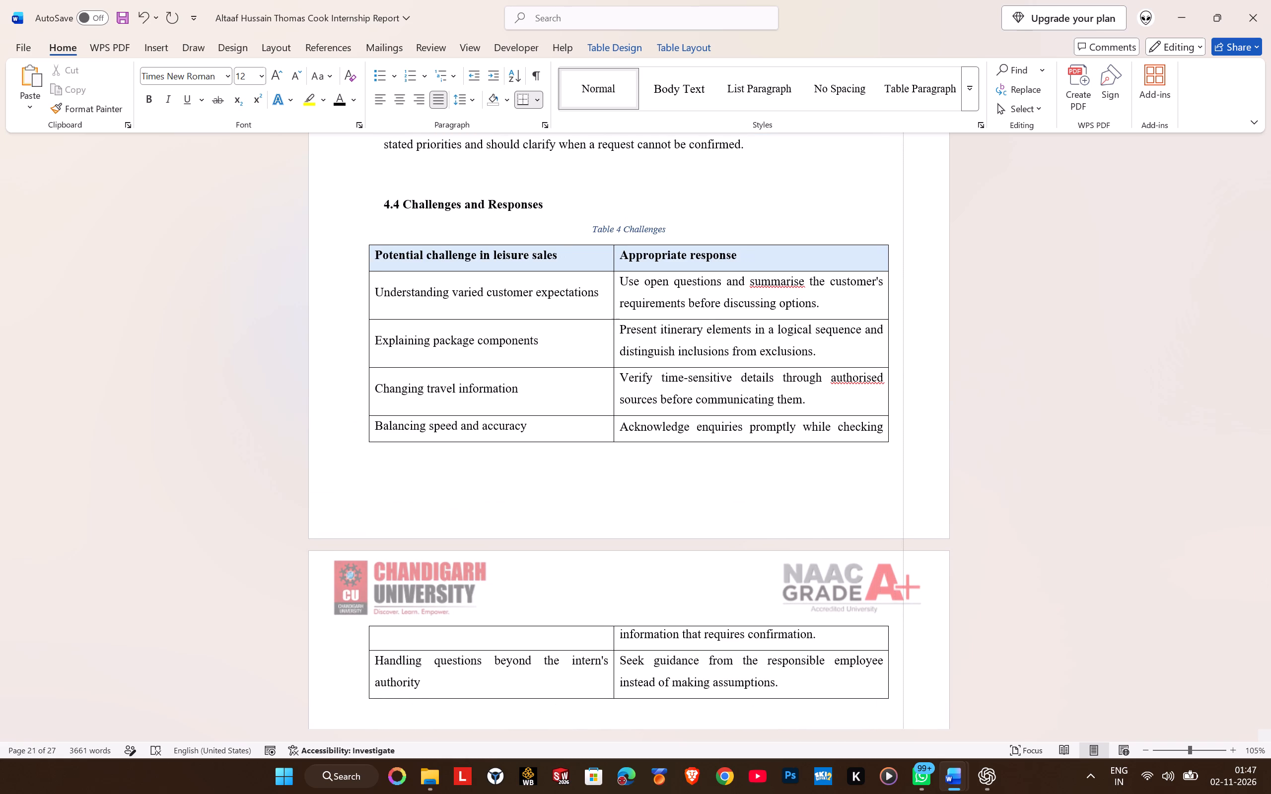
{"action": "left_click_drag", "start_coordinate": [903, 273], "coordinate": [899, 272]}
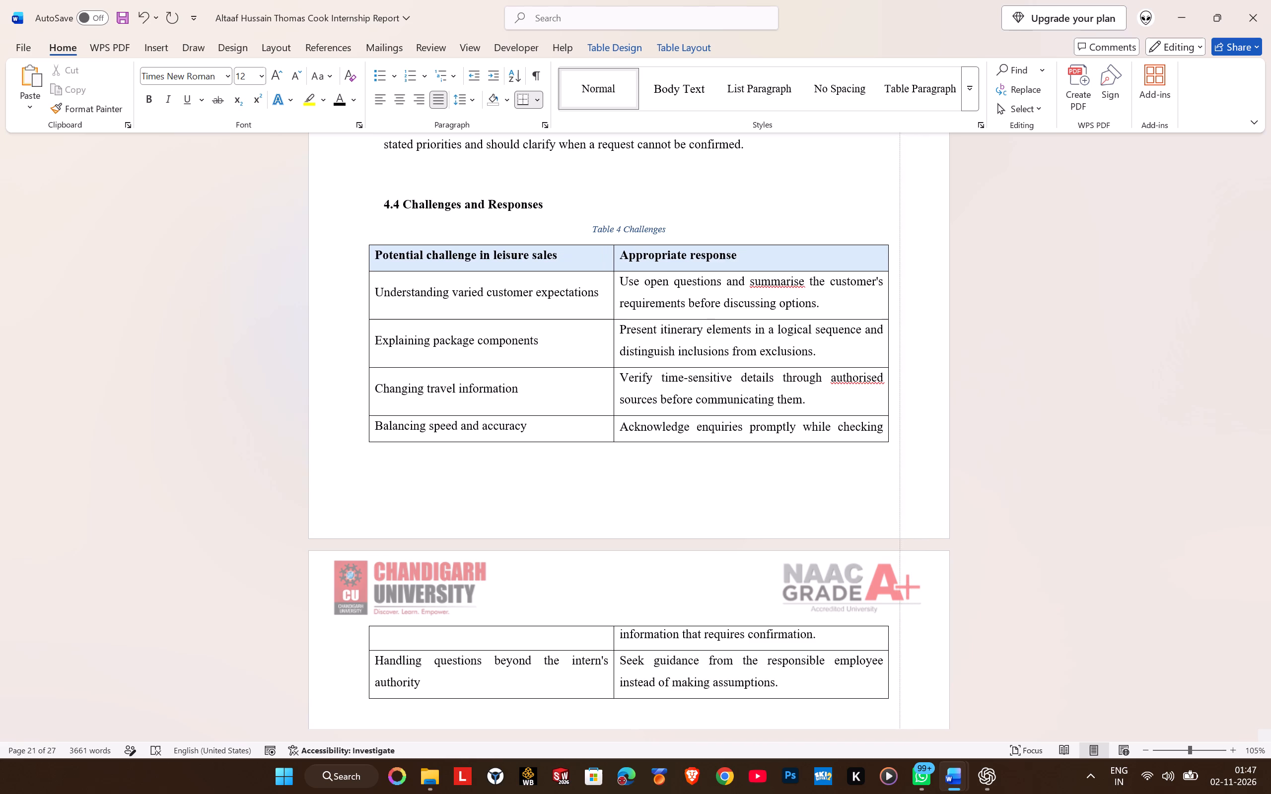
{"action": "left_click_drag", "start_coordinate": [899, 272], "coordinate": [883, 275]}
Review the Chapter 4 captions, tables and page breaks, continuing through to the first page of Chapter 5.
{"action": "scroll", "coordinate": [791, 378], "scroll_direction": "down", "scroll_amount": 3}
{"action": "scroll", "coordinate": [757, 394], "scroll_direction": "up", "scroll_amount": 1}
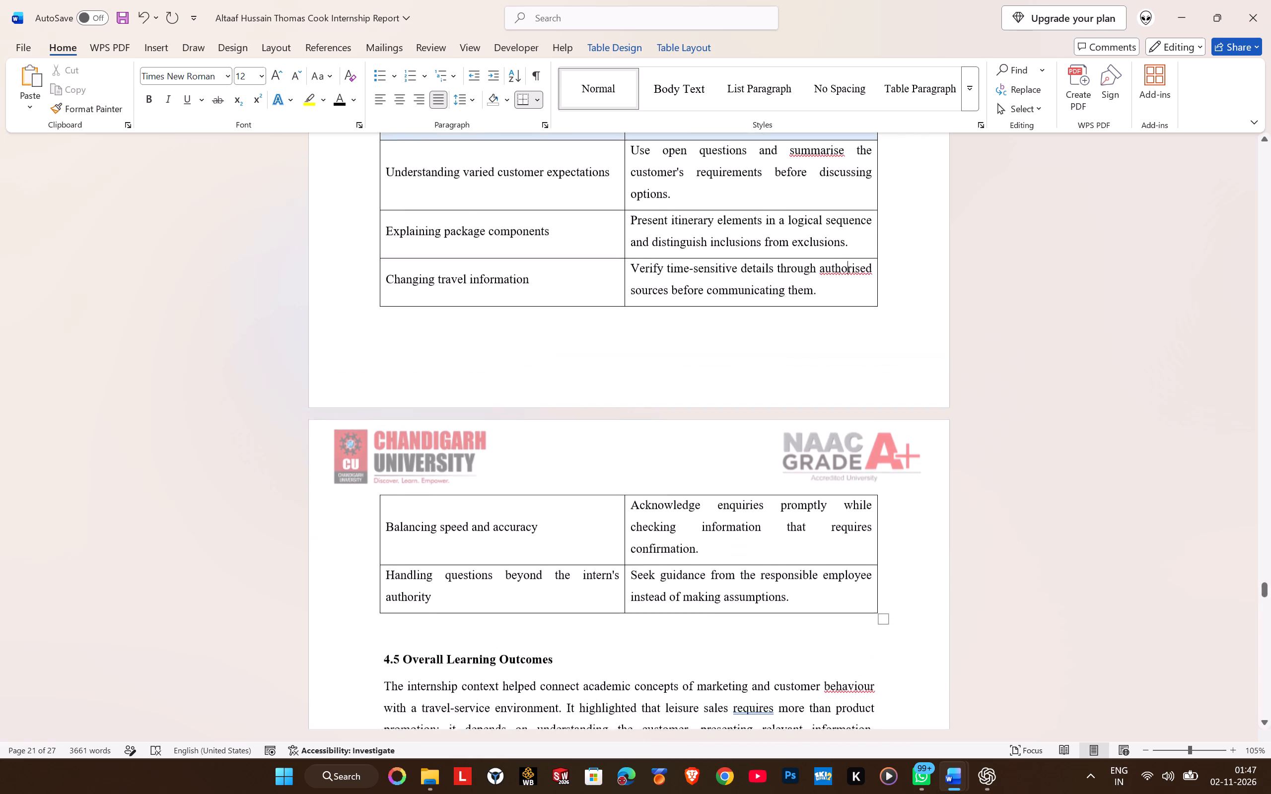
{"action": "scroll", "coordinate": [757, 394], "scroll_direction": "up", "scroll_amount": 3}
{"action": "scroll", "coordinate": [704, 365], "scroll_direction": "up", "scroll_amount": 2}
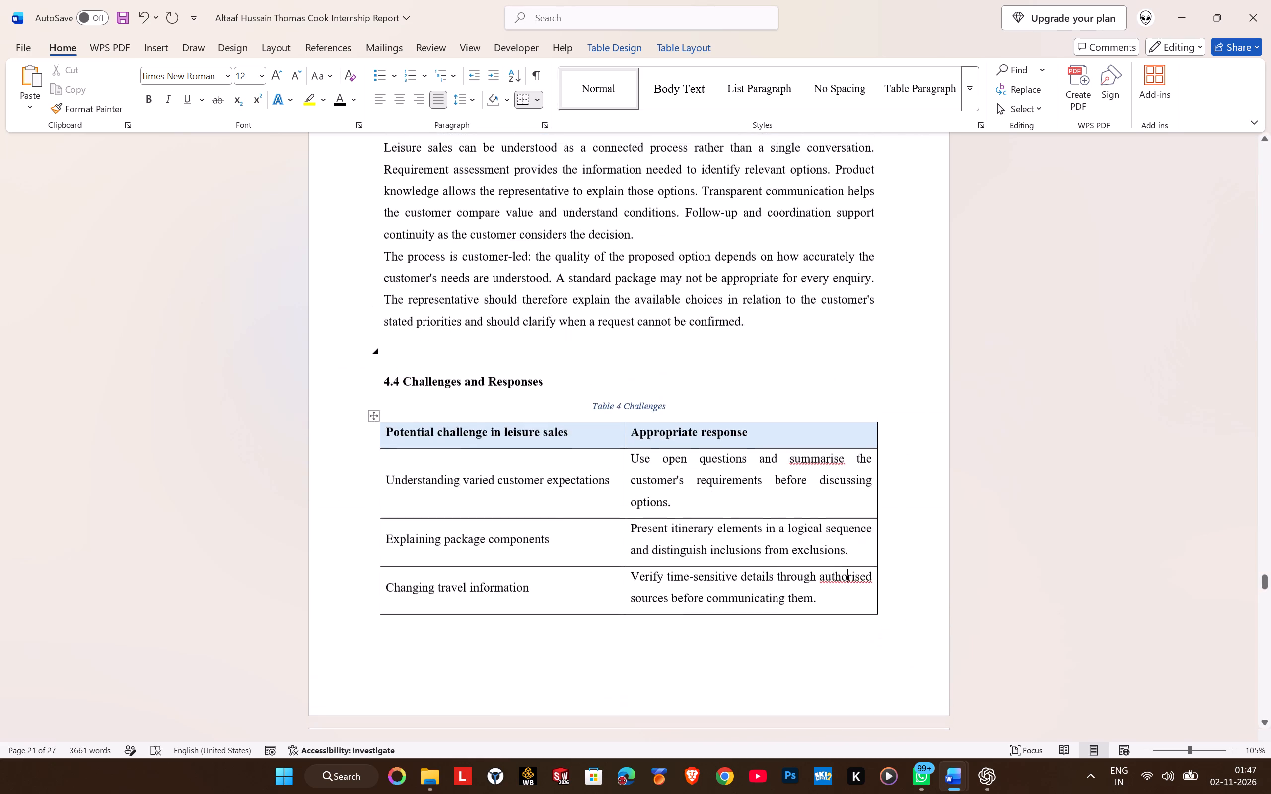
{"action": "scroll", "coordinate": [703, 364], "scroll_direction": "up", "scroll_amount": 13}
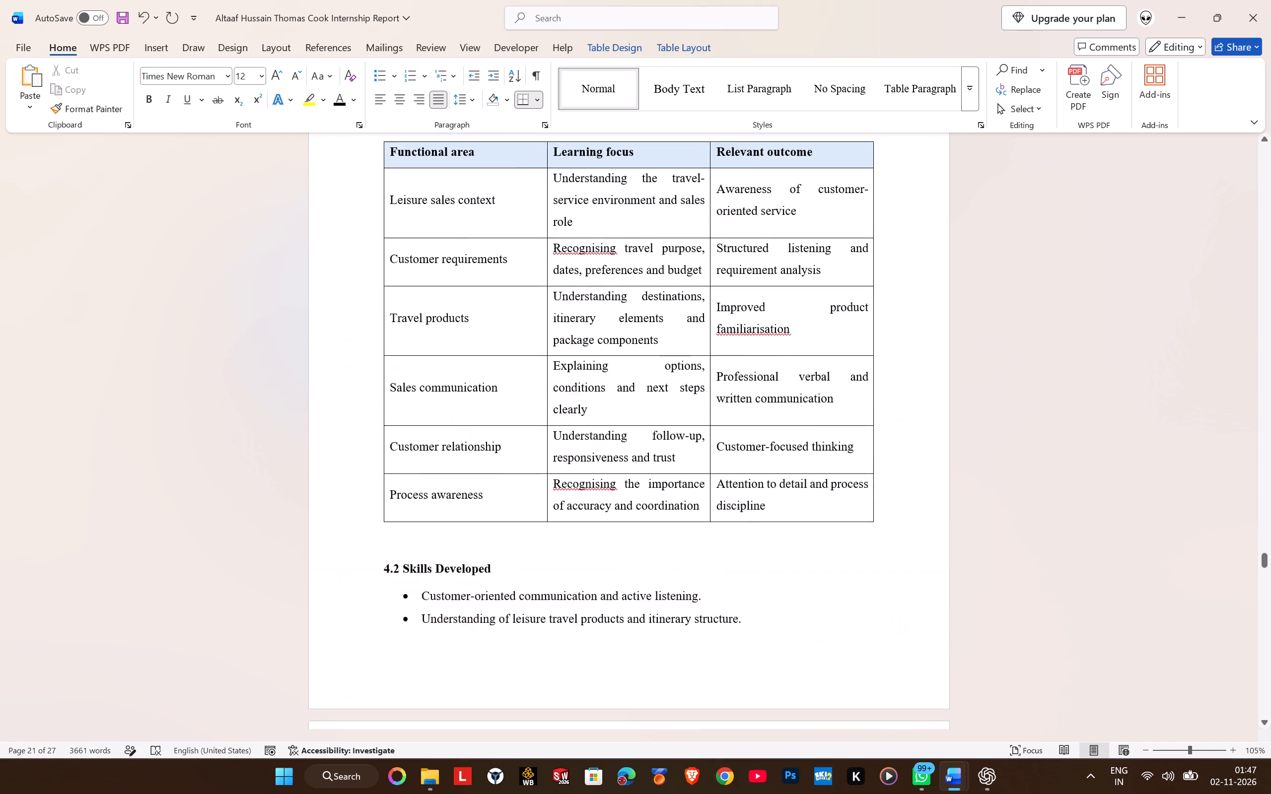
{"action": "scroll", "coordinate": [703, 364], "scroll_direction": "up", "scroll_amount": 6}
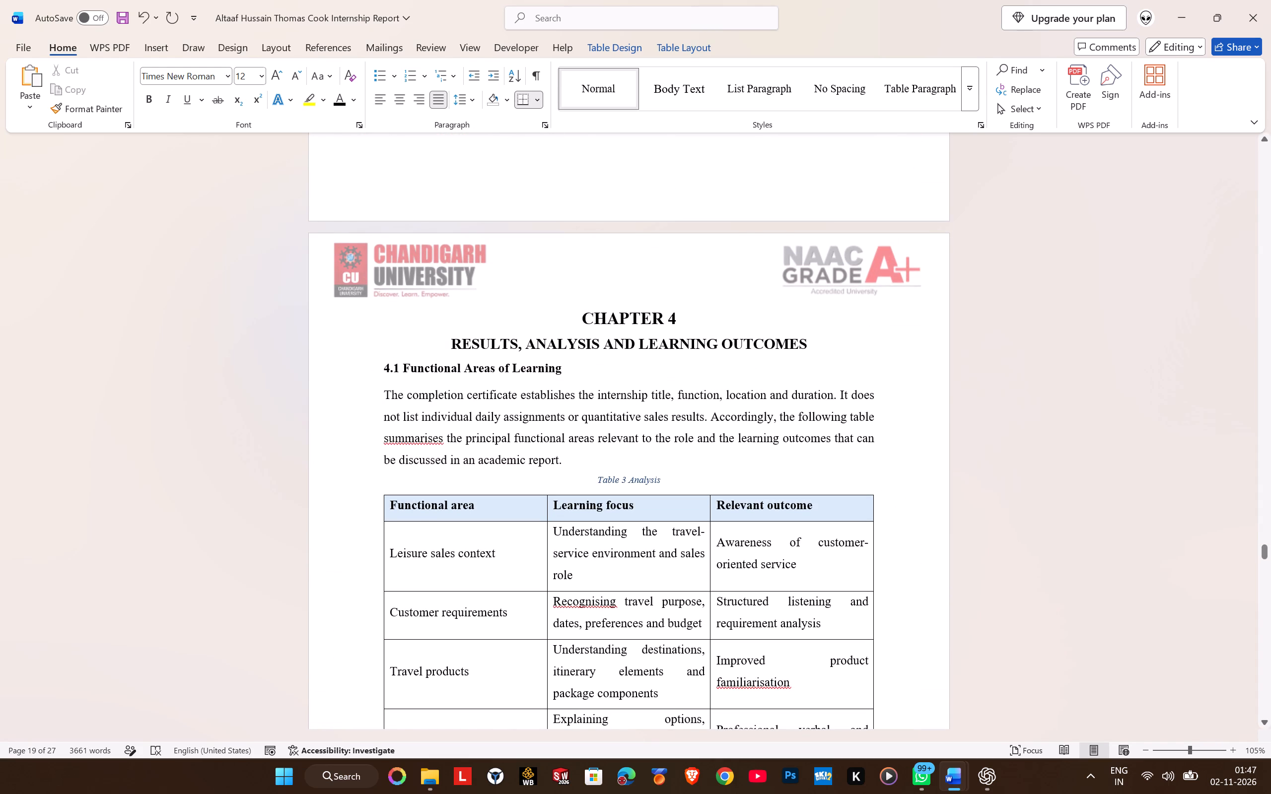
{"action": "scroll", "coordinate": [458, 408], "scroll_direction": "down", "scroll_amount": 11}
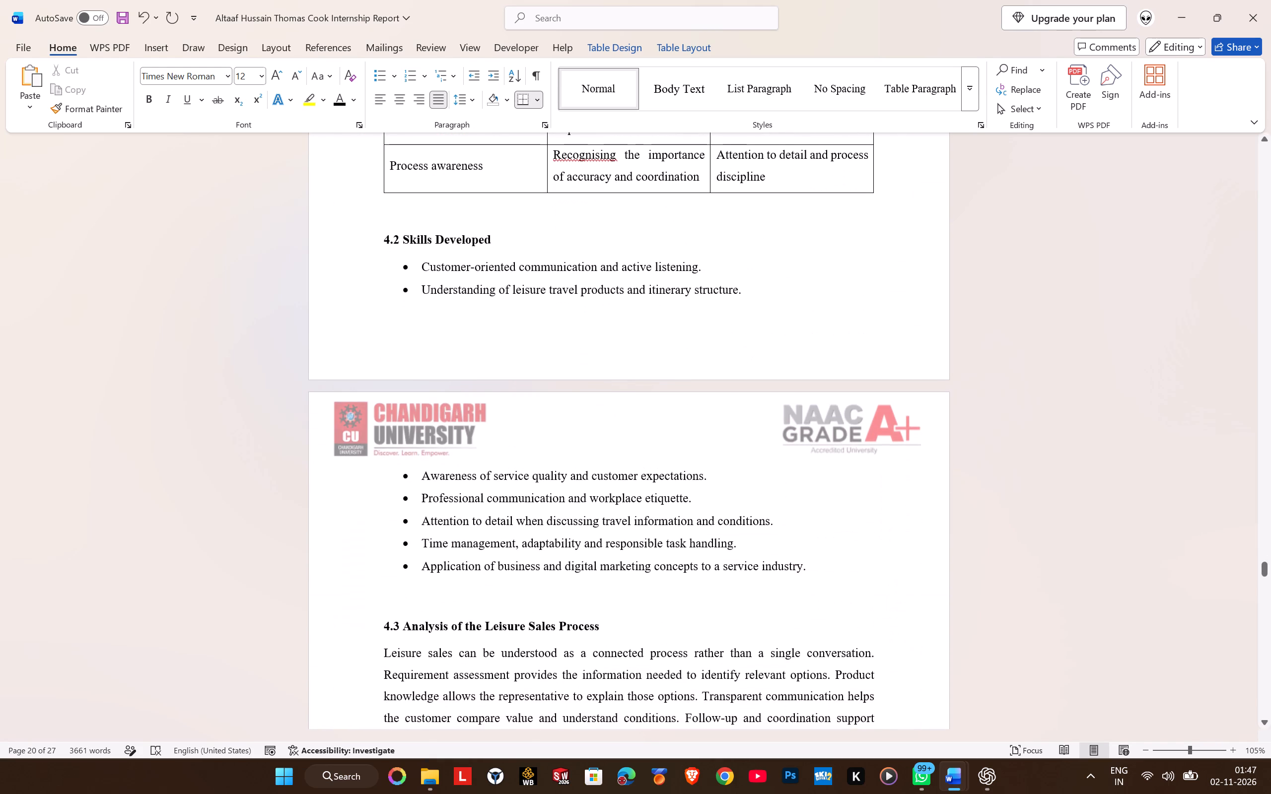
{"action": "scroll", "coordinate": [442, 347], "scroll_direction": "down", "scroll_amount": 17}
{"action": "scroll", "coordinate": [442, 348], "scroll_direction": "down", "scroll_amount": 5}
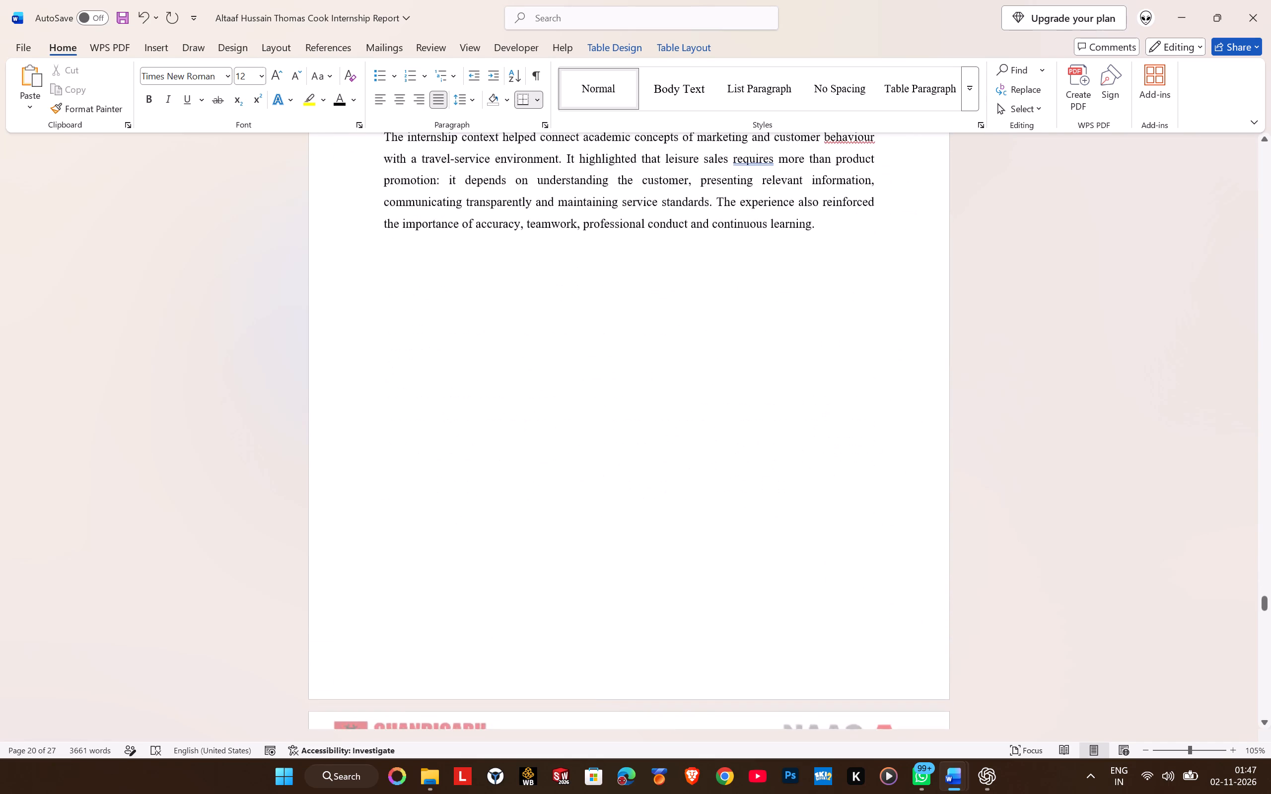
{"action": "scroll", "coordinate": [442, 348], "scroll_direction": "down", "scroll_amount": 4}
{"action": "scroll", "coordinate": [442, 348], "scroll_direction": "up", "scroll_amount": 4}
{"action": "scroll", "coordinate": [442, 348], "scroll_direction": "down", "scroll_amount": 9}
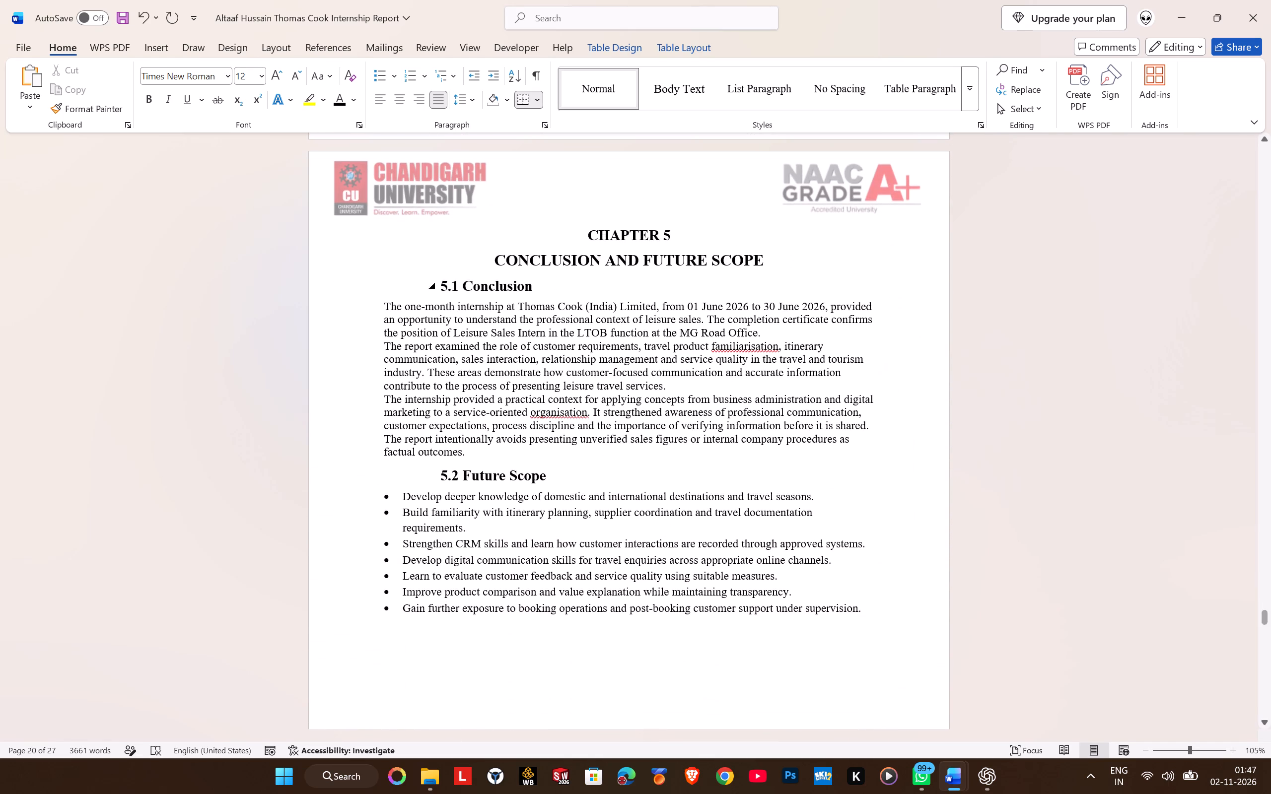
Set the CHAPTER 5 heading to 16 pt and the CONCLUSION AND FUTURE SCOPE title to 14 pt.
{"action": "triple_click", "coordinate": [604, 235]}
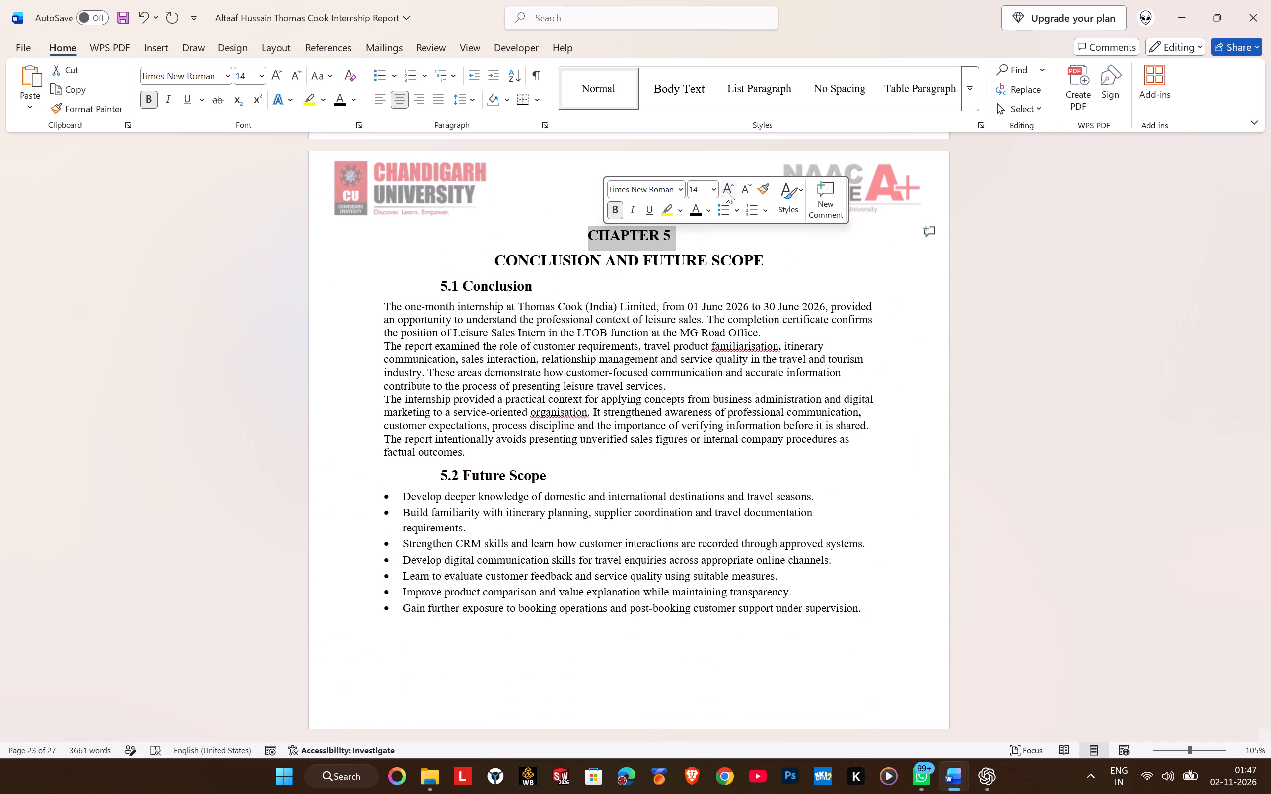
{"action": "left_click", "coordinate": [726, 191]}
{"action": "triple_click", "coordinate": [649, 272]}
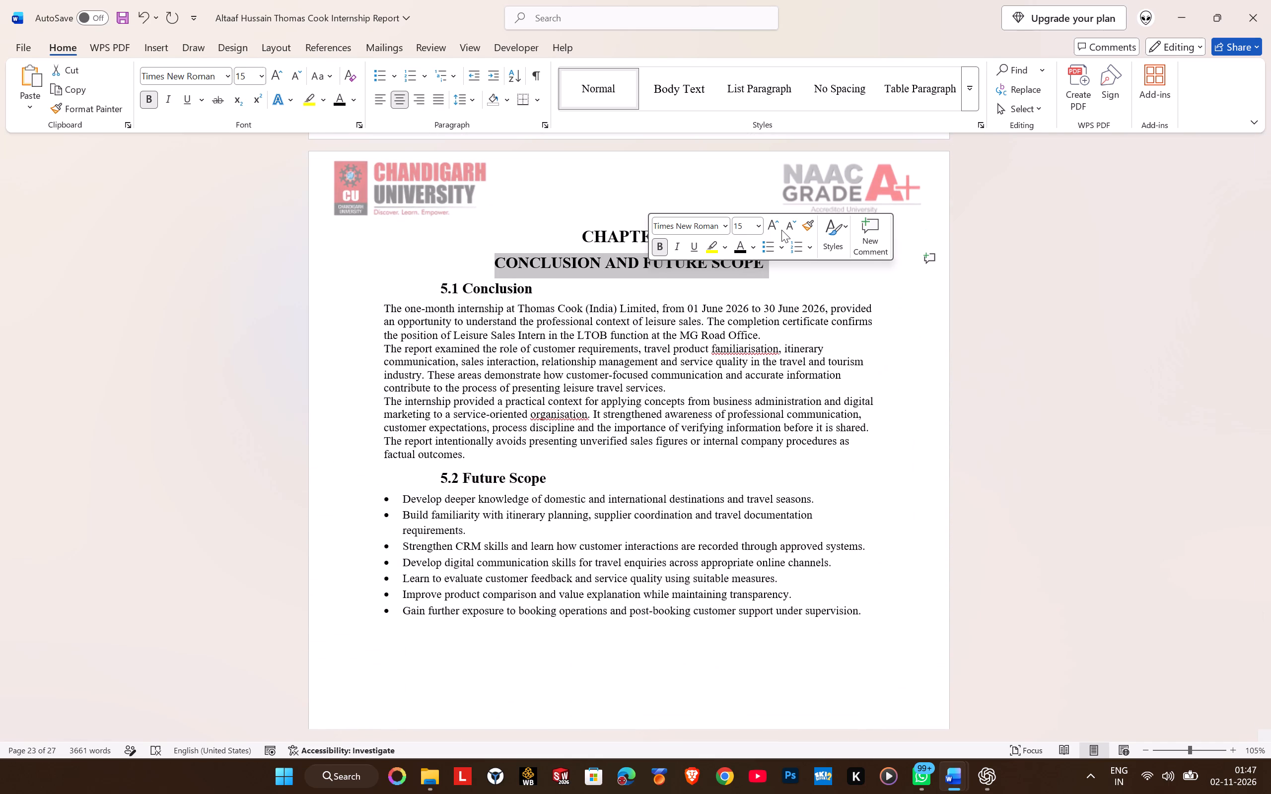
{"action": "left_click", "coordinate": [781, 230]}
{"action": "left_click", "coordinate": [789, 228]}
Format all Chapter 5 content from the 5.1 Conclusion heading through the last Future Scope bullet as 12 pt justified text with 1.5 line spacing.
{"action": "left_click", "coordinate": [457, 289]}
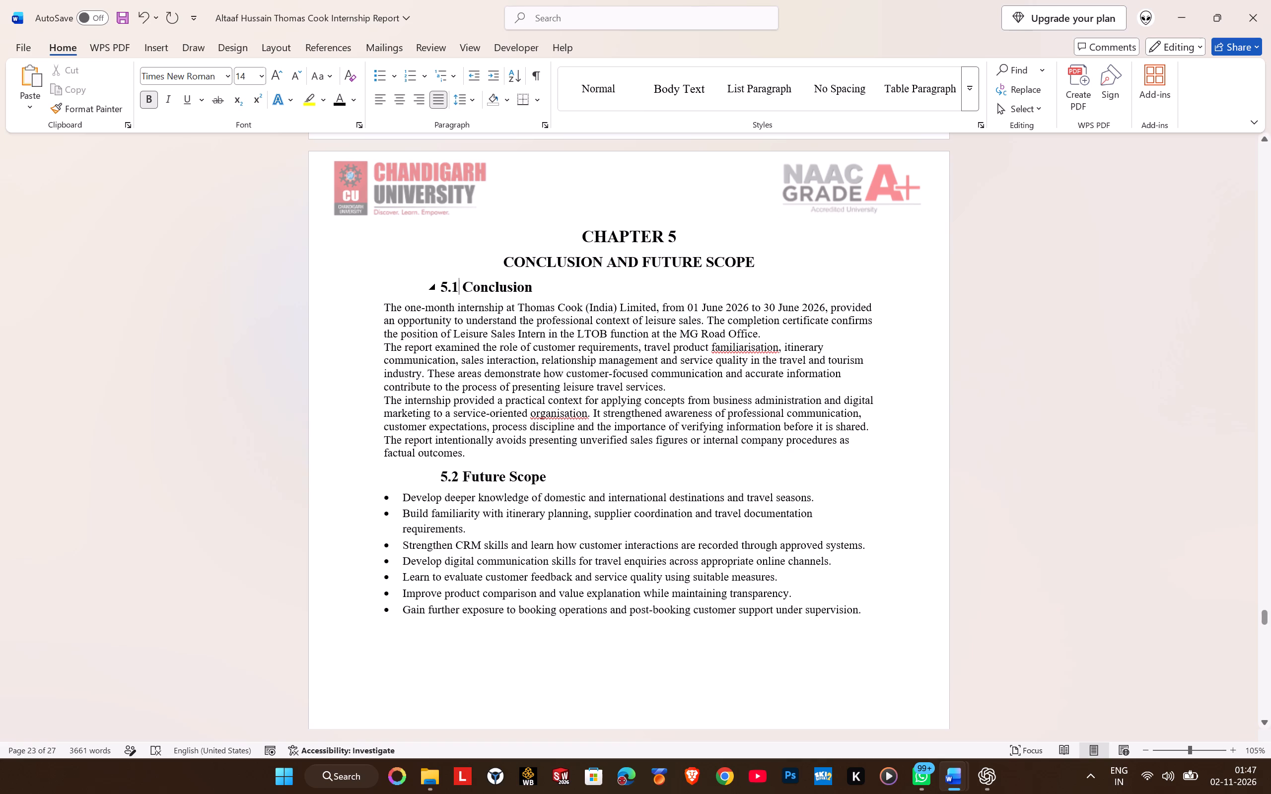
{"action": "left_click_drag", "start_coordinate": [442, 288], "coordinate": [872, 609]}
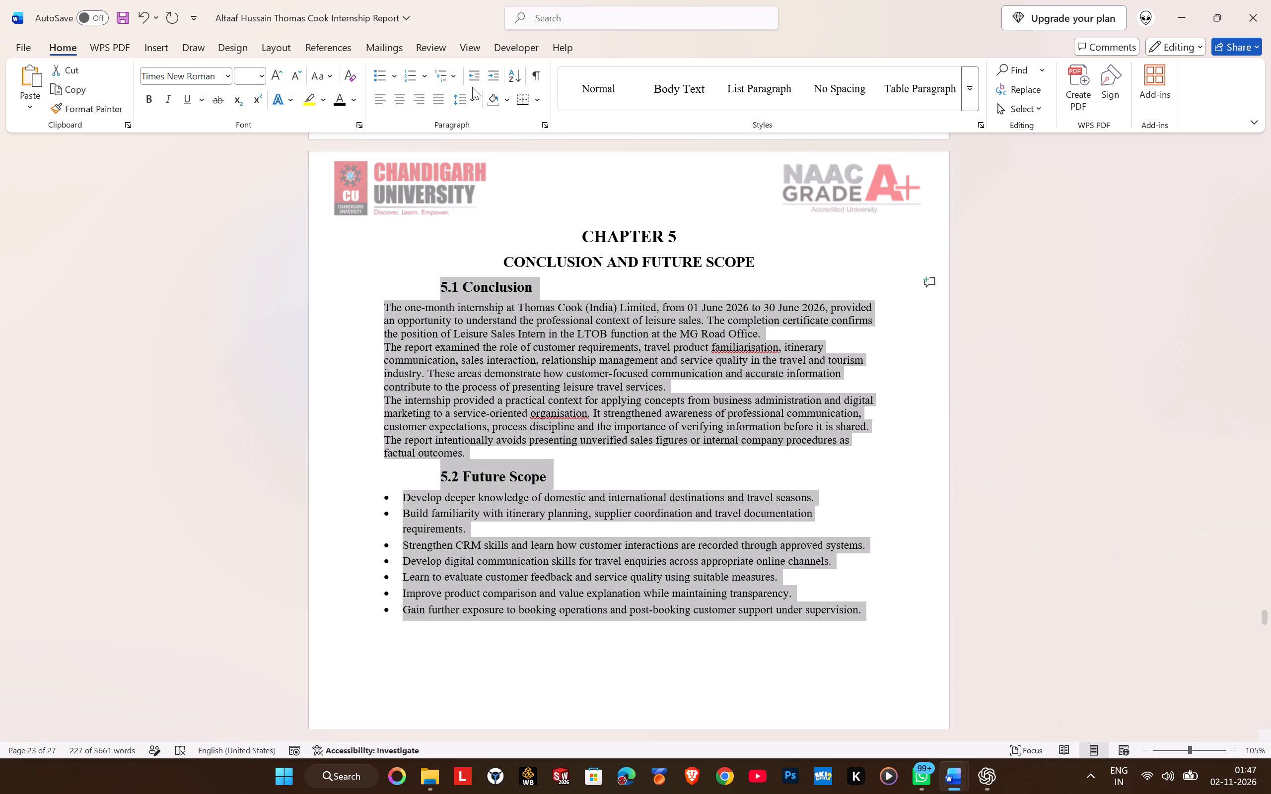
{"action": "left_click", "coordinate": [468, 98]}
{"action": "left_click", "coordinate": [476, 163]}
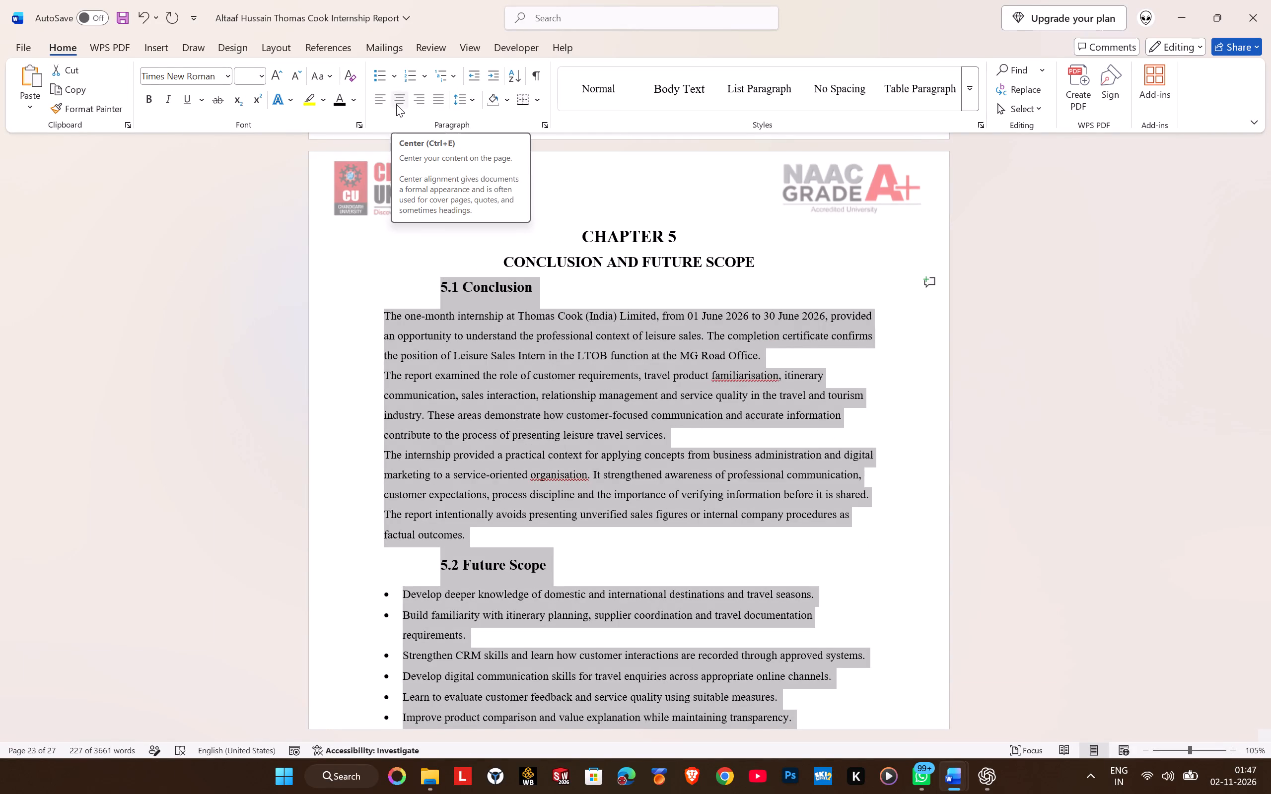
{"action": "left_click", "coordinate": [447, 98]}
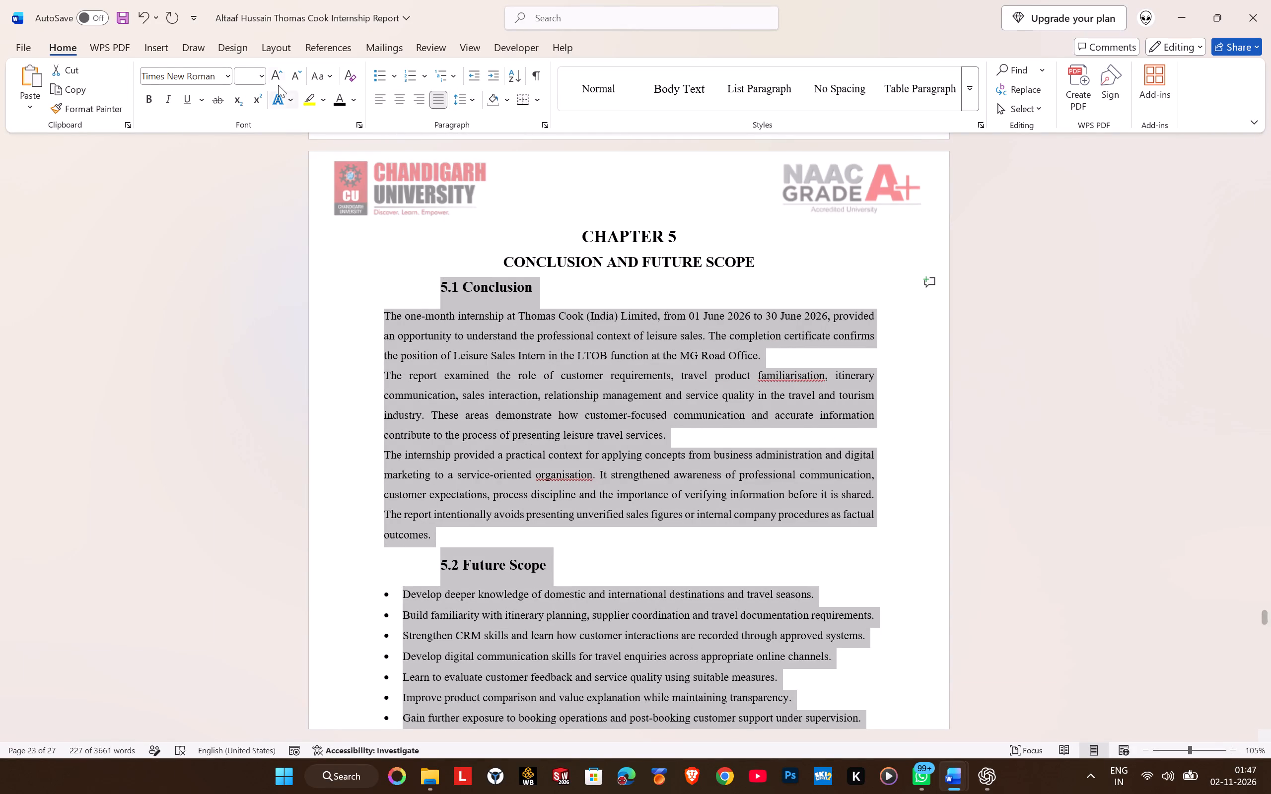
{"action": "left_click", "coordinate": [245, 76]}
{"action": "type", "text": "12"}
{"action": "key", "text": "Return"}
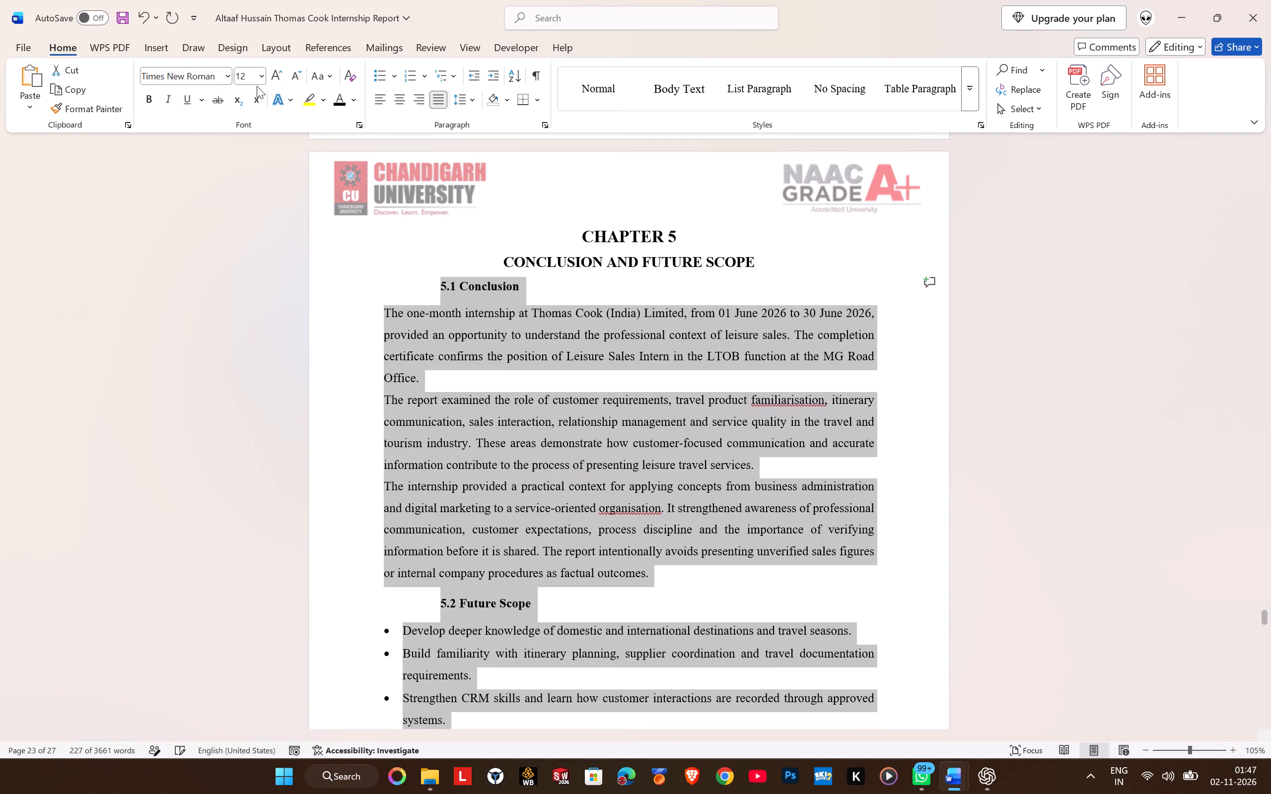
{"action": "left_click", "coordinate": [394, 327]}
Set 2.0 line spacing on the CHAPTER 4 heading and the RESULTS, ANALYSIS AND LEARNING OUTCOMES title.
{"action": "scroll", "coordinate": [394, 327], "scroll_direction": "up", "scroll_amount": 6}
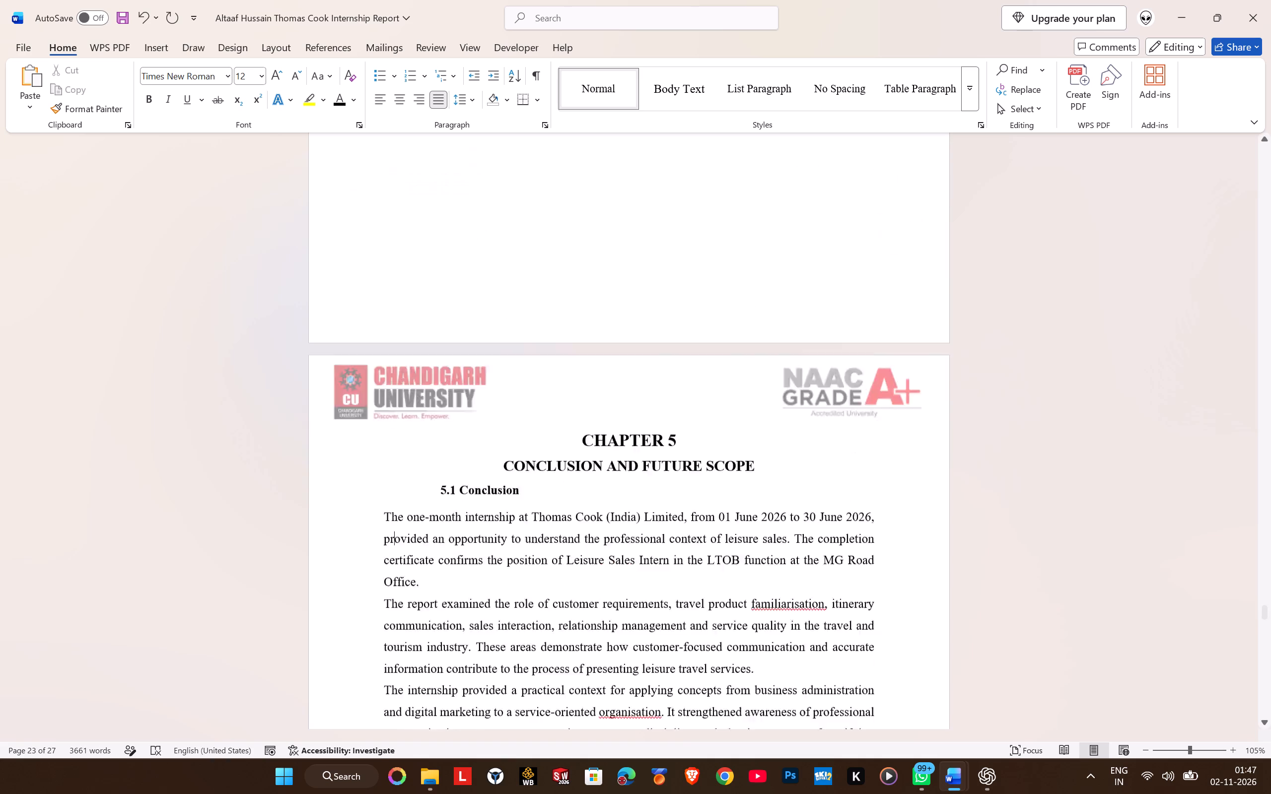
{"action": "scroll", "coordinate": [394, 299], "scroll_direction": "up", "scroll_amount": 20}
{"action": "scroll", "coordinate": [394, 299], "scroll_direction": "up", "scroll_amount": 10}
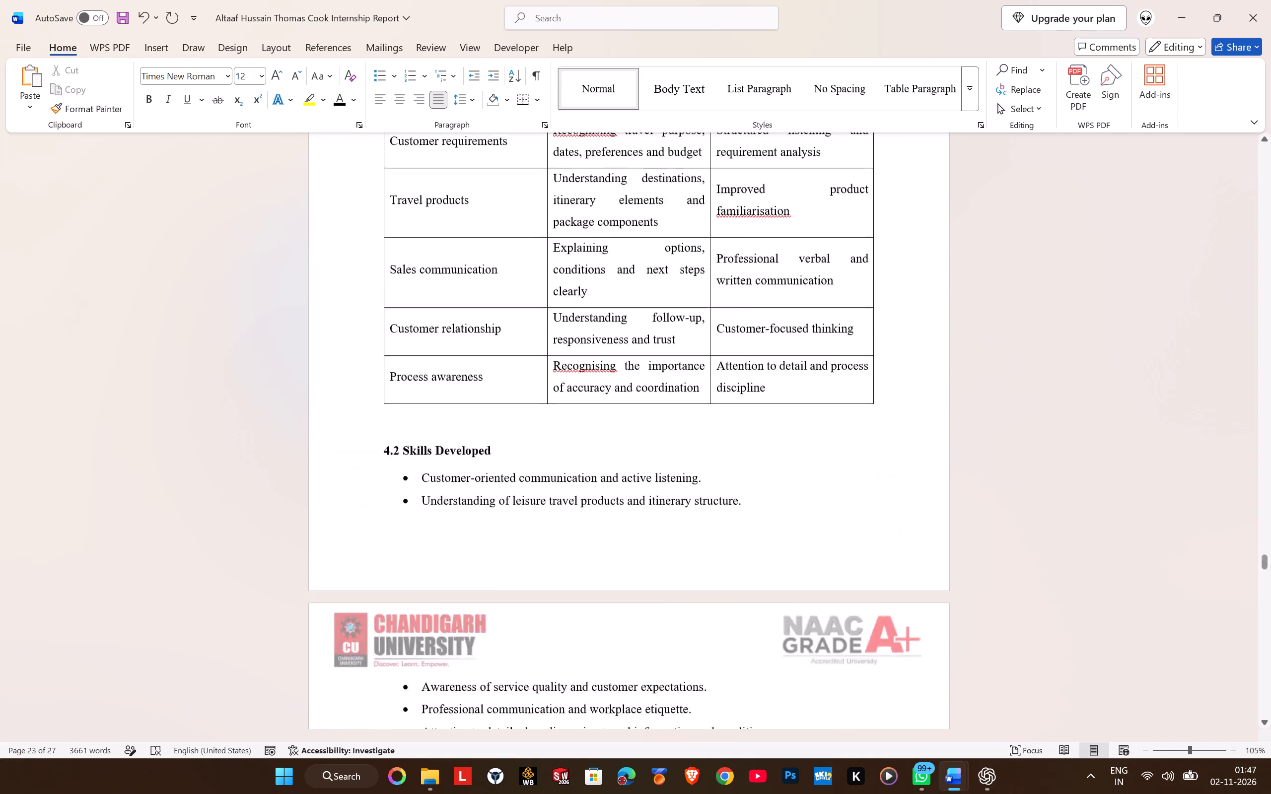
{"action": "scroll", "coordinate": [398, 268], "scroll_direction": "up", "scroll_amount": 8}
{"action": "left_click", "coordinate": [632, 449]}
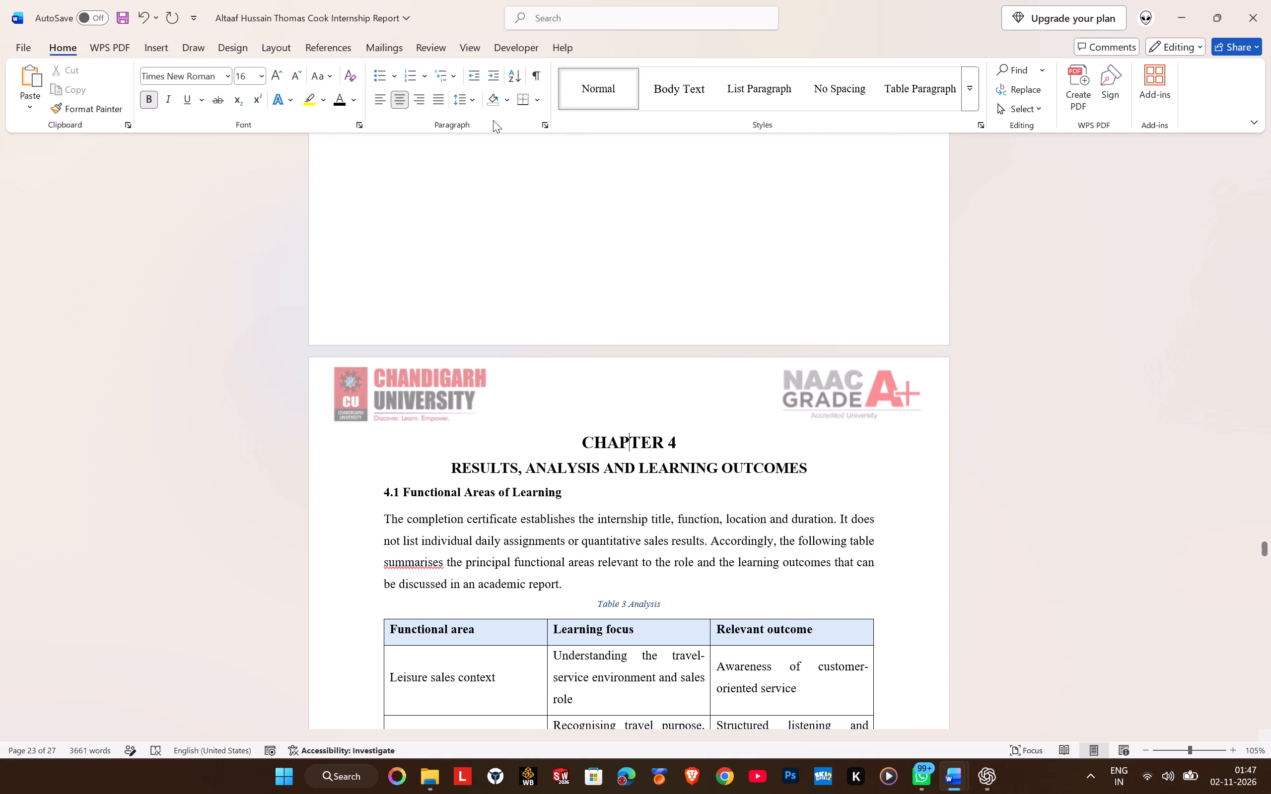
{"action": "left_click", "coordinate": [470, 101]}
{"action": "left_click", "coordinate": [476, 176]}
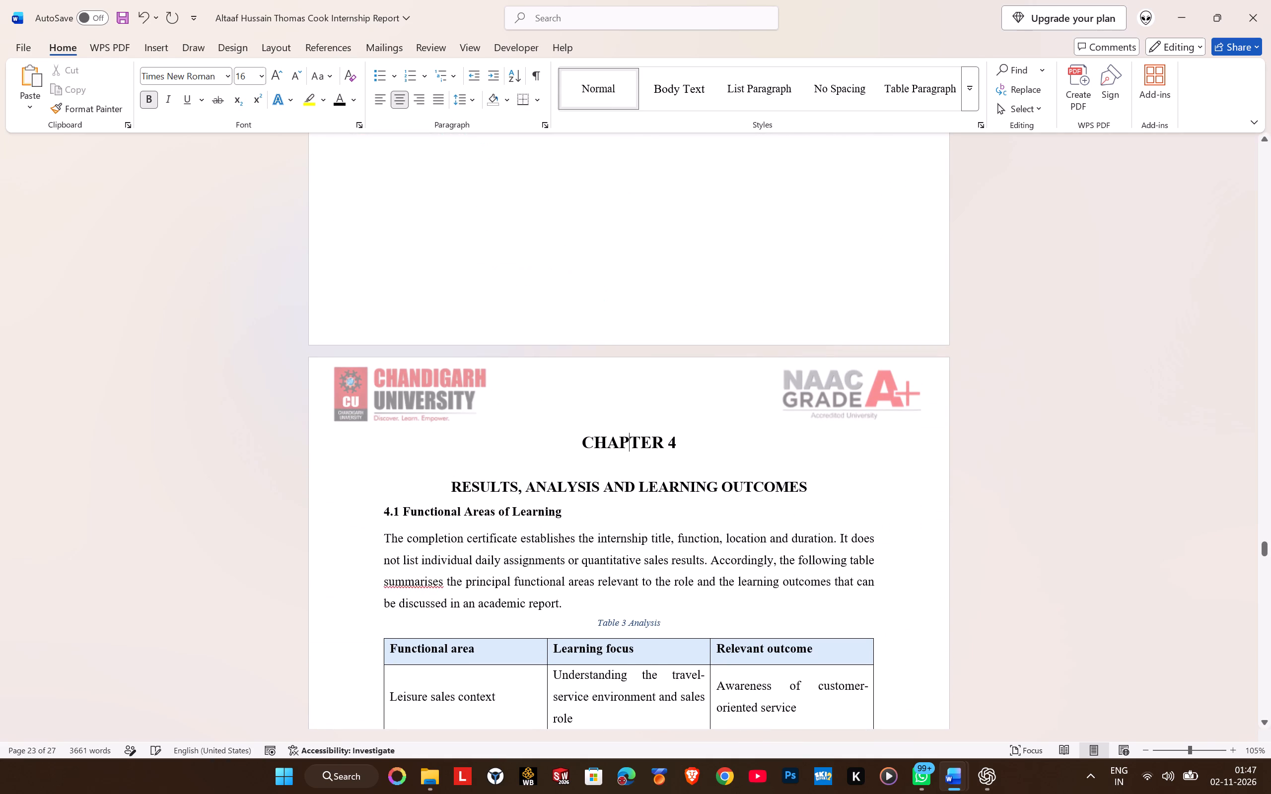
{"action": "left_click", "coordinate": [571, 484]}
{"action": "left_click", "coordinate": [466, 104]}
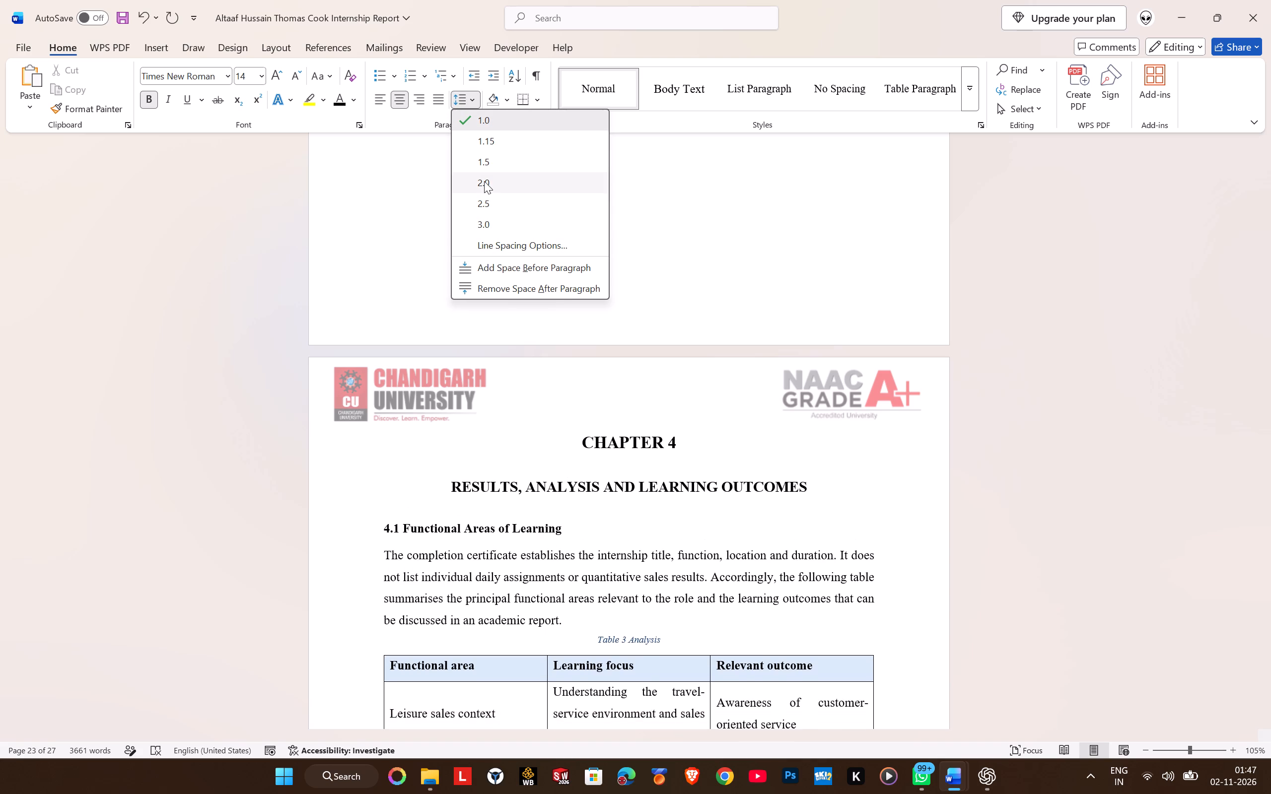
{"action": "left_click", "coordinate": [484, 181]}
Insert an empty line before the 4.2 Skills Developed heading to move it onto the page with its bullets.
{"action": "scroll", "coordinate": [523, 365], "scroll_direction": "down", "scroll_amount": 14}
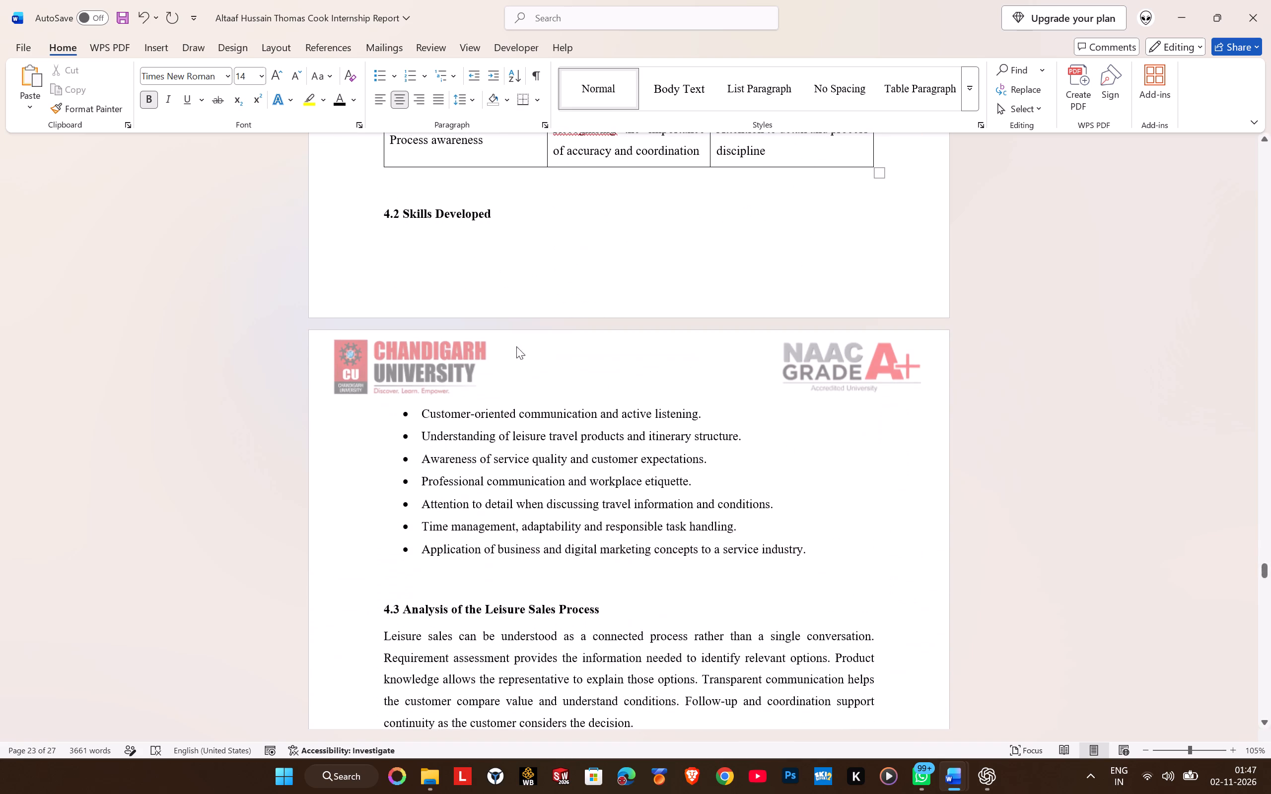
{"action": "left_click", "coordinate": [442, 195]}
{"action": "key", "text": "Return"}
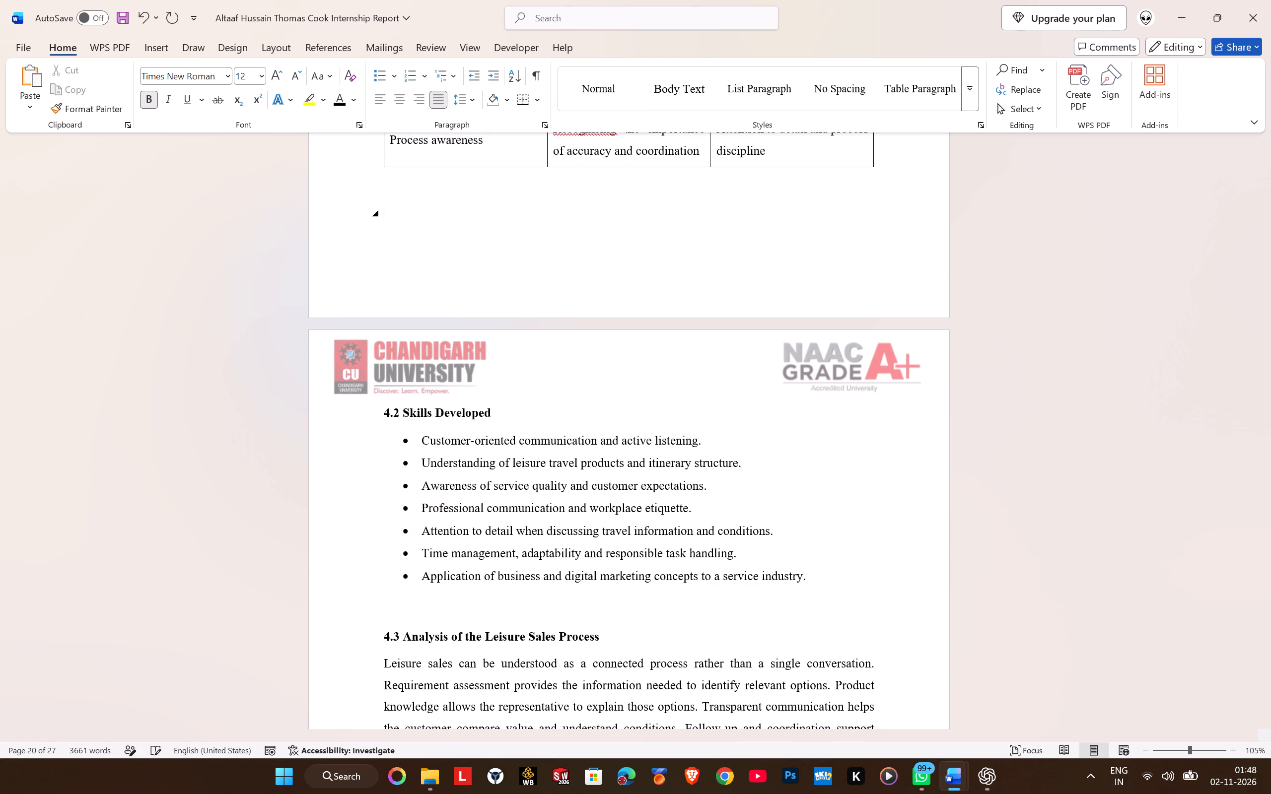
Check the table split and page breaks from section 4.3 through the first page of Chapter 5.
{"action": "scroll", "coordinate": [554, 401], "scroll_direction": "down", "scroll_amount": 10}
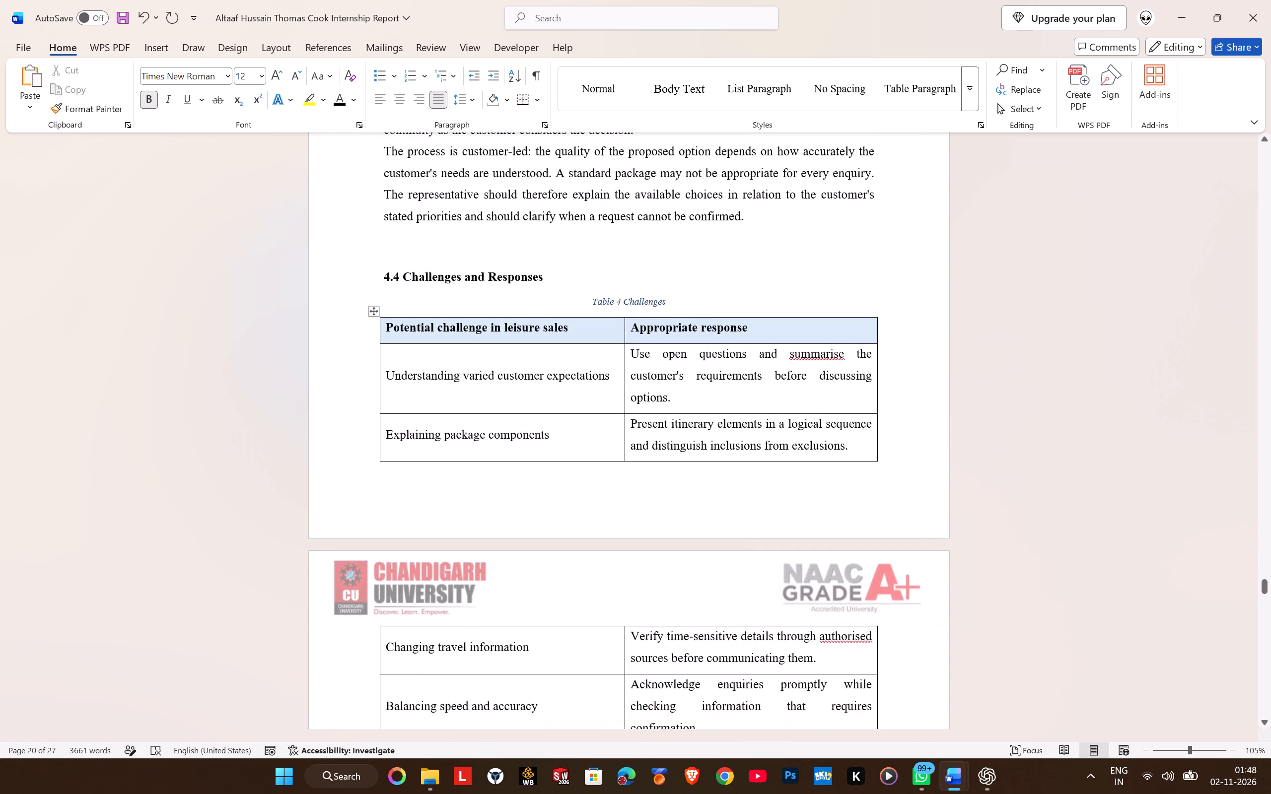
{"action": "scroll", "coordinate": [551, 385], "scroll_direction": "down", "scroll_amount": 2}
{"action": "scroll", "coordinate": [551, 385], "scroll_direction": "up", "scroll_amount": 3}
{"action": "scroll", "coordinate": [551, 385], "scroll_direction": "down", "scroll_amount": 7}
{"action": "scroll", "coordinate": [551, 385], "scroll_direction": "up", "scroll_amount": 3}
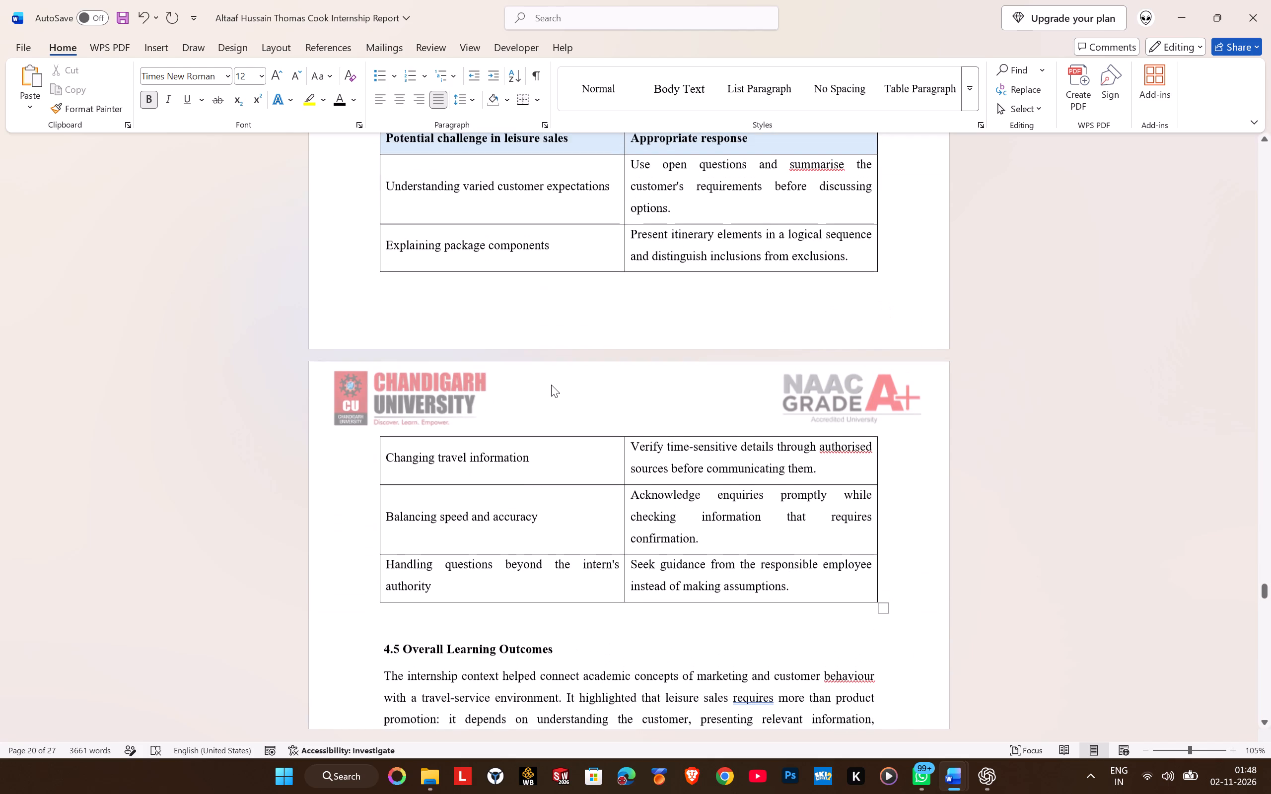
{"action": "scroll", "coordinate": [551, 385], "scroll_direction": "down", "scroll_amount": 10}
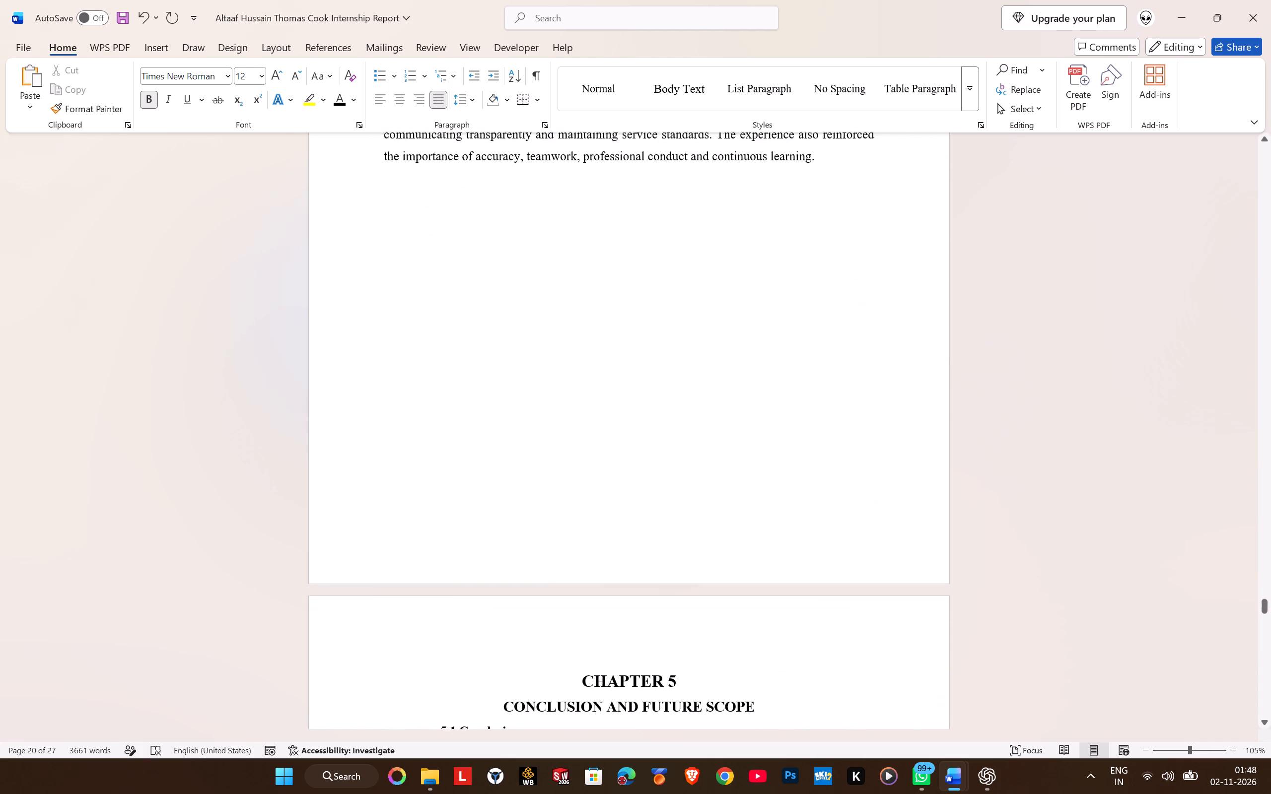
{"action": "scroll", "coordinate": [551, 385], "scroll_direction": "down", "scroll_amount": 7}
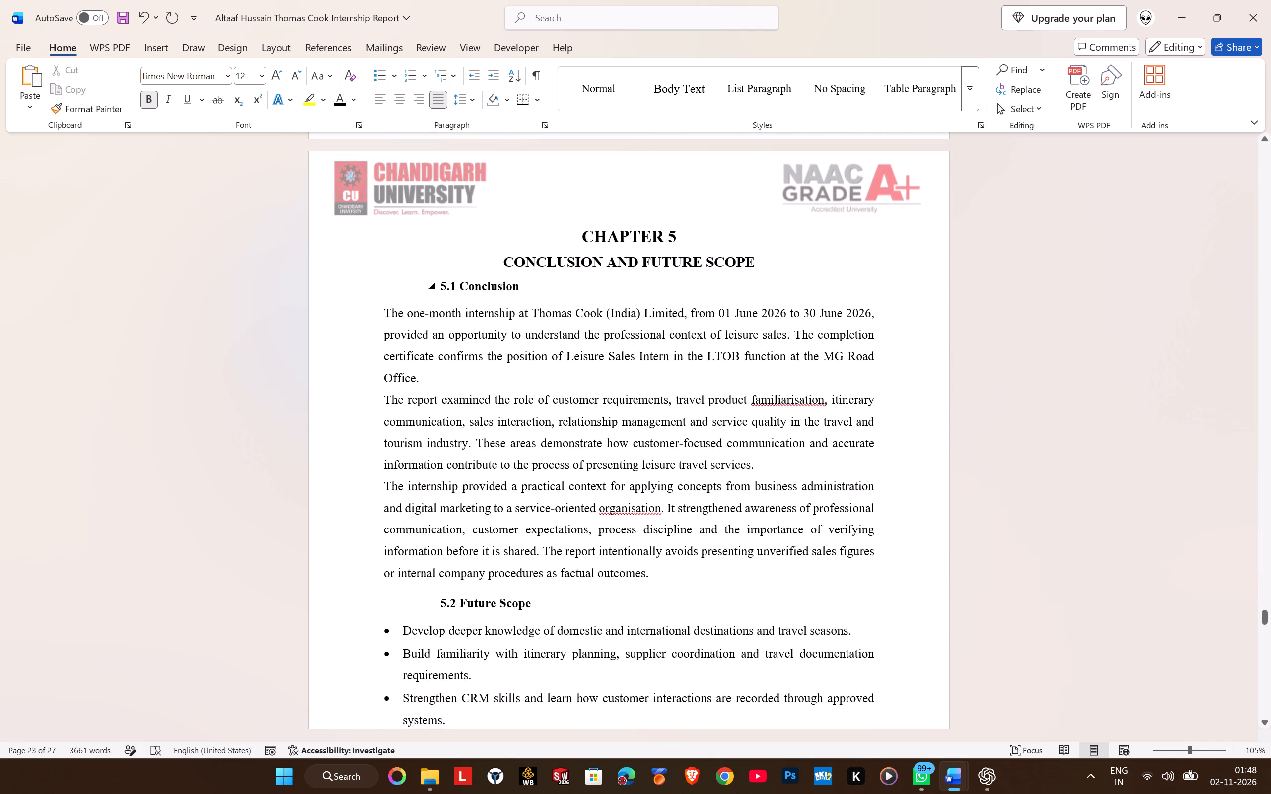
Remove the indent from the 5.1 Conclusion and 5.2 Future Scope headings so they align with the body text.
{"action": "left_click", "coordinate": [440, 291]}
{"action": "key", "text": "BackSpace"}
{"action": "key", "text": "Down"}
{"action": "key", "text": "Down"}
{"action": "key", "text": "Down"}
{"action": "key", "text": "Down"}
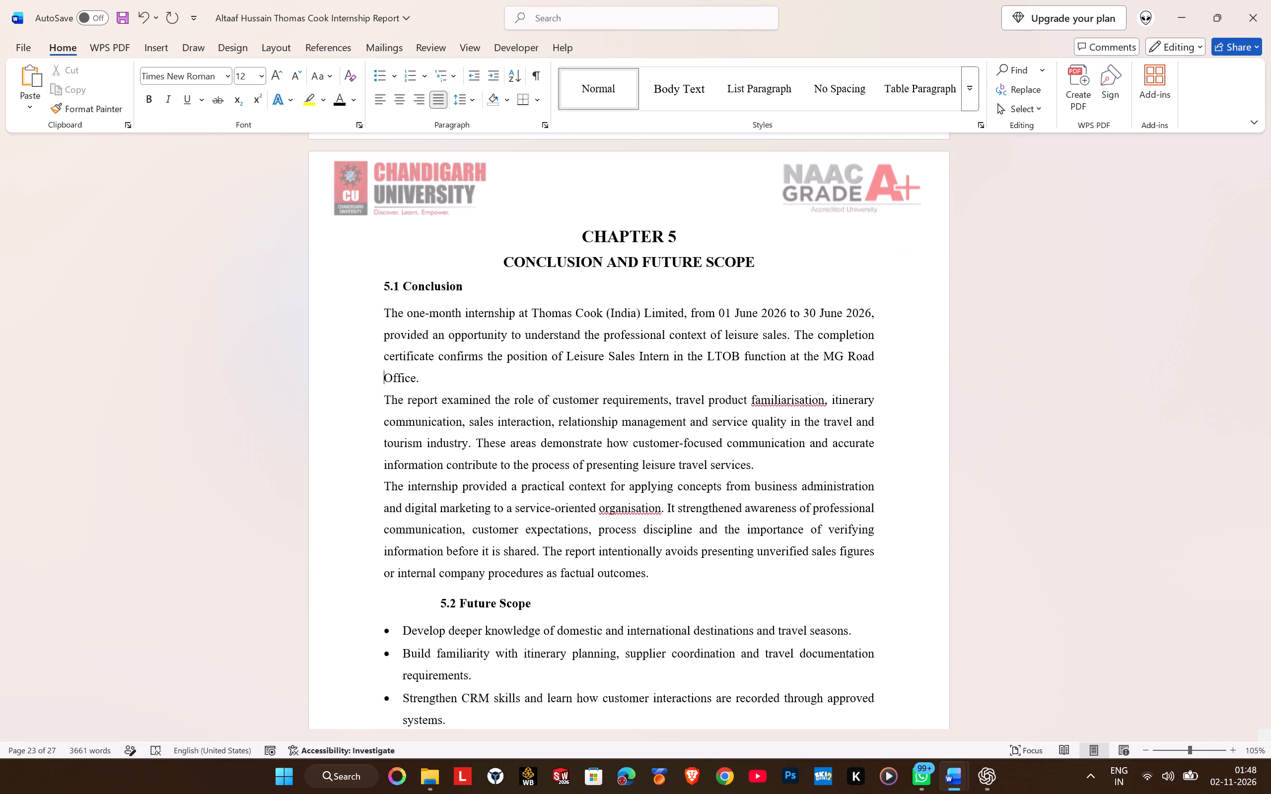
{"action": "key", "text": "Down"}
{"action": "key", "text": "Down"}
{"action": "key", "text": "Down"}
{"action": "key", "text": "Down"}
{"action": "key", "text": "Down"}
{"action": "key", "text": "Down"}
{"action": "key", "text": "Down"}
{"action": "key", "text": "Down"}
{"action": "key", "text": "Down"}
{"action": "key", "text": "Down"}
{"action": "key", "text": "BackSpace"}
Indent the first two Future Scope bullets, on destination knowledge and itinerary planning, by one step.
{"action": "key", "text": "Down"}
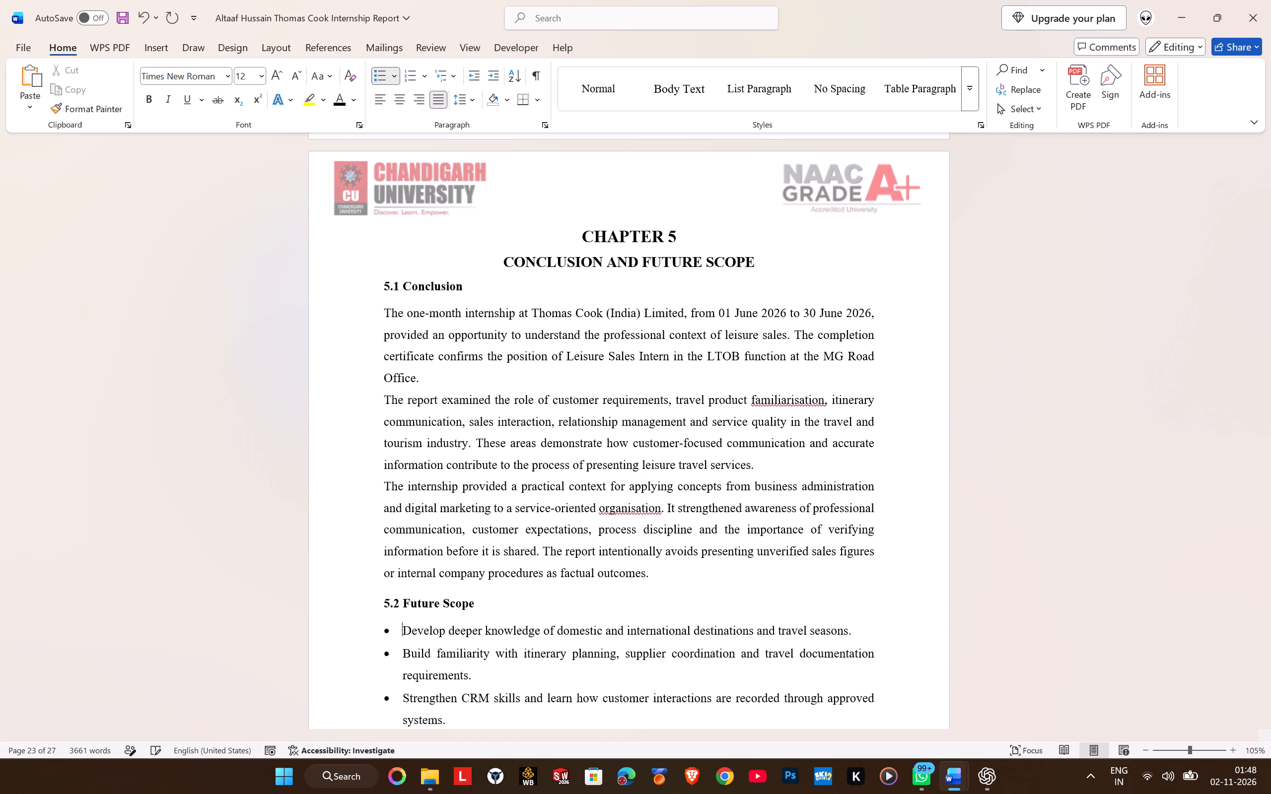
{"action": "key", "text": "Down"}
{"action": "key", "text": "Up"}
{"action": "key", "text": "Tab"}
{"action": "key", "text": "Down"}
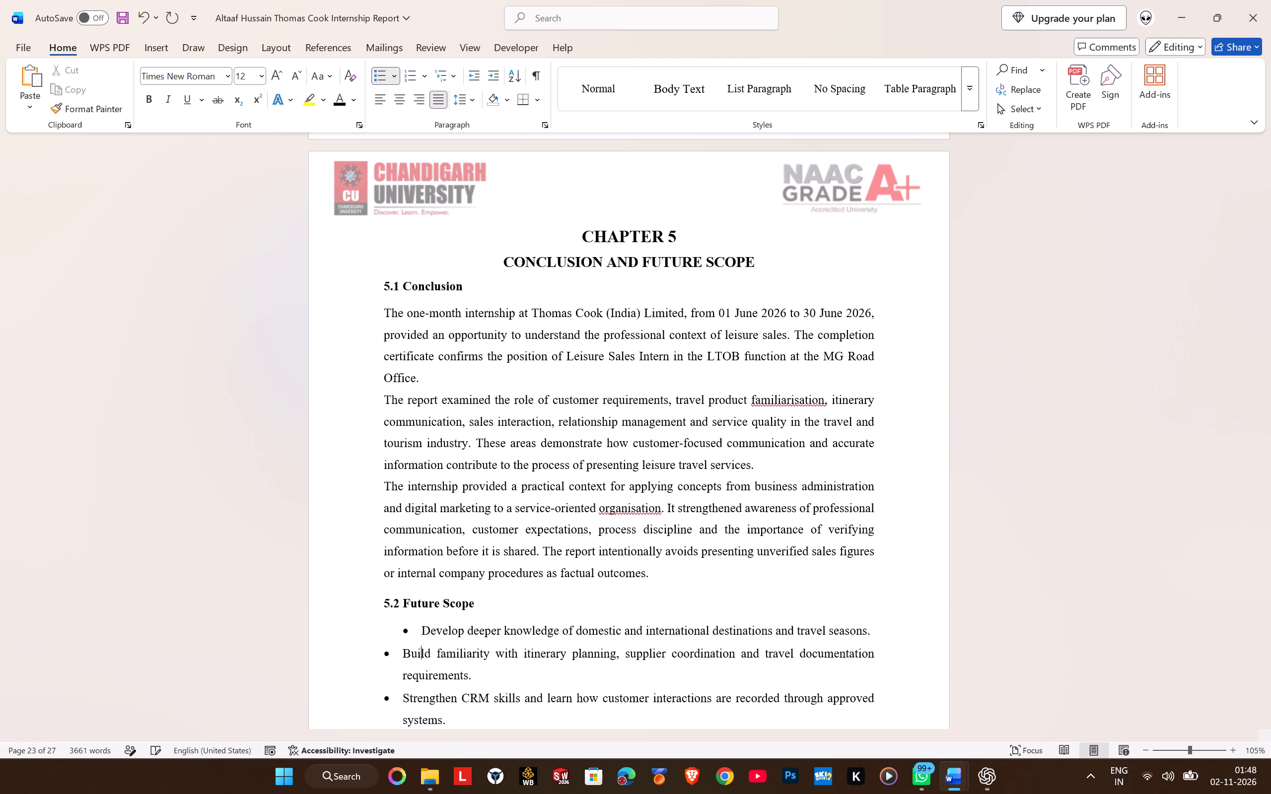
{"action": "key", "text": "Left"}
{"action": "key", "text": "Left"}
{"action": "key", "text": "Left"}
{"action": "key", "text": "Tab"}
Indent the third Future Scope bullet, on CRM skills, to match the bullets above it.
{"action": "key", "text": "Down"}
{"action": "key", "text": "Left"}
{"action": "key", "text": "Left"}
{"action": "key", "text": "Left"}
{"action": "key", "text": "Down"}
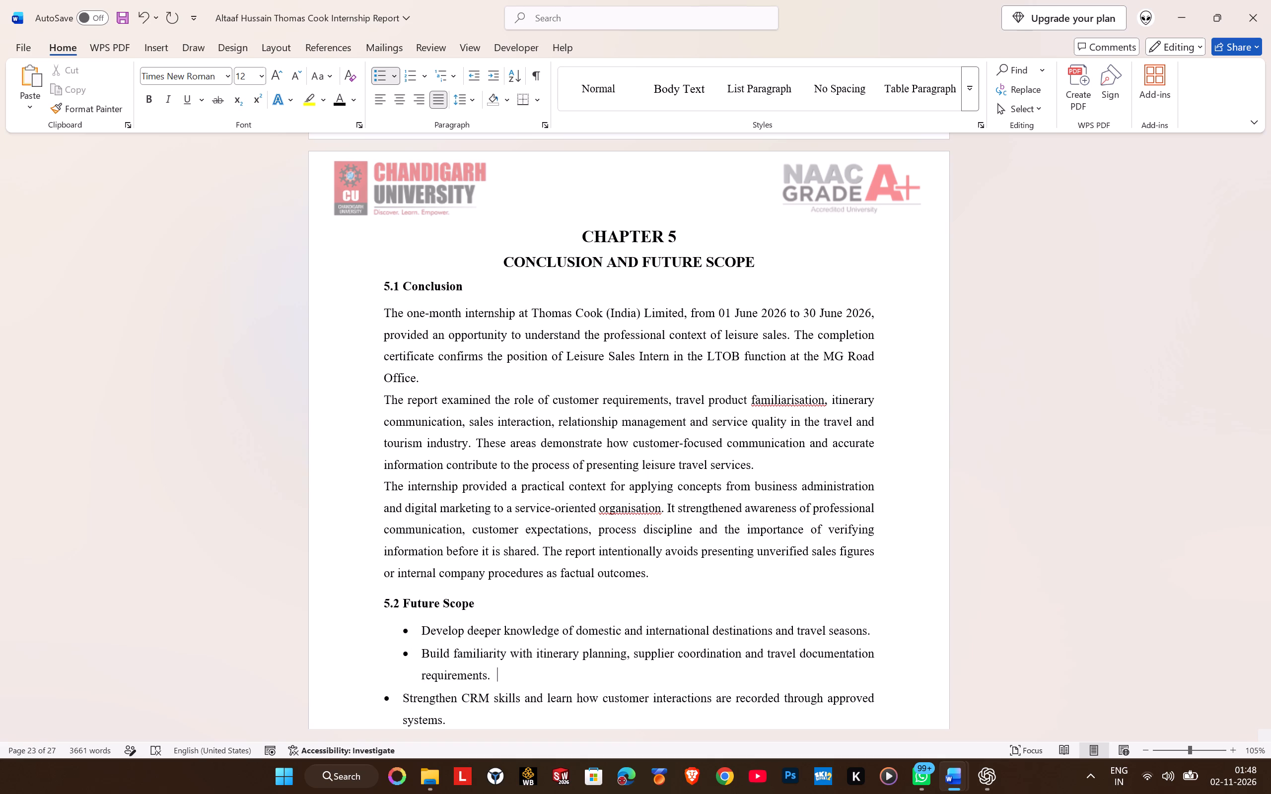
{"action": "key", "text": "Down"}
{"action": "key", "text": "Right"}
{"action": "key", "text": "Up"}
{"action": "key", "text": "Right"}
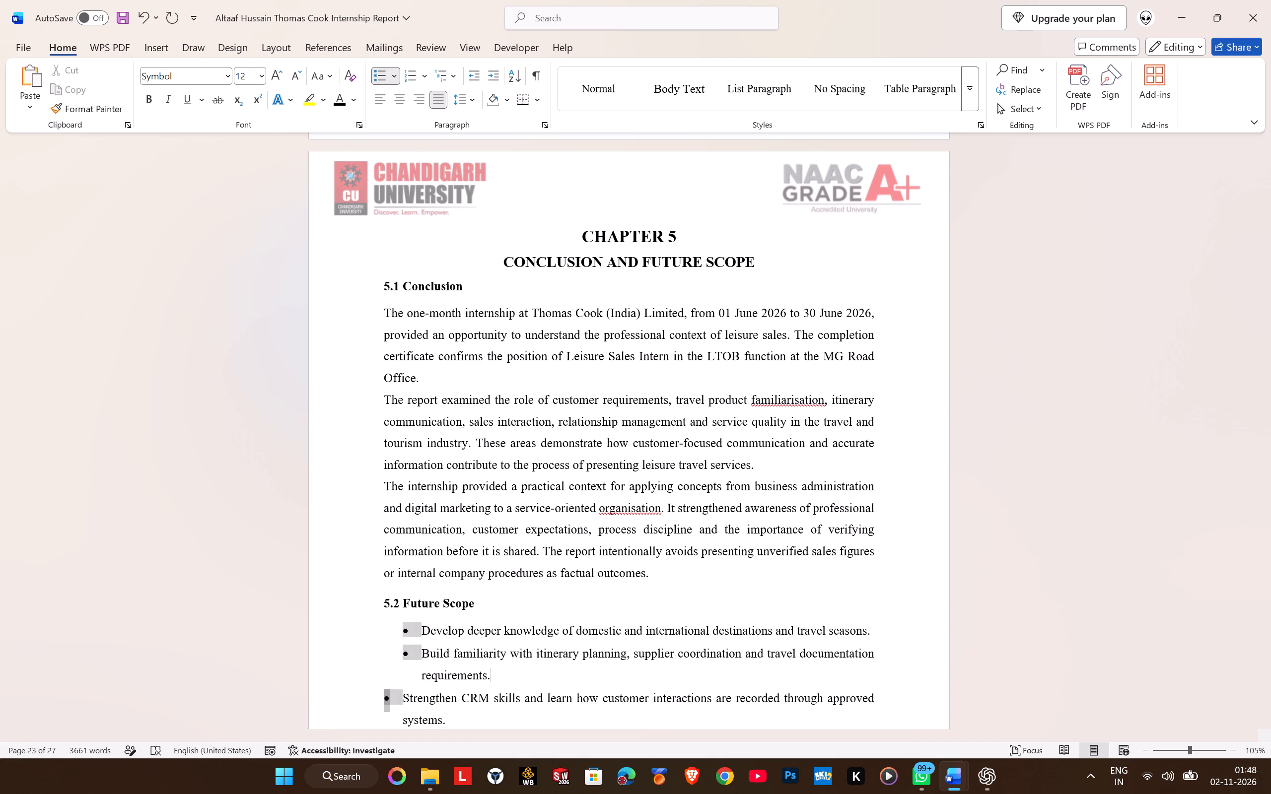
{"action": "key", "text": "Right"}
{"action": "key", "text": "Tab"}
Indent the Future Scope bullets on digital communication skills and evaluating customer feedback to match the bullets above.
{"action": "key", "text": "Down"}
{"action": "key", "text": "Down"}
{"action": "key", "text": "Down"}
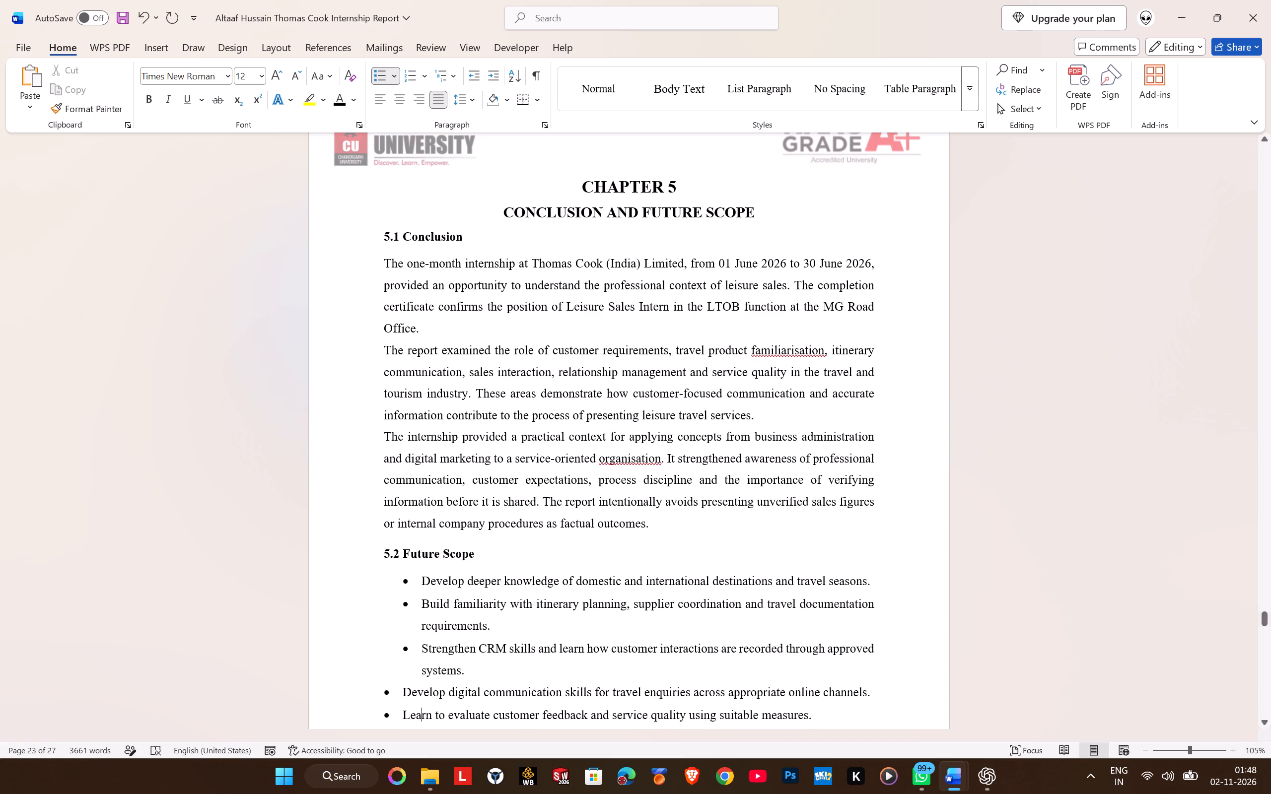
{"action": "key", "text": "Up"}
{"action": "key", "text": "Left"}
{"action": "key", "text": "Left"}
{"action": "key", "text": "Left"}
{"action": "key", "text": "Tab"}
{"action": "key", "text": "Down"}
{"action": "key", "text": "Down"}
{"action": "key", "text": "Down"}
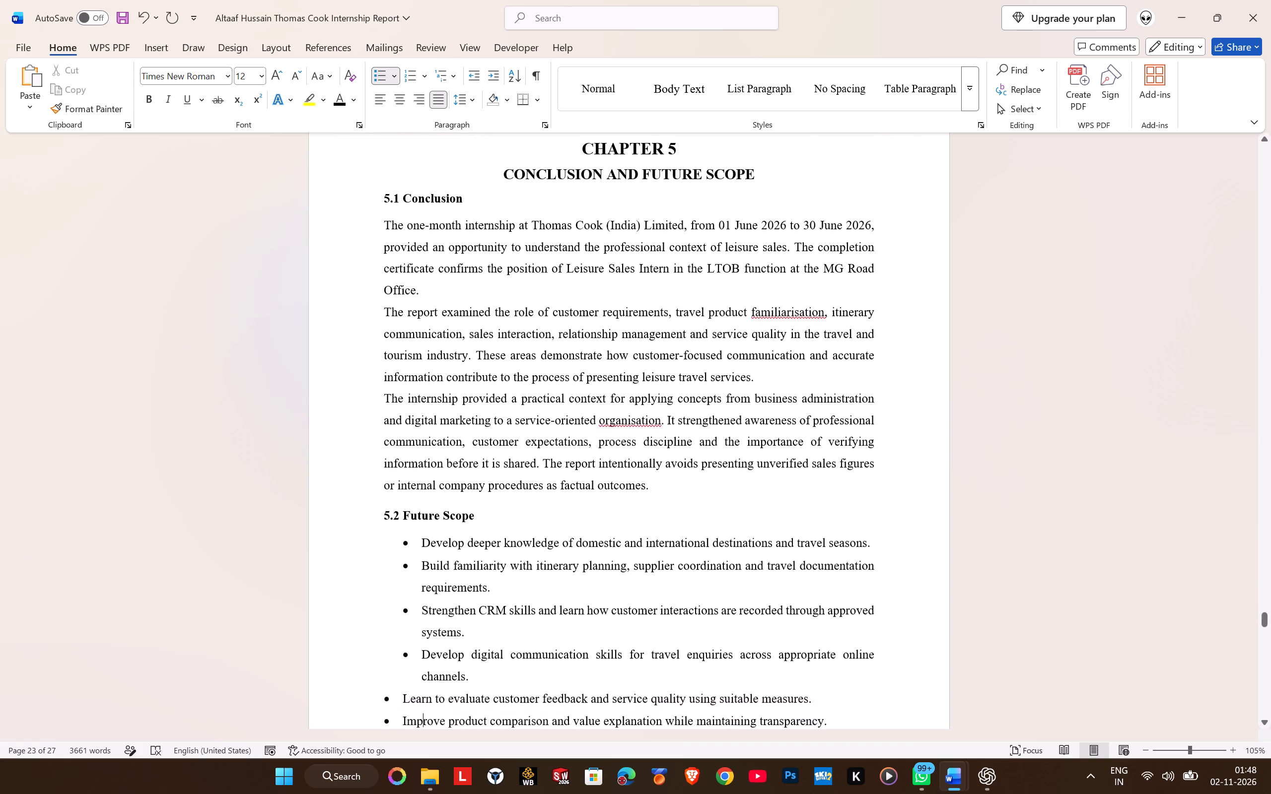
{"action": "key", "text": "Up"}
{"action": "key", "text": "Left"}
{"action": "key", "text": "Left"}
{"action": "key", "text": "Left"}
{"action": "key", "text": "Tab"}
Indent the last two Future Scope bullets, on product comparison and booking operations, to match the rest of the list.
{"action": "key", "text": "Down"}
{"action": "key", "text": "Left"}
{"action": "key", "text": "Left"}
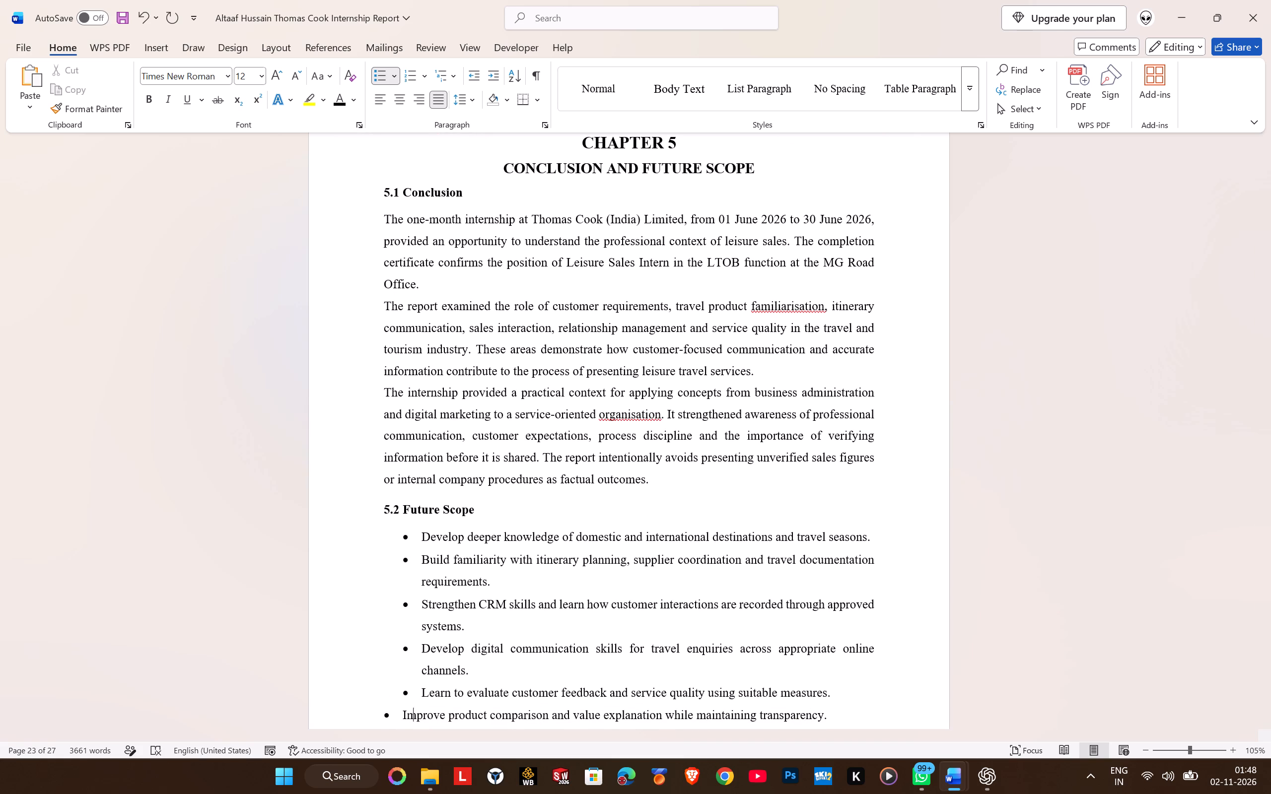
{"action": "key", "text": "Left"}
{"action": "key", "text": "Tab"}
{"action": "key", "text": "Down"}
{"action": "key", "text": "Down"}
{"action": "key", "text": "Down"}
{"action": "key", "text": "Up"}
{"action": "key", "text": "Up"}
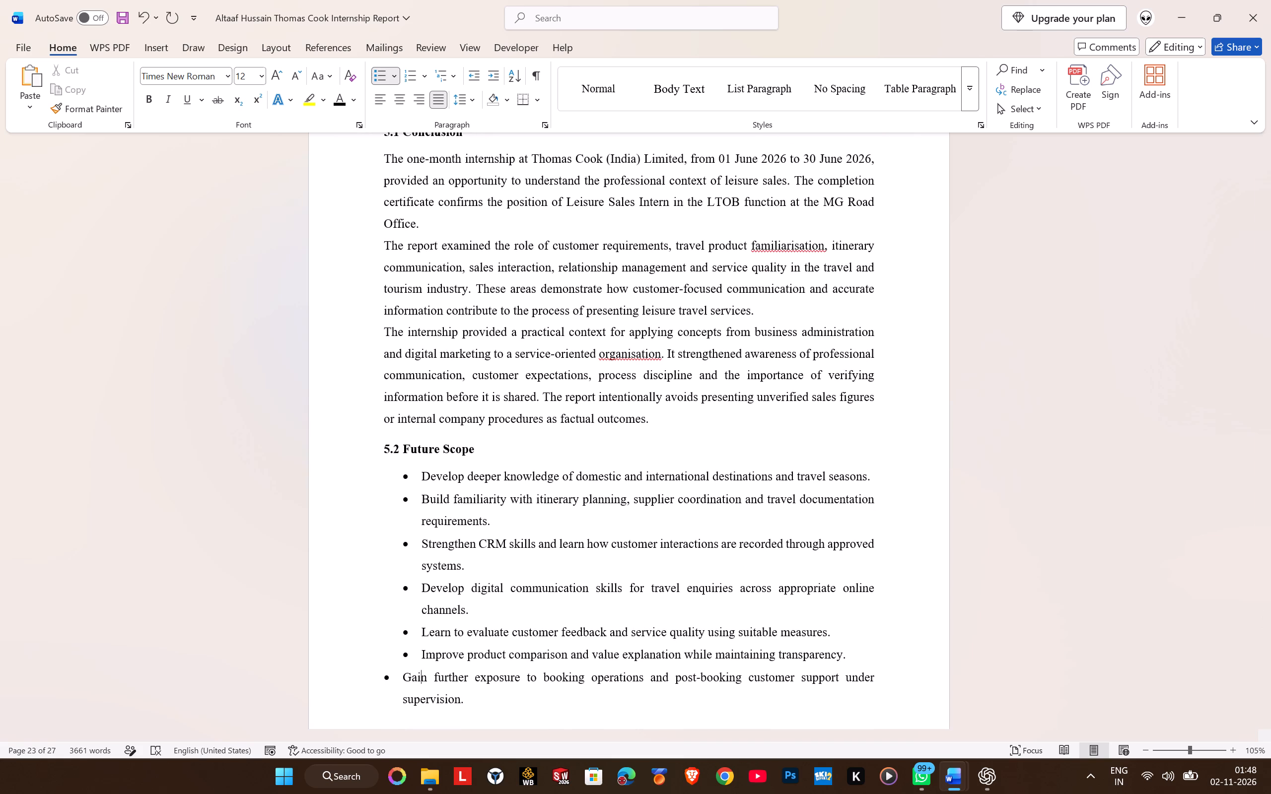
{"action": "key", "text": "Left"}
{"action": "key", "text": "Left"}
{"action": "key", "text": "Left"}
{"action": "key", "text": "Tab"}
Set the REFERENCES heading to 16 pt.
{"action": "key", "text": "Down"}
{"action": "key", "text": "Down"}
{"action": "key", "text": "Down"}
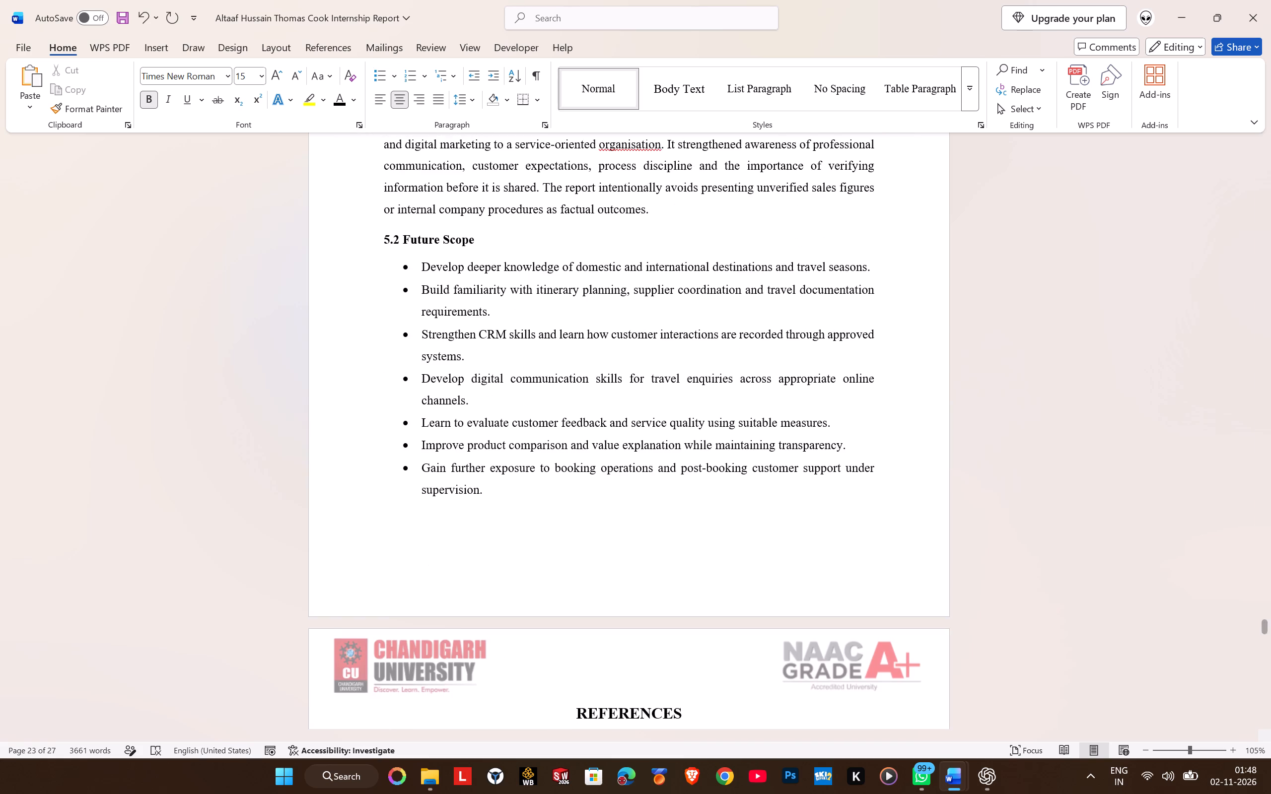
{"action": "key", "text": "Down"}
{"action": "key", "text": "Down"}
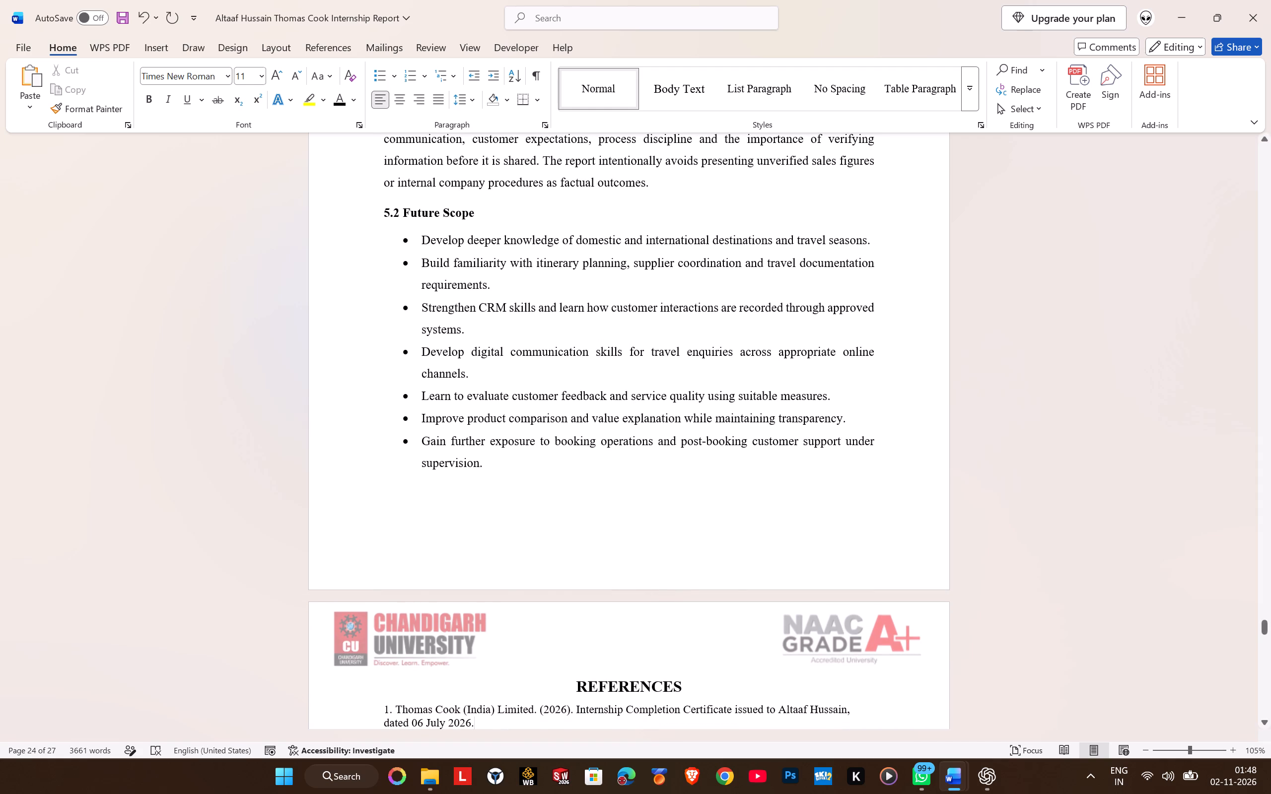
{"action": "scroll", "coordinate": [604, 431], "scroll_direction": "down", "scroll_amount": 4}
{"action": "triple_click", "coordinate": [602, 436]}
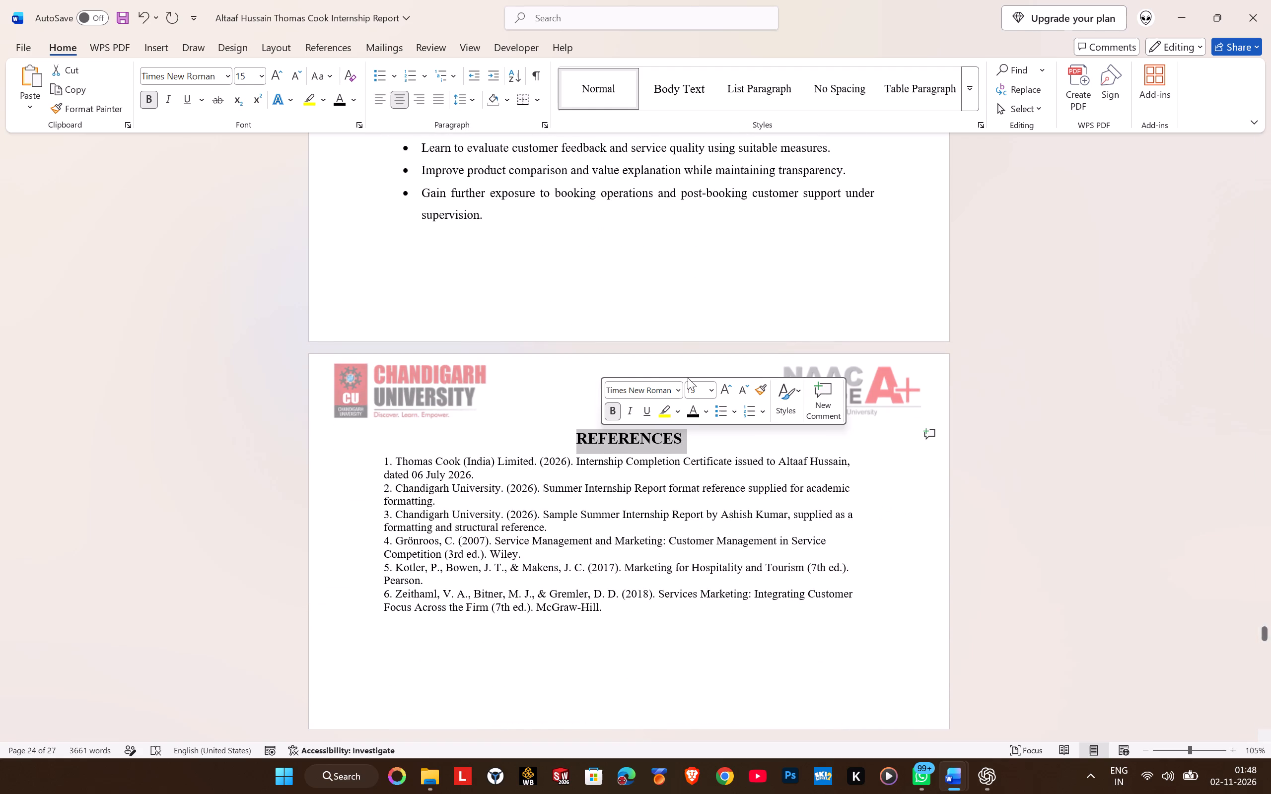
{"action": "left_click", "coordinate": [727, 393]}
Set the six reference entries to 12 pt and convert them into an automatic numbered list.
{"action": "scroll", "coordinate": [572, 480], "scroll_direction": "down", "scroll_amount": 3}
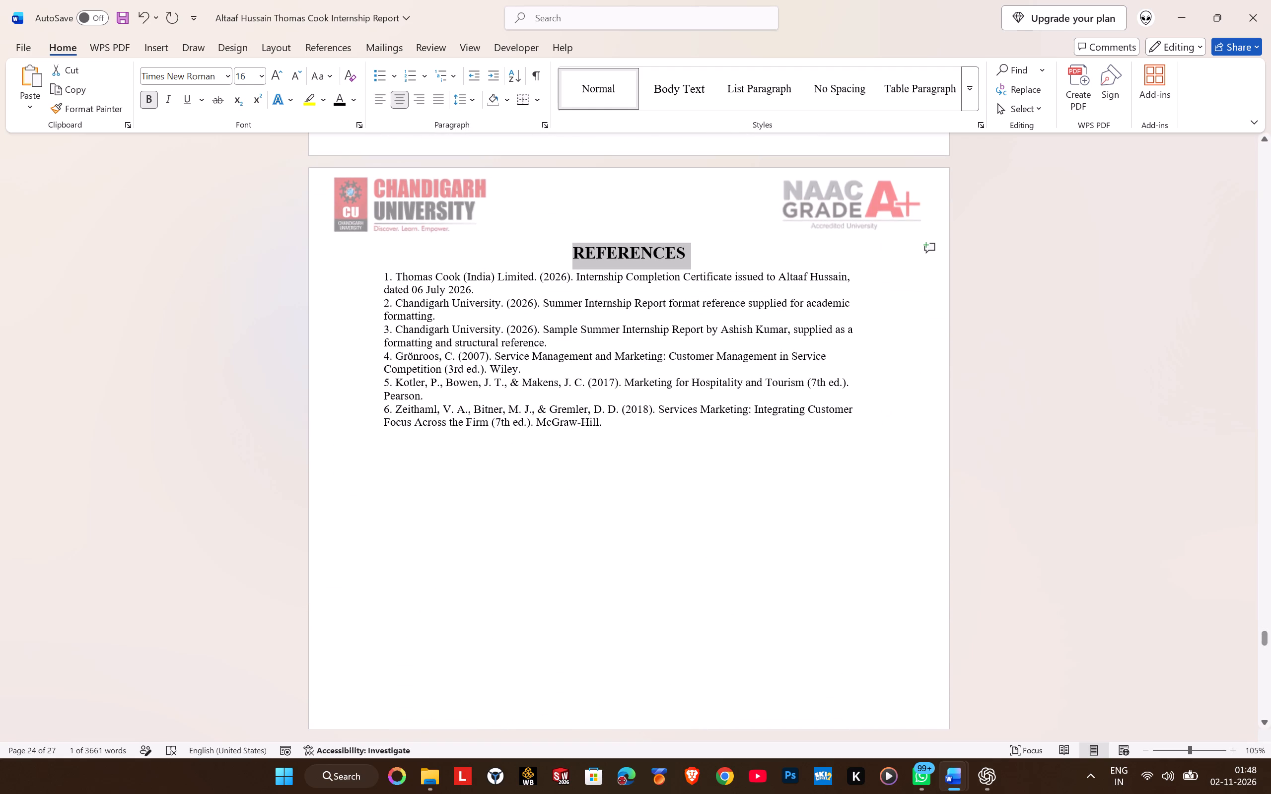
{"action": "left_click_drag", "start_coordinate": [385, 276], "coordinate": [636, 424]}
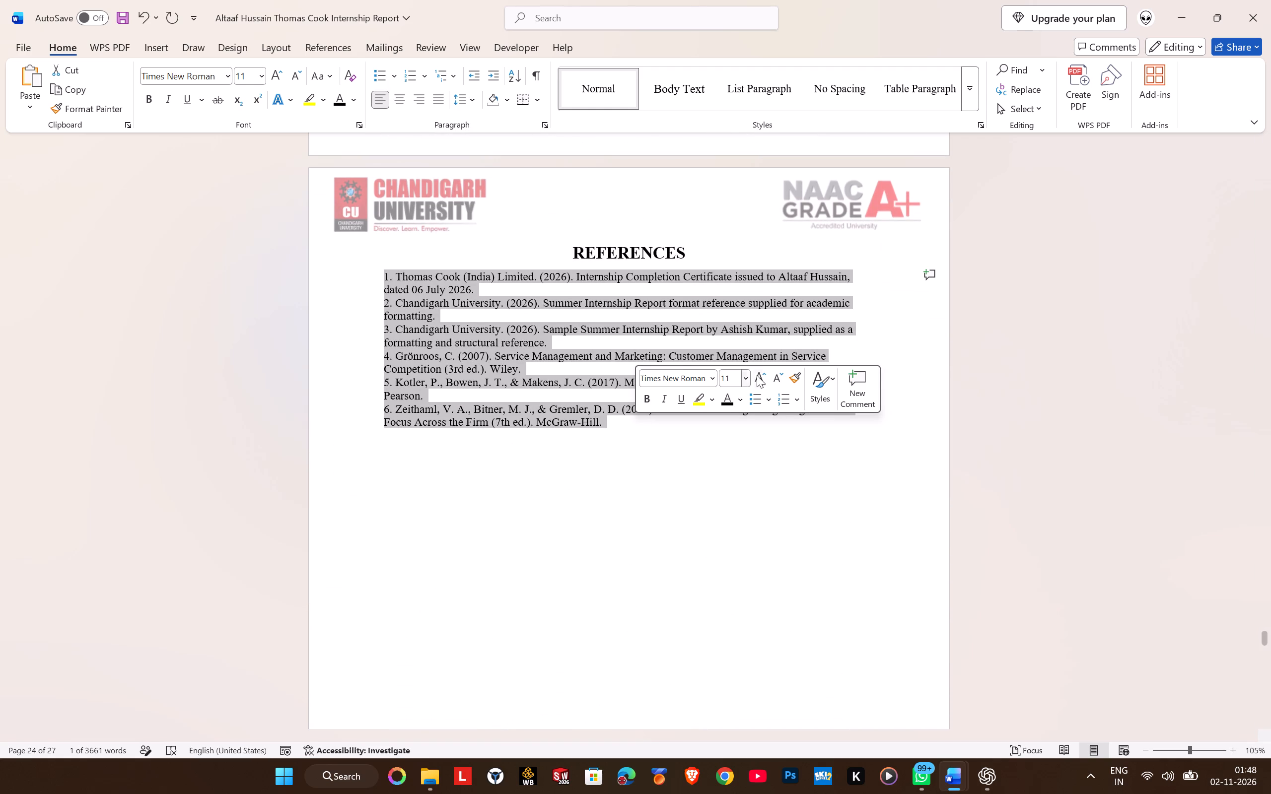
{"action": "left_click", "coordinate": [765, 377]}
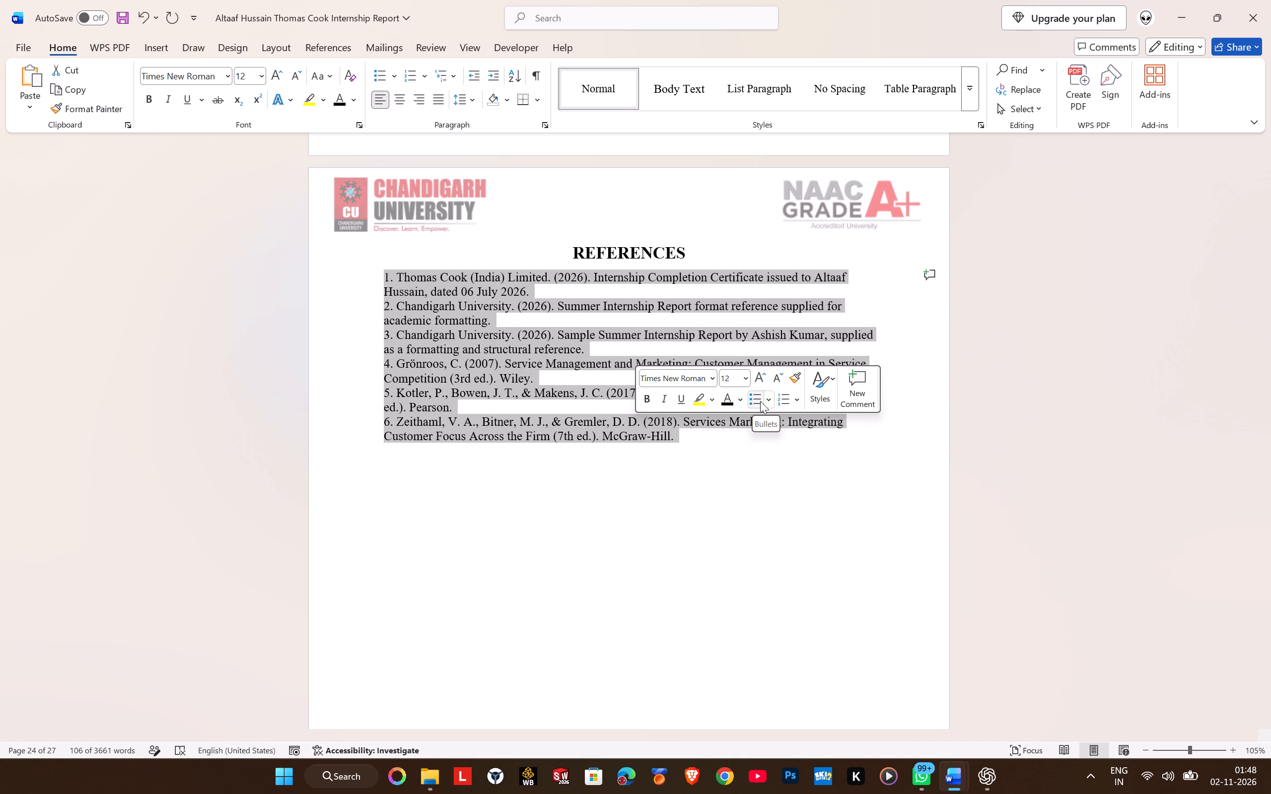
{"action": "left_click", "coordinate": [780, 401]}
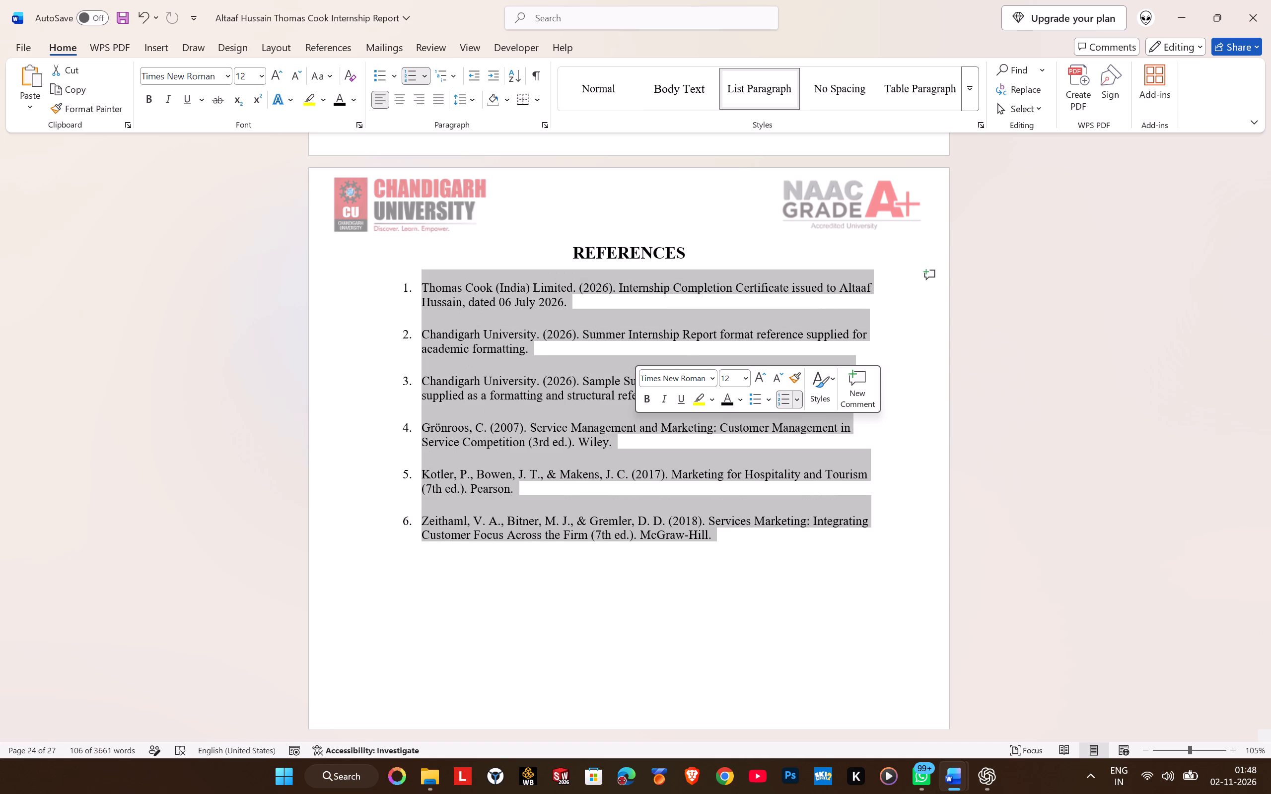
{"action": "left_click", "coordinate": [424, 286]}
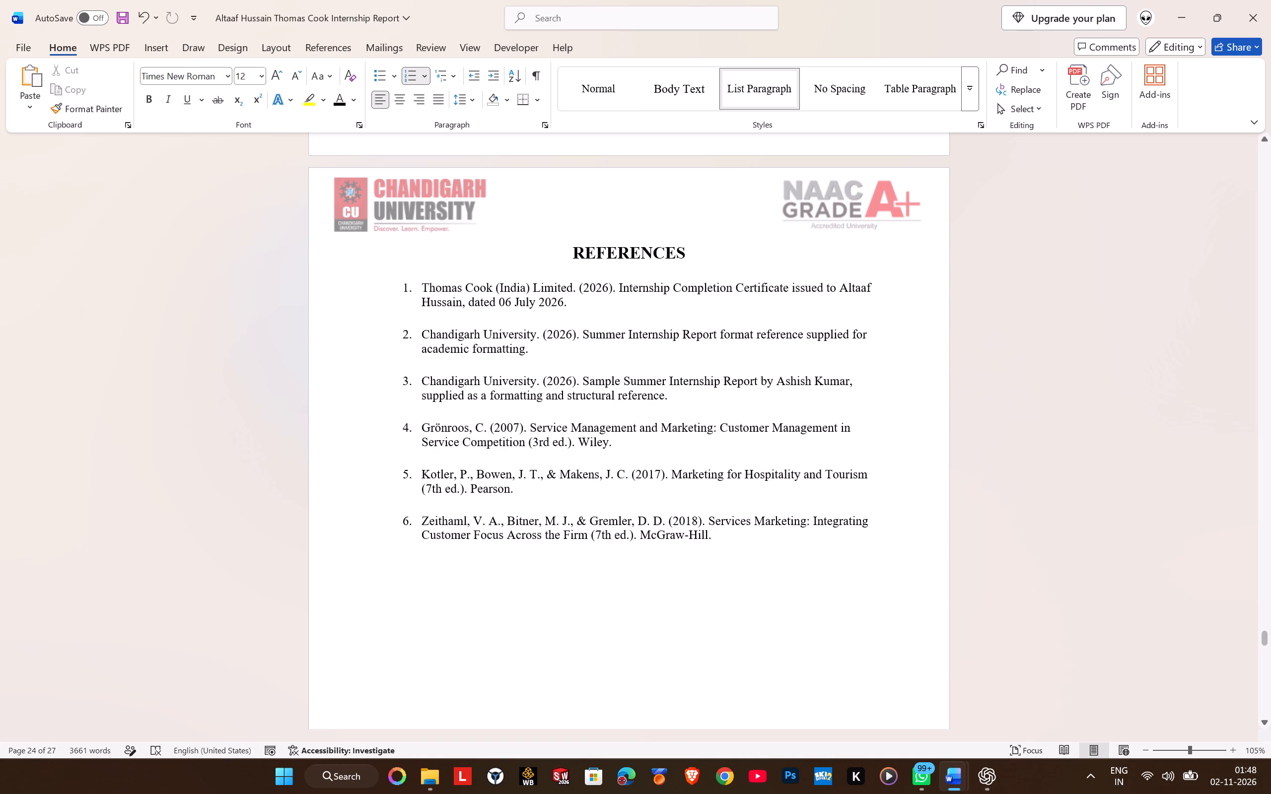
Set the left indent of the six numbered reference entries to 0 cm.
{"action": "left_click_drag", "start_coordinate": [413, 288], "coordinate": [767, 547]}
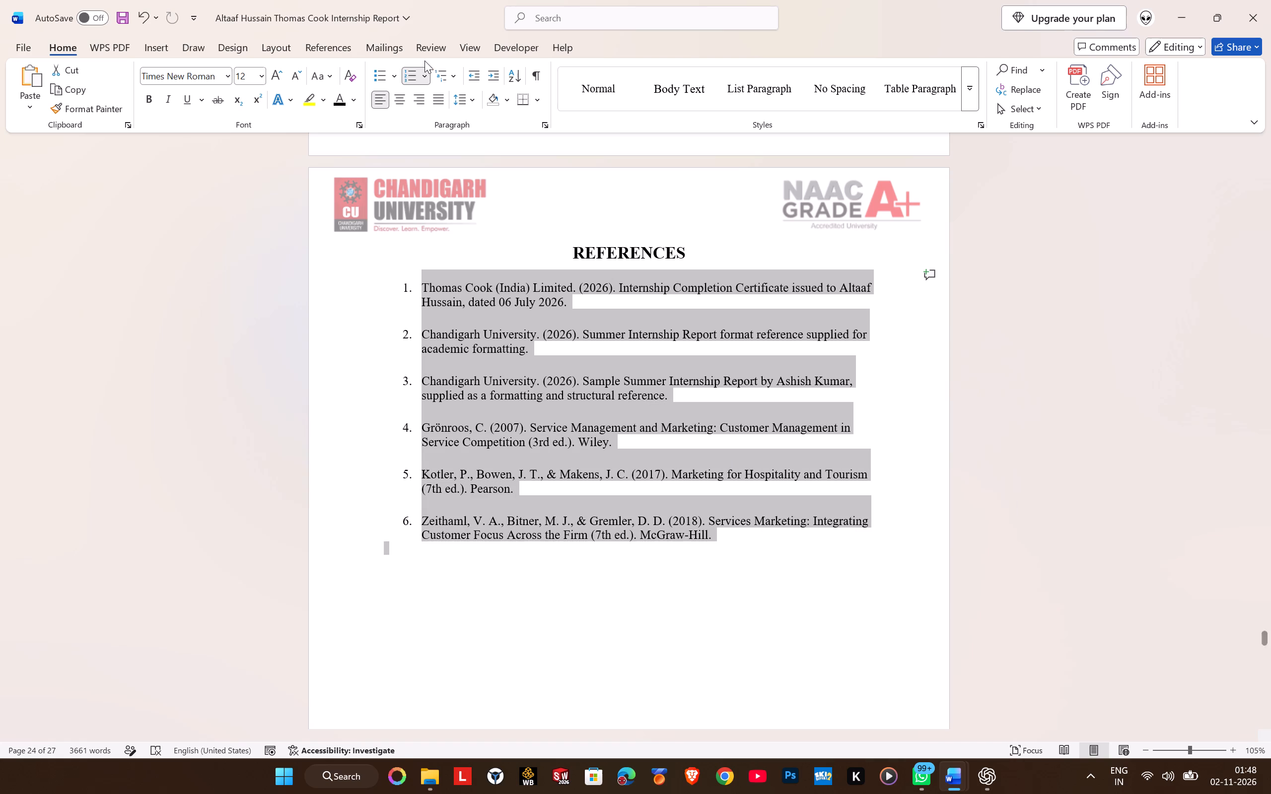
{"action": "left_click", "coordinate": [262, 51]}
{"action": "left_click", "coordinate": [323, 92]}
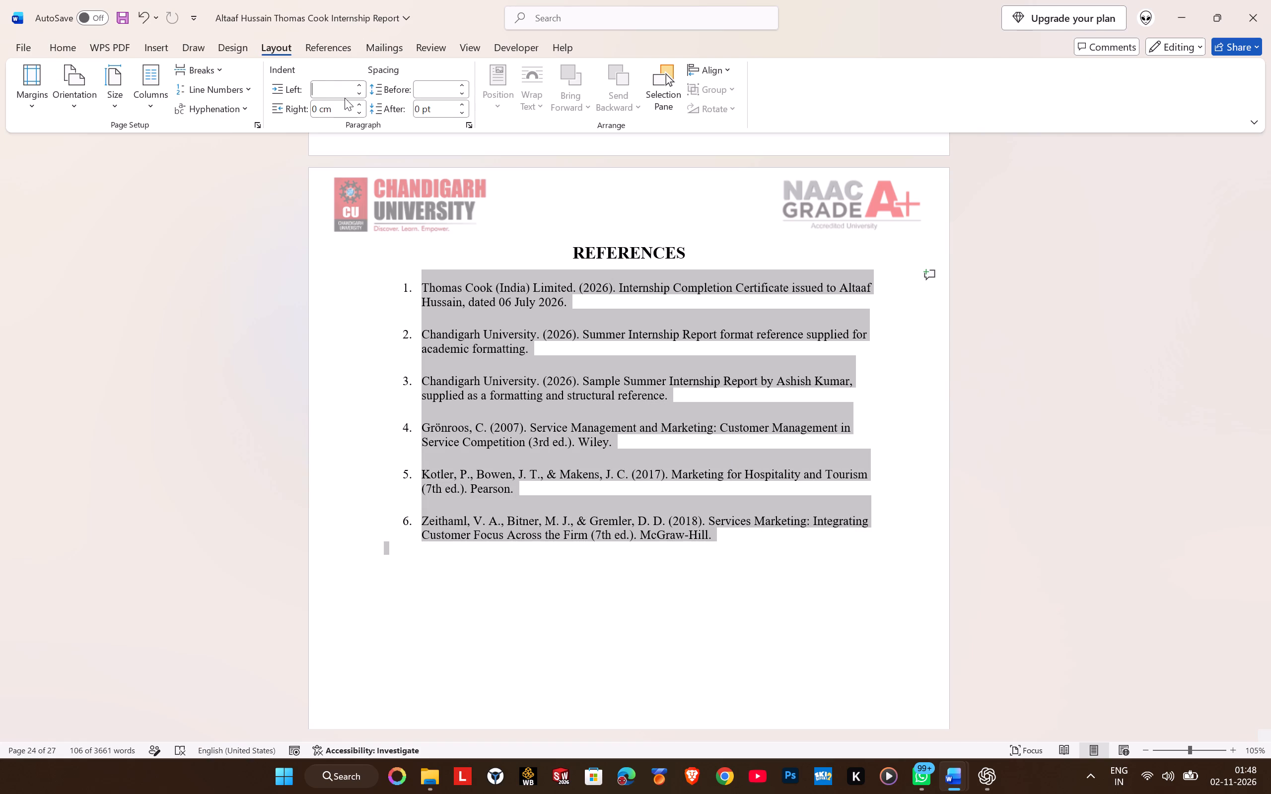
{"action": "key", "text": "0"}
{"action": "key", "text": "Return"}
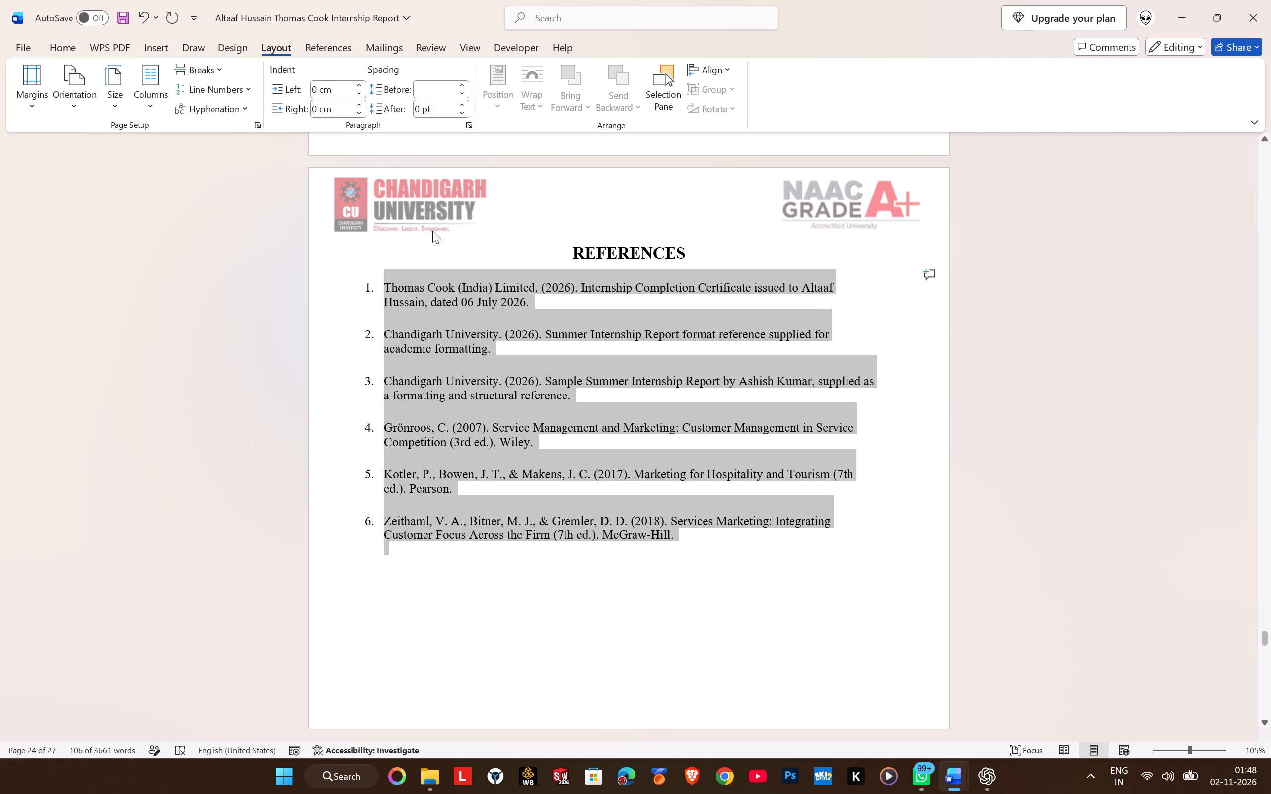
{"action": "left_click", "coordinate": [385, 290]}
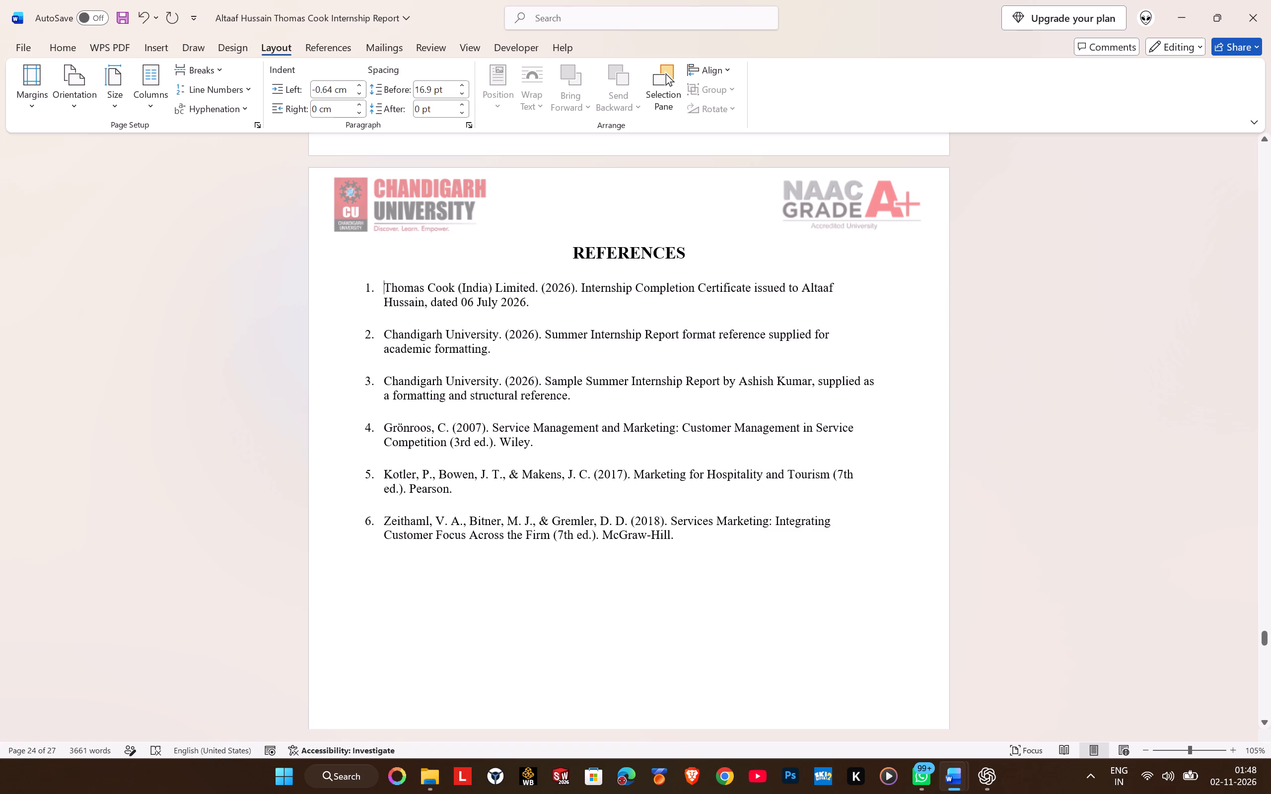
Delete the two Chandigarh University entries from the numbered reference list.
{"action": "left_click_drag", "start_coordinate": [578, 399], "coordinate": [425, 338]}
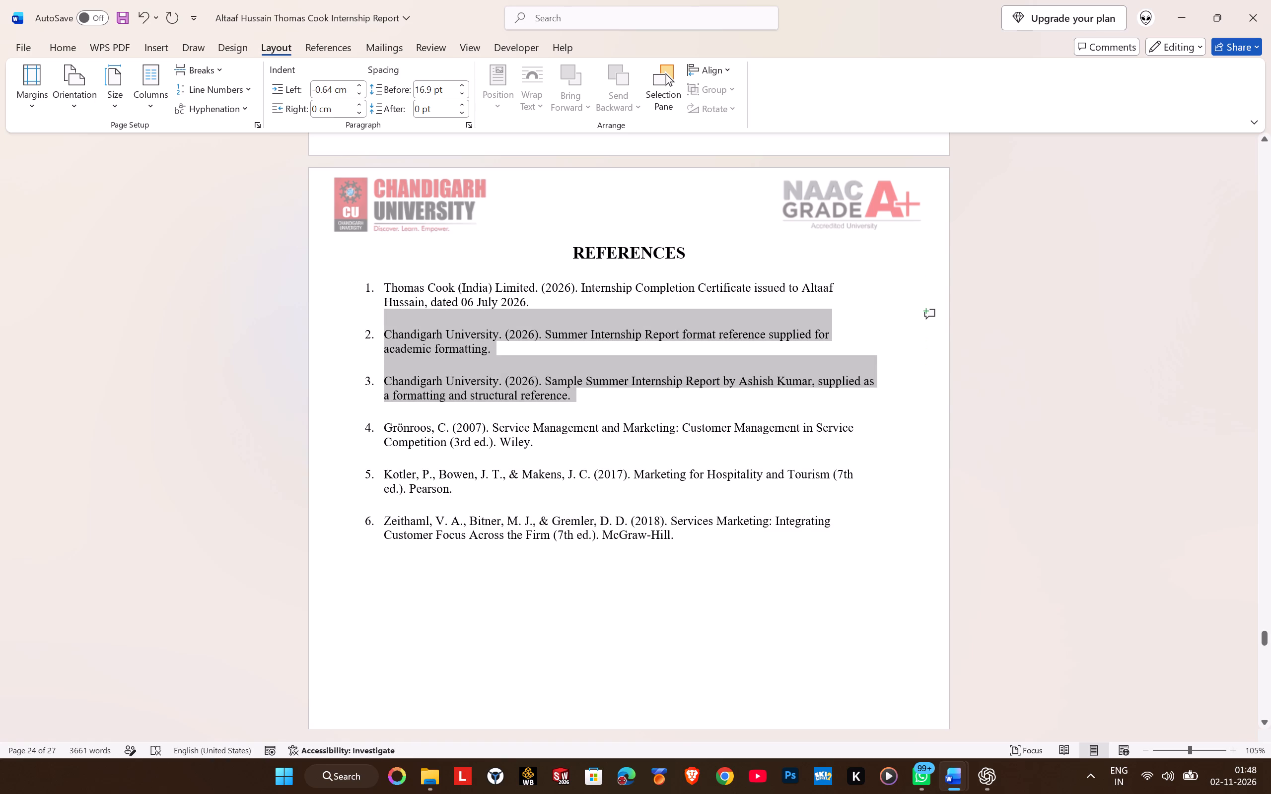
{"action": "left_click_drag", "start_coordinate": [425, 338], "coordinate": [423, 337]}
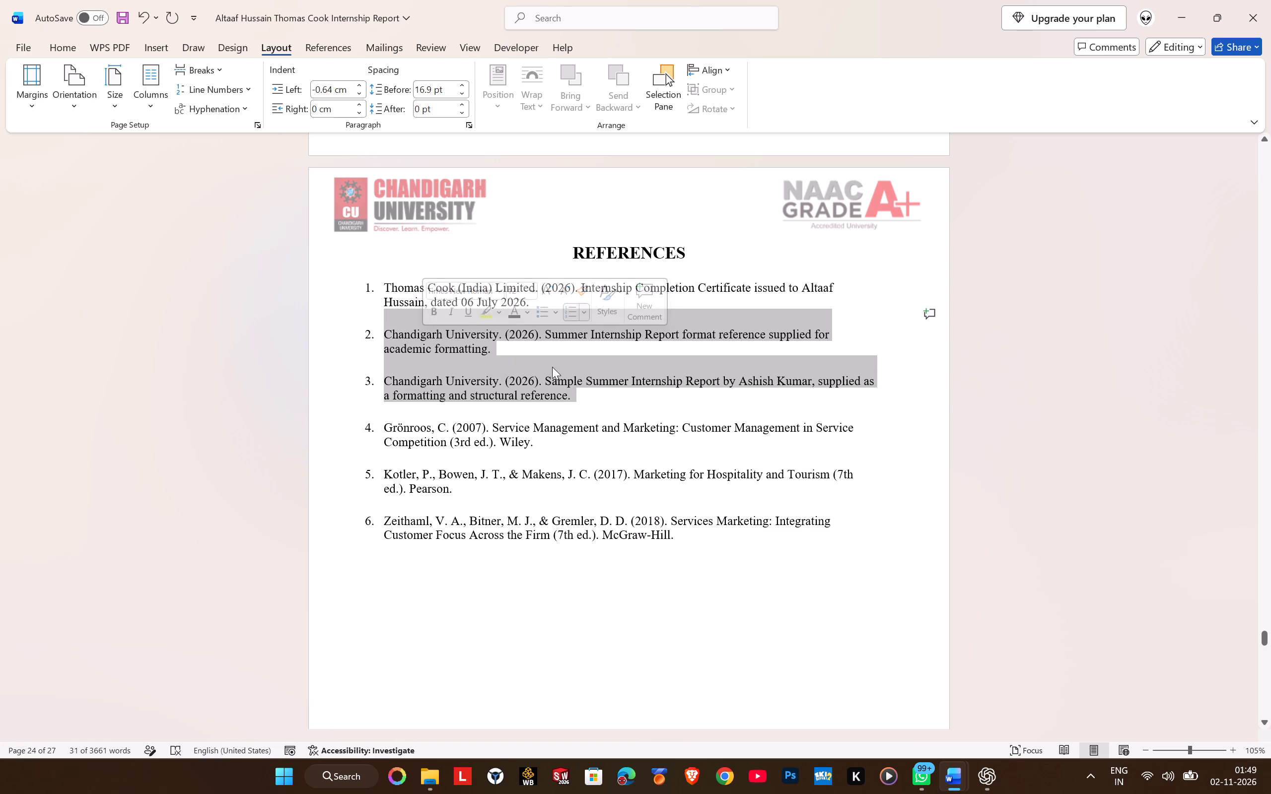
{"action": "left_click", "coordinate": [589, 402]}
{"action": "left_click_drag", "start_coordinate": [589, 402], "coordinate": [545, 397]}
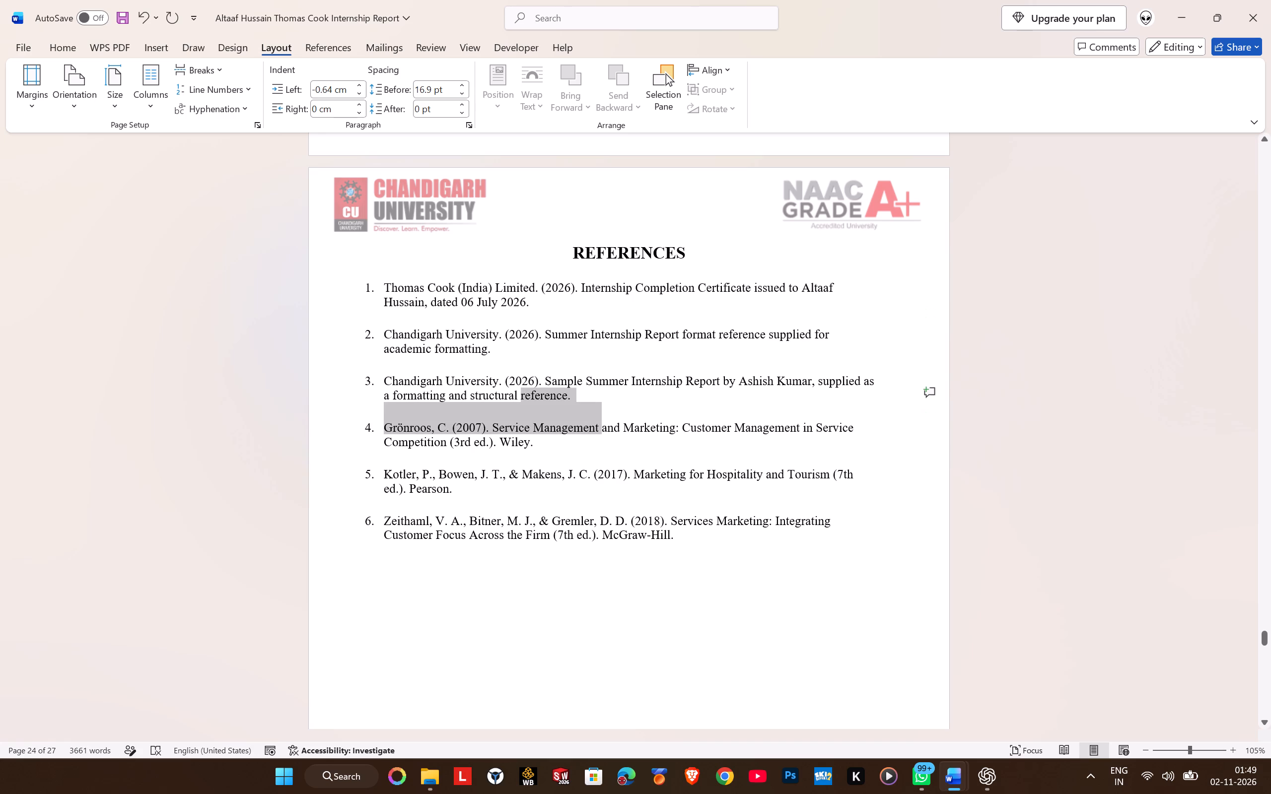
{"action": "left_click_drag", "start_coordinate": [545, 397], "coordinate": [544, 397]}
{"action": "left_click", "coordinate": [586, 397]}
{"action": "left_click_drag", "start_coordinate": [584, 395], "coordinate": [393, 337]}
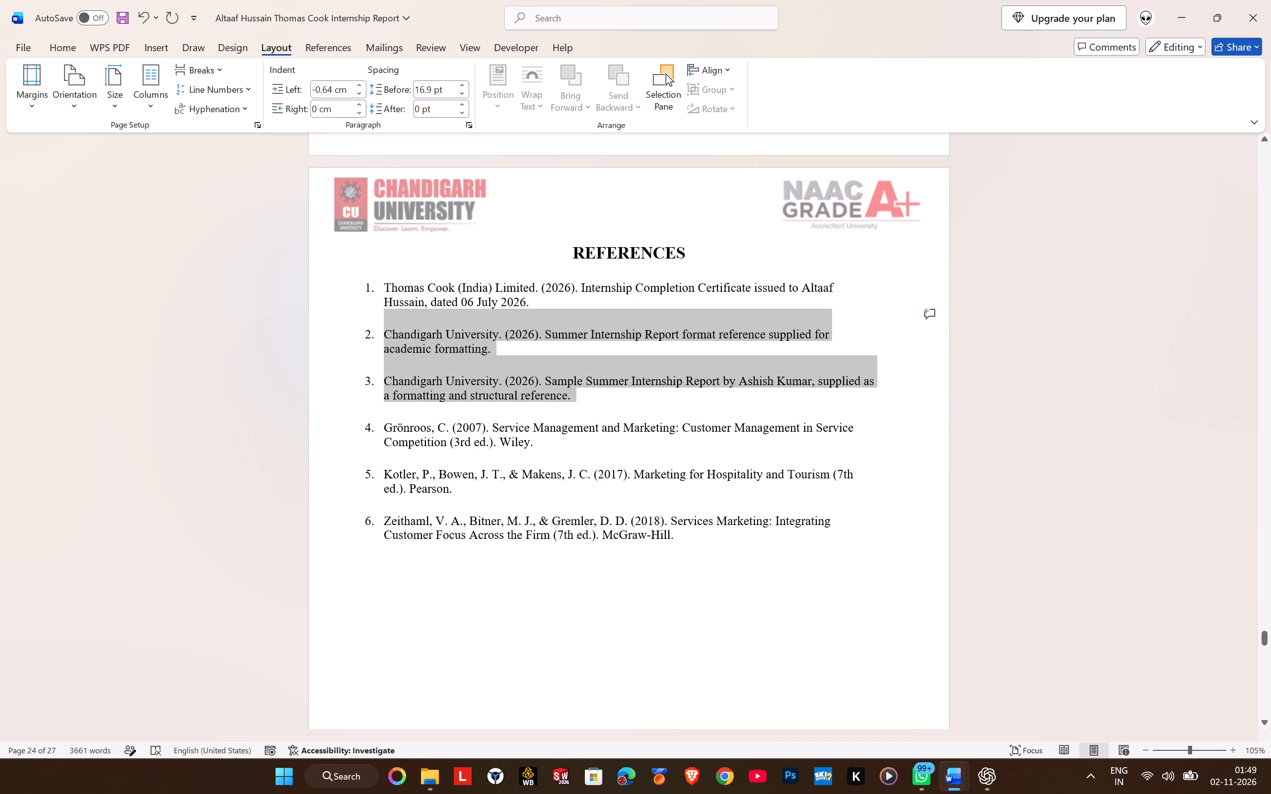
{"action": "left_click_drag", "start_coordinate": [393, 337], "coordinate": [392, 333]}
{"action": "key", "text": "BackSpace"}
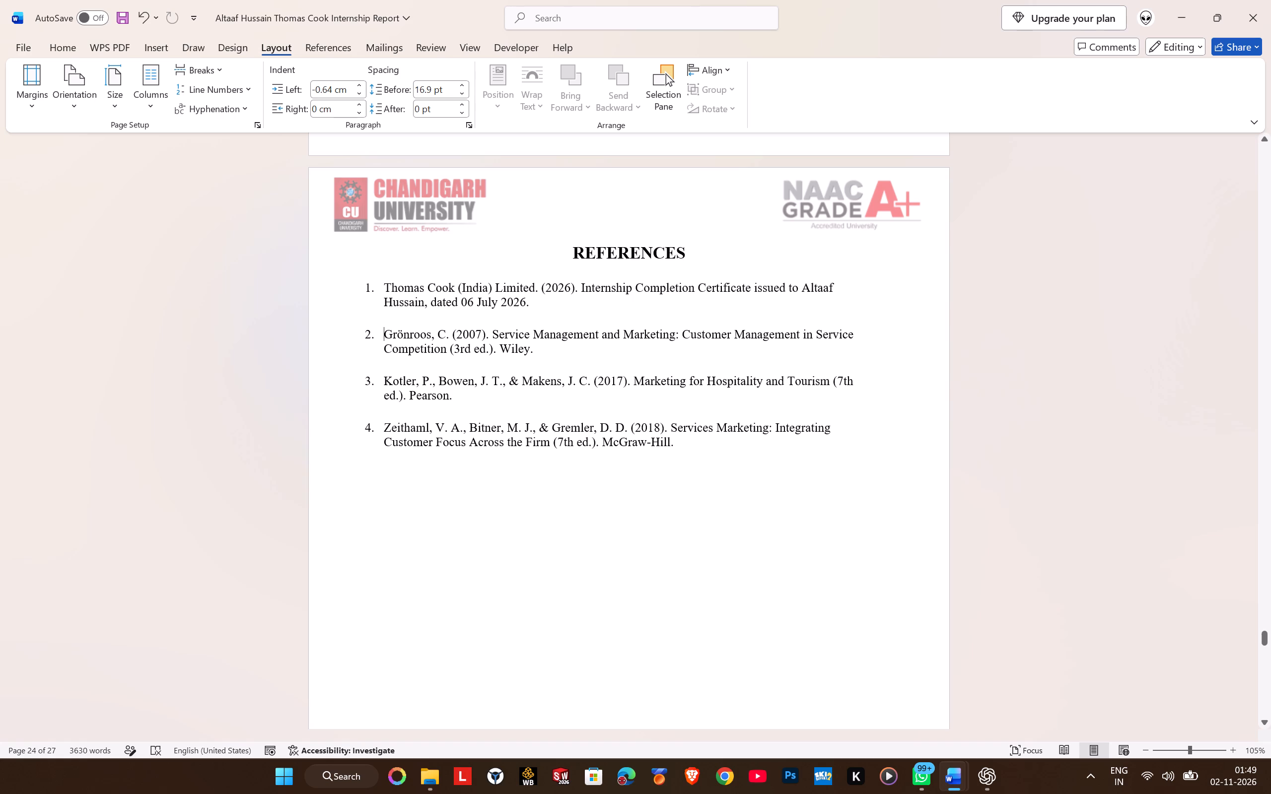
Shrink the Thomas Cook completion certificate picture proportionally so it fits on the Appendix A page beneath the introductory text.
{"action": "scroll", "coordinate": [593, 455], "scroll_direction": "up", "scroll_amount": 3}
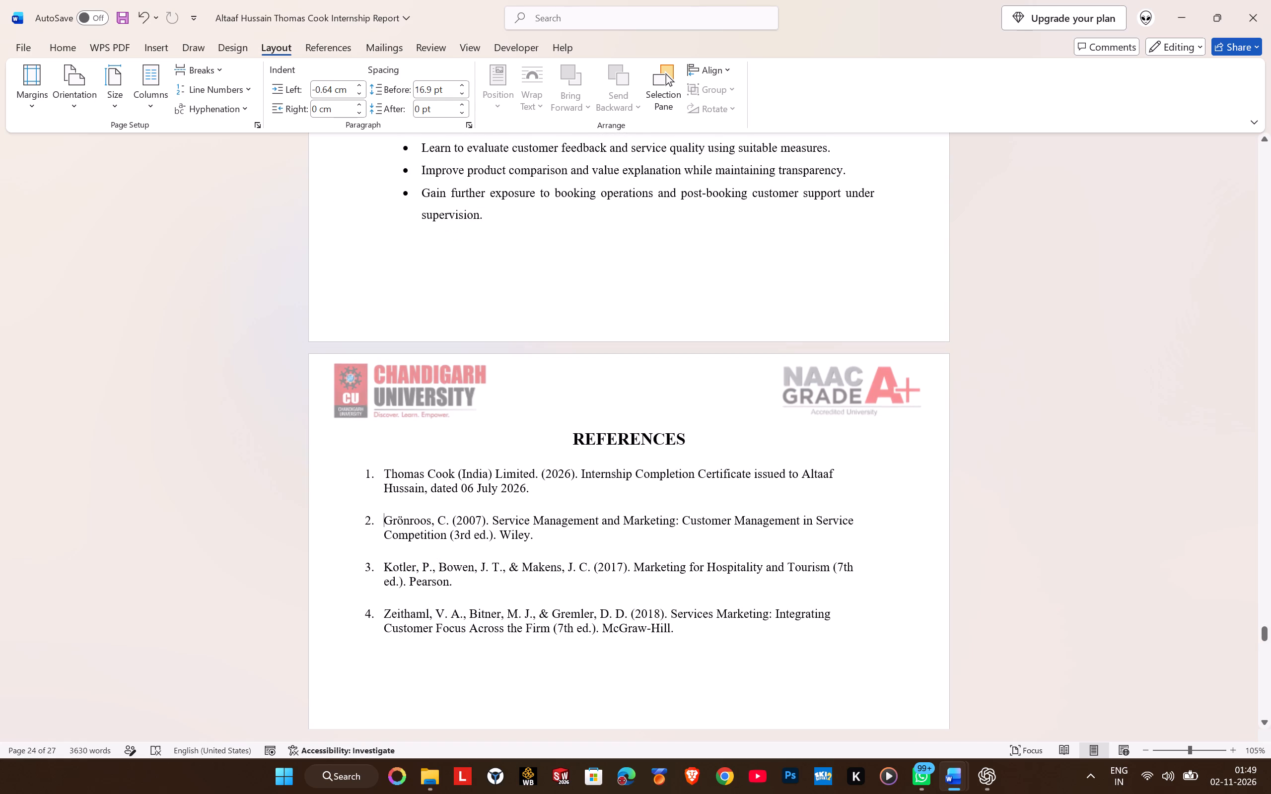
{"action": "scroll", "coordinate": [593, 444], "scroll_direction": "up", "scroll_amount": 7}
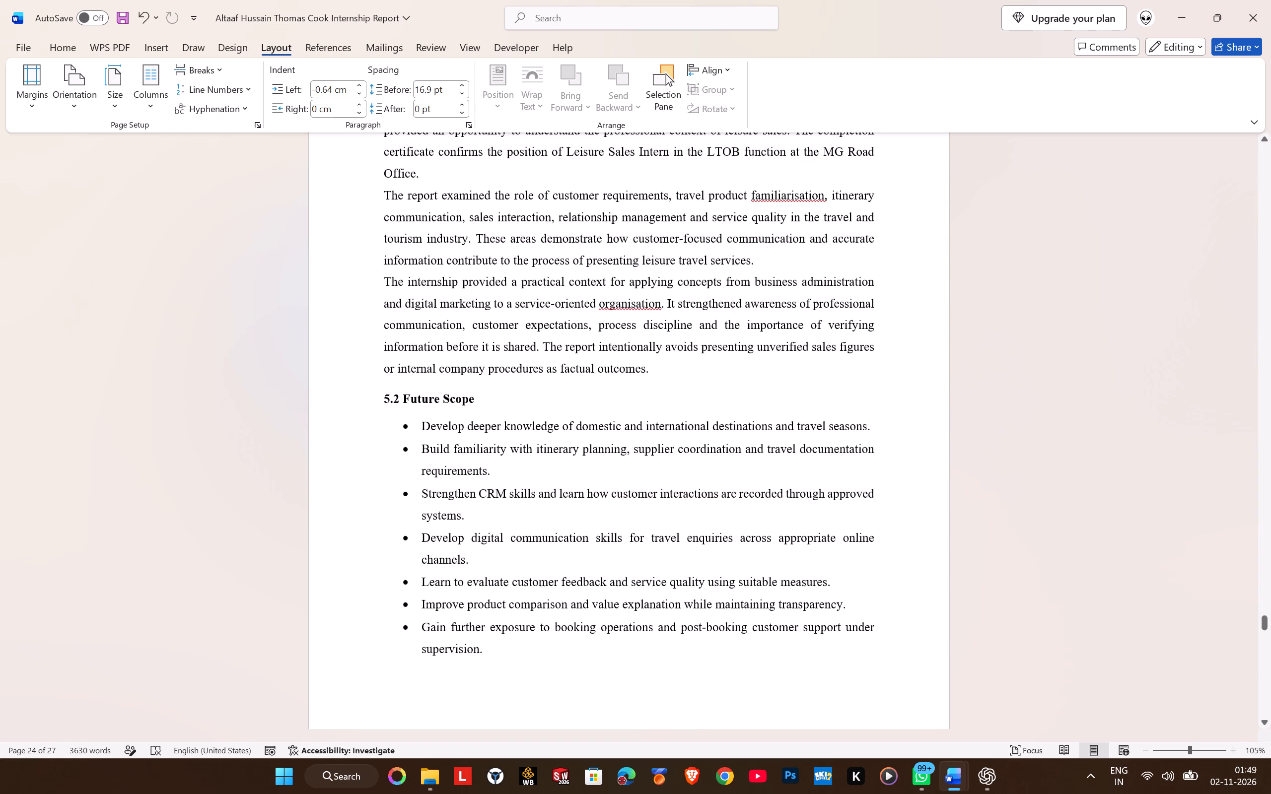
{"action": "scroll", "coordinate": [476, 429], "scroll_direction": "up", "scroll_amount": 4}
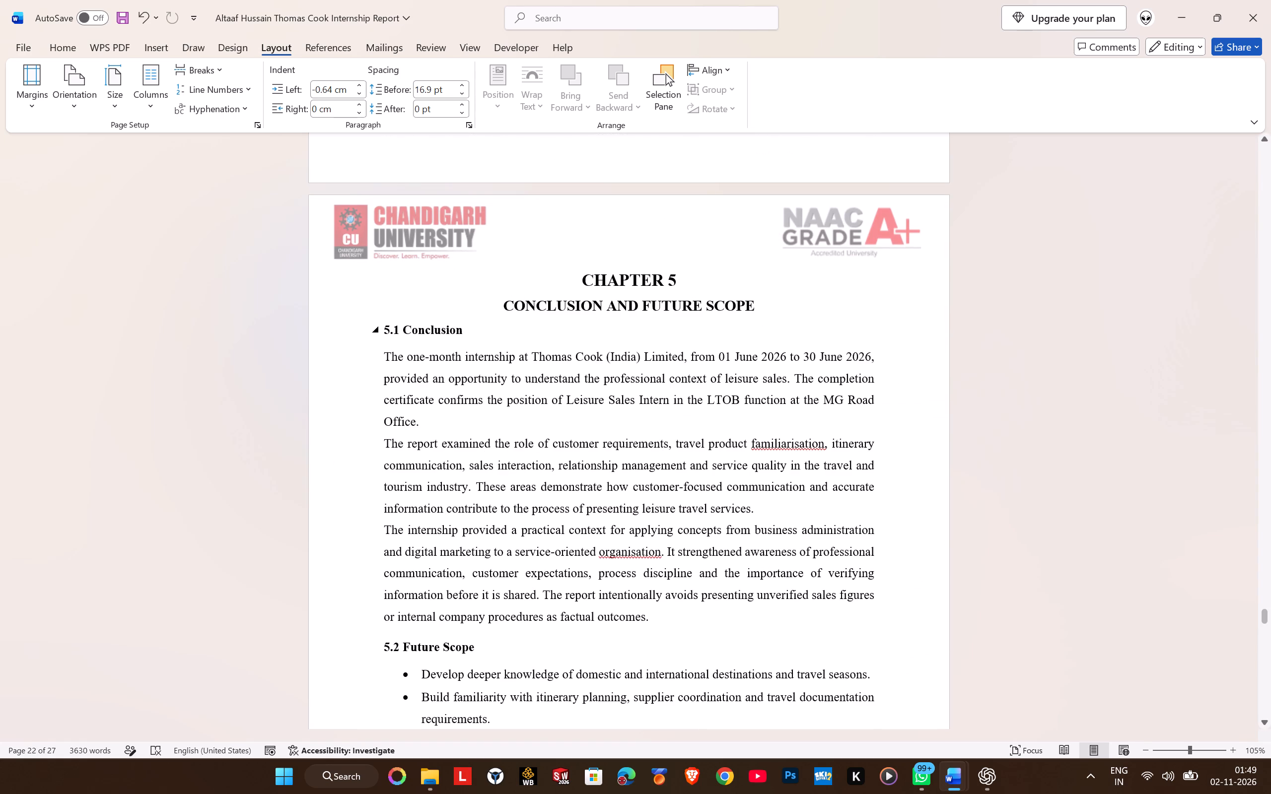
{"action": "scroll", "coordinate": [463, 420], "scroll_direction": "down", "scroll_amount": 4}
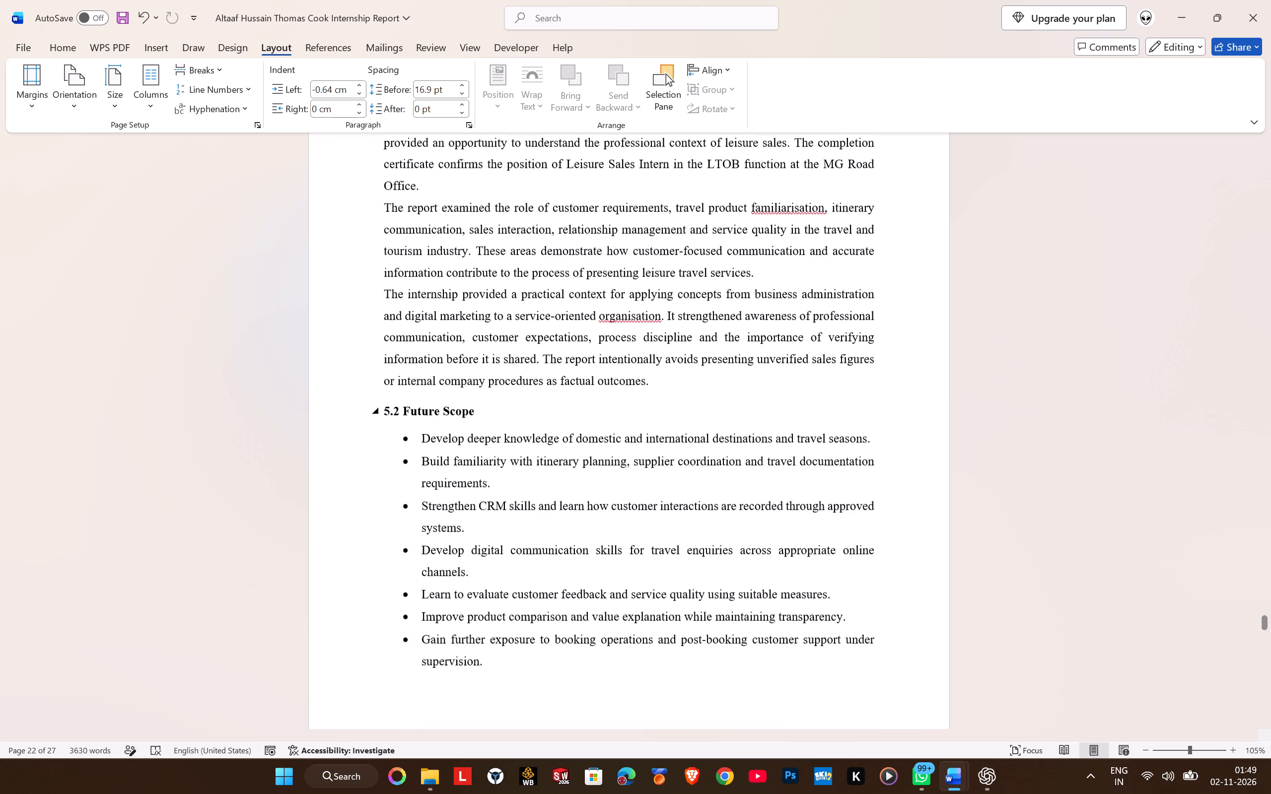
{"action": "scroll", "coordinate": [462, 417], "scroll_direction": "down", "scroll_amount": 4}
{"action": "scroll", "coordinate": [462, 417], "scroll_direction": "down", "scroll_amount": 18}
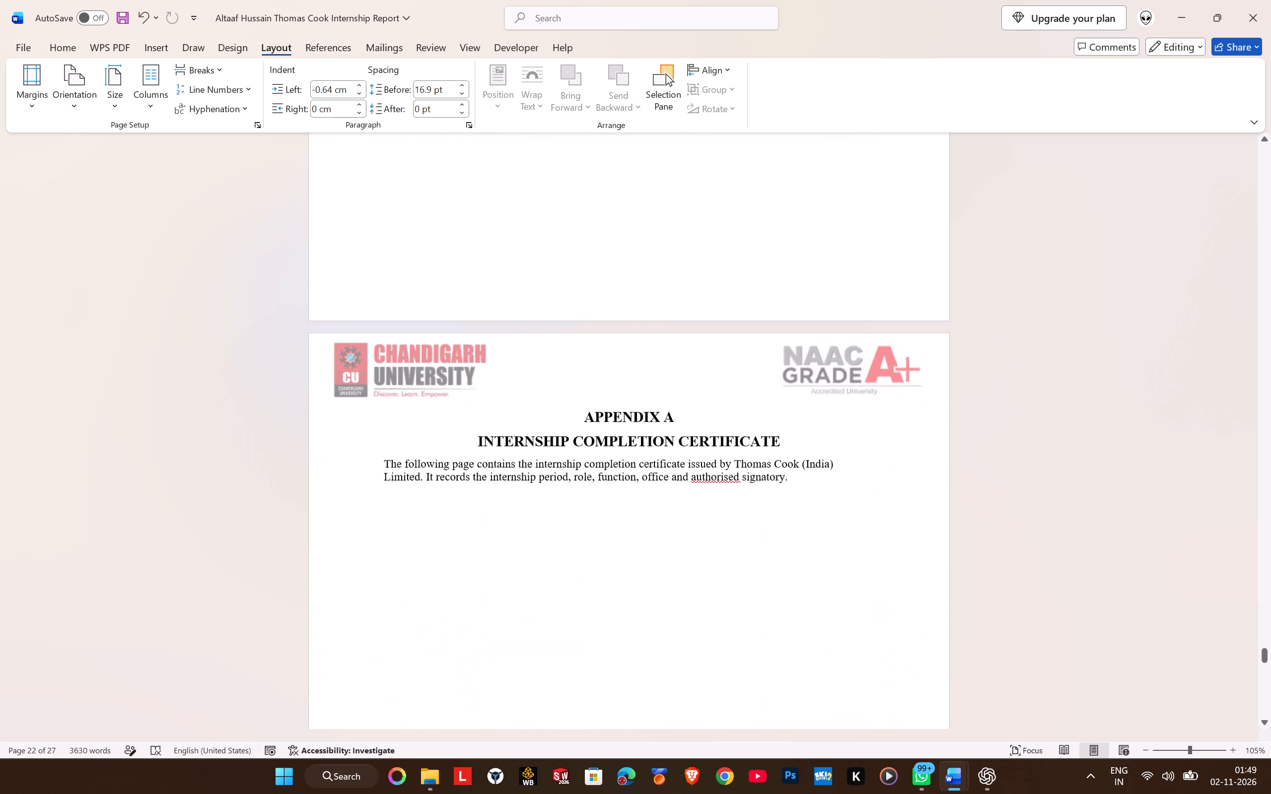
{"action": "scroll", "coordinate": [462, 412], "scroll_direction": "down", "scroll_amount": 18}
{"action": "left_click", "coordinate": [606, 410]}
{"action": "scroll", "coordinate": [606, 410], "scroll_direction": "down", "scroll_amount": 4}
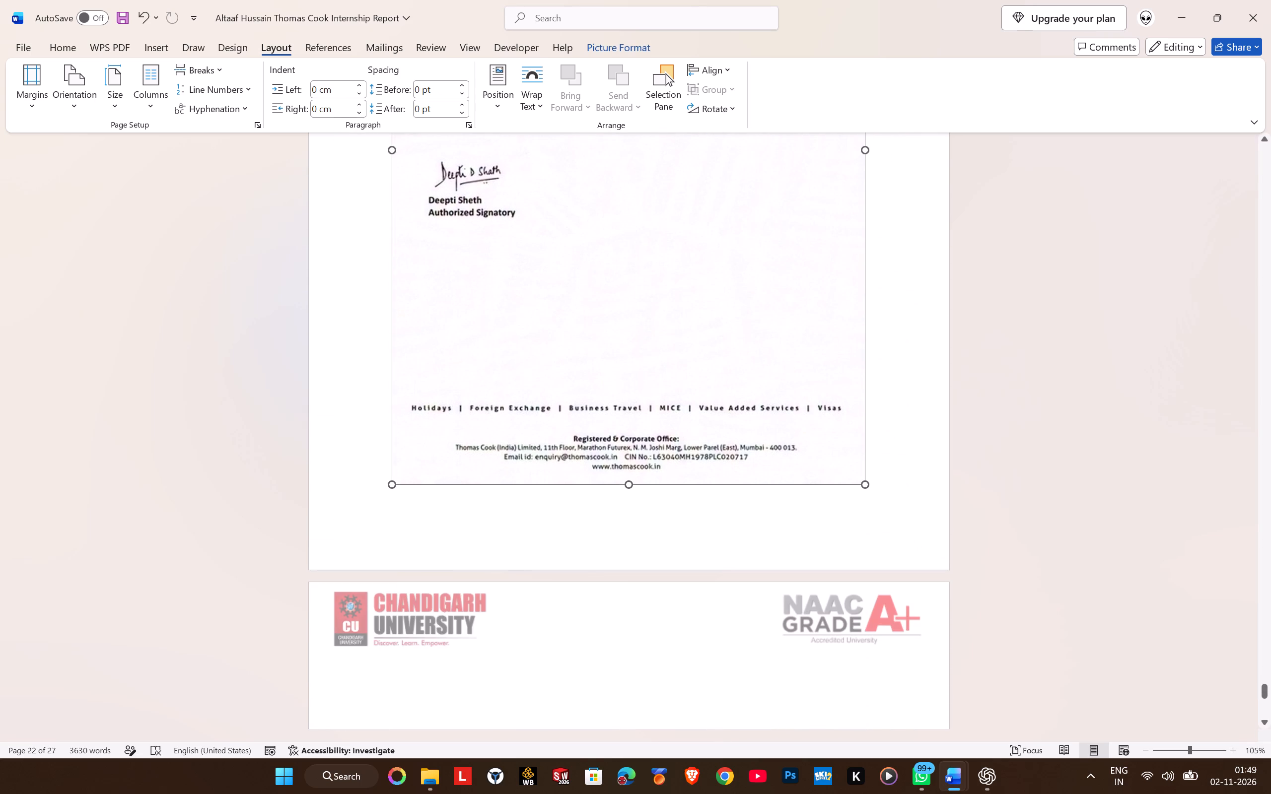
{"action": "left_click_drag", "start_coordinate": [865, 483], "coordinate": [833, 446]}
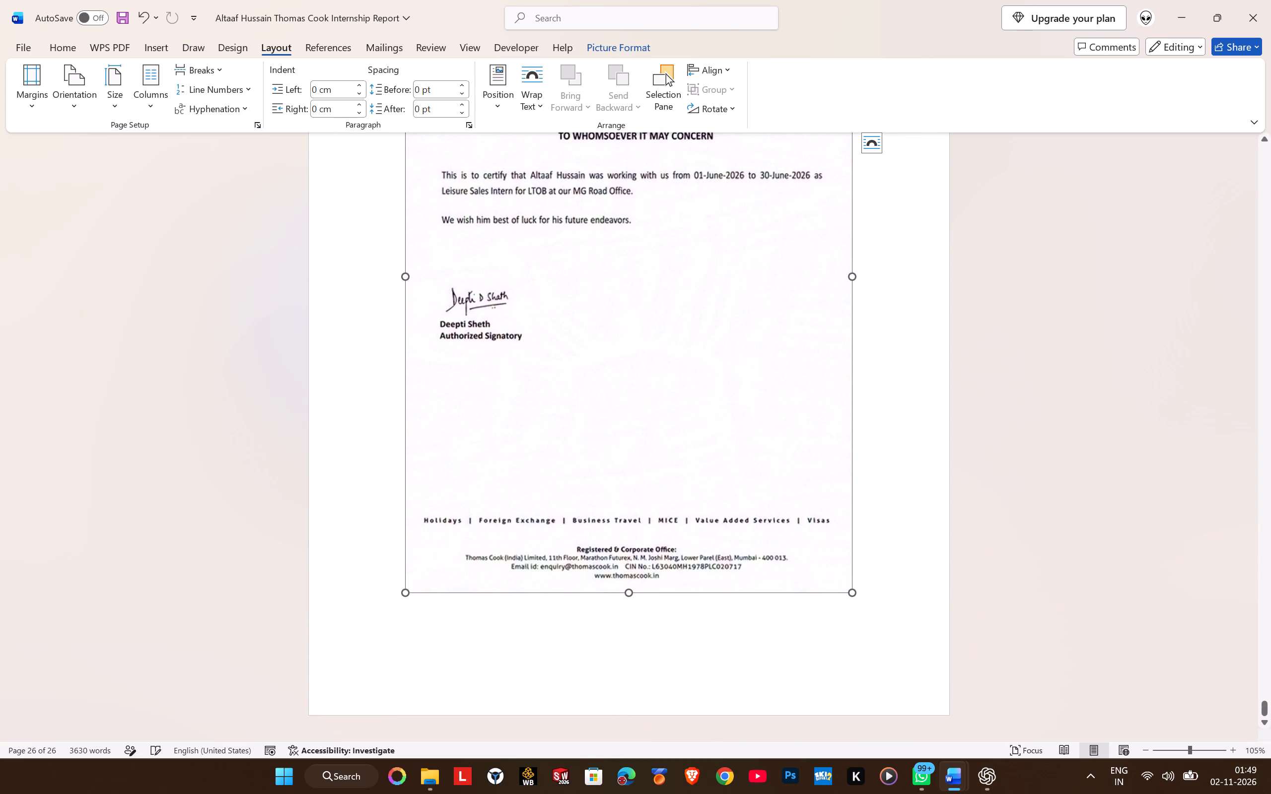
{"action": "left_click_drag", "start_coordinate": [856, 594], "coordinate": [804, 514]}
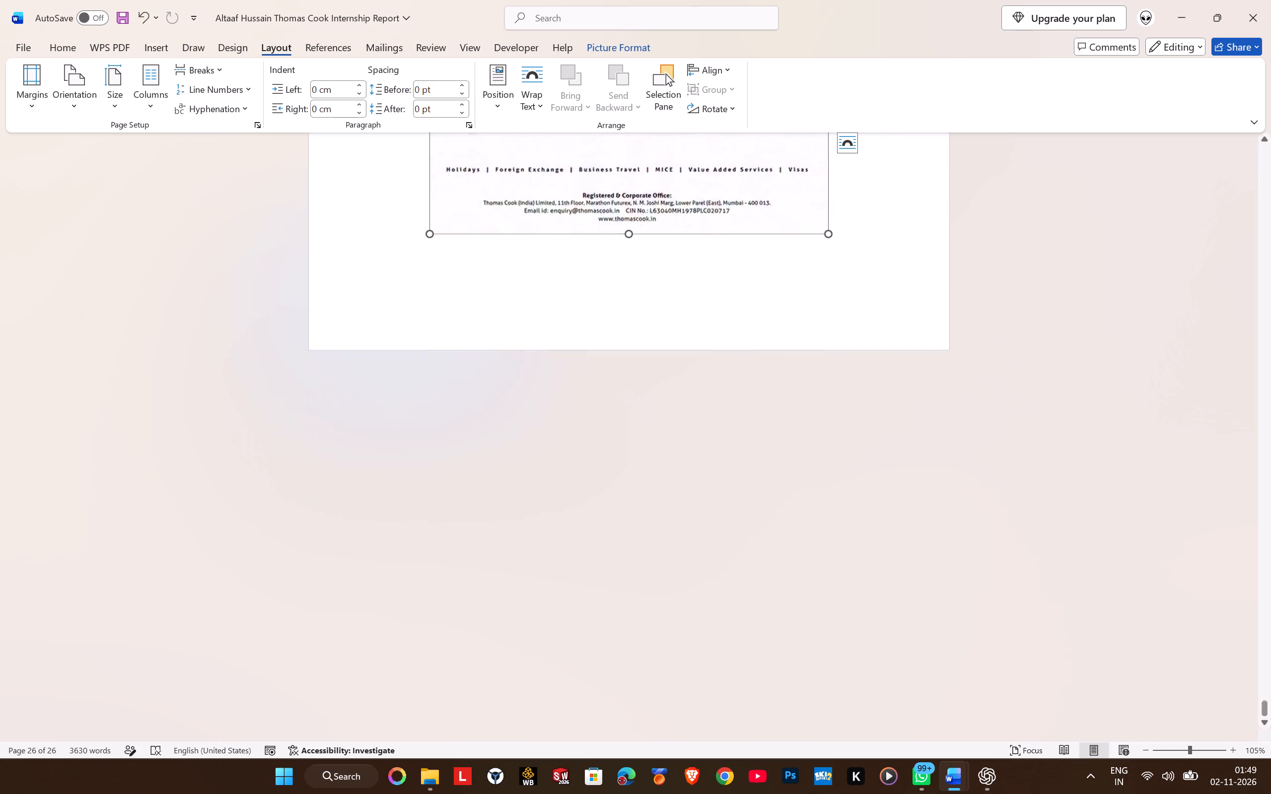
{"action": "scroll", "coordinate": [693, 498], "scroll_direction": "up", "scroll_amount": 4}
{"action": "scroll", "coordinate": [690, 486], "scroll_direction": "down", "scroll_amount": 7}
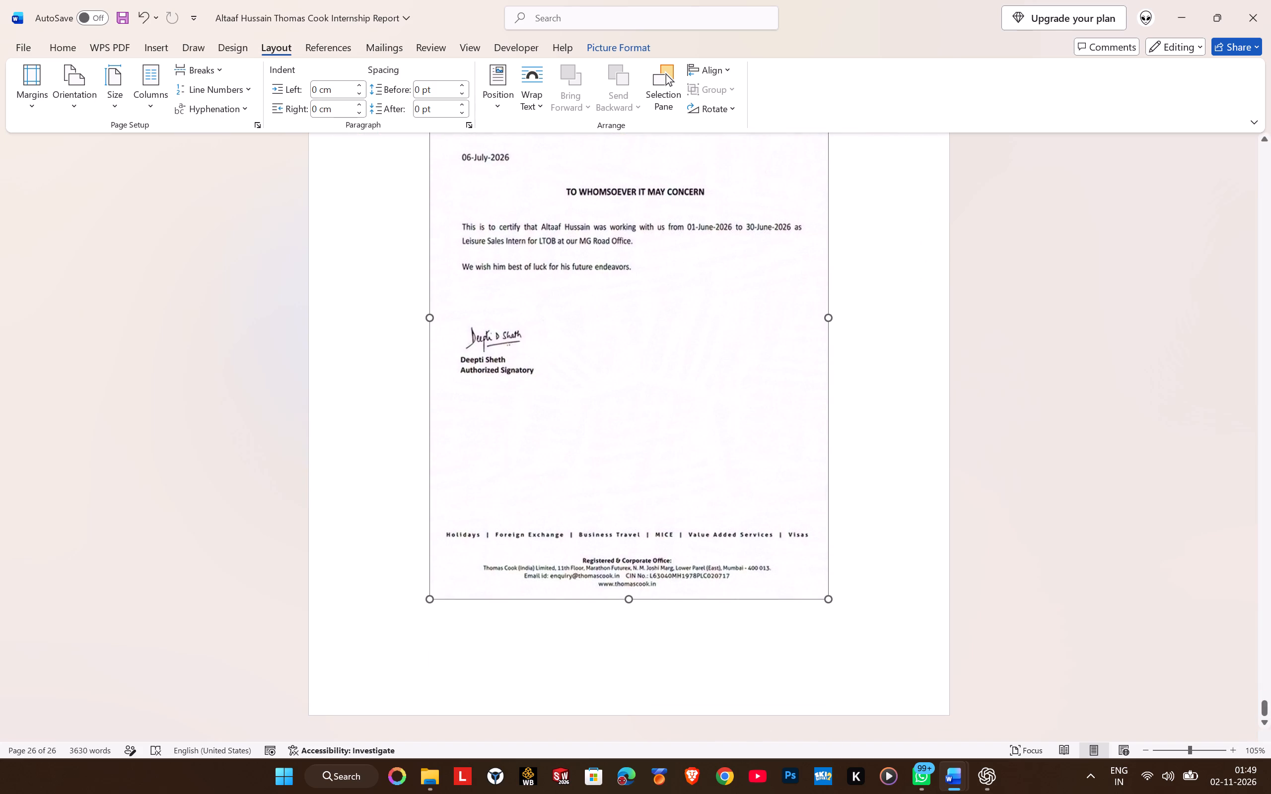
{"action": "left_click_drag", "start_coordinate": [831, 601], "coordinate": [838, 623]}
Set the CHAPTER 5 heading and its title, CONCLUSION AND FUTURE SCOPE, to 2.0 line spacing.
{"action": "scroll", "coordinate": [736, 478], "scroll_direction": "up", "scroll_amount": 6}
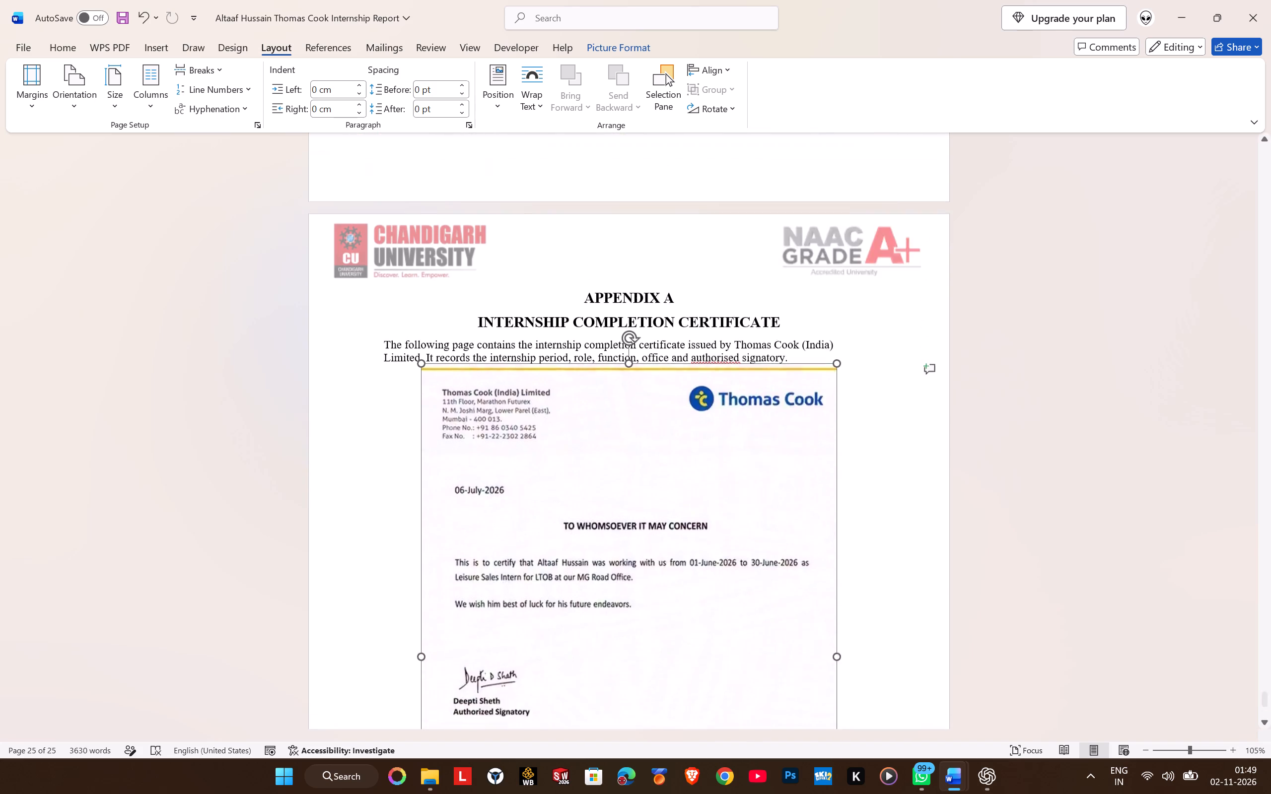
{"action": "scroll", "coordinate": [642, 400], "scroll_direction": "up", "scroll_amount": 1}
{"action": "left_click", "coordinate": [601, 401]}
{"action": "scroll", "coordinate": [522, 314], "scroll_direction": "up", "scroll_amount": 11}
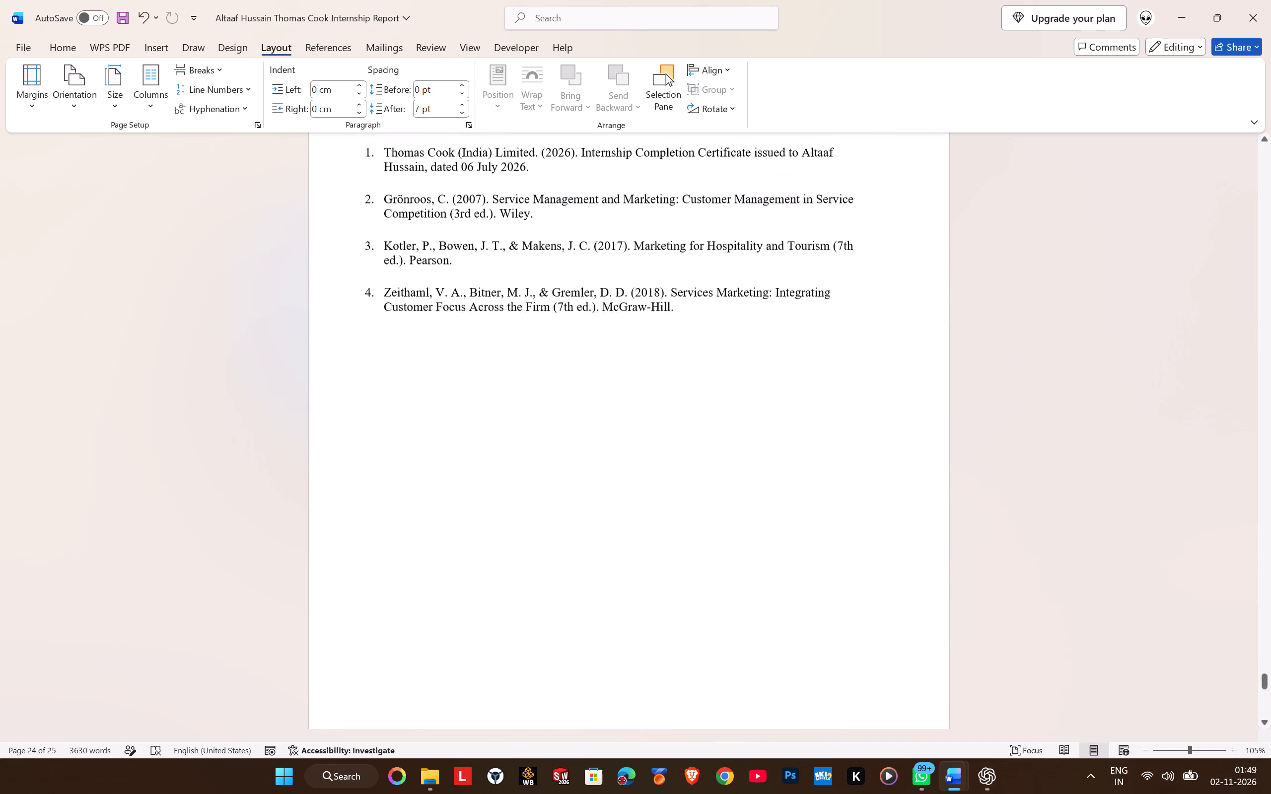
{"action": "scroll", "coordinate": [522, 299], "scroll_direction": "up", "scroll_amount": 14}
{"action": "left_click", "coordinate": [614, 274]}
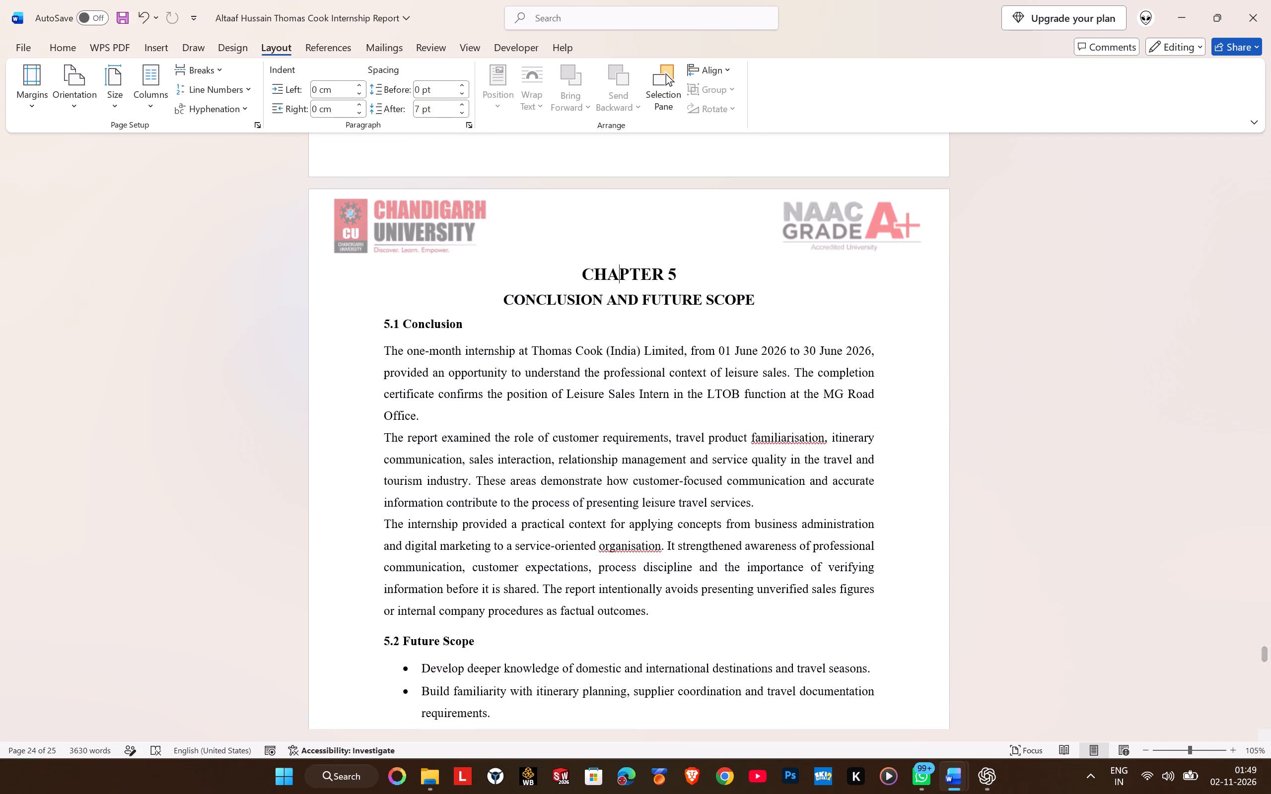
{"action": "left_click", "coordinate": [73, 46]}
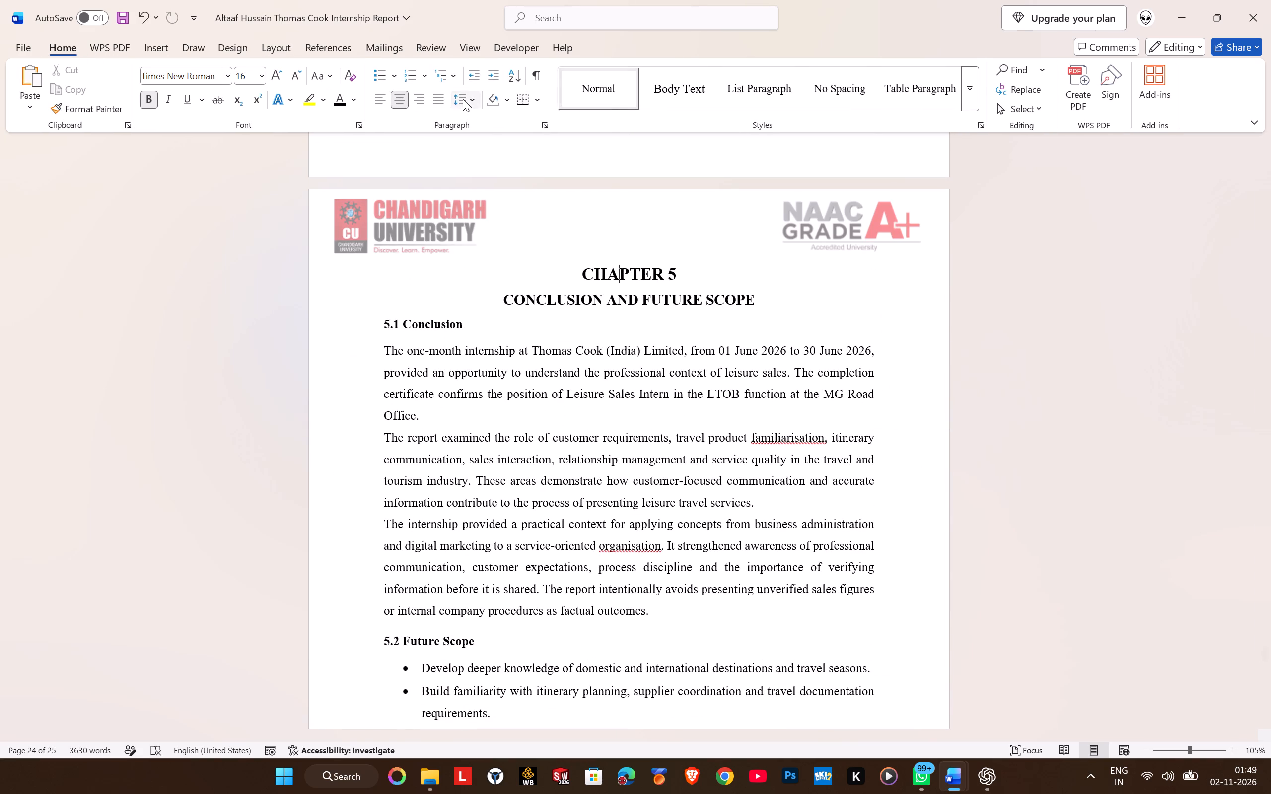
{"action": "left_click", "coordinate": [463, 99]}
{"action": "left_click", "coordinate": [481, 174]}
{"action": "left_click", "coordinate": [604, 319]}
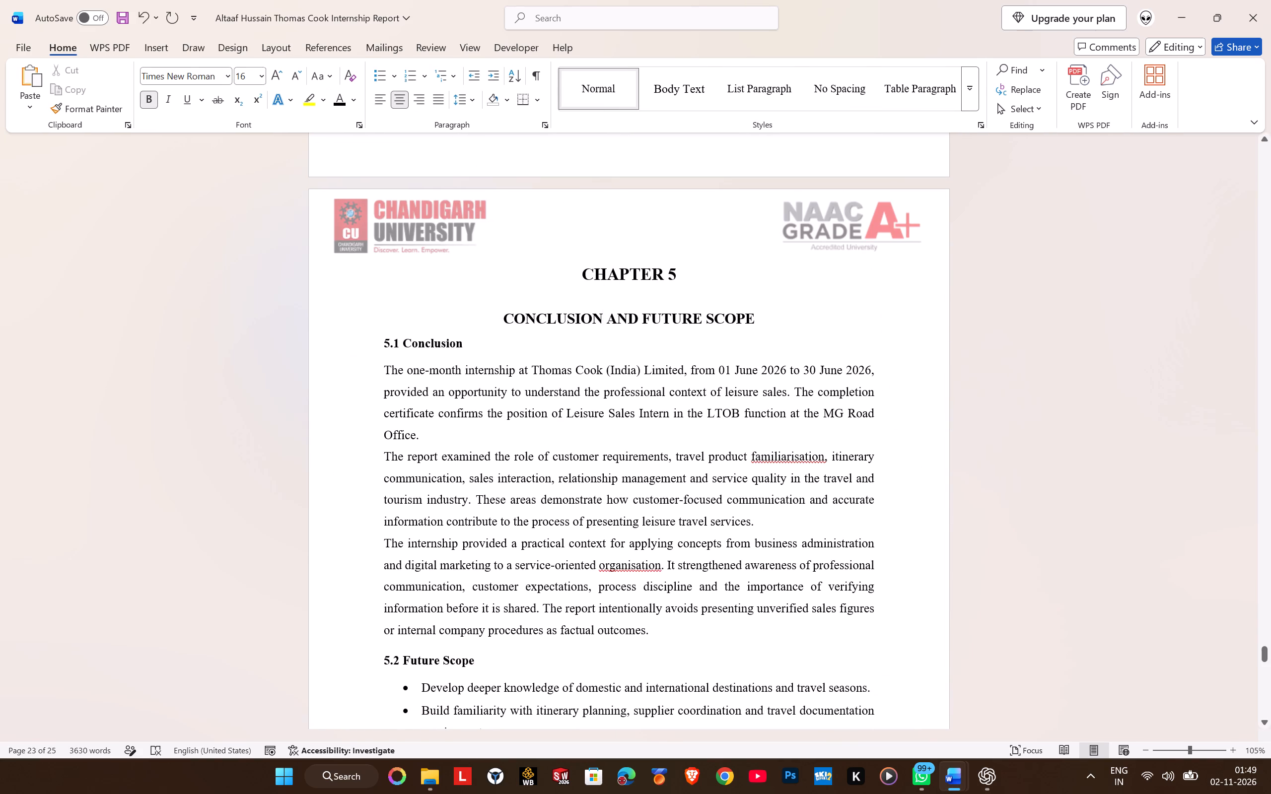
{"action": "left_click", "coordinate": [480, 110]}
{"action": "left_click", "coordinate": [469, 101]}
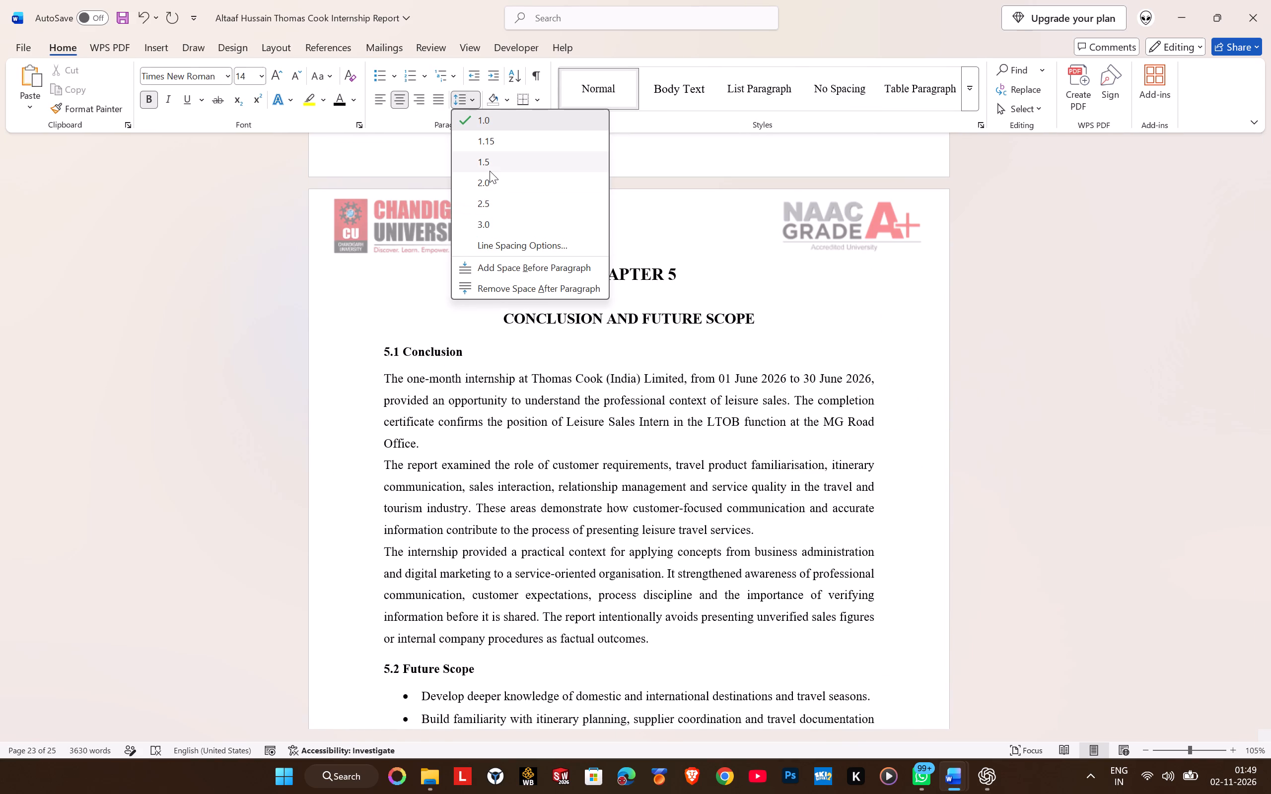
{"action": "left_click", "coordinate": [493, 179]}
Remove the space after paragraph from the CHAPTER 5 heading and its title, CONCLUSION AND FUTURE SCOPE.
{"action": "left_click", "coordinate": [626, 278]}
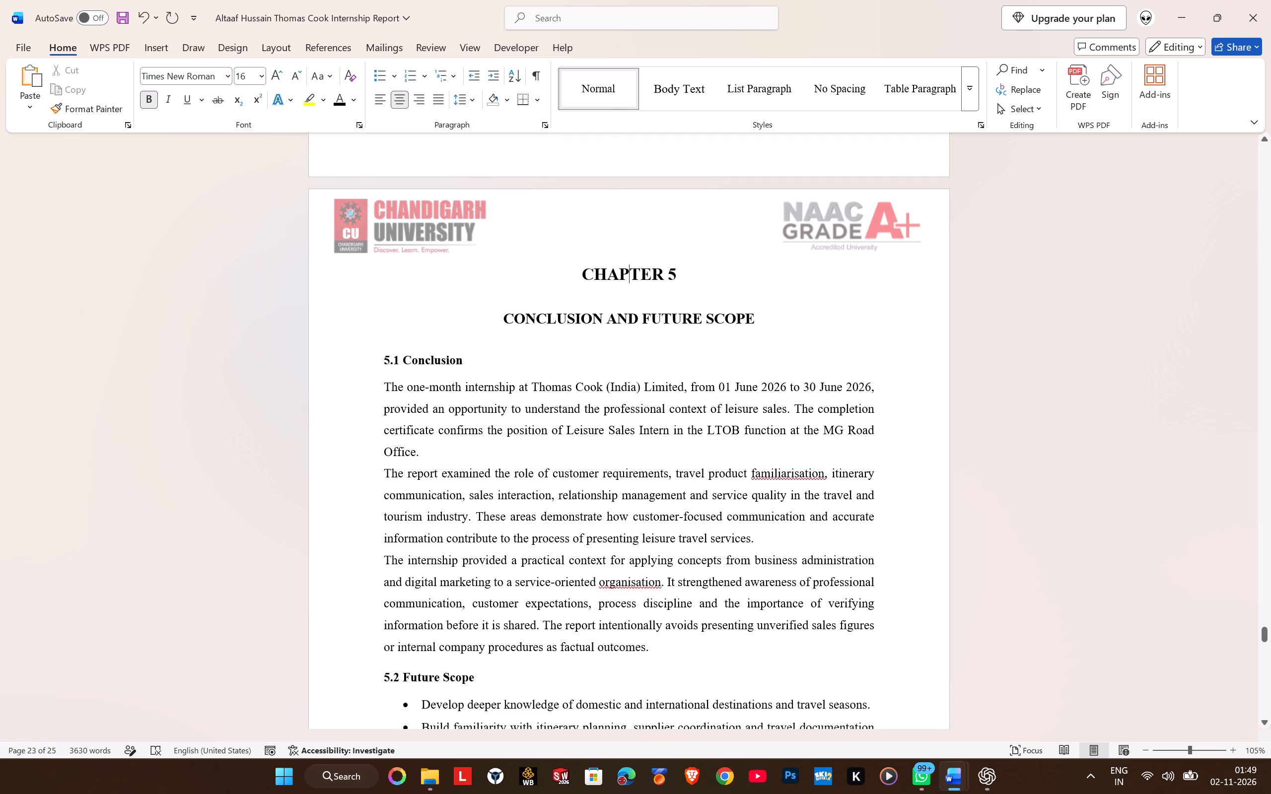
{"action": "left_click", "coordinate": [464, 101]}
{"action": "left_click", "coordinate": [500, 284]}
{"action": "left_click", "coordinate": [596, 315]}
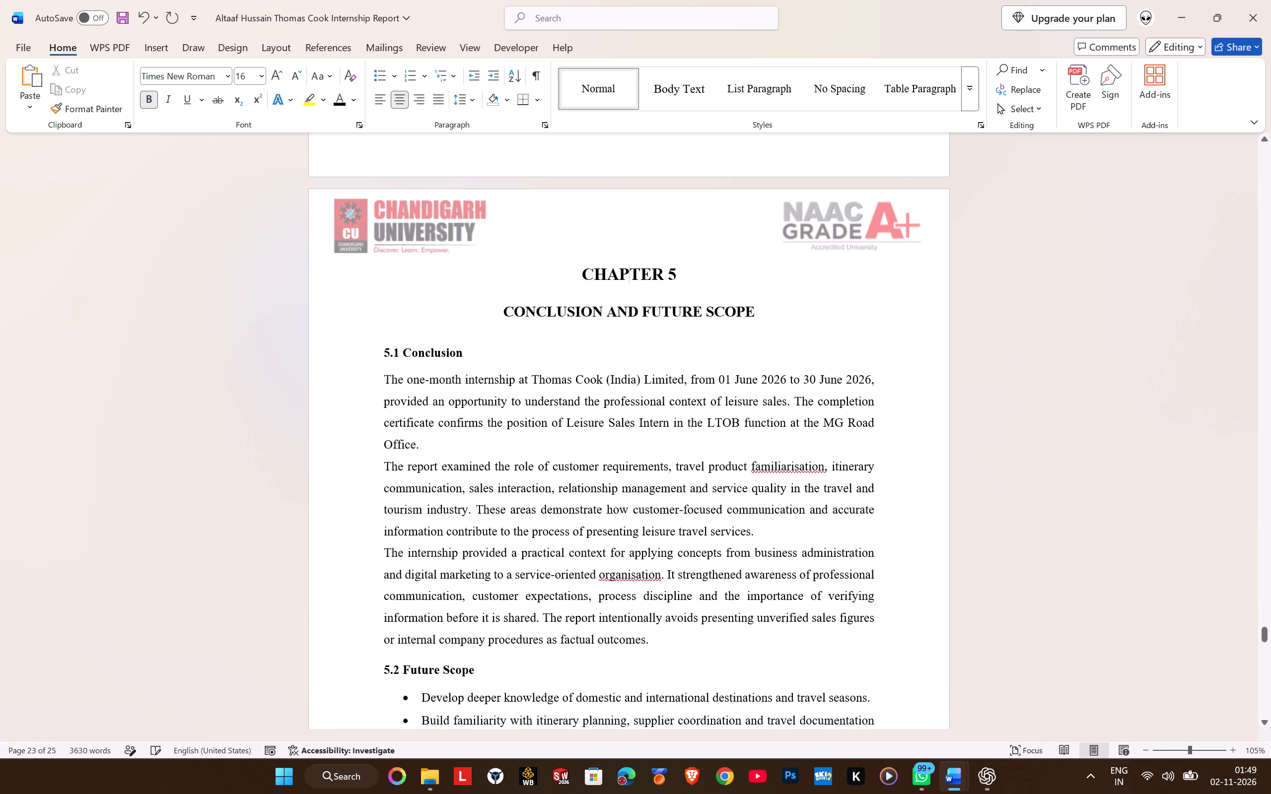
{"action": "left_click", "coordinate": [460, 99]}
{"action": "left_click", "coordinate": [503, 289]}
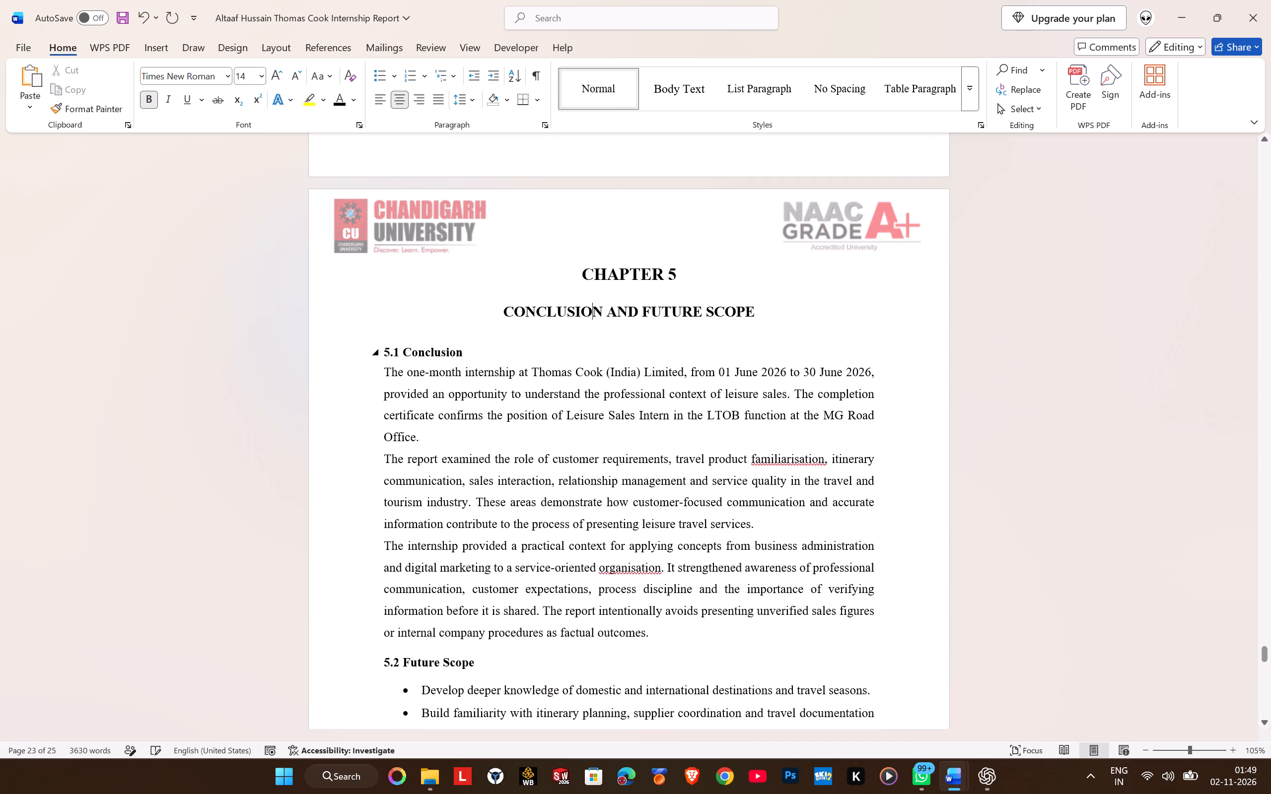
{"action": "left_click", "coordinate": [464, 101]}
{"action": "left_click", "coordinate": [464, 101]}
Remove the space after paragraph from the CHAPTER 4 heading and its title, RESULTS, ANALYSIS AND LEARNING OUTCOMES.
{"action": "scroll", "coordinate": [539, 328], "scroll_direction": "up", "scroll_amount": 20}
{"action": "scroll", "coordinate": [539, 328], "scroll_direction": "up", "scroll_amount": 9}
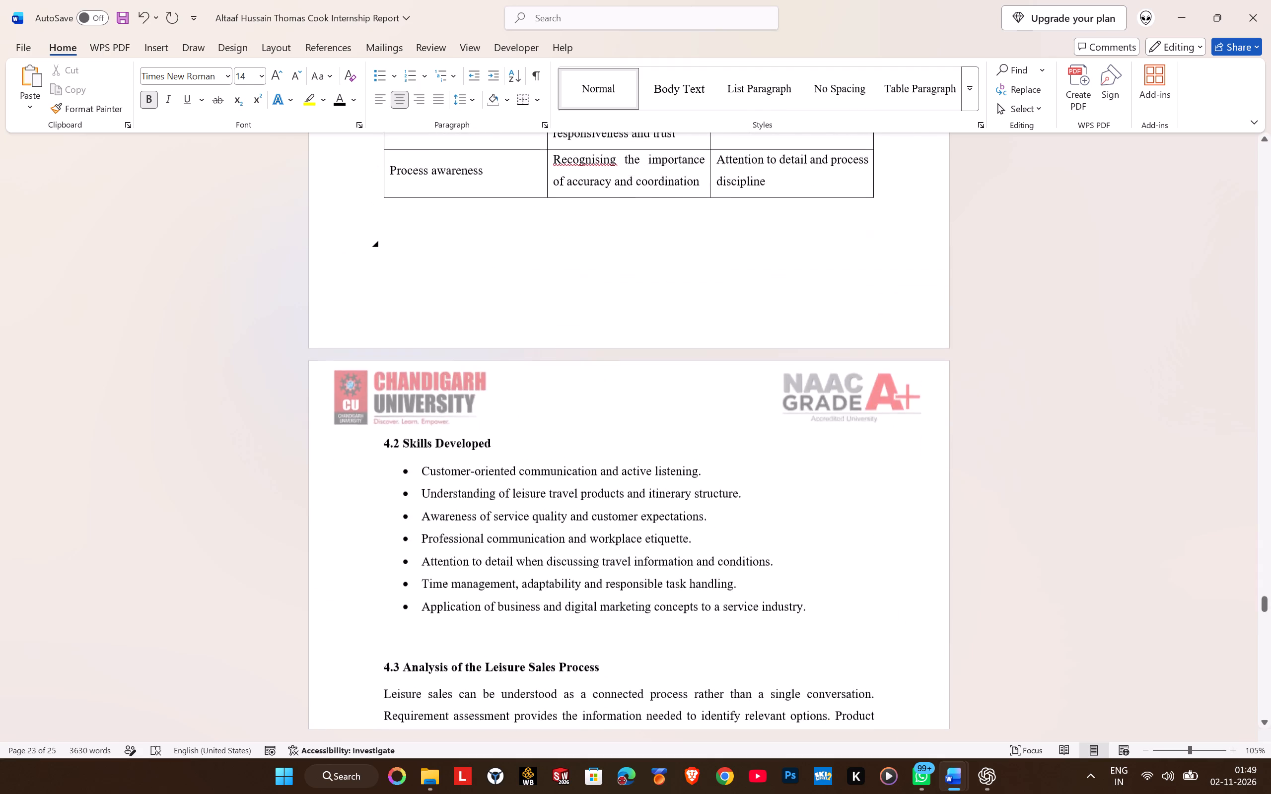
{"action": "scroll", "coordinate": [539, 268], "scroll_direction": "up", "scroll_amount": 13}
{"action": "left_click", "coordinate": [571, 404]}
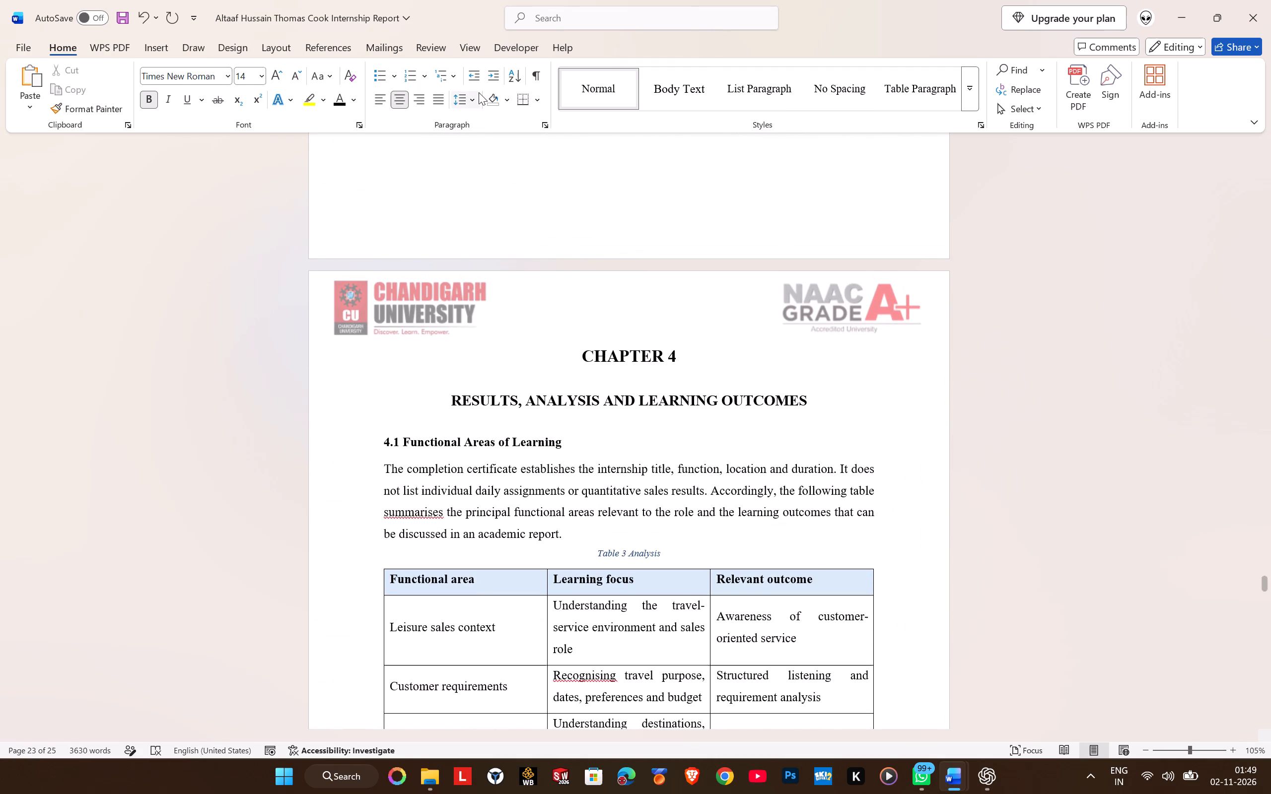
{"action": "left_click", "coordinate": [479, 92]}
{"action": "left_click", "coordinate": [509, 293]}
{"action": "left_click", "coordinate": [626, 340]}
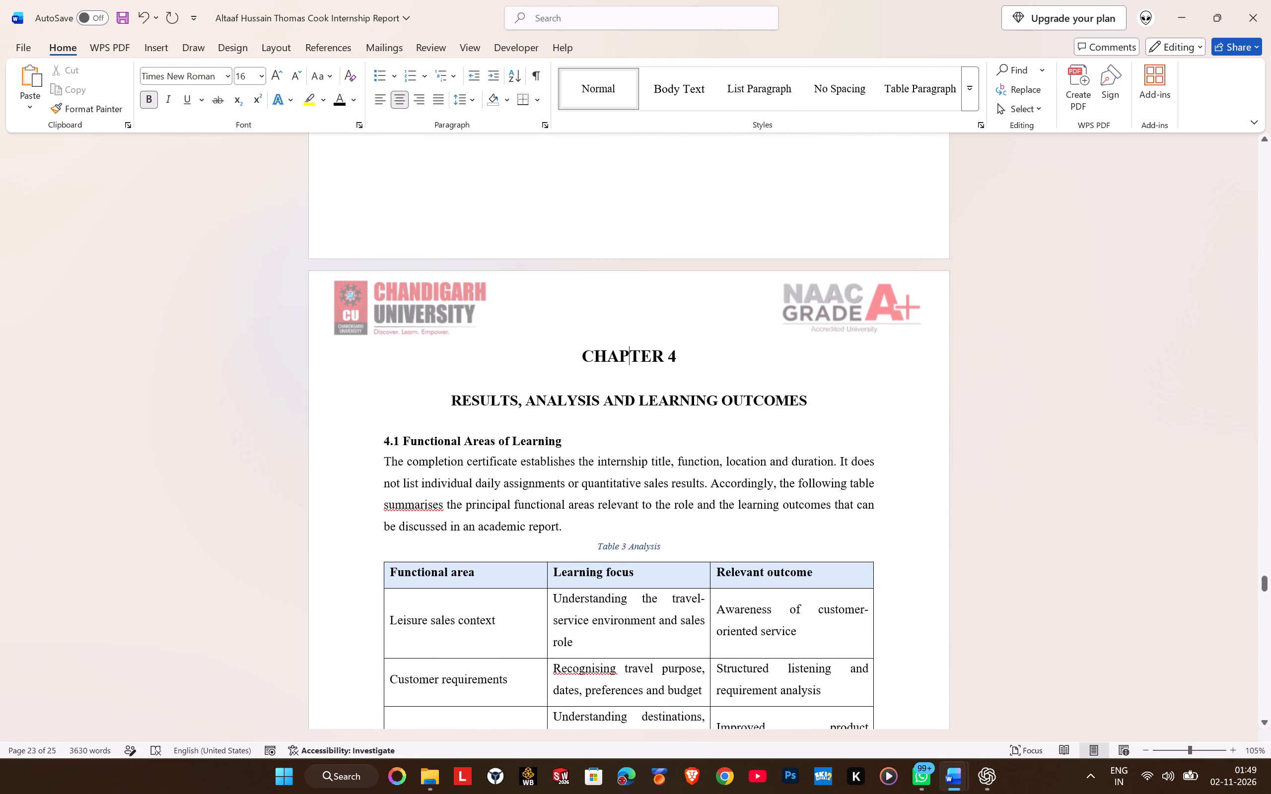
{"action": "left_click", "coordinate": [470, 98]}
{"action": "left_click", "coordinate": [517, 290]}
Remove the space after paragraph from the CHAPTER 3 heading and its title, INTERNSHIP PROCESS AND METHODOLOGY.
{"action": "scroll", "coordinate": [536, 349], "scroll_direction": "up", "scroll_amount": 2}
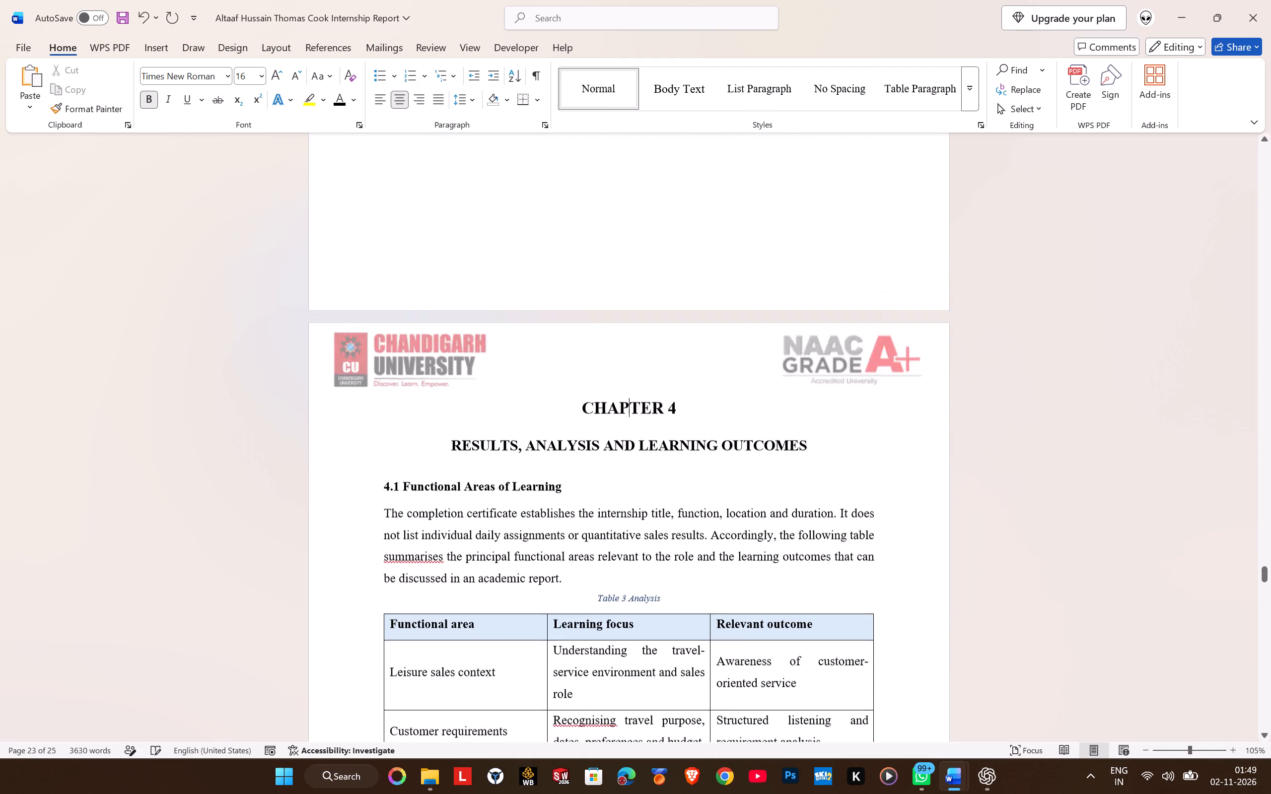
{"action": "scroll", "coordinate": [536, 349], "scroll_direction": "up", "scroll_amount": 20}
{"action": "scroll", "coordinate": [536, 349], "scroll_direction": "up", "scroll_amount": 12}
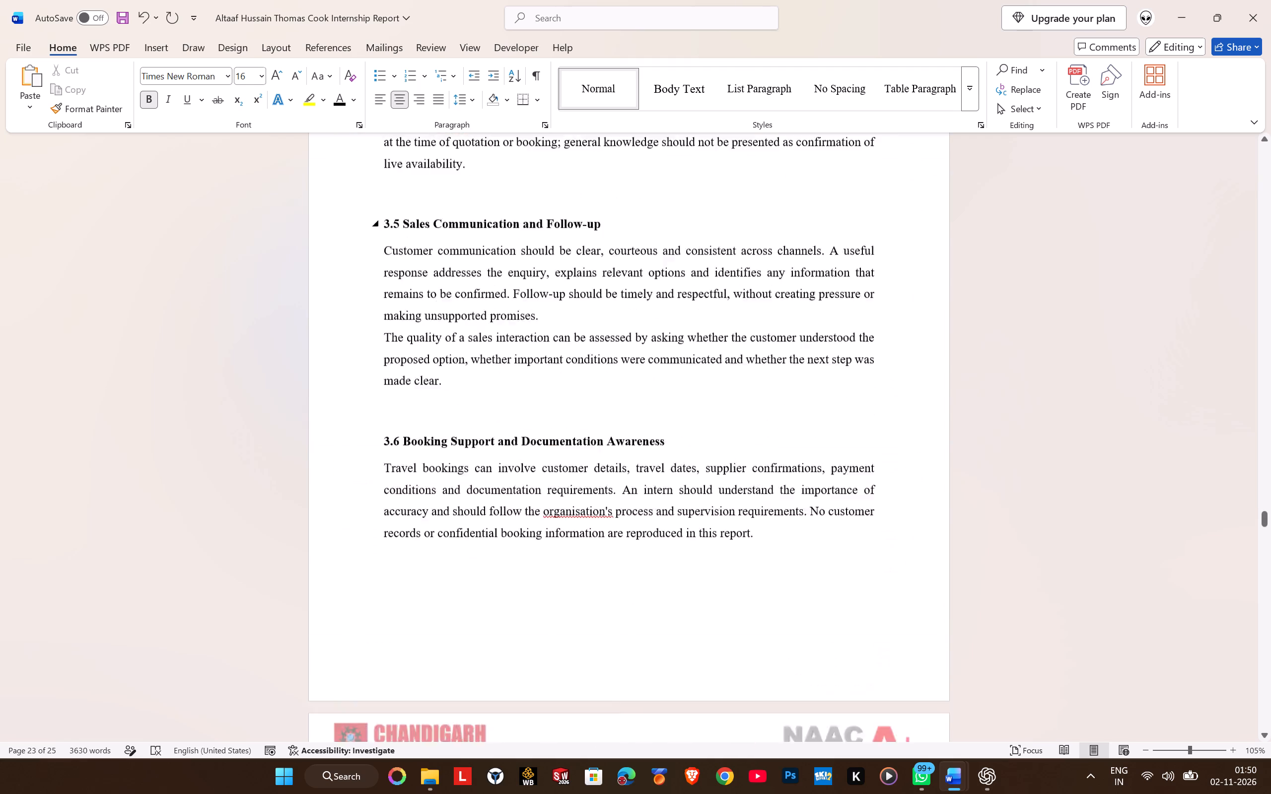
{"action": "scroll", "coordinate": [540, 281], "scroll_direction": "up", "scroll_amount": 20}
{"action": "left_click", "coordinate": [601, 337]}
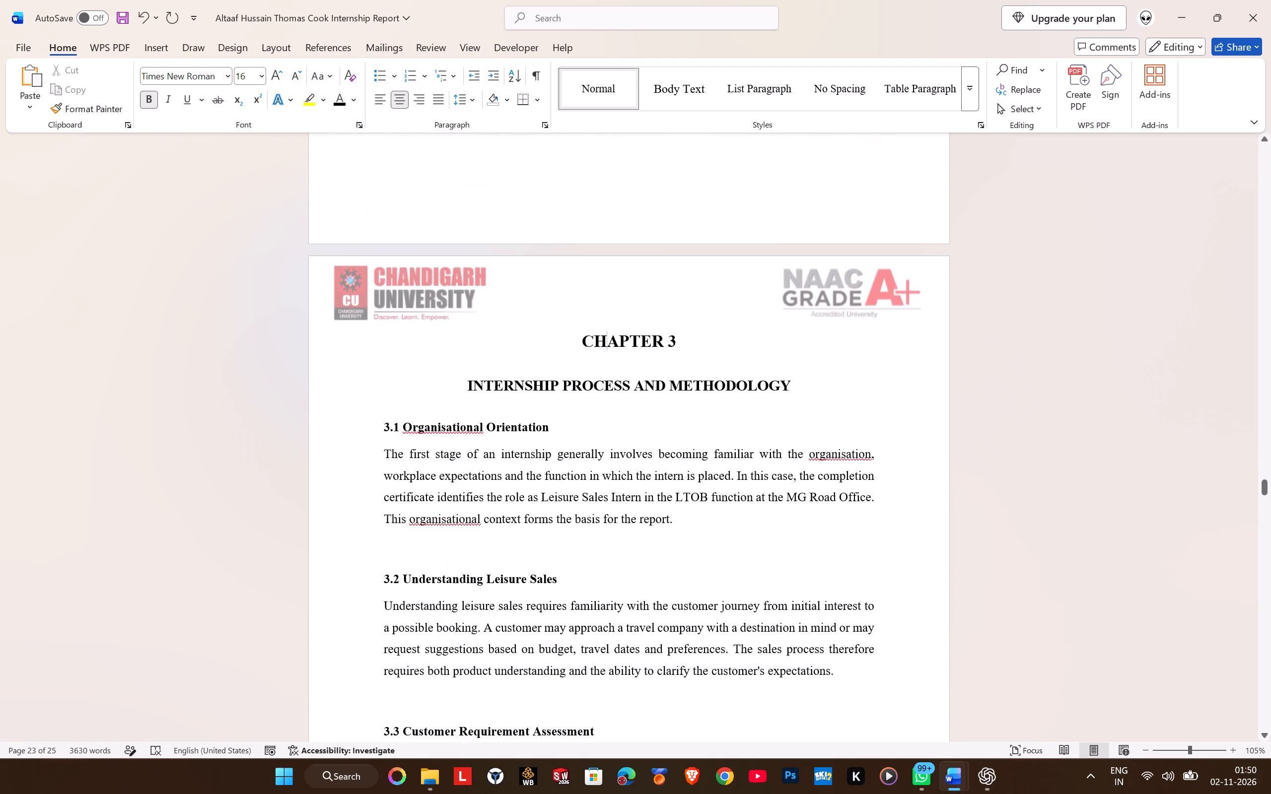
{"action": "left_click", "coordinate": [506, 108]}
{"action": "left_click", "coordinate": [473, 95]}
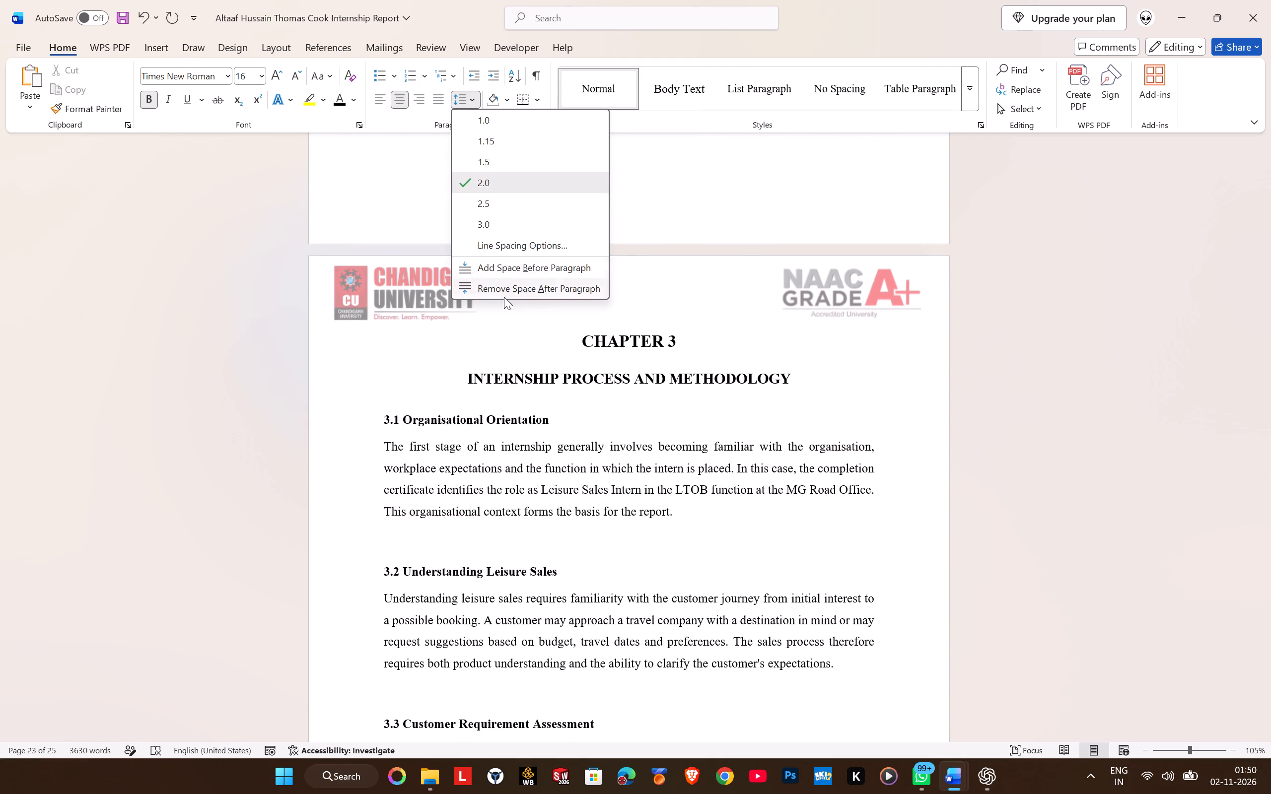
{"action": "left_click", "coordinate": [504, 297]}
{"action": "left_click", "coordinate": [590, 377]}
{"action": "left_click", "coordinate": [463, 100]}
{"action": "left_click", "coordinate": [507, 288]}
Remove the space after paragraph from the CHAPTER 2 heading and its title, LITERATURE SURVEY.
{"action": "scroll", "coordinate": [560, 381], "scroll_direction": "up", "scroll_amount": 20}
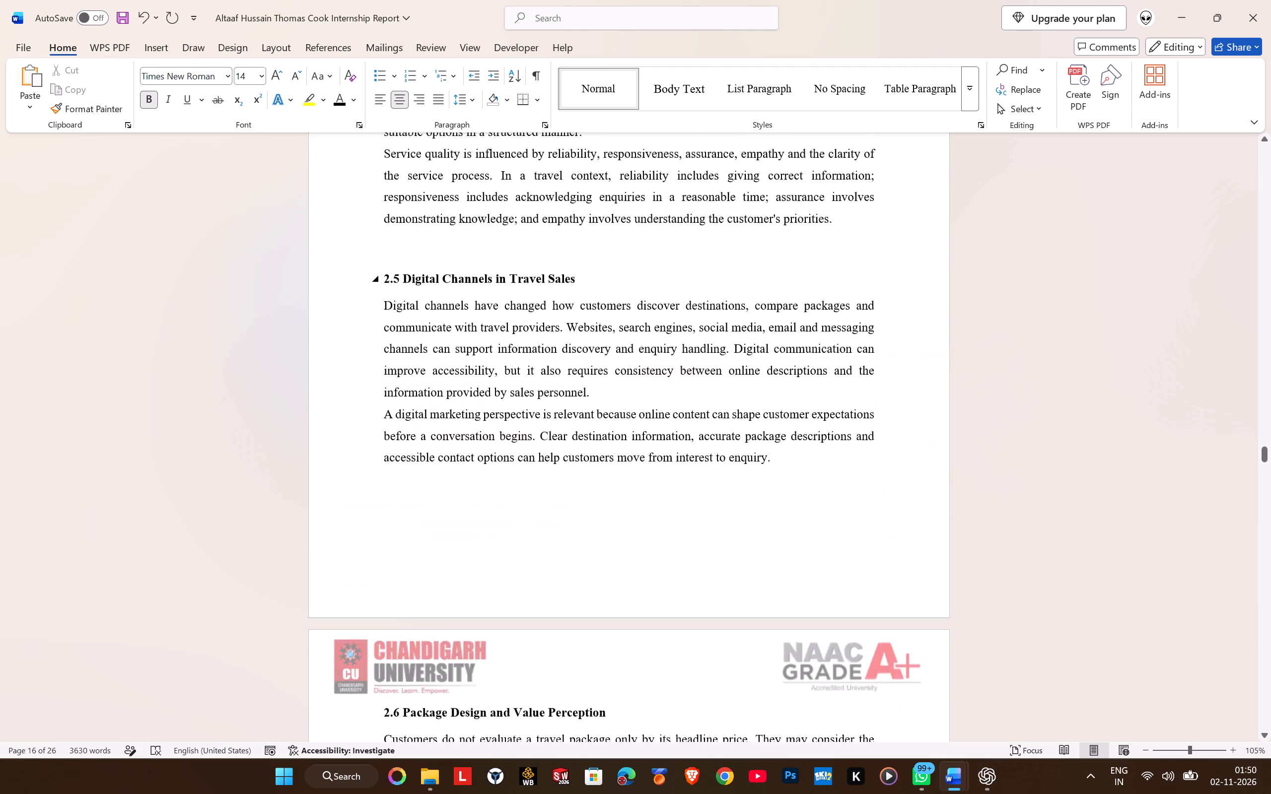
{"action": "scroll", "coordinate": [561, 303], "scroll_direction": "up", "scroll_amount": 20}
{"action": "scroll", "coordinate": [561, 303], "scroll_direction": "up", "scroll_amount": 2}
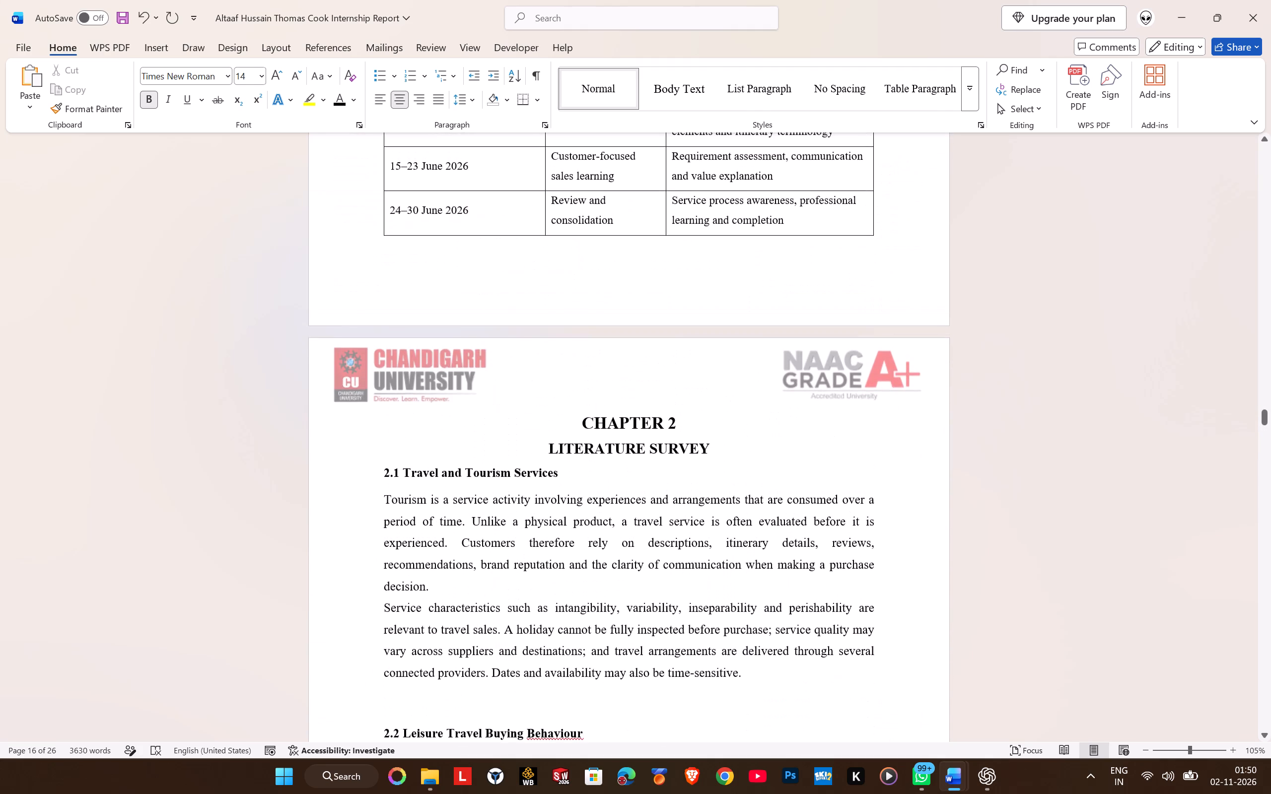
{"action": "left_click", "coordinate": [628, 419]}
{"action": "left_click", "coordinate": [459, 98]}
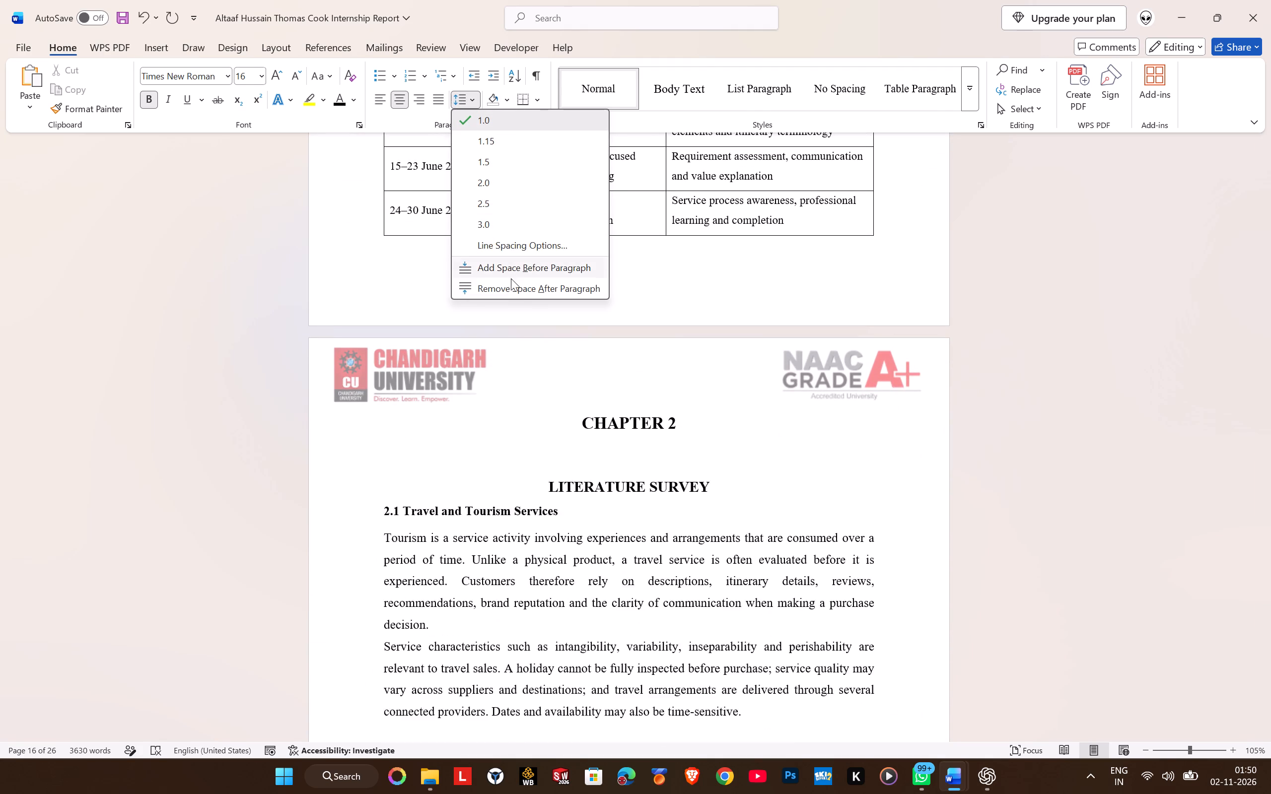
{"action": "left_click", "coordinate": [512, 285]}
{"action": "left_click", "coordinate": [606, 440]}
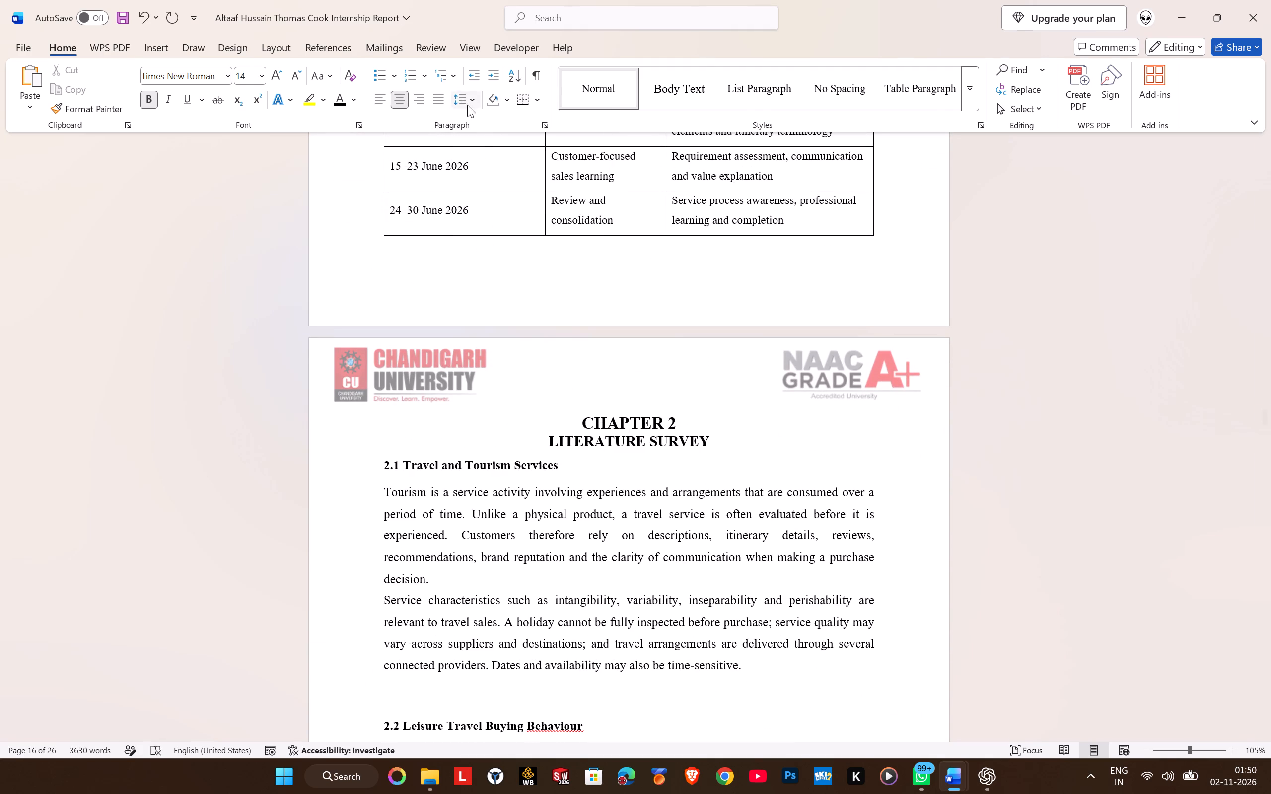
{"action": "left_click", "coordinate": [467, 105]}
{"action": "left_click", "coordinate": [508, 288]}
Set the CHAPTER 2 heading and its title, LITERATURE SURVEY, to 2.0 line spacing.
{"action": "left_click", "coordinate": [605, 407]}
{"action": "left_click", "coordinate": [610, 421]}
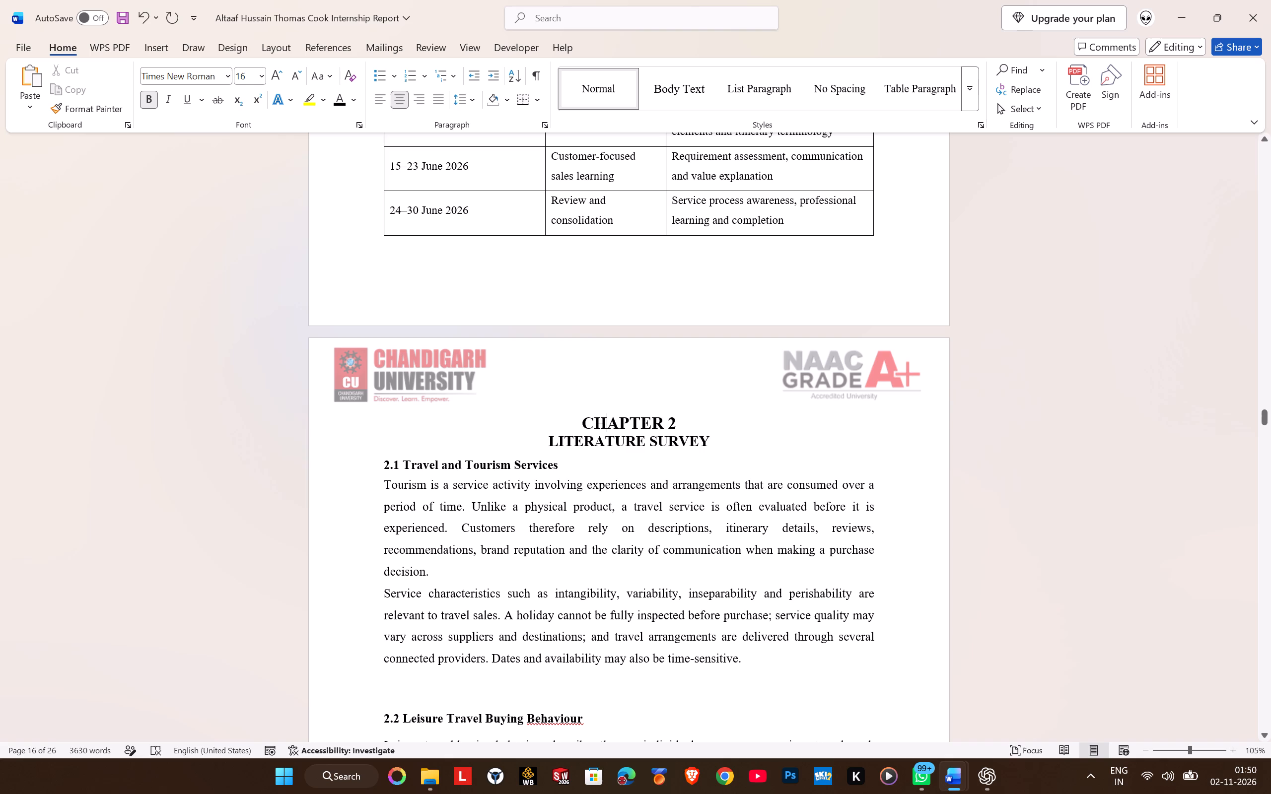
{"action": "left_click", "coordinate": [470, 101]}
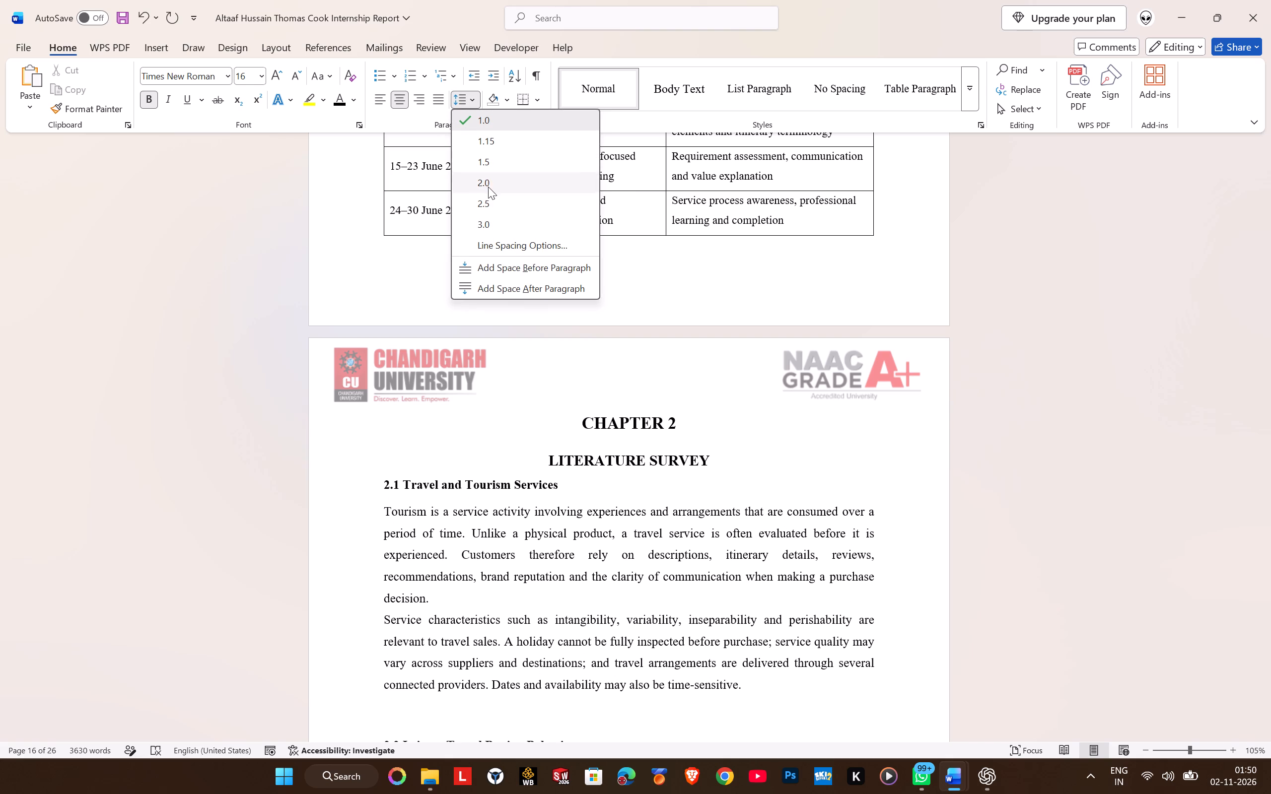
{"action": "left_click", "coordinate": [488, 187]}
{"action": "left_click", "coordinate": [616, 461]}
{"action": "left_click", "coordinate": [462, 104]}
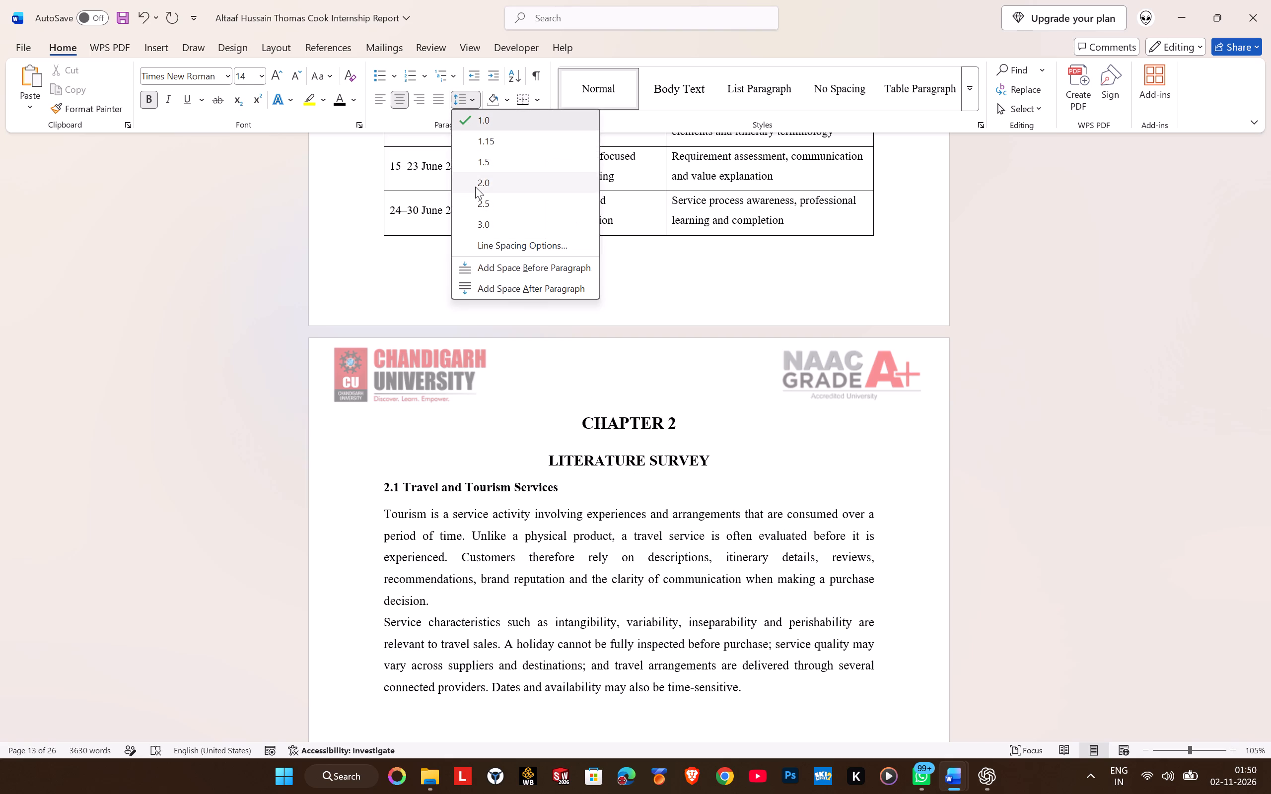
{"action": "left_click", "coordinate": [475, 187]}
Remove the space after paragraph from the CHAPTER 1 heading and its title, INTRODUCTION.
{"action": "scroll", "coordinate": [545, 354], "scroll_direction": "up", "scroll_amount": 20}
{"action": "scroll", "coordinate": [545, 354], "scroll_direction": "up", "scroll_amount": 2}
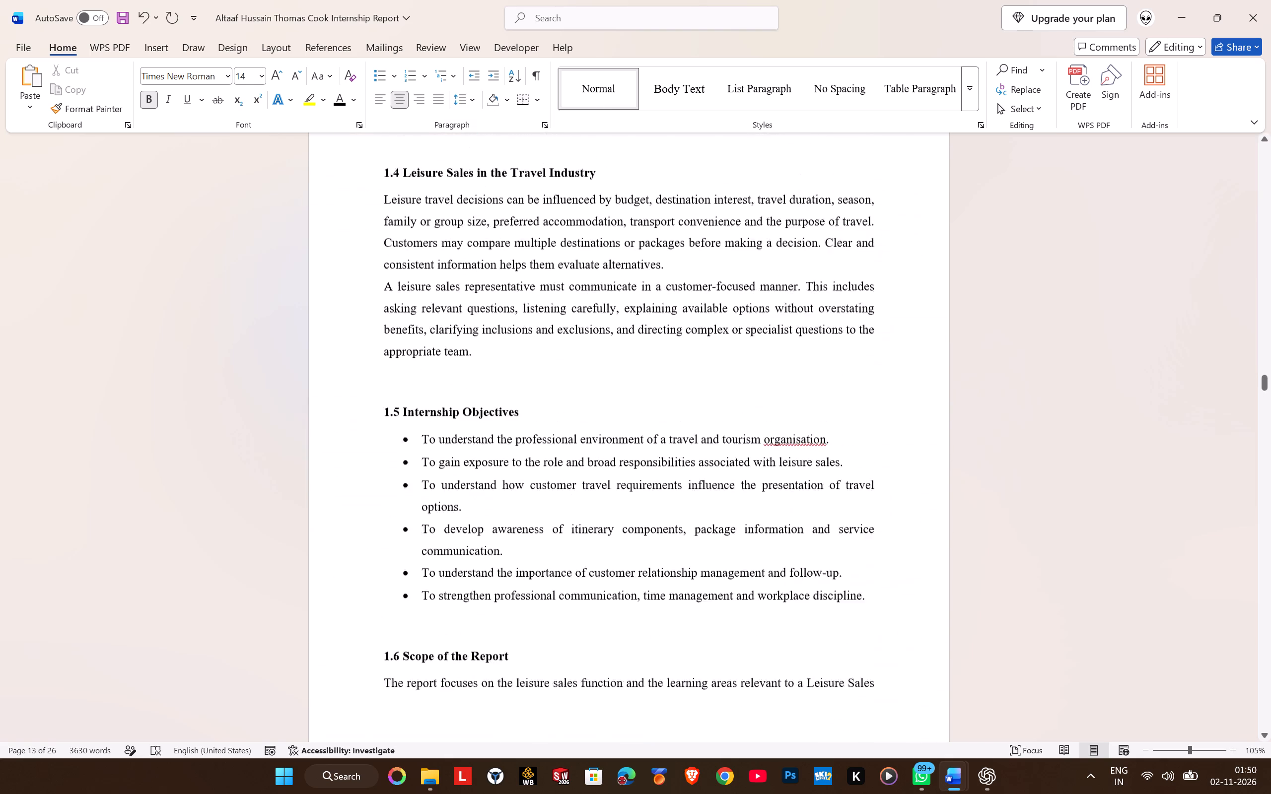
{"action": "scroll", "coordinate": [546, 313], "scroll_direction": "up", "scroll_amount": 19}
{"action": "left_click", "coordinate": [610, 441]}
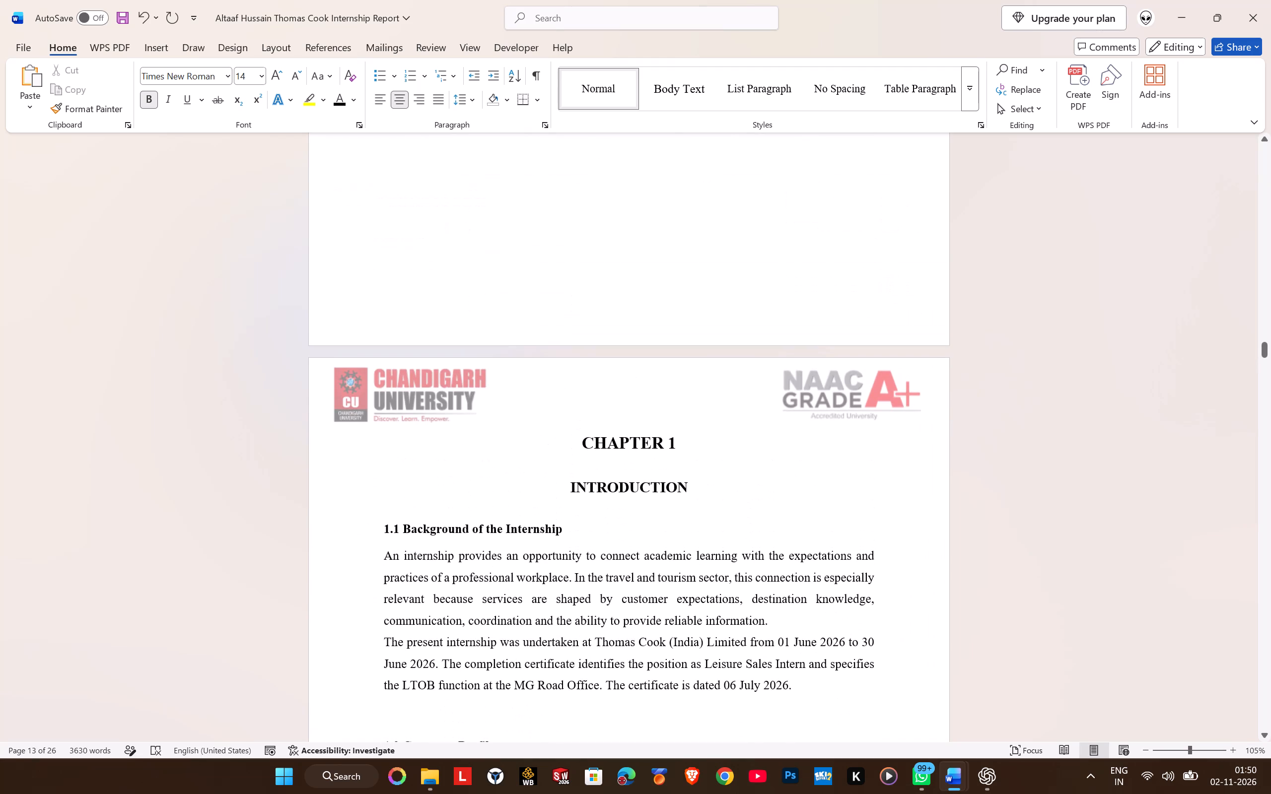
{"action": "left_click", "coordinate": [505, 105]}
{"action": "left_click", "coordinate": [469, 99]}
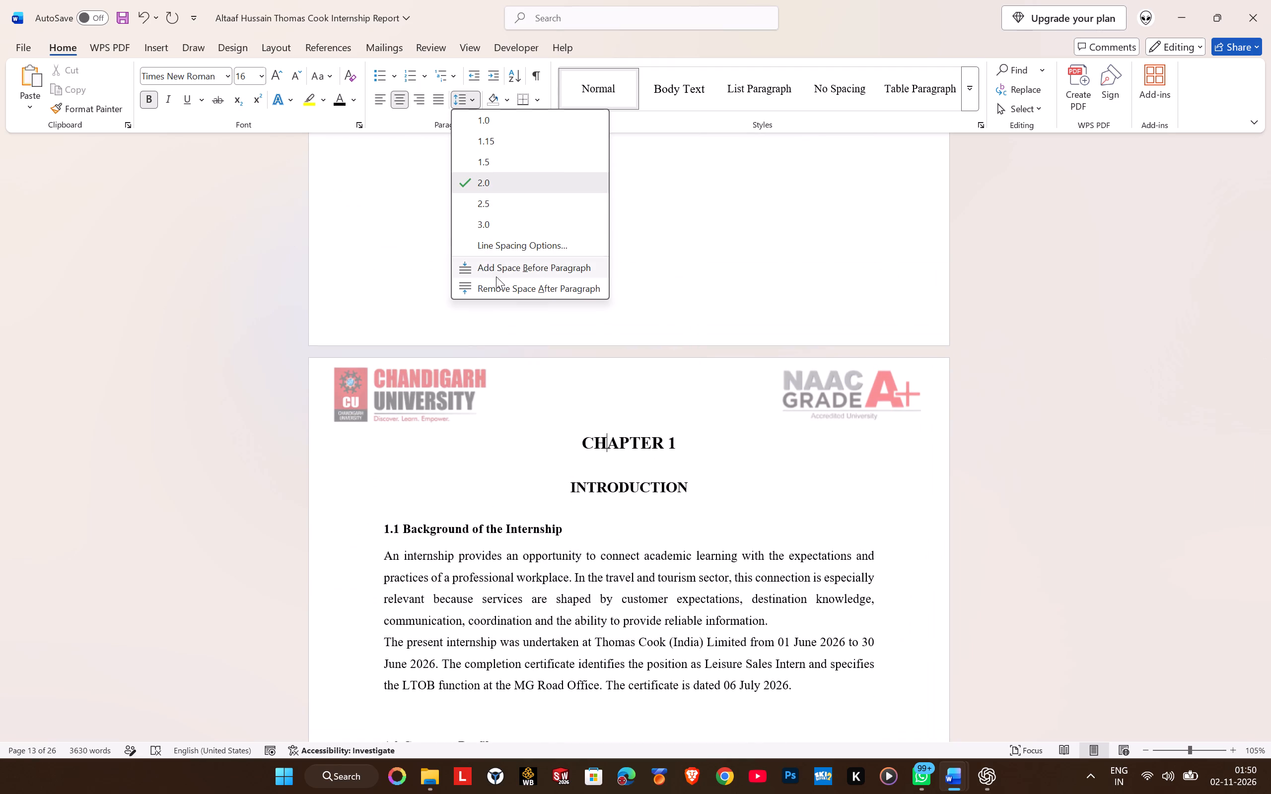
{"action": "left_click", "coordinate": [501, 288]}
{"action": "left_click", "coordinate": [593, 495]}
{"action": "left_click", "coordinate": [474, 109]}
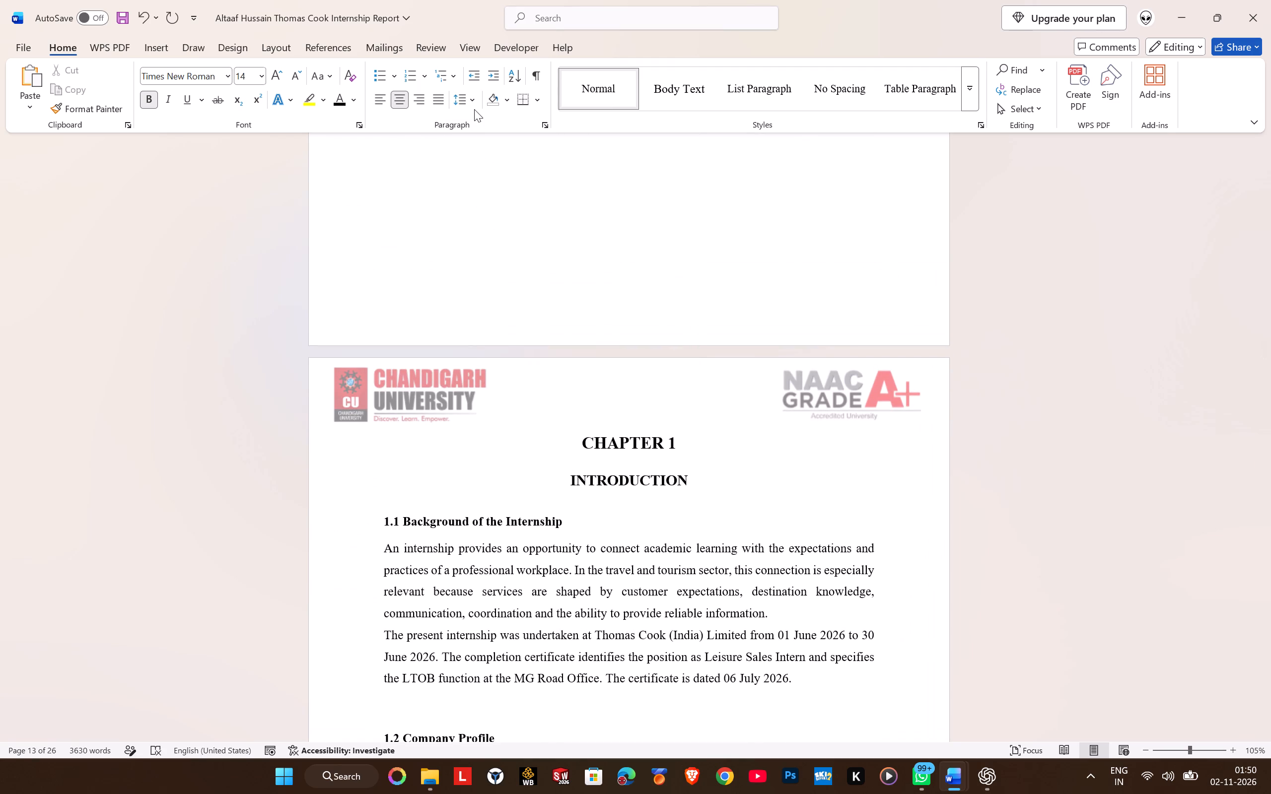
{"action": "left_click", "coordinate": [472, 104]}
{"action": "left_click", "coordinate": [495, 290]}
Remove the space after paragraph from the ABBREVIATIONS and GRAPHICAL ABSTRACT headings.
{"action": "scroll", "coordinate": [512, 364], "scroll_direction": "up", "scroll_amount": 12}
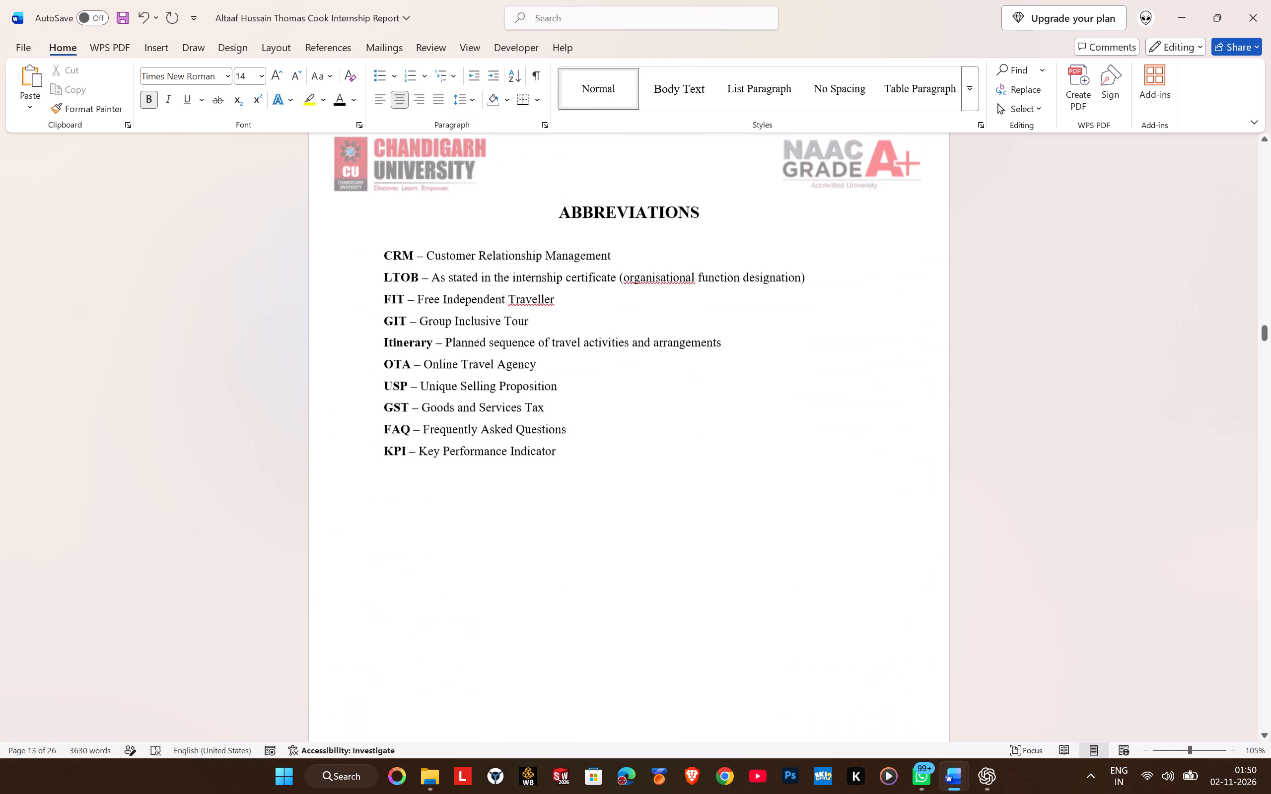
{"action": "scroll", "coordinate": [518, 331], "scroll_direction": "up", "scroll_amount": 3}
{"action": "left_click", "coordinate": [599, 529]}
{"action": "left_click", "coordinate": [475, 94]}
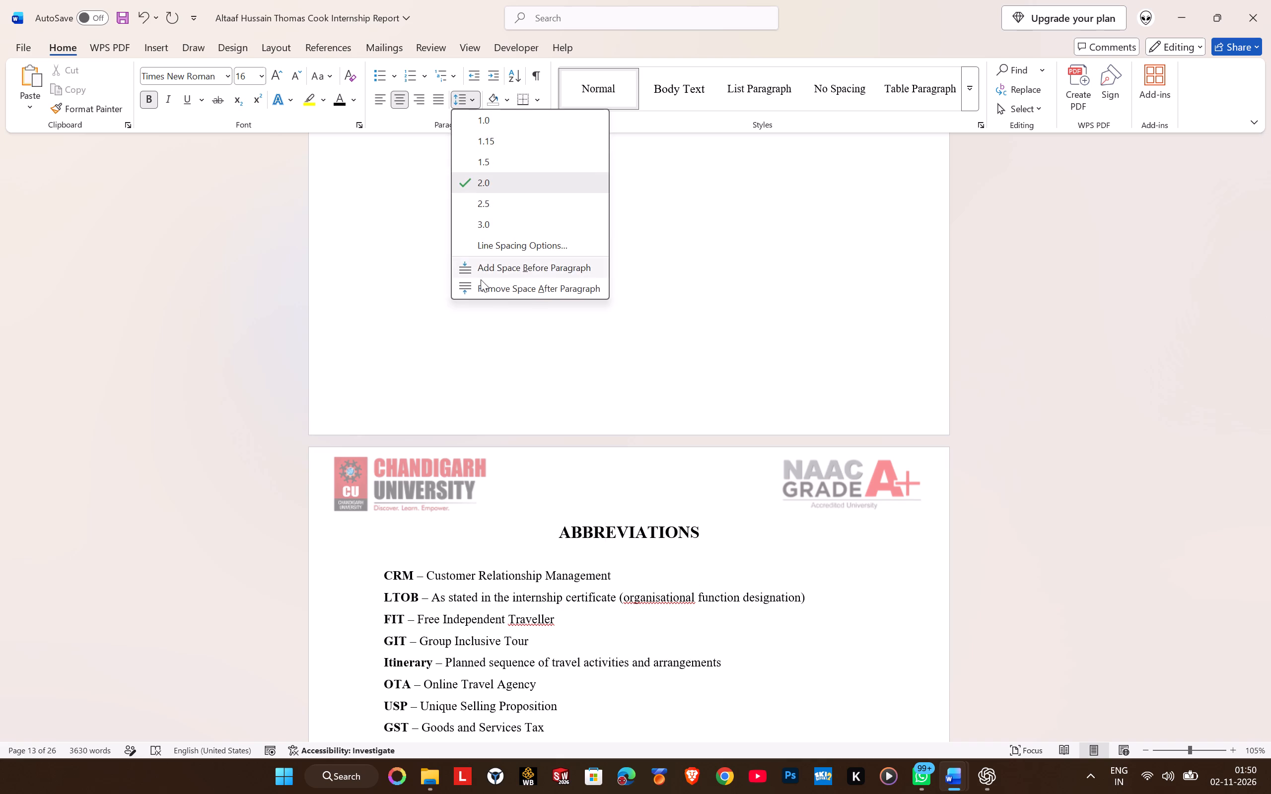
{"action": "left_click", "coordinate": [485, 290]}
{"action": "scroll", "coordinate": [525, 363], "scroll_direction": "up", "scroll_amount": 9}
{"action": "left_click", "coordinate": [560, 254]}
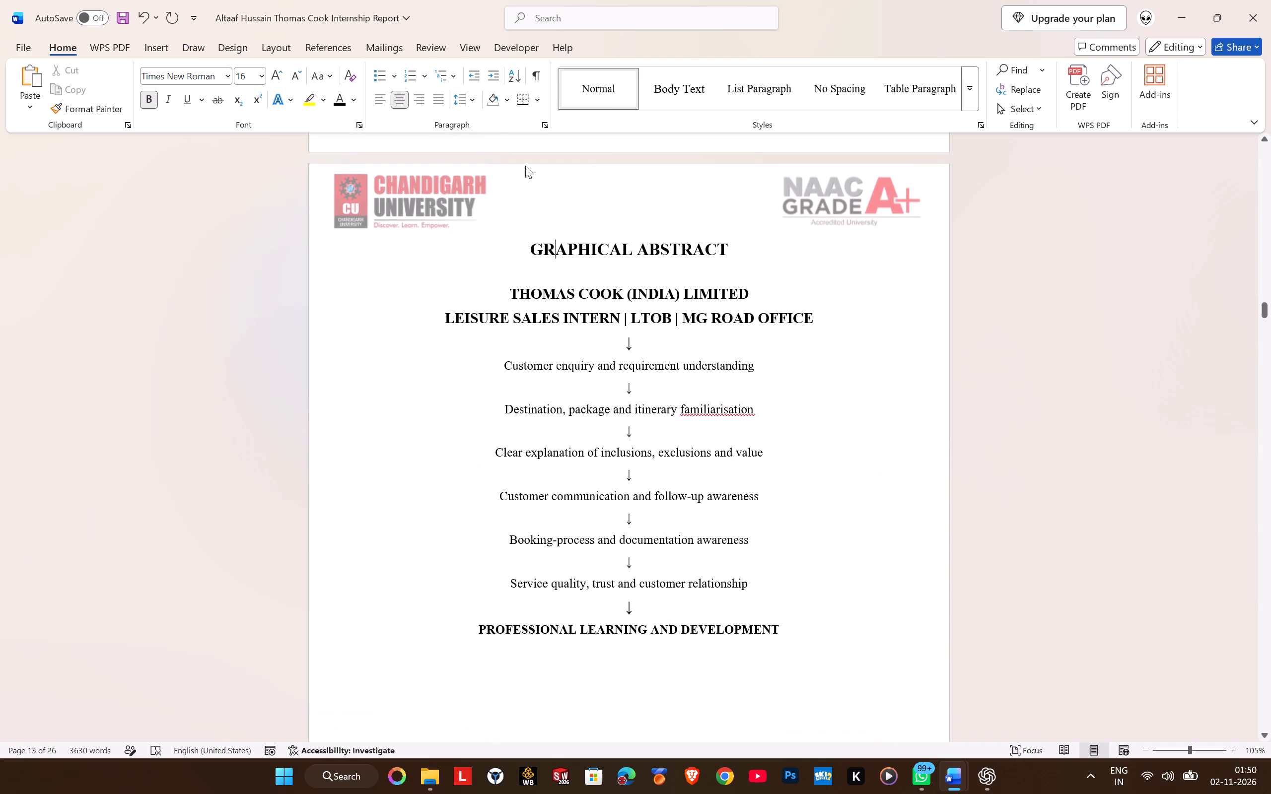
{"action": "left_click", "coordinate": [473, 100]}
{"action": "left_click", "coordinate": [501, 285]}
Remove the space after paragraph from the ABSTRACT heading.
{"action": "scroll", "coordinate": [510, 329], "scroll_direction": "up", "scroll_amount": 9}
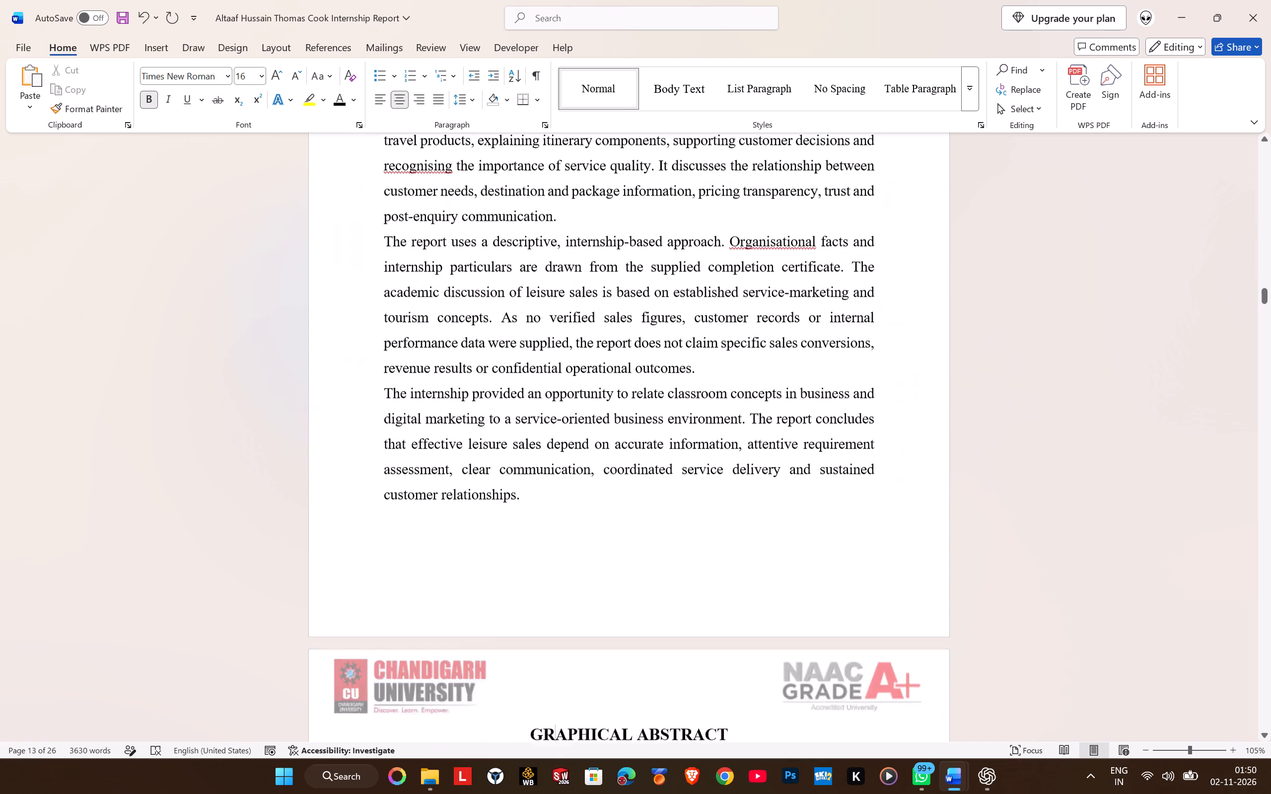
{"action": "scroll", "coordinate": [514, 323], "scroll_direction": "up", "scroll_amount": 1}
{"action": "scroll", "coordinate": [514, 323], "scroll_direction": "down", "scroll_amount": 1}
{"action": "scroll", "coordinate": [514, 323], "scroll_direction": "up", "scroll_amount": 4}
{"action": "left_click", "coordinate": [603, 203]}
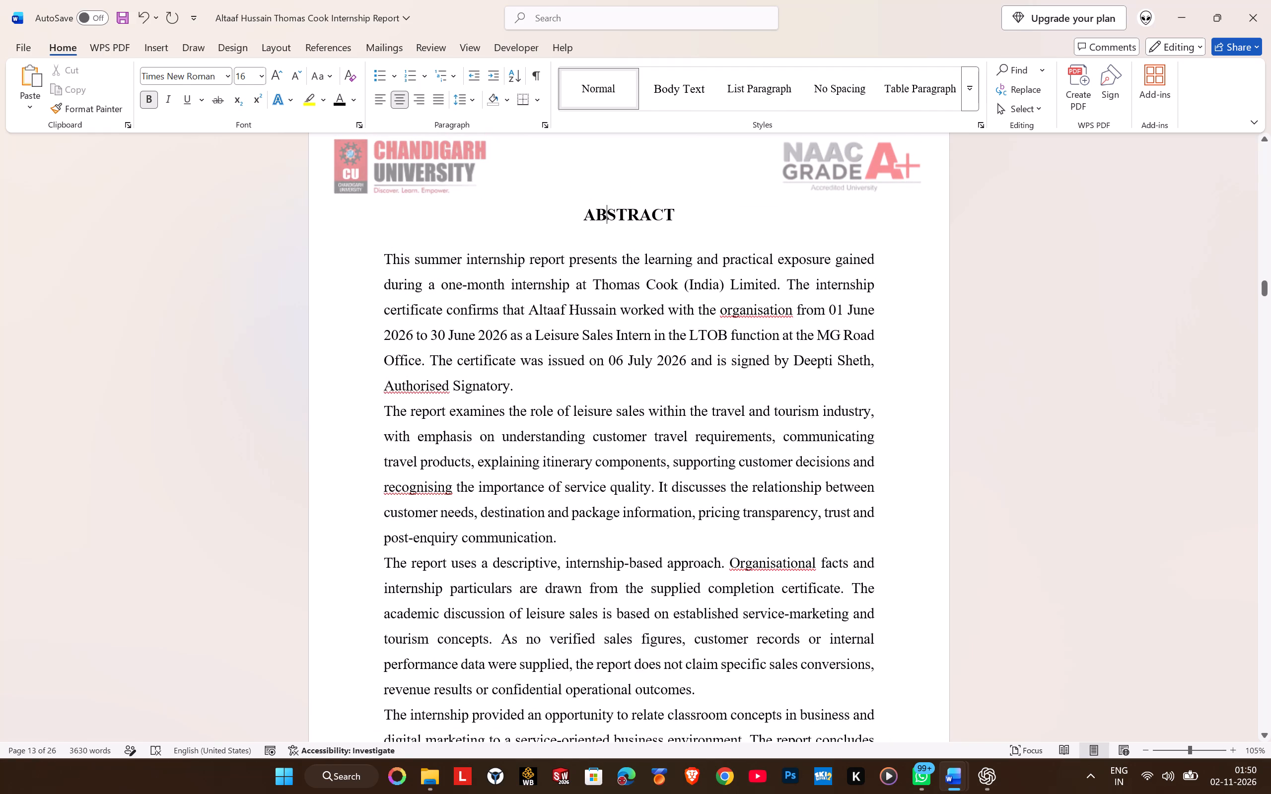
{"action": "left_click", "coordinate": [476, 106]}
{"action": "left_click", "coordinate": [497, 287]}
Remove the space after paragraph from the LIST OF TABLES heading.
{"action": "scroll", "coordinate": [506, 304], "scroll_direction": "up", "scroll_amount": 4}
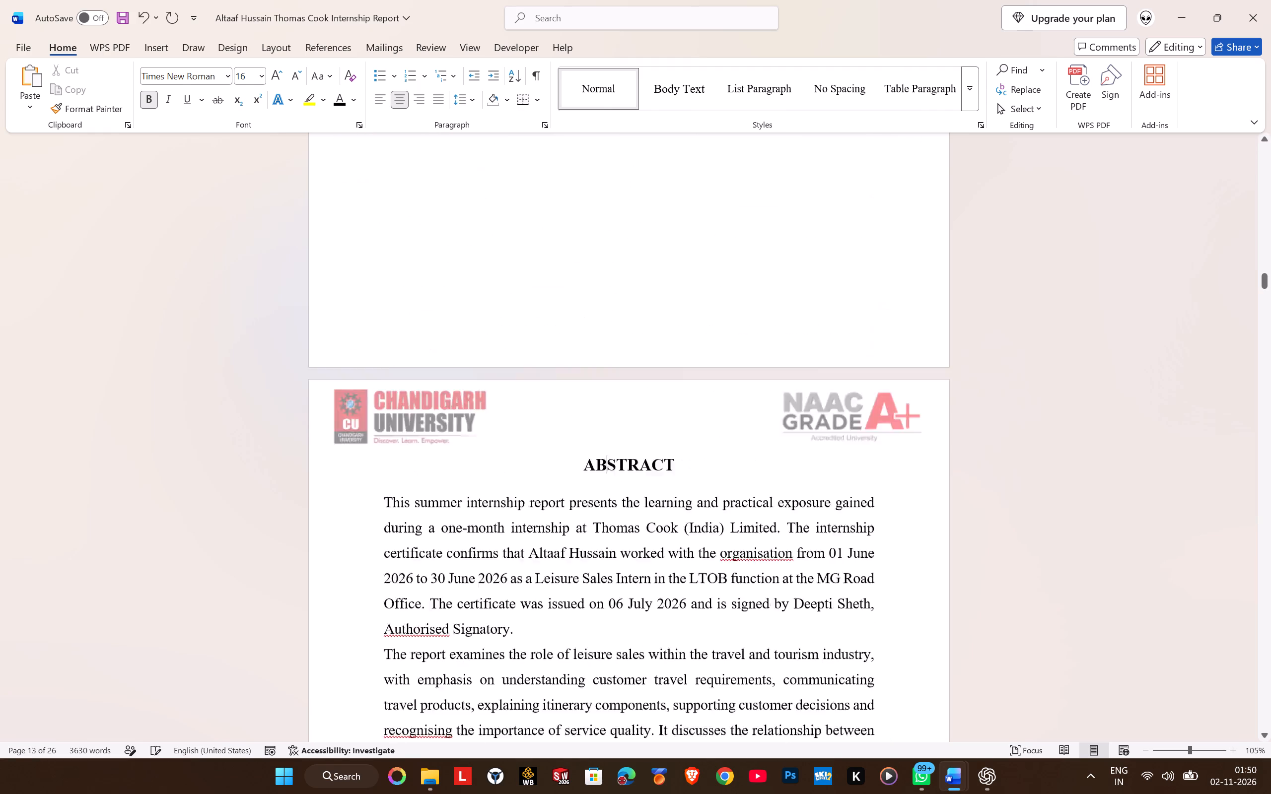
{"action": "scroll", "coordinate": [507, 303], "scroll_direction": "up", "scroll_amount": 13}
{"action": "left_click", "coordinate": [587, 448]}
{"action": "left_click", "coordinate": [590, 430]}
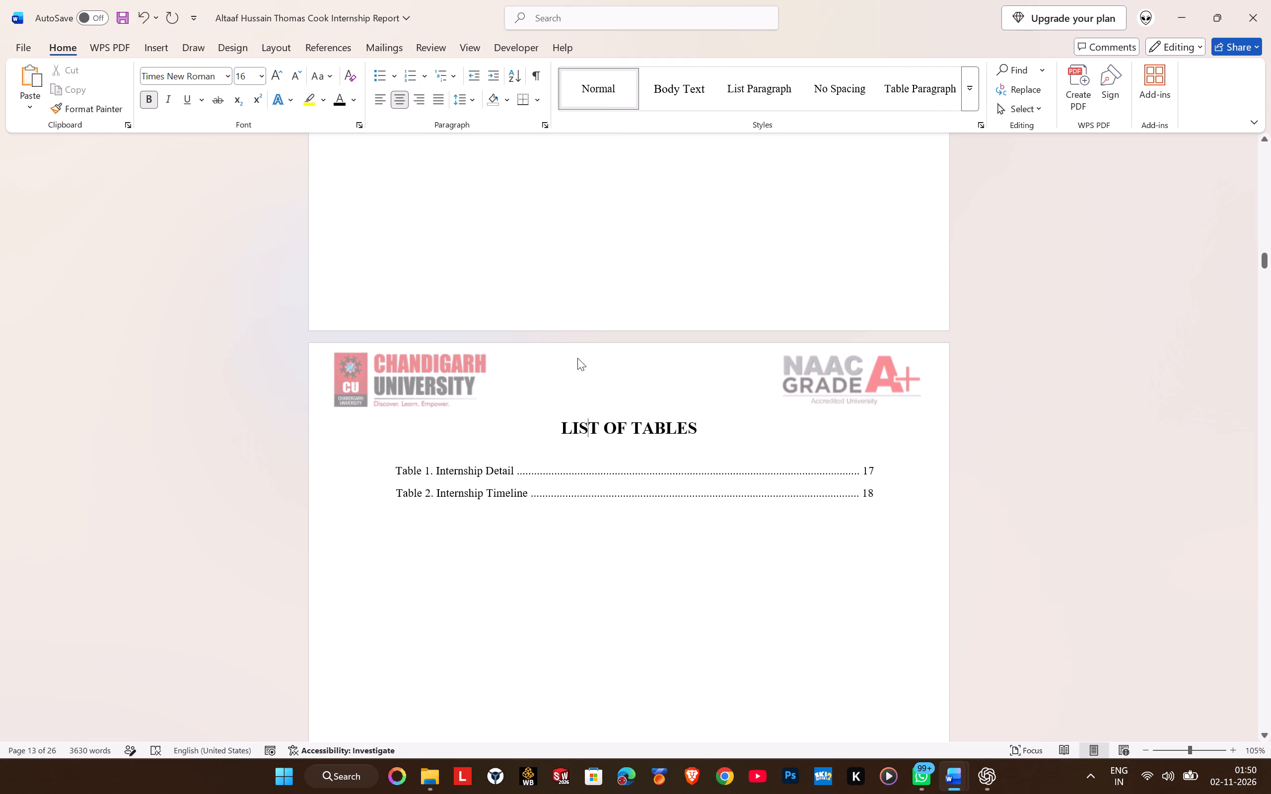
{"action": "left_click", "coordinate": [471, 98]}
{"action": "left_click", "coordinate": [500, 278]}
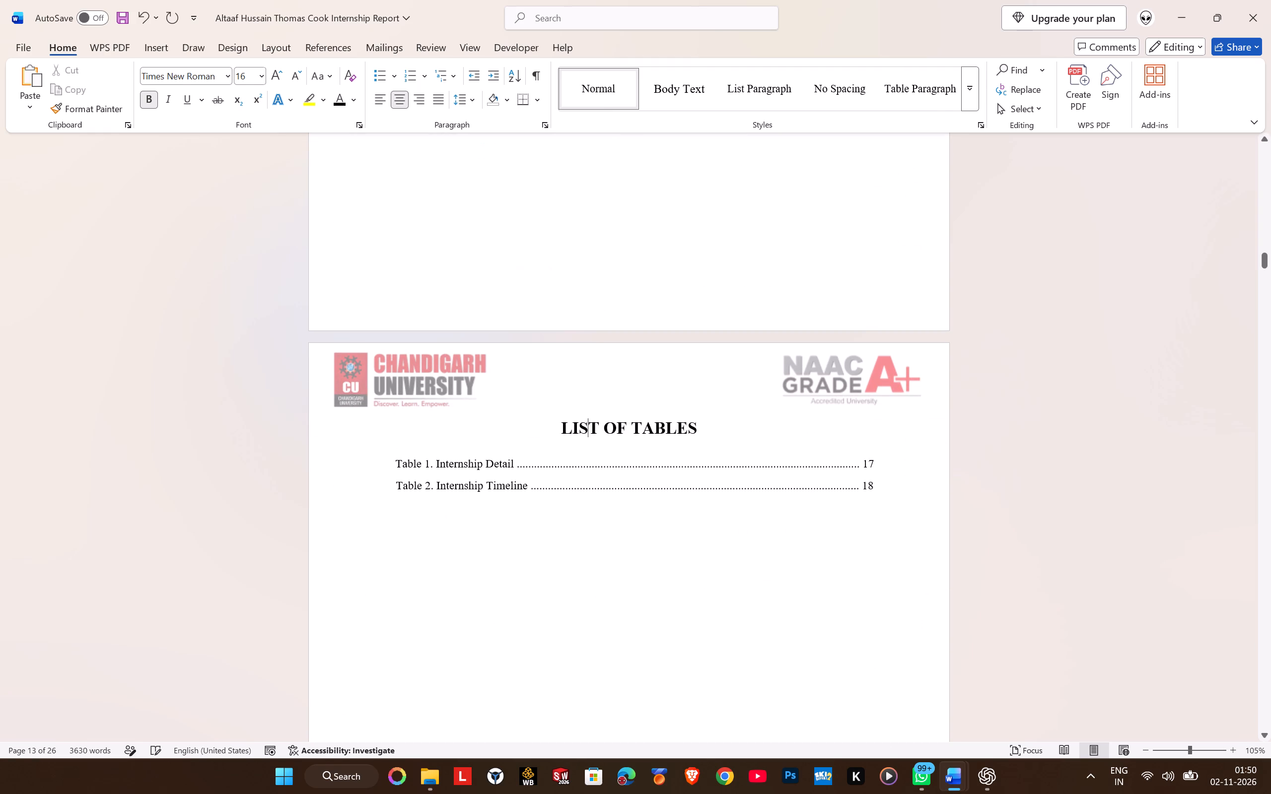
Remove the space after paragraph from the TABLE OF CONTENTS heading.
{"action": "scroll", "coordinate": [512, 327], "scroll_direction": "up", "scroll_amount": 13}
{"action": "scroll", "coordinate": [516, 318], "scroll_direction": "up", "scroll_amount": 11}
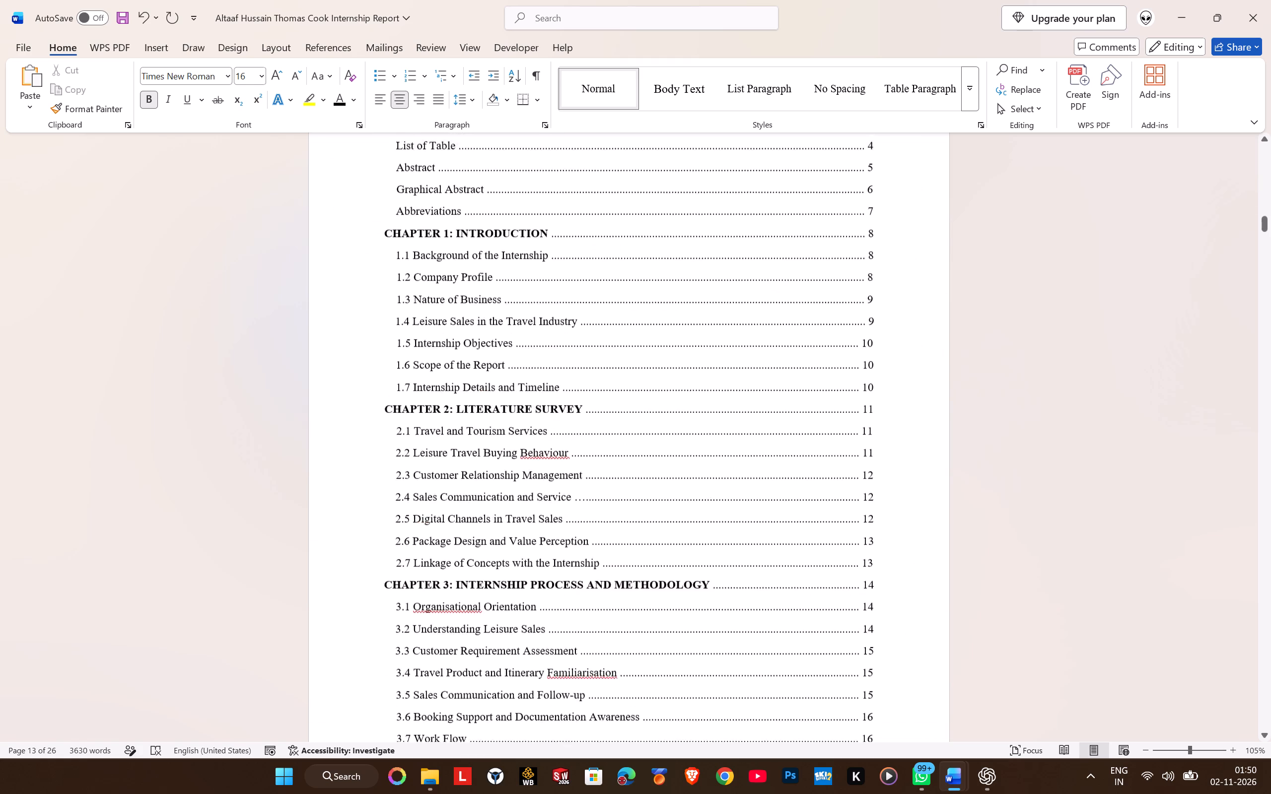
{"action": "scroll", "coordinate": [516, 306], "scroll_direction": "up", "scroll_amount": 3}
{"action": "left_click", "coordinate": [592, 405]}
{"action": "left_click", "coordinate": [464, 98]}
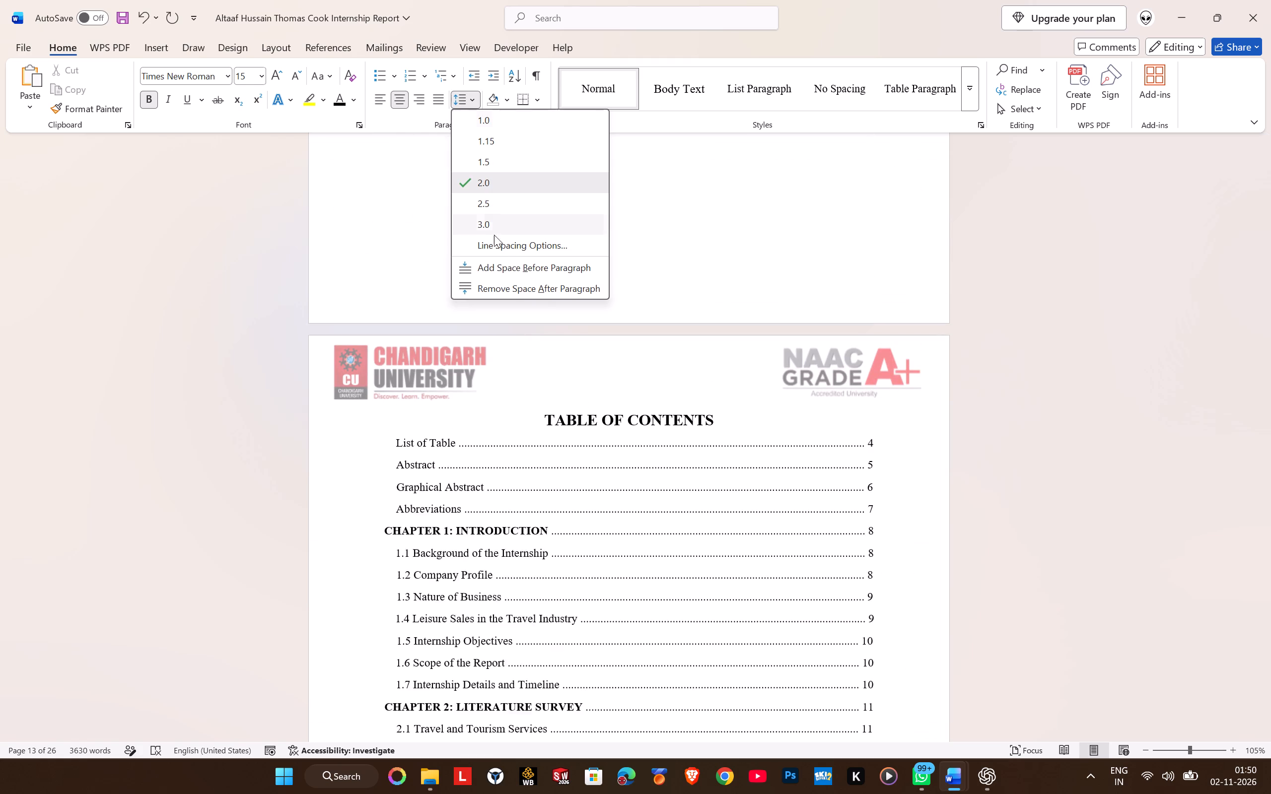
{"action": "left_click", "coordinate": [508, 294]}
Remove the space after paragraph from the ACKNOWLEDGEMENT and BONAFIDE CERTIFICATE headings.
{"action": "scroll", "coordinate": [528, 381], "scroll_direction": "up", "scroll_amount": 14}
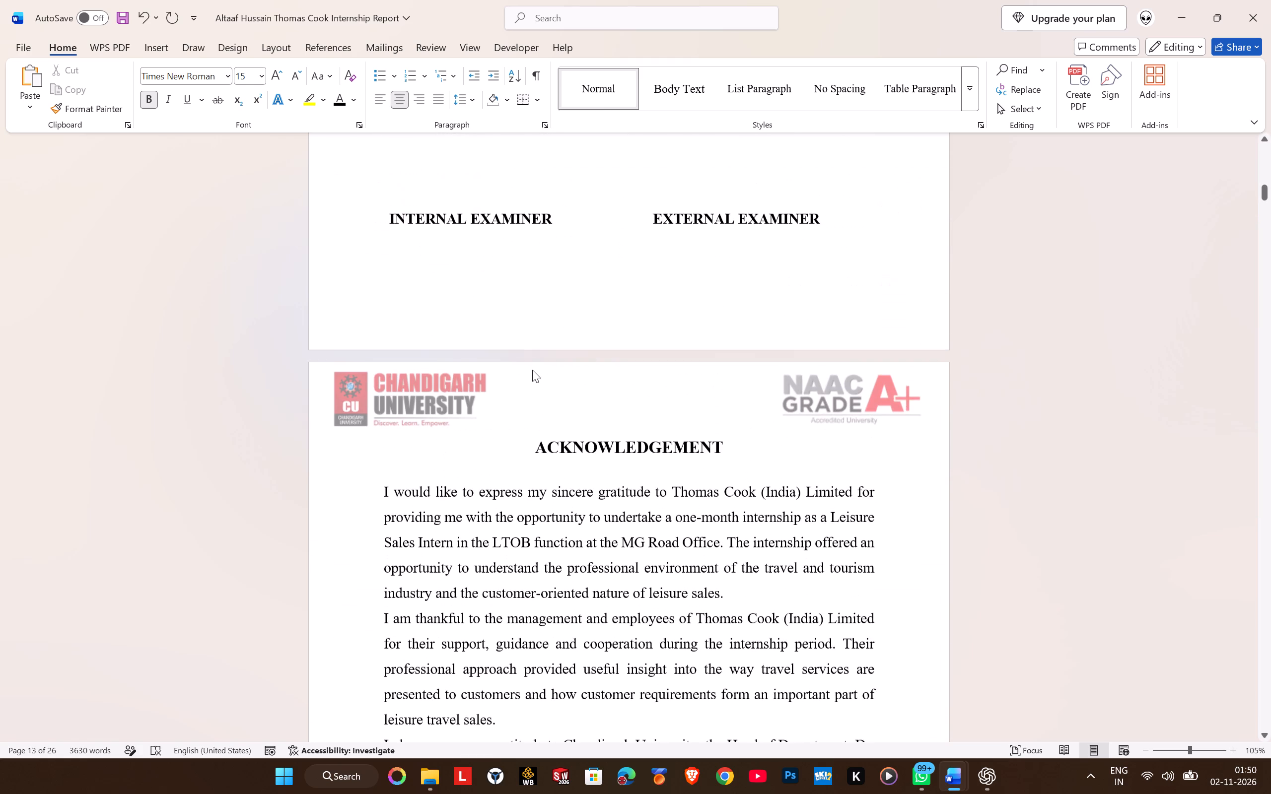
{"action": "left_click", "coordinate": [562, 443]}
{"action": "left_click", "coordinate": [474, 99]}
{"action": "left_click", "coordinate": [521, 290]}
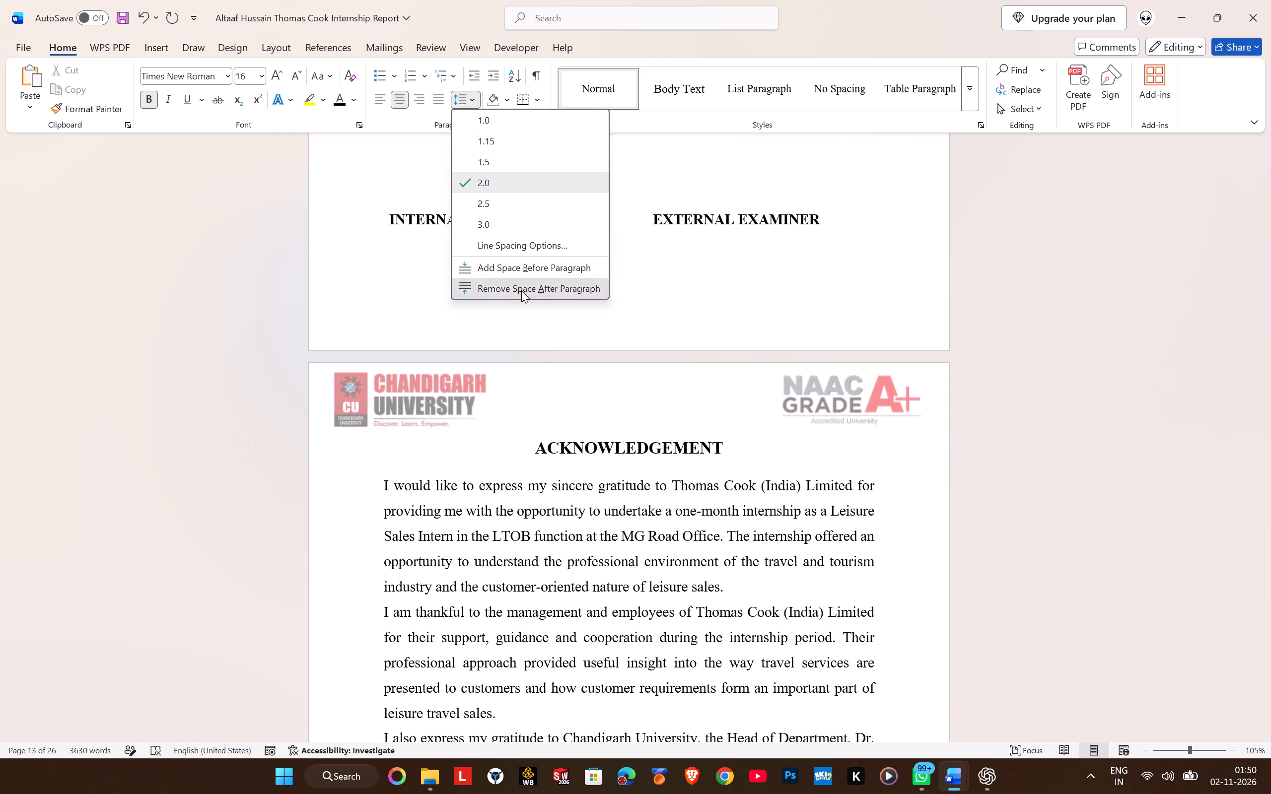
{"action": "scroll", "coordinate": [536, 360], "scroll_direction": "up", "scroll_amount": 13}
{"action": "left_click", "coordinate": [574, 396]}
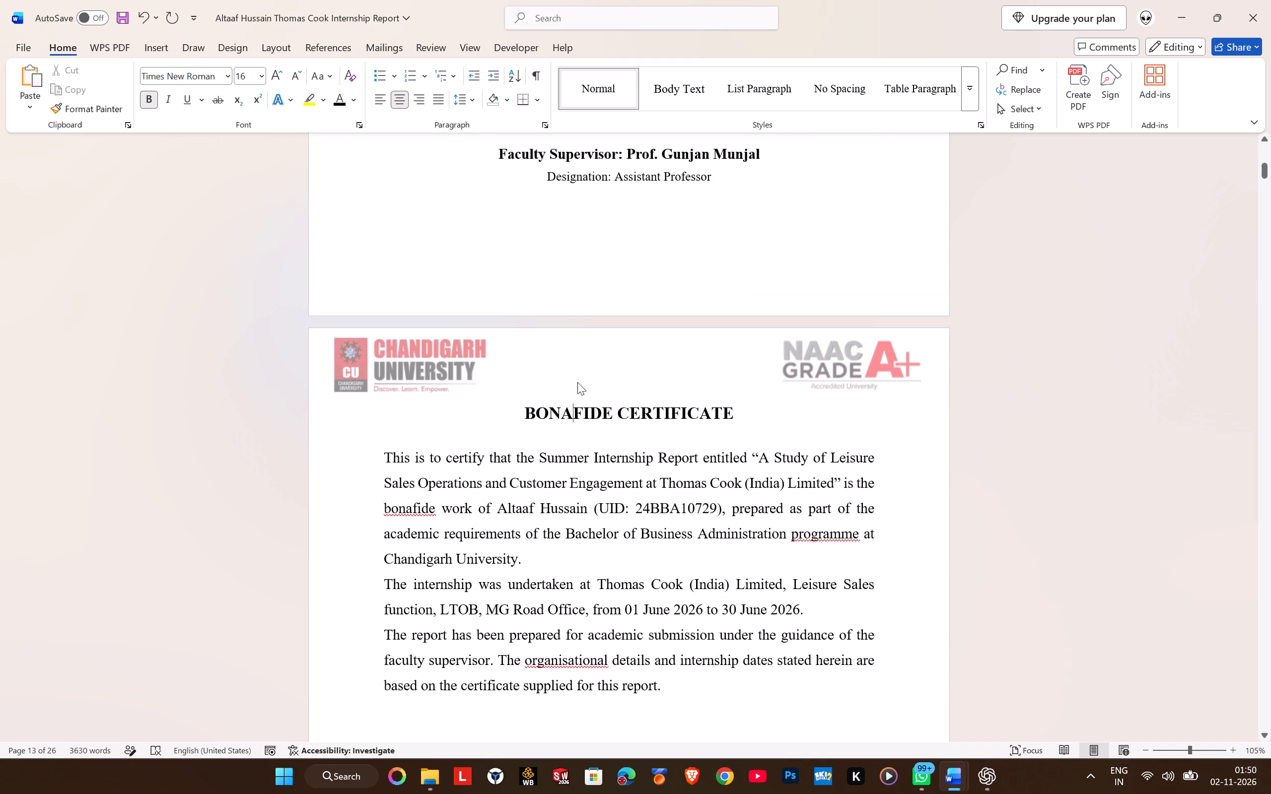
{"action": "left_click", "coordinate": [475, 107]}
{"action": "left_click", "coordinate": [512, 291]}
Save the internship report.
{"action": "scroll", "coordinate": [552, 406], "scroll_direction": "up", "scroll_amount": 7}
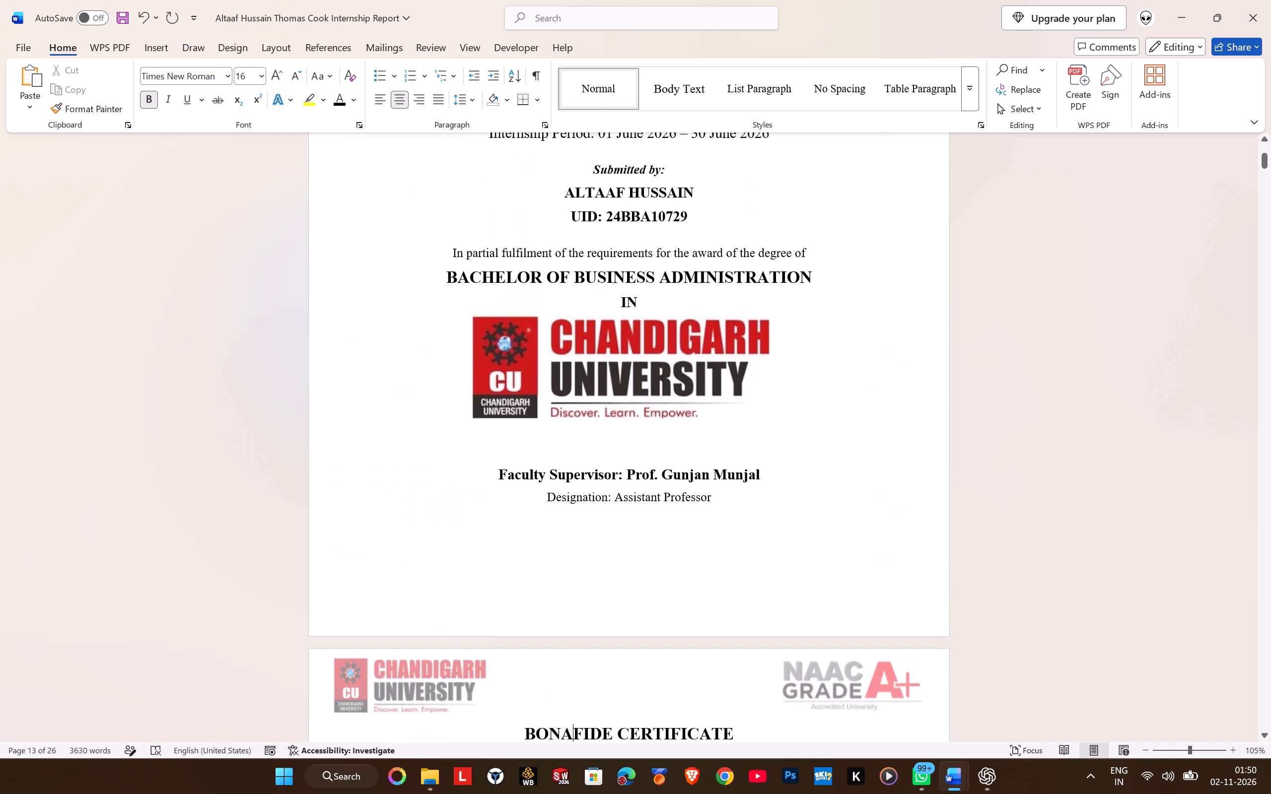
{"action": "scroll", "coordinate": [555, 405], "scroll_direction": "up", "scroll_amount": 6}
{"action": "key", "text": "ctrl+s"}
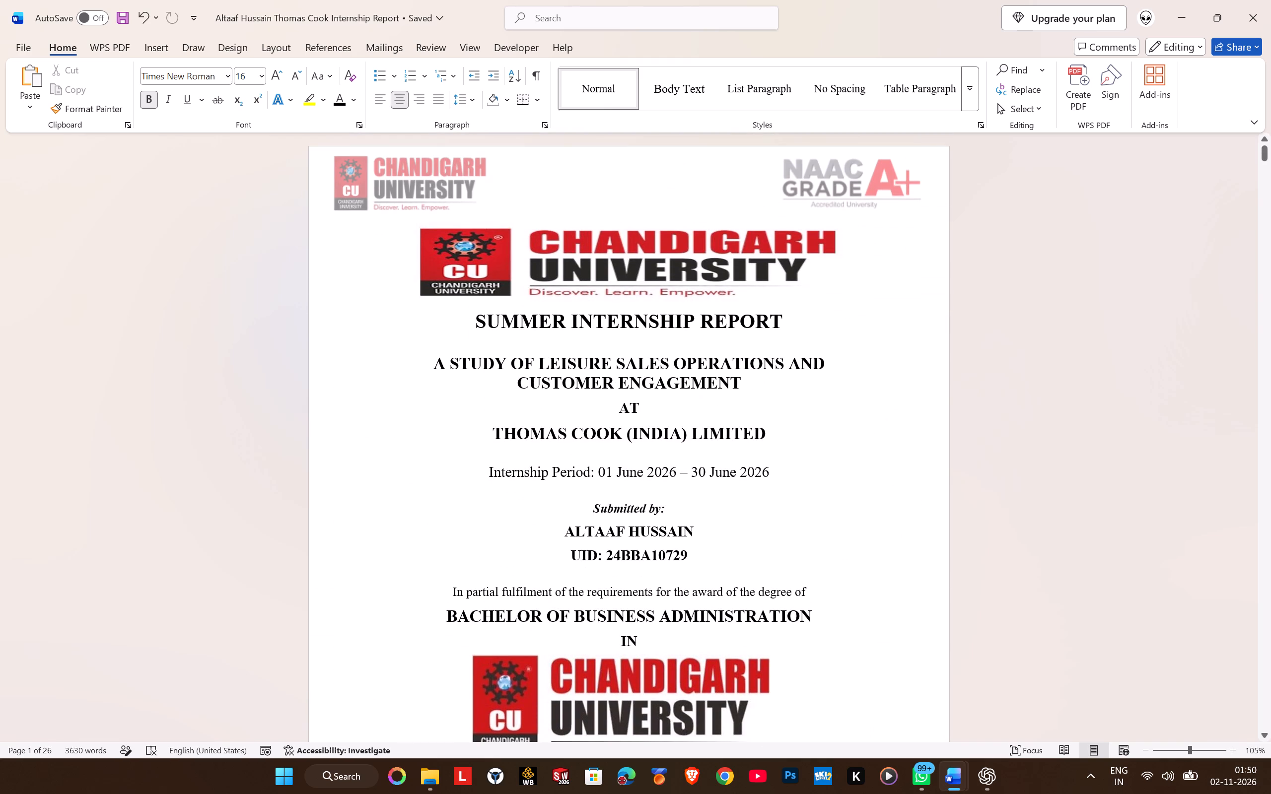
Review the layout from the end of Chapter 3 through Chapter 4's section 4.4, Challenges and Responses.
{"action": "left_click_drag", "start_coordinate": [1264, 157], "coordinate": [1253, 546]}
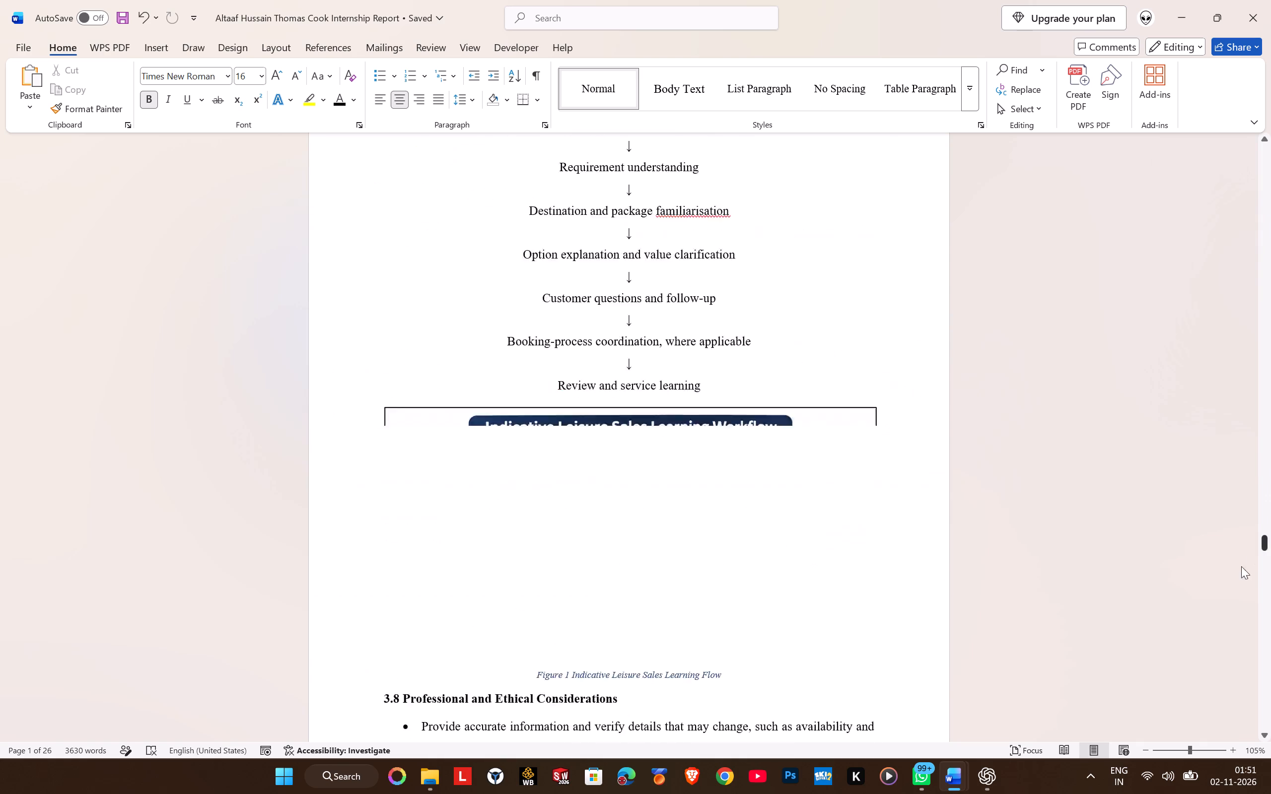
{"action": "scroll", "coordinate": [880, 472], "scroll_direction": "down", "scroll_amount": 16}
{"action": "scroll", "coordinate": [879, 470], "scroll_direction": "down", "scroll_amount": 5}
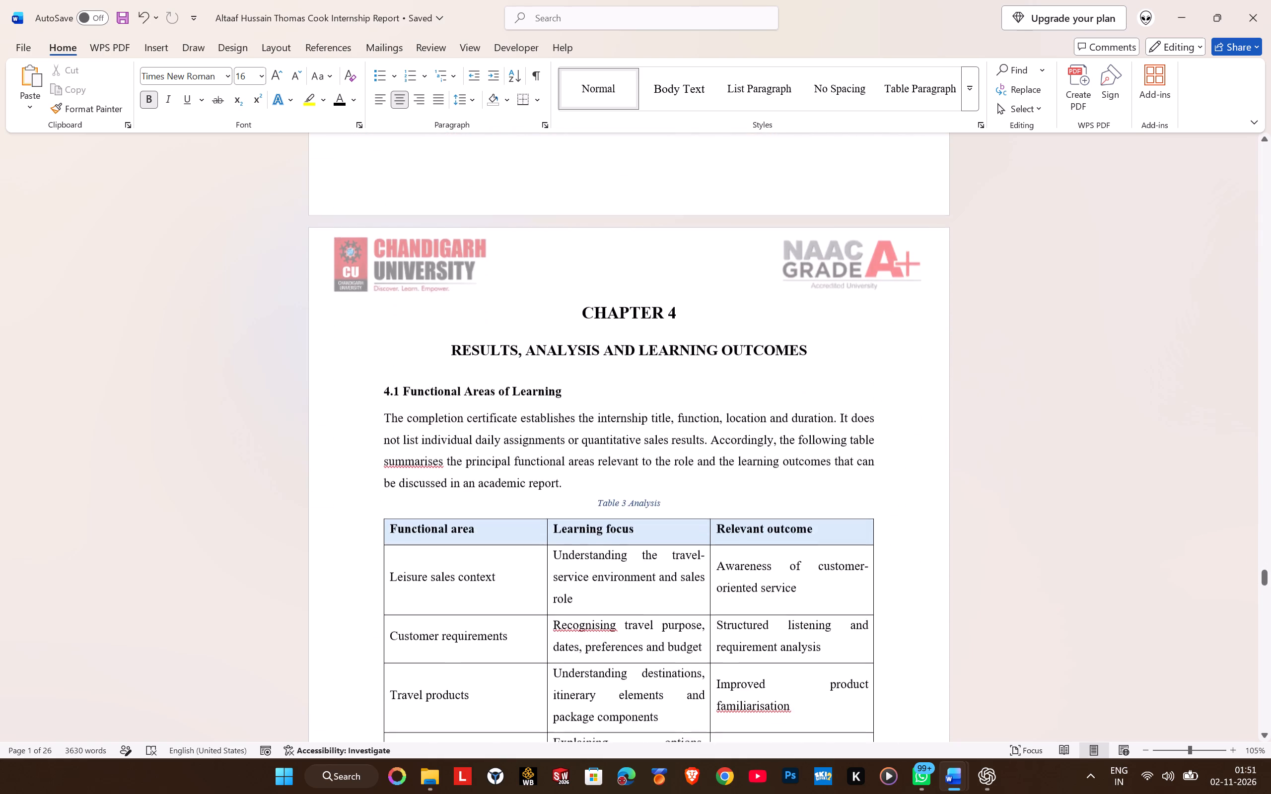
{"action": "scroll", "coordinate": [879, 470], "scroll_direction": "down", "scroll_amount": 15}
{"action": "scroll", "coordinate": [651, 416], "scroll_direction": "down", "scroll_amount": 5}
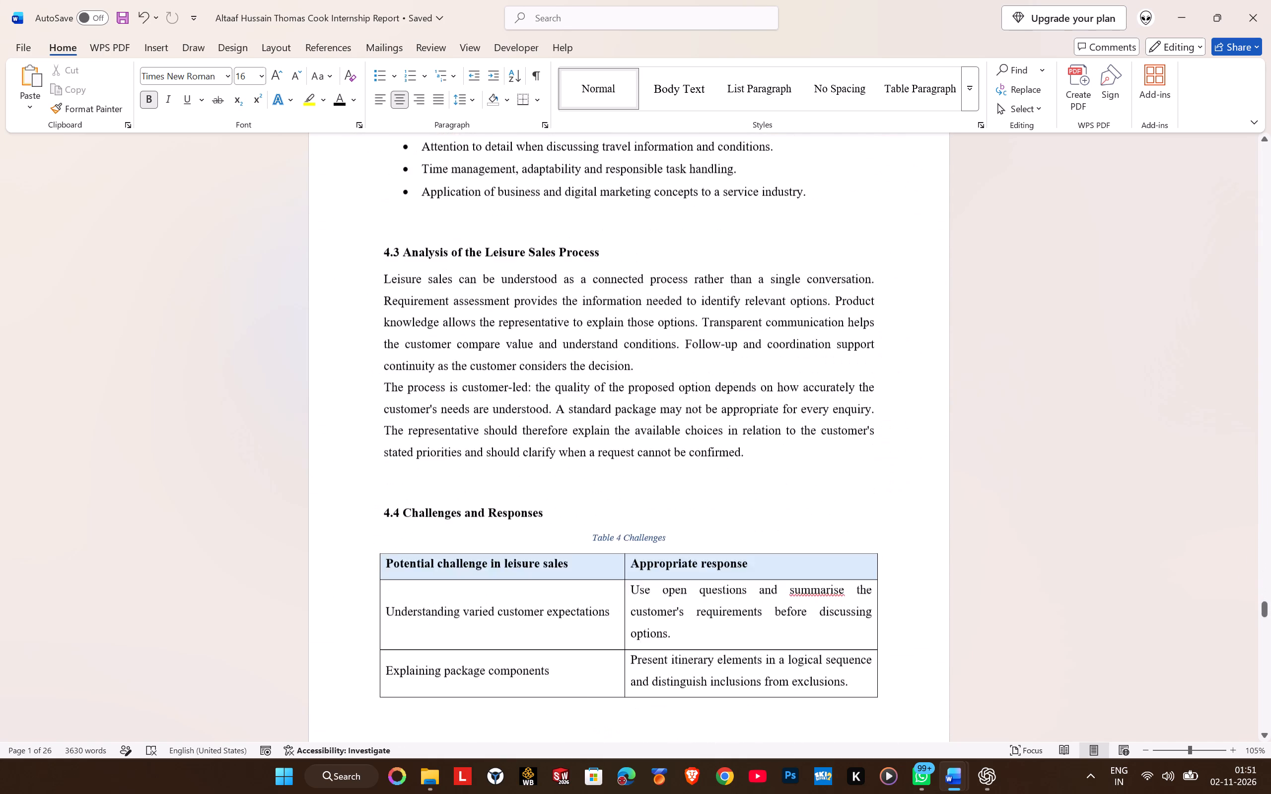
{"action": "scroll", "coordinate": [649, 415], "scroll_direction": "up", "scroll_amount": 5}
{"action": "scroll", "coordinate": [649, 415], "scroll_direction": "down", "scroll_amount": 5}
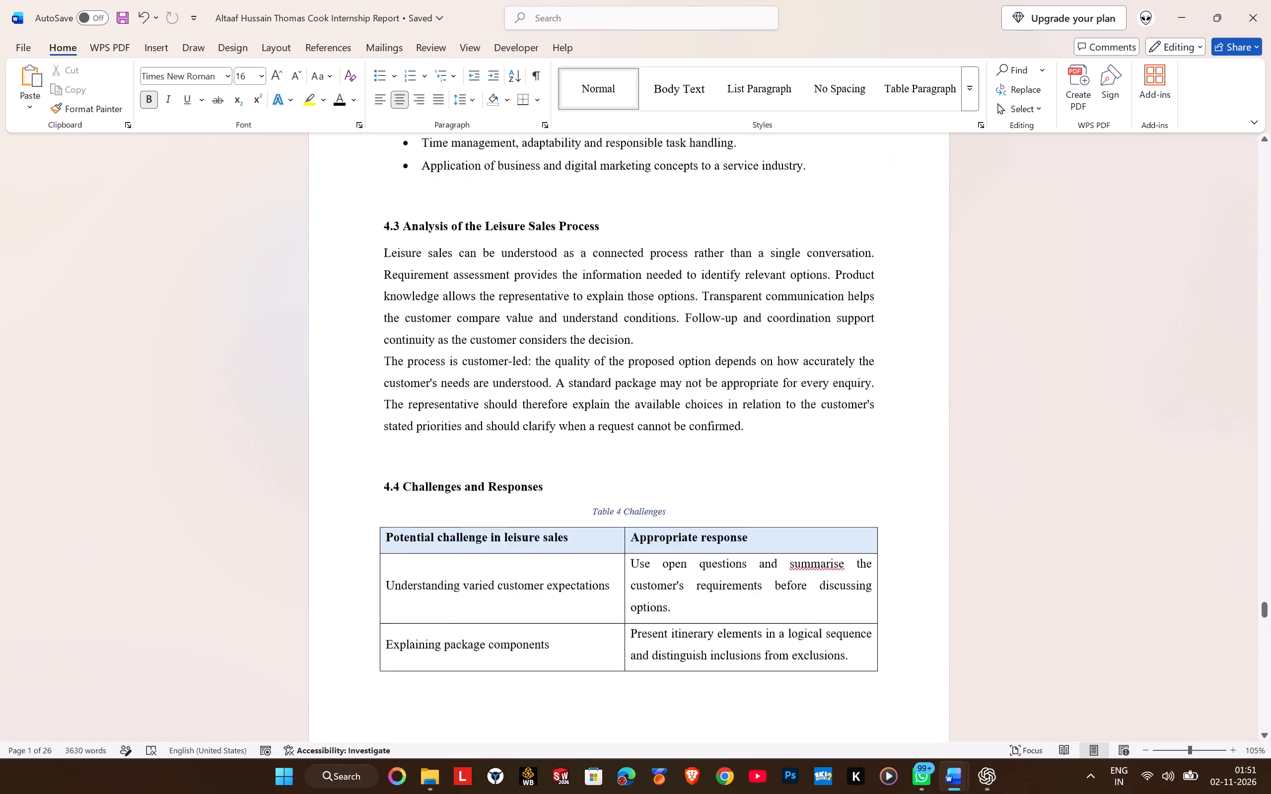
Review the Challenges and Responses table, section 4.5 and the opening of Chapter 5 for layout issues.
{"action": "scroll", "coordinate": [649, 415], "scroll_direction": "down", "scroll_amount": 10}
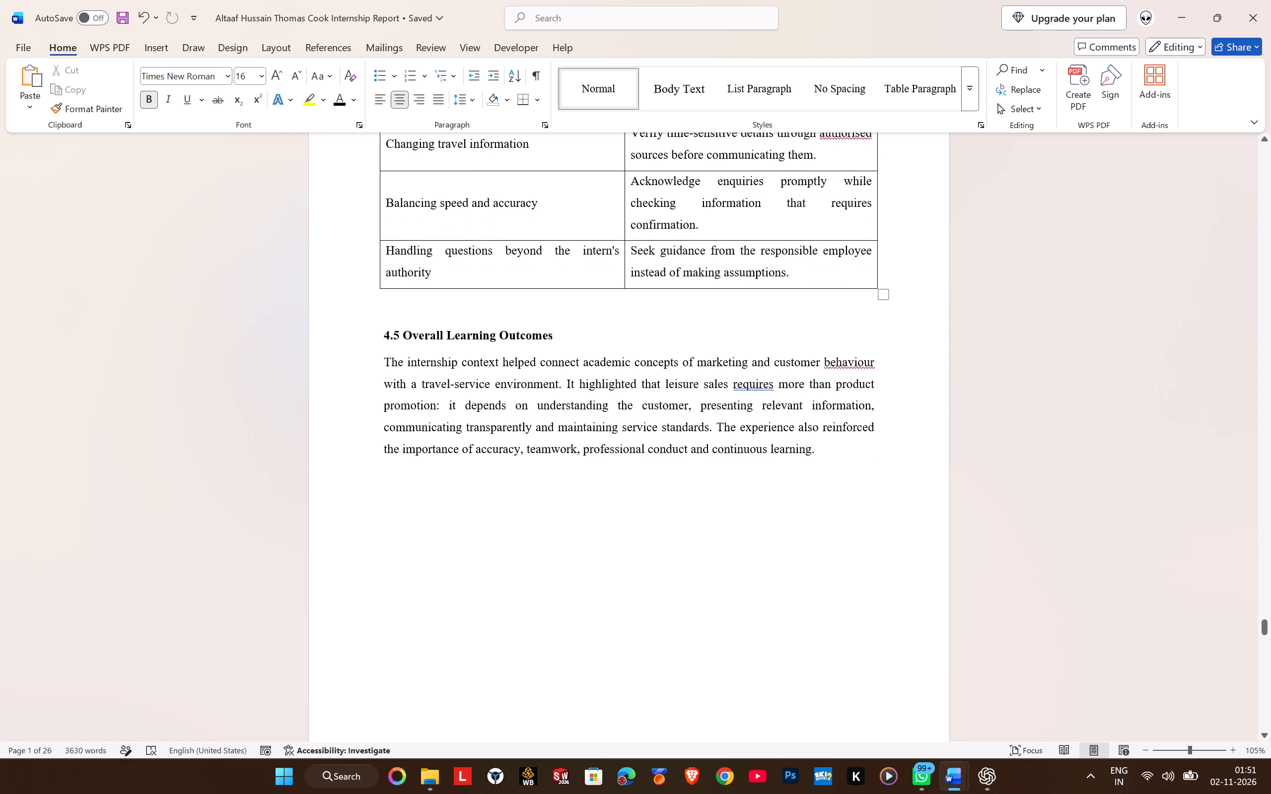
{"action": "scroll", "coordinate": [649, 414], "scroll_direction": "up", "scroll_amount": 8}
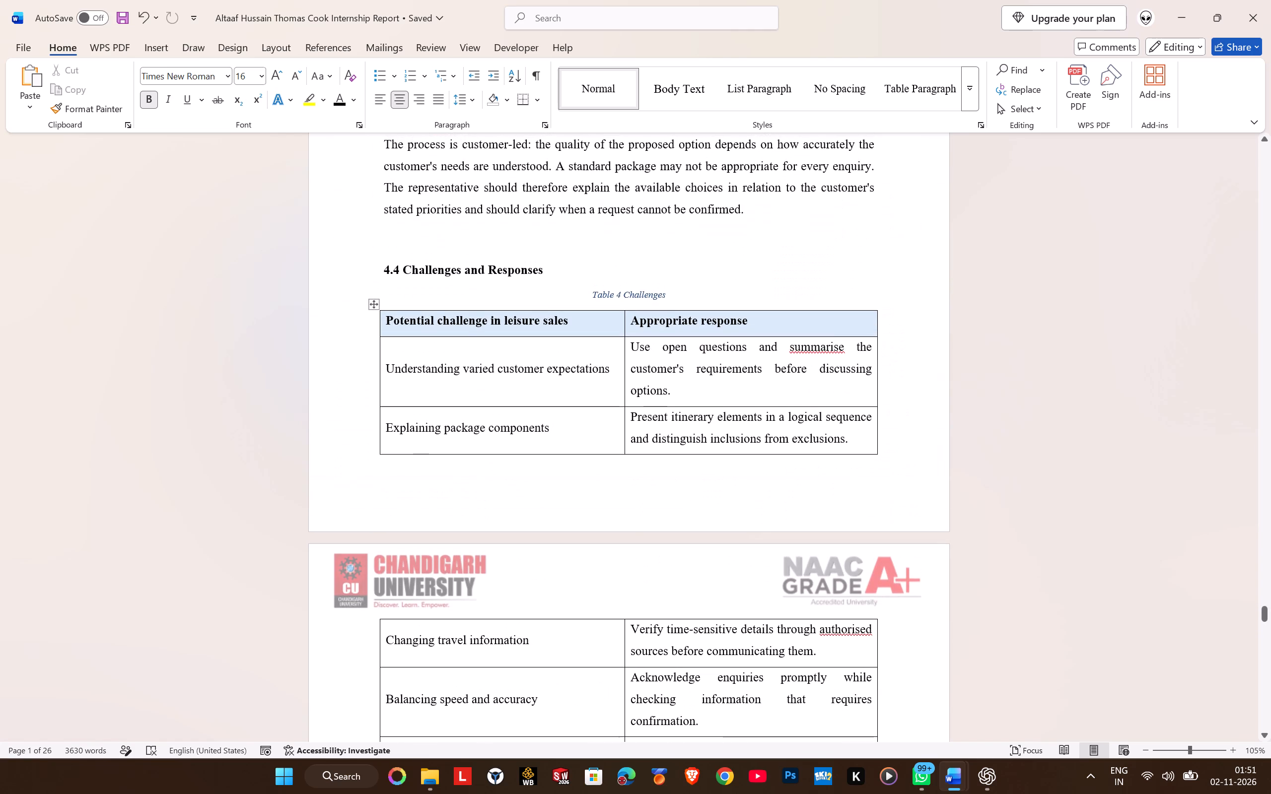
{"action": "scroll", "coordinate": [649, 412], "scroll_direction": "down", "scroll_amount": 16}
{"action": "scroll", "coordinate": [650, 411], "scroll_direction": "down", "scroll_amount": 5}
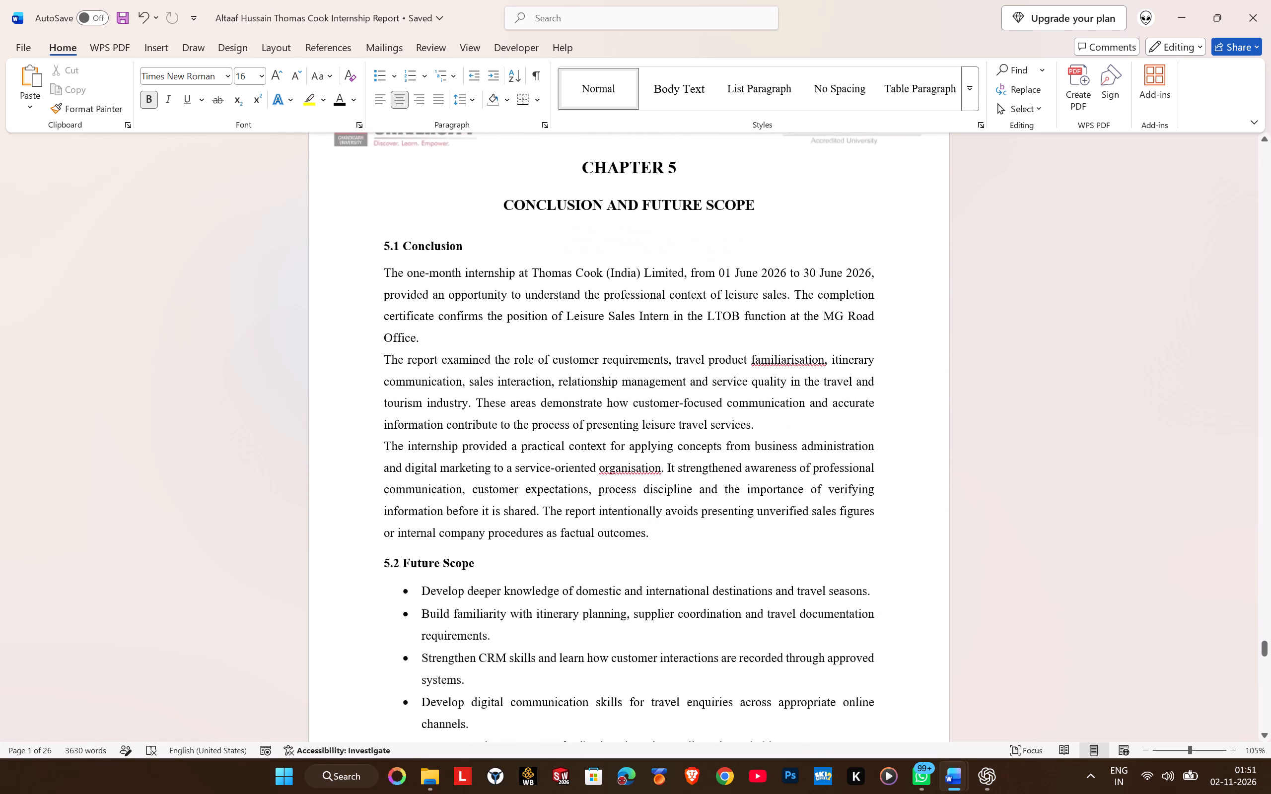
Remove the blank page between the end of section 5.2 Future Scope and REFERENCES.
{"action": "scroll", "coordinate": [650, 410], "scroll_direction": "down", "scroll_amount": 20}
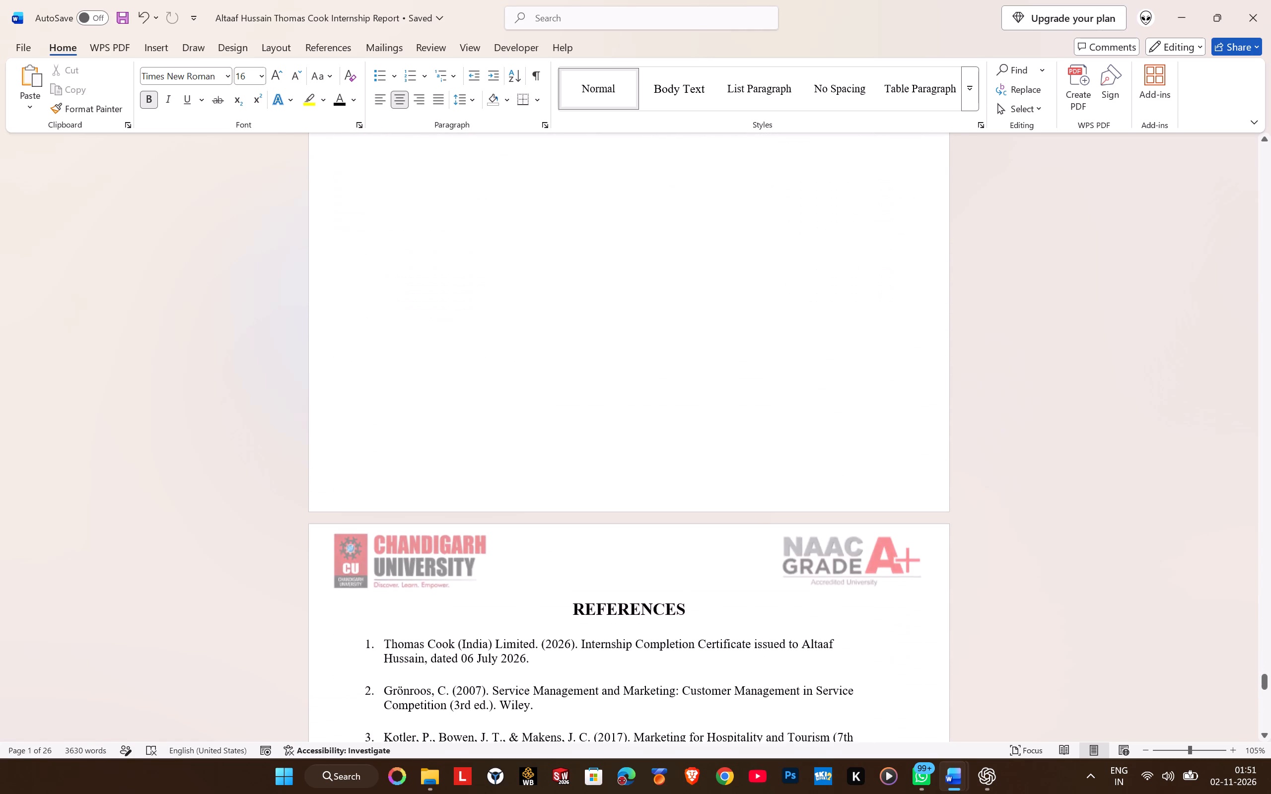
{"action": "scroll", "coordinate": [650, 410], "scroll_direction": "up", "scroll_amount": 15}
{"action": "left_click", "coordinate": [540, 515]}
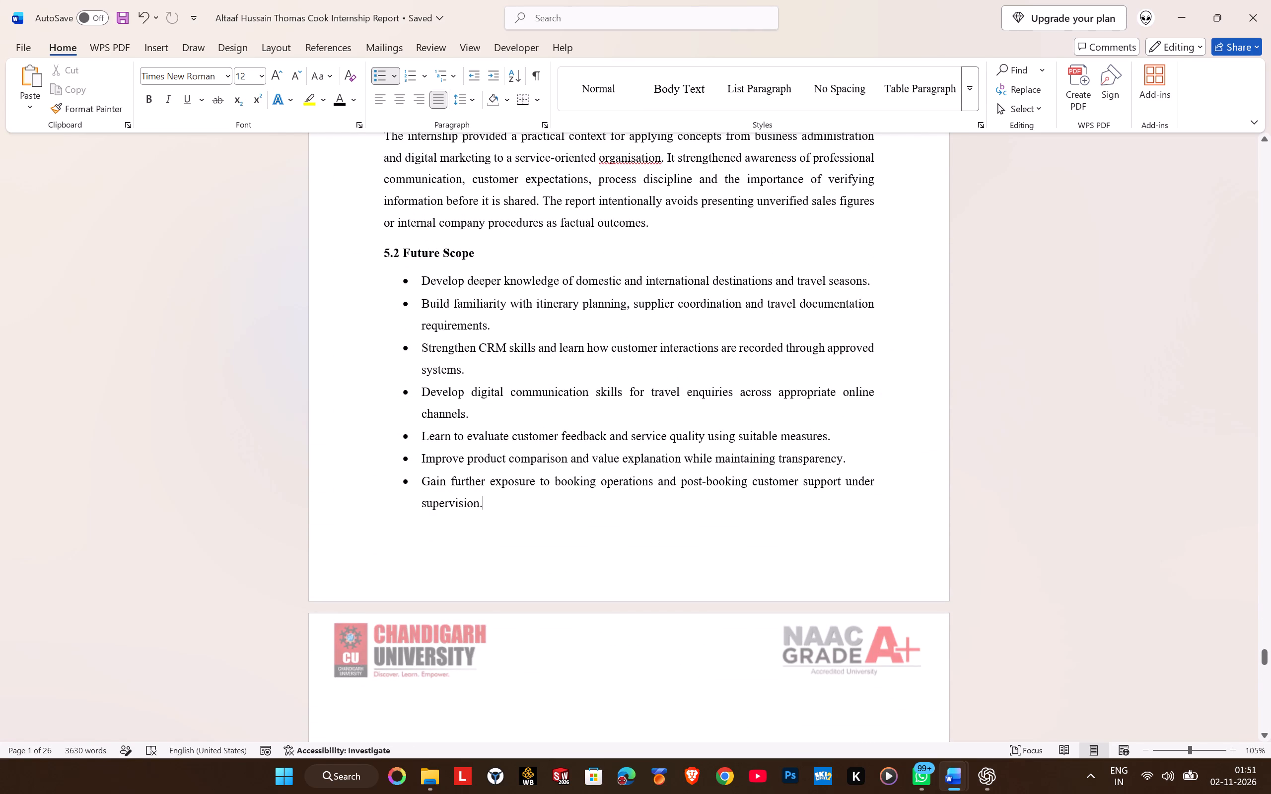
{"action": "key", "text": "Delete"}
Enlarge the APPENDIX A heading to 16 pt and shorten its text to APPENDIX.
{"action": "scroll", "coordinate": [634, 543], "scroll_direction": "down", "scroll_amount": 9}
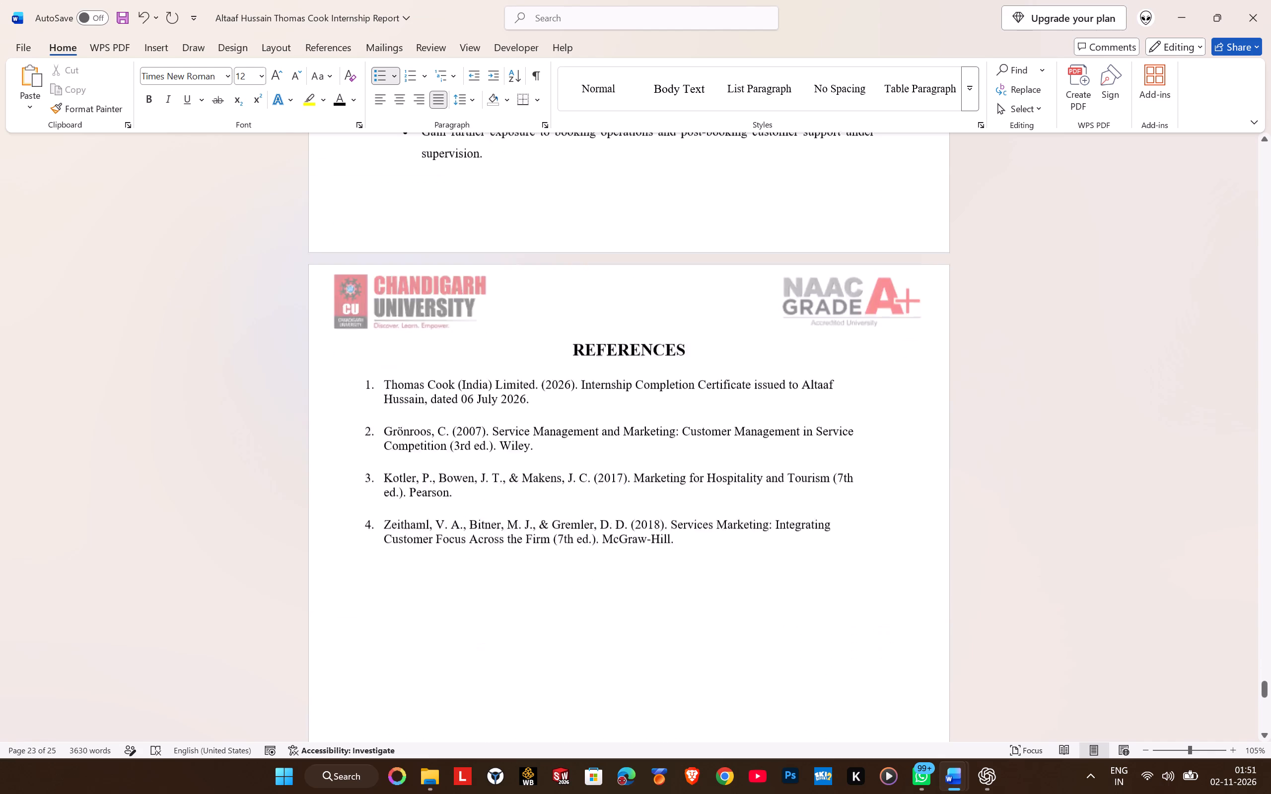
{"action": "scroll", "coordinate": [634, 543], "scroll_direction": "down", "scroll_amount": 12}
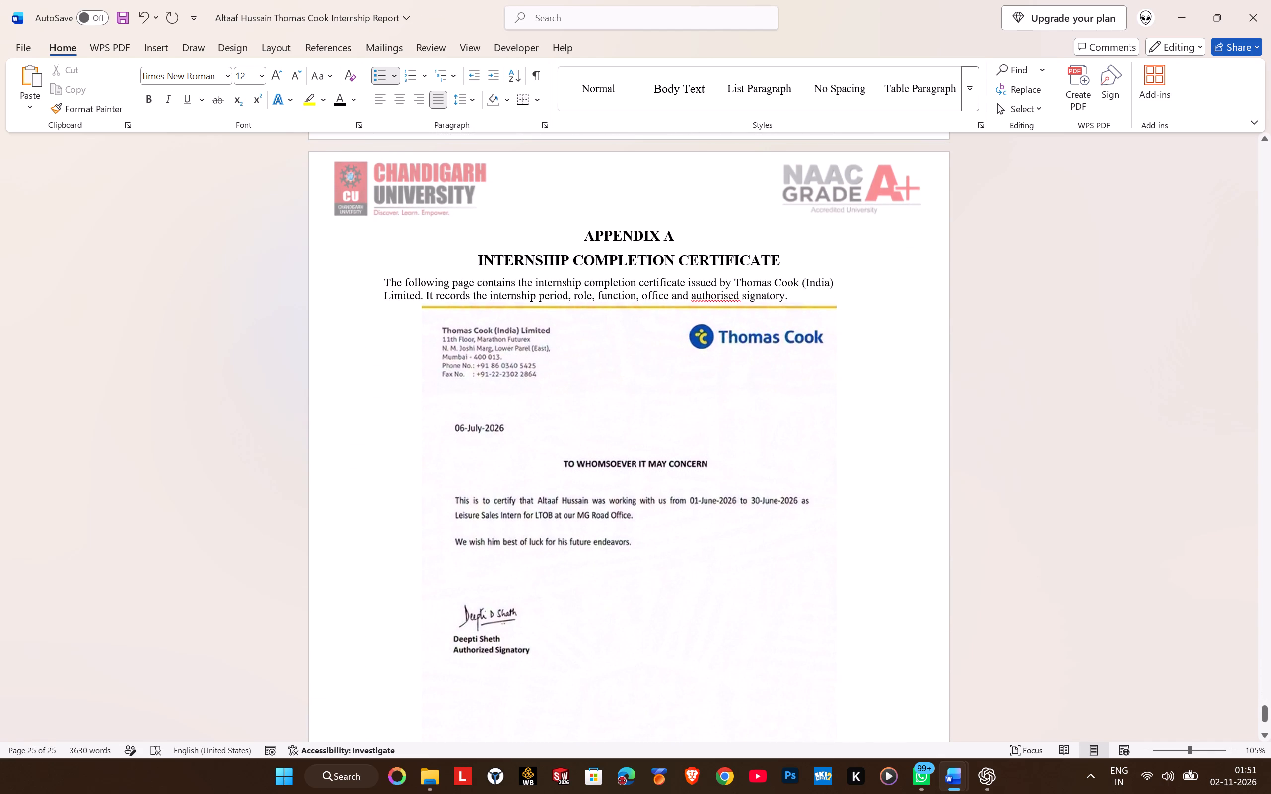
{"action": "triple_click", "coordinate": [638, 242]}
{"action": "left_click", "coordinate": [759, 195]}
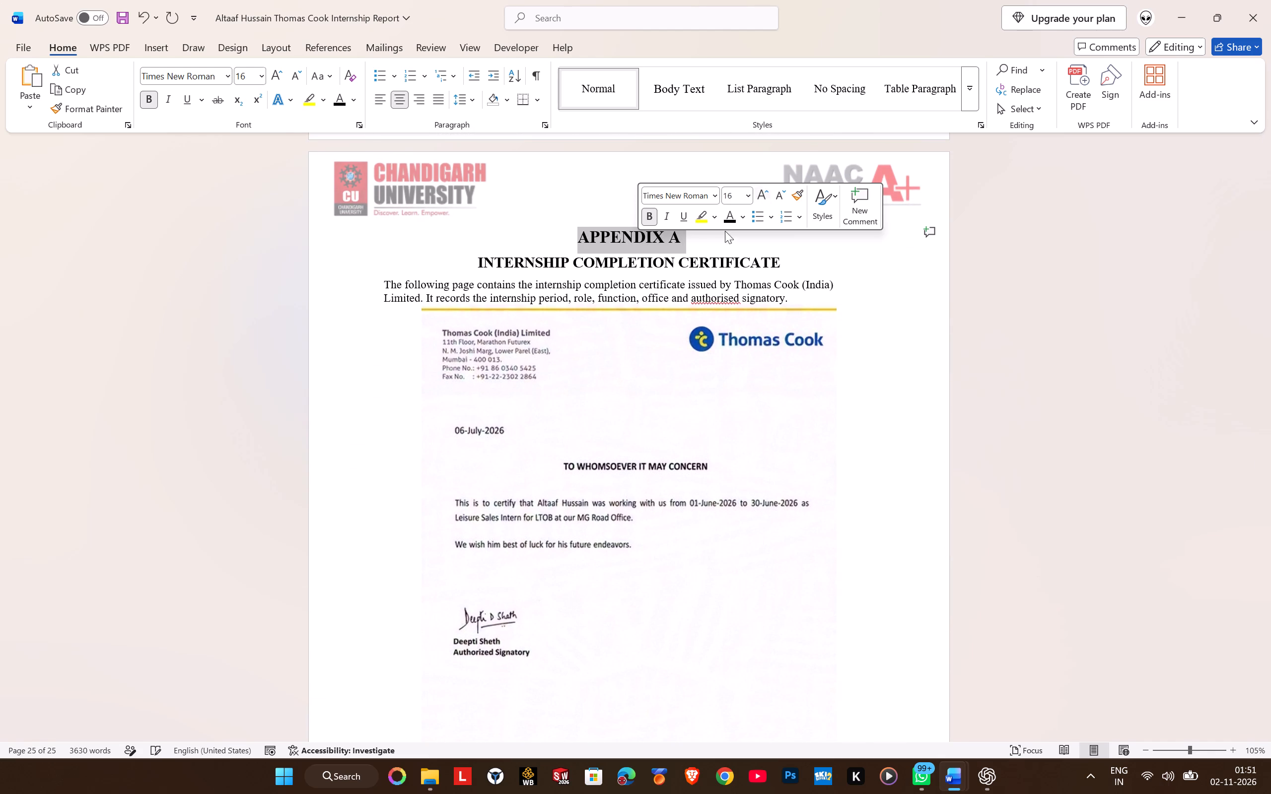
{"action": "left_click", "coordinate": [664, 257]}
{"action": "left_click", "coordinate": [678, 230]}
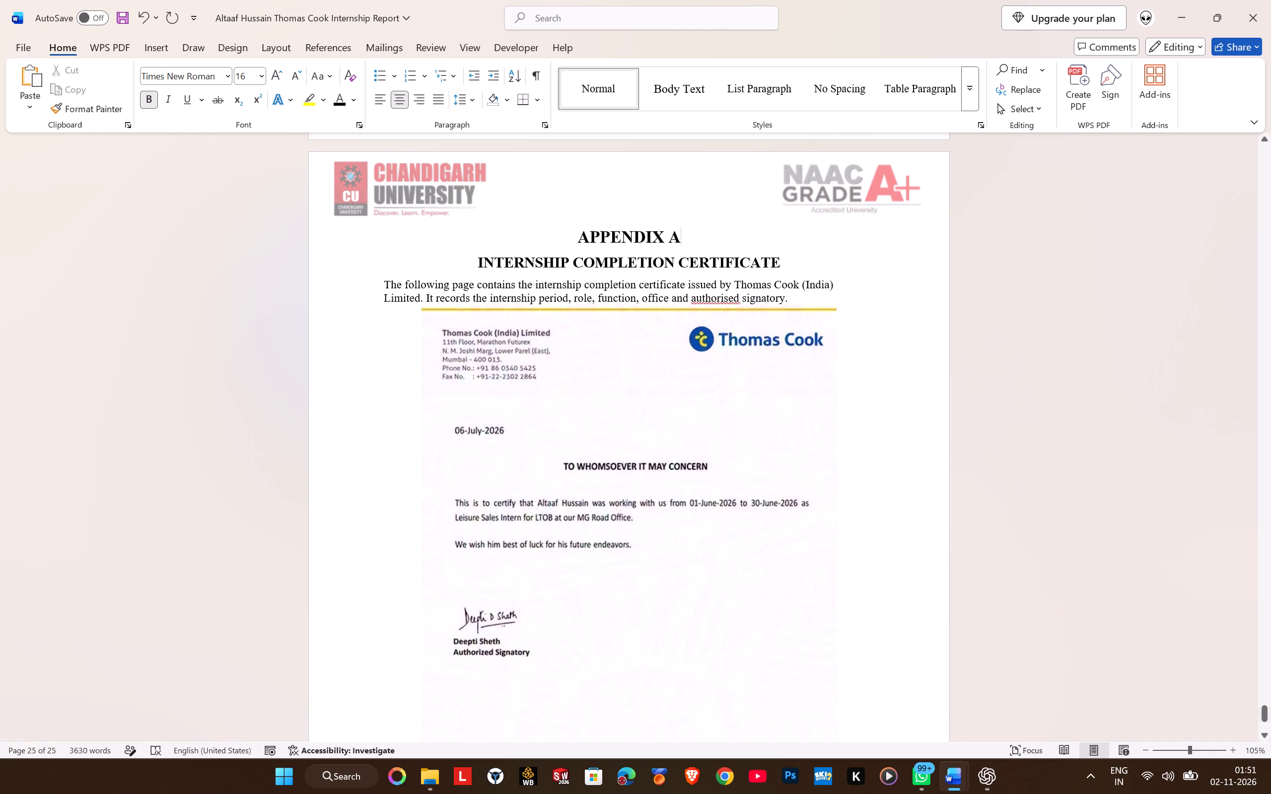
{"action": "key", "text": "BackSpace"}
{"action": "key", "text": "BackSpace"}
Set the INTERNSHIP COMPLETION CERTIFICATE heading and the paragraph below it to 12 pt.
{"action": "triple_click", "coordinate": [627, 257]}
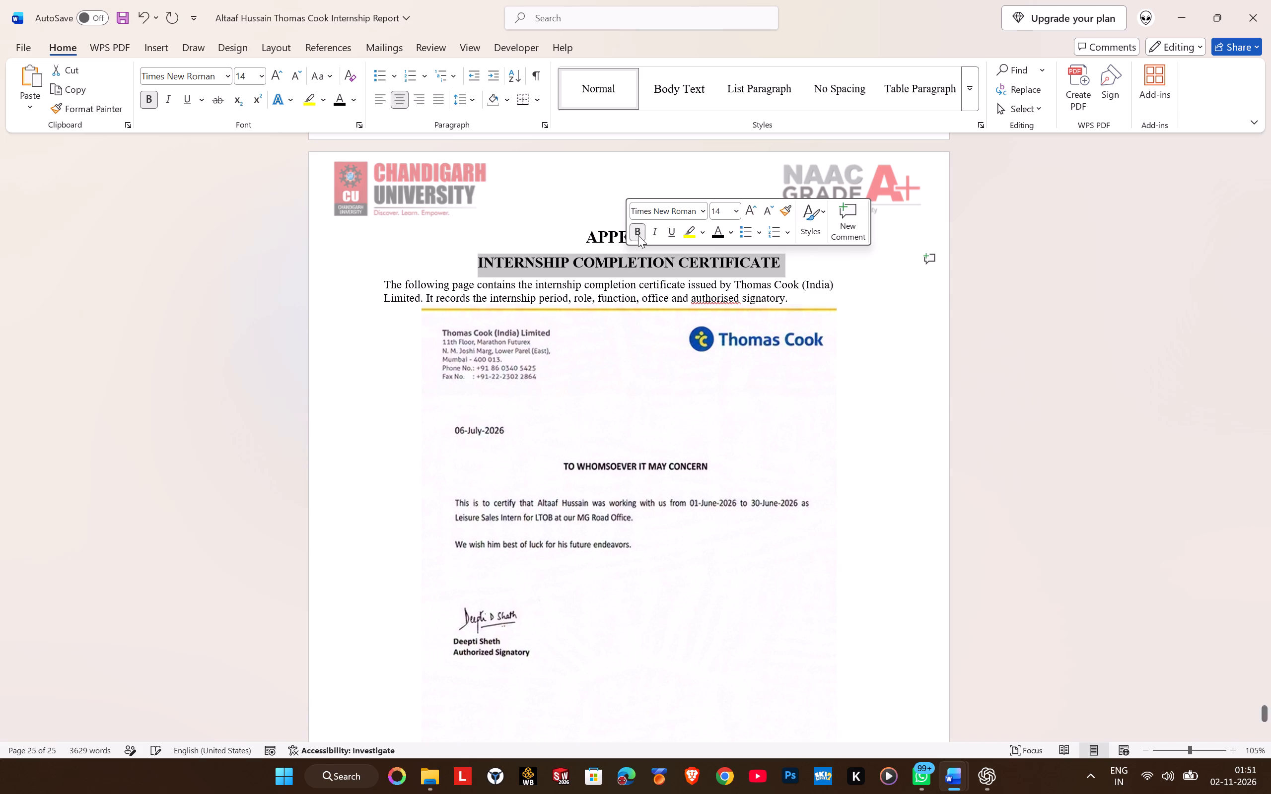
{"action": "left_click", "coordinate": [765, 213]}
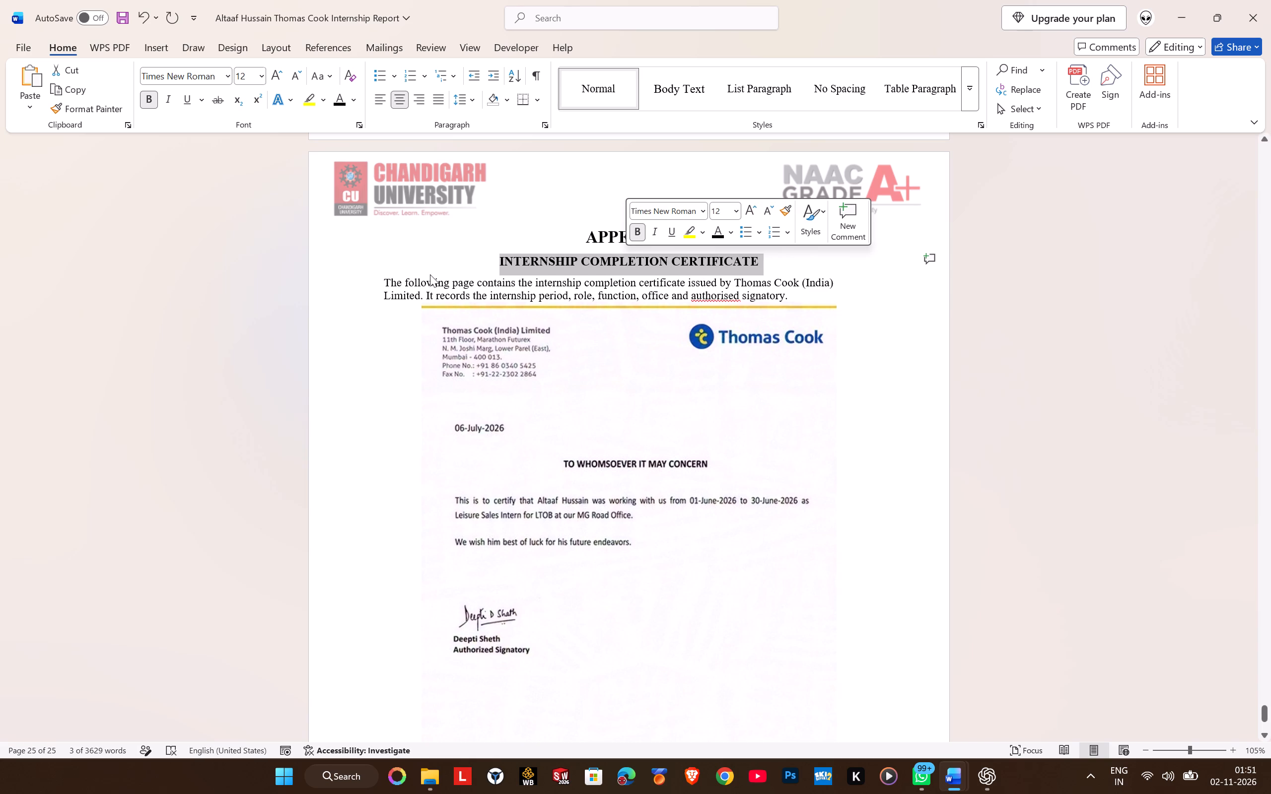
{"action": "left_click_drag", "start_coordinate": [384, 282], "coordinate": [802, 299]}
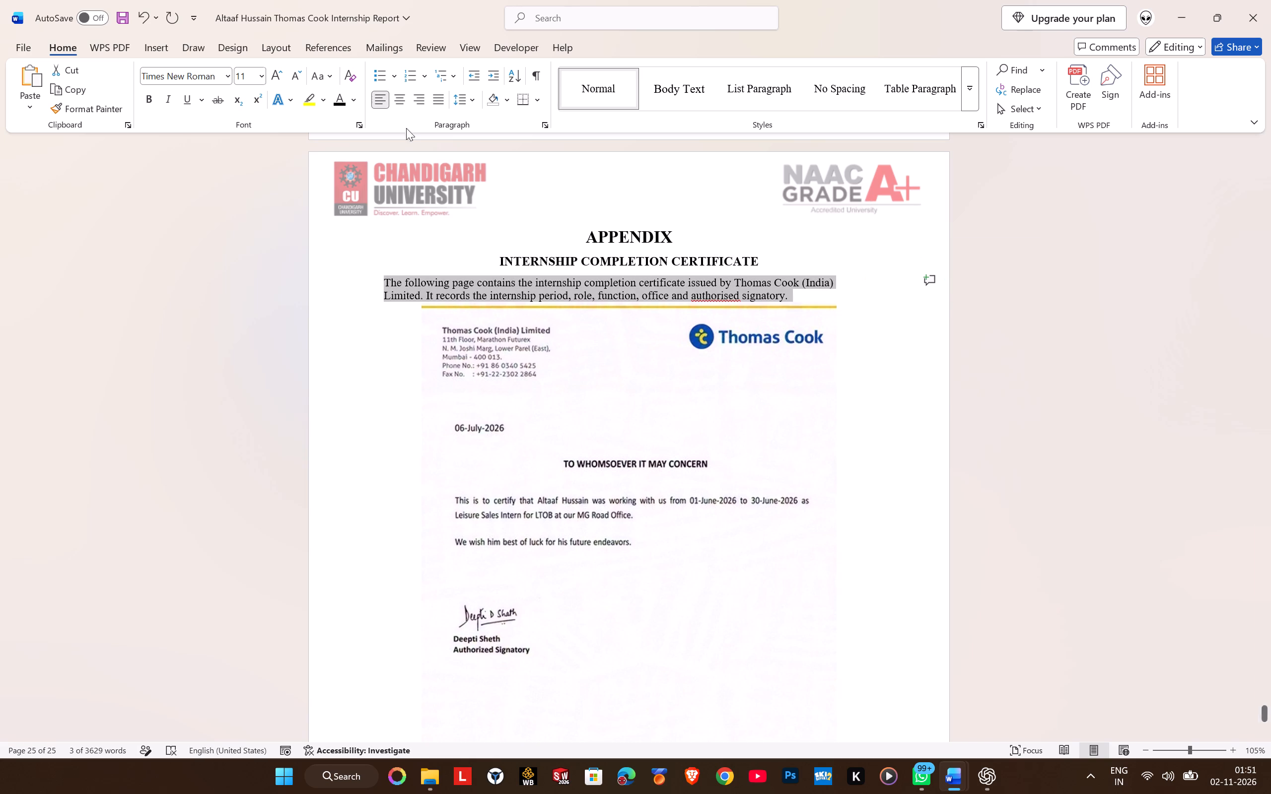
{"action": "left_click", "coordinate": [277, 81]}
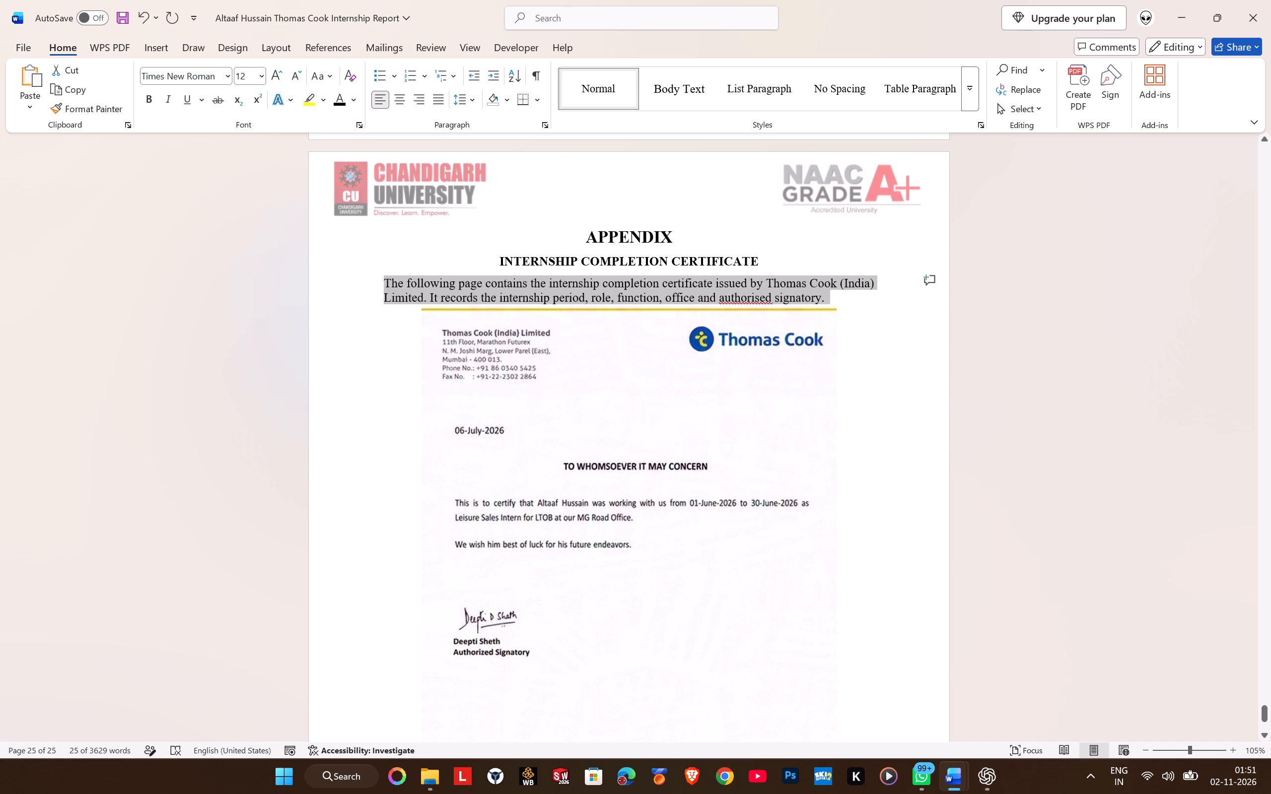
Give the INTERNSHIP COMPLETION CERTIFICATE heading and its paragraph 1.5 line spacing and justified alignment.
{"action": "left_click", "coordinate": [496, 261]}
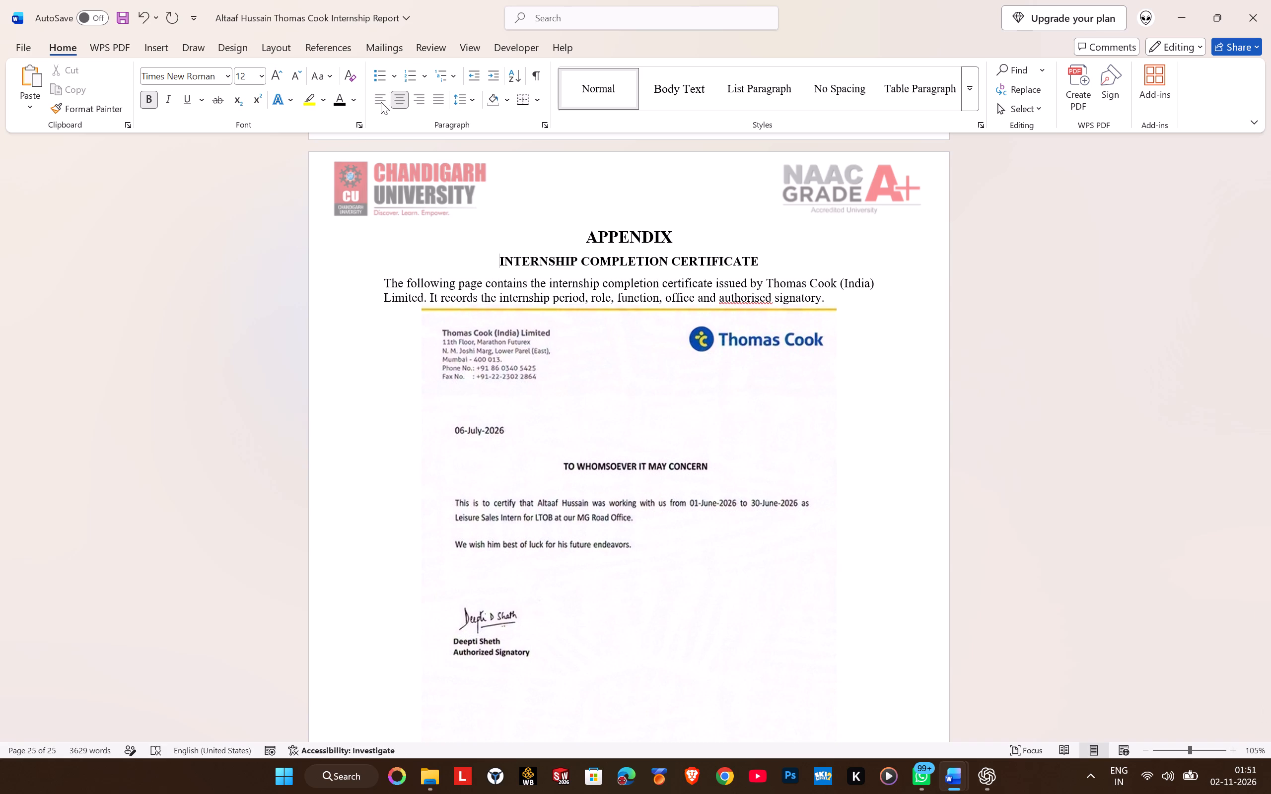
{"action": "left_click", "coordinate": [381, 102]}
{"action": "left_click_drag", "start_coordinate": [384, 261], "coordinate": [673, 297]}
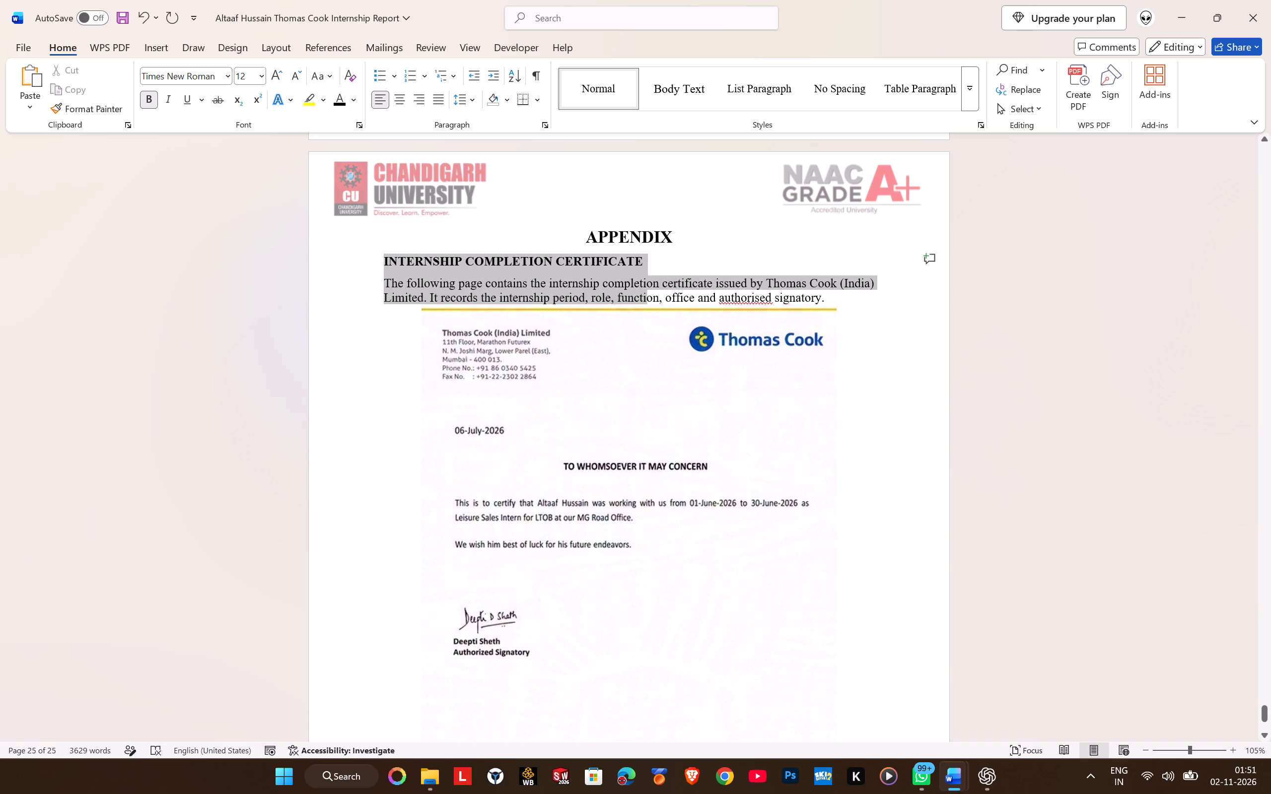
{"action": "left_click_drag", "start_coordinate": [673, 297], "coordinate": [866, 297]}
{"action": "left_click", "coordinate": [466, 101]}
{"action": "left_click", "coordinate": [487, 166]}
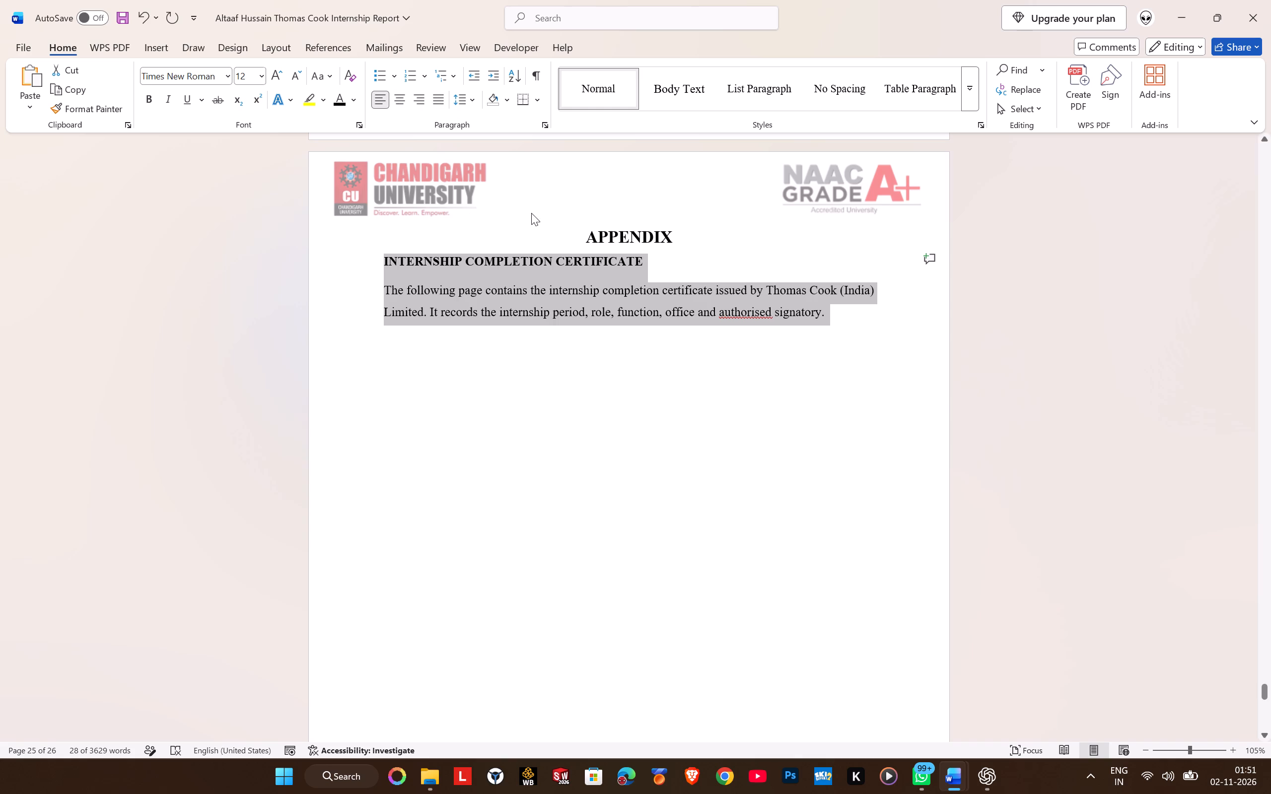
{"action": "left_click", "coordinate": [436, 96]}
Set the APPENDIX heading to 2.0 line spacing and remove the space after it.
{"action": "left_click", "coordinate": [644, 251]}
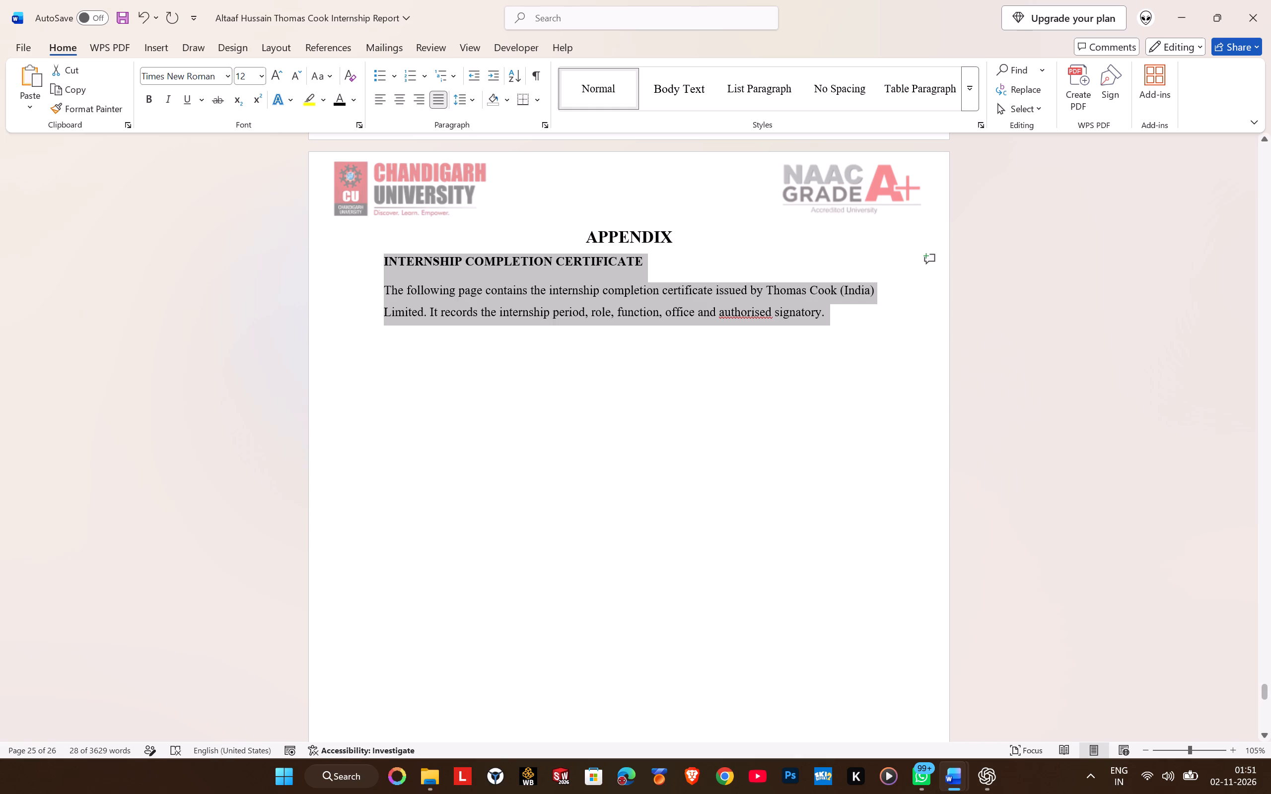
{"action": "double_click", "coordinate": [623, 241]}
{"action": "left_click", "coordinate": [479, 97]}
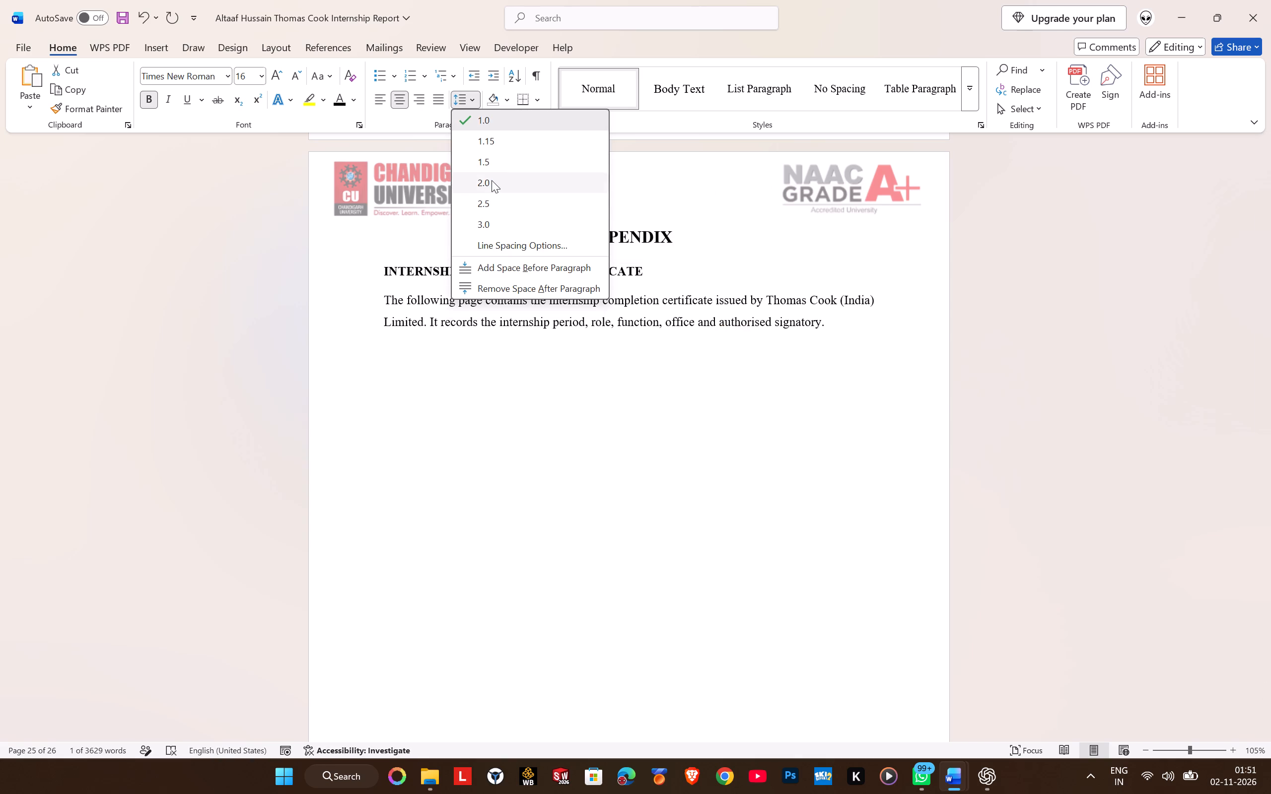
{"action": "left_click", "coordinate": [492, 180]}
{"action": "left_click", "coordinate": [469, 103]}
{"action": "left_click", "coordinate": [507, 286]}
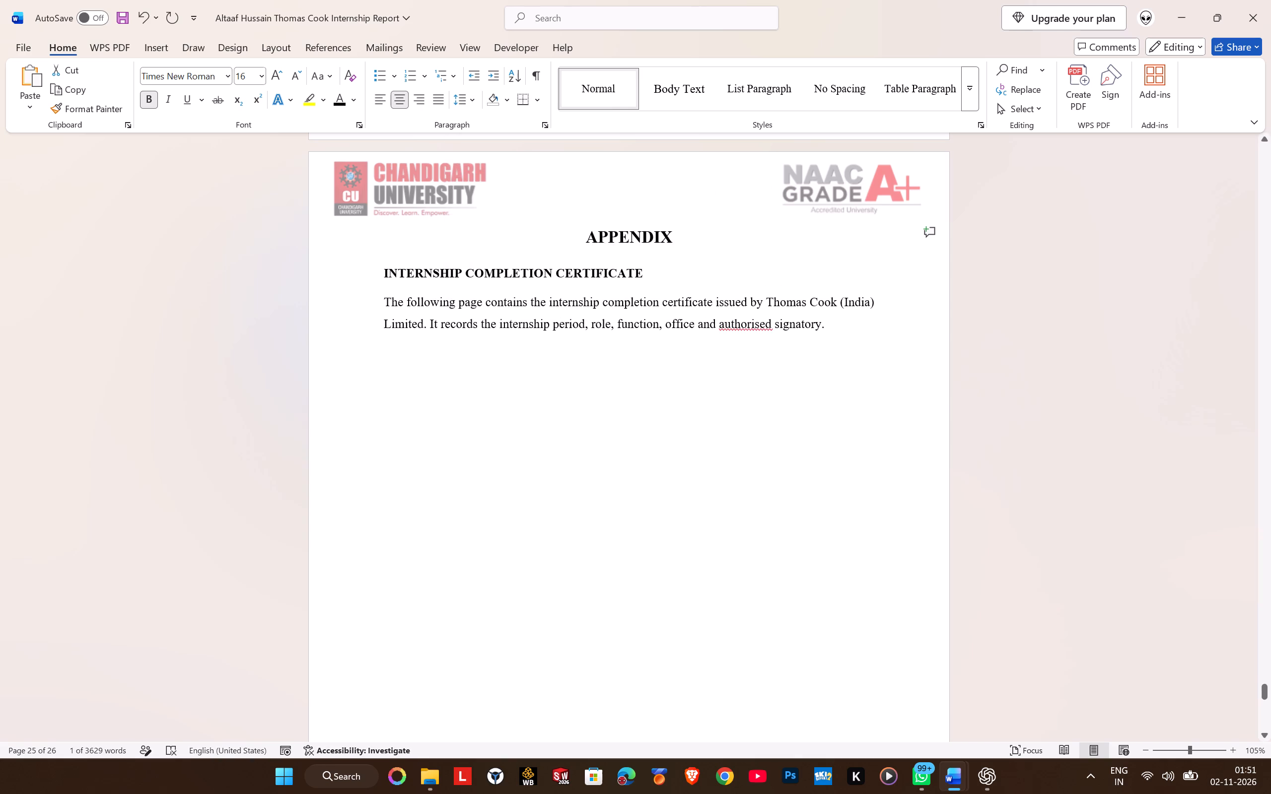
Reduce the certificate picture slightly, keeping its proportions, so it fits beneath the paragraph on the APPENDIX page.
{"action": "scroll", "coordinate": [572, 305], "scroll_direction": "down", "scroll_amount": 7}
{"action": "scroll", "coordinate": [572, 305], "scroll_direction": "up", "scroll_amount": 2}
{"action": "scroll", "coordinate": [572, 305], "scroll_direction": "down", "scroll_amount": 8}
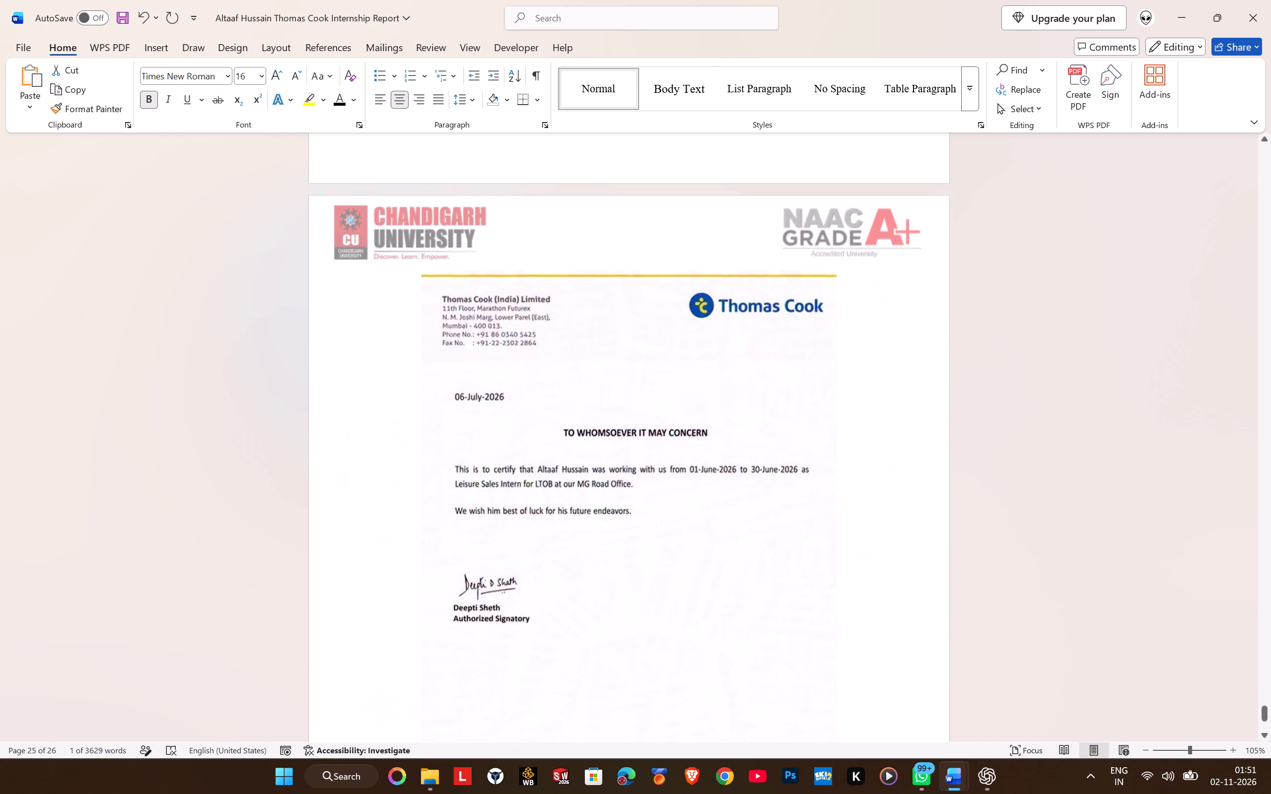
{"action": "left_click", "coordinate": [572, 311]}
{"action": "scroll", "coordinate": [572, 311], "scroll_direction": "down", "scroll_amount": 8}
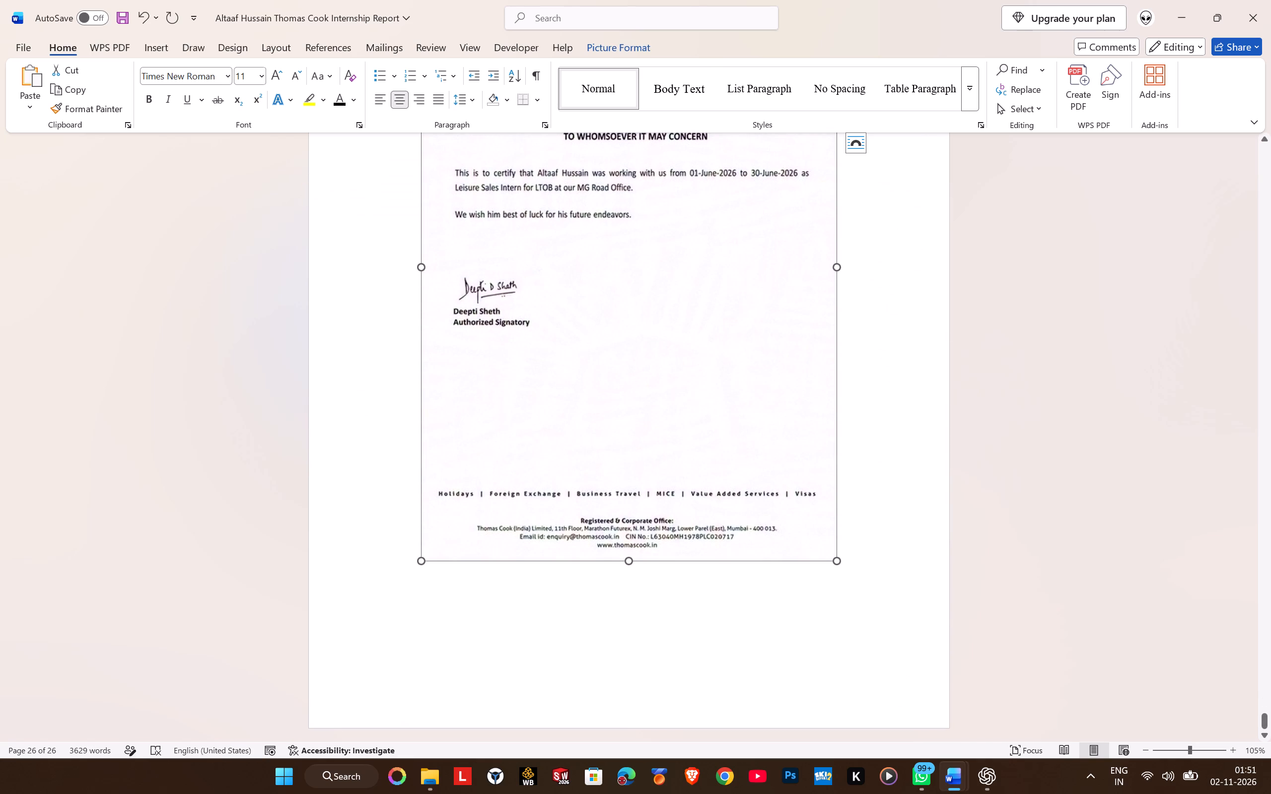
{"action": "left_click_drag", "start_coordinate": [834, 564], "coordinate": [754, 438]}
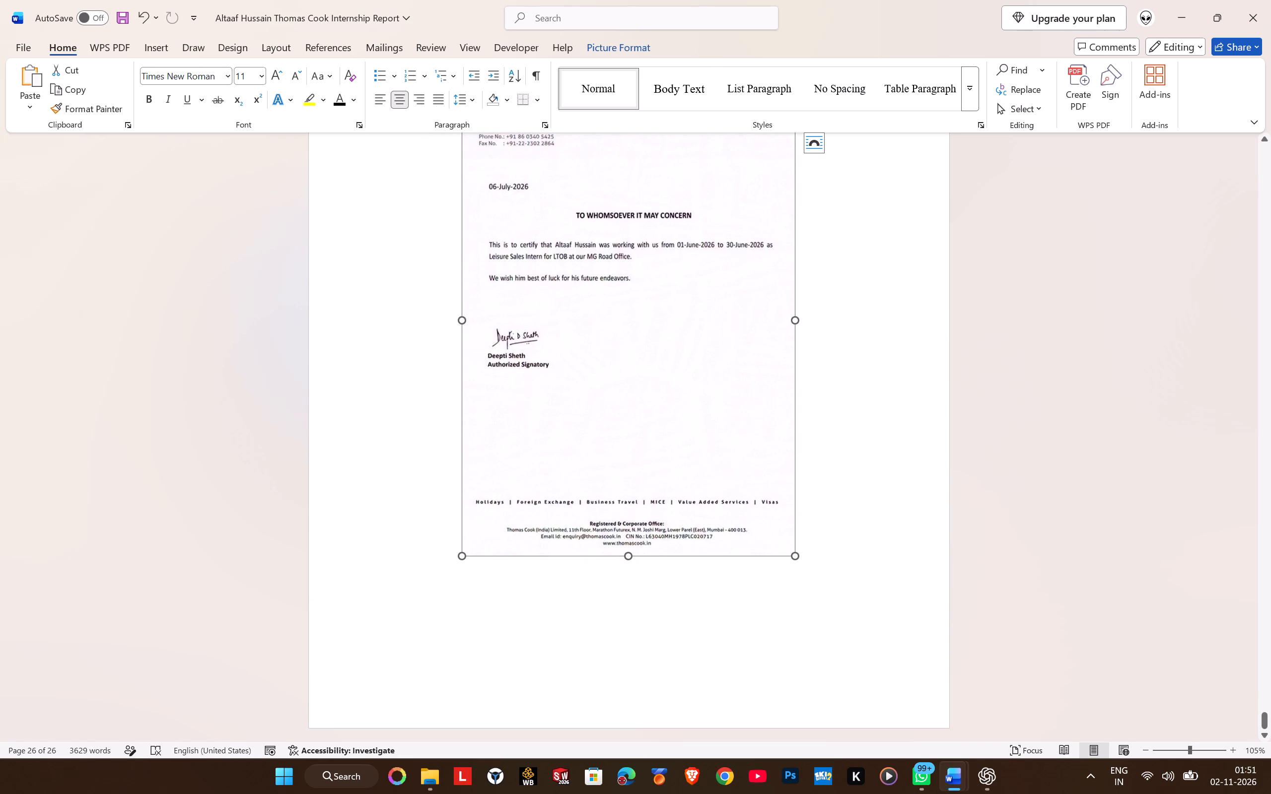
{"action": "left_click_drag", "start_coordinate": [793, 557], "coordinate": [846, 663]}
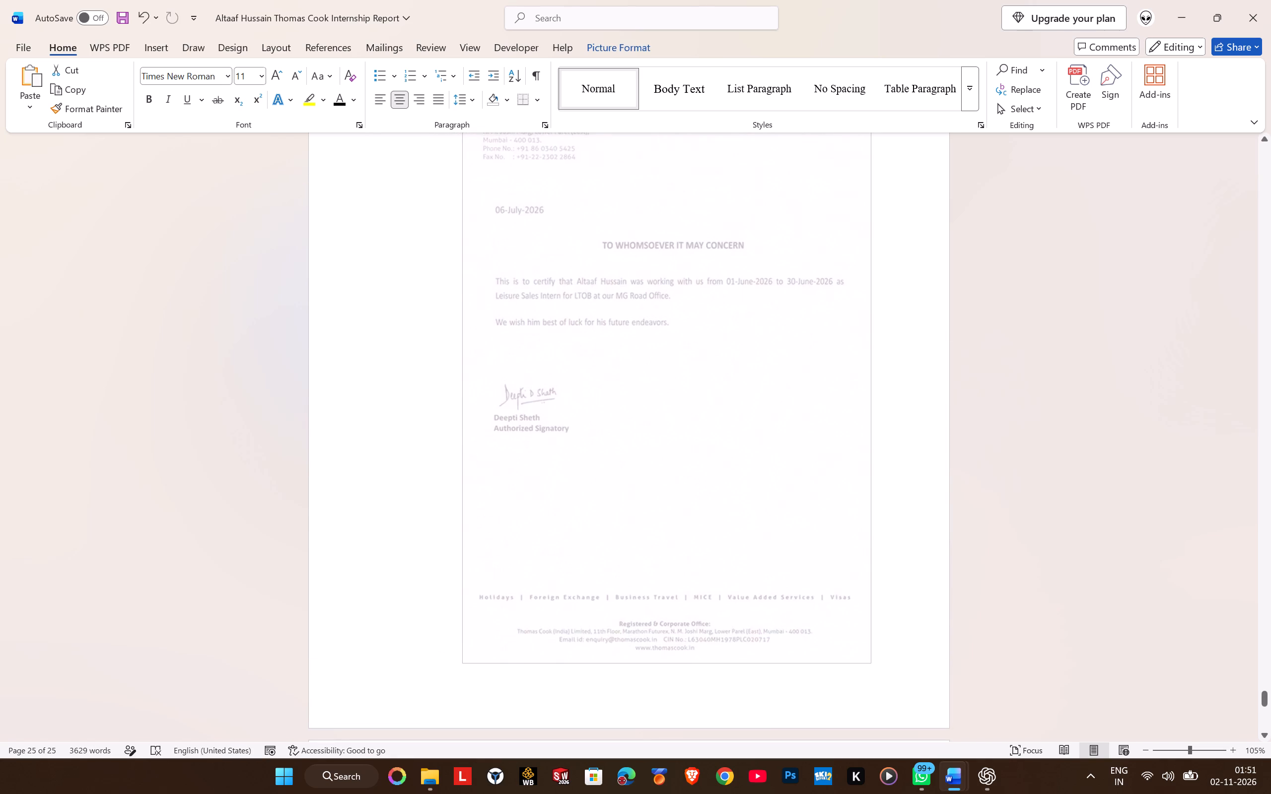
{"action": "left_click_drag", "start_coordinate": [846, 663], "coordinate": [840, 651]}
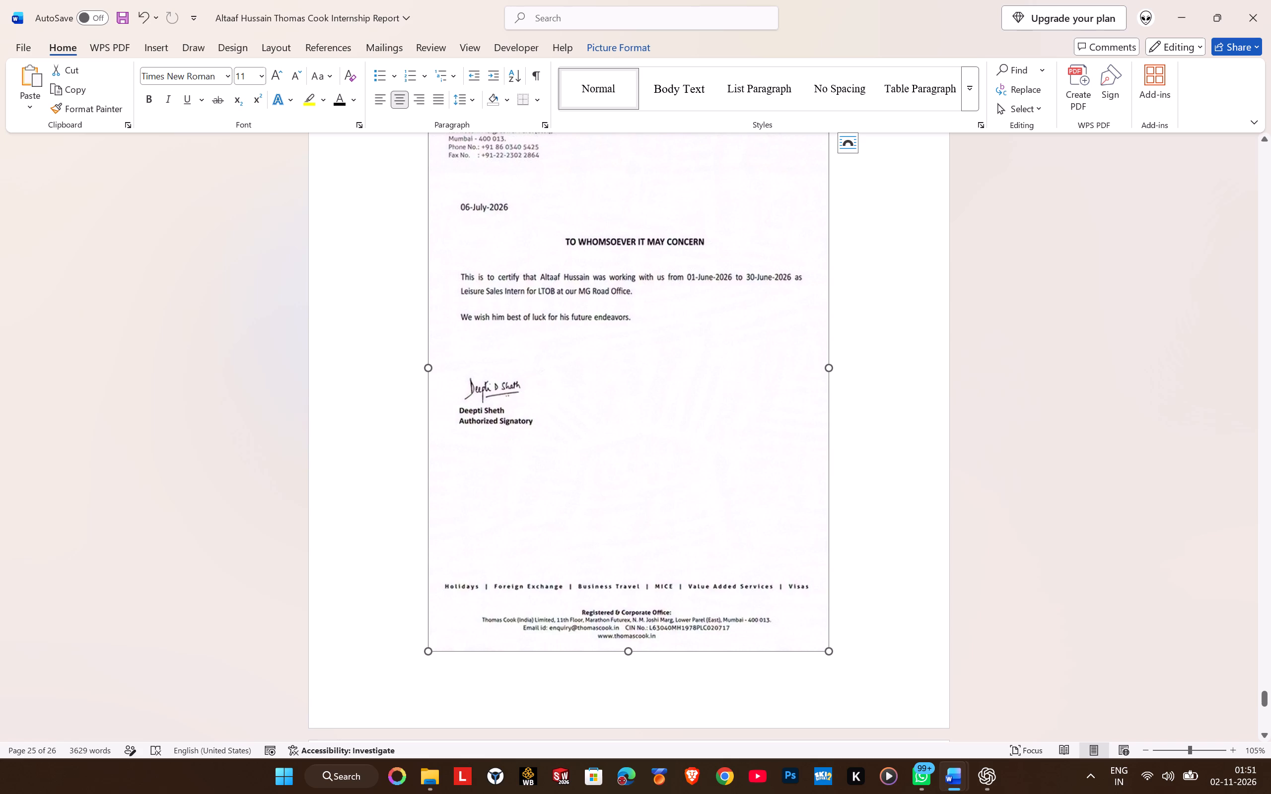
{"action": "scroll", "coordinate": [880, 410], "scroll_direction": "up", "scroll_amount": 3}
{"action": "left_click", "coordinate": [884, 410]}
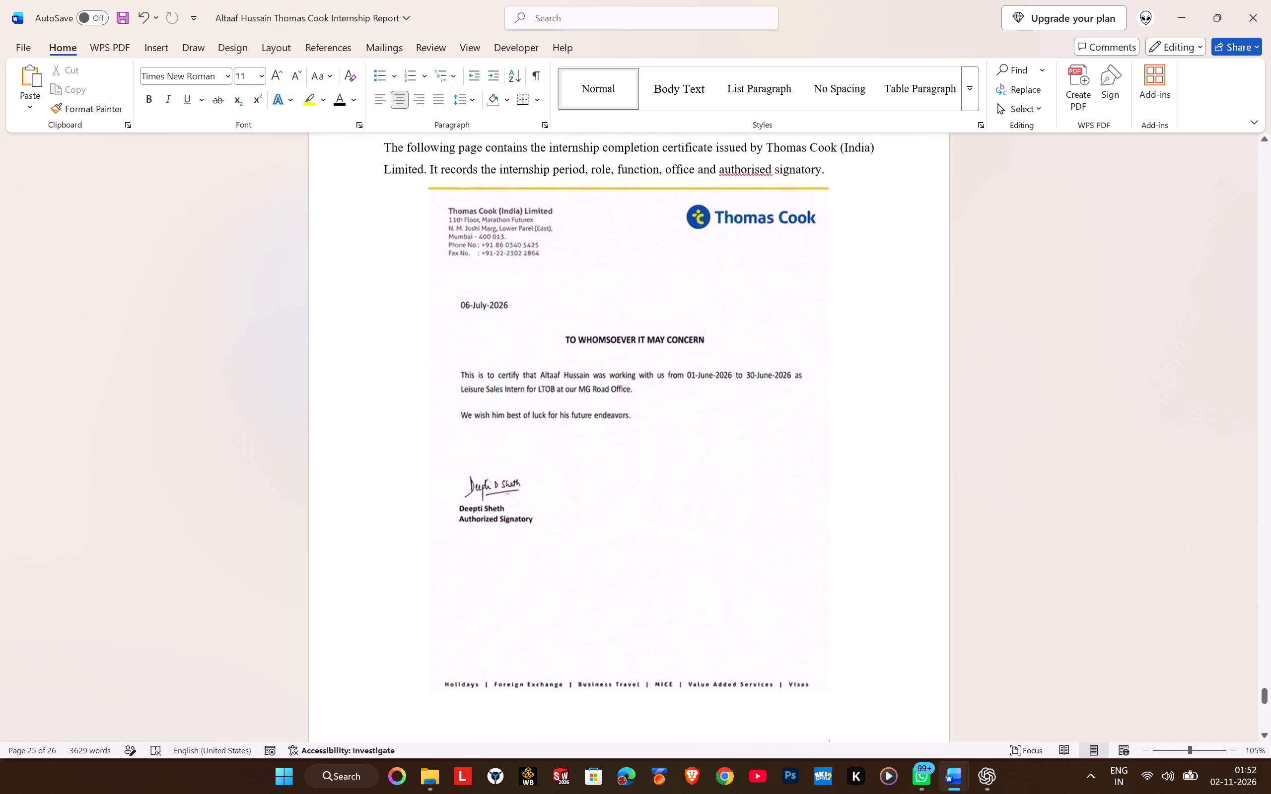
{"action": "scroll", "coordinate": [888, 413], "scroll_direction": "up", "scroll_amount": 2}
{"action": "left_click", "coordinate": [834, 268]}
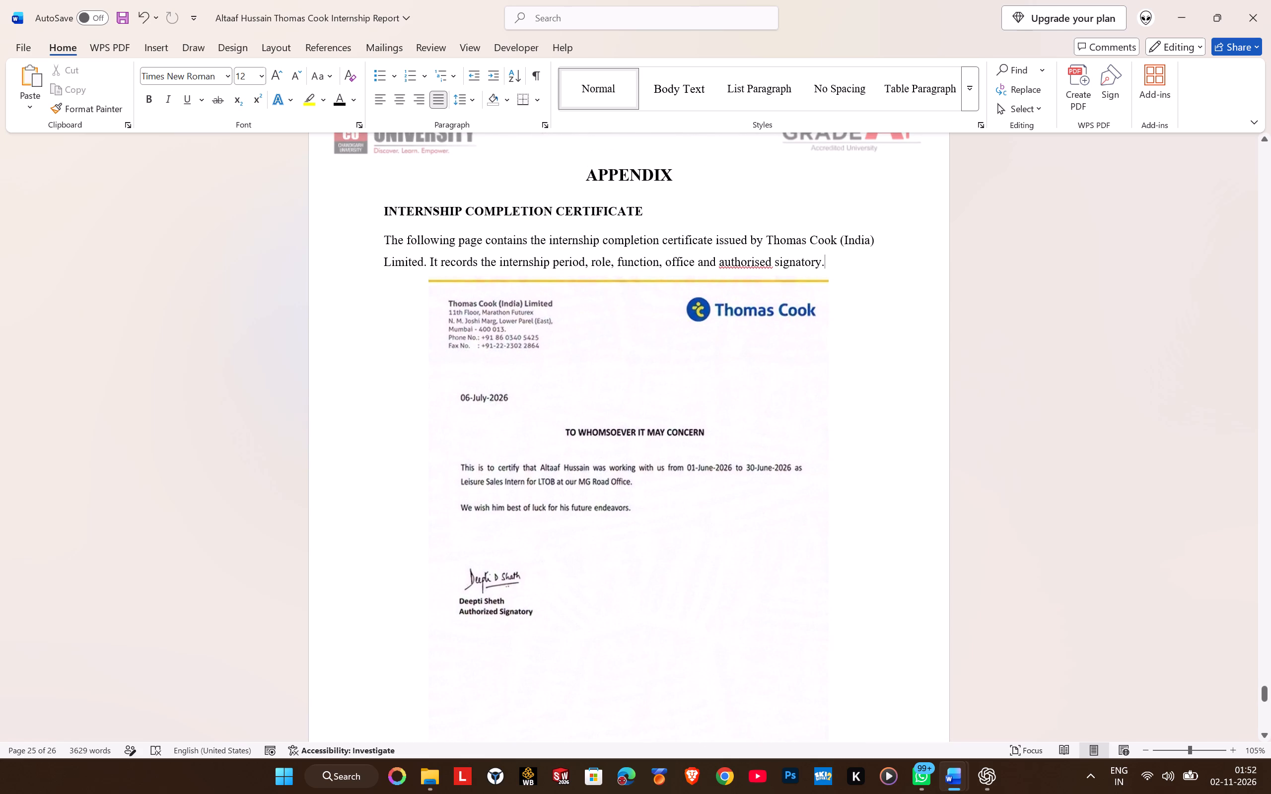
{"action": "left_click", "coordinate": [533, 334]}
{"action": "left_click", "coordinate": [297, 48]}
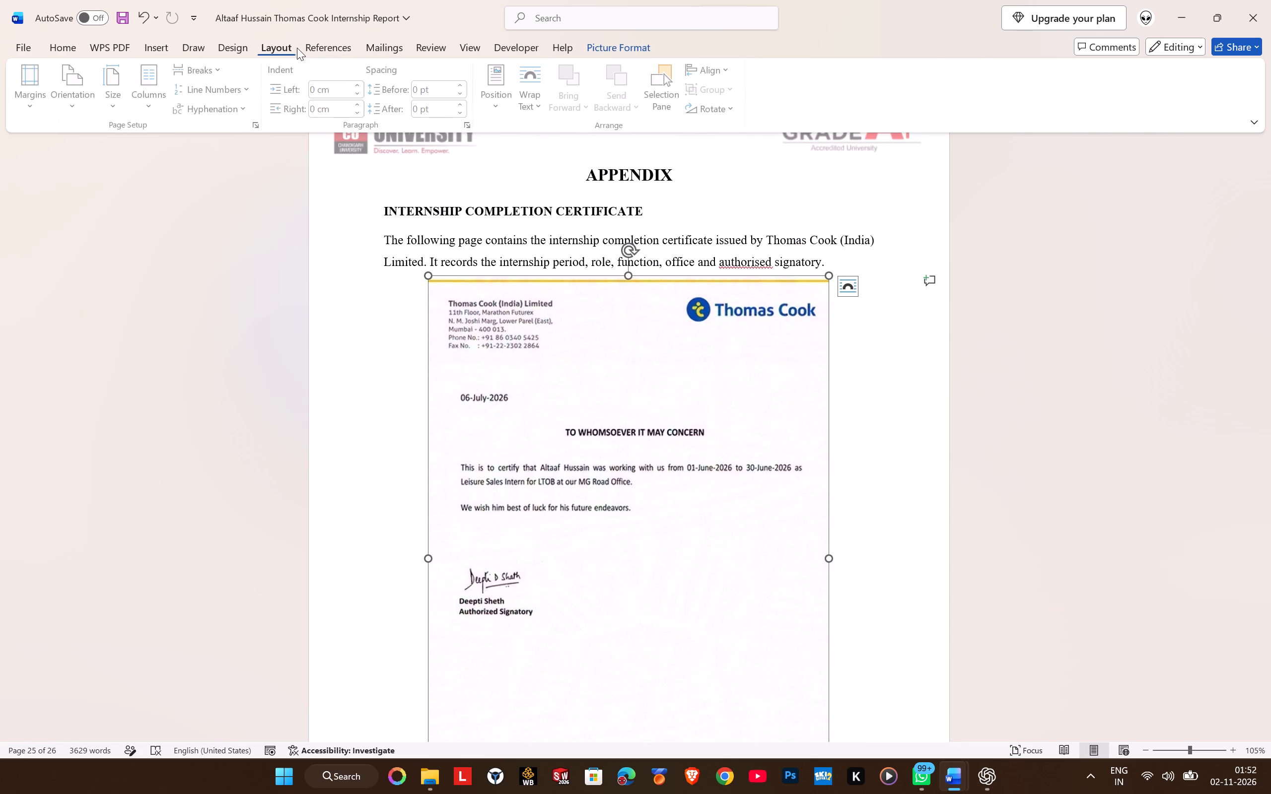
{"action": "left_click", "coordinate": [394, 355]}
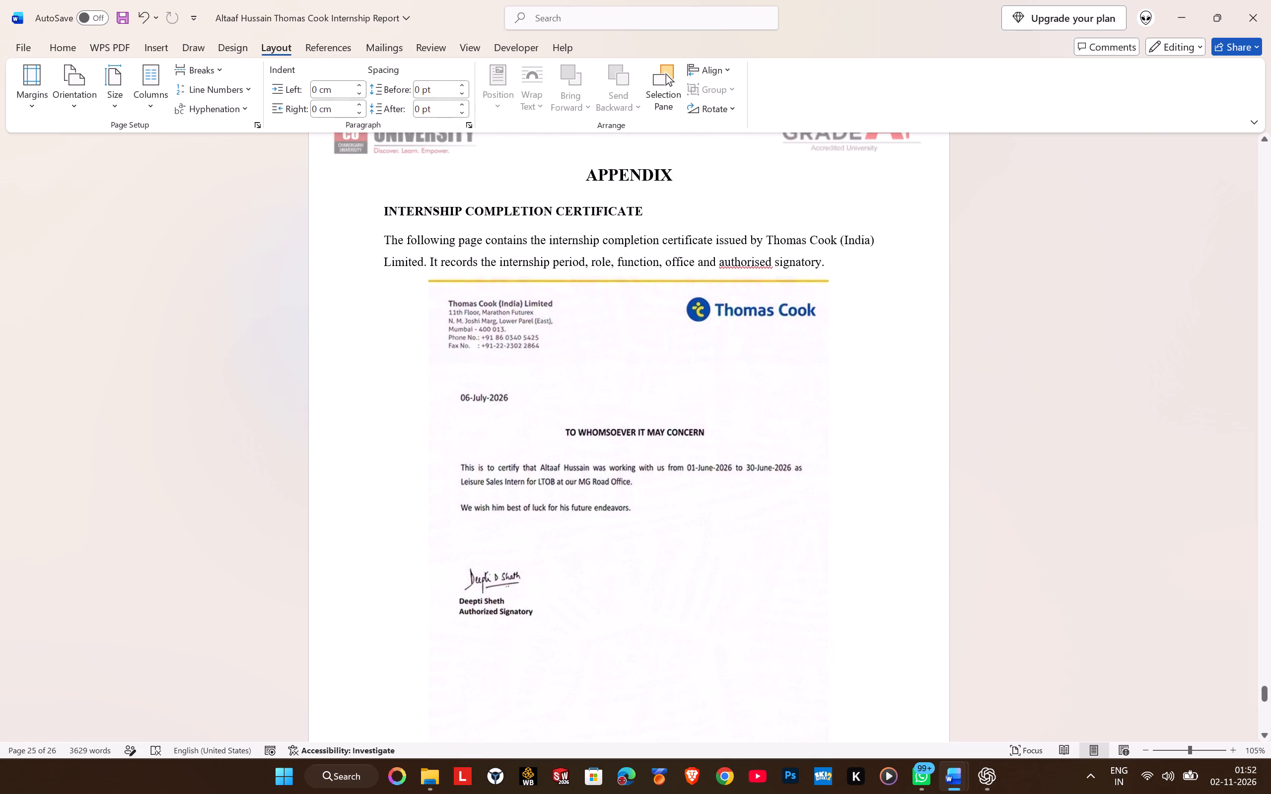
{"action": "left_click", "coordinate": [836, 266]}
Remove the blank page that follows the certificate picture at the end of the document.
{"action": "scroll", "coordinate": [855, 413], "scroll_direction": "down", "scroll_amount": 7}
{"action": "scroll", "coordinate": [809, 460], "scroll_direction": "down", "scroll_amount": 12}
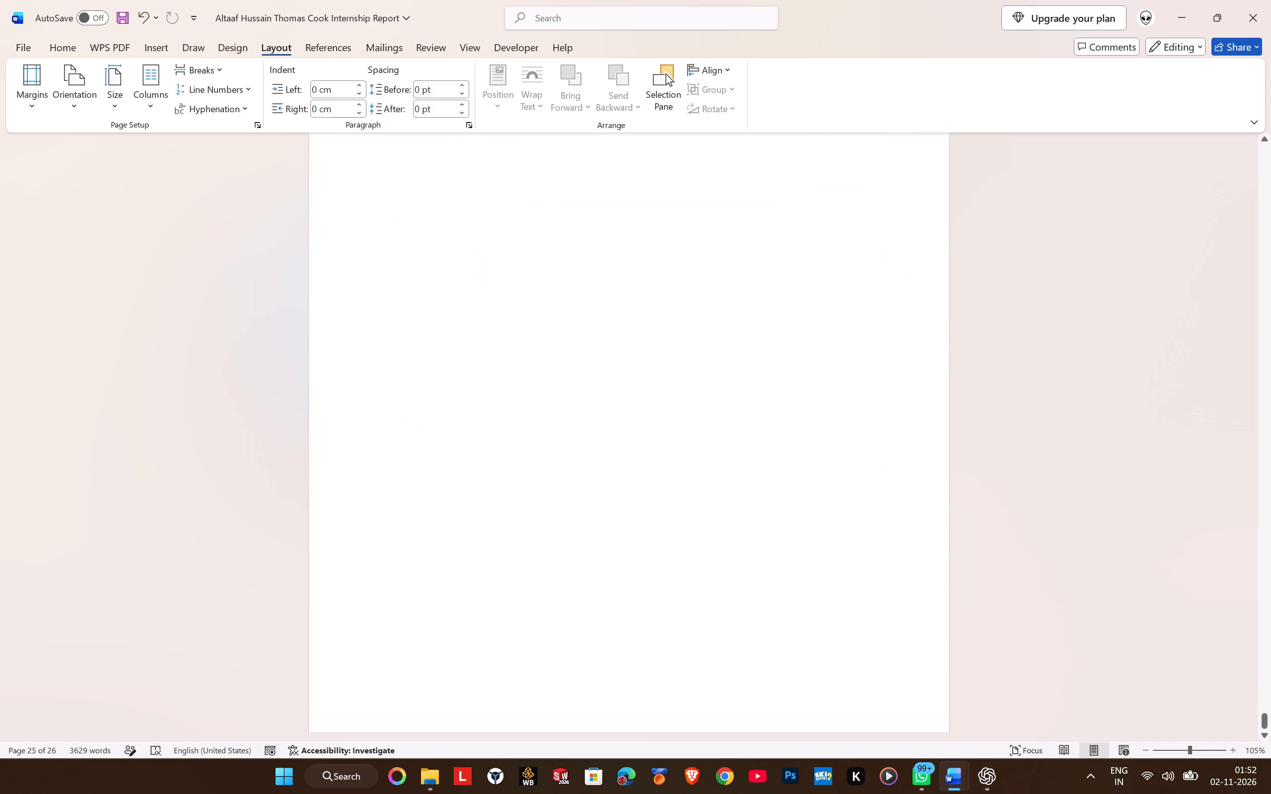
{"action": "scroll", "coordinate": [804, 460], "scroll_direction": "down", "scroll_amount": 2}
{"action": "scroll", "coordinate": [803, 460], "scroll_direction": "up", "scroll_amount": 11}
{"action": "left_click", "coordinate": [884, 454]}
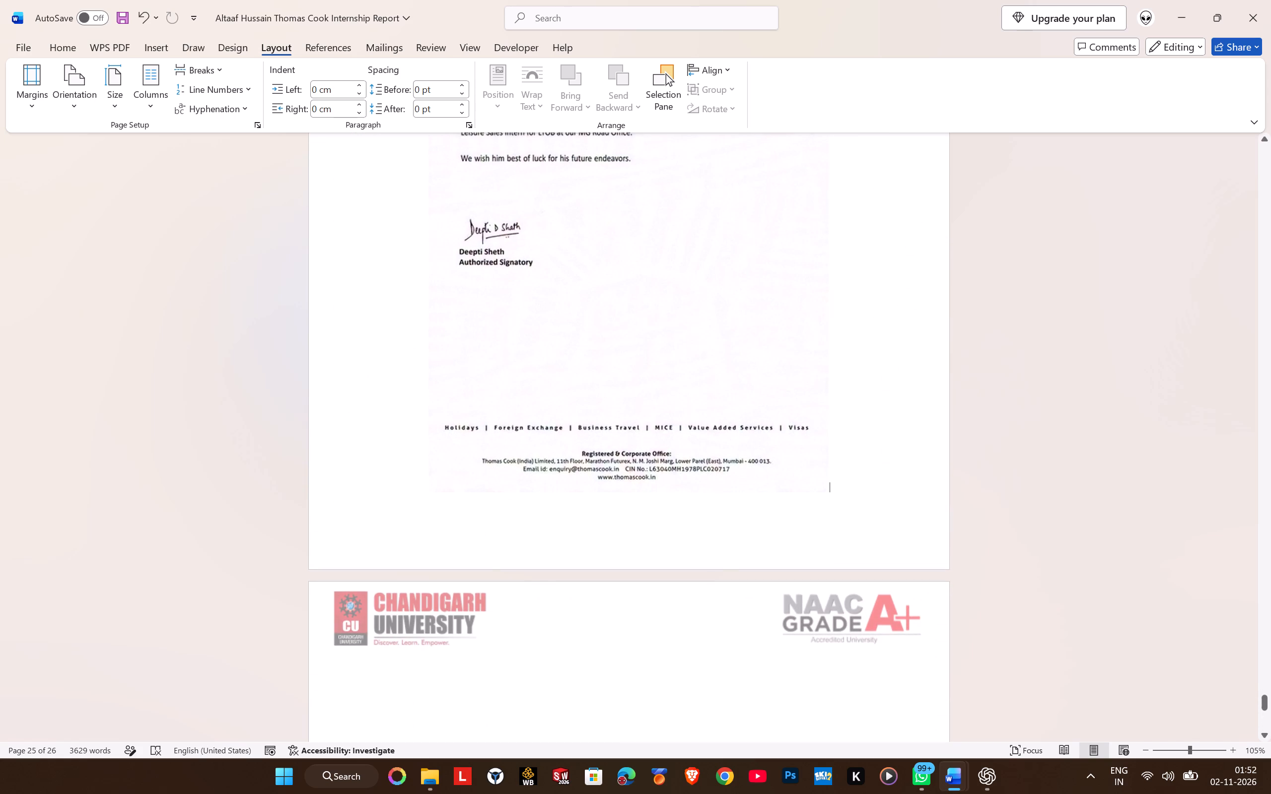
{"action": "key", "text": "Delete"}
{"action": "scroll", "coordinate": [867, 463], "scroll_direction": "up", "scroll_amount": 4}
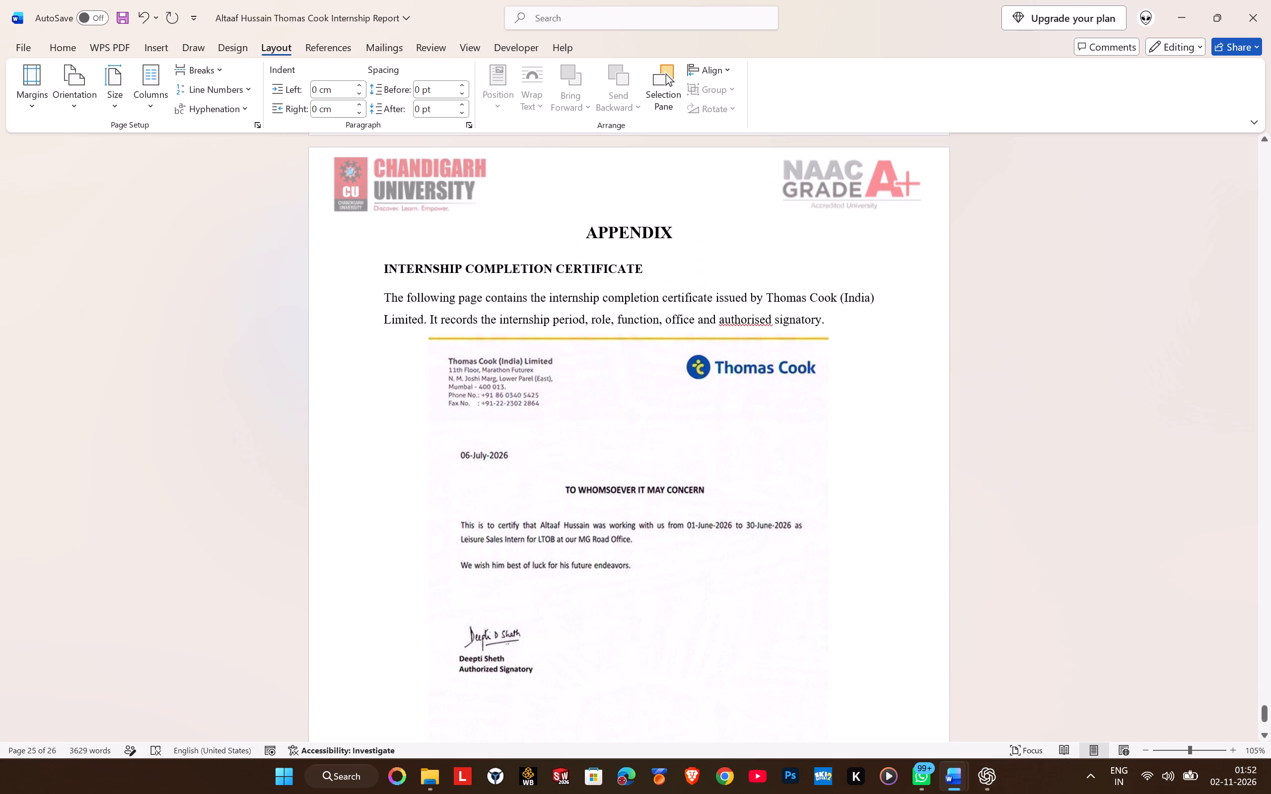
Save the internship report.
{"action": "key", "text": "ctrl+s"}
Look back through the report from the APPENDIX page to the table of contents.
{"action": "scroll", "coordinate": [867, 461], "scroll_direction": "up", "scroll_amount": 18}
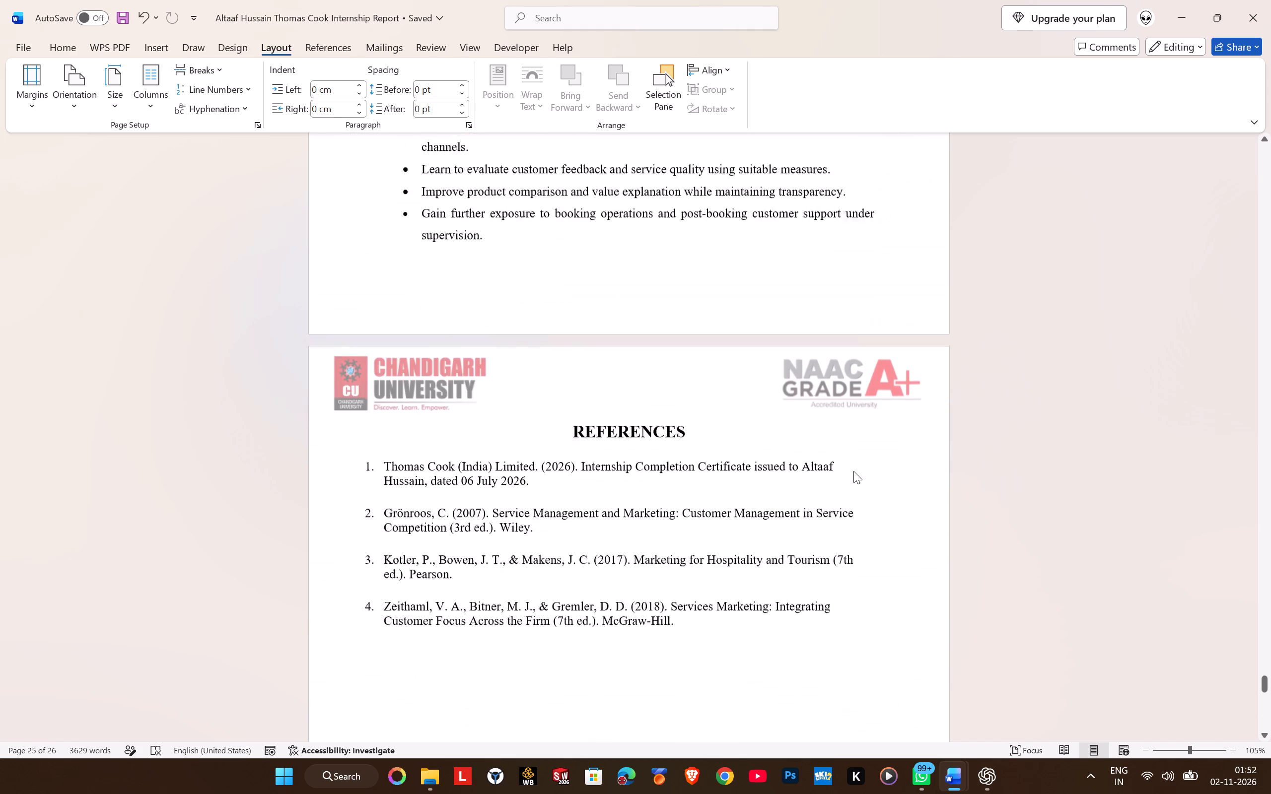
{"action": "scroll", "coordinate": [927, 434], "scroll_direction": "up", "scroll_amount": 20}
{"action": "scroll", "coordinate": [927, 434], "scroll_direction": "up", "scroll_amount": 5}
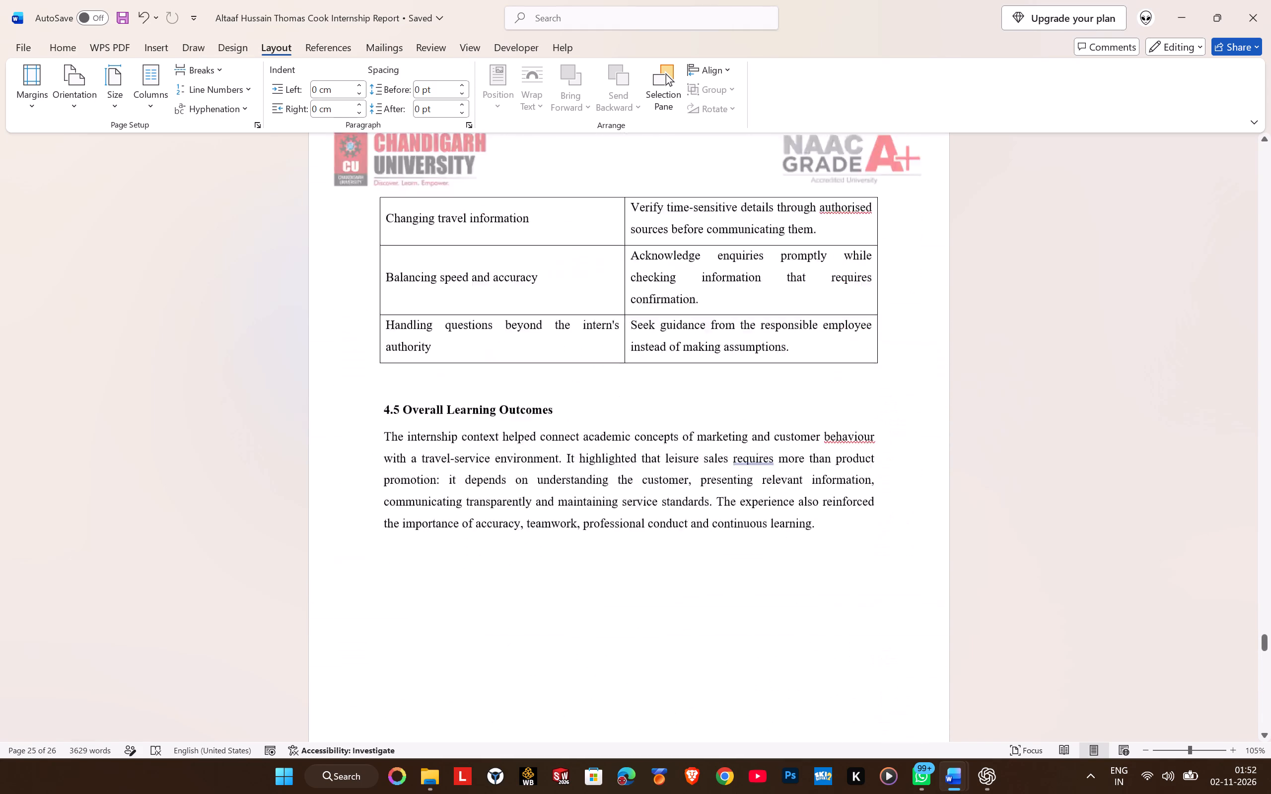
{"action": "scroll", "coordinate": [777, 435], "scroll_direction": "up", "scroll_amount": 20}
{"action": "scroll", "coordinate": [777, 435], "scroll_direction": "up", "scroll_amount": 8}
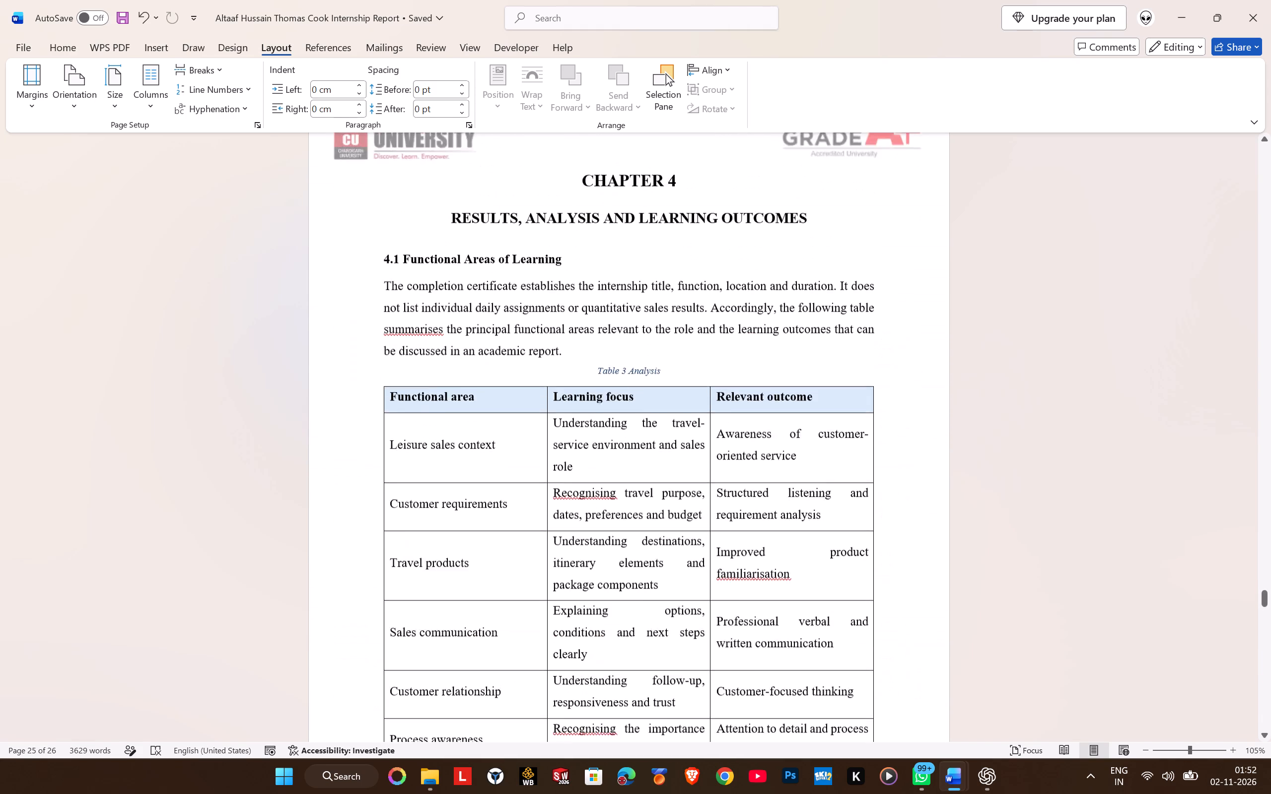
{"action": "scroll", "coordinate": [777, 427], "scroll_direction": "up", "scroll_amount": 20}
{"action": "scroll", "coordinate": [777, 427], "scroll_direction": "up", "scroll_amount": 4}
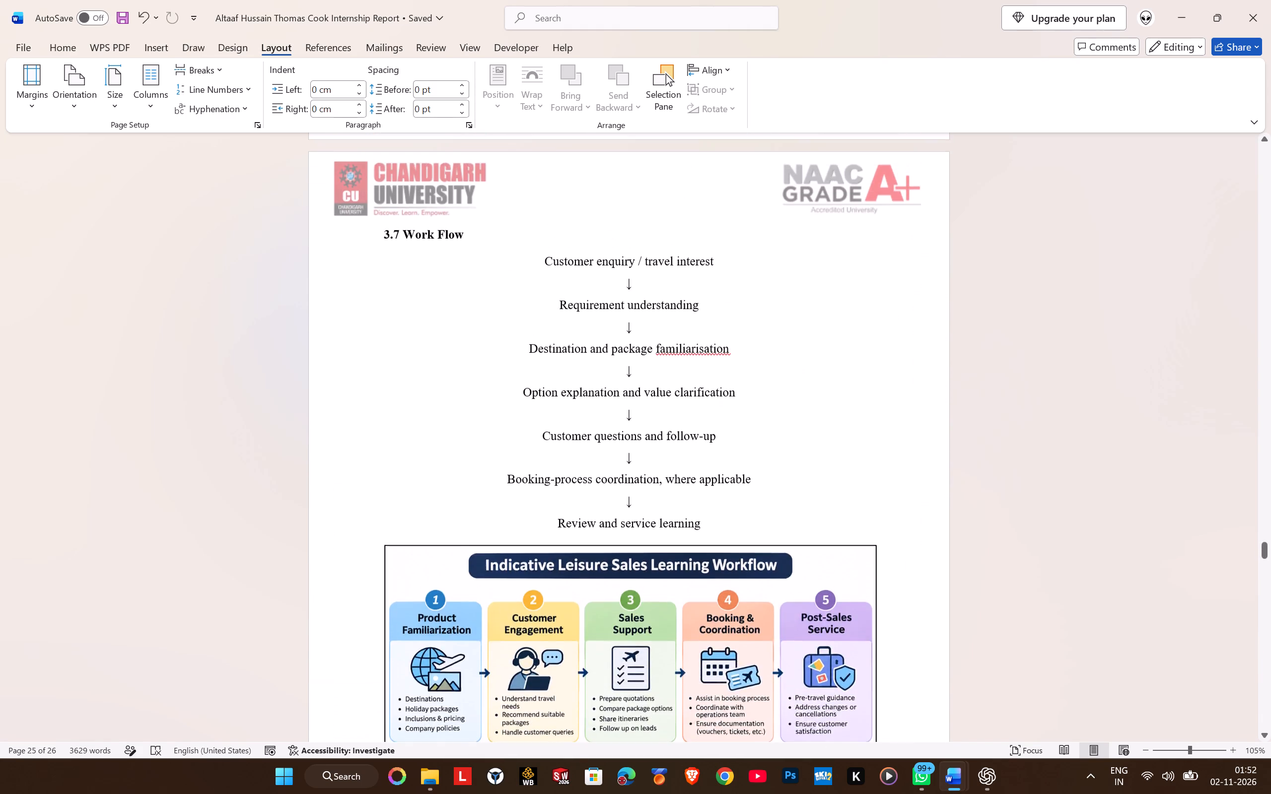
{"action": "scroll", "coordinate": [774, 439], "scroll_direction": "up", "scroll_amount": 20}
{"action": "scroll", "coordinate": [774, 439], "scroll_direction": "up", "scroll_amount": 18}
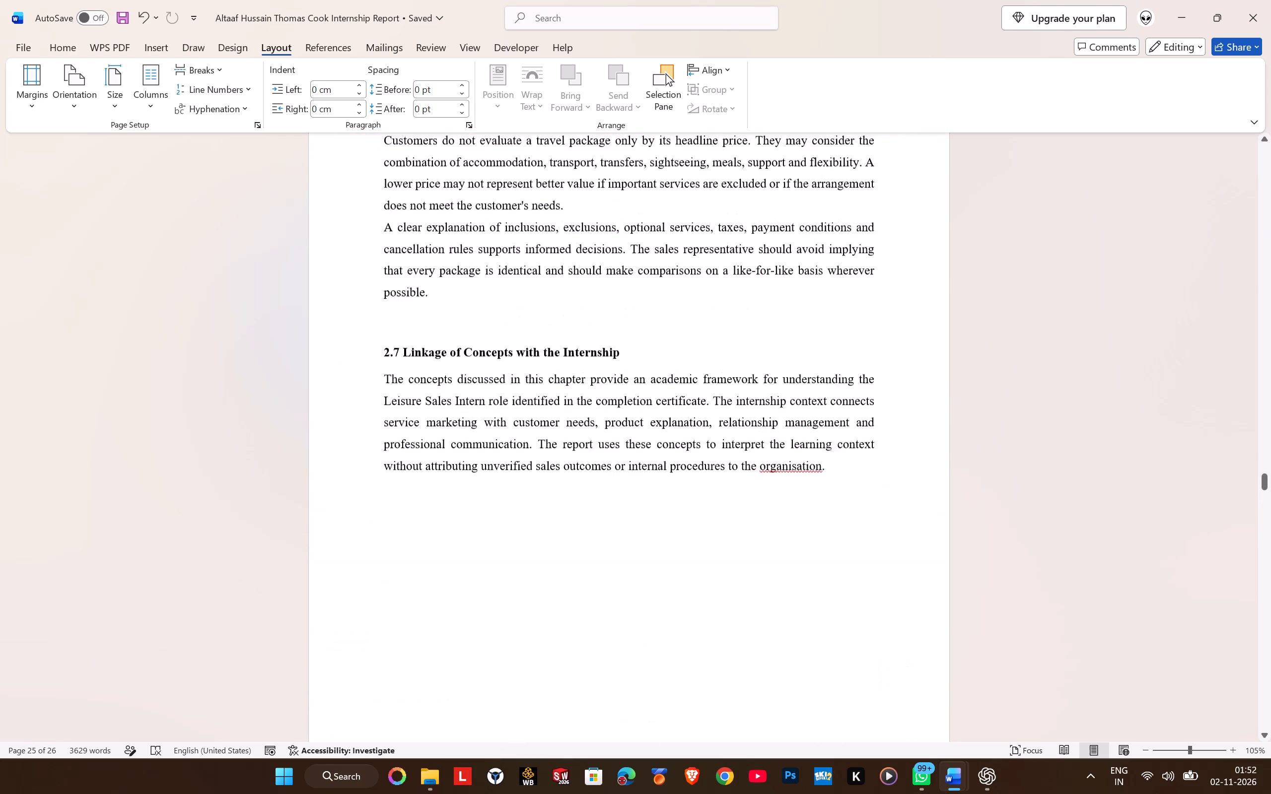
{"action": "scroll", "coordinate": [760, 333], "scroll_direction": "up", "scroll_amount": 20}
{"action": "scroll", "coordinate": [760, 333], "scroll_direction": "up", "scroll_amount": 20}
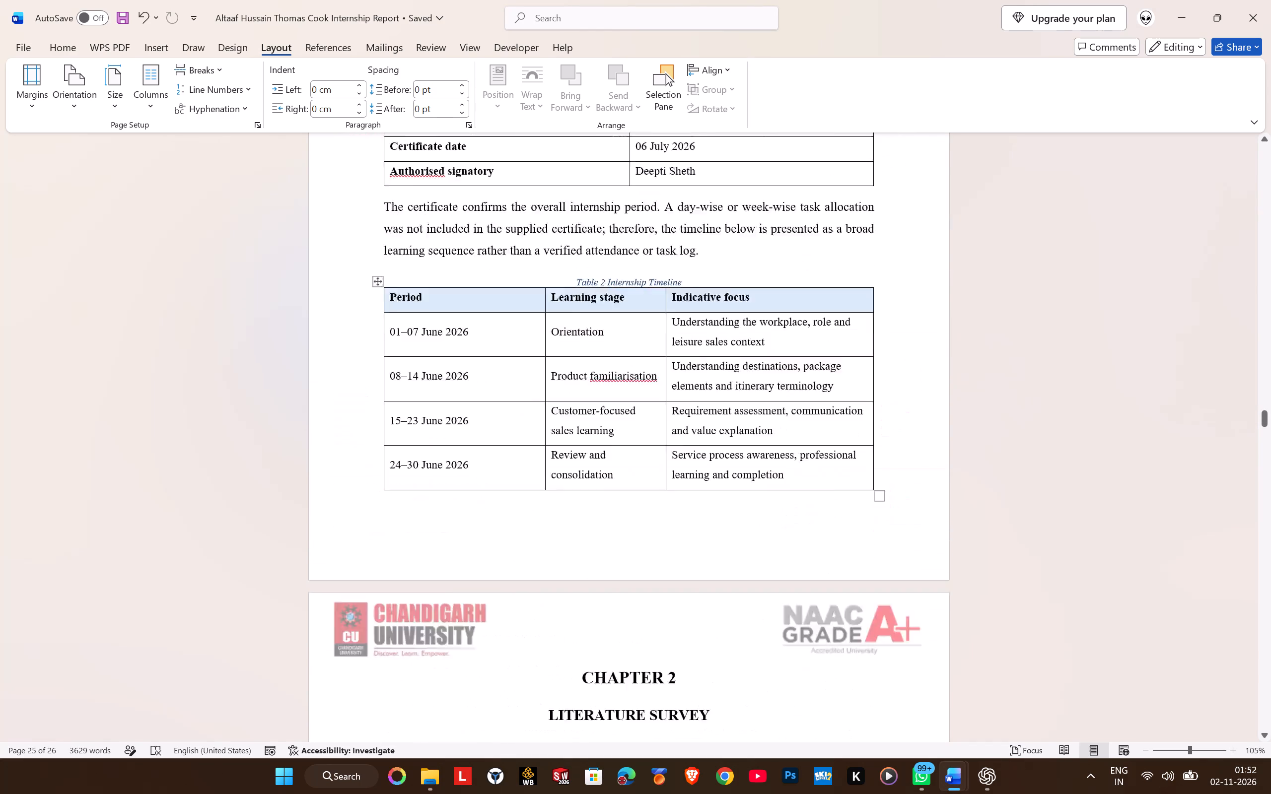
{"action": "scroll", "coordinate": [752, 292], "scroll_direction": "up", "scroll_amount": 20}
{"action": "scroll", "coordinate": [752, 292], "scroll_direction": "up", "scroll_amount": 8}
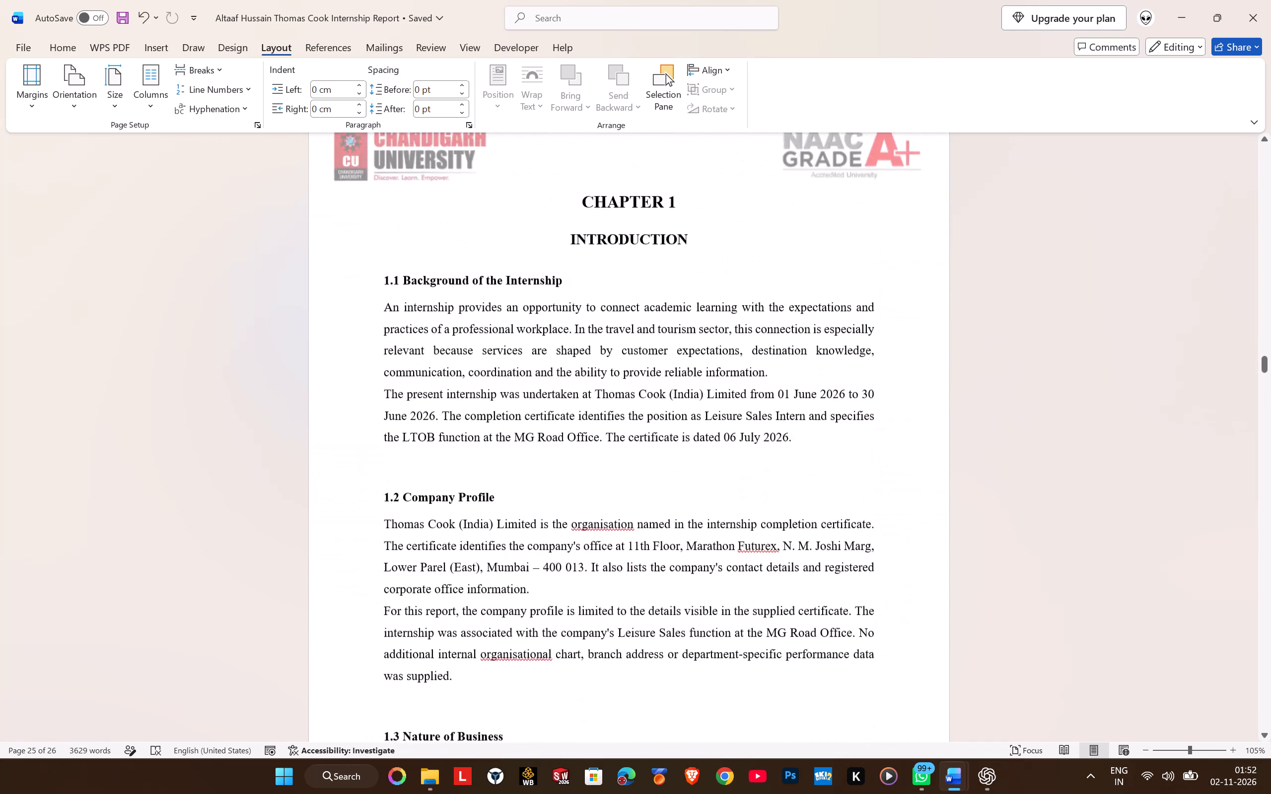
{"action": "scroll", "coordinate": [750, 254], "scroll_direction": "up", "scroll_amount": 20}
{"action": "scroll", "coordinate": [750, 254], "scroll_direction": "up", "scroll_amount": 13}
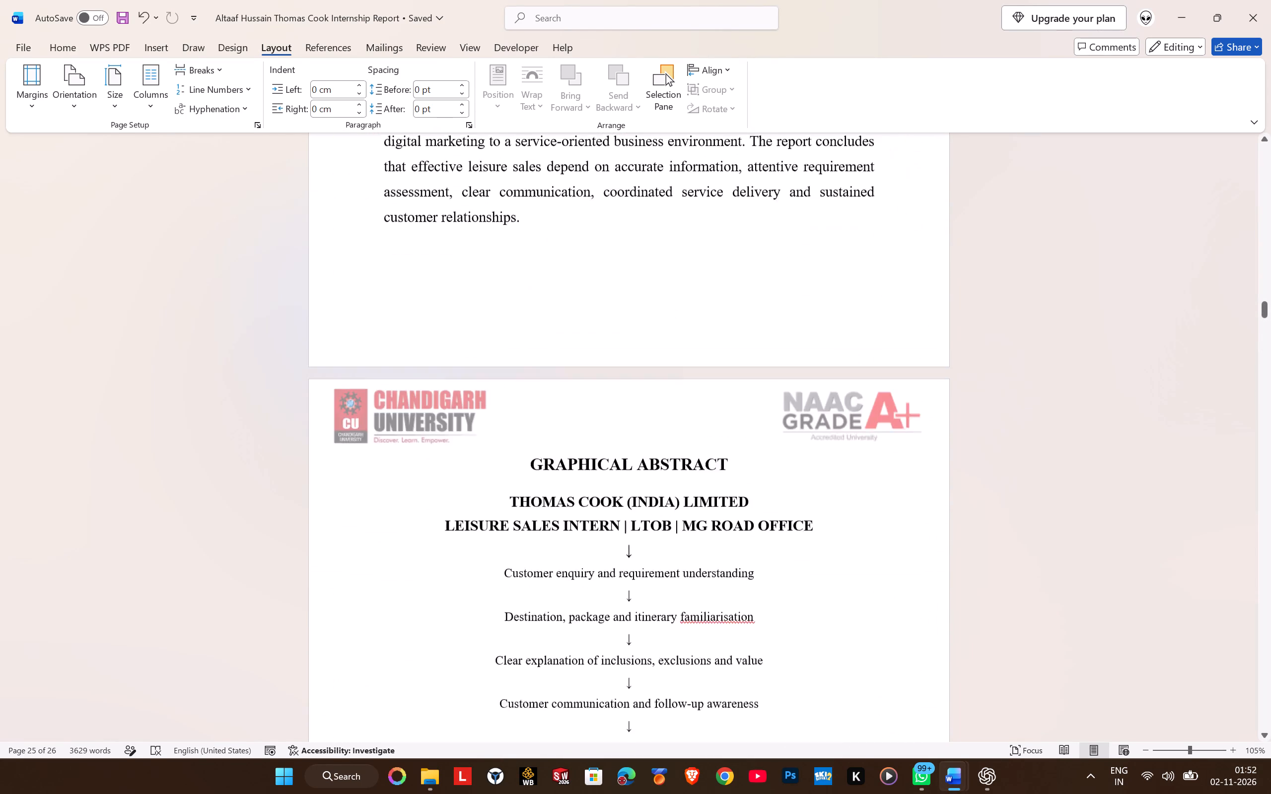
{"action": "scroll", "coordinate": [750, 248], "scroll_direction": "up", "scroll_amount": 20}
{"action": "scroll", "coordinate": [750, 248], "scroll_direction": "up", "scroll_amount": 8}
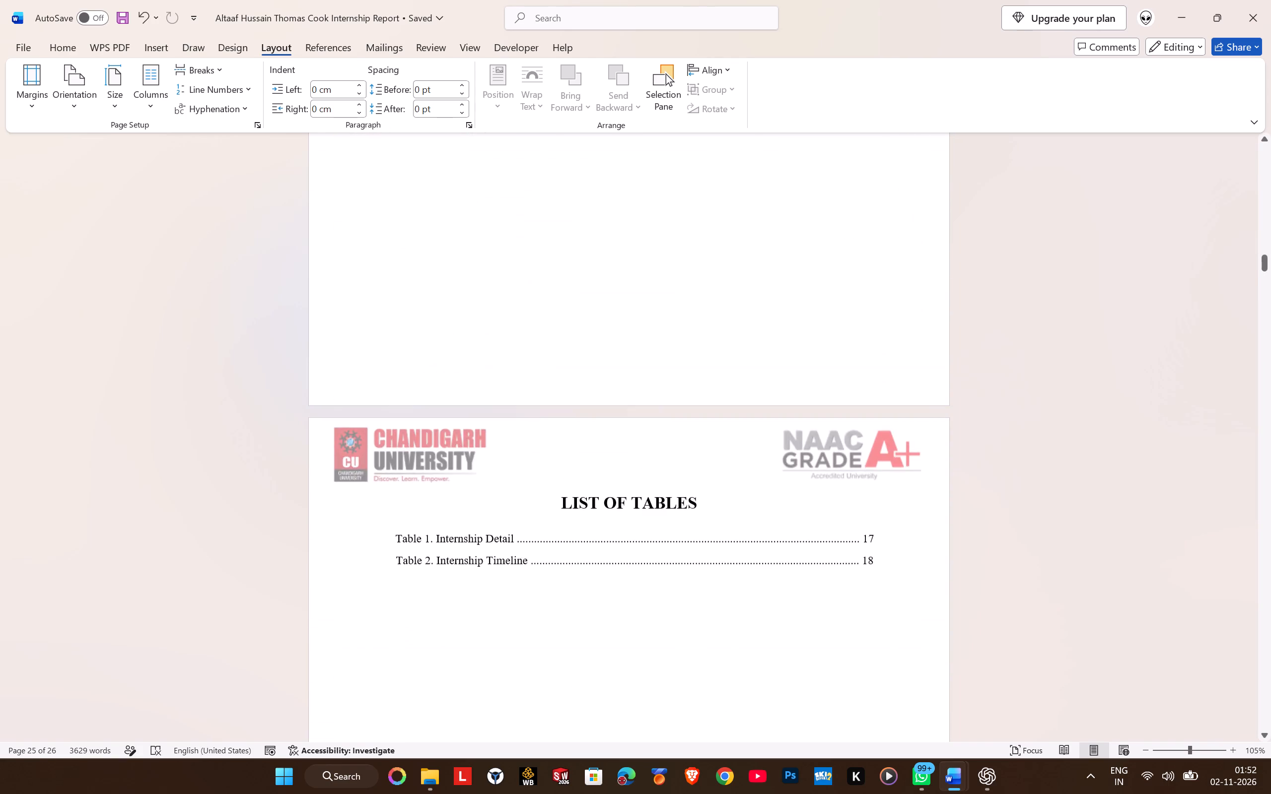
{"action": "scroll", "coordinate": [749, 232], "scroll_direction": "up", "scroll_amount": 16}
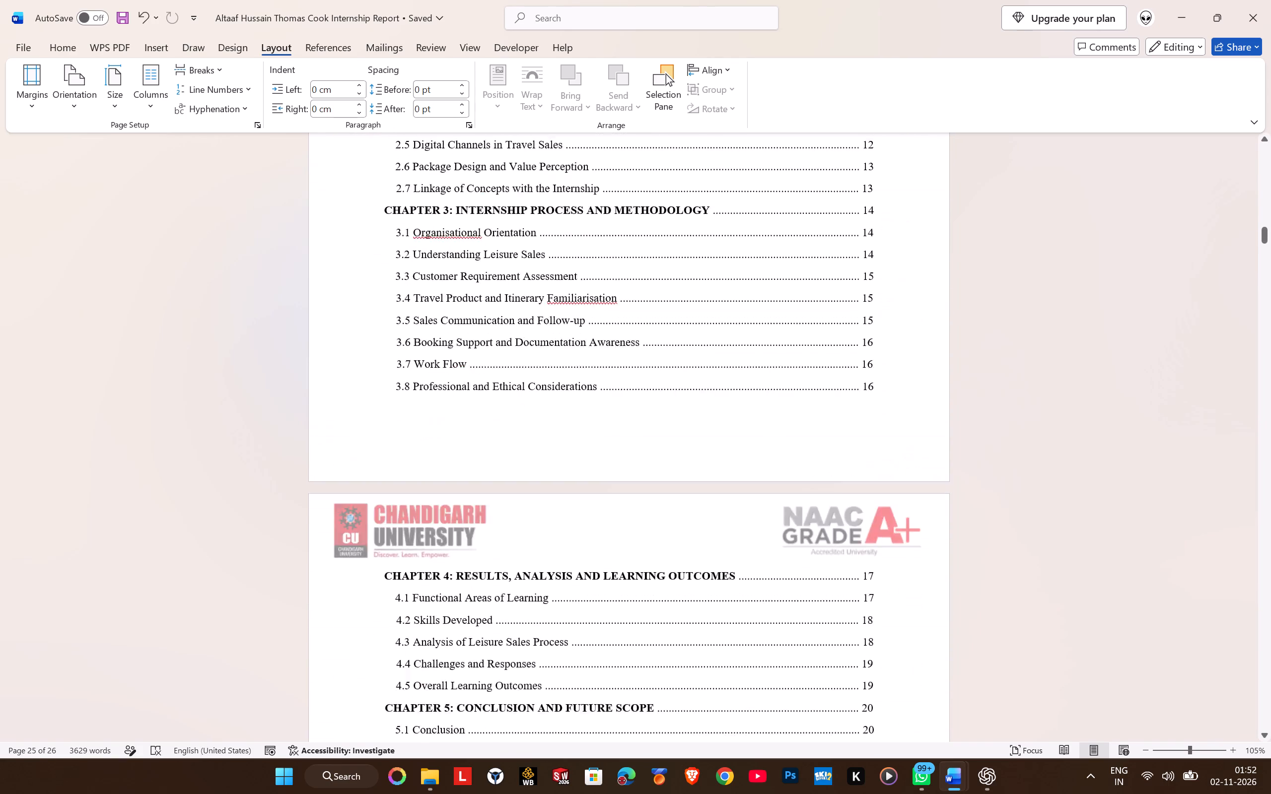
{"action": "scroll", "coordinate": [749, 237], "scroll_direction": "up", "scroll_amount": 6}
{"action": "scroll", "coordinate": [477, 285], "scroll_direction": "up", "scroll_amount": 2}
Duplicate the List of Table entry, with its dotted leader and page number, on its own line in the table of contents.
{"action": "left_click", "coordinate": [391, 345]}
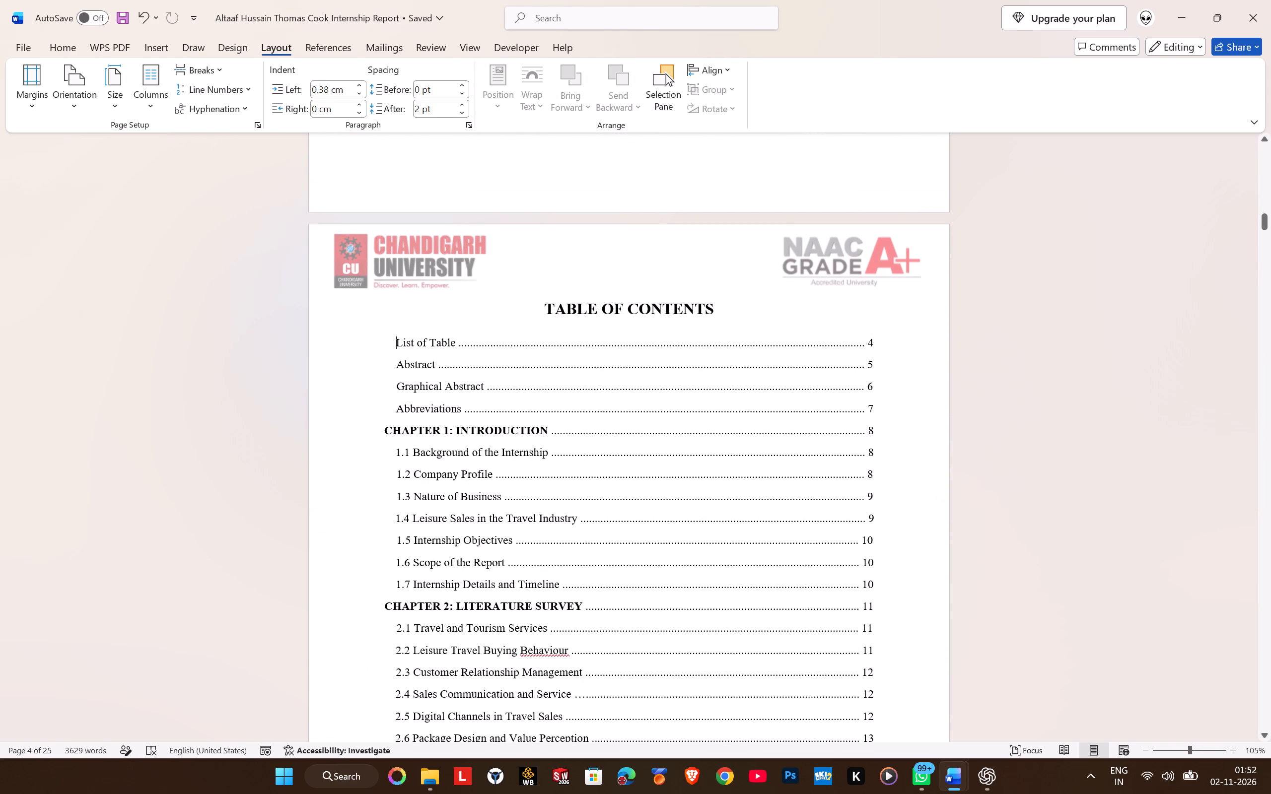
{"action": "left_click_drag", "start_coordinate": [395, 343], "coordinate": [649, 346]}
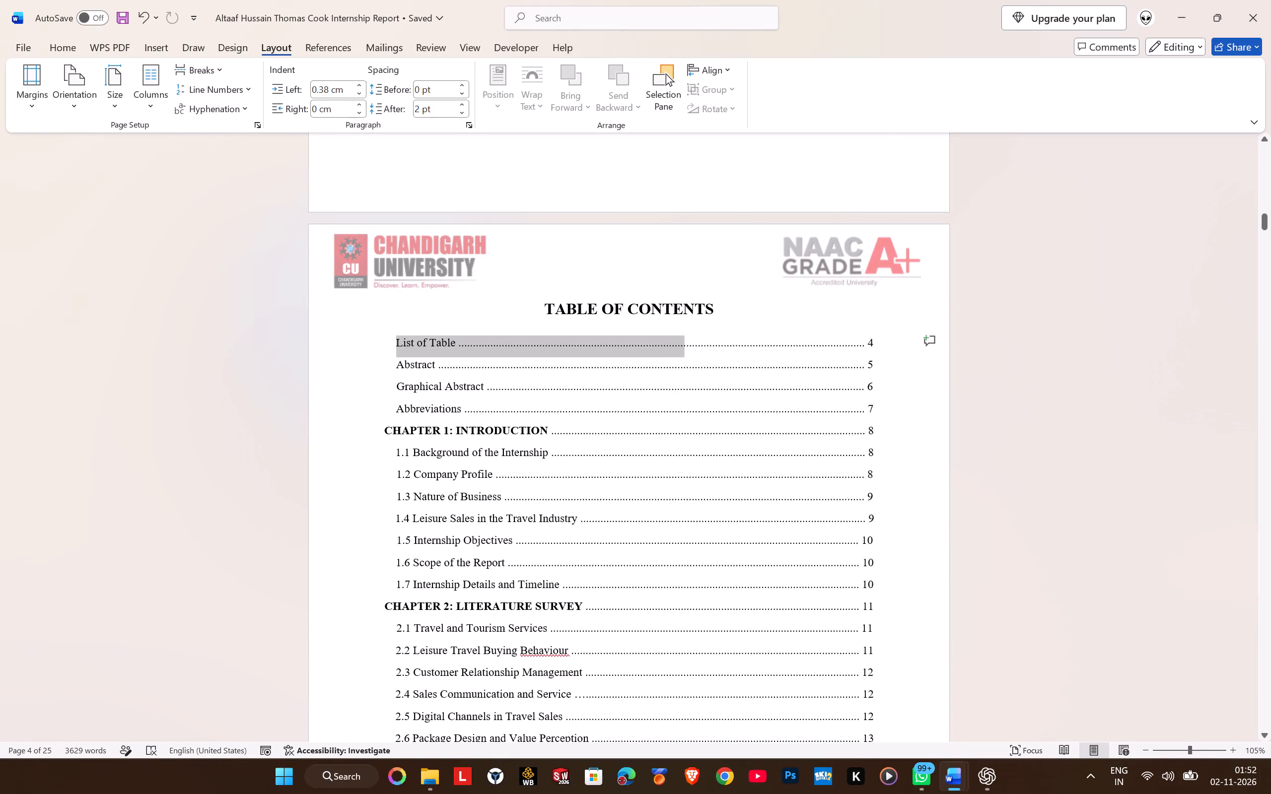
{"action": "left_click_drag", "start_coordinate": [649, 346], "coordinate": [875, 346]}
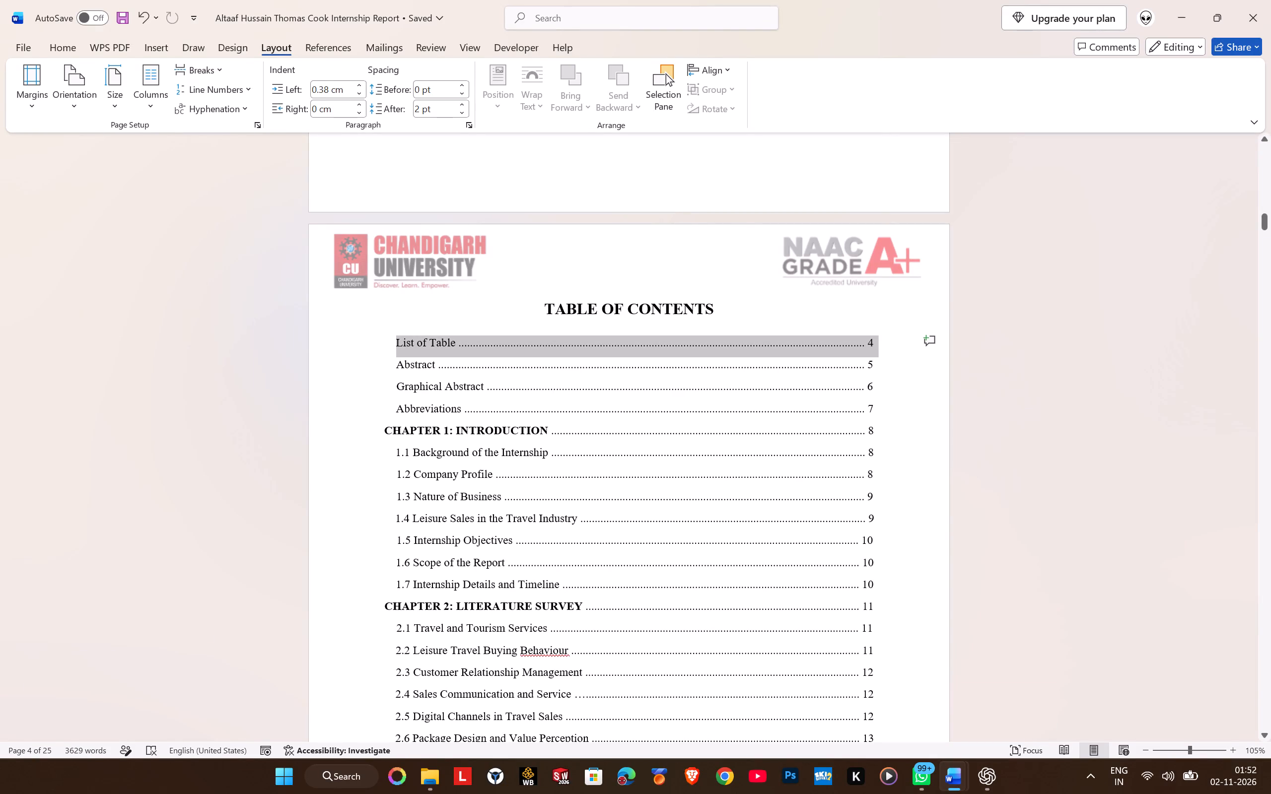
{"action": "left_click_drag", "start_coordinate": [875, 346], "coordinate": [872, 348]}
{"action": "left_click_drag", "start_coordinate": [872, 348], "coordinate": [870, 348]}
{"action": "key", "text": "shift+Left"}
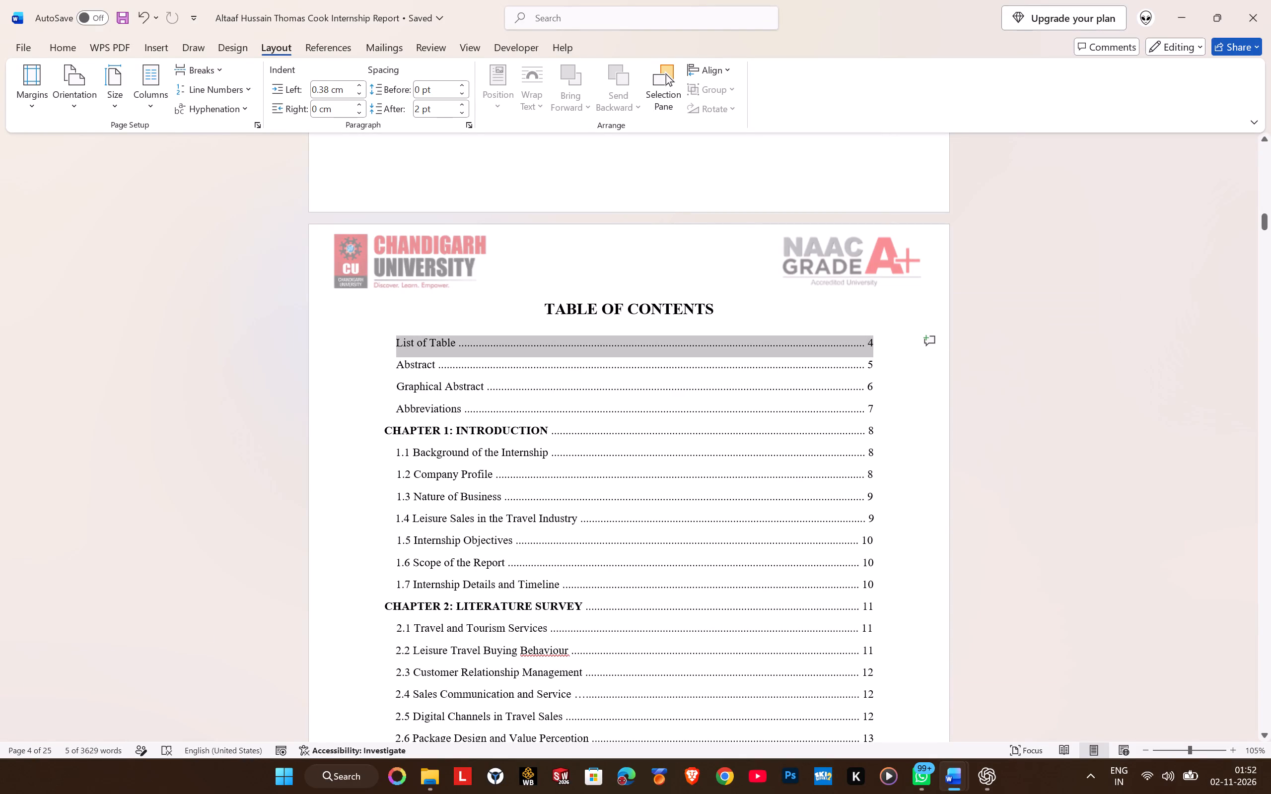
{"action": "key", "text": "ctrl+c"}
{"action": "key", "text": "Left"}
{"action": "key", "text": "ctrl+v"}
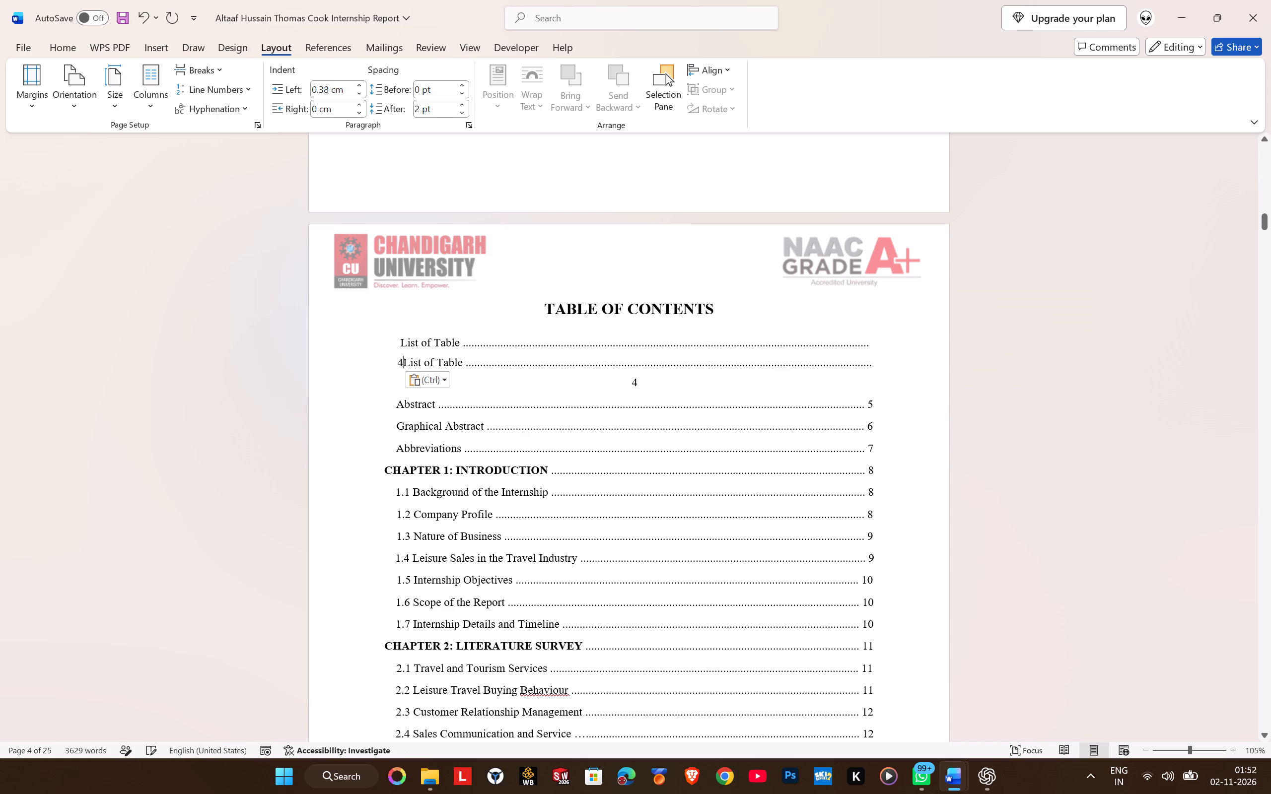
{"action": "key", "text": "Return"}
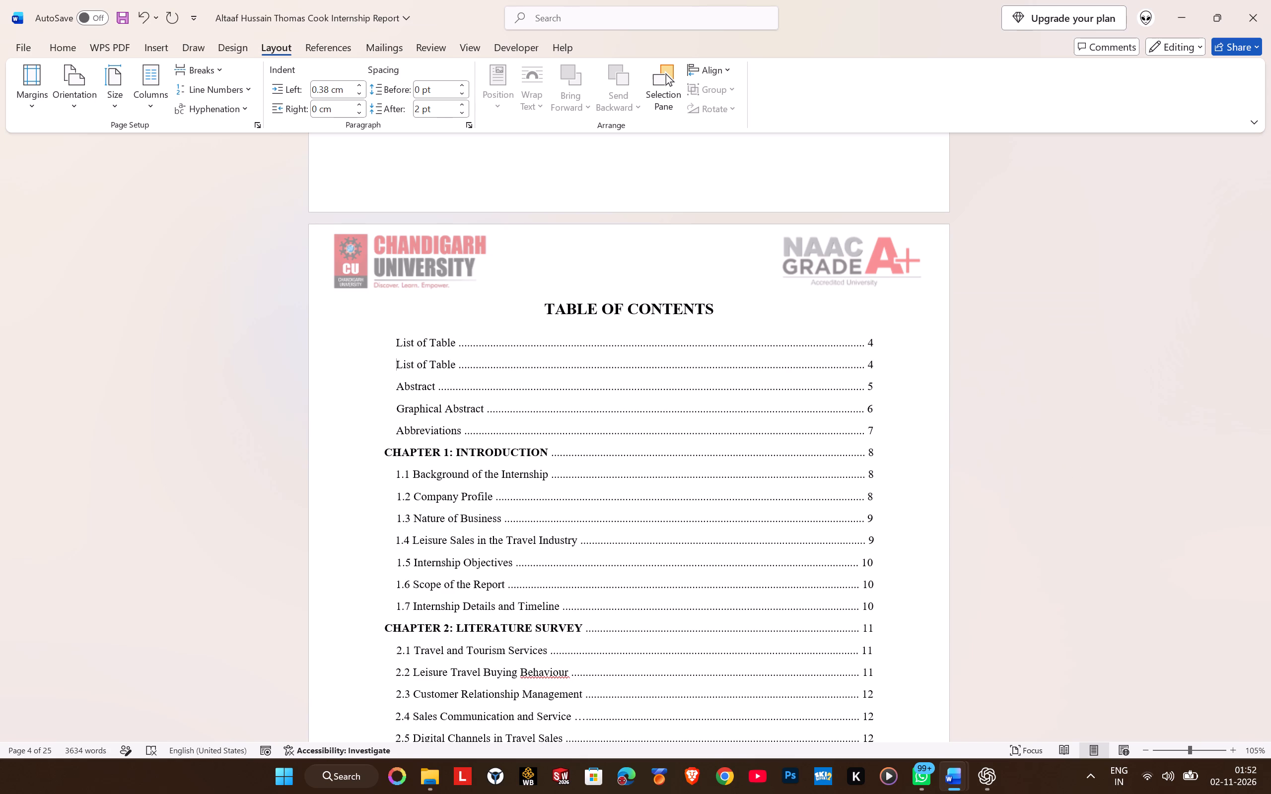
Change the first of the two List of Table entries in the table of contents to List of Figure.
{"action": "key", "text": "Up"}
{"action": "key", "text": "Up"}
{"action": "key", "text": "Down"}
{"action": "key", "text": "Right"}
{"action": "key", "text": "Right"}
{"action": "key", "text": "Right"}
{"action": "key", "text": "Right"}
{"action": "key", "text": "Right"}
{"action": "key", "text": "Right"}
{"action": "key", "text": "Right"}
{"action": "key", "text": "Right"}
{"action": "key", "text": "Delete"}
{"action": "key", "text": "Delete"}
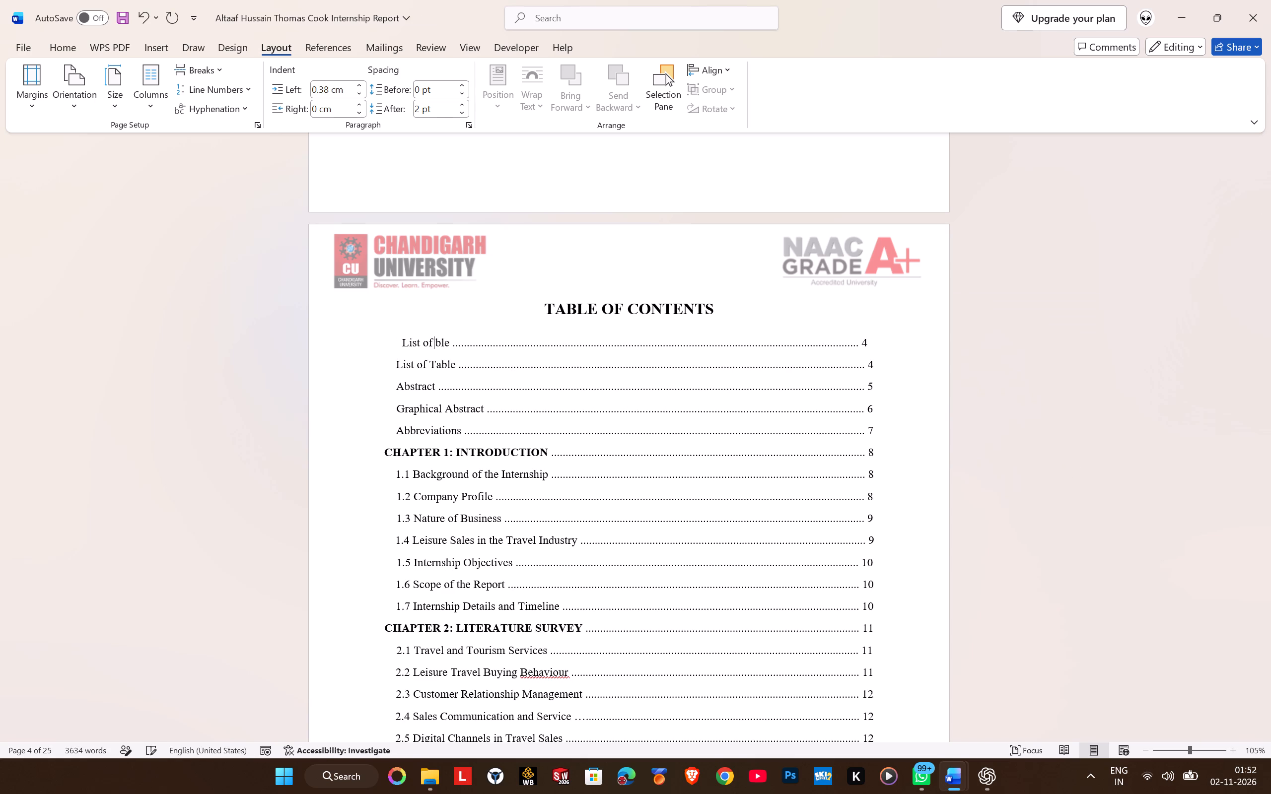
{"action": "key", "text": "Delete"}
{"action": "key", "text": "Delete"}
{"action": "key", "text": "Delete"}
{"action": "type", "text": "Figure"}
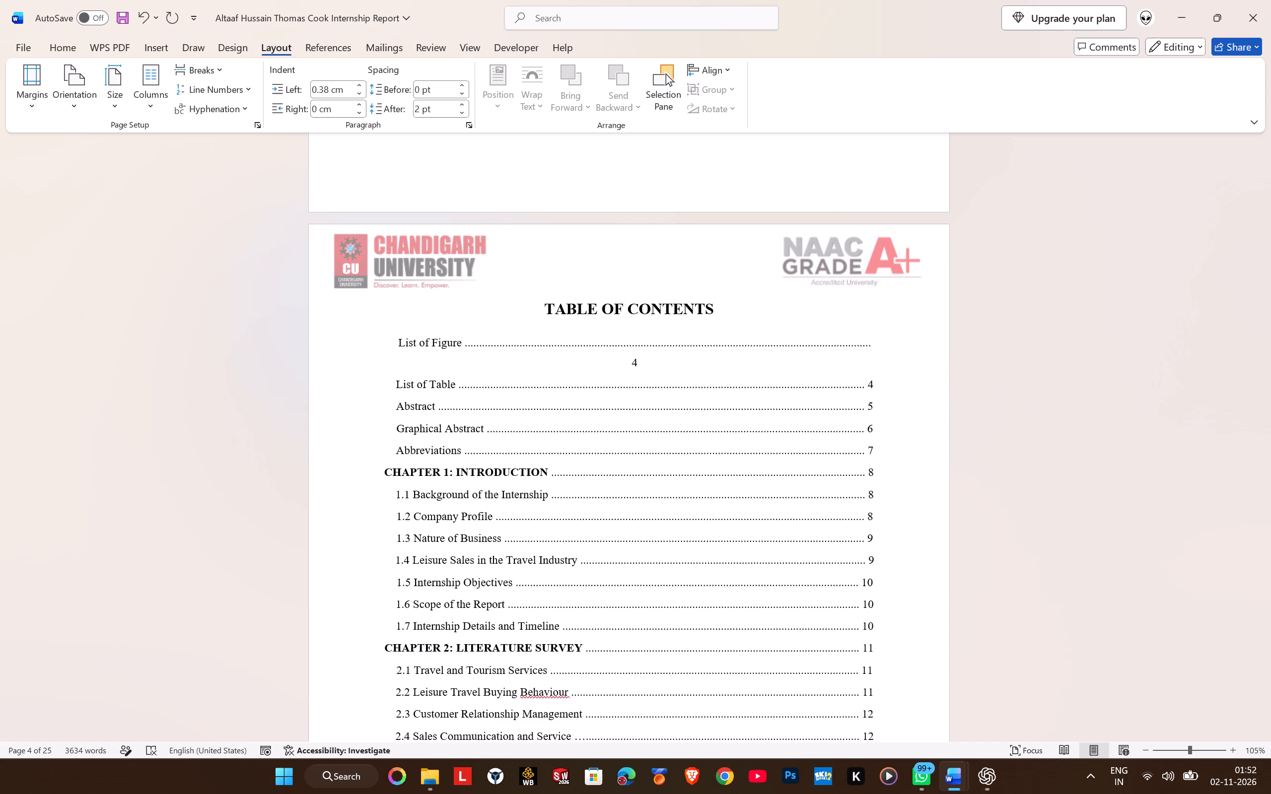
Adjust the dotted leader of the List of Figure entry so its page number fits on the same line and aligns with the others.
{"action": "key", "text": "Right"}
{"action": "key", "text": "Delete"}
{"action": "key", "text": "Delete"}
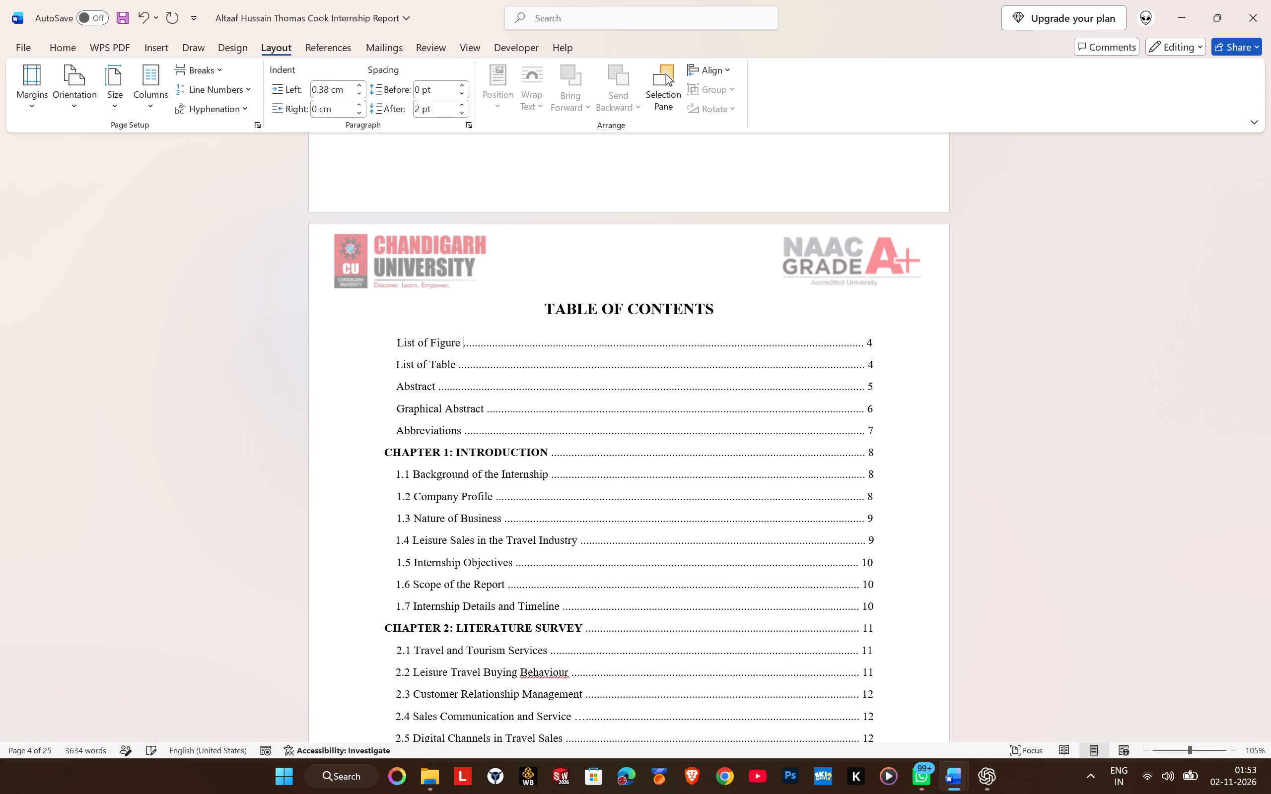
{"action": "key", "text": "period"}
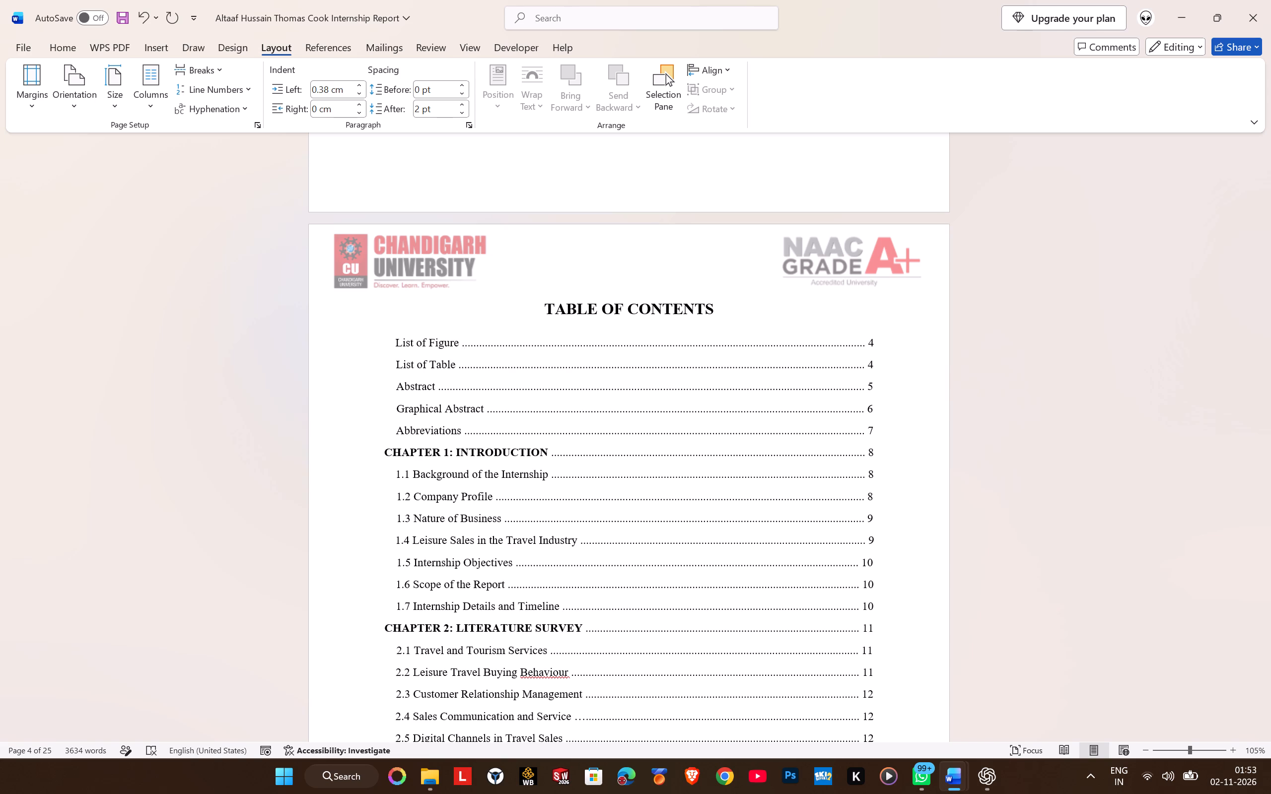
{"action": "key", "text": "period"}
{"action": "key", "text": "BackSpace"}
Insert a blank page before the LIST OF TABLES heading.
{"action": "scroll", "coordinate": [949, 547], "scroll_direction": "down", "scroll_amount": 19}
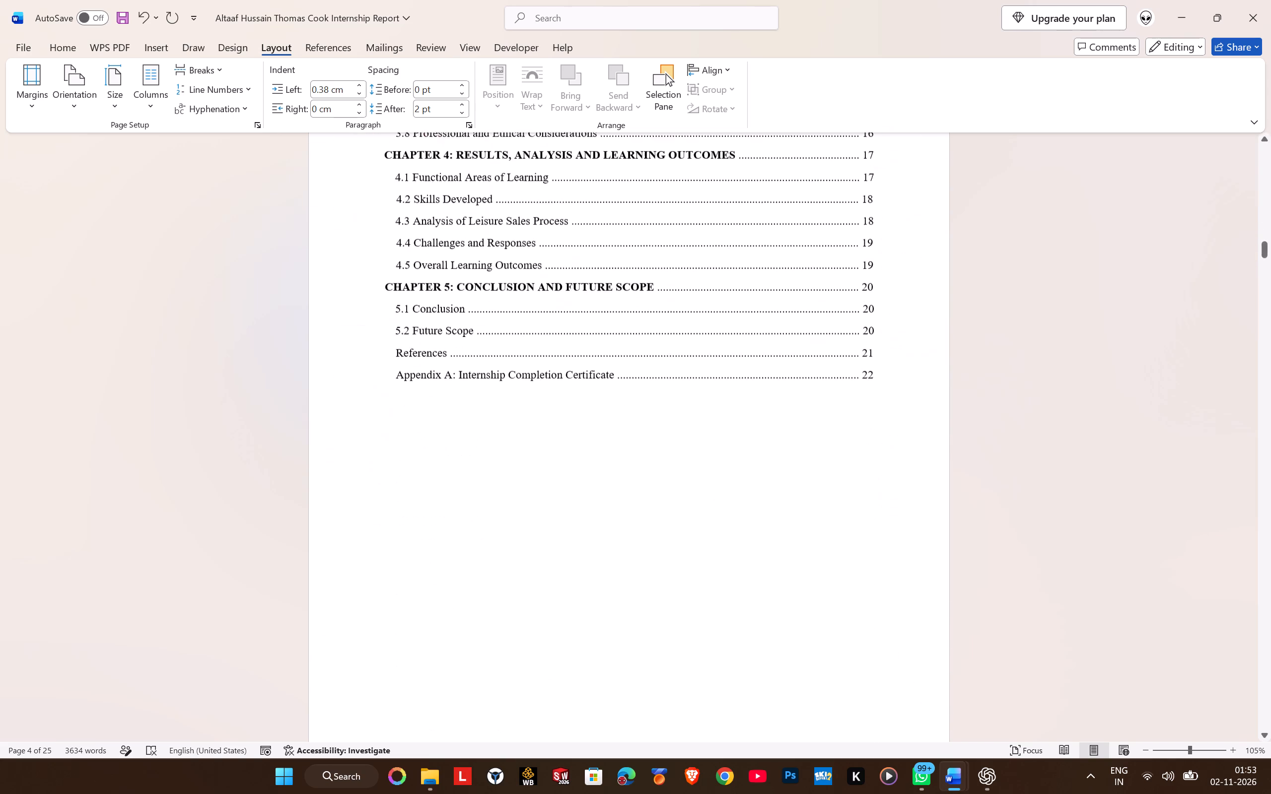
{"action": "scroll", "coordinate": [673, 507], "scroll_direction": "down", "scroll_amount": 7}
{"action": "left_click", "coordinate": [568, 377]}
{"action": "left_click", "coordinate": [558, 377]}
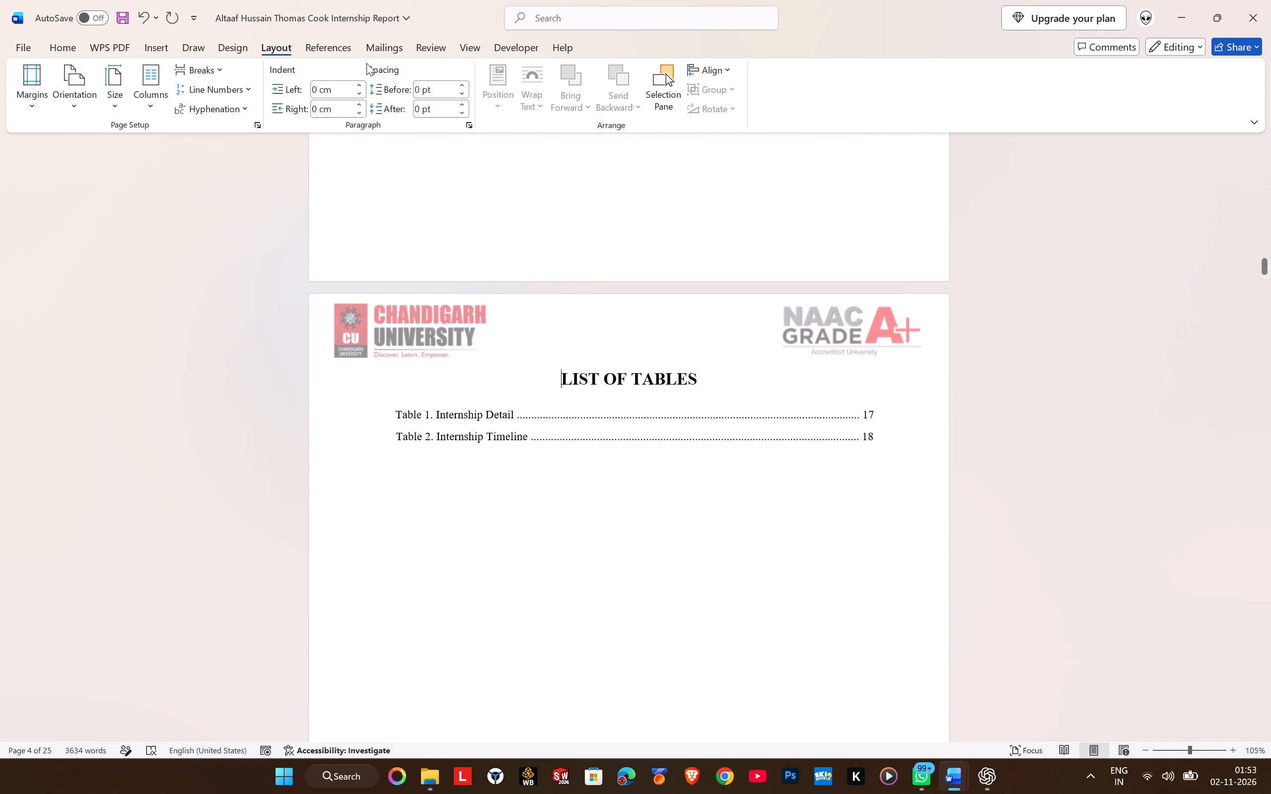
{"action": "left_click", "coordinate": [143, 52]}
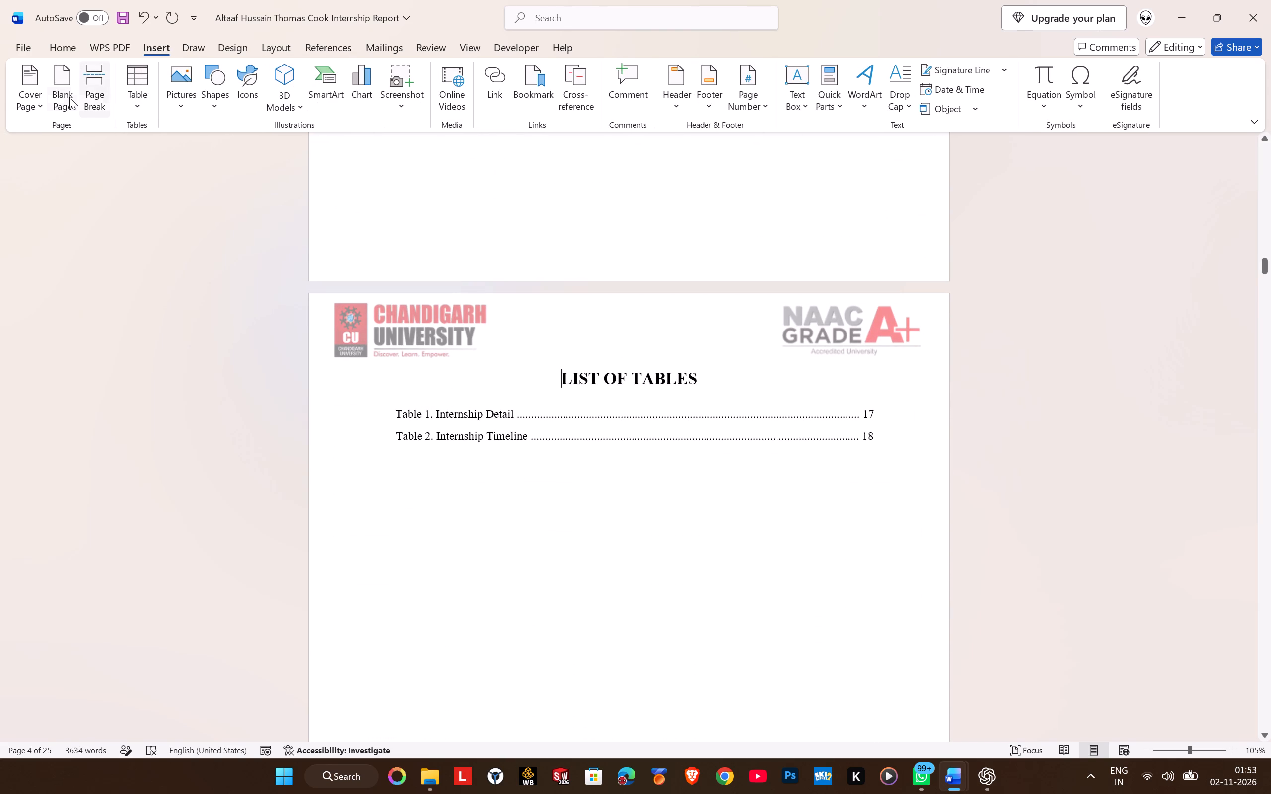
{"action": "left_click", "coordinate": [69, 97]}
Add the heading LIST OF FIGURES to the new blank page, with an empty line beneath it.
{"action": "scroll", "coordinate": [539, 326], "scroll_direction": "up", "scroll_amount": 8}
{"action": "left_click", "coordinate": [630, 393]}
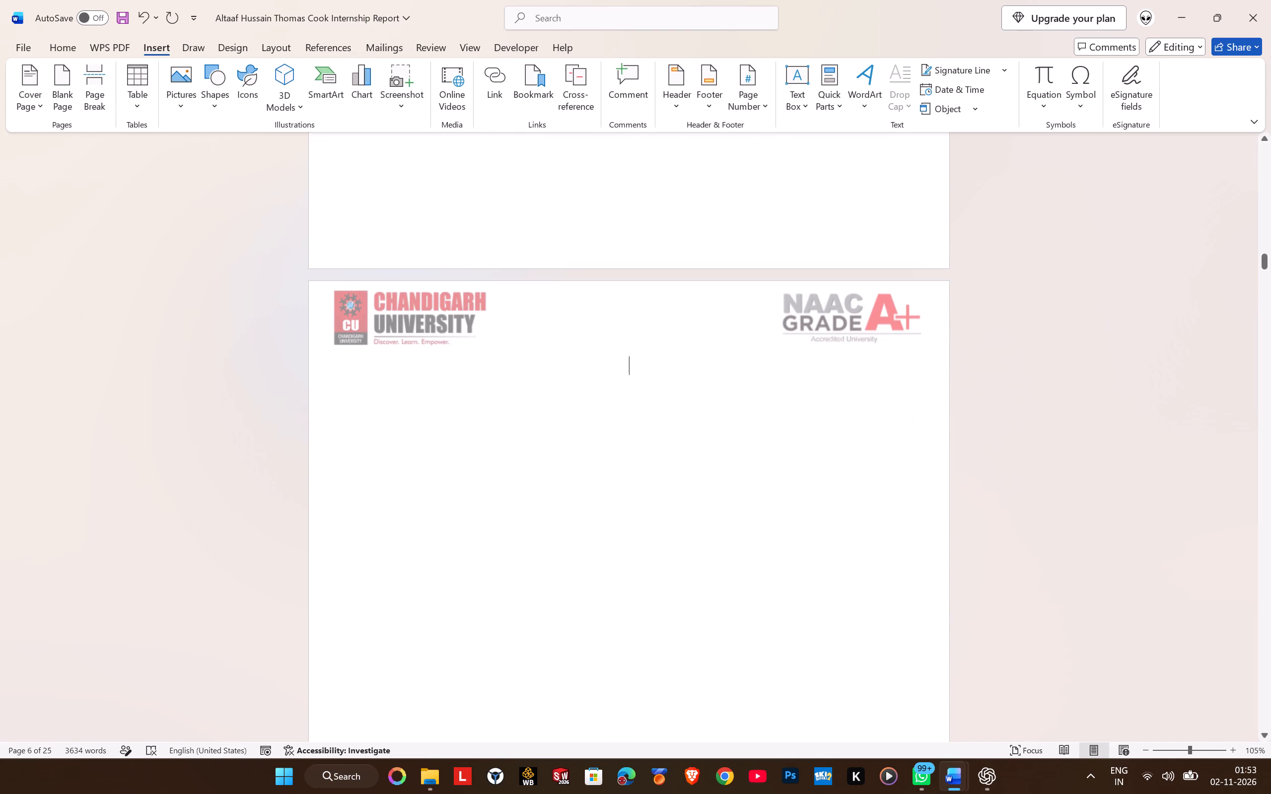
{"action": "type", "text": "Li"}
{"action": "key", "text": "BackSpace"}
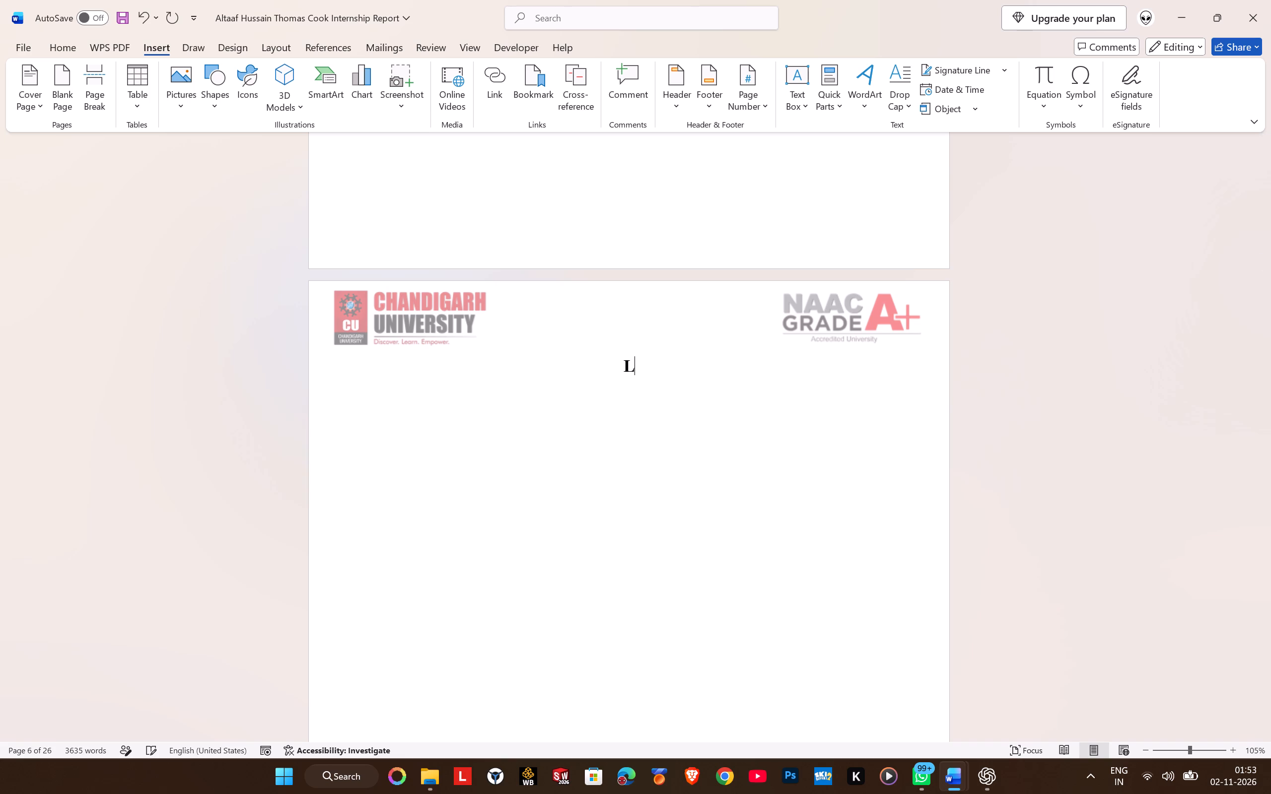
{"action": "type", "text": "IST"}
{"action": "key", "text": "space"}
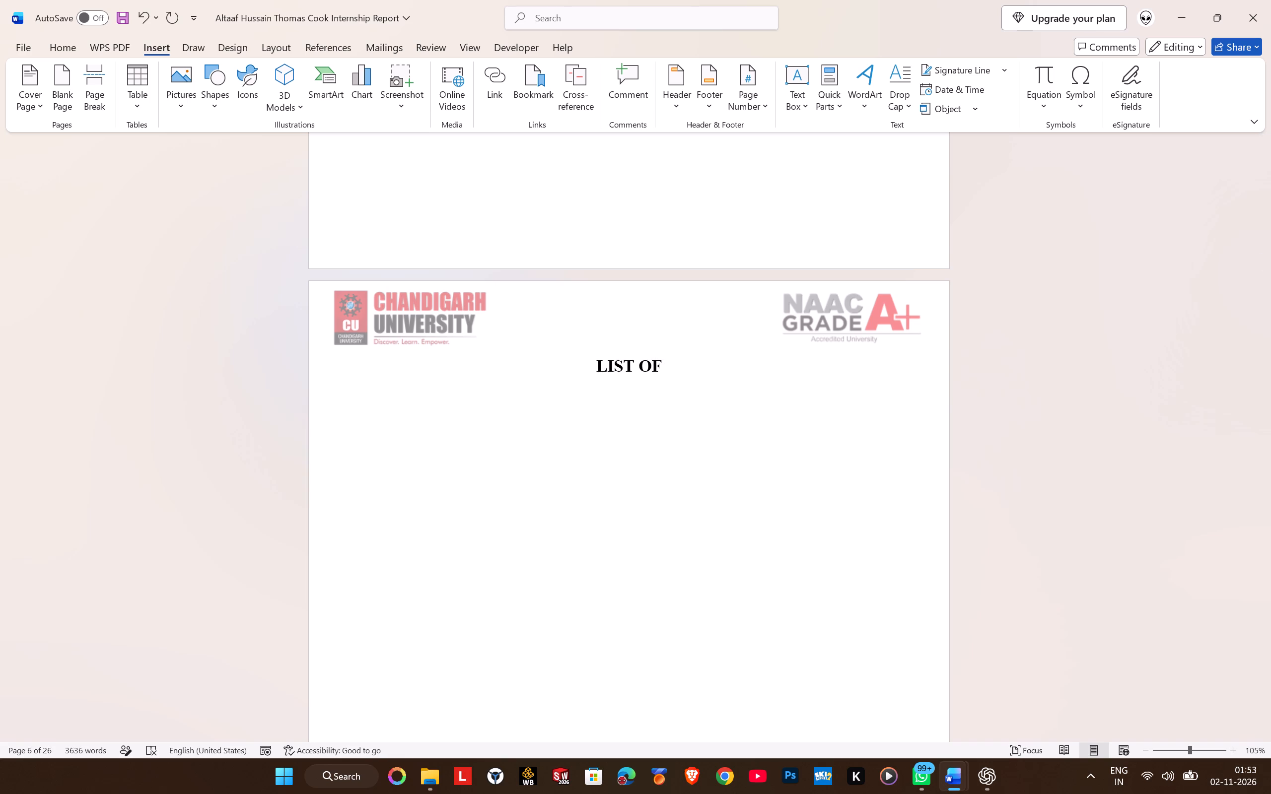
{"action": "type", "text": "GI"}
{"action": "key", "text": "BackSpace"}
{"action": "key", "text": "BackSpace"}
{"action": "type", "text": "FIGURE"}
{"action": "key", "text": "Return"}
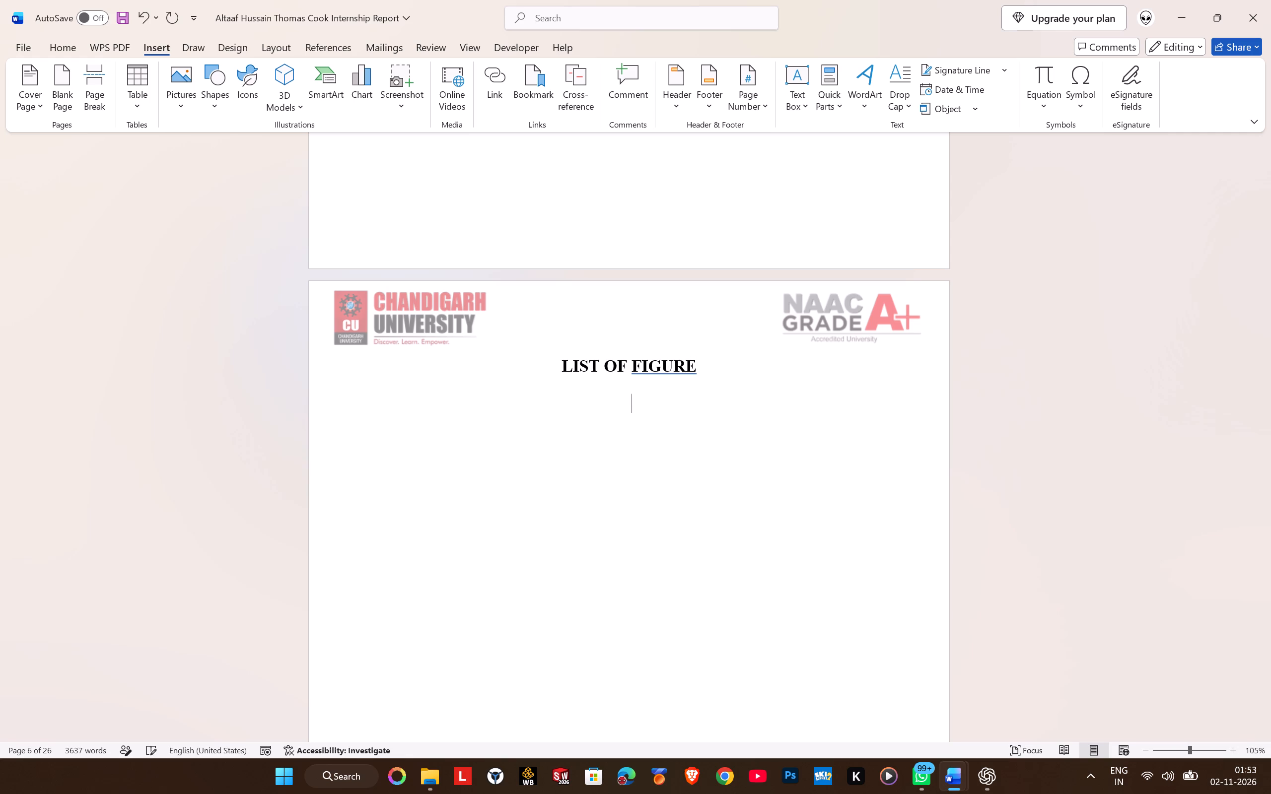
{"action": "left_click", "coordinate": [665, 367]}
{"action": "right_click", "coordinate": [665, 367]}
{"action": "left_click", "coordinate": [662, 382]}
Copy the Table 1 Internship Detail entry from the list of tables onto the empty line beneath the LIST OF FIGURES heading.
{"action": "scroll", "coordinate": [665, 379], "scroll_direction": "down", "scroll_amount": 9}
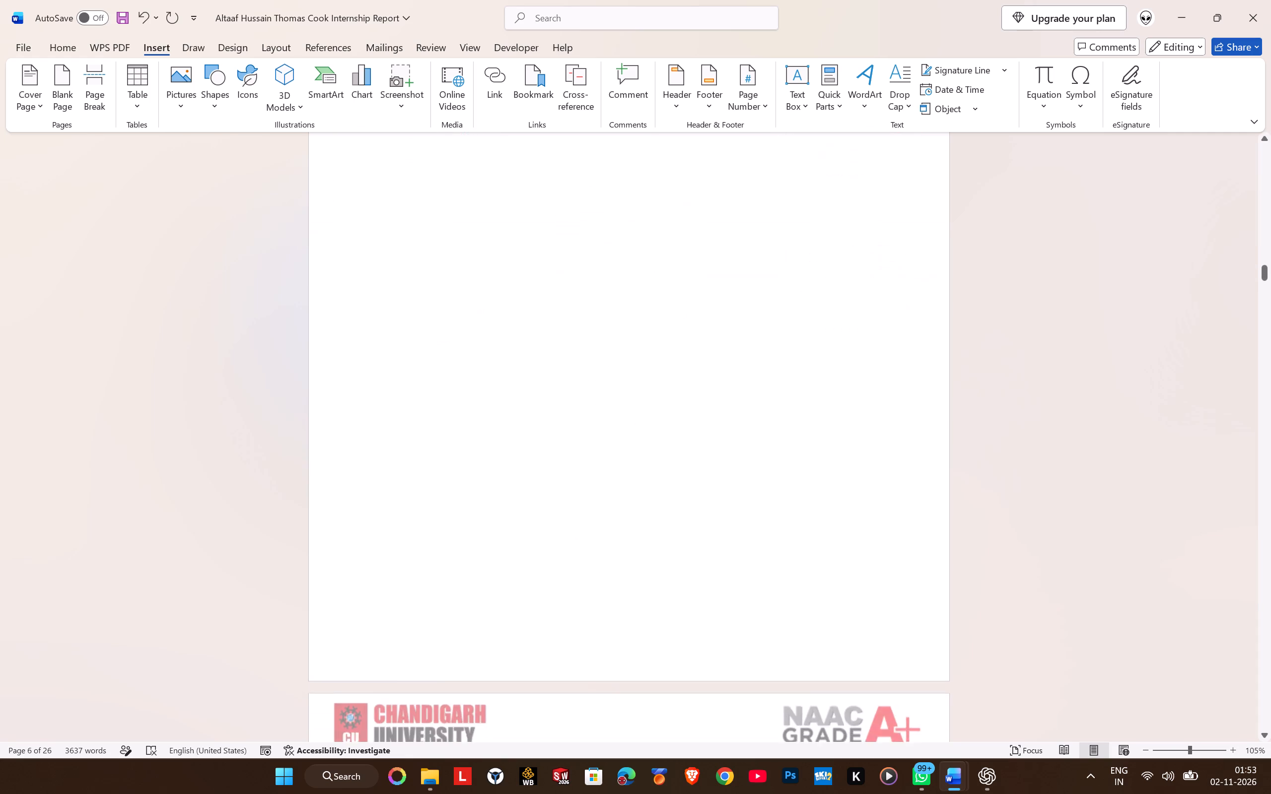
{"action": "scroll", "coordinate": [665, 379], "scroll_direction": "down", "scroll_amount": 2}
{"action": "left_click_drag", "start_coordinate": [398, 561], "coordinate": [435, 562]}
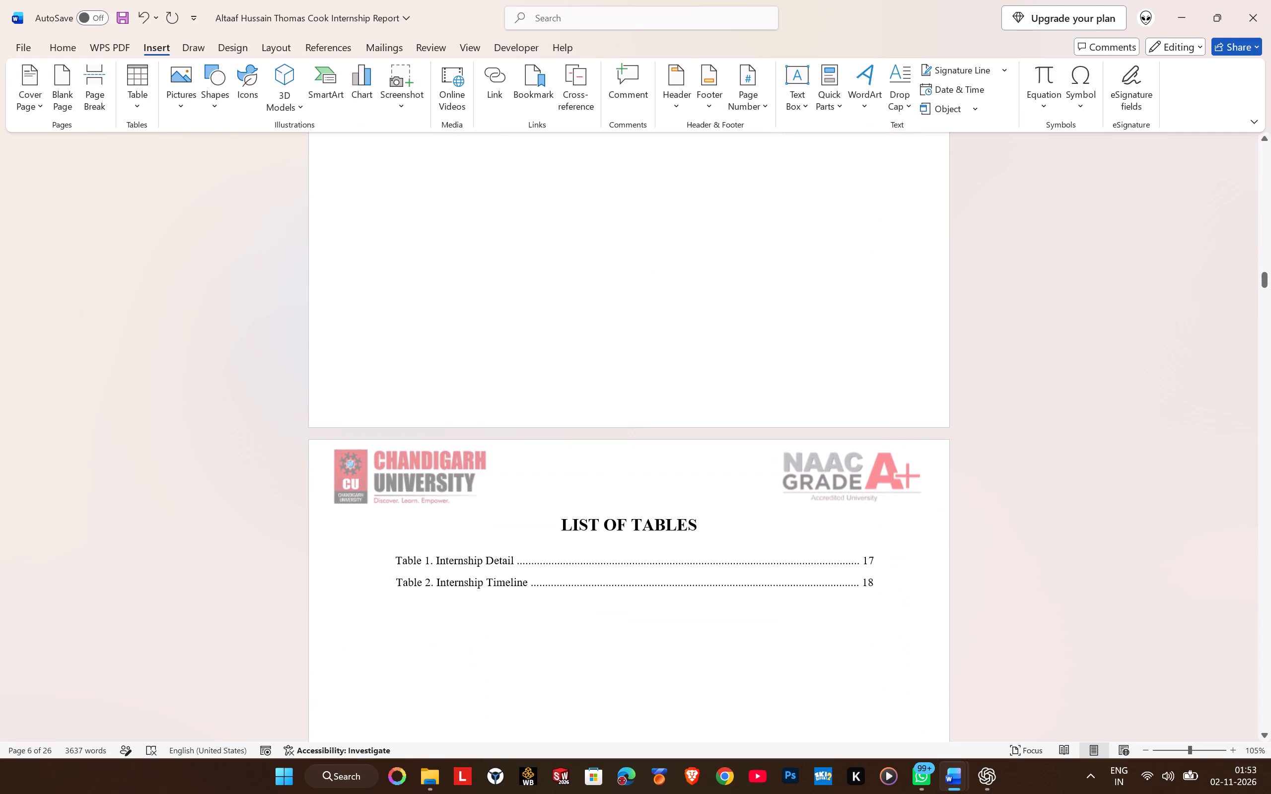
{"action": "left_click_drag", "start_coordinate": [435, 562], "coordinate": [869, 564]}
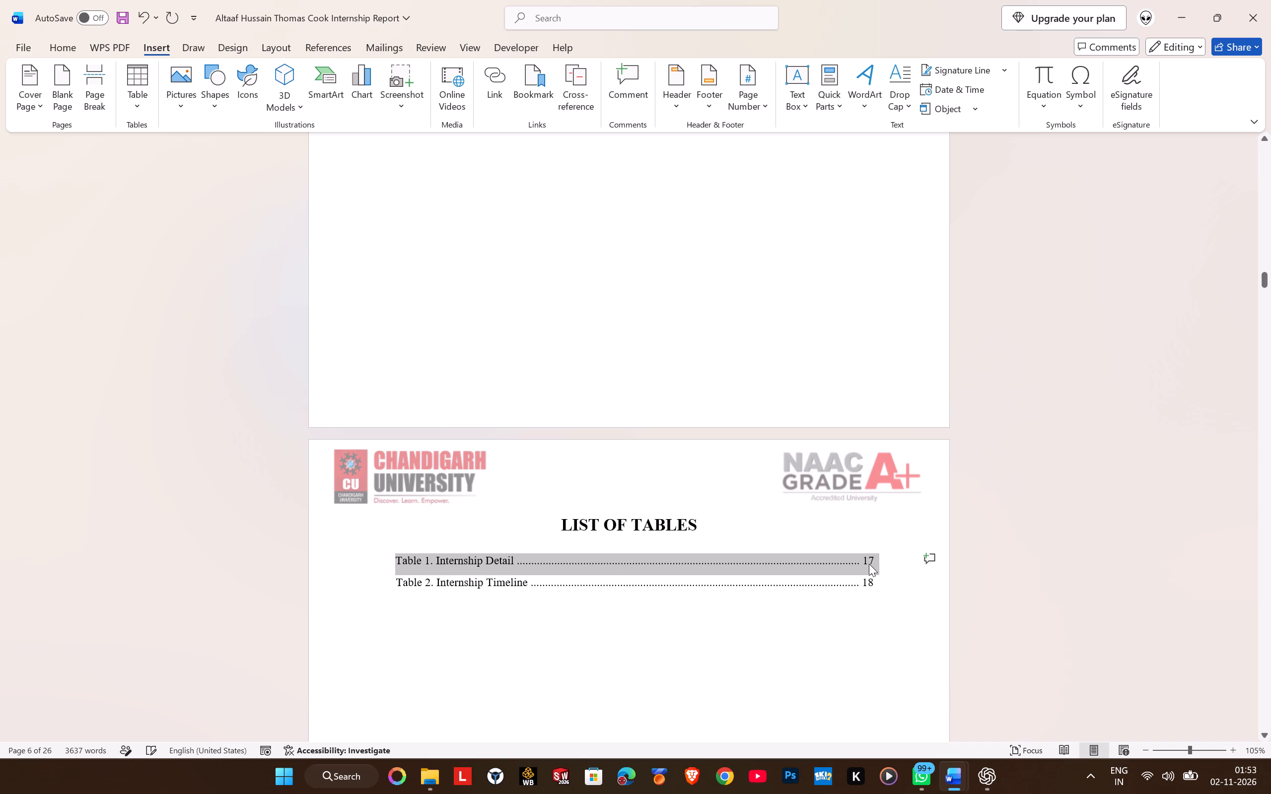
{"action": "key", "text": "ctrl+c"}
{"action": "scroll", "coordinate": [690, 510], "scroll_direction": "up", "scroll_amount": 13}
{"action": "left_click", "coordinate": [579, 542]}
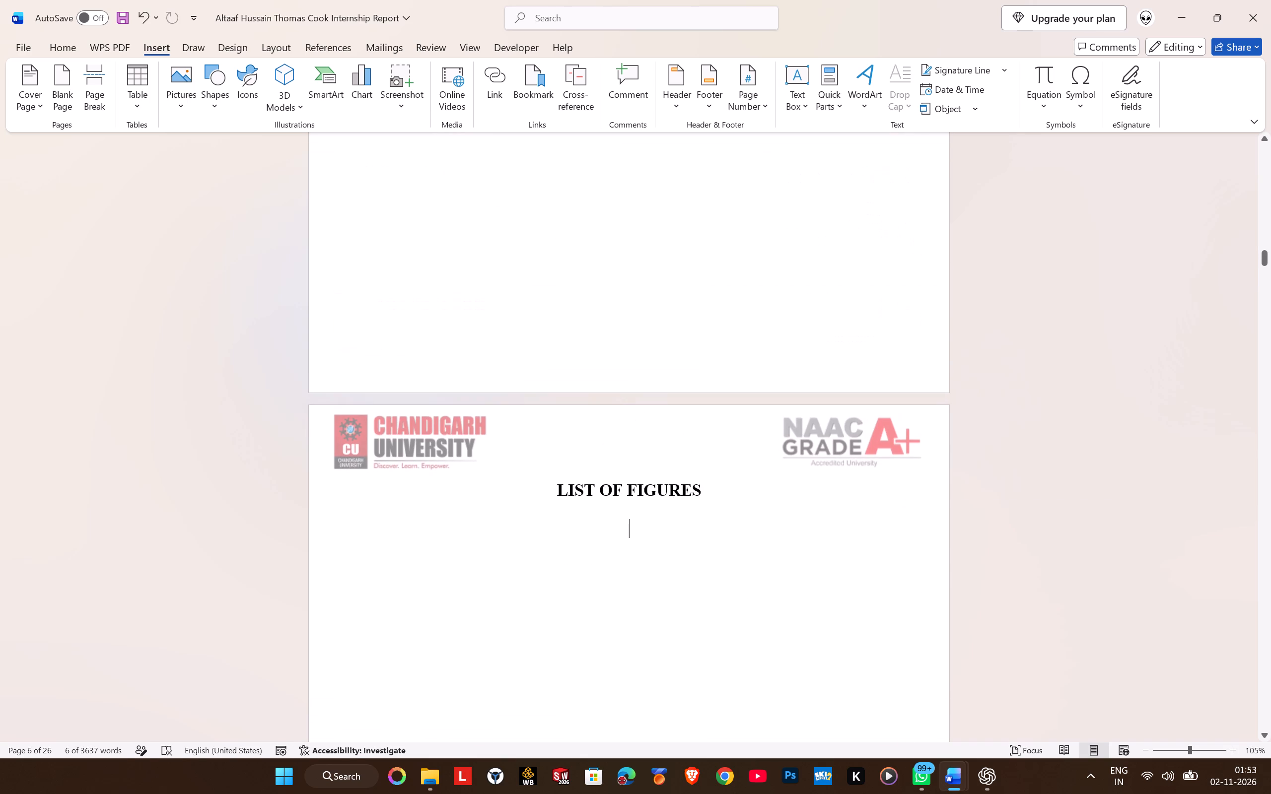
{"action": "key", "text": "ctrl+v"}
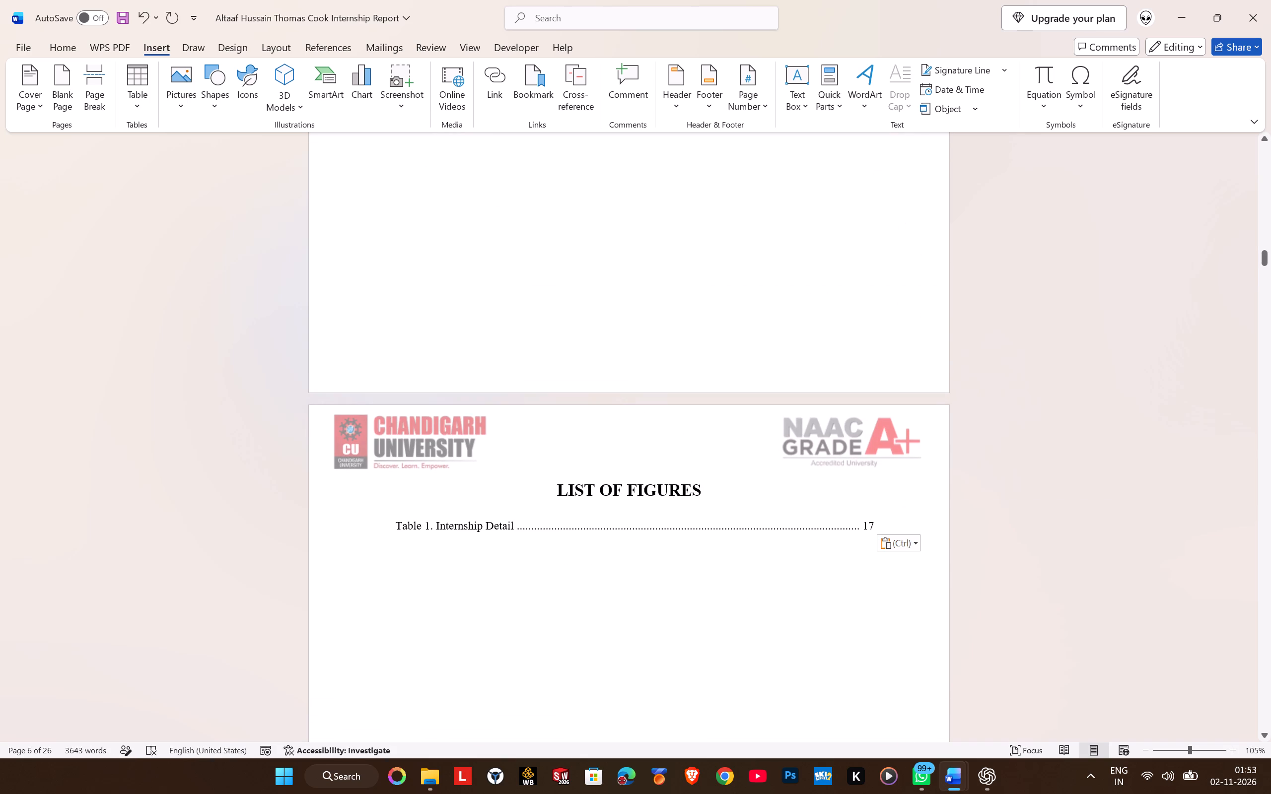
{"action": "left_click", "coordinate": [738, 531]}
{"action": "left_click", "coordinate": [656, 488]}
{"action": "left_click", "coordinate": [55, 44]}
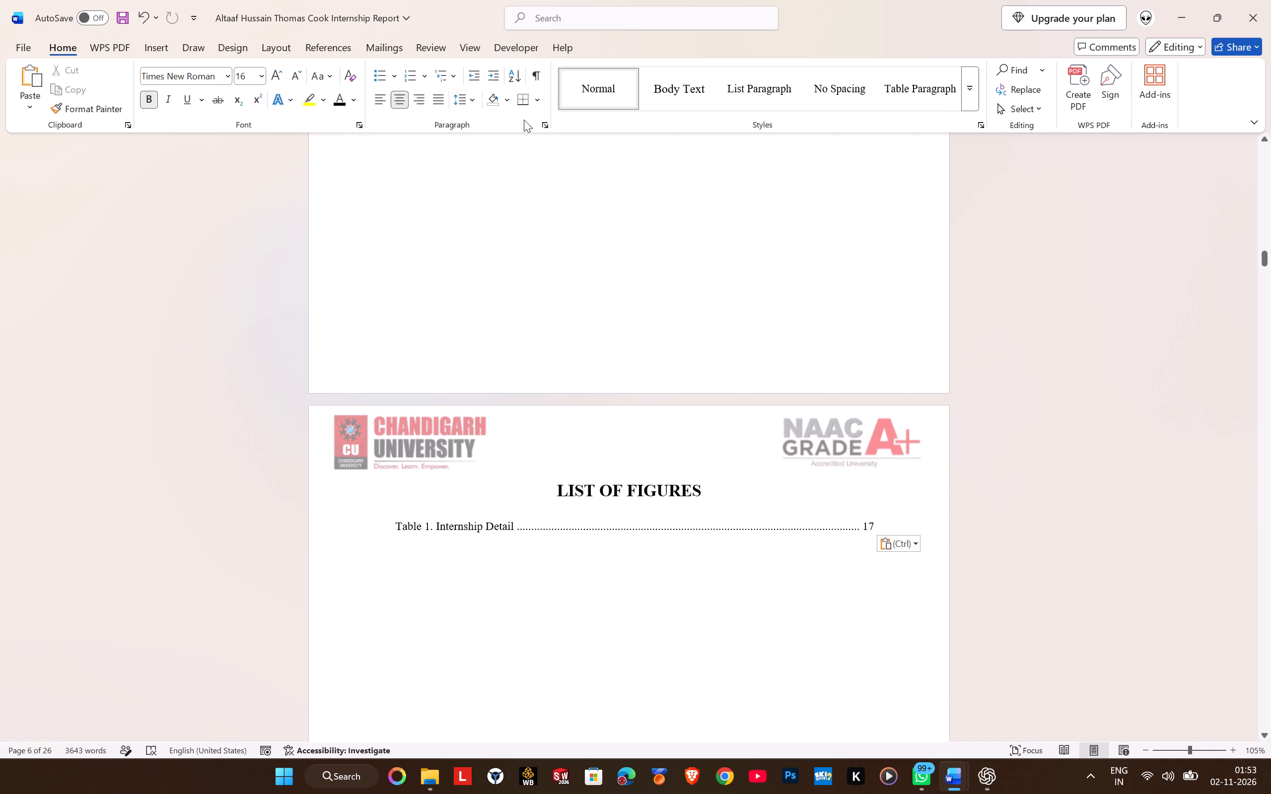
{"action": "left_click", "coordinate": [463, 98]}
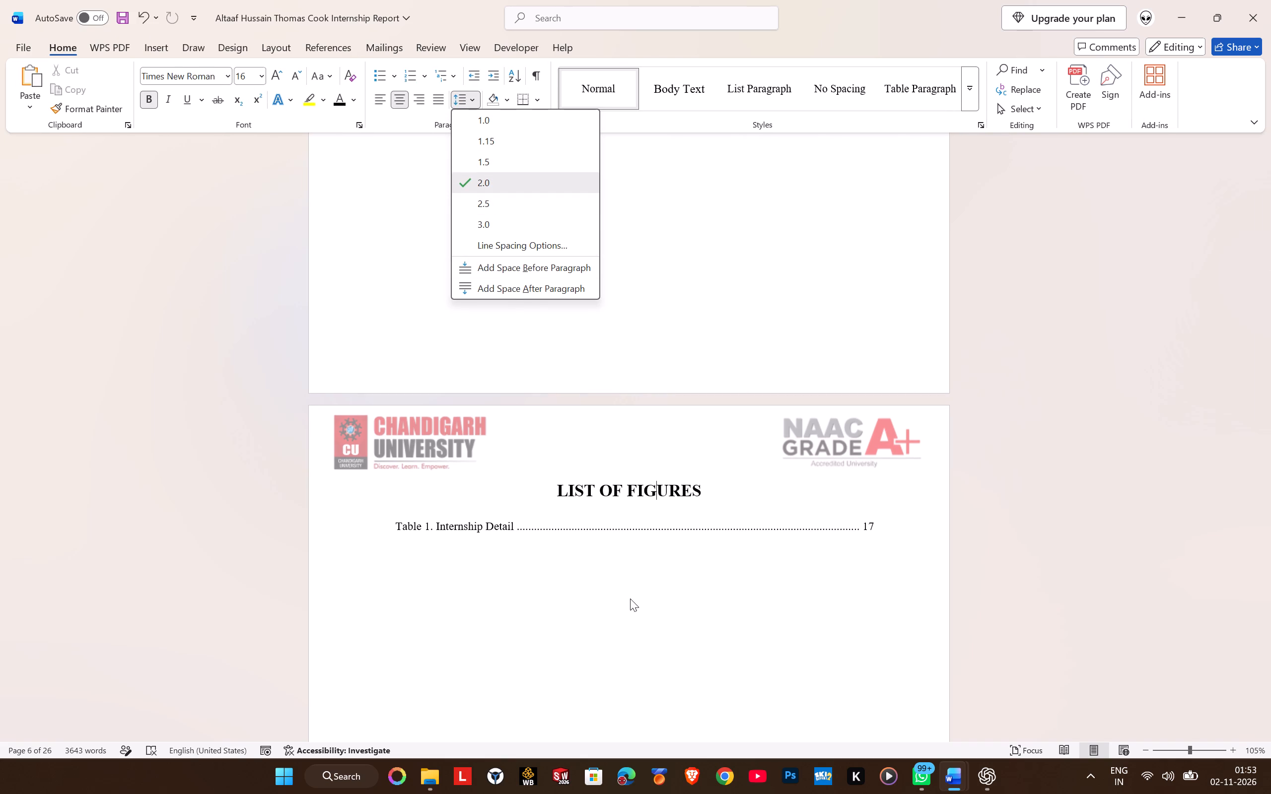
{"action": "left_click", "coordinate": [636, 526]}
Change the word Table to Figure in the copied entry under LIST OF FIGURES.
{"action": "left_click", "coordinate": [419, 530]}
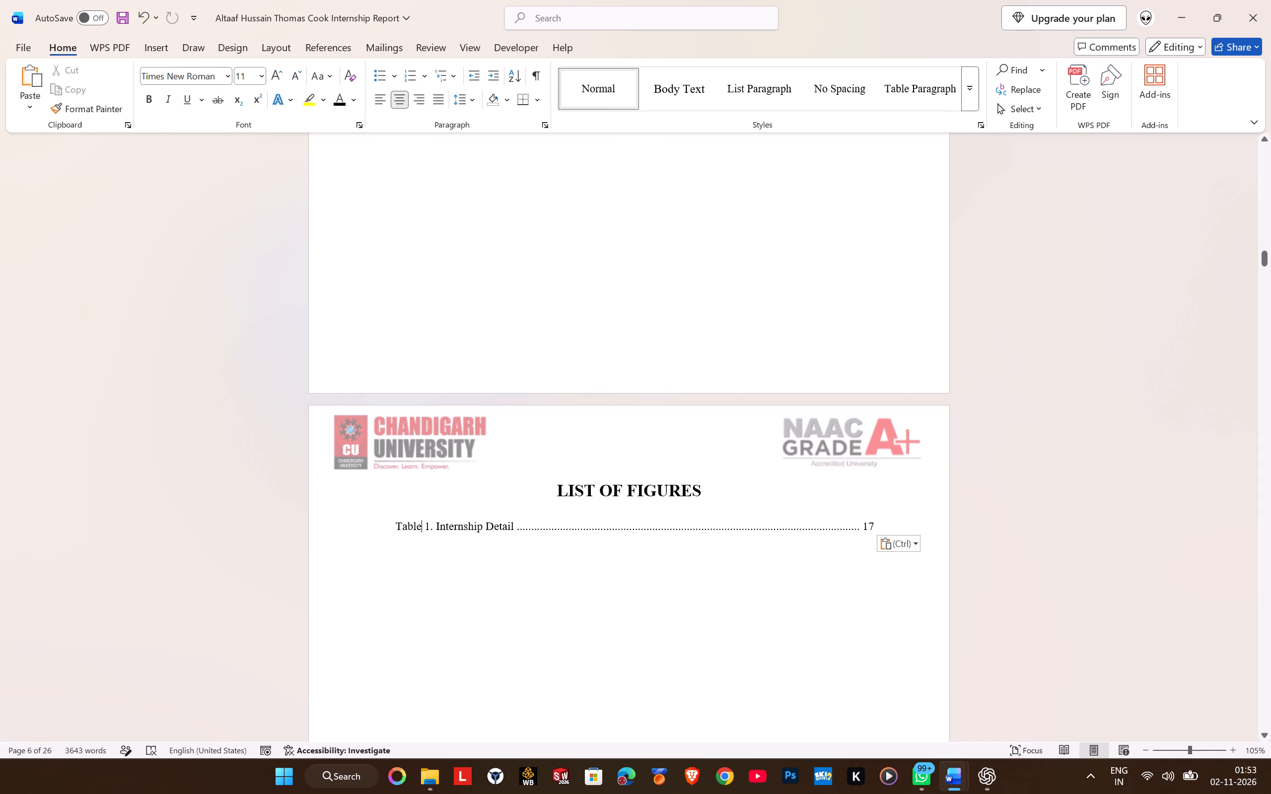
{"action": "key", "text": "BackSpace"}
{"action": "key", "text": "BackSpace"}
{"action": "key", "text": "BackSpace"}
{"action": "key", "text": "BackSpace"}
{"action": "key", "text": "BackSpace"}
{"action": "type", "text": "fIGURE"}
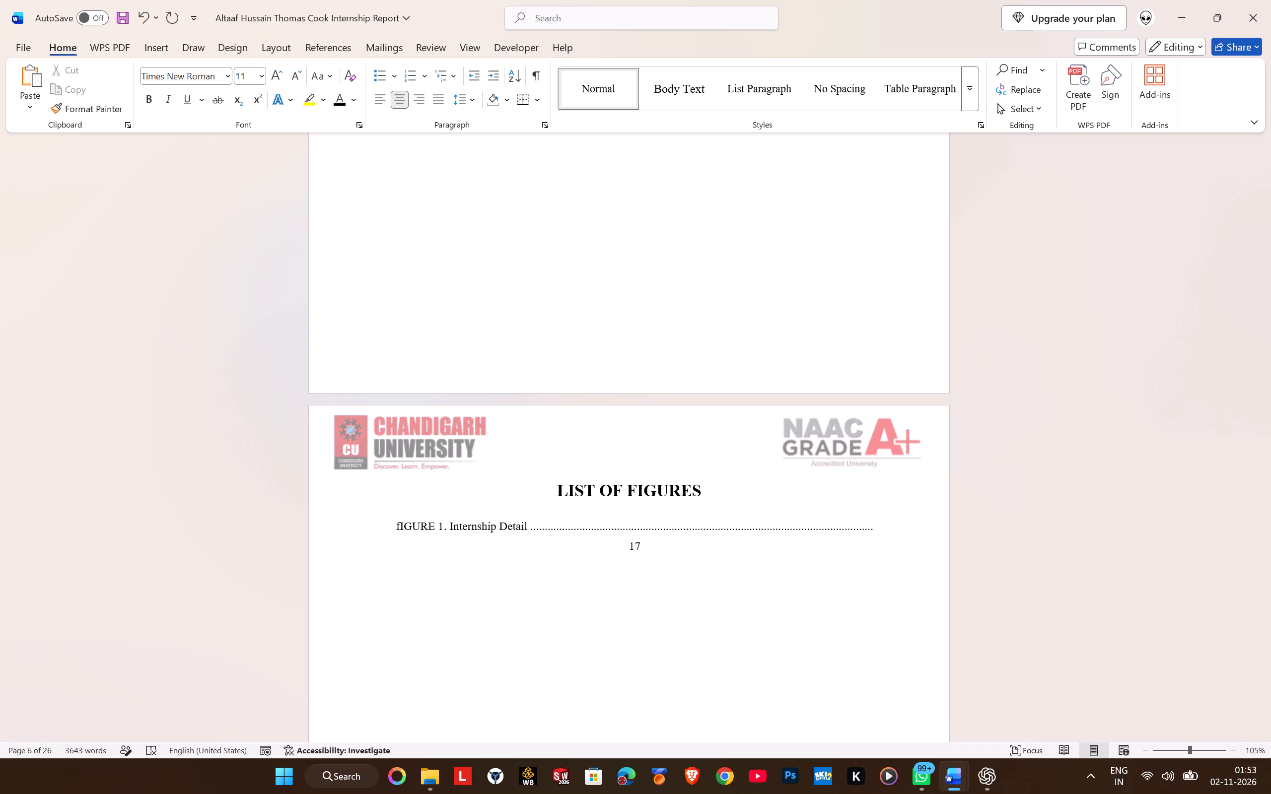
{"action": "key", "text": "BackSpace"}
{"action": "key", "text": "BackSpace"}
{"action": "key", "text": "BackSpace"}
{"action": "key", "text": "BackSpace"}
{"action": "key", "text": "BackSpace"}
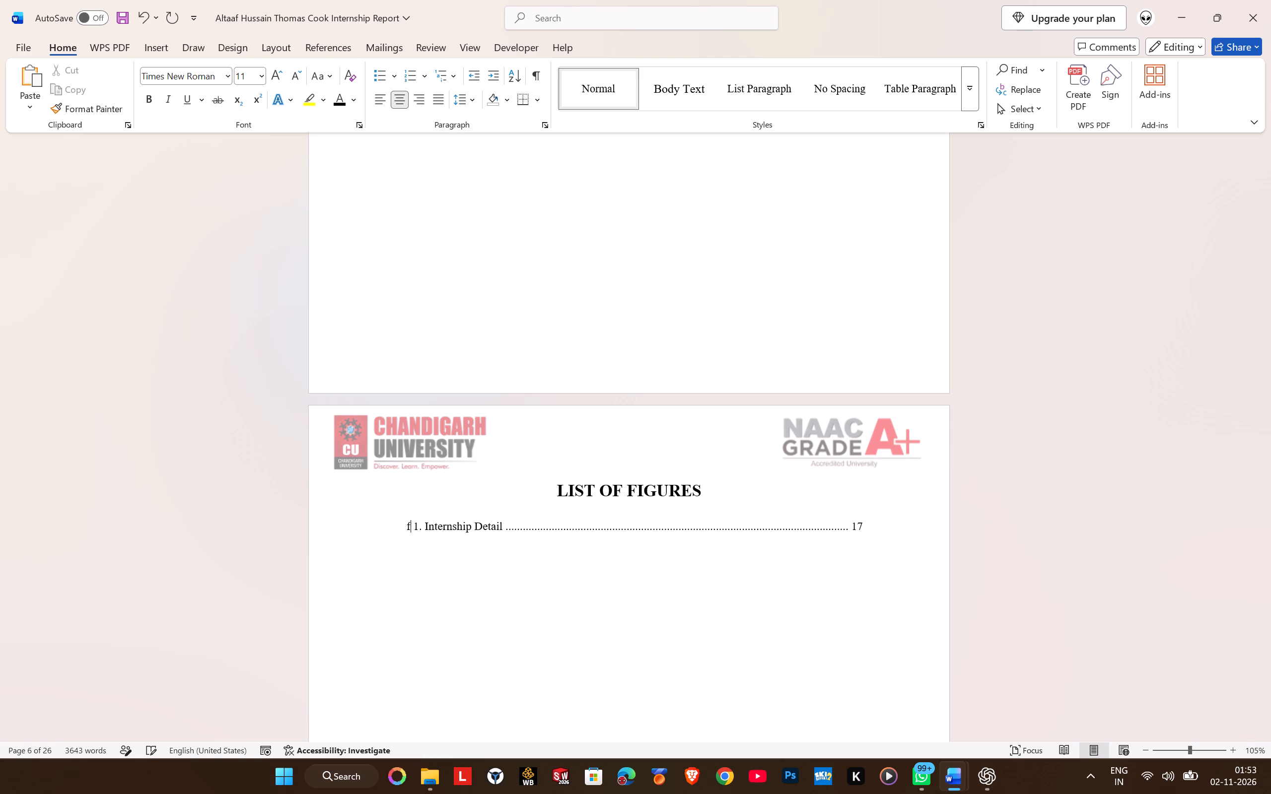
{"action": "type", "text": "Fi"}
{"action": "type", "text": "gure"}
Delete the title Internship Detail from the Figure 1 entry, keeping its number and dotted leader.
{"action": "key", "text": "Right"}
{"action": "key", "text": "Right"}
{"action": "key", "text": "Right"}
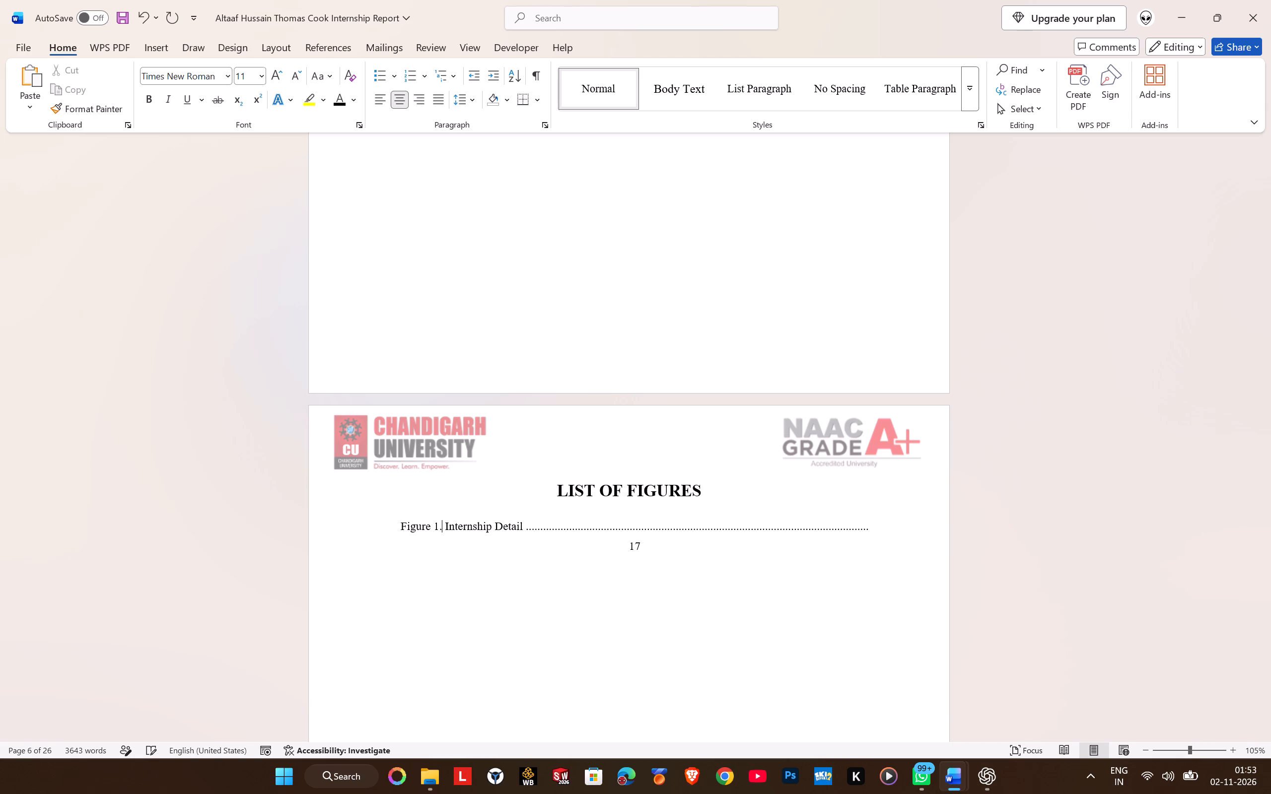
{"action": "key", "text": "Right"}
{"action": "key", "text": "Delete"}
{"action": "key", "text": "Delete"}
{"action": "key", "text": "Delete"}
{"action": "key", "text": "Delete"}
{"action": "key", "text": "Delete"}
{"action": "key", "text": "Delete"}
{"action": "key", "text": "Delete"}
{"action": "key", "text": "Delete"}
{"action": "key", "text": "Delete"}
{"action": "key", "text": "Delete"}
{"action": "key", "text": "Delete"}
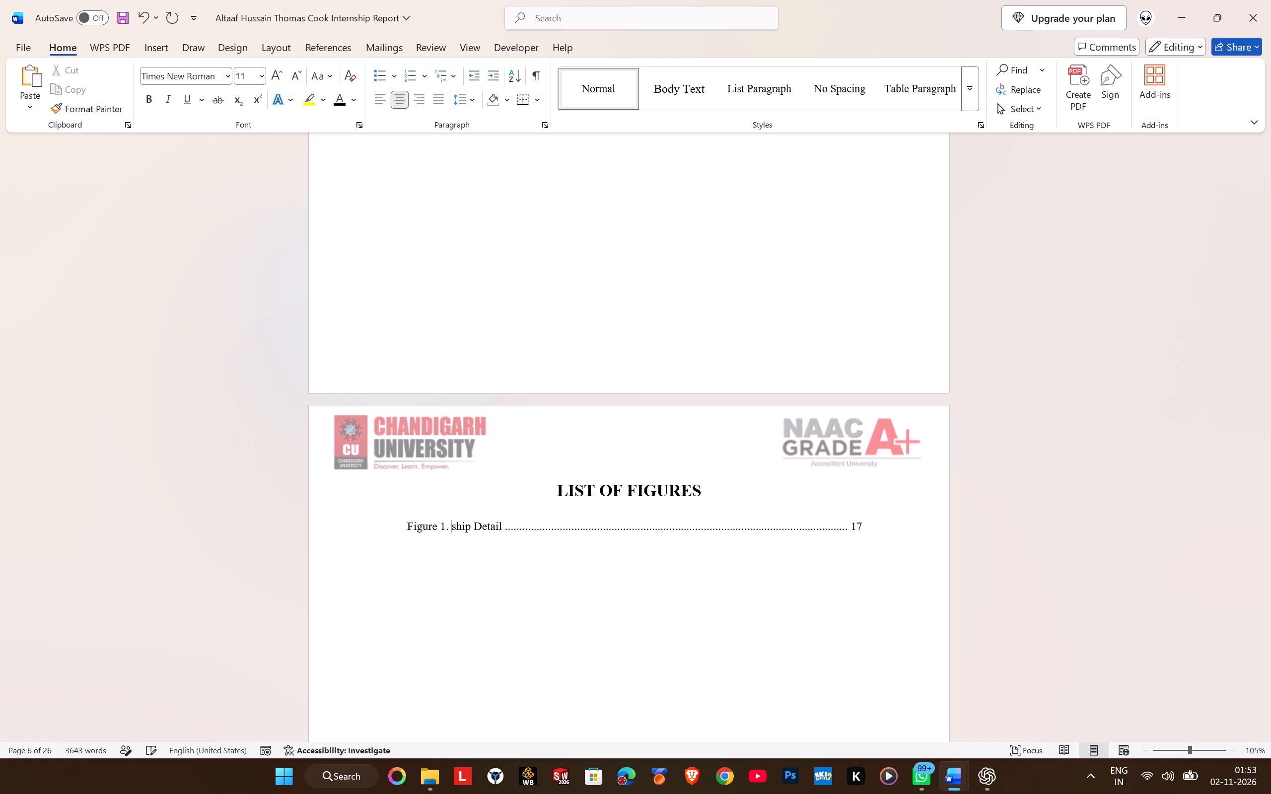
{"action": "key", "text": "Delete"}
{"action": "key", "text": "Delete"}
{"action": "key", "text": "Delete"}
{"action": "key", "text": "Delete"}
{"action": "key", "text": "Delete"}
{"action": "key", "text": "Delete"}
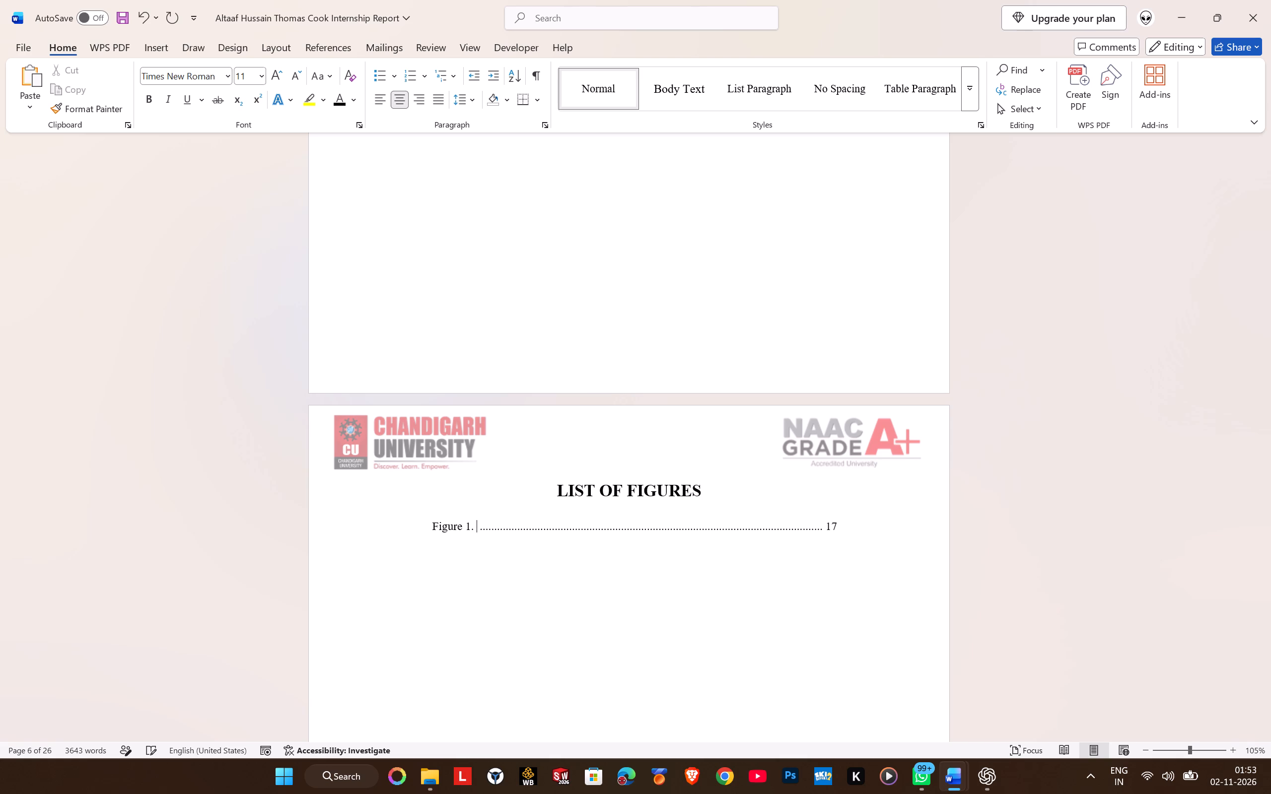
Copy the caption text Indicative Leisure Sales Learning Flow from the section 3.7 workflow figure into the Figure 1 entry as its title.
{"action": "scroll", "coordinate": [671, 497], "scroll_direction": "down", "scroll_amount": 20}
{"action": "scroll", "coordinate": [671, 497], "scroll_direction": "down", "scroll_amount": 2}
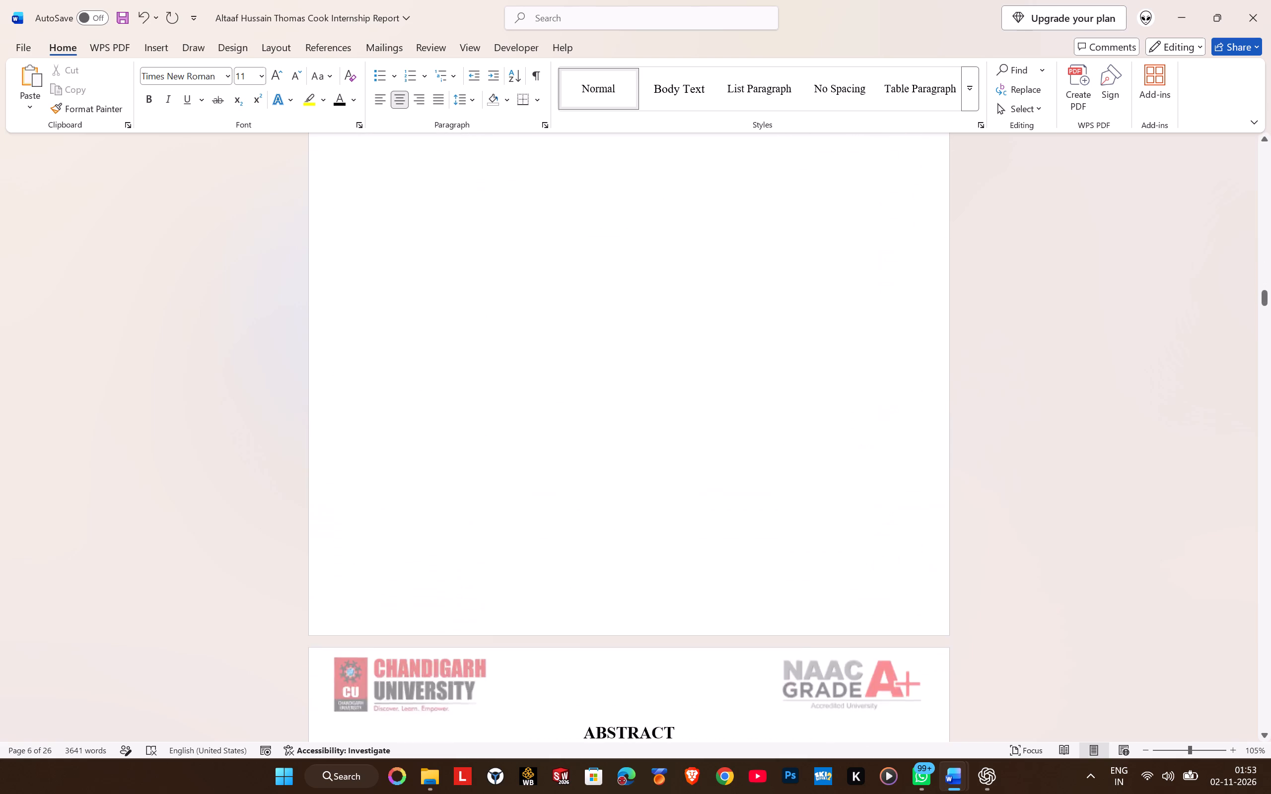
{"action": "scroll", "coordinate": [667, 486], "scroll_direction": "down", "scroll_amount": 20}
{"action": "scroll", "coordinate": [667, 486], "scroll_direction": "down", "scroll_amount": 19}
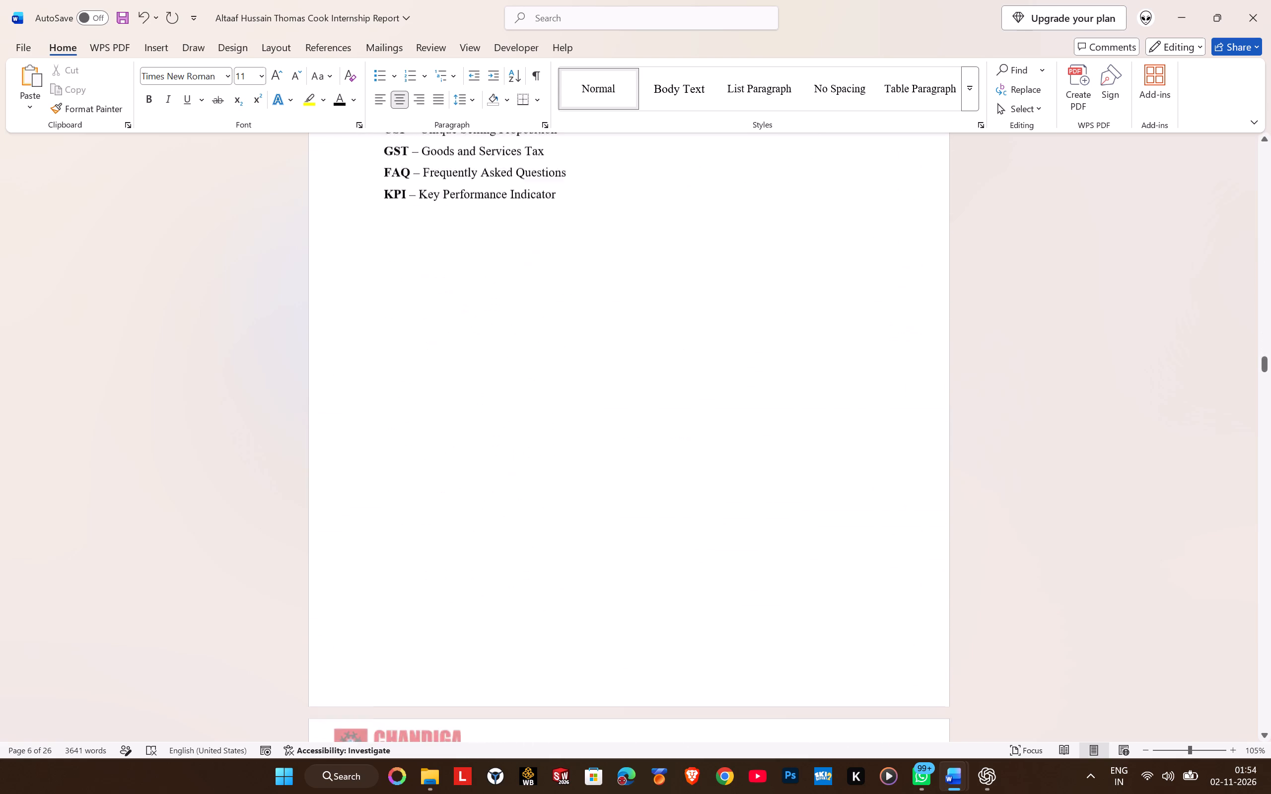
{"action": "scroll", "coordinate": [667, 482], "scroll_direction": "down", "scroll_amount": 20}
{"action": "scroll", "coordinate": [667, 482], "scroll_direction": "down", "scroll_amount": 18}
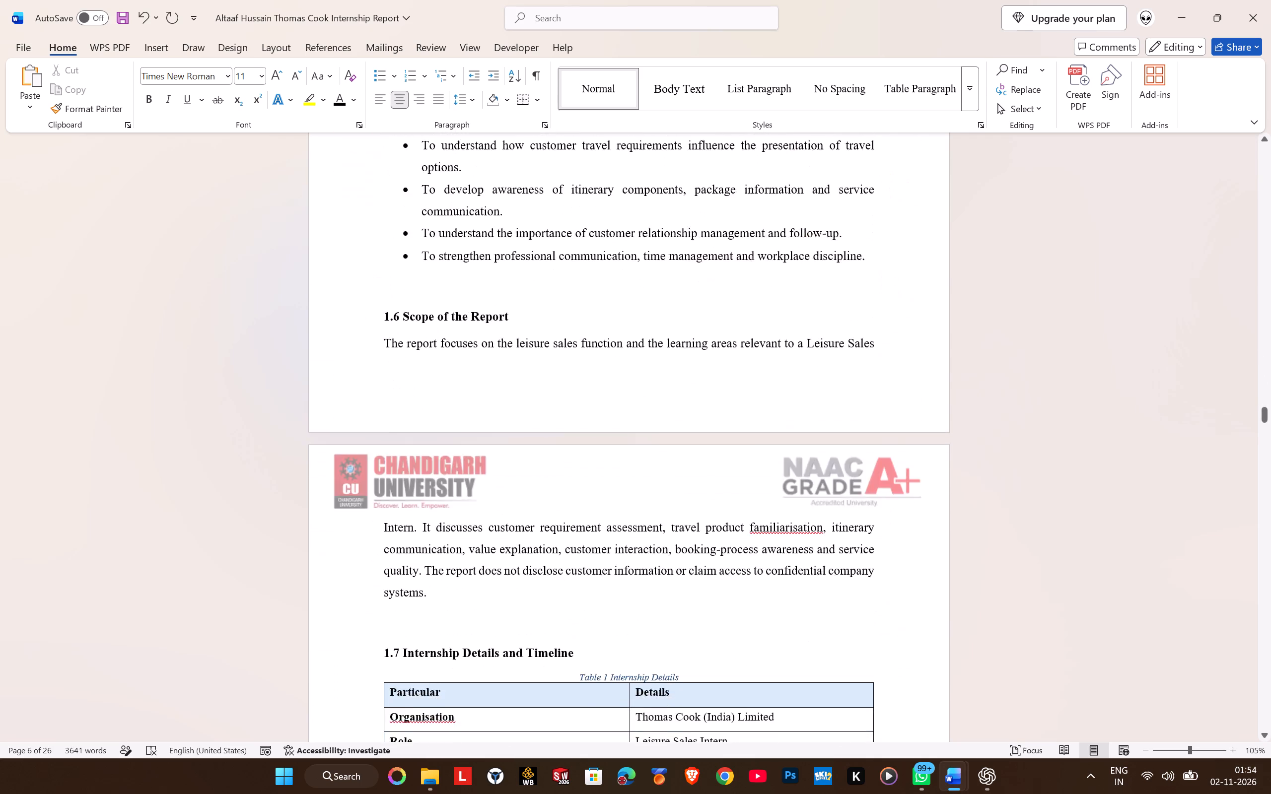
{"action": "scroll", "coordinate": [667, 479], "scroll_direction": "down", "scroll_amount": 12}
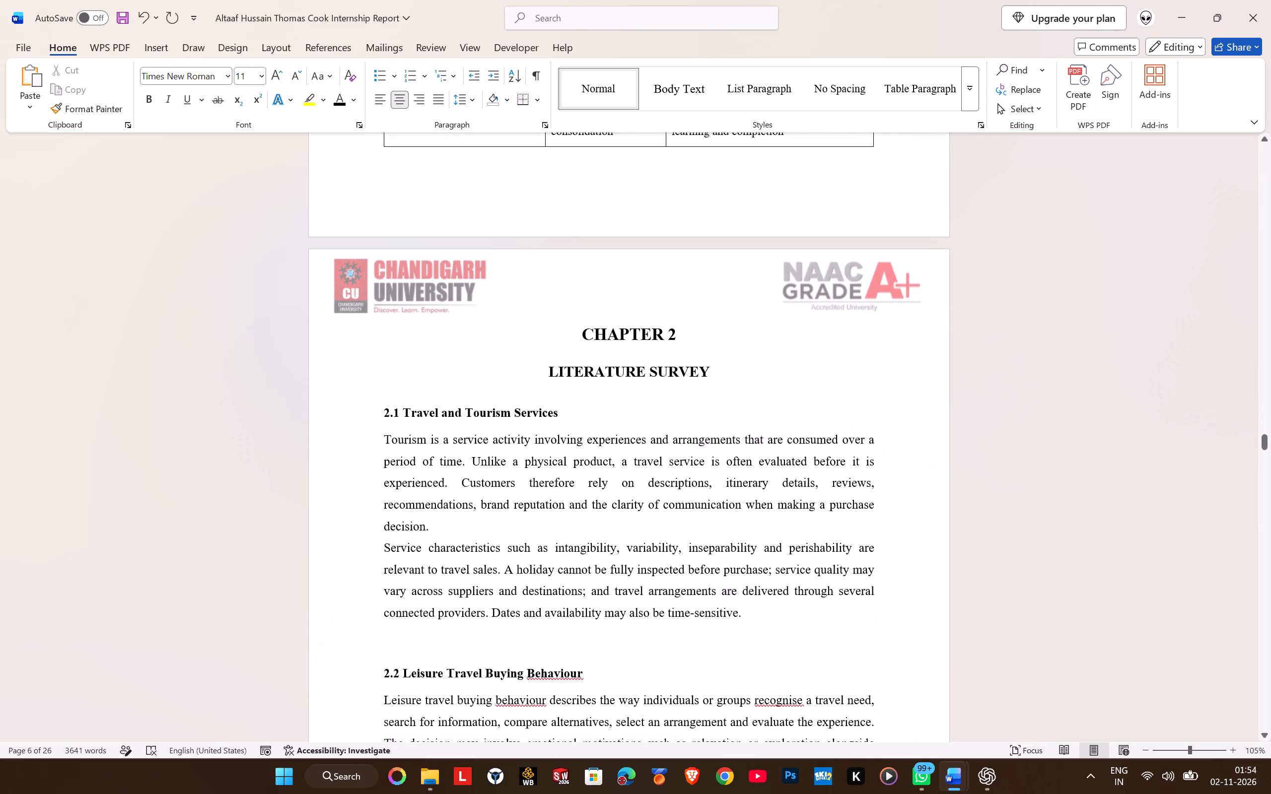
{"action": "scroll", "coordinate": [632, 384], "scroll_direction": "down", "scroll_amount": 4}
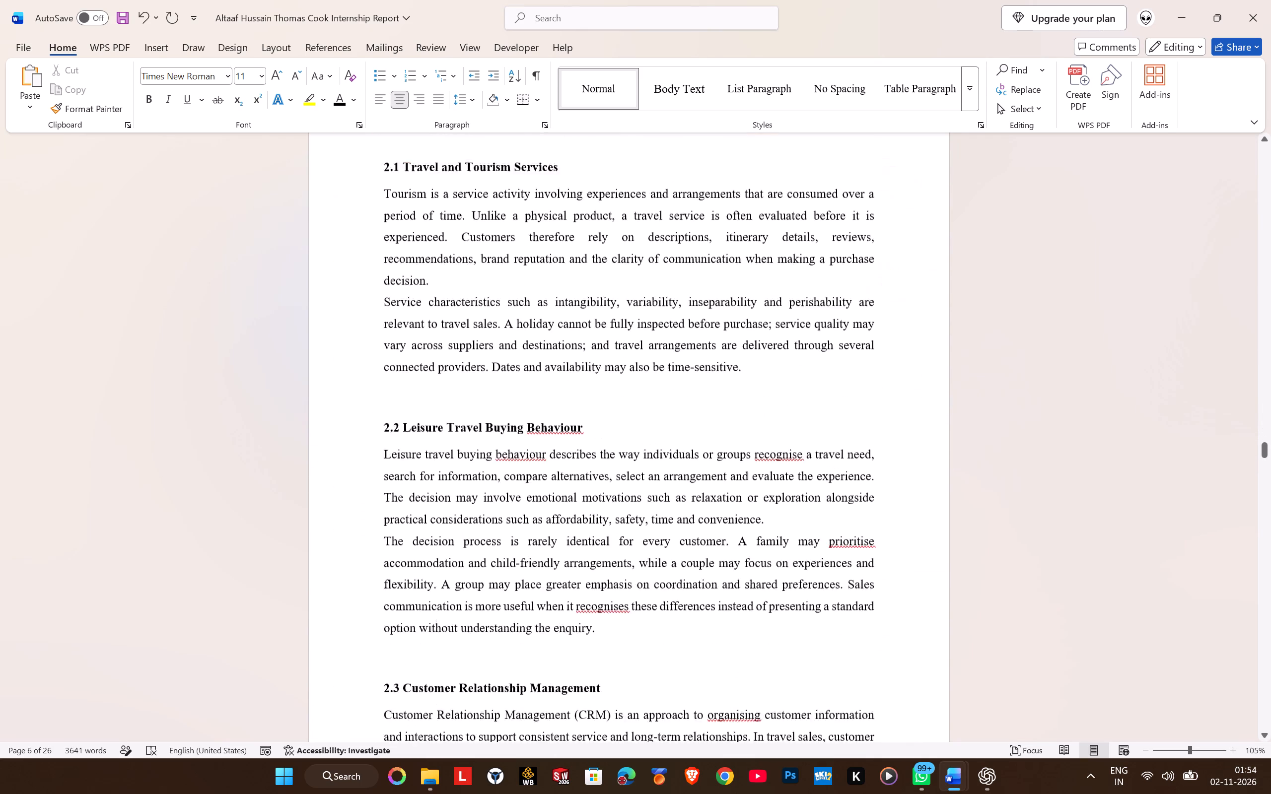
{"action": "scroll", "coordinate": [632, 384], "scroll_direction": "down", "scroll_amount": 6}
{"action": "scroll", "coordinate": [623, 441], "scroll_direction": "down", "scroll_amount": 20}
{"action": "scroll", "coordinate": [623, 441], "scroll_direction": "down", "scroll_amount": 6}
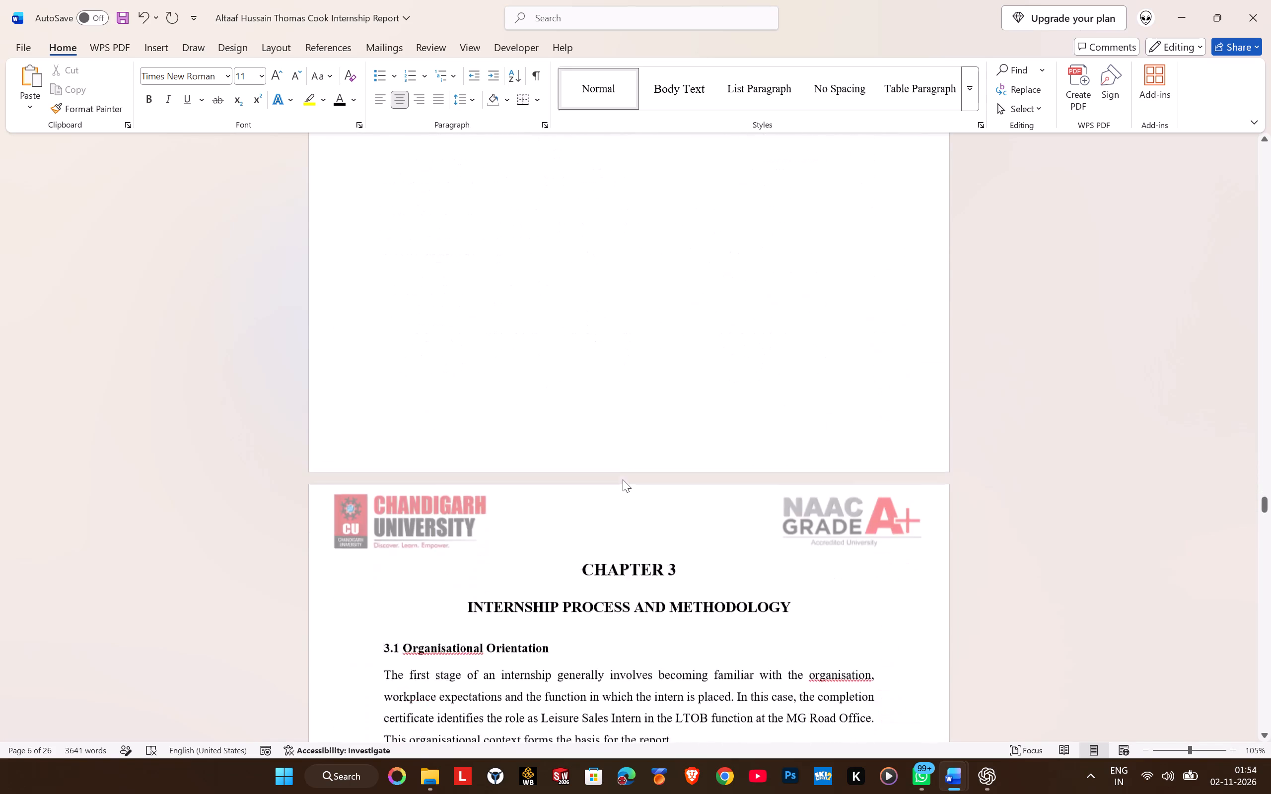
{"action": "scroll", "coordinate": [623, 479], "scroll_direction": "down", "scroll_amount": 20}
{"action": "scroll", "coordinate": [623, 479], "scroll_direction": "down", "scroll_amount": 13}
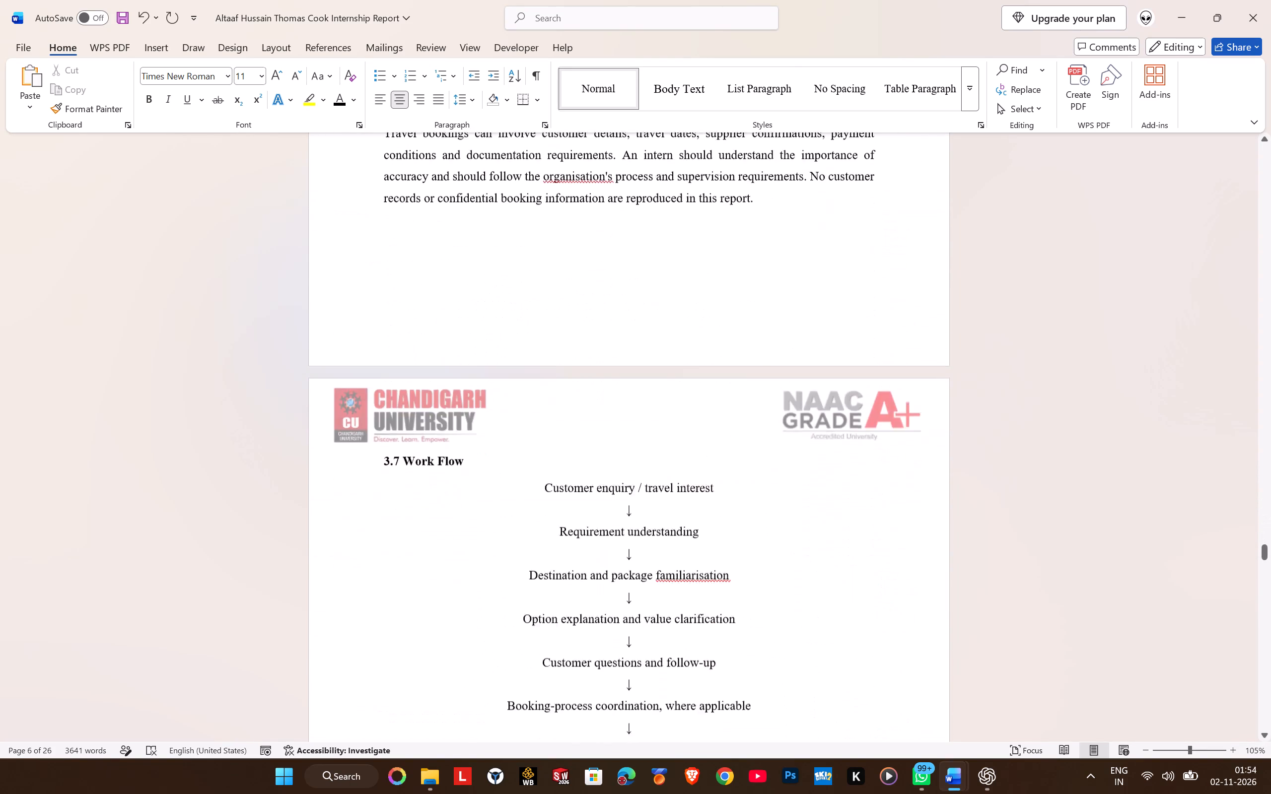
{"action": "scroll", "coordinate": [624, 476], "scroll_direction": "down", "scroll_amount": 6}
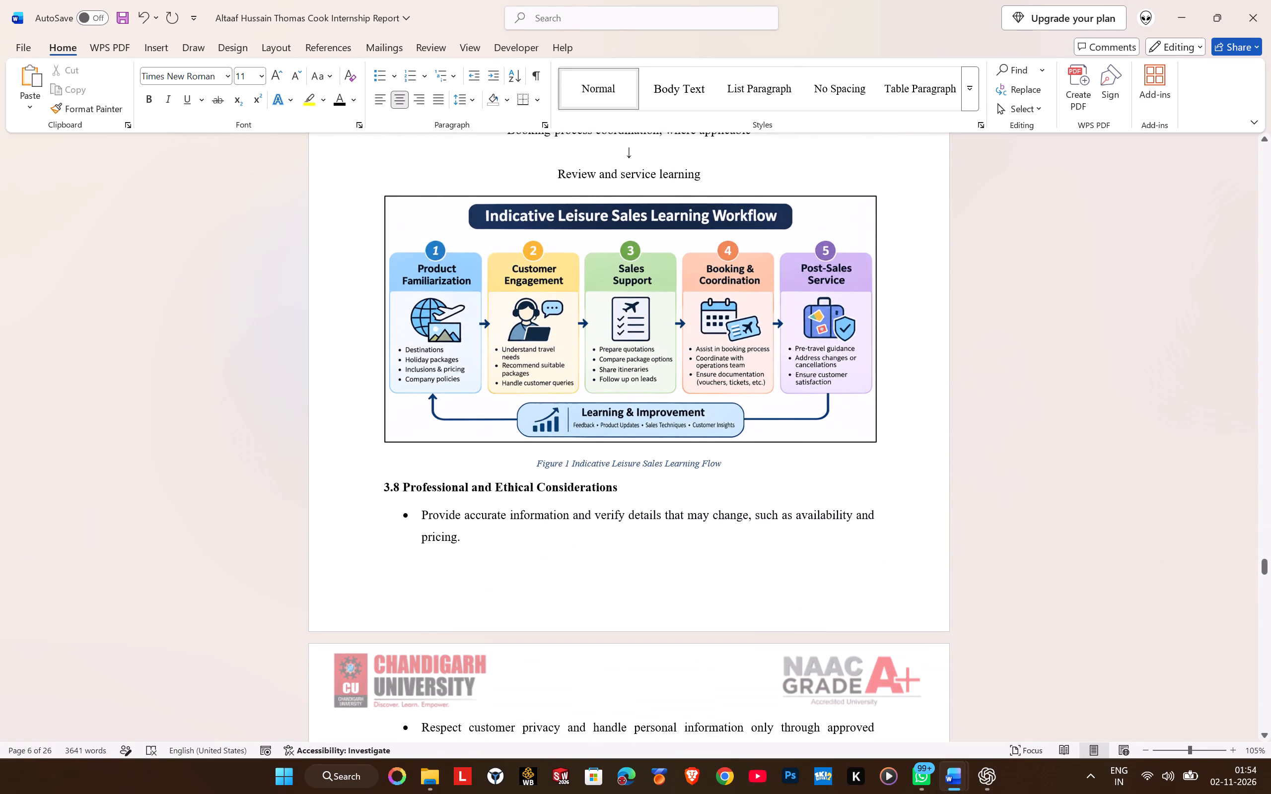
{"action": "left_click_drag", "start_coordinate": [721, 463], "coordinate": [594, 465]}
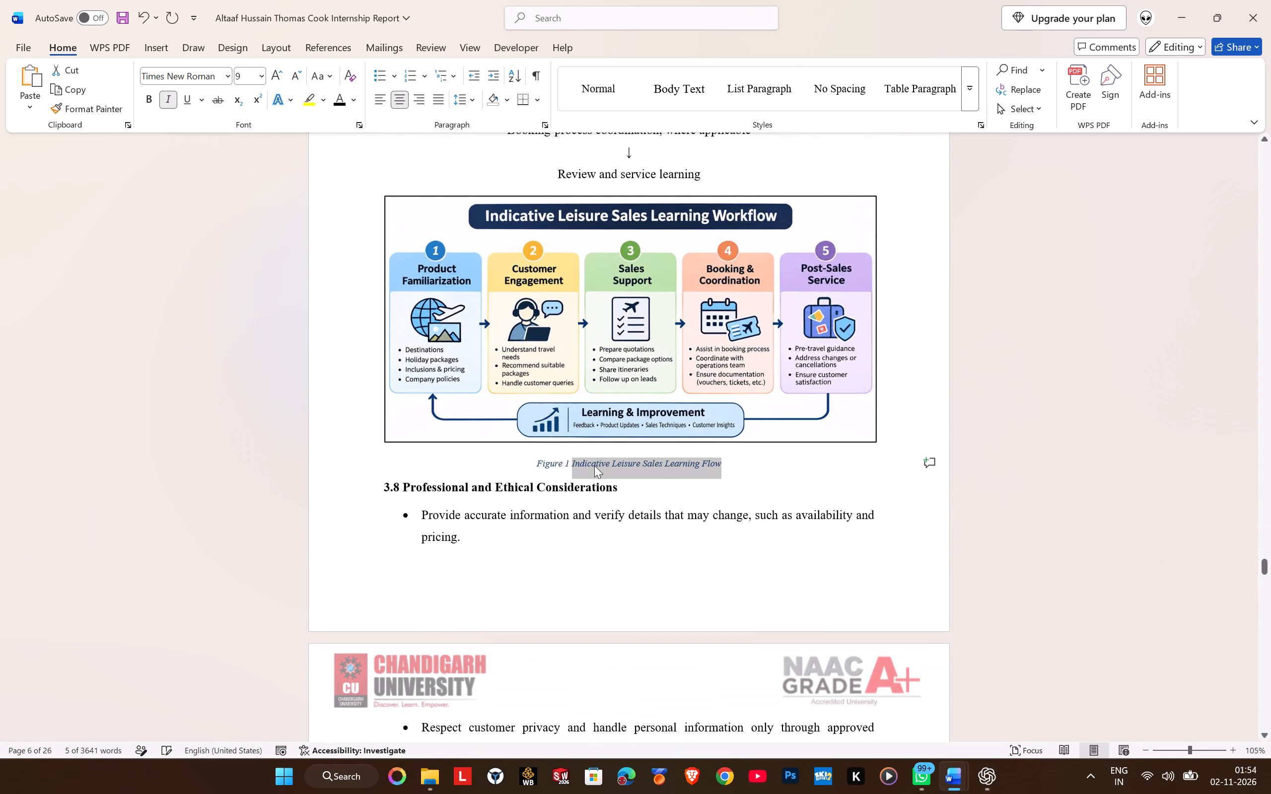
{"action": "key", "text": "ctrl+c"}
{"action": "left_click", "coordinate": [835, 466]}
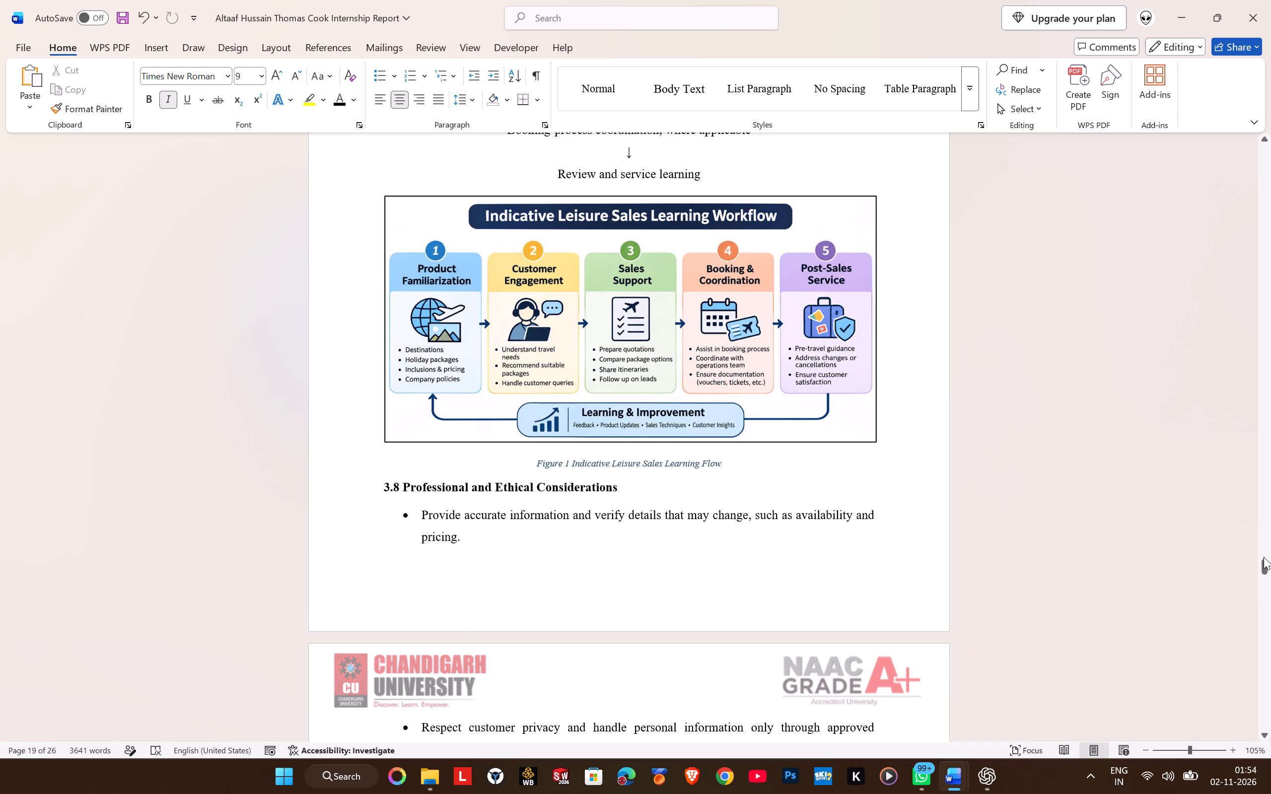
{"action": "left_click_drag", "start_coordinate": [1265, 562], "coordinate": [1239, 327]}
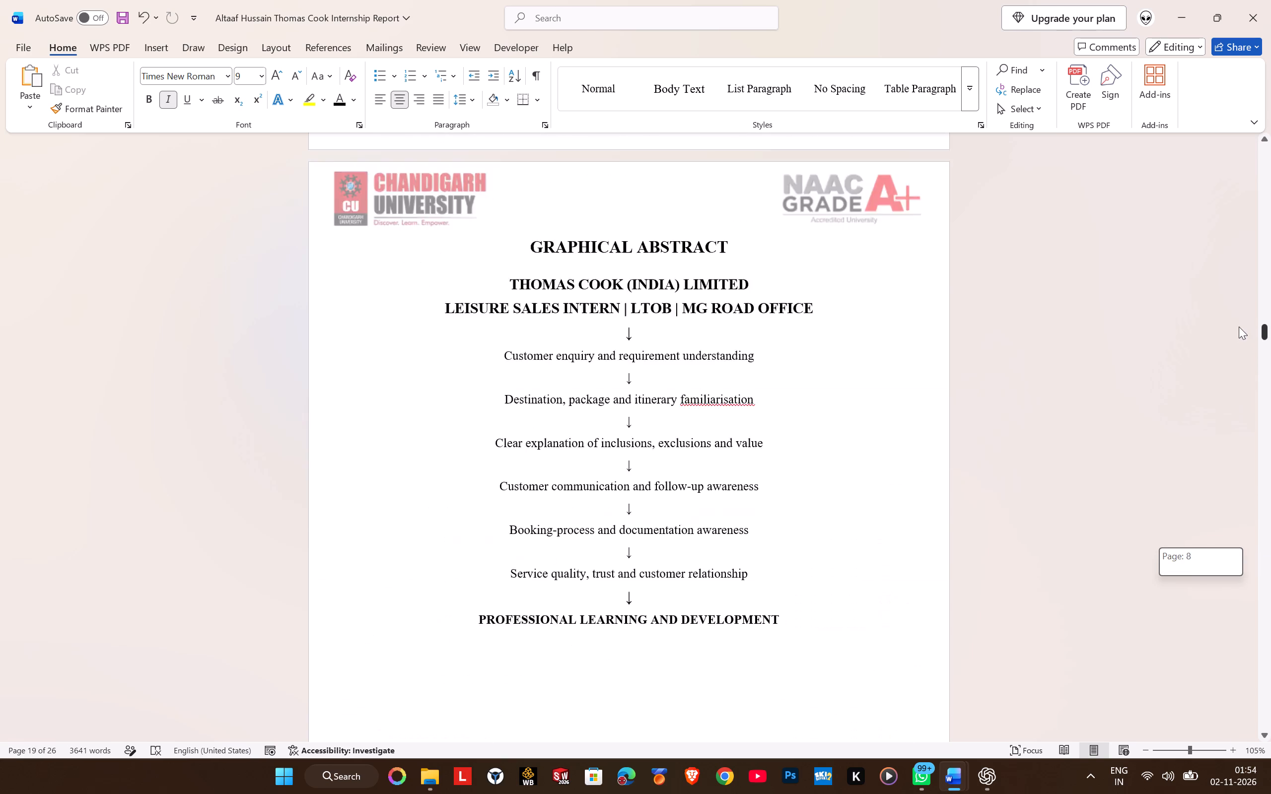
{"action": "left_click_drag", "start_coordinate": [1239, 327], "coordinate": [1231, 255]}
{"action": "left_click", "coordinate": [469, 478]}
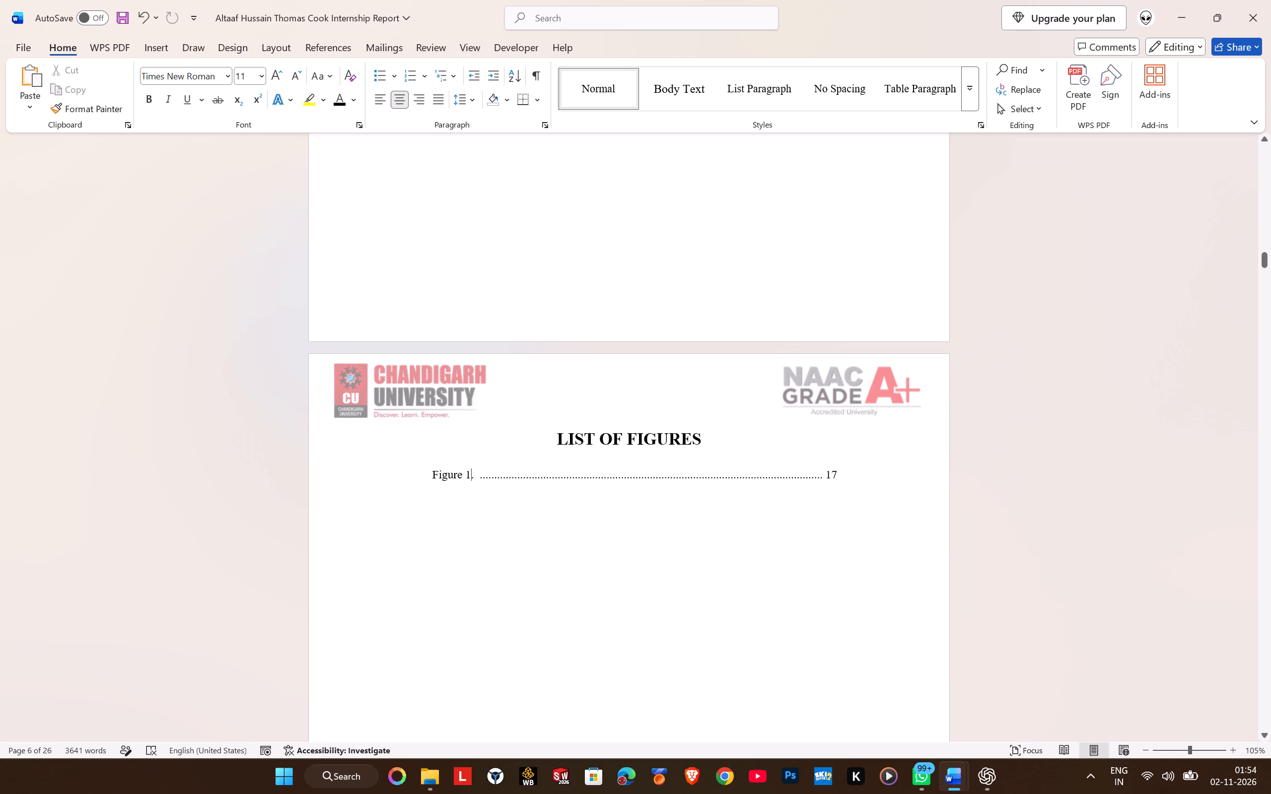
{"action": "key", "text": "Right"}
{"action": "key", "text": "Right"}
{"action": "key", "text": "Right"}
{"action": "key", "text": "Down"}
{"action": "key", "text": "Up"}
{"action": "key", "text": "Left"}
{"action": "key", "text": "Left"}
{"action": "key", "text": "Right"}
{"action": "key", "text": "ctrl+v"}
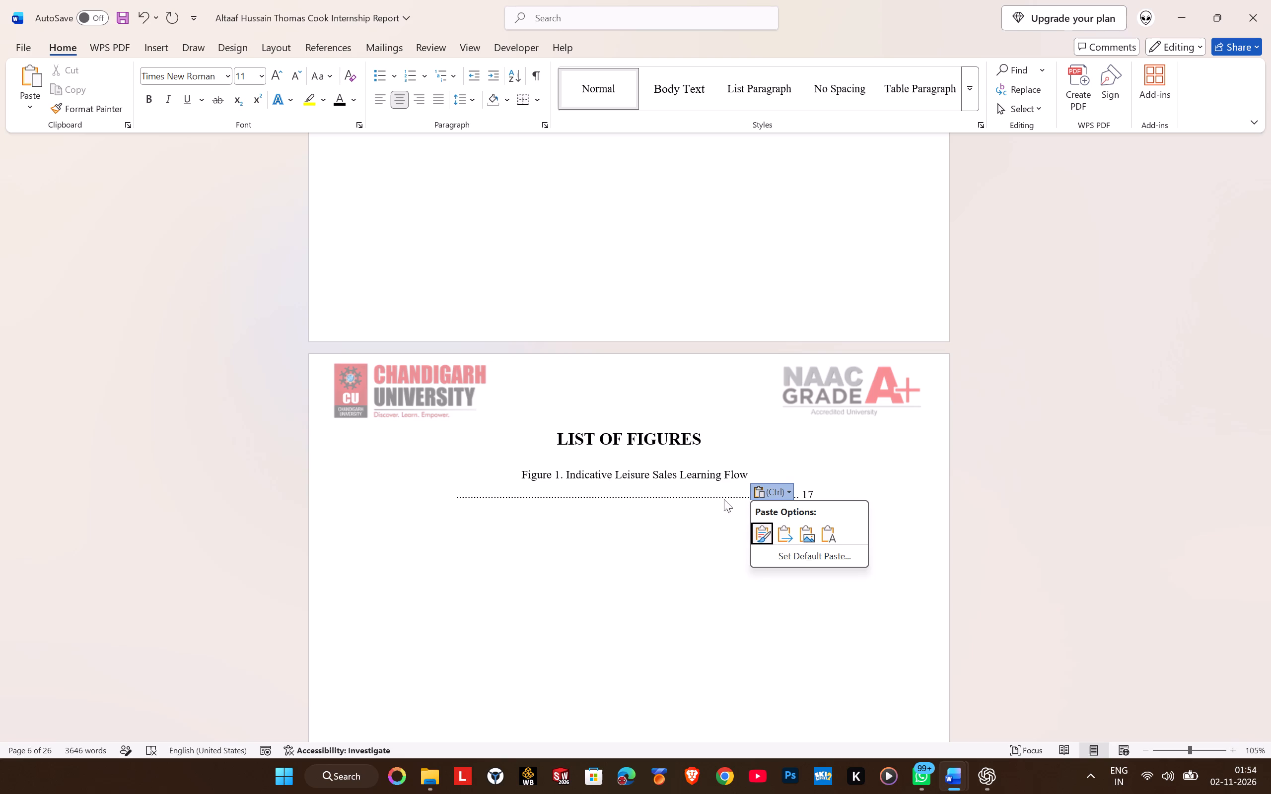
Shorten the dotted leader of the Figure 1 entry so the title and page number fit on one line.
{"action": "left_click", "coordinate": [688, 476]}
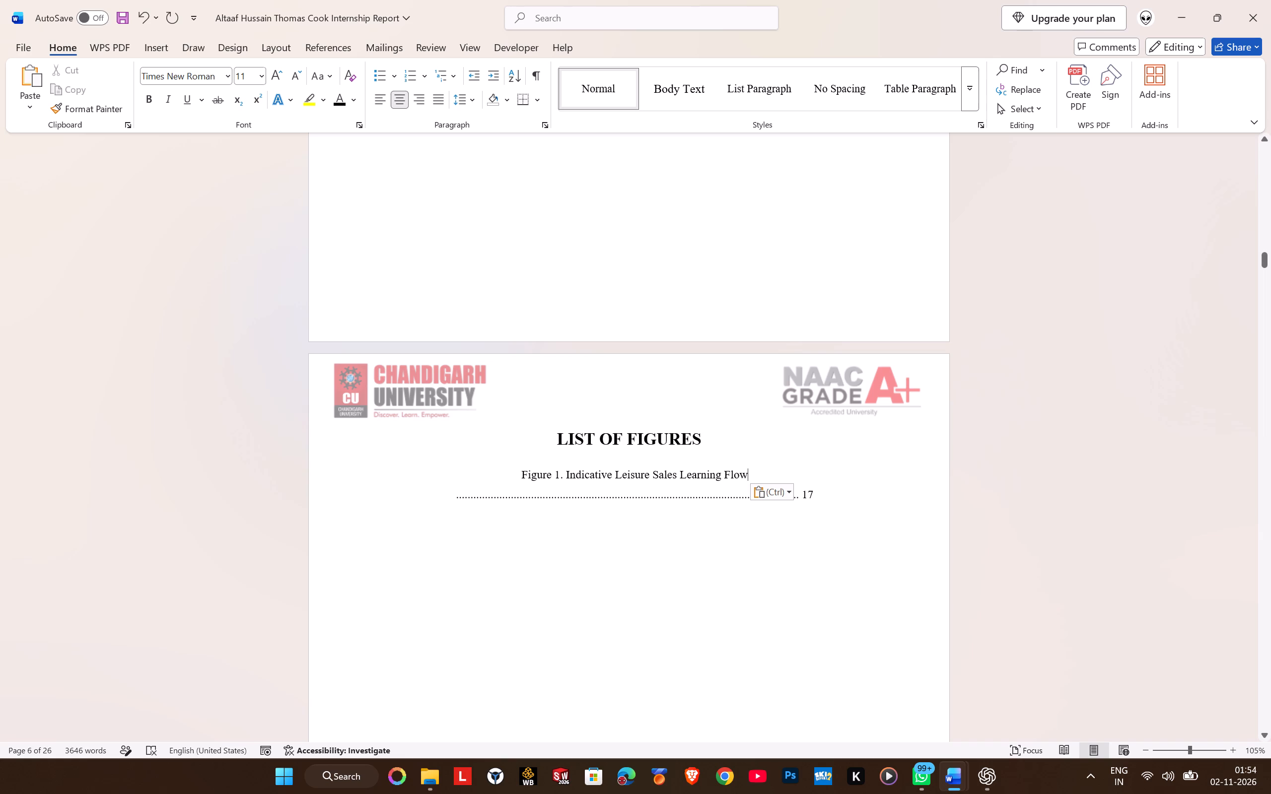
{"action": "key", "text": "Right"}
{"action": "key", "text": "Right"}
{"action": "key", "text": "Delete"}
{"action": "key", "text": "Delete"}
{"action": "key", "text": "Delete"}
{"action": "key", "text": "Delete"}
{"action": "key", "text": "Delete"}
{"action": "key", "text": "Delete"}
{"action": "key", "text": "Delete"}
{"action": "key", "text": "Delete"}
{"action": "key", "text": "Delete"}
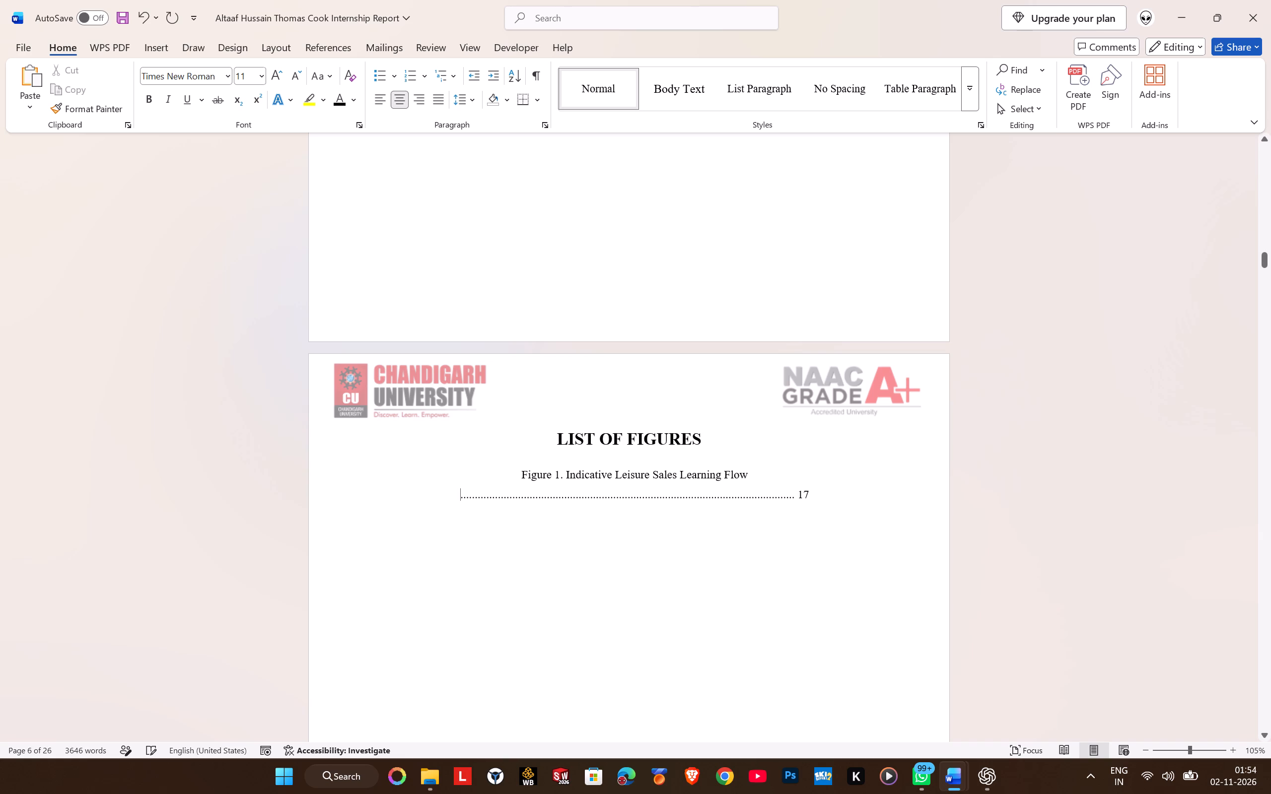
{"action": "key", "text": "Delete"}
{"action": "key", "text": "Delete"}
{"action": "key", "text": "Delete"}
{"action": "key", "text": "Delete"}
{"action": "key", "text": "Delete"}
{"action": "key", "text": "Delete"}
{"action": "key", "text": "Delete"}
{"action": "key", "text": "Delete"}
{"action": "key", "text": "Delete"}
{"action": "key", "text": "Delete"}
{"action": "key", "text": "Delete"}
{"action": "key", "text": "Delete"}
{"action": "key", "text": "Delete"}
{"action": "key", "text": "Delete"}
{"action": "key", "text": "Delete"}
{"action": "key", "text": "Delete"}
{"action": "key", "text": "Delete"}
{"action": "key", "text": "Delete"}
{"action": "key", "text": "Delete"}
{"action": "key", "text": "Delete"}
{"action": "key", "text": "Delete"}
{"action": "key", "text": "Delete"}
{"action": "key", "text": "Delete"}
{"action": "type", "text": "..."}
{"action": "key", "text": "BackSpace"}
{"action": "key", "text": "BackSpace"}
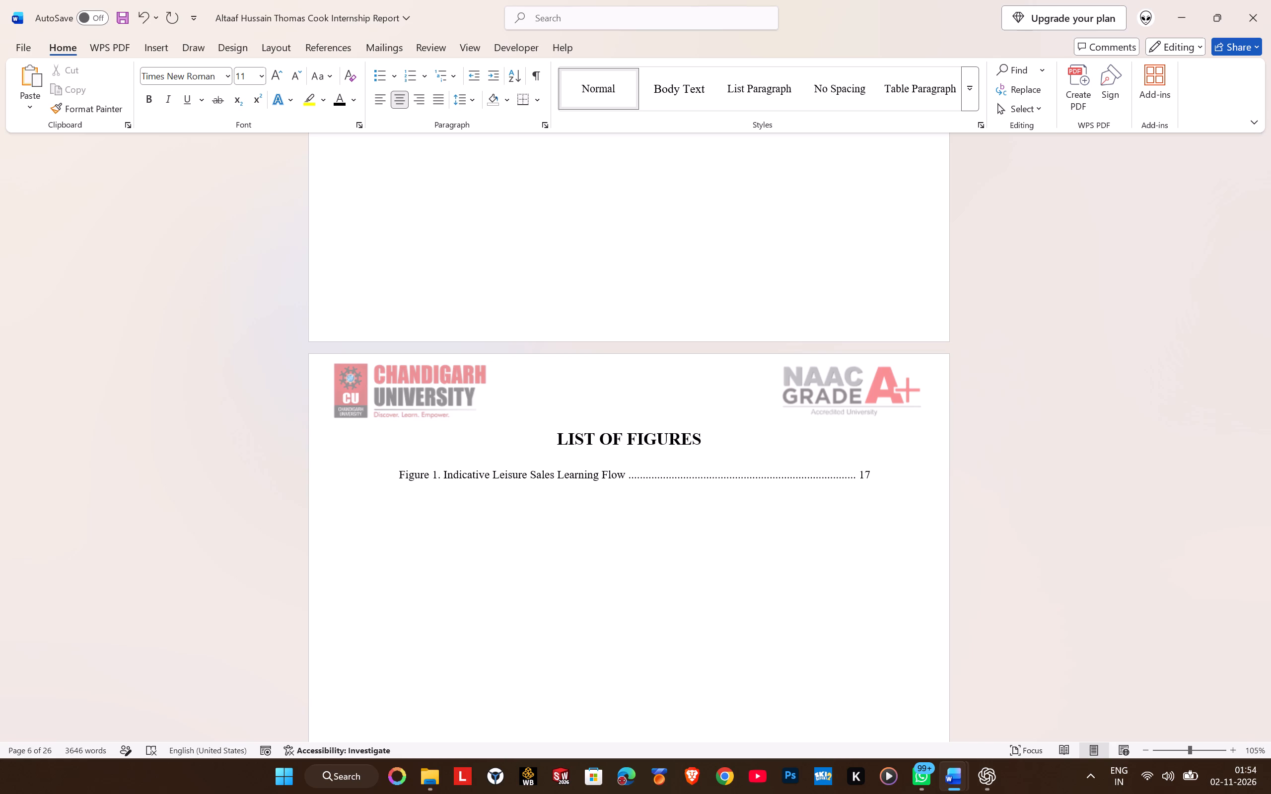
Lengthen the dotted leader of the Figure 1 entry by two dots and save the document.
{"action": "key", "text": "Right"}
{"action": "key", "text": "Right"}
{"action": "key", "text": "Right"}
{"action": "key", "text": "Right"}
{"action": "key", "text": "Right"}
{"action": "key", "text": "Right"}
{"action": "key", "text": "Right"}
{"action": "key", "text": "Right"}
{"action": "key", "text": "Right"}
{"action": "key", "text": "Right"}
{"action": "key", "text": "Right"}
{"action": "key", "text": "Right"}
{"action": "key", "text": "Right"}
{"action": "key", "text": "Right"}
{"action": "key", "text": "Right"}
{"action": "key", "text": "Right"}
{"action": "key", "text": "Right"}
{"action": "key", "text": "Right"}
{"action": "key", "text": "Right"}
{"action": "key", "text": "Right"}
{"action": "key", "text": "period"}
{"action": "key", "text": "period"}
{"action": "key", "text": "period"}
{"action": "key", "text": "period"}
{"action": "key", "text": "BackSpace"}
{"action": "key", "text": "BackSpace"}
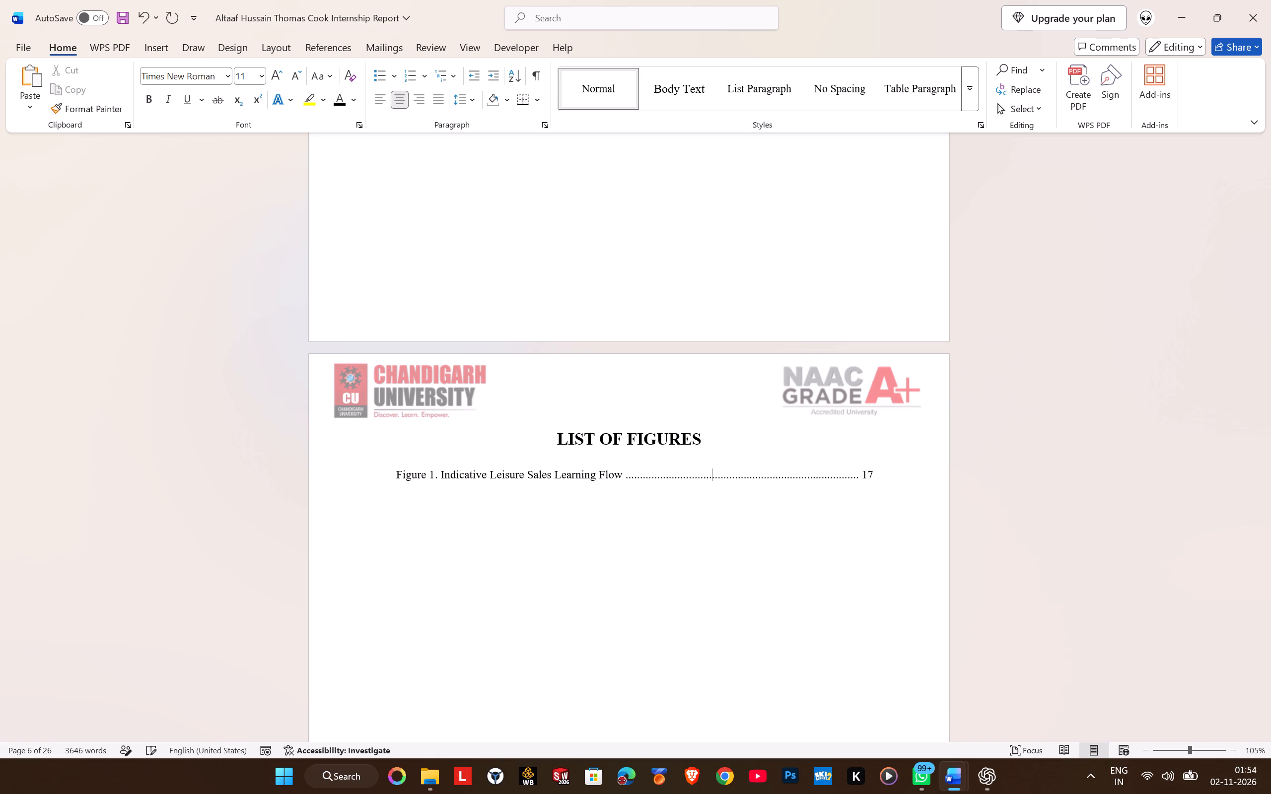
{"action": "key", "text": "ctrl+s"}
Add a new line reading Table 3 below the Table 2 entry under LIST OF TABLES.
{"action": "scroll", "coordinate": [613, 466], "scroll_direction": "up", "scroll_amount": 9}
{"action": "scroll", "coordinate": [525, 446], "scroll_direction": "up", "scroll_amount": 4}
{"action": "scroll", "coordinate": [524, 443], "scroll_direction": "down", "scroll_amount": 13}
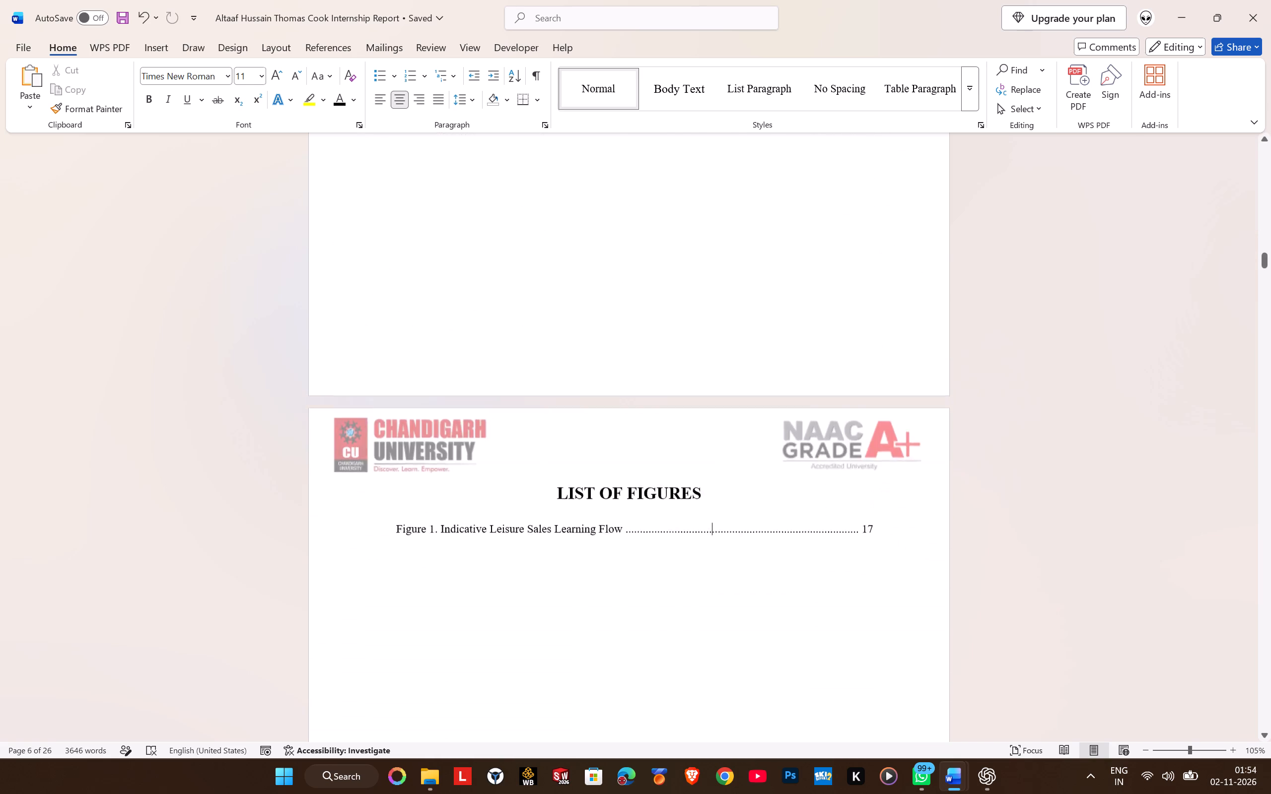
{"action": "scroll", "coordinate": [523, 437], "scroll_direction": "down", "scroll_amount": 19}
{"action": "scroll", "coordinate": [523, 437], "scroll_direction": "down", "scroll_amount": 2}
{"action": "scroll", "coordinate": [523, 437], "scroll_direction": "up", "scroll_amount": 2}
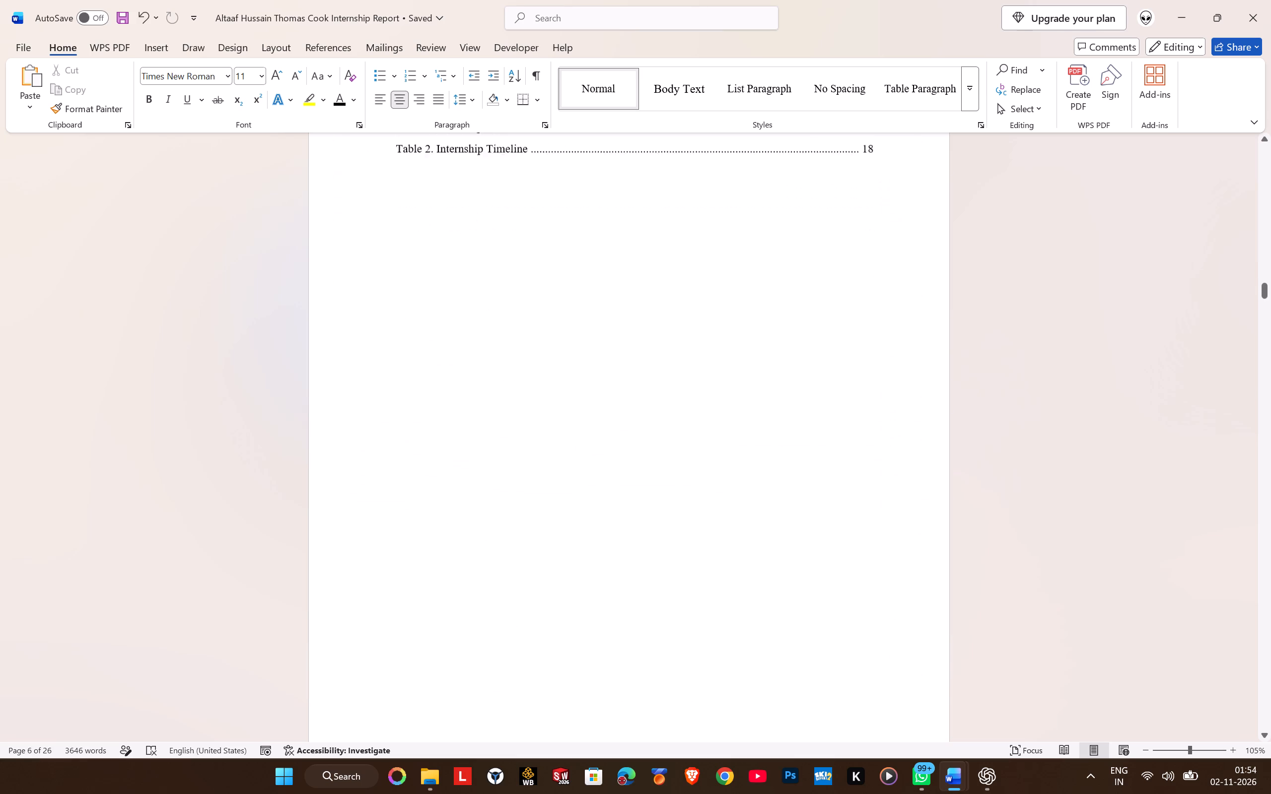
{"action": "scroll", "coordinate": [523, 437], "scroll_direction": "up", "scroll_amount": 2}
{"action": "left_click", "coordinate": [415, 295]}
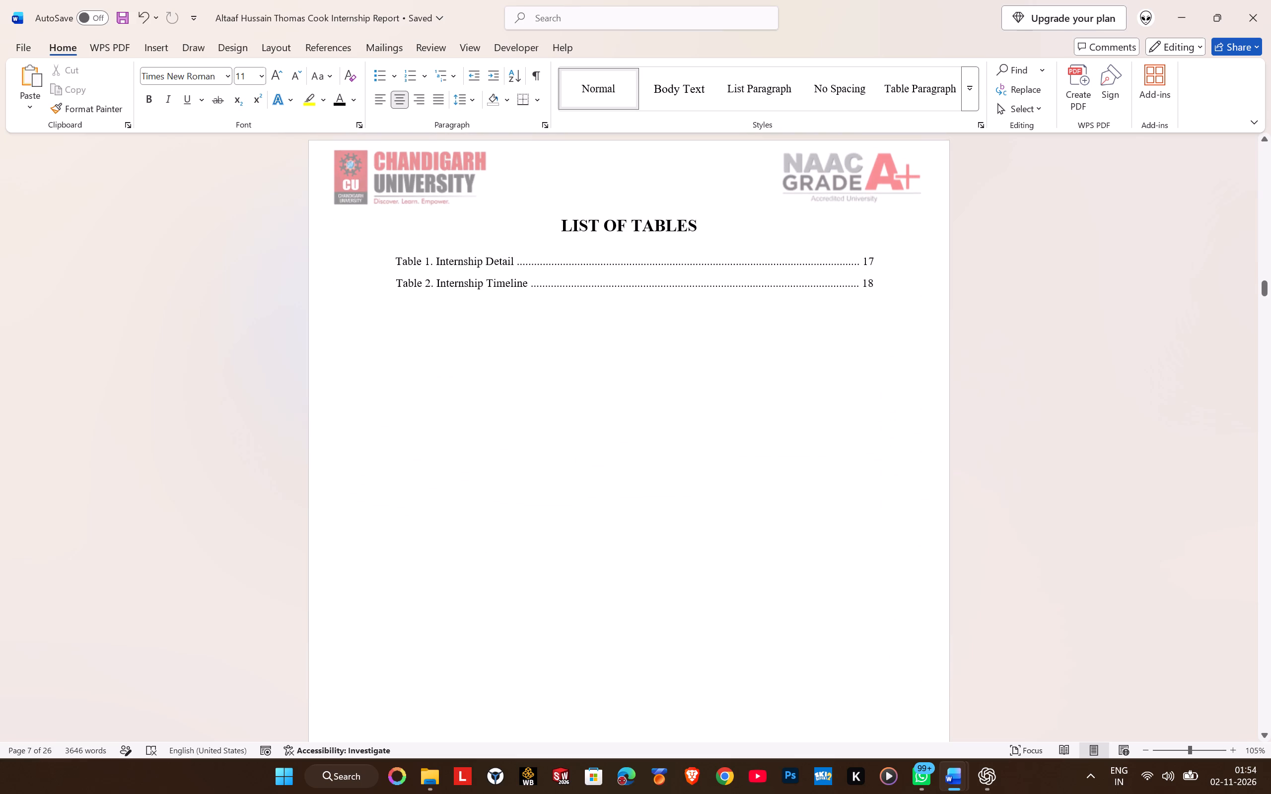
{"action": "left_click", "coordinate": [890, 290]}
{"action": "key", "text": "Return"}
{"action": "type", "text": "Table 3"}
Increase the font size of all table of contents entries, from List of Figure to Appendix A, to 12.
{"action": "scroll", "coordinate": [814, 299], "scroll_direction": "up", "scroll_amount": 13}
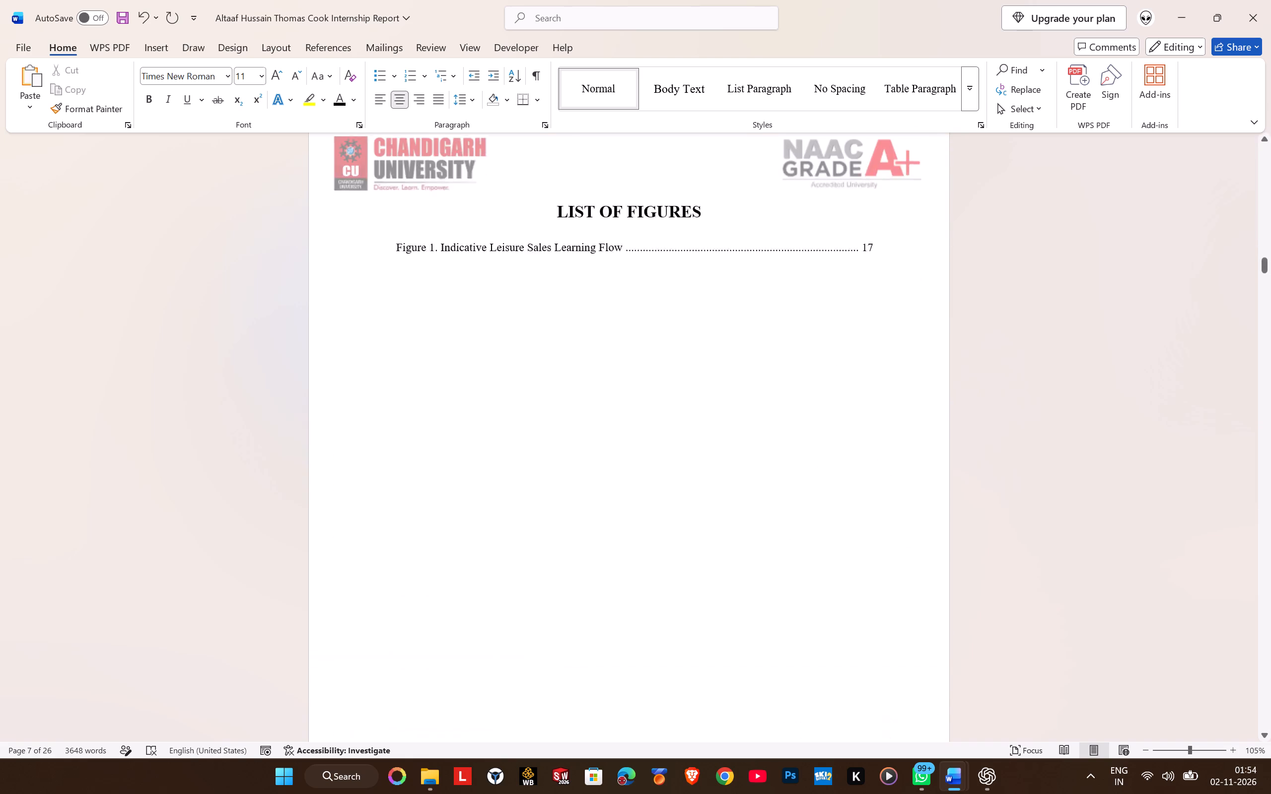
{"action": "scroll", "coordinate": [524, 296], "scroll_direction": "up", "scroll_amount": 5}
{"action": "scroll", "coordinate": [524, 296], "scroll_direction": "down", "scroll_amount": 1}
{"action": "scroll", "coordinate": [524, 296], "scroll_direction": "up", "scroll_amount": 9}
{"action": "left_click", "coordinate": [514, 306]}
{"action": "left_click", "coordinate": [493, 260]}
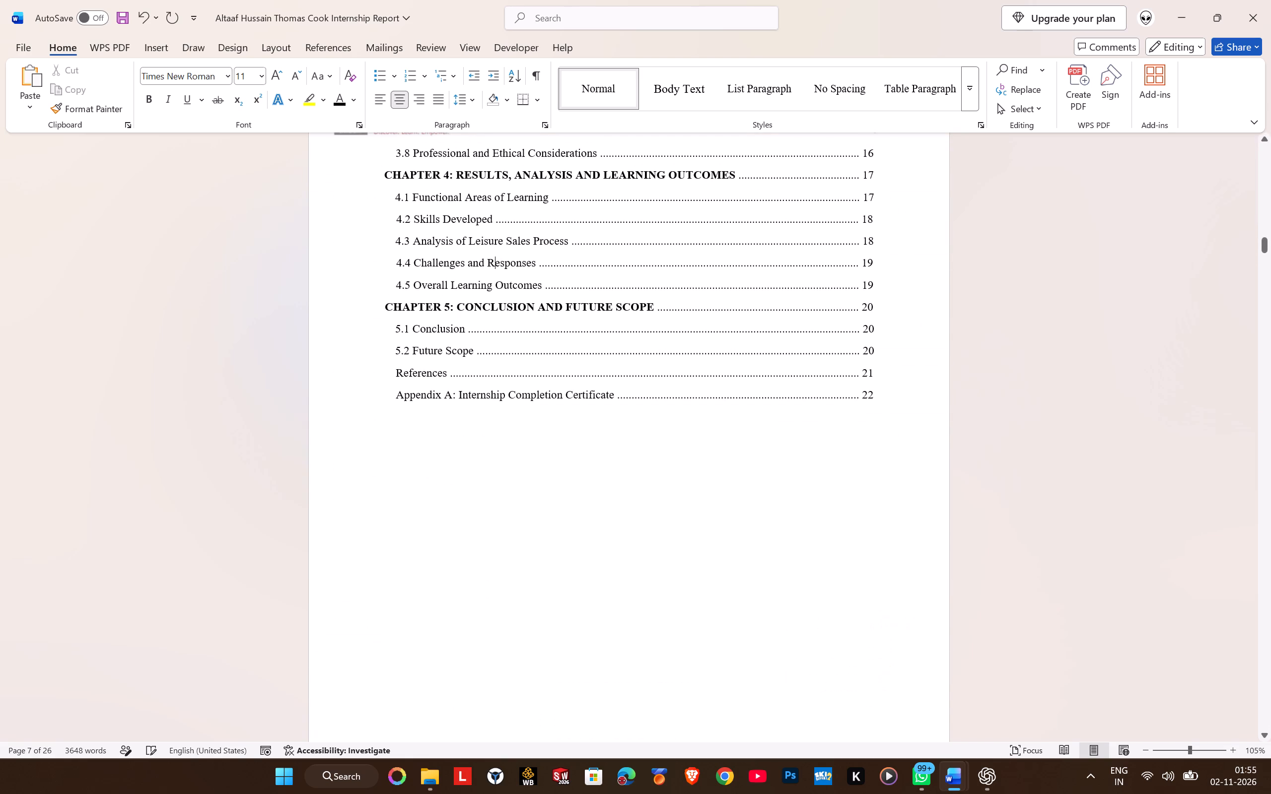
{"action": "left_click_drag", "start_coordinate": [886, 395], "coordinate": [495, 191]}
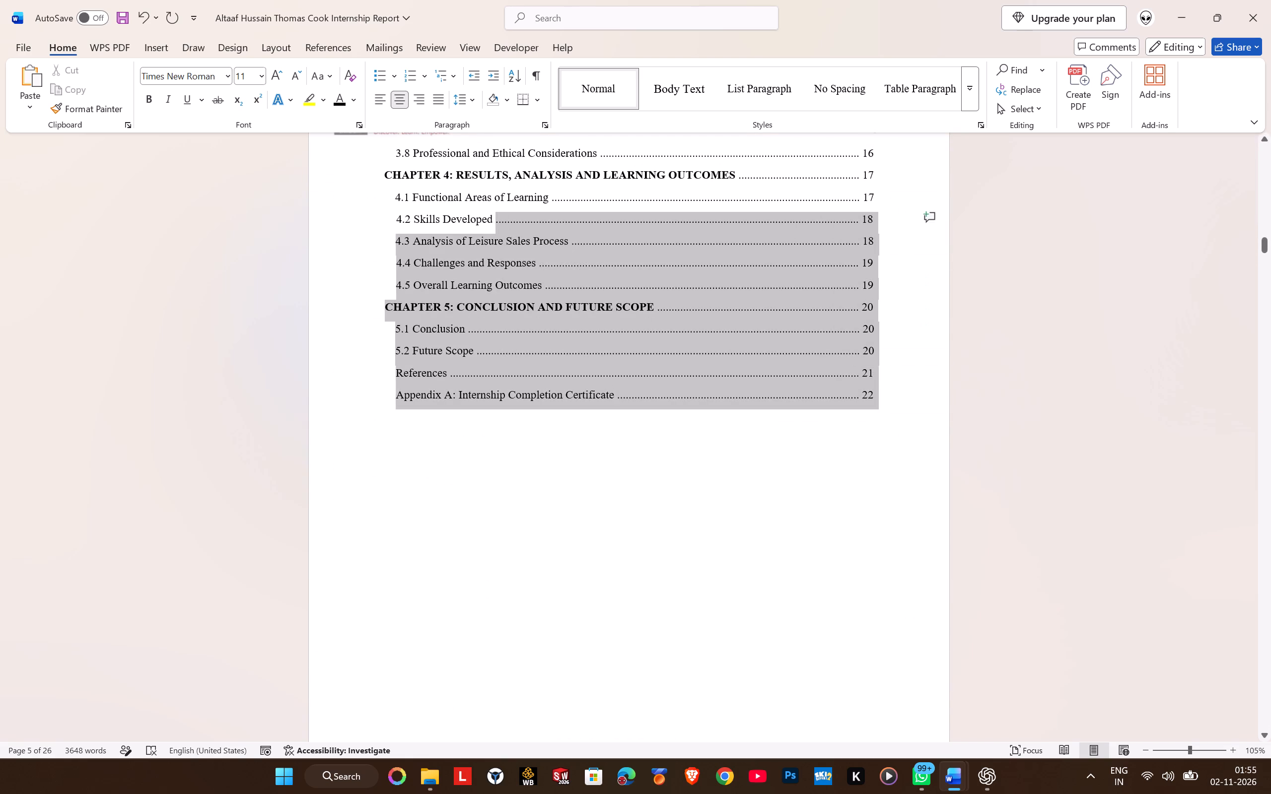
{"action": "left_click_drag", "start_coordinate": [495, 191], "coordinate": [396, 421]}
{"action": "left_click", "coordinate": [276, 74]}
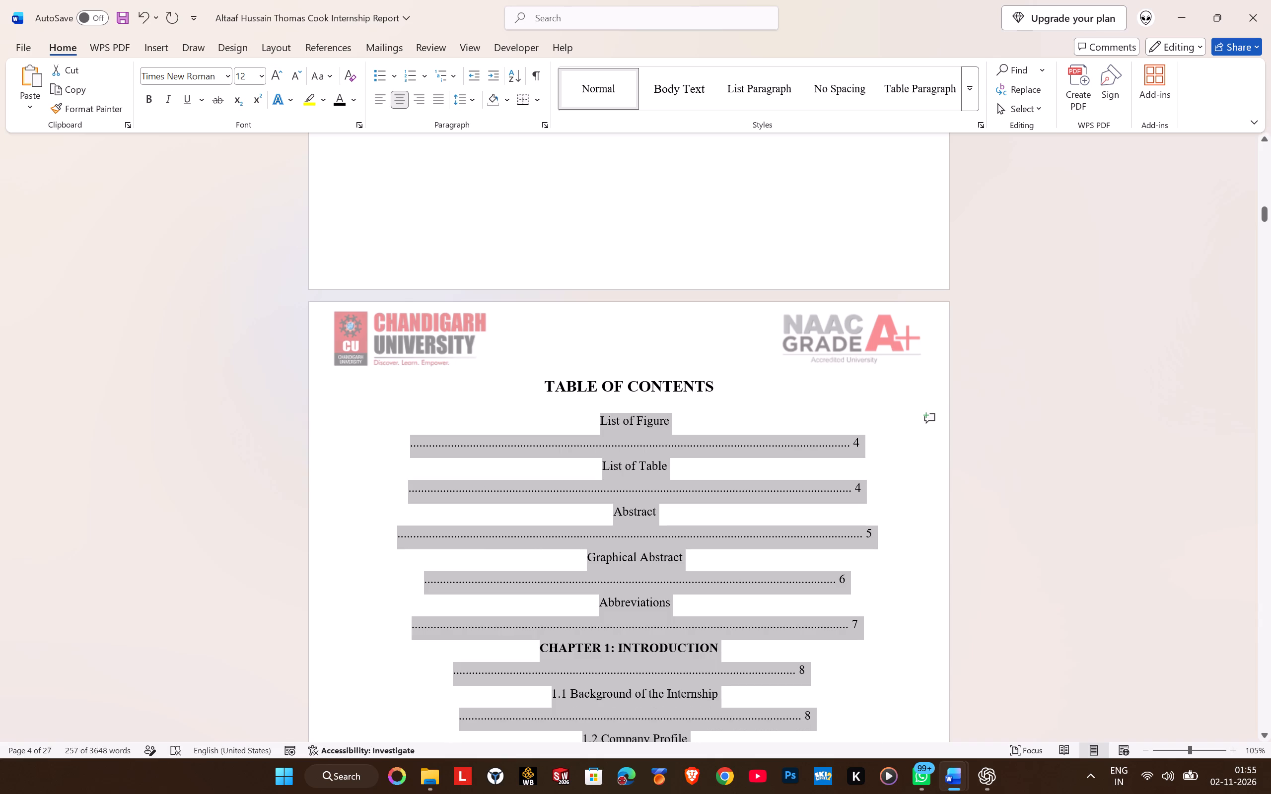
Shorten the dotted leader of the List of Figure contents entry so its title and page number share one line.
{"action": "left_click", "coordinate": [721, 443]}
{"action": "key", "text": "BackSpace"}
{"action": "key", "text": "BackSpace"}
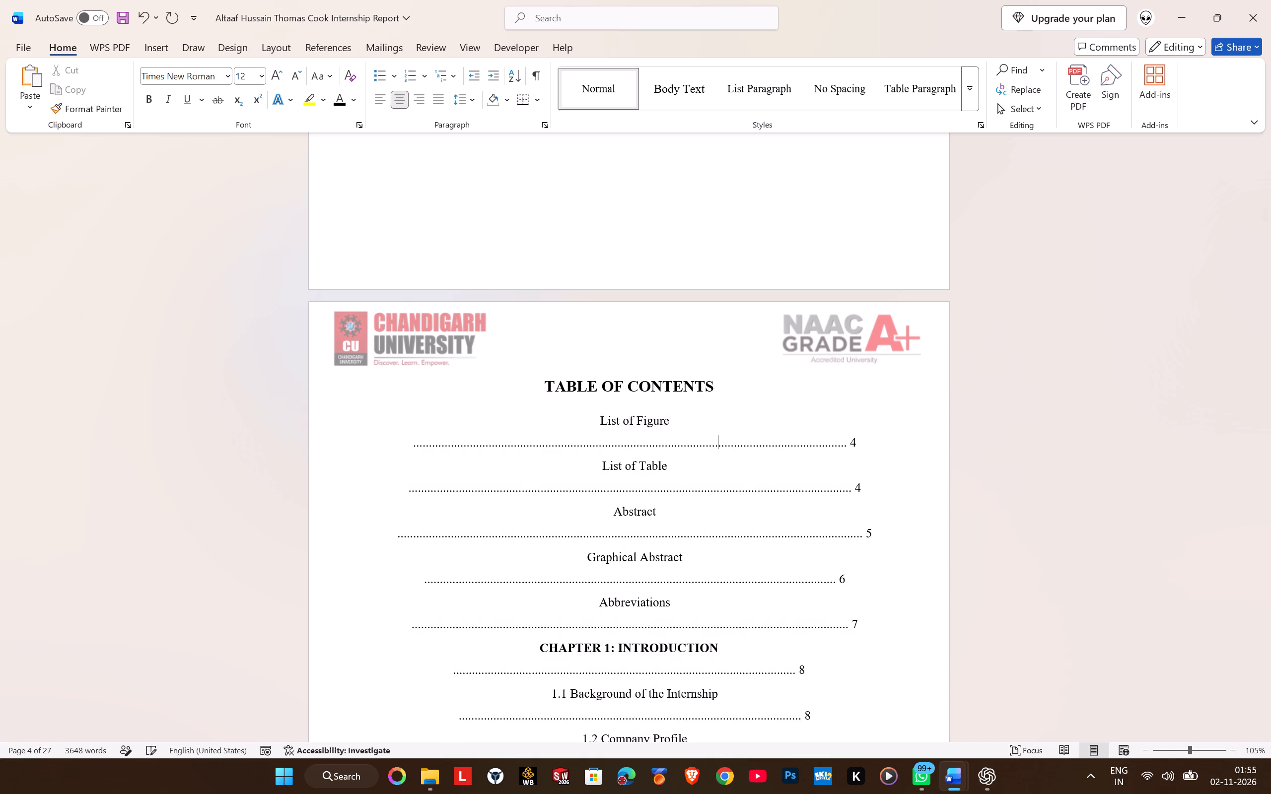
{"action": "key", "text": "BackSpace"}
{"action": "key", "text": "BackSpace"}
{"action": "key", "text": "BackSpace"}
{"action": "key", "text": "BackSpace"}
{"action": "key", "text": "BackSpace"}
{"action": "key", "text": "BackSpace"}
{"action": "key", "text": "BackSpace"}
{"action": "key", "text": "BackSpace"}
{"action": "key", "text": "BackSpace"}
{"action": "key", "text": "BackSpace"}
{"action": "key", "text": "BackSpace"}
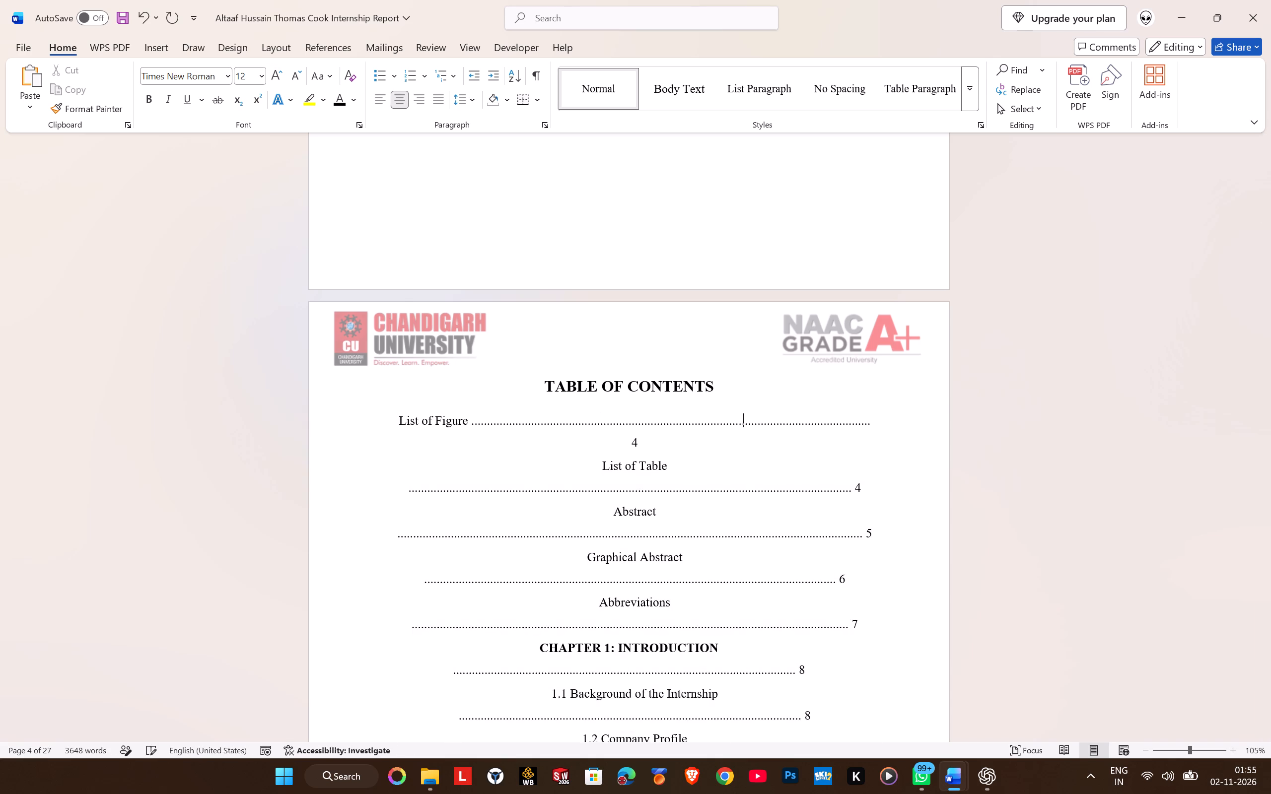
{"action": "key", "text": "BackSpace"}
Shorten the dotted leader of the List of Table contents entry so its title and page number share one line.
{"action": "key", "text": "Down"}
{"action": "key", "text": "Down"}
{"action": "key", "text": "BackSpace"}
{"action": "key", "text": "BackSpace"}
{"action": "key", "text": "BackSpace"}
{"action": "key", "text": "BackSpace"}
{"action": "key", "text": "BackSpace"}
{"action": "key", "text": "BackSpace"}
{"action": "key", "text": "BackSpace"}
{"action": "key", "text": "BackSpace"}
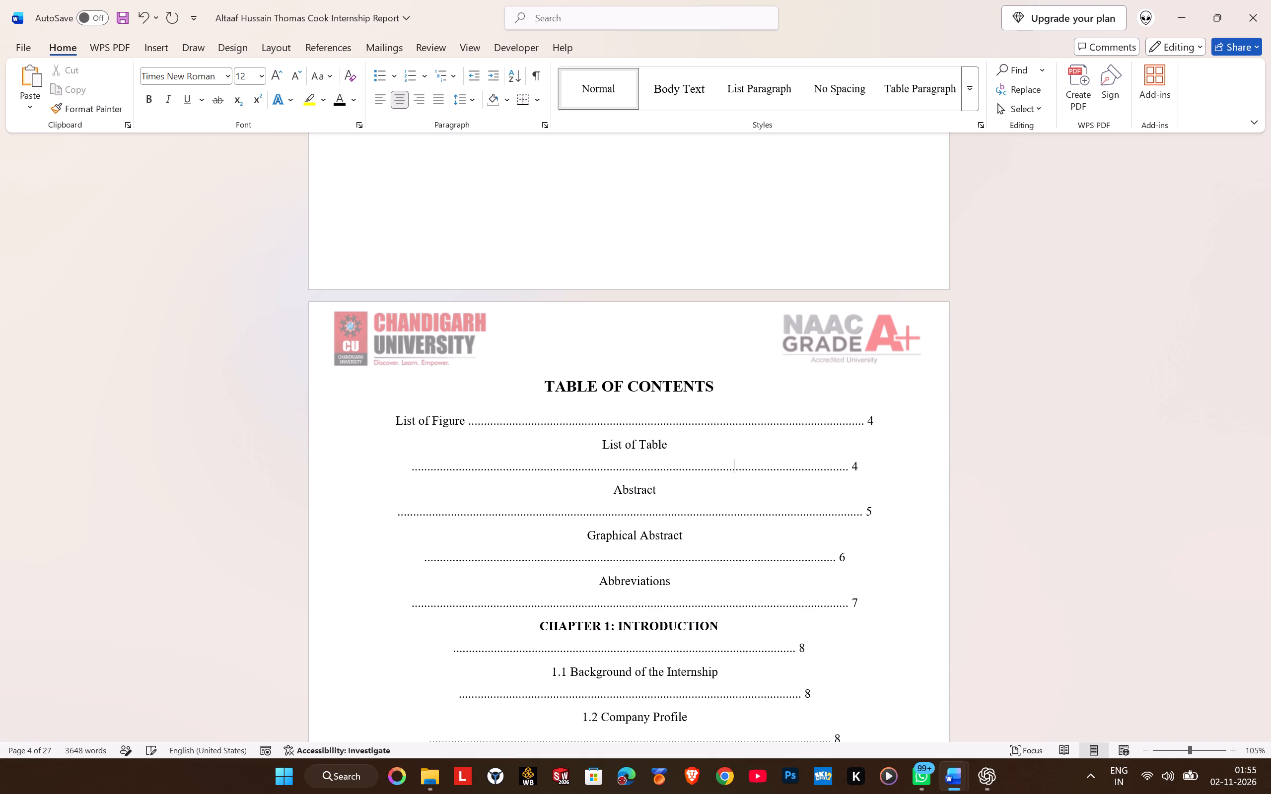
{"action": "key", "text": "BackSpace"}
{"action": "key", "text": "BackSpace"}
{"action": "key", "text": "BackSpace"}
{"action": "key", "text": "BackSpace"}
{"action": "key", "text": "BackSpace"}
{"action": "key", "text": "BackSpace"}
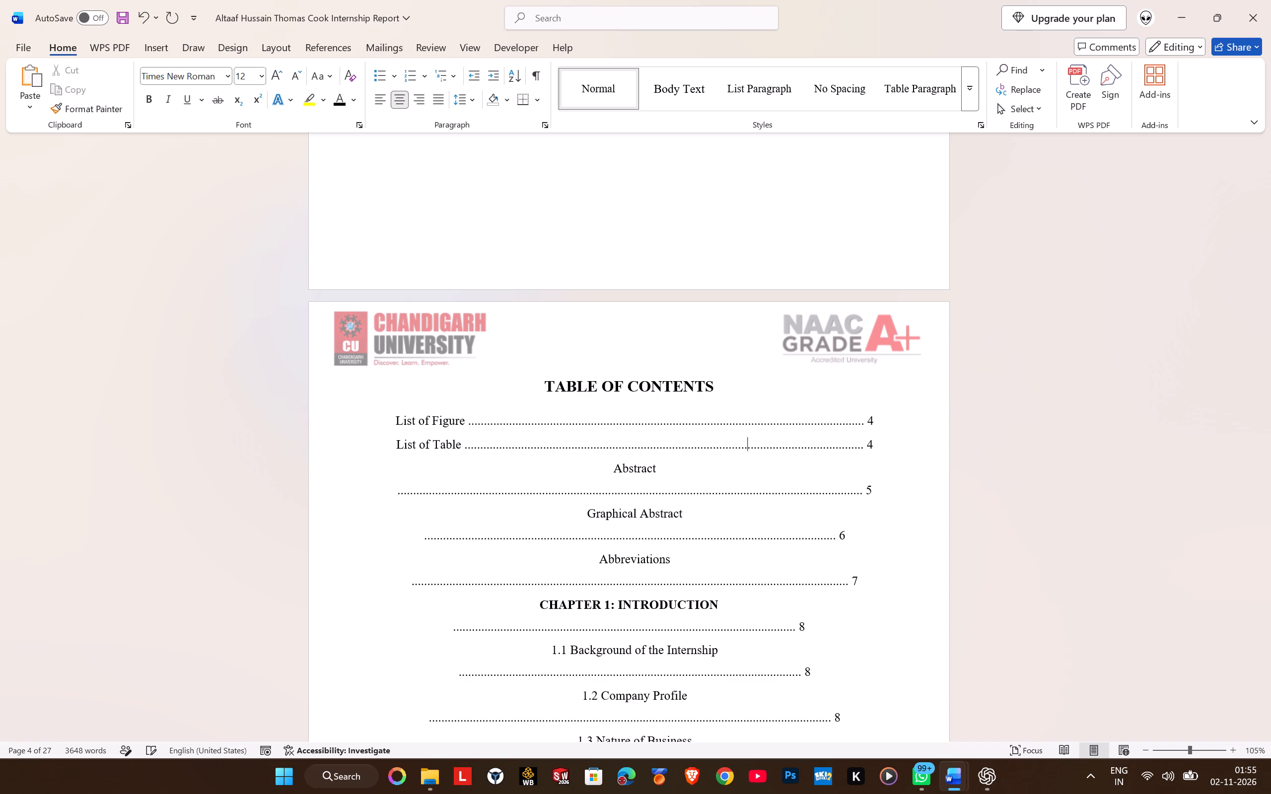
Shorten the dotted leader of the Abstract contents entry so its title and page number share one line.
{"action": "key", "text": "Down"}
{"action": "key", "text": "Down"}
{"action": "key", "text": "BackSpace"}
{"action": "key", "text": "BackSpace"}
{"action": "key", "text": "BackSpace"}
{"action": "key", "text": "BackSpace"}
{"action": "key", "text": "BackSpace"}
{"action": "key", "text": "BackSpace"}
{"action": "key", "text": "BackSpace"}
{"action": "key", "text": "BackSpace"}
{"action": "key", "text": "BackSpace"}
{"action": "key", "text": "BackSpace"}
{"action": "key", "text": "BackSpace"}
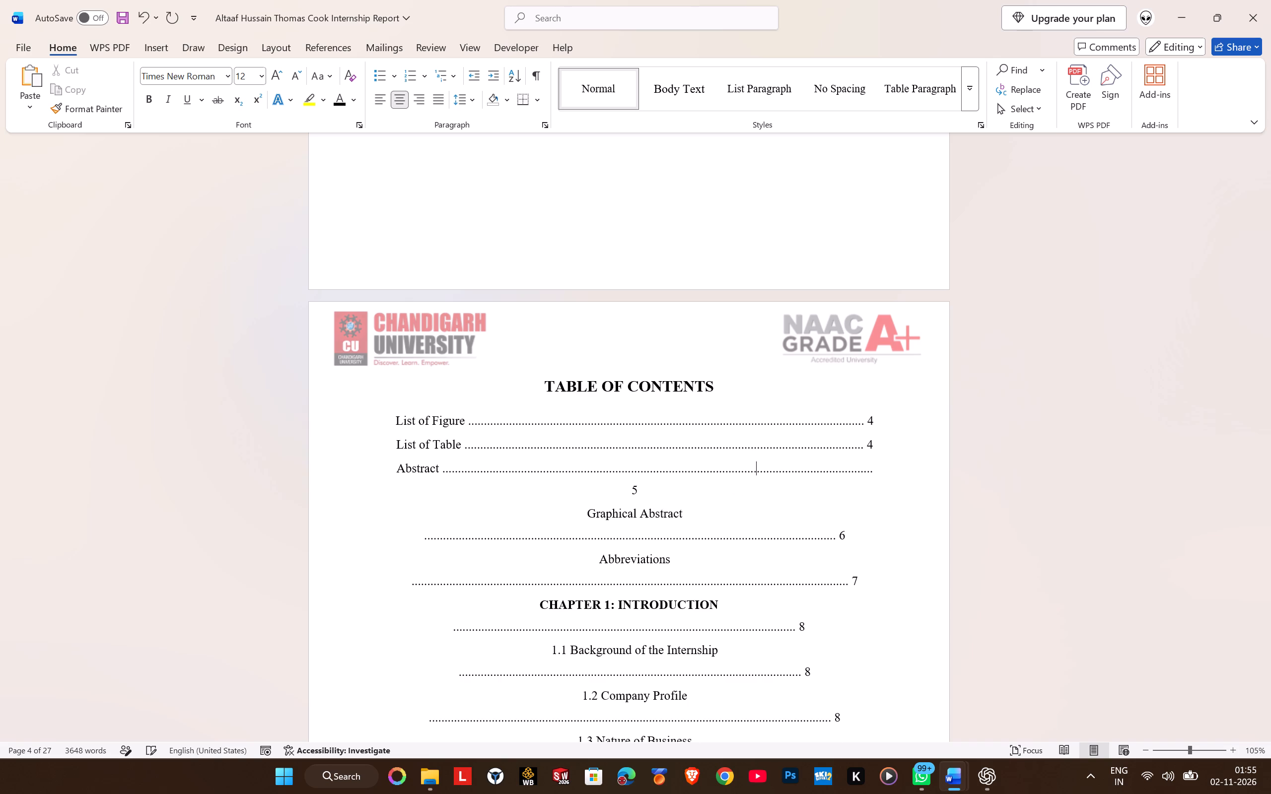
{"action": "key", "text": "BackSpace"}
{"action": "key", "text": "BackSpace"}
{"action": "key", "text": "BackSpace"}
Trim the dotted leader of the Graphical Abstract contents entry to fit one line, ending level with the entries above.
{"action": "key", "text": "Down"}
{"action": "key", "text": "Down"}
{"action": "key", "text": "BackSpace"}
{"action": "key", "text": "BackSpace"}
{"action": "key", "text": "BackSpace"}
{"action": "key", "text": "BackSpace"}
{"action": "key", "text": "BackSpace"}
{"action": "key", "text": "BackSpace"}
{"action": "key", "text": "BackSpace"}
{"action": "key", "text": "BackSpace"}
{"action": "key", "text": "BackSpace"}
{"action": "key", "text": "BackSpace"}
{"action": "key", "text": "BackSpace"}
{"action": "key", "text": "BackSpace"}
{"action": "key", "text": "BackSpace"}
{"action": "key", "text": "BackSpace"}
{"action": "key", "text": "BackSpace"}
{"action": "key", "text": "BackSpace"}
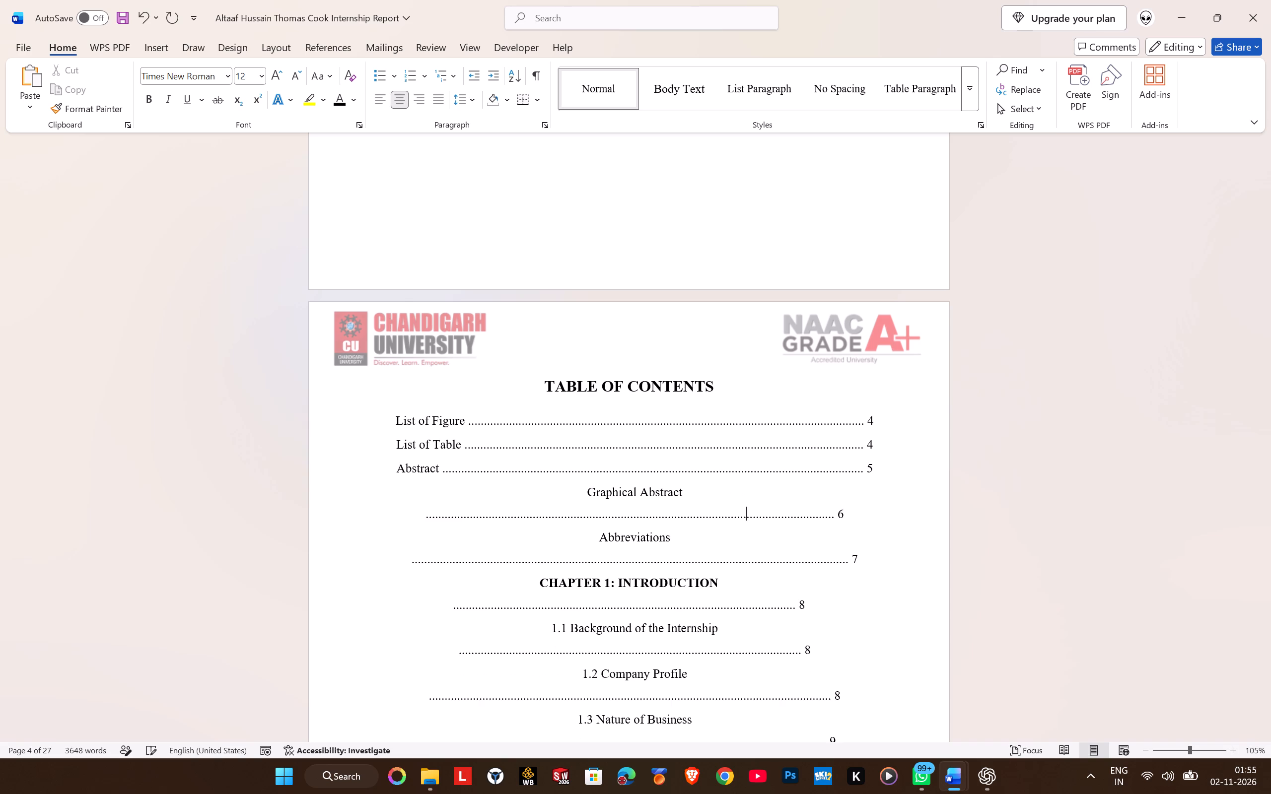
{"action": "type", "text": "...."}
{"action": "key", "text": "BackSpace"}
Shorten the dotted leader of the Abbreviations contents entry so its title and page number share one line.
{"action": "key", "text": "Down"}
{"action": "key", "text": "Down"}
{"action": "key", "text": "BackSpace"}
{"action": "key", "text": "BackSpace"}
{"action": "key", "text": "BackSpace"}
{"action": "key", "text": "BackSpace"}
{"action": "key", "text": "BackSpace"}
{"action": "key", "text": "BackSpace"}
{"action": "key", "text": "BackSpace"}
{"action": "key", "text": "BackSpace"}
{"action": "key", "text": "BackSpace"}
{"action": "key", "text": "BackSpace"}
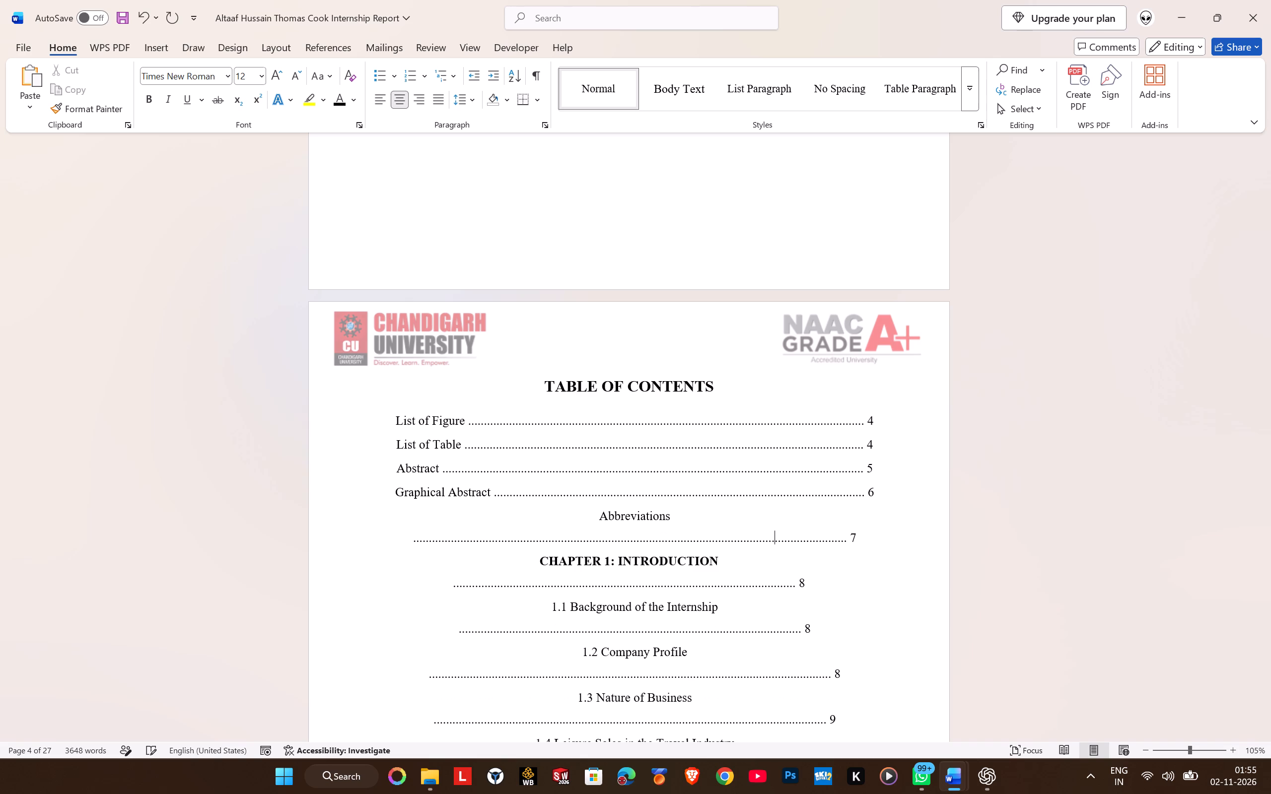
{"action": "key", "text": "BackSpace"}
{"action": "key", "text": "BackSpace"}
{"action": "key", "text": "BackSpace"}
{"action": "key", "text": "BackSpace"}
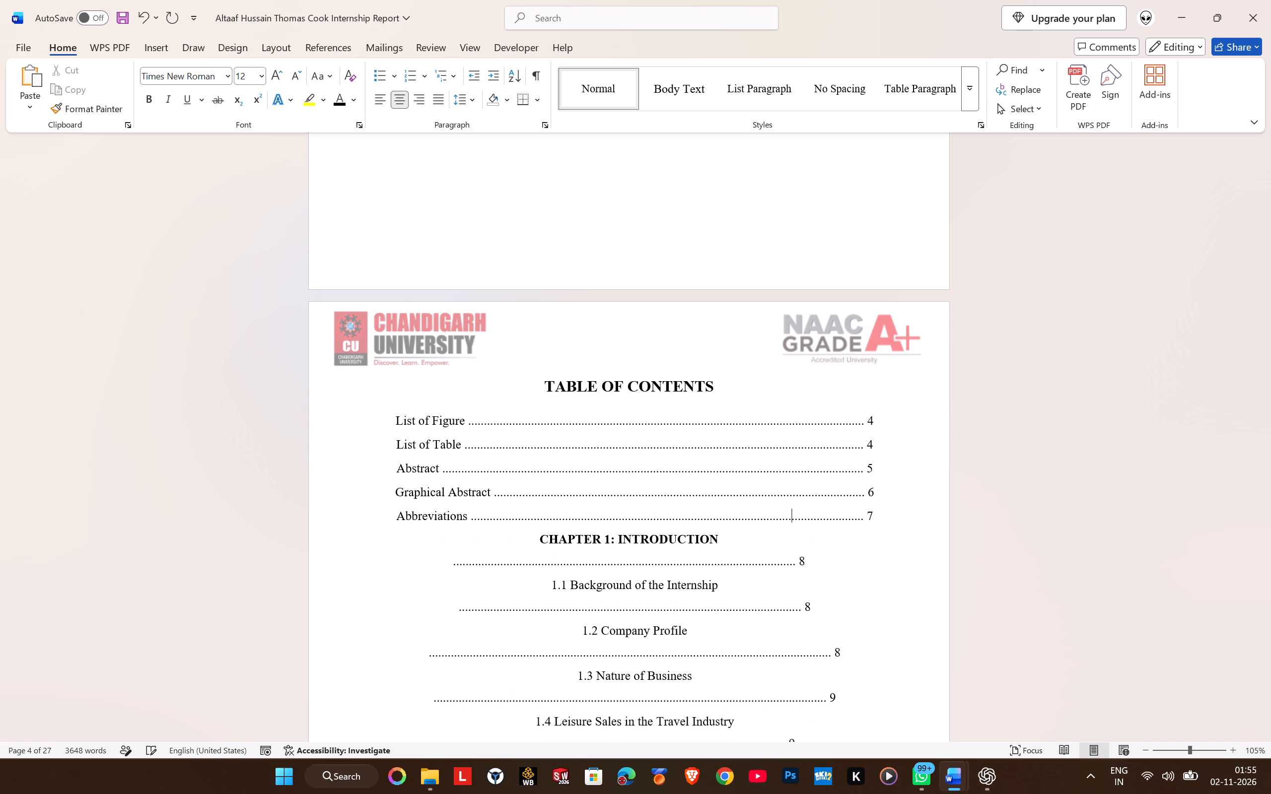
Shorten the dotted leader of the CHAPTER 1: INTRODUCTION contents entry so its title and page number share one line.
{"action": "key", "text": "Down"}
{"action": "key", "text": "Down"}
{"action": "key", "text": "BackSpace"}
{"action": "key", "text": "BackSpace"}
{"action": "key", "text": "BackSpace"}
{"action": "key", "text": "BackSpace"}
{"action": "key", "text": "BackSpace"}
{"action": "key", "text": "BackSpace"}
{"action": "key", "text": "BackSpace"}
{"action": "key", "text": "BackSpace"}
{"action": "key", "text": "BackSpace"}
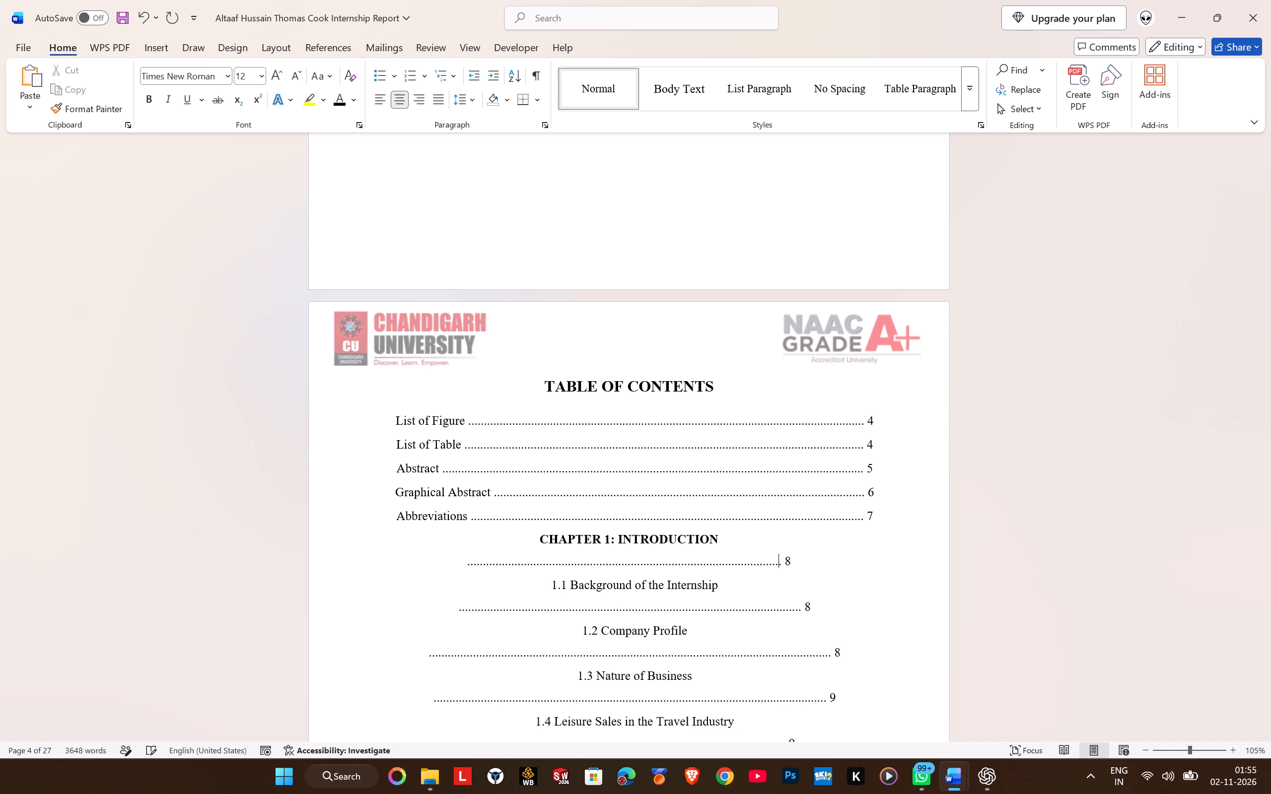
{"action": "key", "text": "BackSpace"}
{"action": "key", "text": "BackSpace"}
{"action": "key", "text": "BackSpace"}
{"action": "key", "text": "BackSpace"}
{"action": "key", "text": "BackSpace"}
Shorten the dotted leader of the 1.1 Background of the Internship contents entry so its title and page number share one line.
{"action": "key", "text": "Down"}
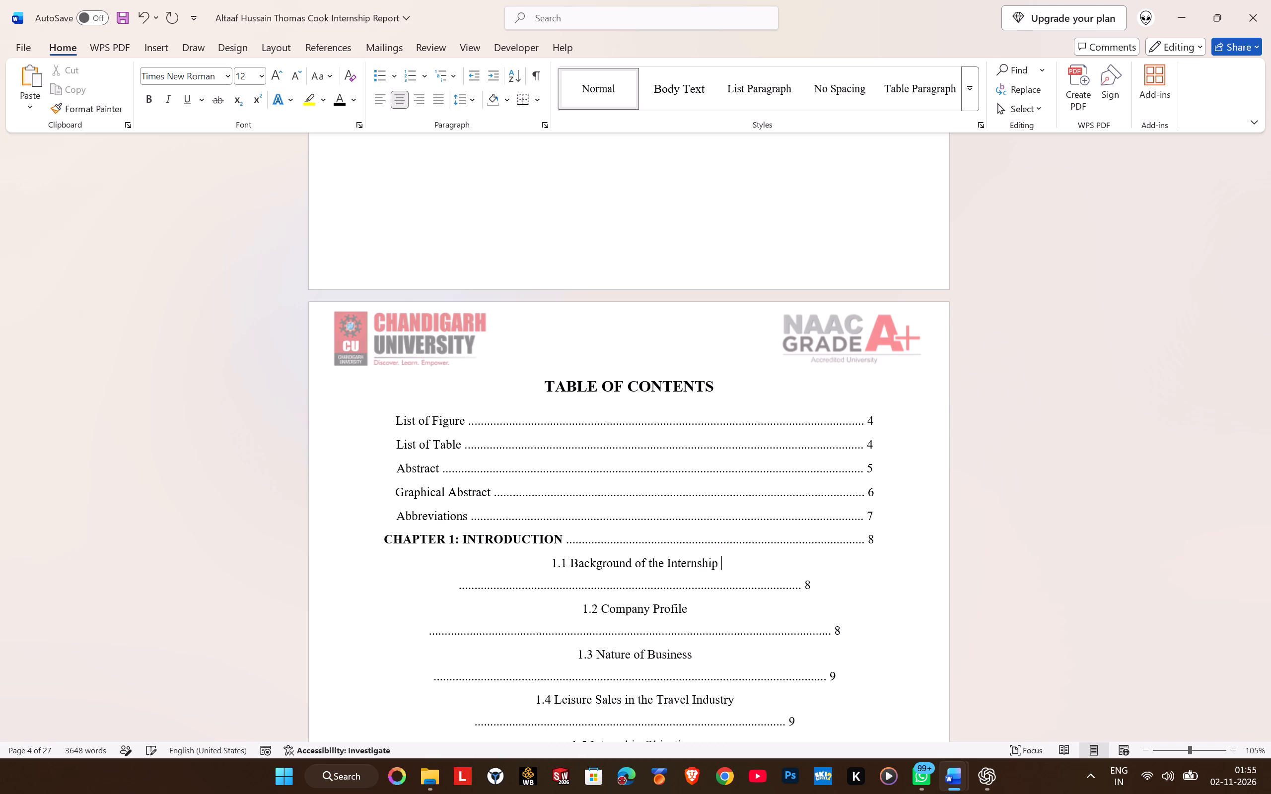
{"action": "key", "text": "Down"}
{"action": "key", "text": "BackSpace"}
{"action": "key", "text": "ctrl+z"}
{"action": "key", "text": "Left"}
{"action": "key", "text": "Left"}
{"action": "key", "text": "Left"}
{"action": "key", "text": "BackSpace"}
{"action": "key", "text": "BackSpace"}
{"action": "key", "text": "BackSpace"}
{"action": "key", "text": "BackSpace"}
{"action": "key", "text": "BackSpace"}
{"action": "key", "text": "BackSpace"}
{"action": "key", "text": "BackSpace"}
{"action": "key", "text": "BackSpace"}
{"action": "key", "text": "BackSpace"}
{"action": "key", "text": "BackSpace"}
{"action": "key", "text": "BackSpace"}
{"action": "key", "text": "BackSpace"}
{"action": "key", "text": "BackSpace"}
{"action": "key", "text": "BackSpace"}
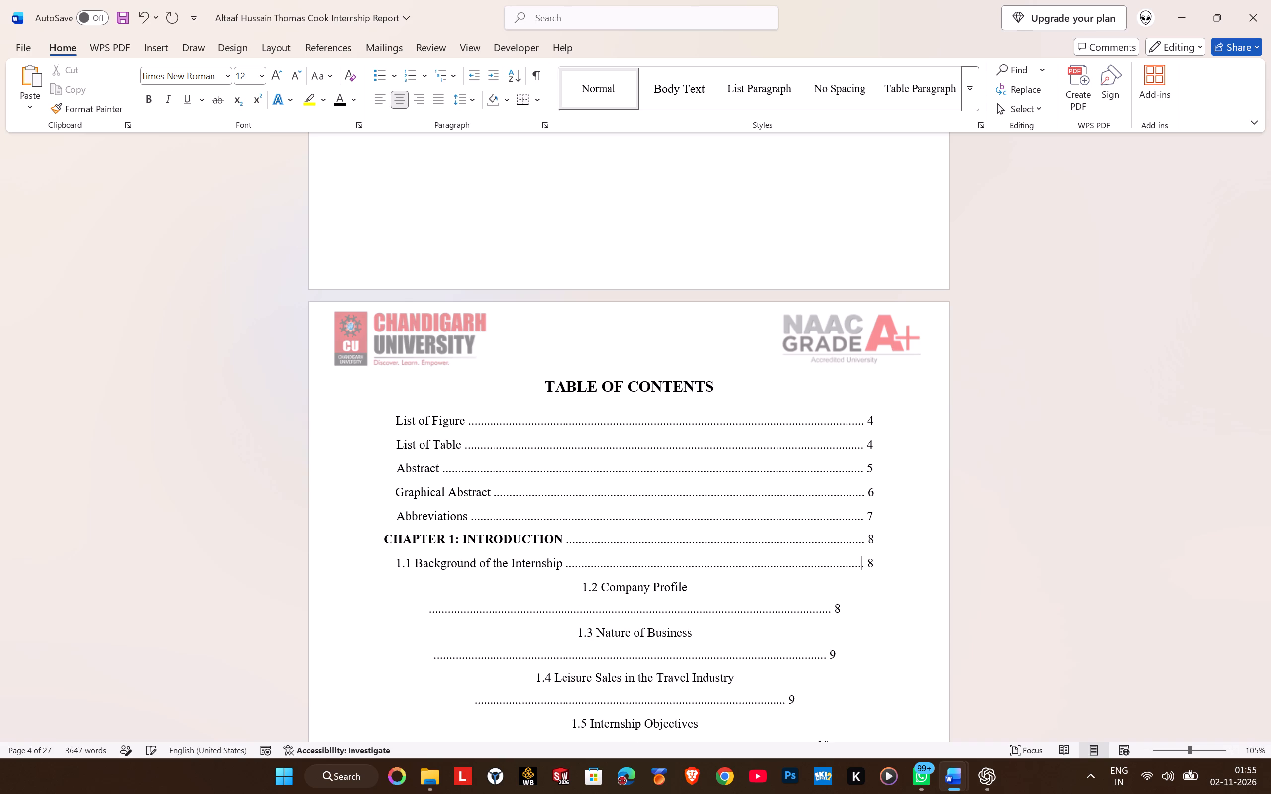
{"action": "type", "text": ".."}
{"action": "key", "text": "BackSpace"}
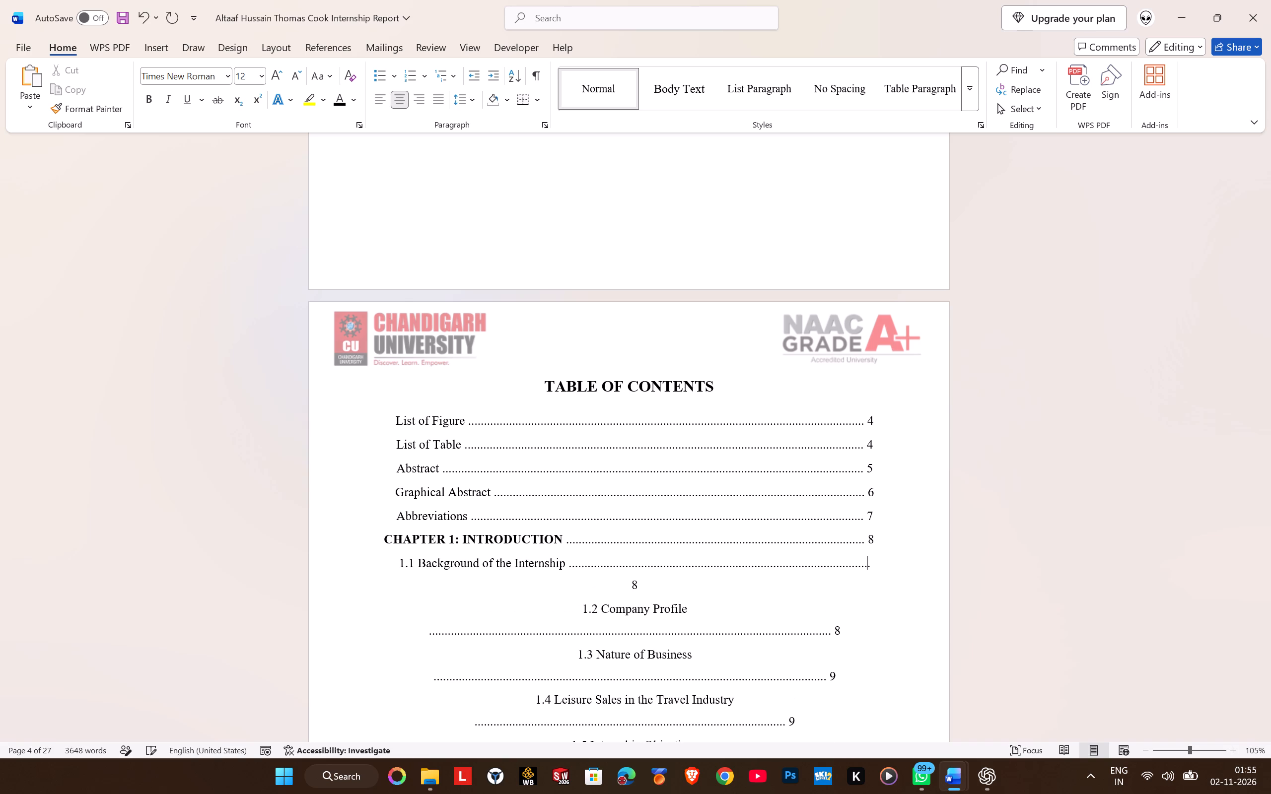
{"action": "key", "text": "period"}
{"action": "key", "text": "BackSpace"}
{"action": "key", "text": "BackSpace"}
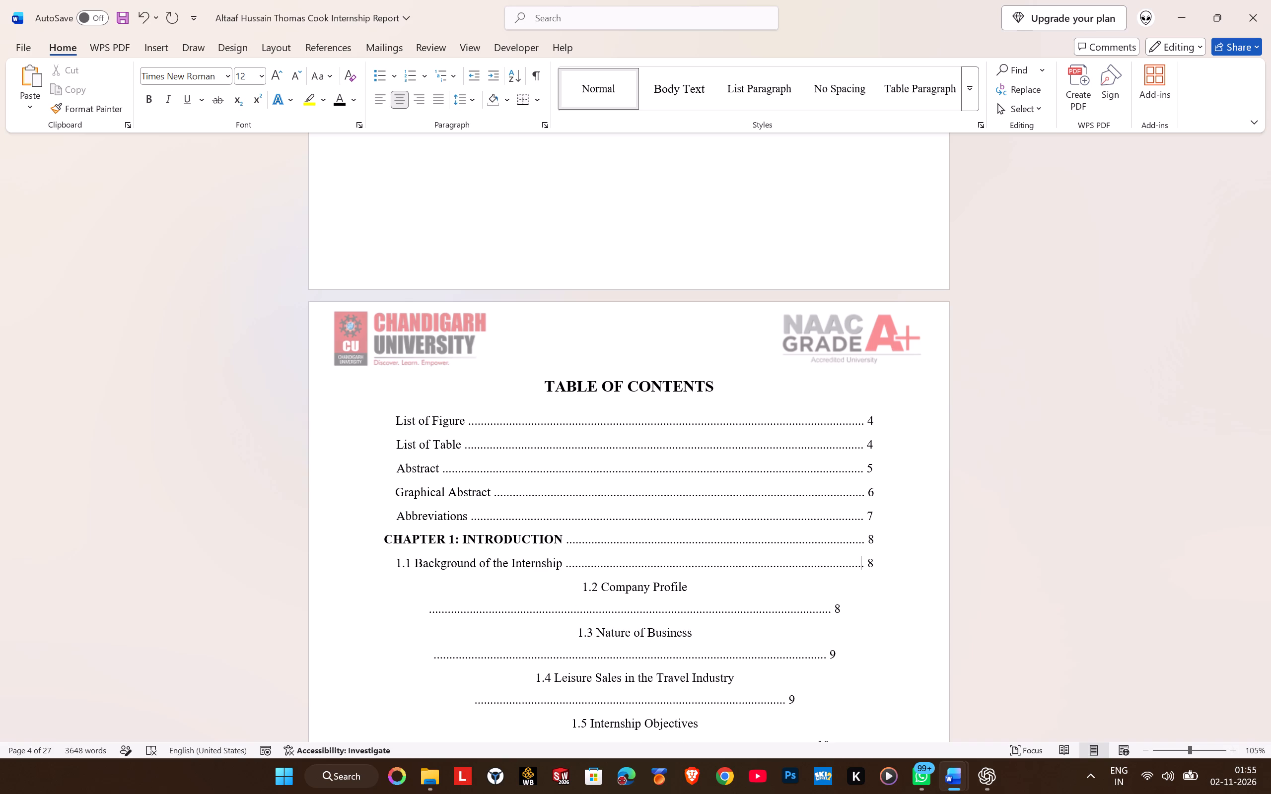
Shorten the dotted leader of the 1.2 Company Profile contents entry so its title and page number share one line.
{"action": "key", "text": "Down"}
{"action": "key", "text": "Down"}
{"action": "key", "text": "Left"}
{"action": "key", "text": "Left"}
{"action": "key", "text": "Left"}
{"action": "key", "text": "BackSpace"}
{"action": "key", "text": "BackSpace"}
{"action": "key", "text": "BackSpace"}
{"action": "key", "text": "BackSpace"}
{"action": "key", "text": "BackSpace"}
{"action": "key", "text": "BackSpace"}
{"action": "key", "text": "BackSpace"}
{"action": "key", "text": "BackSpace"}
{"action": "key", "text": "BackSpace"}
{"action": "key", "text": "BackSpace"}
{"action": "key", "text": "BackSpace"}
{"action": "key", "text": "BackSpace"}
{"action": "key", "text": "BackSpace"}
{"action": "key", "text": "BackSpace"}
{"action": "key", "text": "BackSpace"}
{"action": "key", "text": "BackSpace"}
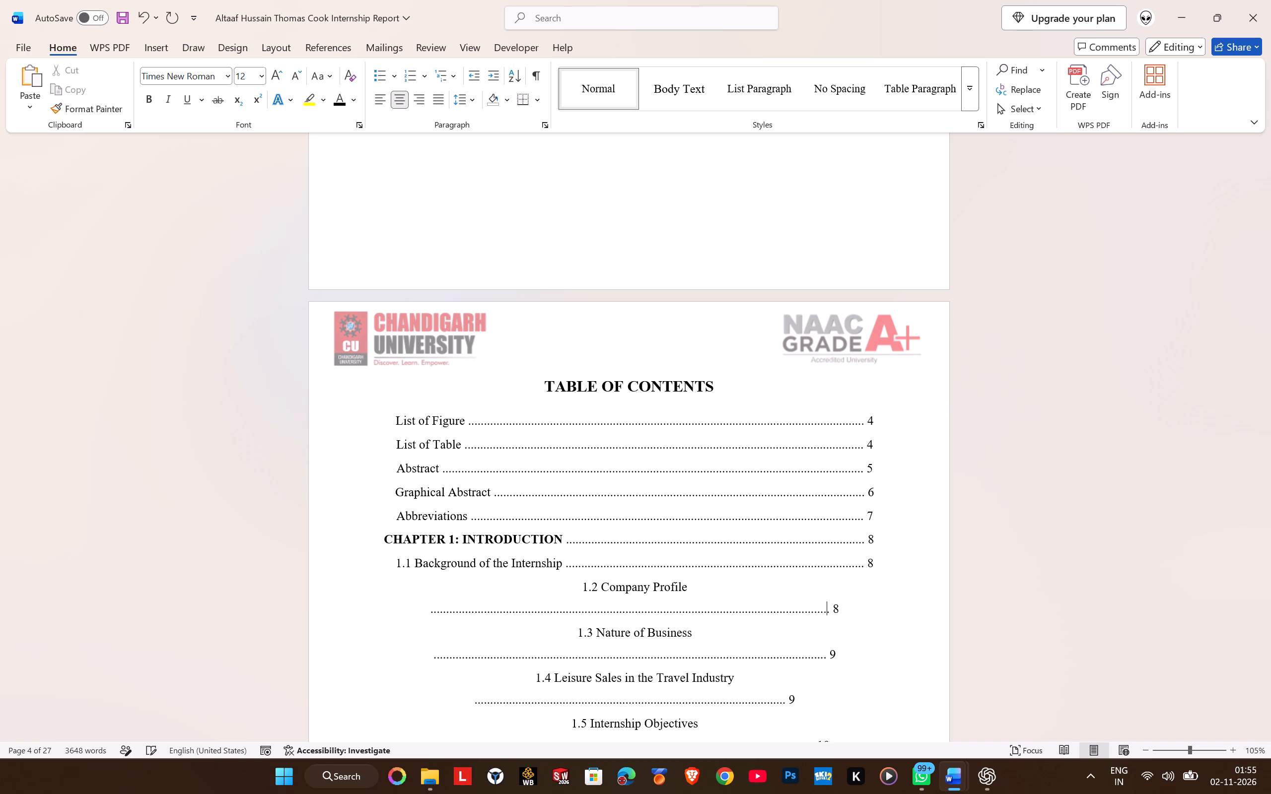
{"action": "type", "text": "..."}
{"action": "key", "text": "BackSpace"}
Shorten the dotted leader of the 1.3 Nature of Business contents entry so its title and page number share one line.
{"action": "key", "text": "Down"}
{"action": "key", "text": "Down"}
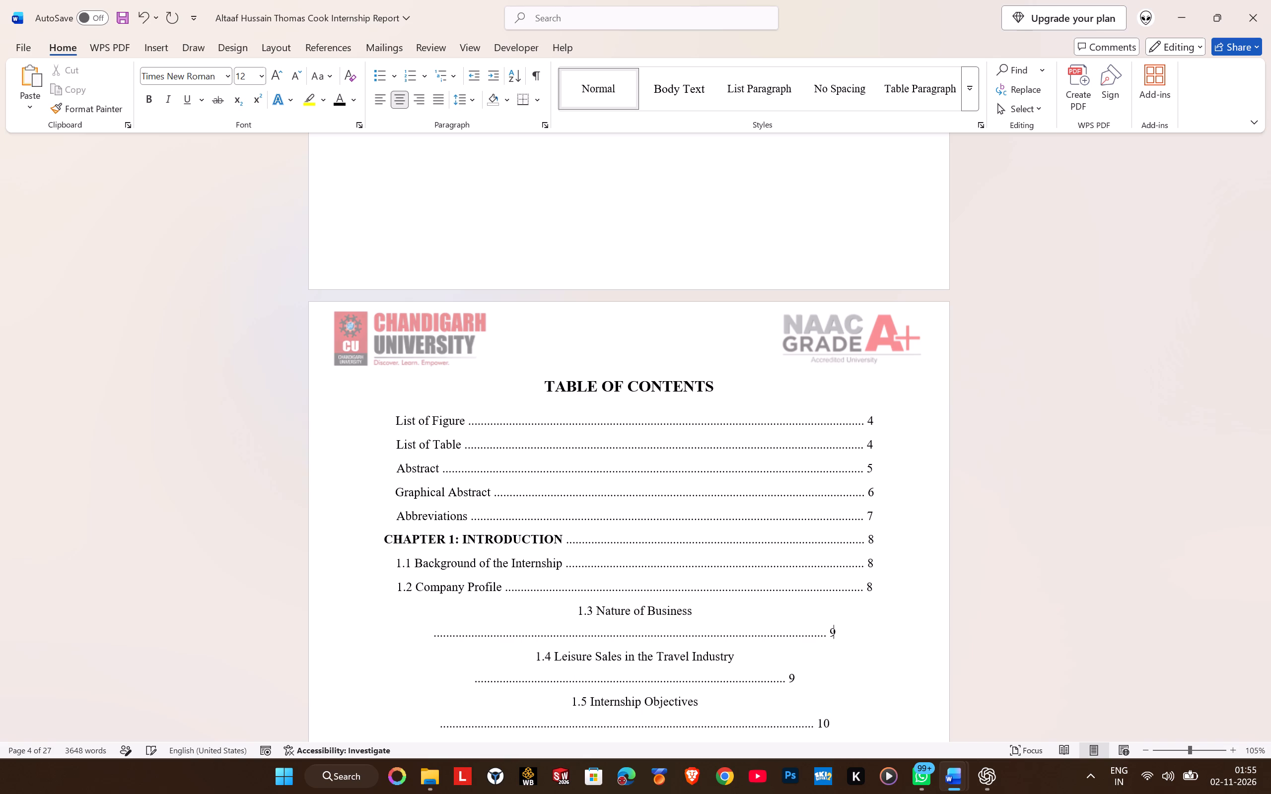
{"action": "key", "text": "Left"}
{"action": "key", "text": "Left"}
{"action": "key", "text": "Left"}
{"action": "key", "text": "Left"}
{"action": "key", "text": "BackSpace"}
{"action": "key", "text": "BackSpace"}
{"action": "key", "text": "BackSpace"}
{"action": "key", "text": "BackSpace"}
{"action": "key", "text": "BackSpace"}
{"action": "key", "text": "BackSpace"}
{"action": "key", "text": "BackSpace"}
{"action": "key", "text": "BackSpace"}
{"action": "key", "text": "BackSpace"}
{"action": "key", "text": "BackSpace"}
{"action": "key", "text": "BackSpace"}
{"action": "key", "text": "BackSpace"}
{"action": "key", "text": "BackSpace"}
{"action": "key", "text": "BackSpace"}
{"action": "key", "text": "period"}
{"action": "key", "text": "BackSpace"}
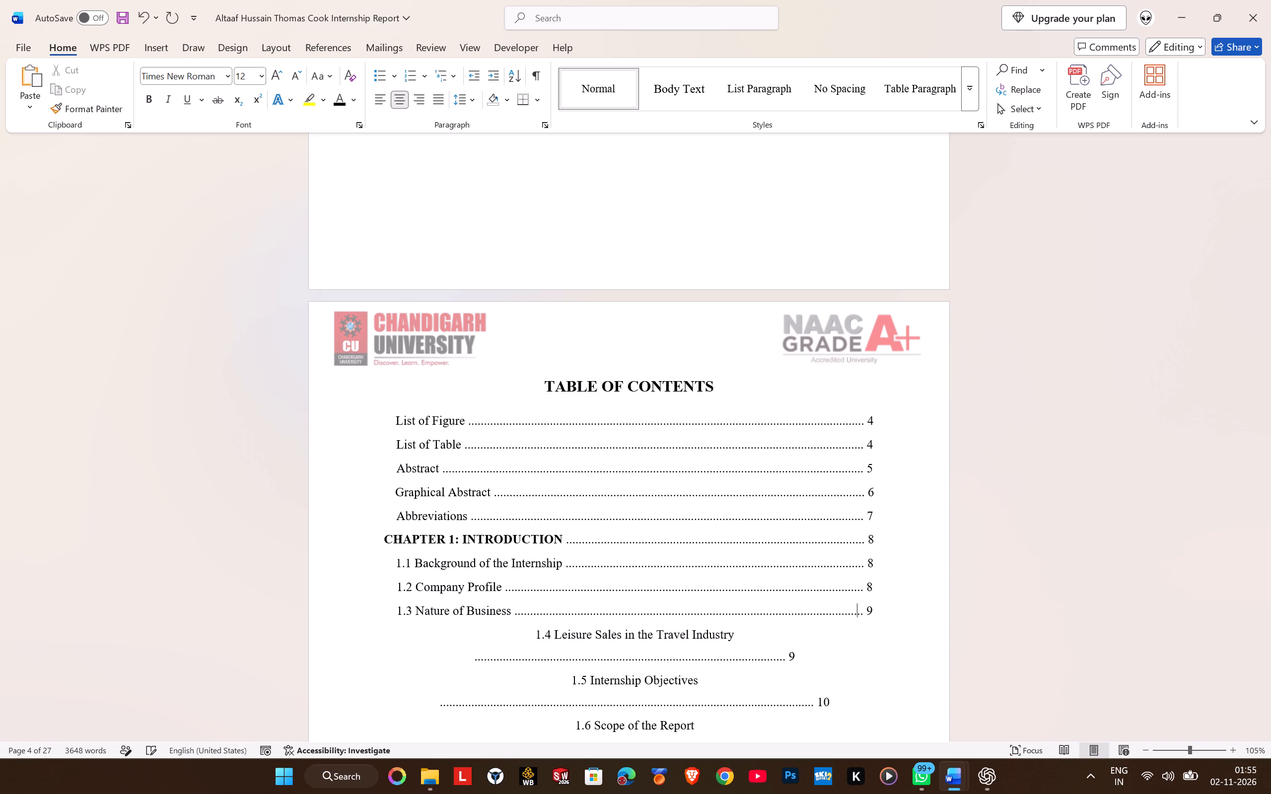
Trim the dotted leader of the 1.4 Leisure Sales in the Travel Industry contents entry to fit its page number on the same line.
{"action": "key", "text": "Down"}
{"action": "key", "text": "Down"}
{"action": "key", "text": "Left"}
{"action": "key", "text": "Left"}
{"action": "key", "text": "Left"}
{"action": "key", "text": "BackSpace"}
{"action": "key", "text": "BackSpace"}
{"action": "key", "text": "BackSpace"}
{"action": "key", "text": "BackSpace"}
{"action": "key", "text": "BackSpace"}
{"action": "key", "text": "BackSpace"}
{"action": "key", "text": "BackSpace"}
{"action": "key", "text": "BackSpace"}
{"action": "key", "text": "BackSpace"}
{"action": "key", "text": "BackSpace"}
{"action": "key", "text": "BackSpace"}
{"action": "key", "text": "BackSpace"}
{"action": "key", "text": "BackSpace"}
{"action": "key", "text": "BackSpace"}
{"action": "key", "text": "BackSpace"}
{"action": "type", "text": ".."}
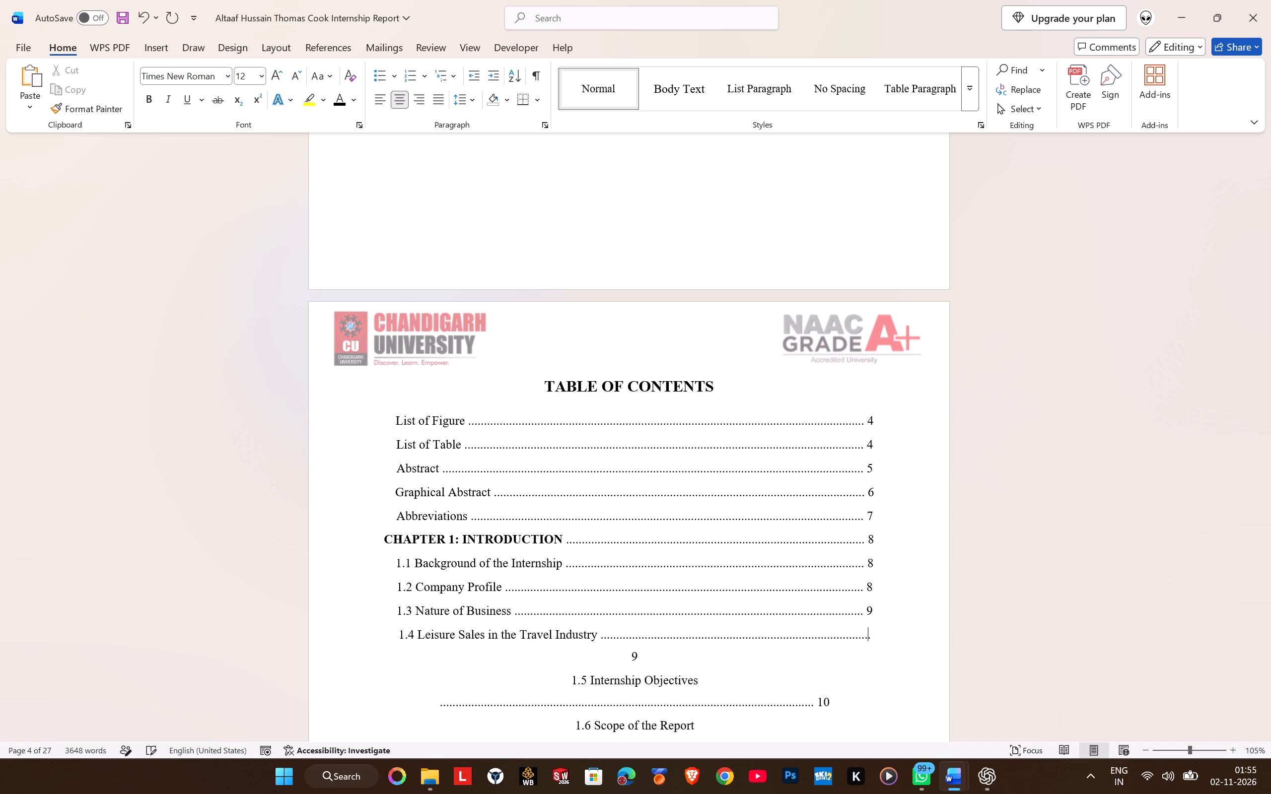
{"action": "key", "text": "BackSpace"}
Shorten the dotted leader of the 1.5 Internship Objectives contents entry so its title and page number share one line.
{"action": "key", "text": "Down"}
{"action": "key", "text": "Down"}
{"action": "key", "text": "Left"}
{"action": "key", "text": "Left"}
{"action": "key", "text": "Left"}
{"action": "key", "text": "Left"}
{"action": "key", "text": "BackSpace"}
{"action": "key", "text": "BackSpace"}
{"action": "key", "text": "BackSpace"}
{"action": "key", "text": "BackSpace"}
{"action": "key", "text": "BackSpace"}
{"action": "key", "text": "BackSpace"}
{"action": "key", "text": "BackSpace"}
{"action": "key", "text": "BackSpace"}
{"action": "key", "text": "BackSpace"}
{"action": "key", "text": "BackSpace"}
{"action": "key", "text": "BackSpace"}
{"action": "key", "text": "BackSpace"}
{"action": "key", "text": "BackSpace"}
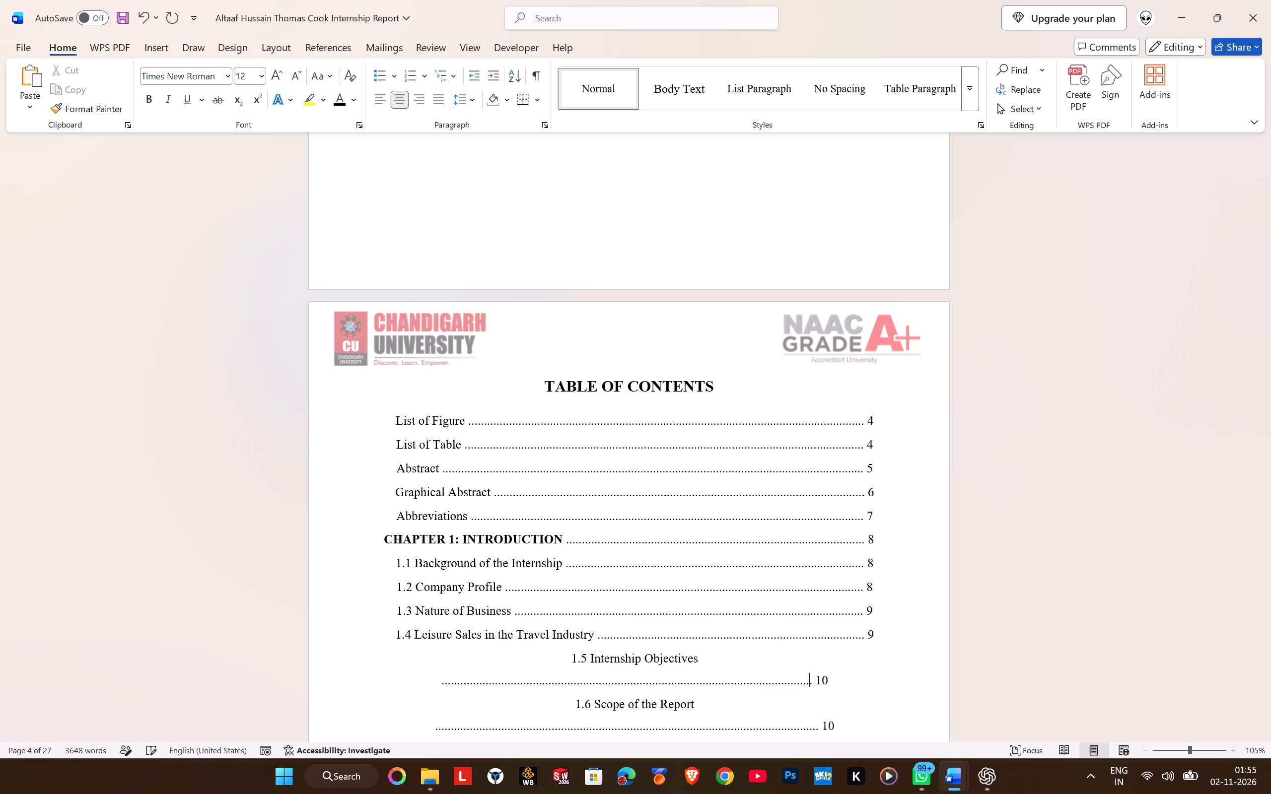
{"action": "key", "text": "period"}
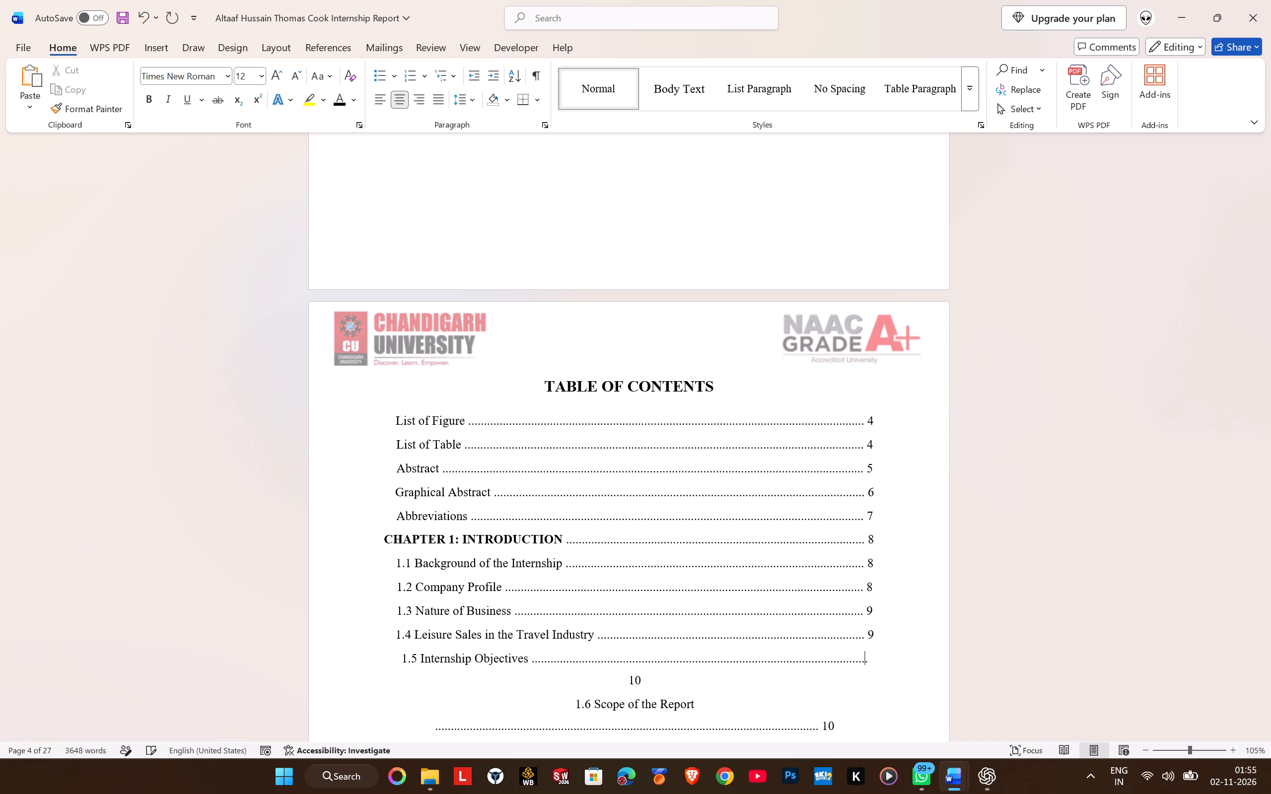
{"action": "key", "text": "BackSpace"}
Shorten the dotted leader of the 1.6 Scope of the Report contents entry so its title and page number share one line.
{"action": "key", "text": "Down"}
{"action": "key", "text": "Down"}
{"action": "key", "text": "Left"}
{"action": "key", "text": "Left"}
{"action": "key", "text": "Left"}
{"action": "key", "text": "Left"}
{"action": "key", "text": "Left"}
{"action": "key", "text": "BackSpace"}
{"action": "key", "text": "BackSpace"}
{"action": "key", "text": "BackSpace"}
{"action": "key", "text": "BackSpace"}
{"action": "key", "text": "BackSpace"}
{"action": "key", "text": "BackSpace"}
{"action": "key", "text": "BackSpace"}
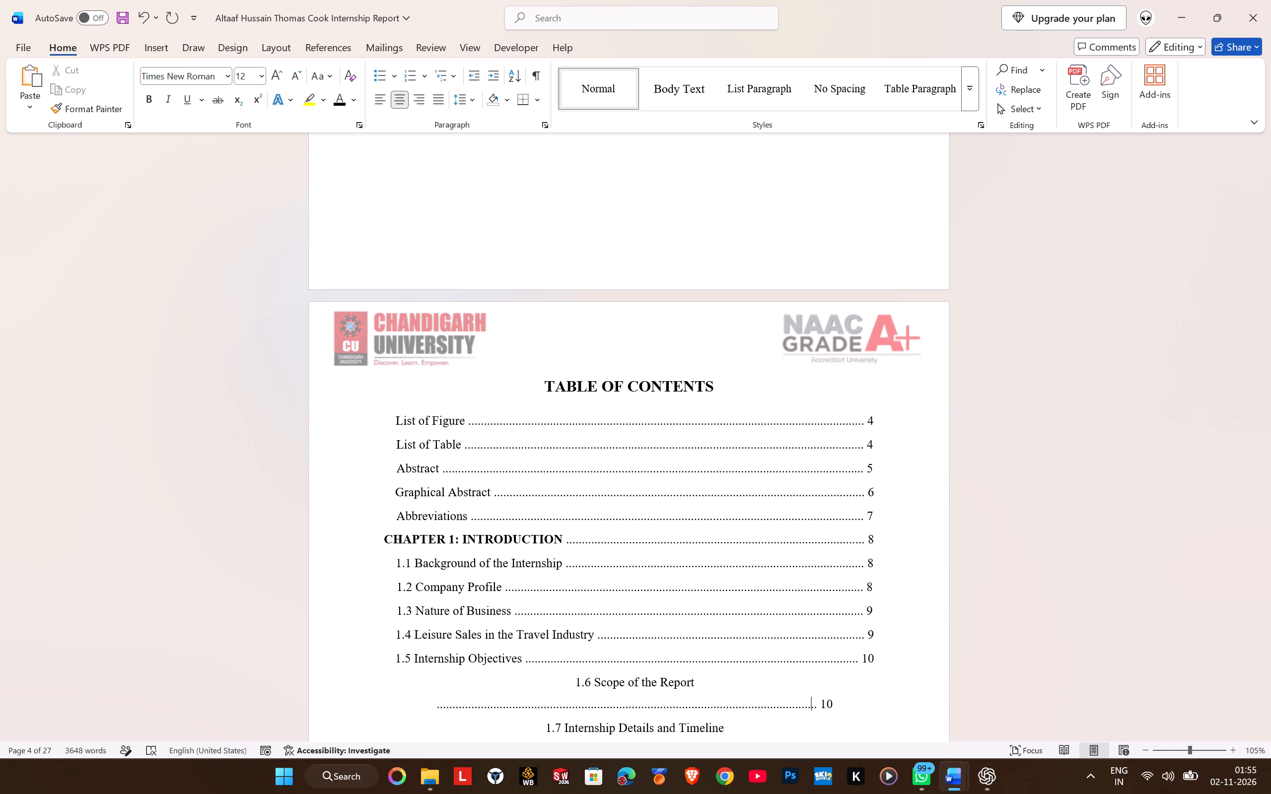
{"action": "key", "text": "BackSpace"}
{"action": "key", "text": "BackSpace"}
{"action": "key", "text": "BackSpace"}
{"action": "key", "text": "BackSpace"}
{"action": "key", "text": "BackSpace"}
{"action": "key", "text": "BackSpace"}
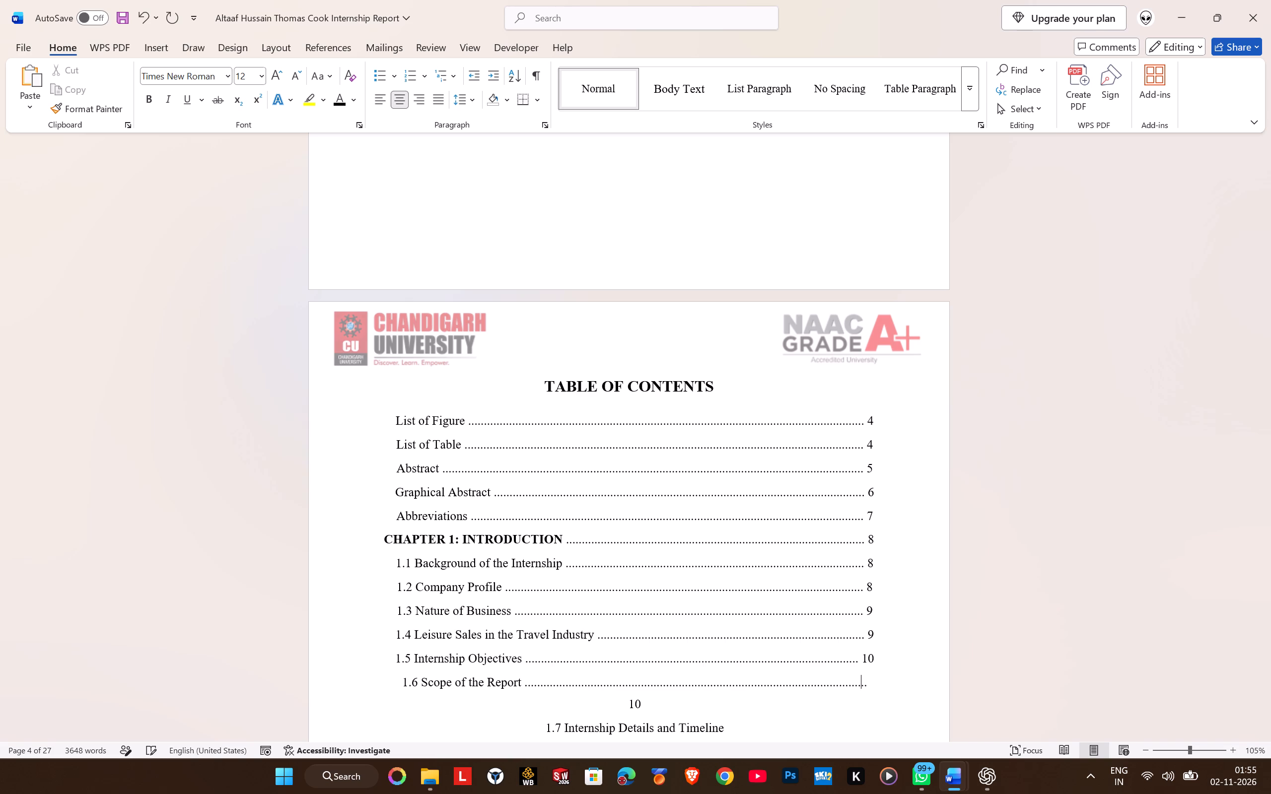
{"action": "key", "text": "BackSpace"}
Shorten the dotted leader of the 1.7 Internship Details and Timeline contents entry so its title and page number share one line.
{"action": "key", "text": "Down"}
{"action": "key", "text": "Down"}
{"action": "key", "text": "Left"}
{"action": "key", "text": "Left"}
{"action": "key", "text": "Left"}
{"action": "key", "text": "Left"}
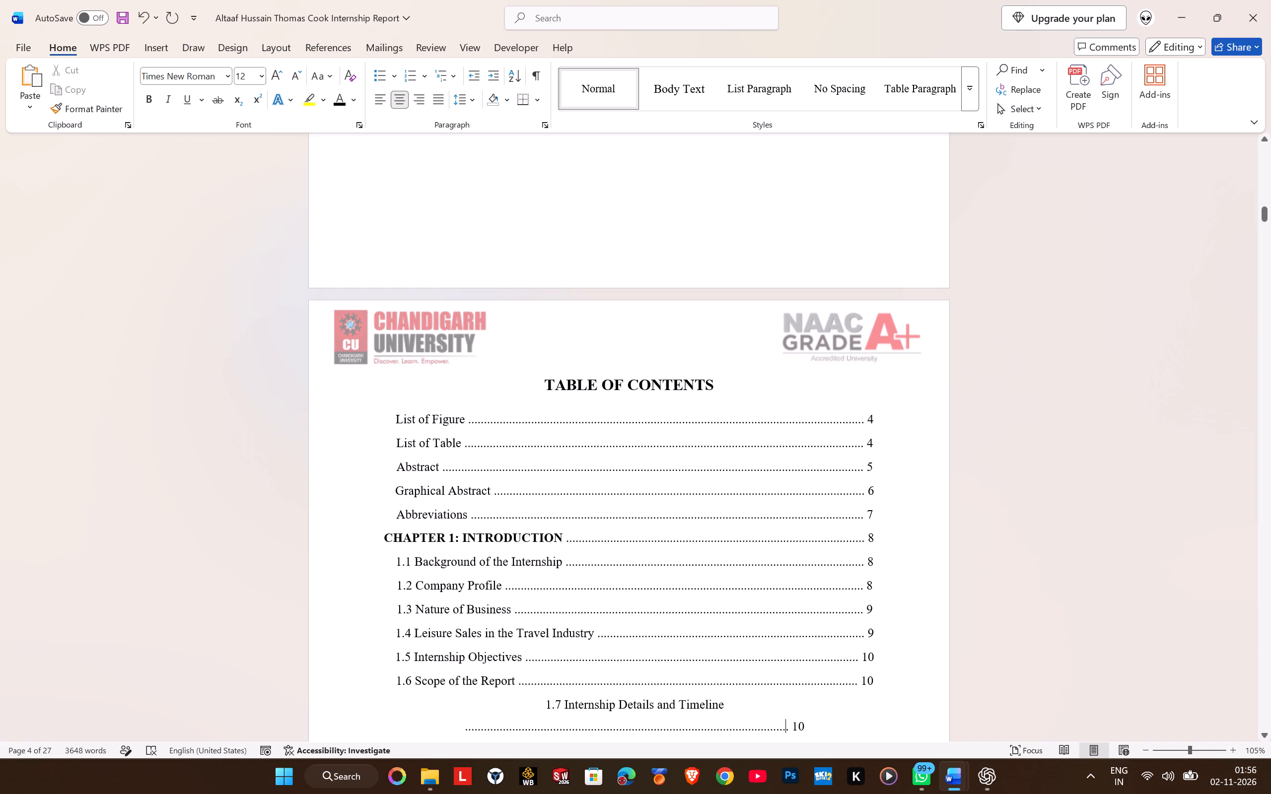
{"action": "key", "text": "period"}
{"action": "key", "text": "BackSpace"}
{"action": "key", "text": "BackSpace"}
{"action": "key", "text": "BackSpace"}
{"action": "key", "text": "BackSpace"}
{"action": "key", "text": "BackSpace"}
{"action": "key", "text": "BackSpace"}
{"action": "key", "text": "BackSpace"}
{"action": "key", "text": "BackSpace"}
{"action": "key", "text": "BackSpace"}
{"action": "key", "text": "BackSpace"}
{"action": "key", "text": "BackSpace"}
{"action": "key", "text": "BackSpace"}
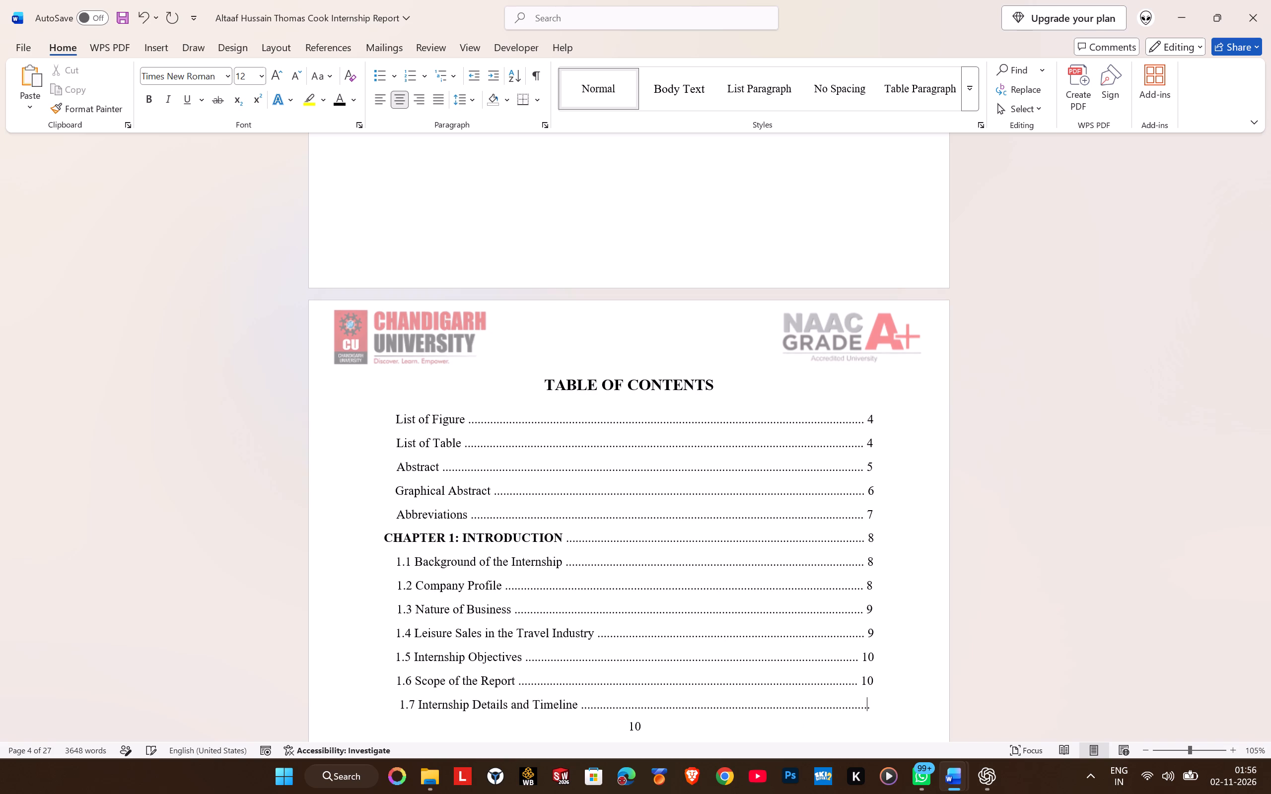
{"action": "key", "text": "BackSpace"}
{"action": "key", "text": "BackSpace"}
{"action": "key", "text": "BackSpace"}
Trim the dotted leader of the CHAPTER 2: LITERATURE SURVEY contents entry to fit its page number on the same line.
{"action": "key", "text": "Down"}
{"action": "key", "text": "Down"}
{"action": "key", "text": "Down"}
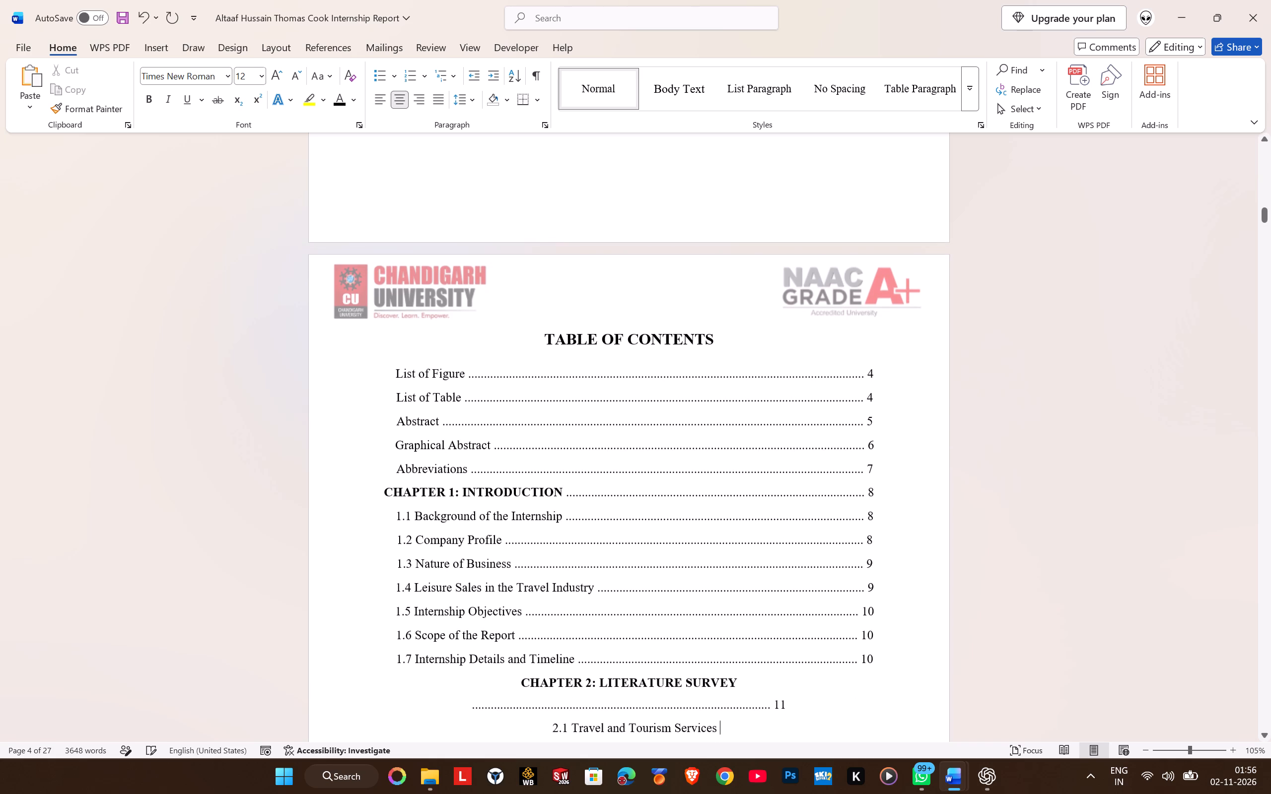
{"action": "key", "text": "Up"}
{"action": "key", "text": "Left"}
{"action": "key", "text": "Left"}
{"action": "key", "text": "Left"}
{"action": "key", "text": "Left"}
{"action": "key", "text": "BackSpace"}
{"action": "key", "text": "BackSpace"}
{"action": "key", "text": "BackSpace"}
{"action": "key", "text": "BackSpace"}
{"action": "key", "text": "BackSpace"}
{"action": "key", "text": "BackSpace"}
{"action": "key", "text": "BackSpace"}
{"action": "key", "text": "BackSpace"}
{"action": "key", "text": "BackSpace"}
{"action": "key", "text": "BackSpace"}
{"action": "key", "text": "BackSpace"}
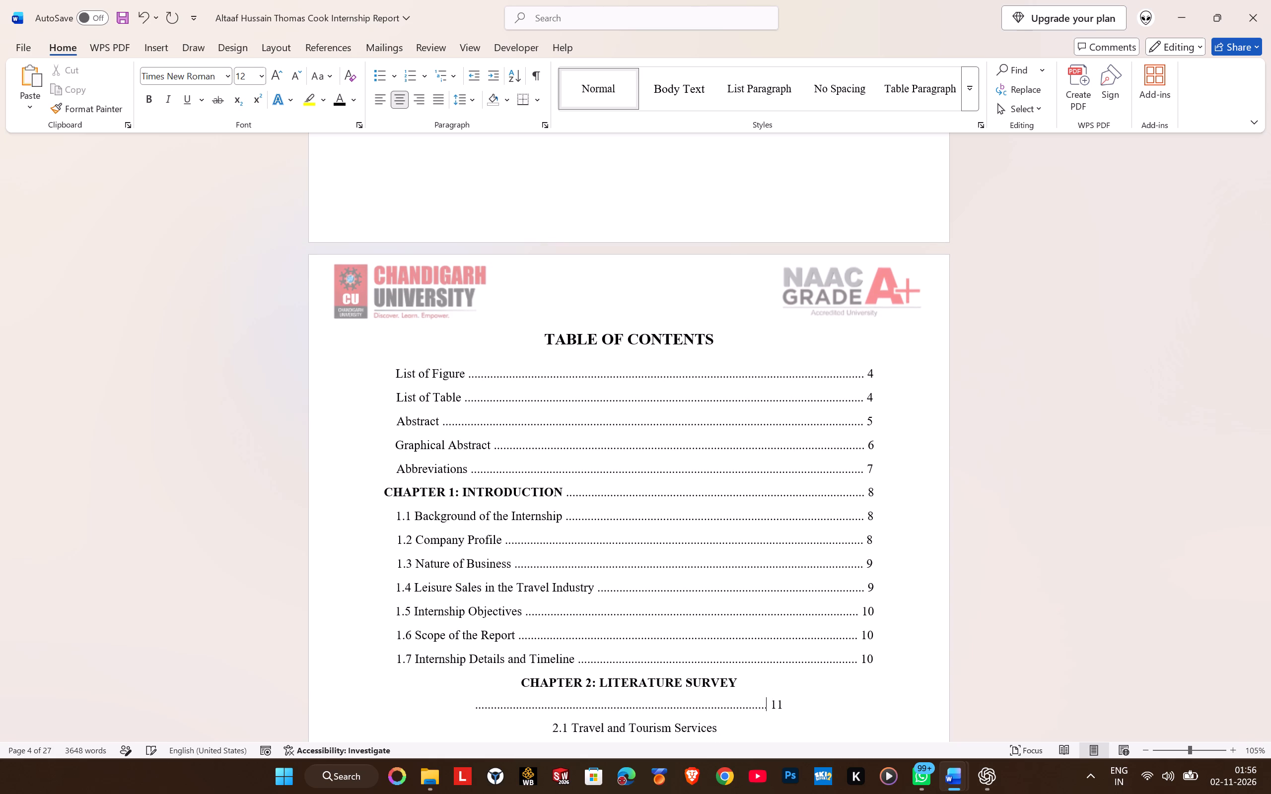
{"action": "key", "text": "BackSpace"}
{"action": "key", "text": "BackSpace"}
{"action": "key", "text": "BackSpace"}
Shorten the dotted leader of the 2.1 Travel and Tourism Services contents entry so its title and page number share one line.
{"action": "key", "text": "Down"}
{"action": "key", "text": "Down"}
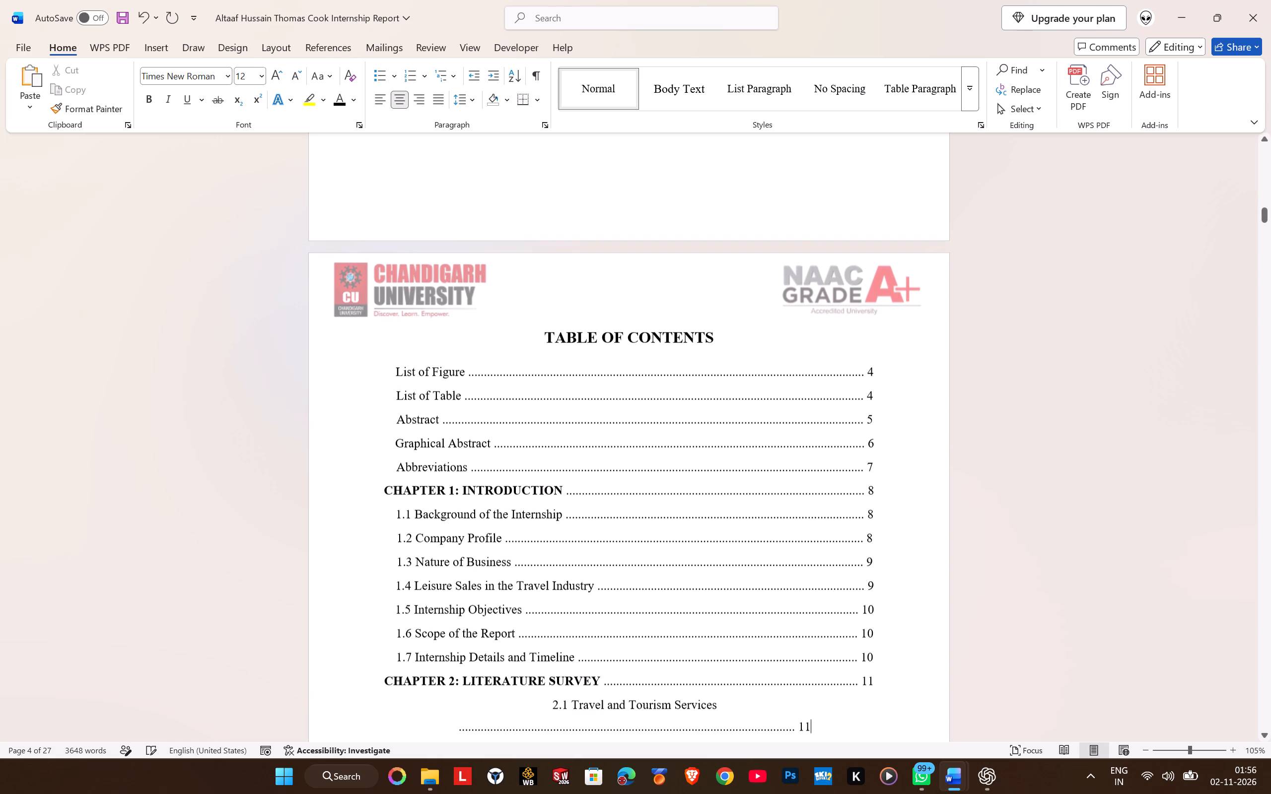
{"action": "key", "text": "Down"}
{"action": "key", "text": "Left"}
{"action": "key", "text": "Up"}
{"action": "key", "text": "BackSpace"}
{"action": "key", "text": "BackSpace"}
{"action": "key", "text": "BackSpace"}
{"action": "key", "text": "BackSpace"}
{"action": "key", "text": "BackSpace"}
{"action": "key", "text": "BackSpace"}
{"action": "key", "text": "BackSpace"}
{"action": "key", "text": "BackSpace"}
{"action": "key", "text": "BackSpace"}
{"action": "key", "text": "BackSpace"}
{"action": "key", "text": "BackSpace"}
{"action": "key", "text": "BackSpace"}
{"action": "key", "text": "BackSpace"}
{"action": "key", "text": "BackSpace"}
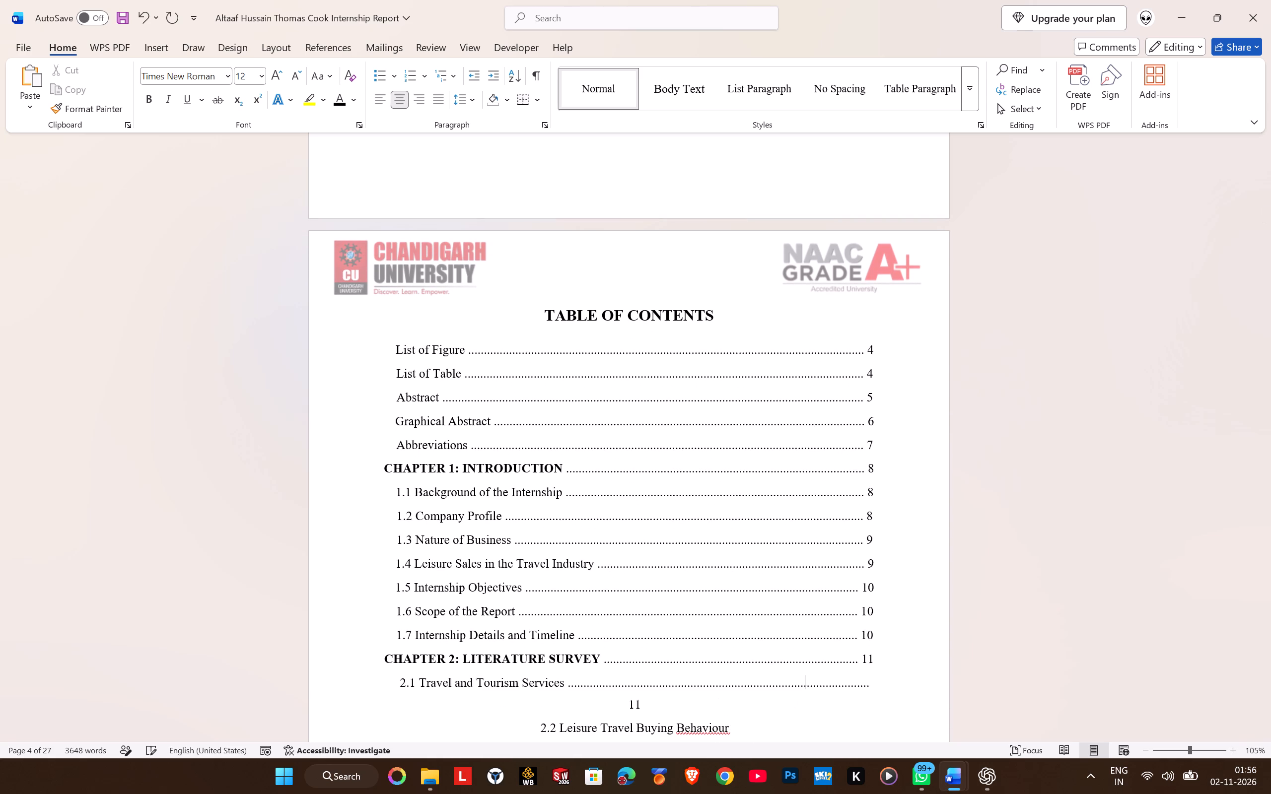
{"action": "type", "text": ".."}
{"action": "key", "text": "BackSpace"}
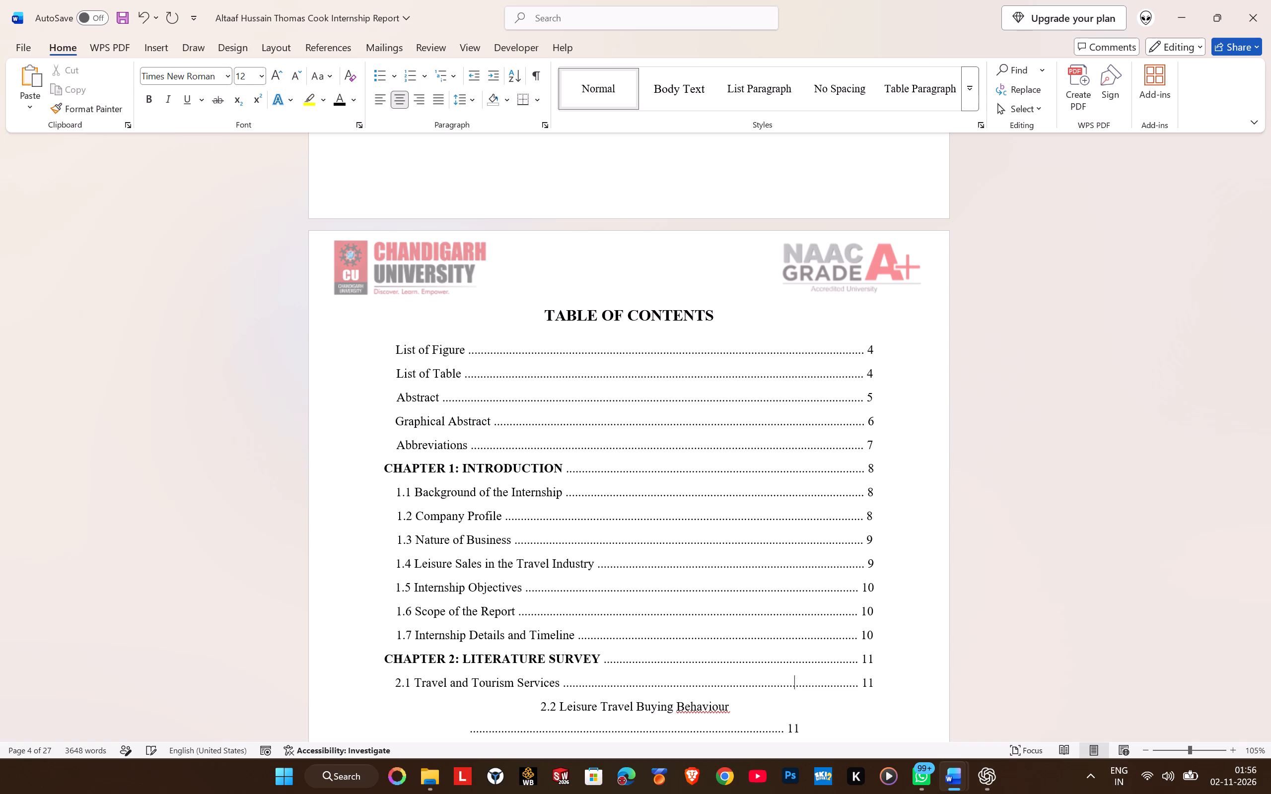
Trim the dotted leader of the 2.2 Leisure Travel Buying Behaviour contents entry to fit its page number on the same line.
{"action": "key", "text": "Down"}
{"action": "key", "text": "Down"}
{"action": "key", "text": "Left"}
{"action": "key", "text": "Left"}
{"action": "key", "text": "Left"}
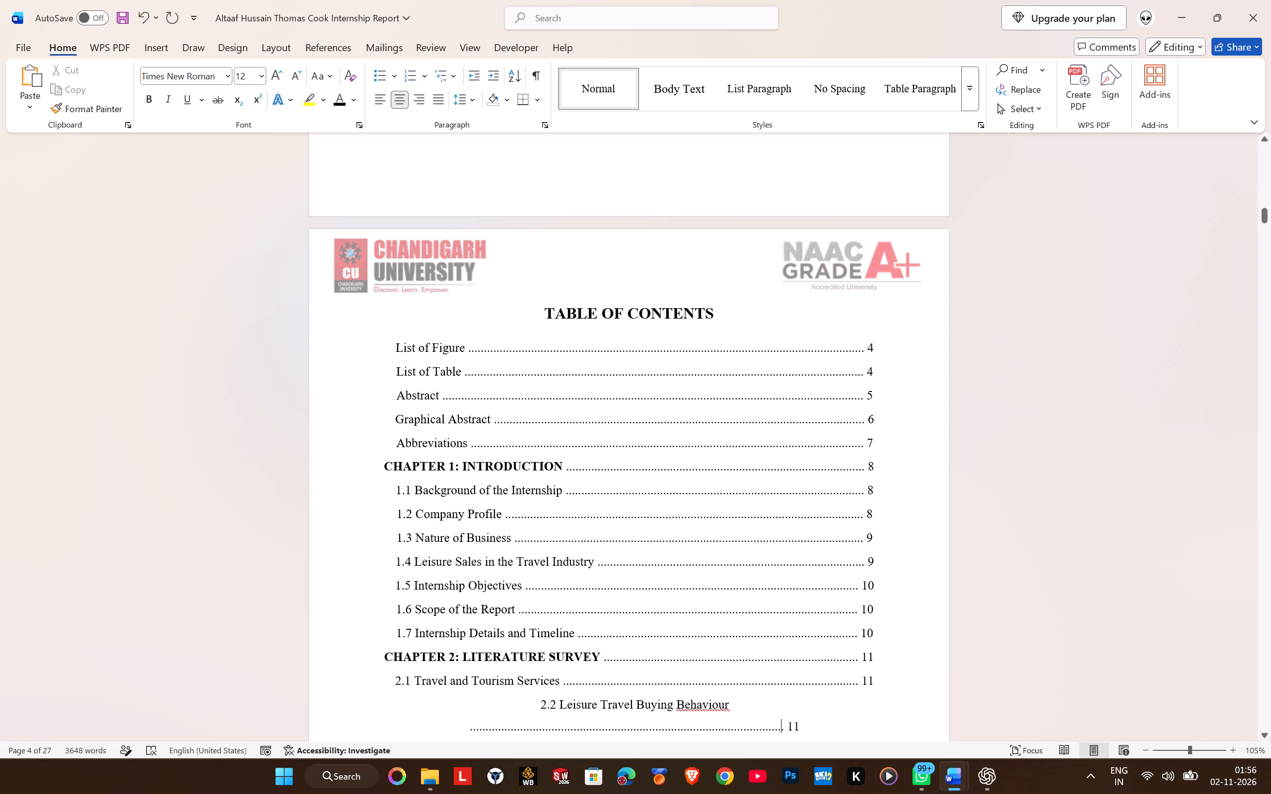
{"action": "key", "text": "period"}
{"action": "key", "text": "period"}
{"action": "key", "text": "period"}
{"action": "key", "text": "period"}
{"action": "key", "text": "BackSpace"}
{"action": "key", "text": "BackSpace"}
{"action": "key", "text": "BackSpace"}
{"action": "key", "text": "BackSpace"}
{"action": "key", "text": "BackSpace"}
{"action": "key", "text": "BackSpace"}
{"action": "key", "text": "BackSpace"}
{"action": "key", "text": "BackSpace"}
{"action": "key", "text": "BackSpace"}
{"action": "key", "text": "BackSpace"}
{"action": "key", "text": "BackSpace"}
{"action": "key", "text": "BackSpace"}
{"action": "key", "text": "BackSpace"}
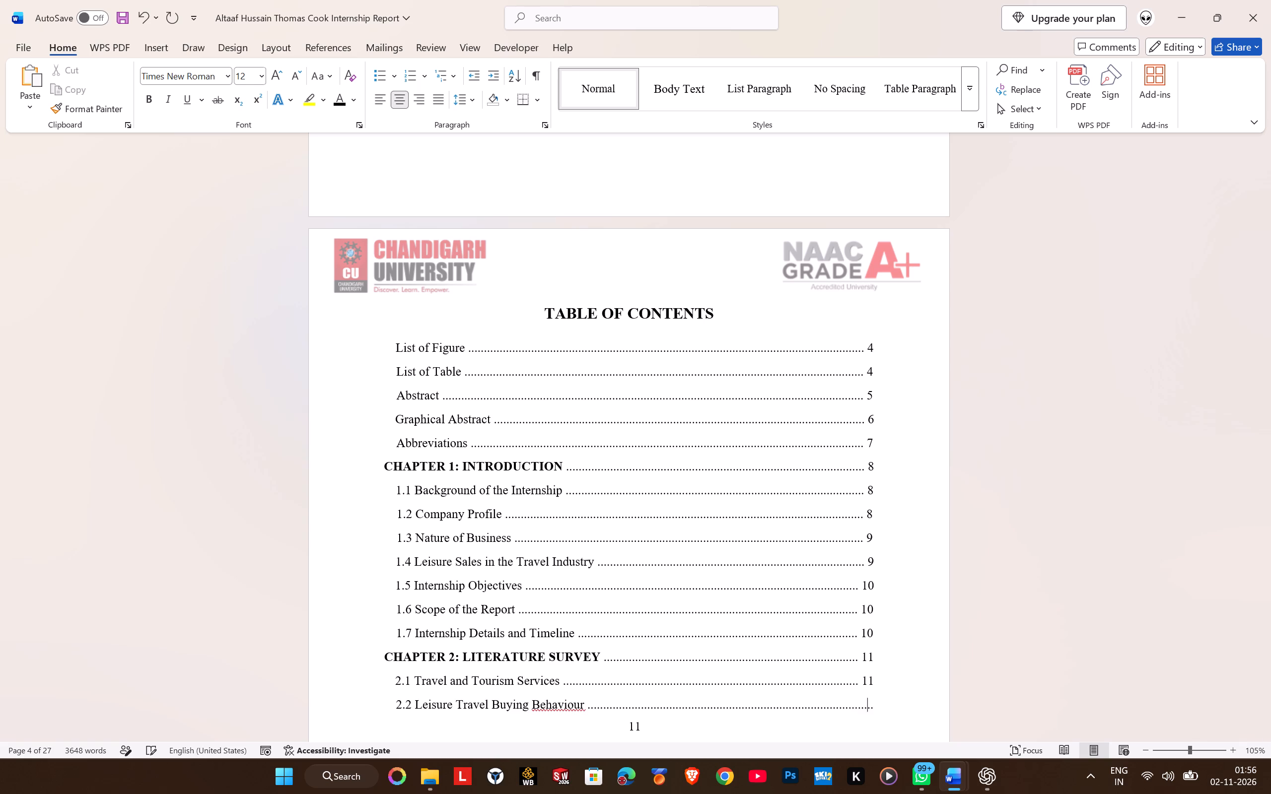
{"action": "key", "text": "BackSpace"}
{"action": "key", "text": "BackSpace"}
{"action": "key", "text": "BackSpace"}
{"action": "key", "text": "BackSpace"}
{"action": "key", "text": "BackSpace"}
Adjust the dotted leader of the 2.3 Customer Relationship Management contents entry so its title and page number share one line.
{"action": "key", "text": "Down"}
{"action": "key", "text": "Down"}
{"action": "key", "text": "Down"}
{"action": "key", "text": "Down"}
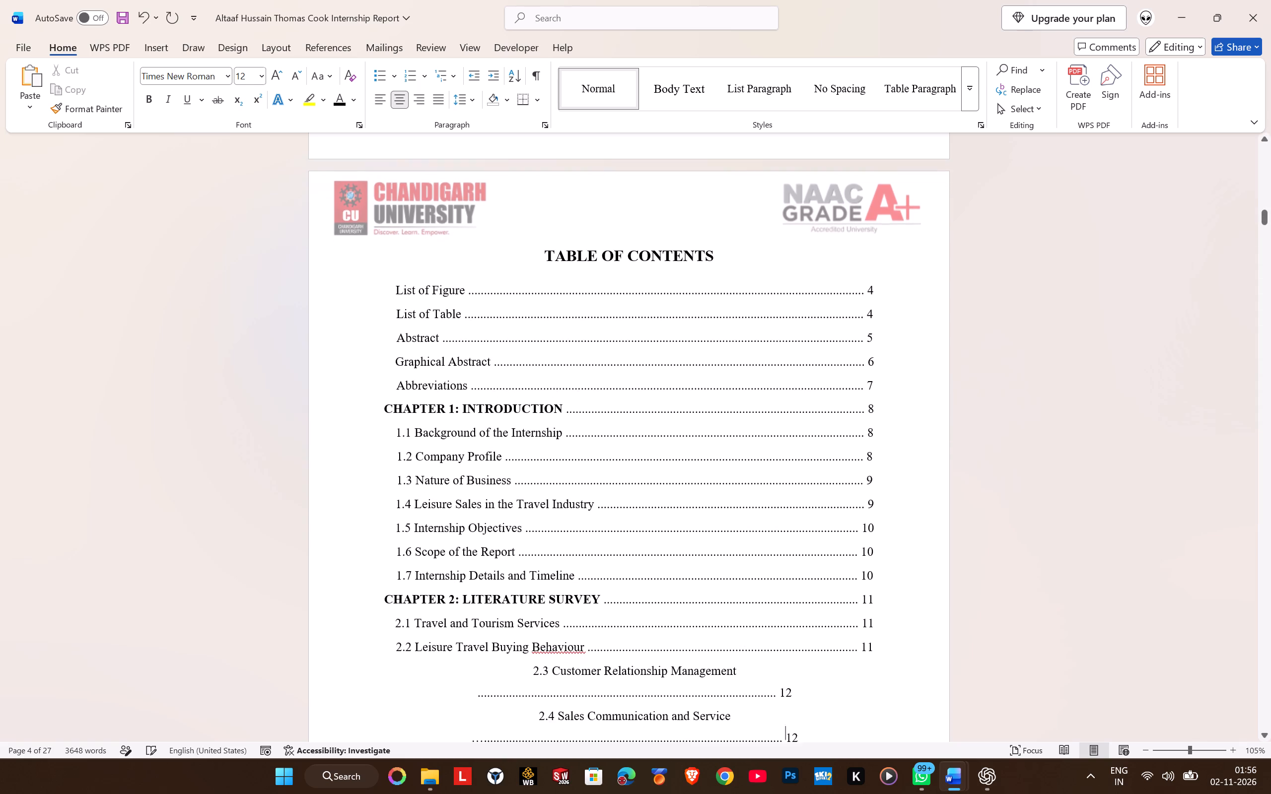
{"action": "key", "text": "Down"}
{"action": "key", "text": "Down"}
{"action": "key", "text": "Up"}
{"action": "key", "text": "Up"}
{"action": "key", "text": "Up"}
{"action": "key", "text": "Up"}
{"action": "key", "text": "Up"}
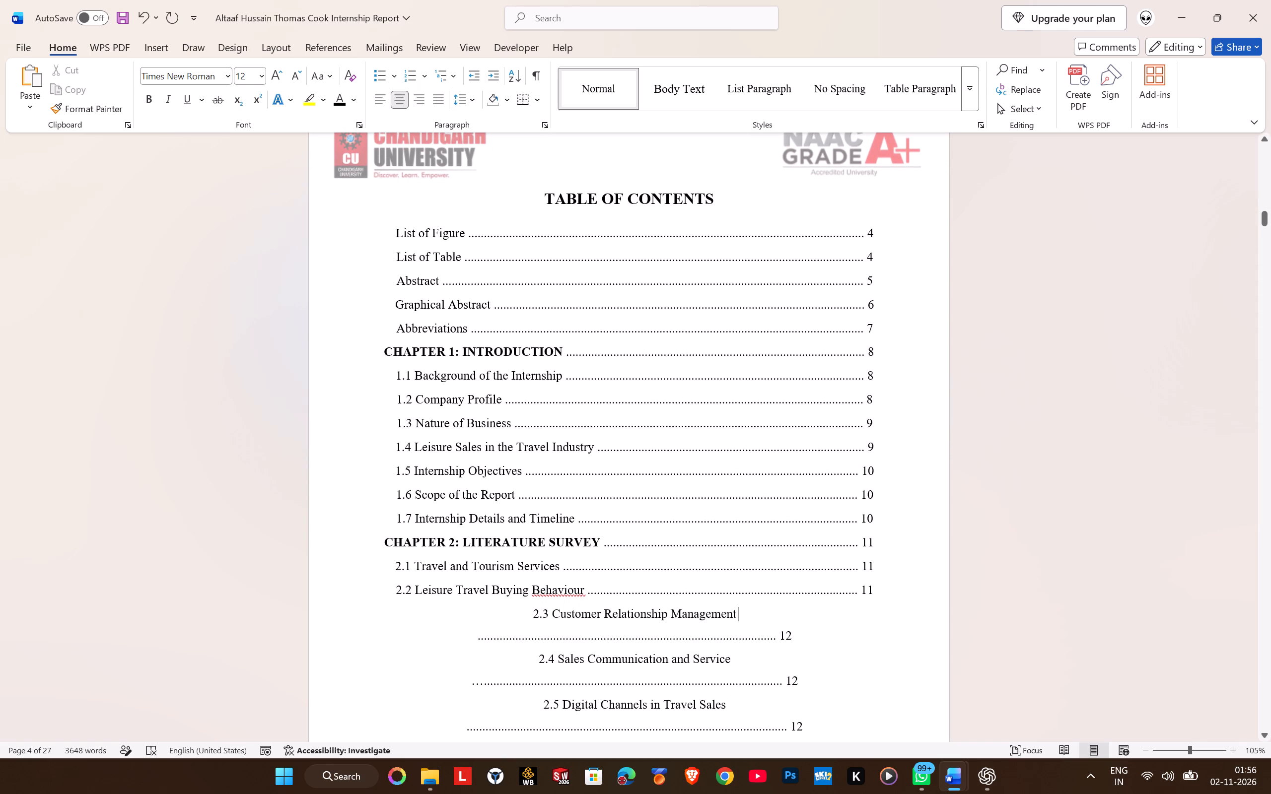
{"action": "key", "text": "Down"}
{"action": "key", "text": "Left"}
{"action": "key", "text": "Left"}
{"action": "key", "text": "Left"}
{"action": "key", "text": "Left"}
{"action": "key", "text": "BackSpace"}
{"action": "key", "text": "BackSpace"}
{"action": "key", "text": "BackSpace"}
{"action": "key", "text": "BackSpace"}
{"action": "key", "text": "BackSpace"}
{"action": "key", "text": "BackSpace"}
{"action": "key", "text": "BackSpace"}
{"action": "key", "text": "BackSpace"}
{"action": "key", "text": "BackSpace"}
{"action": "key", "text": "BackSpace"}
{"action": "key", "text": "BackSpace"}
{"action": "key", "text": "BackSpace"}
{"action": "key", "text": "BackSpace"}
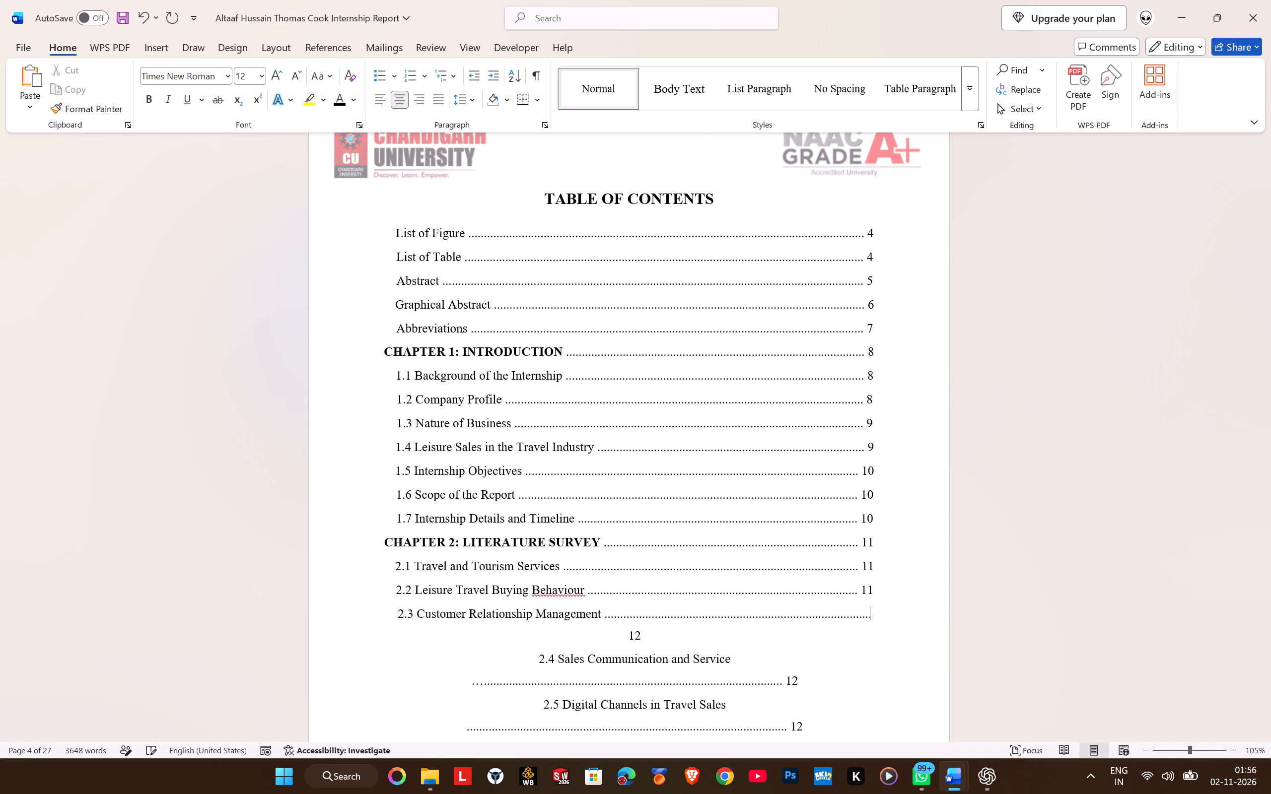
{"action": "key", "text": "BackSpace"}
{"action": "key", "text": "BackSpace"}
{"action": "key", "text": "BackSpace"}
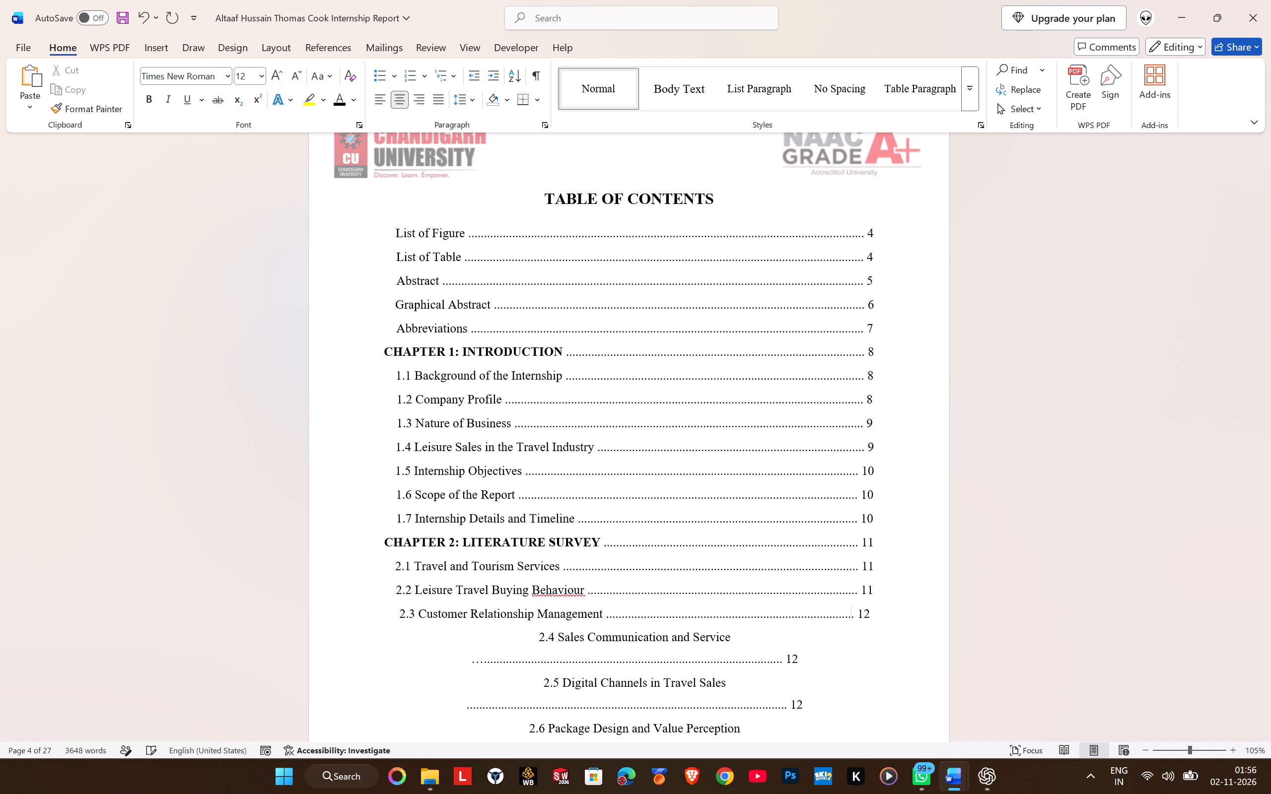
{"action": "key", "text": "space"}
{"action": "key", "text": "BackSpace"}
{"action": "type", "text": "..."}
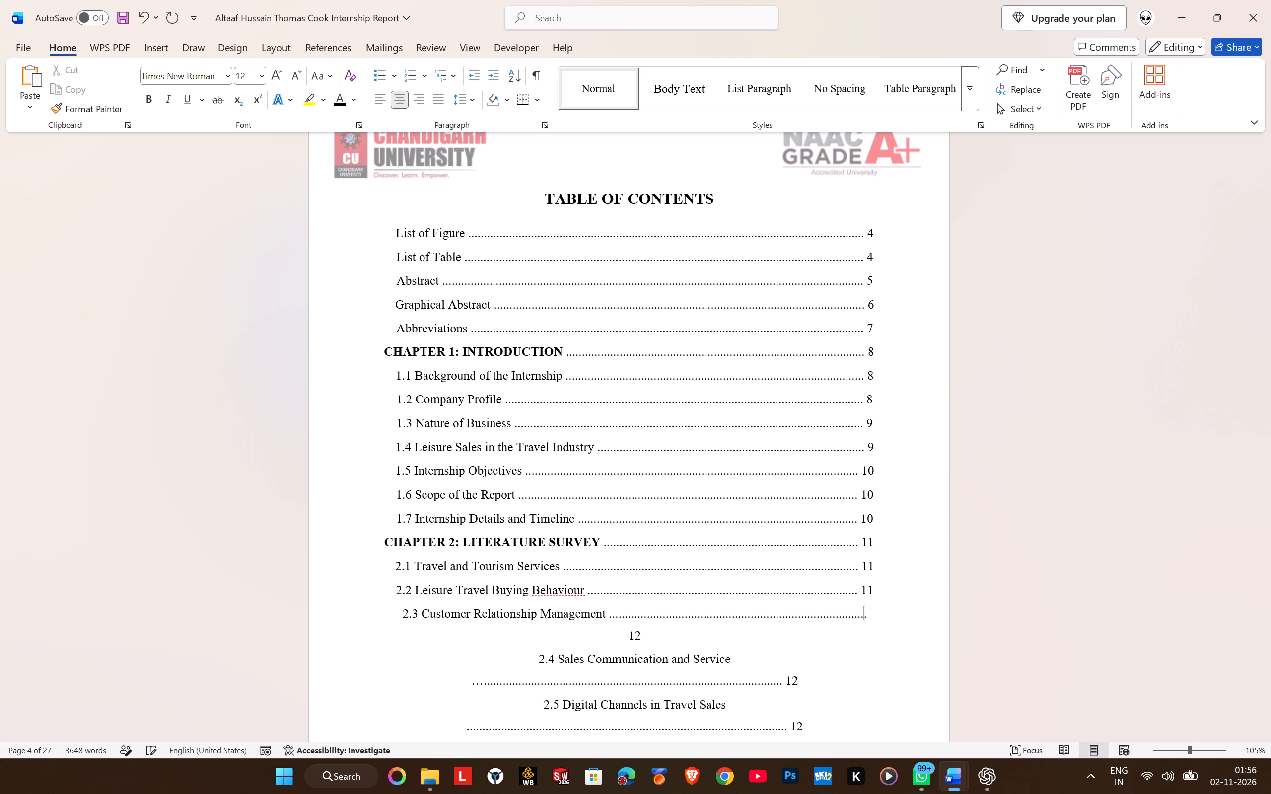
{"action": "key", "text": "BackSpace"}
Shorten the dotted leader of the 2.4 Sales Communication and Service contents entry so its title and page number share one line.
{"action": "key", "text": "Down"}
{"action": "key", "text": "Down"}
{"action": "key", "text": "Left"}
{"action": "key", "text": "Left"}
{"action": "key", "text": "Left"}
{"action": "key", "text": "Left"}
{"action": "key", "text": "Left"}
{"action": "key", "text": "Left"}
{"action": "key", "text": "Left"}
{"action": "key", "text": "Left"}
{"action": "key", "text": "Left"}
{"action": "key", "text": "Left"}
{"action": "key", "text": "Left"}
{"action": "key", "text": "Left"}
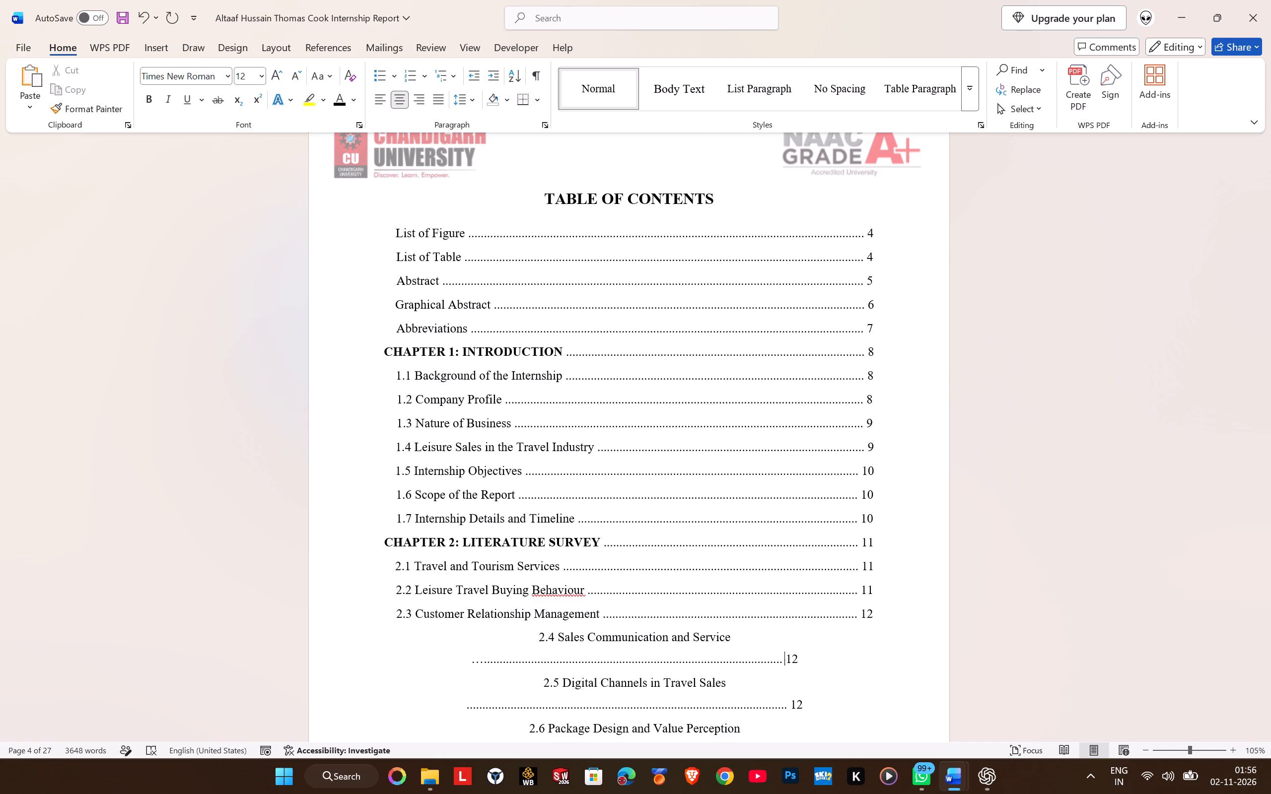
{"action": "key", "text": "BackSpace"}
{"action": "key", "text": "BackSpace"}
{"action": "key", "text": "BackSpace"}
{"action": "key", "text": "BackSpace"}
{"action": "key", "text": "BackSpace"}
{"action": "key", "text": "BackSpace"}
{"action": "key", "text": "BackSpace"}
{"action": "key", "text": "BackSpace"}
{"action": "key", "text": "BackSpace"}
{"action": "key", "text": "BackSpace"}
{"action": "key", "text": "BackSpace"}
{"action": "key", "text": "BackSpace"}
{"action": "key", "text": "BackSpace"}
{"action": "key", "text": "BackSpace"}
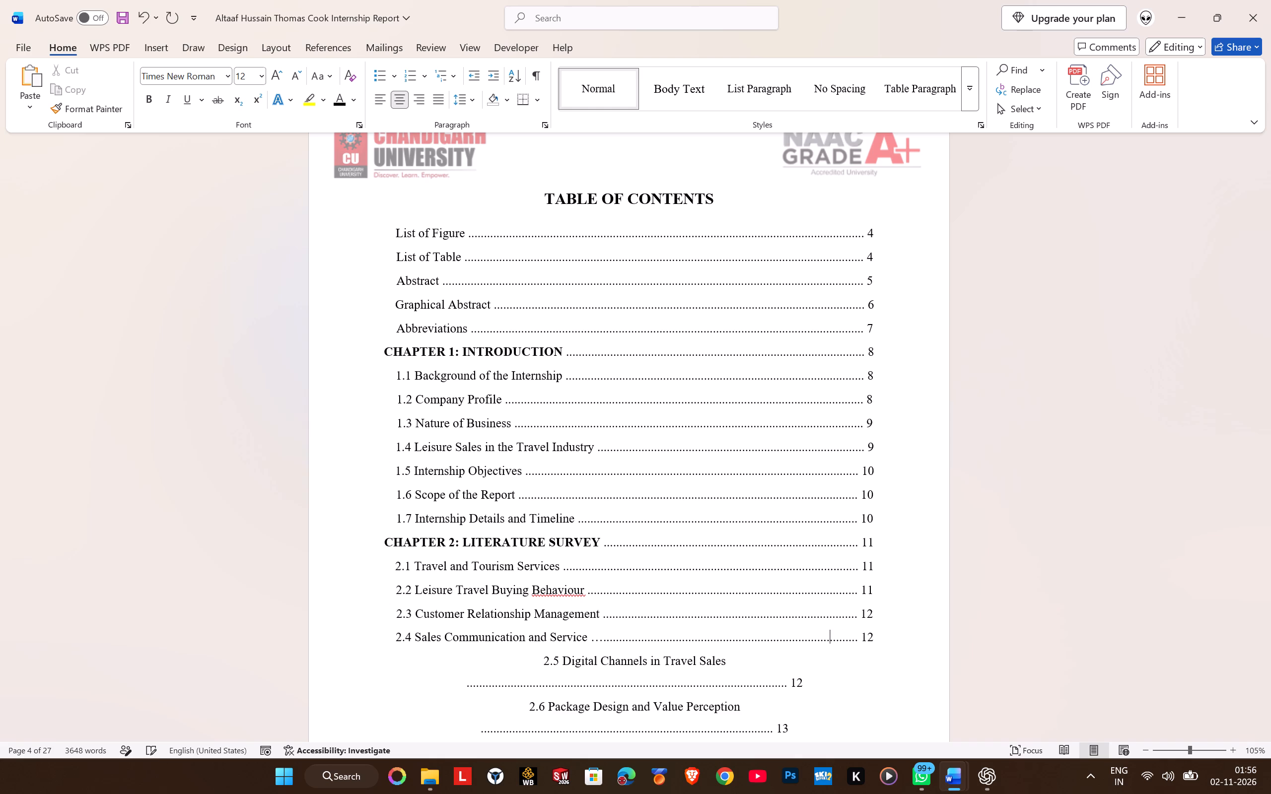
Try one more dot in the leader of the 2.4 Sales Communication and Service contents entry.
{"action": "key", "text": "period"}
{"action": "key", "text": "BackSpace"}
Shorten the dotted leader of the 2.5 Digital Channels in Travel Sales contents entry so its title and page number share one line.
{"action": "key", "text": "Down"}
{"action": "key", "text": "Down"}
{"action": "key", "text": "Left"}
{"action": "key", "text": "Left"}
{"action": "key", "text": "Left"}
{"action": "key", "text": "Left"}
{"action": "key", "text": "Left"}
{"action": "key", "text": "Left"}
{"action": "key", "text": "period"}
{"action": "key", "text": "BackSpace"}
{"action": "key", "text": "BackSpace"}
{"action": "key", "text": "BackSpace"}
{"action": "key", "text": "BackSpace"}
{"action": "key", "text": "BackSpace"}
{"action": "key", "text": "BackSpace"}
{"action": "key", "text": "BackSpace"}
{"action": "key", "text": "BackSpace"}
{"action": "key", "text": "BackSpace"}
{"action": "key", "text": "BackSpace"}
{"action": "key", "text": "BackSpace"}
{"action": "key", "text": "BackSpace"}
{"action": "key", "text": "BackSpace"}
{"action": "key", "text": "BackSpace"}
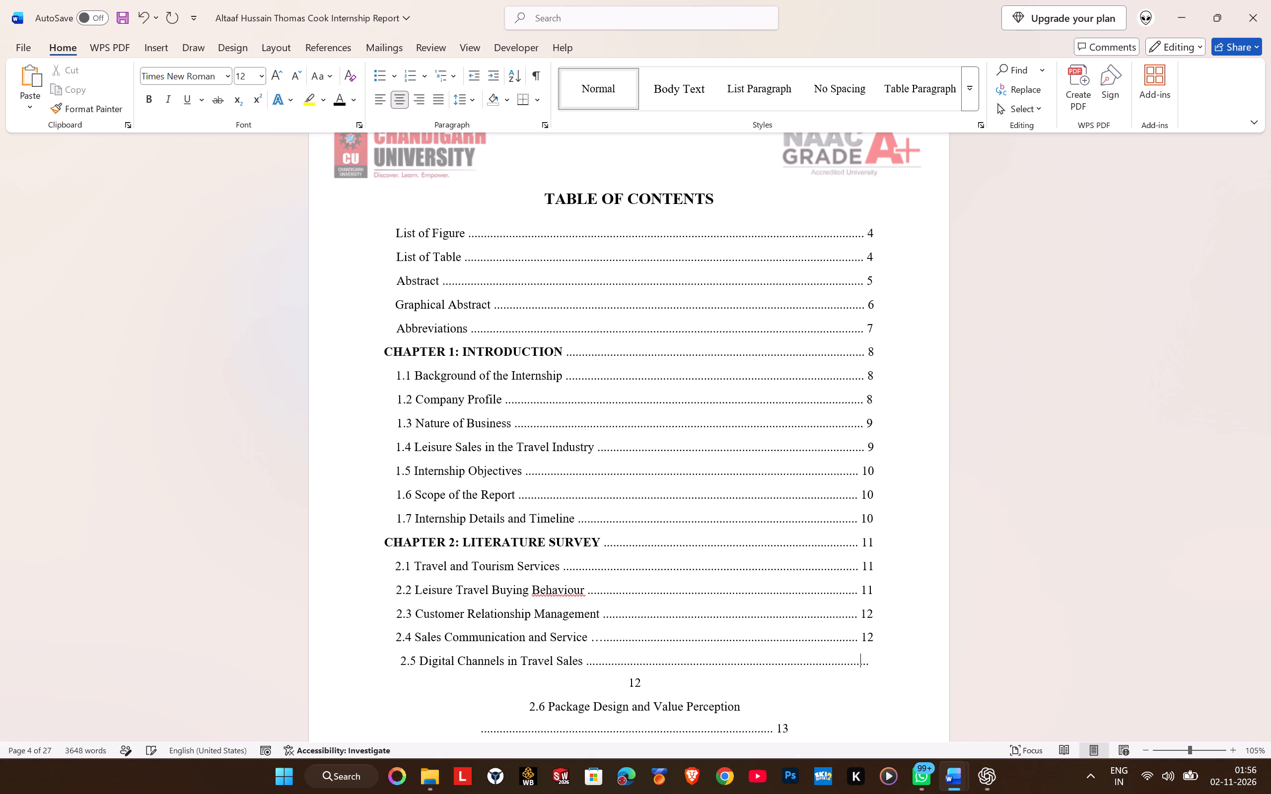
{"action": "key", "text": "BackSpace"}
{"action": "key", "text": "BackSpace"}
{"action": "key", "text": "period"}
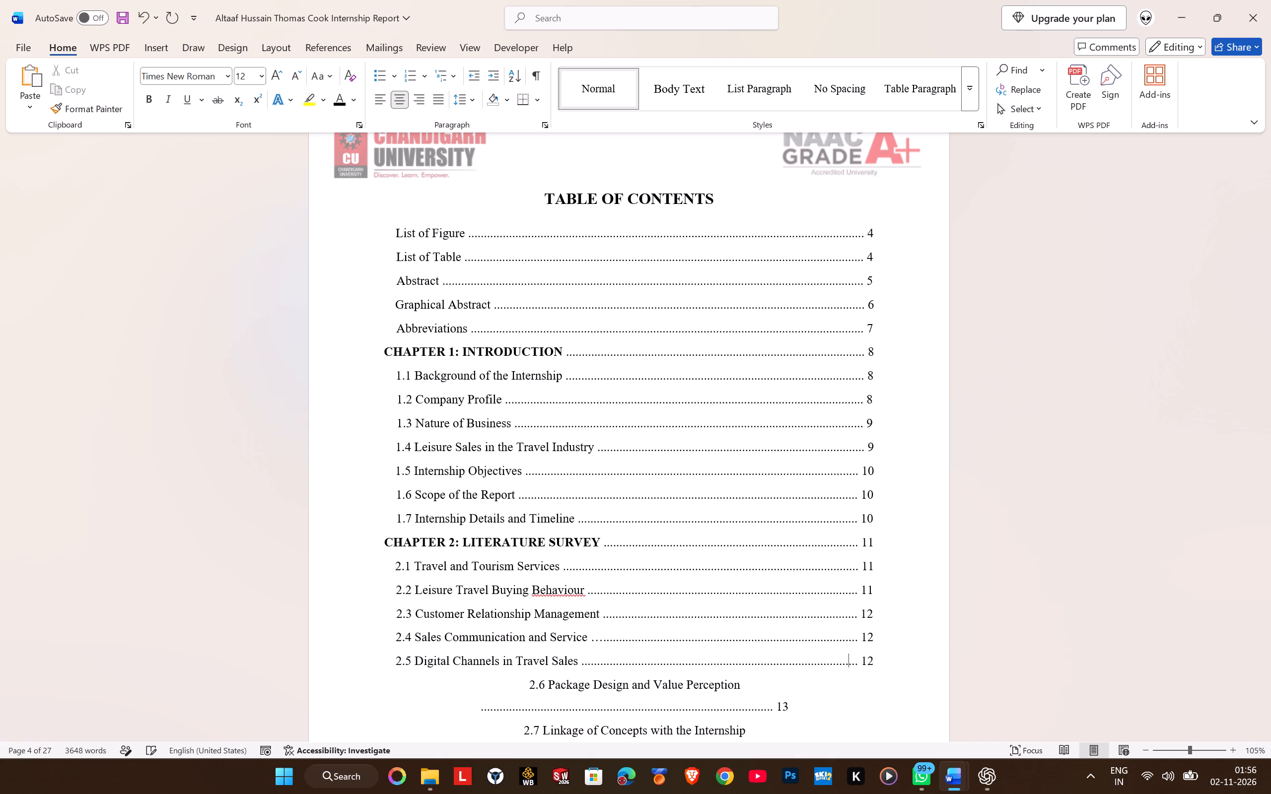
Trim the dotted leader of the 2.6 Package Design and Value Perception contents entry to fit its page number on the same line.
{"action": "key", "text": "Down"}
{"action": "key", "text": "Down"}
{"action": "key", "text": "Left"}
{"action": "key", "text": "Left"}
{"action": "key", "text": "Left"}
{"action": "key", "text": "Left"}
{"action": "key", "text": "BackSpace"}
{"action": "key", "text": "BackSpace"}
{"action": "key", "text": "BackSpace"}
{"action": "key", "text": "BackSpace"}
{"action": "key", "text": "BackSpace"}
{"action": "key", "text": "BackSpace"}
{"action": "key", "text": "BackSpace"}
{"action": "key", "text": "BackSpace"}
{"action": "key", "text": "BackSpace"}
{"action": "key", "text": "BackSpace"}
{"action": "key", "text": "BackSpace"}
{"action": "key", "text": "BackSpace"}
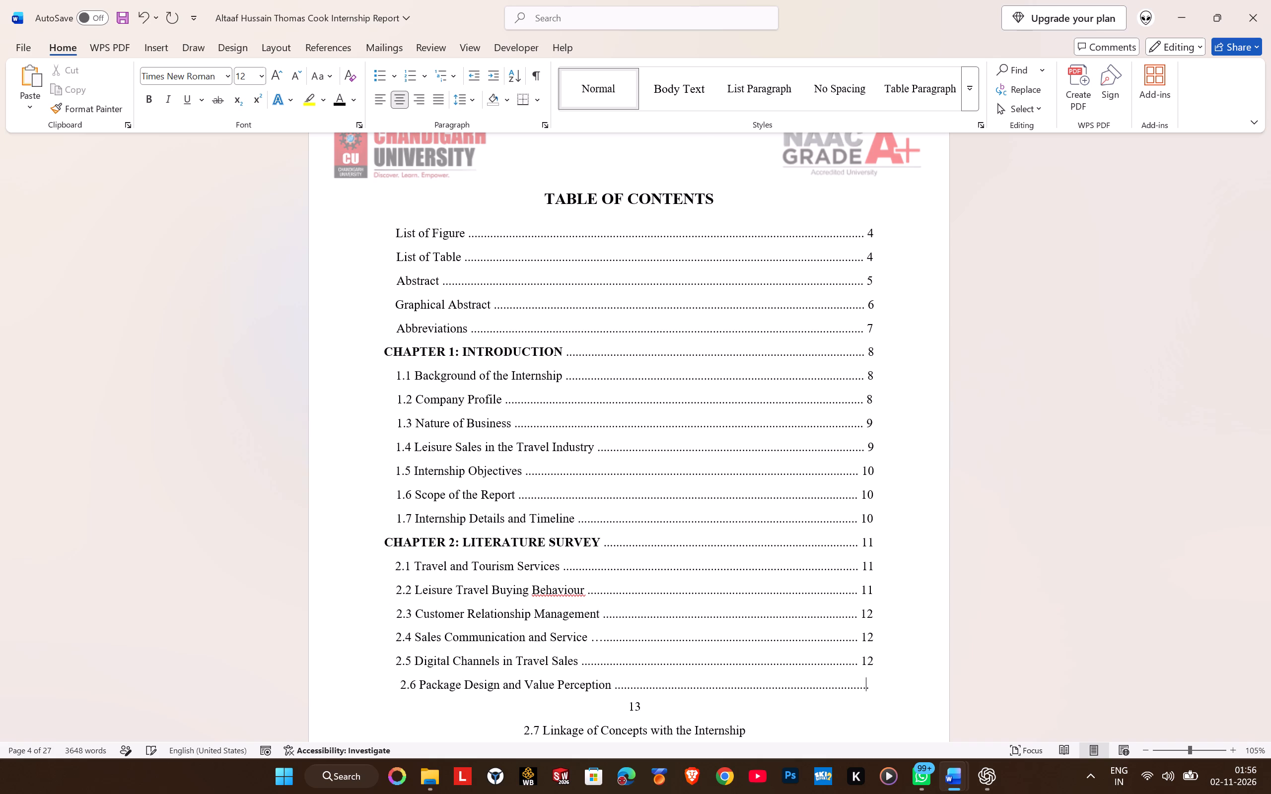
{"action": "key", "text": "BackSpace"}
{"action": "key", "text": "BackSpace"}
{"action": "key", "text": "BackSpace"}
{"action": "key", "text": "period"}
Shorten the dotted leader of the 2.7 Linkage of Concepts with the Internship contents entry so its page number fits on the title's line.
{"action": "key", "text": "Right"}
{"action": "key", "text": "Down"}
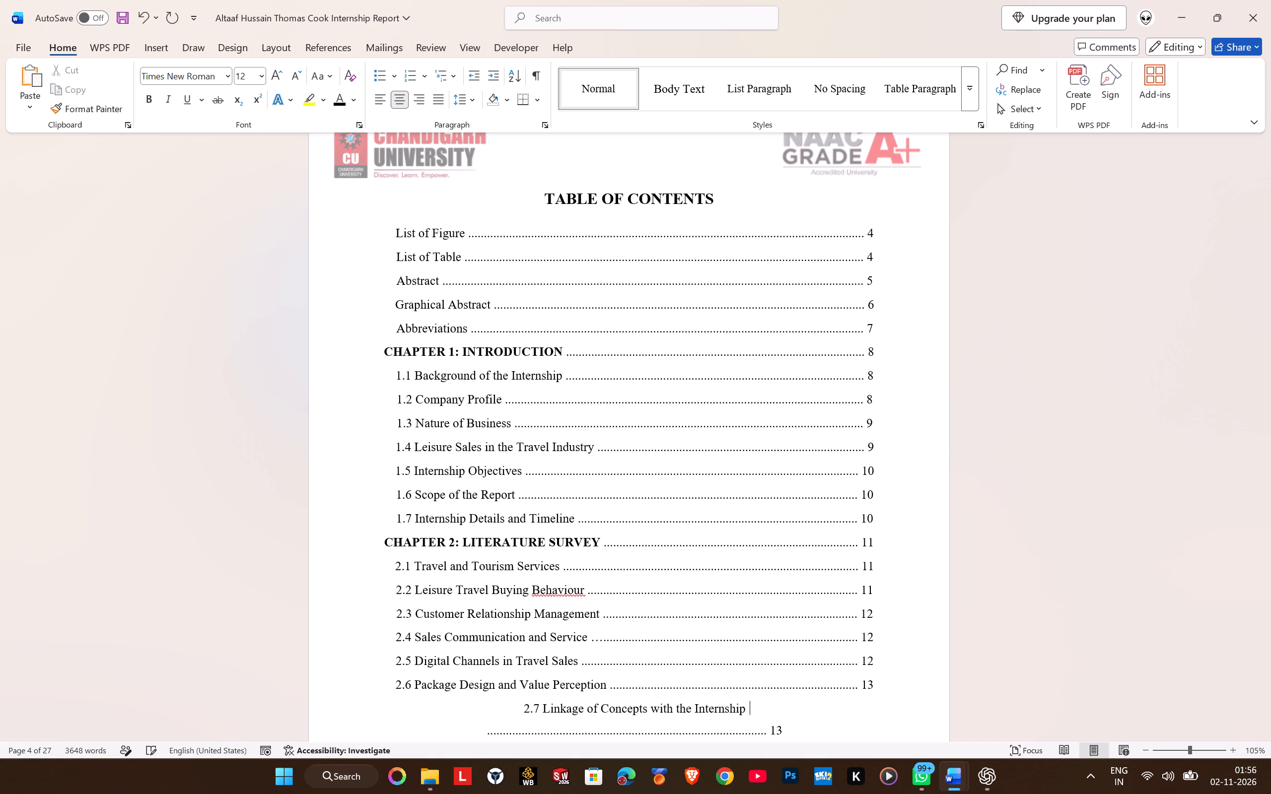
{"action": "key", "text": "Down"}
{"action": "key", "text": "BackSpace"}
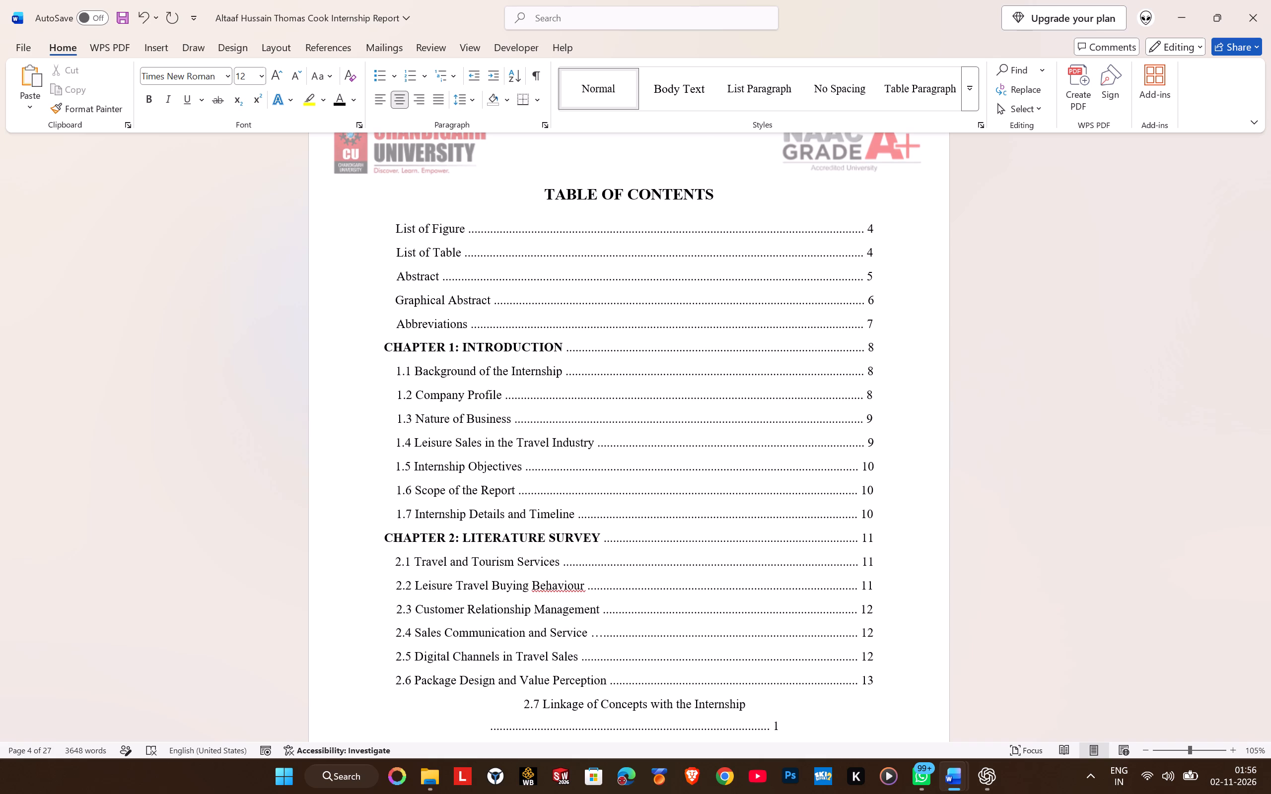
{"action": "key", "text": "ctrl+z"}
{"action": "key", "text": "Left"}
{"action": "key", "text": "Left"}
{"action": "key", "text": "Left"}
{"action": "key", "text": "BackSpace"}
{"action": "key", "text": "BackSpace"}
{"action": "key", "text": "BackSpace"}
{"action": "key", "text": "BackSpace"}
{"action": "key", "text": "BackSpace"}
{"action": "key", "text": "BackSpace"}
{"action": "key", "text": "BackSpace"}
{"action": "key", "text": "BackSpace"}
{"action": "key", "text": "BackSpace"}
{"action": "key", "text": "BackSpace"}
{"action": "key", "text": "BackSpace"}
{"action": "key", "text": "BackSpace"}
{"action": "key", "text": "BackSpace"}
{"action": "key", "text": "BackSpace"}
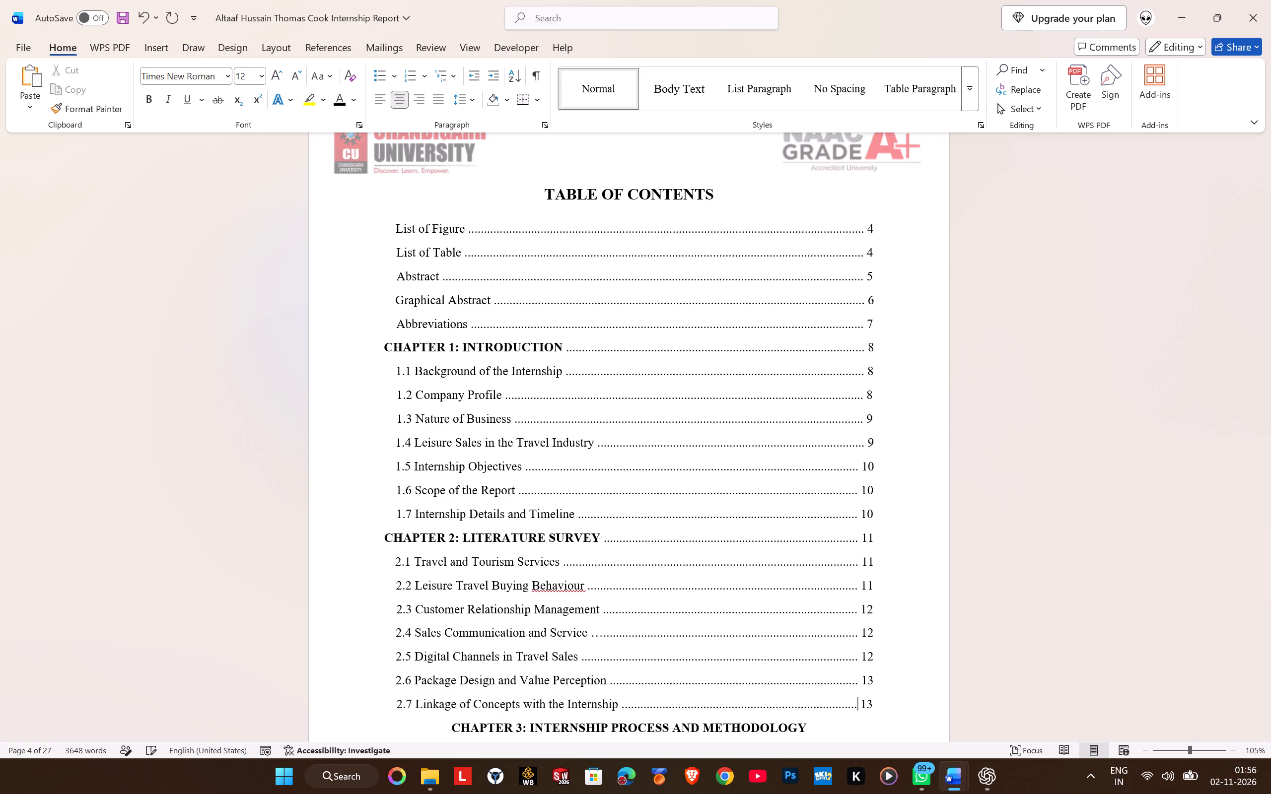
{"action": "key", "text": "space"}
{"action": "key", "text": "BackSpace"}
{"action": "key", "text": "period"}
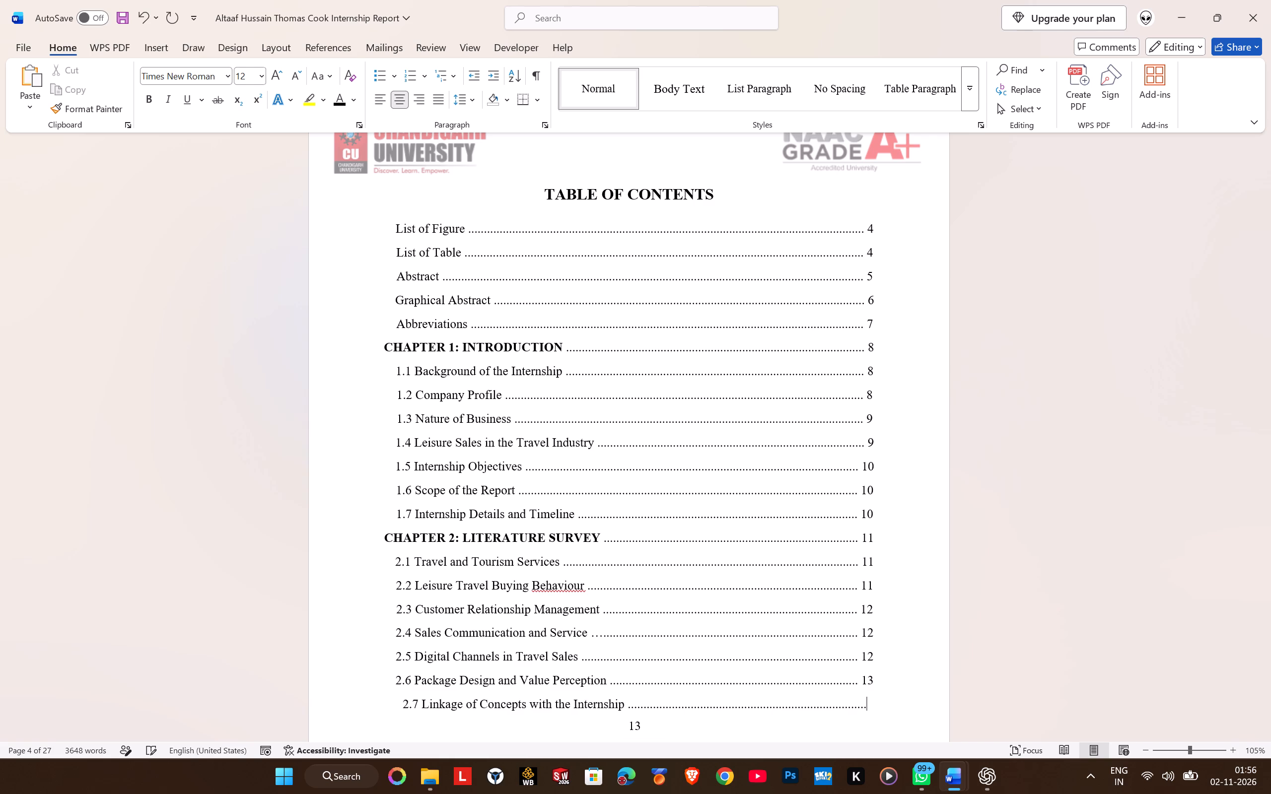
{"action": "key", "text": "BackSpace"}
Trim the dotted leader of the Chapter 3: Internship Process and Methodology contents entry so its title and page number share one line.
{"action": "key", "text": "Down"}
{"action": "key", "text": "Down"}
{"action": "key", "text": "Left"}
{"action": "key", "text": "Left"}
{"action": "key", "text": "Left"}
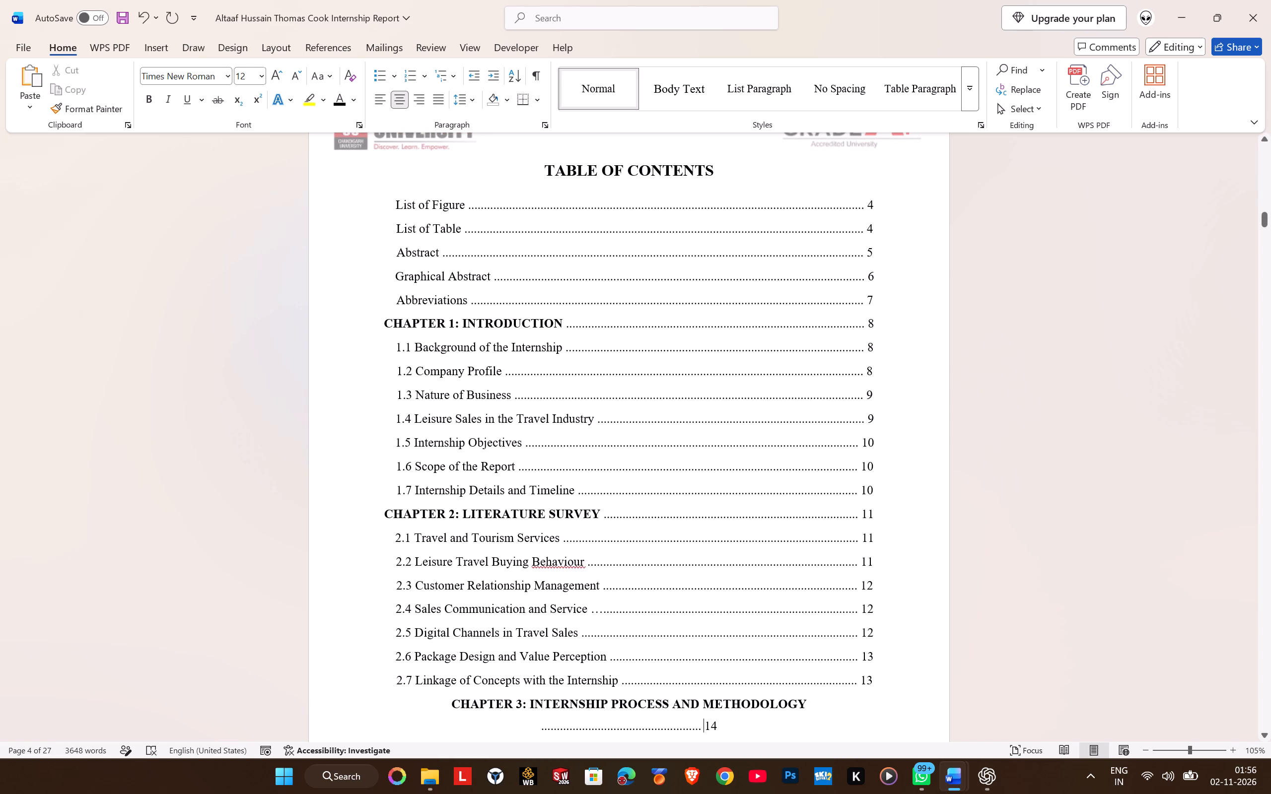
{"action": "key", "text": "period"}
{"action": "key", "text": "period"}
{"action": "key", "text": "BackSpace"}
{"action": "key", "text": "BackSpace"}
{"action": "key", "text": "BackSpace"}
{"action": "key", "text": "BackSpace"}
{"action": "key", "text": "BackSpace"}
{"action": "key", "text": "BackSpace"}
{"action": "key", "text": "BackSpace"}
{"action": "key", "text": "BackSpace"}
{"action": "key", "text": "BackSpace"}
{"action": "key", "text": "BackSpace"}
{"action": "key", "text": "BackSpace"}
{"action": "key", "text": "BackSpace"}
{"action": "key", "text": "BackSpace"}
{"action": "key", "text": "BackSpace"}
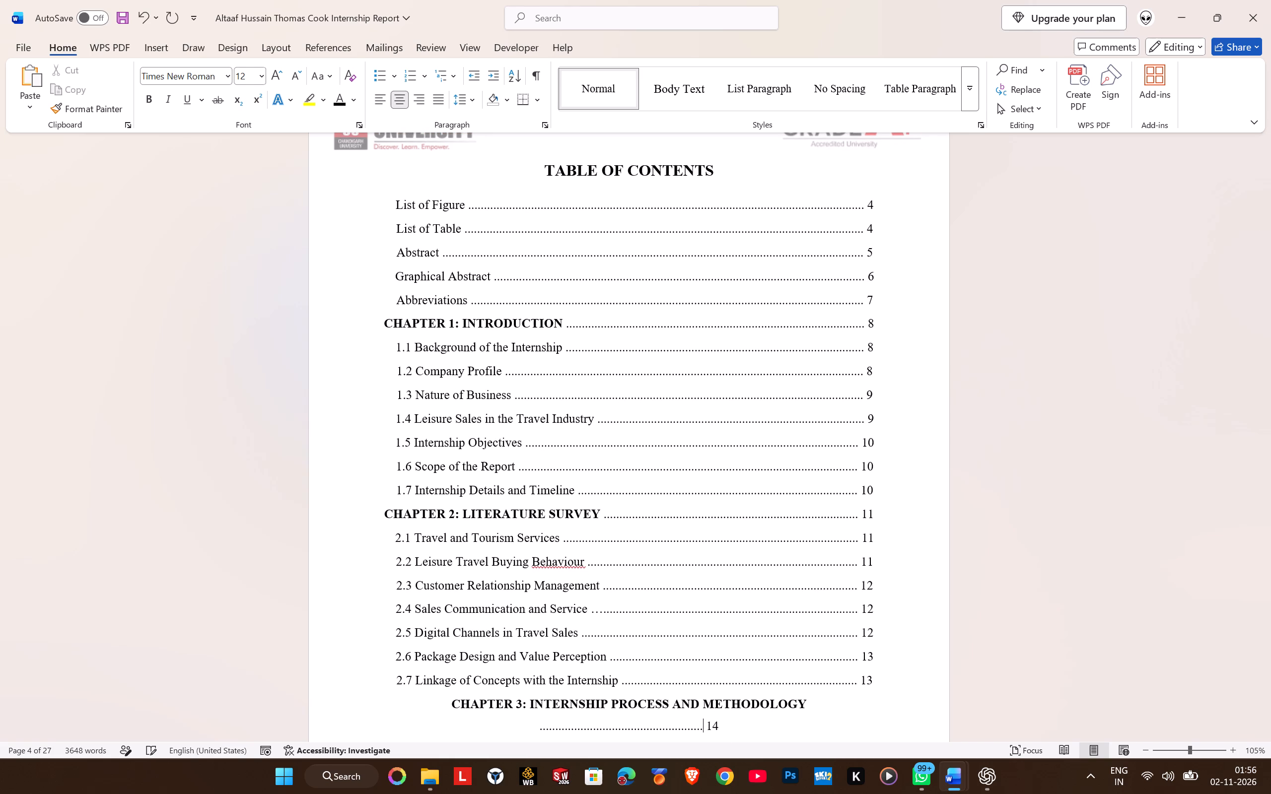
{"action": "key", "text": "BackSpace"}
{"action": "key", "text": "BackSpace"}
{"action": "key", "text": "BackSpace"}
{"action": "key", "text": "BackSpace"}
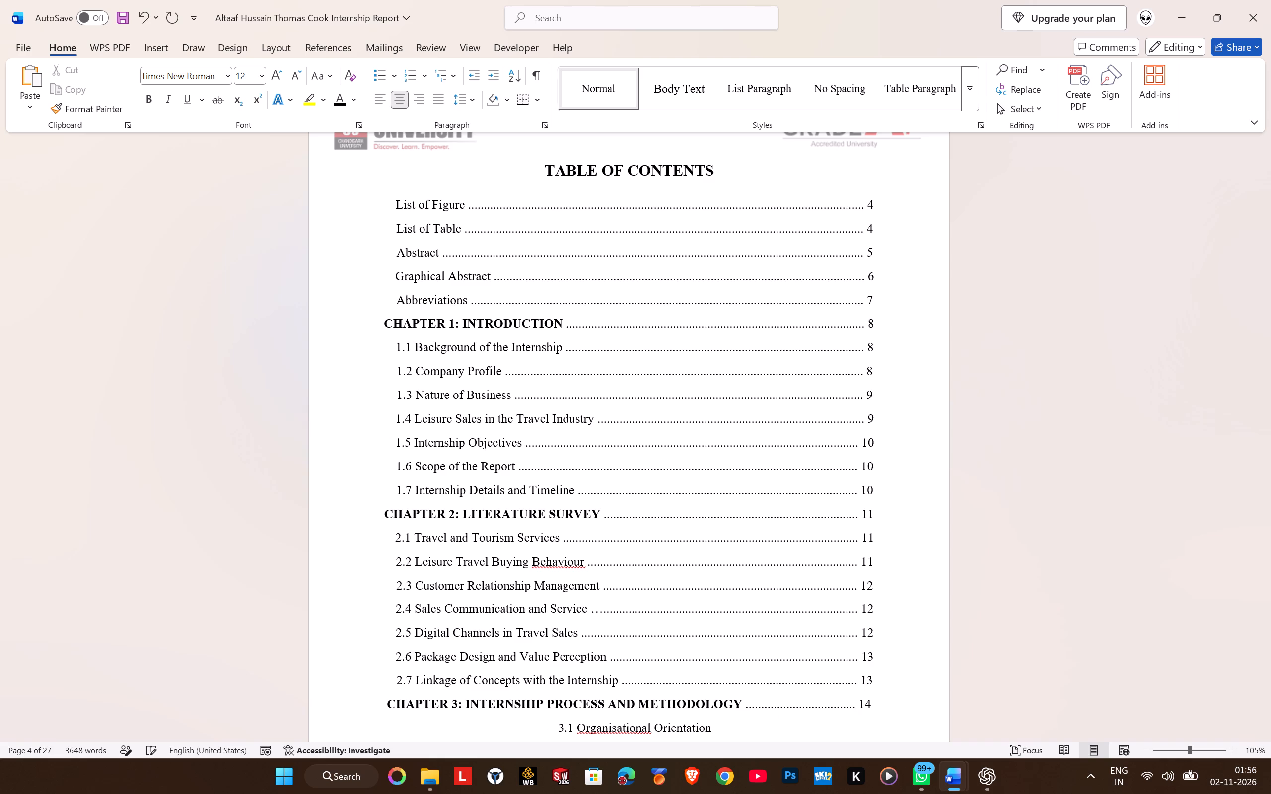
{"action": "key", "text": "period"}
Adjust the dotted leader of the 3.1 Organisational Orientation contents entry so its title and page number share one line.
{"action": "key", "text": "Down"}
{"action": "key", "text": "Down"}
{"action": "key", "text": "Left"}
{"action": "key", "text": "Left"}
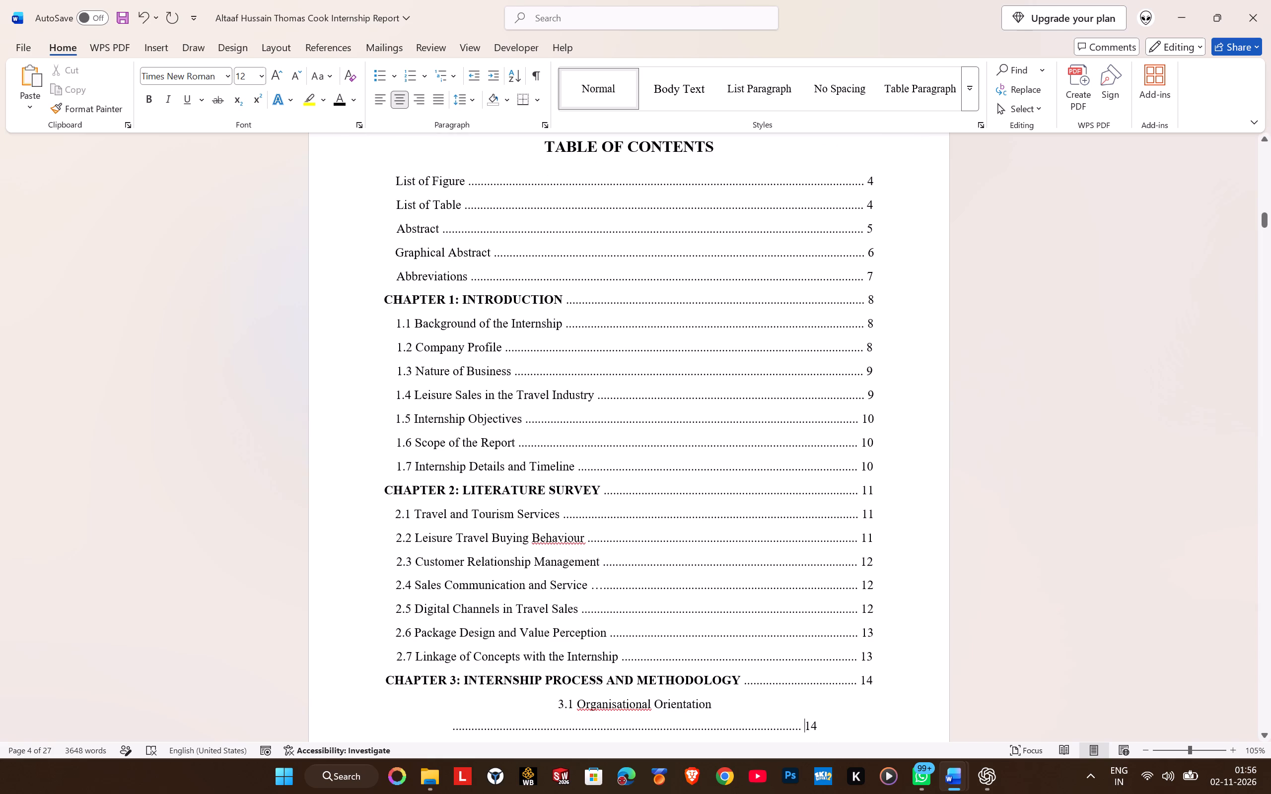
{"action": "key", "text": "Left"}
{"action": "key", "text": "period"}
{"action": "key", "text": "BackSpace"}
{"action": "key", "text": "BackSpace"}
{"action": "key", "text": "BackSpace"}
{"action": "key", "text": "BackSpace"}
{"action": "key", "text": "BackSpace"}
{"action": "key", "text": "BackSpace"}
{"action": "key", "text": "BackSpace"}
{"action": "key", "text": "BackSpace"}
{"action": "key", "text": "BackSpace"}
{"action": "key", "text": "BackSpace"}
{"action": "key", "text": "BackSpace"}
{"action": "key", "text": "BackSpace"}
{"action": "key", "text": "BackSpace"}
{"action": "key", "text": "BackSpace"}
{"action": "key", "text": "BackSpace"}
{"action": "key", "text": "BackSpace"}
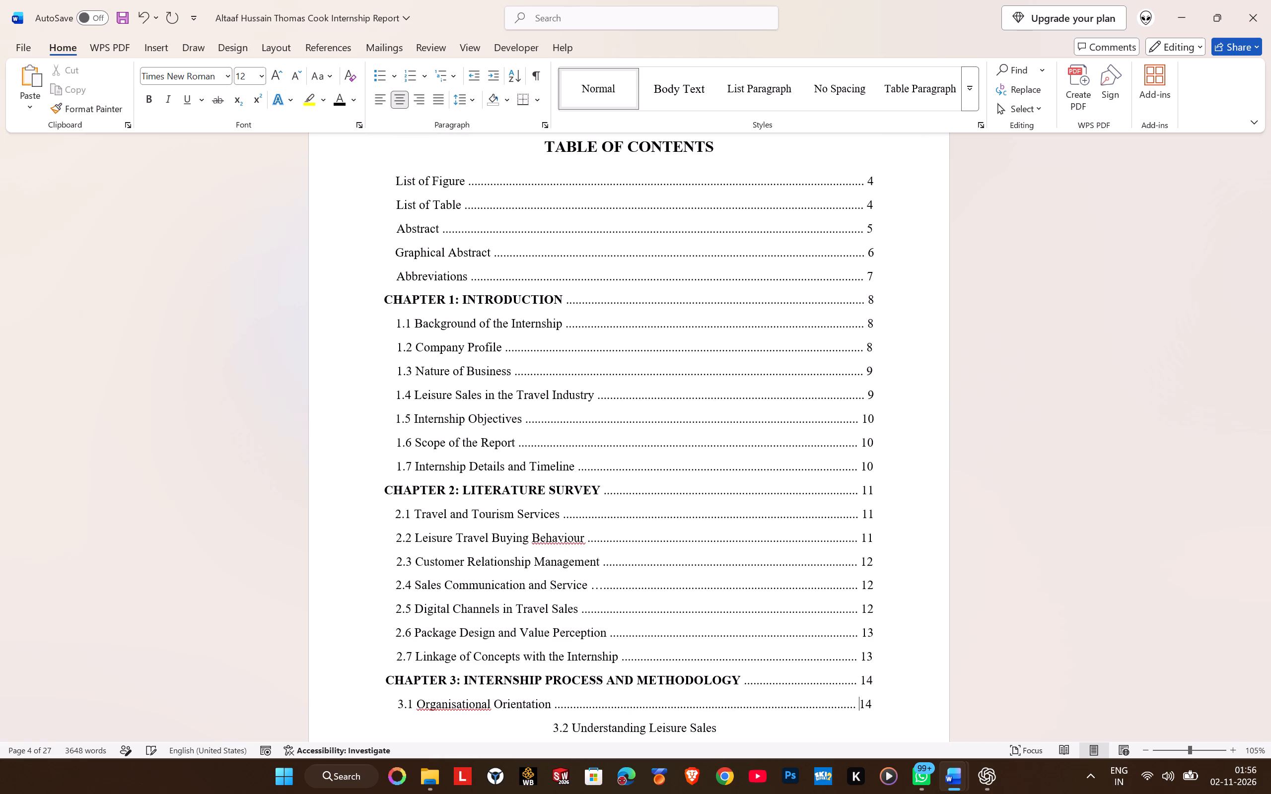
{"action": "type", "text": ".."}
{"action": "key", "text": "BackSpace"}
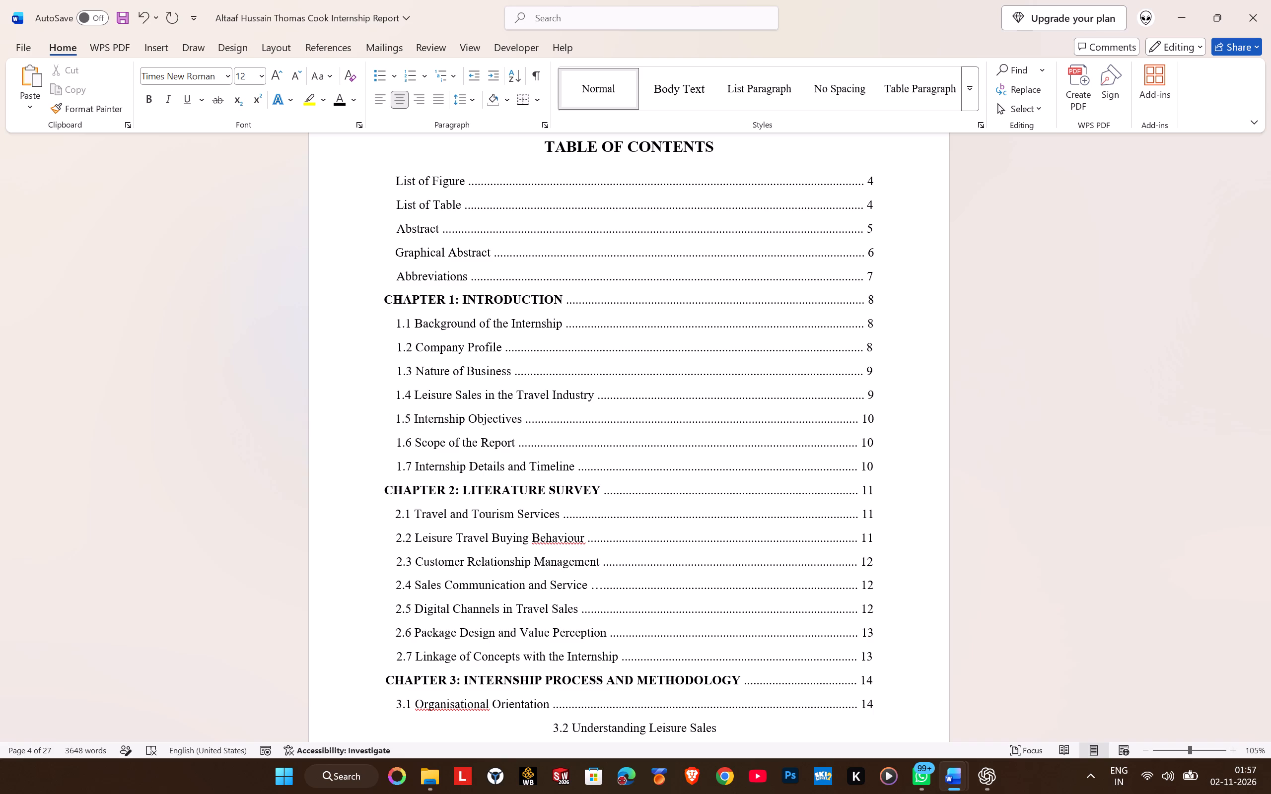
Shorten the dotted leader of the 3.2 Understanding Leisure Sales contents entry to fit its page number on the same line.
{"action": "key", "text": "Down"}
{"action": "key", "text": "Down"}
{"action": "key", "text": "Down"}
{"action": "key", "text": "Down"}
{"action": "key", "text": "Up"}
{"action": "key", "text": "Up"}
{"action": "key", "text": "Up"}
{"action": "key", "text": "Down"}
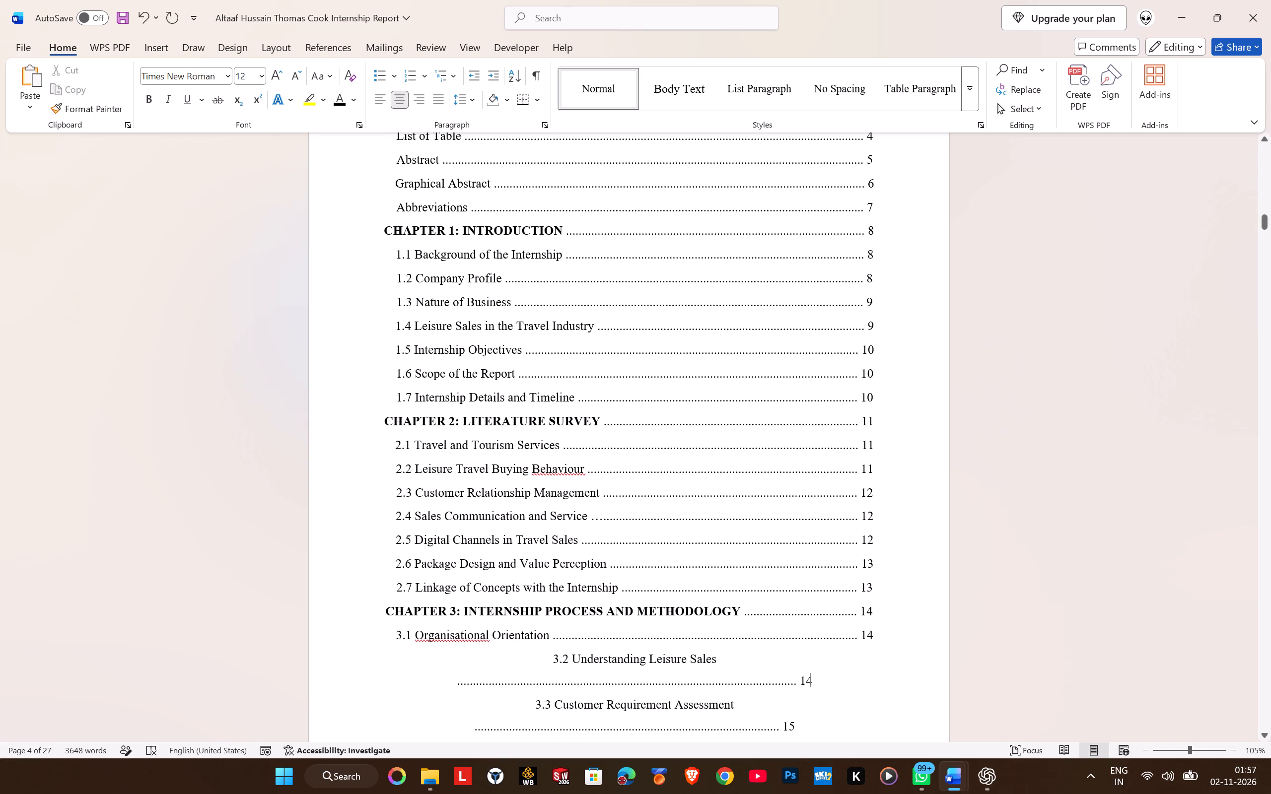
{"action": "key", "text": "Left"}
{"action": "key", "text": "Left"}
{"action": "key", "text": "Left"}
{"action": "key", "text": "BackSpace"}
{"action": "key", "text": "BackSpace"}
{"action": "key", "text": "BackSpace"}
{"action": "key", "text": "BackSpace"}
{"action": "key", "text": "BackSpace"}
{"action": "key", "text": "BackSpace"}
{"action": "key", "text": "BackSpace"}
{"action": "key", "text": "BackSpace"}
{"action": "key", "text": "BackSpace"}
{"action": "key", "text": "BackSpace"}
{"action": "key", "text": "BackSpace"}
{"action": "key", "text": "BackSpace"}
{"action": "key", "text": "BackSpace"}
{"action": "key", "text": "BackSpace"}
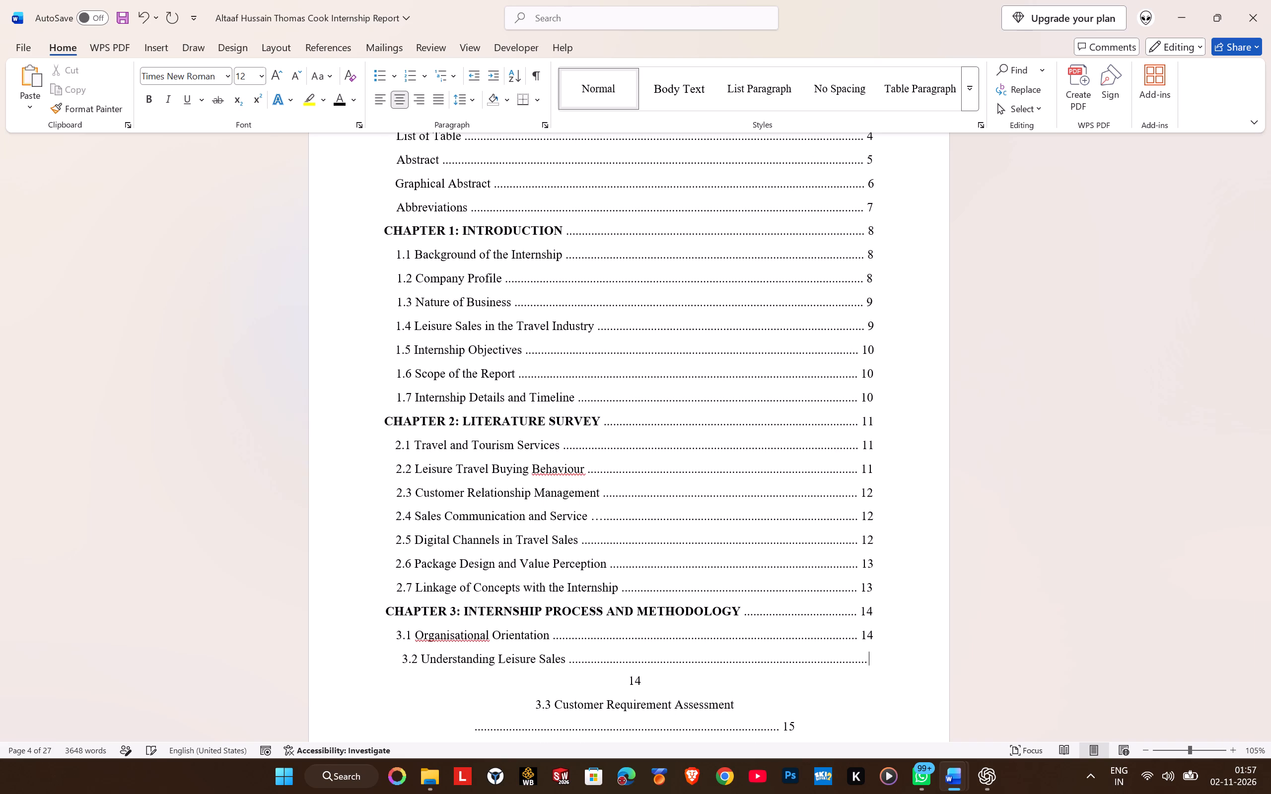
{"action": "key", "text": "period"}
{"action": "key", "text": "BackSpace"}
{"action": "key", "text": "Down"}
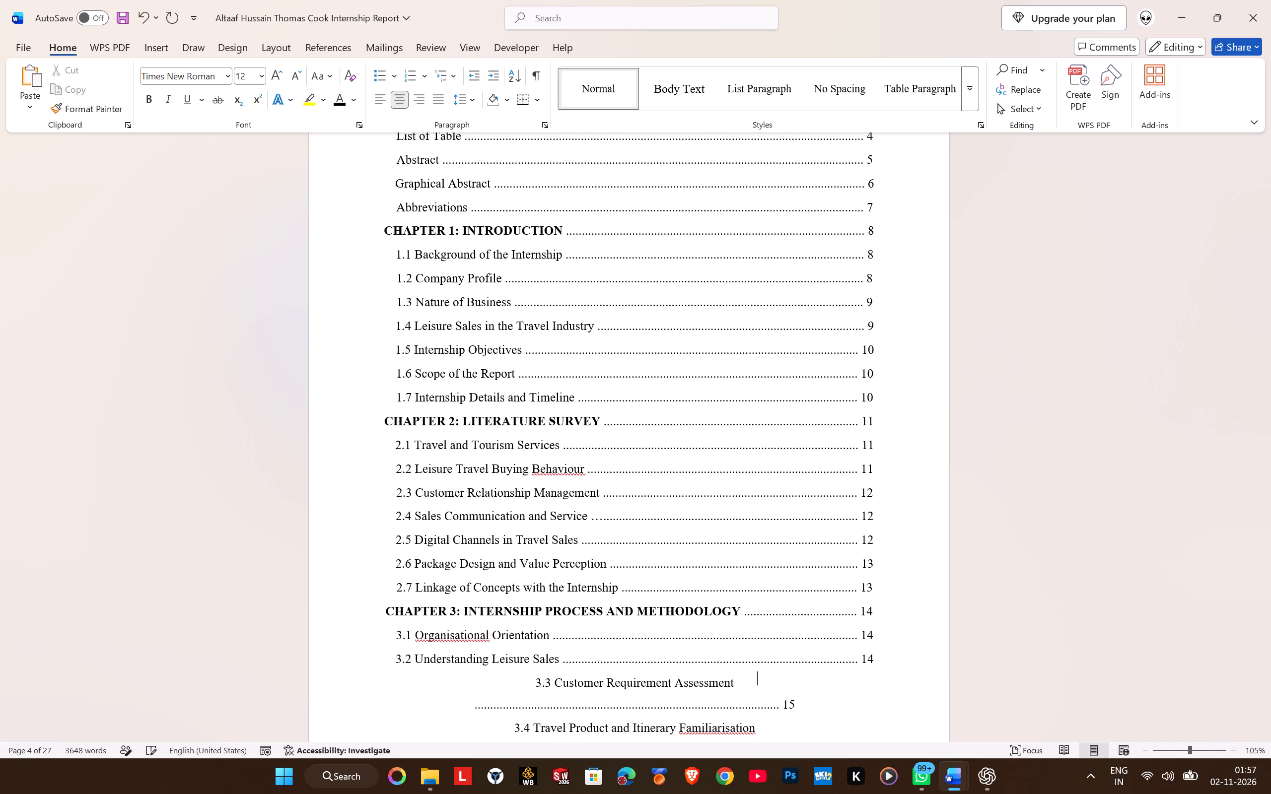
Adjust the dotted leader of the 3.3 Customer Requirement Assessment contents entry so its title and page number share one line.
{"action": "key", "text": "Down"}
{"action": "key", "text": "Left"}
{"action": "key", "text": "Left"}
{"action": "key", "text": "Left"}
{"action": "key", "text": "period"}
{"action": "key", "text": "period"}
{"action": "key", "text": "period"}
{"action": "key", "text": "period"}
{"action": "key", "text": "period"}
{"action": "key", "text": "period"}
{"action": "key", "text": "period"}
{"action": "key", "text": "period"}
{"action": "key", "text": "period"}
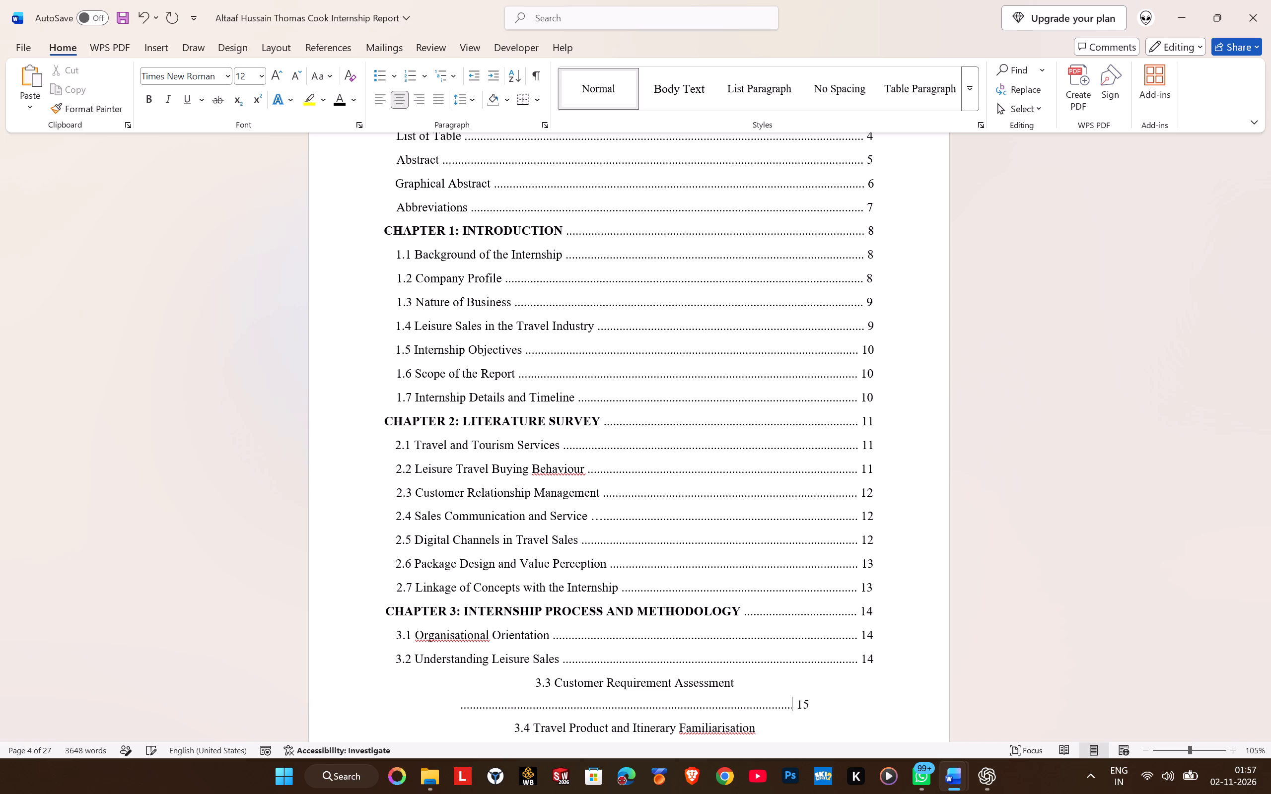
{"action": "key", "text": "BackSpace"}
{"action": "key", "text": "BackSpace"}
{"action": "key", "text": "BackSpace"}
{"action": "key", "text": "BackSpace"}
{"action": "key", "text": "BackSpace"}
{"action": "key", "text": "BackSpace"}
{"action": "key", "text": "BackSpace"}
{"action": "key", "text": "BackSpace"}
{"action": "key", "text": "BackSpace"}
{"action": "key", "text": "BackSpace"}
{"action": "key", "text": "BackSpace"}
{"action": "key", "text": "BackSpace"}
{"action": "key", "text": "BackSpace"}
{"action": "key", "text": "BackSpace"}
{"action": "key", "text": "BackSpace"}
{"action": "key", "text": "BackSpace"}
{"action": "key", "text": "BackSpace"}
{"action": "key", "text": "BackSpace"}
{"action": "key", "text": "BackSpace"}
{"action": "key", "text": "BackSpace"}
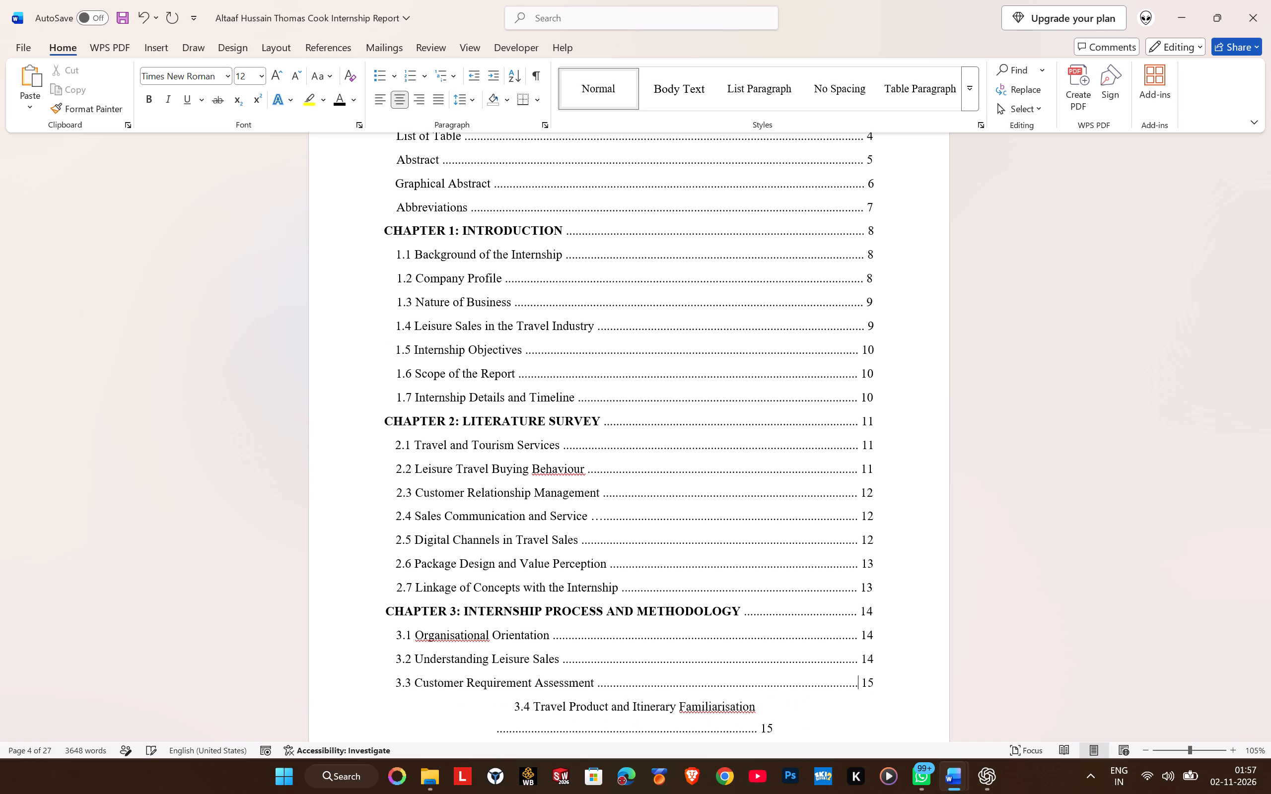
{"action": "key", "text": "period"}
{"action": "key", "text": "BackSpace"}
Shorten the dotted leader of the 3.4 Travel Product and Itinerary Familiarisation contents entry to fit its page number on the title's line.
{"action": "key", "text": "Down"}
{"action": "key", "text": "Down"}
{"action": "key", "text": "Left"}
{"action": "key", "text": "Left"}
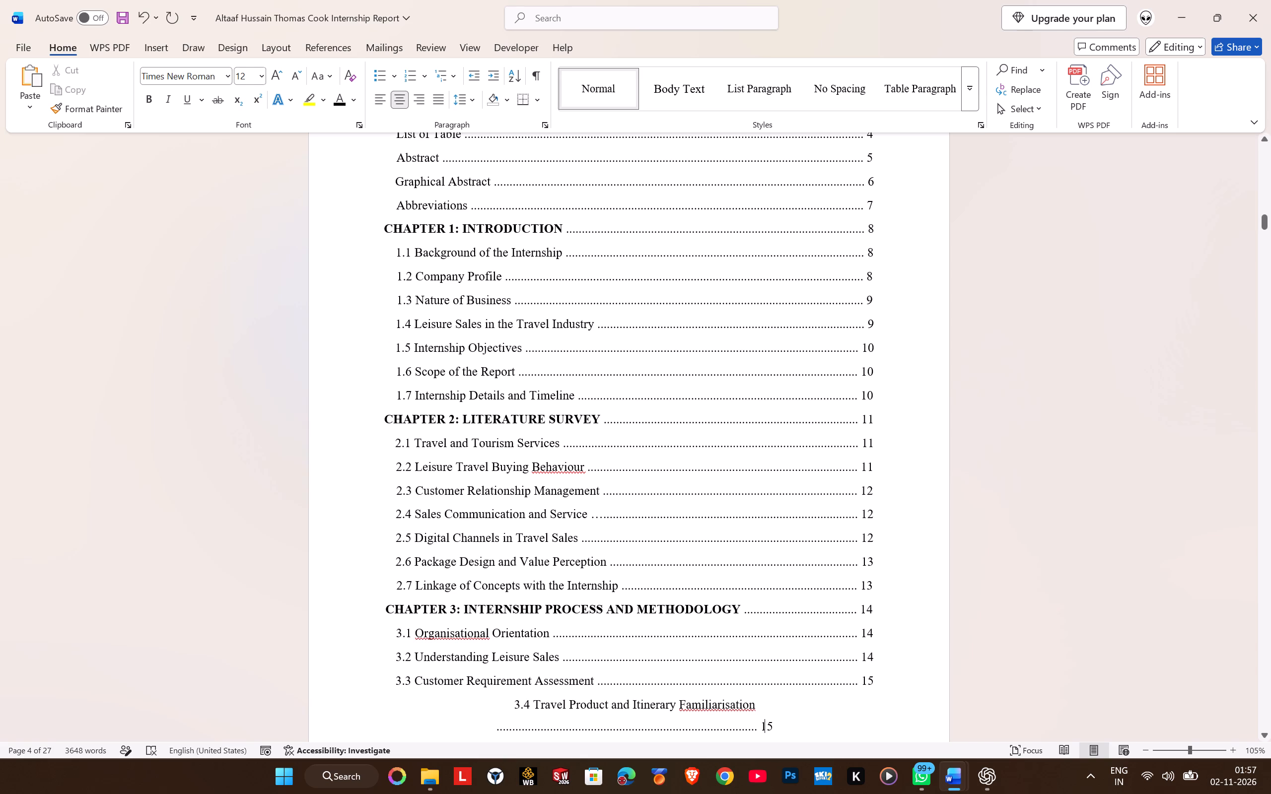
{"action": "key", "text": "Left"}
{"action": "key", "text": "period"}
{"action": "key", "text": "BackSpace"}
{"action": "key", "text": "BackSpace"}
{"action": "key", "text": "BackSpace"}
{"action": "key", "text": "BackSpace"}
{"action": "key", "text": "BackSpace"}
{"action": "key", "text": "BackSpace"}
{"action": "key", "text": "BackSpace"}
{"action": "key", "text": "BackSpace"}
{"action": "key", "text": "BackSpace"}
{"action": "key", "text": "BackSpace"}
{"action": "key", "text": "BackSpace"}
{"action": "key", "text": "BackSpace"}
{"action": "key", "text": "BackSpace"}
{"action": "key", "text": "BackSpace"}
{"action": "key", "text": "BackSpace"}
{"action": "key", "text": "BackSpace"}
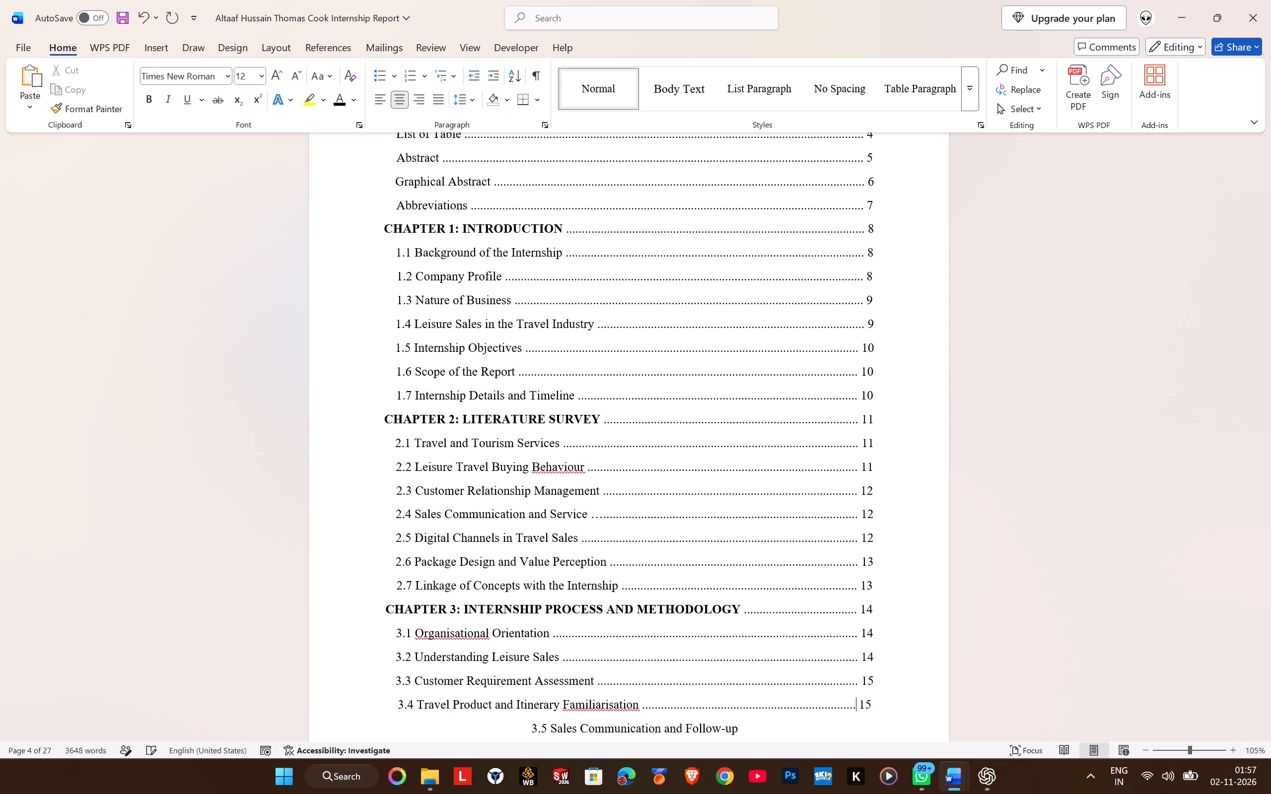
{"action": "type", "text": ".."}
{"action": "key", "text": "BackSpace"}
Trim the dotted leader of the 3.5 Sales Communication and Follow-up contents entry so title and page number share one line.
{"action": "key", "text": "Down"}
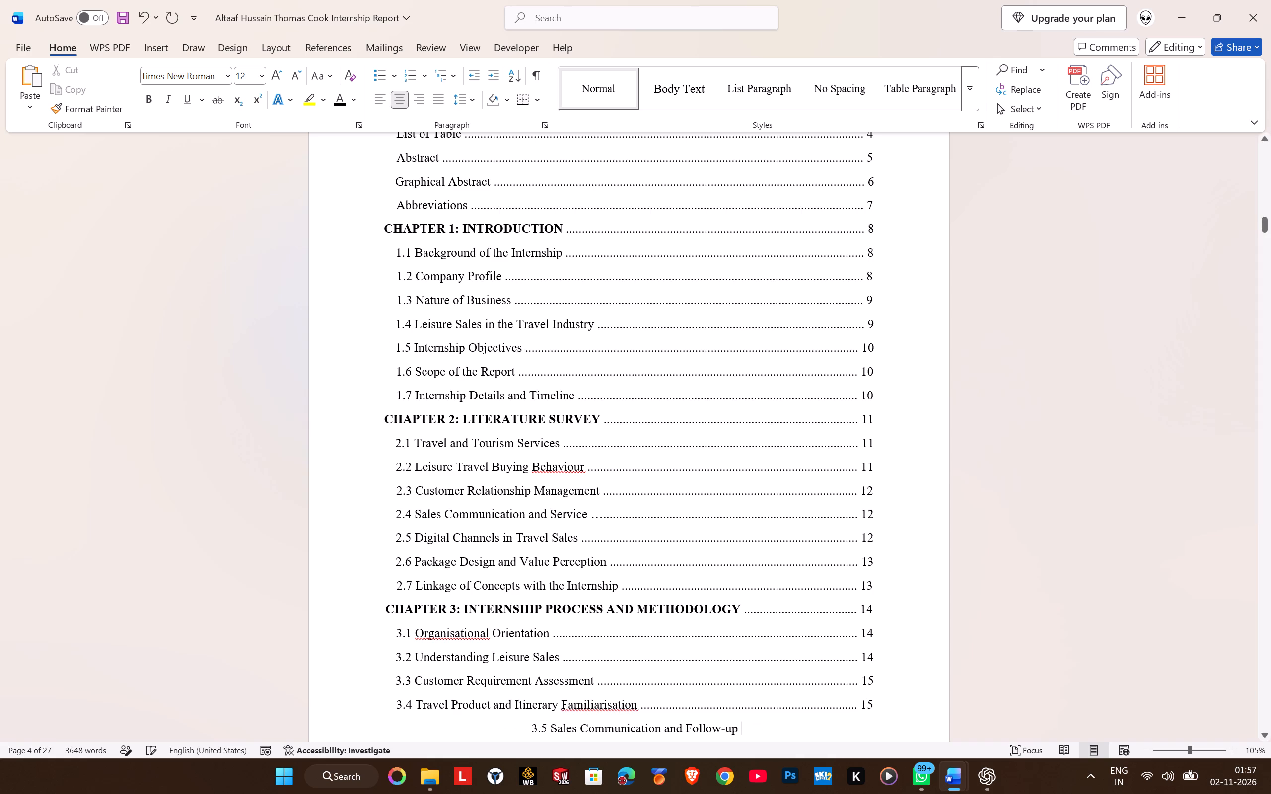
{"action": "key", "text": "Down"}
{"action": "key", "text": "Left"}
{"action": "key", "text": "Left"}
{"action": "key", "text": "Left"}
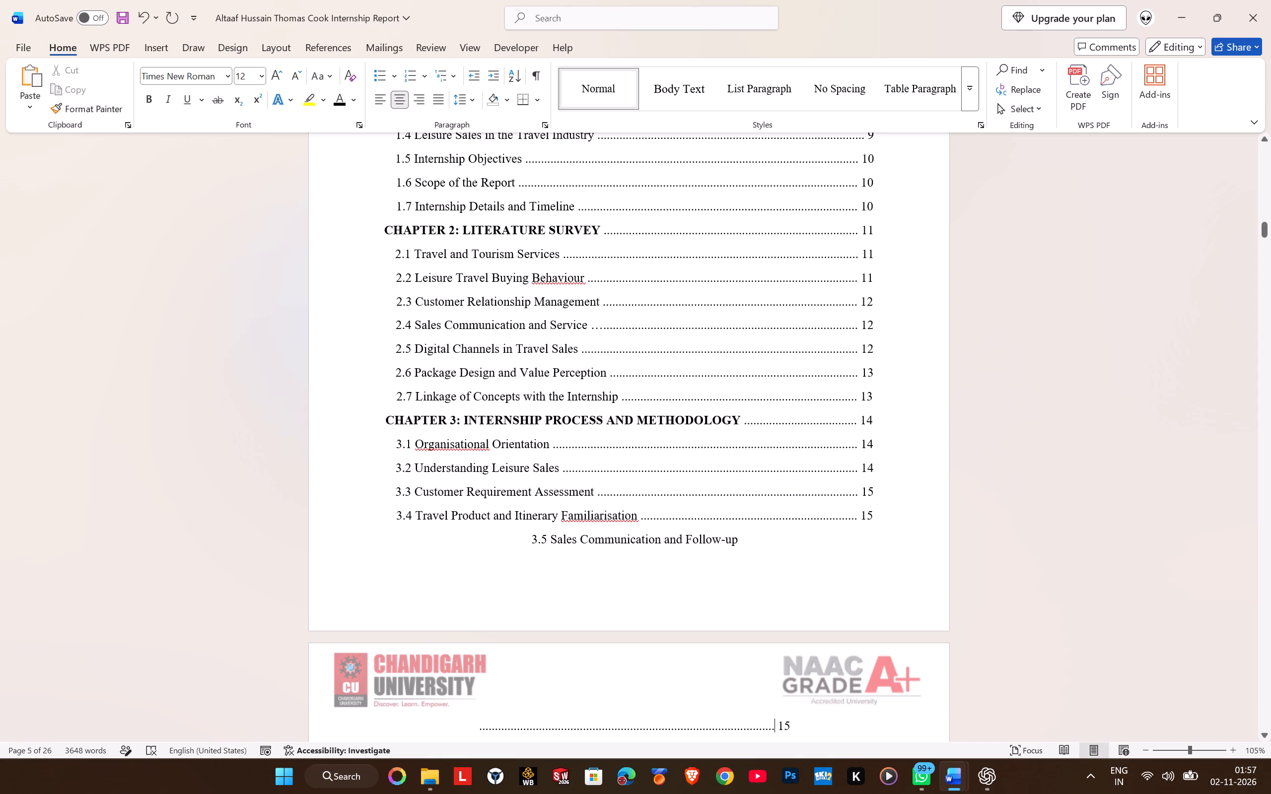
{"action": "key", "text": "BackSpace"}
{"action": "key", "text": "BackSpace"}
{"action": "key", "text": "BackSpace"}
{"action": "key", "text": "BackSpace"}
{"action": "key", "text": "BackSpace"}
{"action": "key", "text": "BackSpace"}
{"action": "key", "text": "BackSpace"}
{"action": "key", "text": "BackSpace"}
{"action": "key", "text": "BackSpace"}
{"action": "key", "text": "BackSpace"}
{"action": "key", "text": "BackSpace"}
{"action": "key", "text": "BackSpace"}
{"action": "key", "text": "BackSpace"}
{"action": "key", "text": "BackSpace"}
{"action": "type", "text": ".."}
{"action": "key", "text": "BackSpace"}
{"action": "key", "text": "BackSpace"}
Shorten the dotted leader of the 3.6 Booking Support and Documentation Awareness contents entry so its page number fits on the title's line.
{"action": "key", "text": "Down"}
{"action": "key", "text": "Down"}
{"action": "key", "text": "Down"}
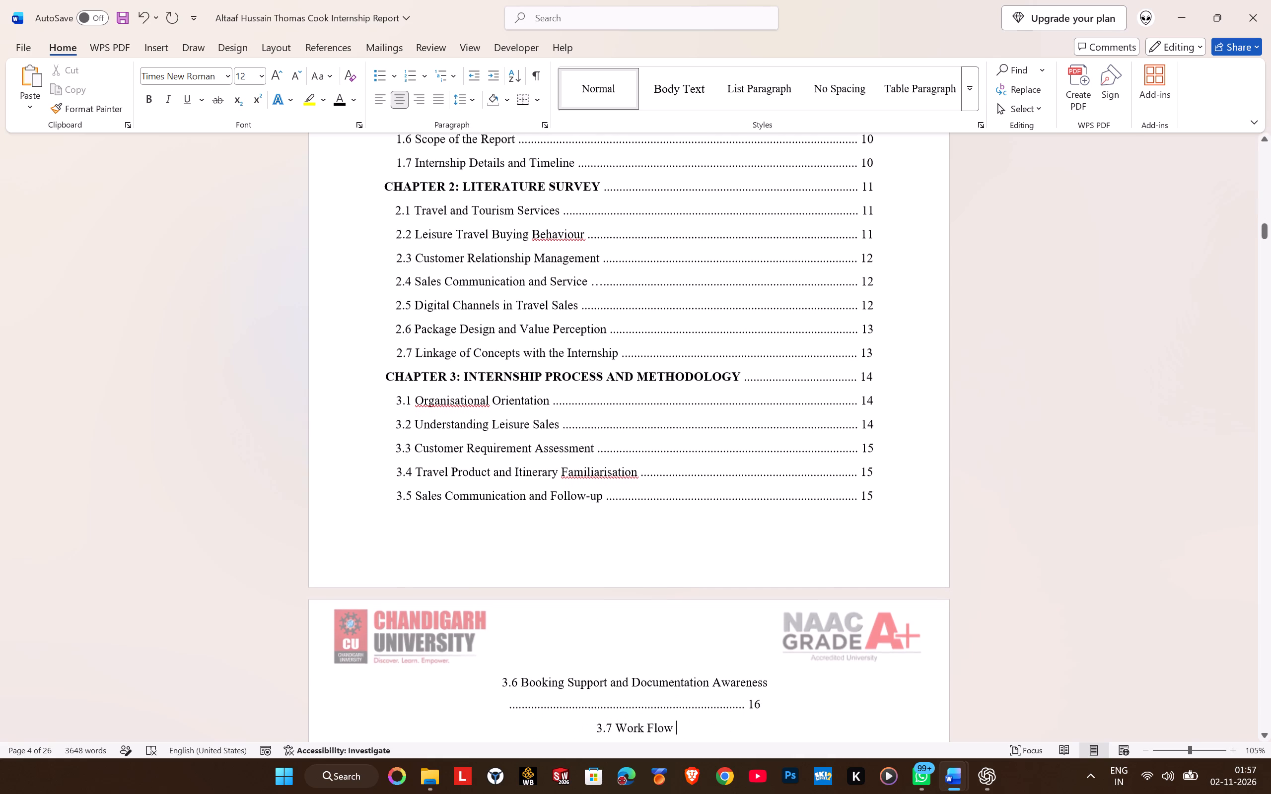
{"action": "key", "text": "Up"}
{"action": "key", "text": "Left"}
{"action": "key", "text": "Left"}
{"action": "key", "text": "Left"}
{"action": "key", "text": "BackSpace"}
{"action": "key", "text": "BackSpace"}
{"action": "key", "text": "BackSpace"}
{"action": "key", "text": "BackSpace"}
{"action": "key", "text": "BackSpace"}
{"action": "key", "text": "BackSpace"}
{"action": "key", "text": "BackSpace"}
{"action": "key", "text": "BackSpace"}
{"action": "key", "text": "BackSpace"}
{"action": "key", "text": "BackSpace"}
{"action": "key", "text": "BackSpace"}
{"action": "key", "text": "BackSpace"}
{"action": "key", "text": "BackSpace"}
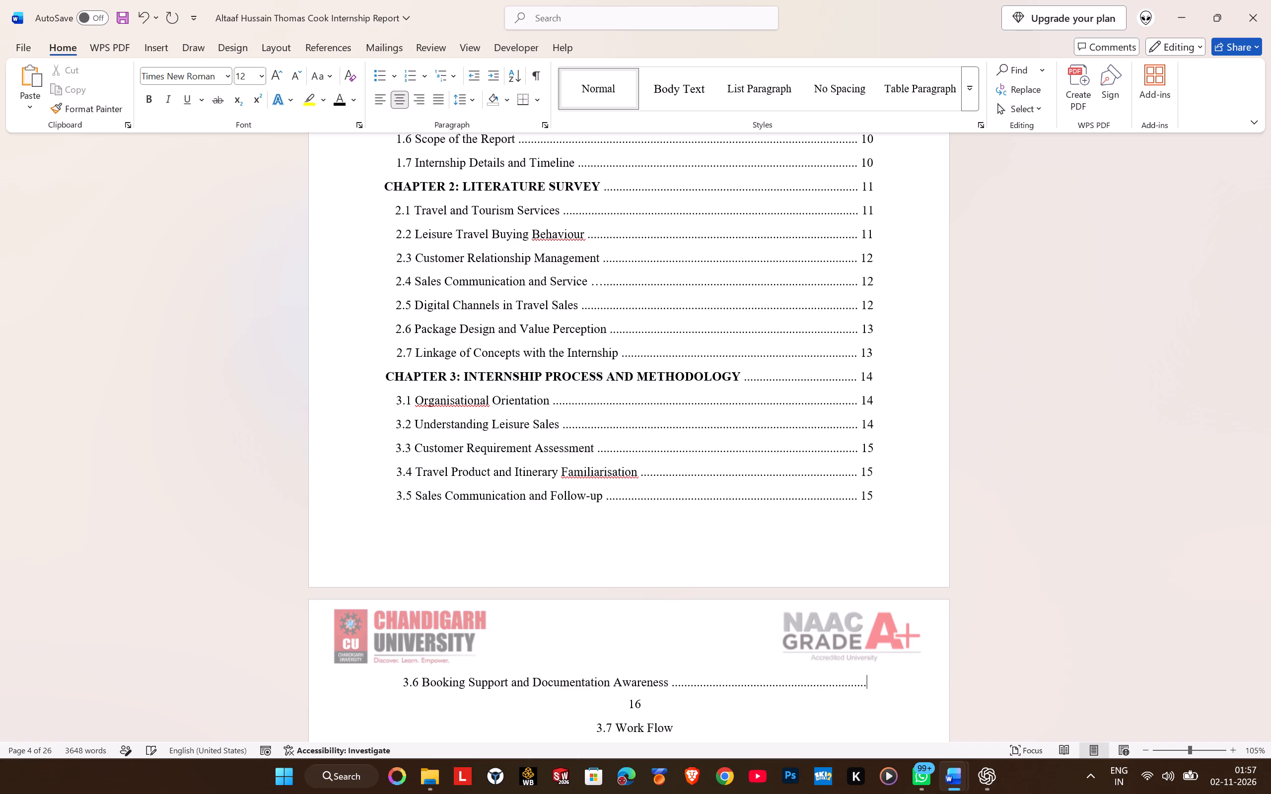
{"action": "key", "text": "BackSpace"}
{"action": "key", "text": "BackSpace"}
{"action": "type", "text": ".."}
{"action": "key", "text": "BackSpace"}
Trim the dotted leader of the 3.7 Work Flow contents entry so its title and page number share one line.
{"action": "key", "text": "Down"}
{"action": "key", "text": "Down"}
{"action": "key", "text": "Down"}
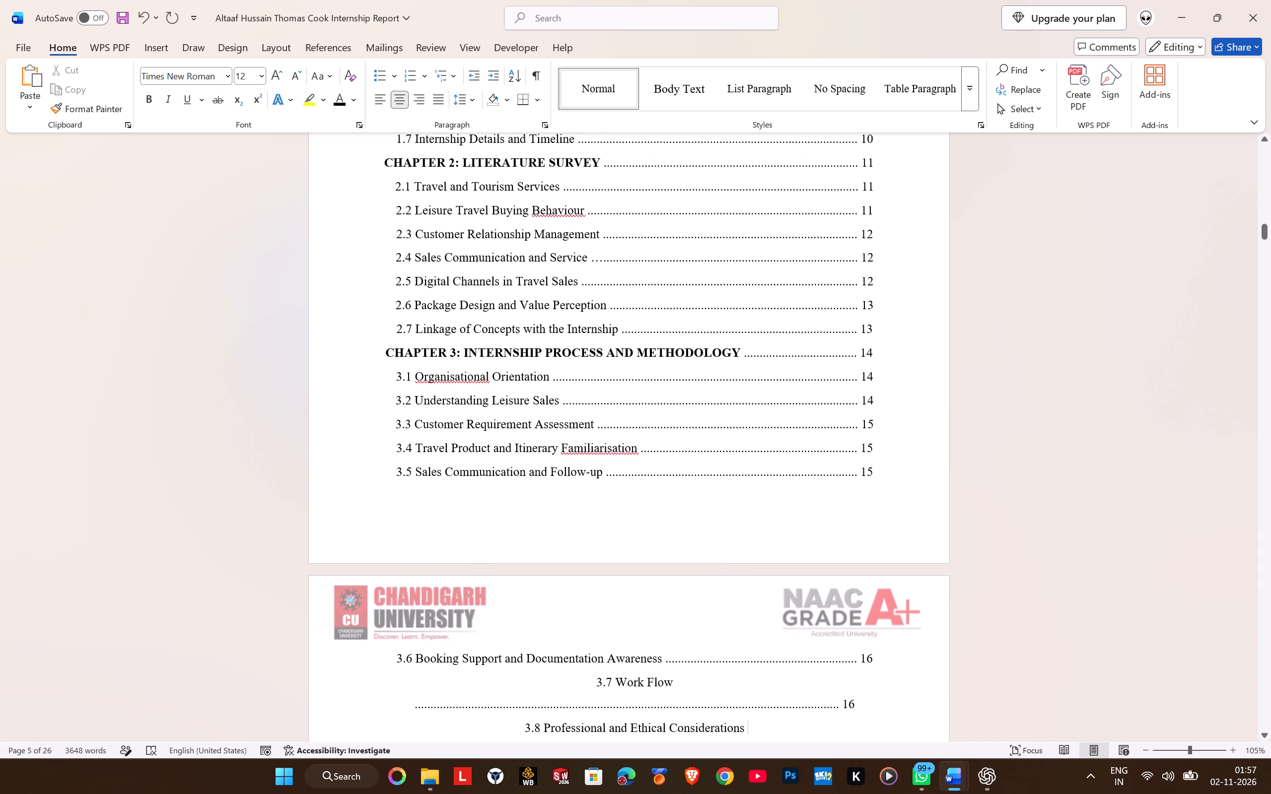
{"action": "key", "text": "Up"}
{"action": "key", "text": "Left"}
{"action": "key", "text": "Left"}
{"action": "key", "text": "Left"}
{"action": "key", "text": "BackSpace"}
{"action": "key", "text": "BackSpace"}
{"action": "key", "text": "BackSpace"}
{"action": "key", "text": "BackSpace"}
{"action": "key", "text": "BackSpace"}
{"action": "key", "text": "BackSpace"}
{"action": "key", "text": "BackSpace"}
{"action": "key", "text": "BackSpace"}
{"action": "key", "text": "BackSpace"}
{"action": "key", "text": "BackSpace"}
{"action": "key", "text": "BackSpace"}
{"action": "key", "text": "BackSpace"}
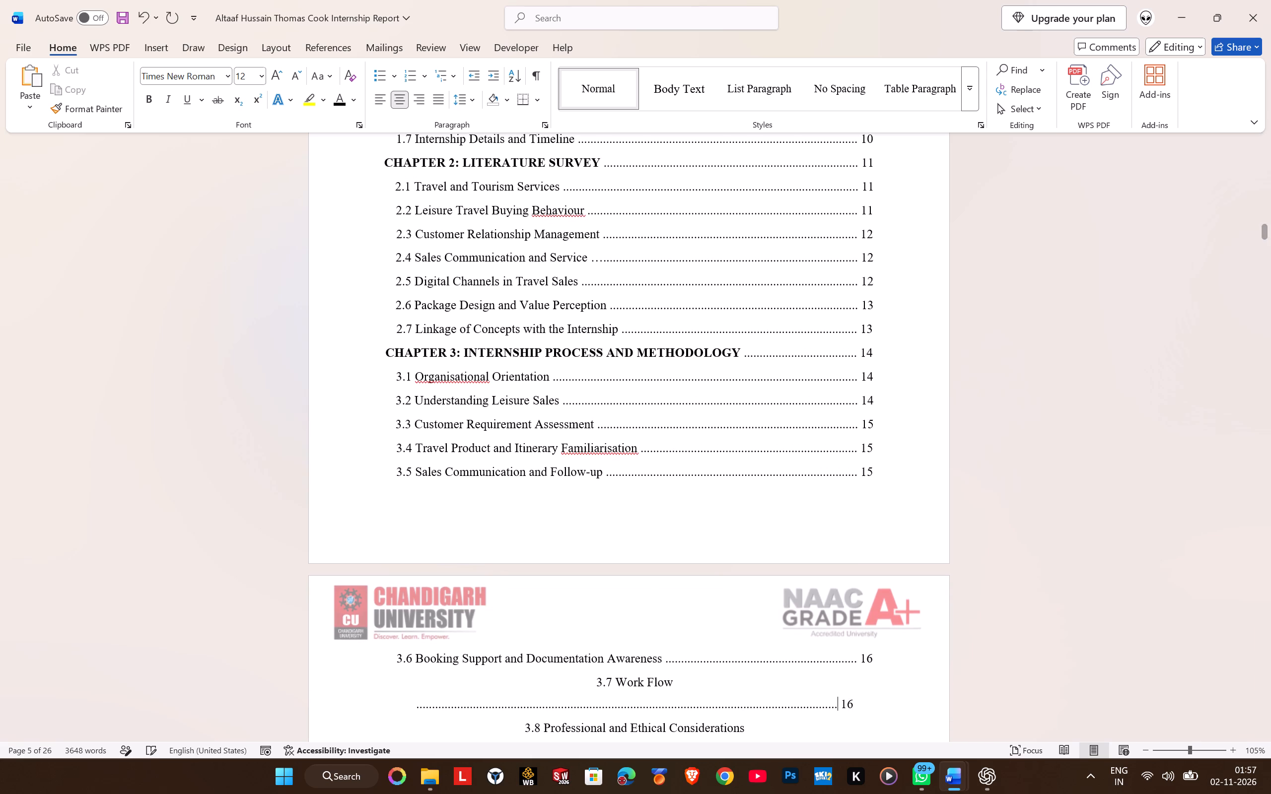
{"action": "key", "text": "BackSpace"}
{"action": "key", "text": "BackSpace"}
{"action": "key", "text": "BackSpace"}
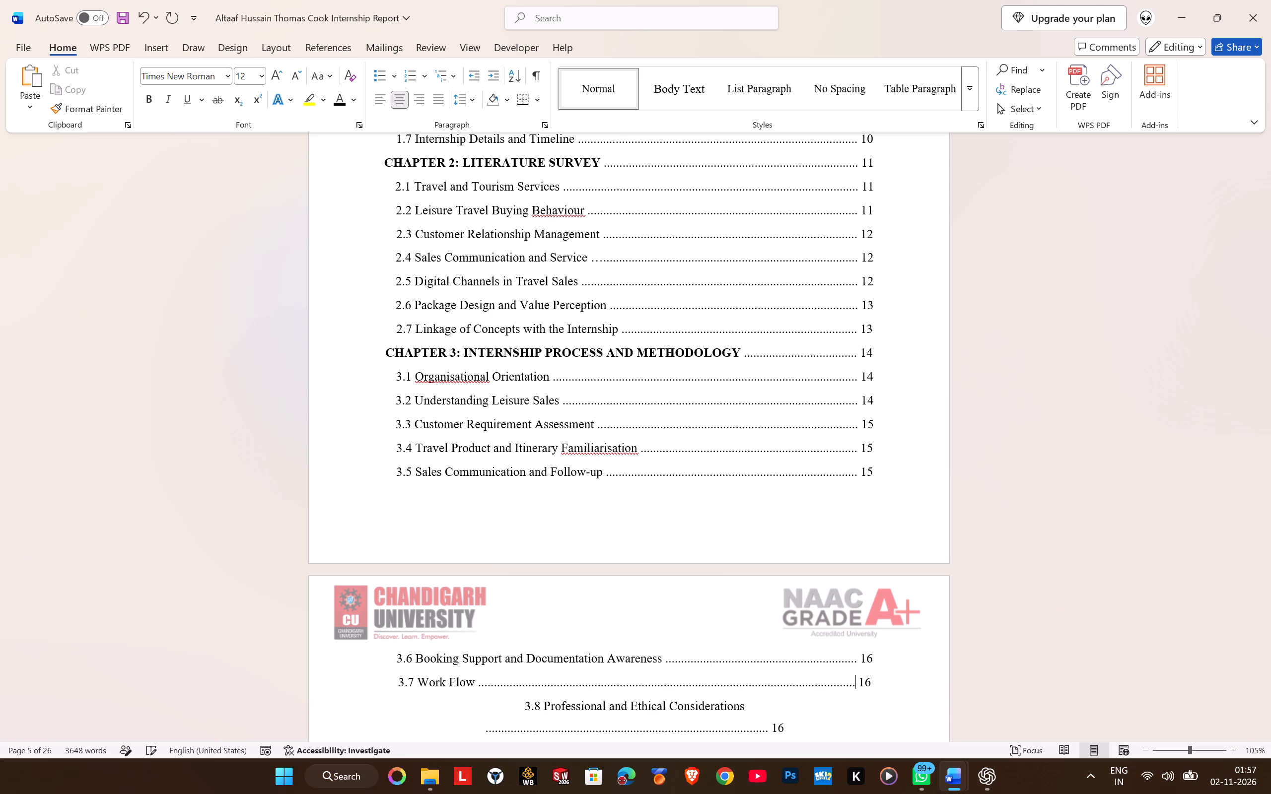
{"action": "type", "text": "..."}
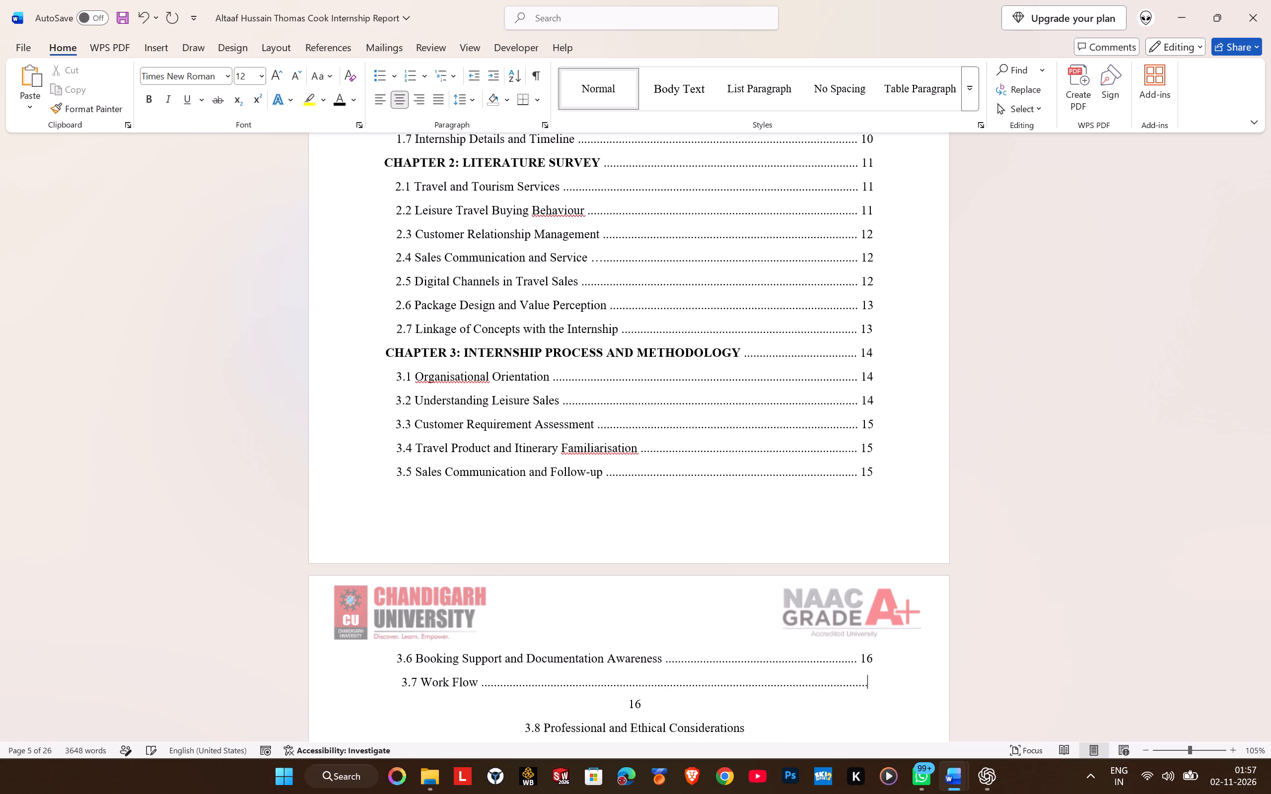
{"action": "key", "text": "BackSpace"}
Shorten the dotted leader of the 3.8 Professional and Ethical Considerations contents entry to fit its page number on the title's line.
{"action": "key", "text": "Down"}
{"action": "key", "text": "Down"}
{"action": "key", "text": "Left"}
{"action": "key", "text": "Left"}
{"action": "key", "text": "Left"}
{"action": "key", "text": "period"}
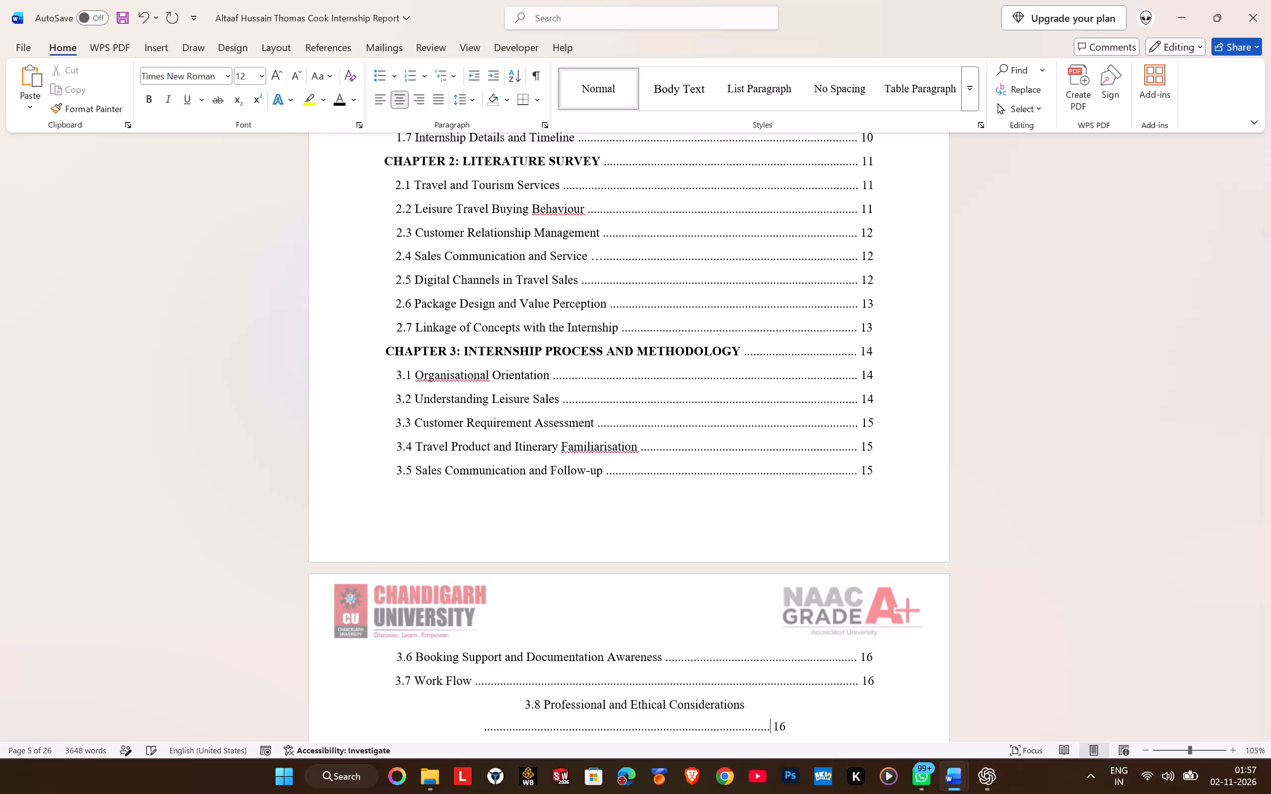
{"action": "key", "text": "BackSpace"}
{"action": "key", "text": "BackSpace"}
{"action": "key", "text": "BackSpace"}
{"action": "key", "text": "BackSpace"}
{"action": "key", "text": "BackSpace"}
{"action": "key", "text": "BackSpace"}
{"action": "key", "text": "BackSpace"}
{"action": "key", "text": "BackSpace"}
{"action": "key", "text": "BackSpace"}
{"action": "key", "text": "BackSpace"}
{"action": "key", "text": "BackSpace"}
{"action": "key", "text": "BackSpace"}
{"action": "key", "text": "BackSpace"}
{"action": "key", "text": "BackSpace"}
{"action": "key", "text": "BackSpace"}
{"action": "key", "text": "BackSpace"}
{"action": "type", "text": ".."}
{"action": "key", "text": "BackSpace"}
Shorten the dotted leader of the Chapter 4: Results, Analysis and Learning Outcomes contents entry so its page number fits on the title's line.
{"action": "key", "text": "Down"}
{"action": "key", "text": "Down"}
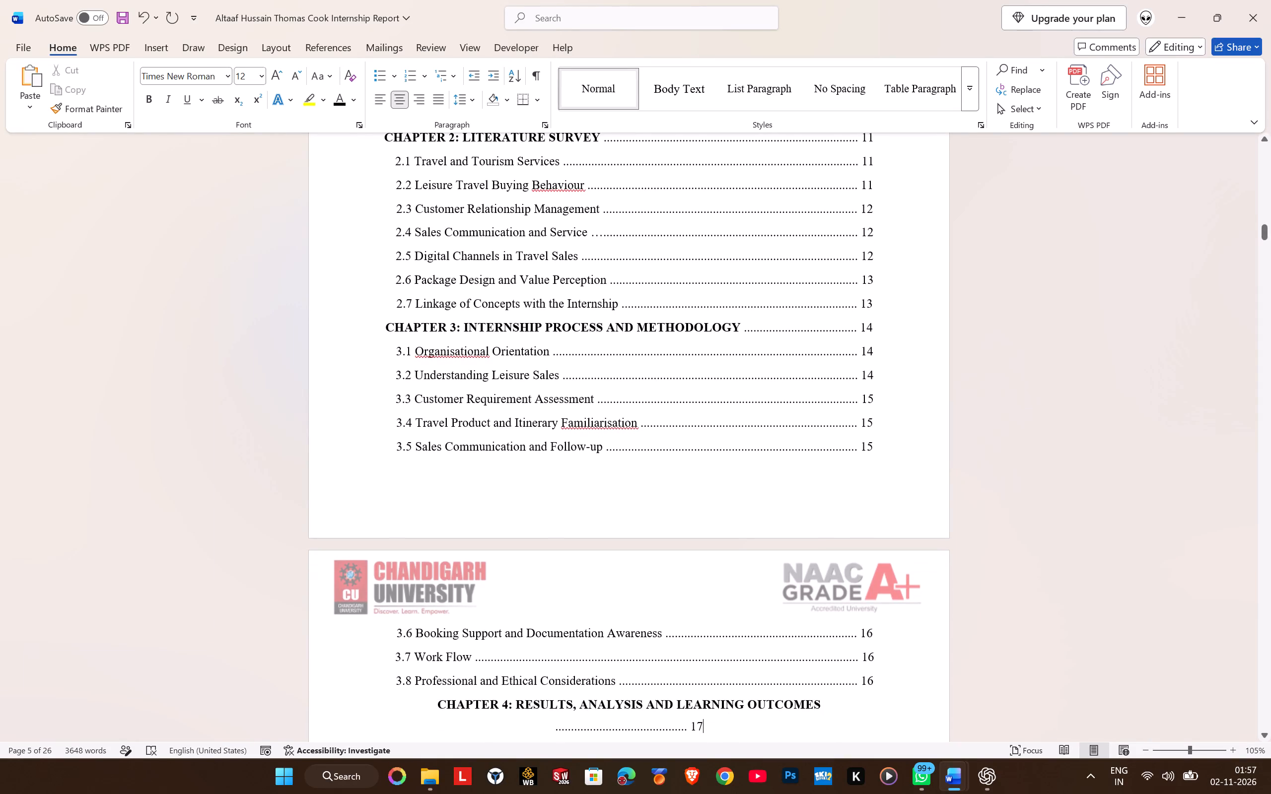
{"action": "key", "text": "Left"}
{"action": "key", "text": "Left"}
{"action": "key", "text": "Left"}
{"action": "key", "text": "BackSpace"}
{"action": "key", "text": "BackSpace"}
{"action": "key", "text": "BackSpace"}
{"action": "key", "text": "BackSpace"}
{"action": "key", "text": "BackSpace"}
{"action": "key", "text": "BackSpace"}
{"action": "key", "text": "BackSpace"}
{"action": "key", "text": "BackSpace"}
{"action": "key", "text": "BackSpace"}
{"action": "key", "text": "BackSpace"}
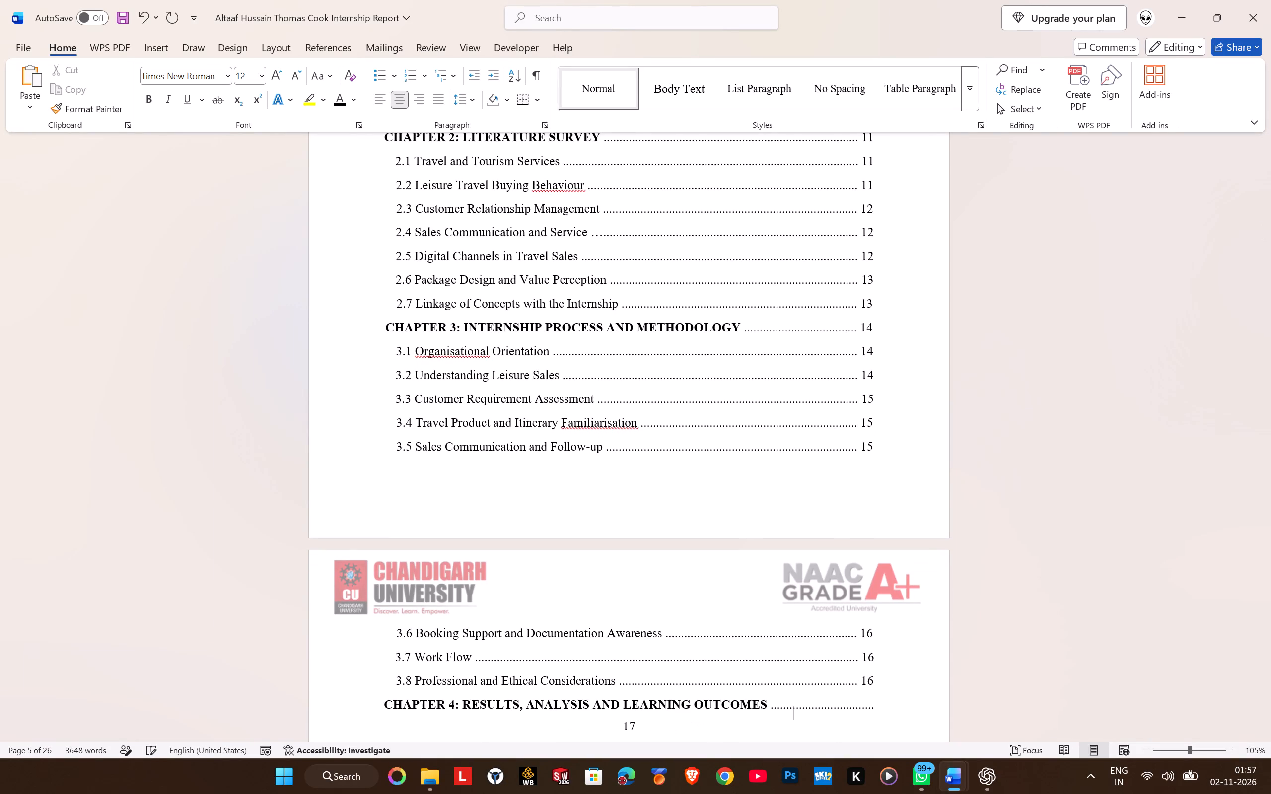
{"action": "key", "text": "BackSpace"}
{"action": "key", "text": "BackSpace"}
{"action": "key", "text": "BackSpace"}
{"action": "key", "text": "BackSpace"}
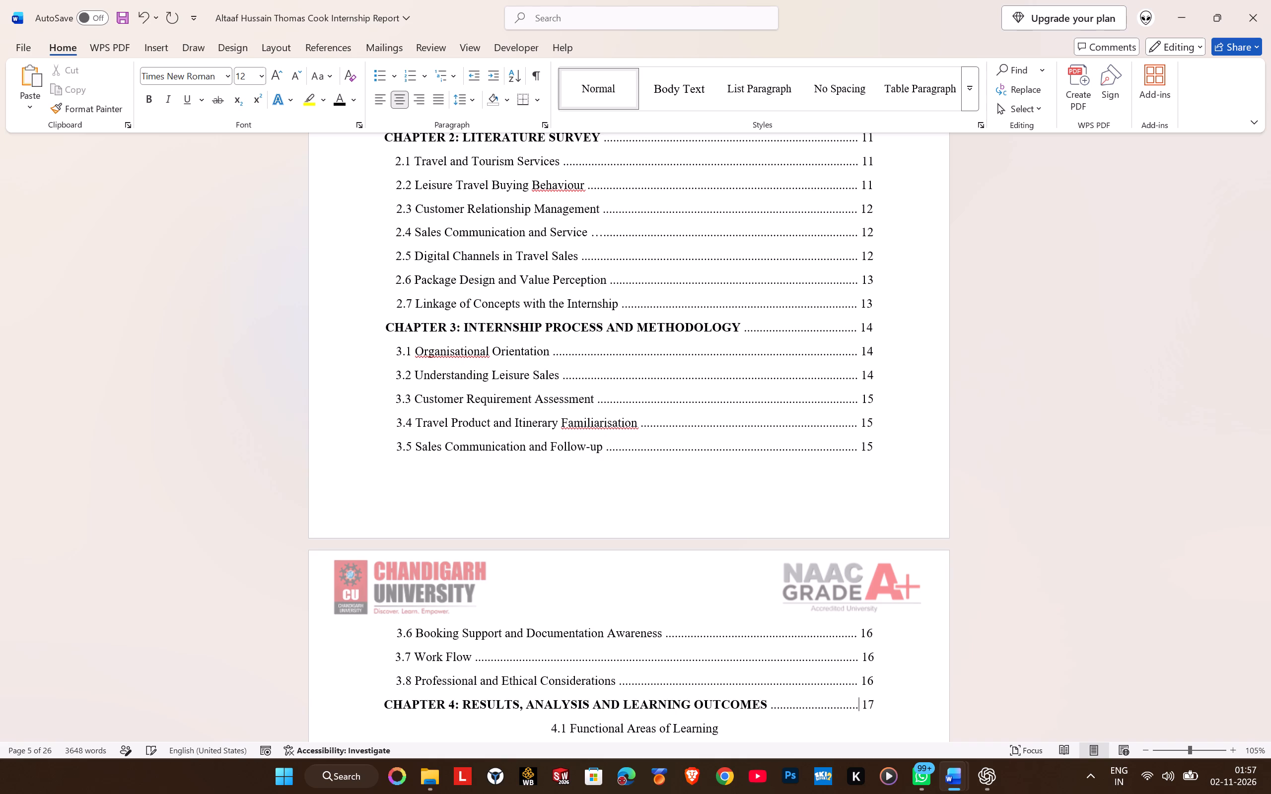
Trim the dotted leader of the 4.1 Functional Areas of Learning contents entry so title and page number share one line.
{"action": "key", "text": "Down"}
{"action": "key", "text": "Down"}
{"action": "key", "text": "Left"}
{"action": "key", "text": "Left"}
{"action": "key", "text": "Left"}
{"action": "key", "text": "BackSpace"}
{"action": "key", "text": "BackSpace"}
{"action": "key", "text": "BackSpace"}
{"action": "key", "text": "BackSpace"}
{"action": "key", "text": "BackSpace"}
{"action": "key", "text": "BackSpace"}
{"action": "key", "text": "BackSpace"}
{"action": "key", "text": "BackSpace"}
{"action": "key", "text": "BackSpace"}
{"action": "key", "text": "BackSpace"}
{"action": "key", "text": "BackSpace"}
{"action": "key", "text": "BackSpace"}
{"action": "key", "text": "BackSpace"}
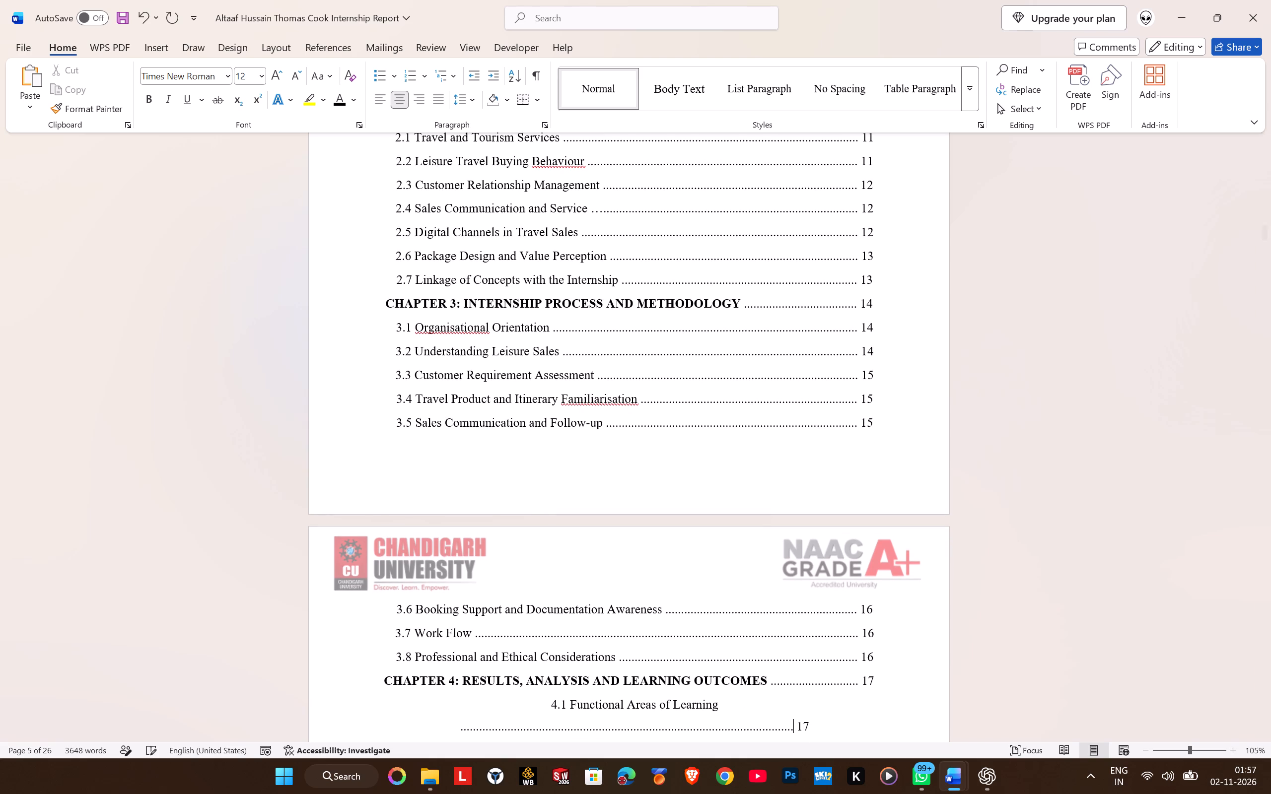
{"action": "key", "text": "BackSpace"}
{"action": "key", "text": "BackSpace"}
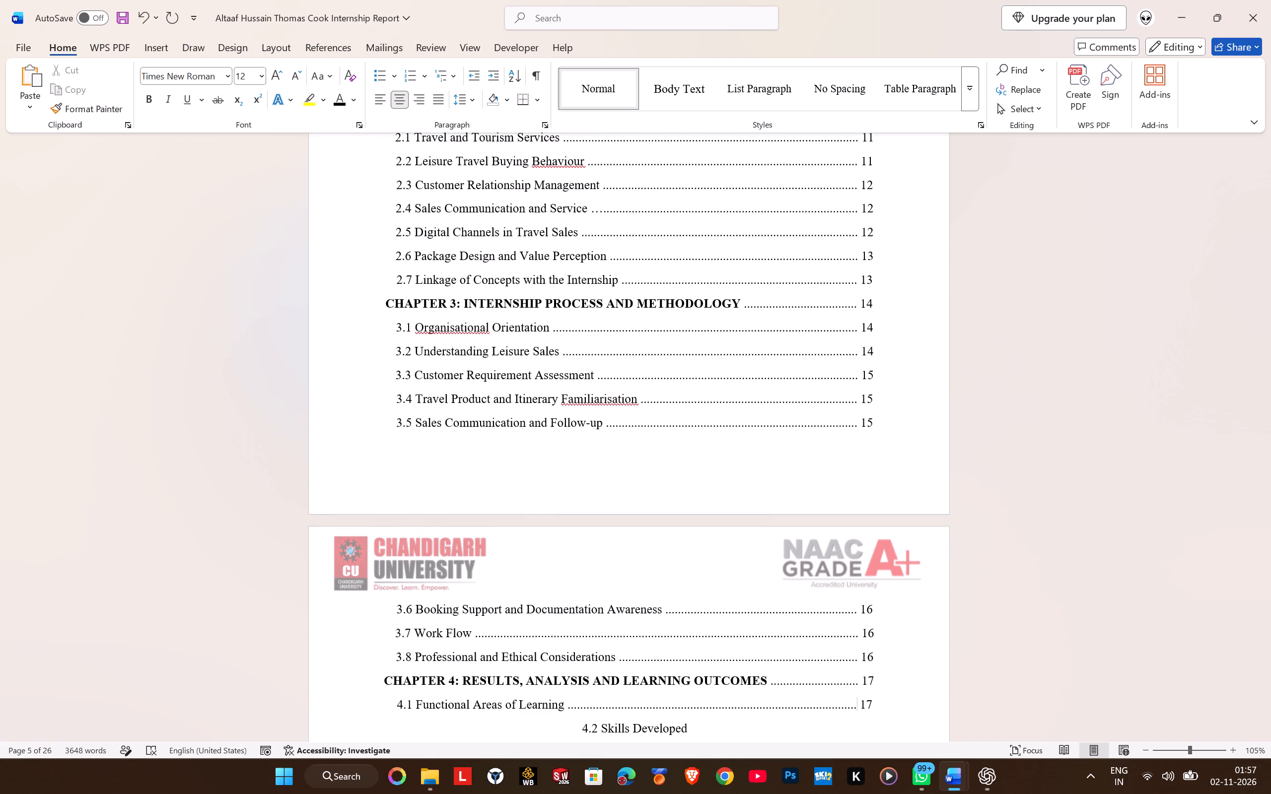
{"action": "key", "text": "period"}
Shorten the dotted leader of the 4.2 Skills Developed contents entry so its page number fits on the title's line.
{"action": "key", "text": "Down"}
{"action": "key", "text": "Down"}
{"action": "key", "text": "Left"}
{"action": "key", "text": "Left"}
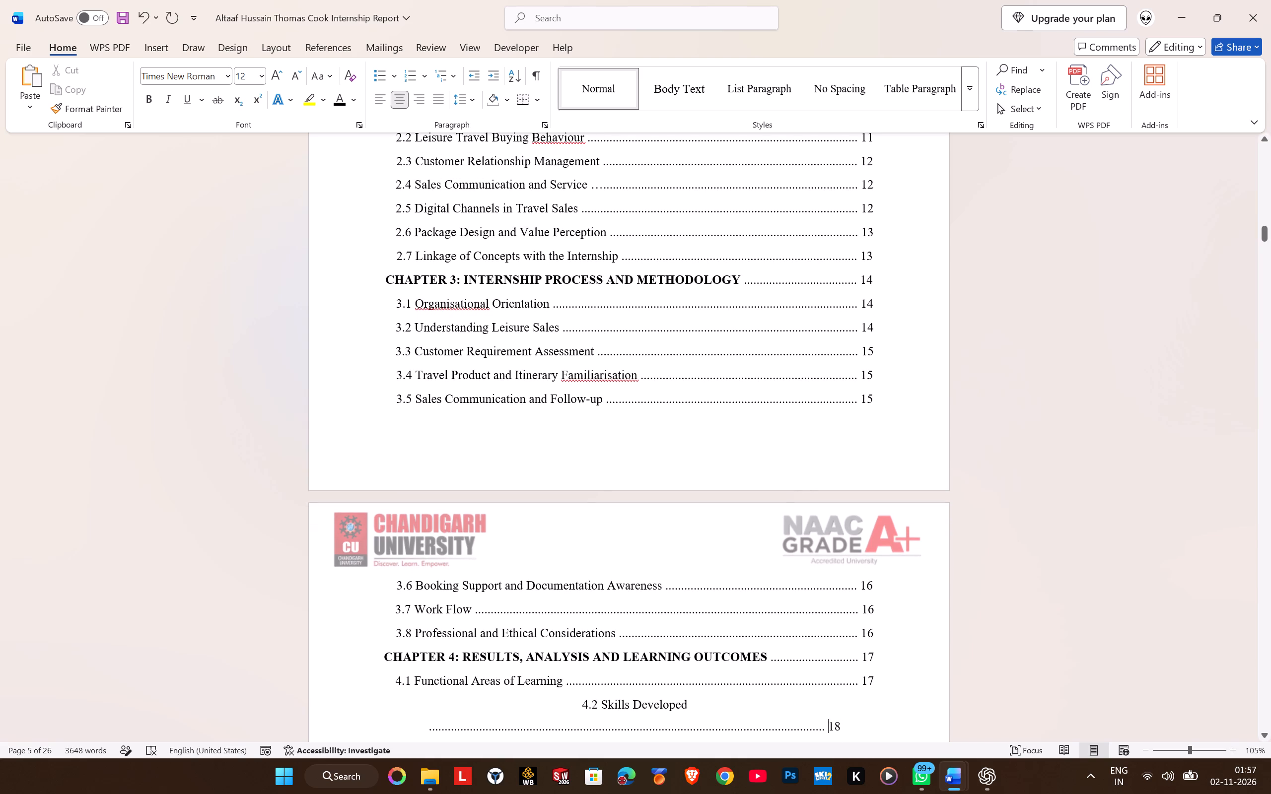
{"action": "key", "text": "Left"}
{"action": "key", "text": "BackSpace"}
{"action": "key", "text": "BackSpace"}
{"action": "key", "text": "BackSpace"}
{"action": "key", "text": "BackSpace"}
{"action": "key", "text": "BackSpace"}
{"action": "key", "text": "BackSpace"}
{"action": "key", "text": "BackSpace"}
{"action": "key", "text": "BackSpace"}
{"action": "key", "text": "BackSpace"}
{"action": "key", "text": "BackSpace"}
{"action": "key", "text": "BackSpace"}
{"action": "key", "text": "BackSpace"}
{"action": "key", "text": "BackSpace"}
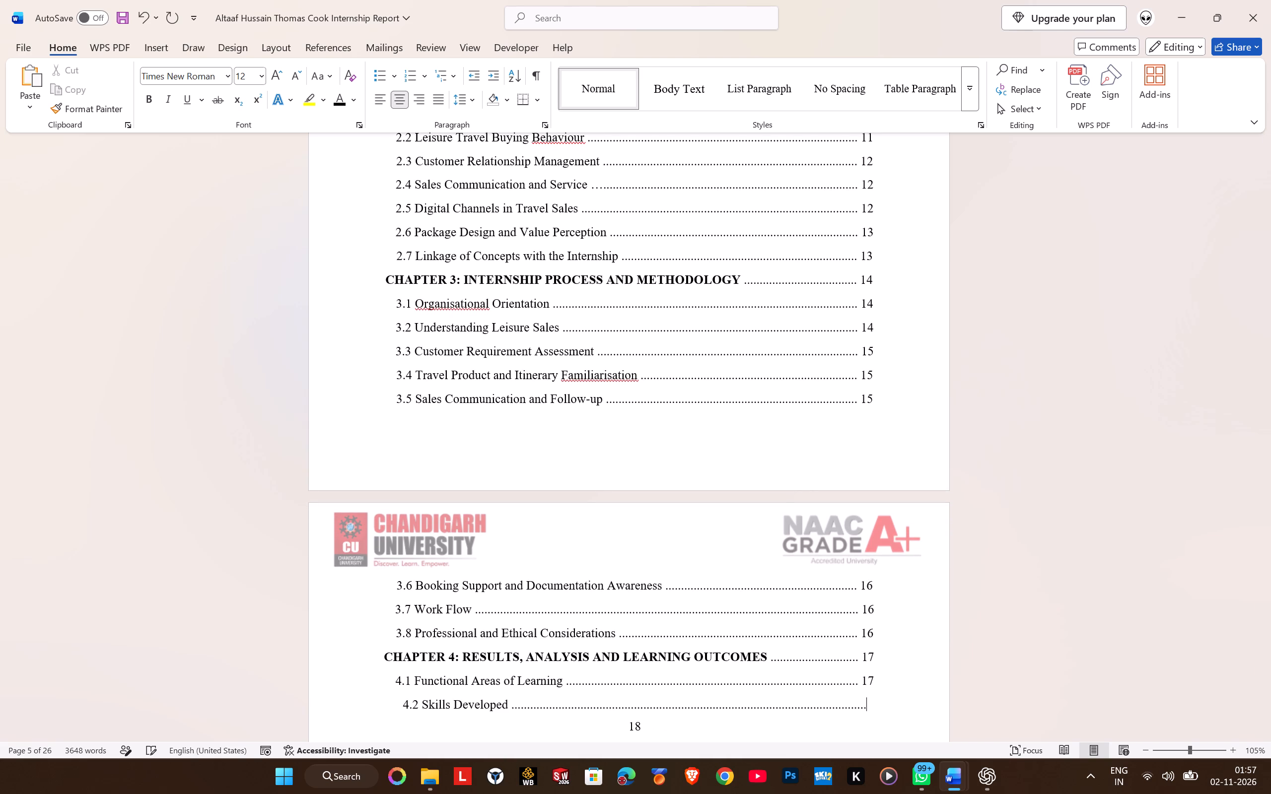
{"action": "key", "text": "BackSpace"}
Trim the dotted leader of the 4.3 Analysis of Leisure Sales Process contents entry so title and page number share one line.
{"action": "key", "text": "Down"}
{"action": "key", "text": "Down"}
{"action": "key", "text": "Down"}
{"action": "key", "text": "Up"}
{"action": "key", "text": "Left"}
{"action": "key", "text": "Left"}
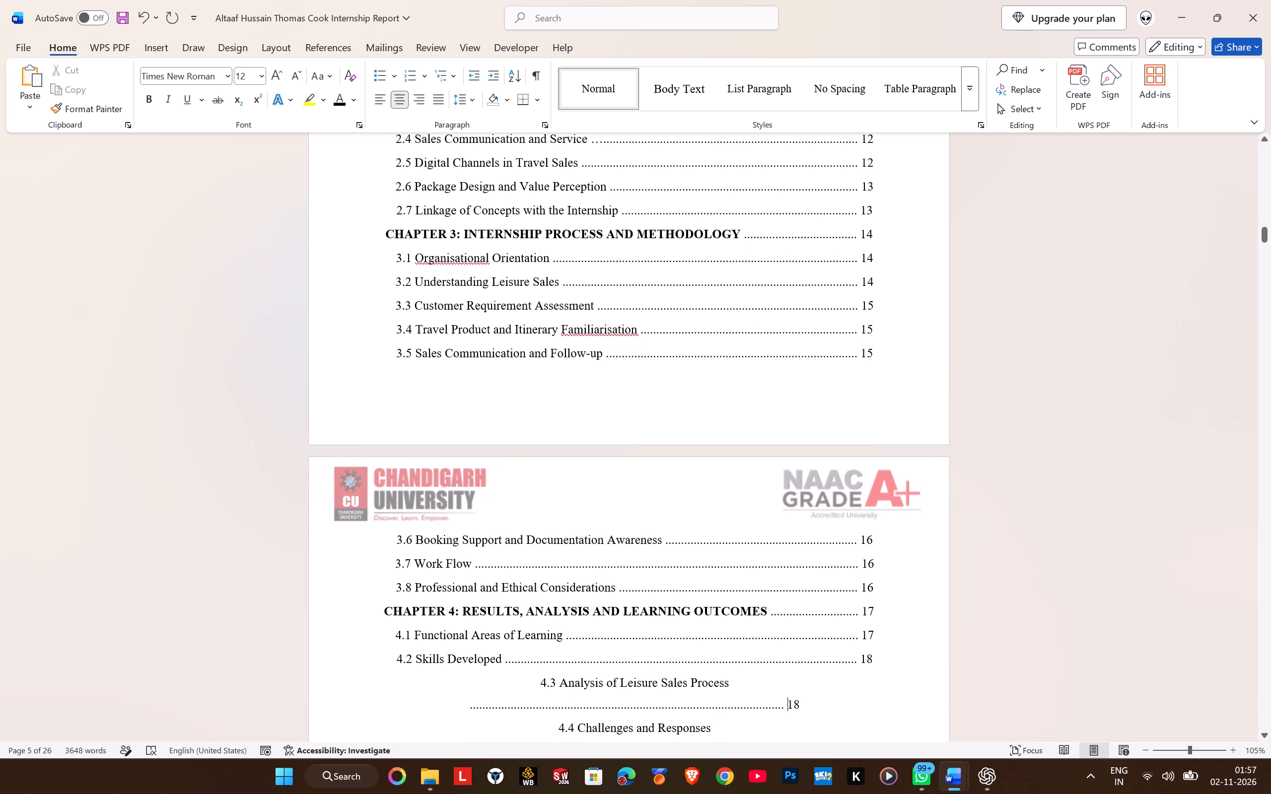
{"action": "key", "text": "Left"}
{"action": "key", "text": "BackSpace"}
{"action": "key", "text": "BackSpace"}
{"action": "key", "text": "BackSpace"}
{"action": "key", "text": "BackSpace"}
{"action": "key", "text": "BackSpace"}
{"action": "key", "text": "BackSpace"}
{"action": "key", "text": "BackSpace"}
{"action": "key", "text": "BackSpace"}
{"action": "key", "text": "BackSpace"}
{"action": "key", "text": "BackSpace"}
{"action": "key", "text": "BackSpace"}
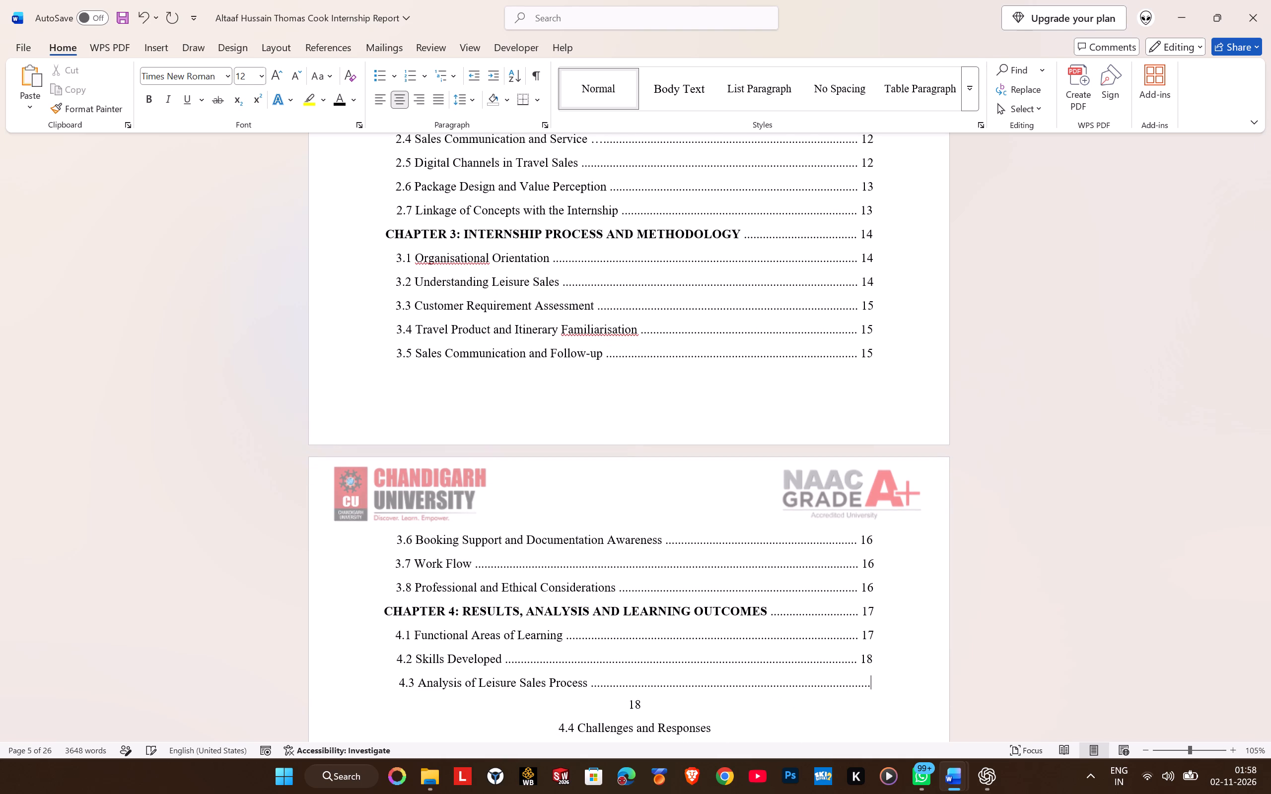
{"action": "key", "text": "BackSpace"}
{"action": "key", "text": "BackSpace"}
{"action": "key", "text": "Down"}
{"action": "key", "text": "Up"}
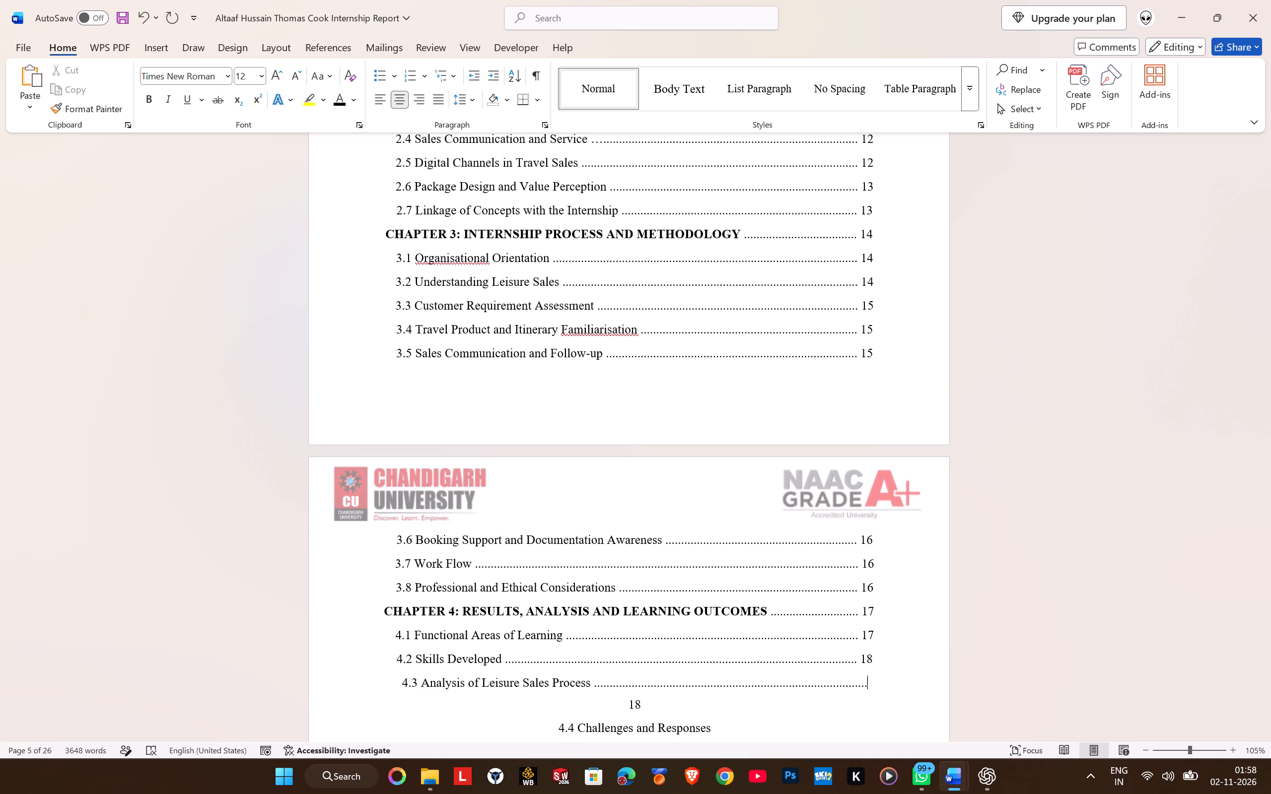
{"action": "key", "text": "Left"}
{"action": "key", "text": "BackSpace"}
Shorten the dotted leader of the 4.4 Challenges and Responses contents entry to fit its page number on the title's line.
{"action": "key", "text": "Down"}
{"action": "key", "text": "Down"}
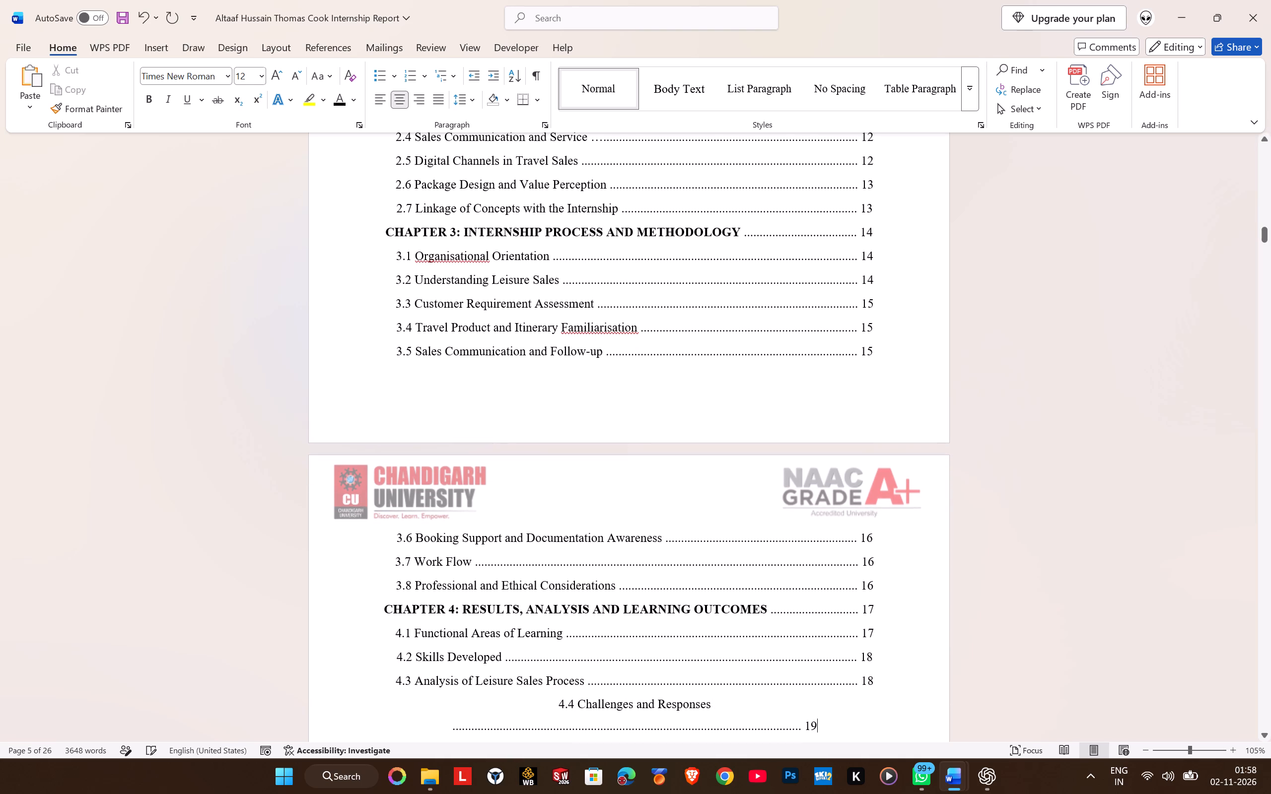
{"action": "key", "text": "Left"}
{"action": "key", "text": "Left"}
{"action": "key", "text": "Left"}
{"action": "key", "text": "BackSpace"}
{"action": "key", "text": "BackSpace"}
{"action": "key", "text": "BackSpace"}
{"action": "key", "text": "BackSpace"}
{"action": "key", "text": "BackSpace"}
{"action": "key", "text": "BackSpace"}
{"action": "key", "text": "BackSpace"}
{"action": "key", "text": "BackSpace"}
{"action": "key", "text": "BackSpace"}
{"action": "key", "text": "BackSpace"}
{"action": "key", "text": "BackSpace"}
{"action": "key", "text": "BackSpace"}
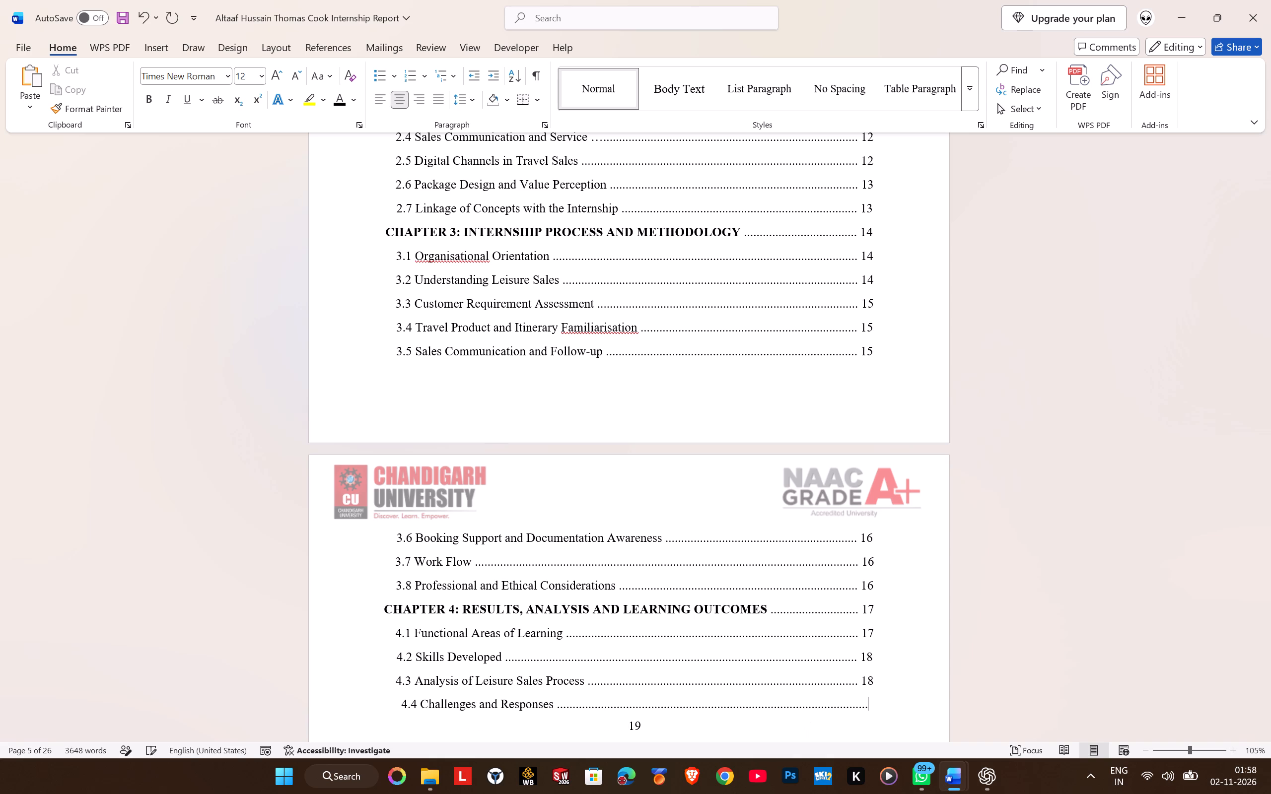
{"action": "key", "text": "BackSpace"}
{"action": "key", "text": "BackSpace"}
{"action": "key", "text": "BackSpace"}
{"action": "key", "text": "period"}
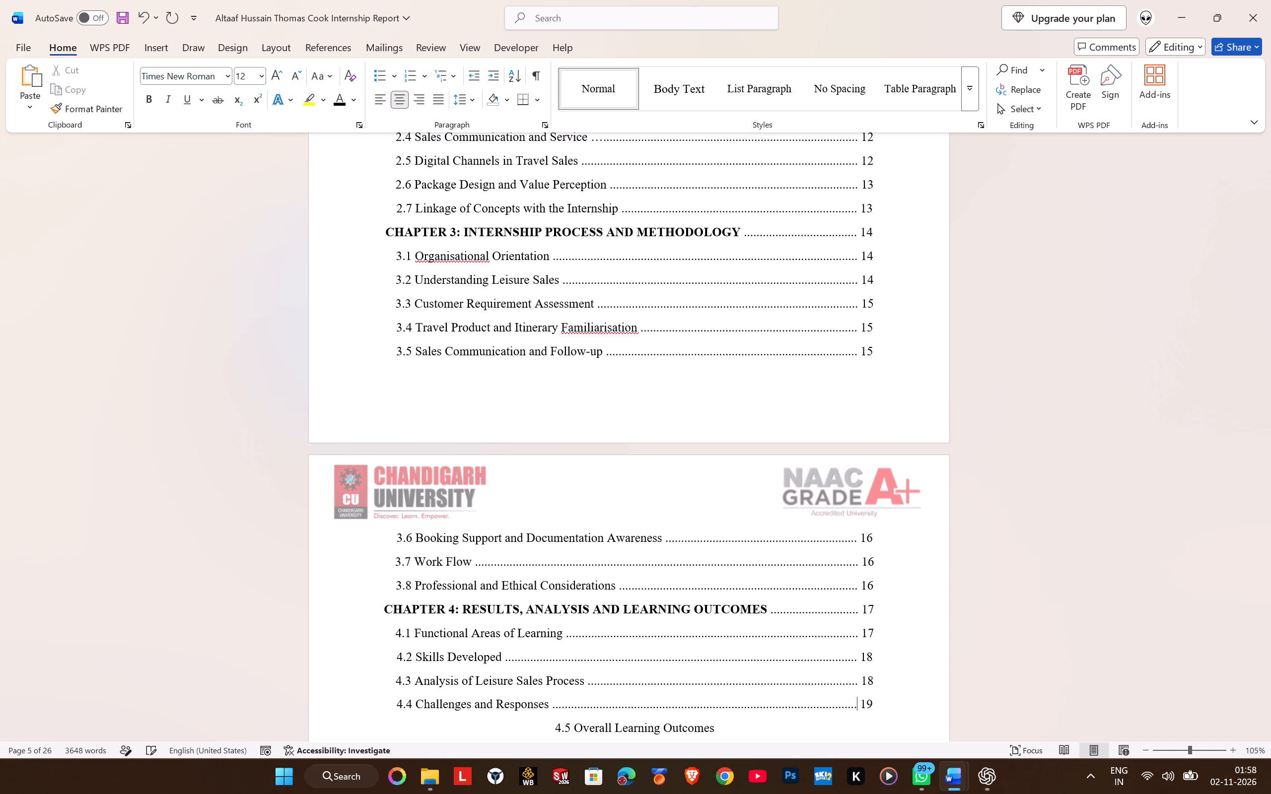
Trim the dotted leader of the 4.5 Overall Learning Outcomes contents entry so its title and page number share one line.
{"action": "key", "text": "Down"}
{"action": "key", "text": "Left"}
{"action": "key", "text": "Down"}
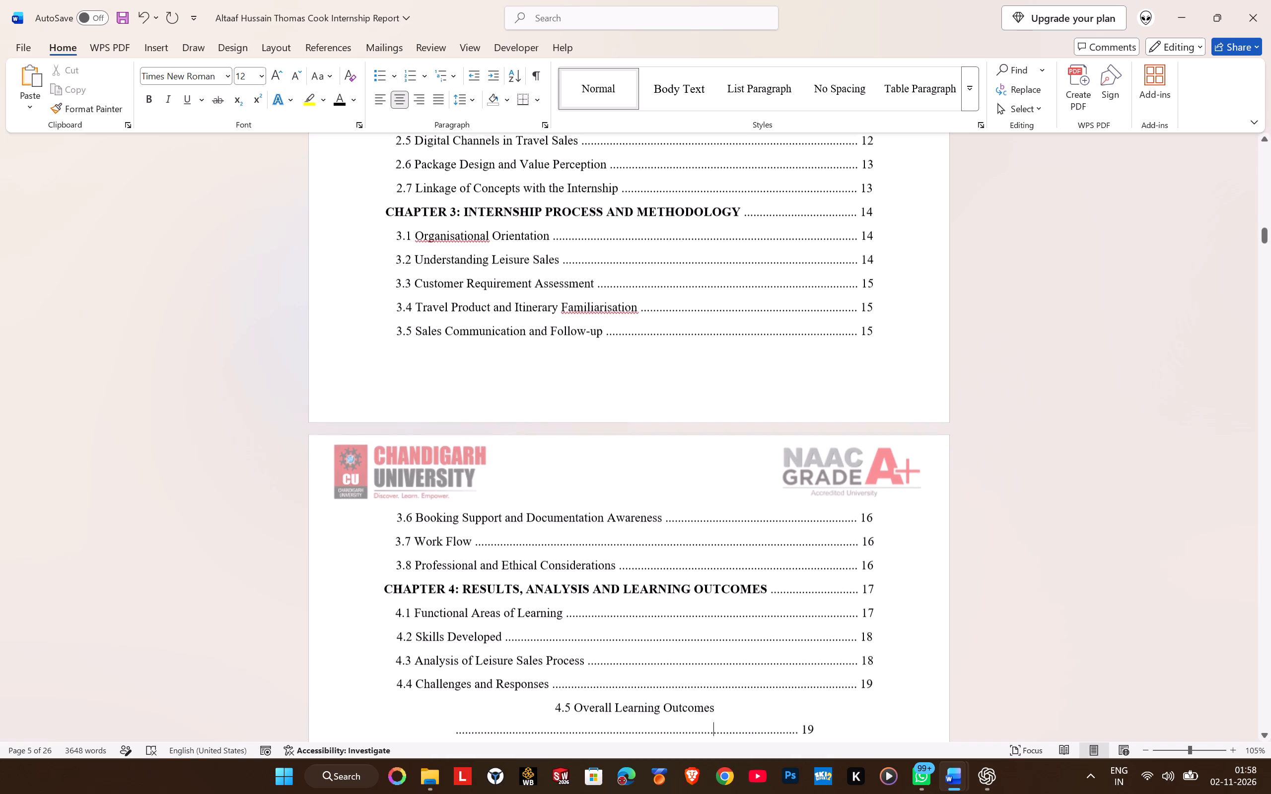
{"action": "key", "text": "Left"}
{"action": "key", "text": "BackSpace"}
{"action": "key", "text": "BackSpace"}
{"action": "key", "text": "BackSpace"}
{"action": "key", "text": "BackSpace"}
{"action": "key", "text": "BackSpace"}
{"action": "key", "text": "BackSpace"}
{"action": "key", "text": "BackSpace"}
{"action": "key", "text": "BackSpace"}
{"action": "key", "text": "BackSpace"}
{"action": "key", "text": "BackSpace"}
{"action": "key", "text": "BackSpace"}
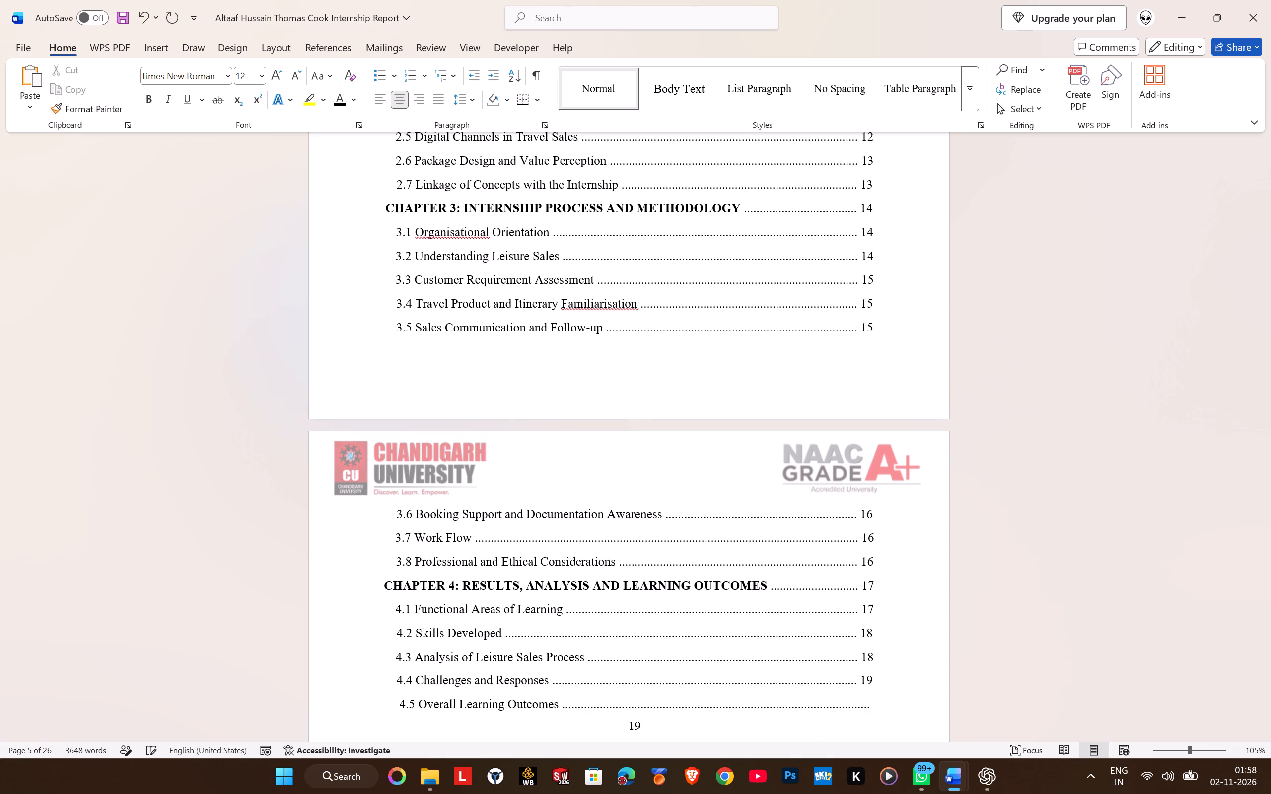
{"action": "key", "text": "BackSpace"}
{"action": "key", "text": "BackSpace"}
{"action": "key", "text": "BackSpace"}
Shorten the dotted leader of the Chapter 5: Conclusion and Future Scope contents entry so its page number fits on the title's line.
{"action": "key", "text": "Down"}
{"action": "key", "text": "Down"}
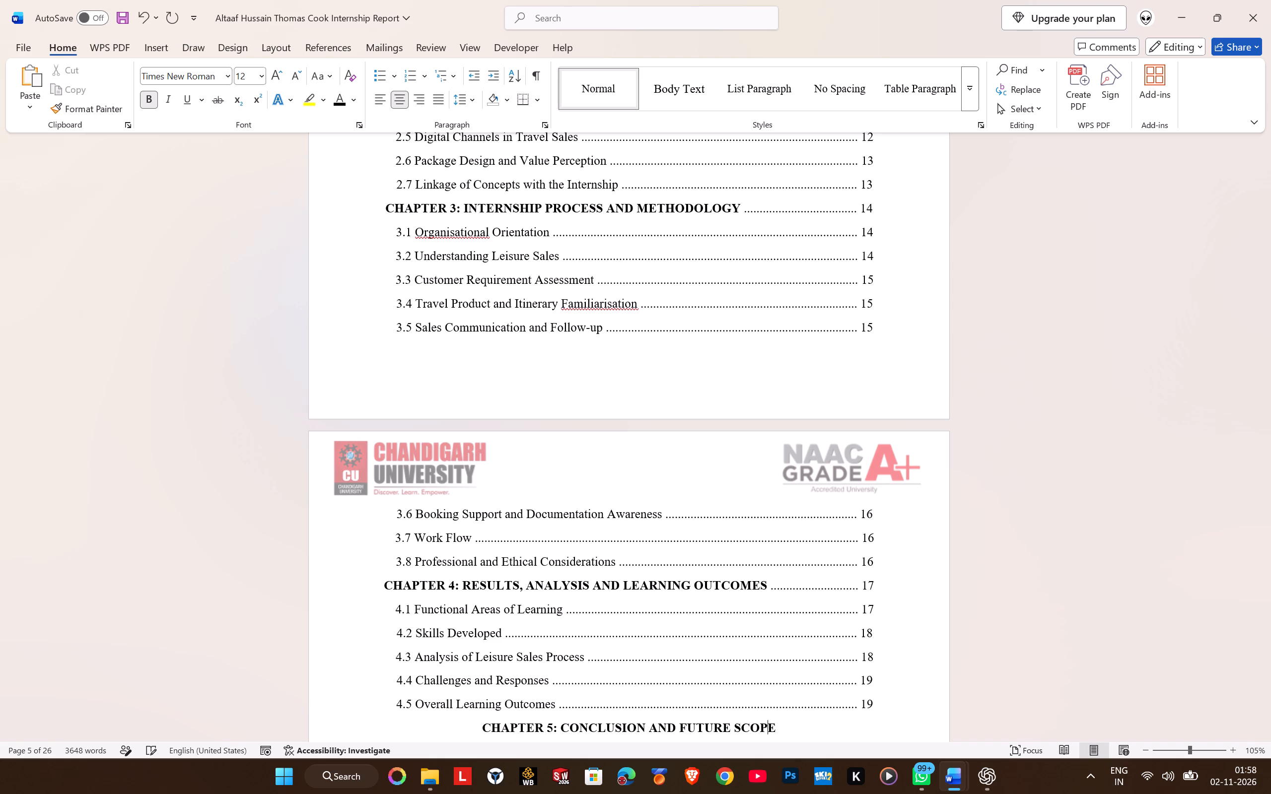
{"action": "key", "text": "Left"}
{"action": "key", "text": "Left"}
{"action": "key", "text": "Left"}
{"action": "key", "text": "BackSpace"}
{"action": "key", "text": "BackSpace"}
{"action": "key", "text": "BackSpace"}
{"action": "key", "text": "BackSpace"}
{"action": "key", "text": "BackSpace"}
{"action": "key", "text": "BackSpace"}
{"action": "key", "text": "BackSpace"}
{"action": "key", "text": "BackSpace"}
{"action": "key", "text": "BackSpace"}
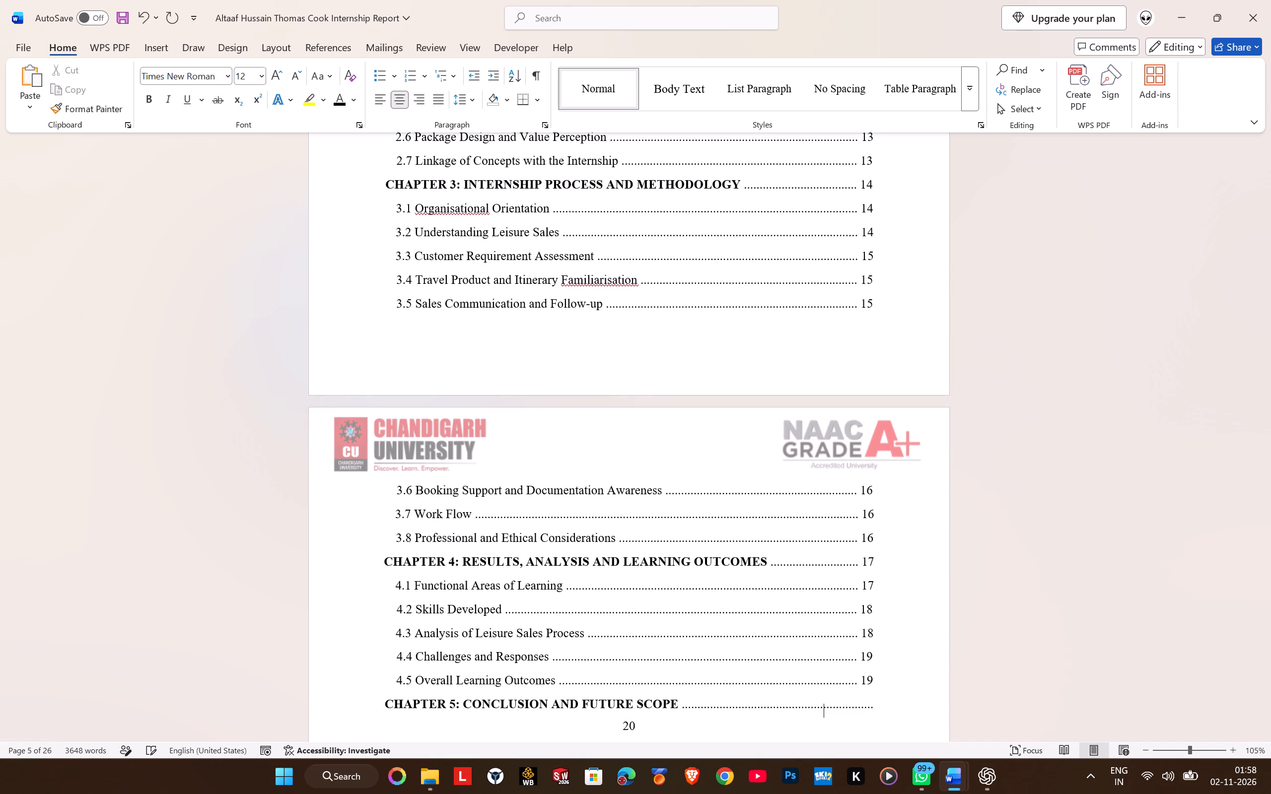
{"action": "key", "text": "BackSpace"}
{"action": "key", "text": "BackSpace"}
{"action": "key", "text": "BackSpace"}
{"action": "key", "text": "BackSpace"}
{"action": "key", "text": "BackSpace"}
Shorten the dotted leader of the 5.1 Conclusion contents entry so its title and page number share one line.
{"action": "key", "text": "Down"}
{"action": "key", "text": "Down"}
{"action": "key", "text": "Left"}
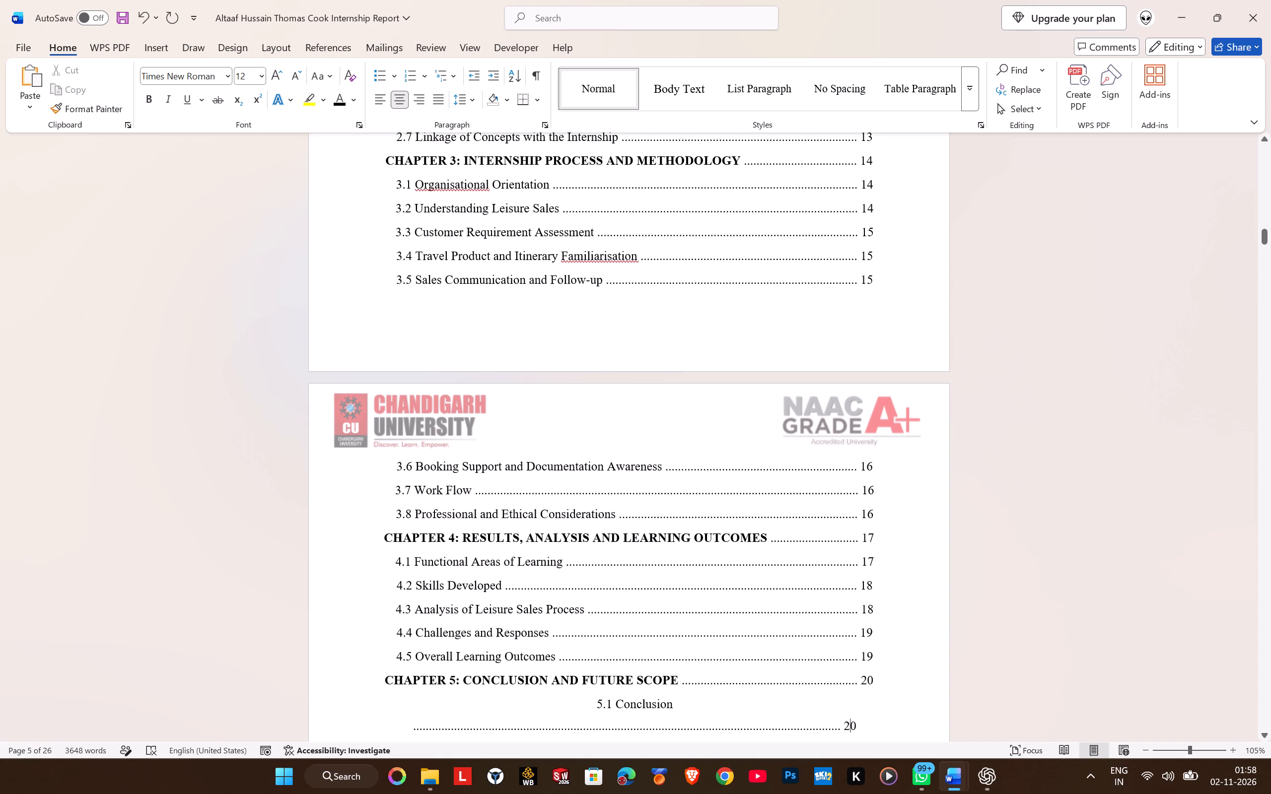
{"action": "key", "text": "Left"}
{"action": "key", "text": "Left"}
{"action": "key", "text": "BackSpace"}
{"action": "key", "text": "BackSpace"}
{"action": "key", "text": "BackSpace"}
{"action": "key", "text": "BackSpace"}
{"action": "key", "text": "BackSpace"}
{"action": "key", "text": "BackSpace"}
{"action": "key", "text": "BackSpace"}
{"action": "key", "text": "BackSpace"}
{"action": "key", "text": "BackSpace"}
{"action": "key", "text": "BackSpace"}
{"action": "key", "text": "BackSpace"}
{"action": "key", "text": "BackSpace"}
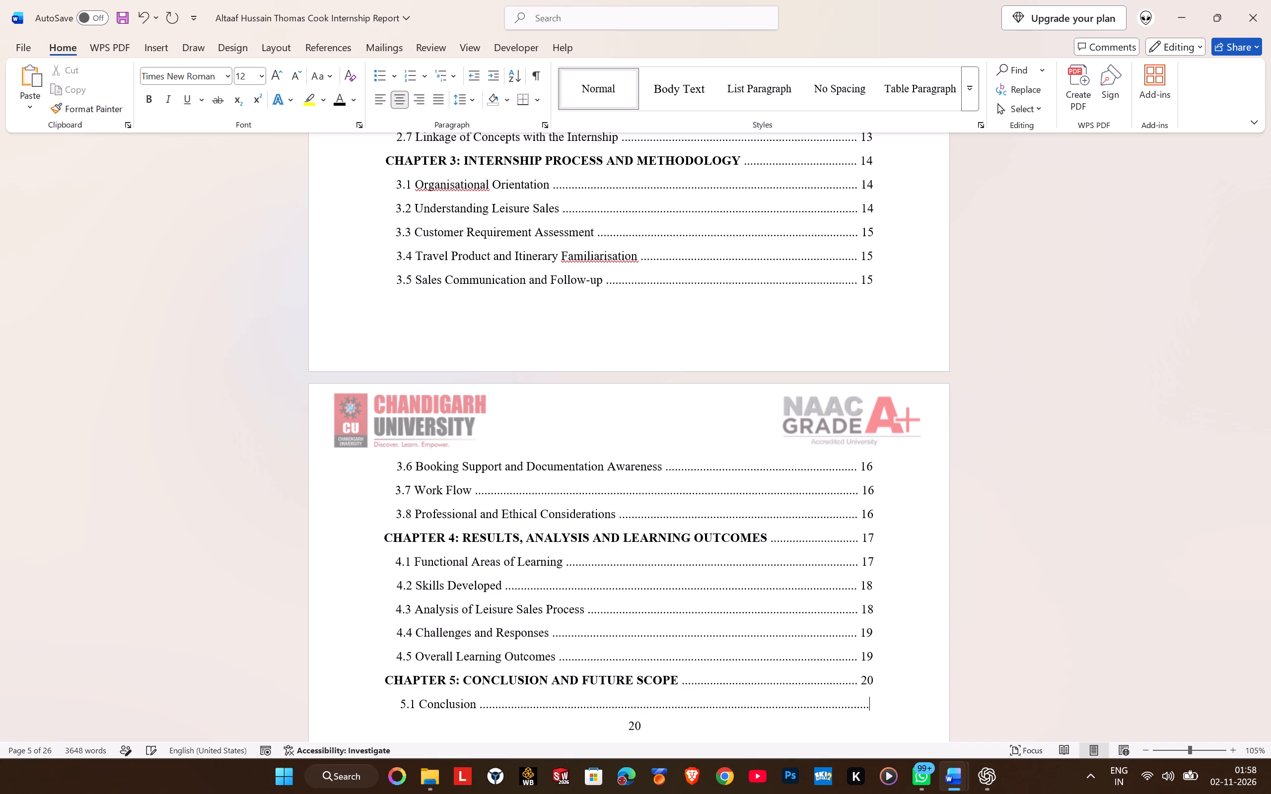
{"action": "key", "text": "BackSpace"}
{"action": "key", "text": "BackSpace"}
{"action": "key", "text": "BackSpace"}
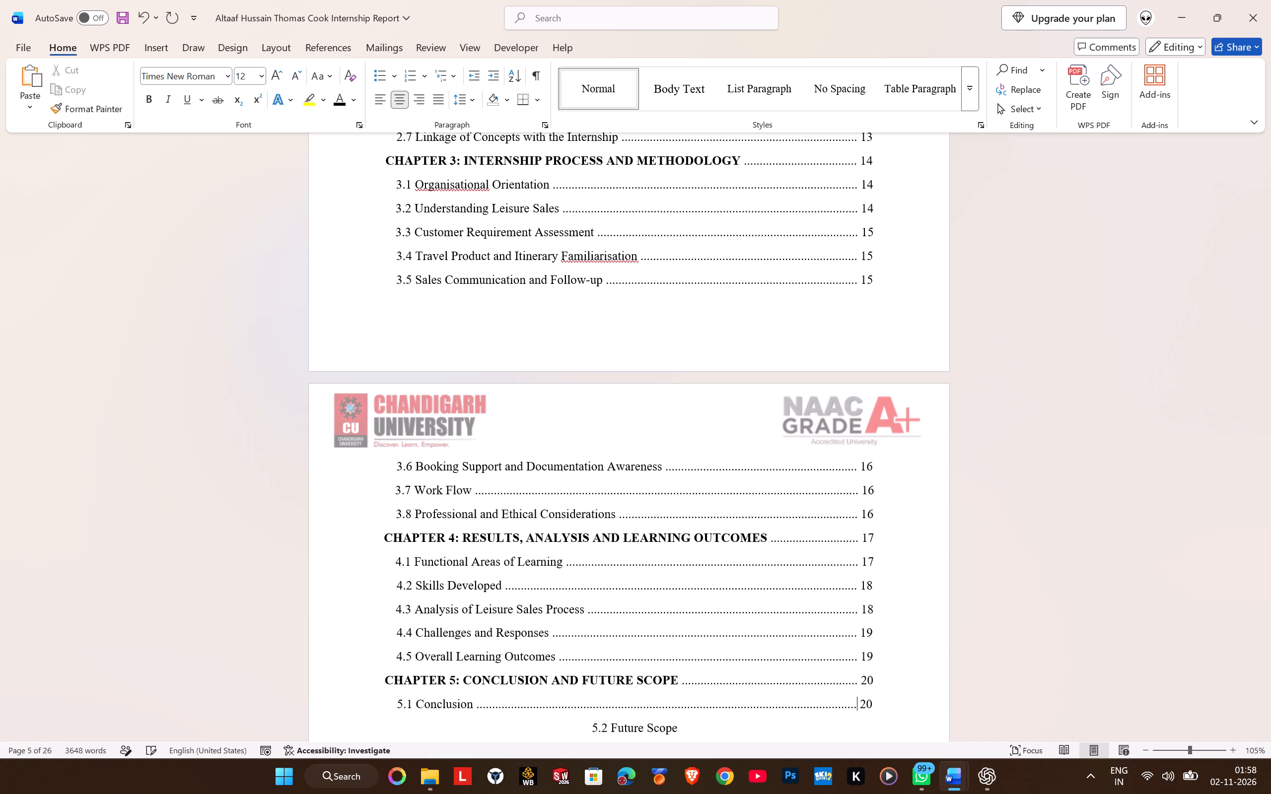
{"action": "key", "text": "period"}
Trim the dotted leader of the 5.2 Future Scope contents entry so its page number fits on the title's line.
{"action": "key", "text": "Down"}
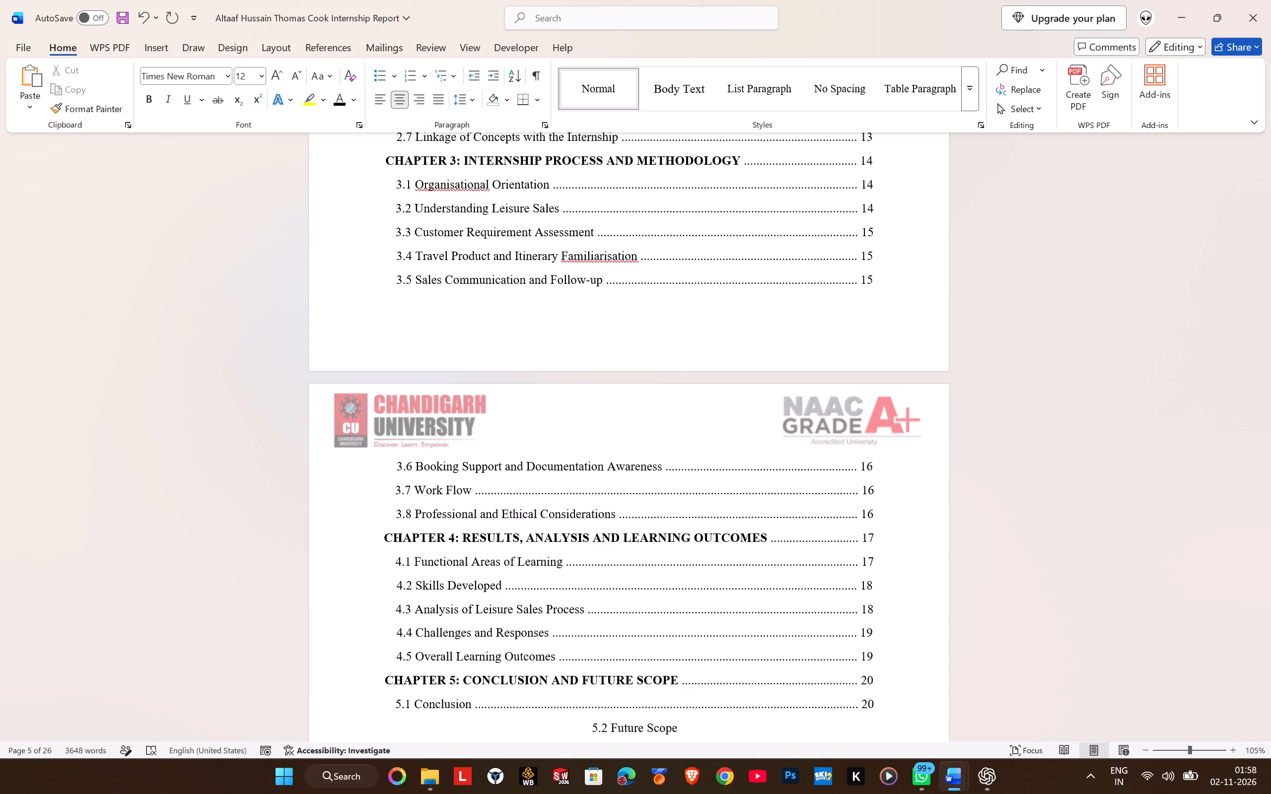
{"action": "key", "text": "Down"}
{"action": "key", "text": "Left"}
{"action": "key", "text": "Left"}
{"action": "key", "text": "Left"}
{"action": "key", "text": "BackSpace"}
{"action": "key", "text": "BackSpace"}
{"action": "key", "text": "BackSpace"}
{"action": "key", "text": "BackSpace"}
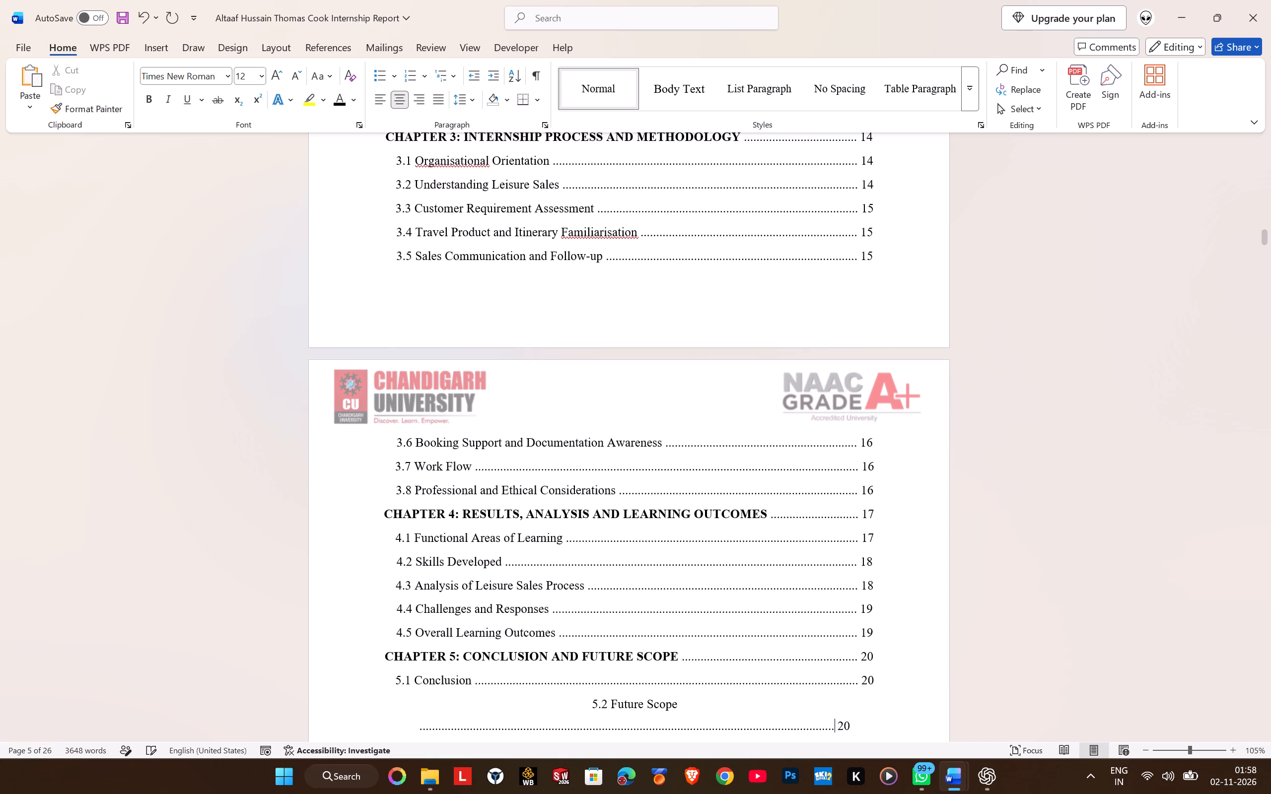
{"action": "key", "text": "BackSpace"}
{"action": "key", "text": "BackSpace"}
{"action": "key", "text": "BackSpace"}
{"action": "key", "text": "BackSpace"}
{"action": "key", "text": "BackSpace"}
{"action": "key", "text": "BackSpace"}
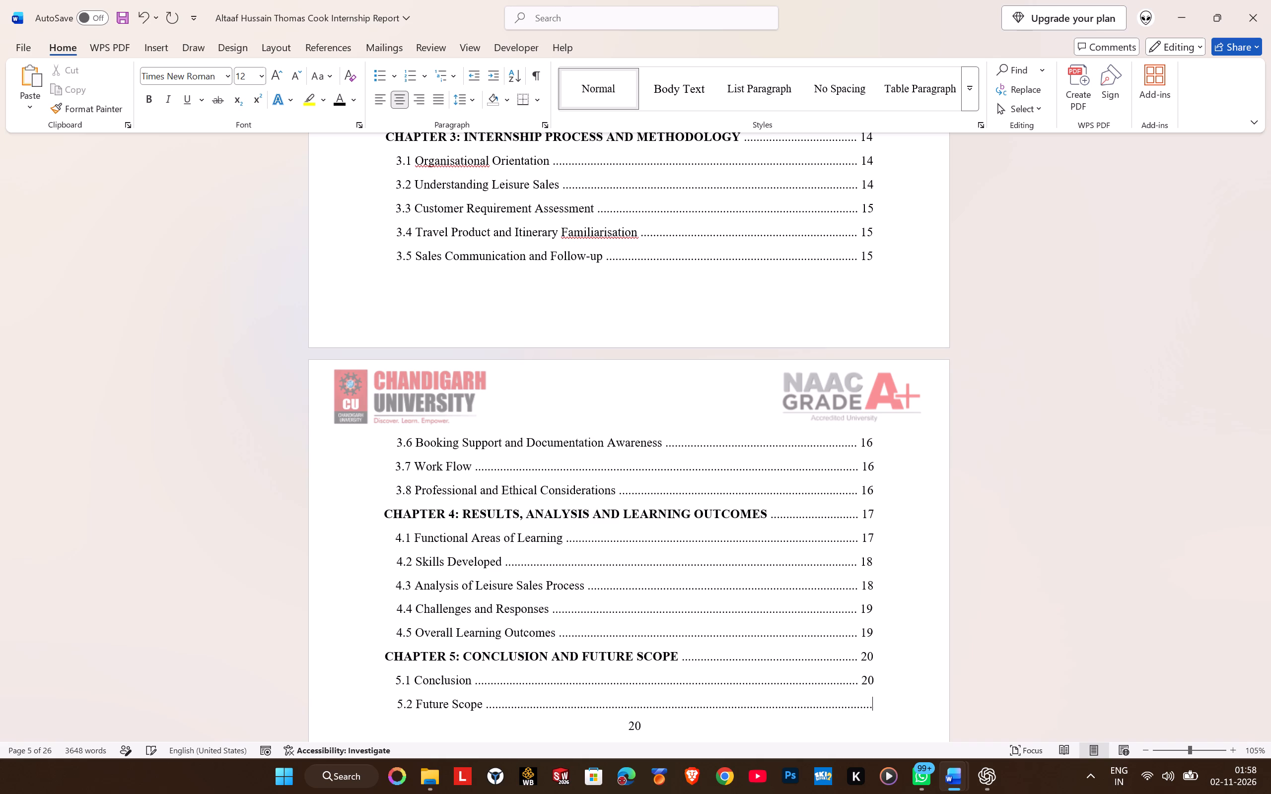
{"action": "key", "text": "BackSpace"}
{"action": "key", "text": "BackSpace"}
{"action": "key", "text": "BackSpace"}
{"action": "key", "text": "BackSpace"}
Shorten the dotted leader of the References contents entry so its title and page number share one line.
{"action": "key", "text": "Down"}
{"action": "key", "text": "Down"}
{"action": "key", "text": "Down"}
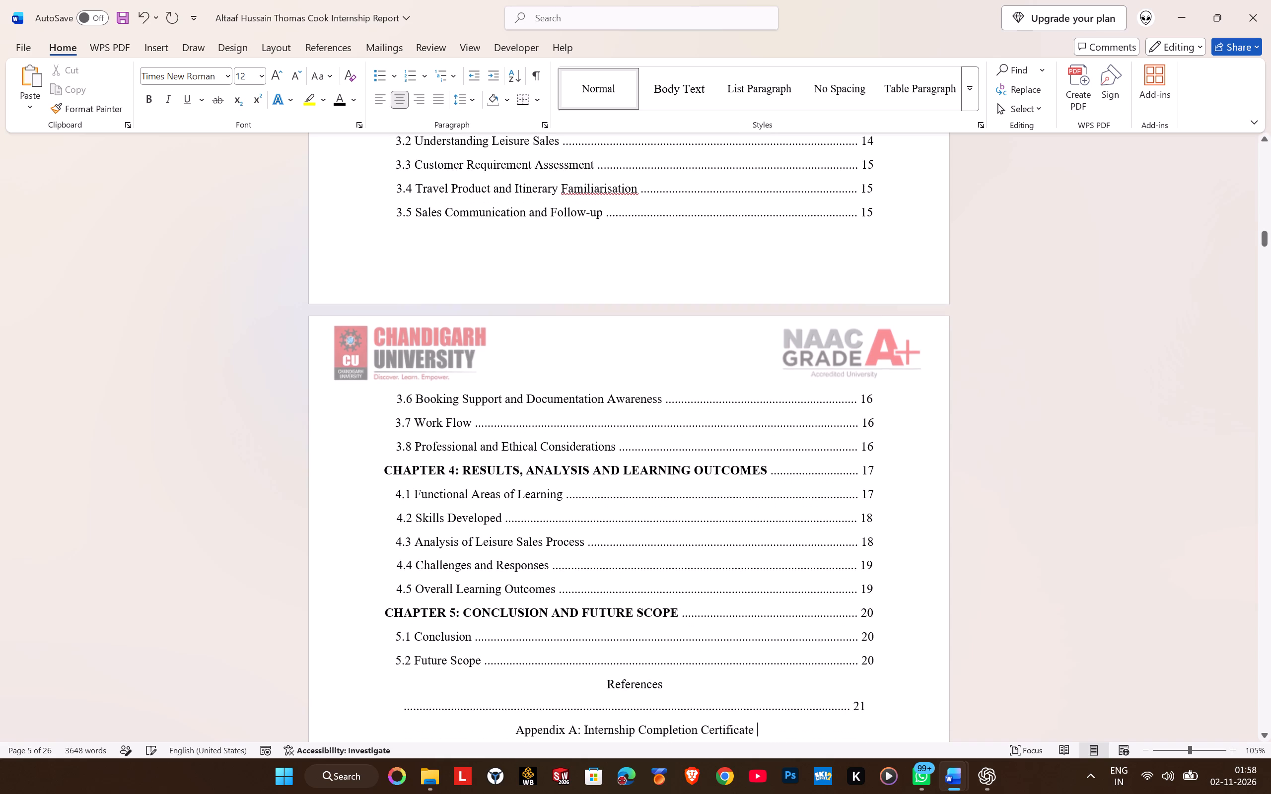
{"action": "key", "text": "Up"}
{"action": "key", "text": "Left"}
{"action": "key", "text": "Left"}
{"action": "key", "text": "BackSpace"}
{"action": "key", "text": "BackSpace"}
{"action": "key", "text": "BackSpace"}
{"action": "key", "text": "BackSpace"}
{"action": "key", "text": "BackSpace"}
{"action": "key", "text": "BackSpace"}
{"action": "key", "text": "BackSpace"}
{"action": "key", "text": "BackSpace"}
{"action": "key", "text": "BackSpace"}
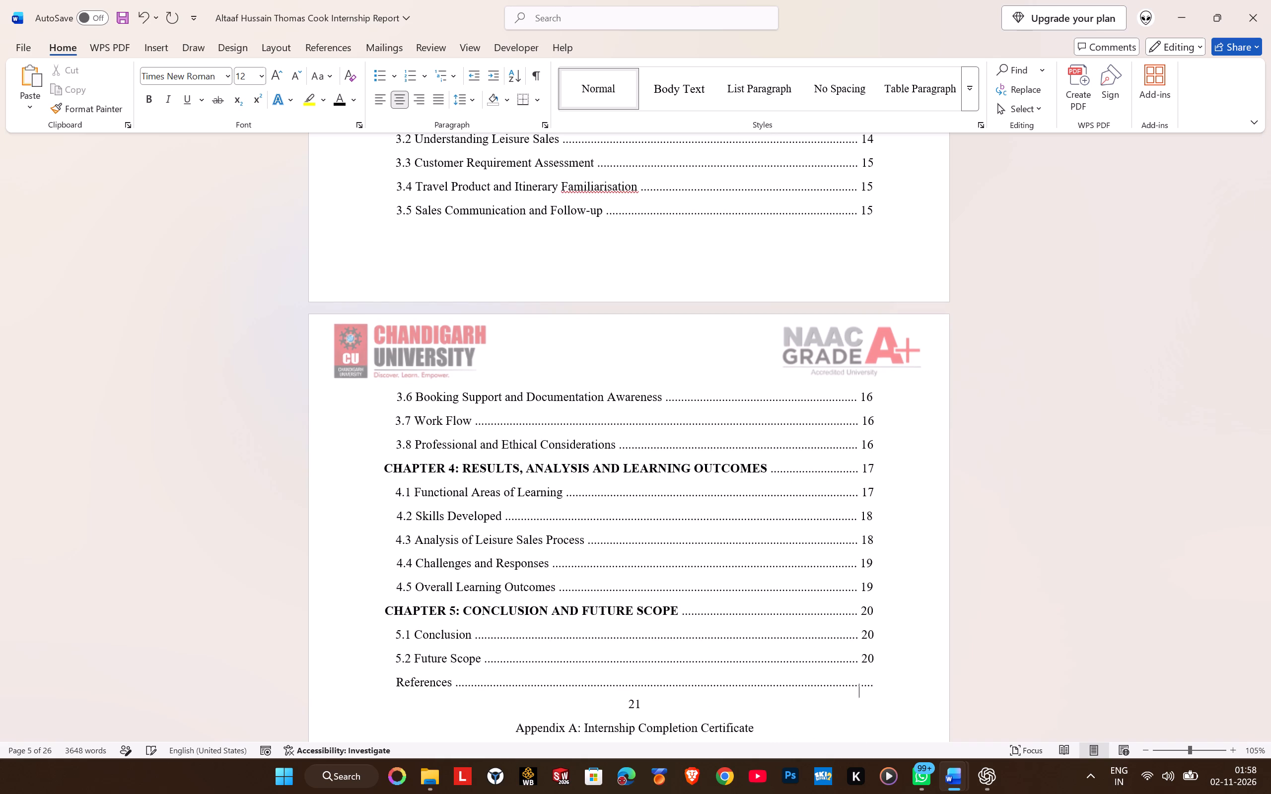
{"action": "key", "text": "BackSpace"}
{"action": "key", "text": "BackSpace"}
{"action": "key", "text": "BackSpace"}
{"action": "key", "text": "BackSpace"}
{"action": "key", "text": "BackSpace"}
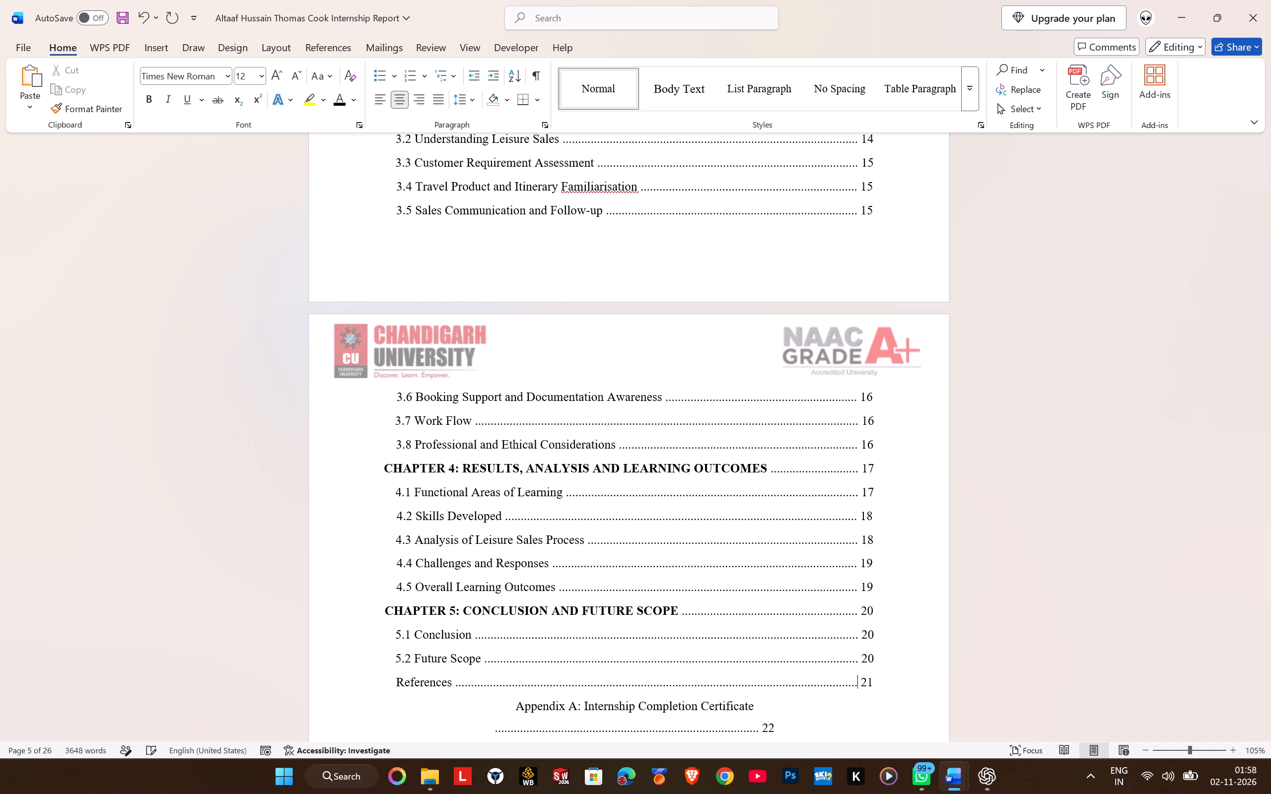
Trim the dotted leader of the Appendix A: Internship Completion Certificate contents entry so its page number fits on the title's line.
{"action": "key", "text": "Down"}
{"action": "key", "text": "Down"}
{"action": "key", "text": "Left"}
{"action": "key", "text": "Left"}
{"action": "key", "text": "Left"}
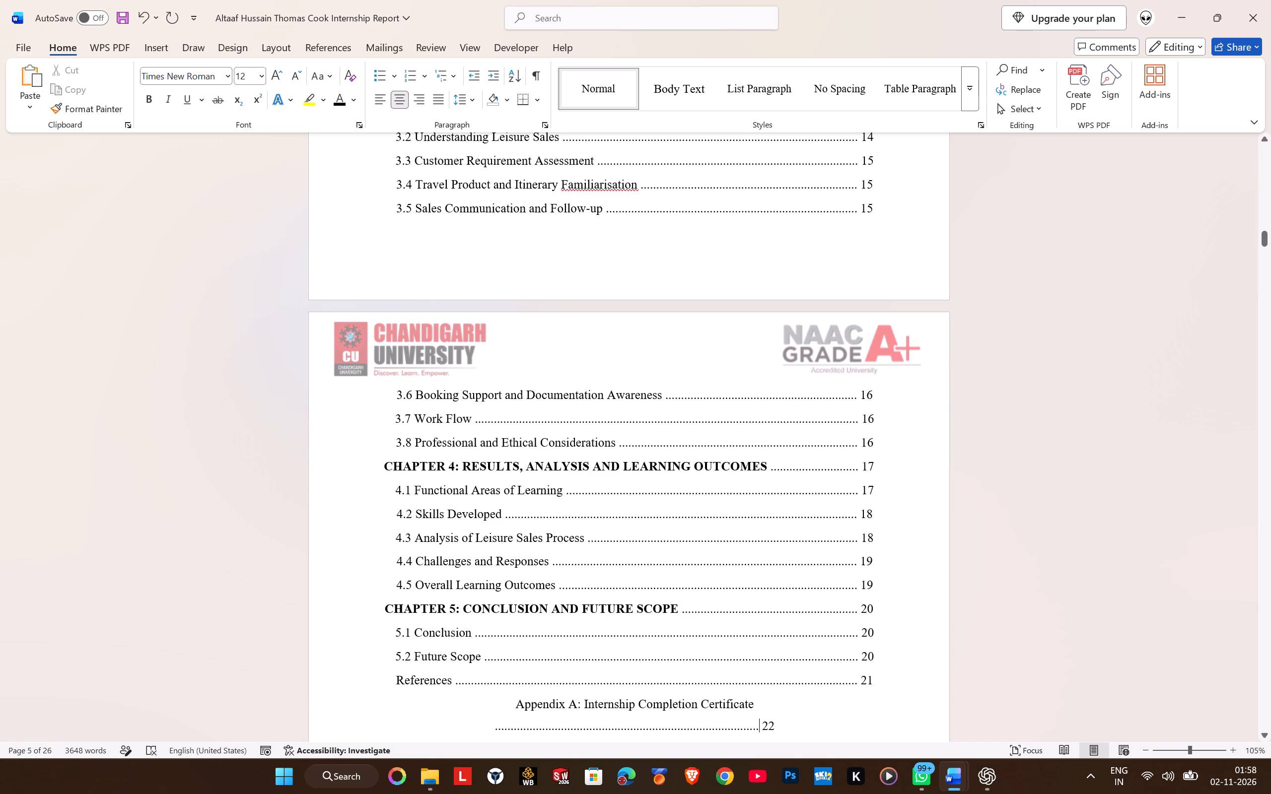
{"action": "key", "text": "BackSpace"}
{"action": "key", "text": "BackSpace"}
{"action": "key", "text": "BackSpace"}
{"action": "key", "text": "BackSpace"}
{"action": "key", "text": "BackSpace"}
{"action": "key", "text": "BackSpace"}
{"action": "key", "text": "BackSpace"}
{"action": "key", "text": "BackSpace"}
{"action": "key", "text": "BackSpace"}
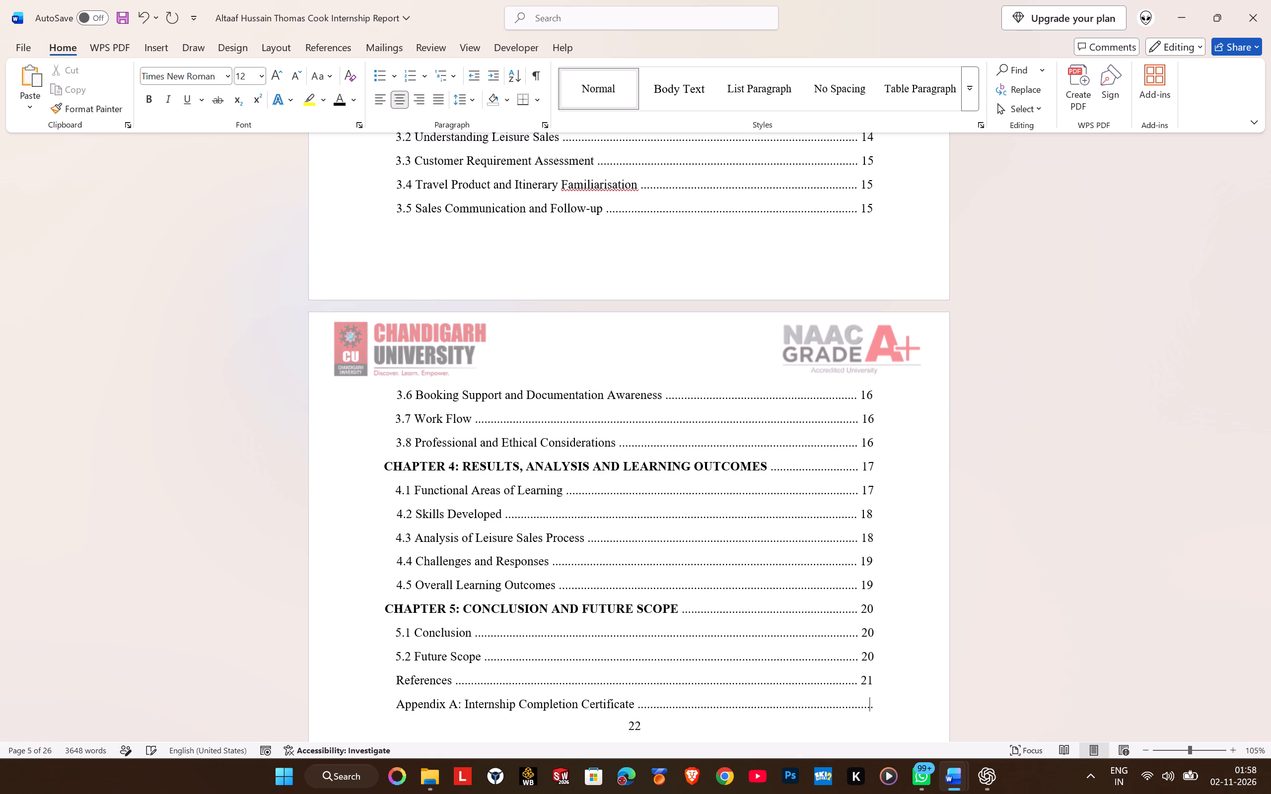
{"action": "key", "text": "BackSpace"}
{"action": "key", "text": "BackSpace"}
{"action": "key", "text": "BackSpace"}
{"action": "key", "text": "BackSpace"}
{"action": "key", "text": "BackSpace"}
Set the Figure 1 entry in the List of Figures to font size 12.
{"action": "key", "text": "Down"}
{"action": "key", "text": "Down"}
{"action": "key", "text": "Down"}
{"action": "key", "text": "Up"}
{"action": "key", "text": "Up"}
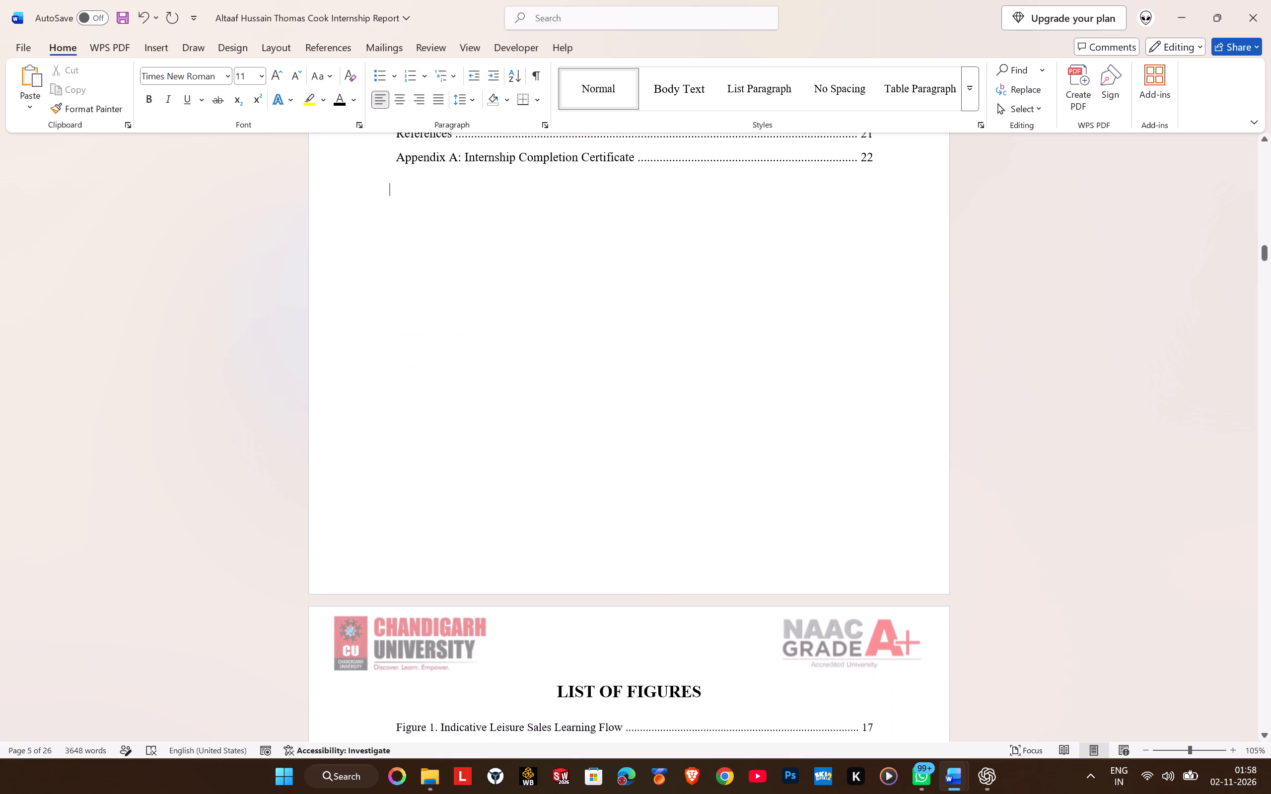
{"action": "key", "text": "Down"}
{"action": "key", "text": "Down"}
{"action": "key", "text": "Down"}
{"action": "key", "text": "Down"}
{"action": "key", "text": "Up"}
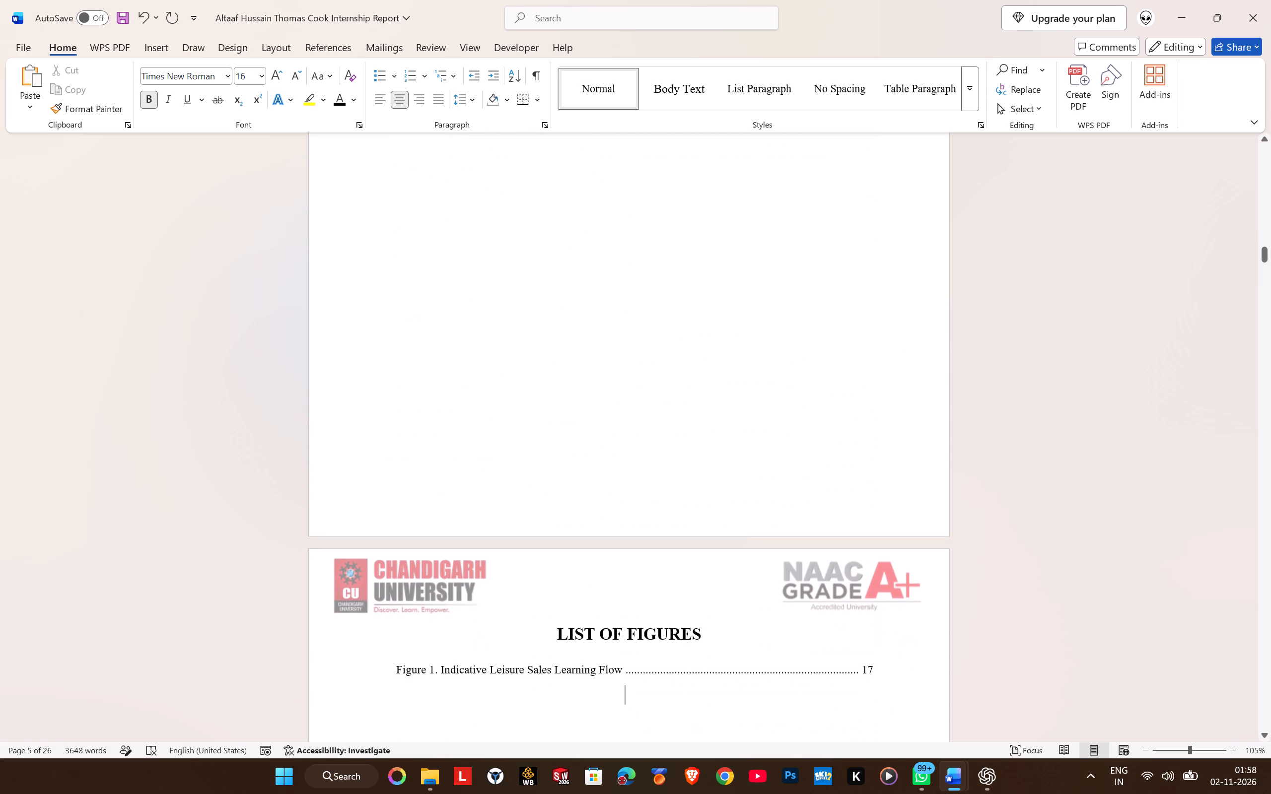
{"action": "key", "text": "Up"}
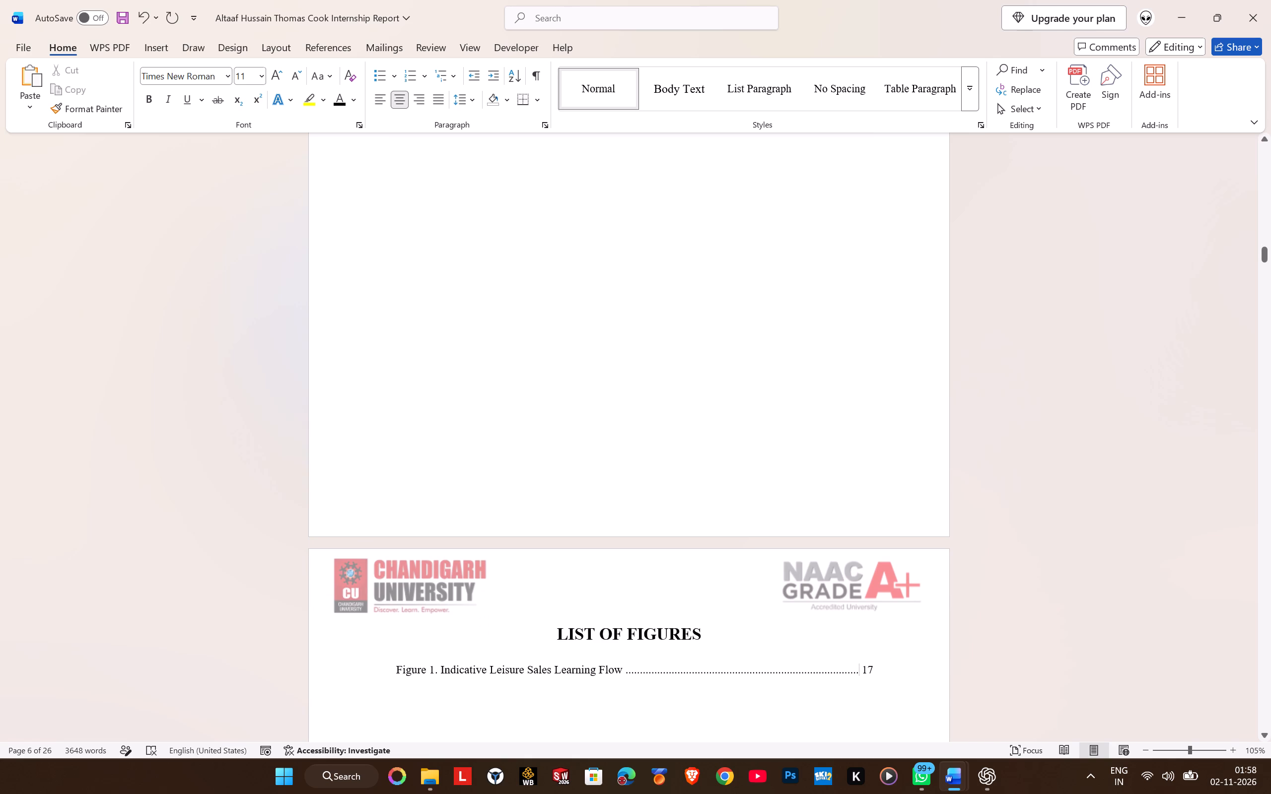
{"action": "triple_click", "coordinate": [385, 671]}
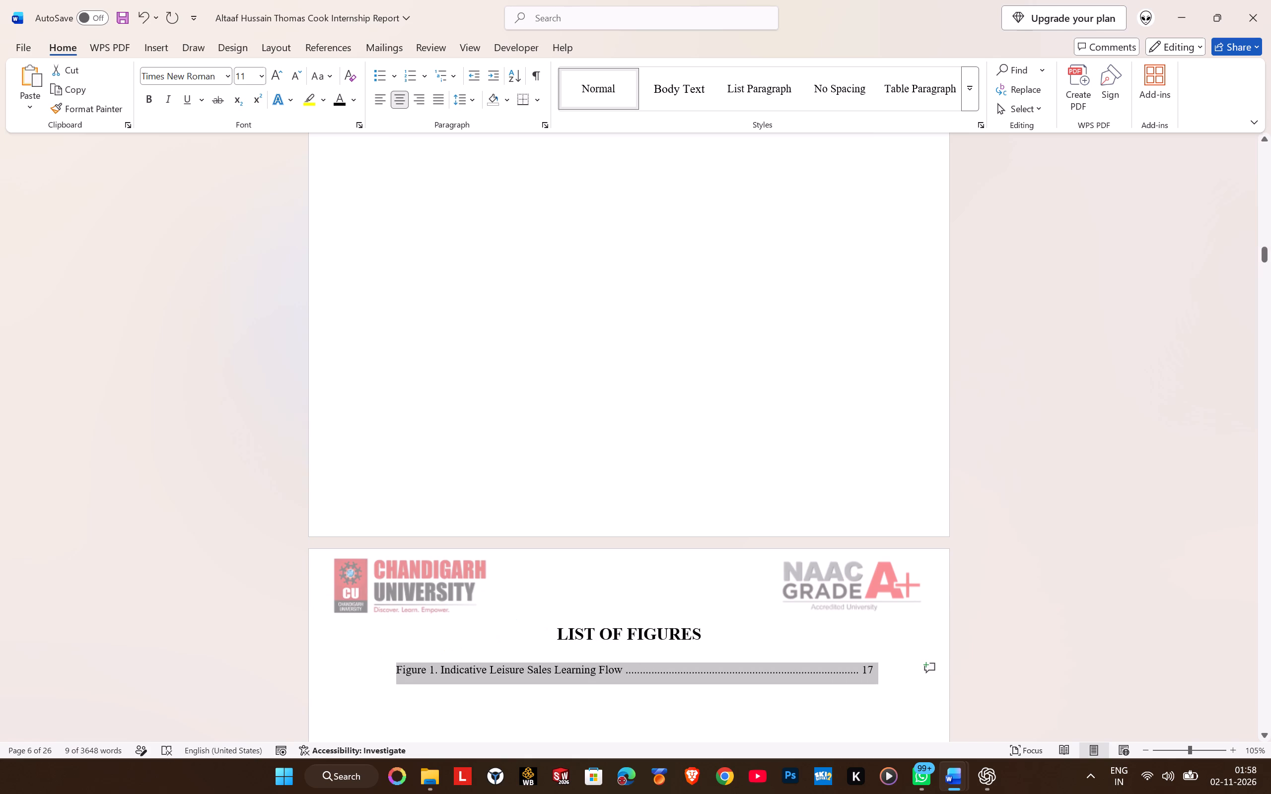
{"action": "left_click", "coordinate": [276, 74]}
Shorten the dotted leader of the Figure 1 Indicative Leisure Sales Learning Flow entry so its page number fits on the title's line.
{"action": "left_click", "coordinate": [682, 700]}
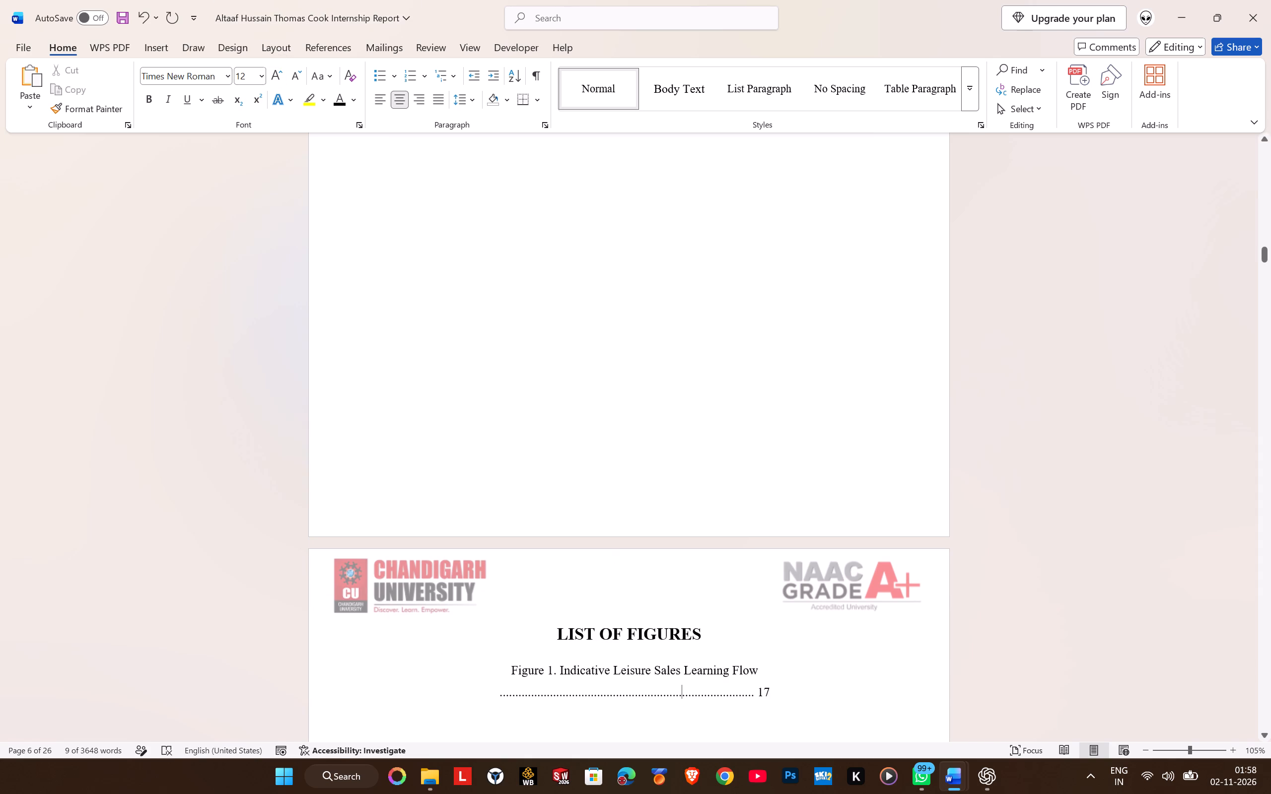
{"action": "key", "text": "BackSpace"}
{"action": "key", "text": "BackSpace"}
{"action": "key", "text": "BackSpace"}
{"action": "key", "text": "BackSpace"}
{"action": "key", "text": "BackSpace"}
{"action": "key", "text": "BackSpace"}
{"action": "key", "text": "BackSpace"}
{"action": "key", "text": "BackSpace"}
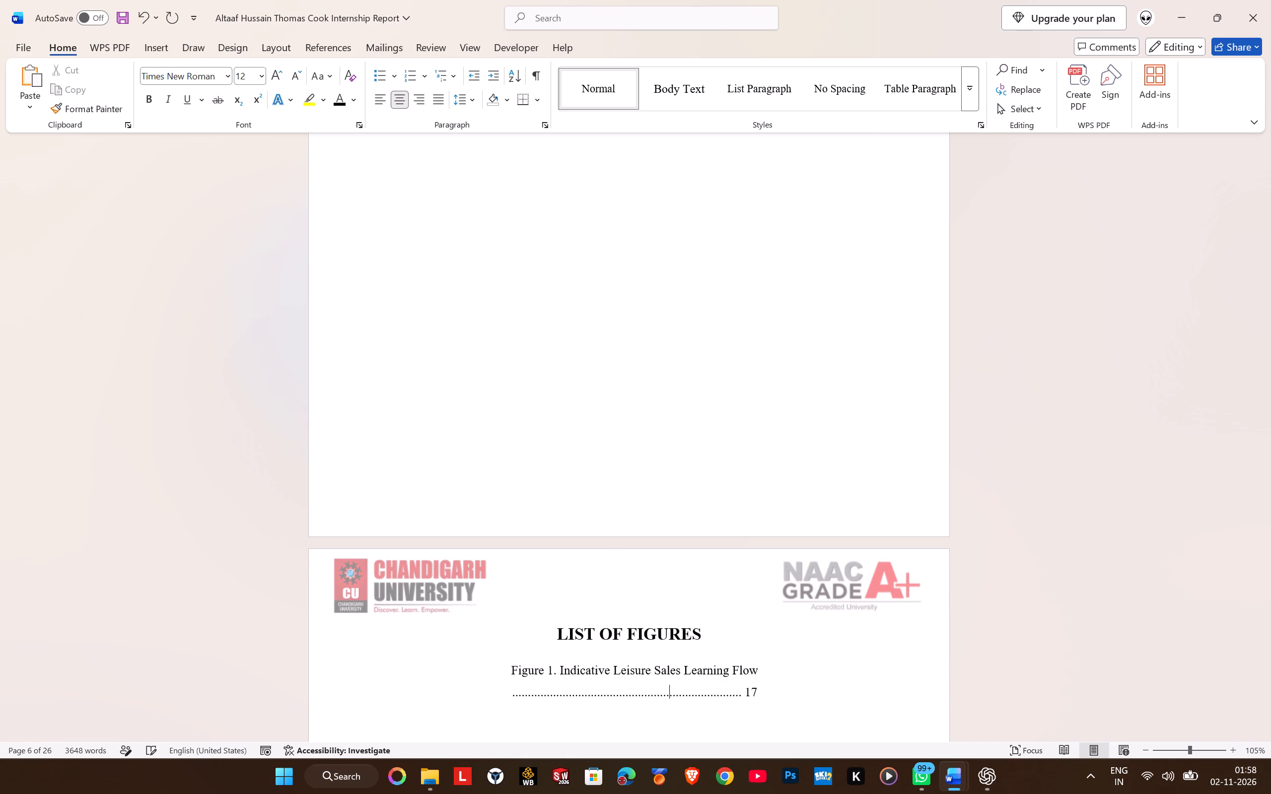
{"action": "key", "text": "BackSpace"}
{"action": "key", "text": "BackSpace"}
{"action": "key", "text": "BackSpace"}
{"action": "key", "text": "BackSpace"}
{"action": "key", "text": "BackSpace"}
{"action": "key", "text": "BackSpace"}
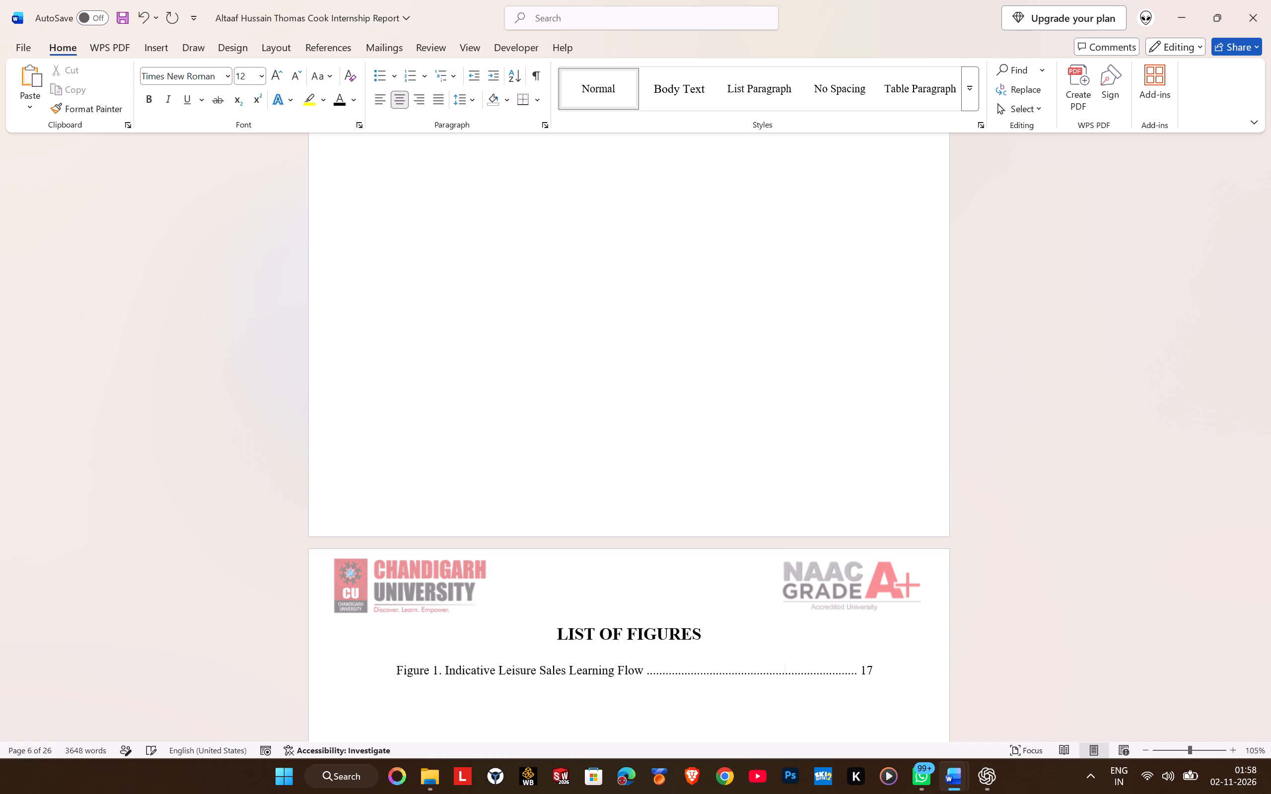
Set the Table 1, Table 2 and Table 3 entries in the List of Tables to font size 12.
{"action": "scroll", "coordinate": [677, 639], "scroll_direction": "down", "scroll_amount": 8}
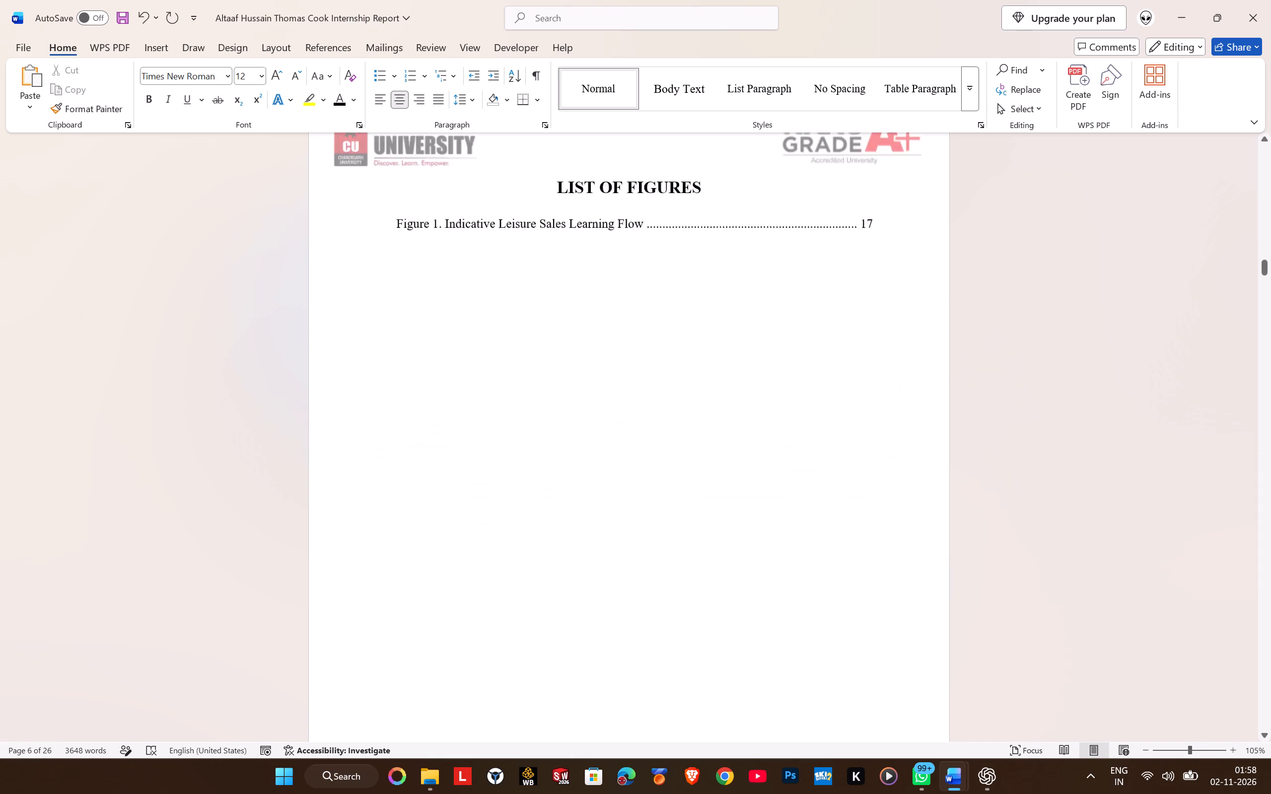
{"action": "scroll", "coordinate": [677, 639], "scroll_direction": "down", "scroll_amount": 6}
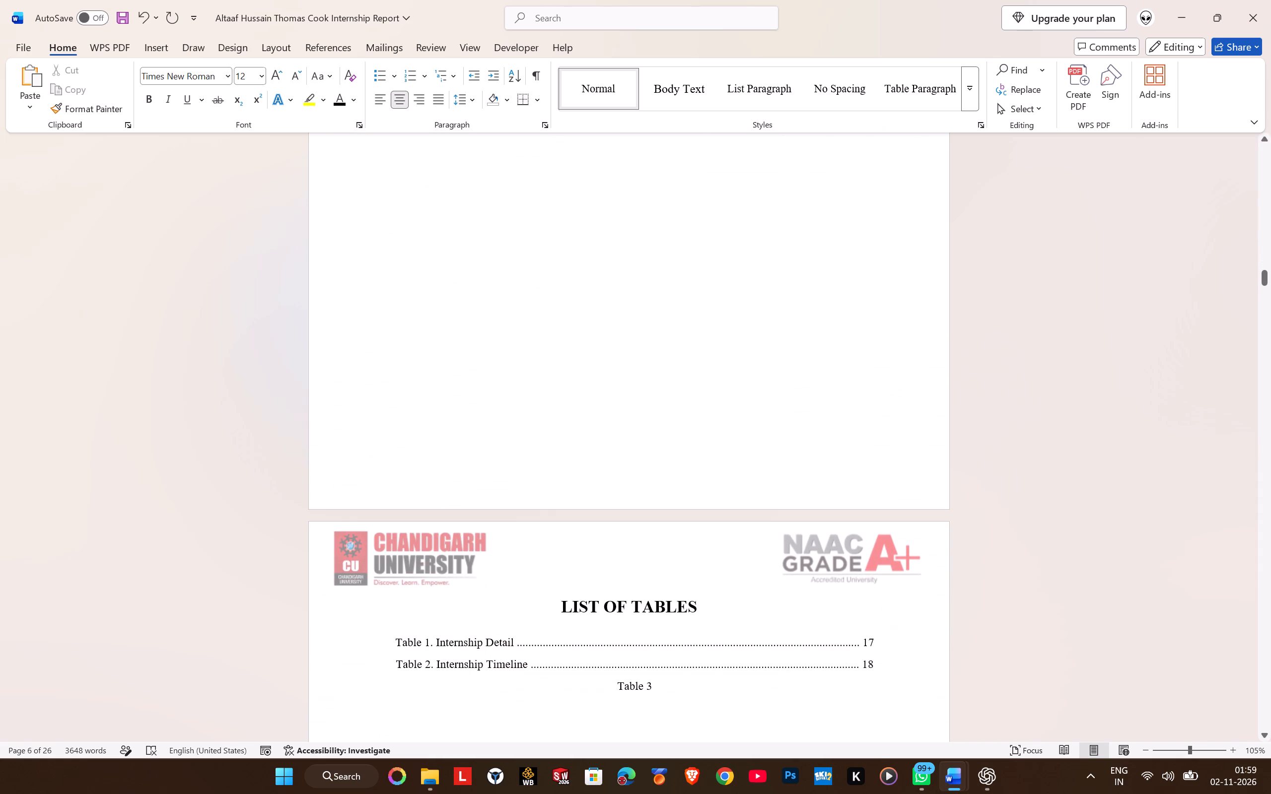
{"action": "left_click_drag", "start_coordinate": [395, 643], "coordinate": [669, 686]}
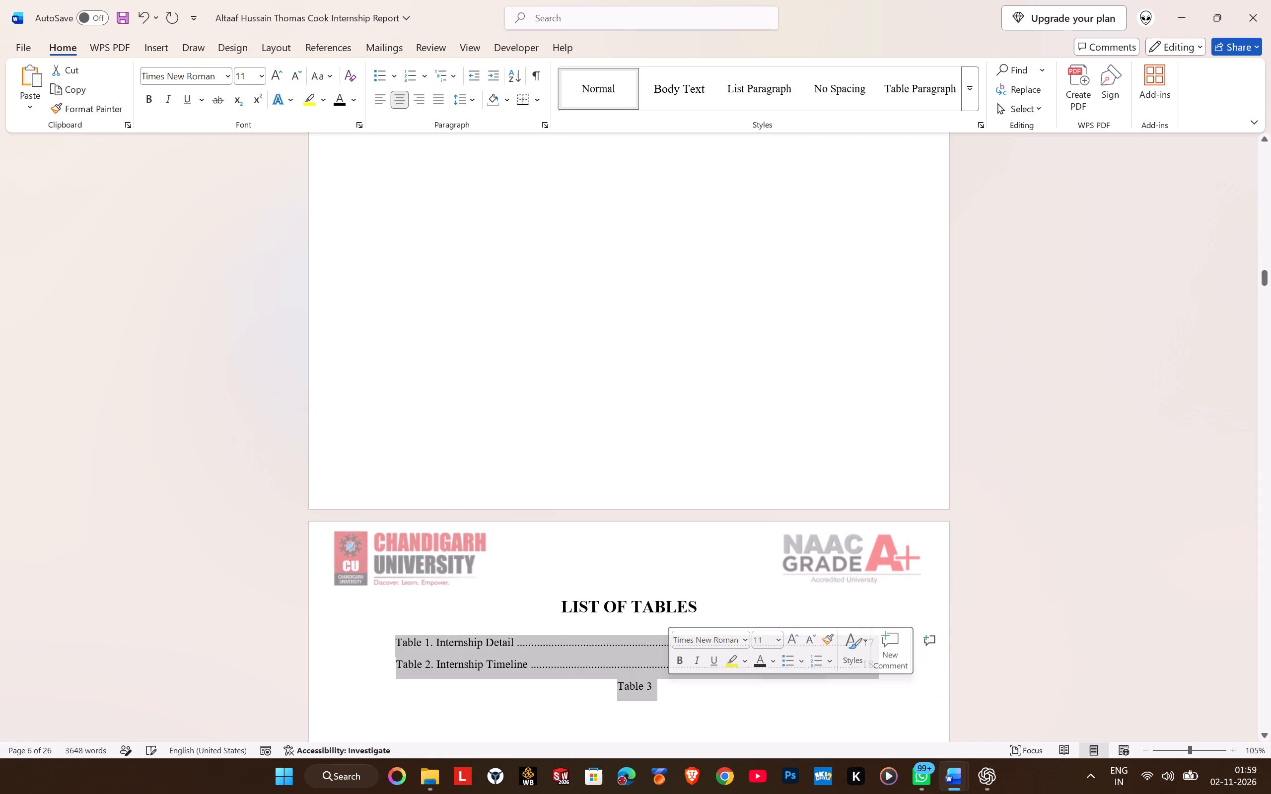
{"action": "left_click", "coordinate": [282, 80]}
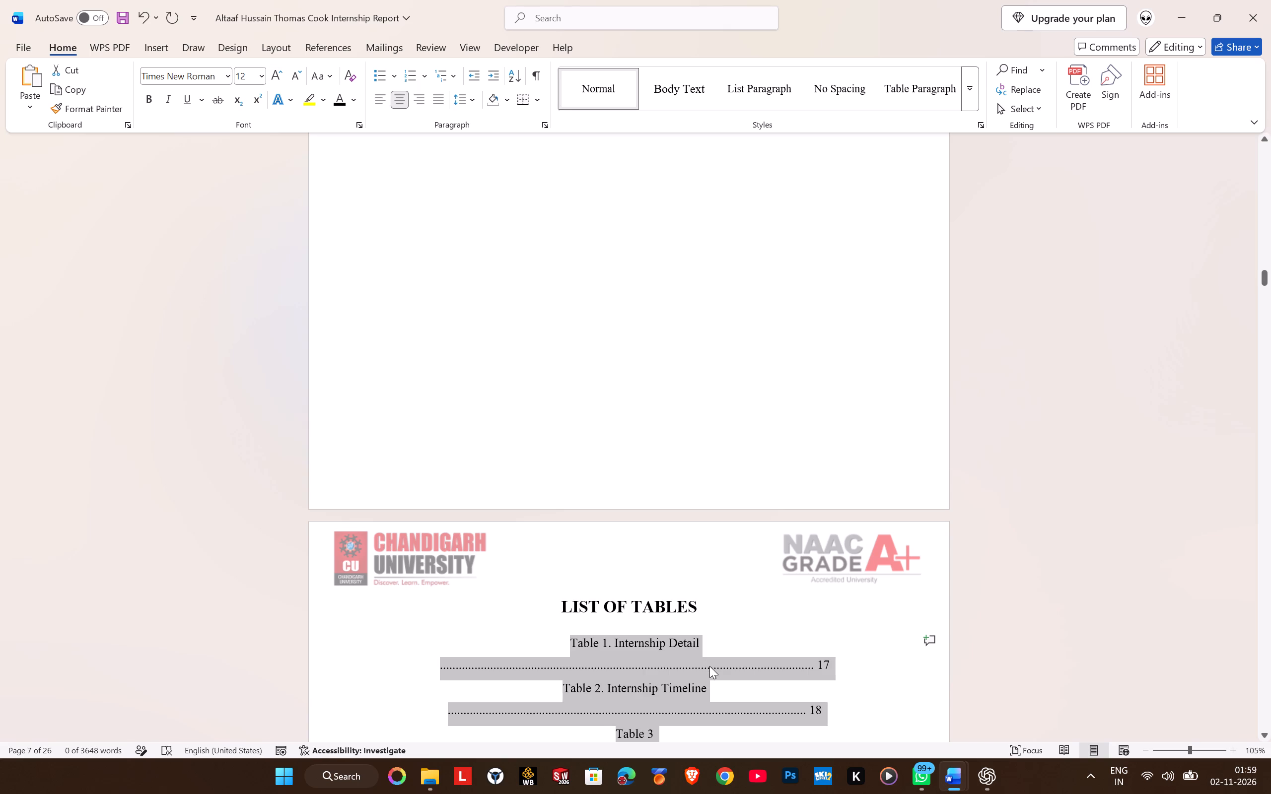
Trim the dotted leader of the Table 1 Internship Detail entry so its title and page number share one line.
{"action": "left_click", "coordinate": [710, 666]}
{"action": "key", "text": "BackSpace"}
{"action": "key", "text": "BackSpace"}
{"action": "key", "text": "BackSpace"}
{"action": "key", "text": "BackSpace"}
{"action": "key", "text": "BackSpace"}
{"action": "key", "text": "BackSpace"}
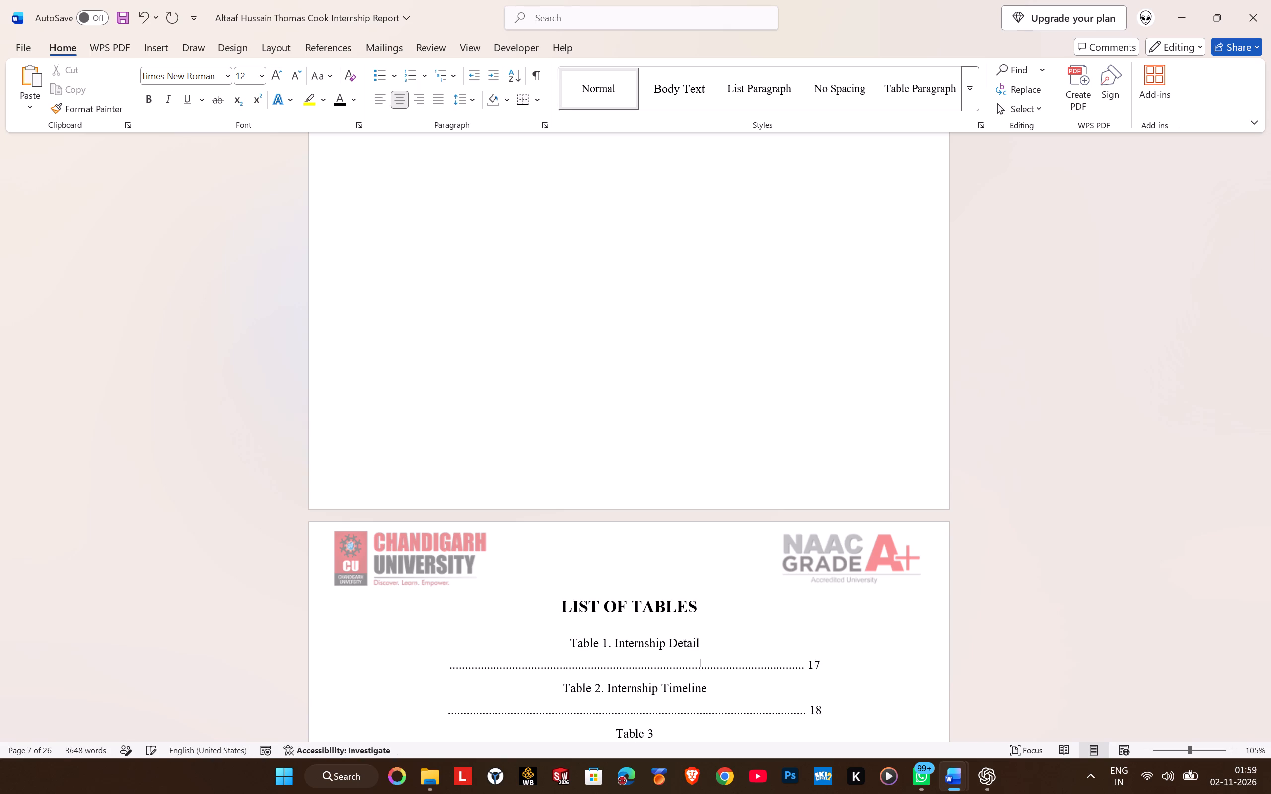
{"action": "key", "text": "BackSpace"}
{"action": "key", "text": "BackSpace"}
{"action": "key", "text": "BackSpace"}
{"action": "key", "text": "BackSpace"}
{"action": "key", "text": "BackSpace"}
{"action": "key", "text": "BackSpace"}
{"action": "key", "text": "BackSpace"}
{"action": "key", "text": "BackSpace"}
Adjust the dotted leader of the Table 2 Internship Timeline entry so its page number fits on the title's line.
{"action": "key", "text": "Down"}
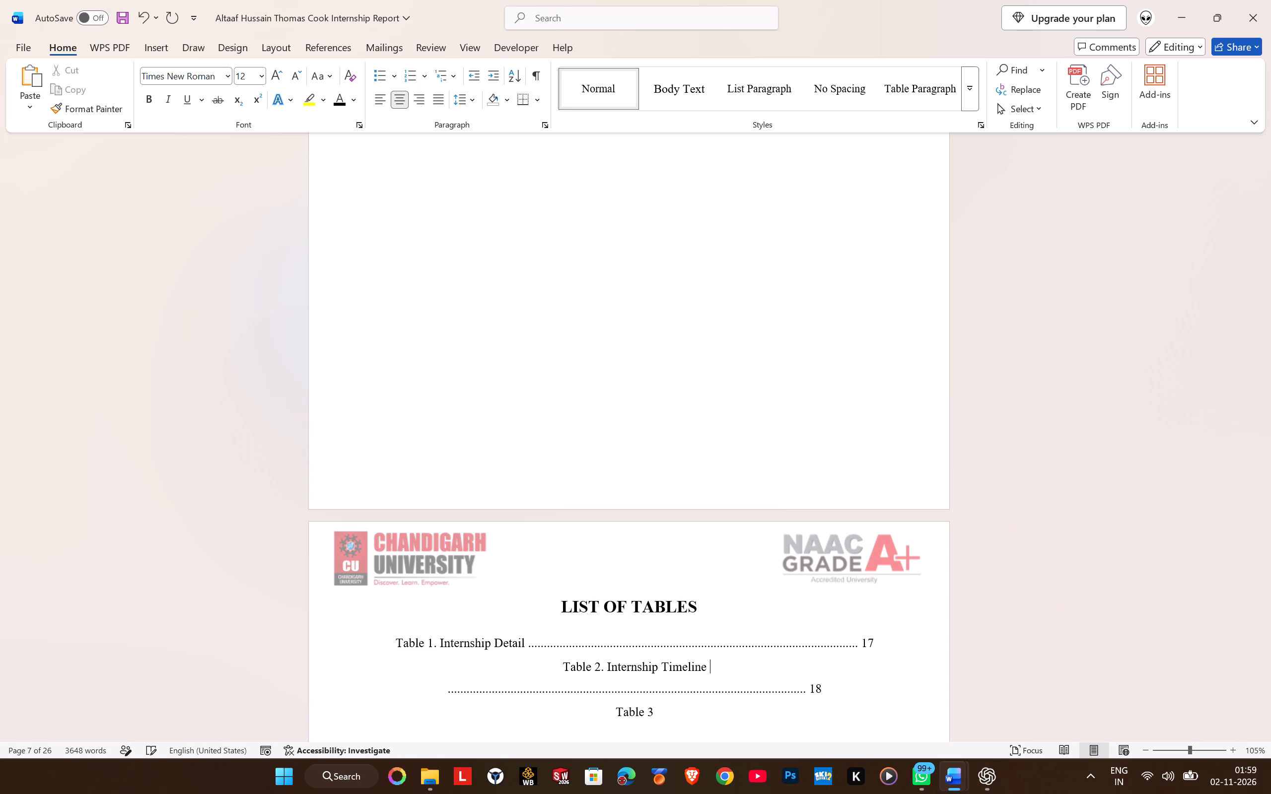
{"action": "key", "text": "Down"}
{"action": "key", "text": "BackSpace"}
{"action": "key", "text": "BackSpace"}
{"action": "key", "text": "BackSpace"}
{"action": "key", "text": "BackSpace"}
{"action": "key", "text": "BackSpace"}
{"action": "key", "text": "BackSpace"}
{"action": "key", "text": "BackSpace"}
{"action": "key", "text": "BackSpace"}
{"action": "key", "text": "BackSpace"}
{"action": "key", "text": "BackSpace"}
{"action": "key", "text": "BackSpace"}
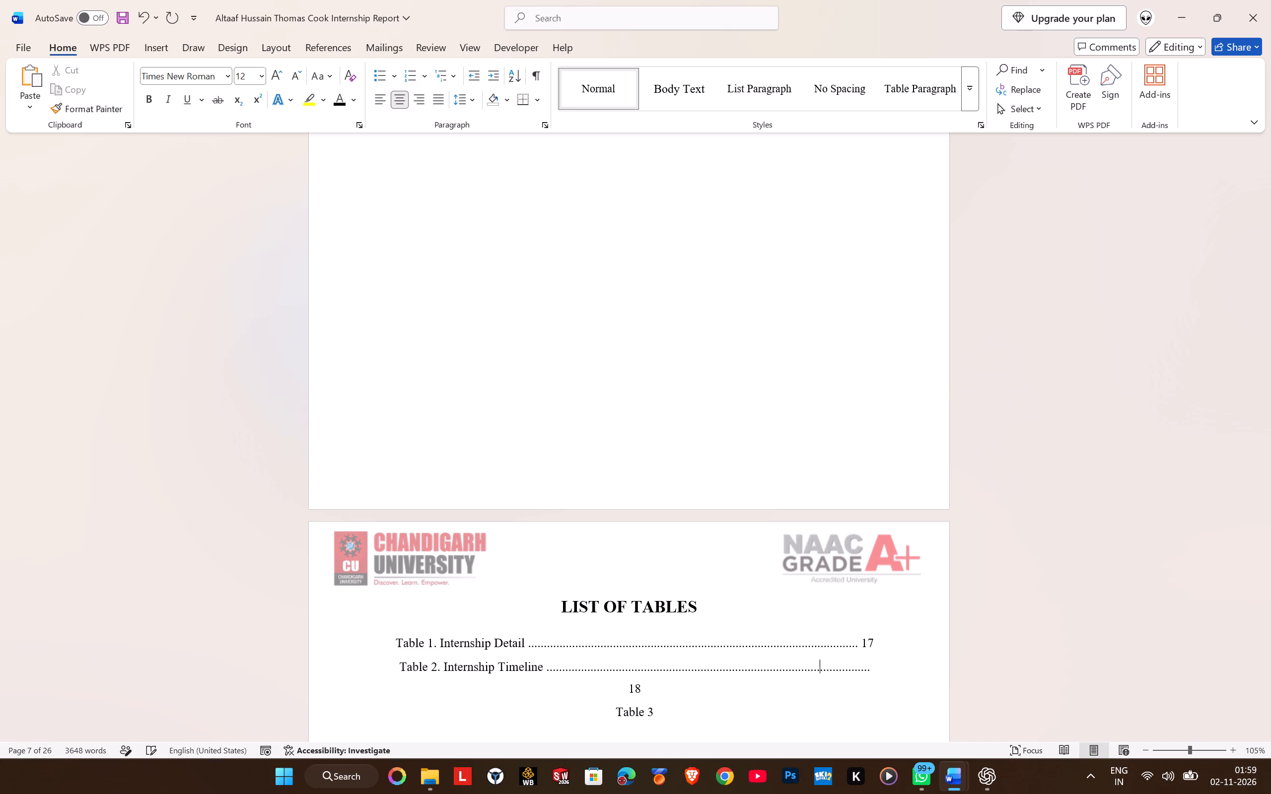
{"action": "key", "text": "BackSpace"}
{"action": "key", "text": "BackSpace"}
{"action": "key", "text": "BackSpace"}
{"action": "key", "text": "BackSpace"}
{"action": "key", "text": "period"}
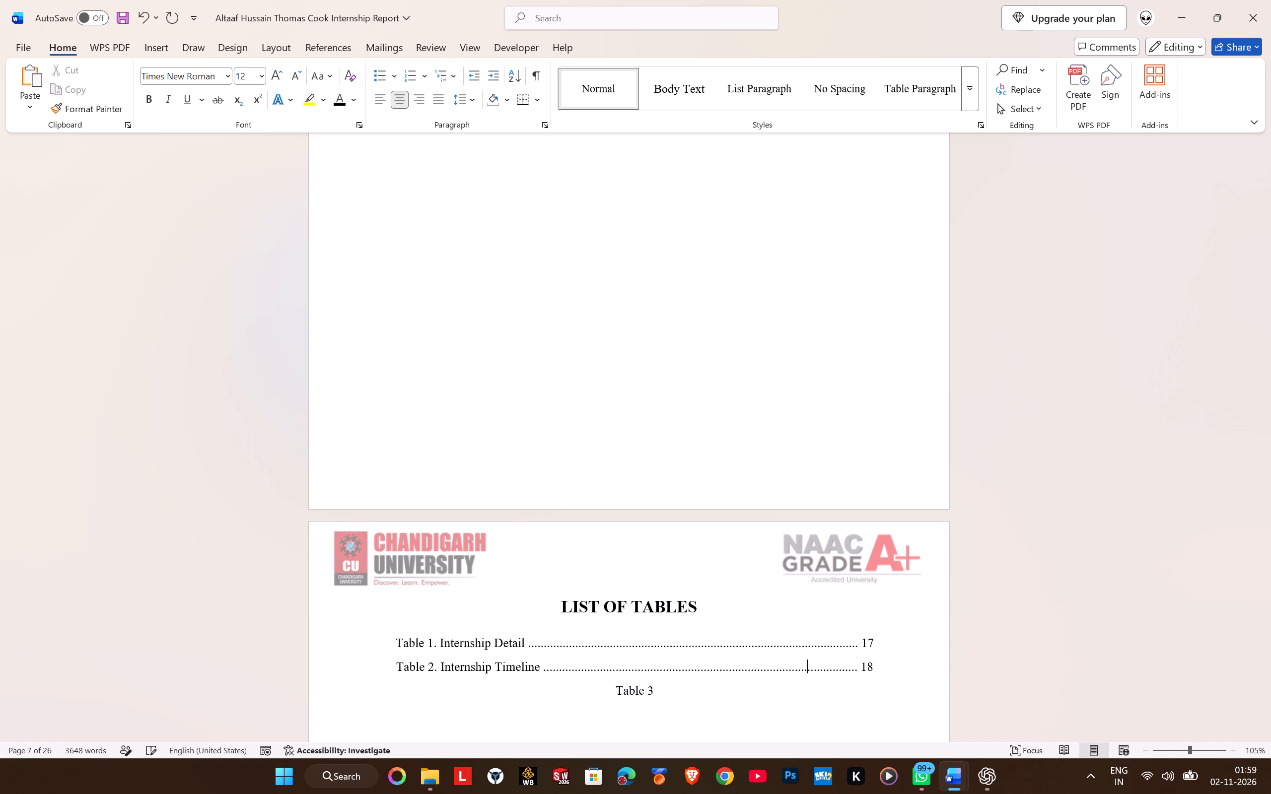
Copy a stretch of the dotted leader from the Table 2 Internship Timeline entry and paste it after Table 3.
{"action": "key", "text": "Down"}
{"action": "key", "text": "space"}
{"action": "key", "text": "Up"}
{"action": "key", "text": "Left"}
{"action": "key", "text": "Left"}
{"action": "key", "text": "Left"}
{"action": "key", "text": "Left"}
{"action": "key", "text": "Left"}
{"action": "key", "text": "Left"}
{"action": "key", "text": "Left"}
{"action": "key", "text": "Left"}
{"action": "key", "text": "Left"}
{"action": "key", "text": "Left"}
{"action": "key", "text": "Left"}
{"action": "key", "text": "Left"}
{"action": "key", "text": "Left"}
{"action": "key", "text": "Left"}
{"action": "key", "text": "Left"}
{"action": "key", "text": "Left"}
{"action": "key", "text": "shift+Right"}
{"action": "key", "text": "shift+Right"}
{"action": "key", "text": "shift+Right"}
{"action": "key", "text": "shift+Right"}
{"action": "key", "text": "shift+Right"}
{"action": "key", "text": "shift+Right"}
{"action": "key", "text": "shift+Right"}
{"action": "key", "text": "shift+Right"}
{"action": "key", "text": "shift+Right"}
{"action": "key", "text": "shift+Right"}
{"action": "key", "text": "shift+Right"}
{"action": "key", "text": "shift+Right"}
{"action": "key", "text": "shift+Right"}
{"action": "key", "text": "shift+Right"}
{"action": "key", "text": "shift+Right"}
{"action": "key", "text": "shift+Right"}
{"action": "key", "text": "shift+Right"}
{"action": "key", "text": "shift+Right"}
{"action": "key", "text": "shift+Right"}
{"action": "key", "text": "shift+Right"}
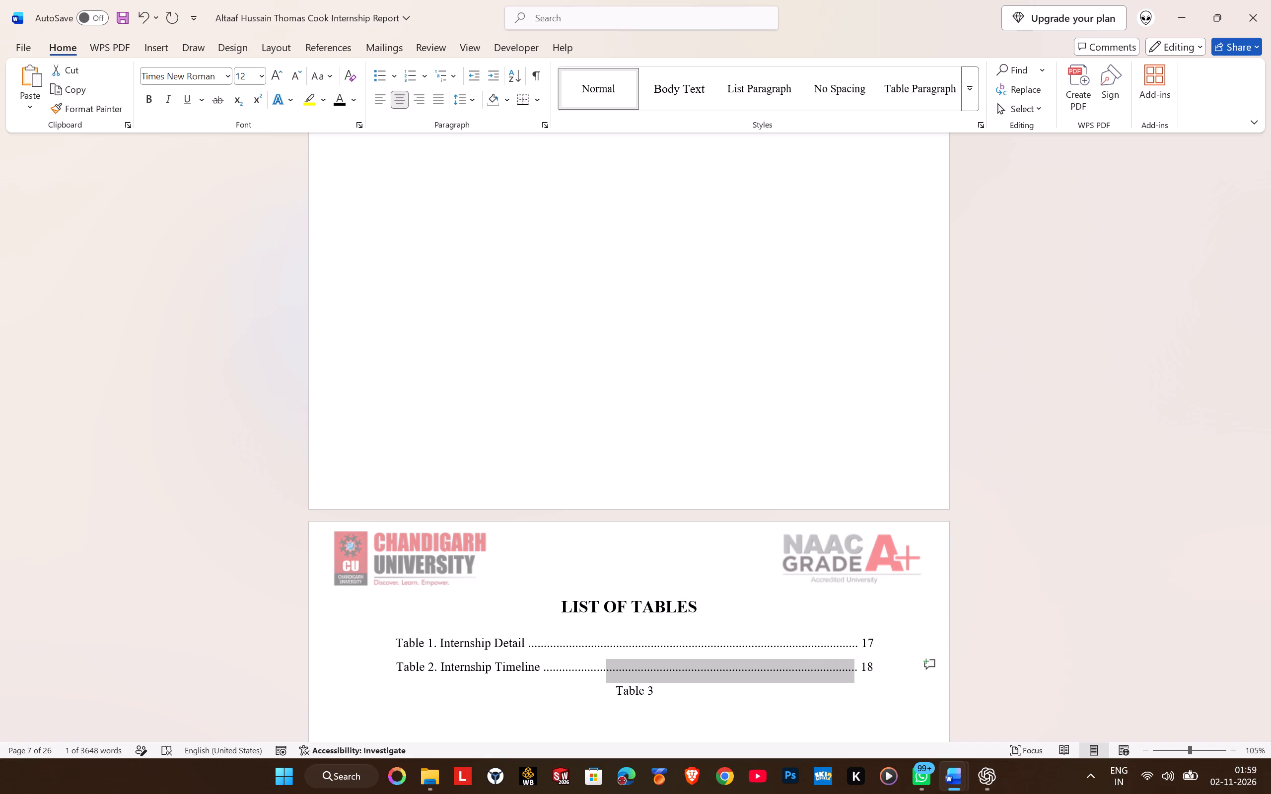
{"action": "key", "text": "ctrl+c"}
{"action": "key", "text": "Down"}
{"action": "key", "text": "ctrl+v"}
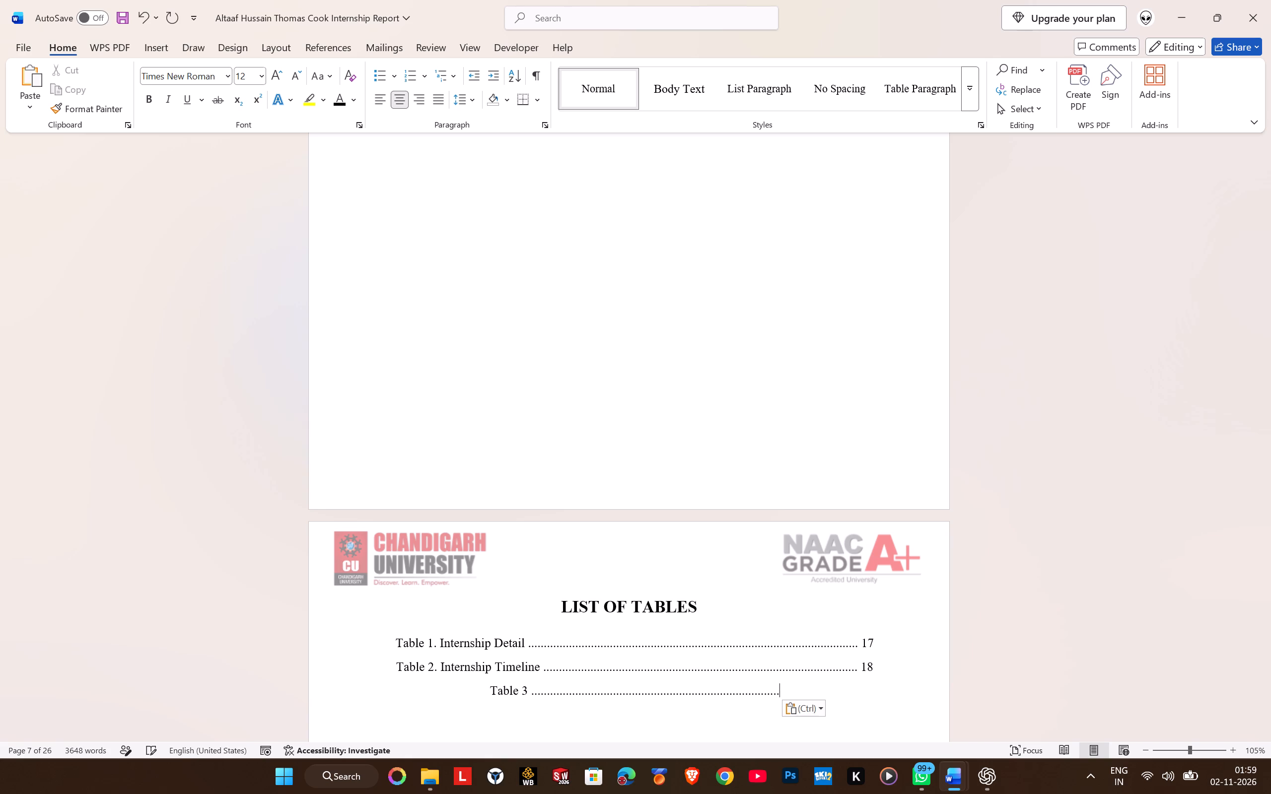
Look through the report's chapters for the Table 3 caption and its page, then return to the List of Tables.
{"action": "scroll", "coordinate": [857, 588], "scroll_direction": "down", "scroll_amount": 14}
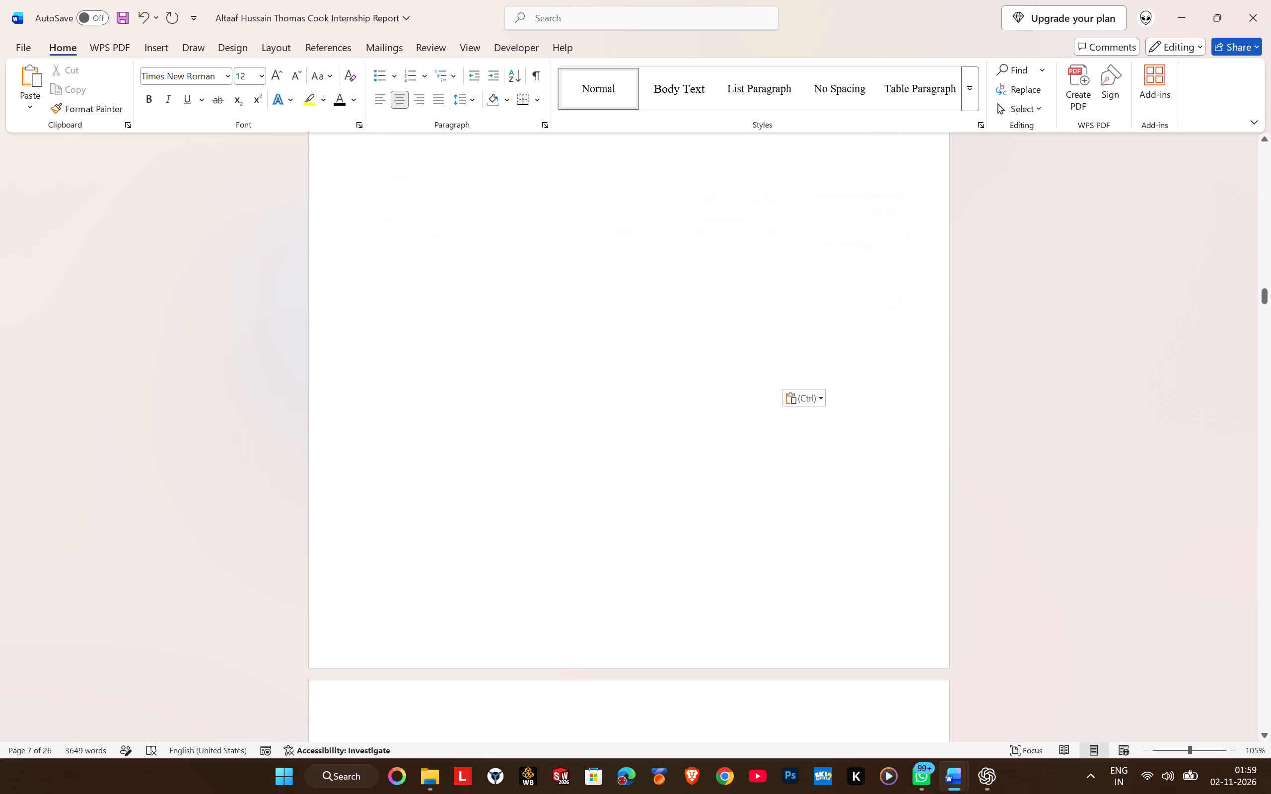
{"action": "scroll", "coordinate": [861, 583], "scroll_direction": "down", "scroll_amount": 14}
{"action": "scroll", "coordinate": [867, 574], "scroll_direction": "down", "scroll_amount": 10}
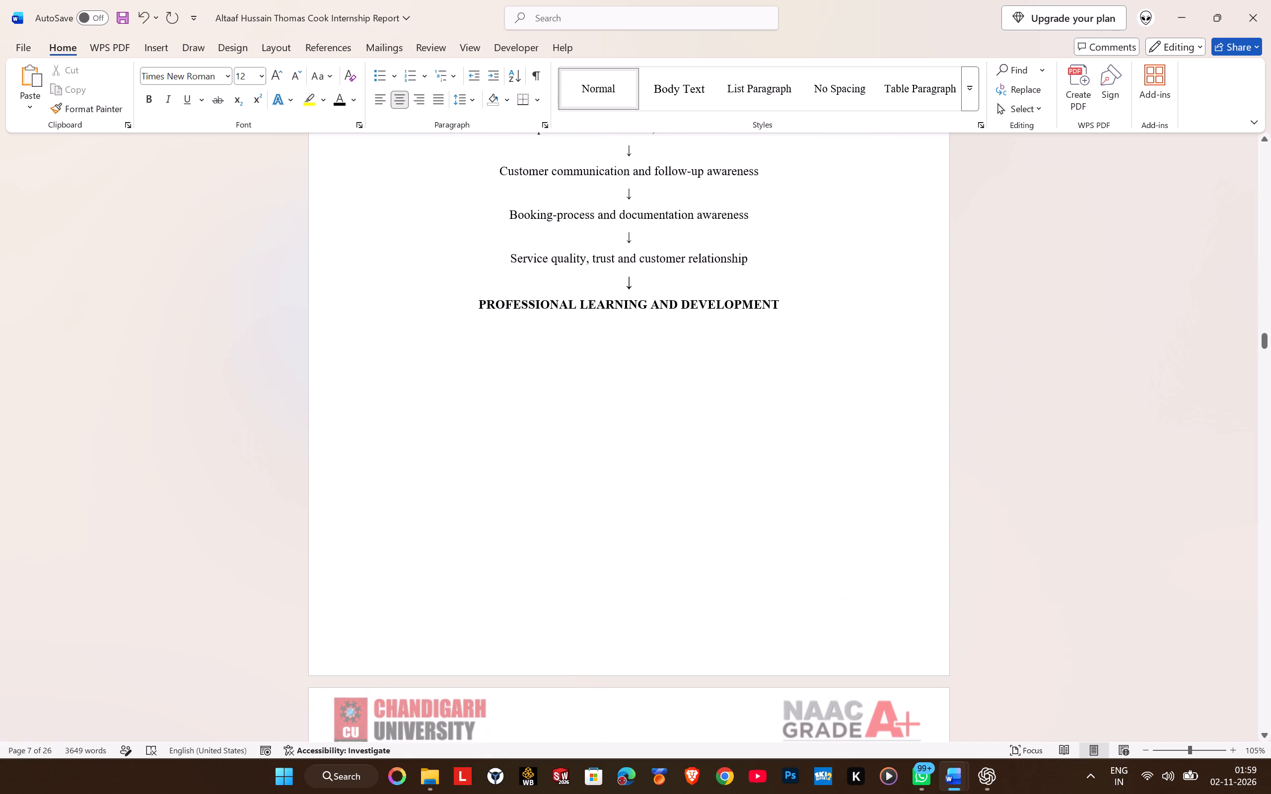
{"action": "middle_click_drag", "start_coordinate": [981, 391], "coordinate": [978, 517]}
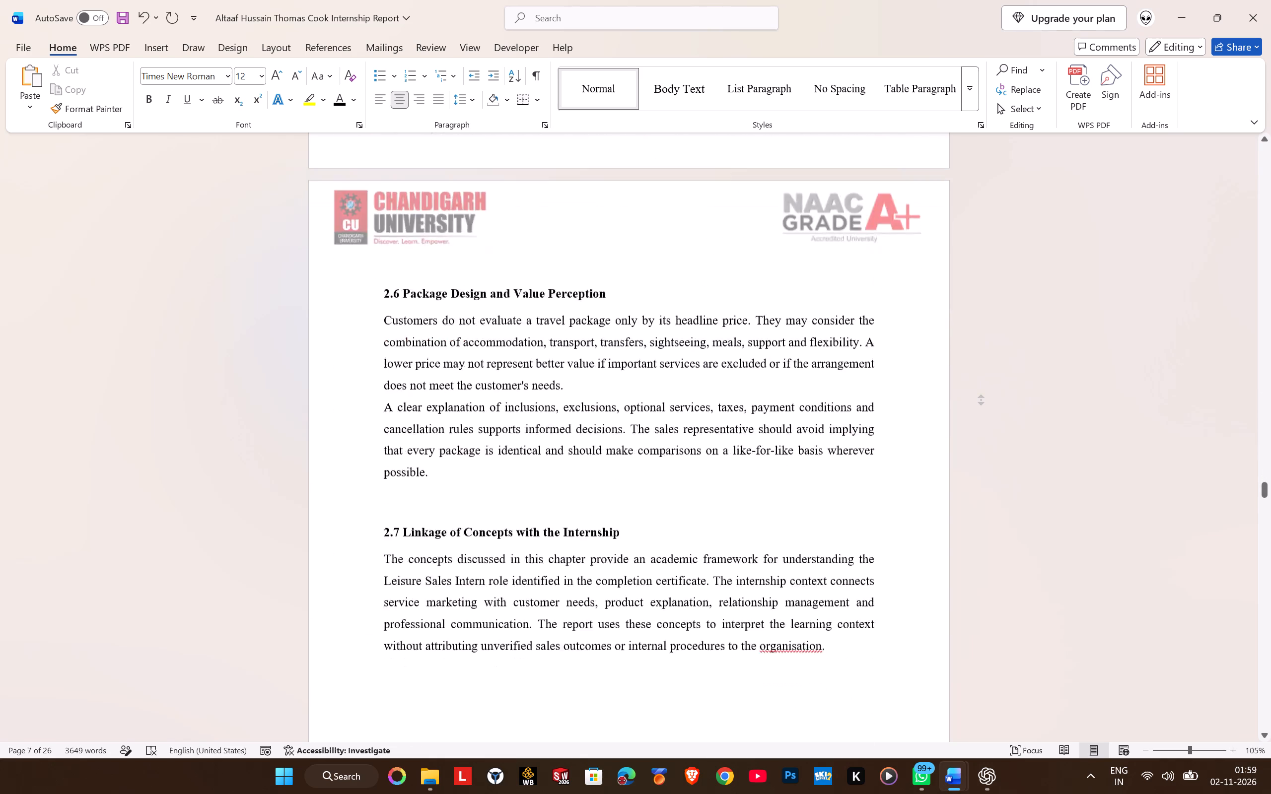
{"action": "middle_click_drag", "start_coordinate": [978, 517], "coordinate": [978, 528]}
{"action": "scroll", "coordinate": [978, 526], "scroll_direction": "up", "scroll_amount": 7}
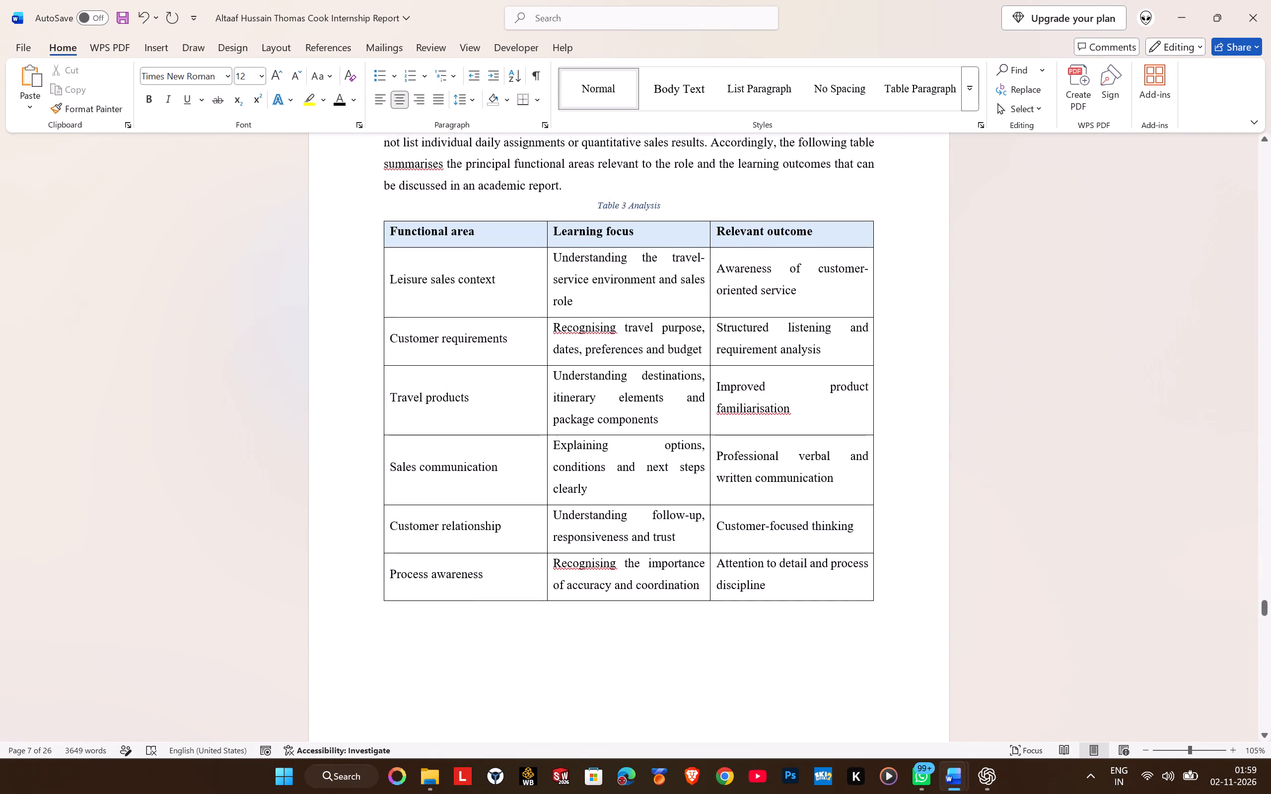
{"action": "middle_click_drag", "start_coordinate": [976, 514], "coordinate": [968, 627]}
{"action": "scroll", "coordinate": [966, 595], "scroll_direction": "down", "scroll_amount": 9}
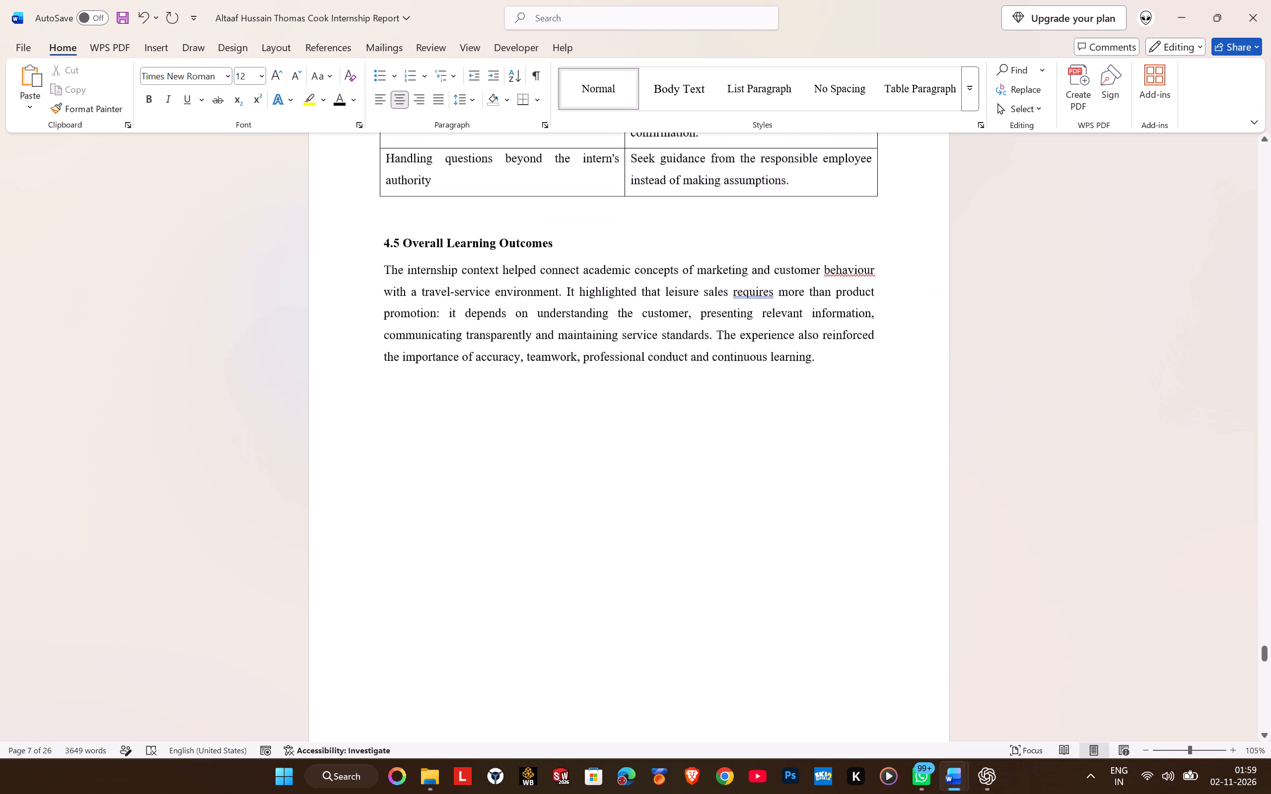
{"action": "scroll", "coordinate": [966, 590], "scroll_direction": "down", "scroll_amount": 12}
{"action": "middle_click_drag", "start_coordinate": [1128, 639], "coordinate": [1124, 614]}
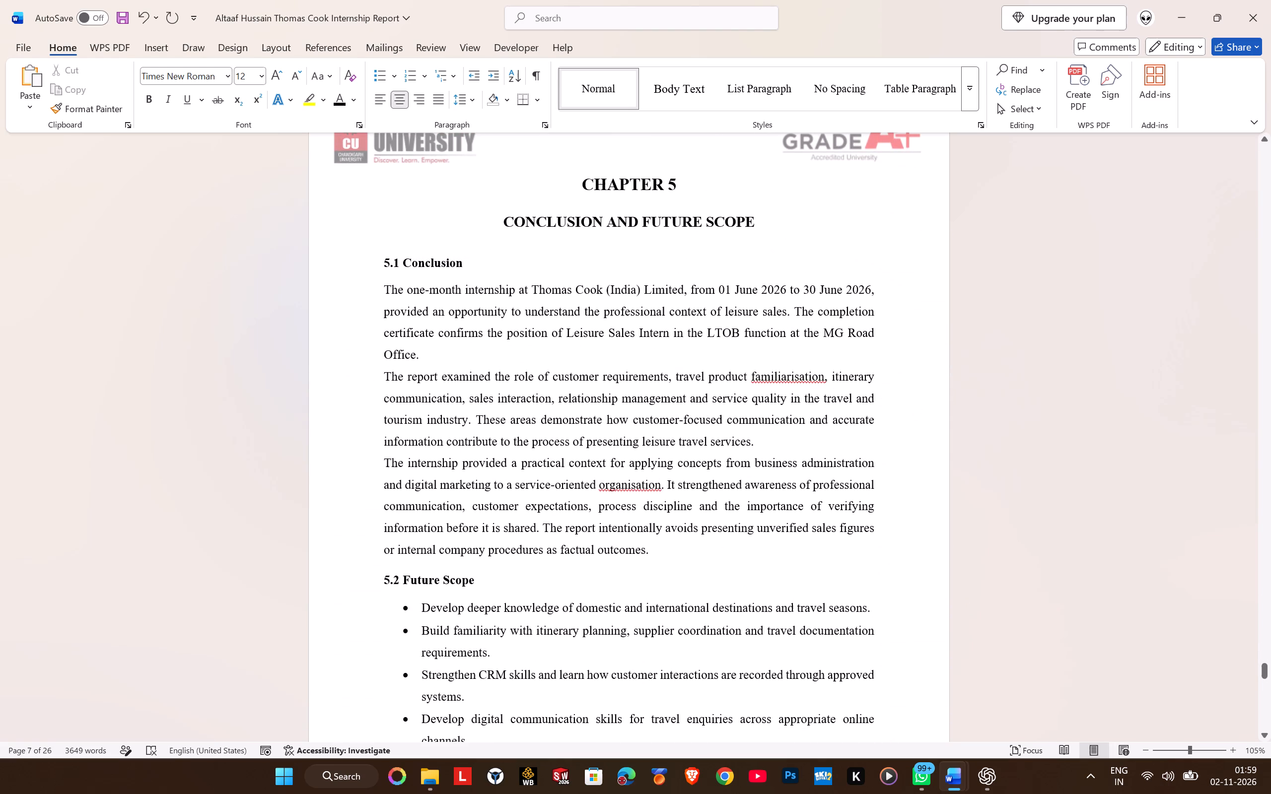
{"action": "middle_click_drag", "start_coordinate": [1124, 614], "coordinate": [1111, 334]}
{"action": "scroll", "coordinate": [1023, 448], "scroll_direction": "down", "scroll_amount": 4}
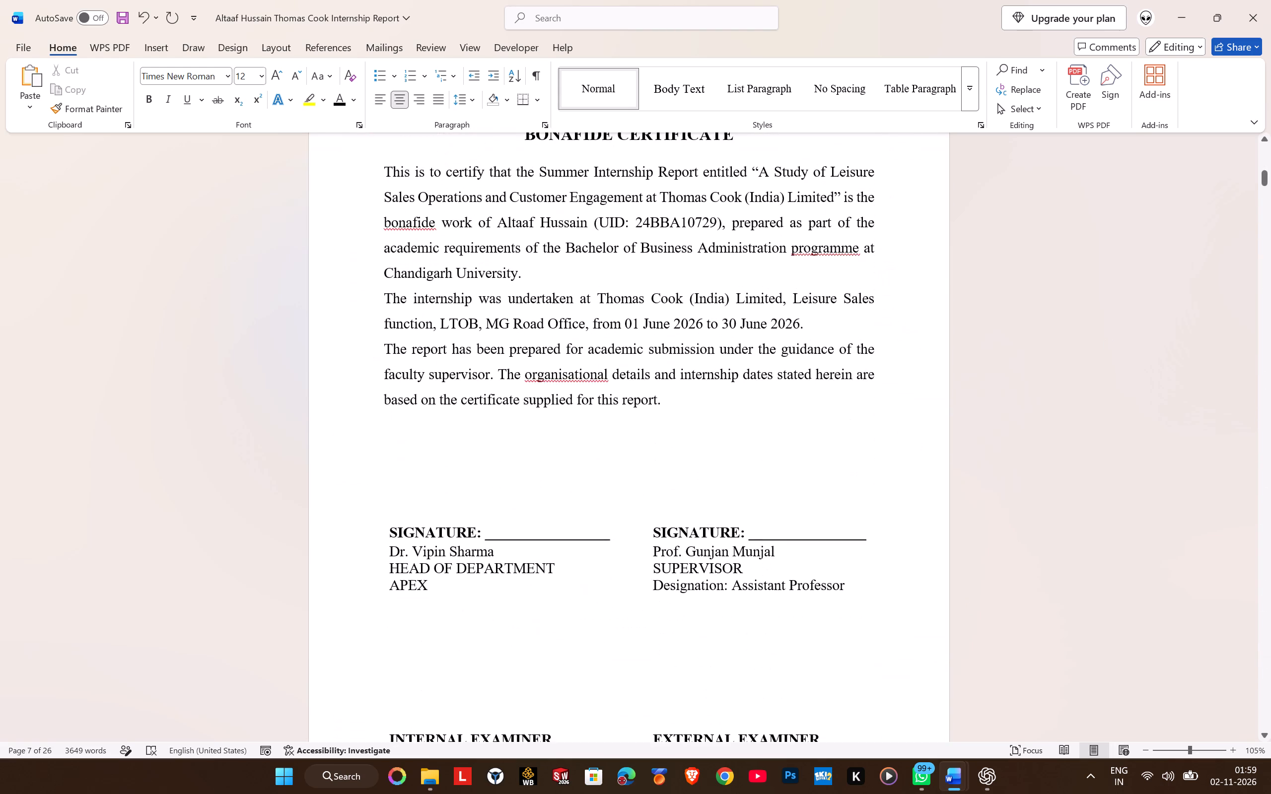
{"action": "scroll", "coordinate": [1023, 448], "scroll_direction": "down", "scroll_amount": 20}
{"action": "scroll", "coordinate": [1023, 448], "scroll_direction": "down", "scroll_amount": 10}
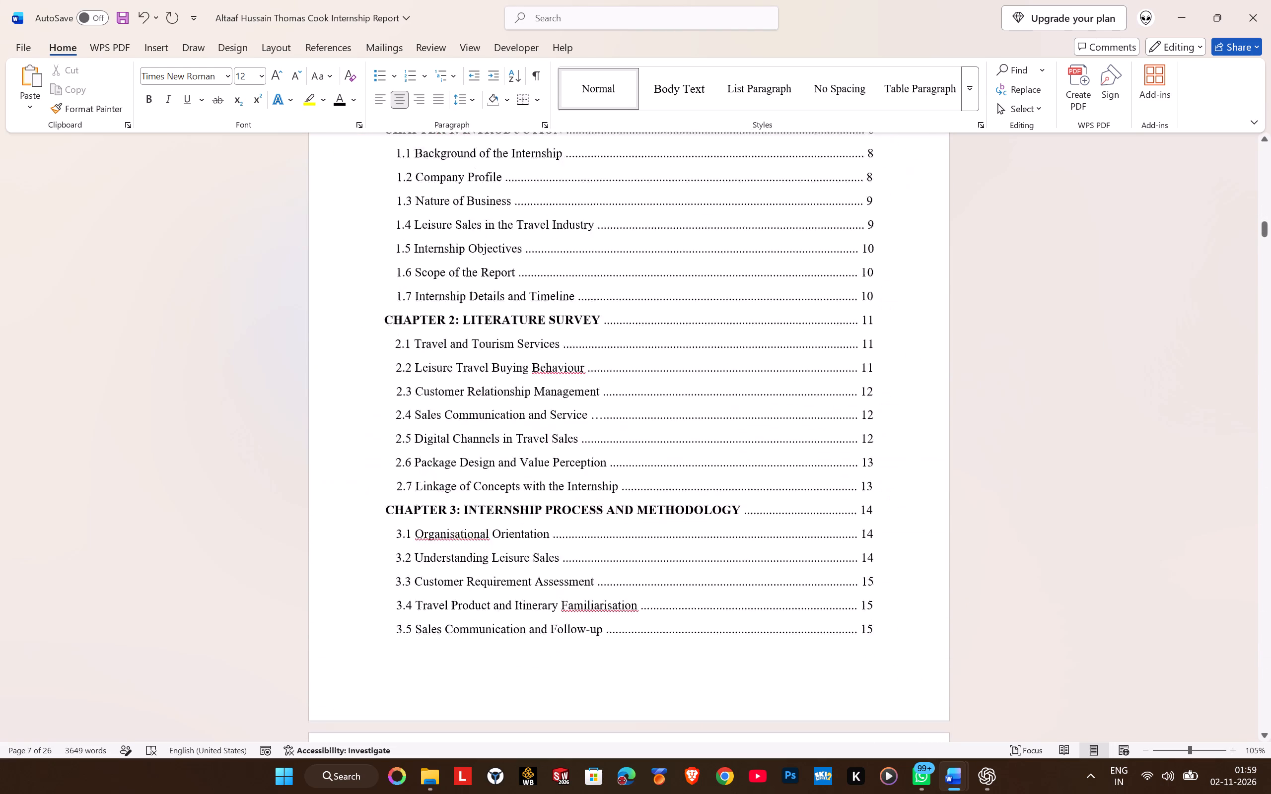
{"action": "scroll", "coordinate": [1023, 448], "scroll_direction": "down", "scroll_amount": 6}
{"action": "scroll", "coordinate": [950, 504], "scroll_direction": "down", "scroll_amount": 5}
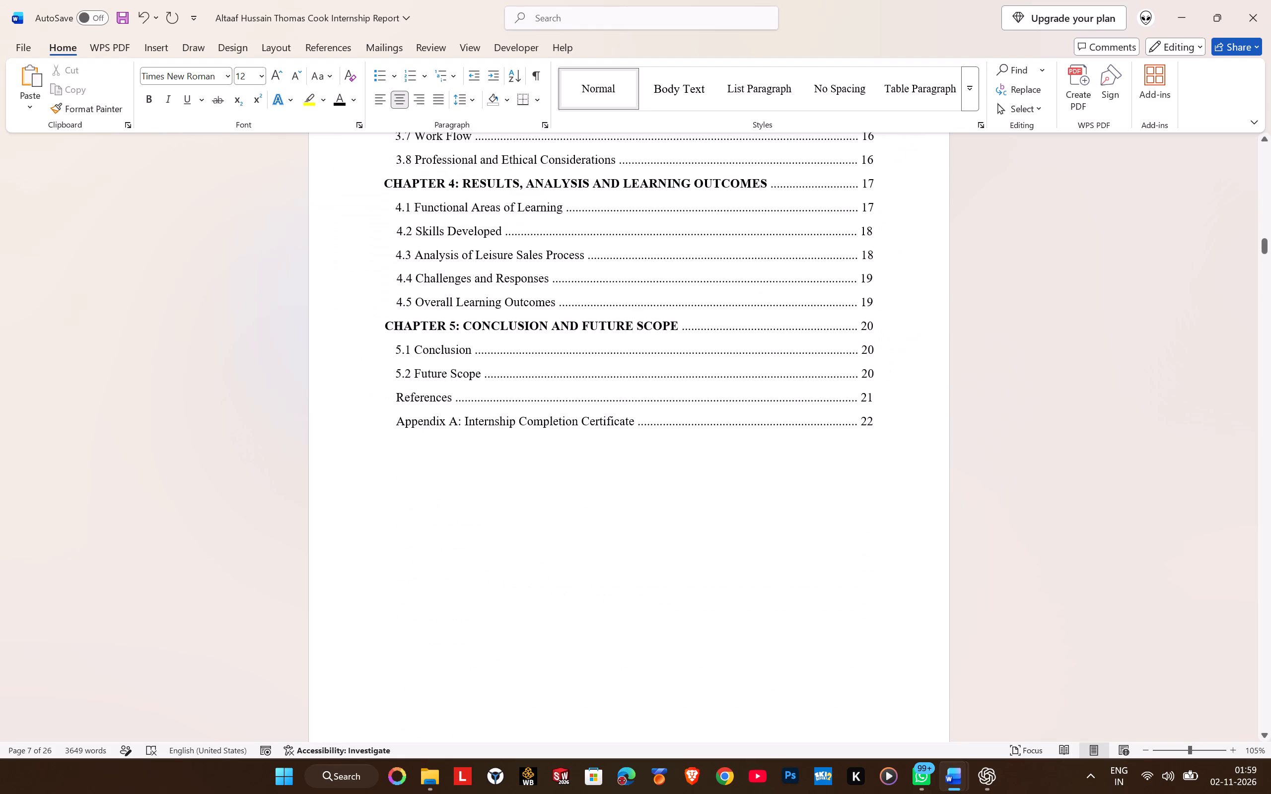
{"action": "scroll", "coordinate": [592, 461], "scroll_direction": "down", "scroll_amount": 13}
{"action": "scroll", "coordinate": [592, 461], "scroll_direction": "down", "scroll_amount": 9}
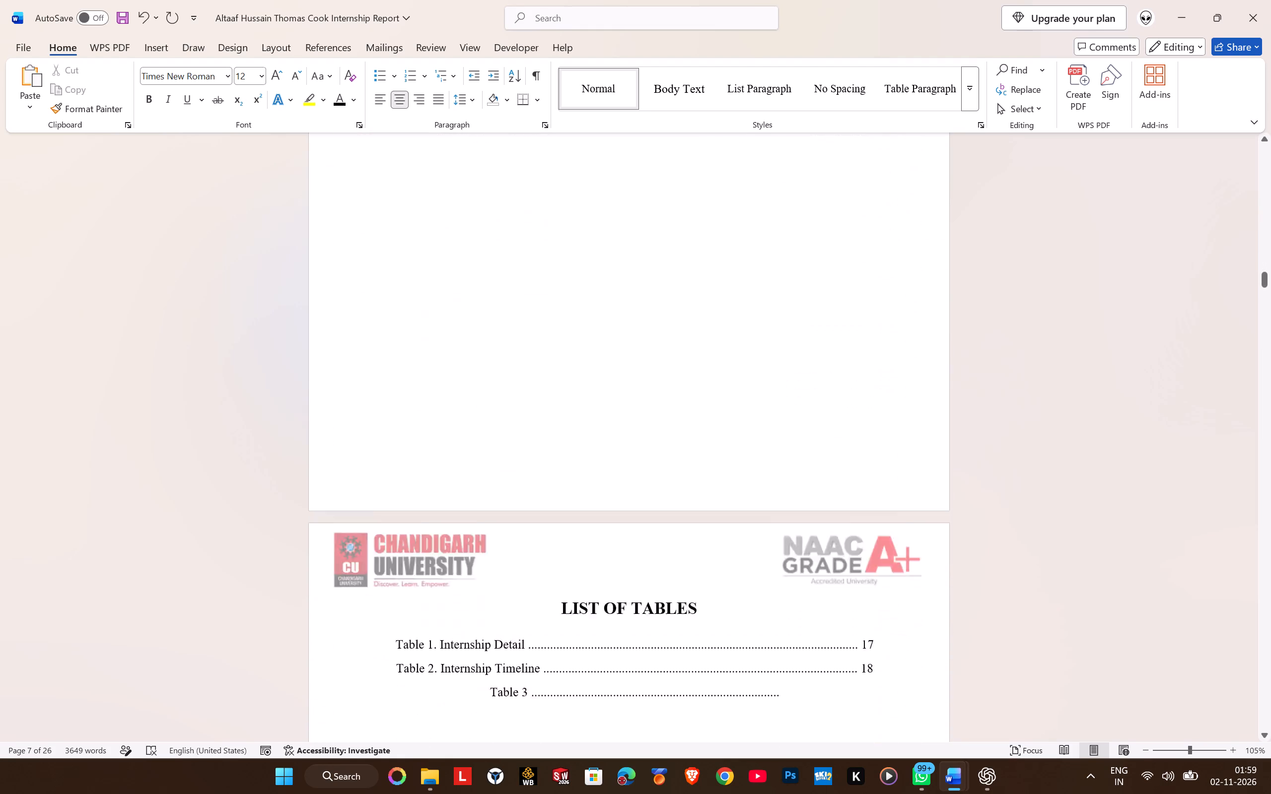
{"action": "scroll", "coordinate": [592, 461], "scroll_direction": "down", "scroll_amount": 1}
Complete the Table 3 entry's title as "Table 3. Analysis" ahead of its dotted leader.
{"action": "left_click", "coordinate": [526, 459]}
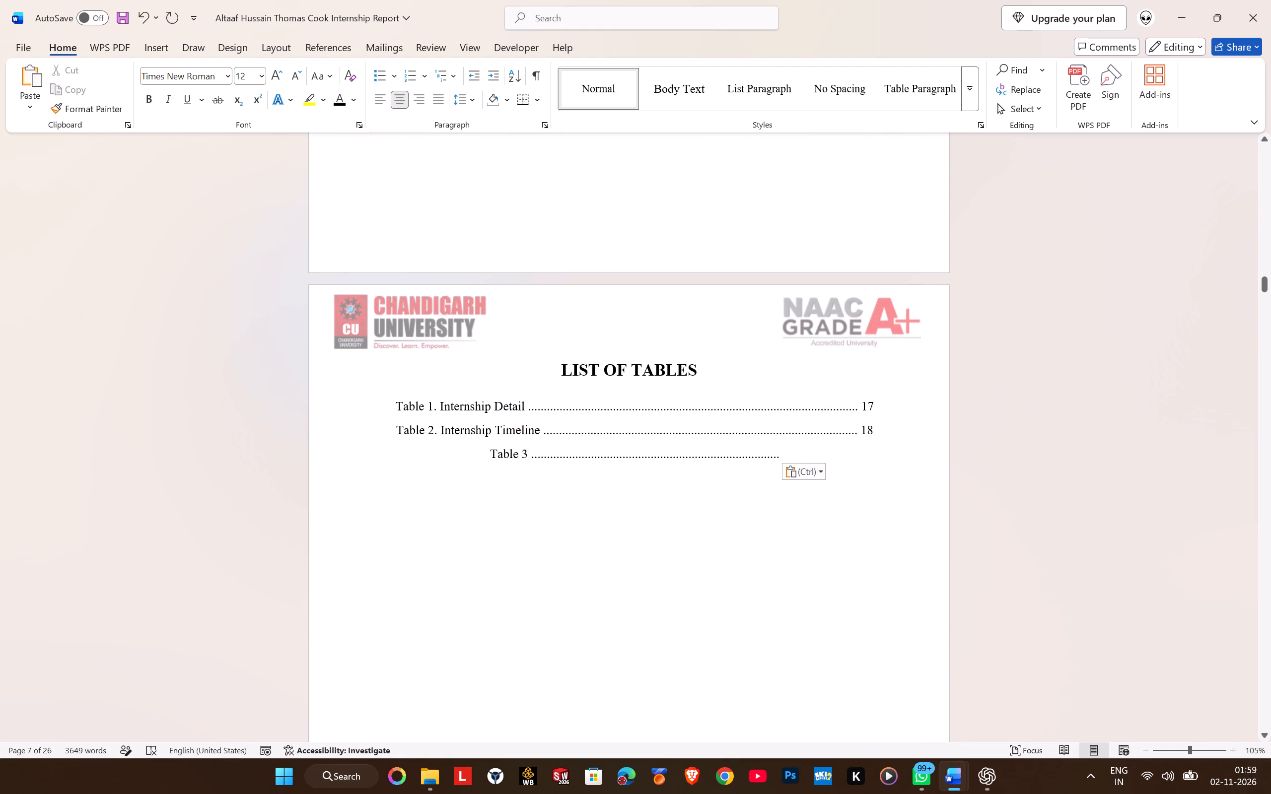
{"action": "type", "text": "."}
{"action": "key", "text": "space"}
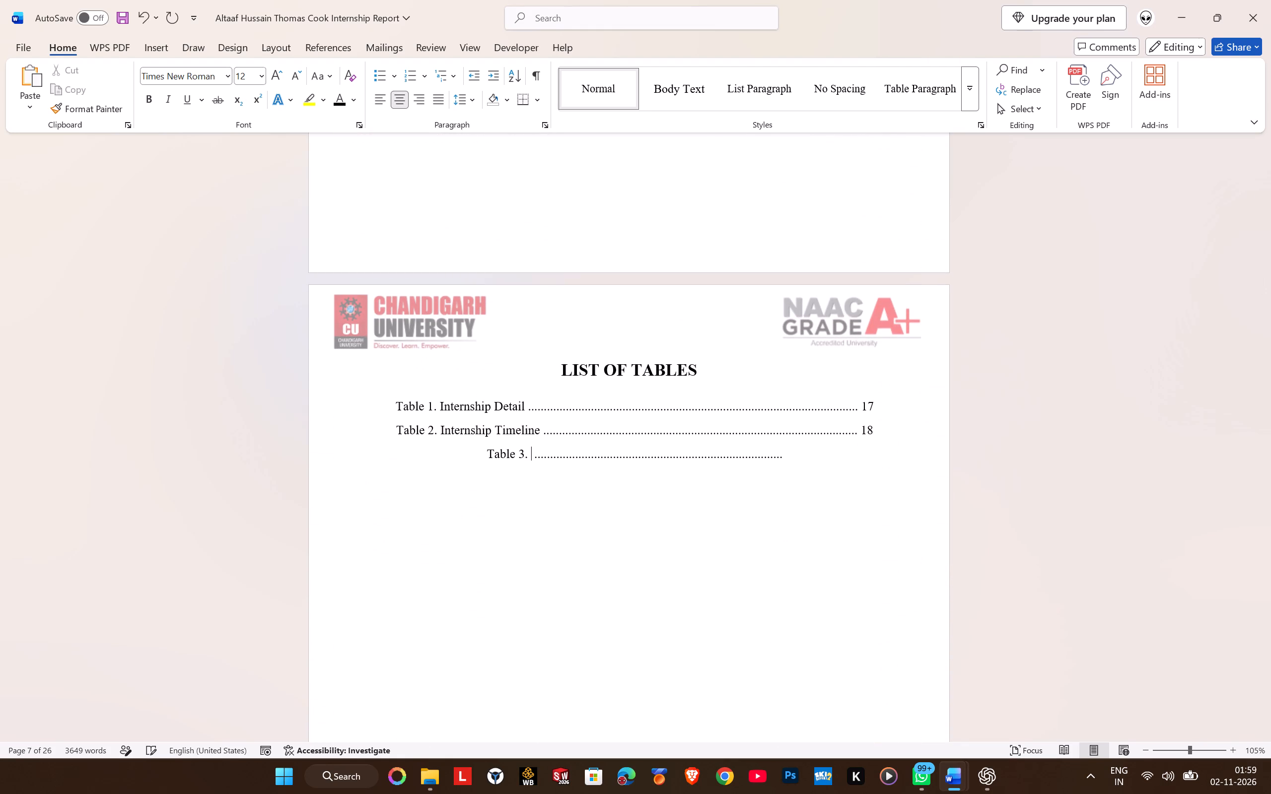
{"action": "type", "text": "Analysis"}
Lengthen the dotted leader of the Table 3. Analysis entry with additional dots.
{"action": "key", "text": "Right"}
{"action": "key", "text": "Right"}
{"action": "key", "text": "Right"}
{"action": "key", "text": "Right"}
{"action": "key", "text": "Right"}
{"action": "key", "text": "Right"}
{"action": "key", "text": "Right"}
{"action": "key", "text": "Right"}
{"action": "key", "text": "Right"}
{"action": "key", "text": "Right"}
{"action": "key", "text": "Right"}
{"action": "key", "text": "Right"}
{"action": "key", "text": "Right"}
{"action": "key", "text": "Right"}
{"action": "key", "text": "Right"}
{"action": "key", "text": "Right"}
{"action": "key", "text": "Right"}
{"action": "key", "text": "period"}
{"action": "key", "text": "period"}
{"action": "key", "text": "period"}
{"action": "key", "text": "period"}
{"action": "key", "text": "period"}
{"action": "key", "text": "period"}
{"action": "key", "text": "period"}
{"action": "key", "text": "period"}
{"action": "key", "text": "period"}
{"action": "key", "text": "period"}
{"action": "key", "text": "period"}
{"action": "key", "text": "period"}
{"action": "key", "text": "period"}
{"action": "key", "text": "period"}
{"action": "key", "text": "period"}
{"action": "key", "text": "period"}
{"action": "key", "text": "period"}
{"action": "key", "text": "period"}
{"action": "key", "text": "period"}
{"action": "key", "text": "period"}
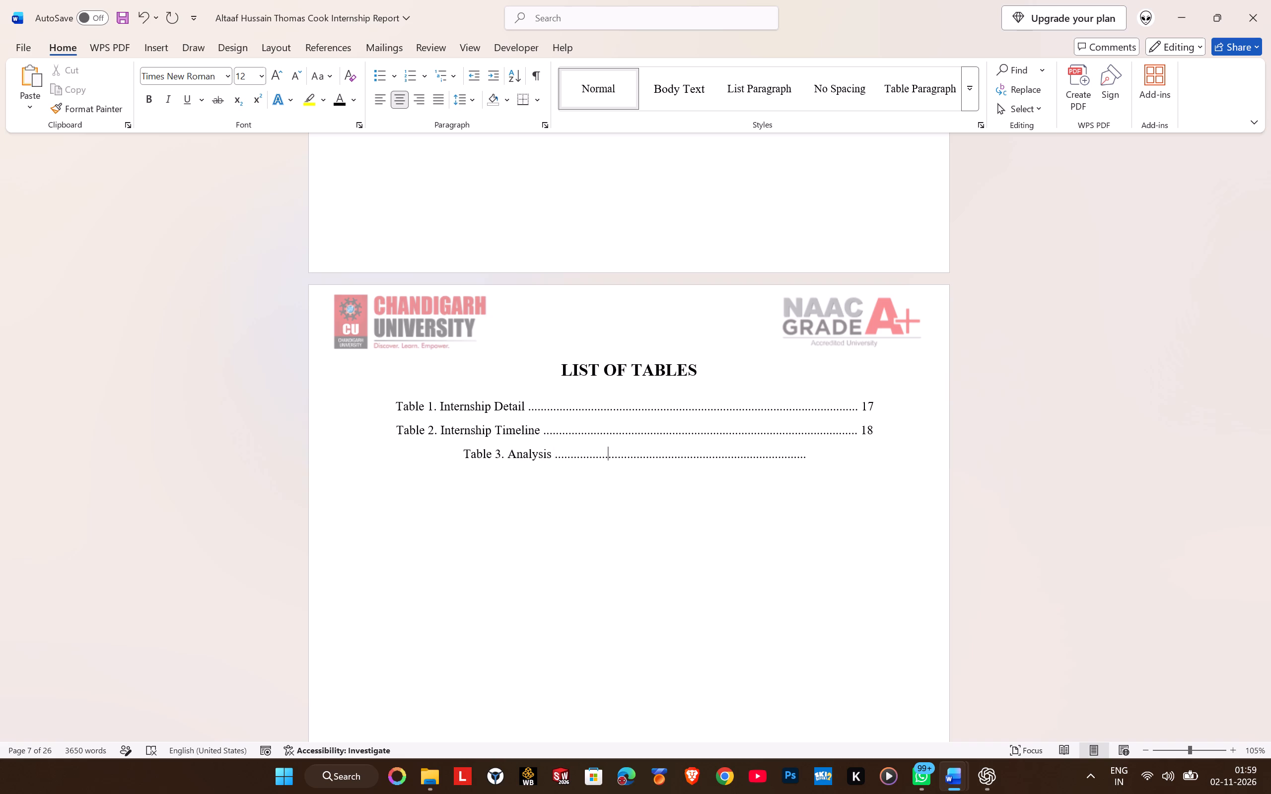
{"action": "key", "text": "Right"}
{"action": "key", "text": "Right"}
{"action": "key", "text": "Right"}
{"action": "key", "text": "Right"}
{"action": "key", "text": "Right"}
{"action": "key", "text": "Right"}
{"action": "key", "text": "Right"}
{"action": "key", "text": "Right"}
{"action": "key", "text": "Right"}
{"action": "key", "text": "Right"}
{"action": "key", "text": "Right"}
{"action": "key", "text": "Right"}
{"action": "key", "text": "Right"}
{"action": "key", "text": "Right"}
{"action": "key", "text": "Right"}
{"action": "key", "text": "Right"}
{"action": "key", "text": "Right"}
{"action": "key", "text": "Right"}
{"action": "key", "text": "Right"}
{"action": "key", "text": "Right"}
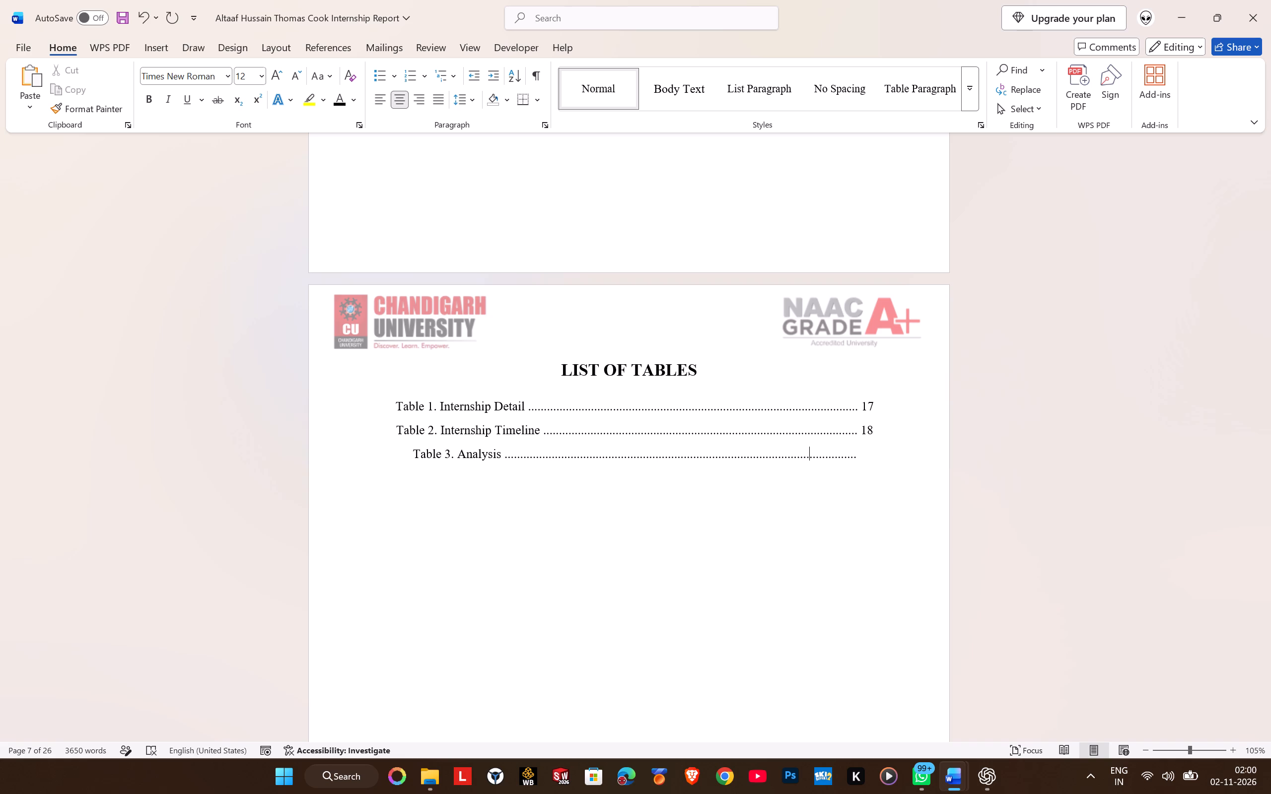
{"action": "key", "text": "Left"}
{"action": "key", "text": "Left"}
Add page number 19, preceded by a space, at the end of the Table 3. Analysis entry.
{"action": "key", "text": "space"}
{"action": "key", "text": "End"}
{"action": "key", "text": "Page_Up"}
{"action": "scroll", "coordinate": [681, 490], "scroll_direction": "down", "scroll_amount": 2}
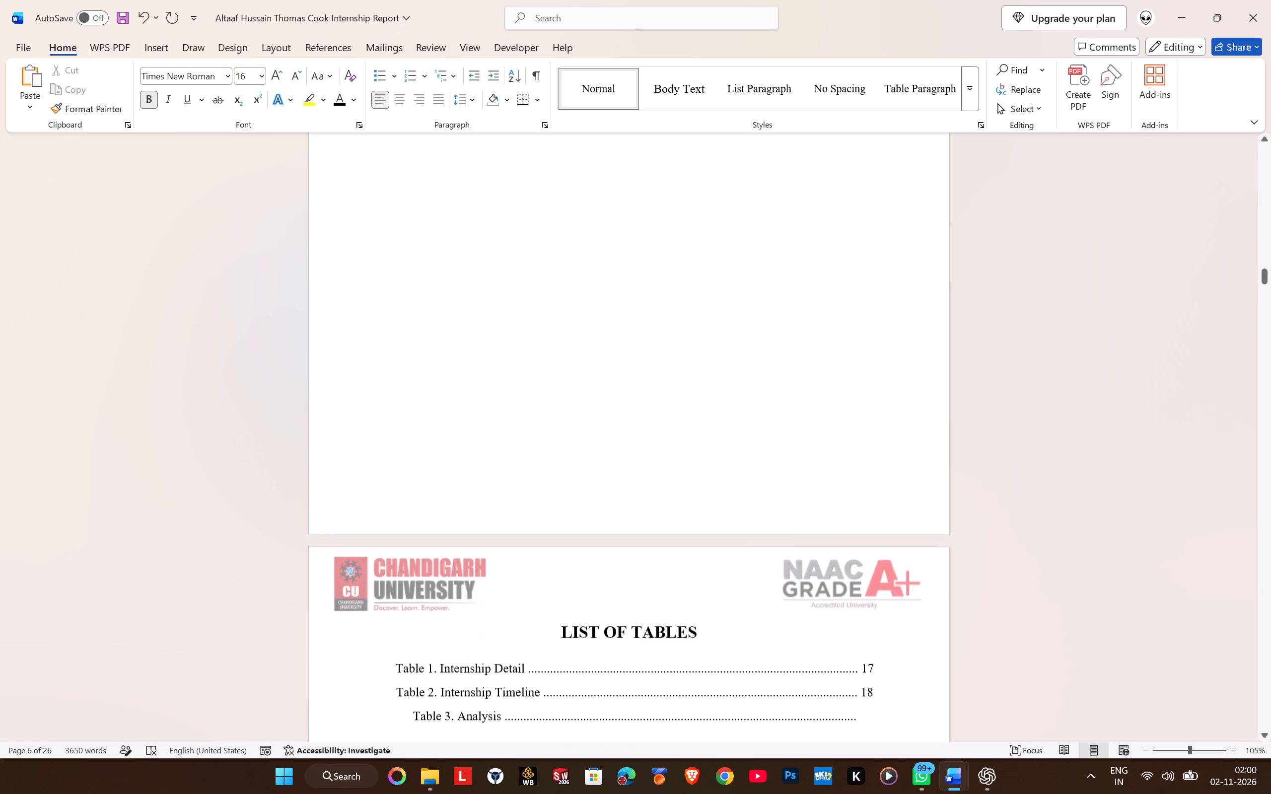
{"action": "scroll", "coordinate": [681, 490], "scroll_direction": "down", "scroll_amount": 2}
{"action": "left_click", "coordinate": [864, 560]}
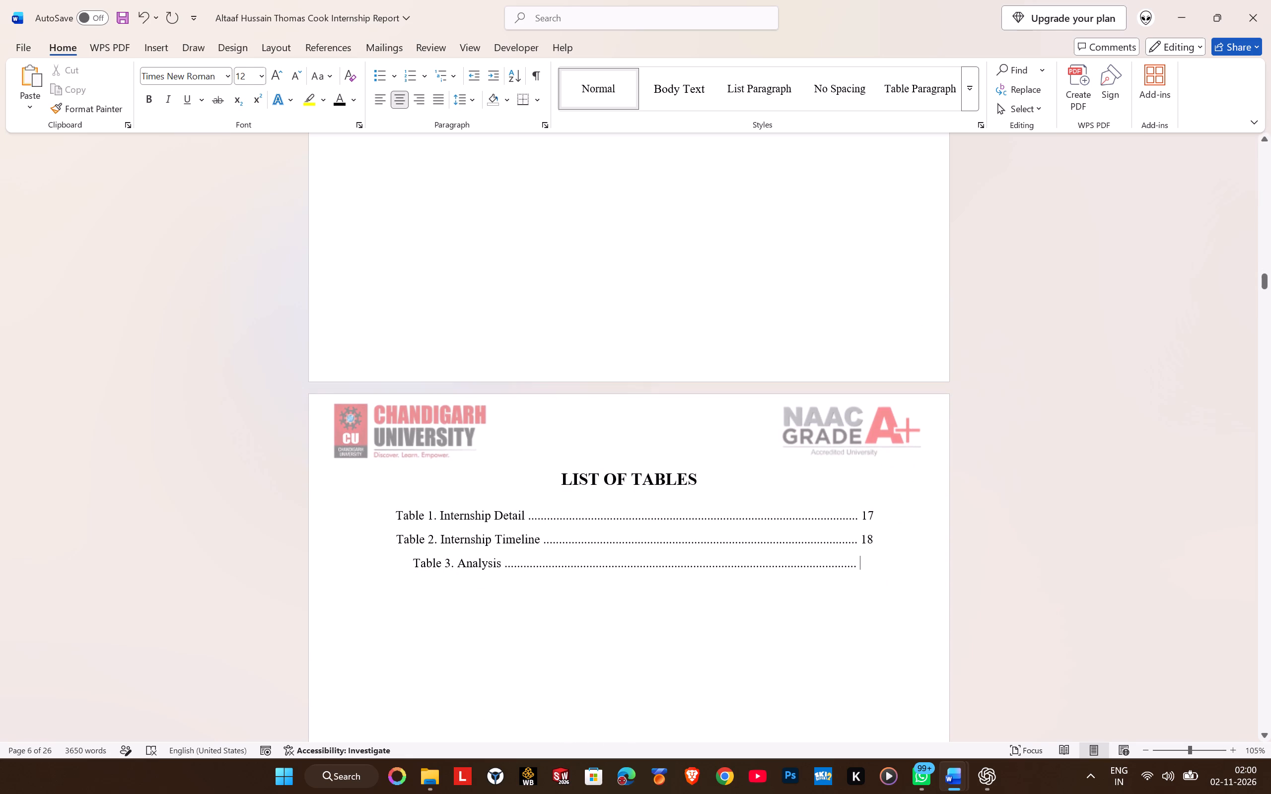
{"action": "type", "text": "19"}
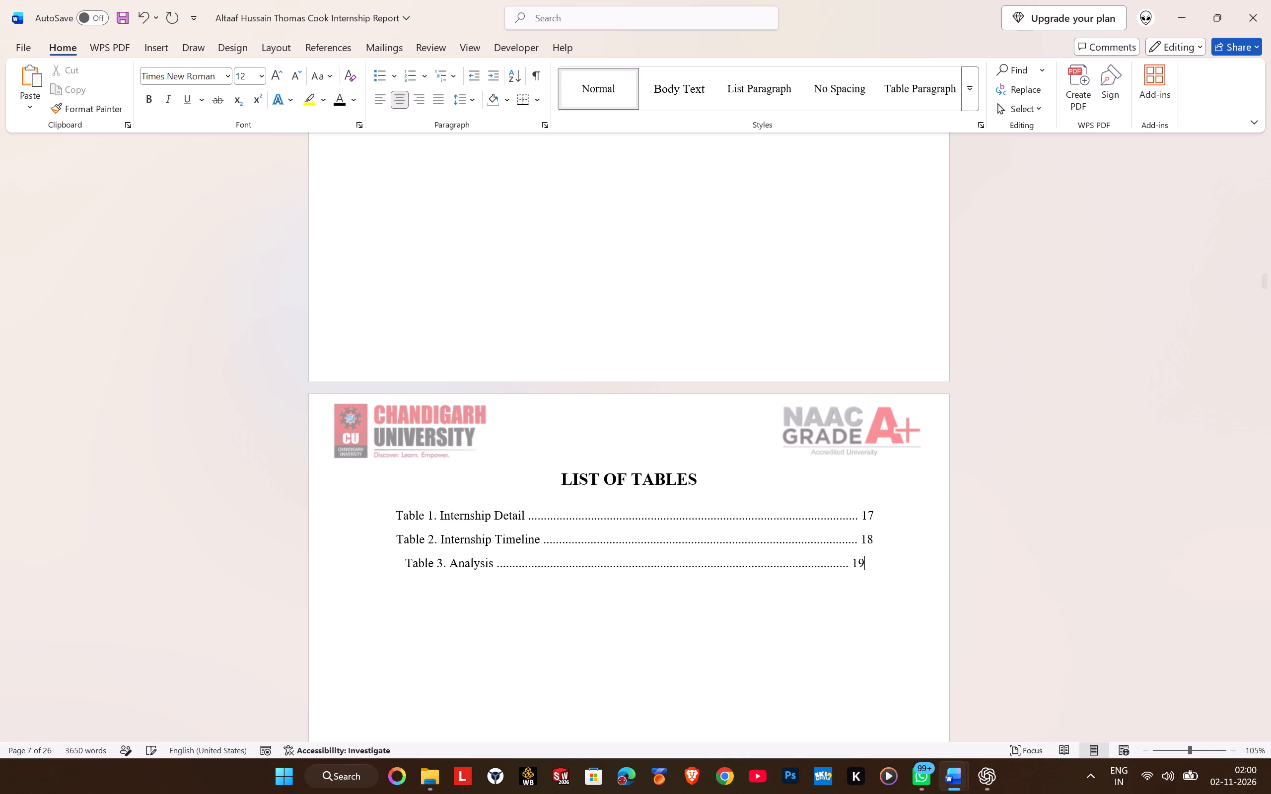
Pad the Table 3. Analysis leader with a few more dots so the entry aligns with those above.
{"action": "key", "text": "Left"}
{"action": "key", "text": "Left"}
{"action": "key", "text": "Left"}
{"action": "key", "text": "Left"}
{"action": "key", "text": "Left"}
{"action": "type", "text": "......."}
{"action": "key", "text": "BackSpace"}
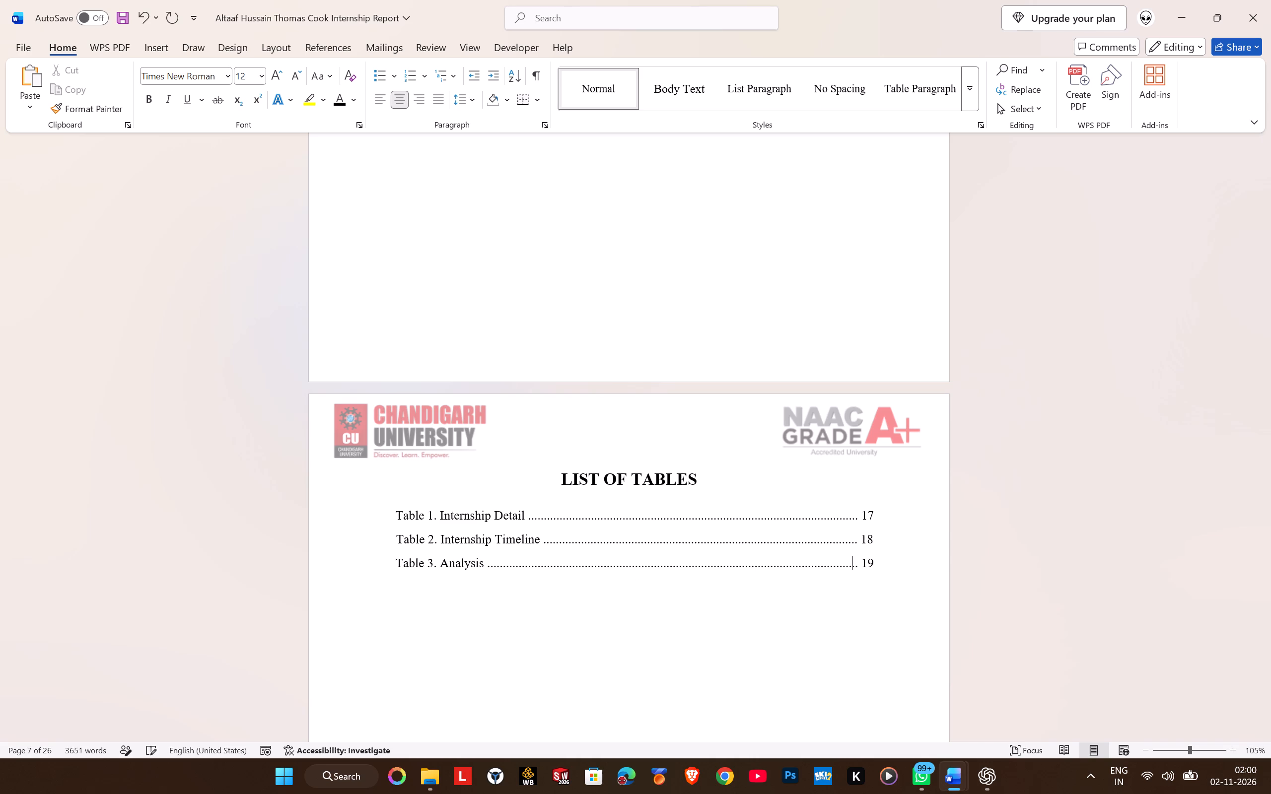
{"action": "key", "text": "Down"}
Duplicate the complete Table 3. Analysis entry onto a new line directly below it.
{"action": "left_click_drag", "start_coordinate": [396, 564], "coordinate": [808, 552]}
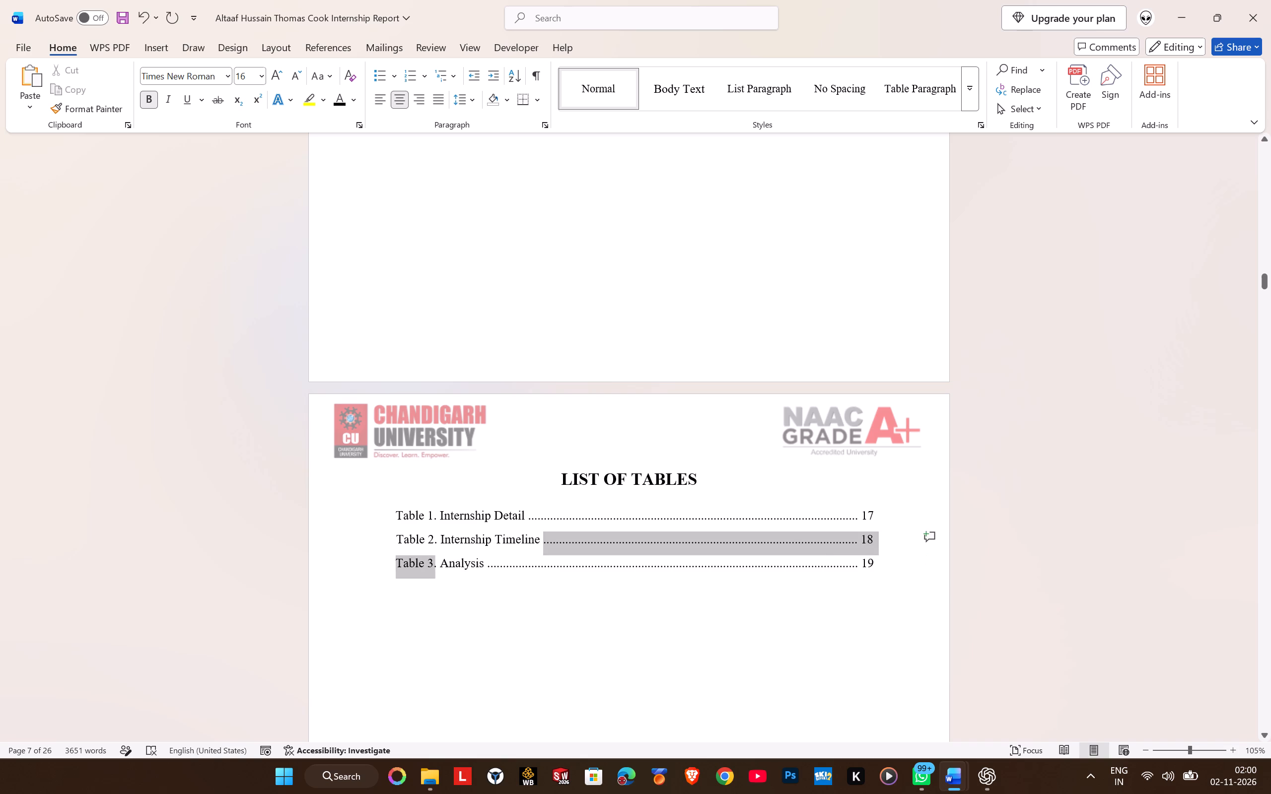
{"action": "left_click_drag", "start_coordinate": [808, 552], "coordinate": [867, 563]}
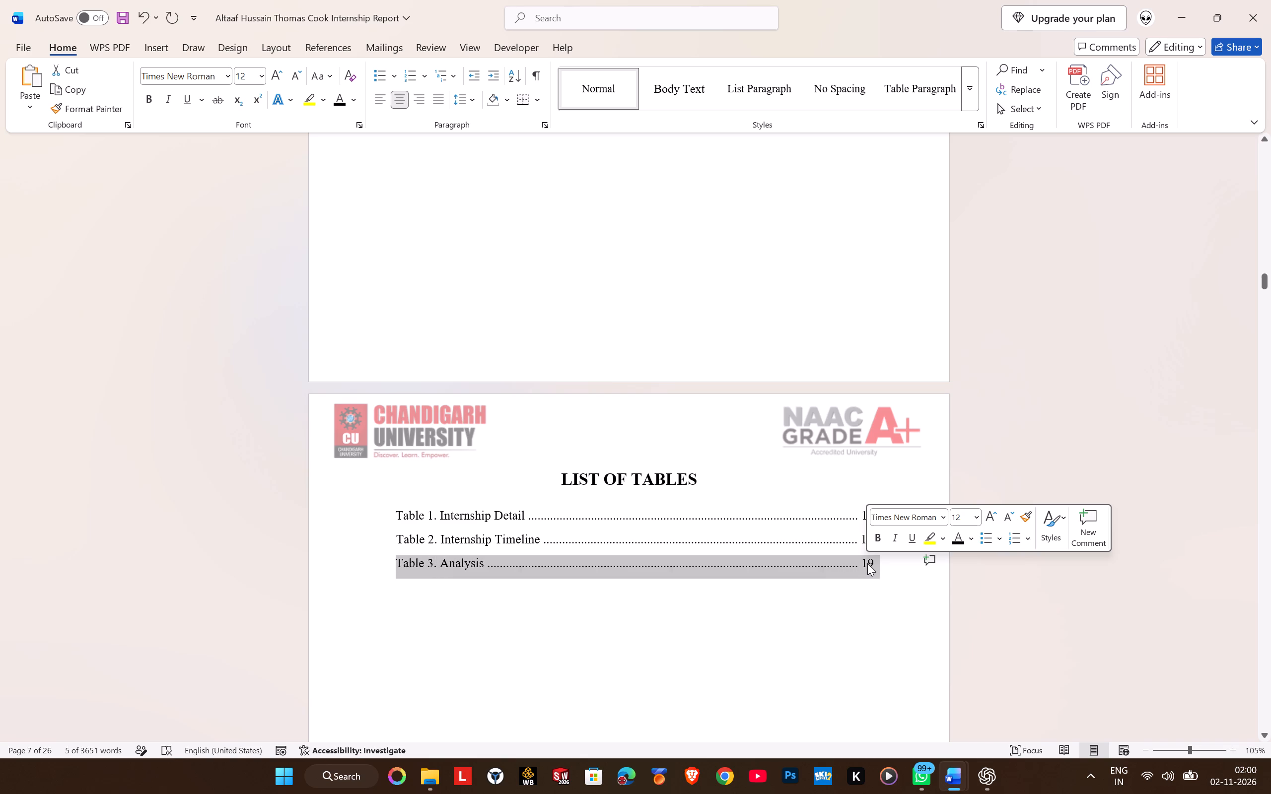
{"action": "key", "text": "shift+Left"}
{"action": "key", "text": "ctrl+v"}
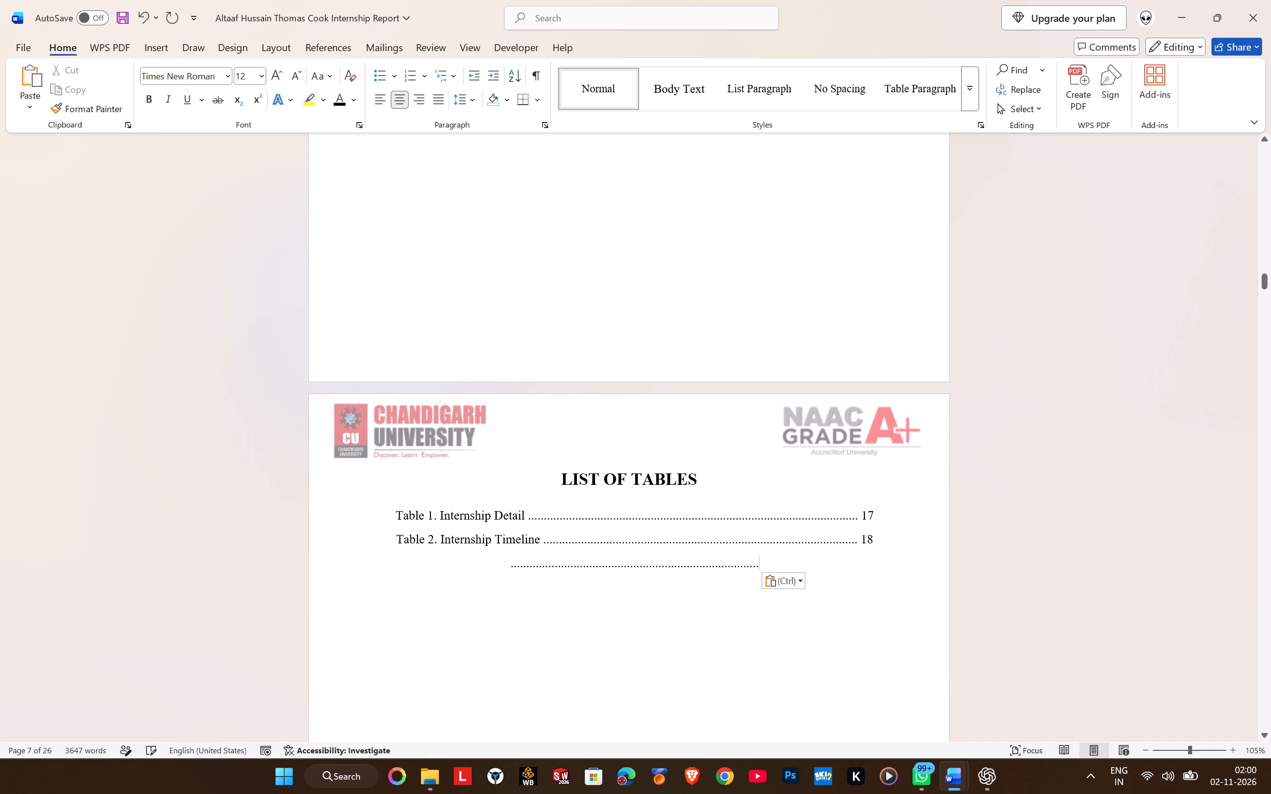
{"action": "key", "text": "ctrl+z"}
{"action": "key", "text": "ctrl+c"}
{"action": "key", "text": "Right"}
{"action": "key", "text": "Return"}
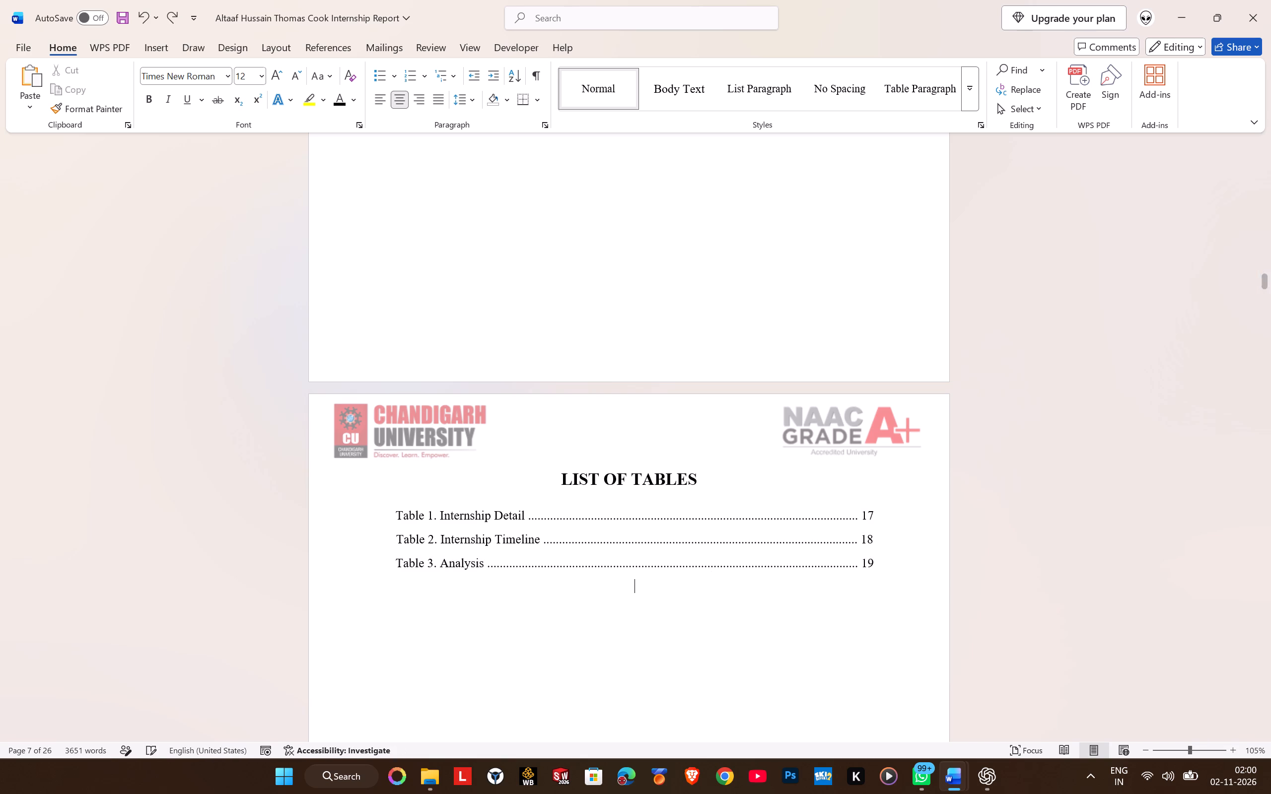
{"action": "key", "text": "ctrl+v"}
Change the duplicated entry's page number to 20.
{"action": "key", "text": "Left"}
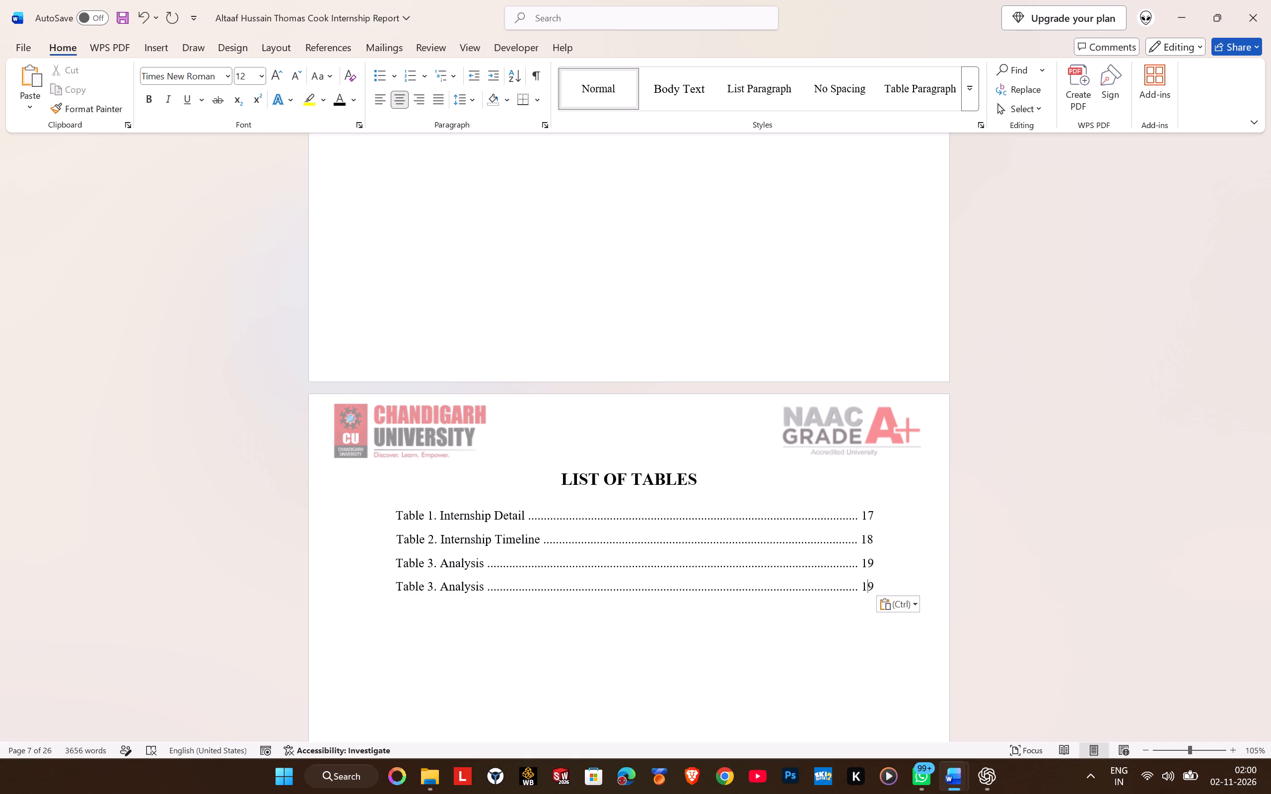
{"action": "key", "text": "Right"}
{"action": "key", "text": "BackSpace"}
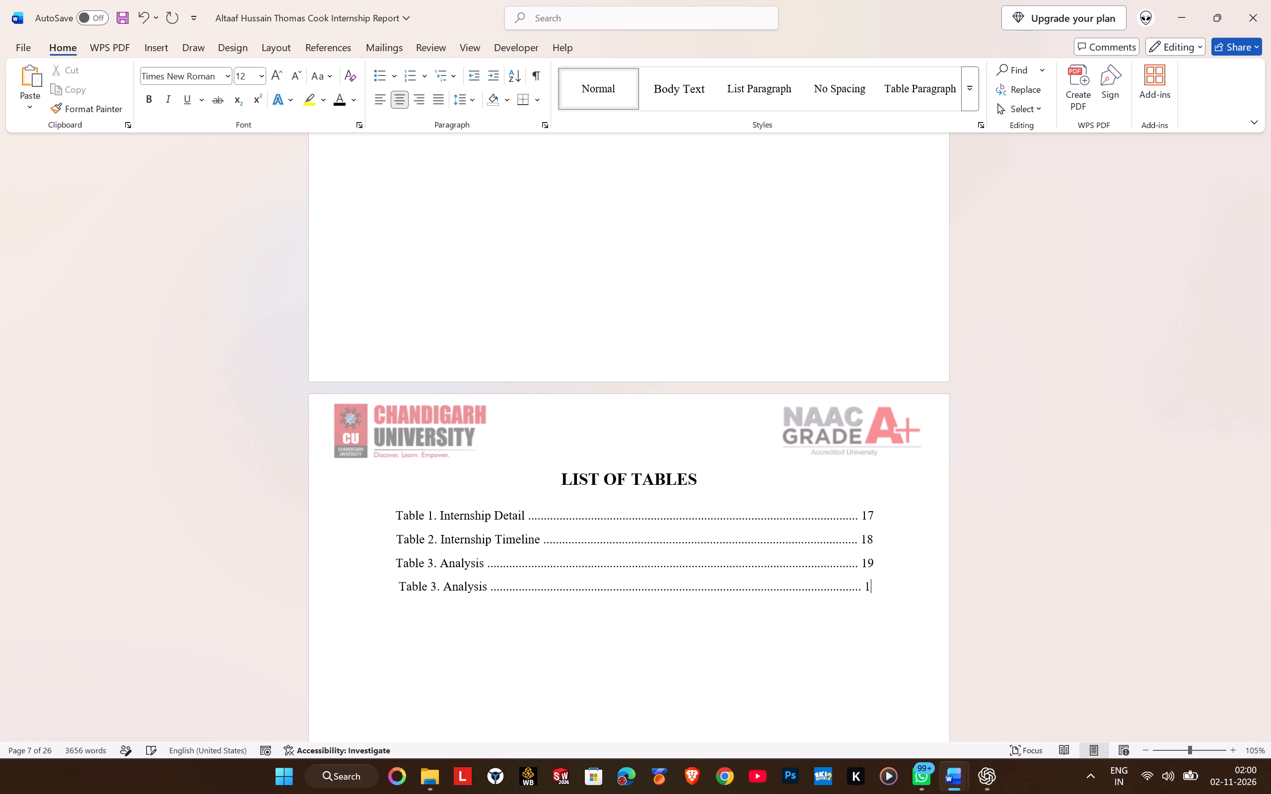
{"action": "key", "text": "BackSpace"}
{"action": "key", "text": "5"}
{"action": "key", "text": "BackSpace"}
{"action": "type", "text": "20"}
Replace the title Analysis with Challenges in the last List of Tables entry, the one for page 20.
{"action": "double_click", "coordinate": [454, 587]}
{"action": "type", "text": "Challenged"}
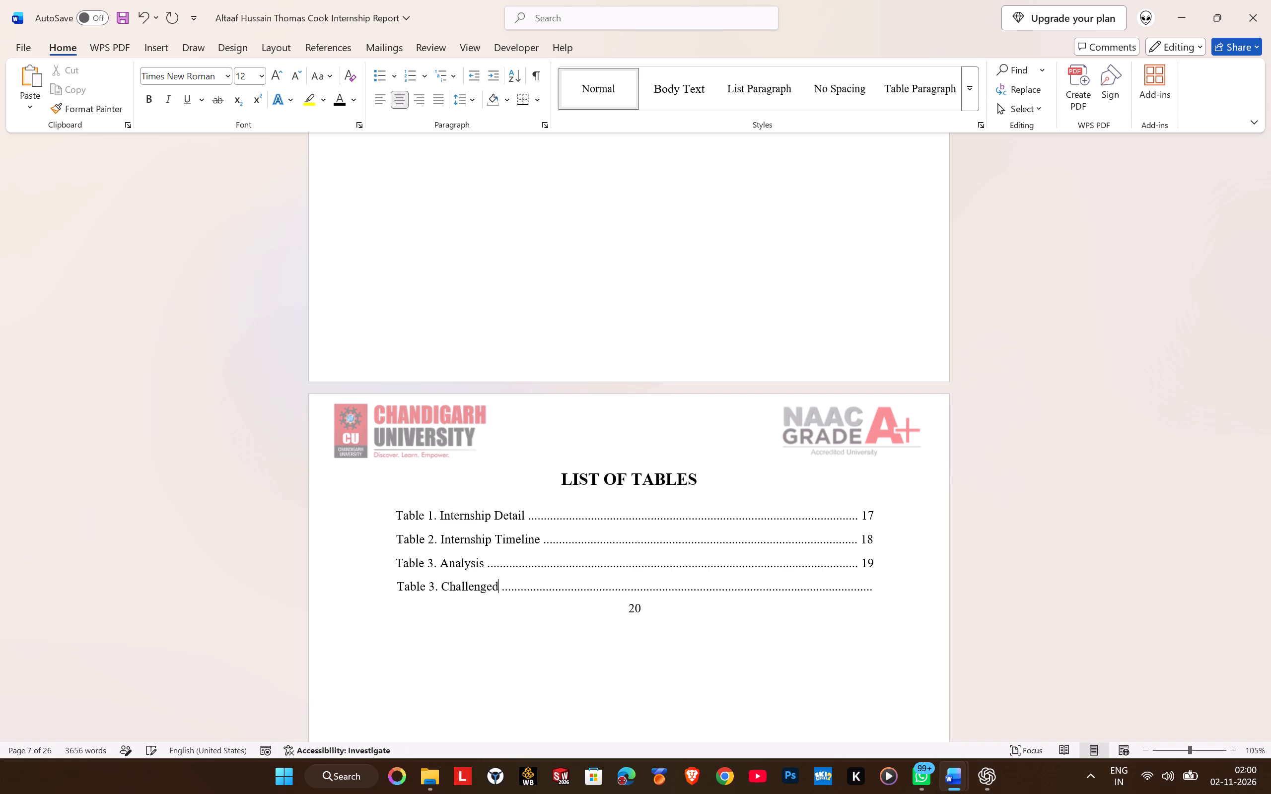
{"action": "key", "text": "BackSpace"}
{"action": "key", "text": "s"}
Trim the Challenges entry's dot leader so page number 20 fits on the same line and aligns, and save the report.
{"action": "key", "text": "Right"}
{"action": "key", "text": "Right"}
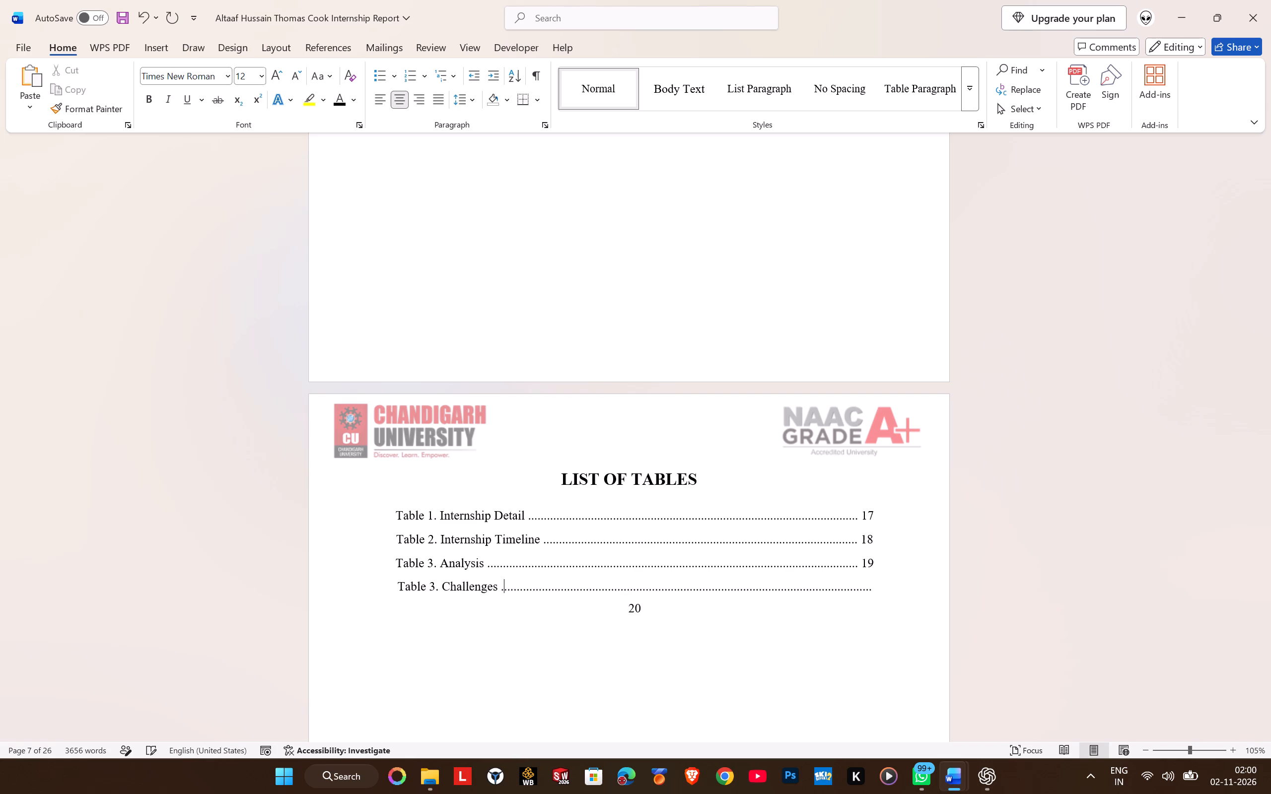
{"action": "key", "text": "Delete"}
{"action": "key", "text": "Delete"}
{"action": "key", "text": "Delete"}
{"action": "key", "text": "Delete"}
{"action": "key", "text": "Delete"}
{"action": "key", "text": "period"}
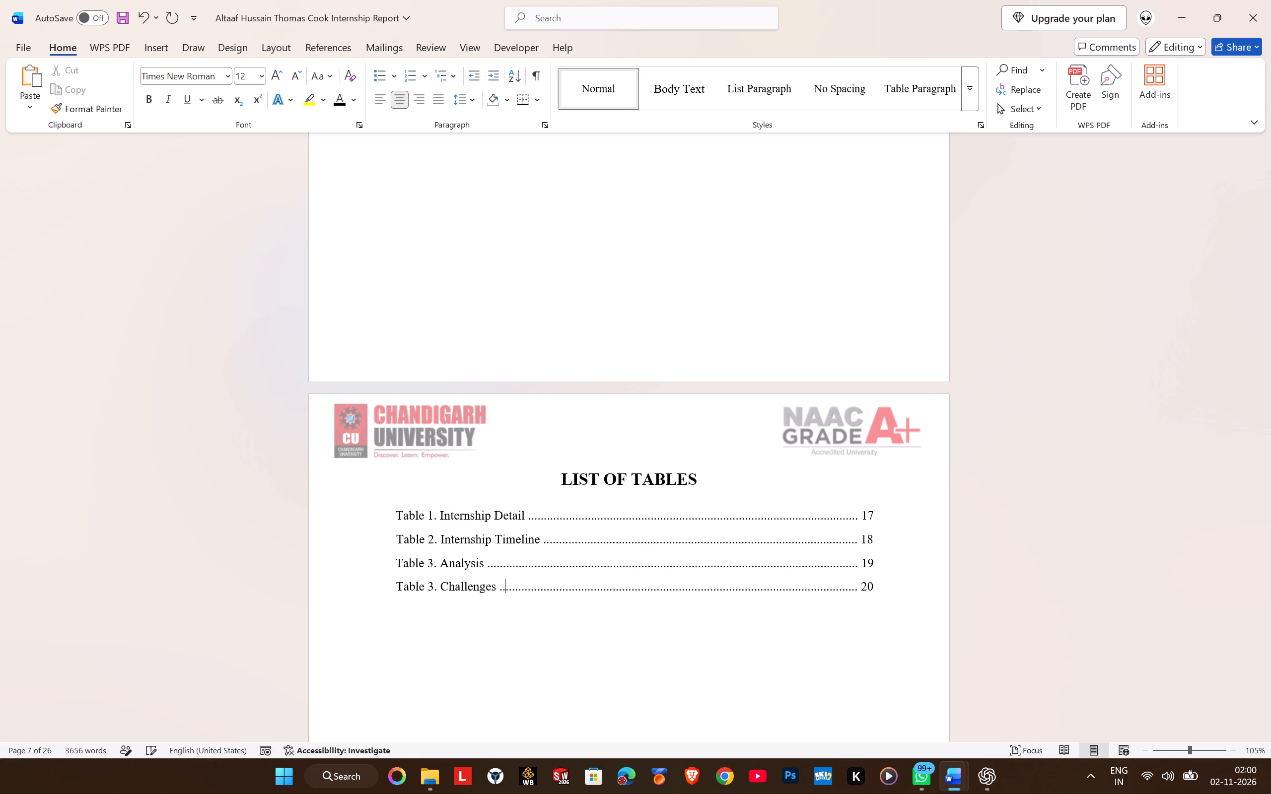
{"action": "scroll", "coordinate": [627, 536], "scroll_direction": "down", "scroll_amount": 3}
{"action": "key", "text": "ctrl+s"}
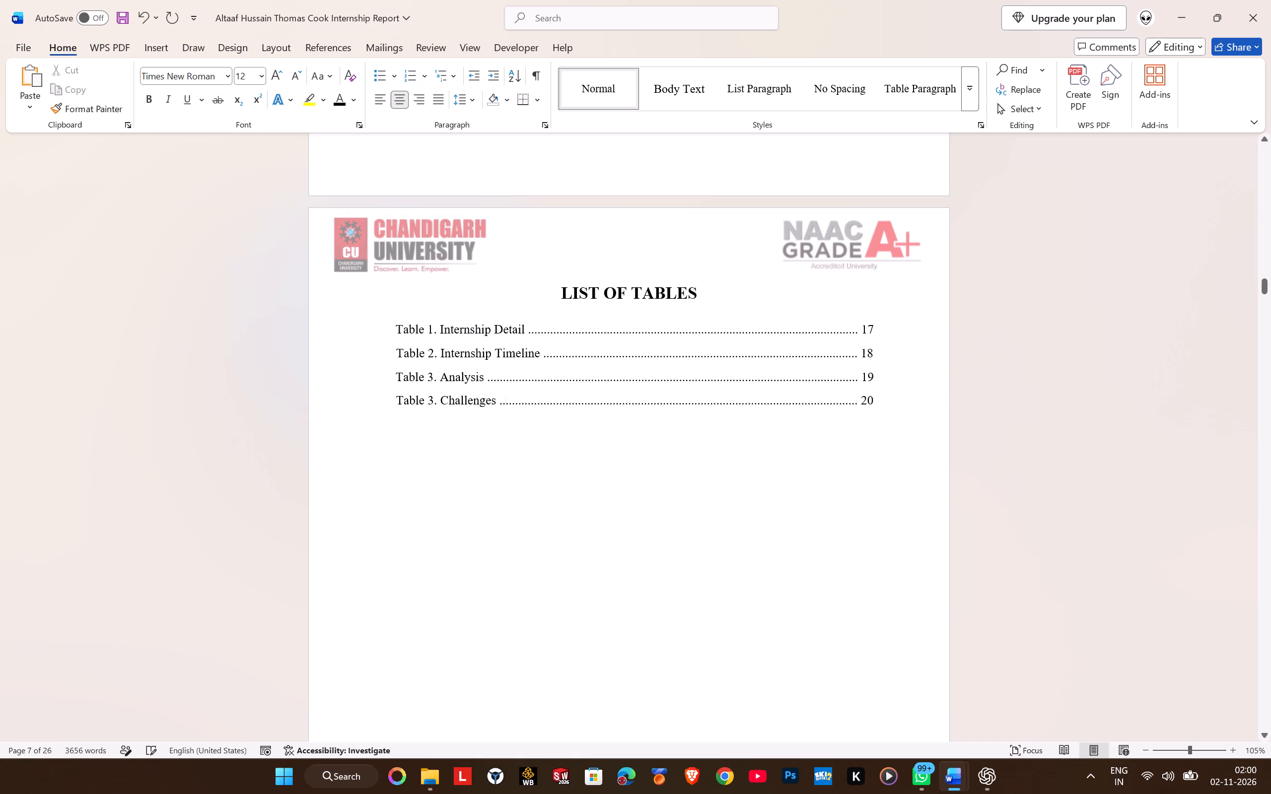
Renumber the Challenges entry as Table 4 in the List of Tables and save the report.
{"action": "left_click", "coordinate": [431, 401]}
{"action": "key", "text": "BackSpace"}
{"action": "key", "text": "7"}
{"action": "key", "text": "BackSpace"}
{"action": "key", "text": "4"}
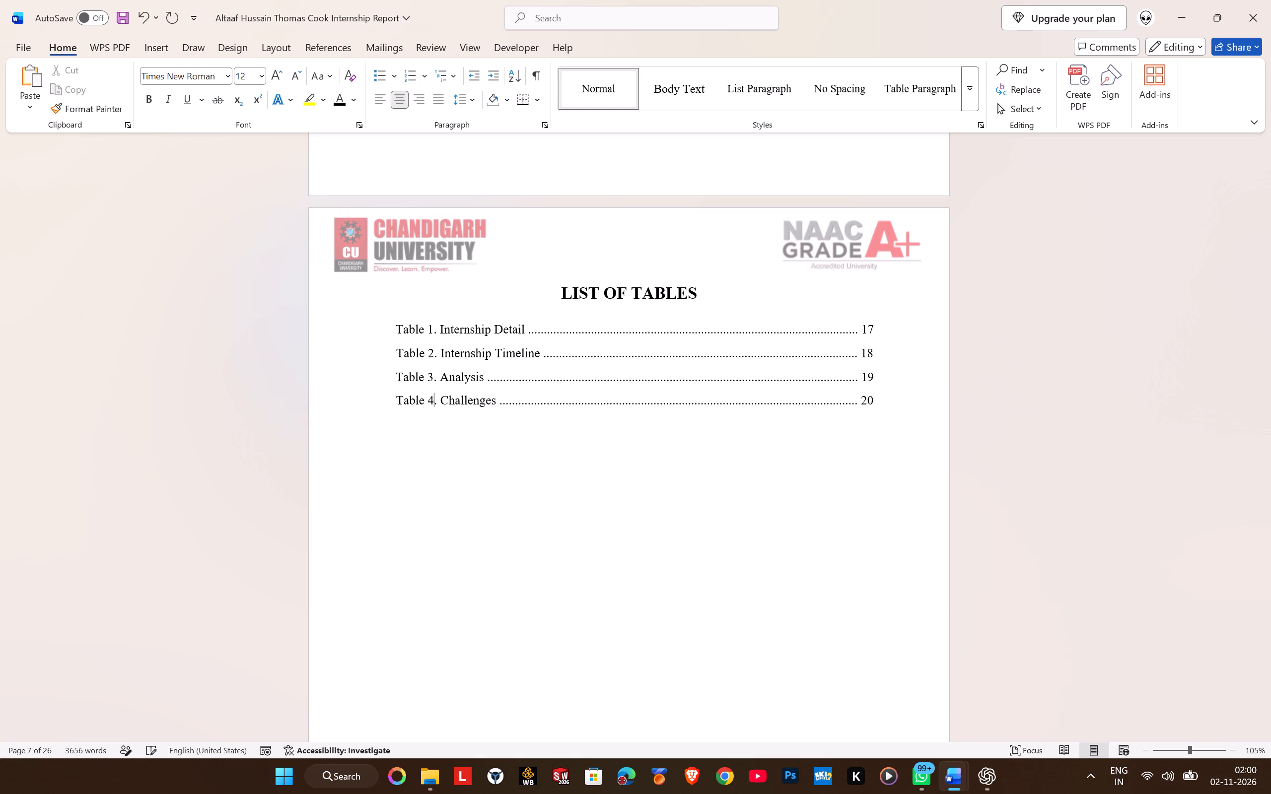
{"action": "key", "text": "ctrl+s"}
Look through the report from the Abstract to the Appendix and back to the front matter to check its sections.
{"action": "scroll", "coordinate": [556, 447], "scroll_direction": "down", "scroll_amount": 15}
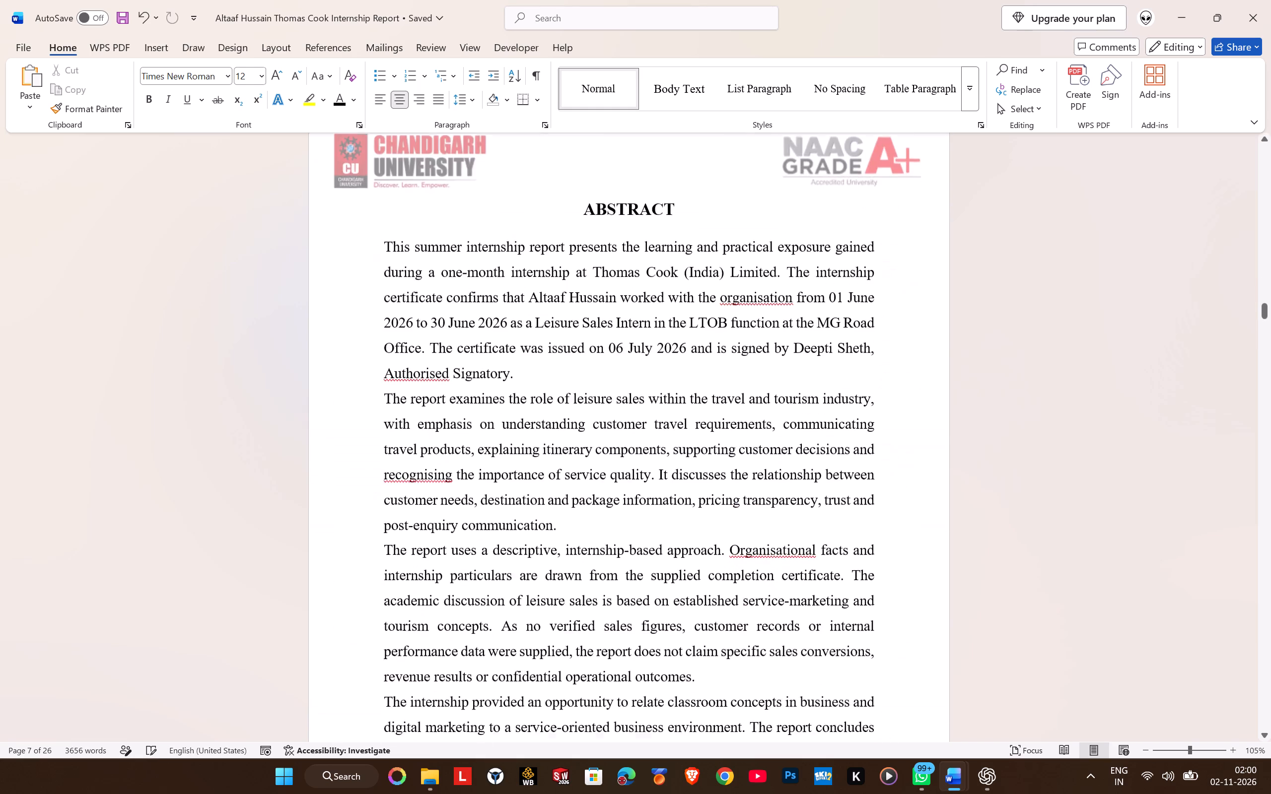
{"action": "scroll", "coordinate": [555, 441], "scroll_direction": "down", "scroll_amount": 10}
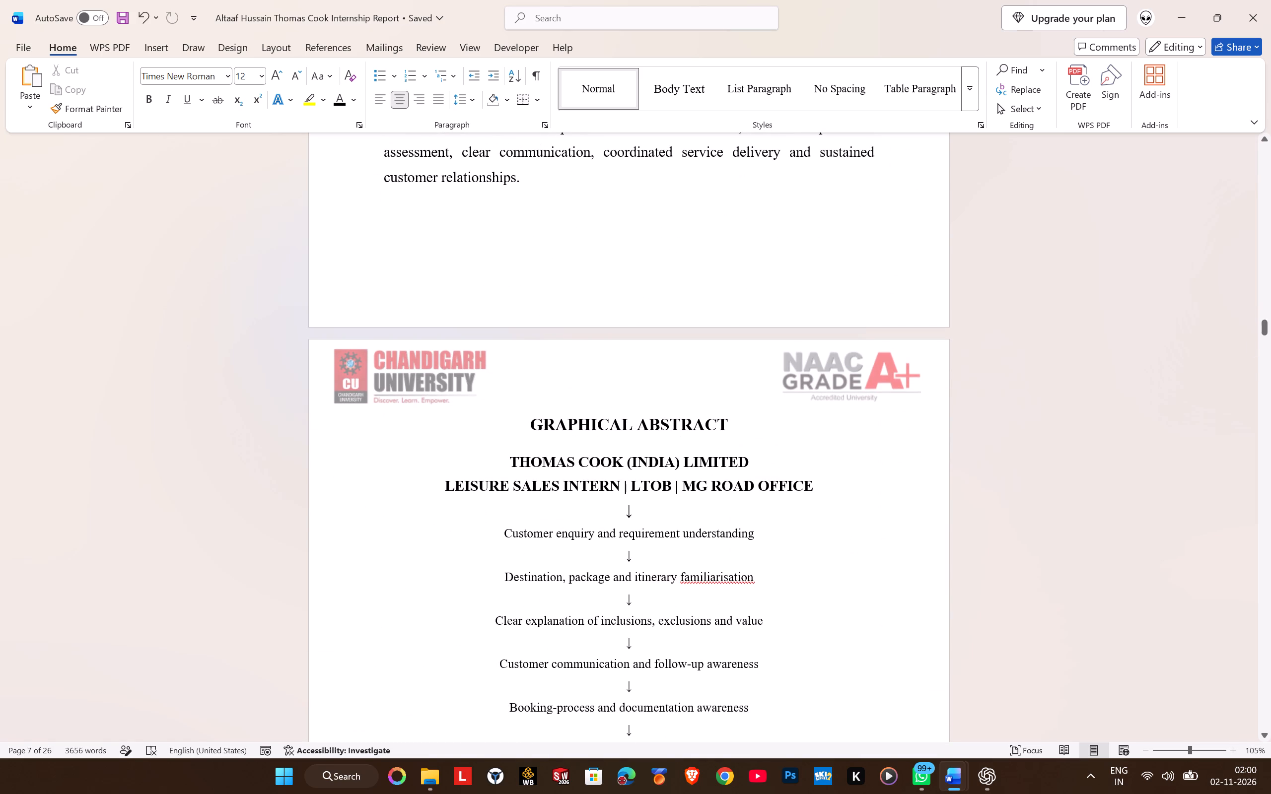
{"action": "left_click", "coordinate": [707, 538]}
{"action": "left_click_drag", "start_coordinate": [1266, 327], "coordinate": [1250, 419]}
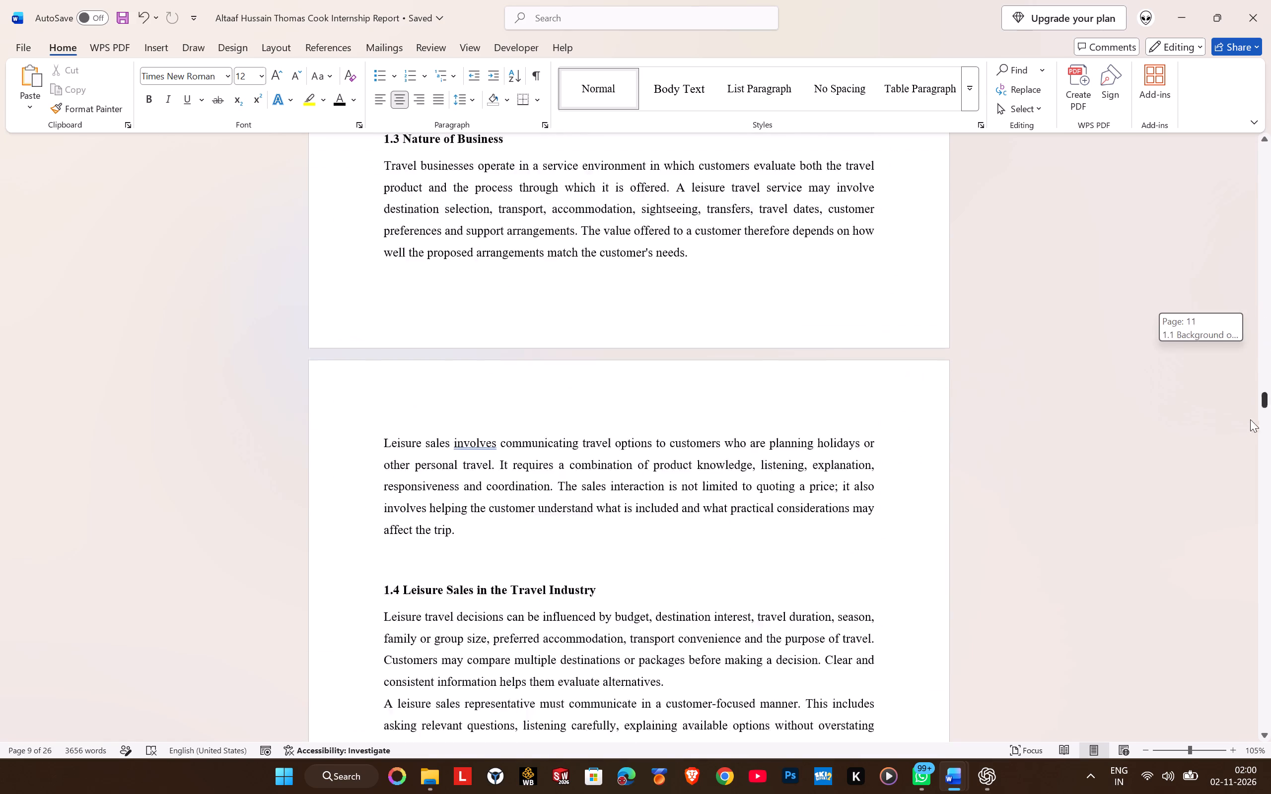
{"action": "left_click_drag", "start_coordinate": [1250, 419], "coordinate": [1185, 730]}
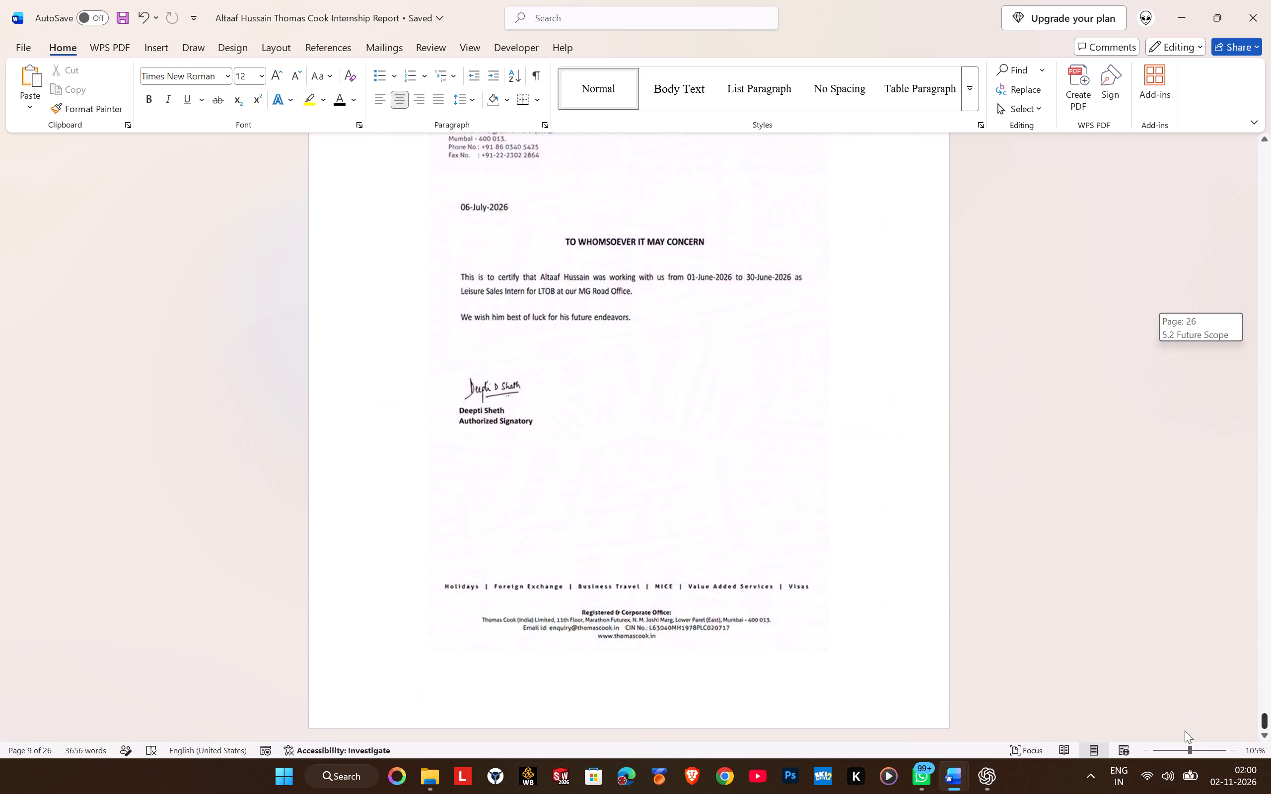
{"action": "left_click_drag", "start_coordinate": [1185, 730], "coordinate": [1185, 711]}
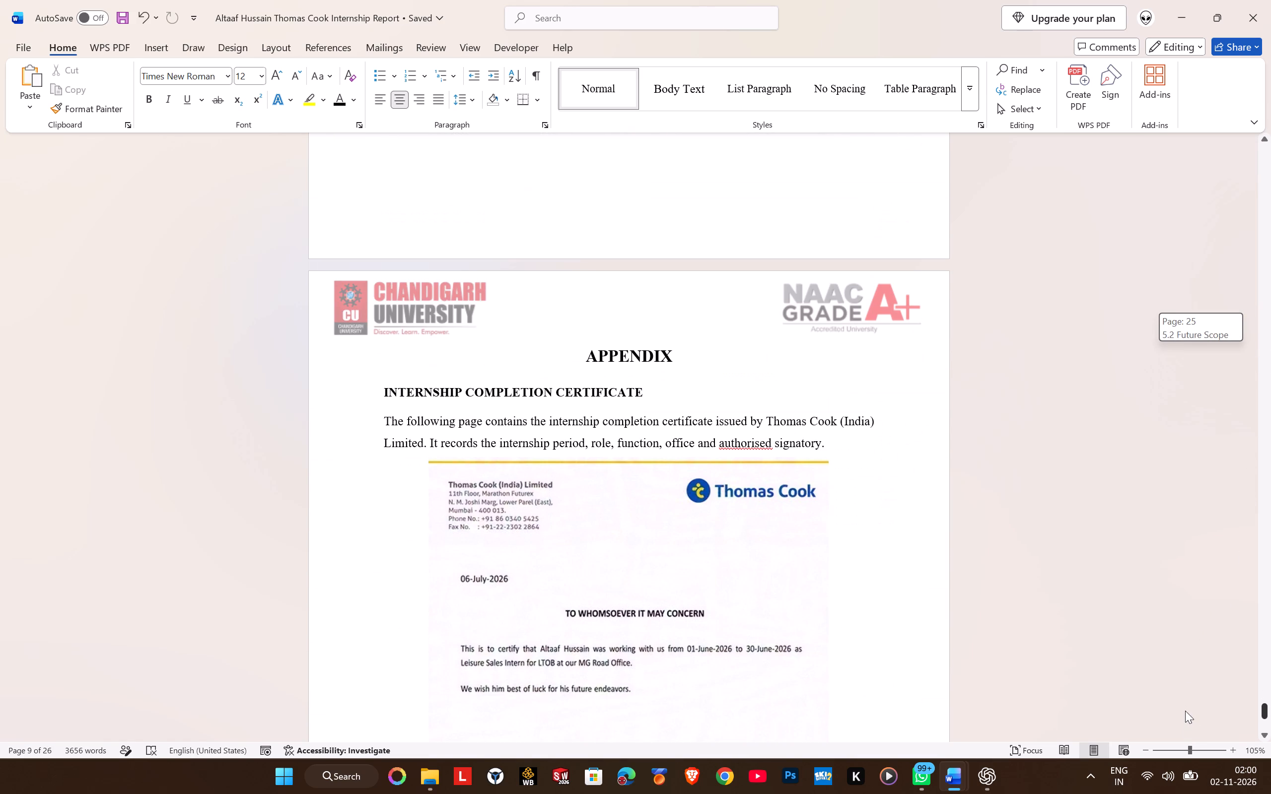
{"action": "left_click_drag", "start_coordinate": [1185, 711], "coordinate": [1183, 625]}
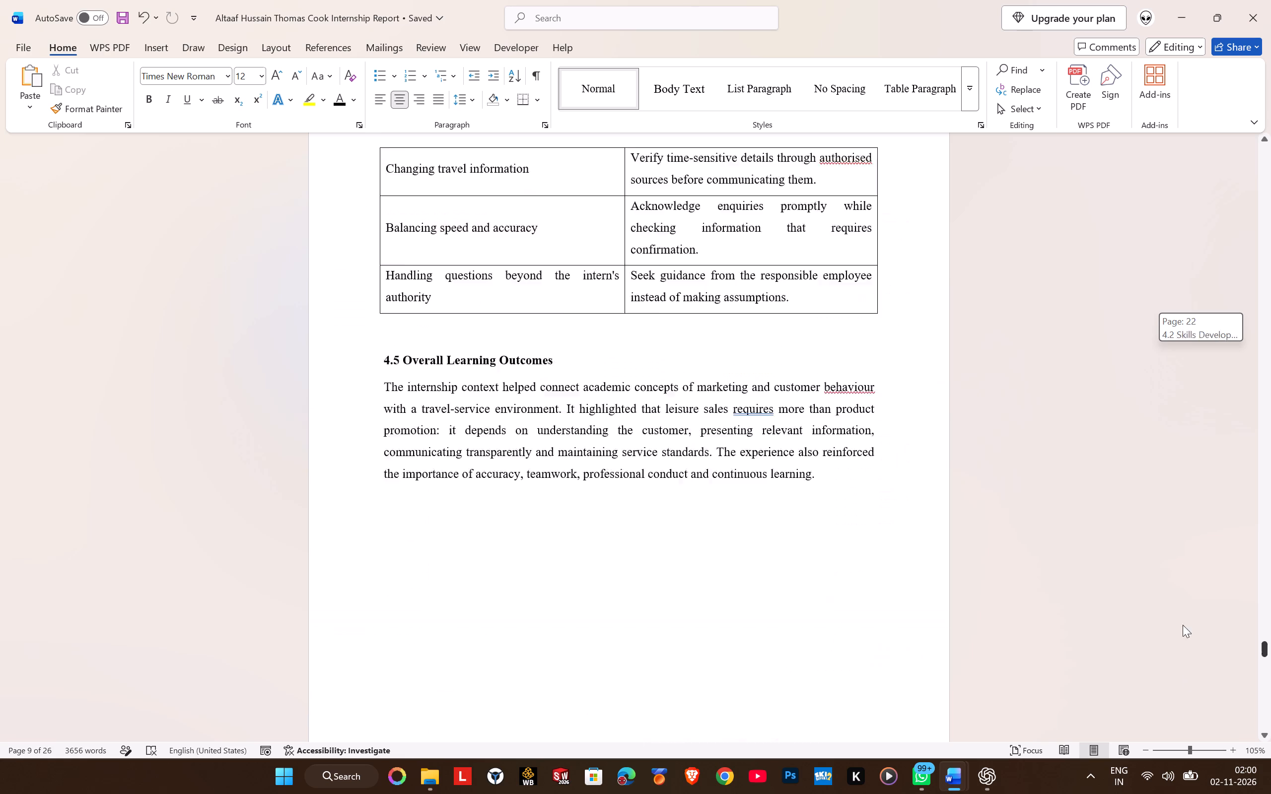
{"action": "left_click_drag", "start_coordinate": [1183, 625], "coordinate": [1174, 347]}
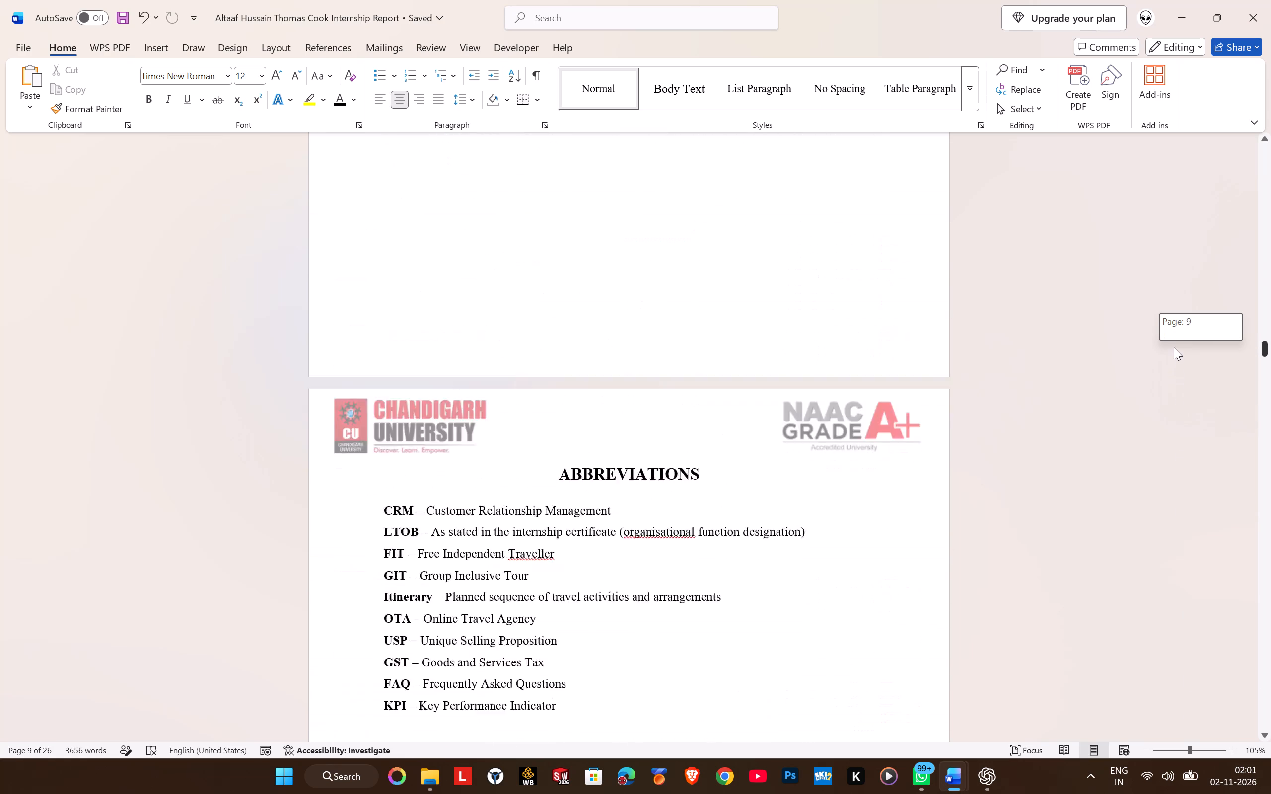
{"action": "left_click_drag", "start_coordinate": [1174, 347], "coordinate": [1164, 263]}
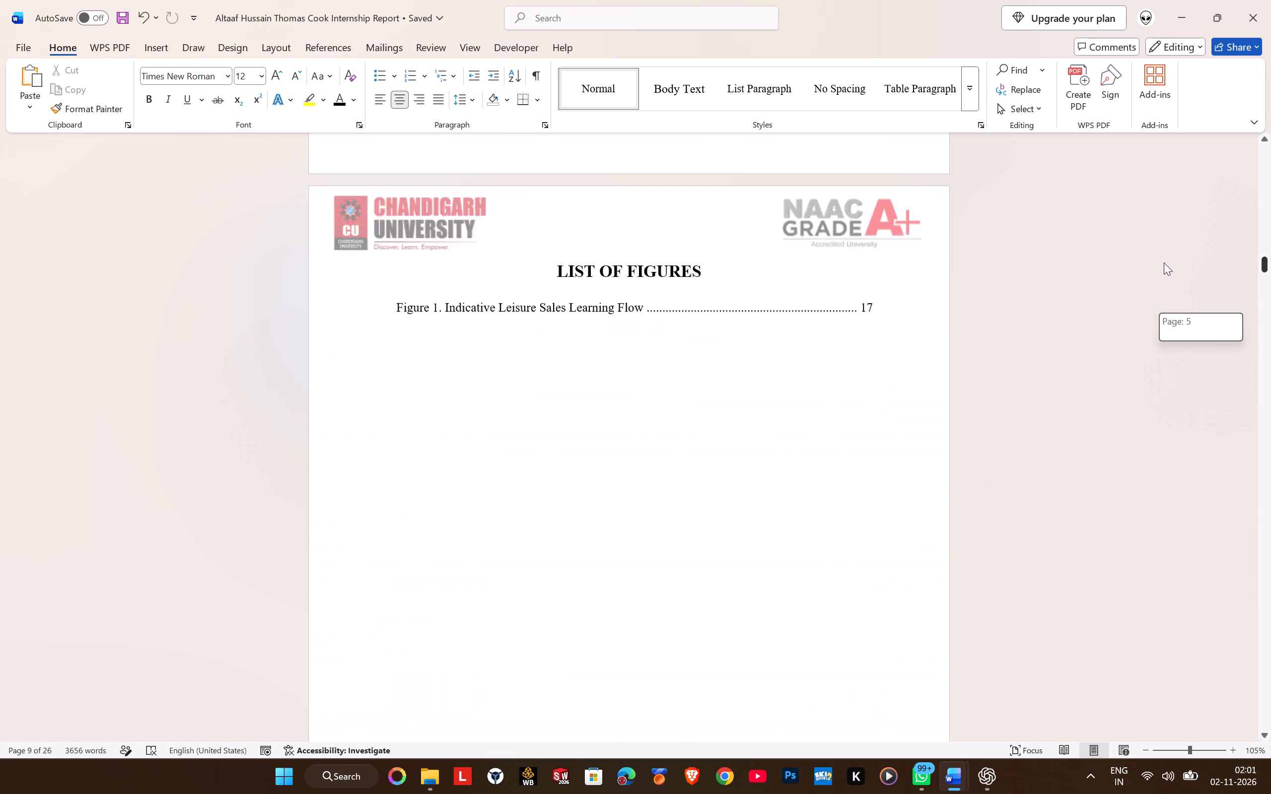
{"action": "left_click_drag", "start_coordinate": [1164, 263], "coordinate": [1160, 233]}
Remove the letter A from the Appendix entry in the table of contents so it reads Appendix: Internship Completion Certificate.
{"action": "scroll", "coordinate": [992, 418], "scroll_direction": "up", "scroll_amount": 3}
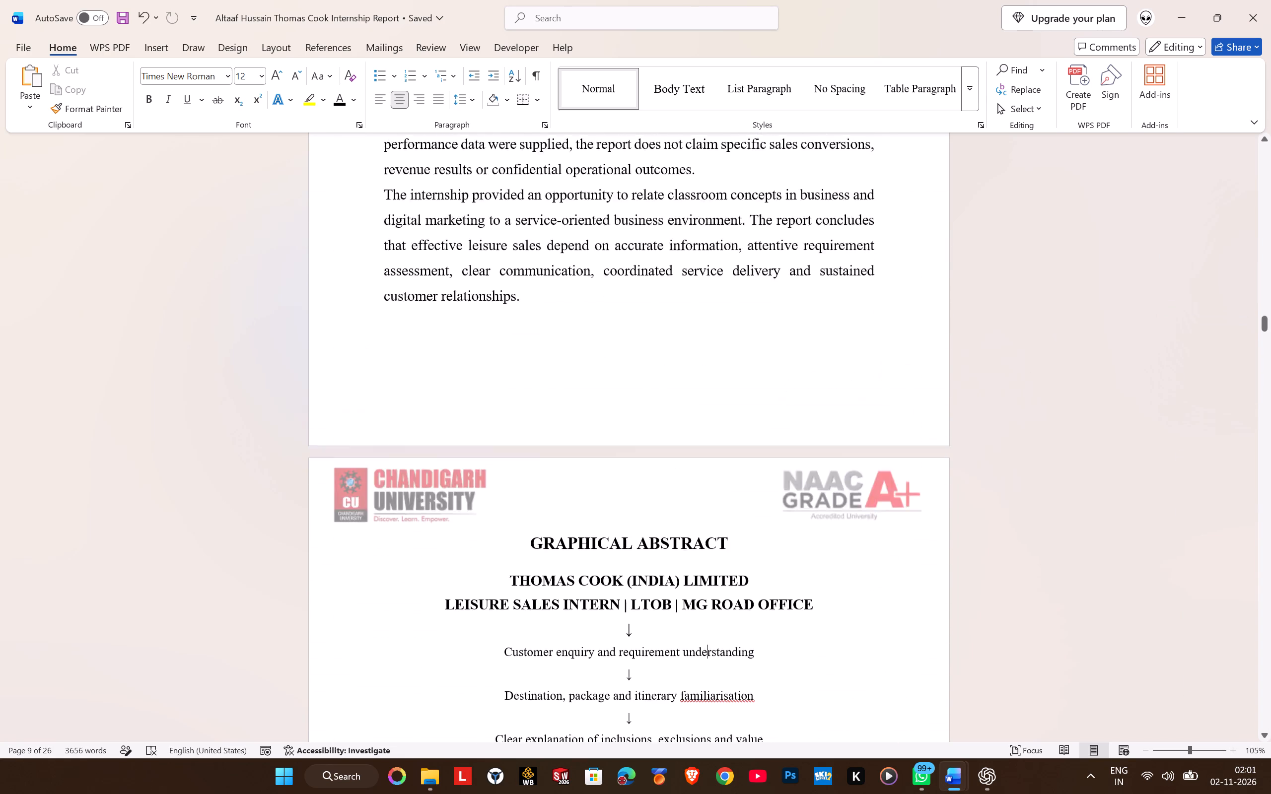
{"action": "scroll", "coordinate": [992, 418], "scroll_direction": "up", "scroll_amount": 16}
{"action": "scroll", "coordinate": [991, 416], "scroll_direction": "up", "scroll_amount": 11}
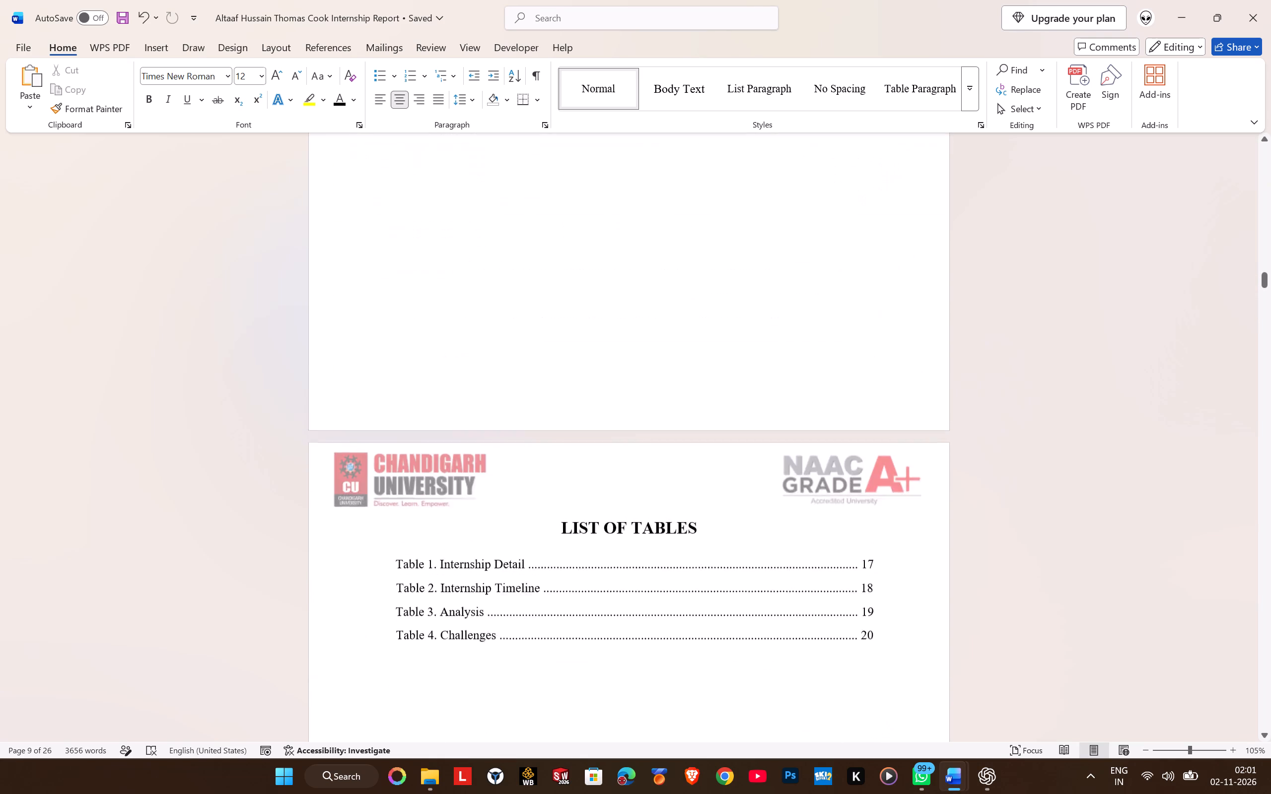
{"action": "scroll", "coordinate": [991, 416], "scroll_direction": "up", "scroll_amount": 20}
{"action": "scroll", "coordinate": [991, 416], "scroll_direction": "up", "scroll_amount": 4}
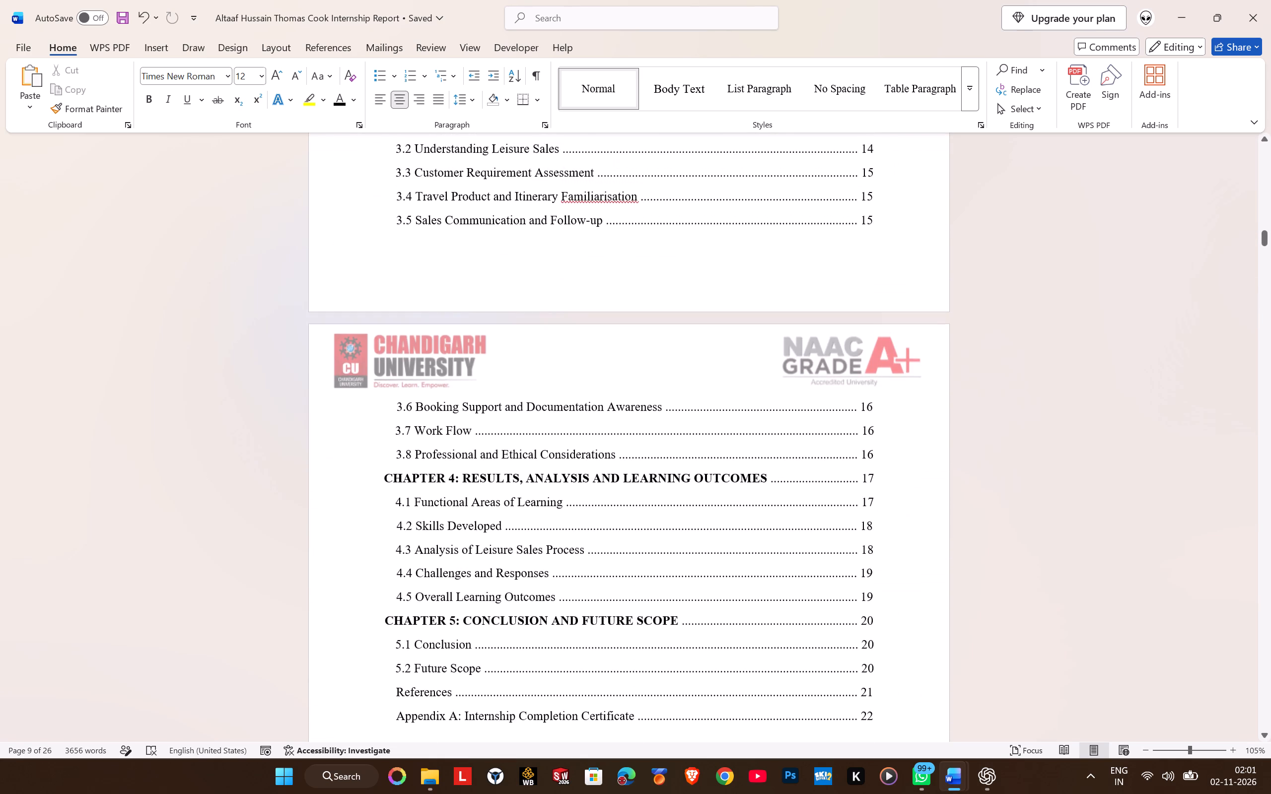
{"action": "scroll", "coordinate": [991, 414], "scroll_direction": "up", "scroll_amount": 5}
{"action": "scroll", "coordinate": [991, 414], "scroll_direction": "down", "scroll_amount": 8}
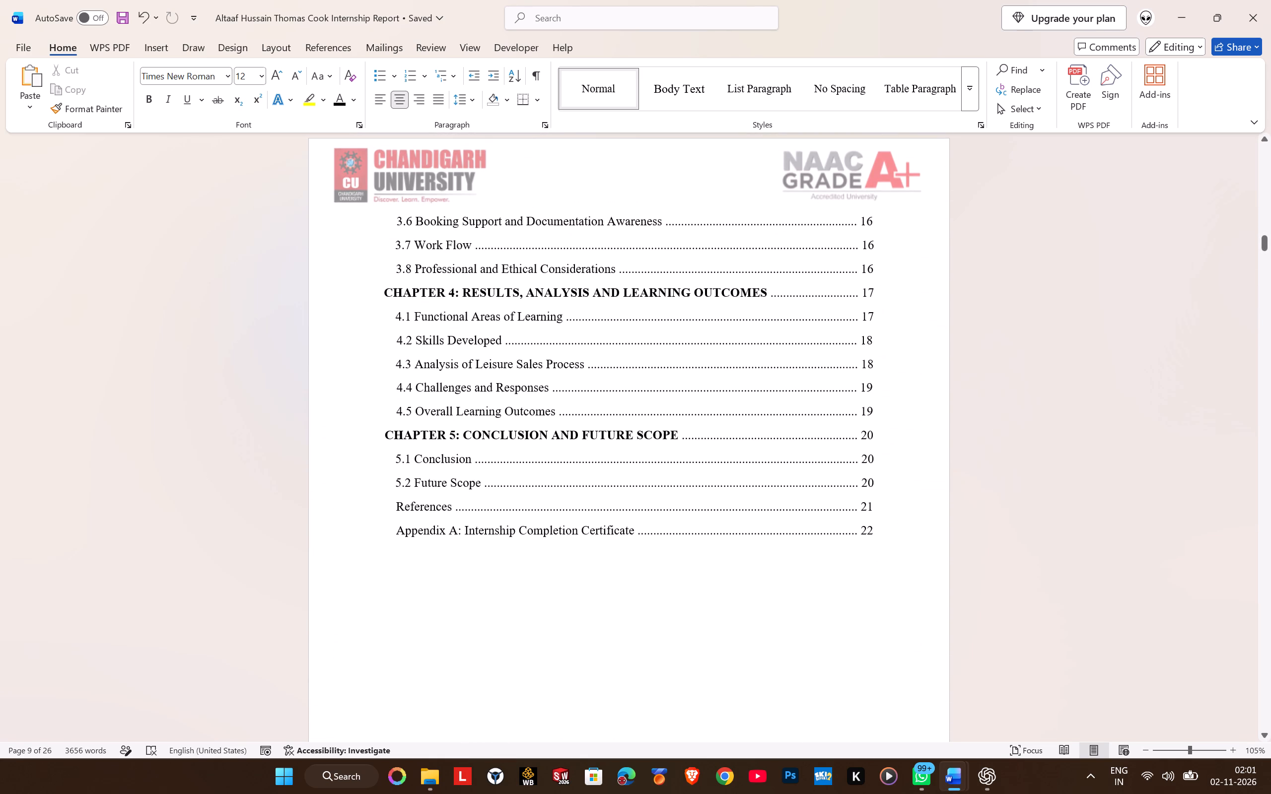
{"action": "left_click", "coordinate": [459, 529]}
{"action": "key", "text": "BackSpace"}
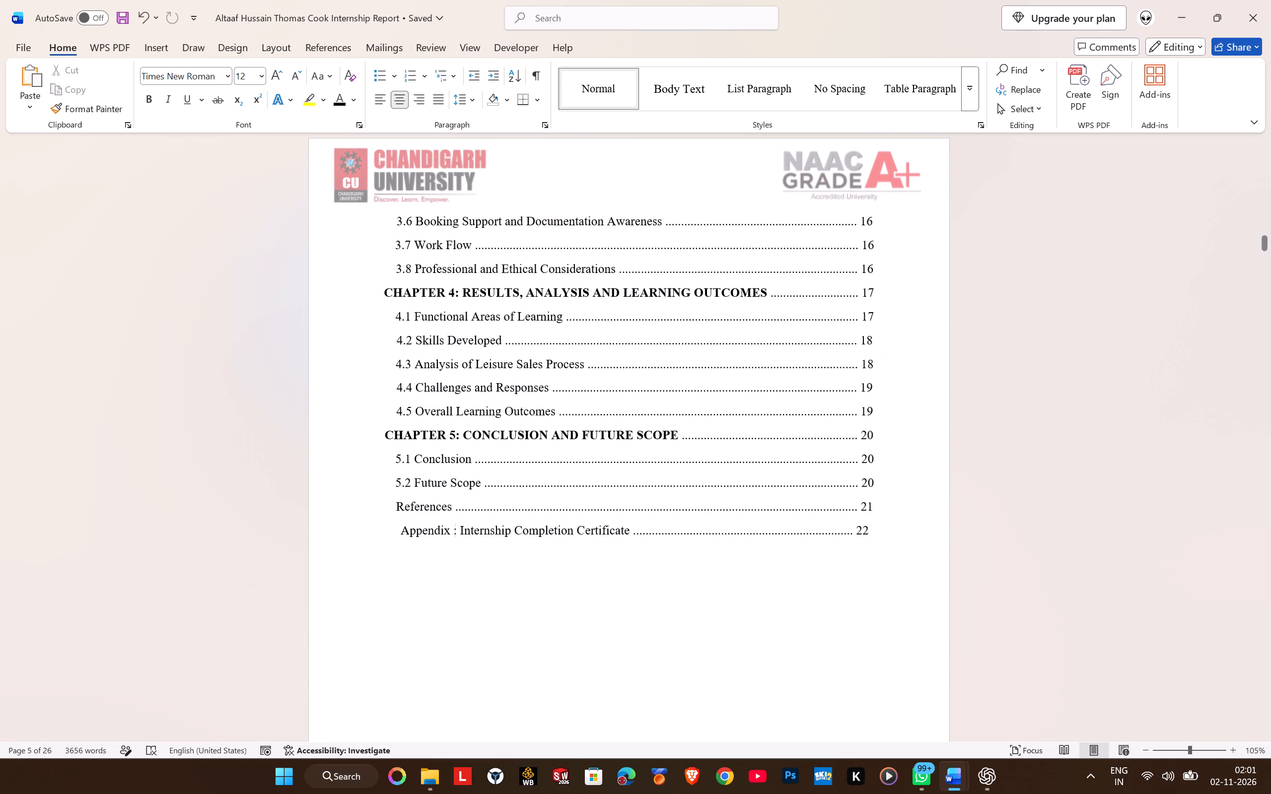
{"action": "key", "text": "BackSpace"}
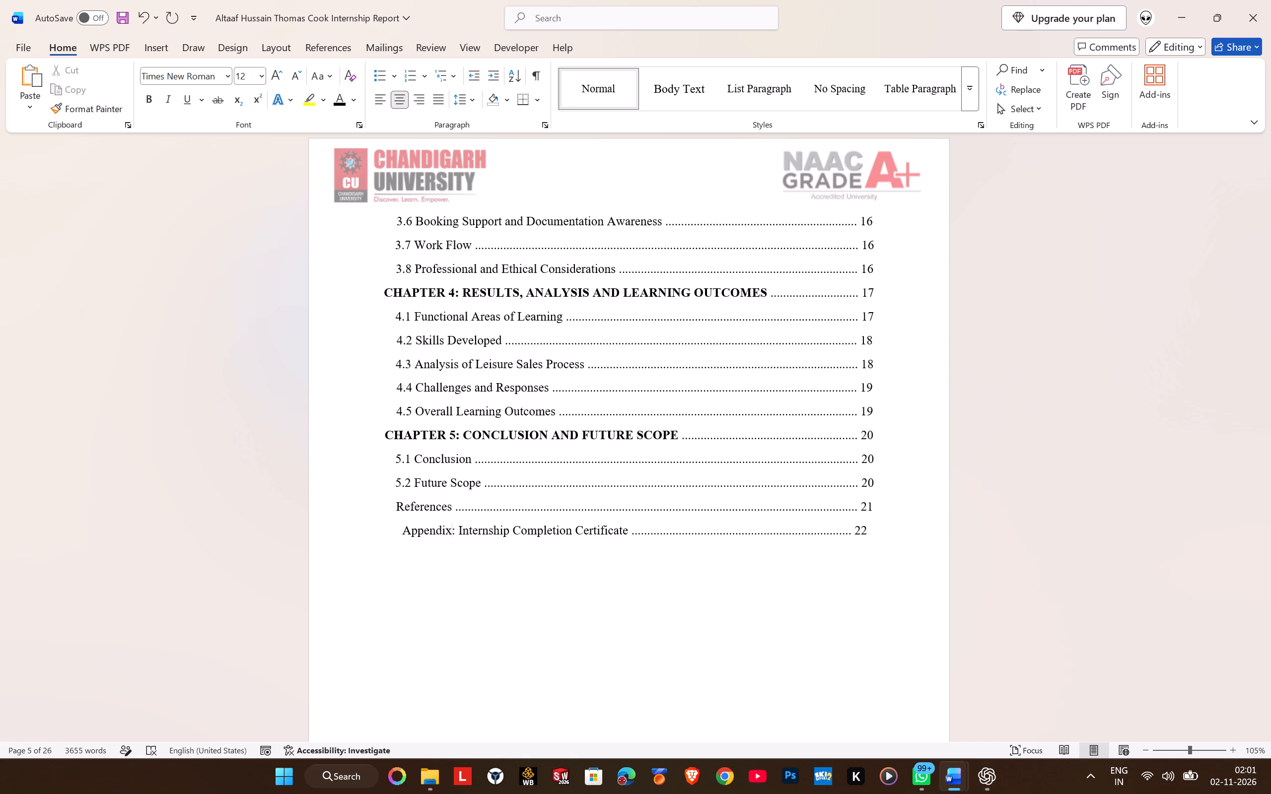
Pad the Appendix entry's leader with five more dots to align it with the entries above, and save the report.
{"action": "left_click", "coordinate": [701, 539]}
{"action": "type", "text": "....."}
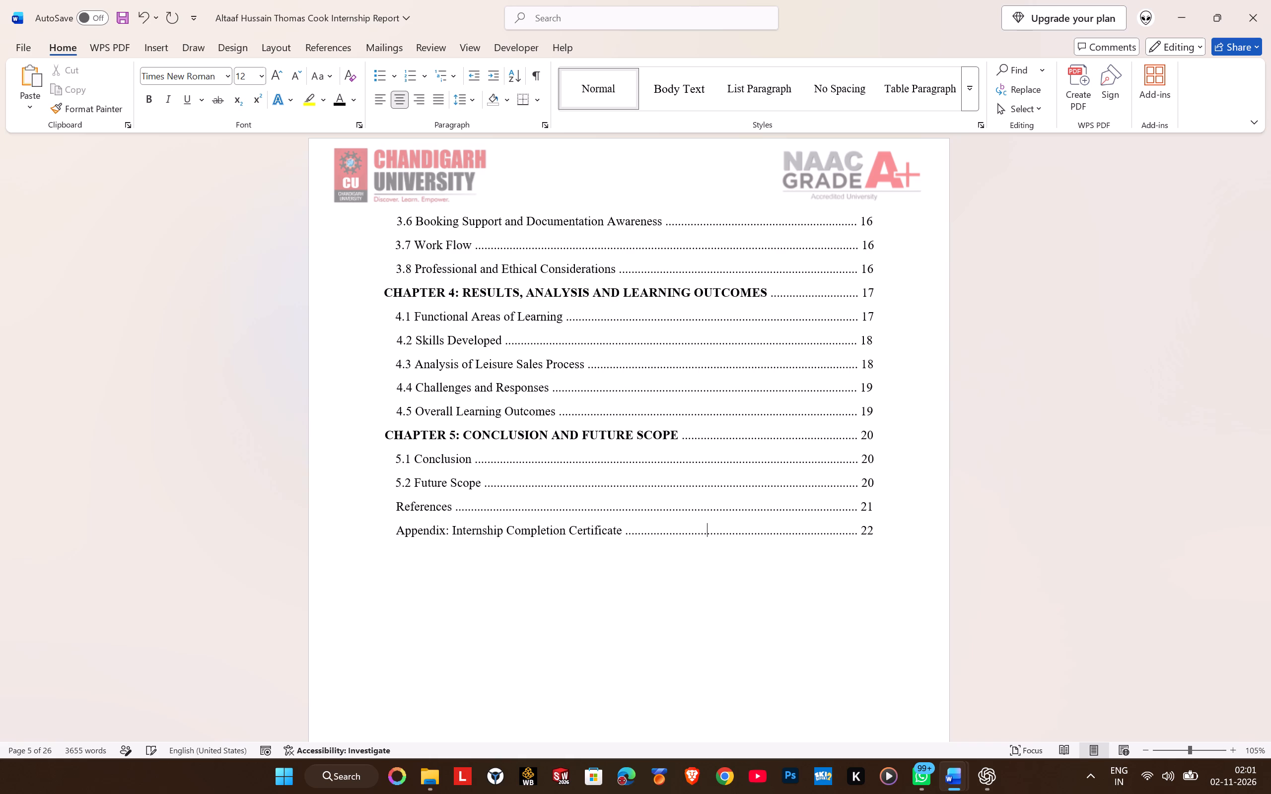
{"action": "scroll", "coordinate": [702, 539], "scroll_direction": "up", "scroll_amount": 3}
{"action": "key", "text": "ctrl+s"}
Change the spelling of programme to program in the Bonafide Certificate's first paragraph and save the report.
{"action": "scroll", "coordinate": [702, 539], "scroll_direction": "up", "scroll_amount": 11}
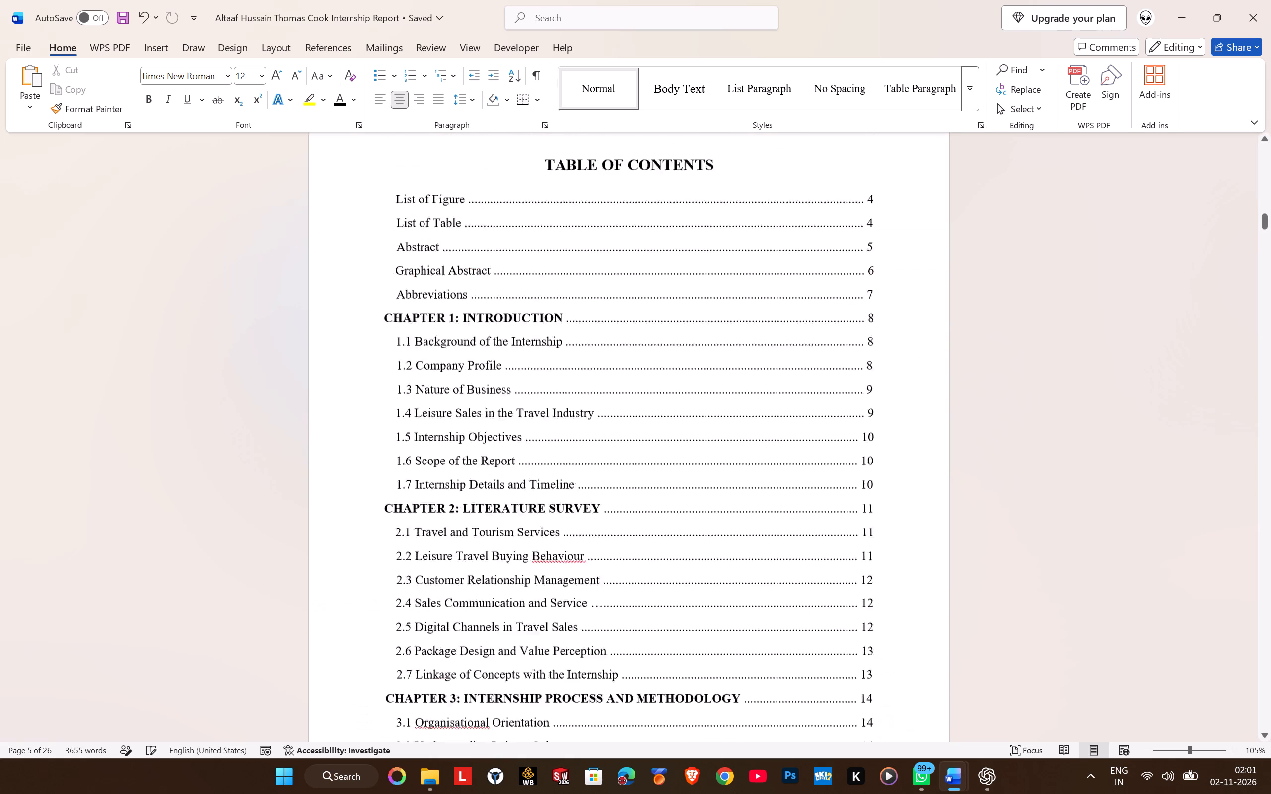
{"action": "scroll", "coordinate": [702, 531], "scroll_direction": "up", "scroll_amount": 19}
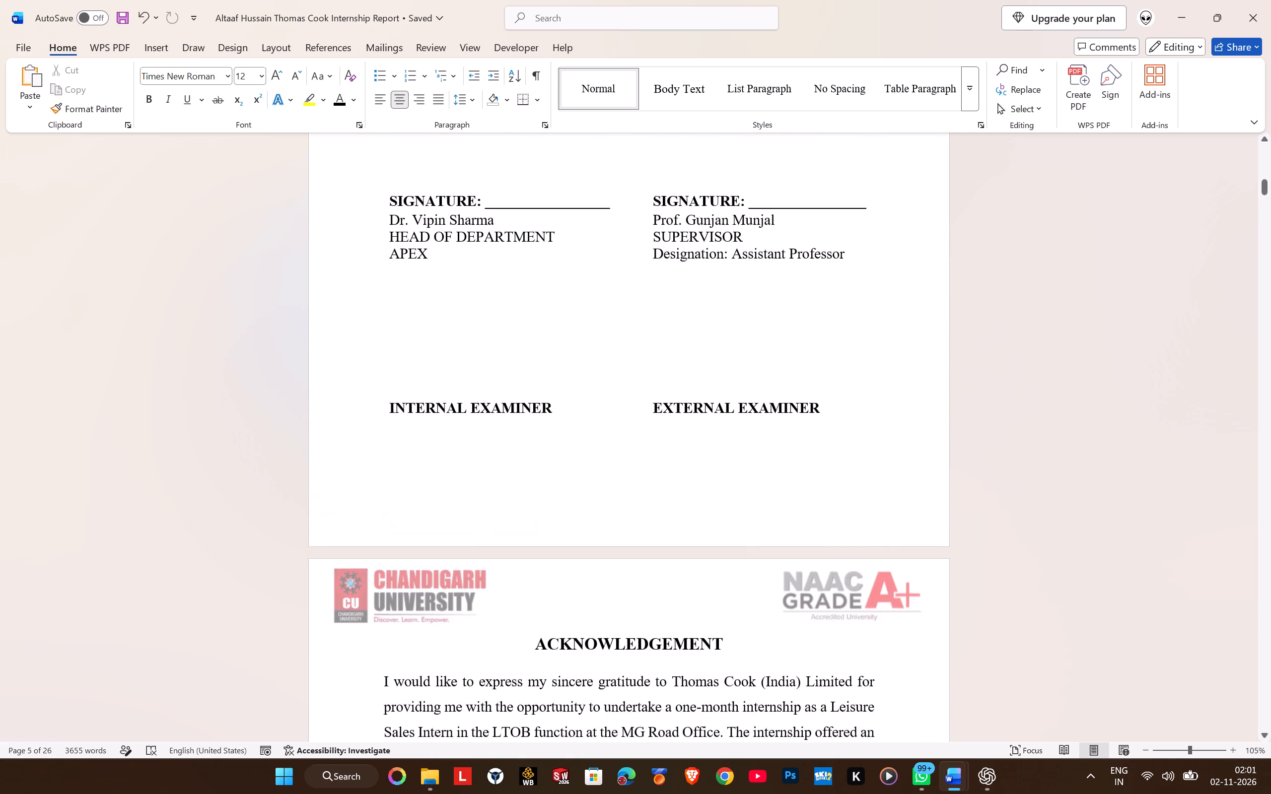
{"action": "scroll", "coordinate": [702, 519], "scroll_direction": "up", "scroll_amount": 10}
{"action": "scroll", "coordinate": [701, 512], "scroll_direction": "down", "scroll_amount": 4}
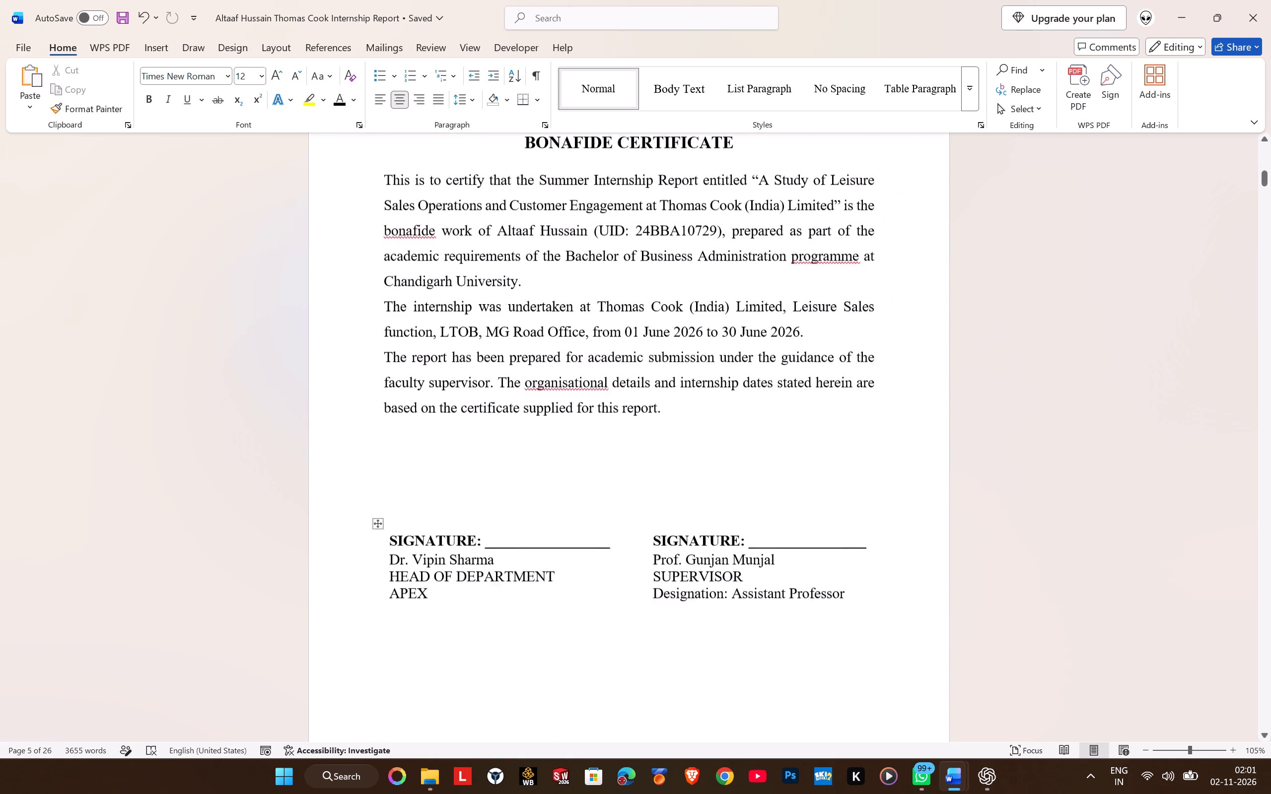
{"action": "scroll", "coordinate": [701, 512], "scroll_direction": "up", "scroll_amount": 3}
{"action": "left_click", "coordinate": [847, 423]}
{"action": "right_click", "coordinate": [847, 423]}
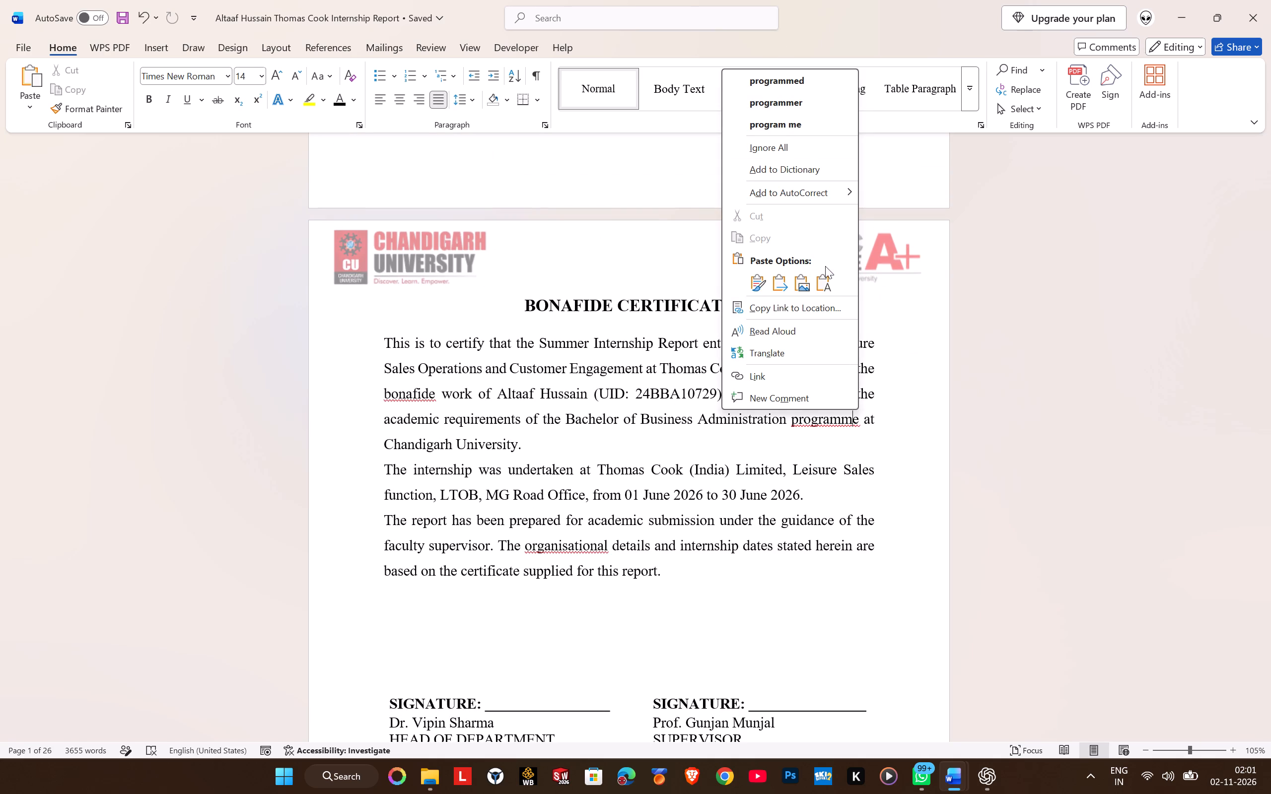
{"action": "left_click", "coordinate": [852, 417]}
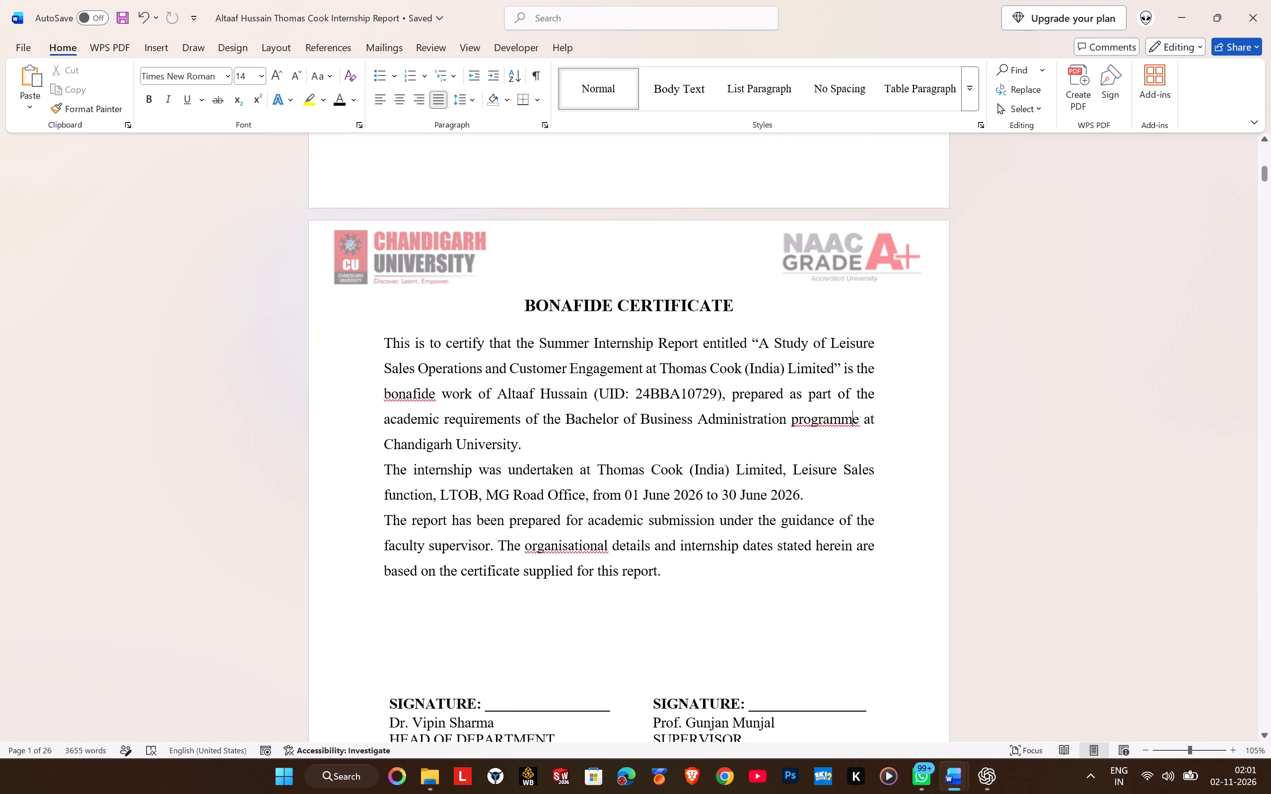
{"action": "left_click", "coordinate": [857, 422]}
{"action": "key", "text": "BackSpace"}
{"action": "key", "text": "BackSpace"}
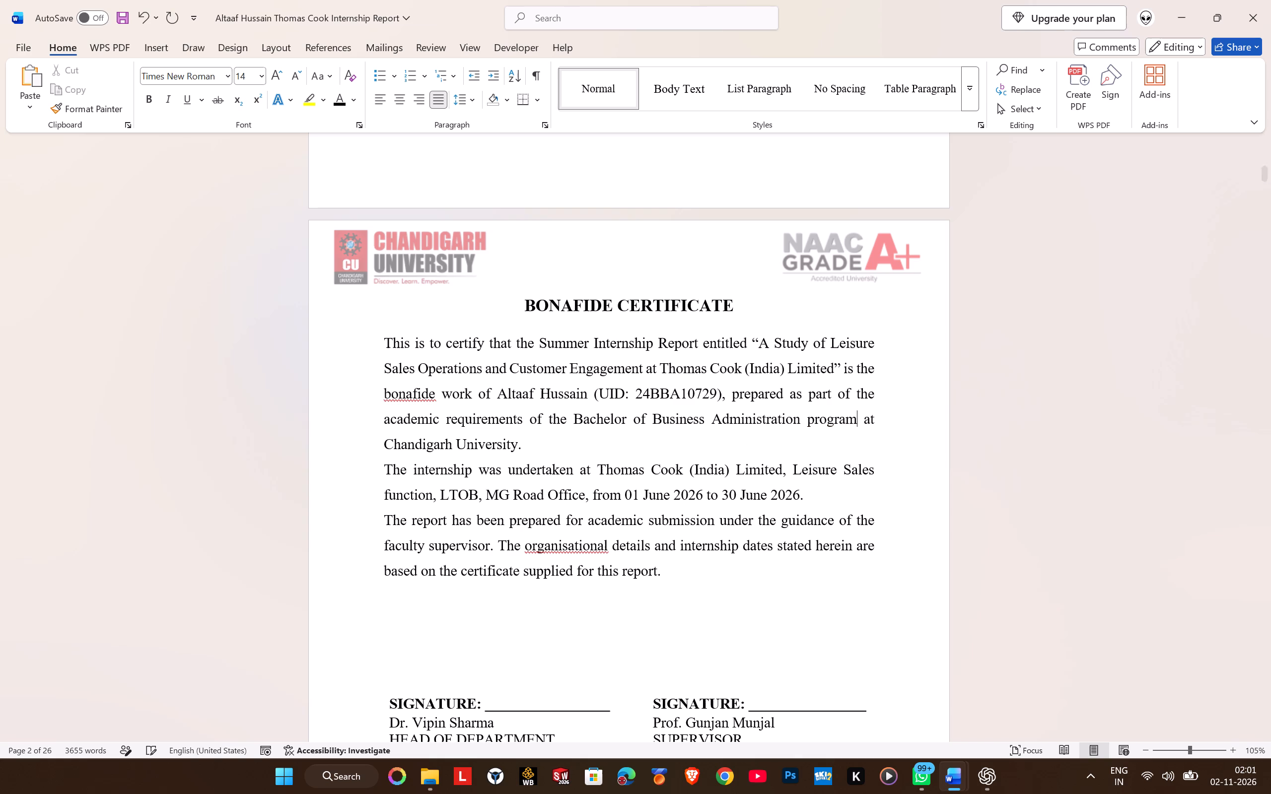
{"action": "key", "text": "ctrl+s"}
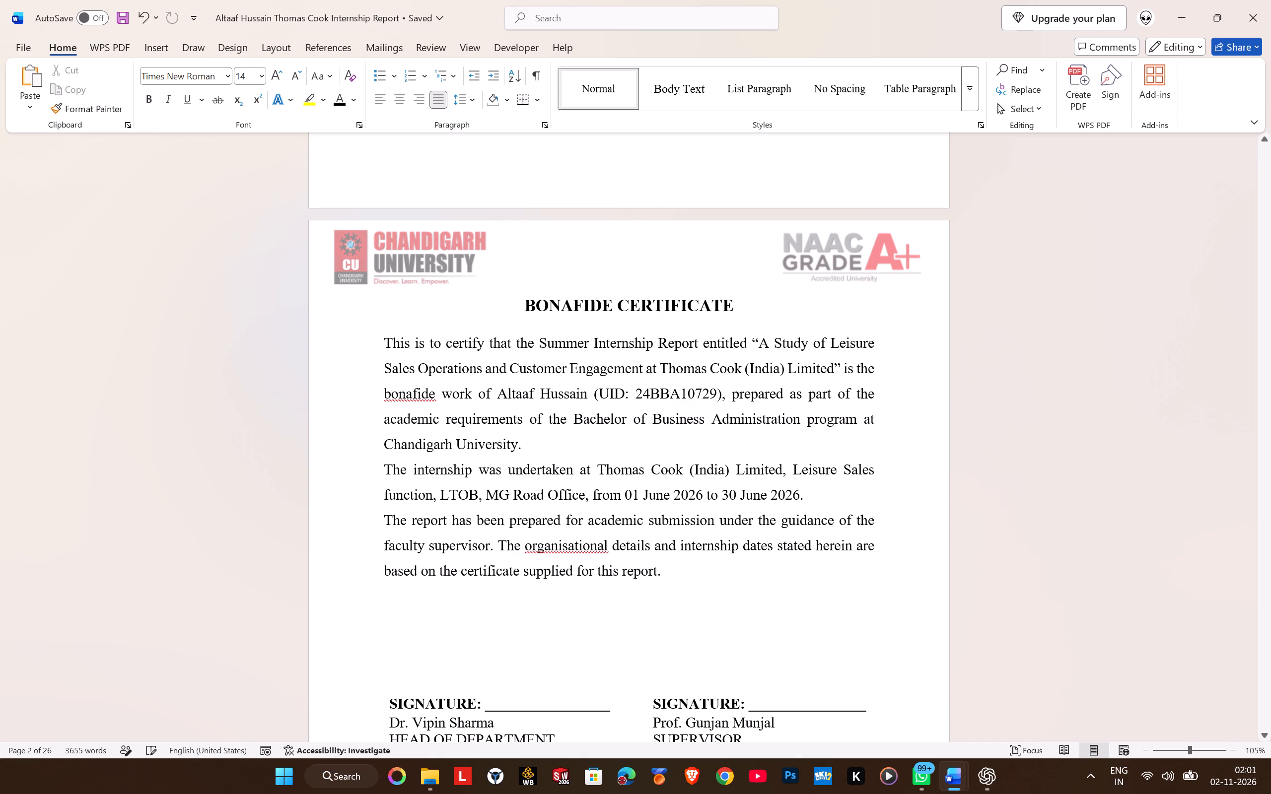
Search the report for "figure" and review its occurrences from the List of Figures entry to the conclusion.
{"action": "scroll", "coordinate": [596, 525], "scroll_direction": "up", "scroll_amount": 15}
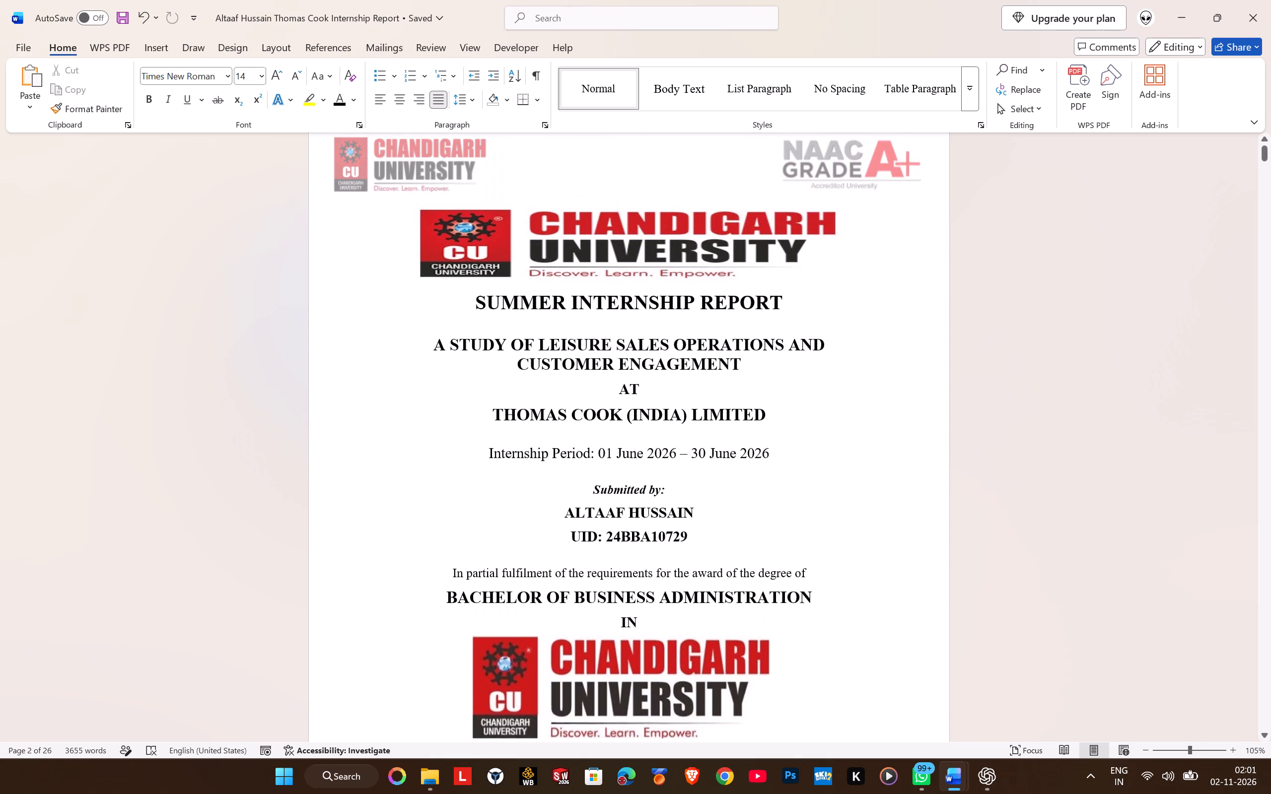
{"action": "key", "text": "ctrl+f"}
{"action": "type", "text": "figure"}
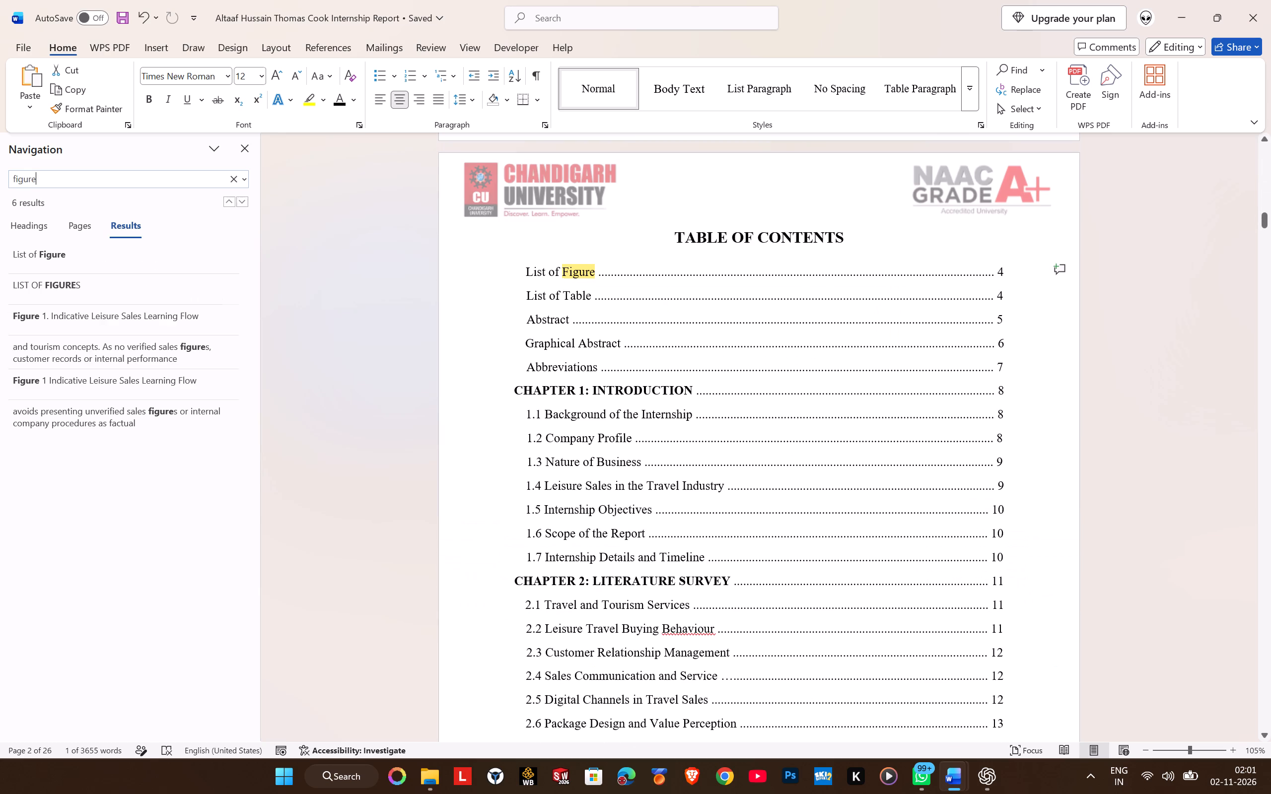
{"action": "left_click", "coordinate": [110, 326]}
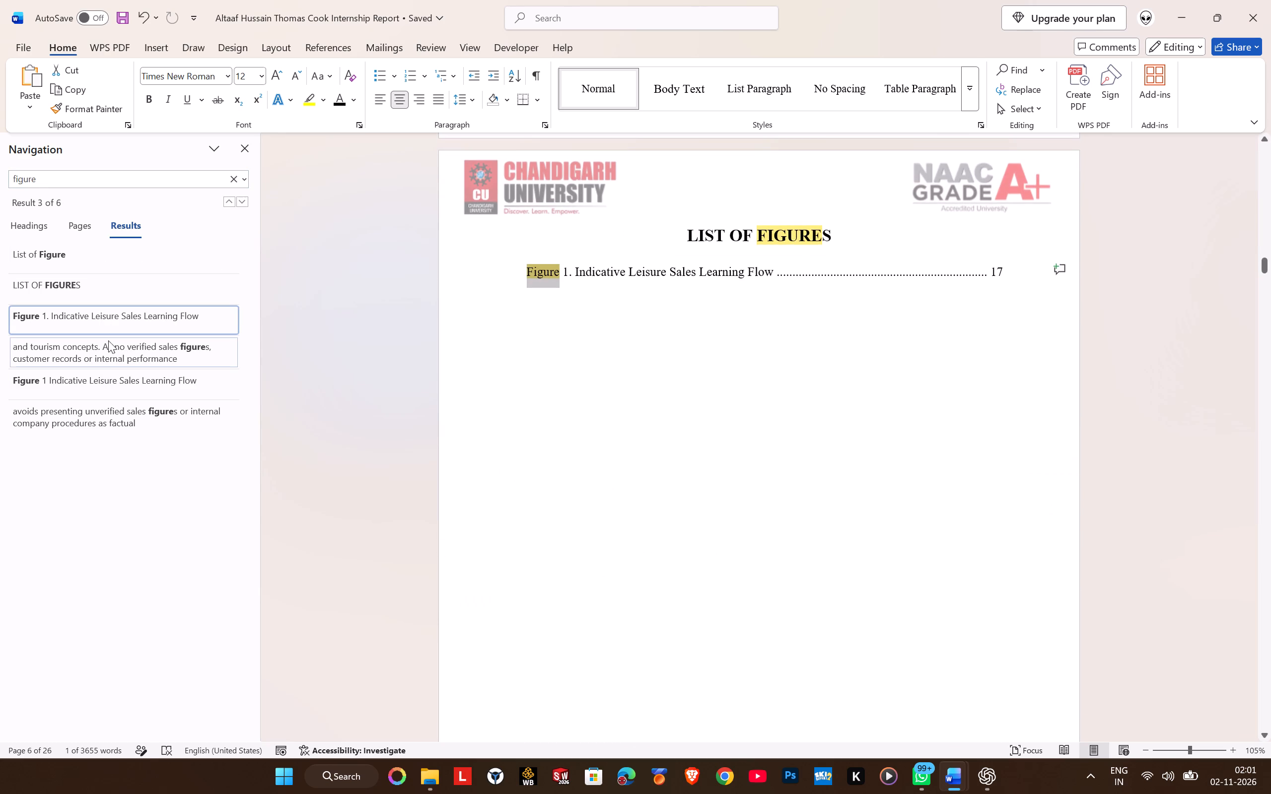
{"action": "left_click", "coordinate": [105, 353]}
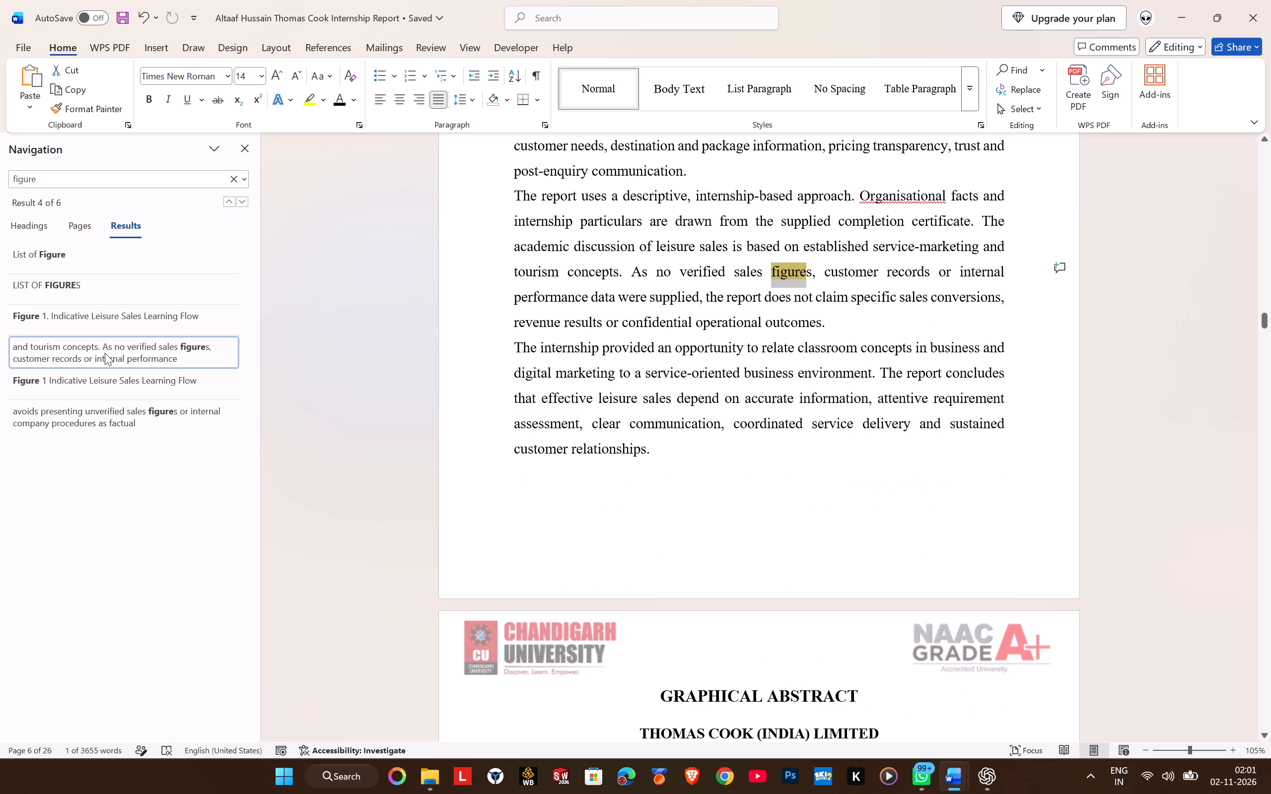
{"action": "left_click", "coordinate": [106, 391]}
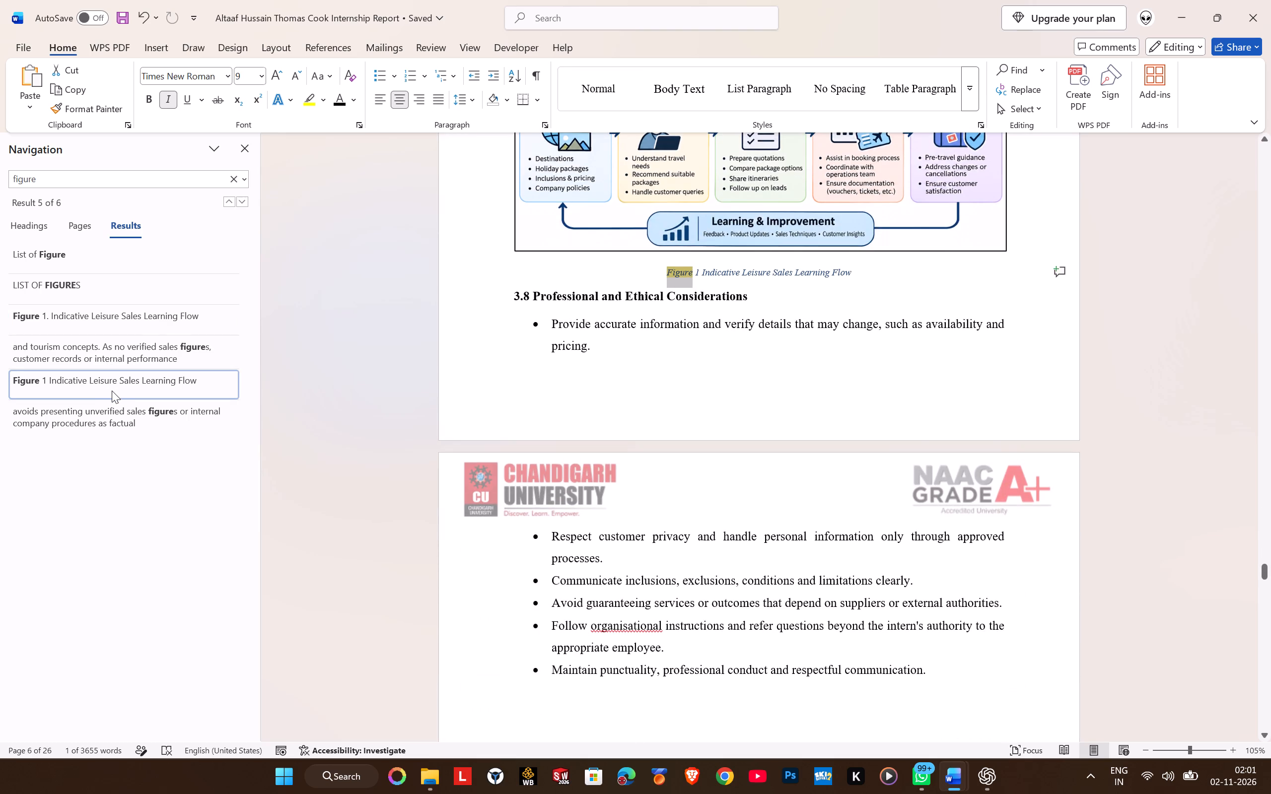
{"action": "left_click", "coordinate": [115, 419]}
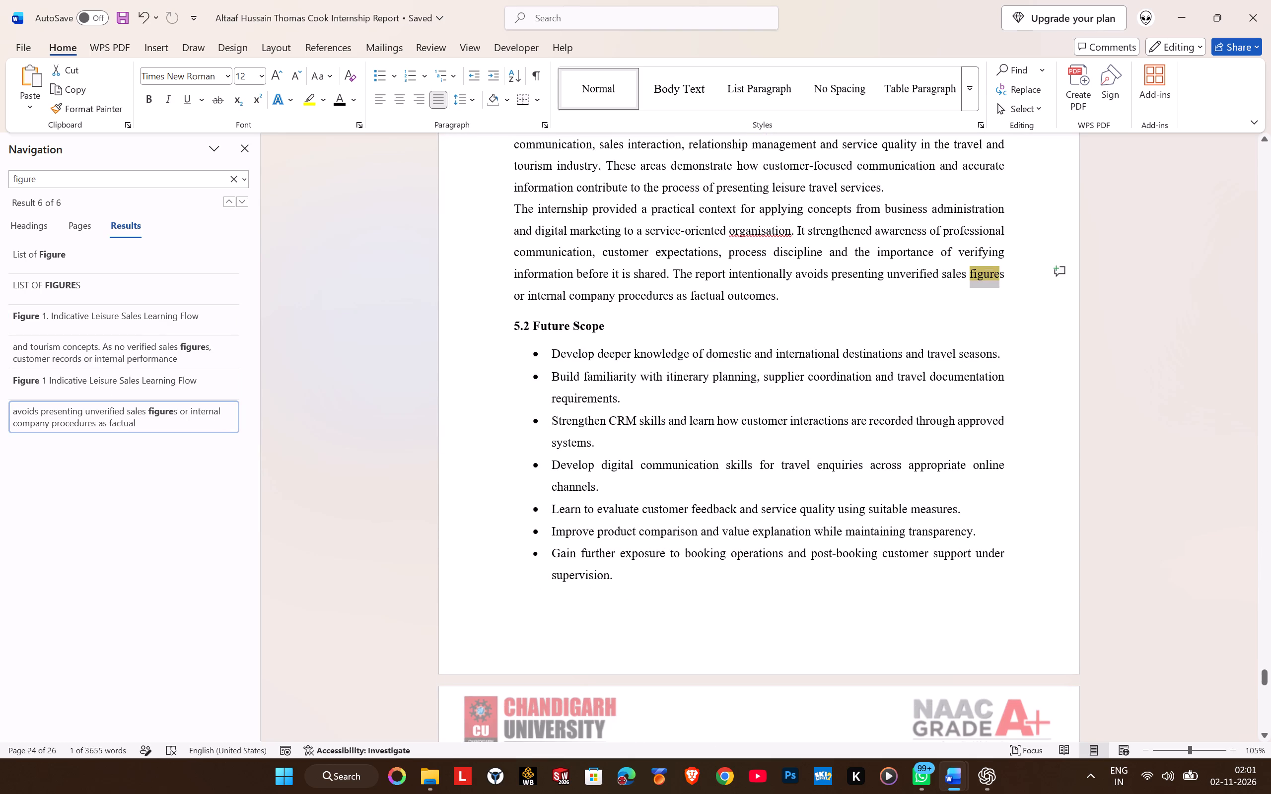
Close the search for figure and look through the report's chapters from Future Scope back to the tables in section 1.7.
{"action": "left_click", "coordinate": [828, 369]}
{"action": "left_click", "coordinate": [255, 150]}
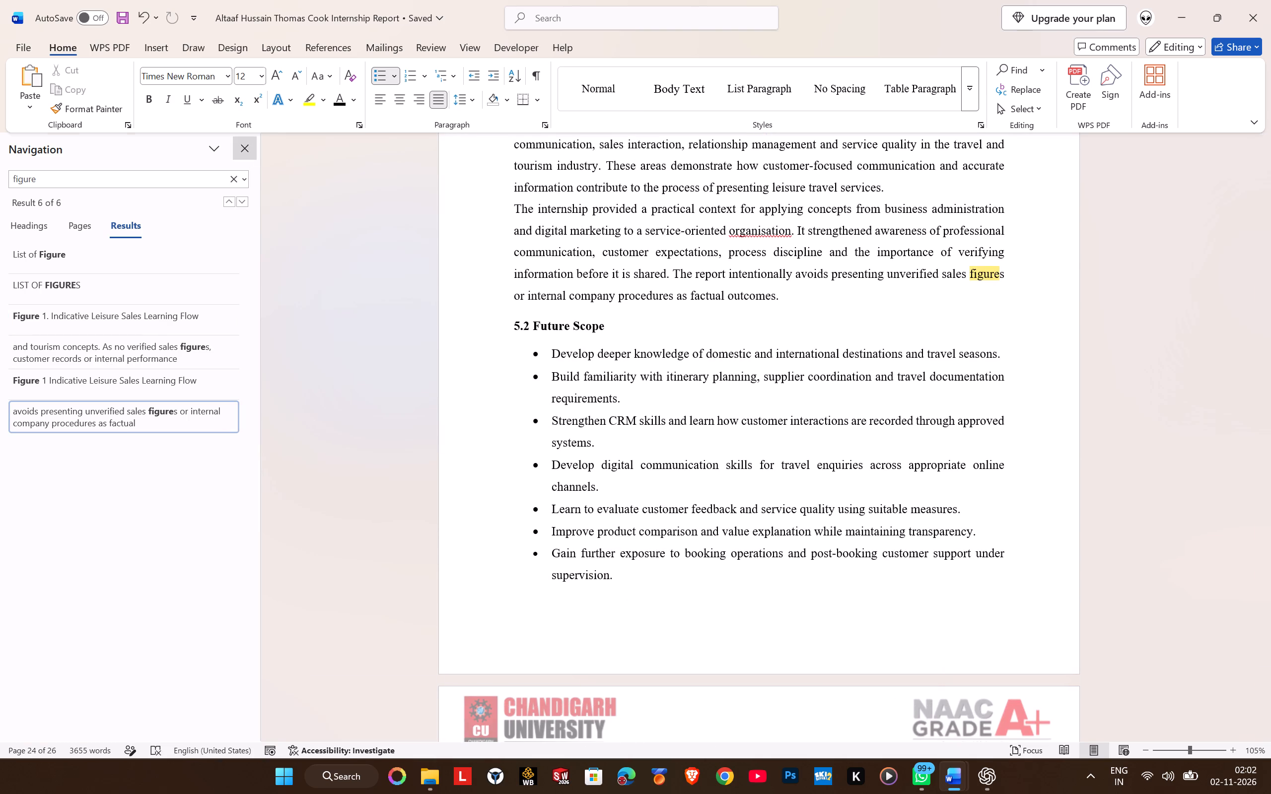
{"action": "scroll", "coordinate": [662, 395], "scroll_direction": "down", "scroll_amount": 15}
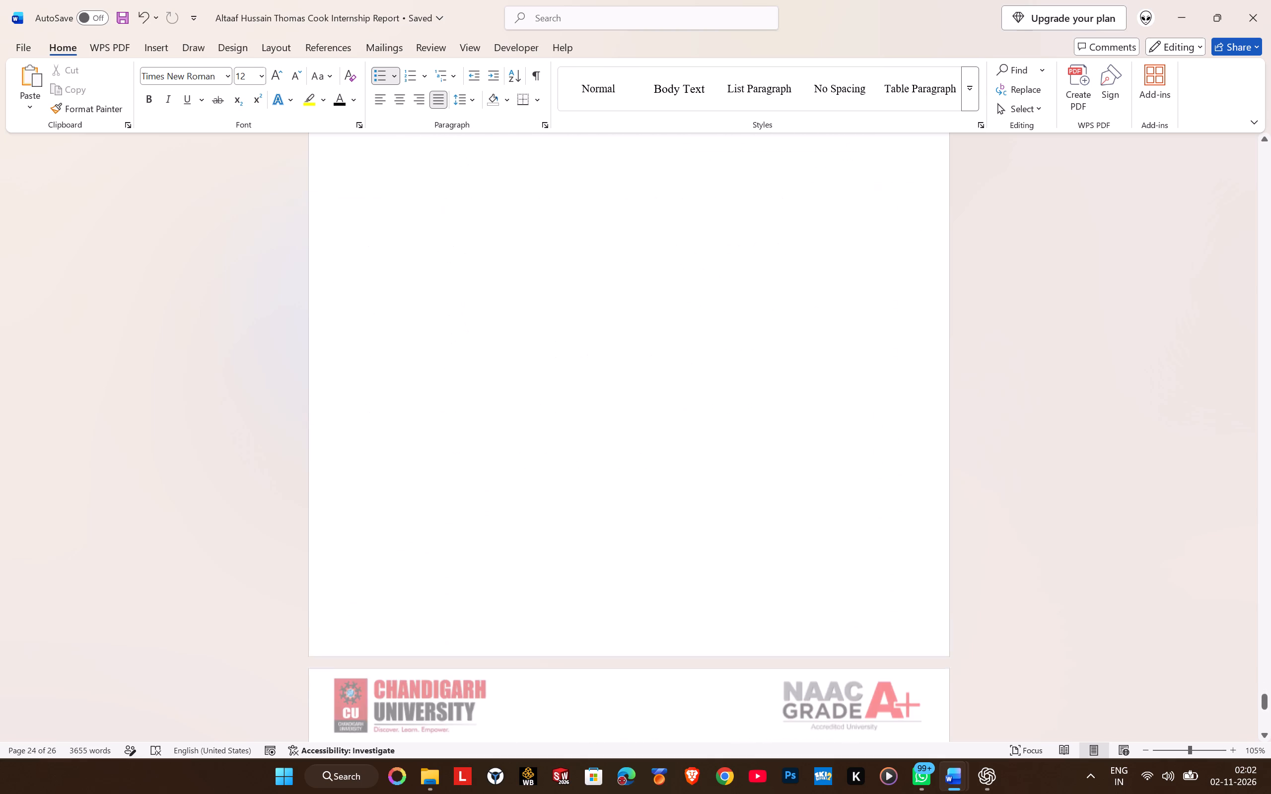
{"action": "scroll", "coordinate": [657, 356], "scroll_direction": "down", "scroll_amount": 16}
{"action": "scroll", "coordinate": [655, 345], "scroll_direction": "up", "scroll_amount": 11}
{"action": "scroll", "coordinate": [654, 334], "scroll_direction": "up", "scroll_amount": 20}
{"action": "scroll", "coordinate": [654, 334], "scroll_direction": "up", "scroll_amount": 9}
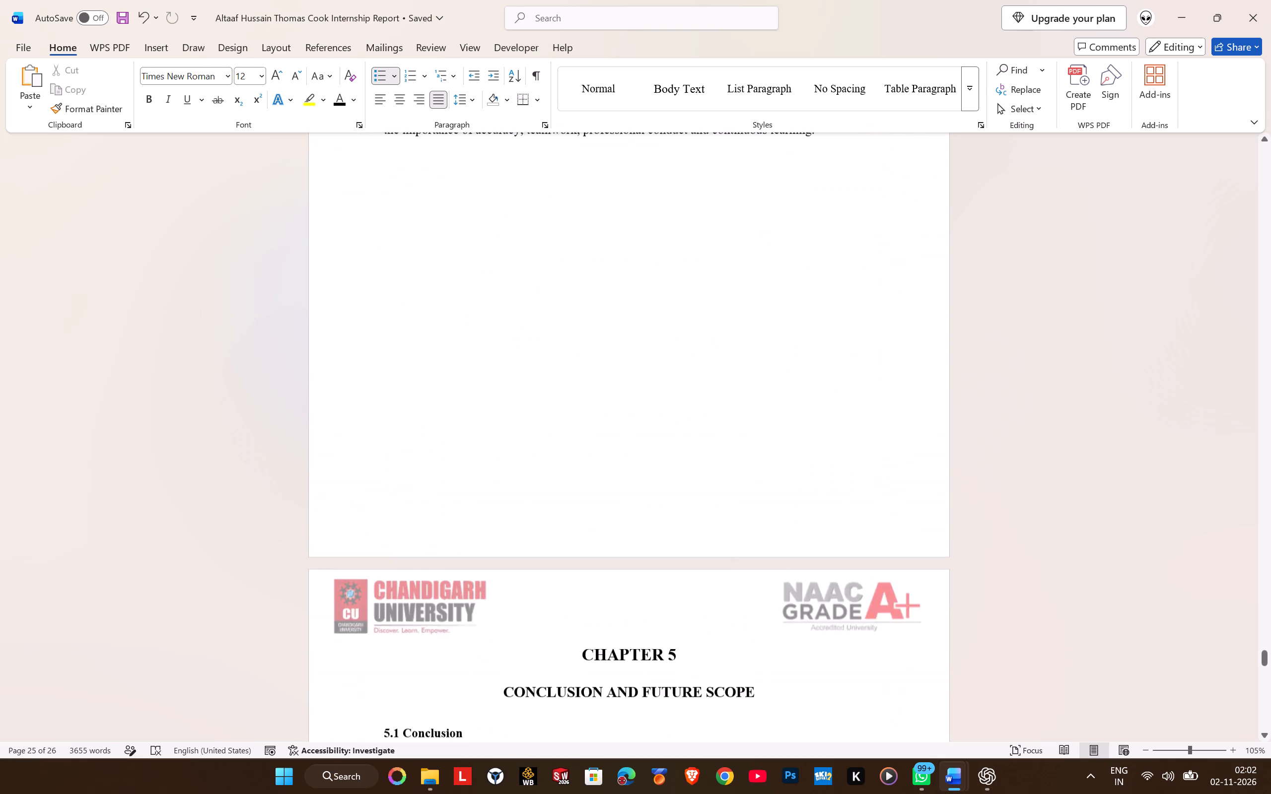
{"action": "scroll", "coordinate": [649, 253], "scroll_direction": "up", "scroll_amount": 20}
{"action": "scroll", "coordinate": [649, 253], "scroll_direction": "up", "scroll_amount": 20}
{"action": "scroll", "coordinate": [649, 253], "scroll_direction": "up", "scroll_amount": 5}
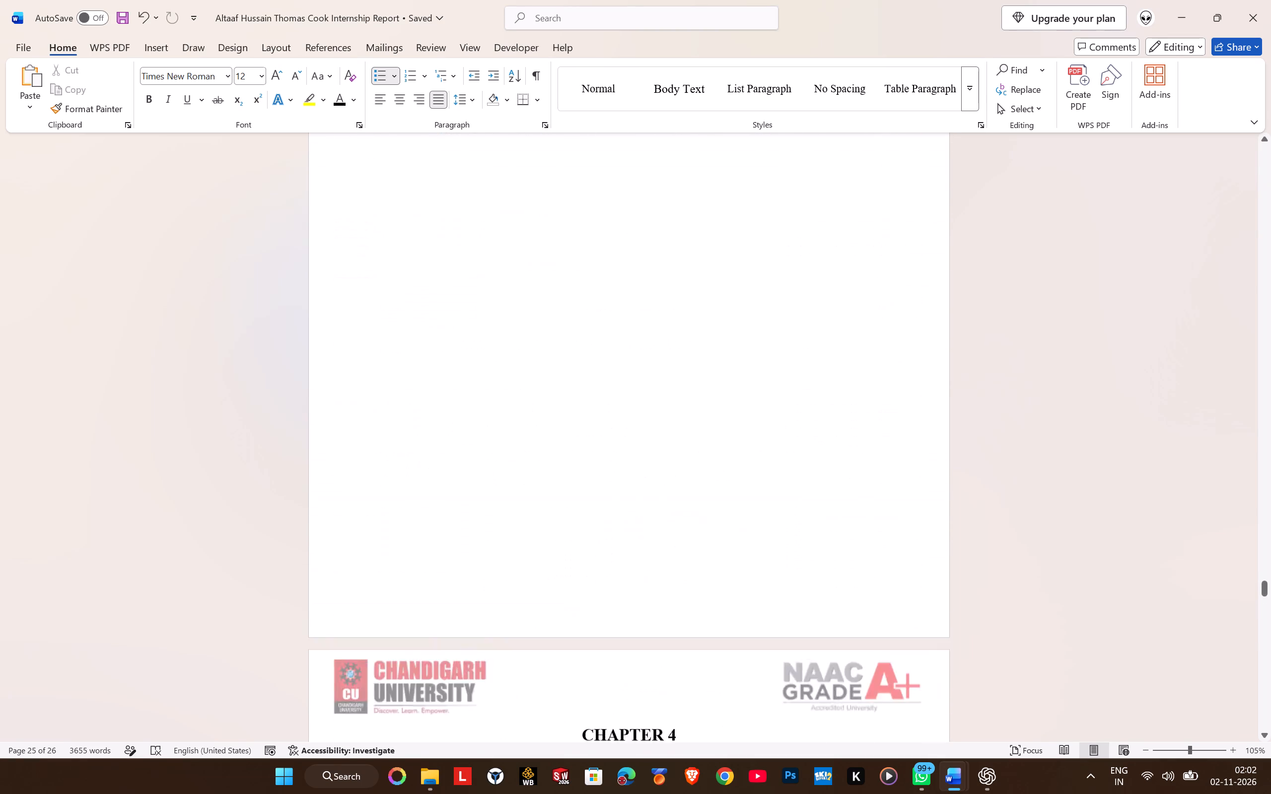
{"action": "scroll", "coordinate": [648, 190], "scroll_direction": "up", "scroll_amount": 20}
{"action": "scroll", "coordinate": [648, 190], "scroll_direction": "up", "scroll_amount": 14}
{"action": "scroll", "coordinate": [587, 378], "scroll_direction": "up", "scroll_amount": 2}
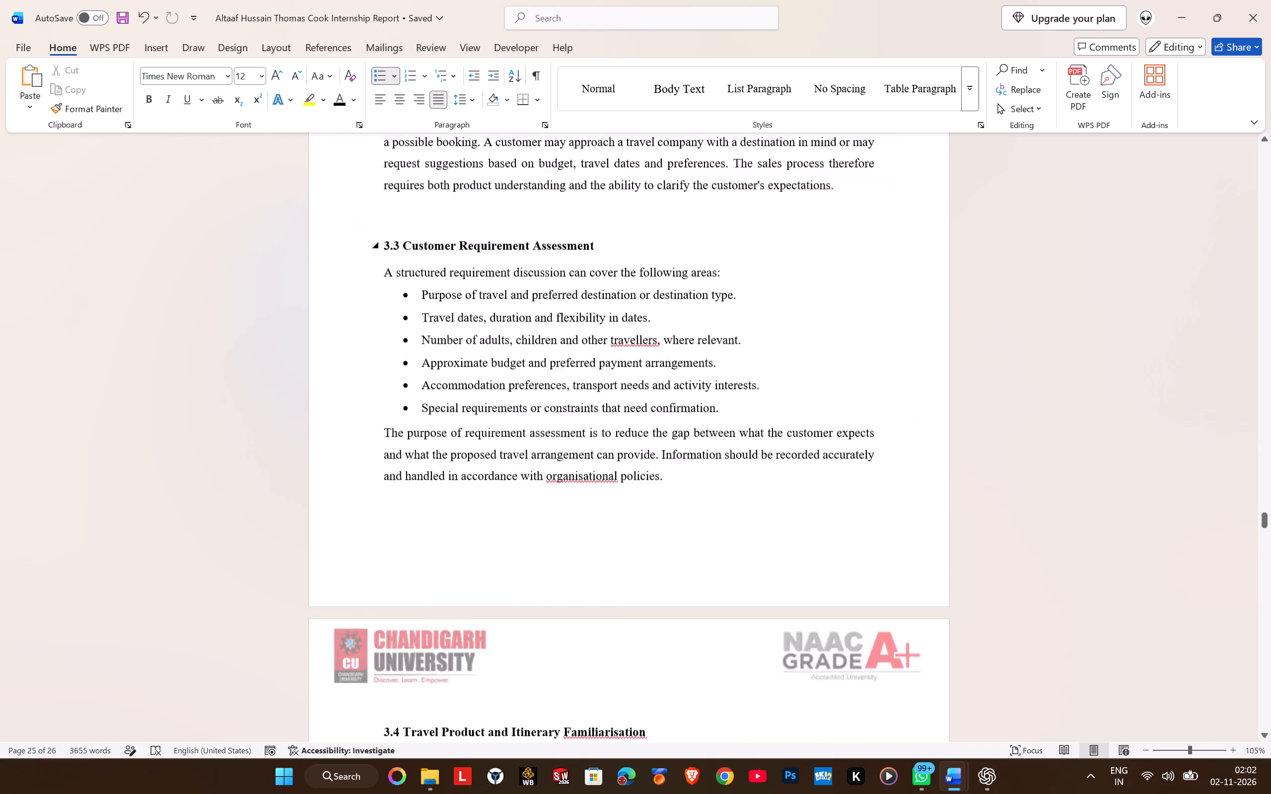
{"action": "scroll", "coordinate": [587, 378], "scroll_direction": "up", "scroll_amount": 20}
{"action": "scroll", "coordinate": [587, 378], "scroll_direction": "up", "scroll_amount": 20}
{"action": "scroll", "coordinate": [587, 378], "scroll_direction": "up", "scroll_amount": 5}
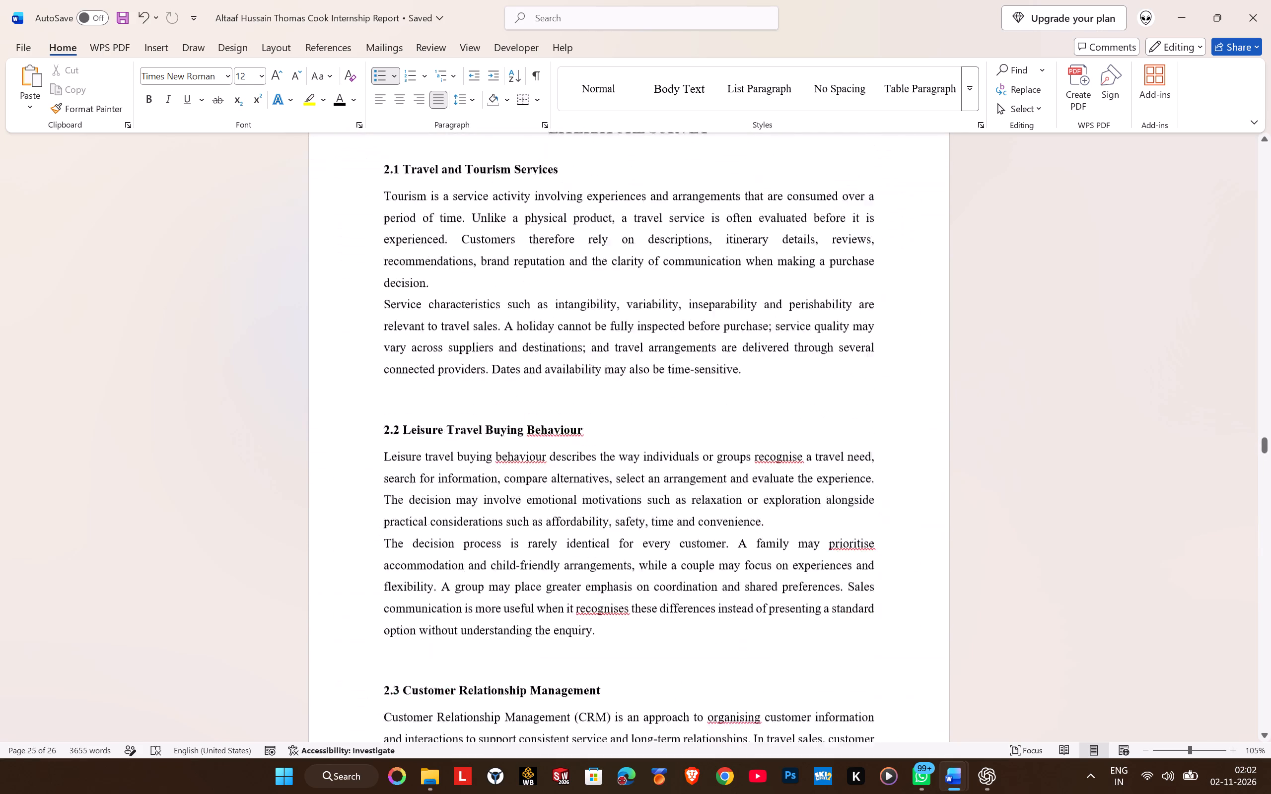
{"action": "scroll", "coordinate": [590, 374], "scroll_direction": "up", "scroll_amount": 20}
{"action": "scroll", "coordinate": [590, 374], "scroll_direction": "up", "scroll_amount": 13}
{"action": "scroll", "coordinate": [589, 377], "scroll_direction": "down", "scroll_amount": 4}
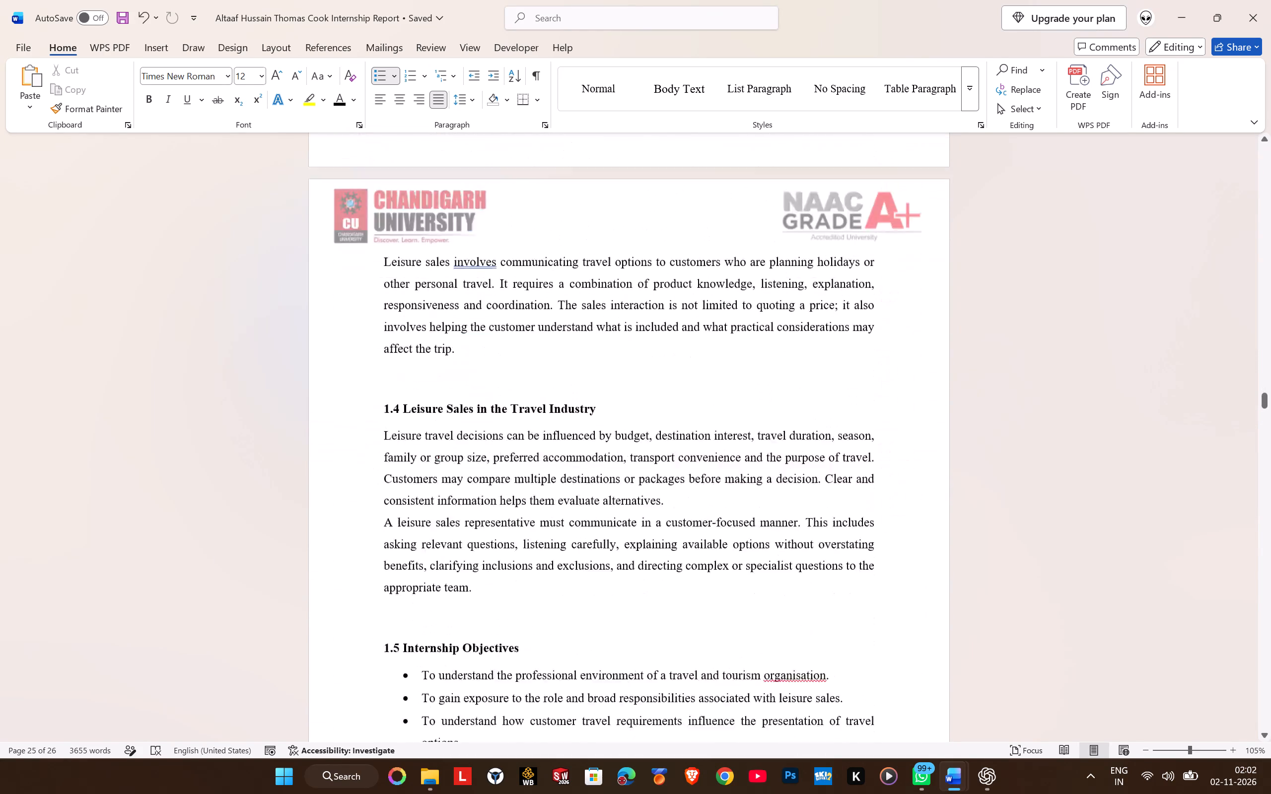
{"action": "scroll", "coordinate": [589, 377], "scroll_direction": "down", "scroll_amount": 20}
{"action": "scroll", "coordinate": [589, 377], "scroll_direction": "up", "scroll_amount": 1}
{"action": "scroll", "coordinate": [589, 377], "scroll_direction": "down", "scroll_amount": 5}
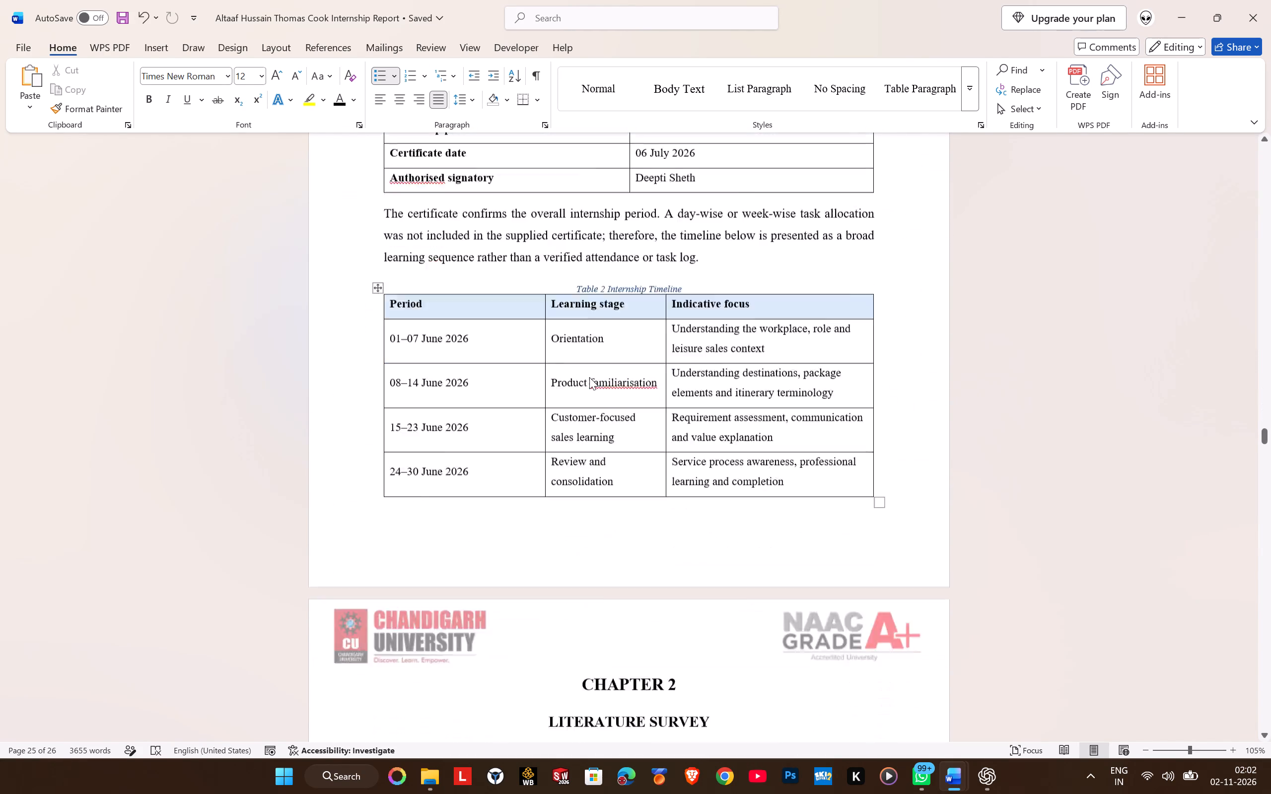
{"action": "scroll", "coordinate": [589, 377], "scroll_direction": "down", "scroll_amount": 1}
{"action": "scroll", "coordinate": [589, 377], "scroll_direction": "up", "scroll_amount": 7}
Add space after the Table 1 Internship Details and Table 2 Internship Timeline captions in section 1.7.
{"action": "left_click", "coordinate": [699, 468]}
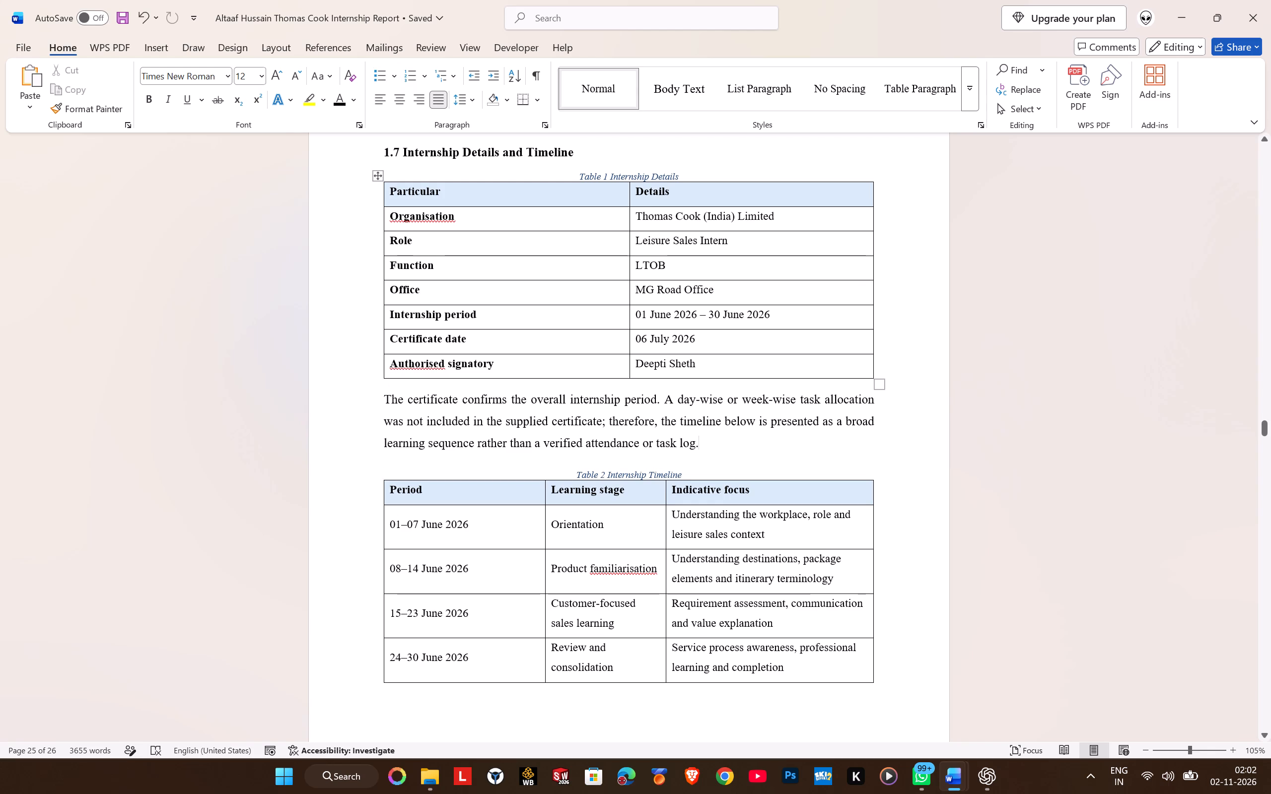
{"action": "left_click", "coordinate": [698, 181]}
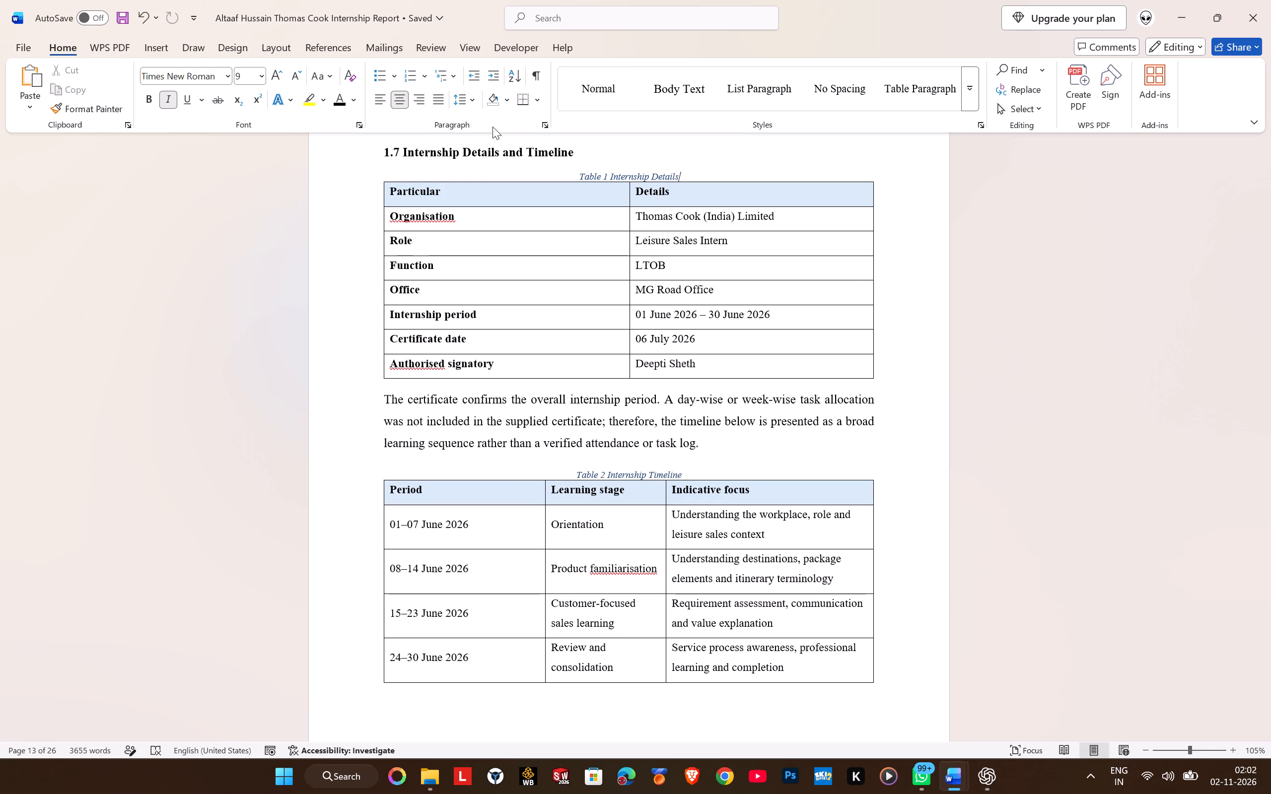
{"action": "left_click", "coordinate": [469, 99]}
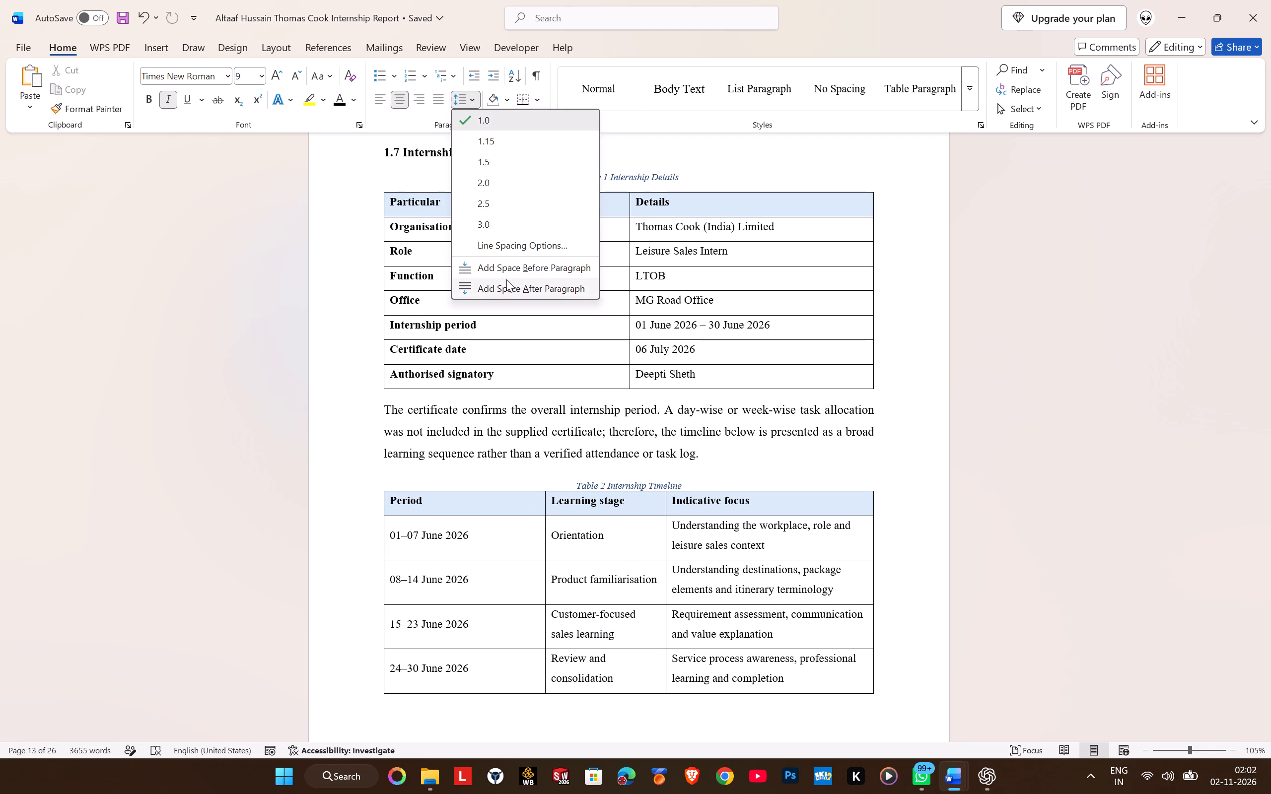
{"action": "left_click", "coordinate": [506, 279]}
{"action": "left_click", "coordinate": [702, 486]}
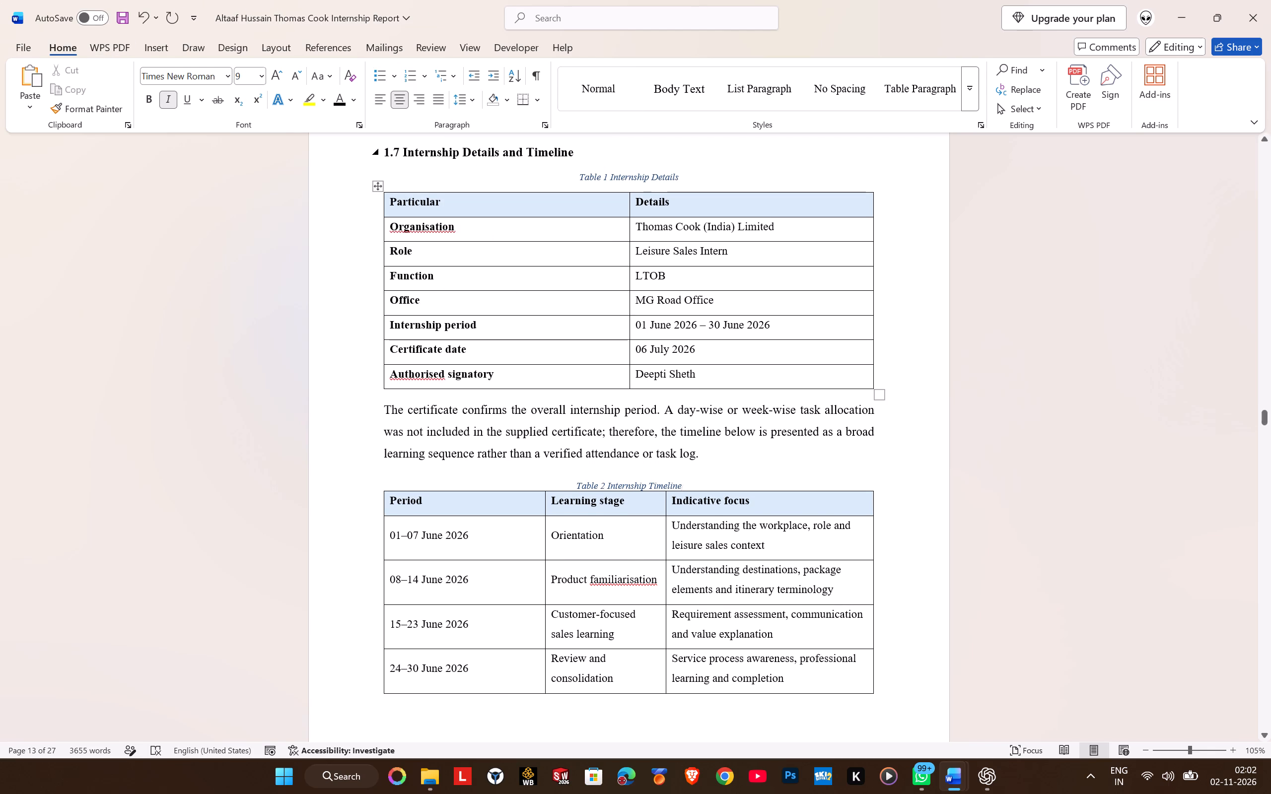
{"action": "left_click", "coordinate": [454, 101]}
{"action": "left_click", "coordinate": [516, 286]}
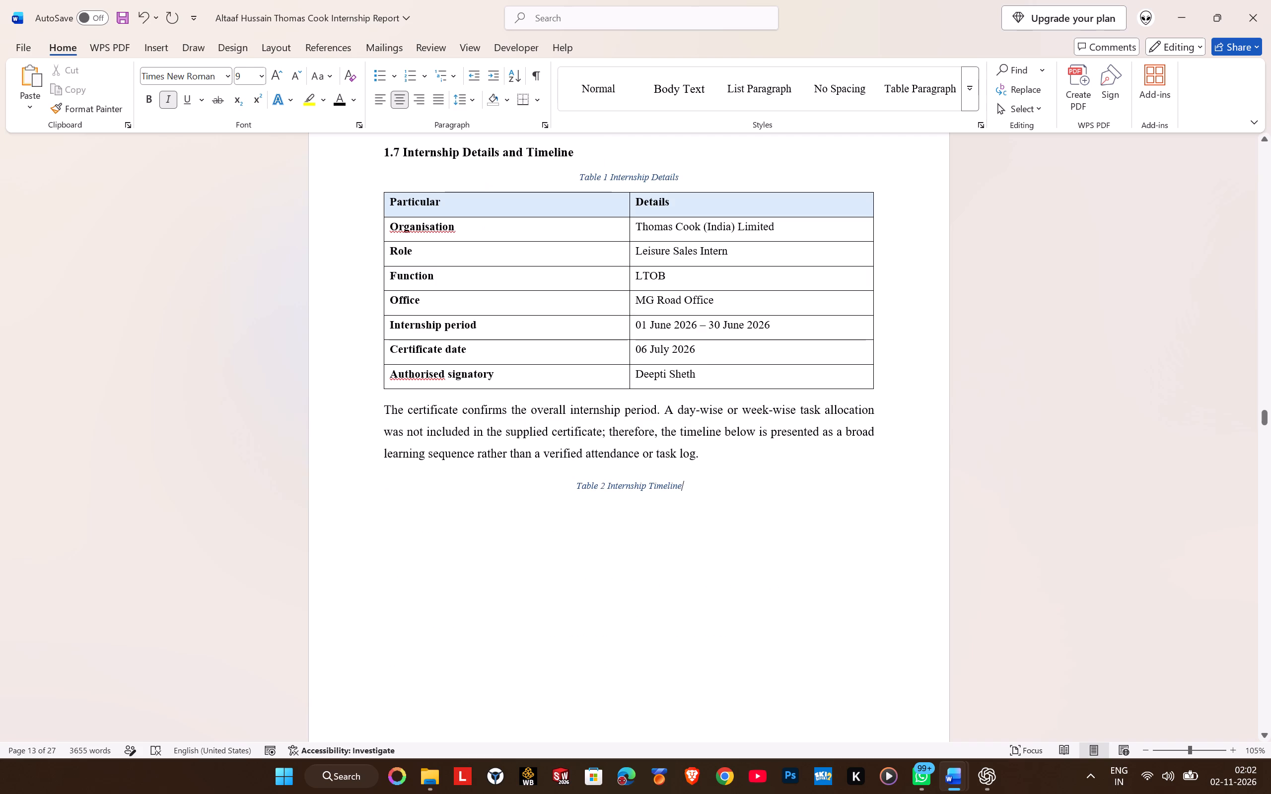
Remove the extra paragraph spacing around the blank line above the 1.7 Internship Details and Timeline heading, and save the report.
{"action": "scroll", "coordinate": [569, 387], "scroll_direction": "down", "scroll_amount": 7}
{"action": "scroll", "coordinate": [569, 387], "scroll_direction": "up", "scroll_amount": 12}
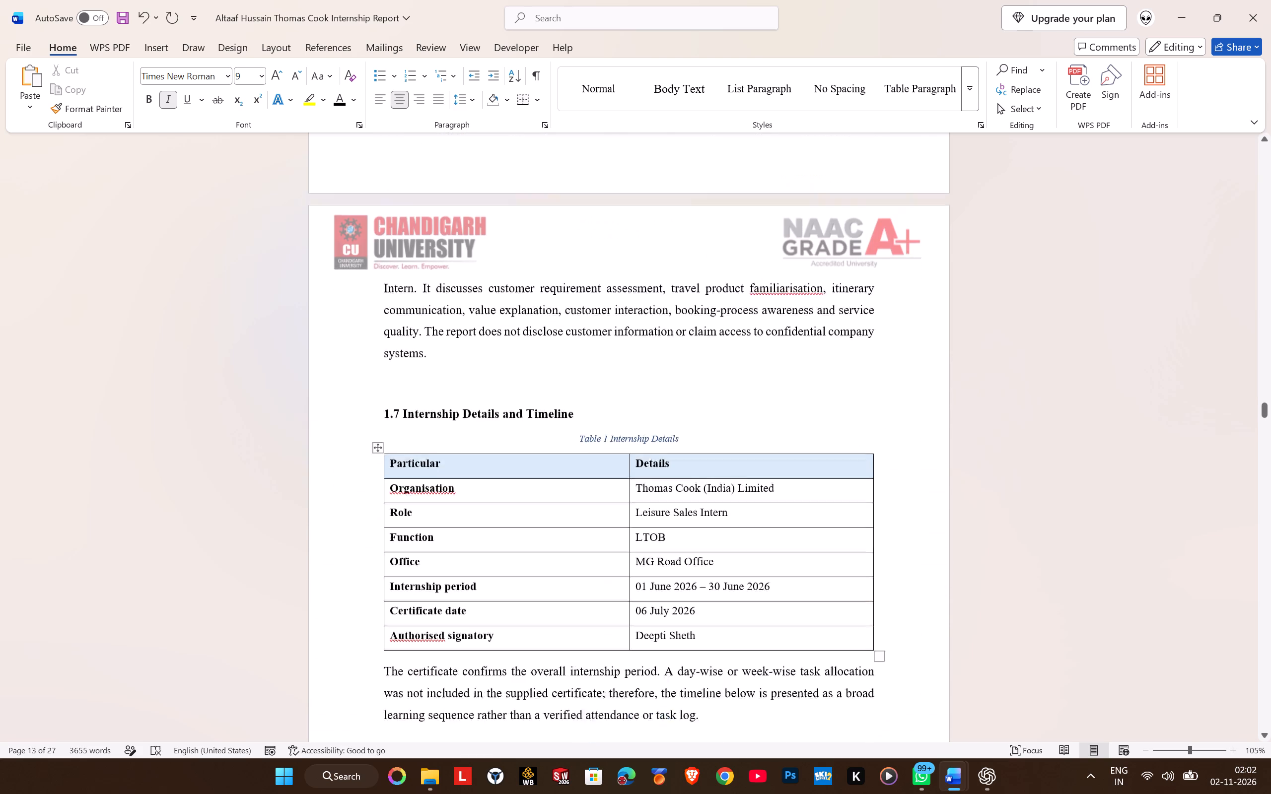
{"action": "left_click", "coordinate": [445, 430]}
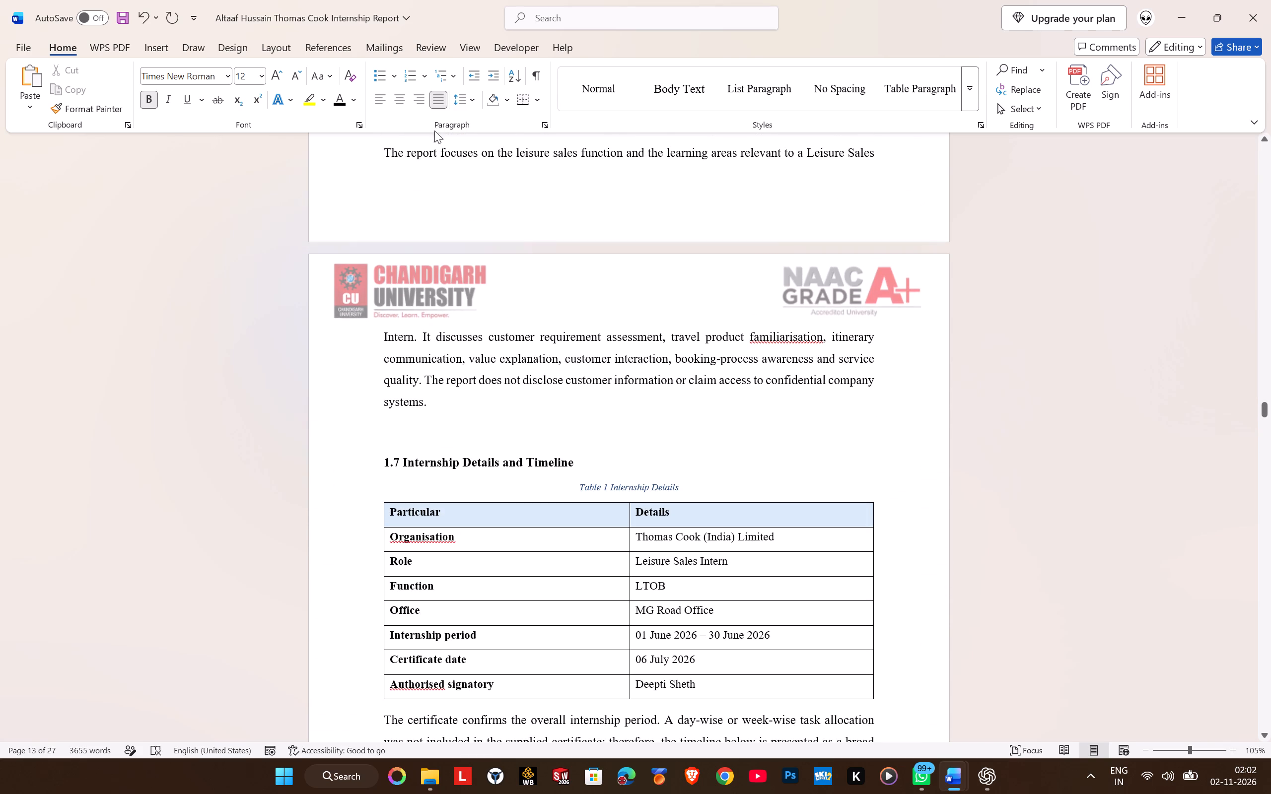
{"action": "left_click", "coordinate": [461, 104]}
{"action": "left_click", "coordinate": [514, 286]}
{"action": "scroll", "coordinate": [558, 403], "scroll_direction": "down", "scroll_amount": 10}
{"action": "scroll", "coordinate": [558, 403], "scroll_direction": "up", "scroll_amount": 7}
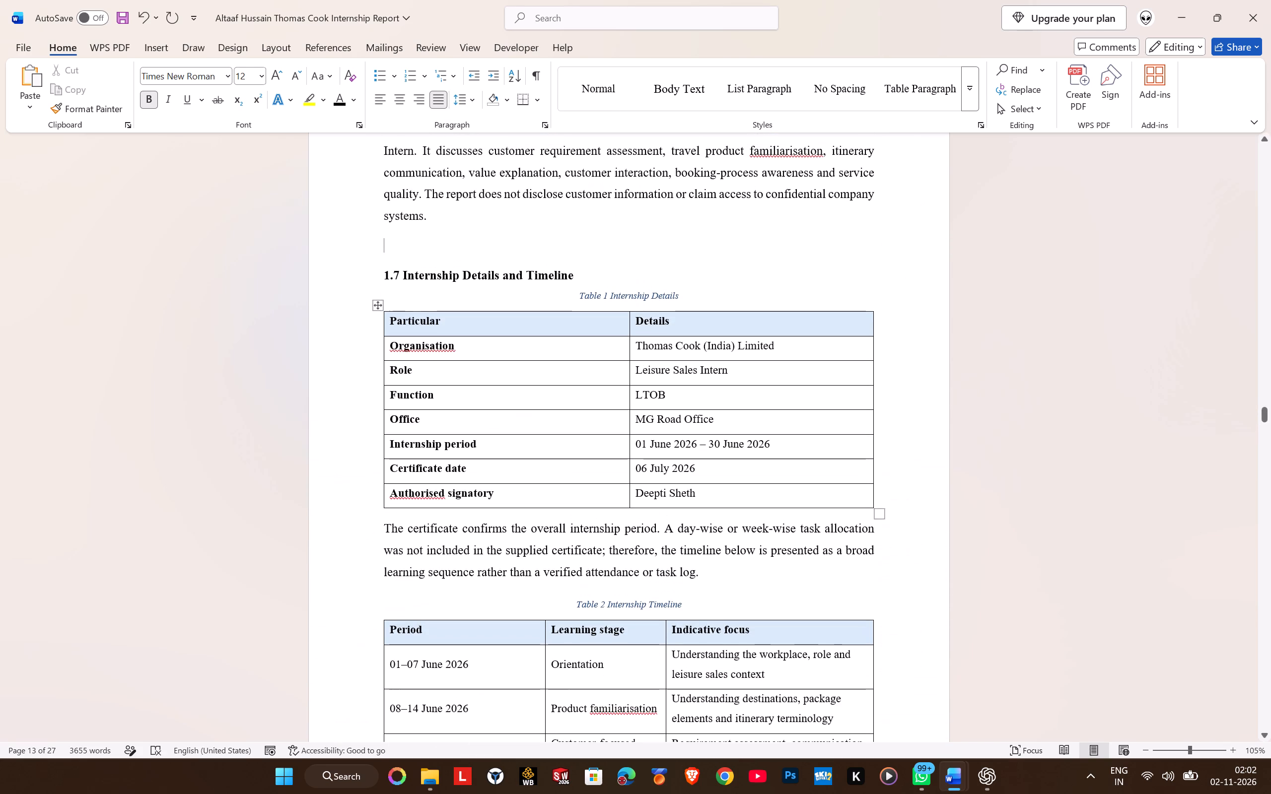
{"action": "left_click", "coordinate": [460, 101]}
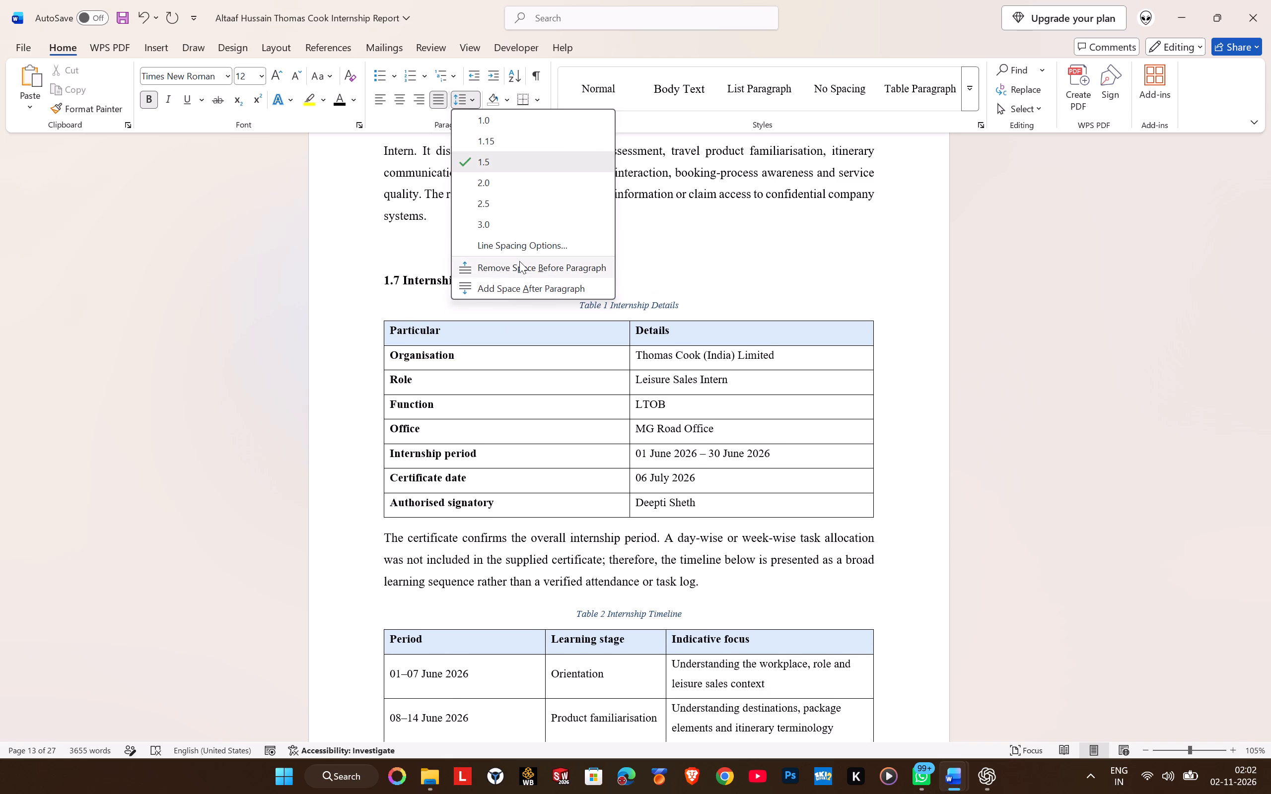
{"action": "left_click", "coordinate": [519, 261]}
{"action": "scroll", "coordinate": [534, 332], "scroll_direction": "down", "scroll_amount": 9}
{"action": "scroll", "coordinate": [534, 335], "scroll_direction": "up", "scroll_amount": 8}
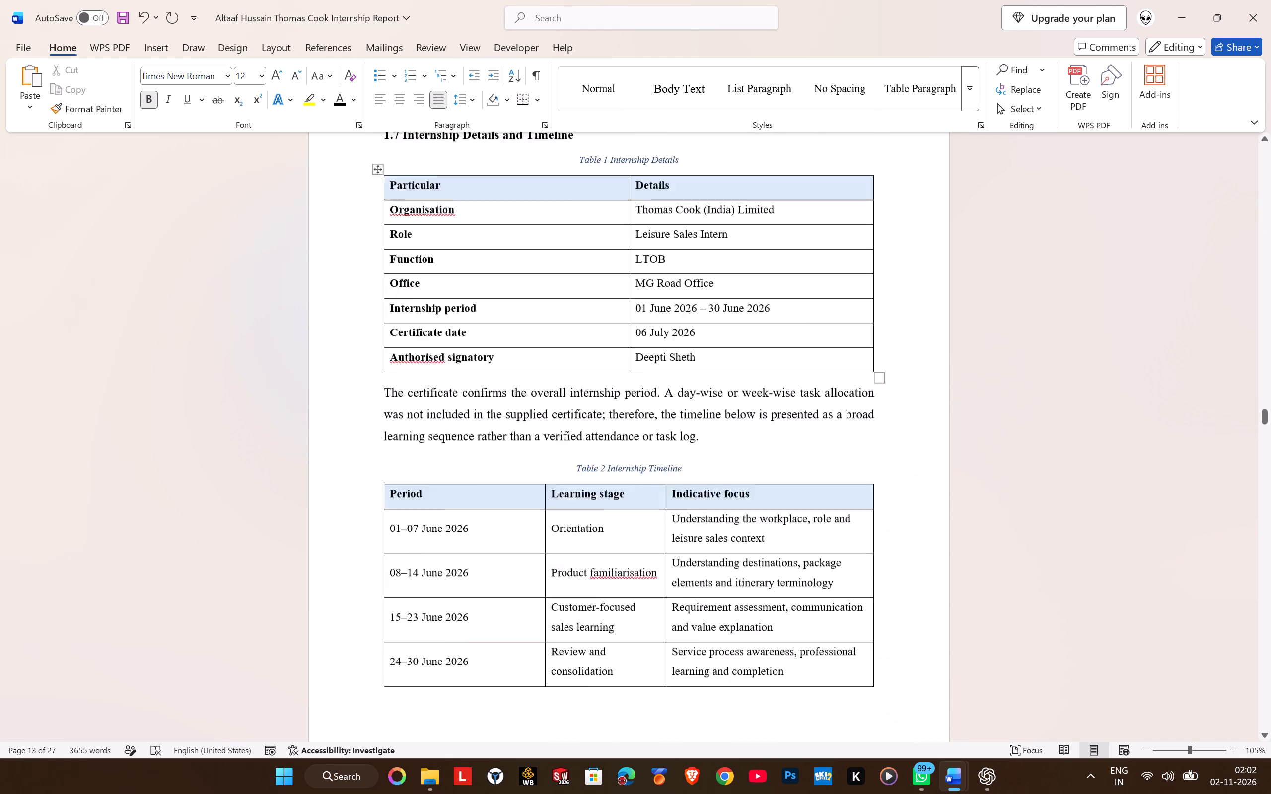
{"action": "scroll", "coordinate": [534, 322], "scroll_direction": "up", "scroll_amount": 3}
{"action": "key", "text": "ctrl+s"}
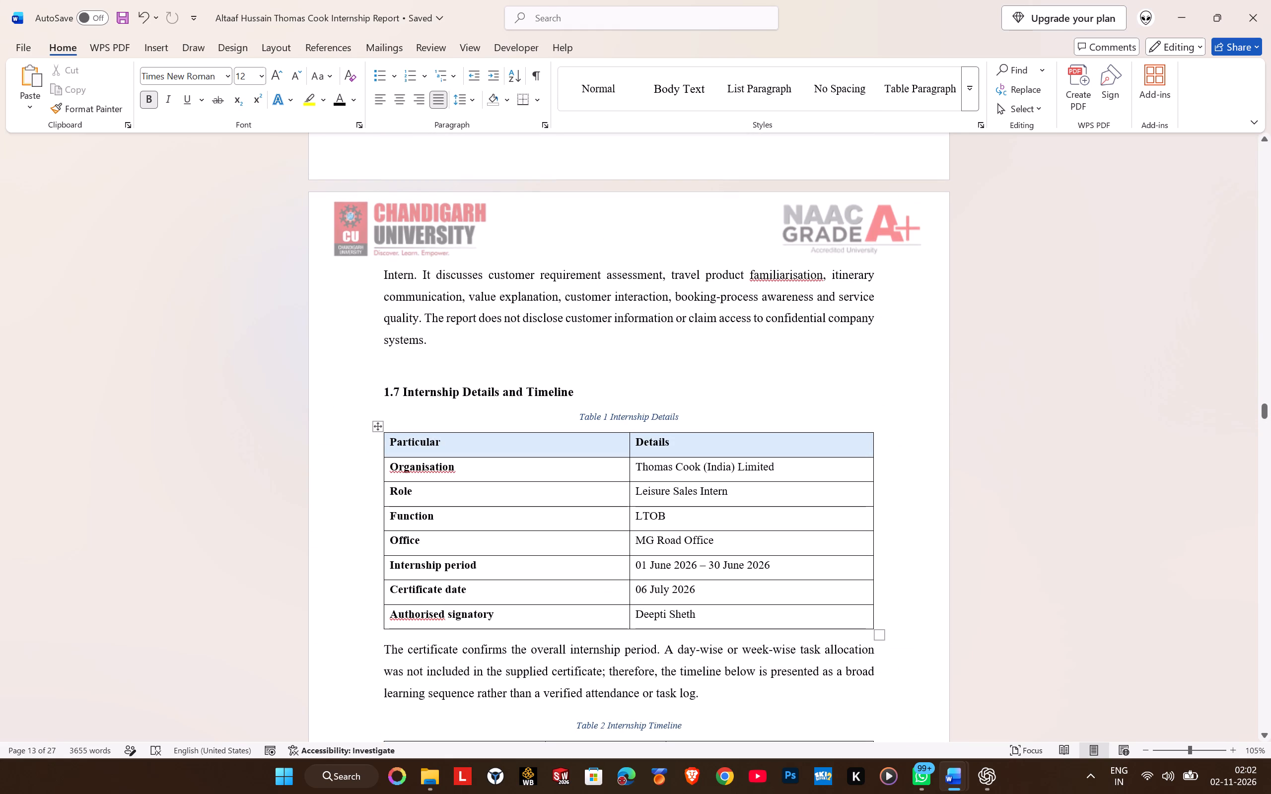
Remove the blank page between the Internship Timeline table and the CHAPTER 2 heading.
{"action": "scroll", "coordinate": [534, 303], "scroll_direction": "down", "scroll_amount": 18}
{"action": "scroll", "coordinate": [534, 304], "scroll_direction": "down", "scroll_amount": 3}
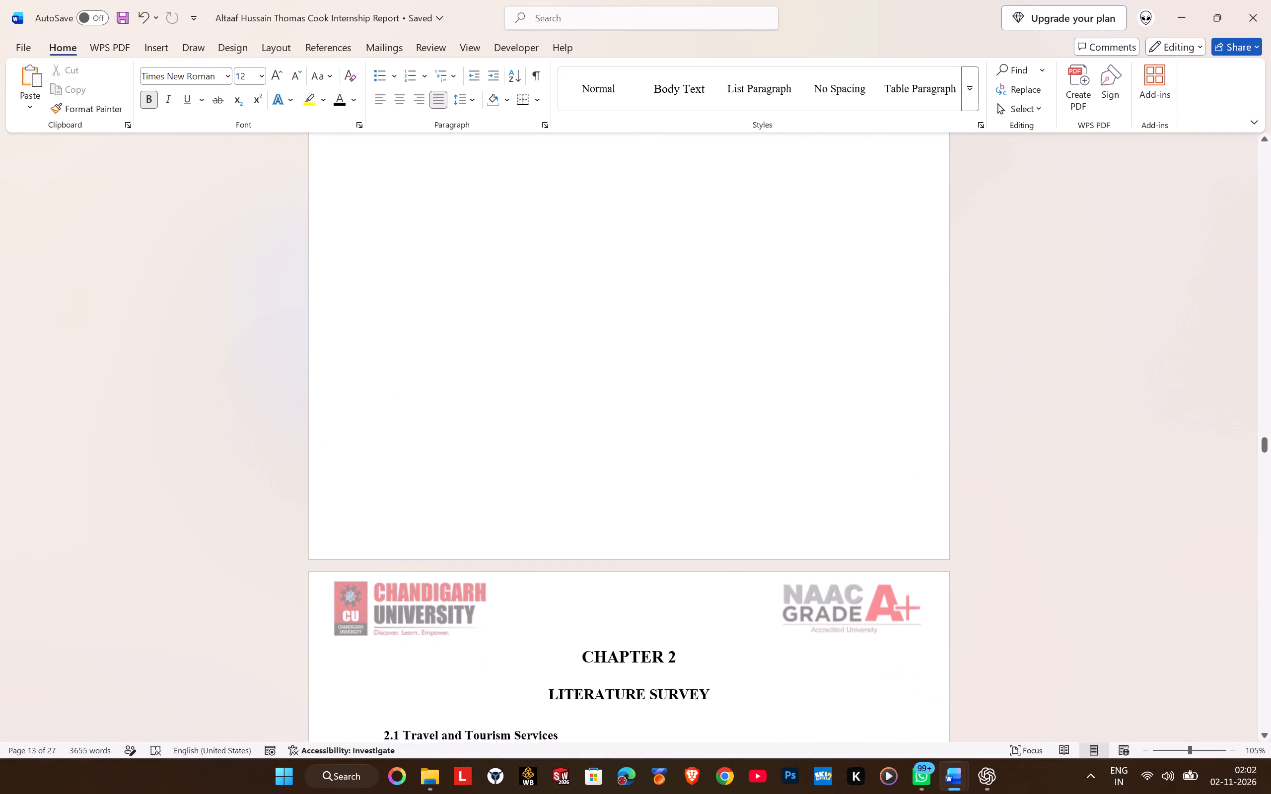
{"action": "scroll", "coordinate": [534, 304], "scroll_direction": "up", "scroll_amount": 10}
{"action": "left_click", "coordinate": [909, 236]}
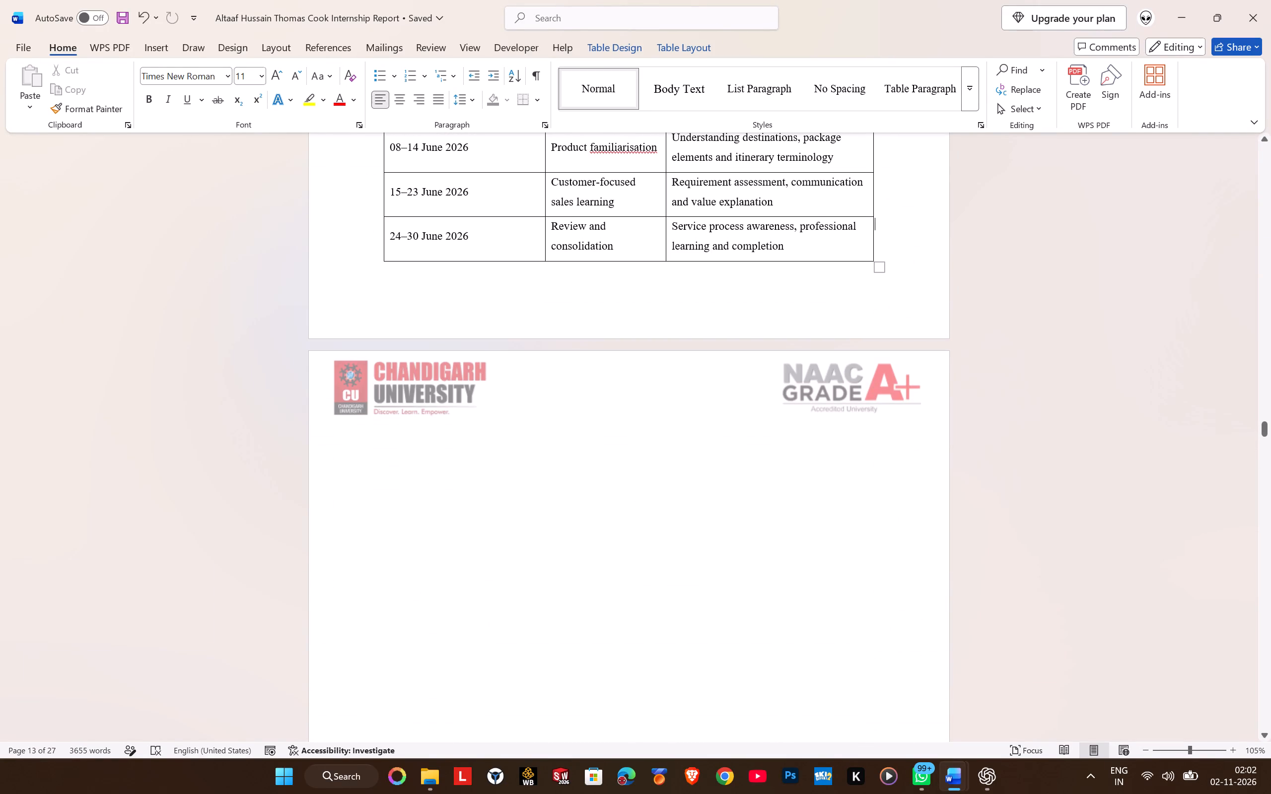
{"action": "left_click", "coordinate": [916, 261]}
{"action": "left_click", "coordinate": [901, 300]}
{"action": "left_click", "coordinate": [589, 435]}
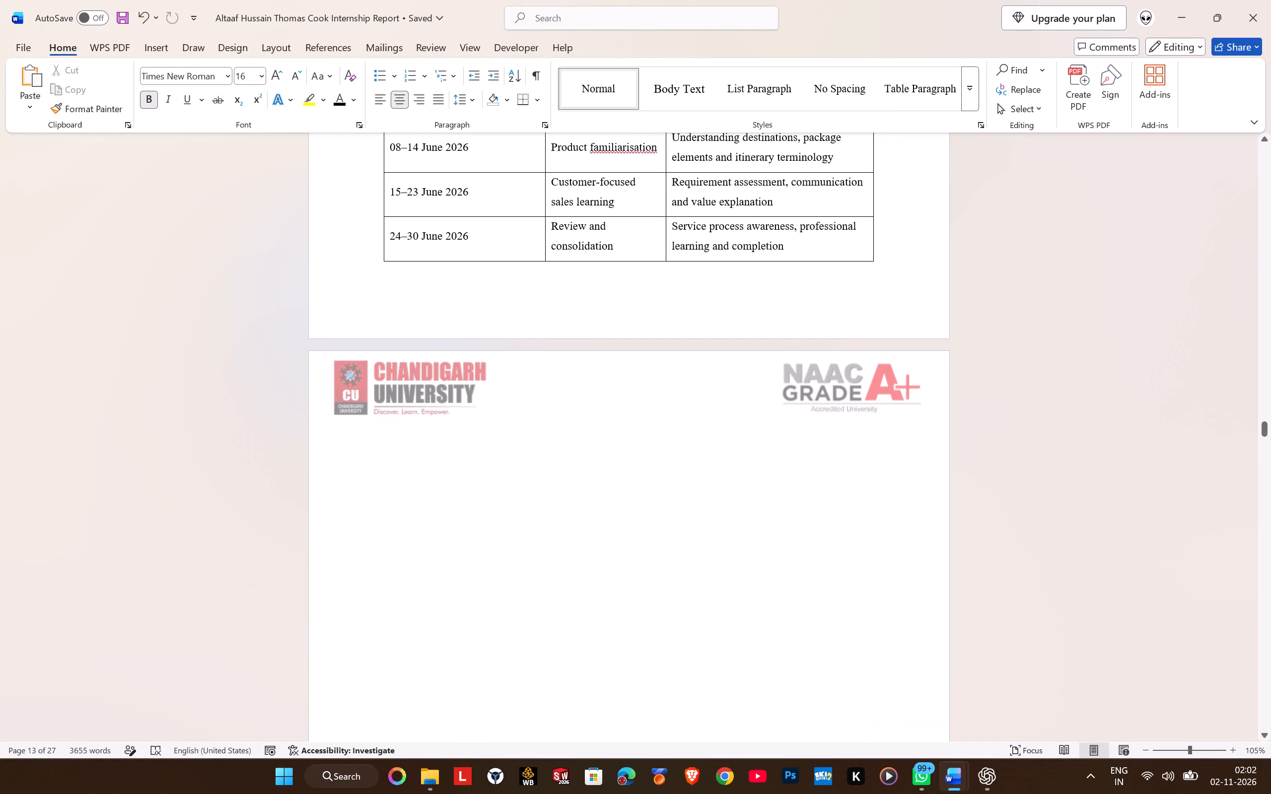
{"action": "key", "text": "Delete"}
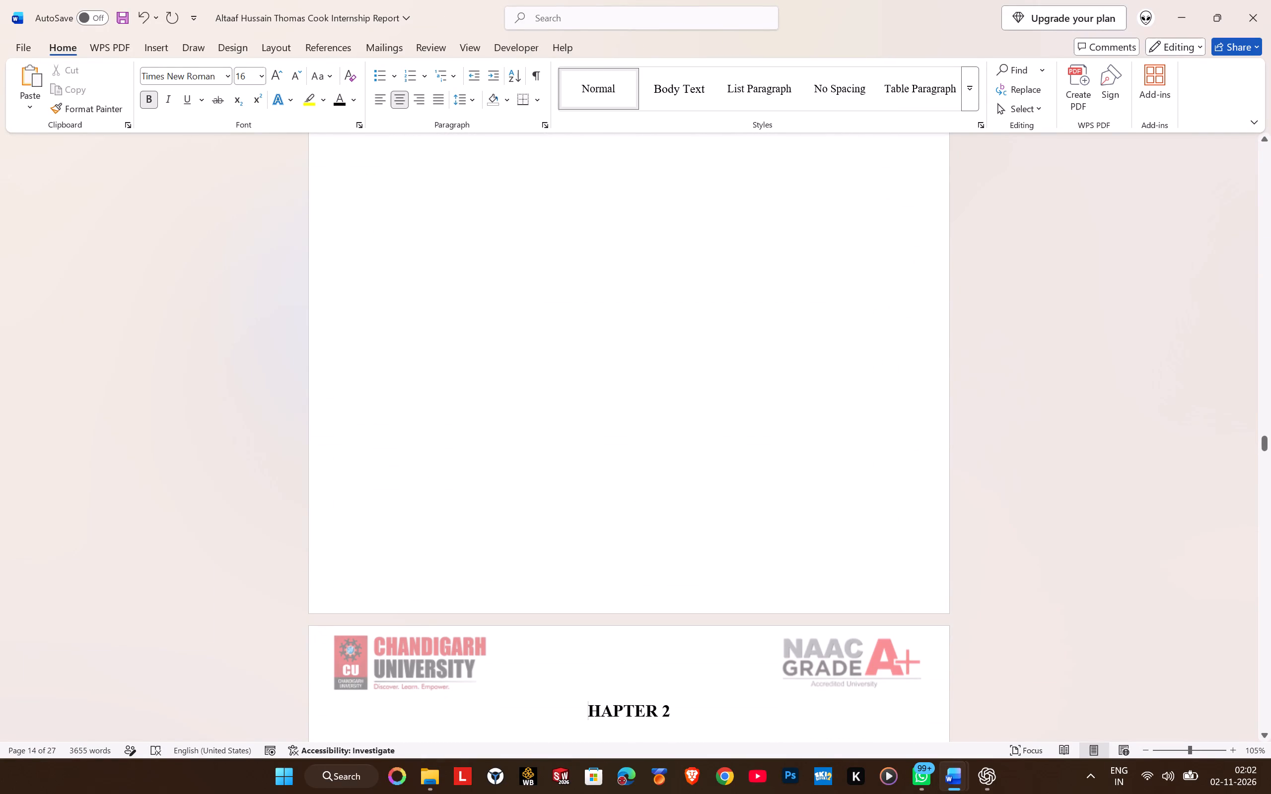
{"action": "key", "text": "ctrl+z"}
{"action": "key", "text": "BackSpace"}
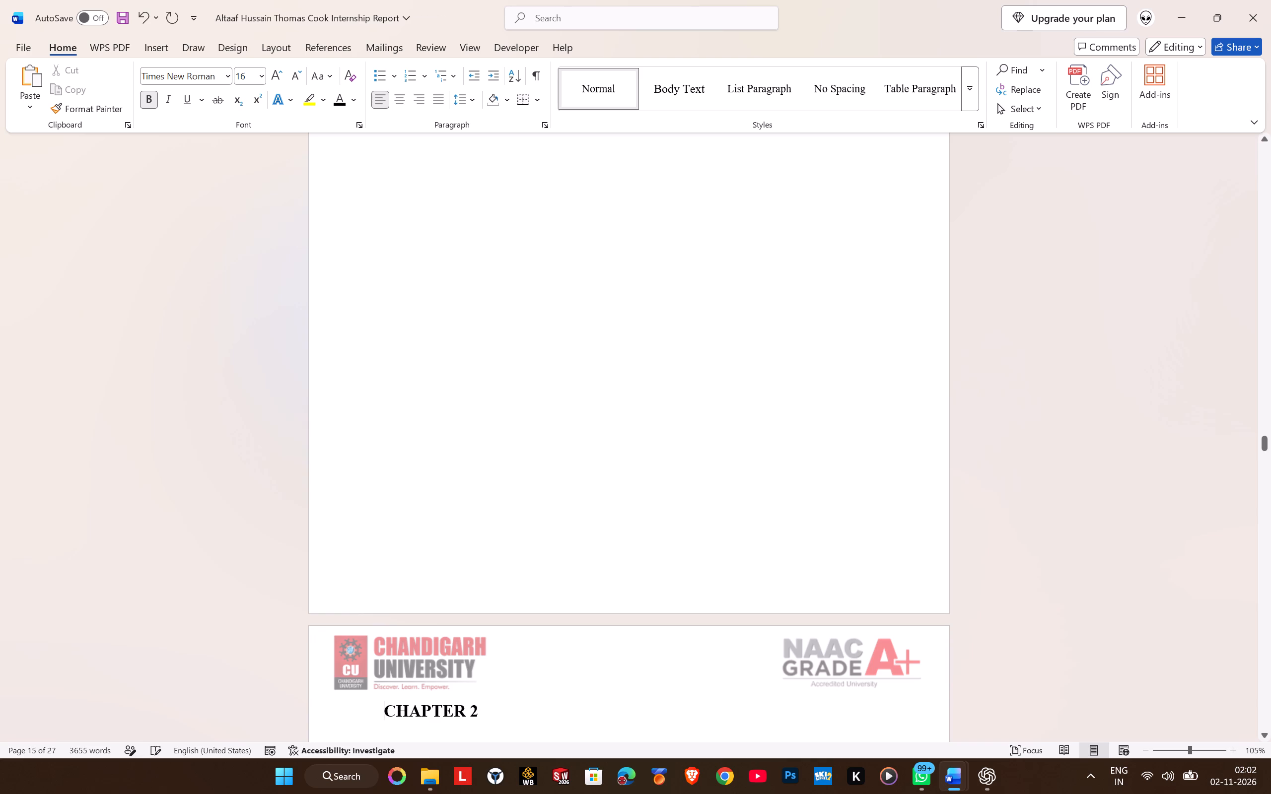
{"action": "key", "text": "BackSpace"}
{"action": "scroll", "coordinate": [593, 443], "scroll_direction": "up", "scroll_amount": 4}
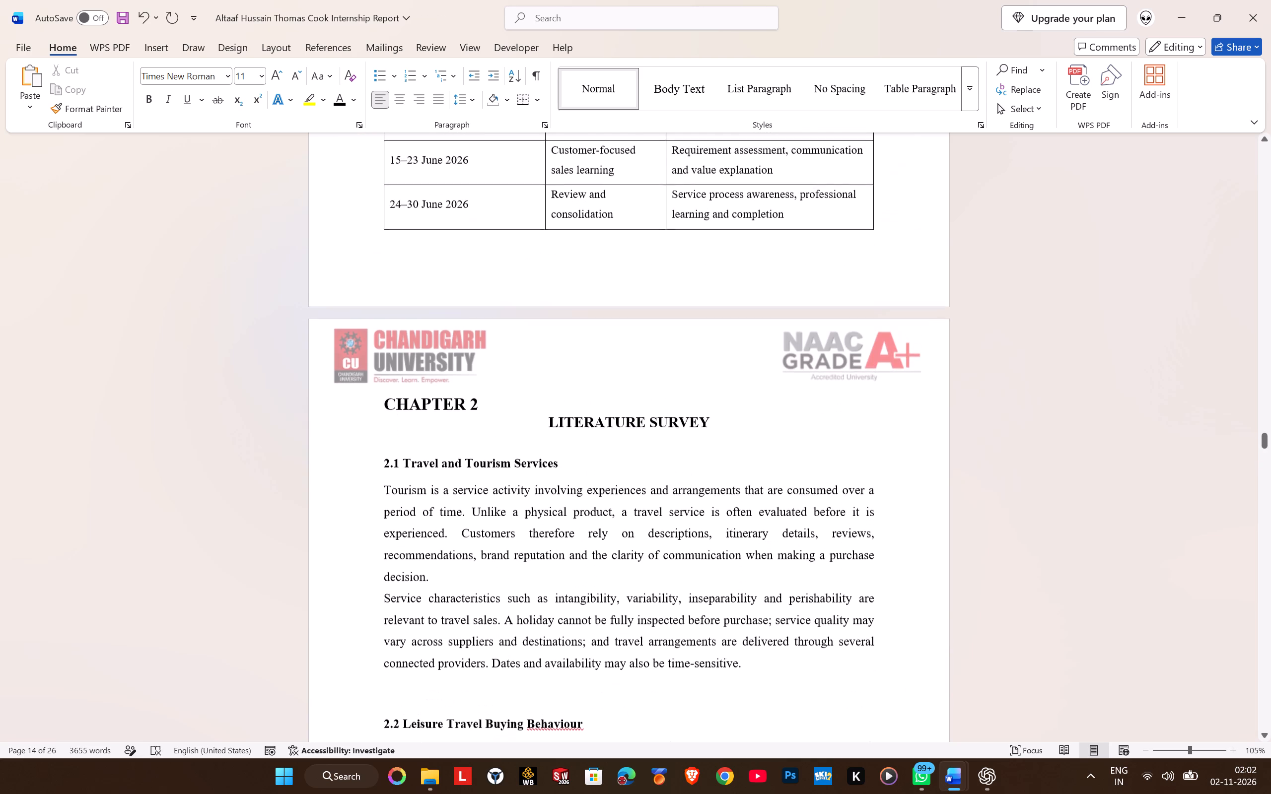
Center the CHAPTER 2 heading, set its line spacing to 2.0, and save the report.
{"action": "left_click", "coordinate": [403, 103]}
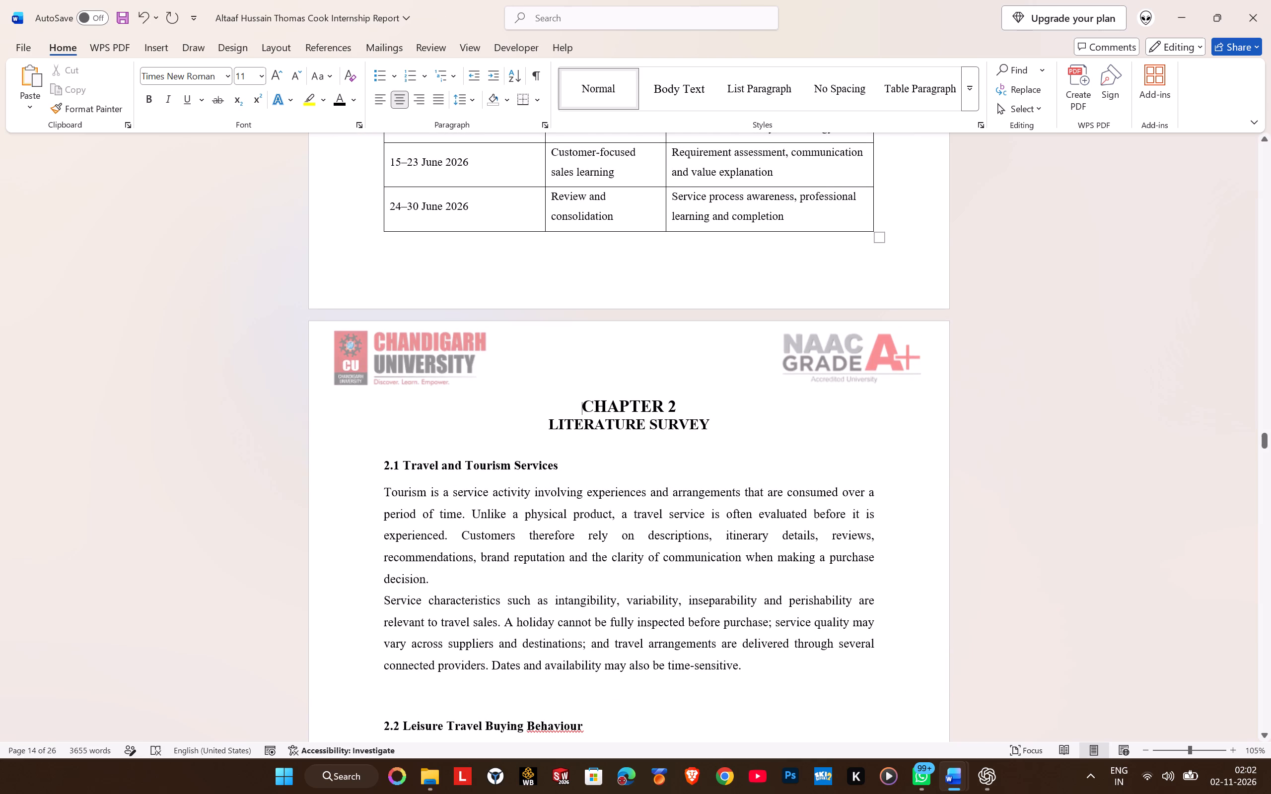
{"action": "left_click", "coordinate": [475, 103]}
{"action": "left_click", "coordinate": [489, 181]}
{"action": "left_click", "coordinate": [469, 108]}
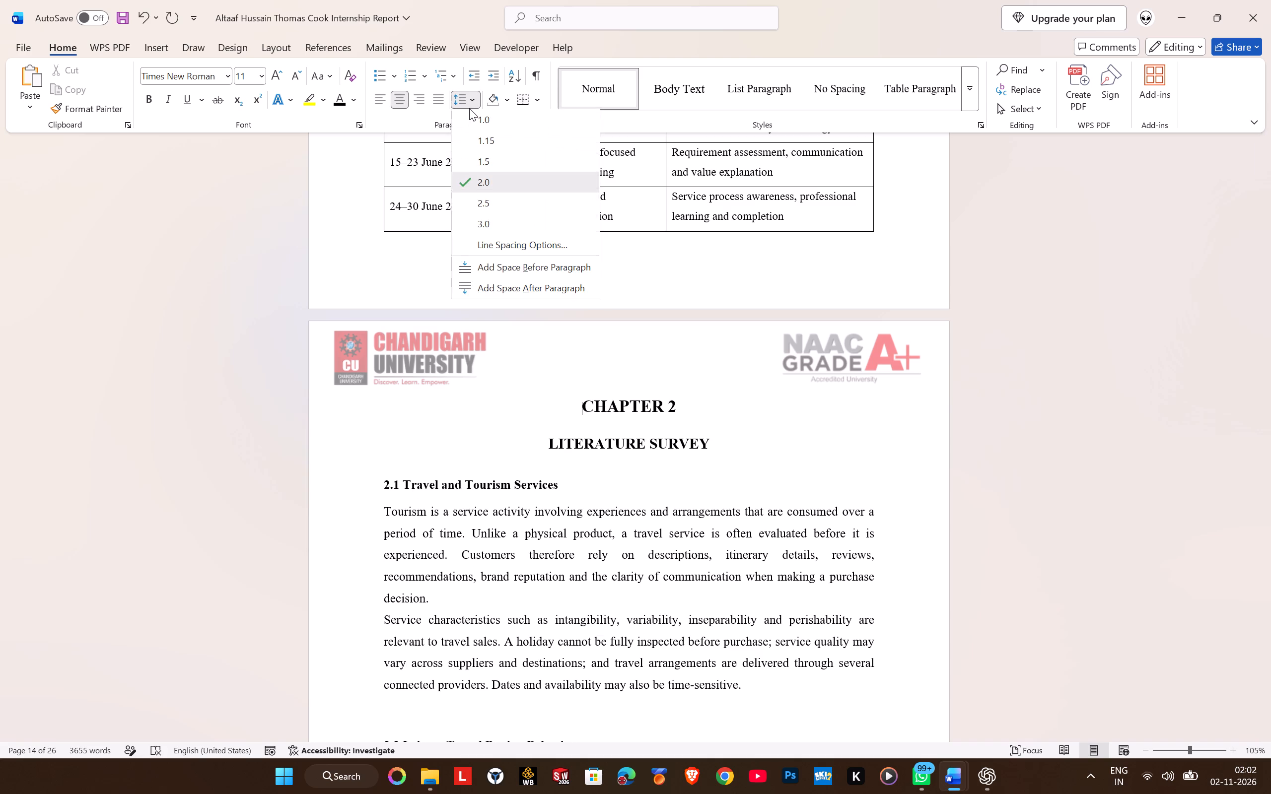
{"action": "left_click", "coordinate": [469, 108]}
{"action": "key", "text": "ctrl+s"}
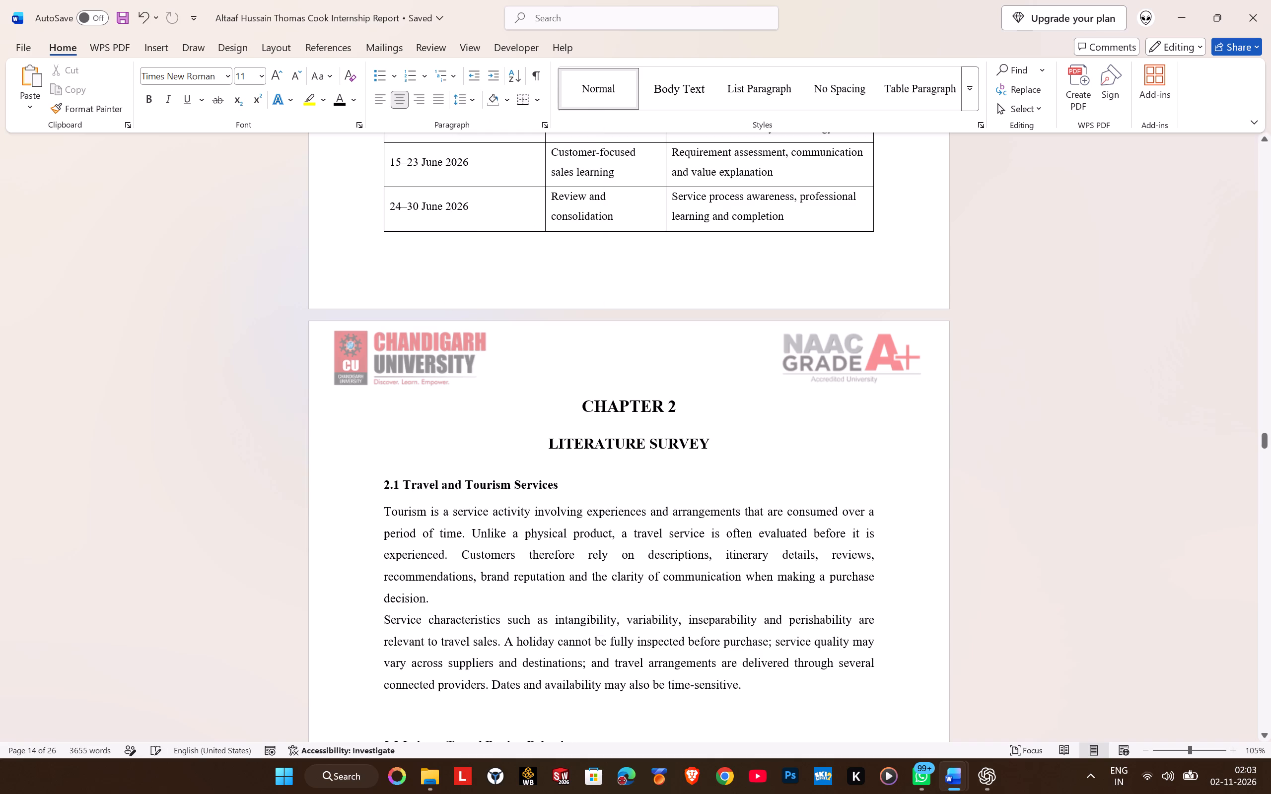
Review the pages from Chapter 2 back to the cover page, and the signature section of the Bonafide Certificate.
{"action": "scroll", "coordinate": [655, 413], "scroll_direction": "up", "scroll_amount": 15}
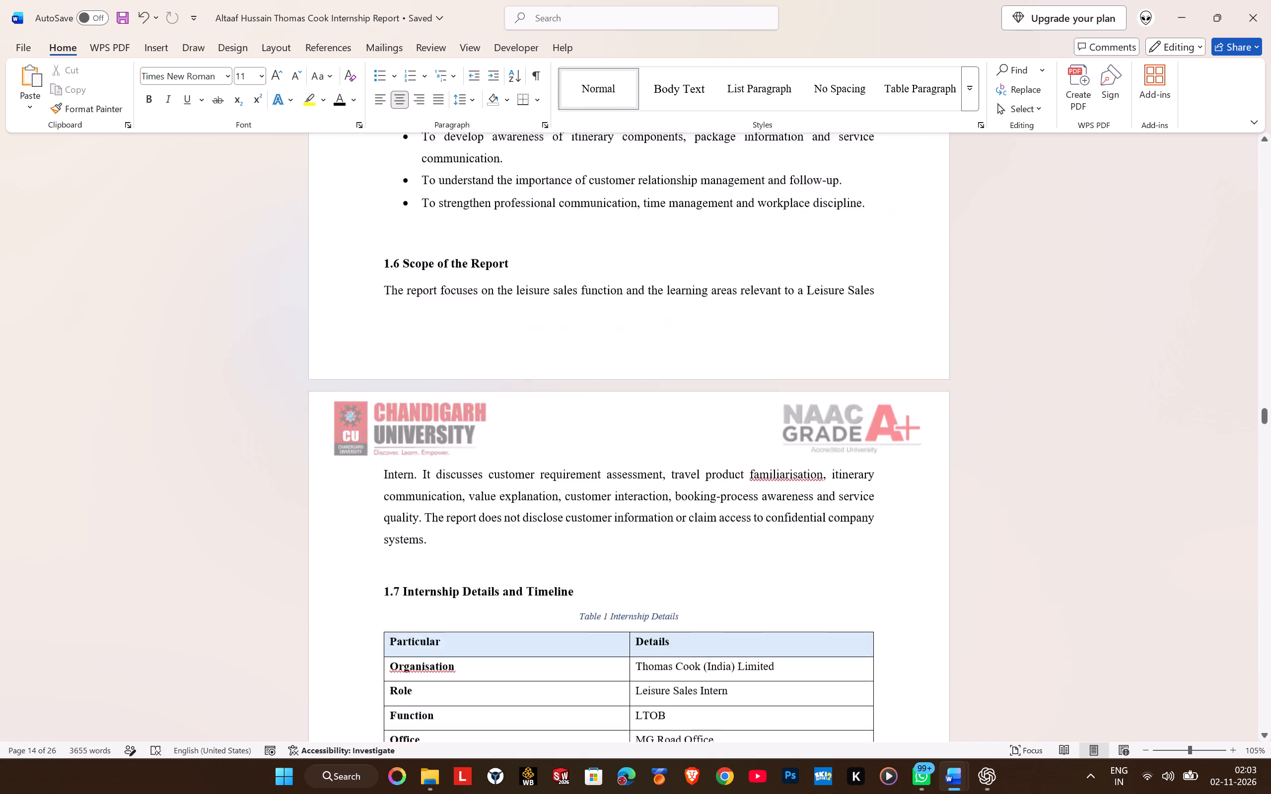
{"action": "scroll", "coordinate": [643, 356], "scroll_direction": "up", "scroll_amount": 17}
{"action": "scroll", "coordinate": [621, 347], "scroll_direction": "up", "scroll_amount": 17}
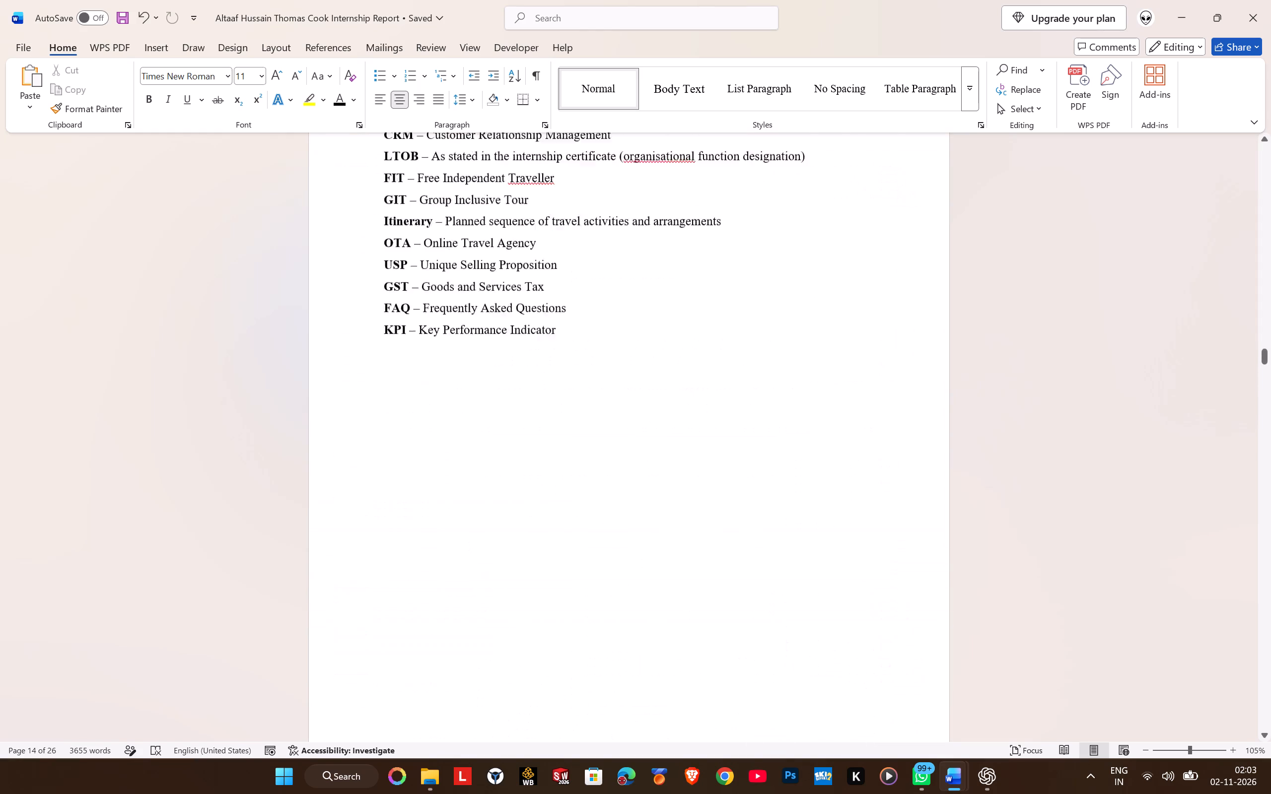
{"action": "scroll", "coordinate": [618, 289], "scroll_direction": "up", "scroll_amount": 20}
{"action": "scroll", "coordinate": [618, 289], "scroll_direction": "up", "scroll_amount": 20}
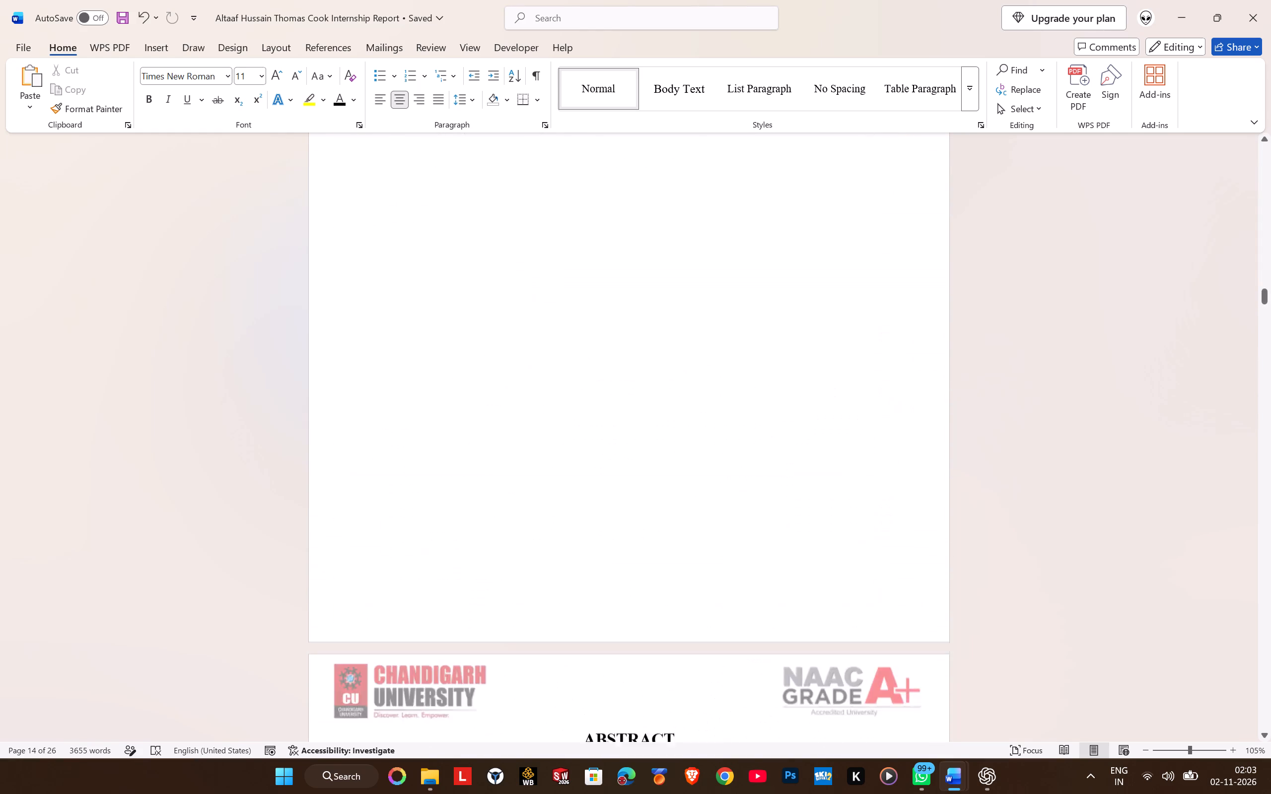
{"action": "scroll", "coordinate": [614, 245], "scroll_direction": "up", "scroll_amount": 10}
{"action": "scroll", "coordinate": [614, 240], "scroll_direction": "up", "scroll_amount": 20}
{"action": "scroll", "coordinate": [614, 240], "scroll_direction": "up", "scroll_amount": 2}
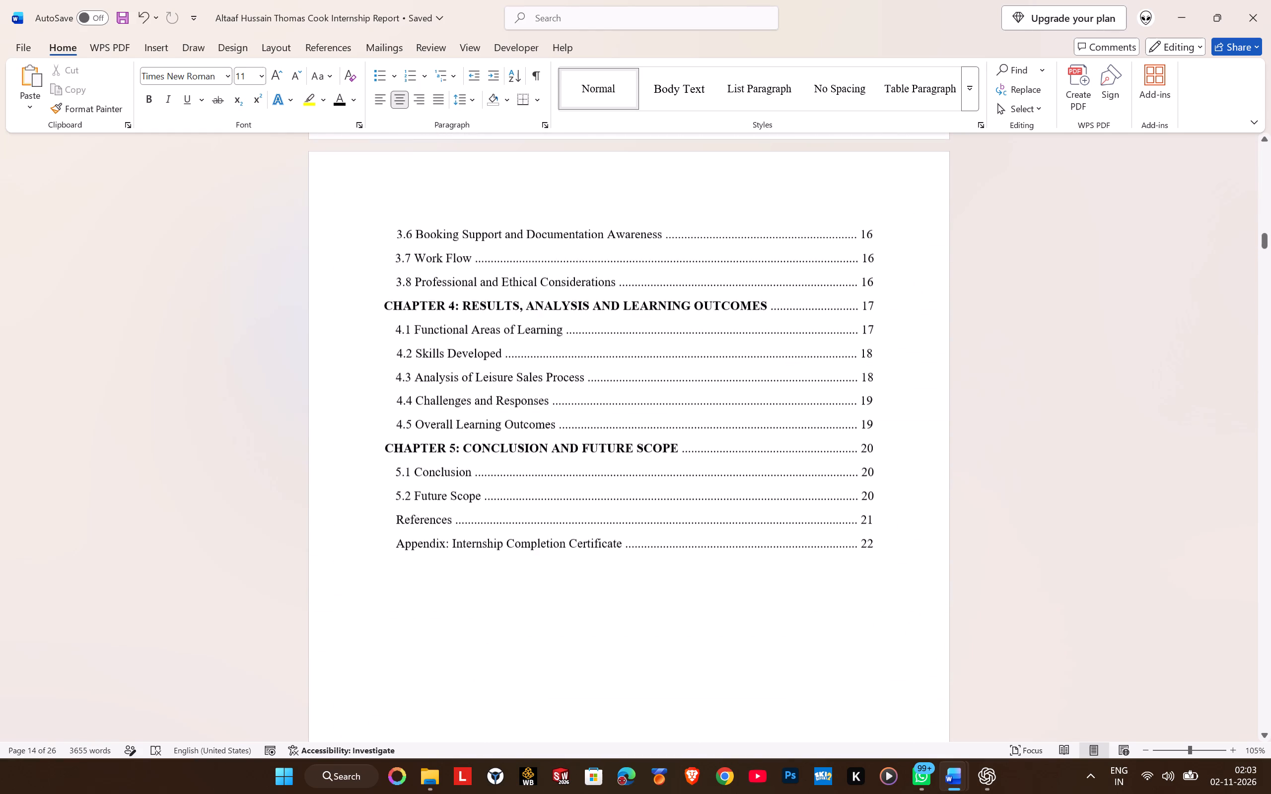
{"action": "scroll", "coordinate": [614, 239], "scroll_direction": "up", "scroll_amount": 15}
{"action": "scroll", "coordinate": [613, 238], "scroll_direction": "up", "scroll_amount": 15}
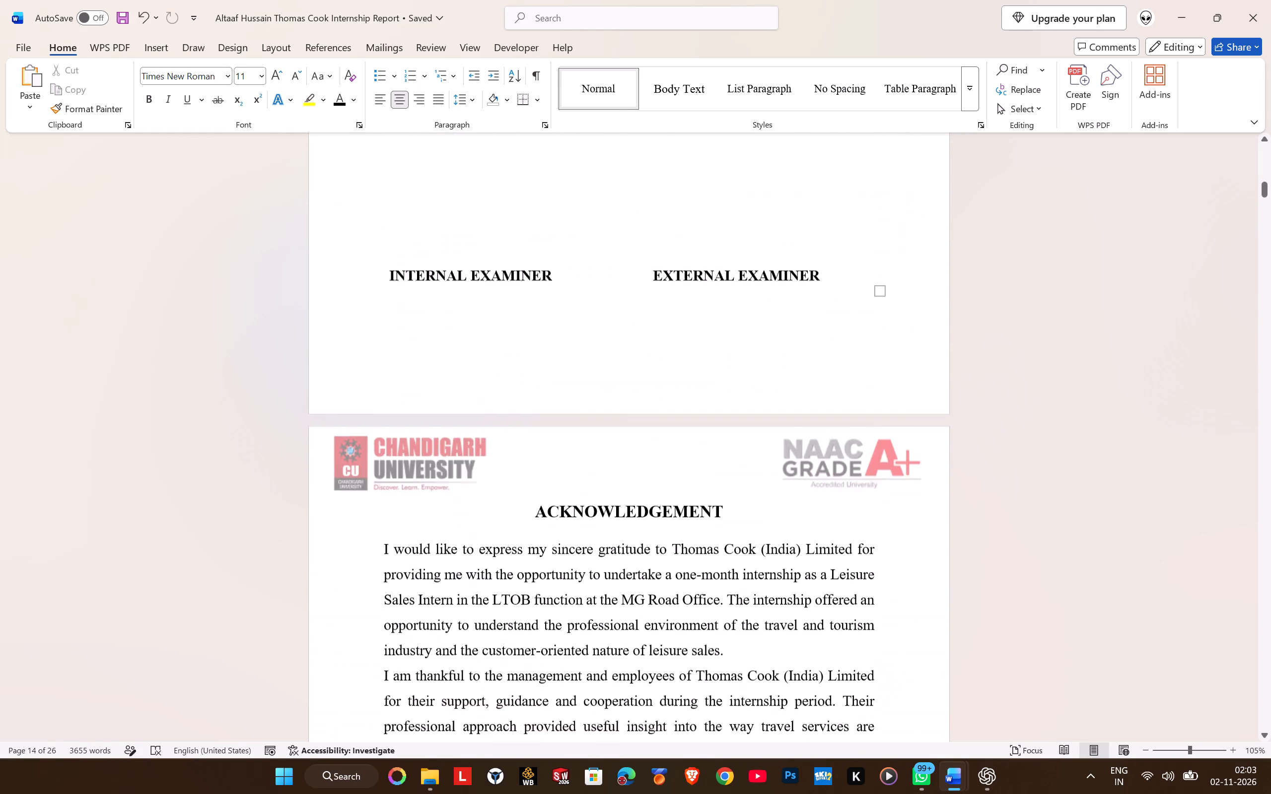
{"action": "scroll", "coordinate": [613, 237], "scroll_direction": "up", "scroll_amount": 20}
{"action": "scroll", "coordinate": [613, 237], "scroll_direction": "up", "scroll_amount": 5}
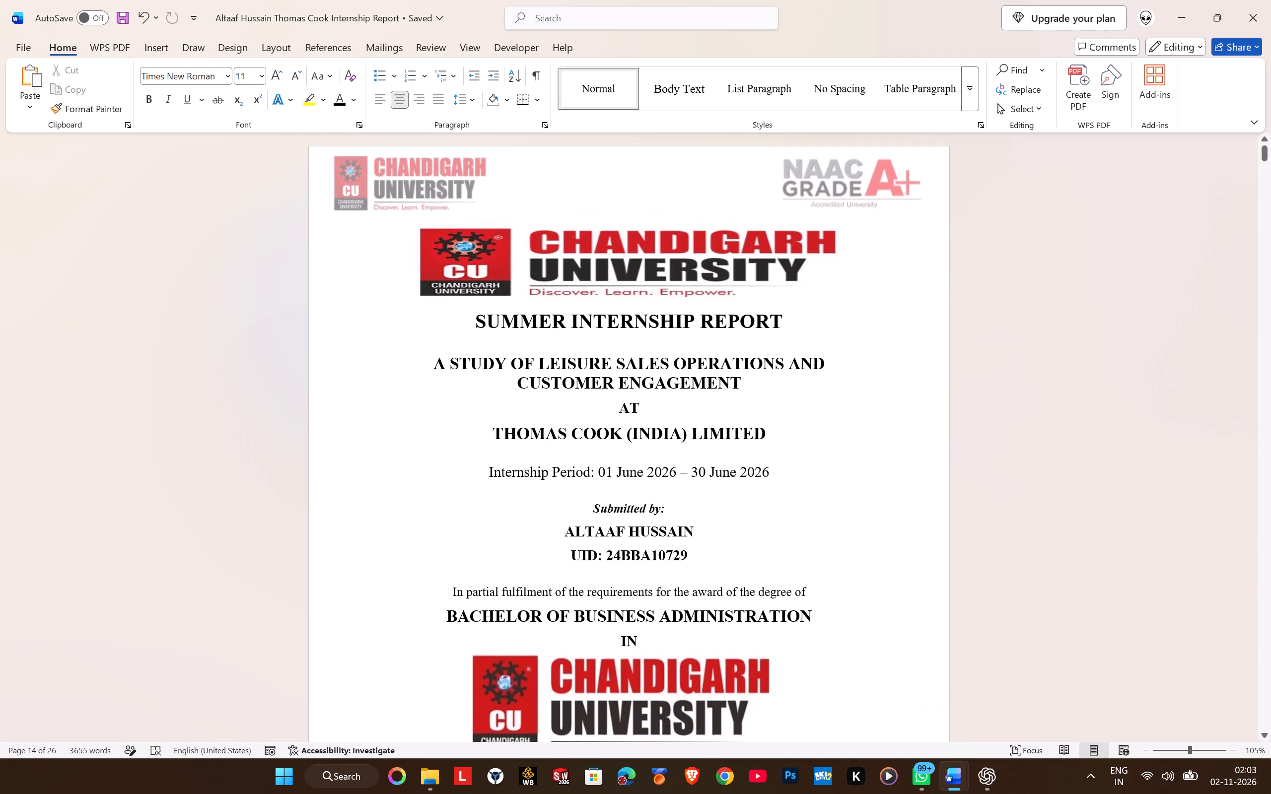
{"action": "scroll", "coordinate": [610, 232], "scroll_direction": "down", "scroll_amount": 17}
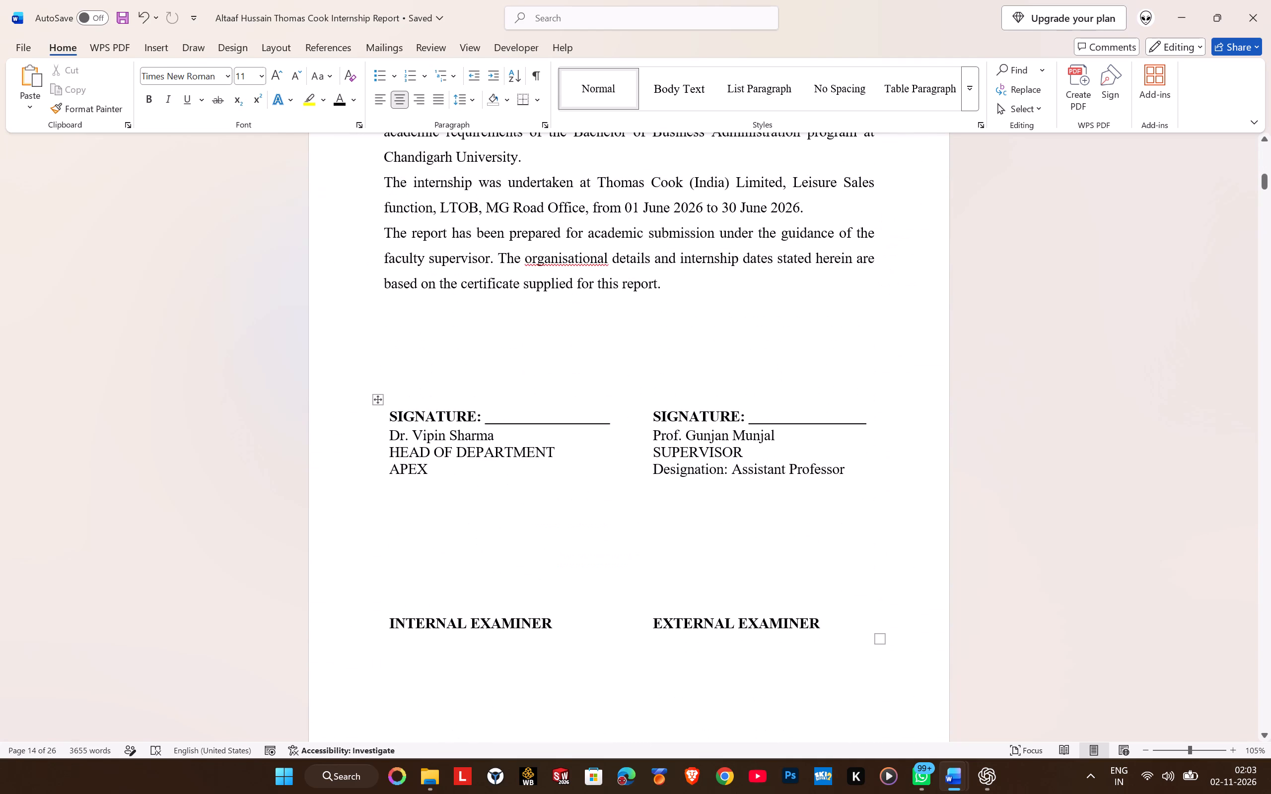
Review the pages from the Bonafide Certificate down to the List of Figures.
{"action": "key", "text": "ctrl+n"}
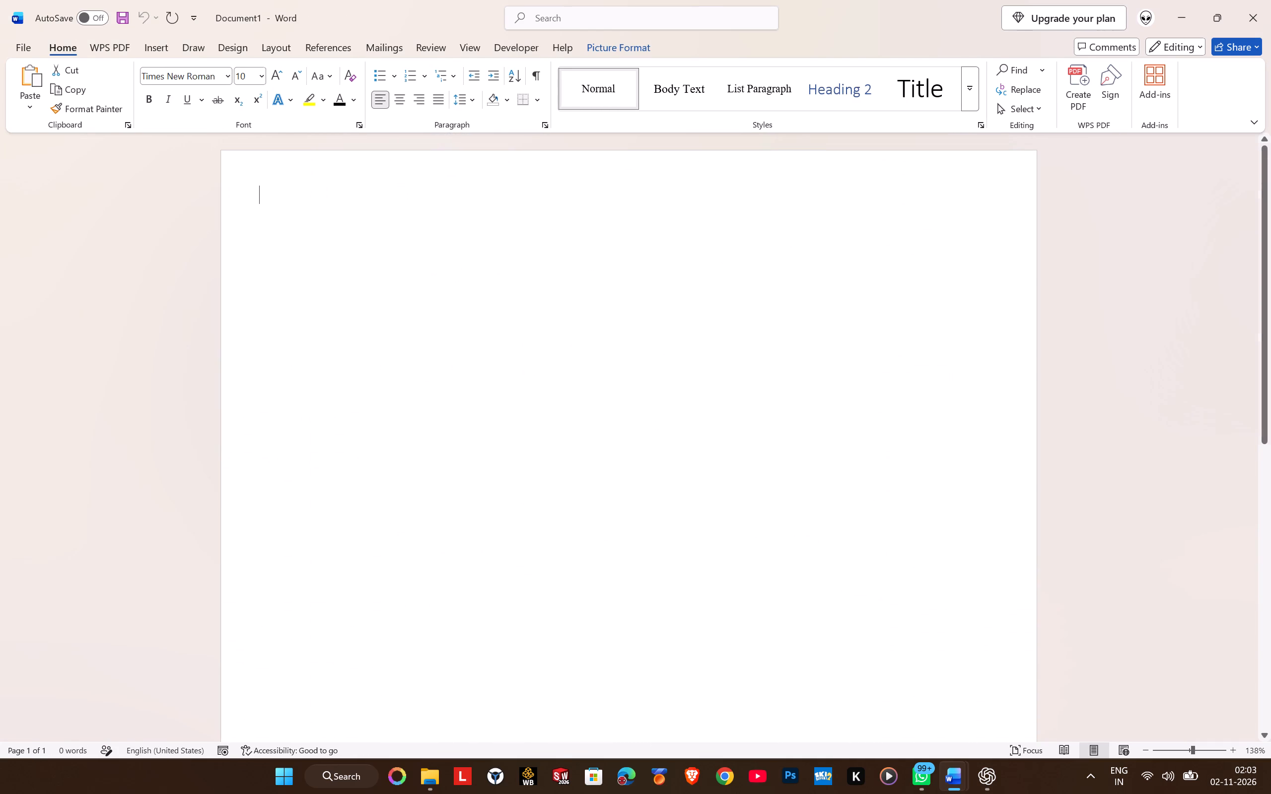
{"action": "left_click", "coordinate": [1257, 0]}
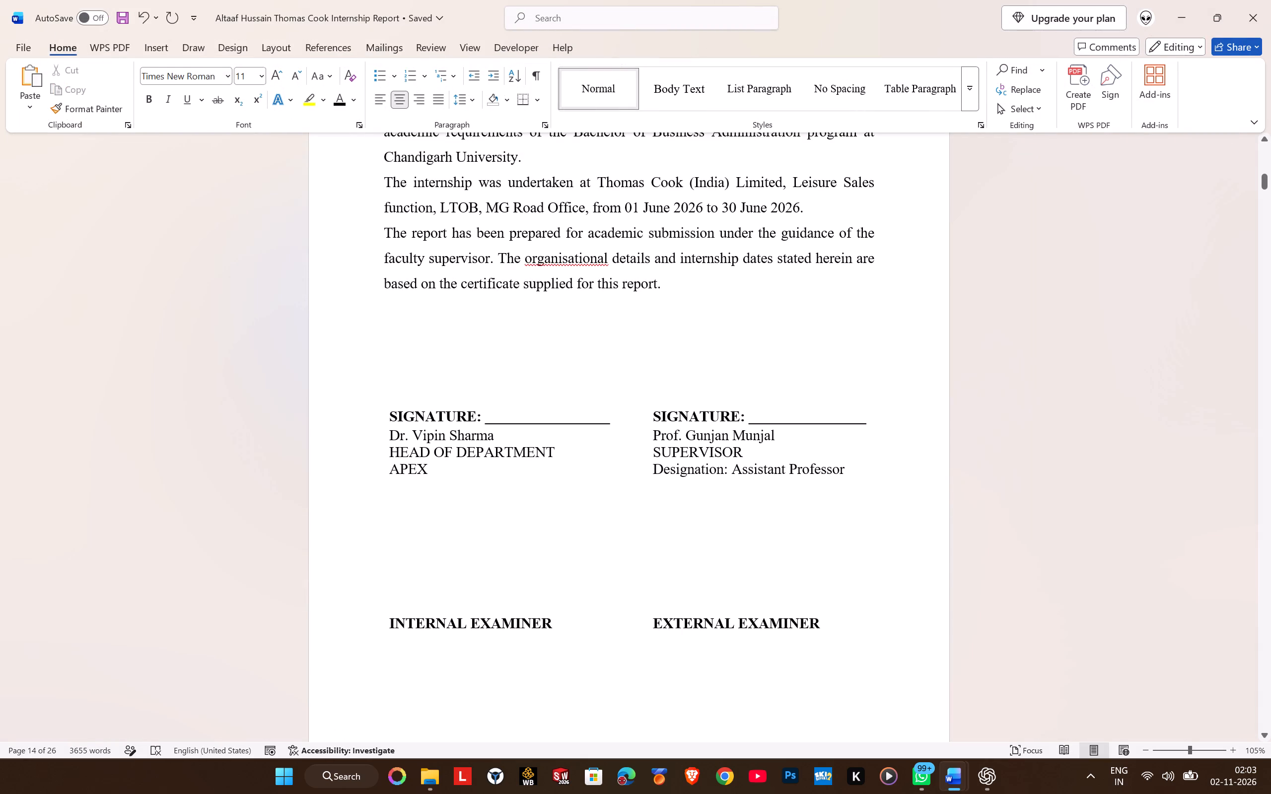
{"action": "scroll", "coordinate": [612, 385], "scroll_direction": "up", "scroll_amount": 9}
{"action": "scroll", "coordinate": [617, 370], "scroll_direction": "down", "scroll_amount": 7}
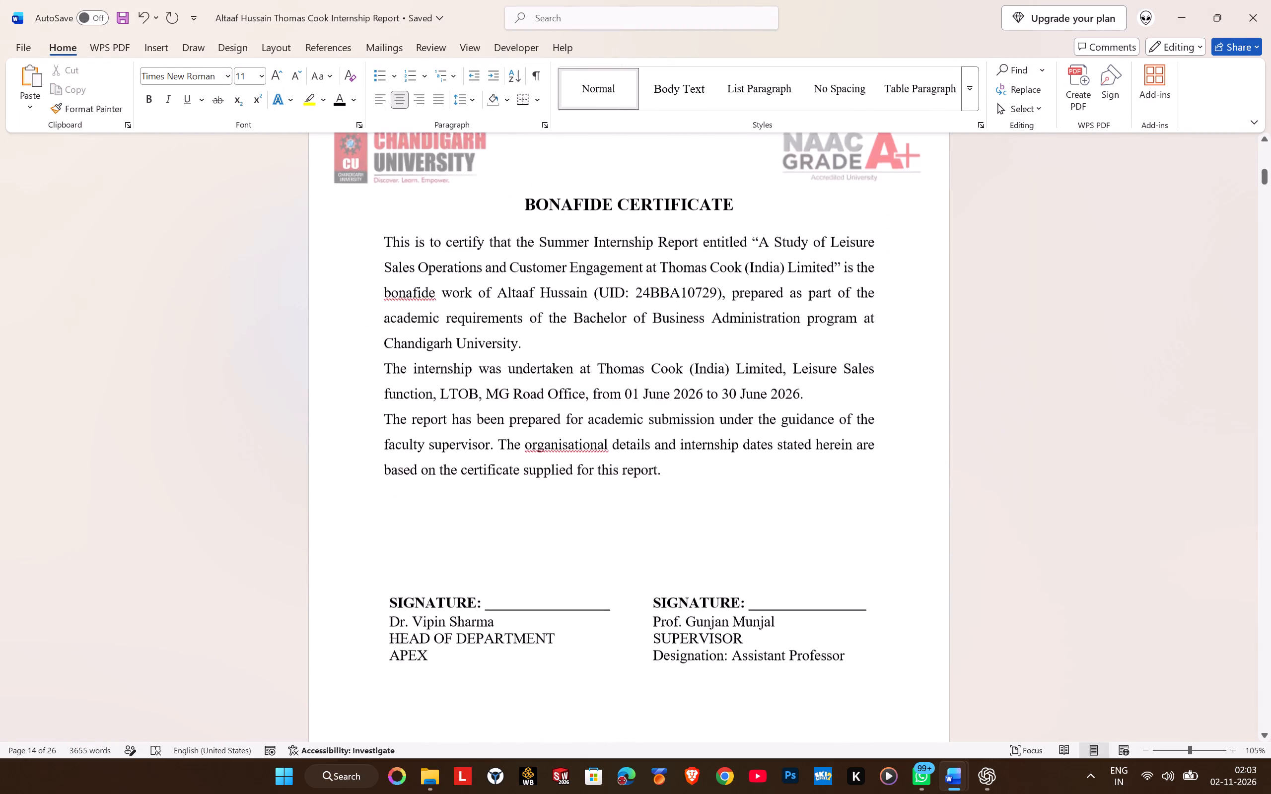
{"action": "scroll", "coordinate": [615, 379], "scroll_direction": "down", "scroll_amount": 20}
{"action": "scroll", "coordinate": [615, 379], "scroll_direction": "down", "scroll_amount": 9}
{"action": "scroll", "coordinate": [615, 379], "scroll_direction": "up", "scroll_amount": 3}
{"action": "scroll", "coordinate": [615, 379], "scroll_direction": "down", "scroll_amount": 17}
{"action": "scroll", "coordinate": [615, 379], "scroll_direction": "down", "scroll_amount": 5}
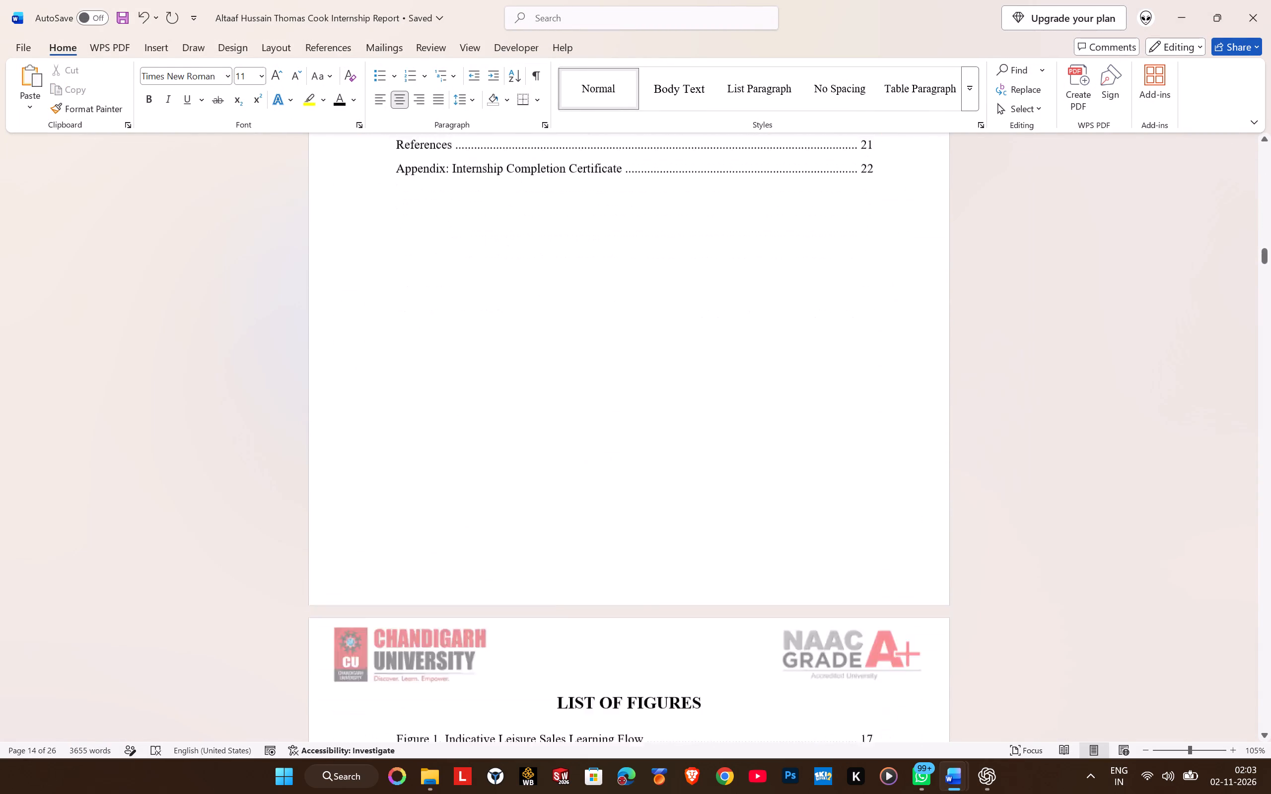
{"action": "scroll", "coordinate": [615, 379], "scroll_direction": "down", "scroll_amount": 5}
{"action": "scroll", "coordinate": [615, 379], "scroll_direction": "up", "scroll_amount": 5}
{"action": "scroll", "coordinate": [615, 379], "scroll_direction": "down", "scroll_amount": 3}
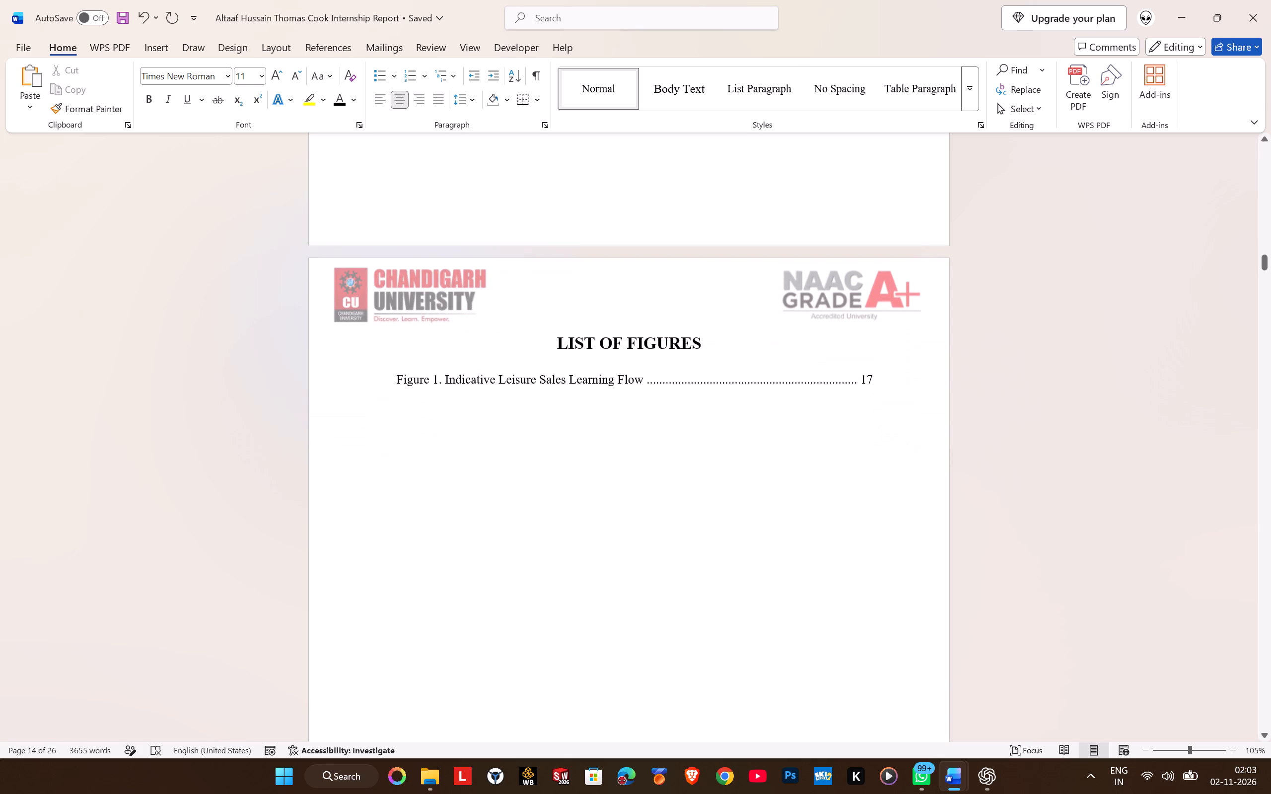
Save the report, and delete everything from the LIST OF FIGURES heading to the end, along with the emptied page.
{"action": "left_click_drag", "start_coordinate": [555, 345], "coordinate": [596, 793]}
{"action": "left_click", "coordinate": [1001, 590]}
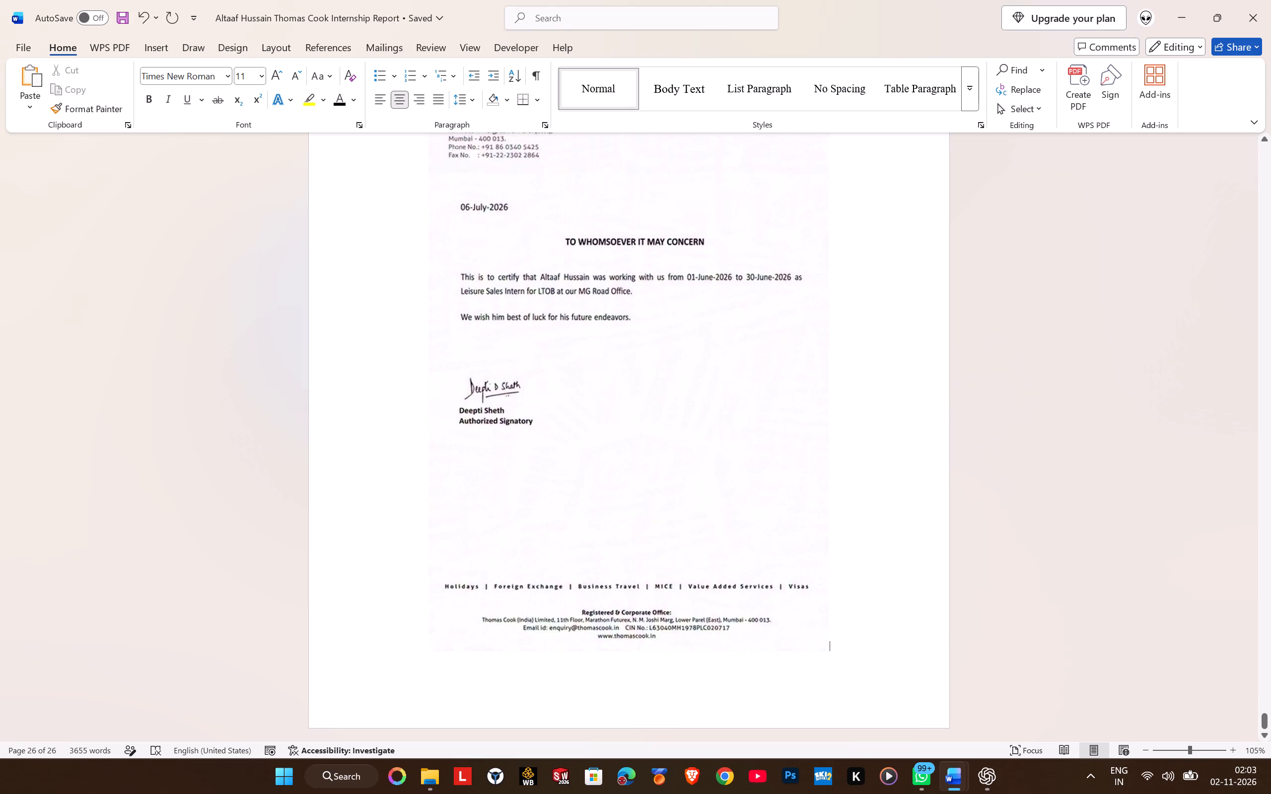
{"action": "key", "text": "ctrl+s"}
{"action": "left_click_drag", "start_coordinate": [873, 657], "coordinate": [791, 580]}
{"action": "left_click_drag", "start_coordinate": [791, 580], "coordinate": [451, 27]}
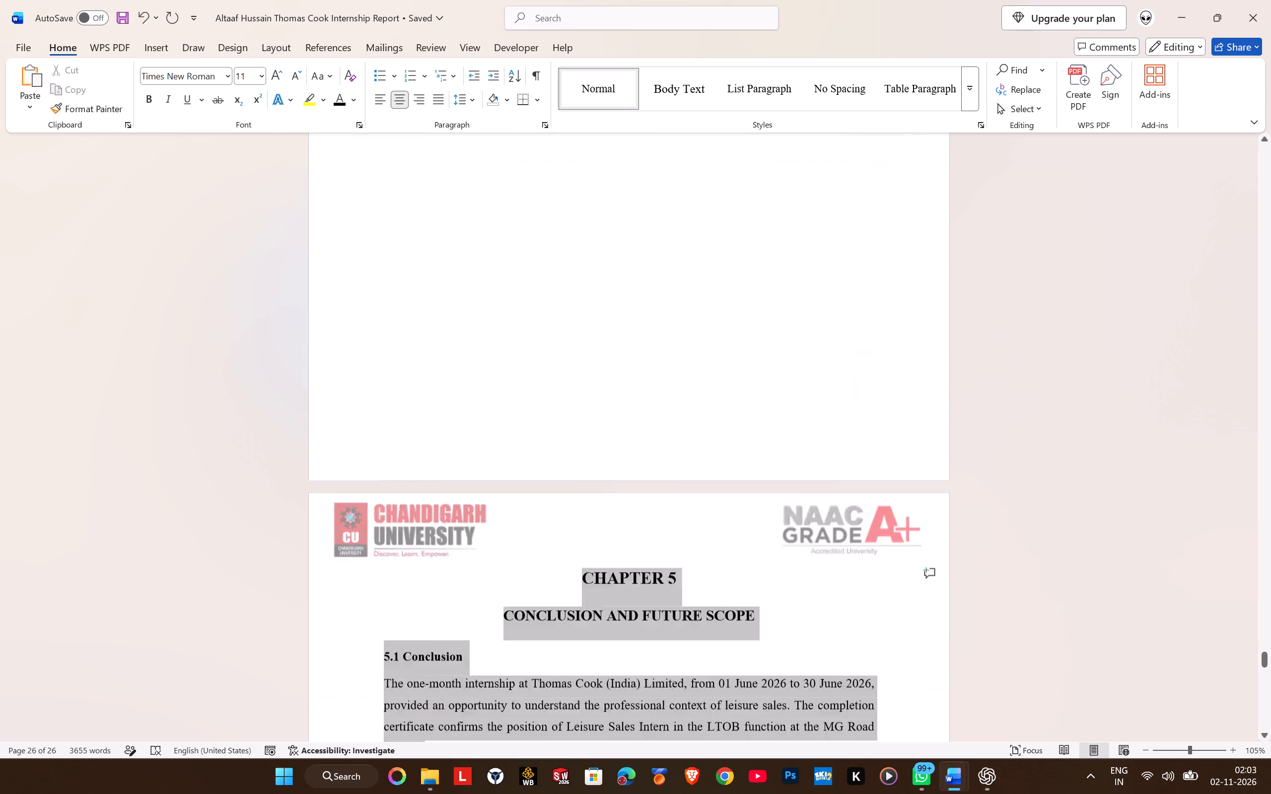
{"action": "left_click_drag", "start_coordinate": [451, 27], "coordinate": [502, 0]}
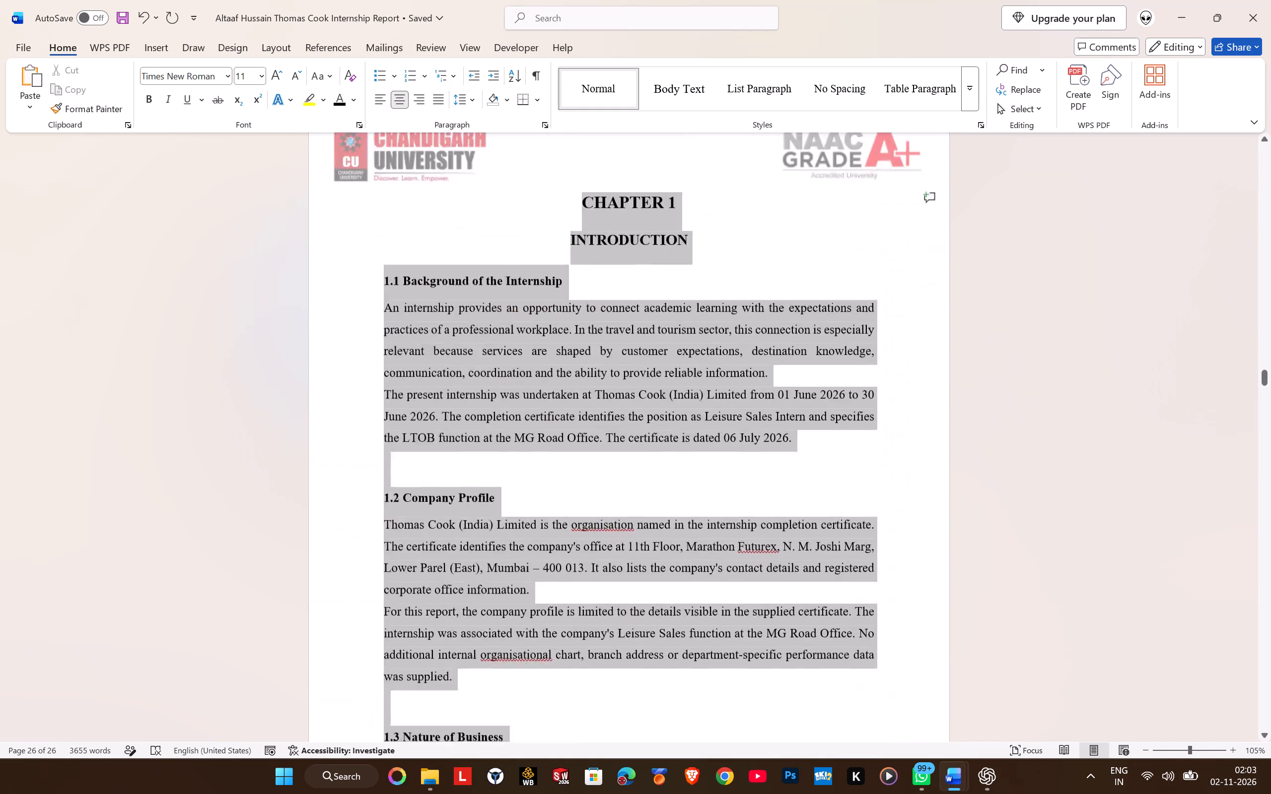
{"action": "left_click_drag", "start_coordinate": [502, 0], "coordinate": [491, 34]}
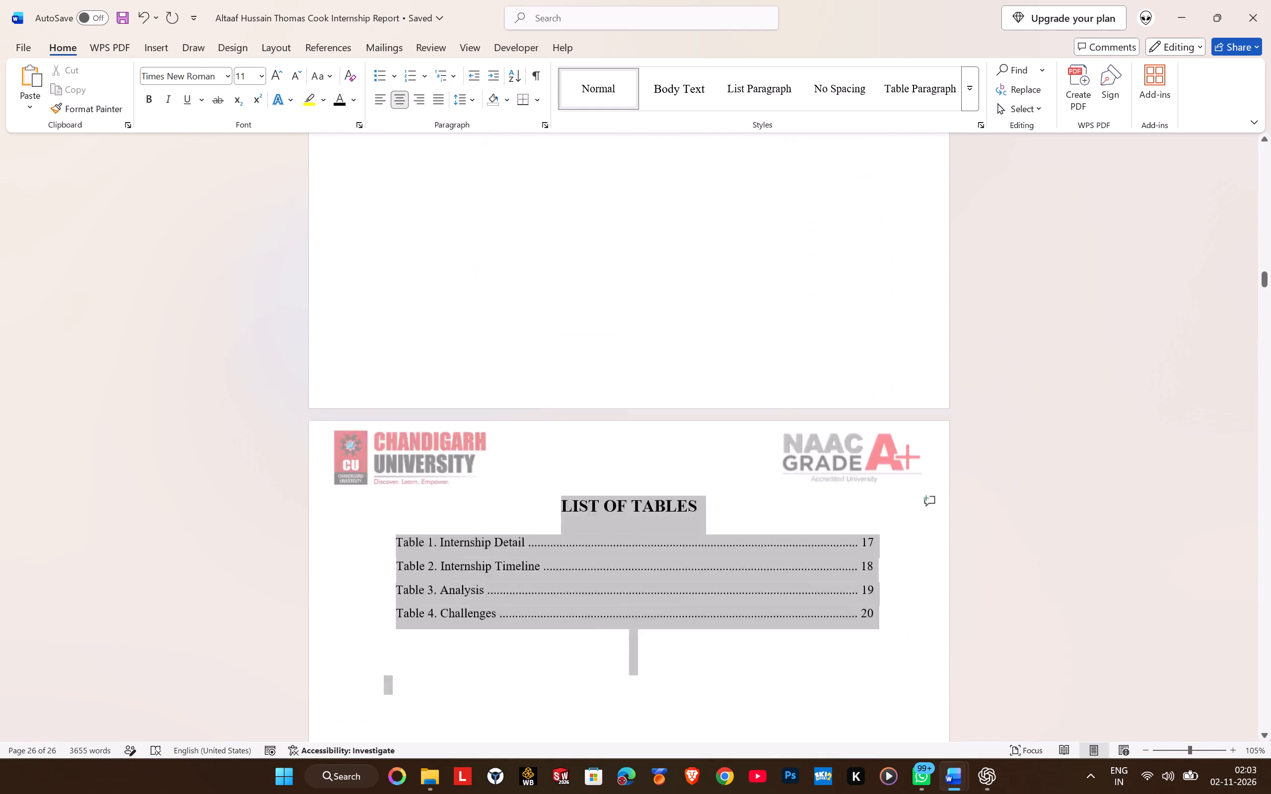
{"action": "left_click_drag", "start_coordinate": [491, 34], "coordinate": [507, 349]}
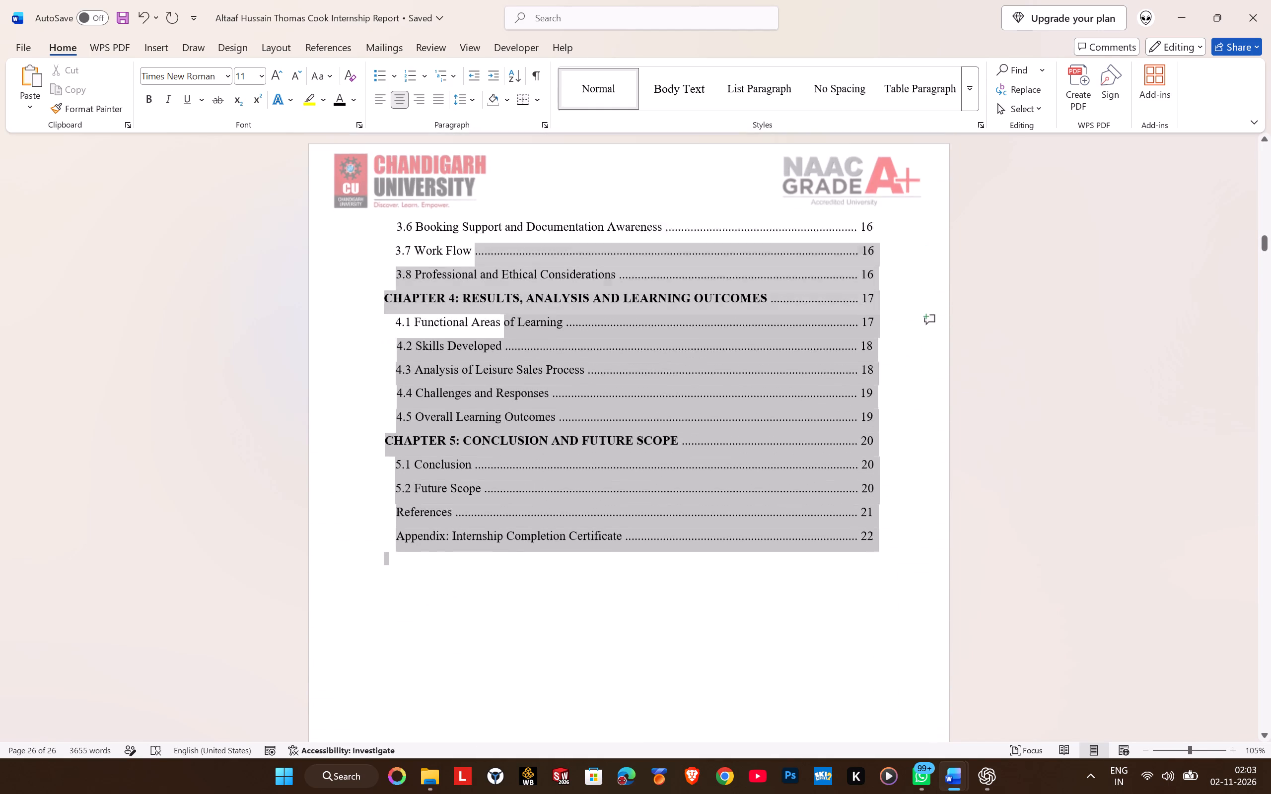
{"action": "left_click_drag", "start_coordinate": [507, 349], "coordinate": [551, 575]}
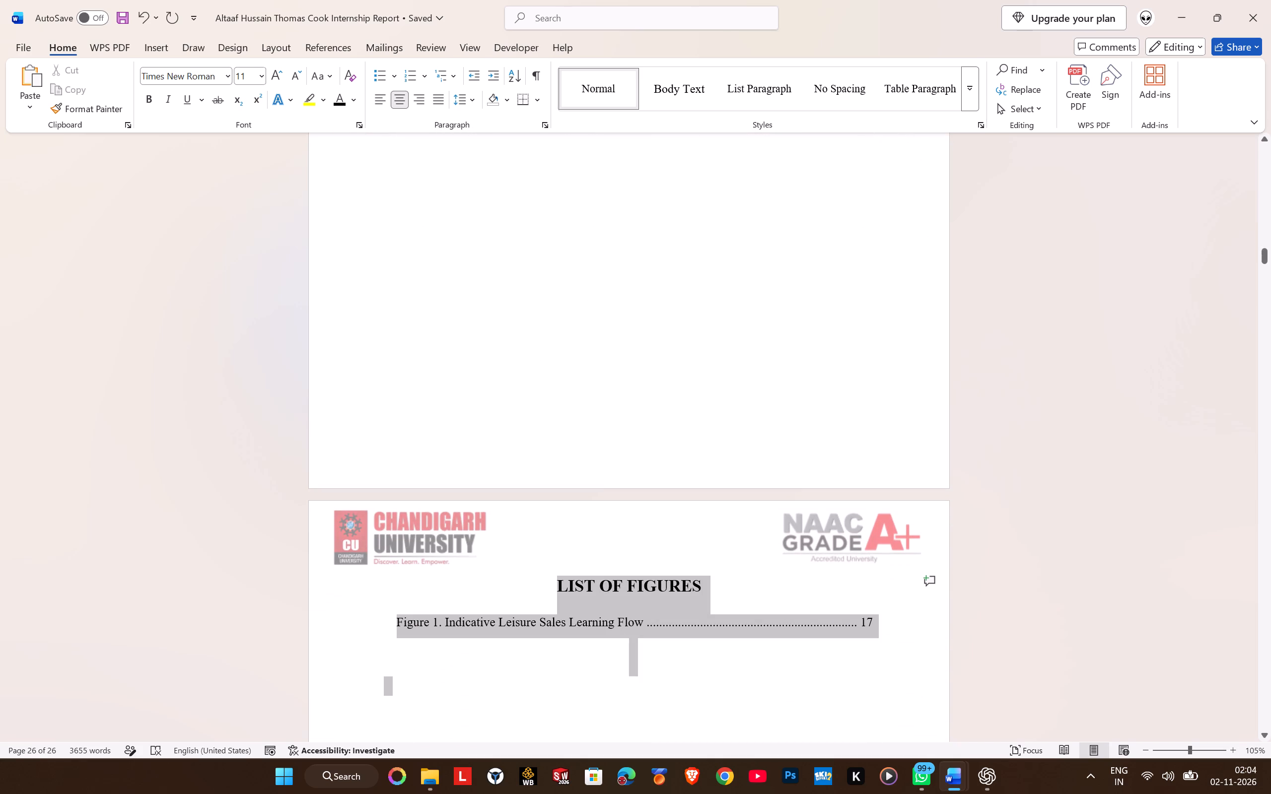
{"action": "left_click_drag", "start_coordinate": [551, 575], "coordinate": [556, 580]}
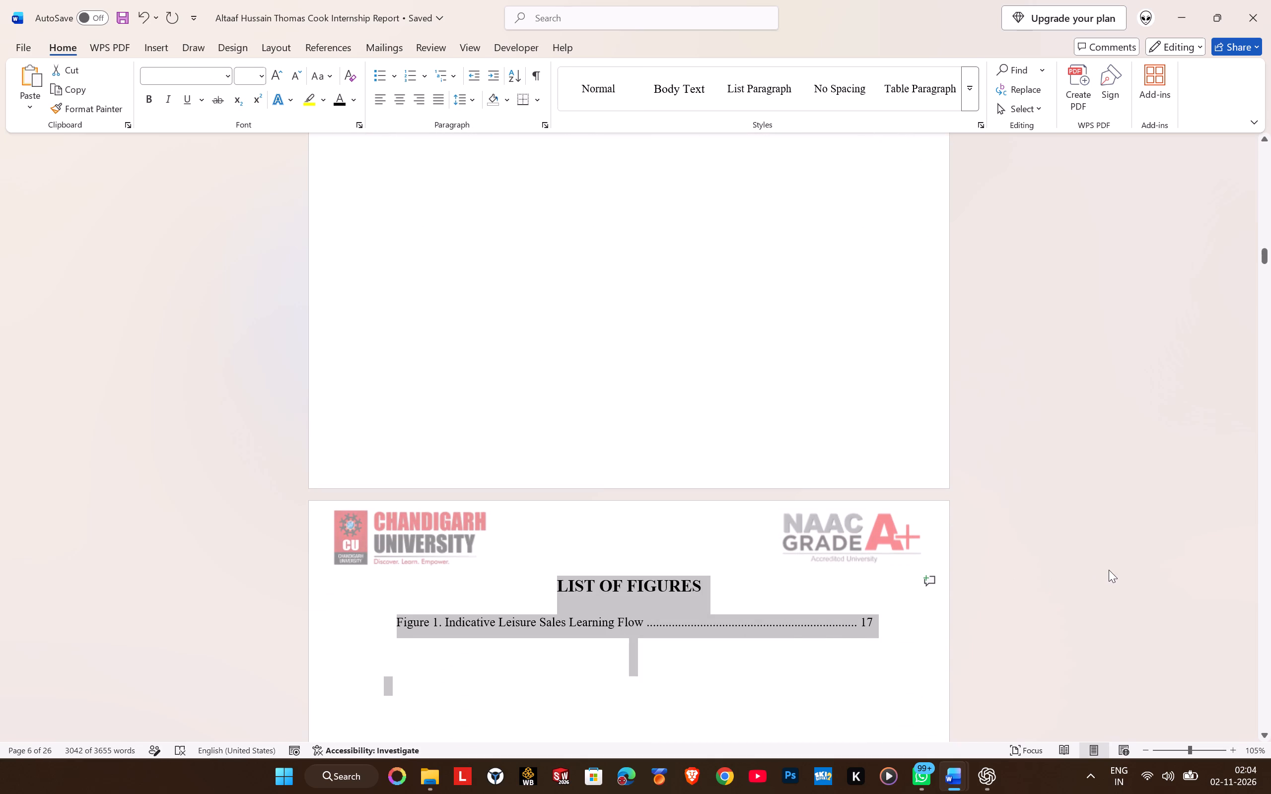
{"action": "key", "text": "BackSpace"}
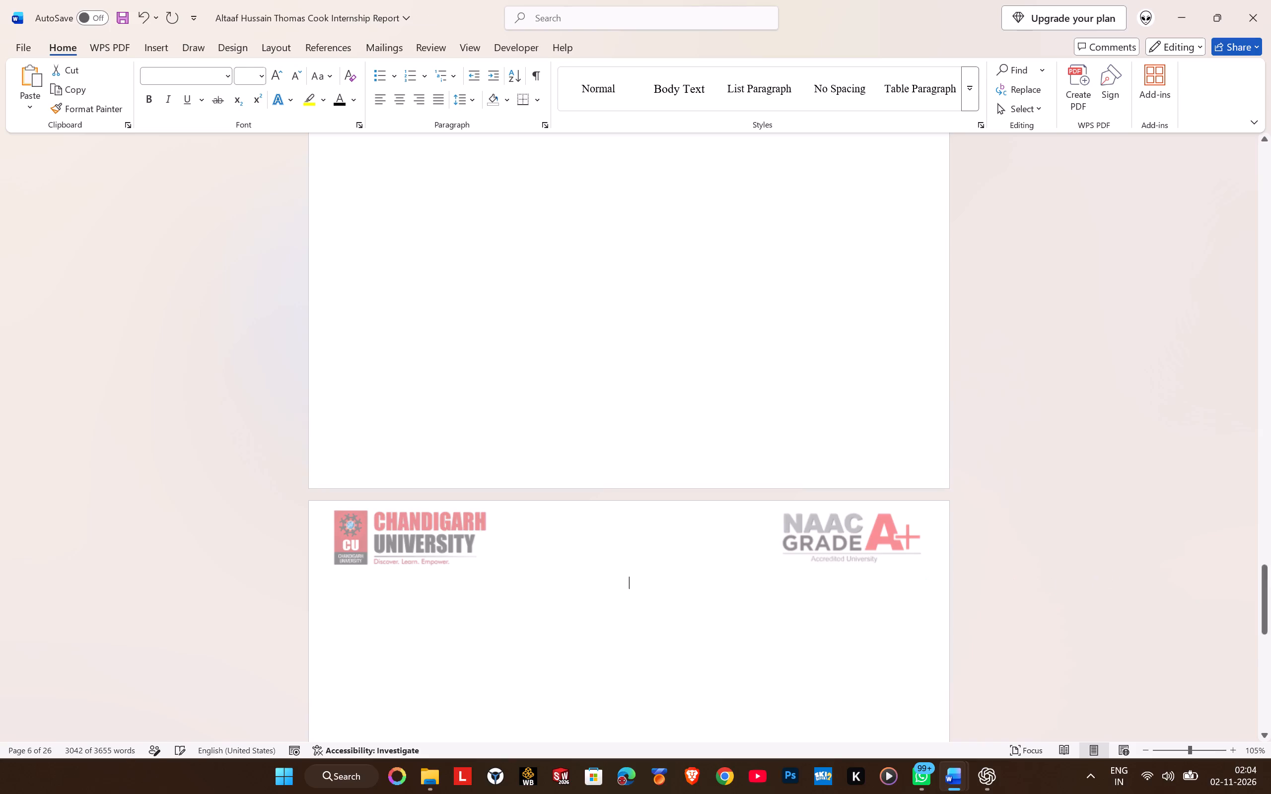
{"action": "key", "text": "Delete"}
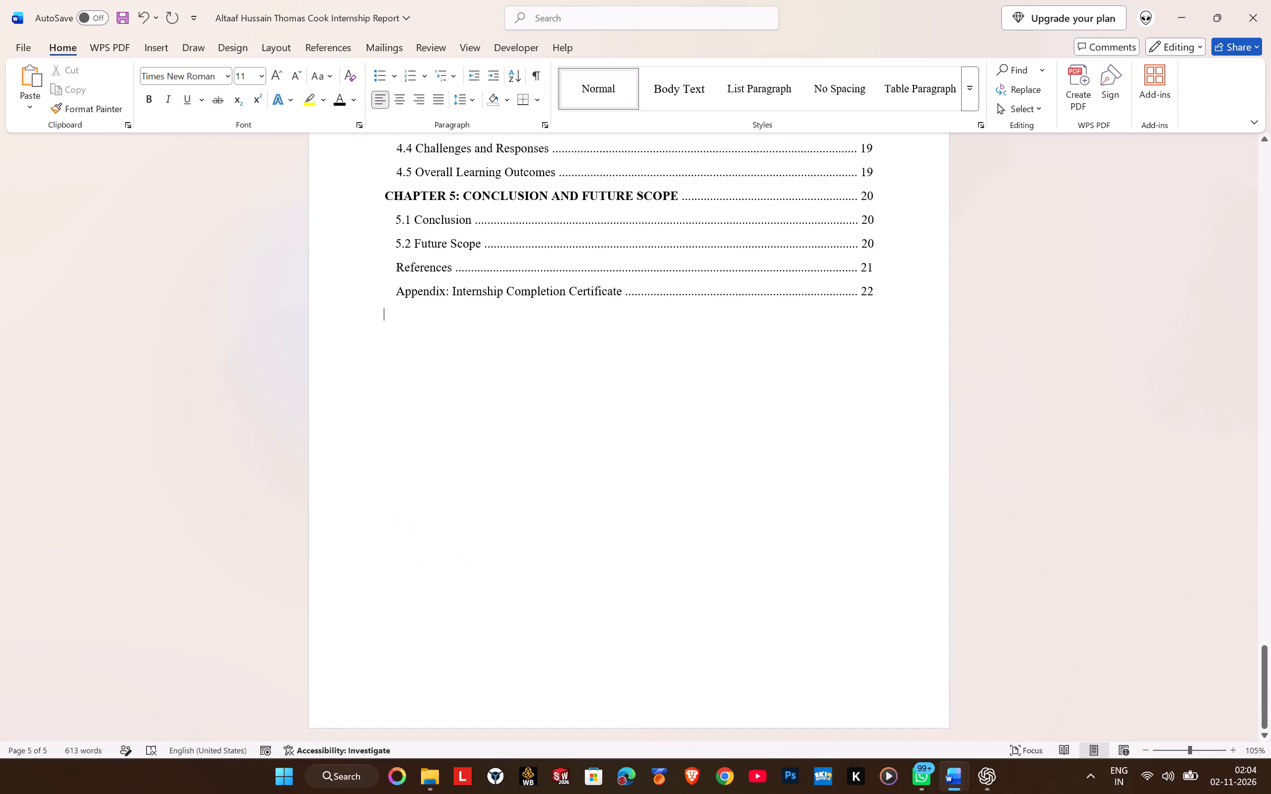
Save the shortened document as a separate Word copy in Downloads, adding "1 " before the existing file name.
{"action": "scroll", "coordinate": [1098, 564], "scroll_direction": "up", "scroll_amount": 3}
{"action": "left_click", "coordinate": [16, 44]}
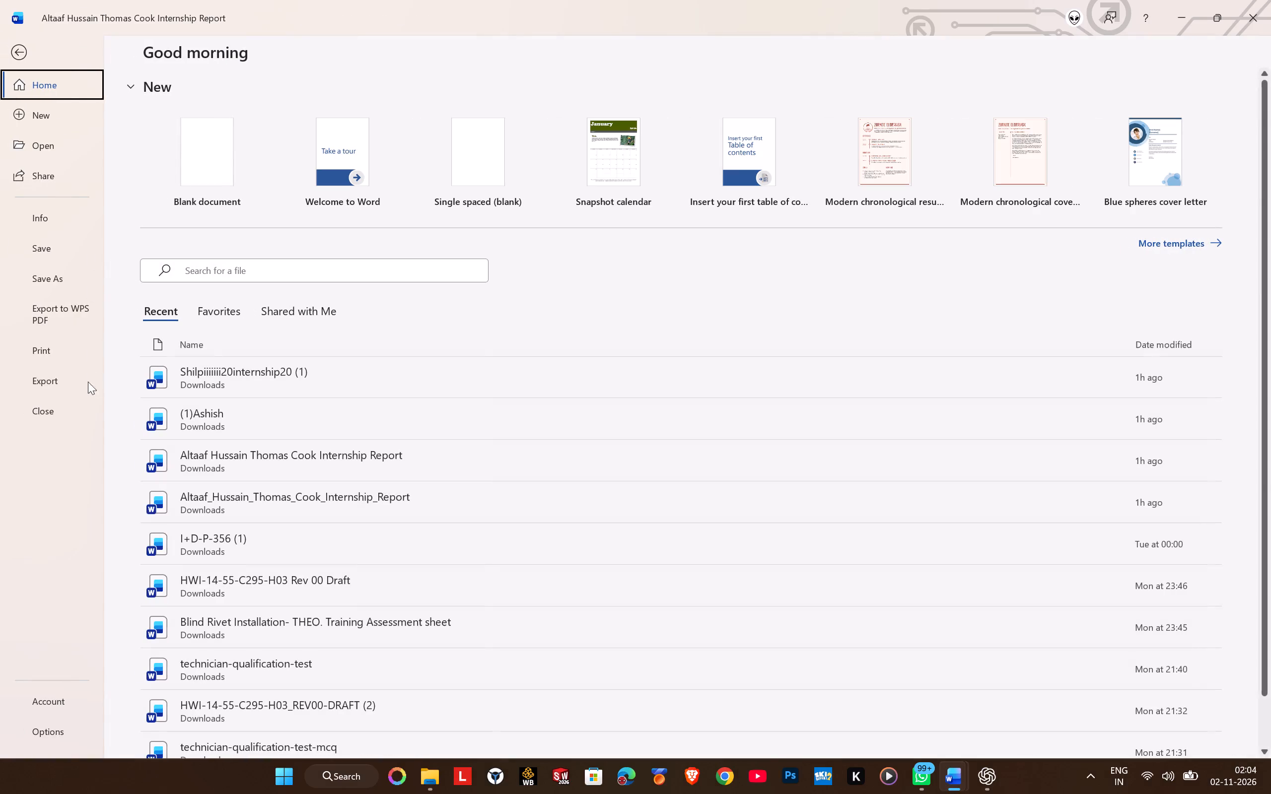
{"action": "left_click", "coordinate": [50, 281]}
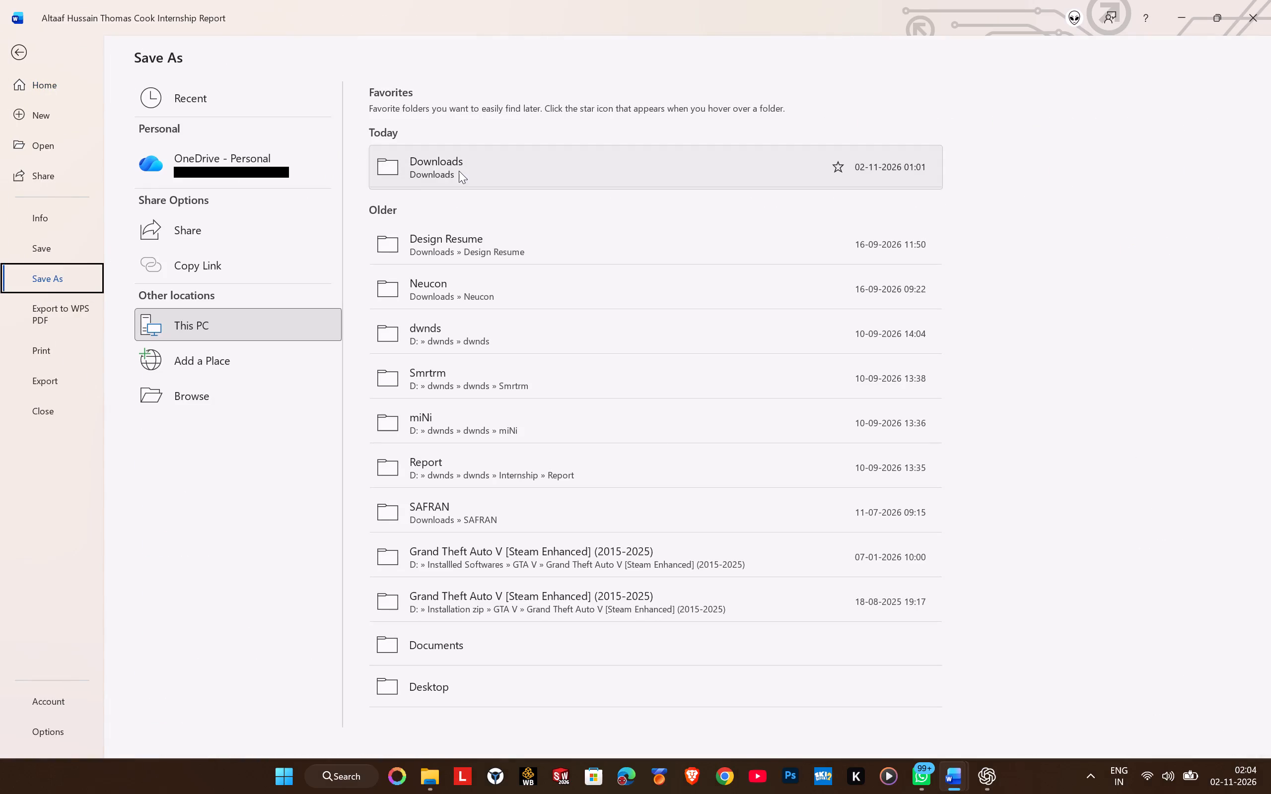
{"action": "left_click", "coordinate": [459, 171]}
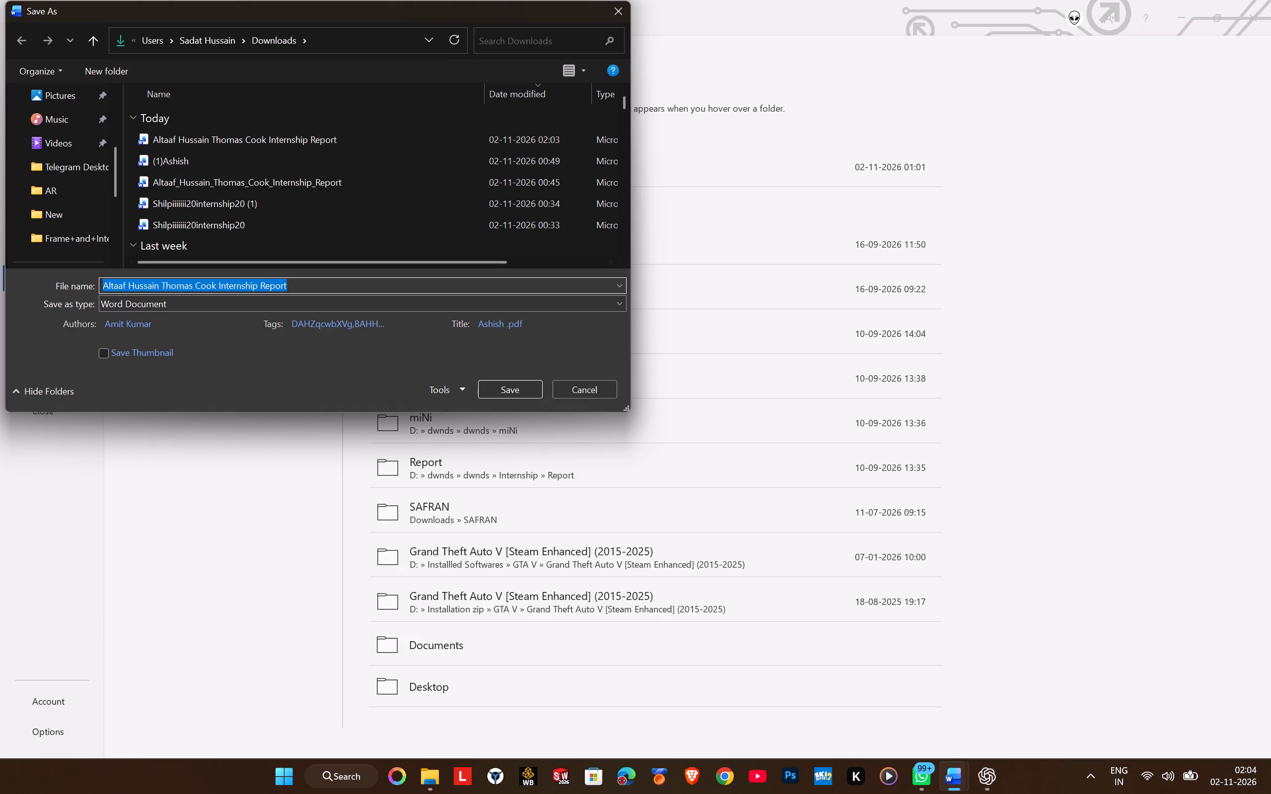
{"action": "left_click", "coordinate": [328, 285]}
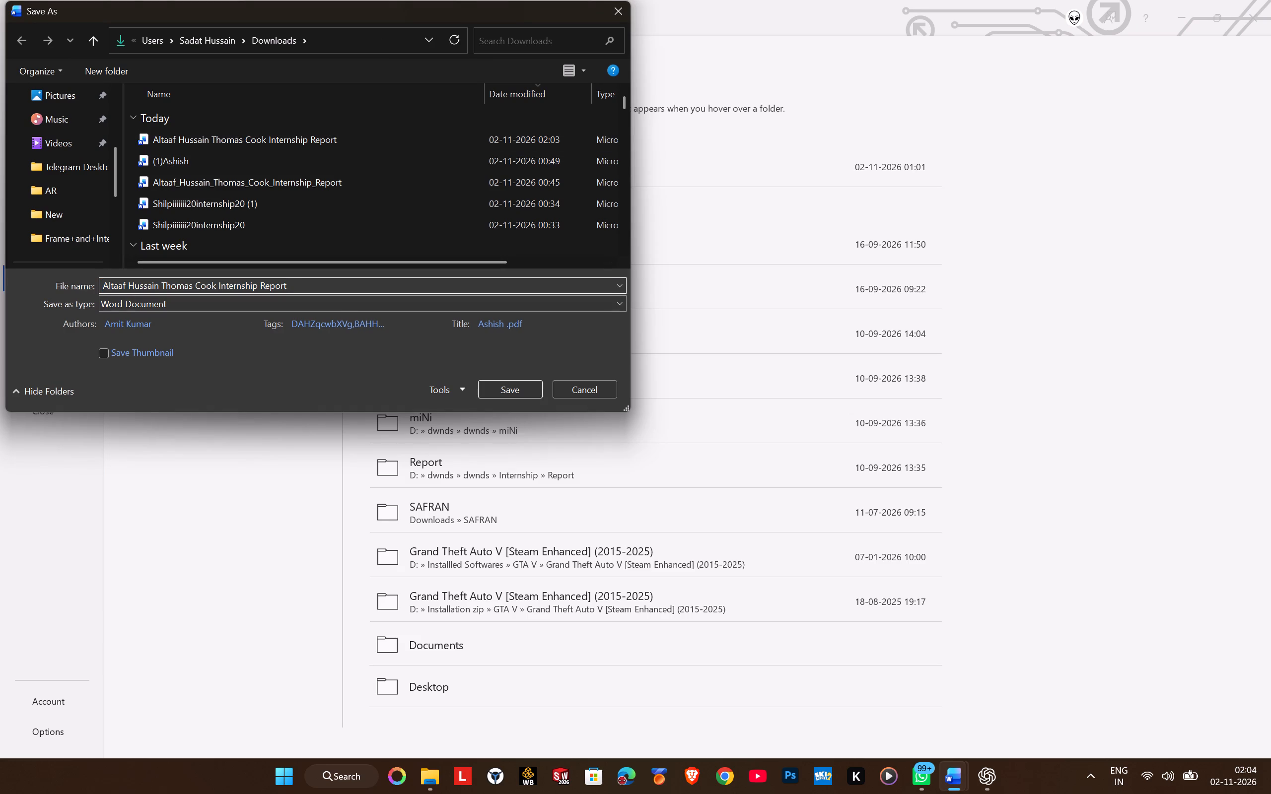
{"action": "key", "text": "BackSpace"}
{"action": "key", "text": "BackSpace"}
{"action": "key", "text": "BackSpace"}
{"action": "key", "text": "BackSpace"}
{"action": "key", "text": "BackSpace"}
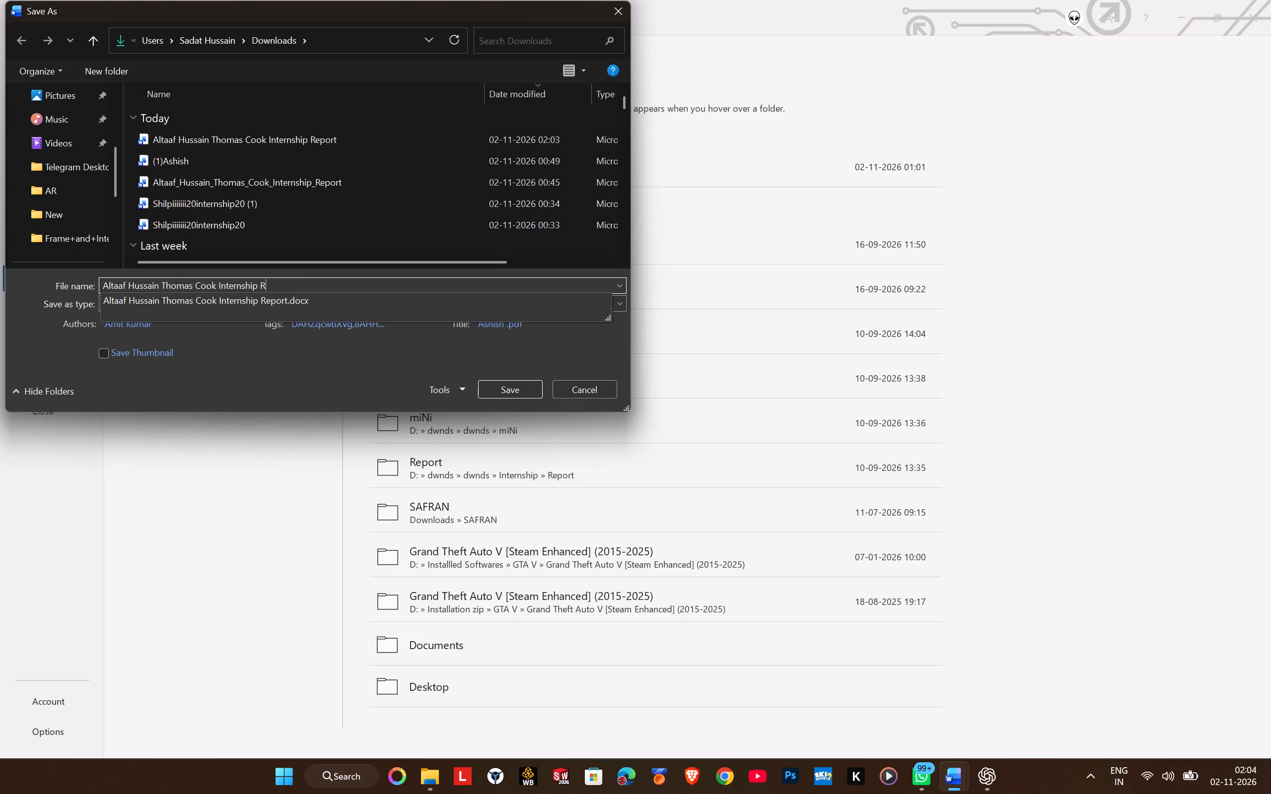
{"action": "type", "text": "ort"}
{"action": "key", "text": "BackSpace"}
{"action": "key", "text": "BackSpace"}
{"action": "key", "text": "BackSpace"}
{"action": "type", "text": "eport 1"}
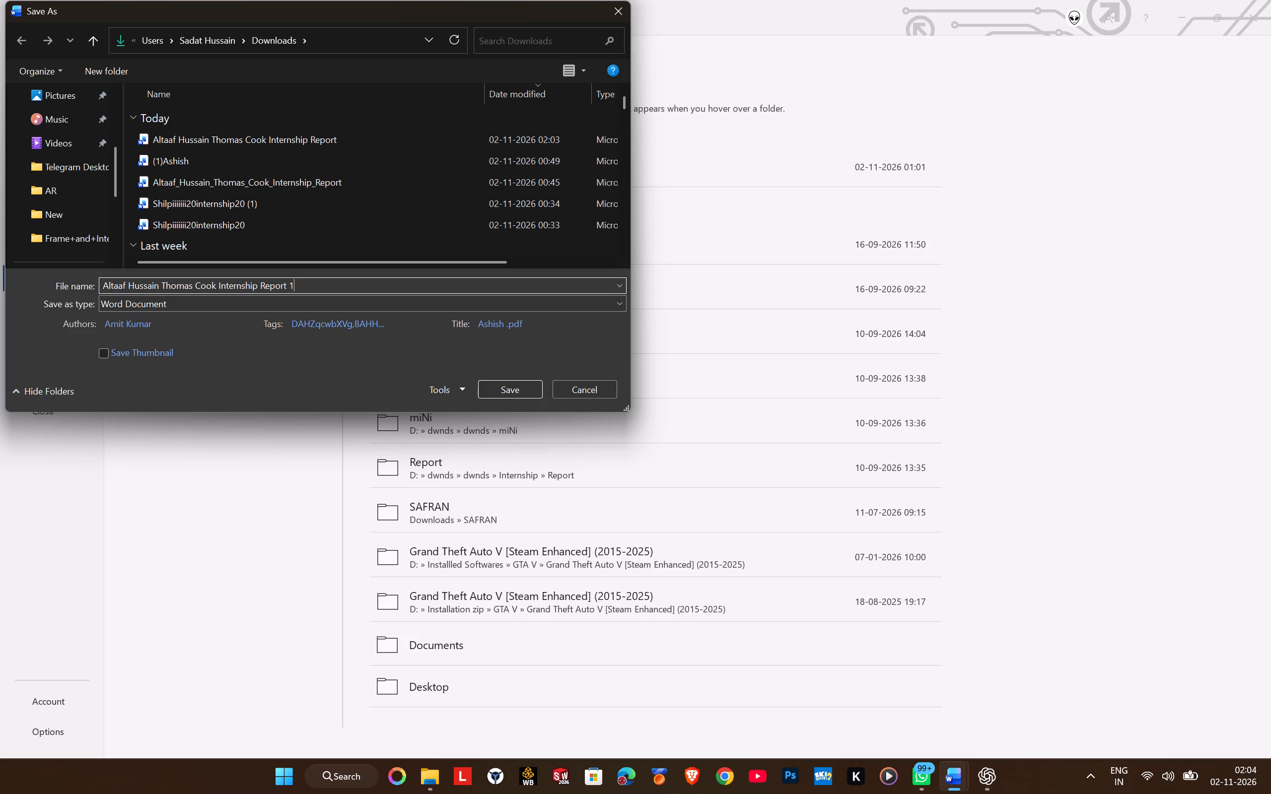
{"action": "key", "text": "BackSpace"}
{"action": "key", "text": "BackSpace"}
{"action": "key", "text": "Left"}
{"action": "key", "text": "Left"}
{"action": "key", "text": "Left"}
{"action": "key", "text": "Left"}
{"action": "key", "text": "Left"}
{"action": "key", "text": "Left"}
{"action": "key", "text": "Left"}
{"action": "key", "text": "Left"}
{"action": "key", "text": "Left"}
{"action": "key", "text": "Left"}
{"action": "key", "text": "Left"}
{"action": "key", "text": "Left"}
{"action": "key", "text": "Left"}
{"action": "key", "text": "Left"}
{"action": "key", "text": "Left"}
{"action": "key", "text": "Left"}
{"action": "key", "text": "Left"}
{"action": "key", "text": "Left"}
{"action": "key", "text": "Left"}
{"action": "key", "text": "Left"}
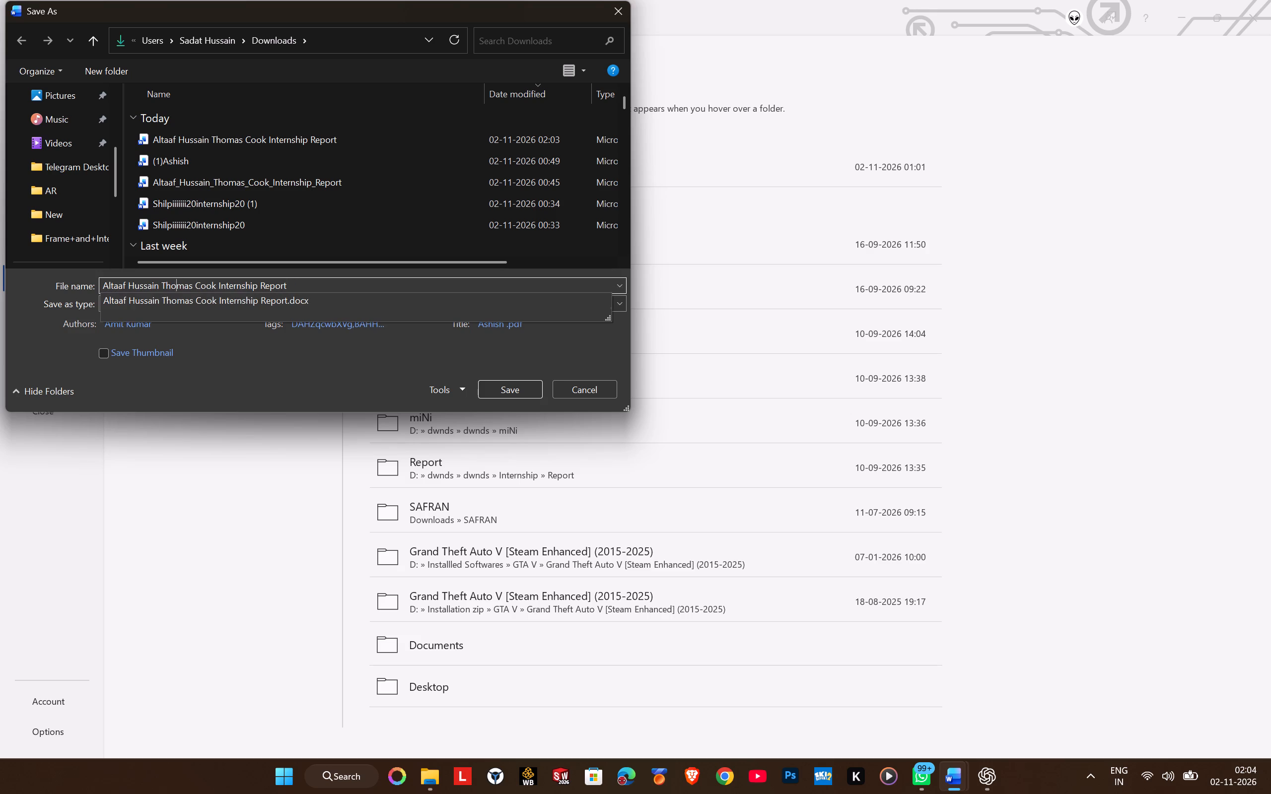
{"action": "type", "text": "1"}
{"action": "key", "text": "space"}
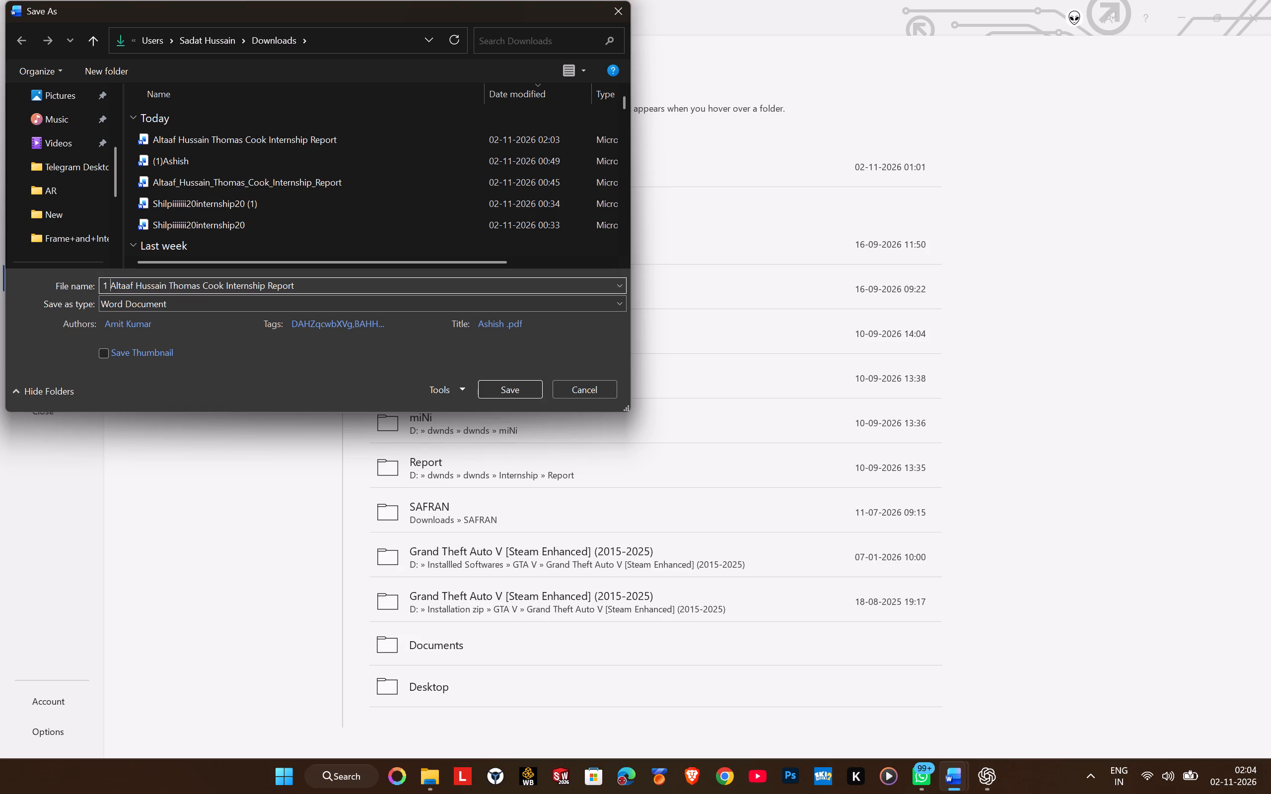
{"action": "left_click", "coordinate": [502, 382]}
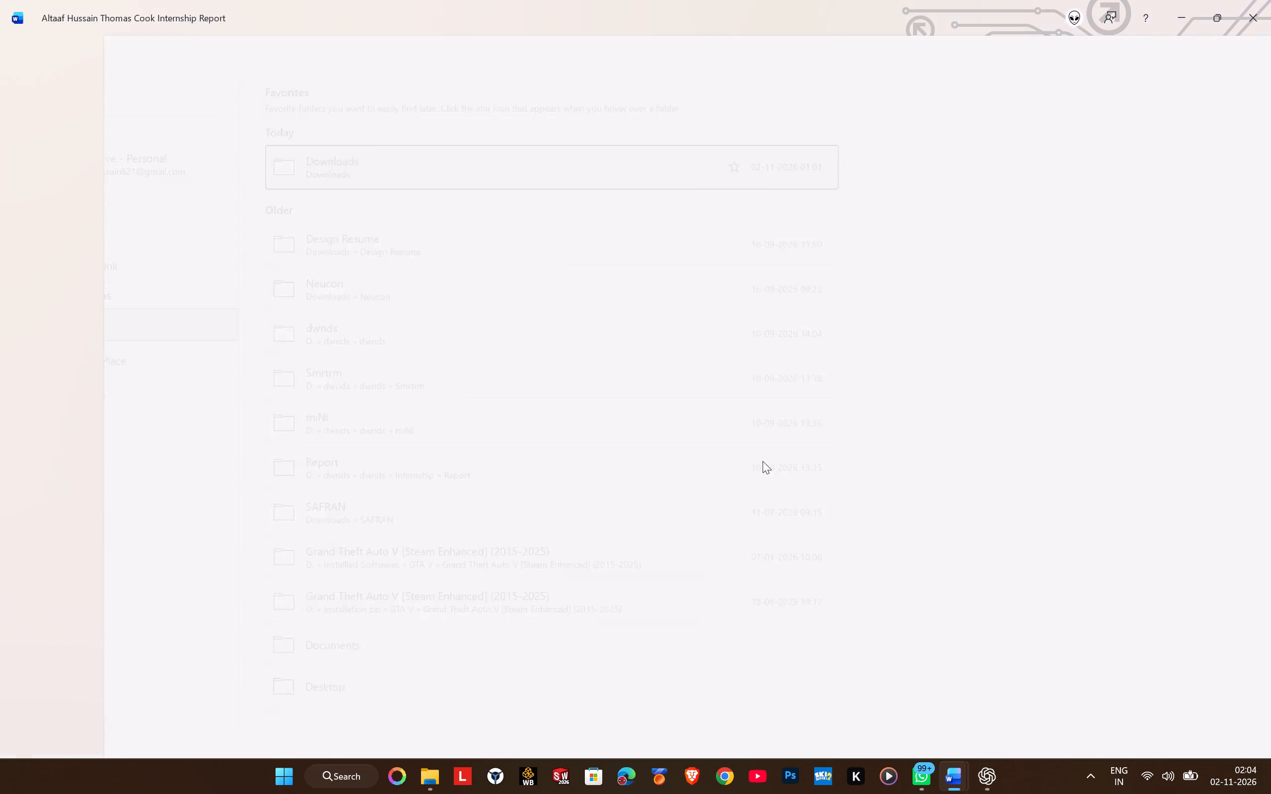
Undo the removal of the emptied page and the deletion of the content from the LIST OF FIGURES heading onward.
{"action": "scroll", "coordinate": [570, 430], "scroll_direction": "up", "scroll_amount": 3}
{"action": "scroll", "coordinate": [570, 438], "scroll_direction": "down", "scroll_amount": 12}
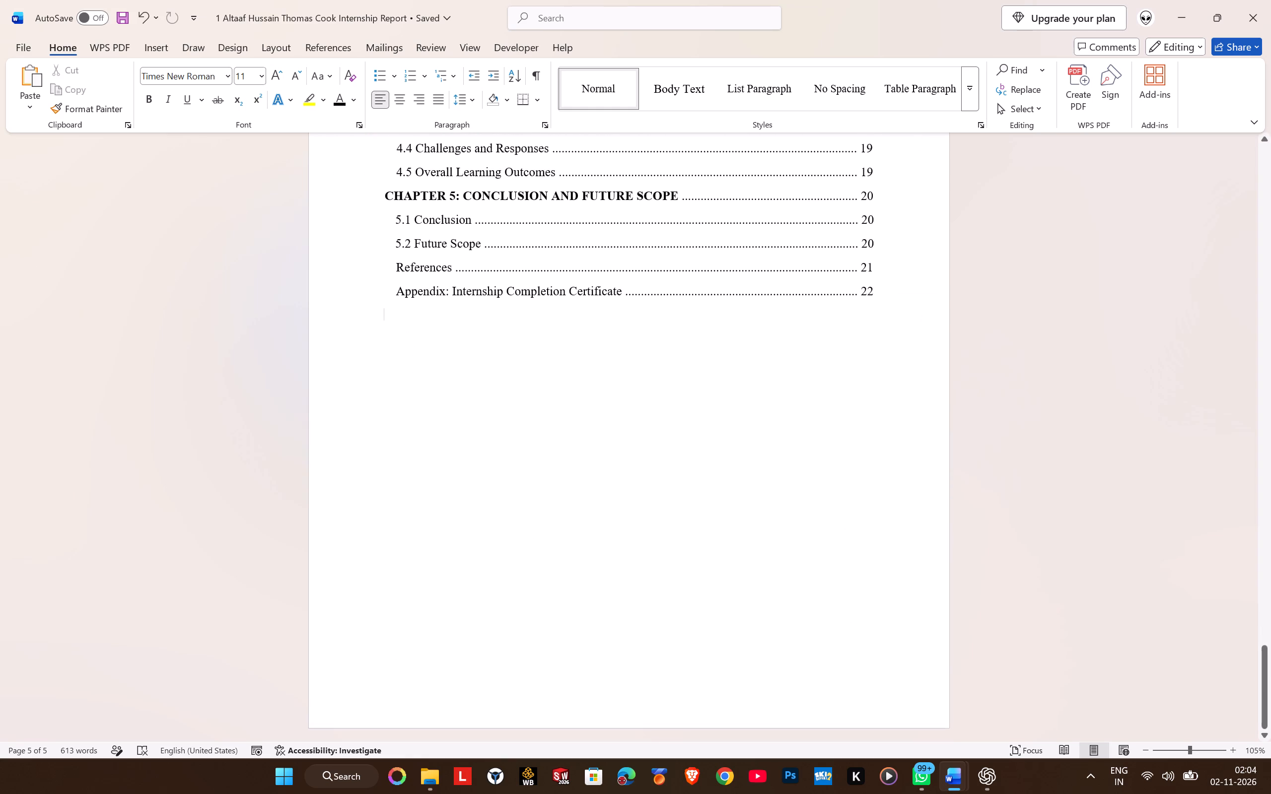
{"action": "scroll", "coordinate": [570, 480], "scroll_direction": "up", "scroll_amount": 8}
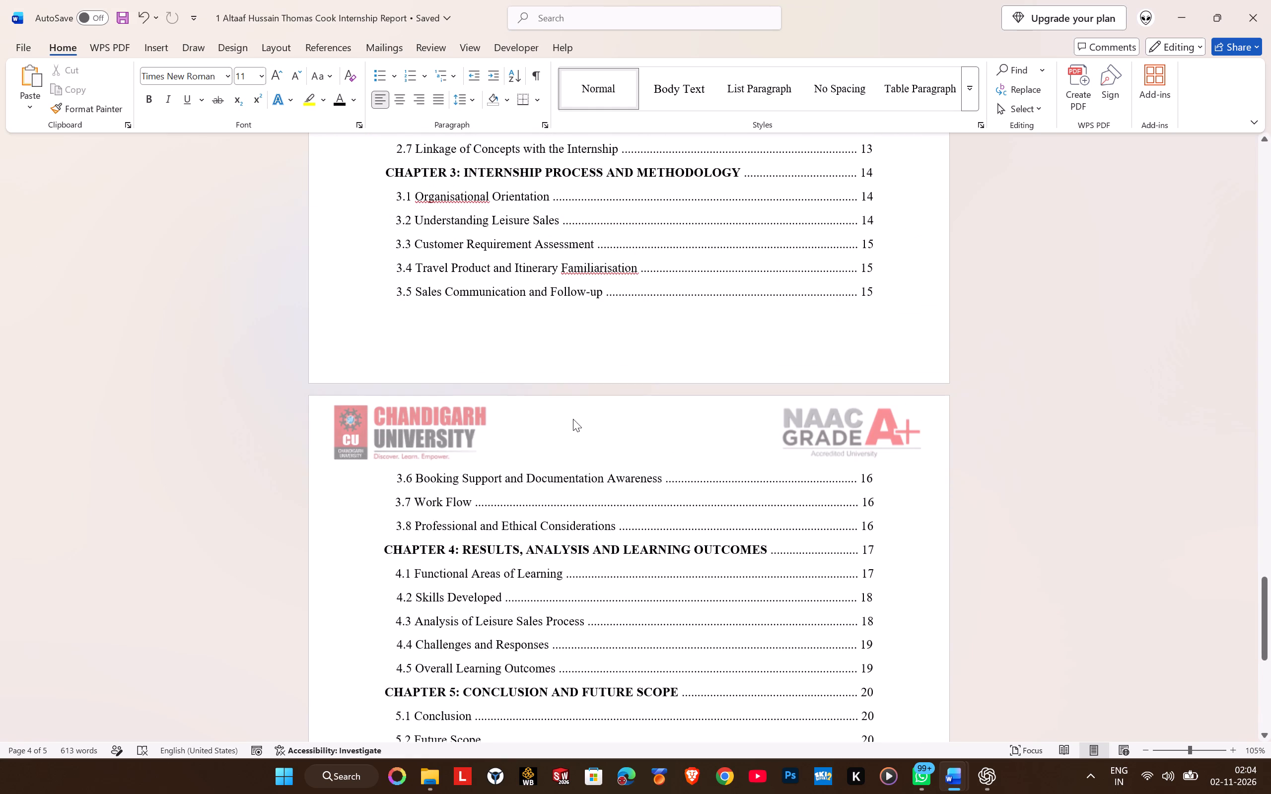
{"action": "scroll", "coordinate": [573, 417], "scroll_direction": "down", "scroll_amount": 14}
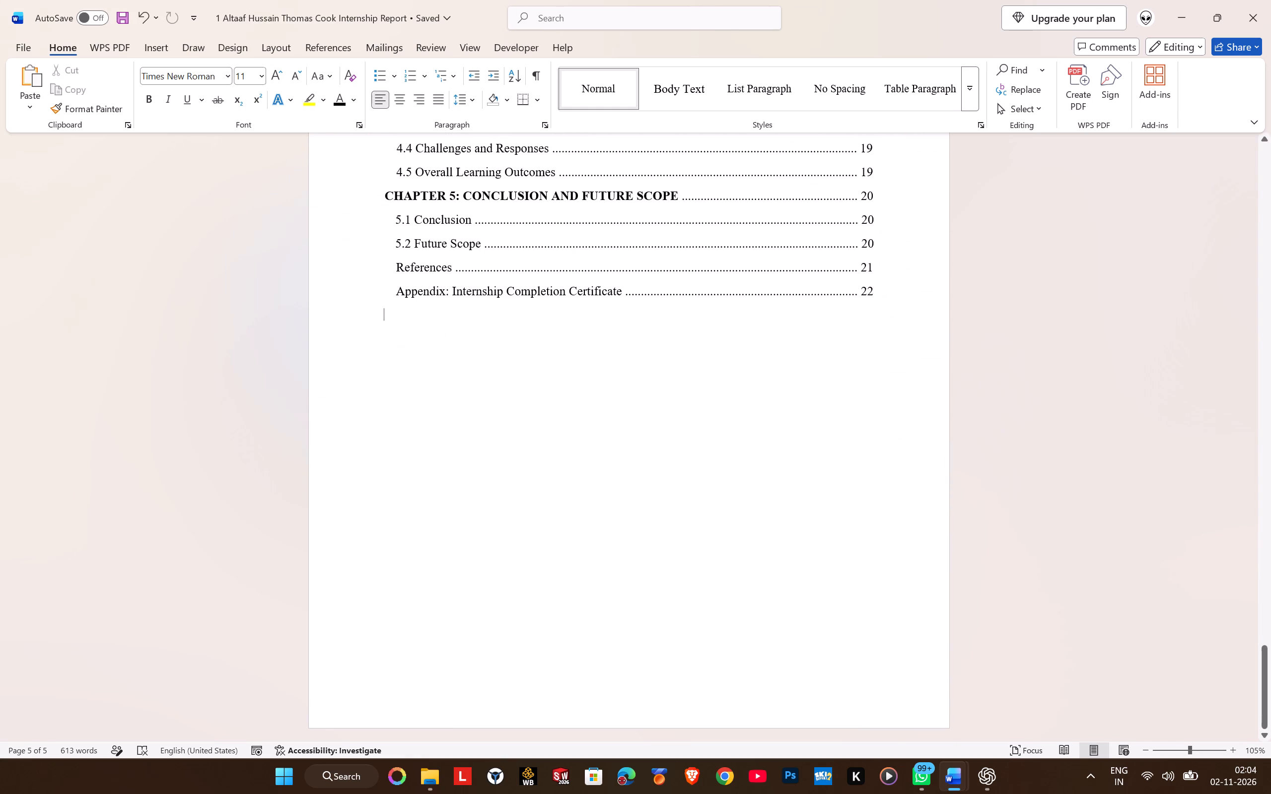
{"action": "key", "text": "ctrl+z"}
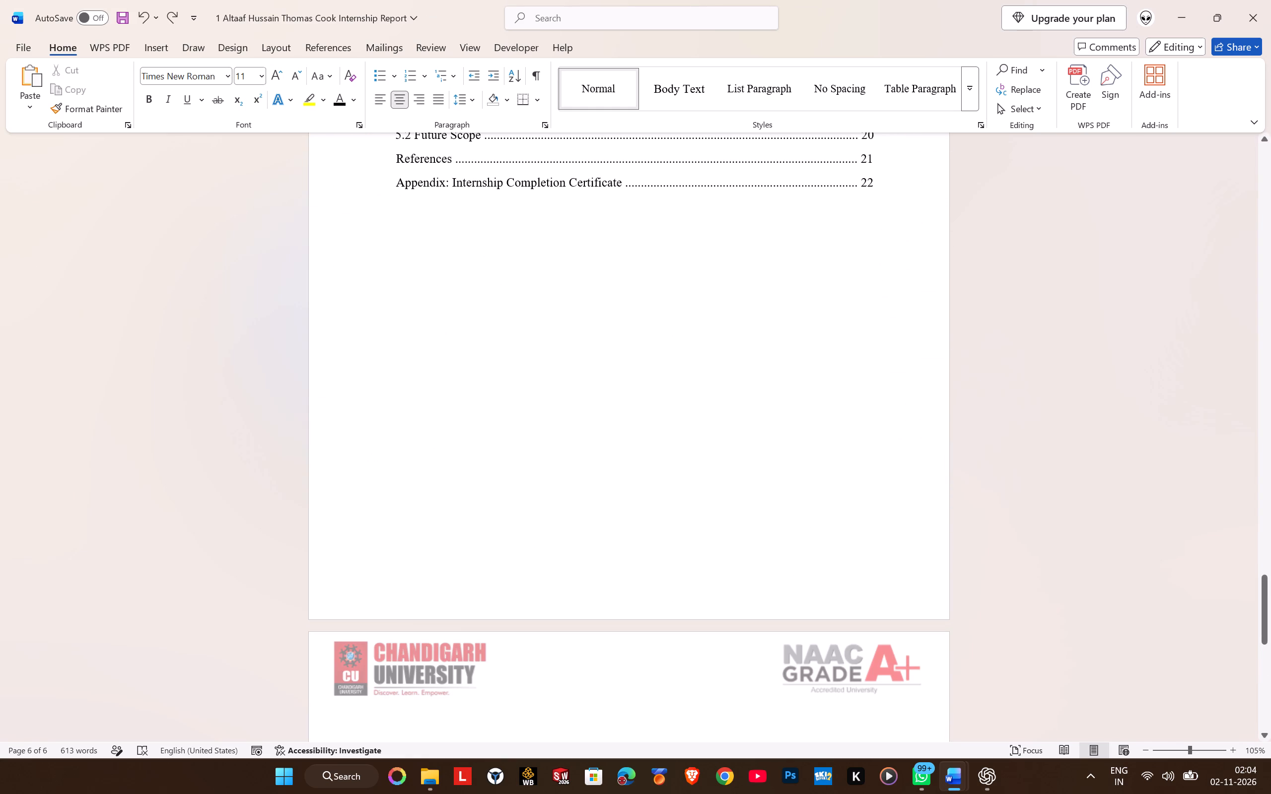
{"action": "scroll", "coordinate": [576, 450], "scroll_direction": "down", "scroll_amount": 6}
{"action": "key", "text": "ctrl+z"}
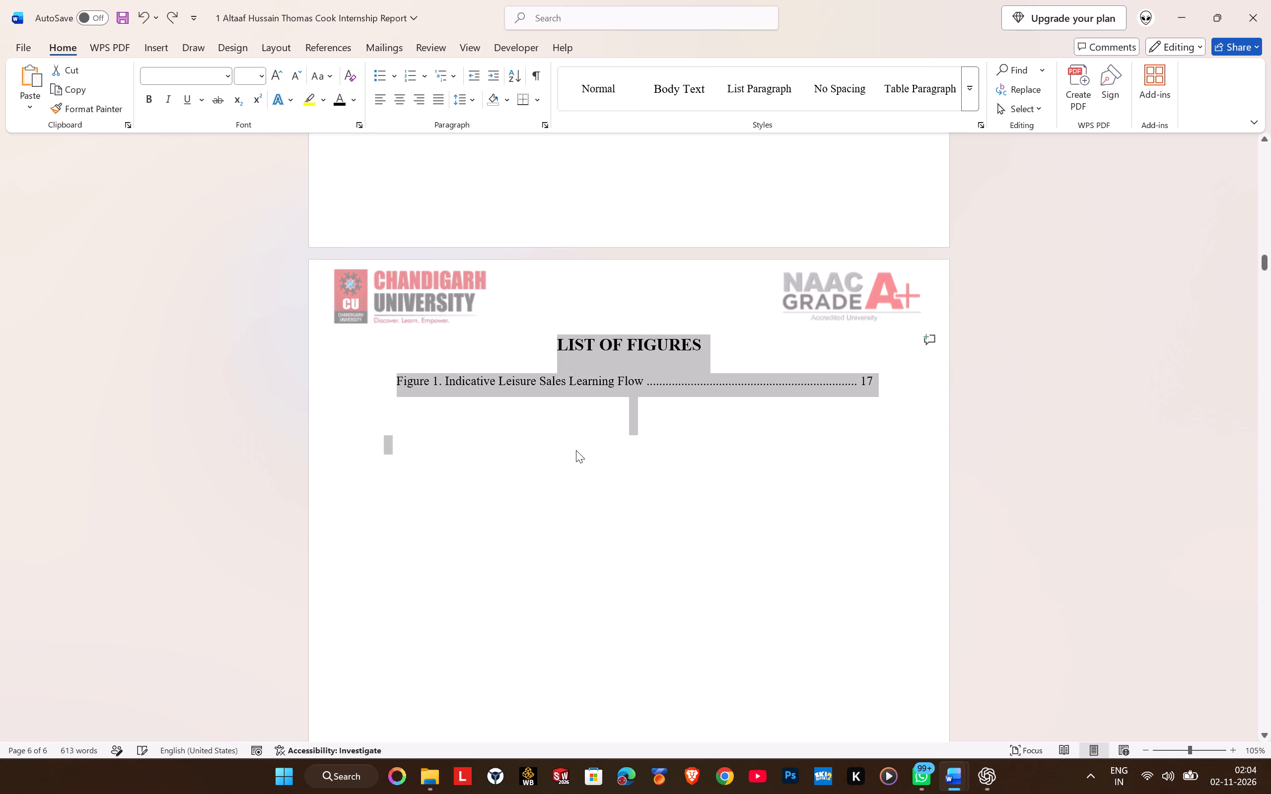
Delete everything before the LIST OF FIGURES heading, from the cover page through the table of contents.
{"action": "scroll", "coordinate": [576, 449], "scroll_direction": "up", "scroll_amount": 6}
{"action": "left_click", "coordinate": [576, 461]}
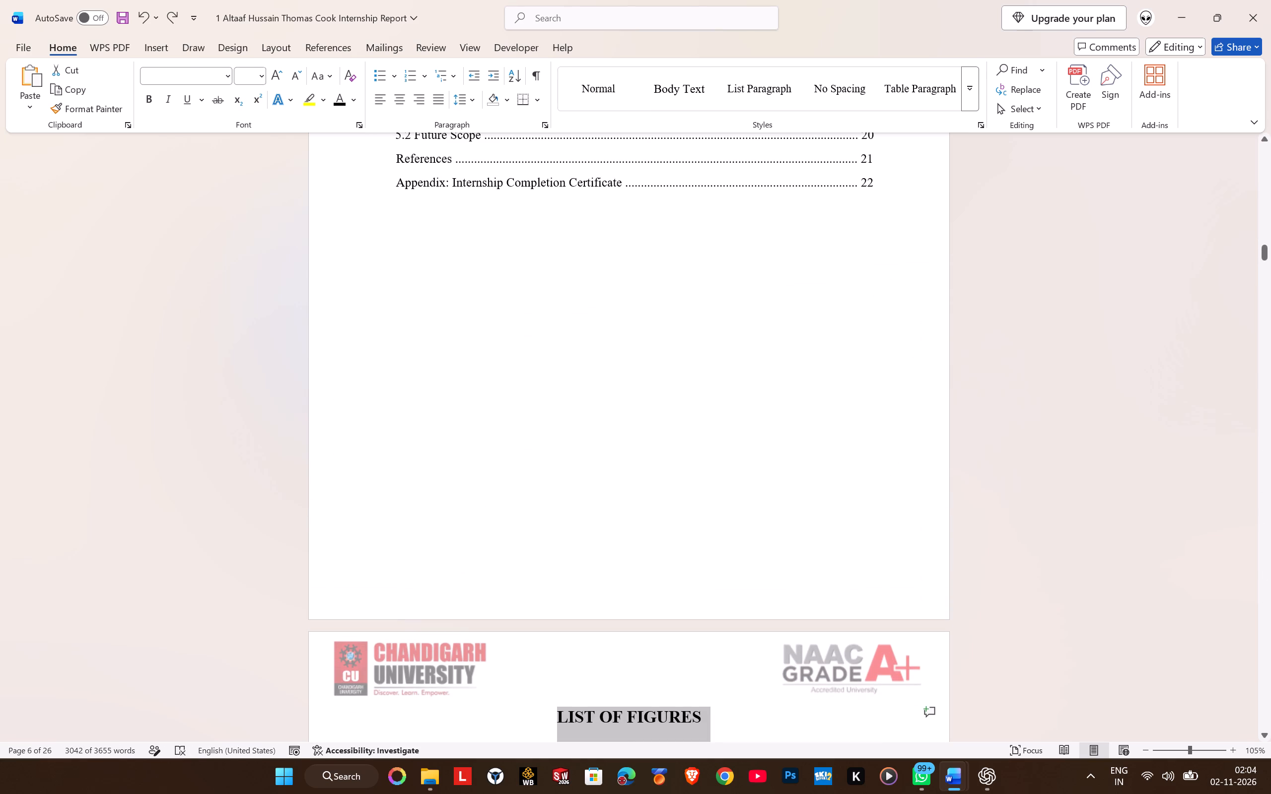
{"action": "left_click_drag", "start_coordinate": [583, 537], "coordinate": [288, 0]}
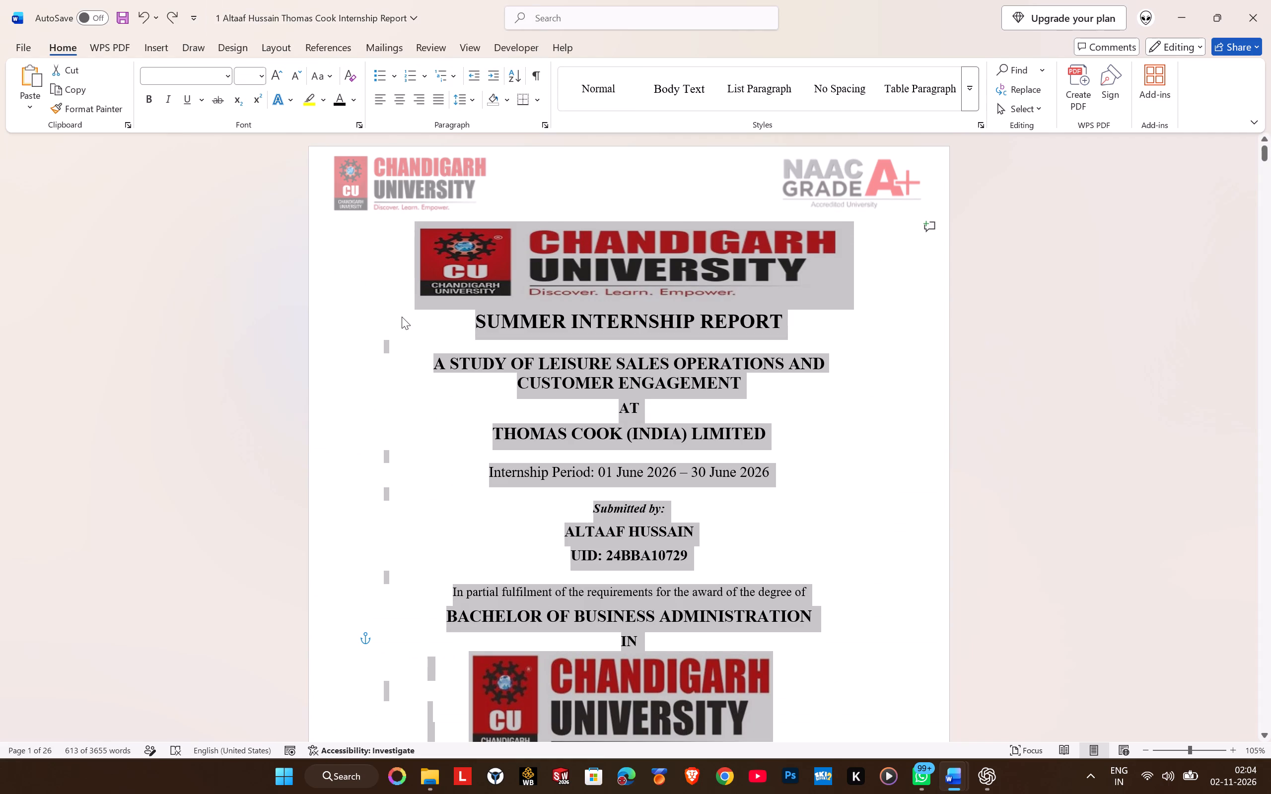
{"action": "key", "text": "BackSpace"}
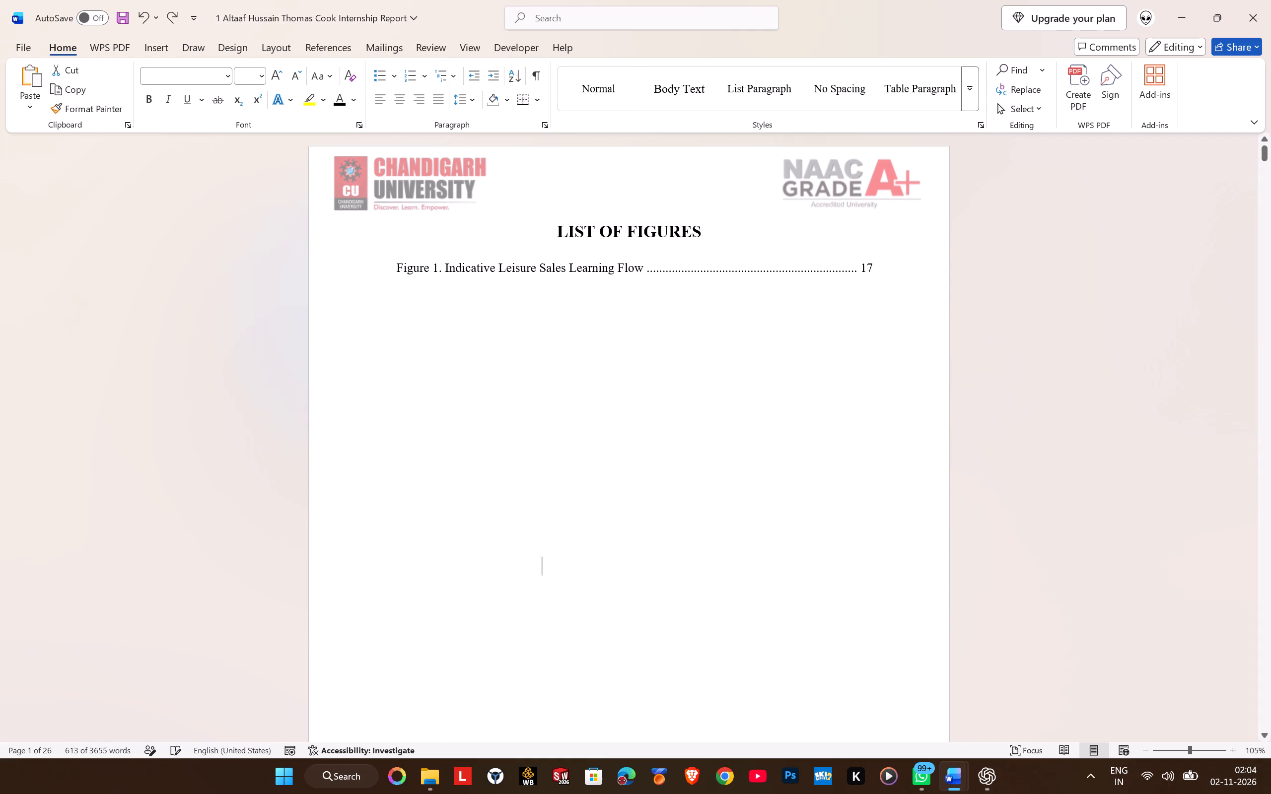
{"action": "scroll", "coordinate": [401, 280], "scroll_direction": "down", "scroll_amount": 15}
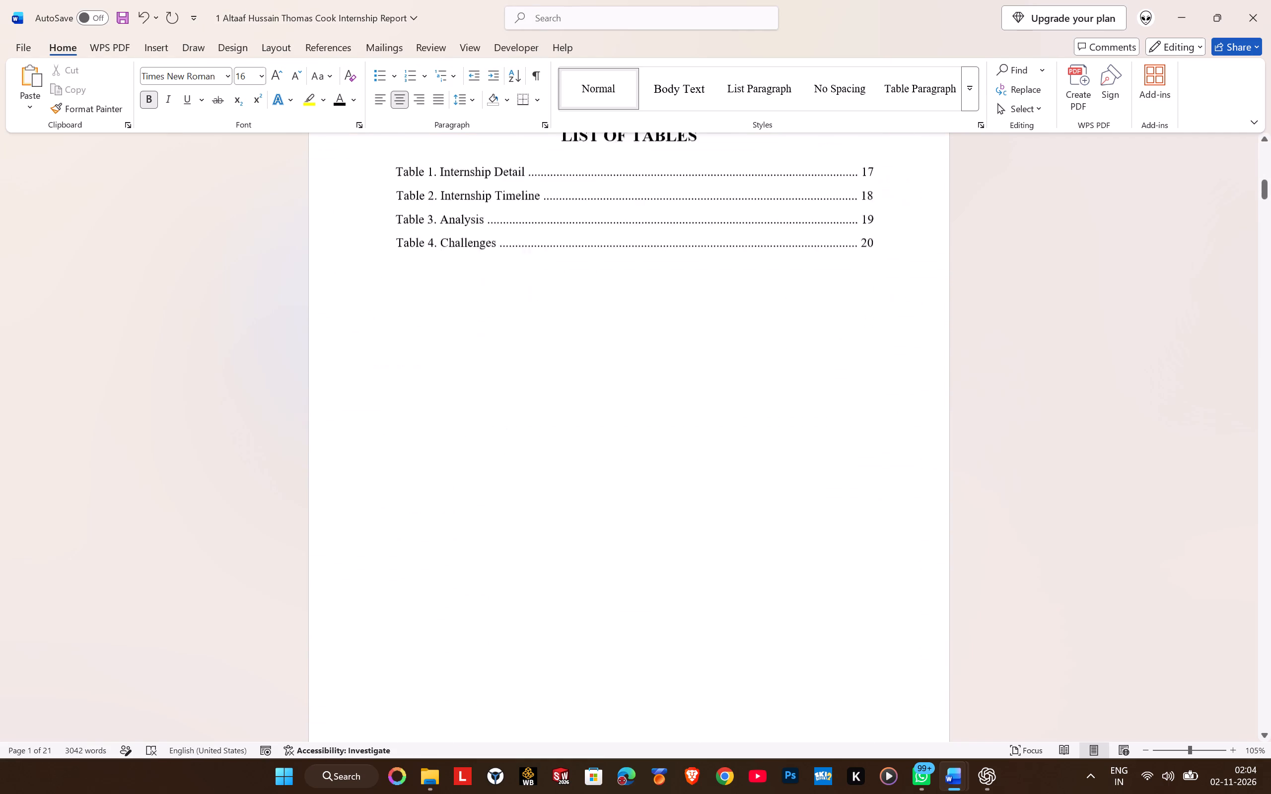
Delete everything from the CHAPTER 1 heading to the end of the document, along with the emptied last page.
{"action": "scroll", "coordinate": [401, 290], "scroll_direction": "down", "scroll_amount": 20}
{"action": "scroll", "coordinate": [401, 290], "scroll_direction": "down", "scroll_amount": 15}
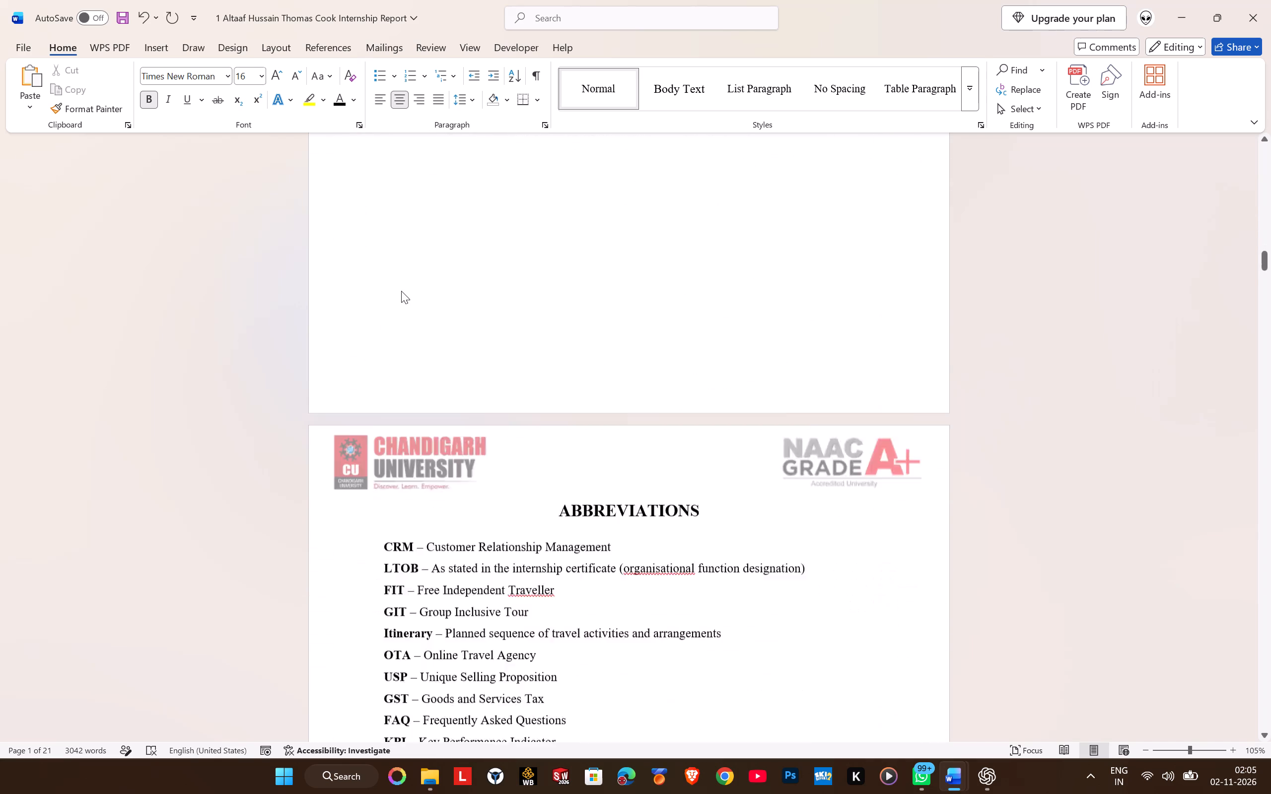
{"action": "scroll", "coordinate": [401, 291], "scroll_direction": "down", "scroll_amount": 18}
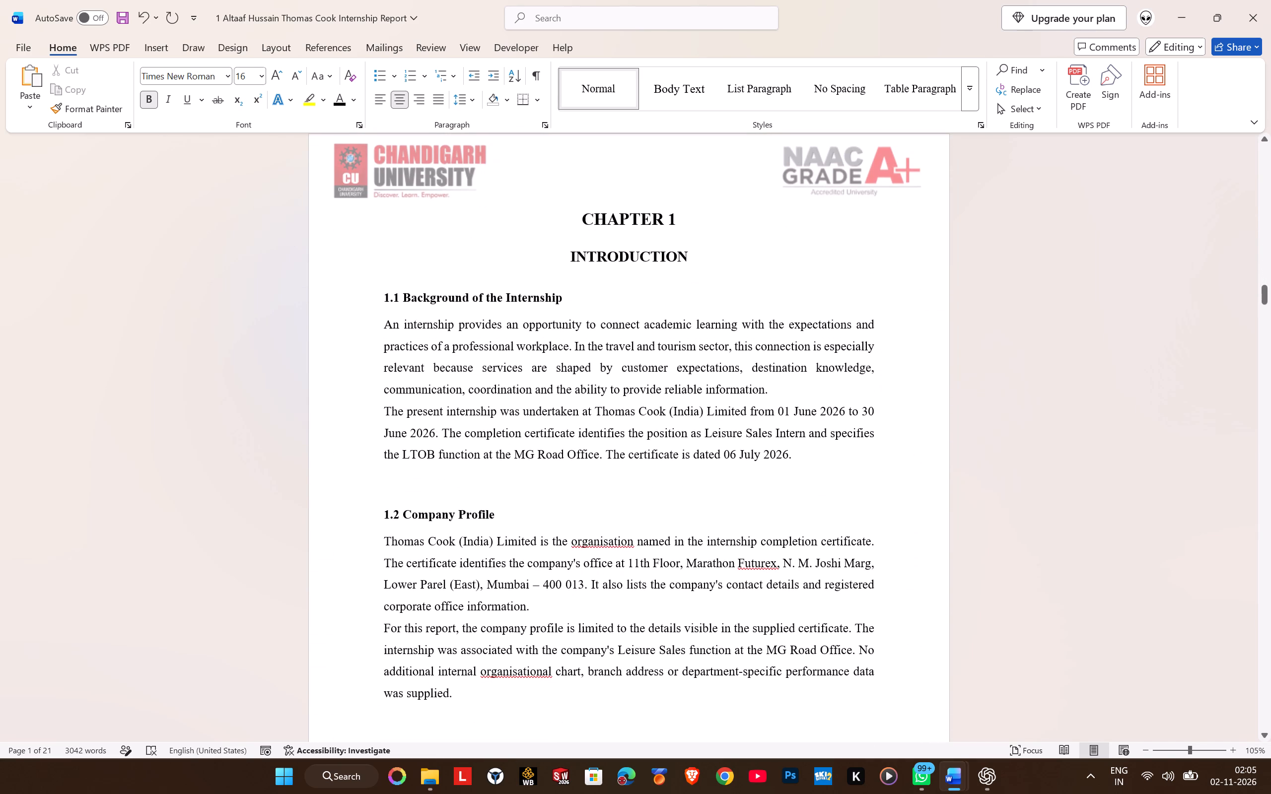
{"action": "left_click_drag", "start_coordinate": [578, 215], "coordinate": [740, 793]}
{"action": "key", "text": "BackSpace"}
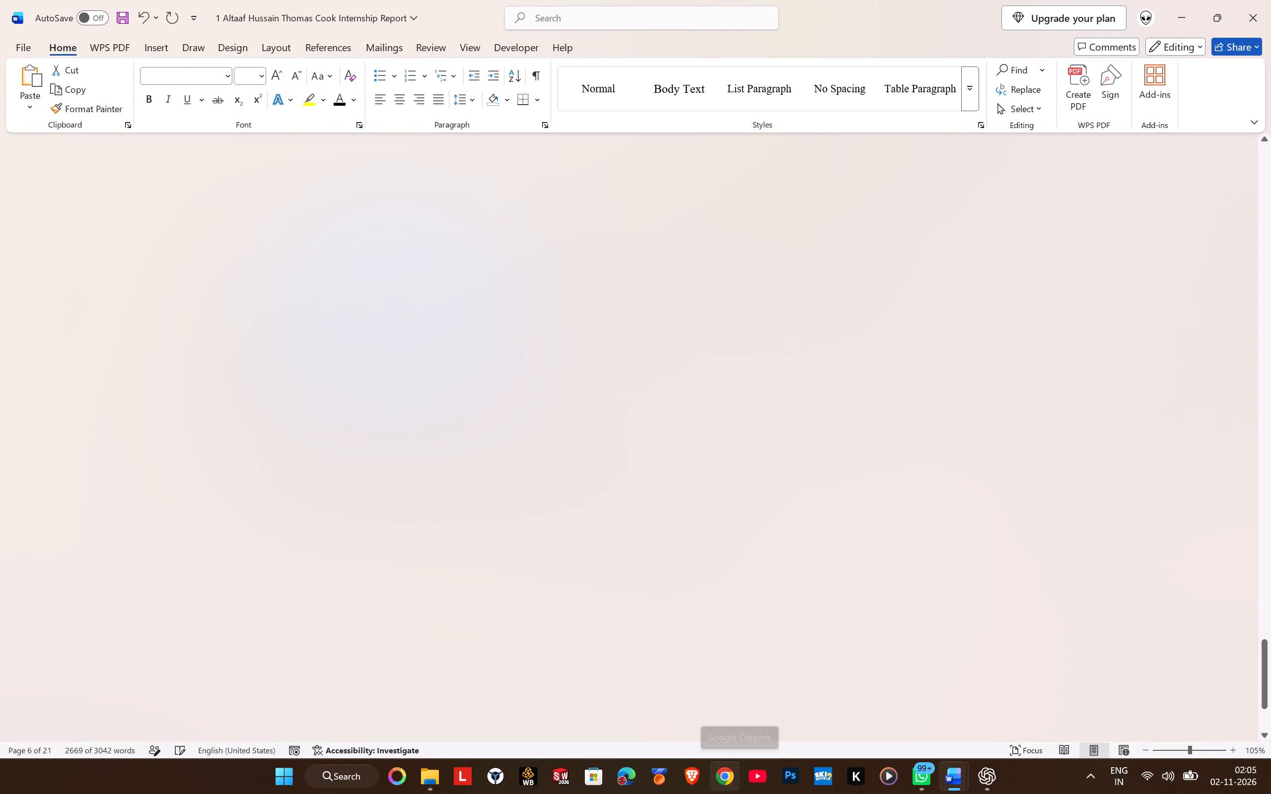
{"action": "scroll", "coordinate": [739, 730], "scroll_direction": "up", "scroll_amount": 8}
{"action": "key", "text": "BackSpace"}
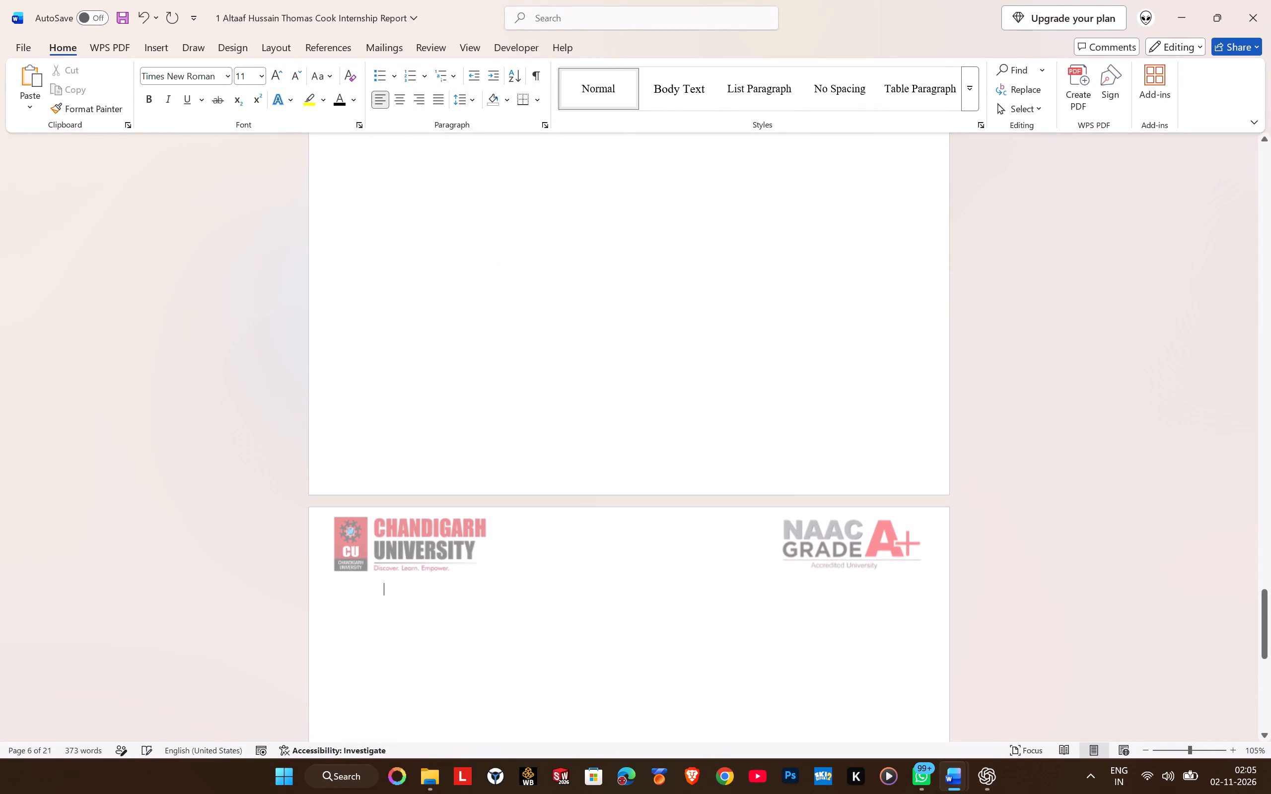
{"action": "key", "text": "BackSpace"}
Save the remaining pages as a separate Word copy in Downloads, changing the leading number in the file name to 2.
{"action": "scroll", "coordinate": [713, 633], "scroll_direction": "up", "scroll_amount": 15}
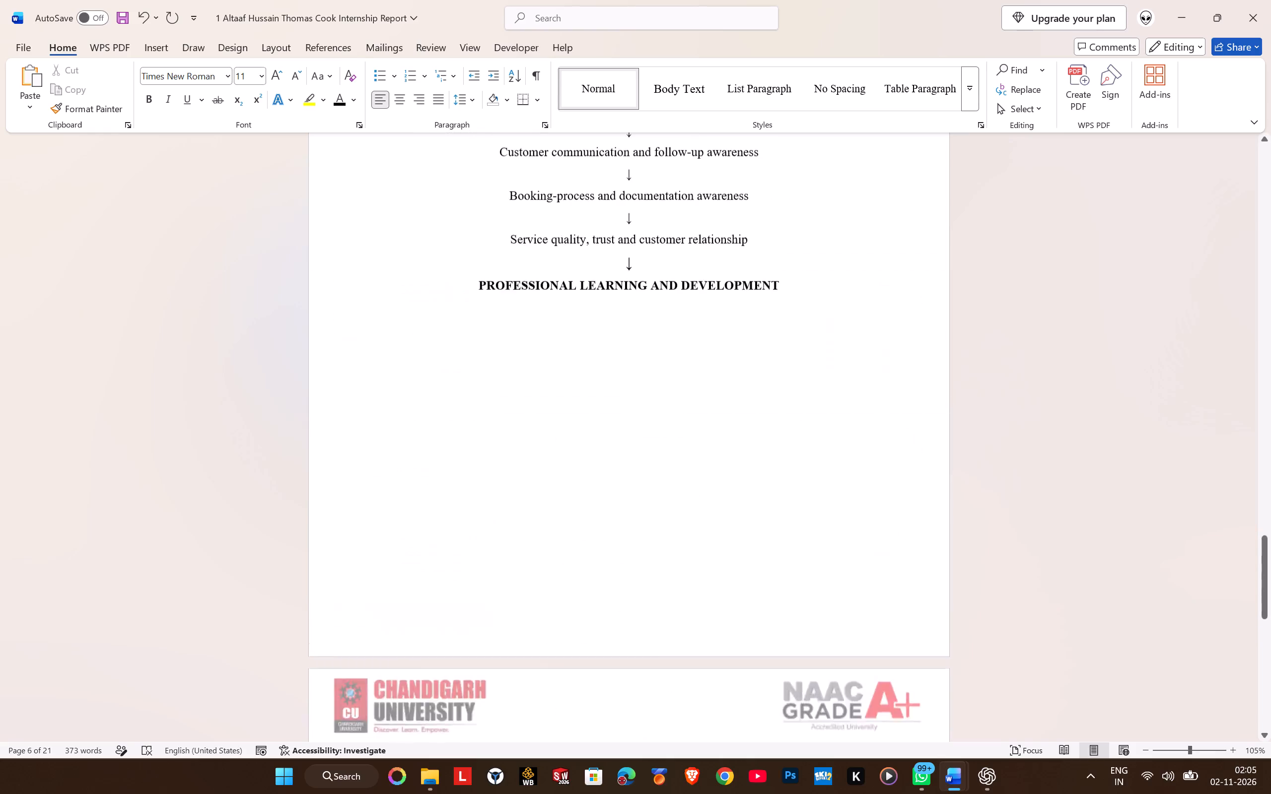
{"action": "scroll", "coordinate": [713, 633], "scroll_direction": "up", "scroll_amount": 20}
{"action": "scroll", "coordinate": [713, 633], "scroll_direction": "up", "scroll_amount": 15}
{"action": "scroll", "coordinate": [713, 632], "scroll_direction": "up", "scroll_amount": 6}
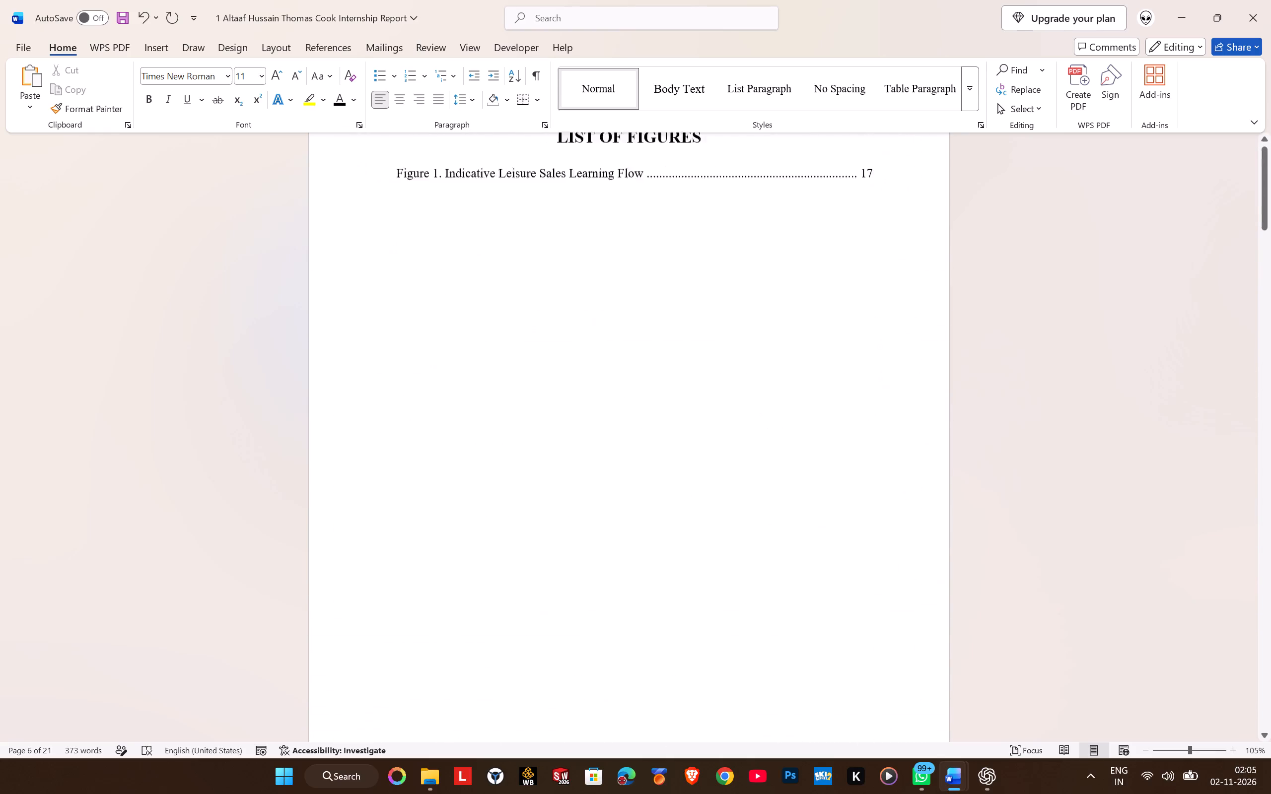
{"action": "scroll", "coordinate": [713, 632], "scroll_direction": "up", "scroll_amount": 11}
{"action": "left_click", "coordinate": [27, 49]}
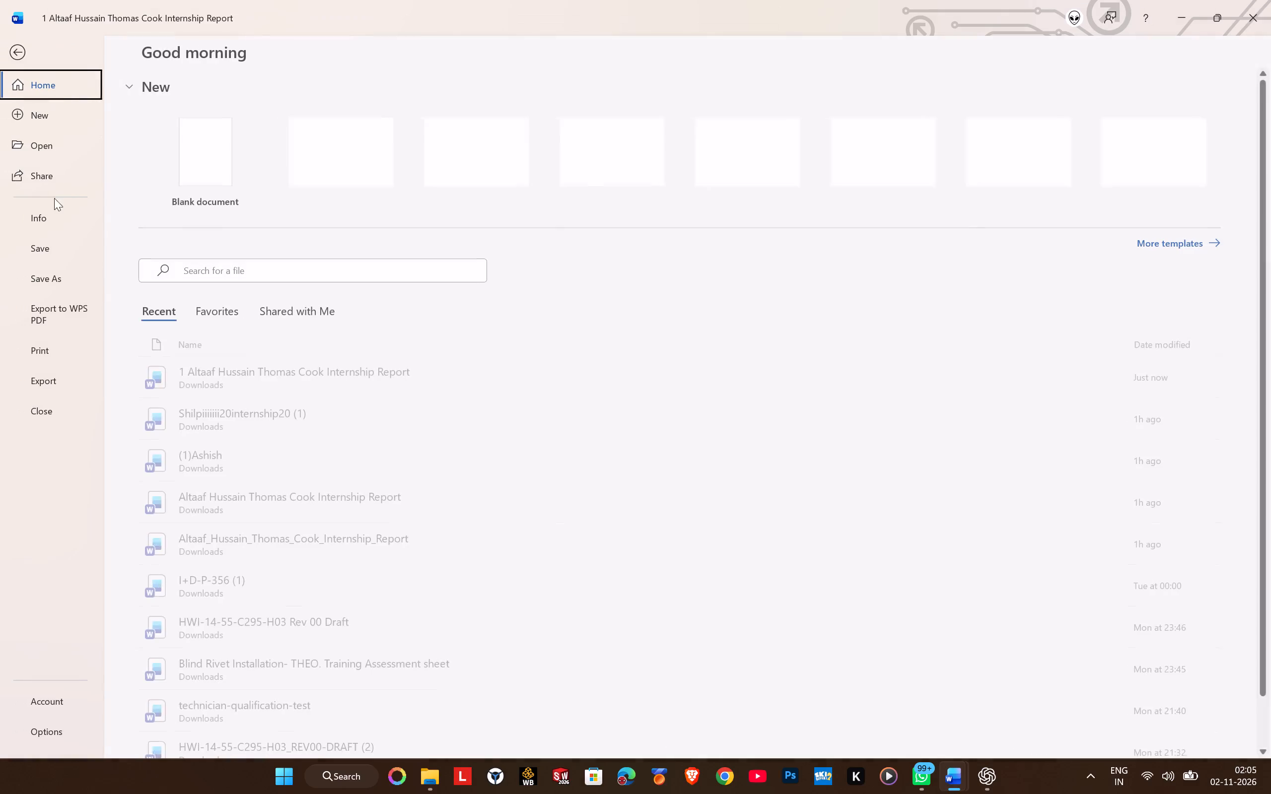
{"action": "left_click", "coordinate": [54, 282]}
{"action": "left_click", "coordinate": [435, 175]}
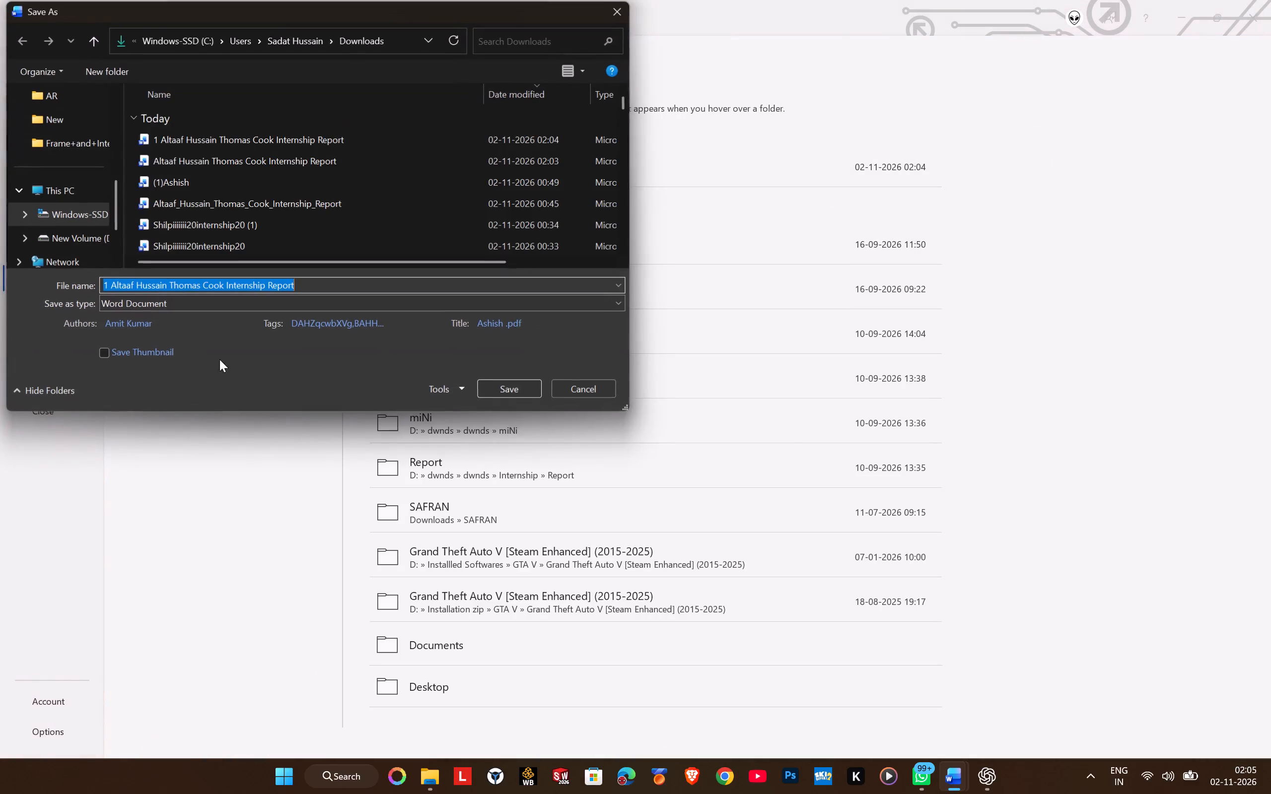
{"action": "left_click", "coordinate": [104, 287]}
{"action": "key", "text": "Delete"}
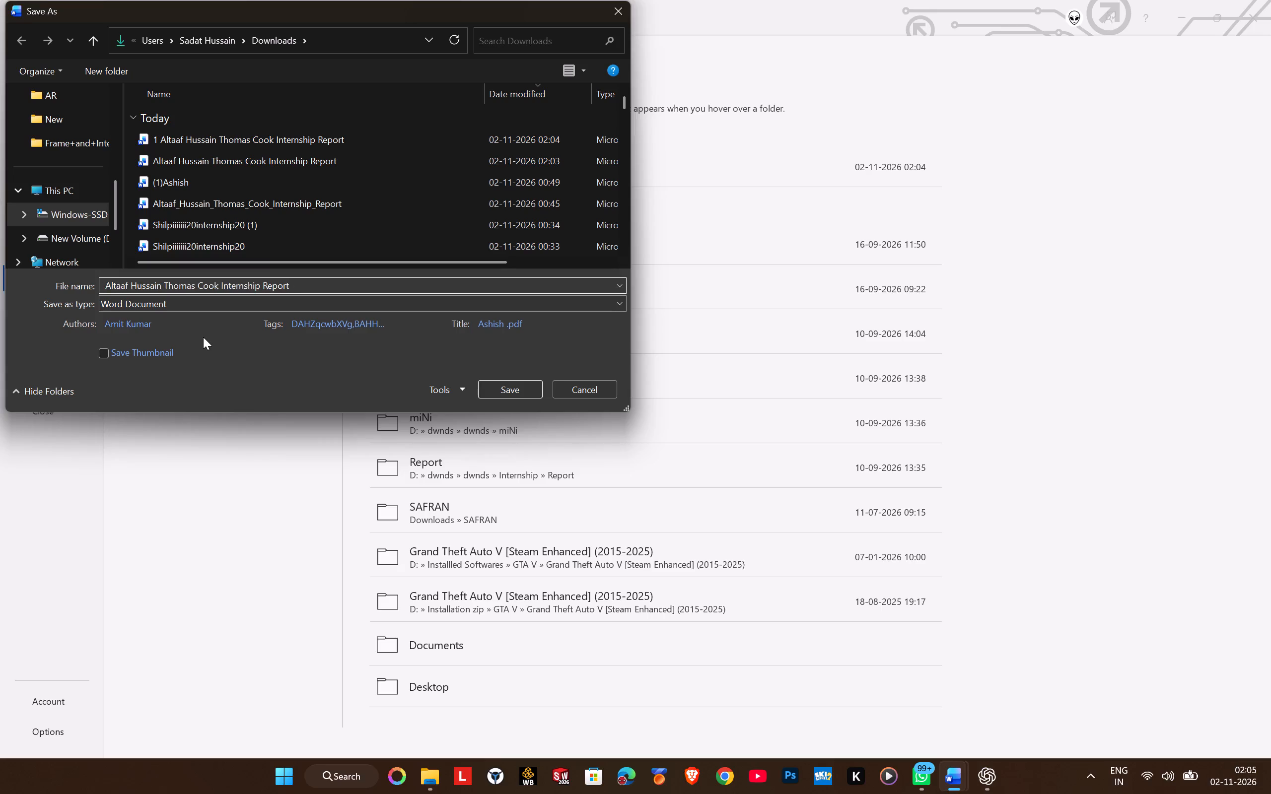
{"action": "key", "text": "2"}
{"action": "key", "text": "Return"}
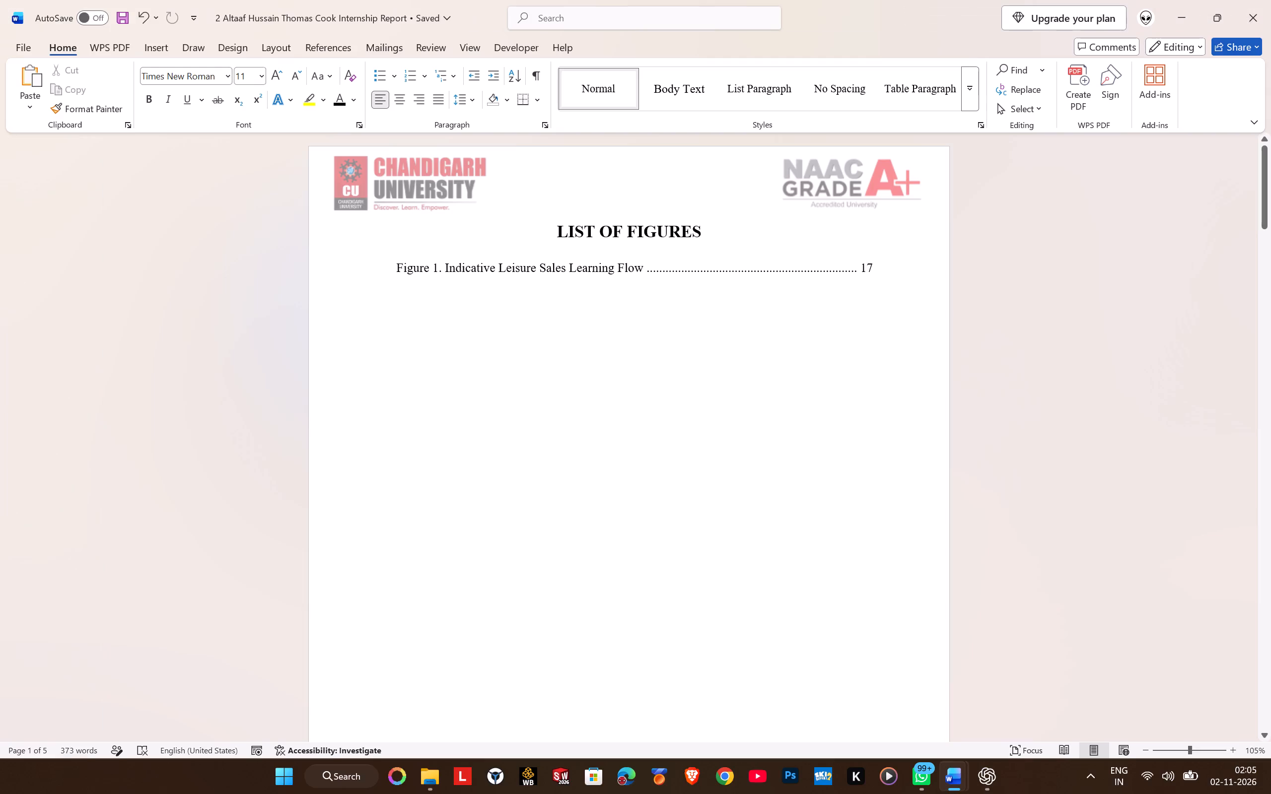
Undo the removal of the emptied last page.
{"action": "key", "text": "ctrl+z"}
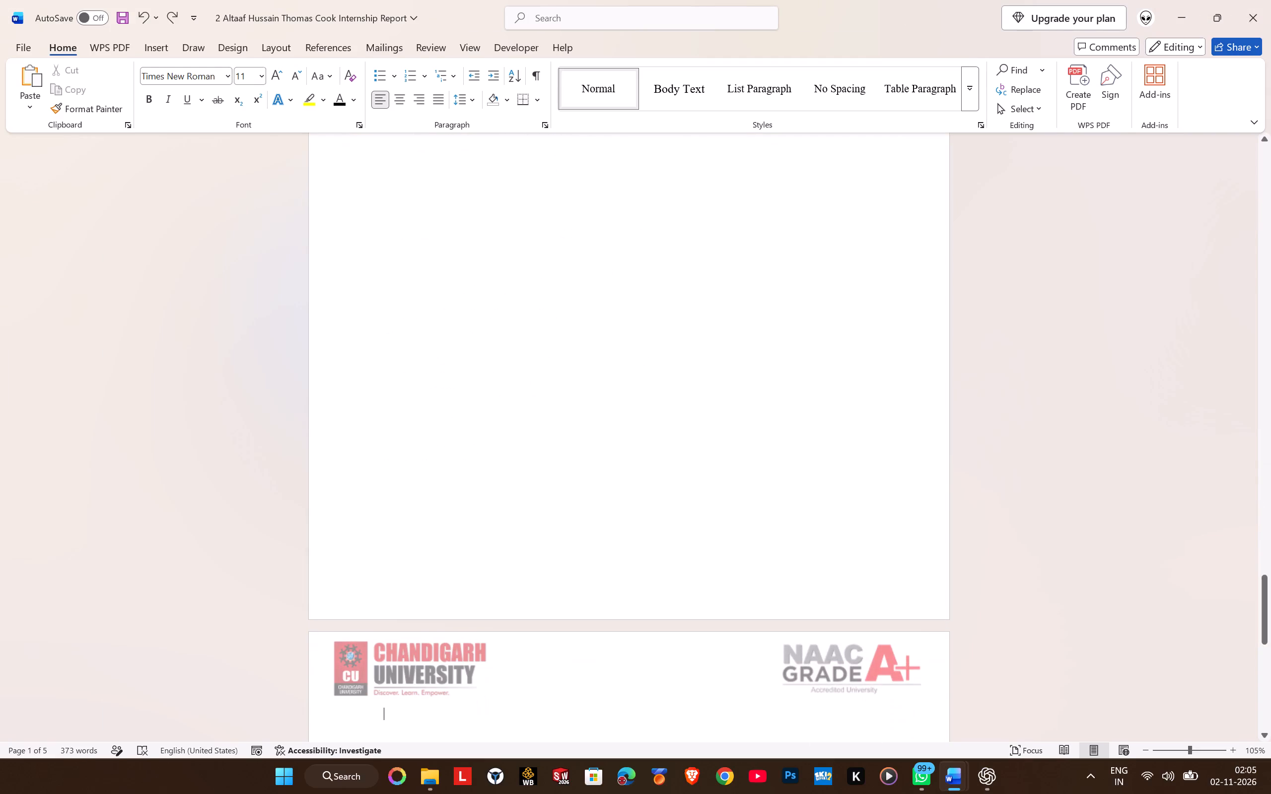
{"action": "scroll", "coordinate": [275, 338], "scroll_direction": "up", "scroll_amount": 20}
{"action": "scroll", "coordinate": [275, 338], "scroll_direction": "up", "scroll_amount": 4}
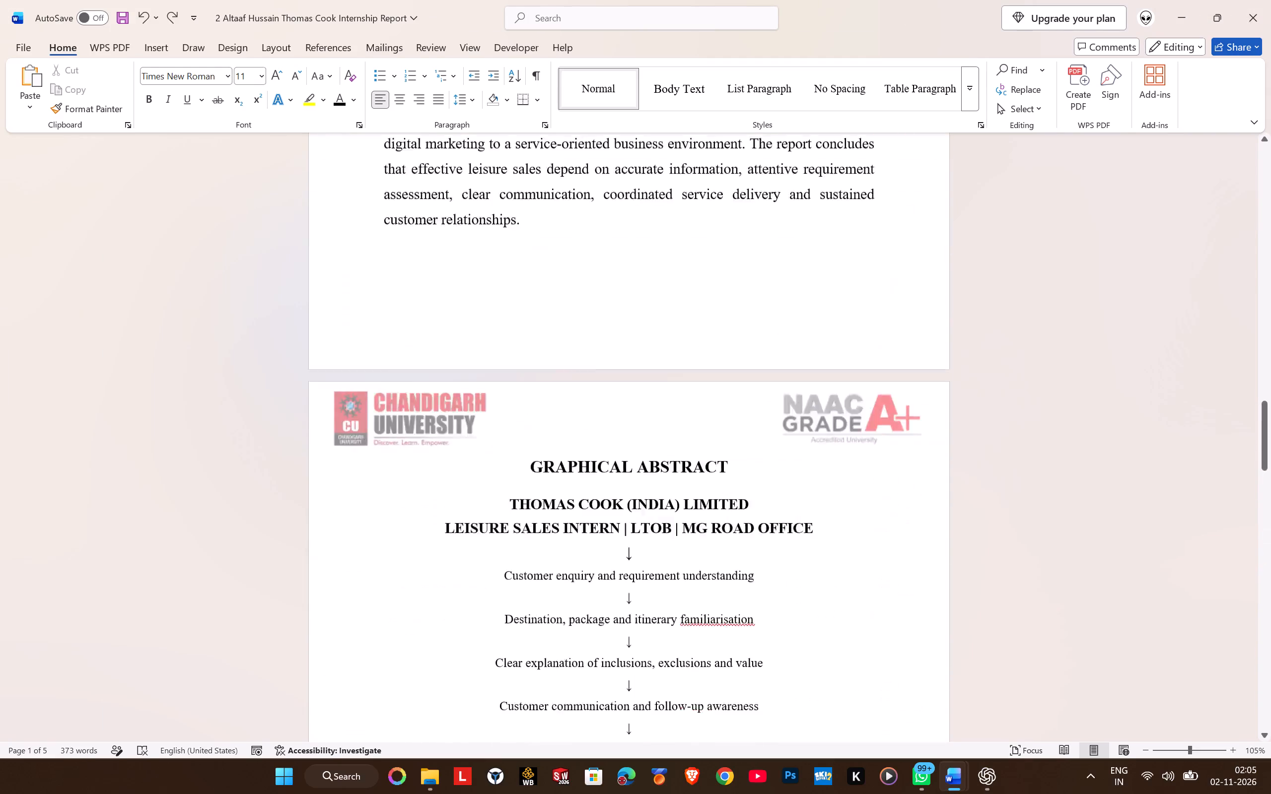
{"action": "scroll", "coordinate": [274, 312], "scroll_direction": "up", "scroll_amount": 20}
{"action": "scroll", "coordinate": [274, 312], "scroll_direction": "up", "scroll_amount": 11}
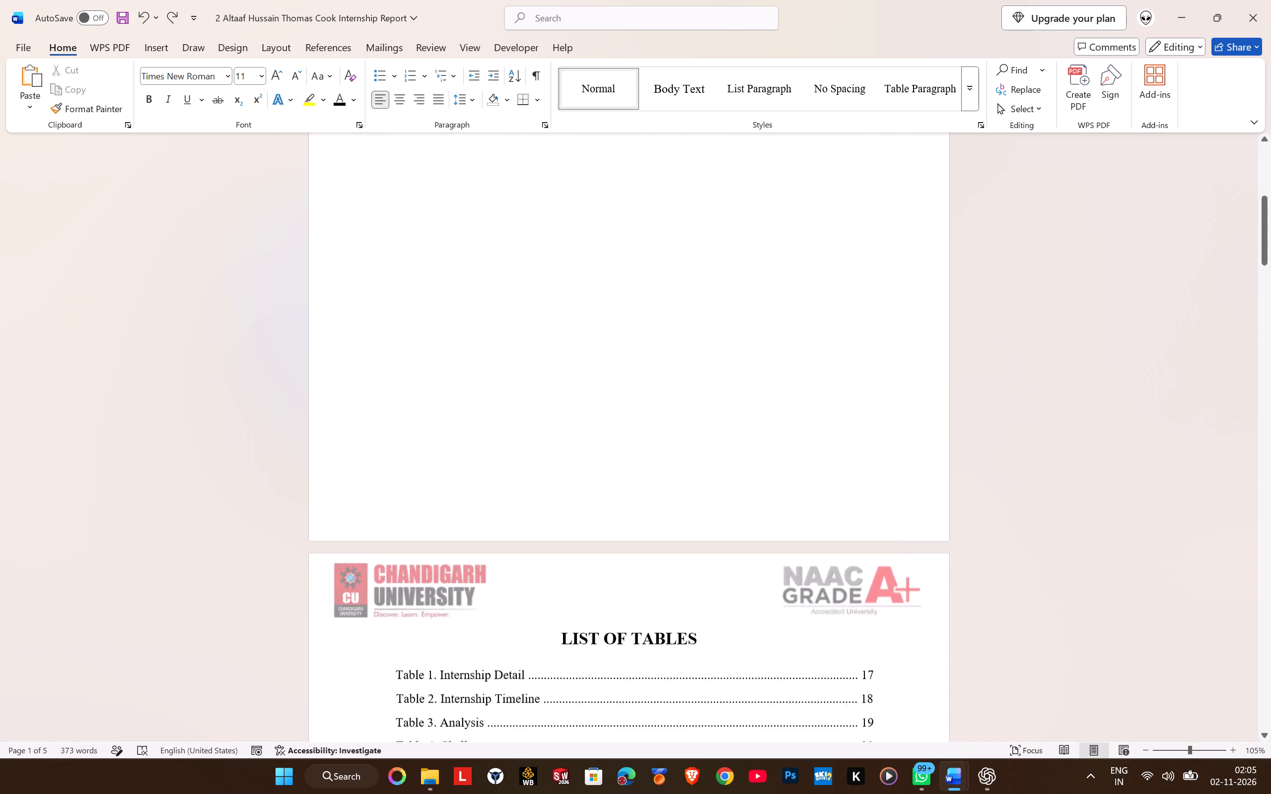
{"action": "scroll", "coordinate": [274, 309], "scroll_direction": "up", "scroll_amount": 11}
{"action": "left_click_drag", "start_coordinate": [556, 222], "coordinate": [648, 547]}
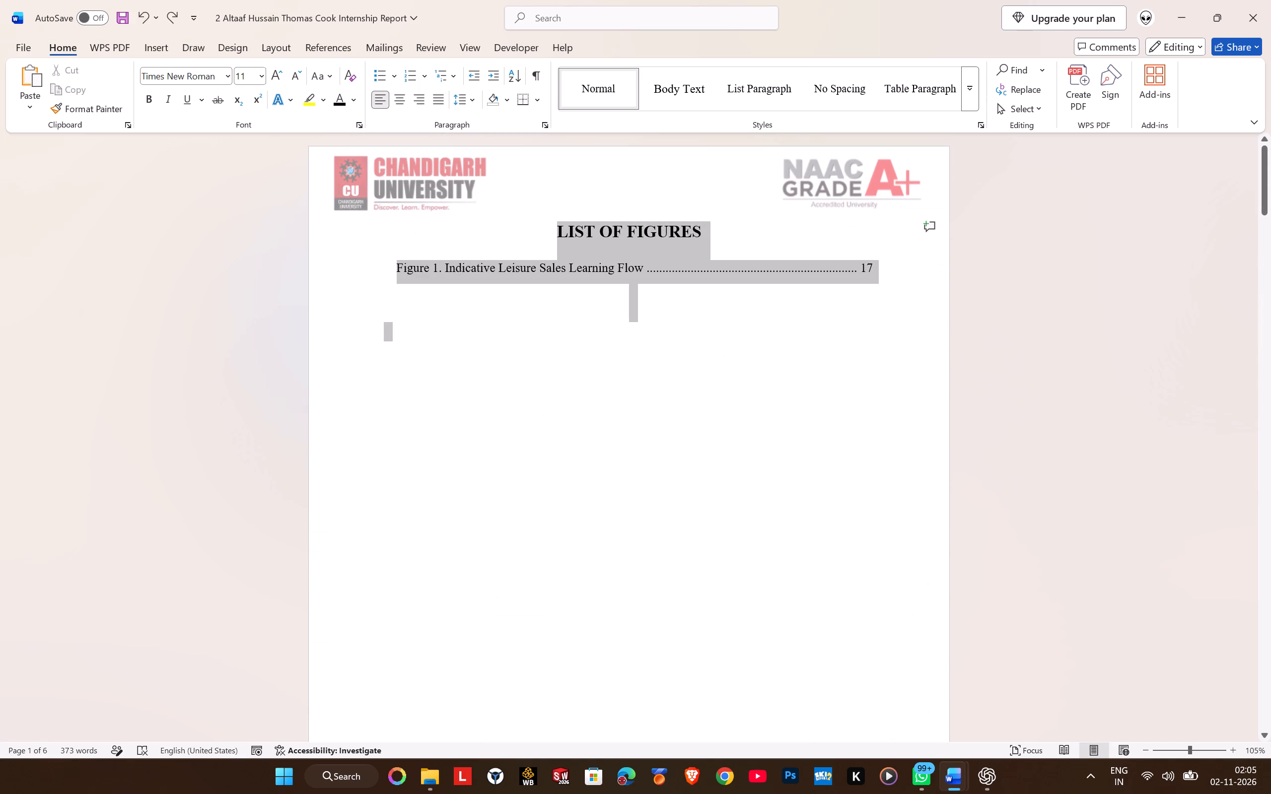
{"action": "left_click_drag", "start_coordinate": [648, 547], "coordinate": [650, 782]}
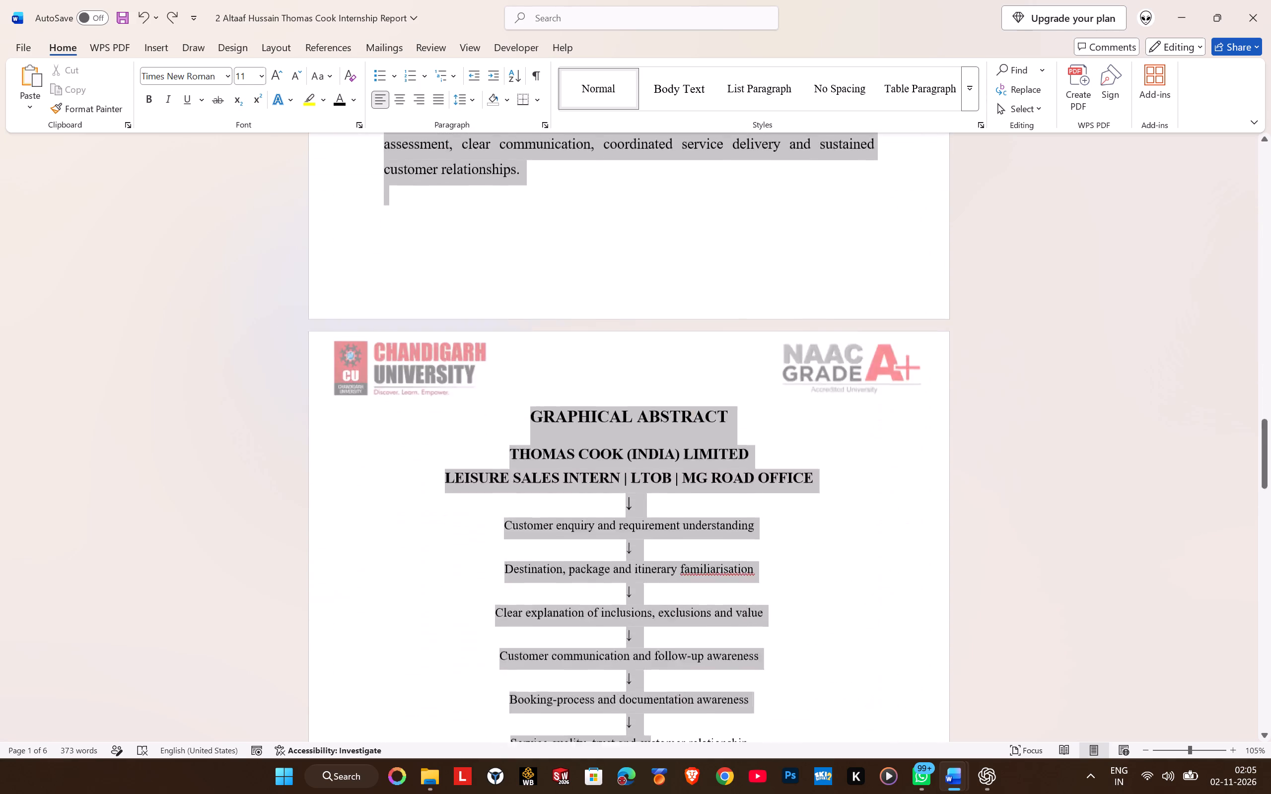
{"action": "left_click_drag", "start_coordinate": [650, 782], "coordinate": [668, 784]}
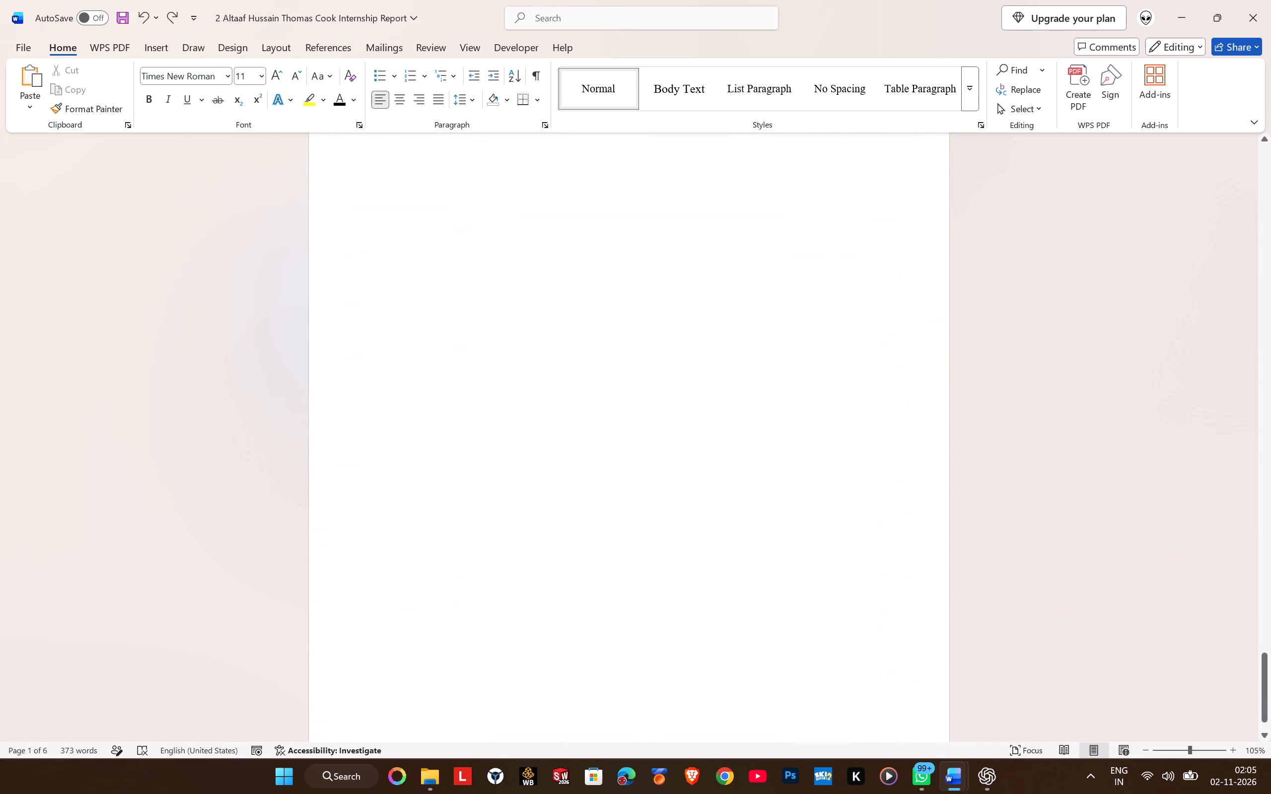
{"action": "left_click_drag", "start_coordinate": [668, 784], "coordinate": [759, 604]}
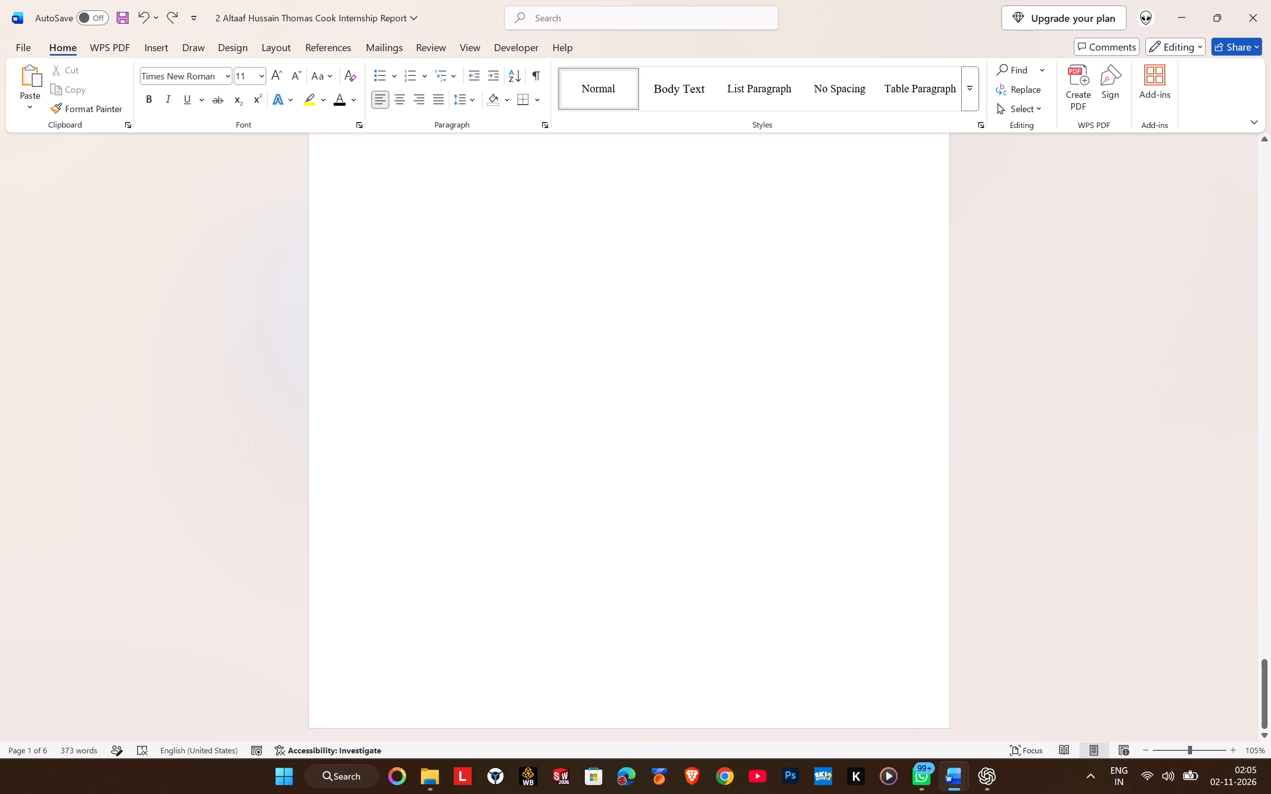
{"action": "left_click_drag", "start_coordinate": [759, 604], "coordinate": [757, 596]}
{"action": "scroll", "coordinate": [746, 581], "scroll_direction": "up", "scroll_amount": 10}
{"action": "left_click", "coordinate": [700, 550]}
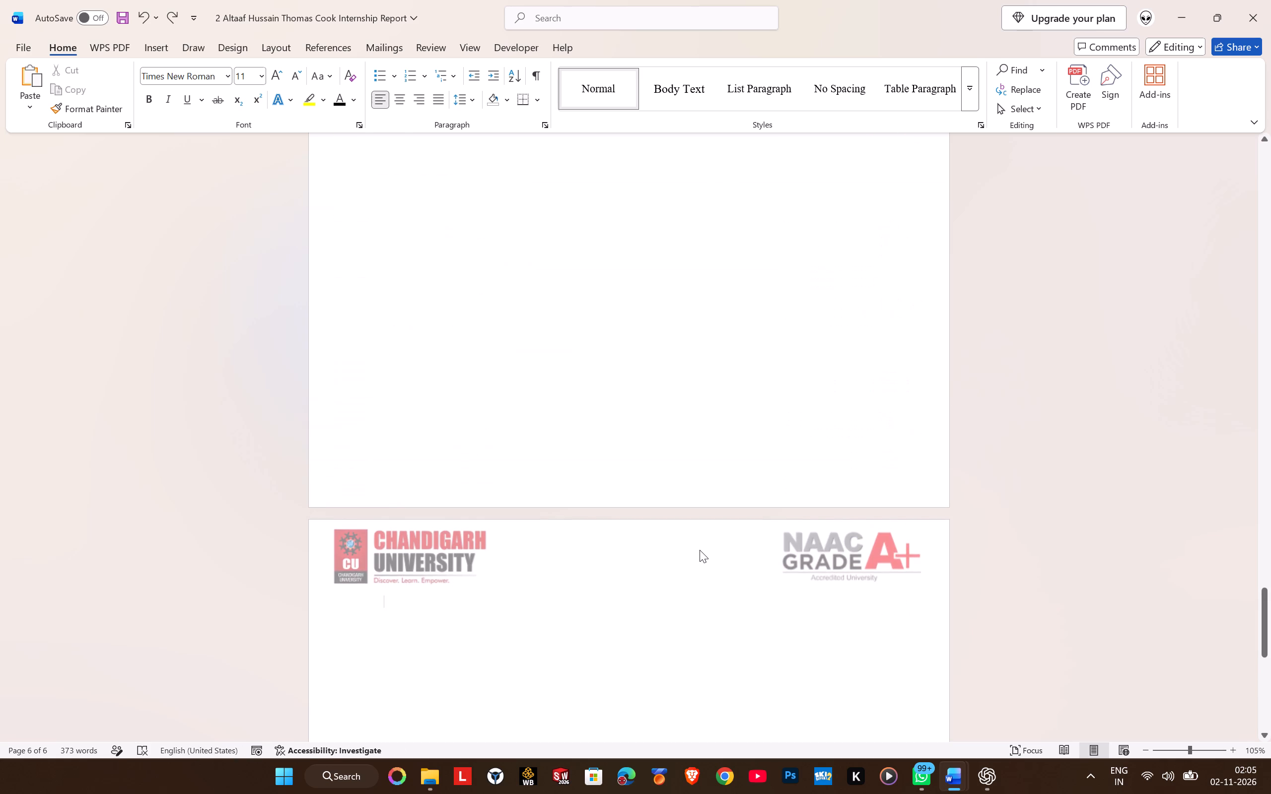
Undo the deletion of the content from the CHAPTER 1 heading onward.
{"action": "key", "text": "ctrl+z"}
{"action": "scroll", "coordinate": [699, 551], "scroll_direction": "down", "scroll_amount": 15}
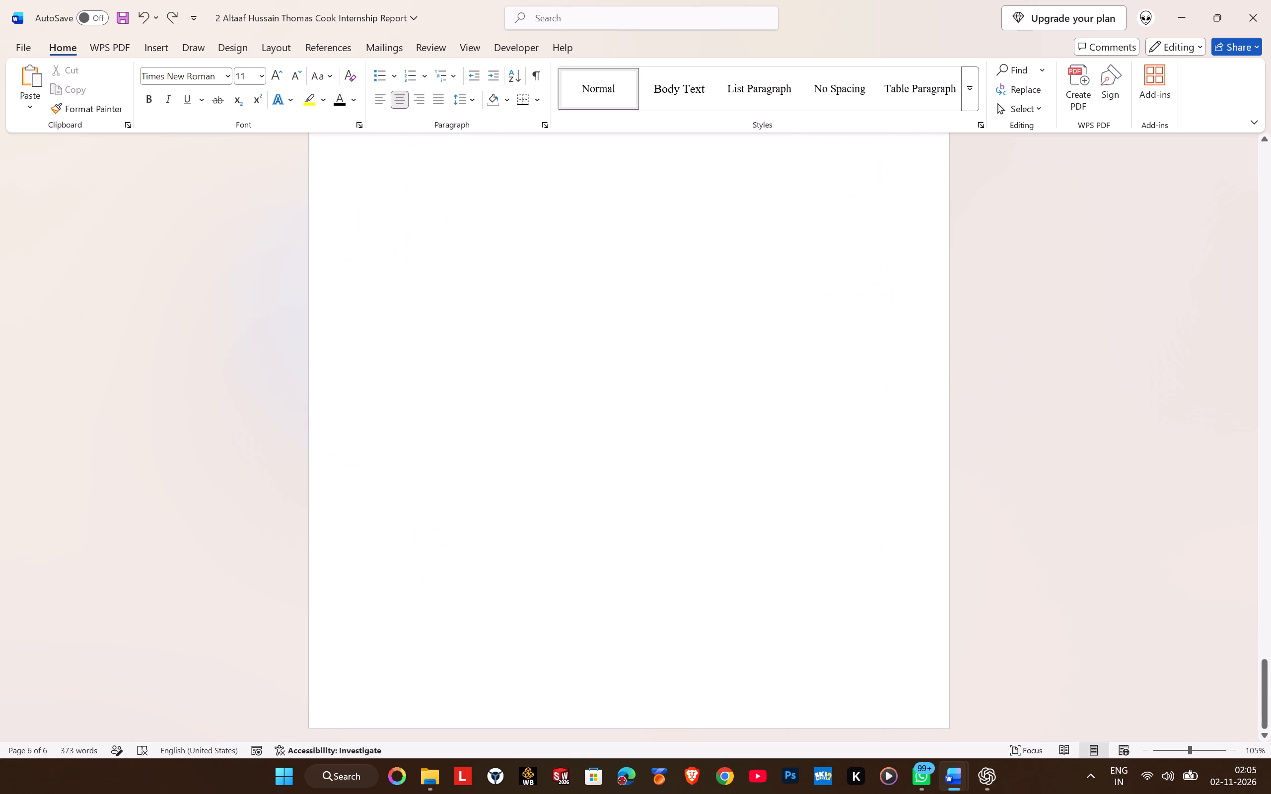
{"action": "scroll", "coordinate": [699, 551], "scroll_direction": "down", "scroll_amount": 3}
{"action": "key", "text": "ctrl+z"}
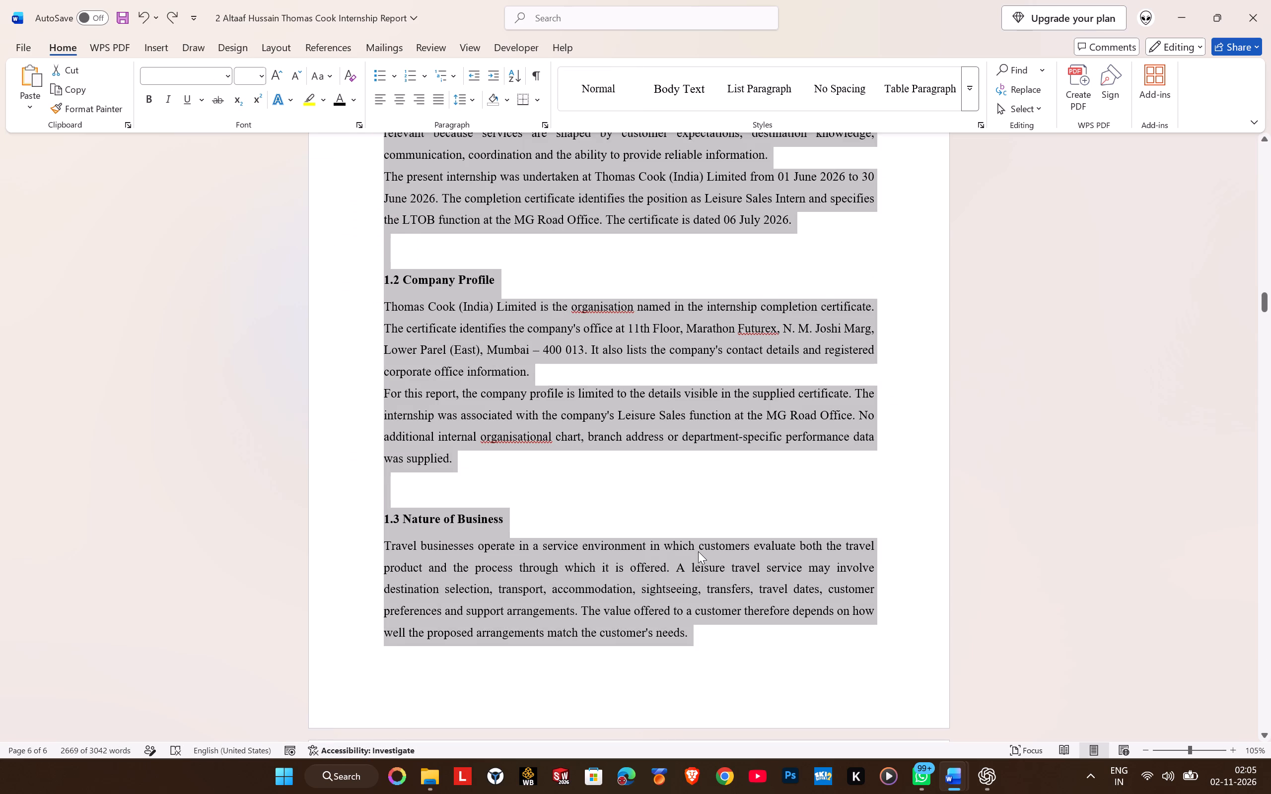
Delete everything before the CHAPTER 1 heading, from the LIST OF FIGURES through the abbreviations.
{"action": "scroll", "coordinate": [699, 531], "scroll_direction": "up", "scroll_amount": 8}
{"action": "scroll", "coordinate": [699, 486], "scroll_direction": "up", "scroll_amount": 7}
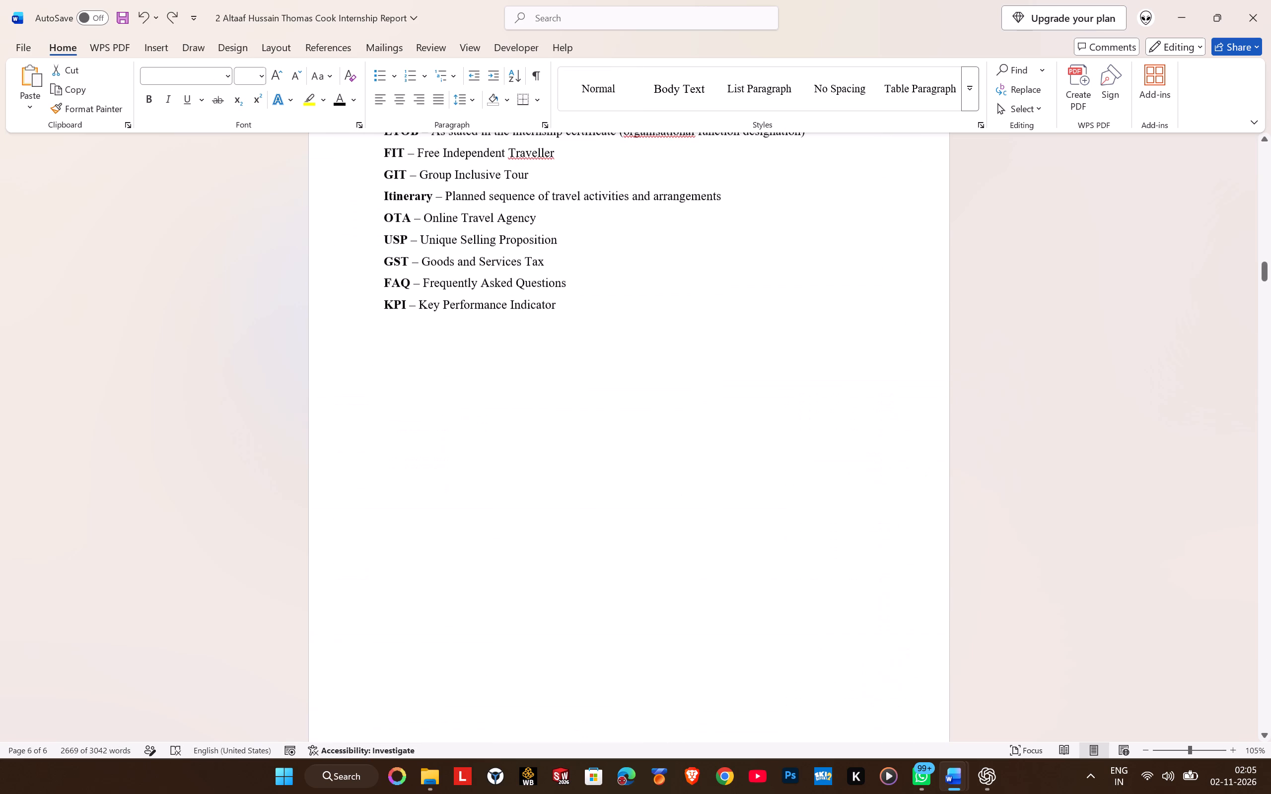
{"action": "scroll", "coordinate": [556, 623], "scroll_direction": "down", "scroll_amount": 3}
{"action": "left_click_drag", "start_coordinate": [513, 556], "coordinate": [275, 0]}
{"action": "key", "text": "BackSpace"}
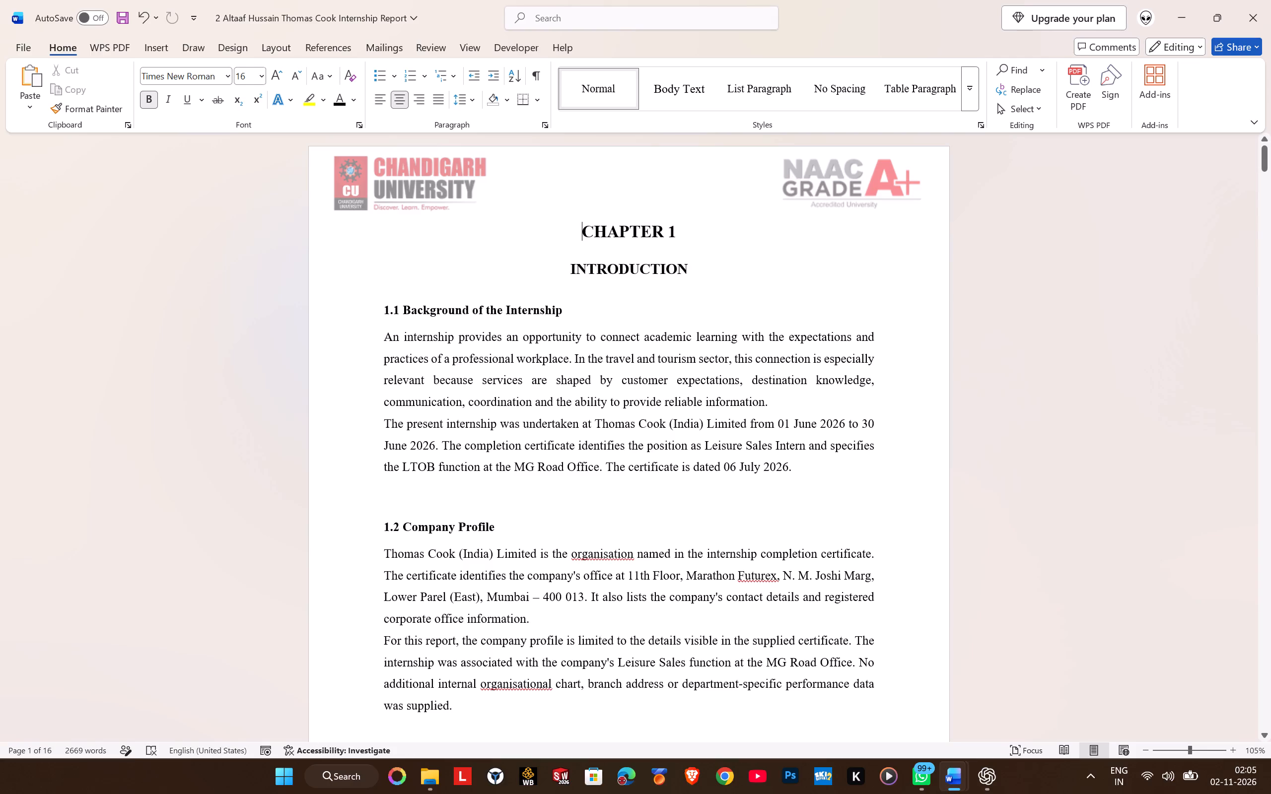
Save the chapters as a separate Word copy in Downloads, changing the leading number in the file name to 3.
{"action": "left_click", "coordinate": [33, 50]}
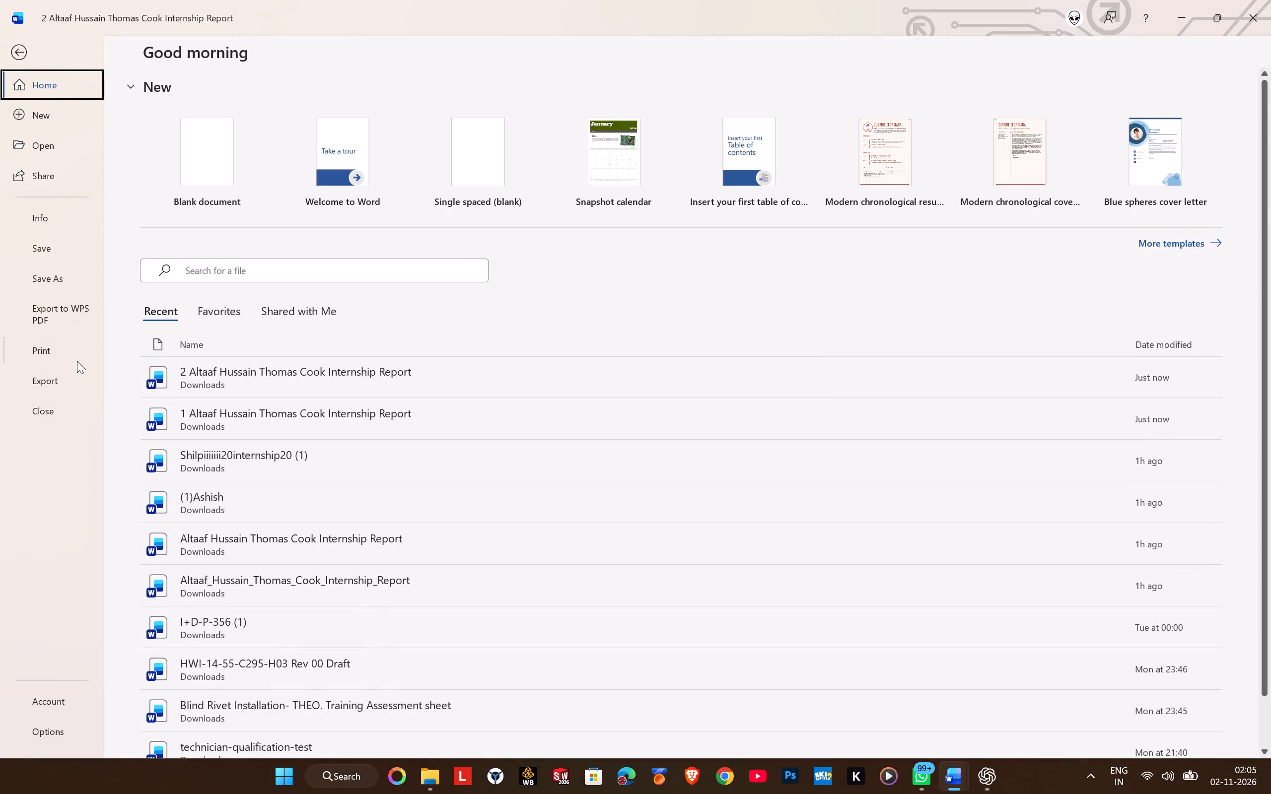
{"action": "left_click", "coordinate": [44, 275]}
{"action": "left_click", "coordinate": [465, 166]}
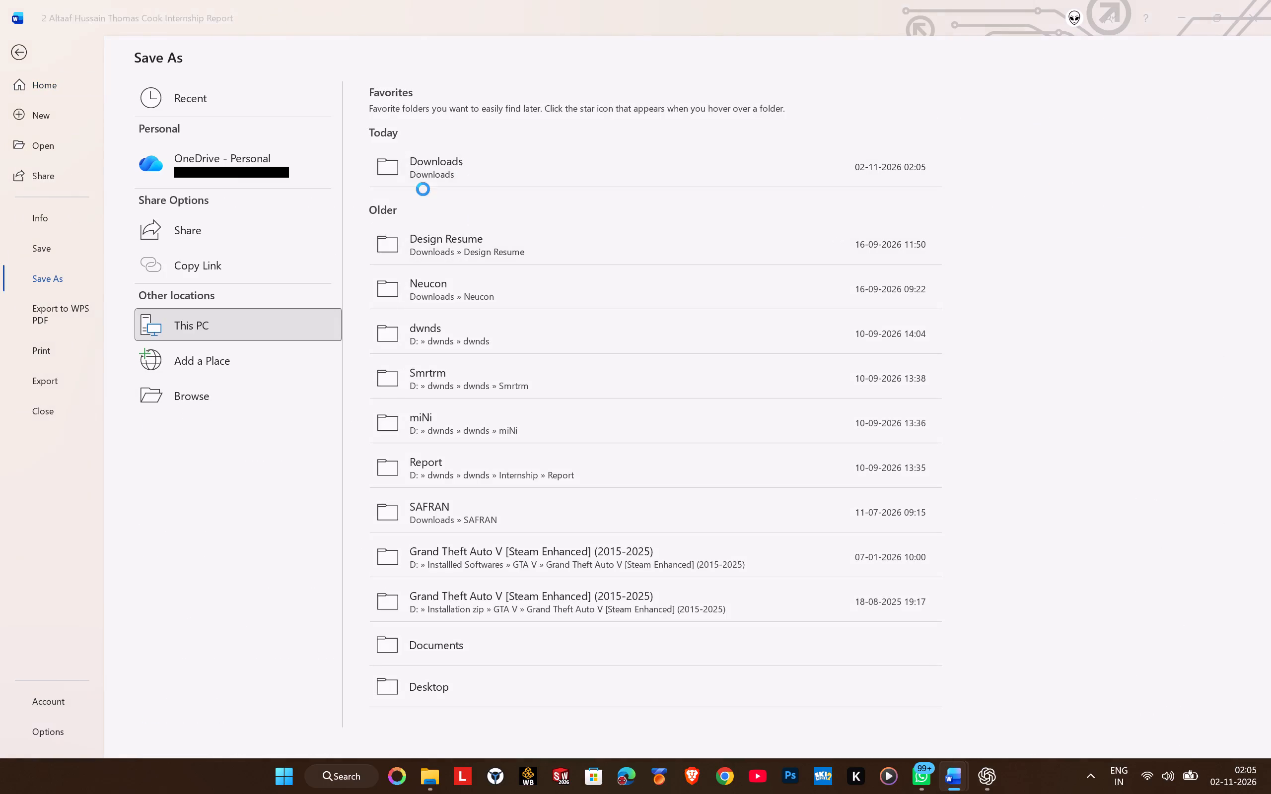
{"action": "left_click", "coordinate": [106, 286]}
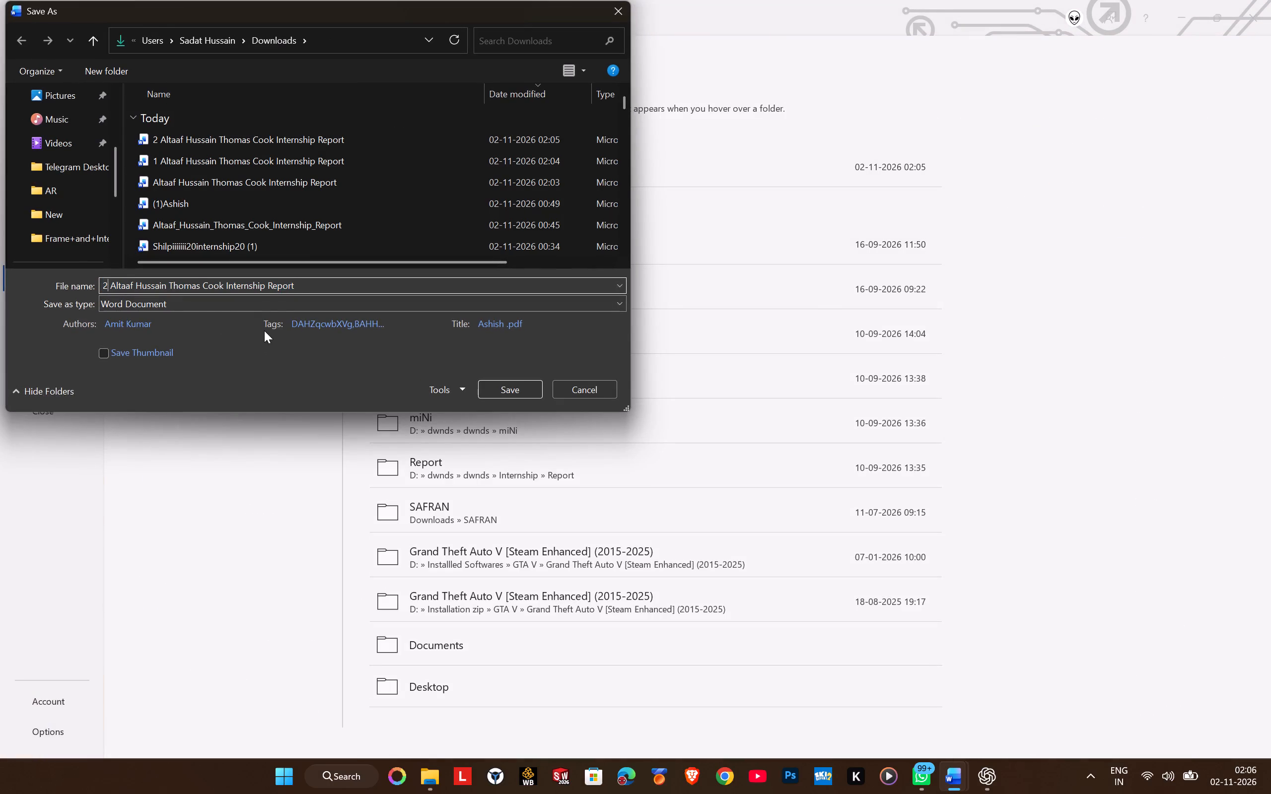
{"action": "key", "text": "BackSpace"}
{"action": "key", "text": "3"}
{"action": "key", "text": "Return"}
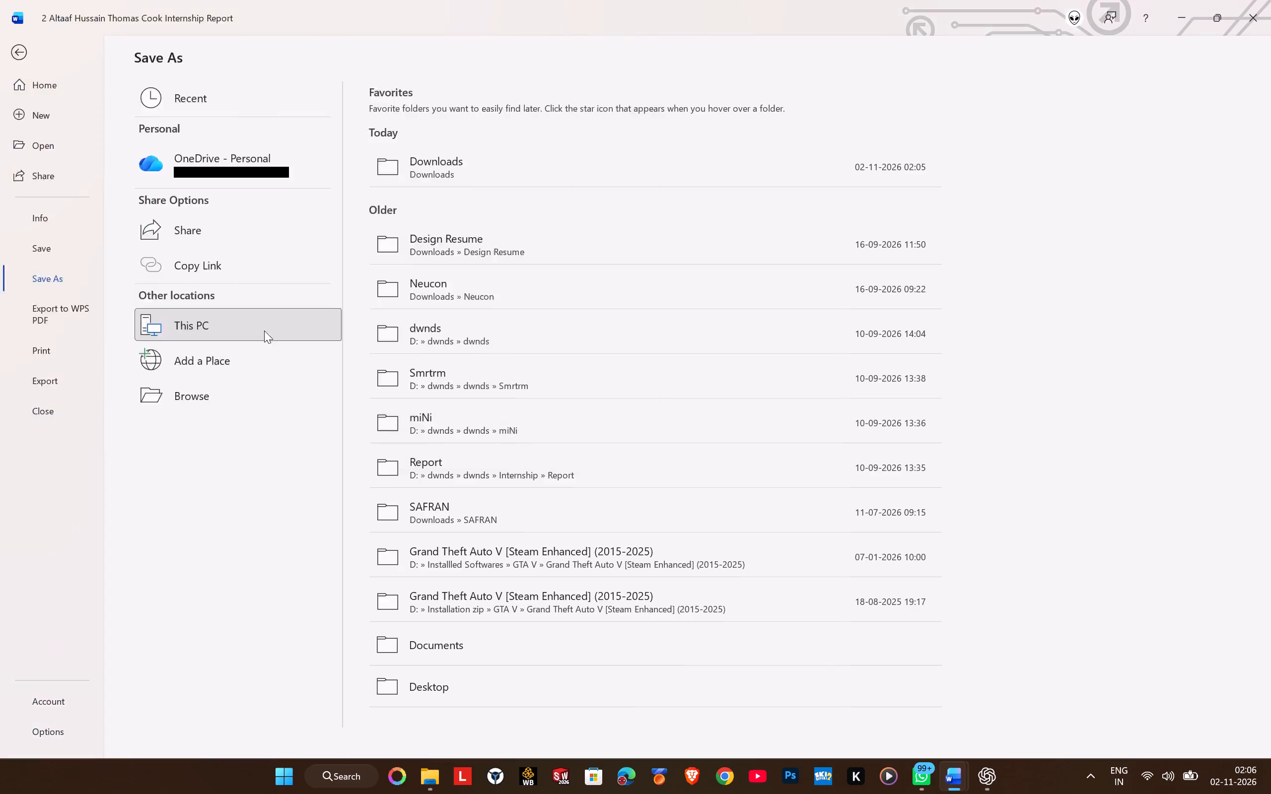
Review the third file's pages from Chapter 1 through to the internship completion certificate in the appendix.
{"action": "scroll", "coordinate": [664, 282], "scroll_direction": "down", "scroll_amount": 10}
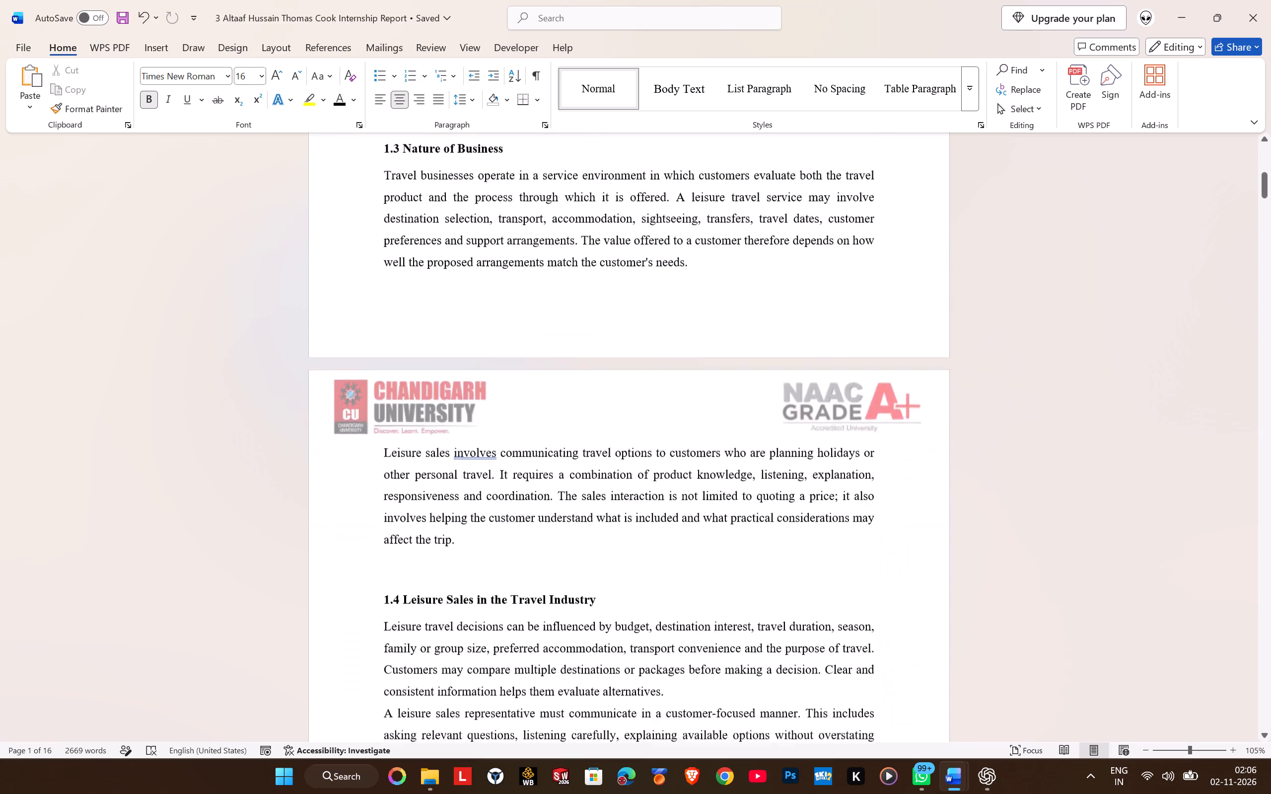
{"action": "scroll", "coordinate": [664, 282], "scroll_direction": "down", "scroll_amount": 20}
{"action": "scroll", "coordinate": [664, 282], "scroll_direction": "down", "scroll_amount": 7}
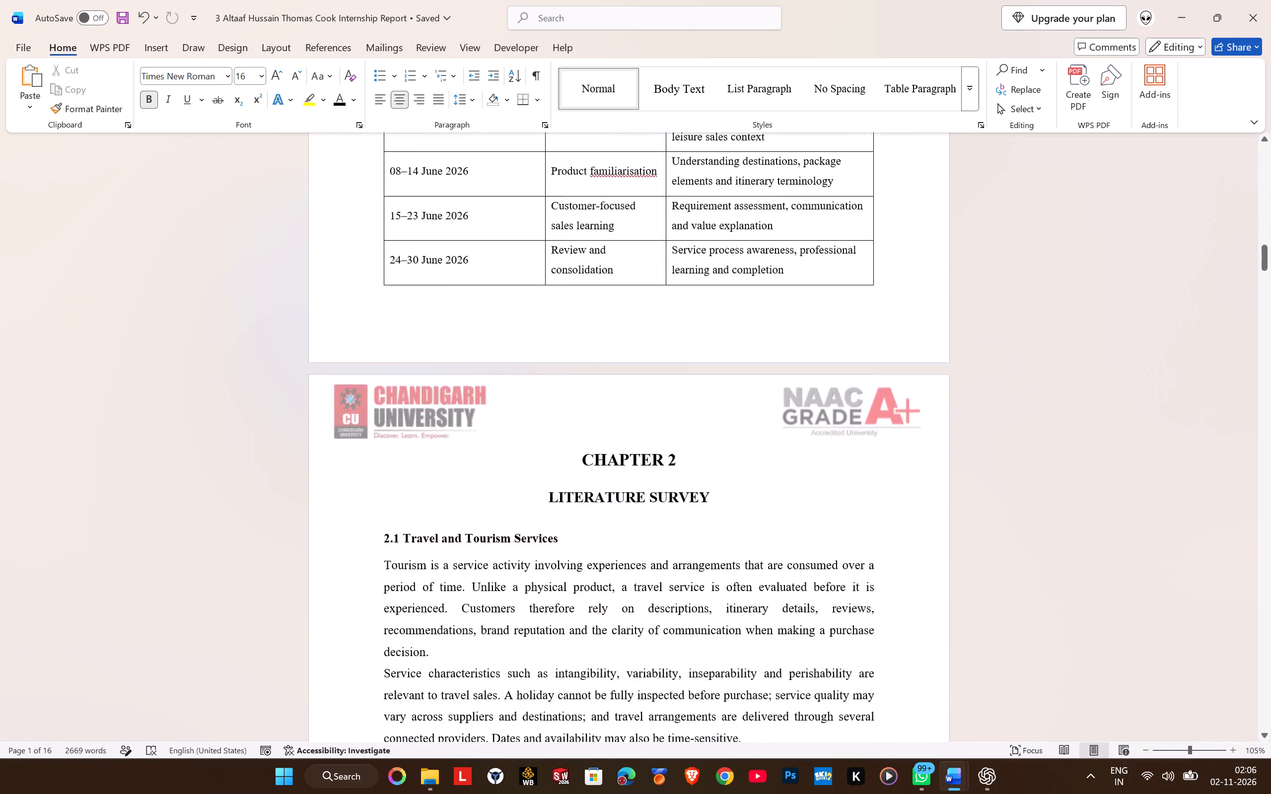
{"action": "scroll", "coordinate": [665, 282], "scroll_direction": "down", "scroll_amount": 17}
{"action": "scroll", "coordinate": [665, 282], "scroll_direction": "down", "scroll_amount": 12}
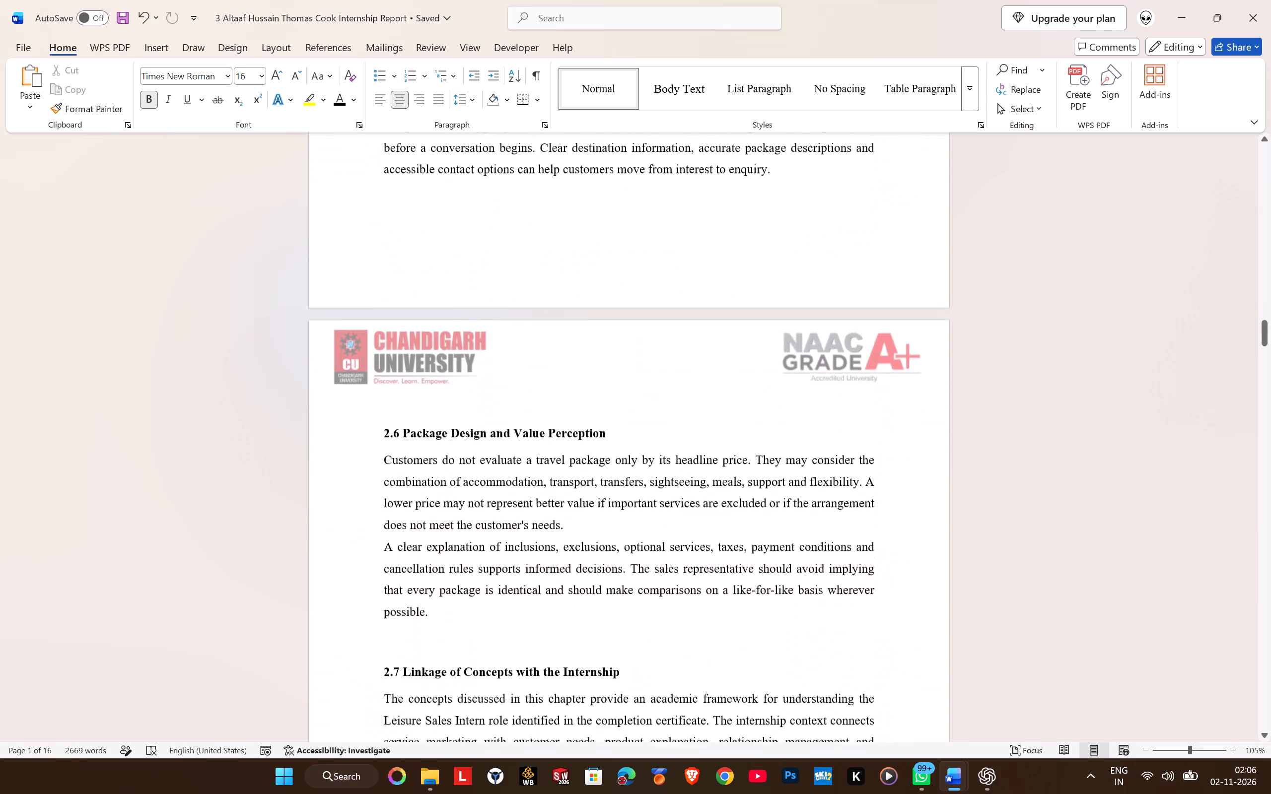
{"action": "scroll", "coordinate": [665, 282], "scroll_direction": "down", "scroll_amount": 16}
{"action": "scroll", "coordinate": [665, 282], "scroll_direction": "down", "scroll_amount": 17}
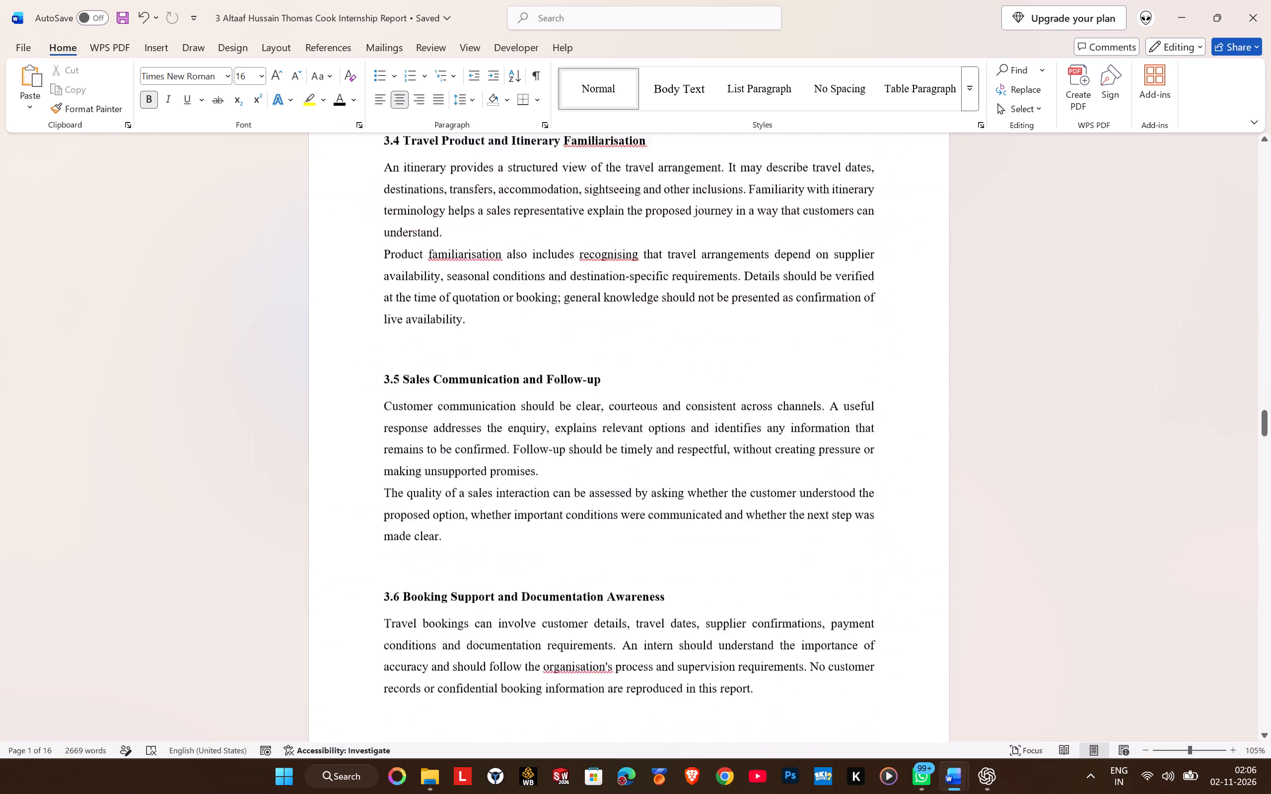
{"action": "scroll", "coordinate": [665, 282], "scroll_direction": "down", "scroll_amount": 17}
{"action": "scroll", "coordinate": [665, 282], "scroll_direction": "down", "scroll_amount": 6}
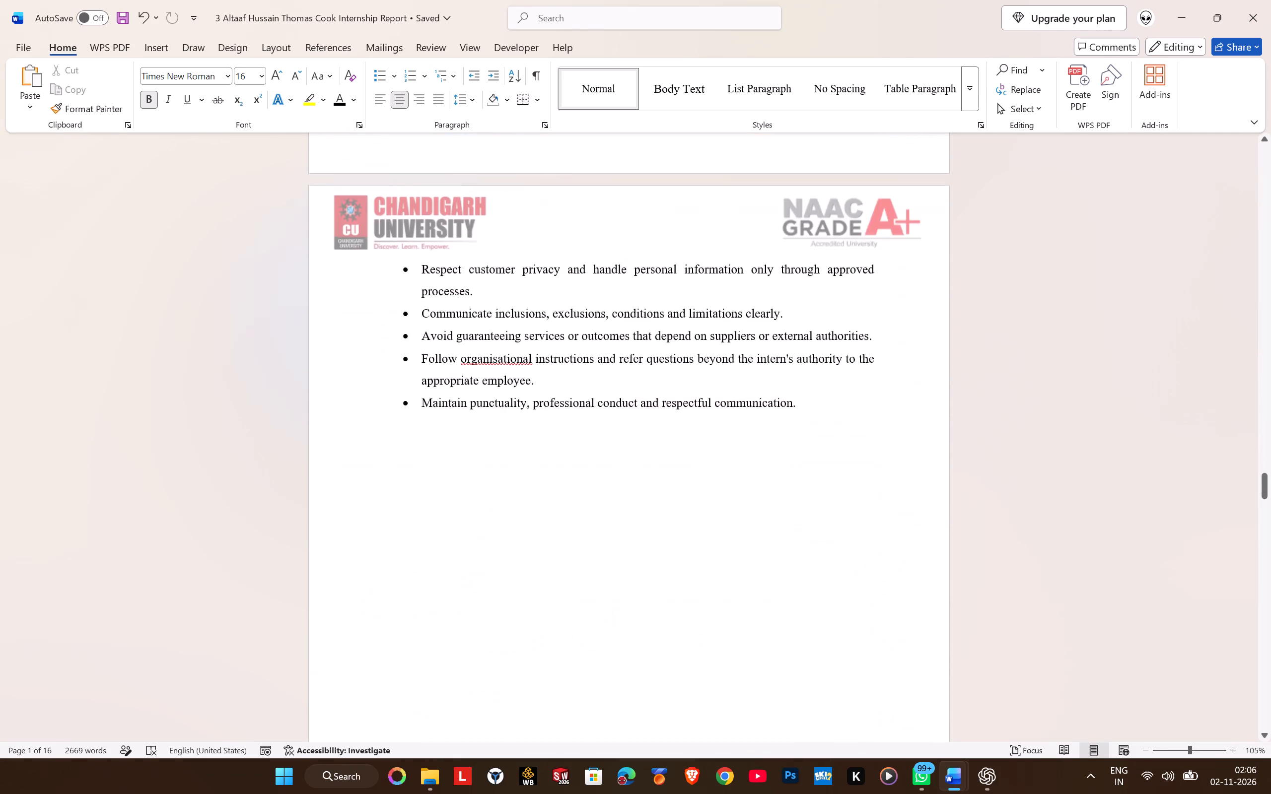
{"action": "scroll", "coordinate": [665, 282], "scroll_direction": "down", "scroll_amount": 16}
{"action": "scroll", "coordinate": [665, 282], "scroll_direction": "down", "scroll_amount": 10}
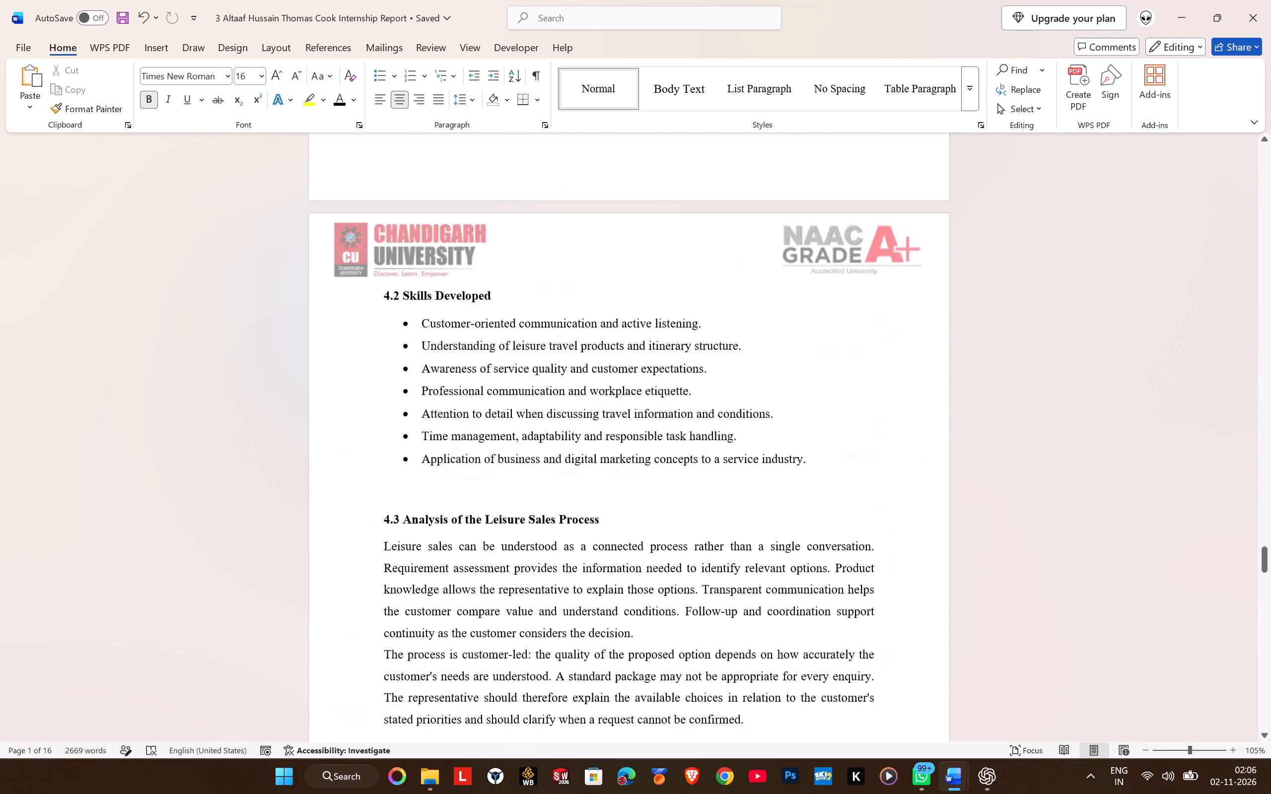
{"action": "scroll", "coordinate": [665, 282], "scroll_direction": "down", "scroll_amount": 18}
{"action": "scroll", "coordinate": [665, 282], "scroll_direction": "down", "scroll_amount": 11}
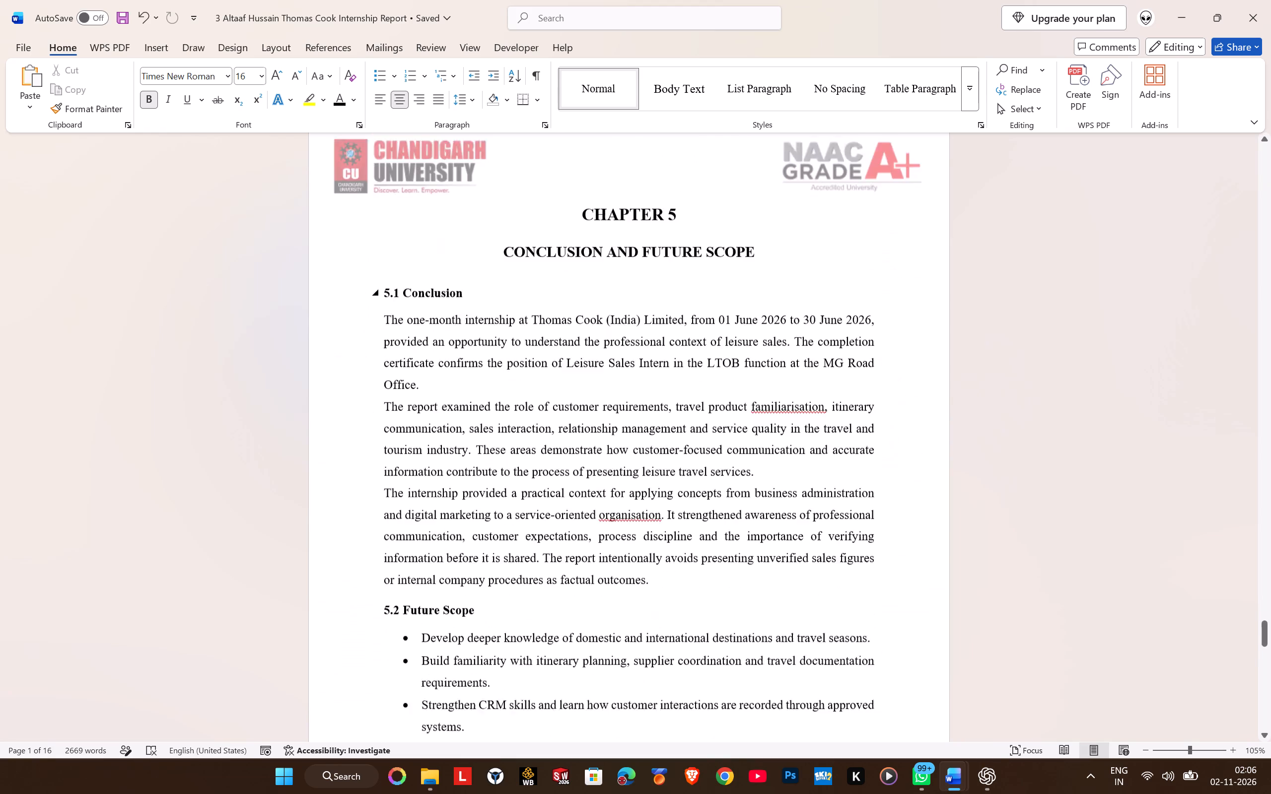
{"action": "scroll", "coordinate": [665, 282], "scroll_direction": "down", "scroll_amount": 15}
{"action": "scroll", "coordinate": [665, 281], "scroll_direction": "down", "scroll_amount": 11}
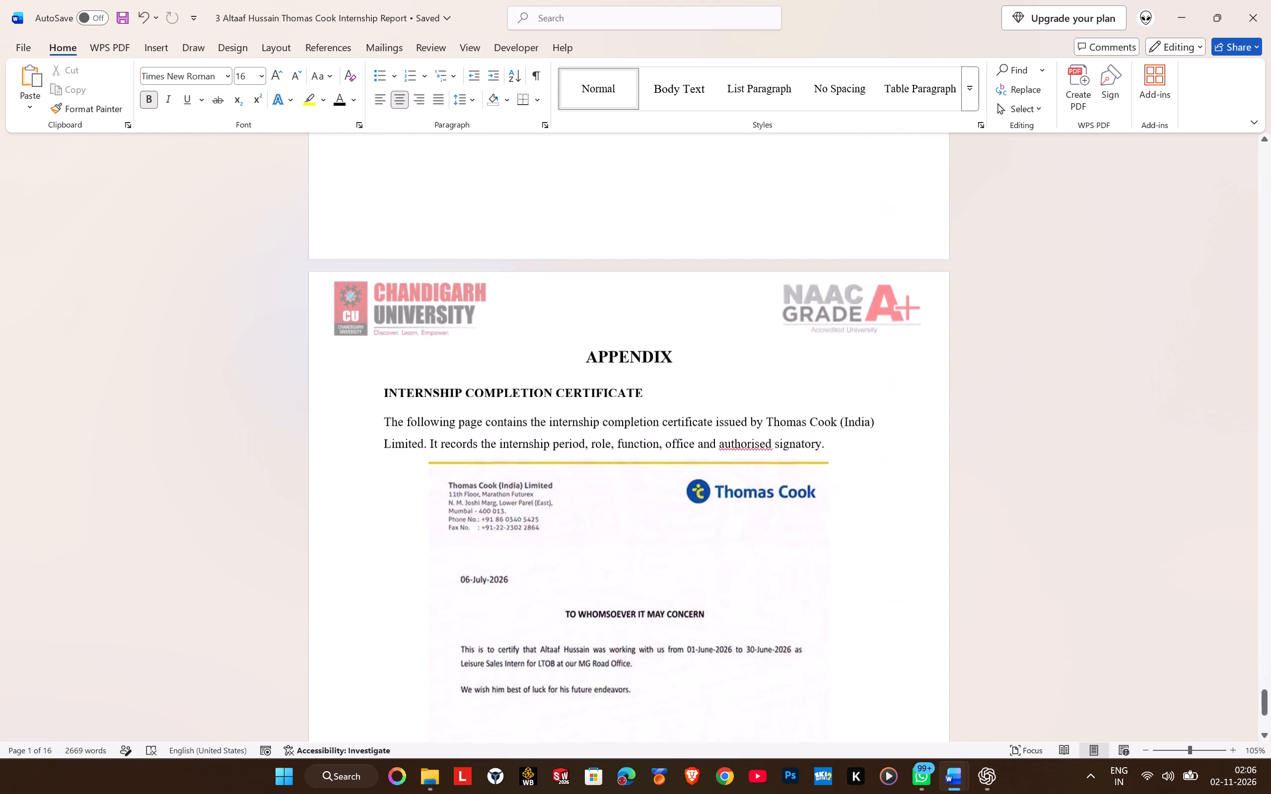
{"action": "scroll", "coordinate": [665, 281], "scroll_direction": "down", "scroll_amount": 8}
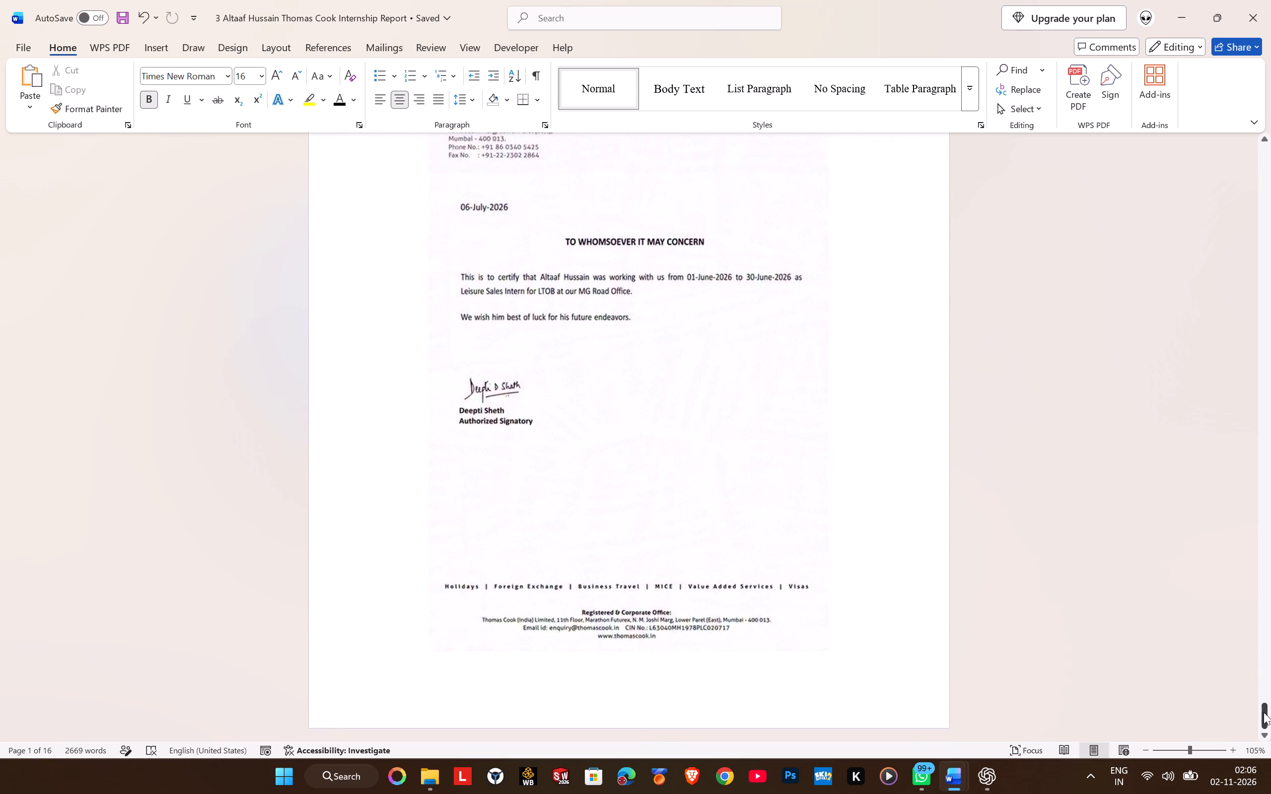
Add centred Plain Number 2 page numbers at the bottom of the third file's pages and save the file.
{"action": "left_click_drag", "start_coordinate": [1264, 712], "coordinate": [1241, 141]}
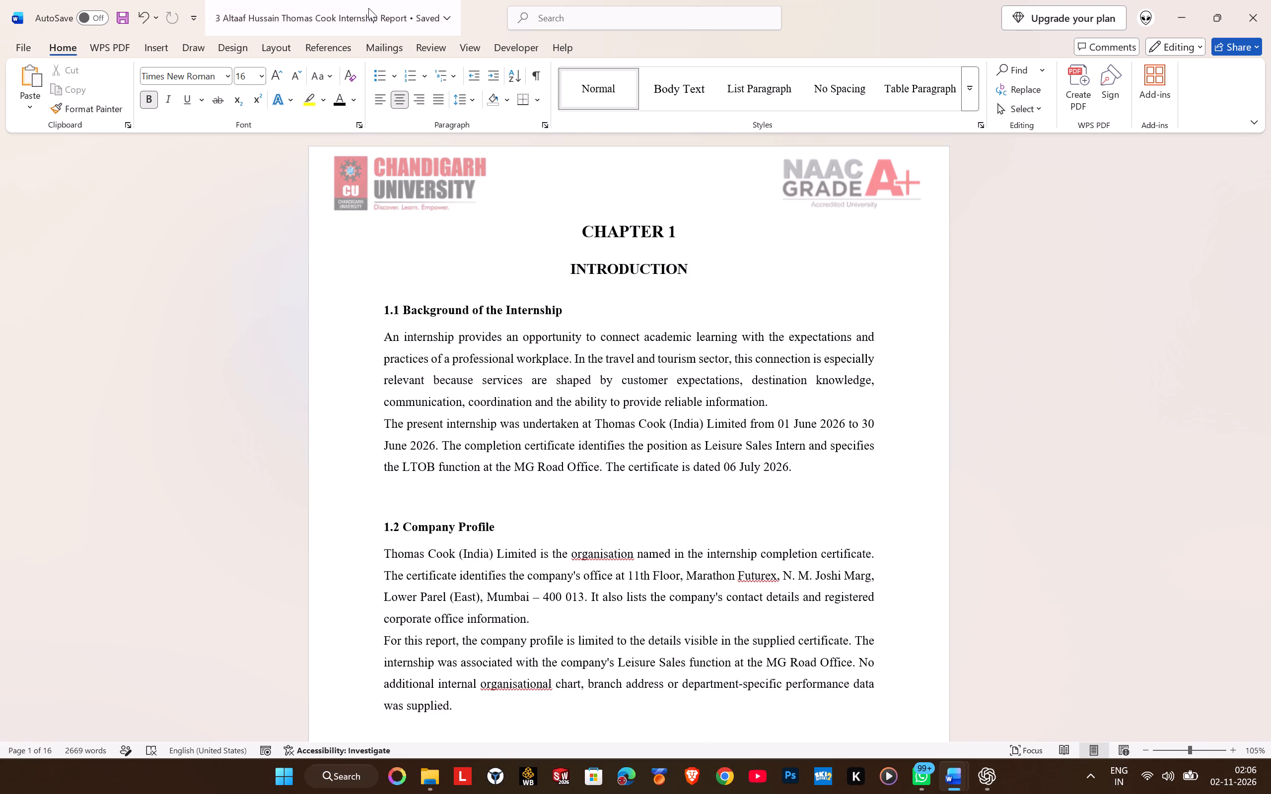
{"action": "left_click", "coordinate": [159, 51]}
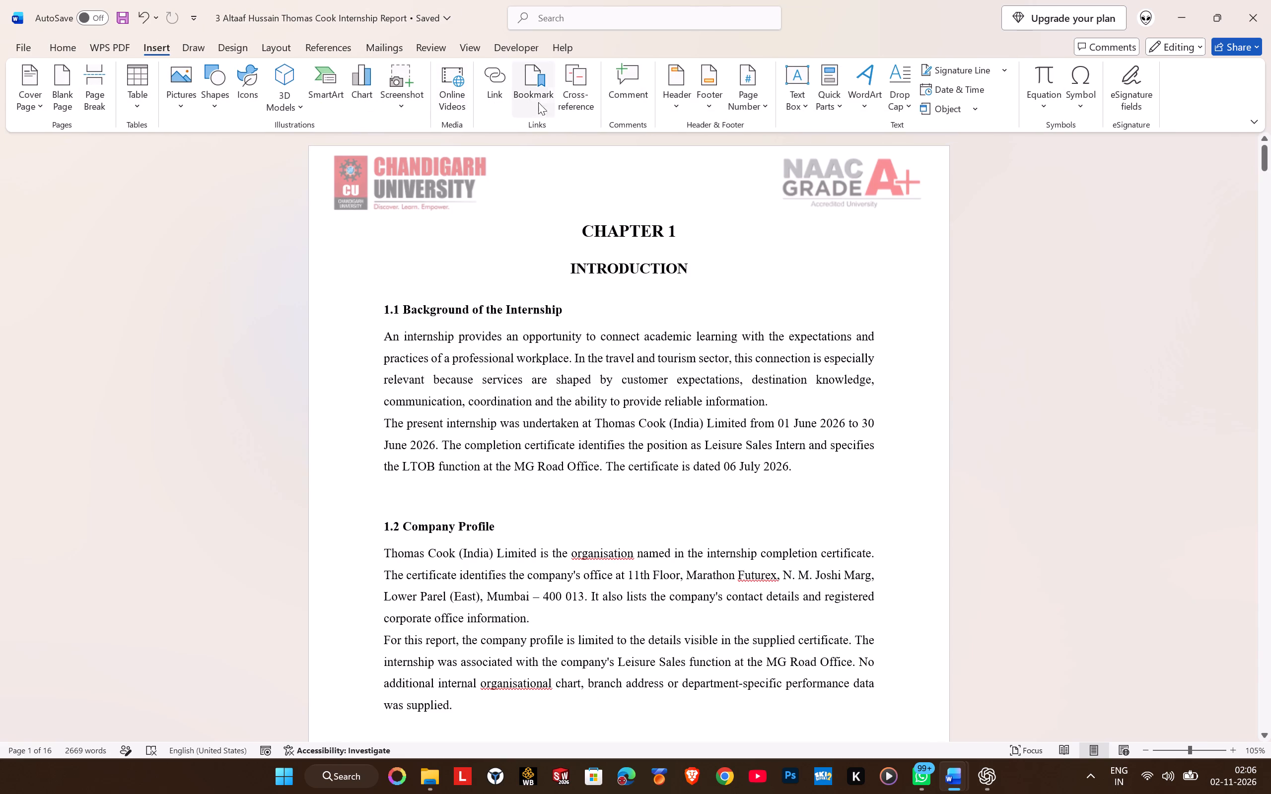
{"action": "left_click", "coordinate": [748, 109]}
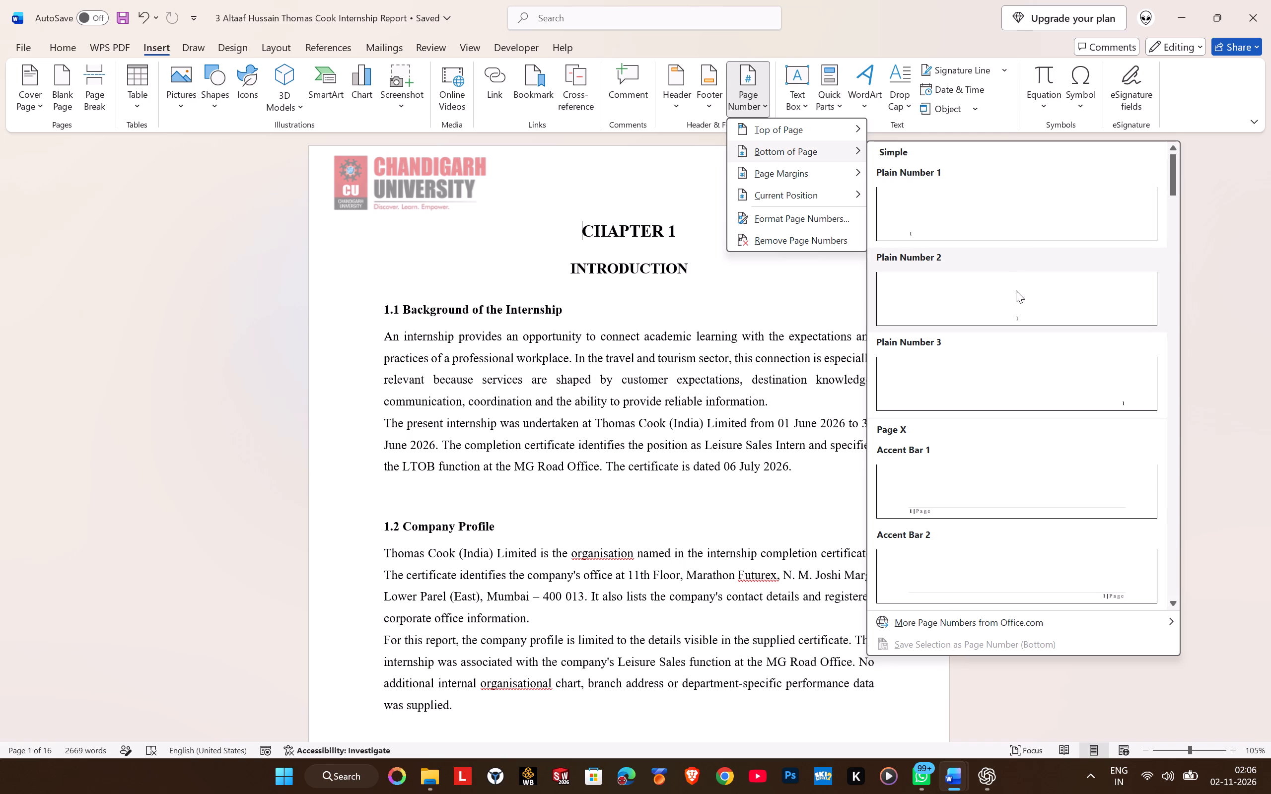
{"action": "left_click", "coordinate": [1020, 302]}
{"action": "scroll", "coordinate": [666, 444], "scroll_direction": "down", "scroll_amount": 3}
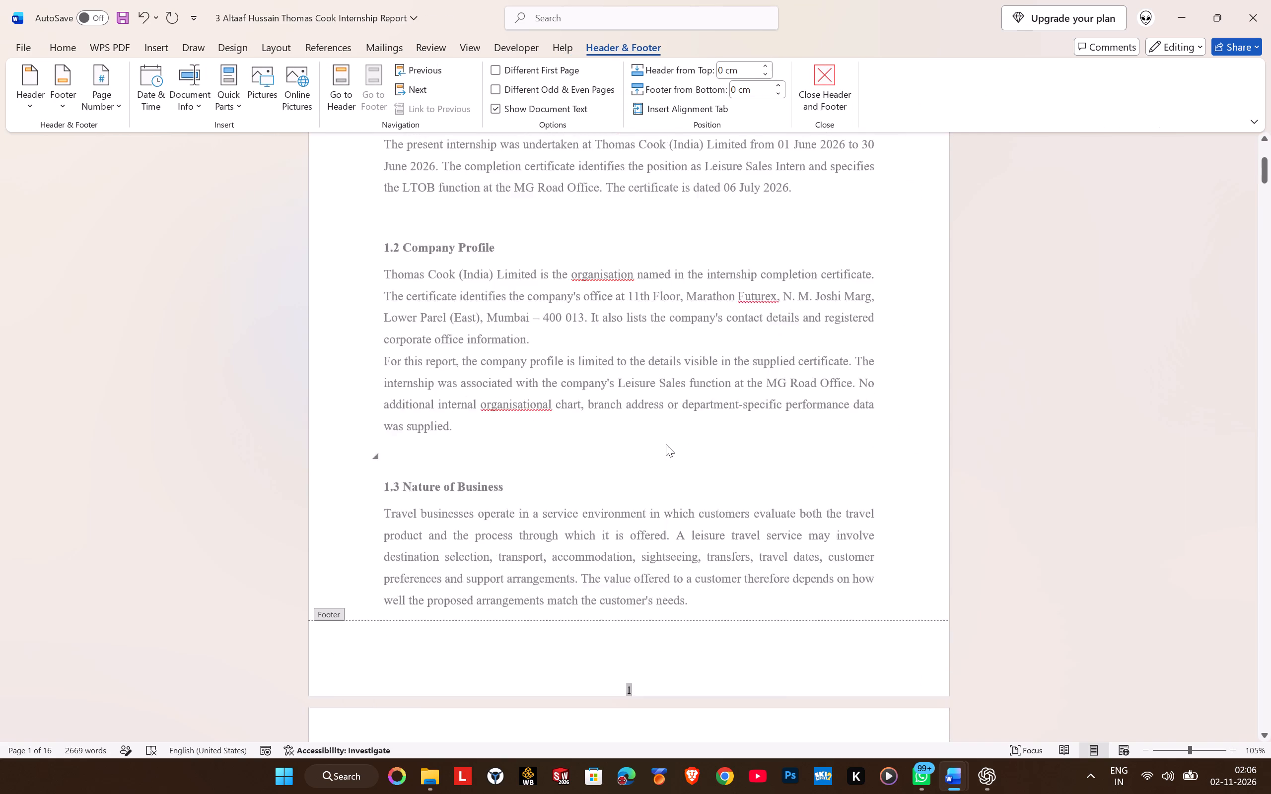
{"action": "scroll", "coordinate": [666, 444], "scroll_direction": "down", "scroll_amount": 2}
{"action": "scroll", "coordinate": [666, 444], "scroll_direction": "up", "scroll_amount": 16}
{"action": "scroll", "coordinate": [666, 421], "scroll_direction": "down", "scroll_amount": 10}
{"action": "scroll", "coordinate": [672, 425], "scroll_direction": "down", "scroll_amount": 16}
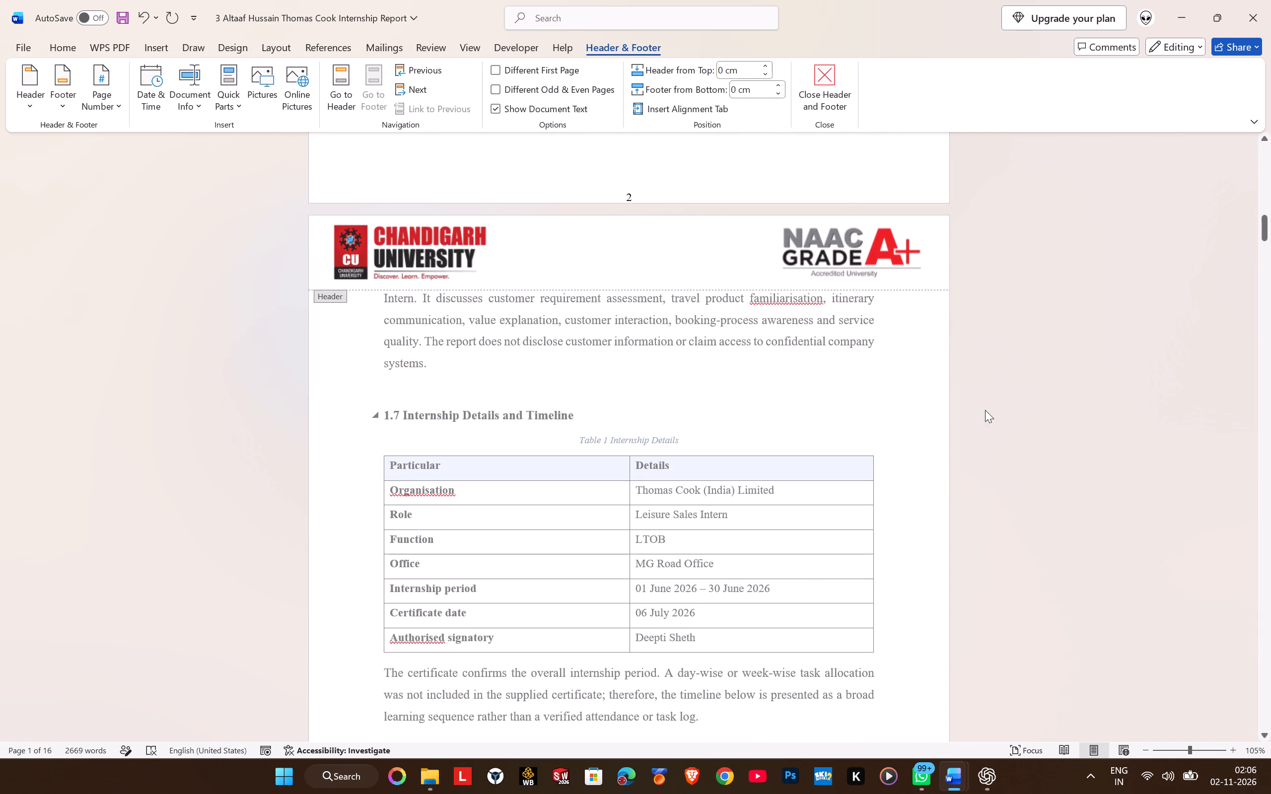
{"action": "double_click", "coordinate": [442, 381]}
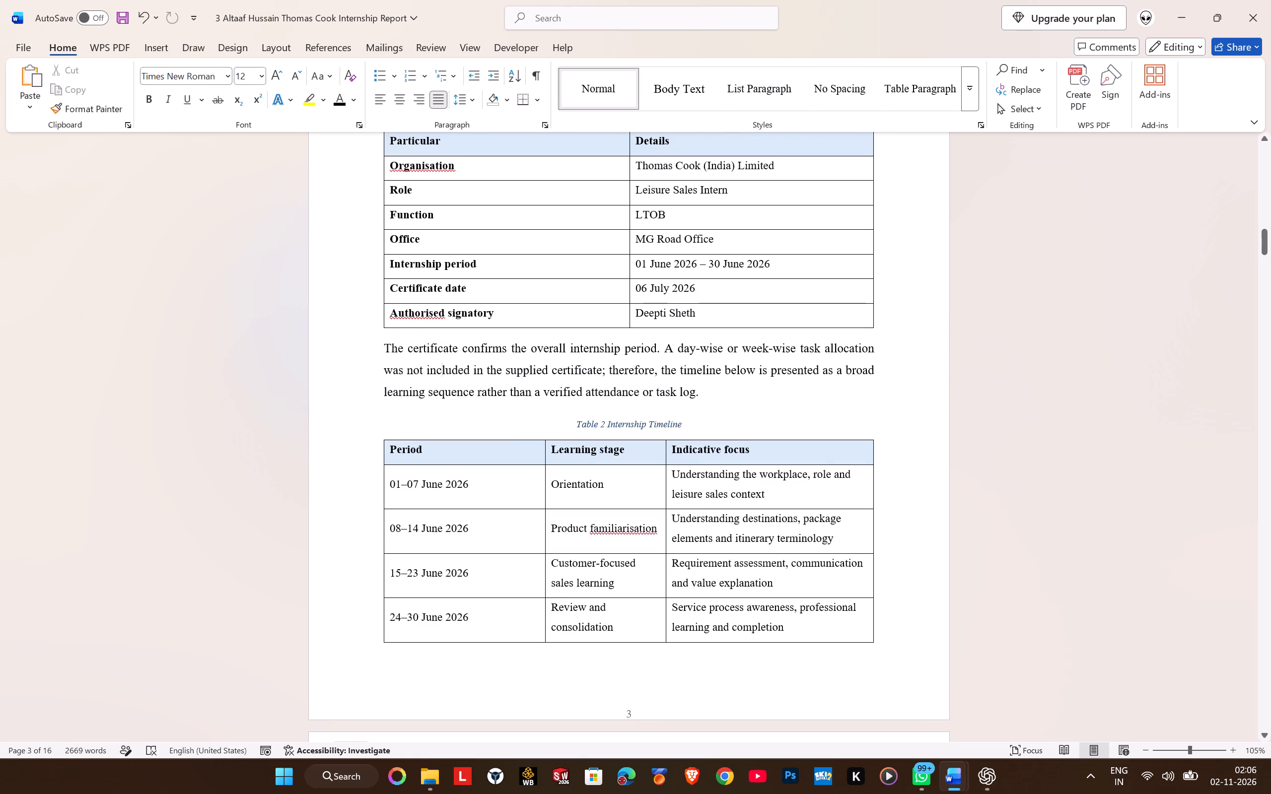
{"action": "key", "text": "ctrl+s"}
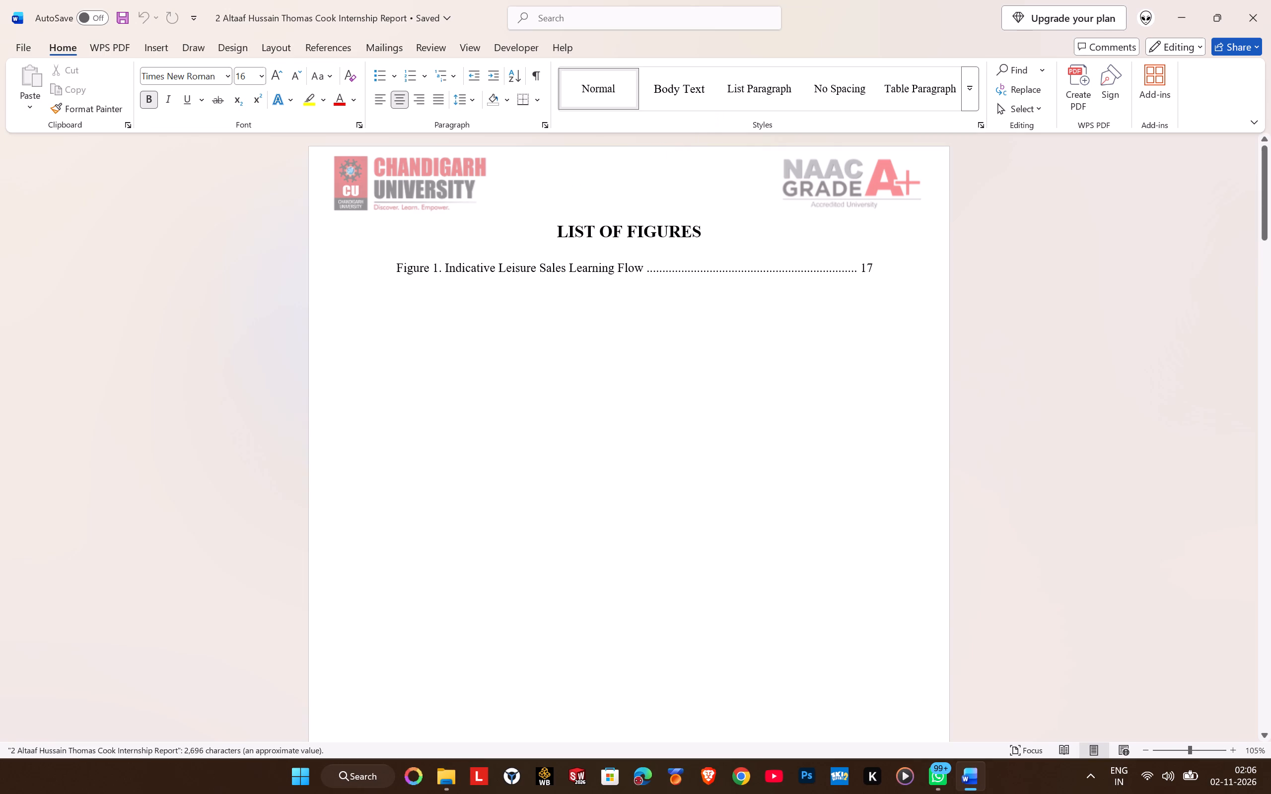
{"action": "scroll", "coordinate": [554, 230], "scroll_direction": "up", "scroll_amount": 2}
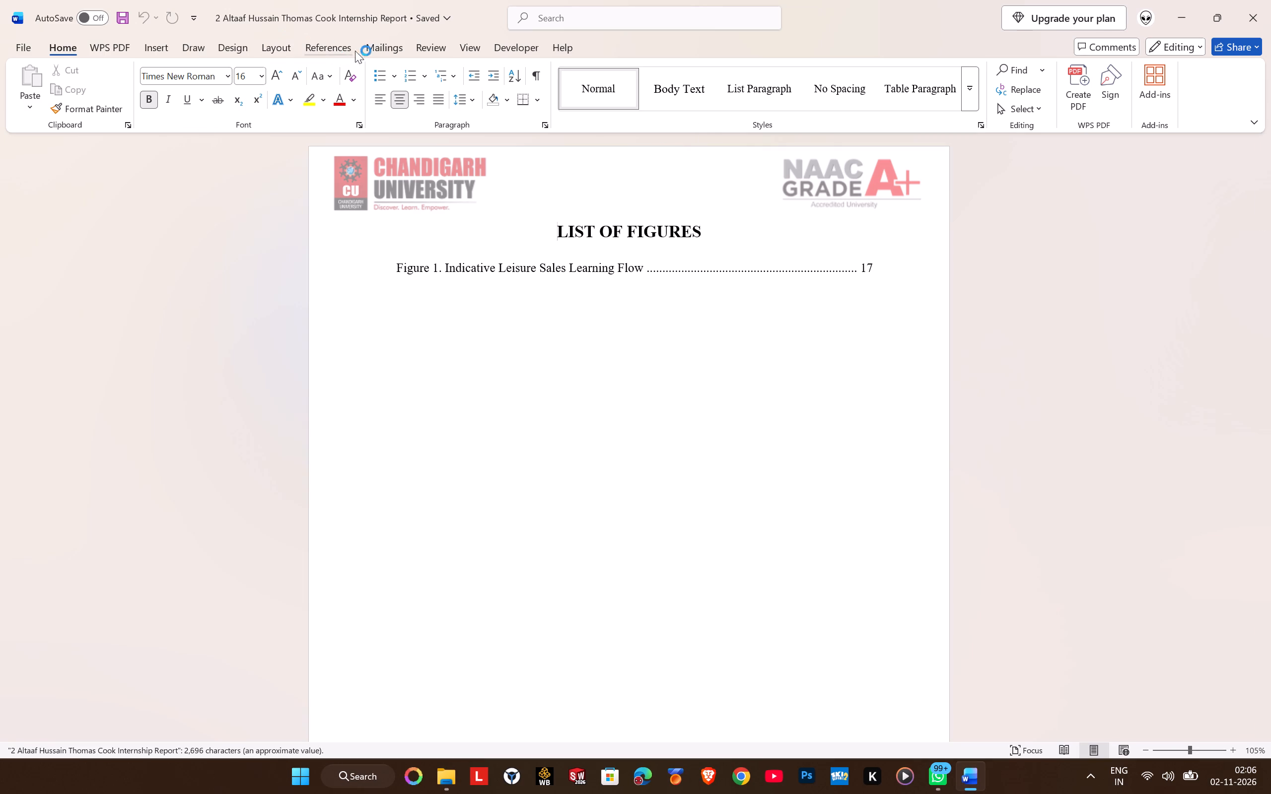
{"action": "left_click", "coordinate": [164, 51]}
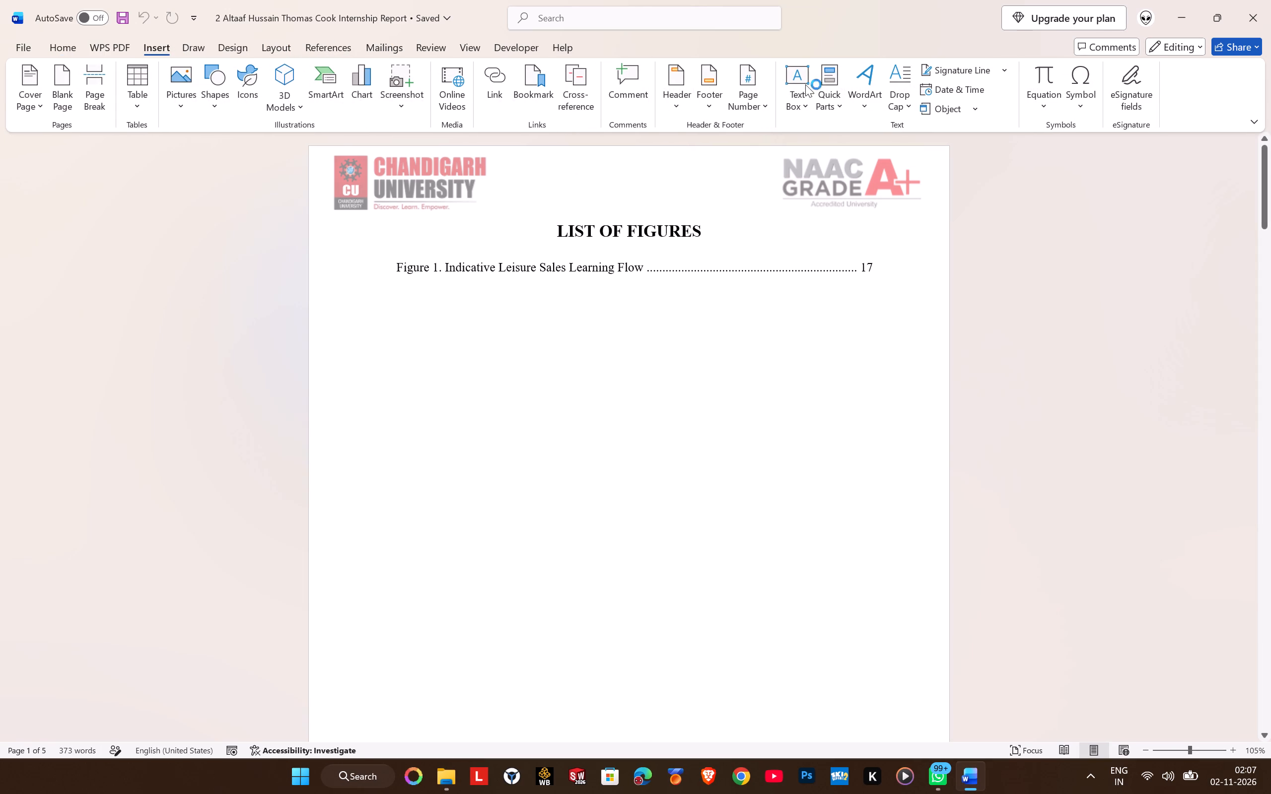
{"action": "left_click", "coordinate": [748, 91]}
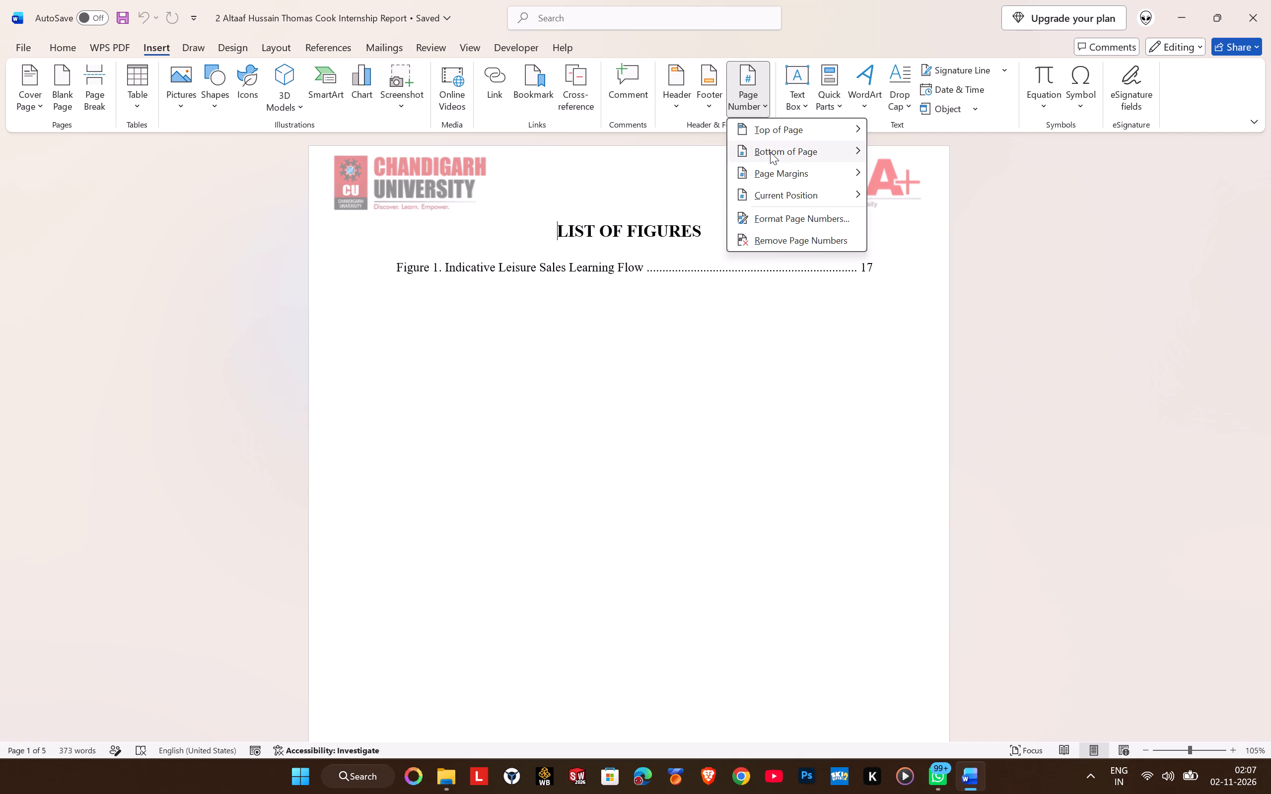
{"action": "left_click", "coordinate": [781, 218]}
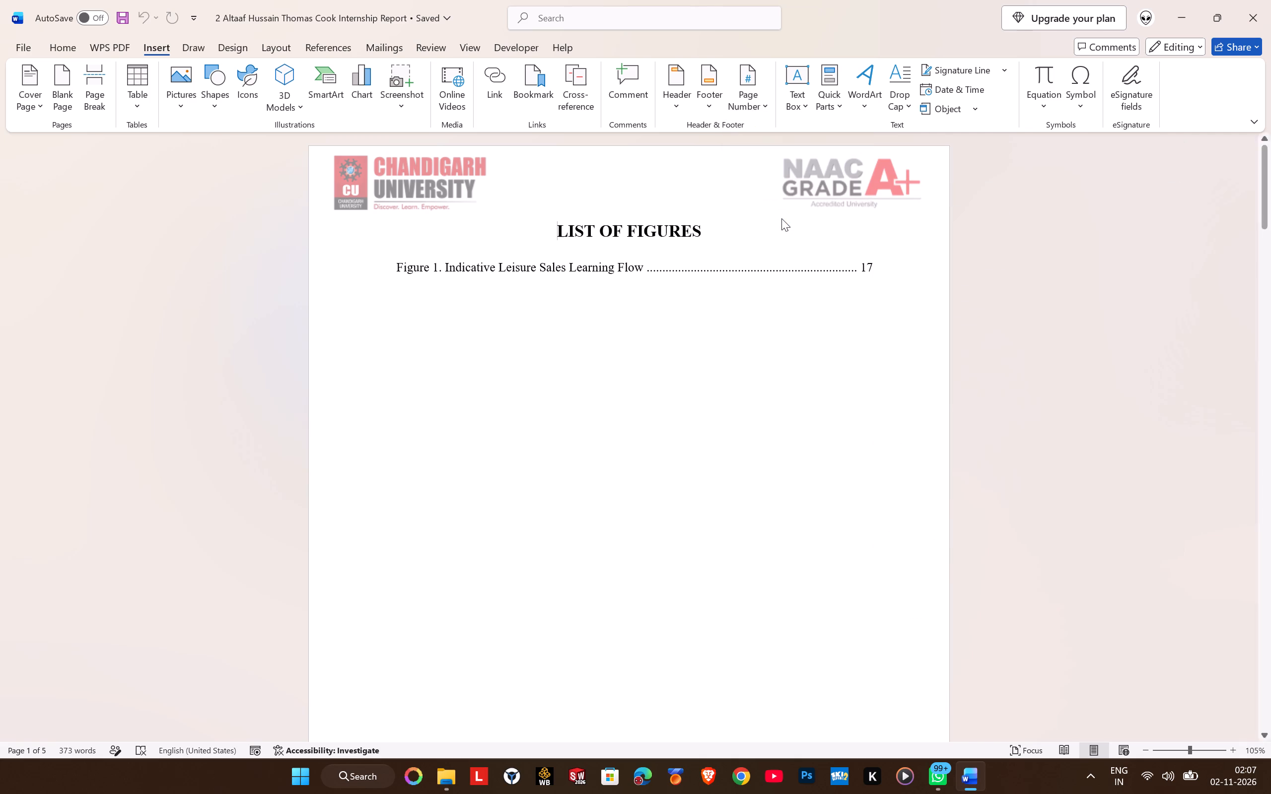
{"action": "left_click", "coordinate": [721, 288]}
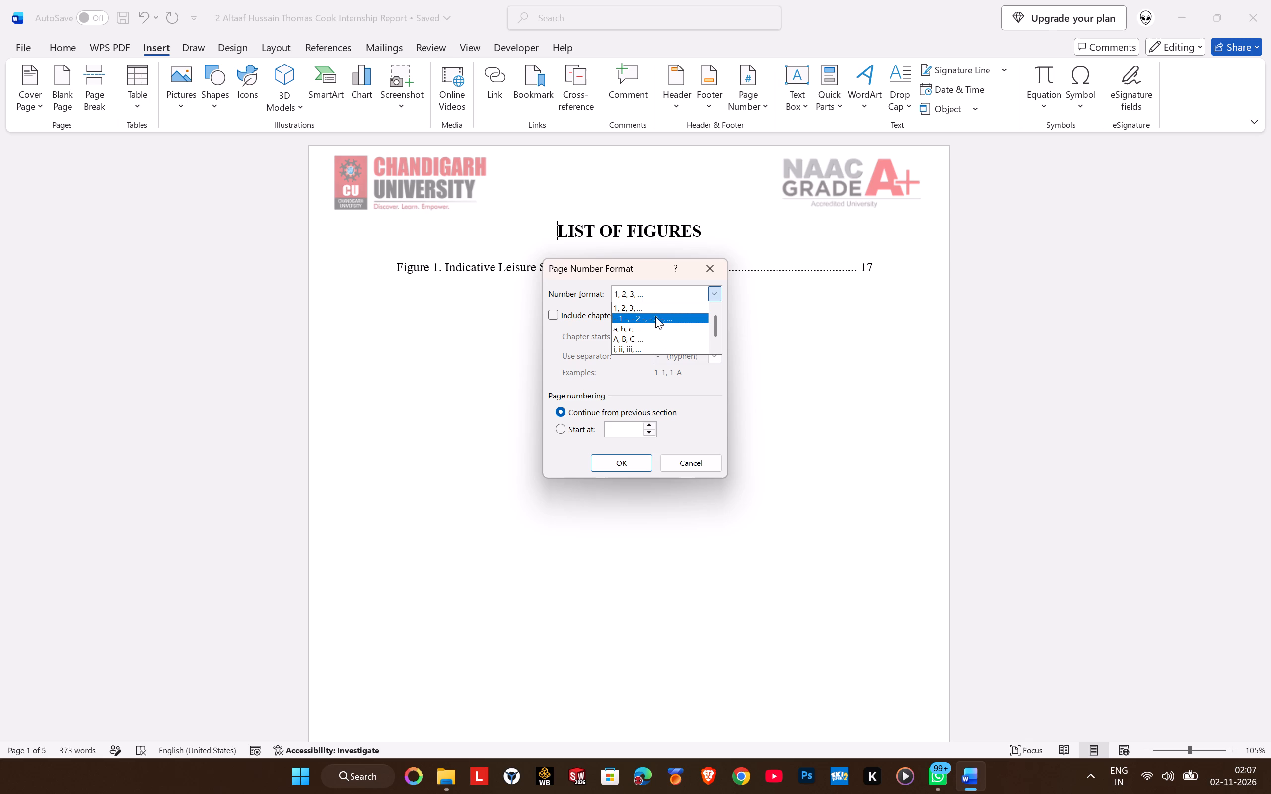
{"action": "left_click", "coordinate": [635, 345]}
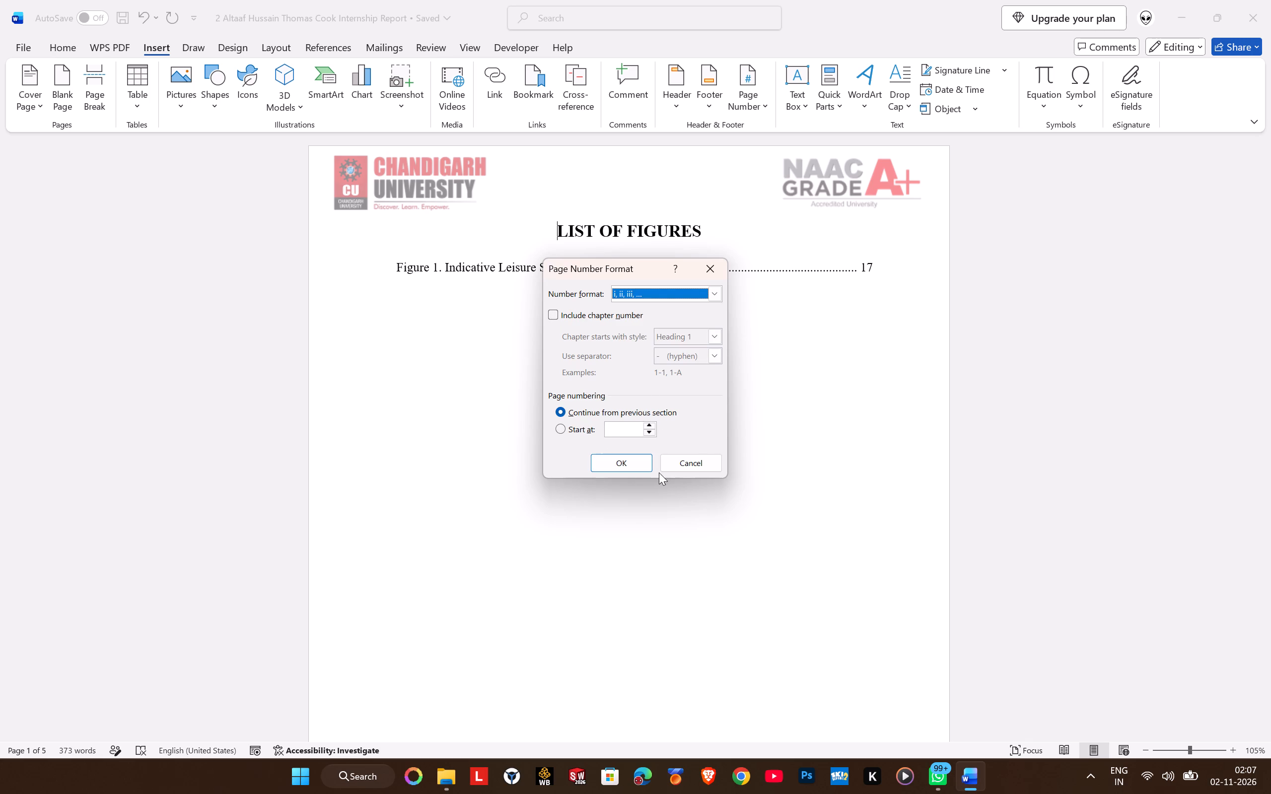
{"action": "left_click", "coordinate": [620, 465]}
Insert centred Plain Number 2 page numbers at the bottom of the second file's pages and save it.
{"action": "scroll", "coordinate": [634, 445], "scroll_direction": "down", "scroll_amount": 10}
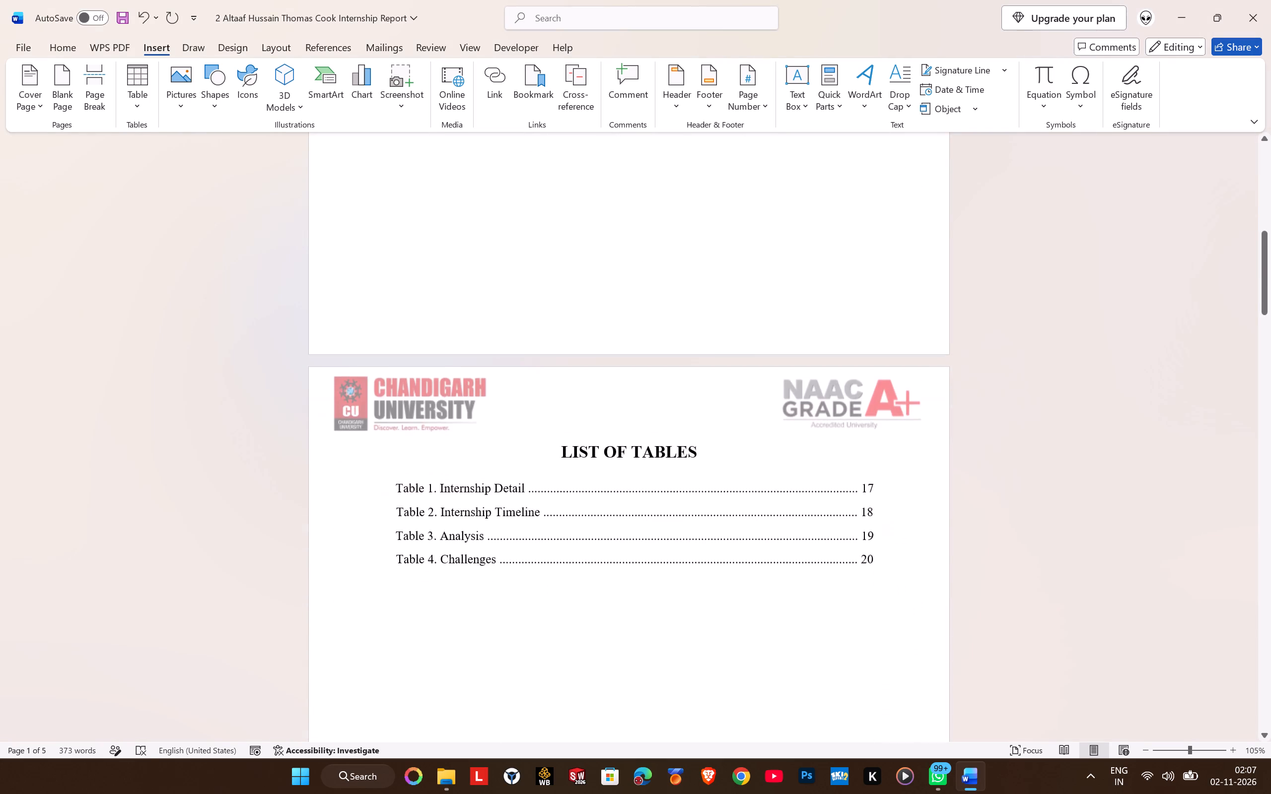
{"action": "scroll", "coordinate": [634, 445], "scroll_direction": "up", "scroll_amount": 9}
{"action": "left_click", "coordinate": [741, 119]}
{"action": "left_click", "coordinate": [749, 97]}
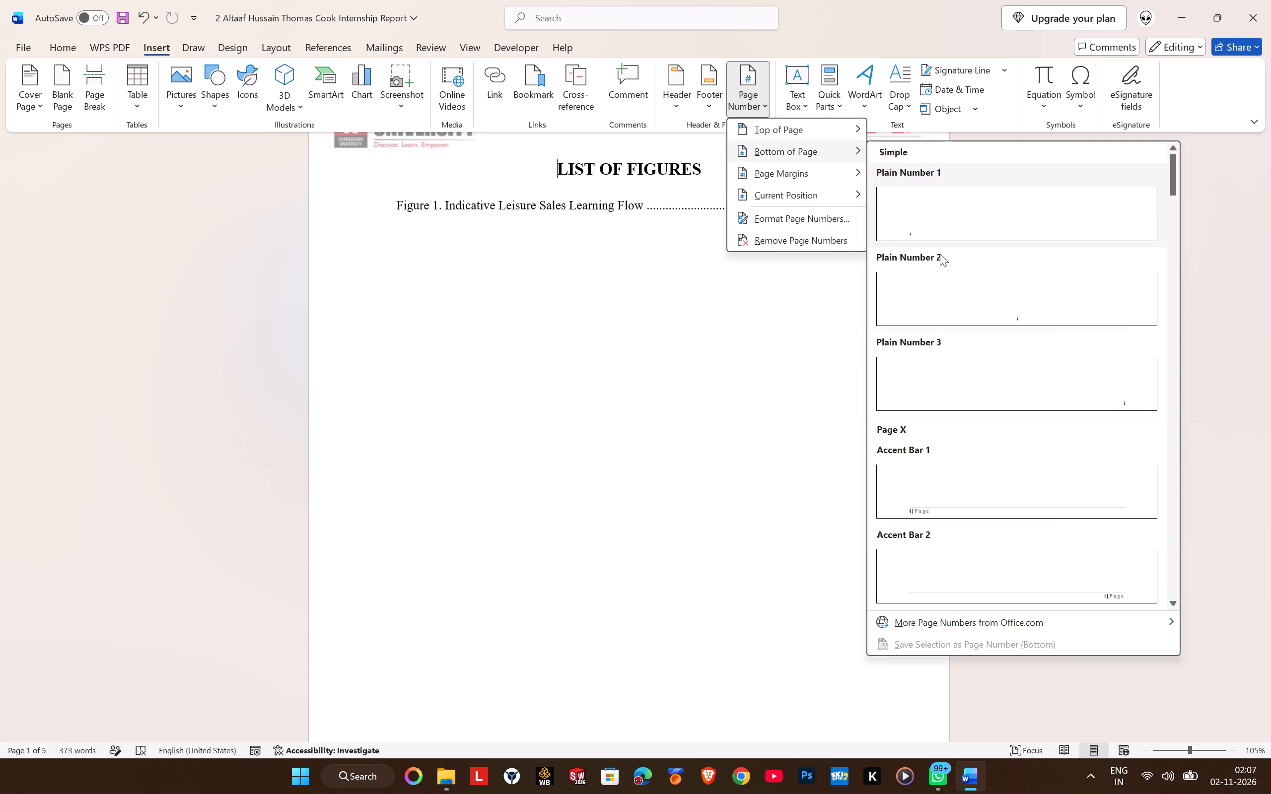
{"action": "left_click", "coordinate": [972, 289]}
{"action": "scroll", "coordinate": [702, 462], "scroll_direction": "down", "scroll_amount": 3}
{"action": "scroll", "coordinate": [650, 426], "scroll_direction": "down", "scroll_amount": 3}
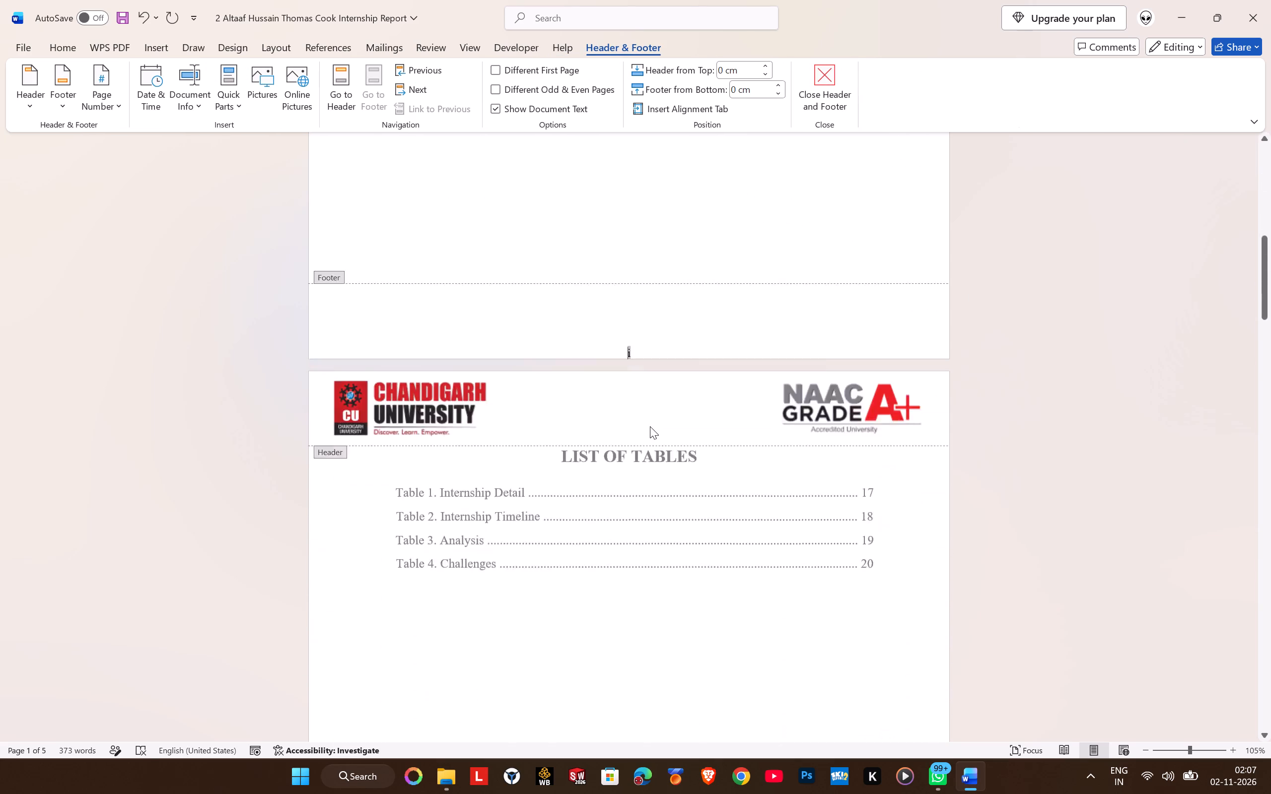
{"action": "scroll", "coordinate": [650, 426], "scroll_direction": "down", "scroll_amount": 12}
{"action": "scroll", "coordinate": [650, 425], "scroll_direction": "down", "scroll_amount": 17}
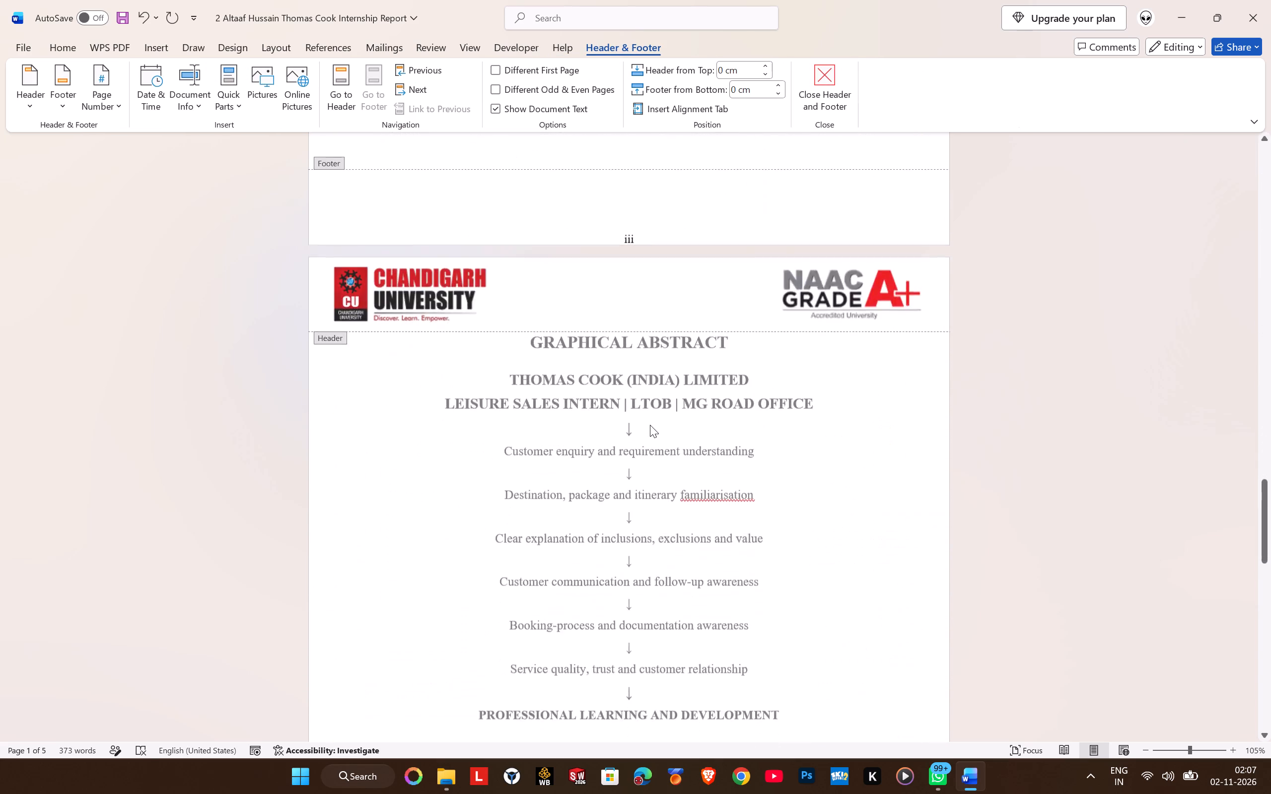
{"action": "scroll", "coordinate": [650, 425], "scroll_direction": "down", "scroll_amount": 20}
{"action": "scroll", "coordinate": [650, 425], "scroll_direction": "down", "scroll_amount": 7}
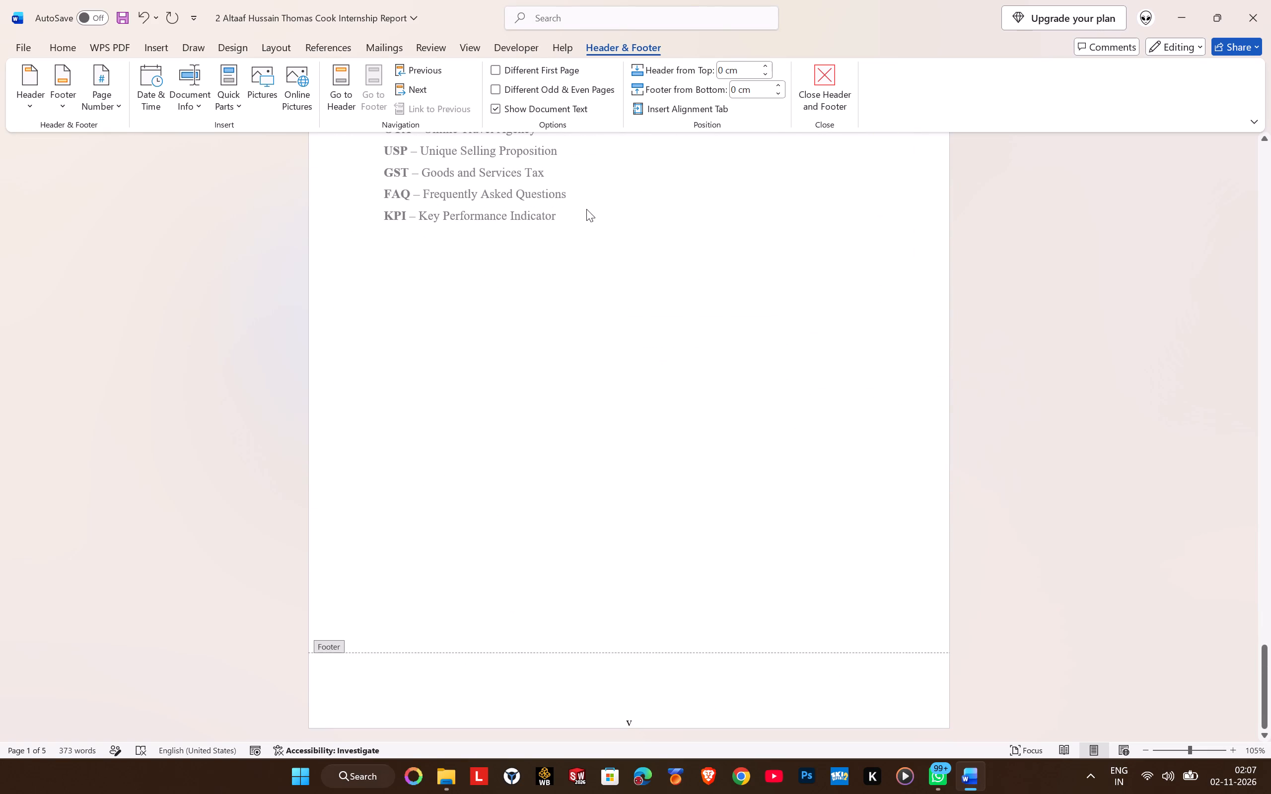
{"action": "left_click", "coordinate": [586, 207]}
{"action": "scroll", "coordinate": [586, 207], "scroll_direction": "down", "scroll_amount": 1}
{"action": "left_click", "coordinate": [586, 207]}
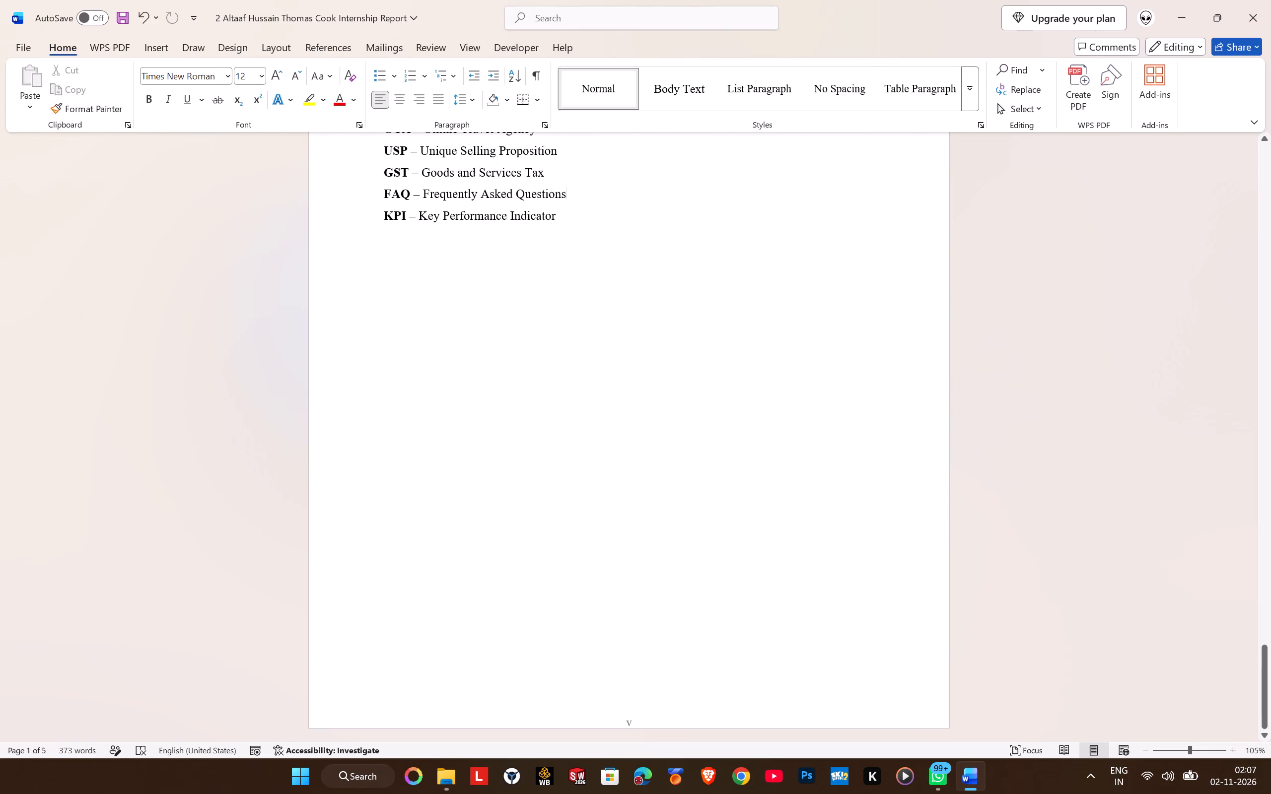
{"action": "key", "text": "ctrl+s"}
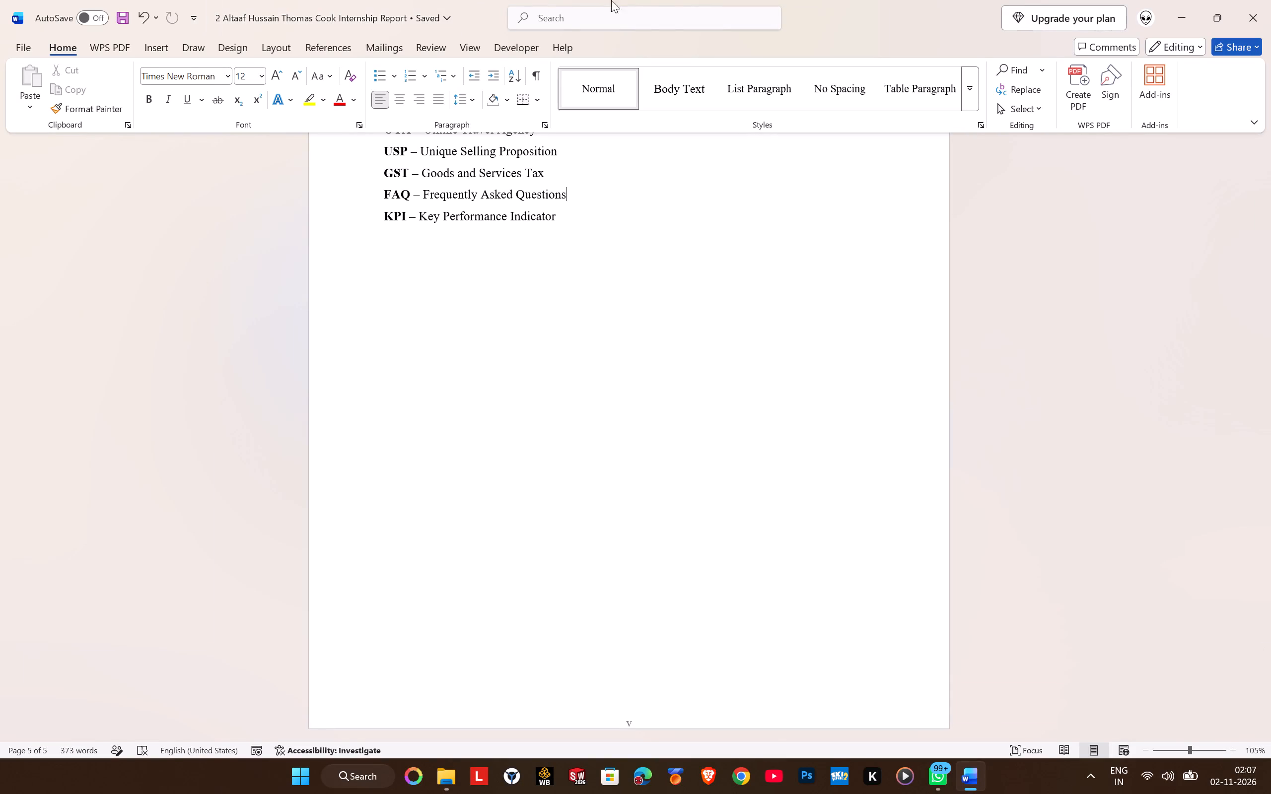
Open the report file numbered 1 from Downloads and arrange it side by side with the second file.
{"action": "left_click_drag", "start_coordinate": [825, 17], "coordinate": [1270, 107]}
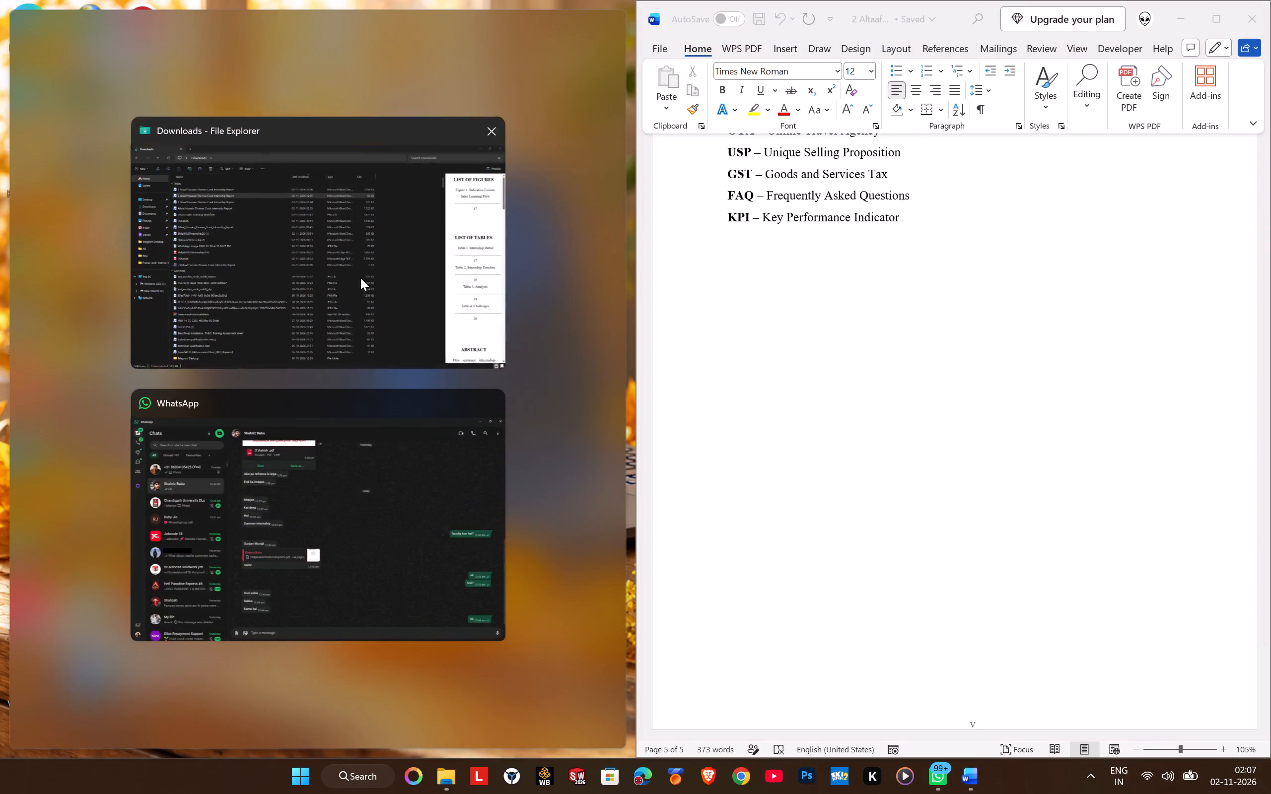
{"action": "left_click", "coordinate": [360, 274]}
{"action": "left_click", "coordinate": [583, 10]}
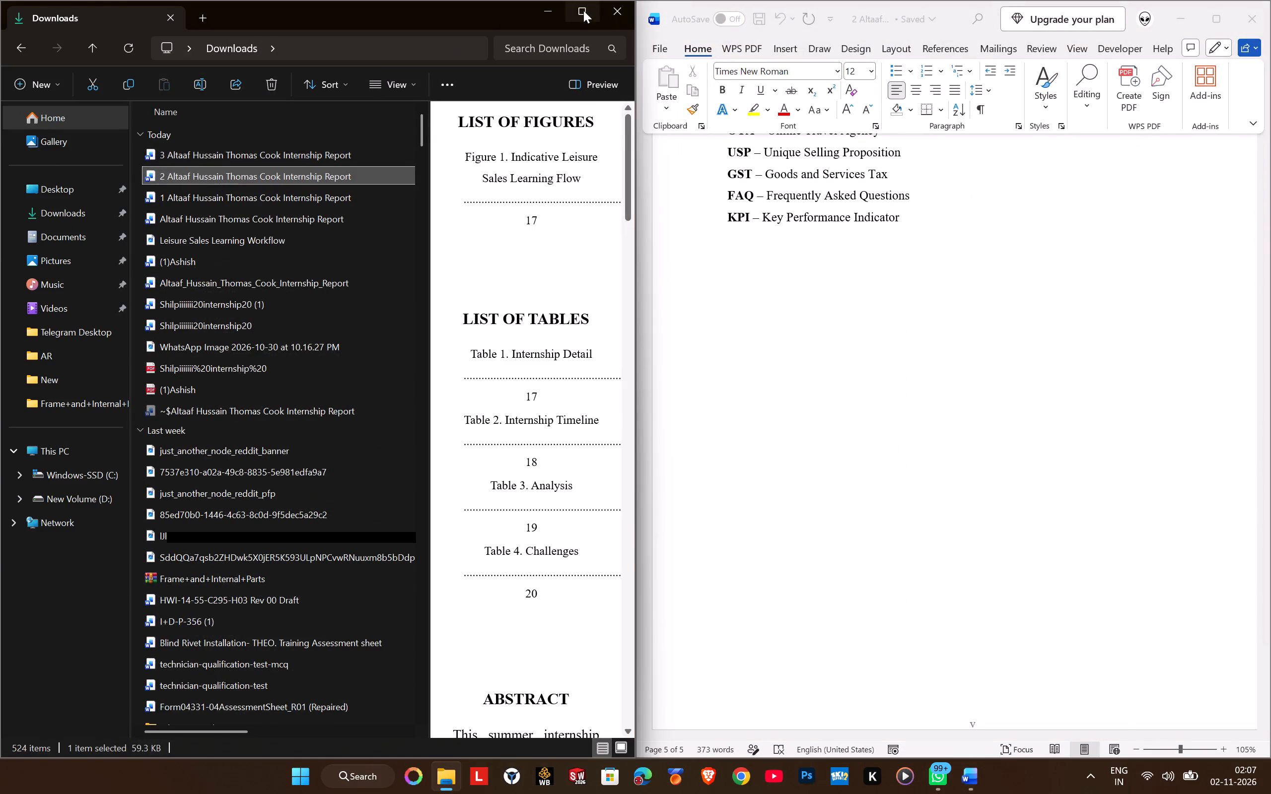
{"action": "double_click", "coordinate": [210, 190]}
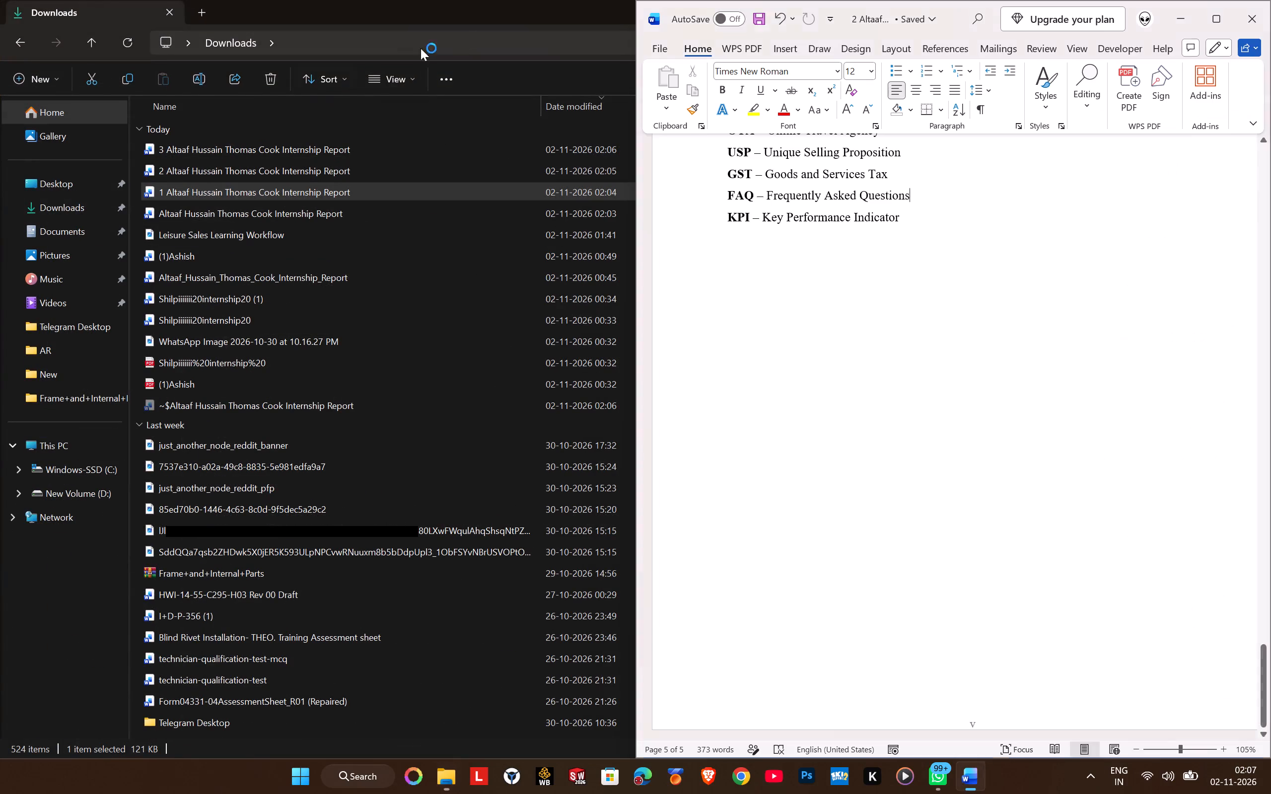
{"action": "left_click_drag", "start_coordinate": [696, 208], "coordinate": [0, 203]}
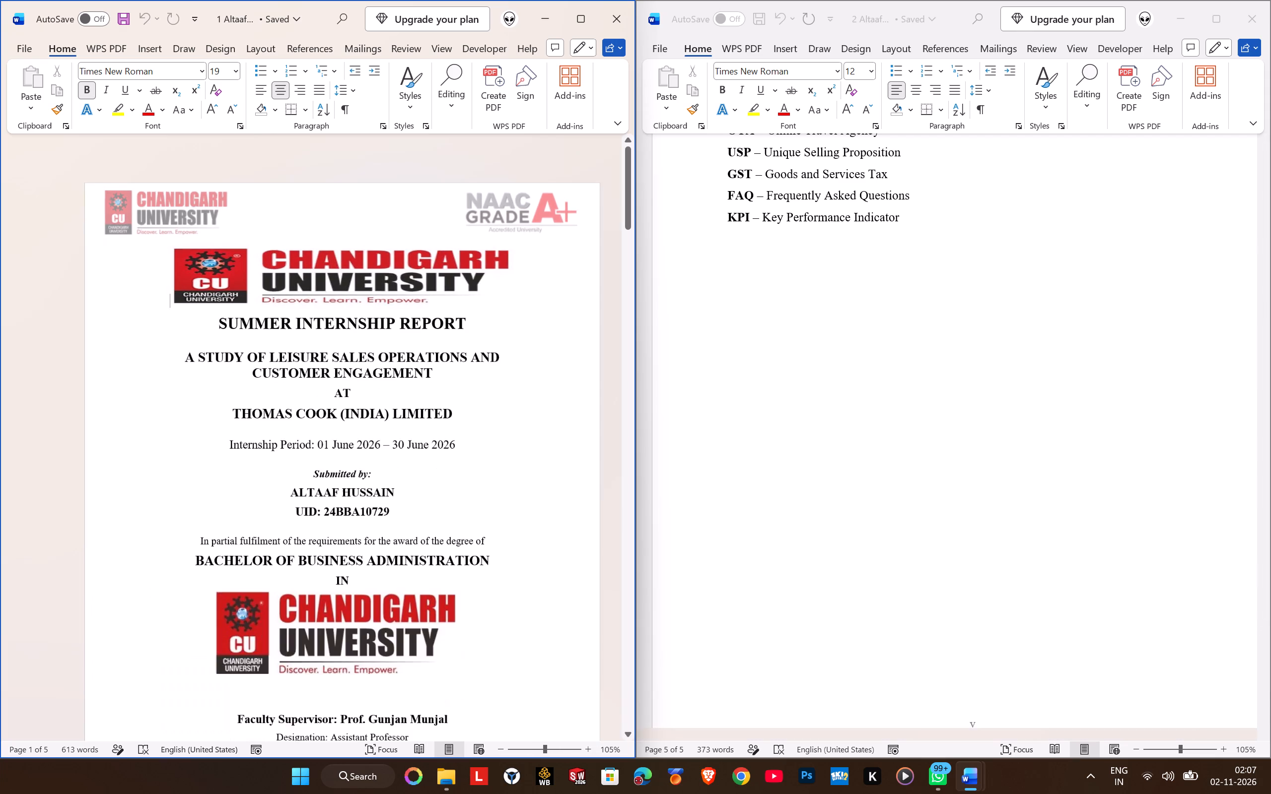
Check the footer page numbers across the second file and review its page number format settings.
{"action": "left_click", "coordinate": [927, 316]}
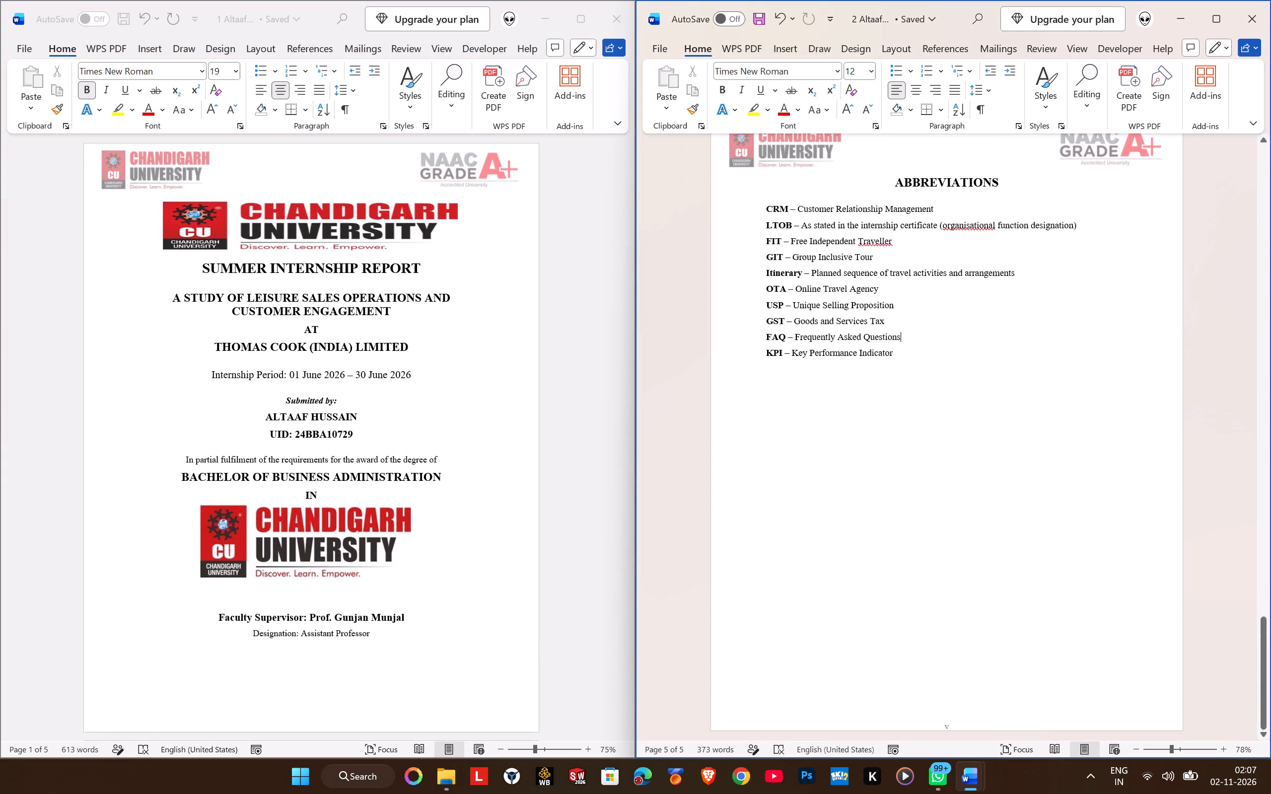
{"action": "scroll", "coordinate": [931, 316], "scroll_direction": "up", "scroll_amount": 20}
{"action": "scroll", "coordinate": [931, 316], "scroll_direction": "up", "scroll_amount": 11}
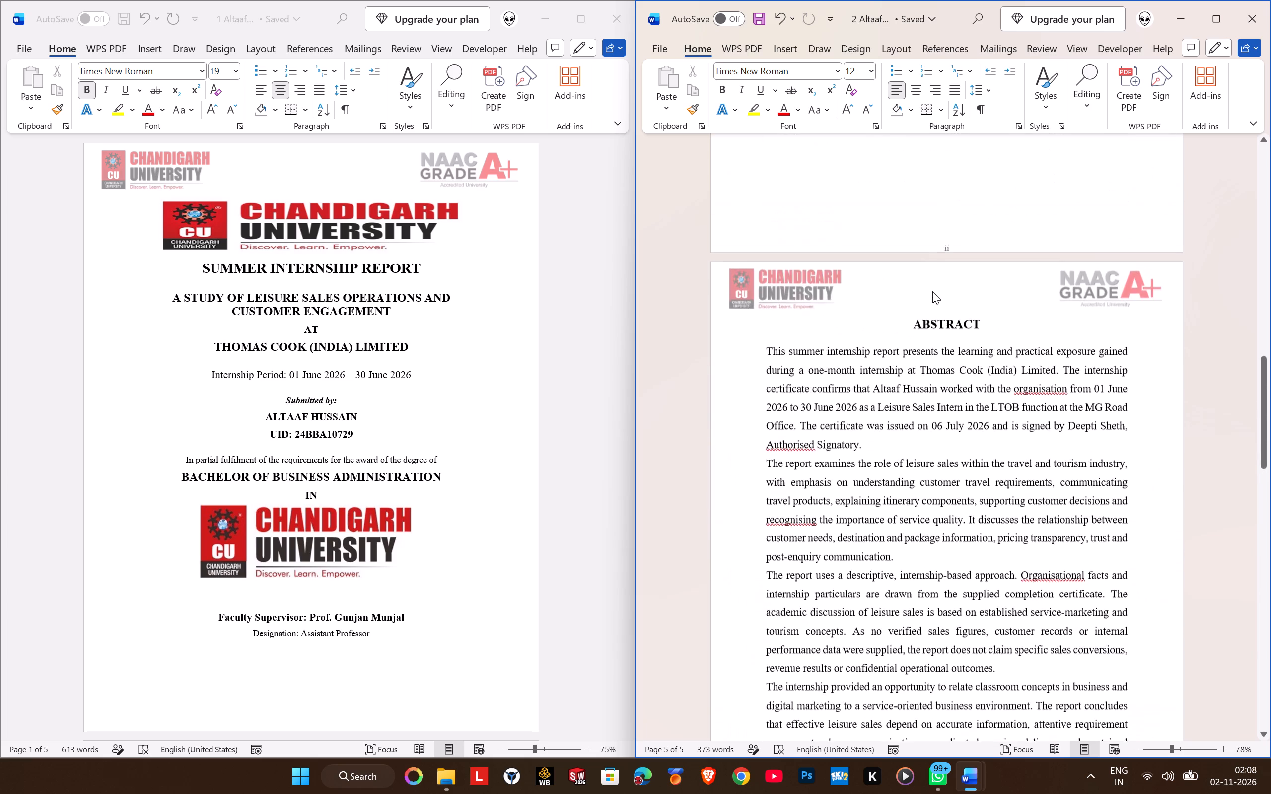
{"action": "scroll", "coordinate": [932, 291], "scroll_direction": "up", "scroll_amount": 11}
{"action": "scroll", "coordinate": [932, 291], "scroll_direction": "up", "scroll_amount": 19}
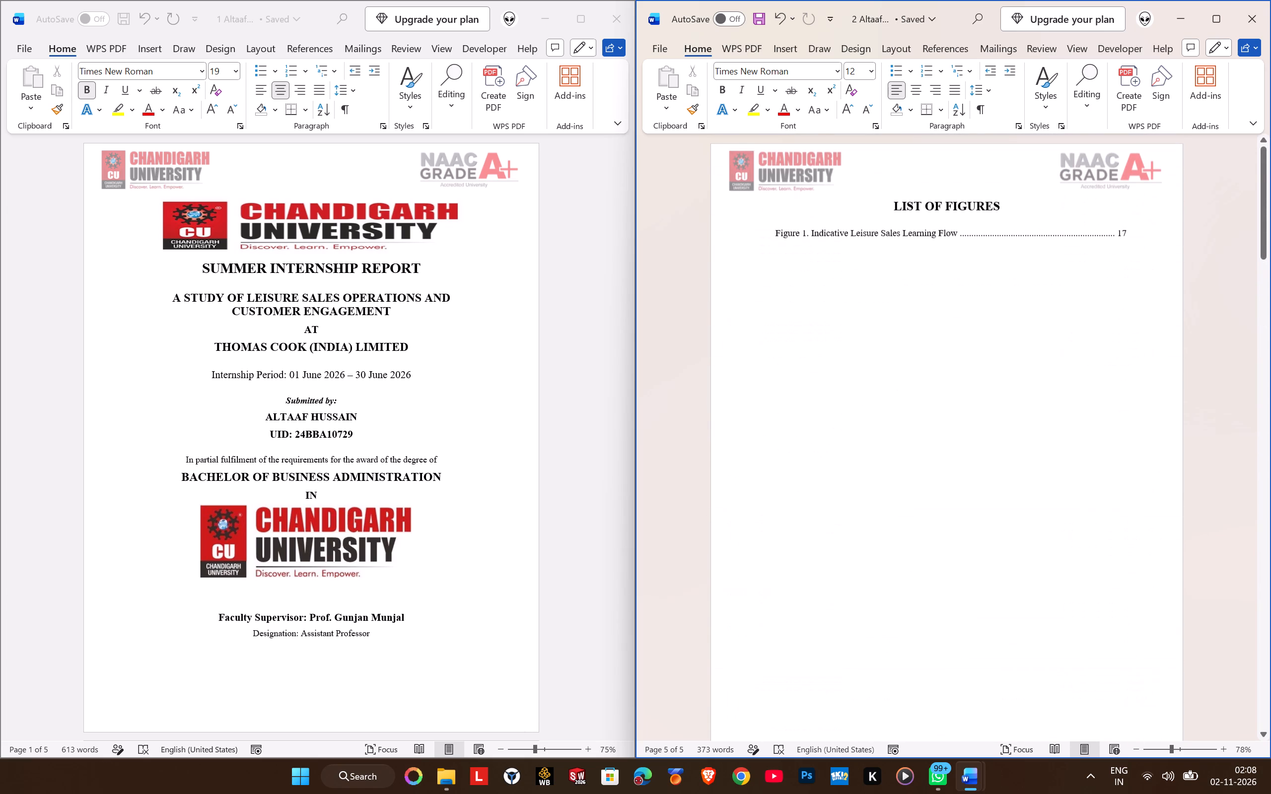
{"action": "scroll", "coordinate": [932, 291], "scroll_direction": "down", "scroll_amount": 4}
{"action": "left_click", "coordinate": [964, 564]}
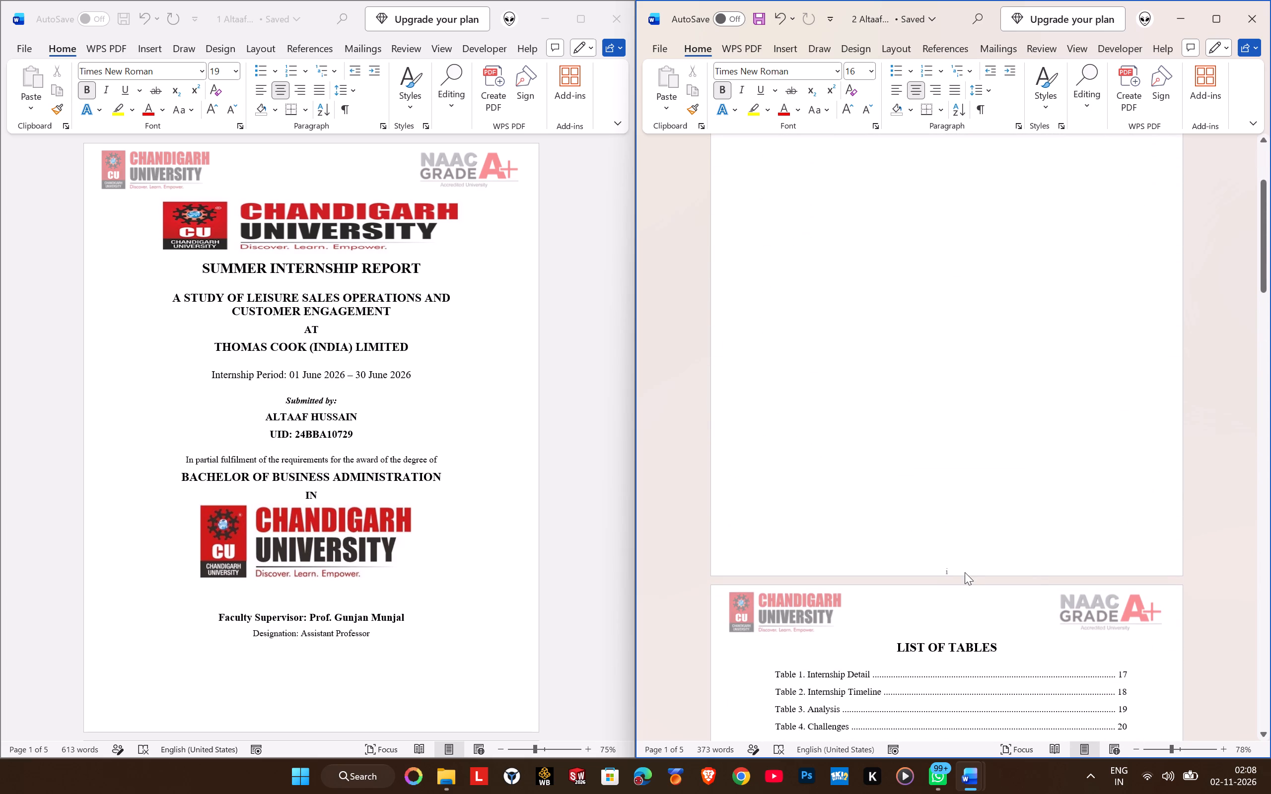
{"action": "double_click", "coordinate": [965, 572]}
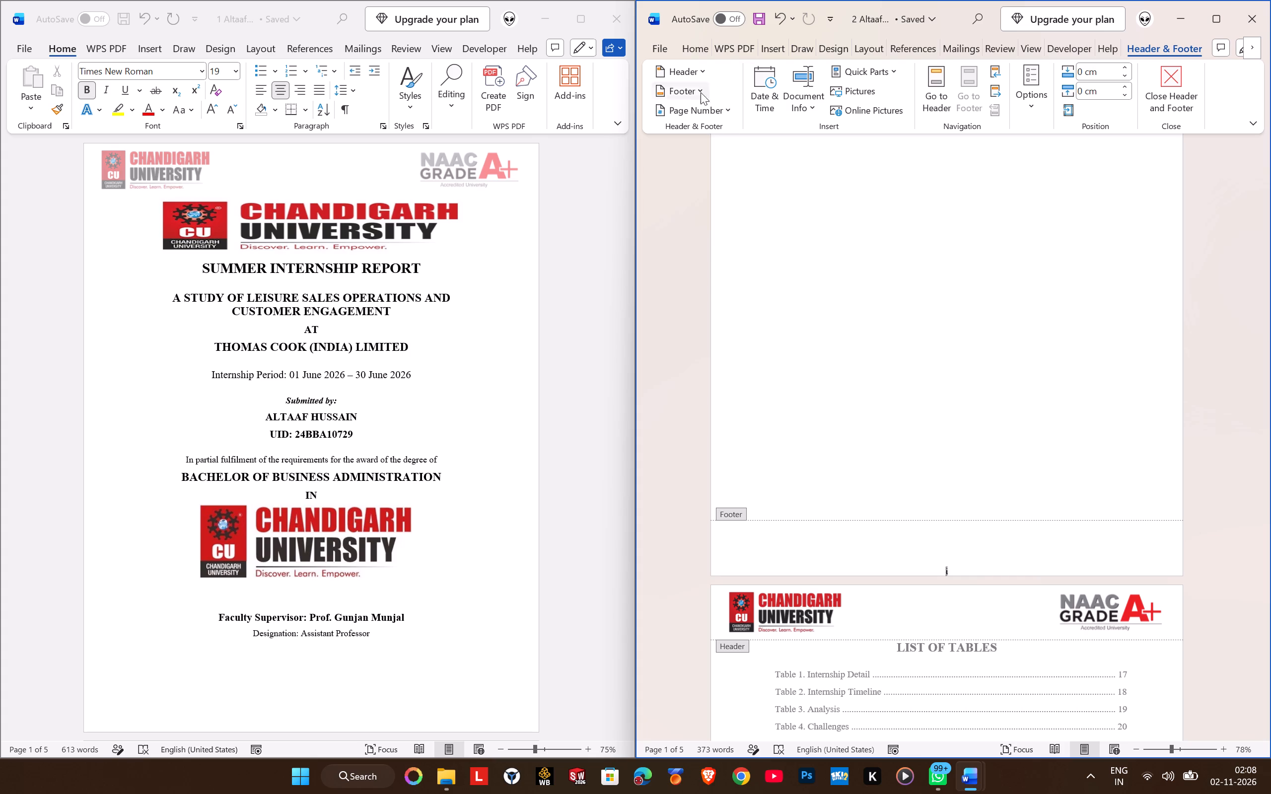
{"action": "left_click", "coordinate": [706, 108]}
{"action": "left_click", "coordinate": [720, 219]}
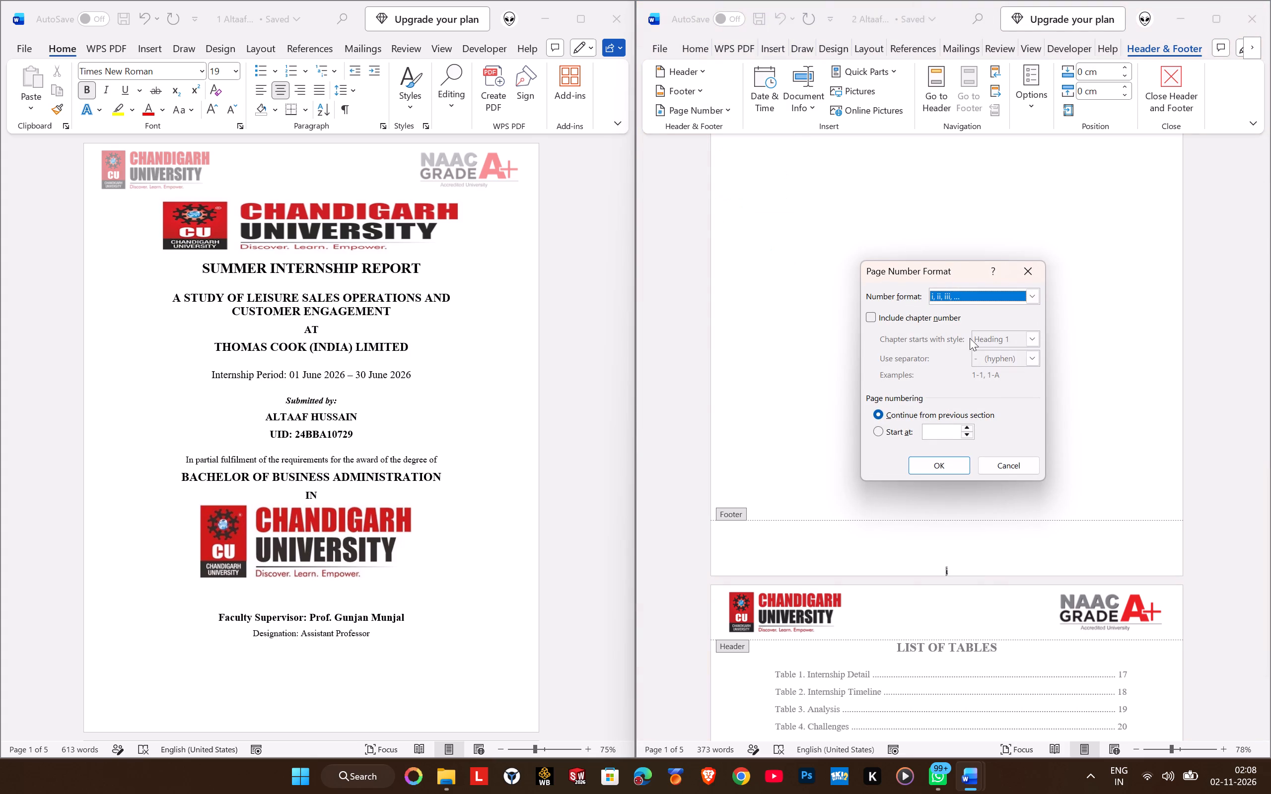
{"action": "left_click", "coordinate": [942, 468]}
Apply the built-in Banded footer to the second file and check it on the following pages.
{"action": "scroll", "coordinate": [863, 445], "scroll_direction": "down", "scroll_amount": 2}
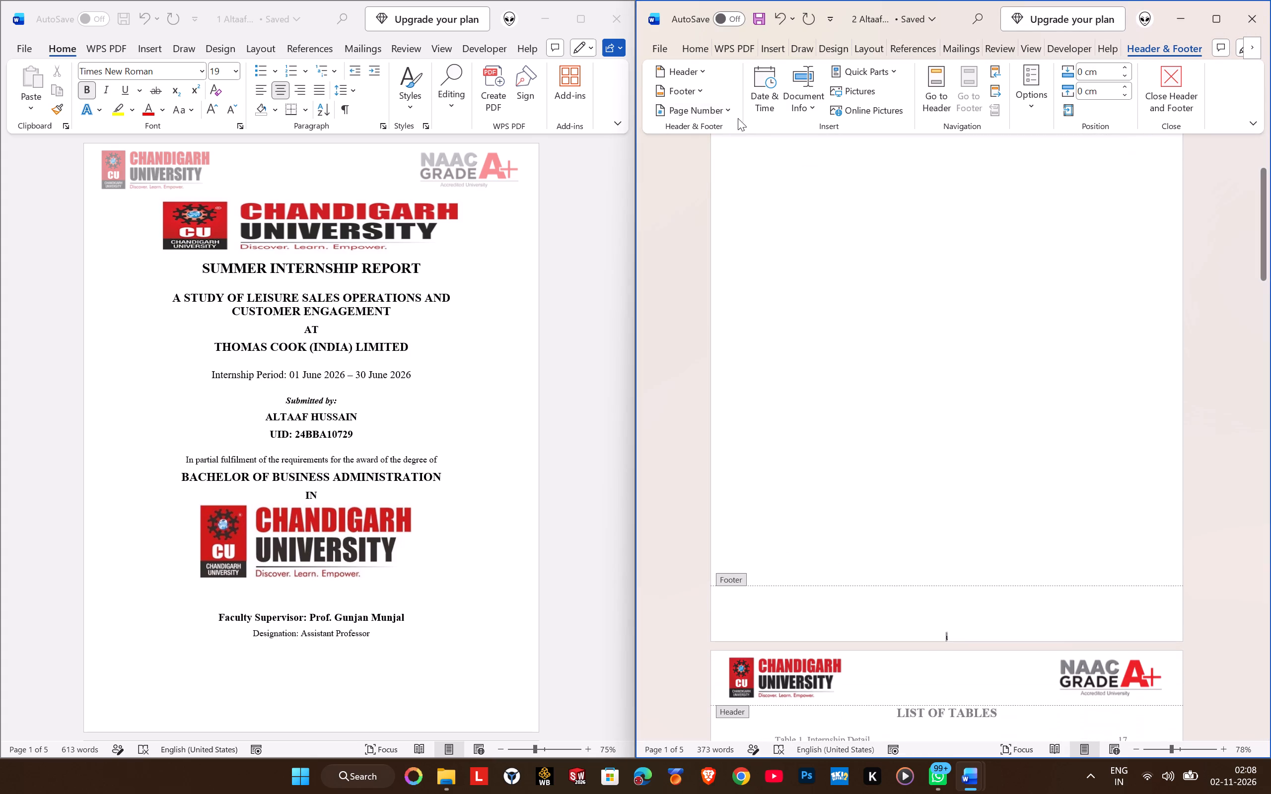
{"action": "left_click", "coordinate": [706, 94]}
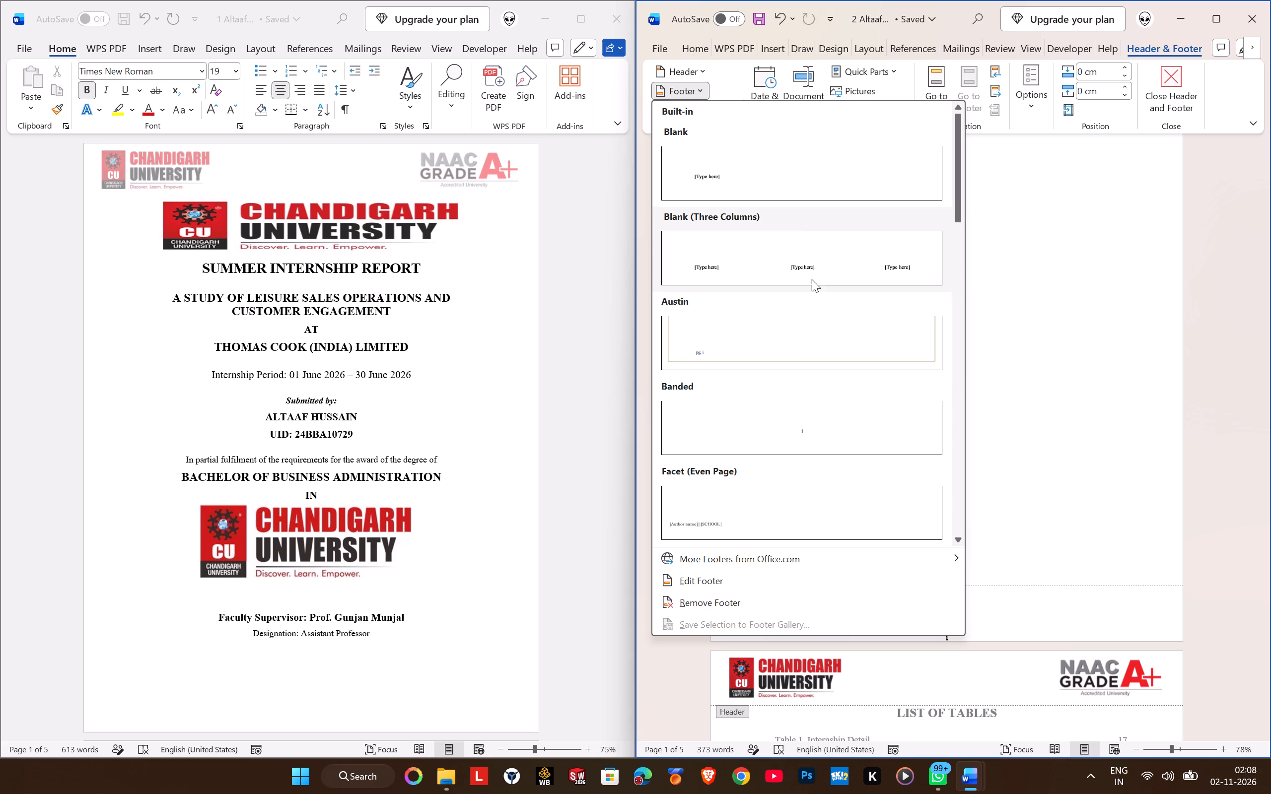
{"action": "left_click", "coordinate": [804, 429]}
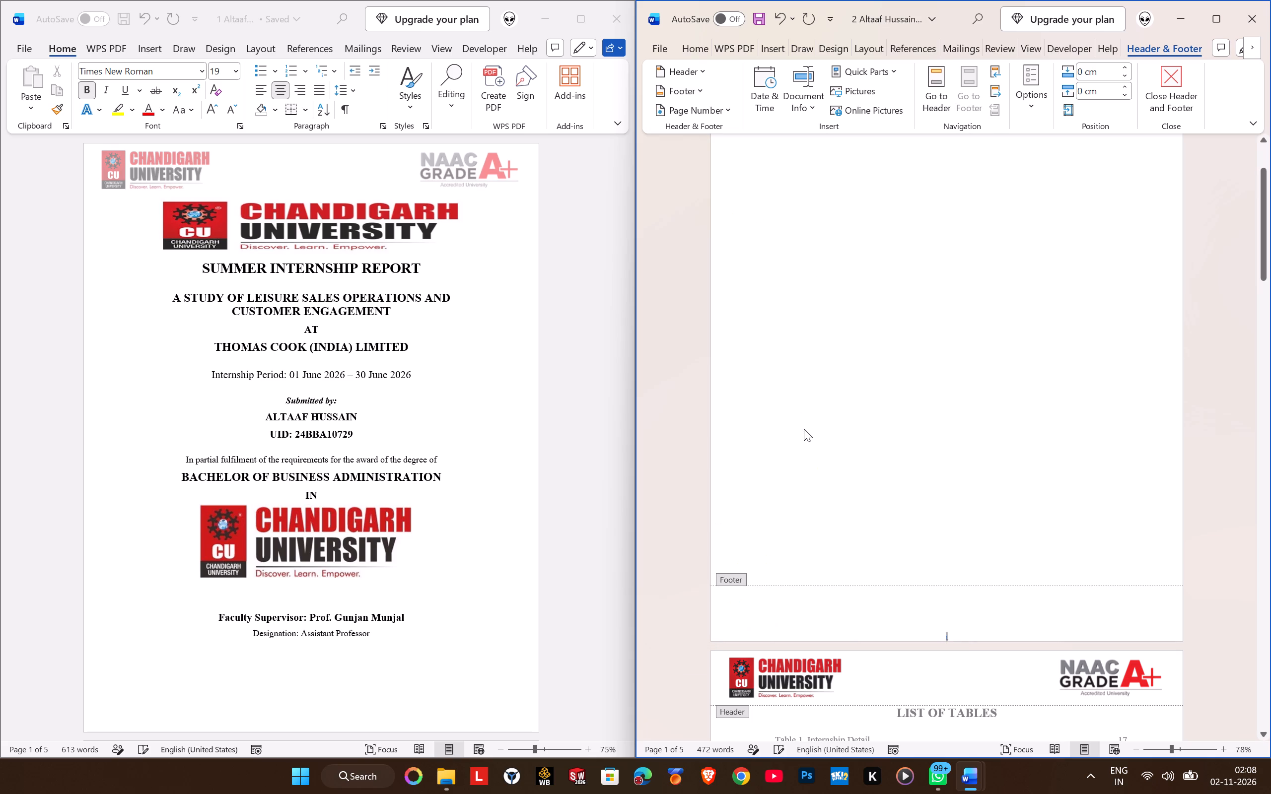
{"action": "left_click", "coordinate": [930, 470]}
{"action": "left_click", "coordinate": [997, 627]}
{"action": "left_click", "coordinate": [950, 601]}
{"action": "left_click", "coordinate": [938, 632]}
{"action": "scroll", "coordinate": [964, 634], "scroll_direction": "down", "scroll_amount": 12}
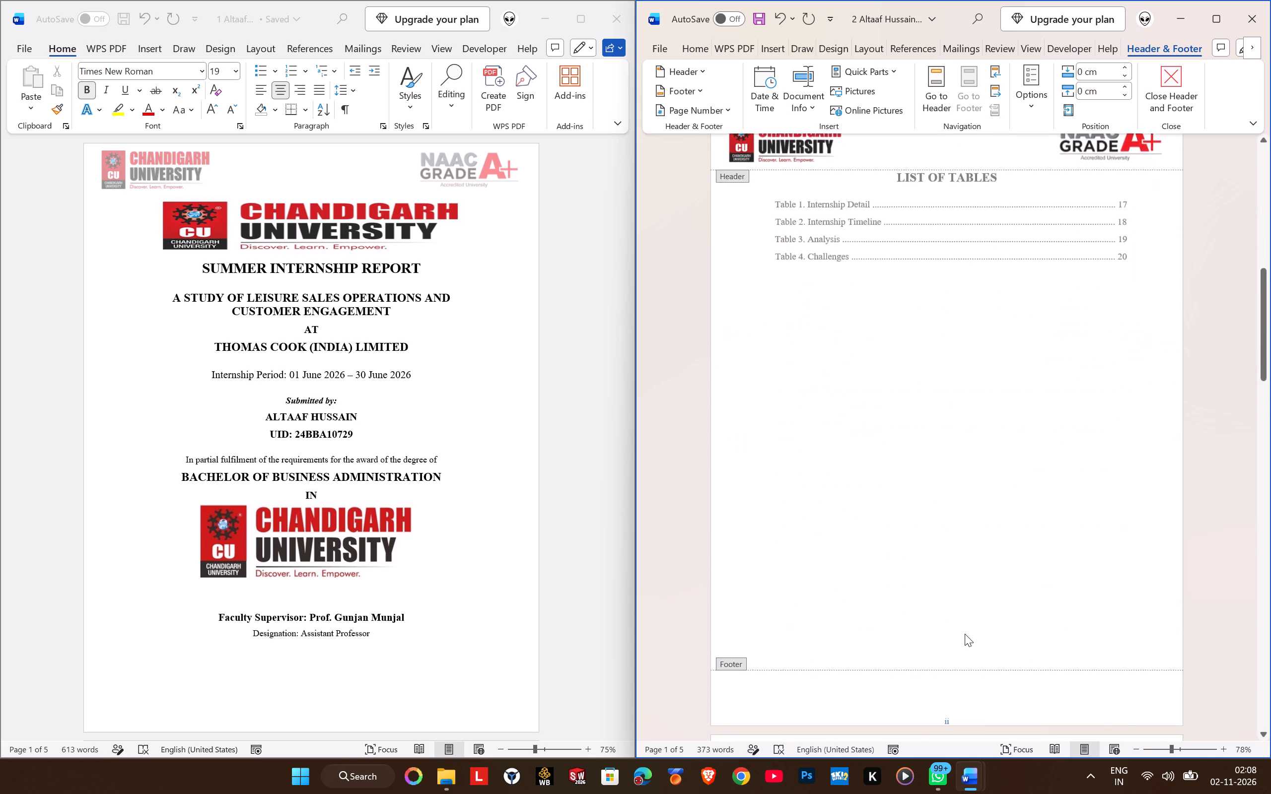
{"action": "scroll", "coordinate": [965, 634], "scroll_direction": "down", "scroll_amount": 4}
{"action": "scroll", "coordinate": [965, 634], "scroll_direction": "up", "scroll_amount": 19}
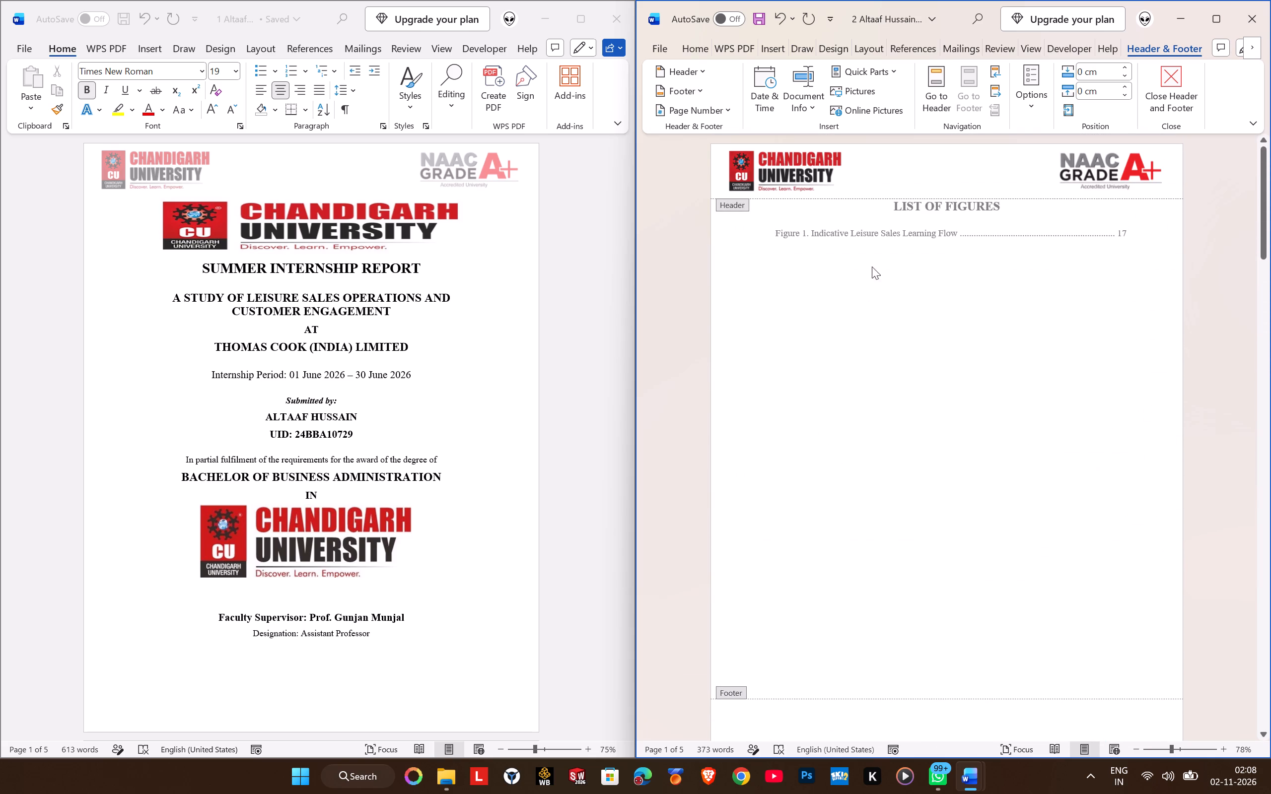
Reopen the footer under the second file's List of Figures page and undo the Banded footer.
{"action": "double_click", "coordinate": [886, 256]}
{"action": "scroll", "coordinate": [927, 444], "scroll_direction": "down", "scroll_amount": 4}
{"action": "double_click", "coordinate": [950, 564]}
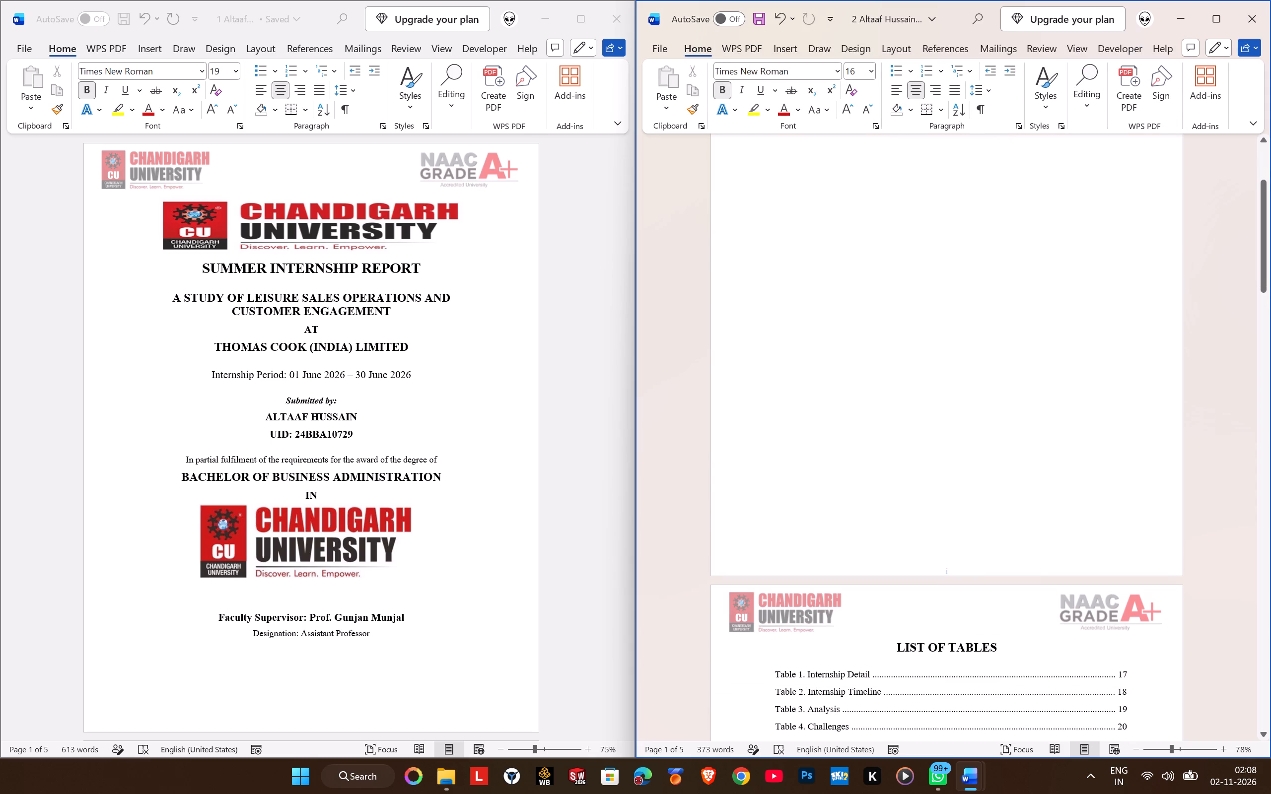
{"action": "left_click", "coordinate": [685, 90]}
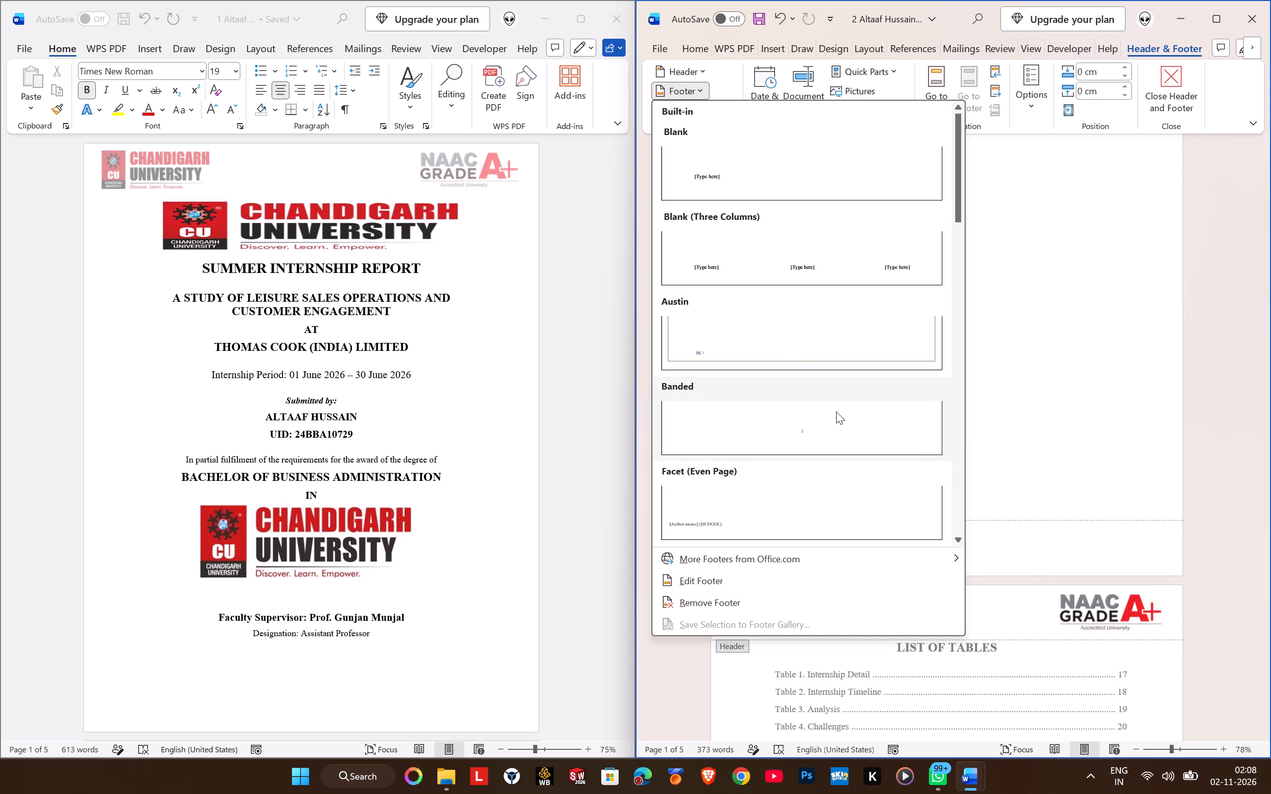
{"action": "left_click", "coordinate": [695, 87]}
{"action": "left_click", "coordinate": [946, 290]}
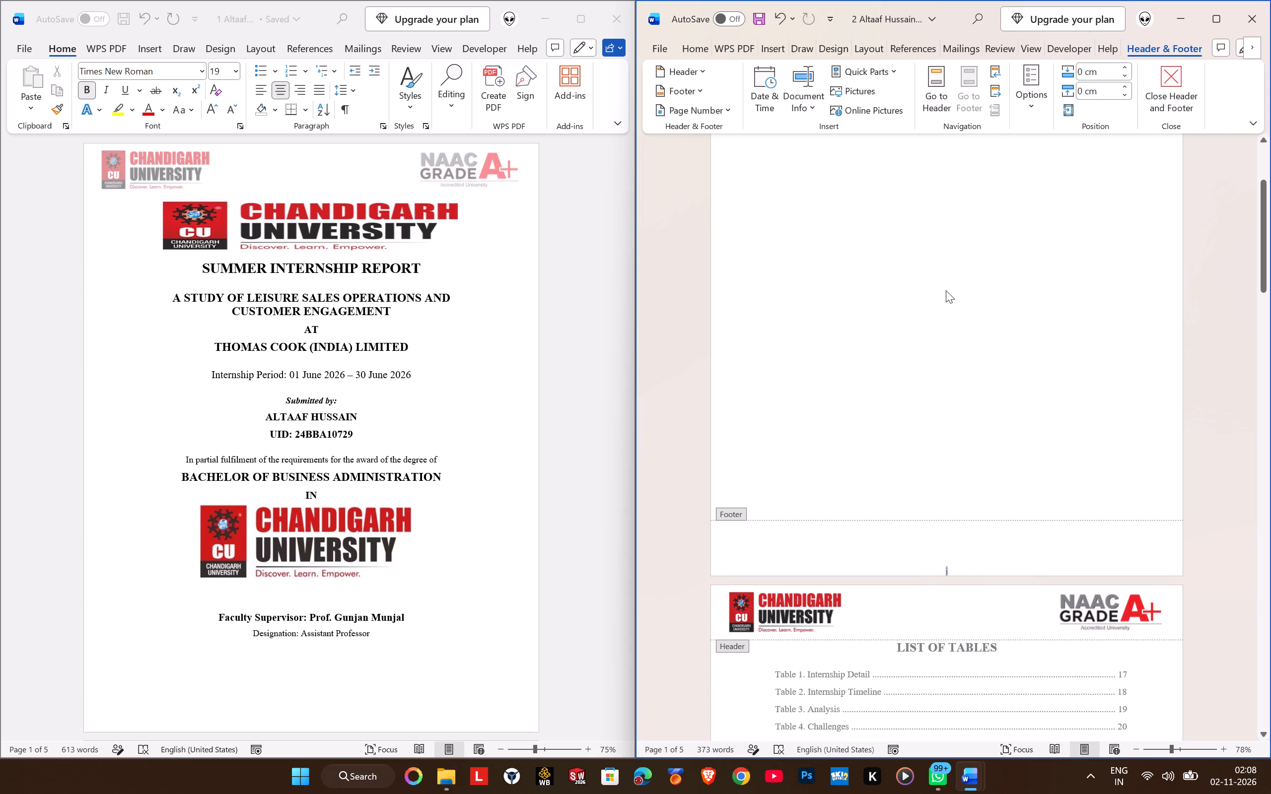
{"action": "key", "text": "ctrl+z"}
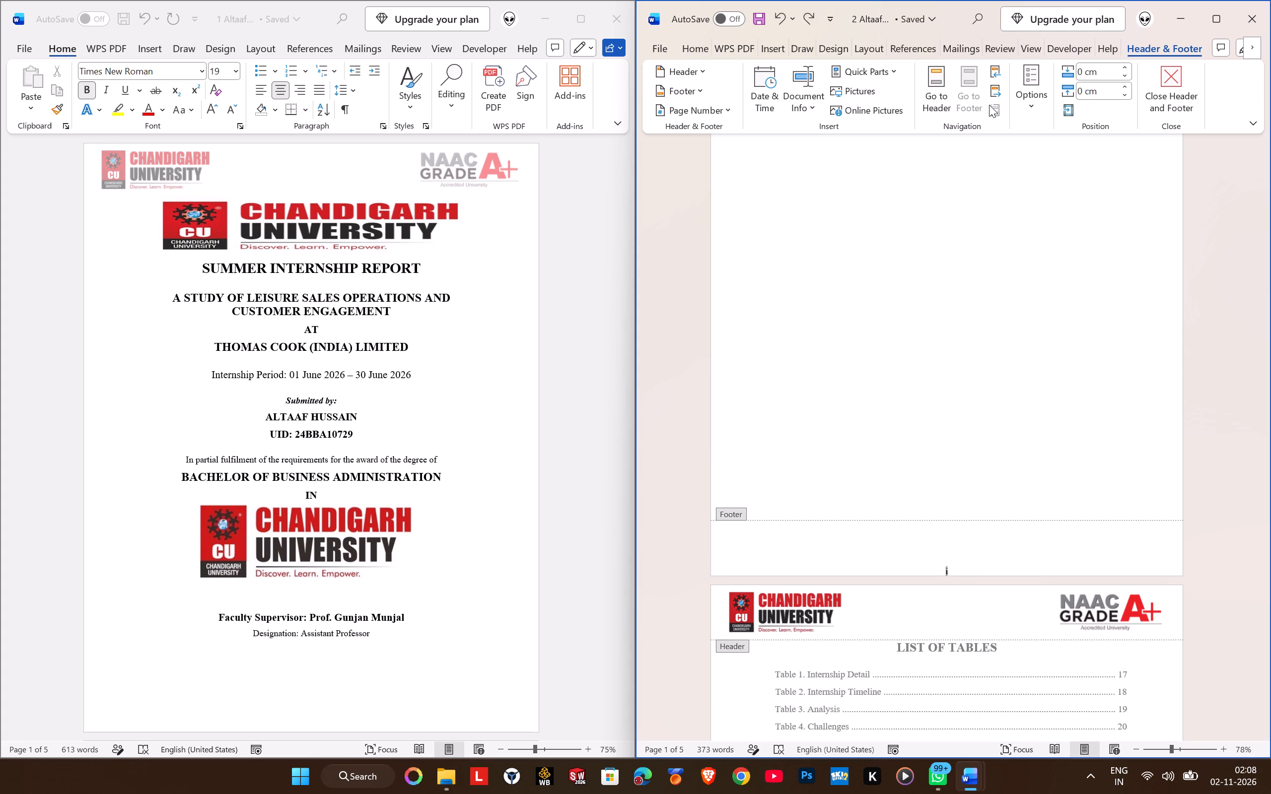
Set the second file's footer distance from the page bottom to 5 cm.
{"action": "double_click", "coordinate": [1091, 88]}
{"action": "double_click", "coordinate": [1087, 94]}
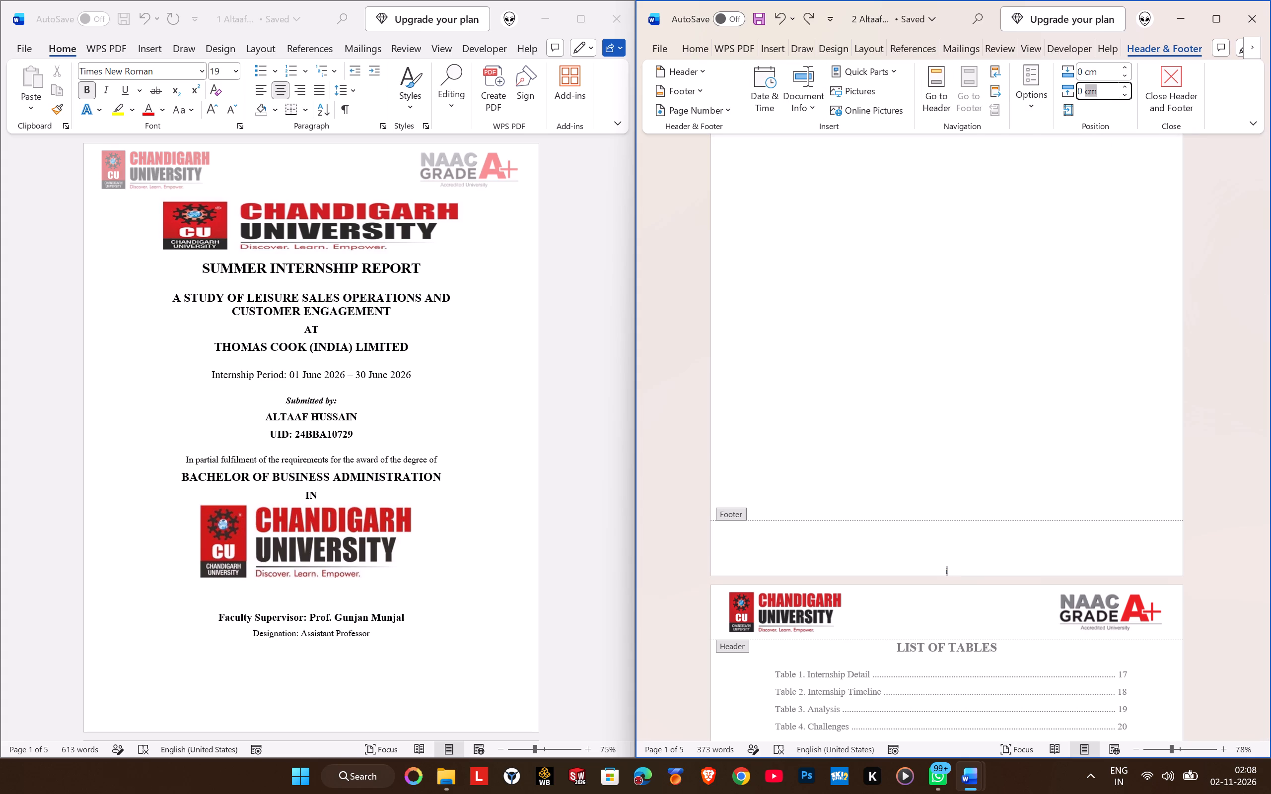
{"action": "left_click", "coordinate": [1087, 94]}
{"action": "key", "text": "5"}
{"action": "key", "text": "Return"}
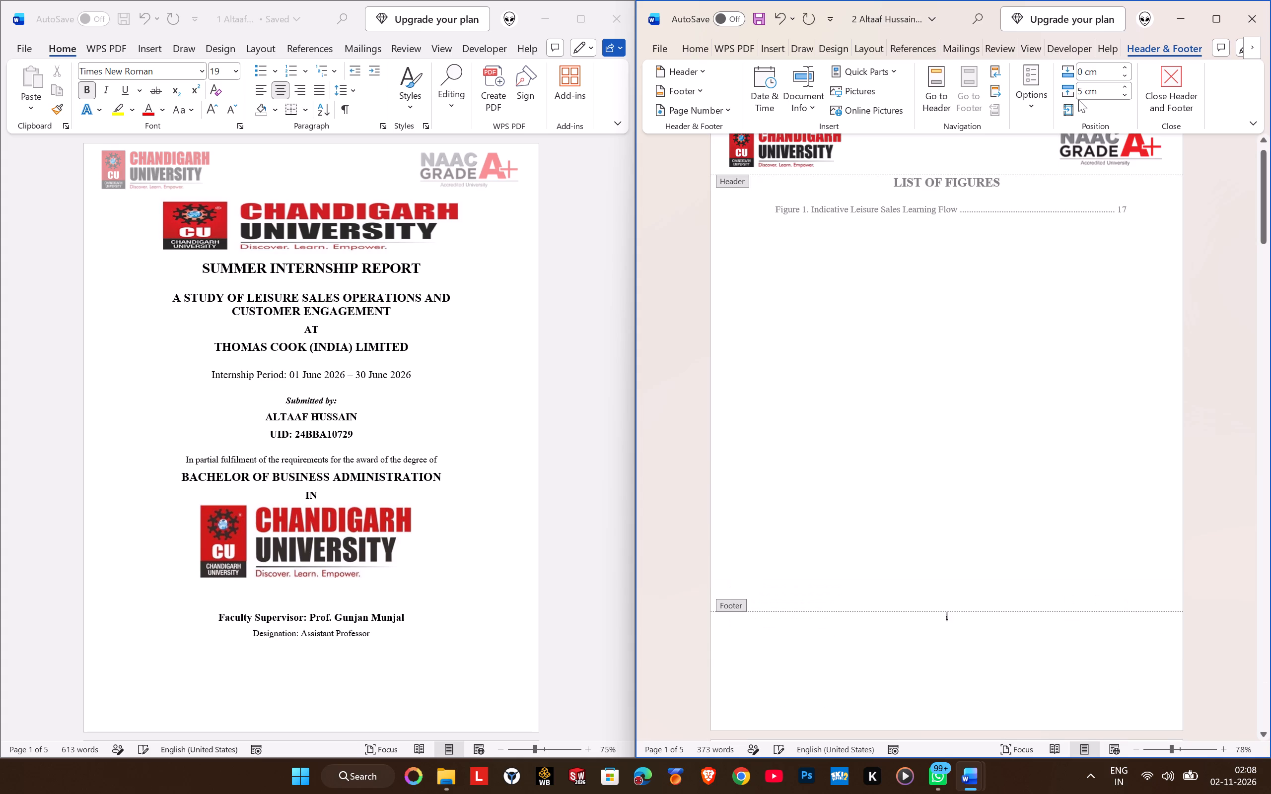
Set the second file's footer distance from the page bottom to 1 cm and check the page number placement.
{"action": "left_click", "coordinate": [1072, 96]}
{"action": "double_click", "coordinate": [1091, 93]}
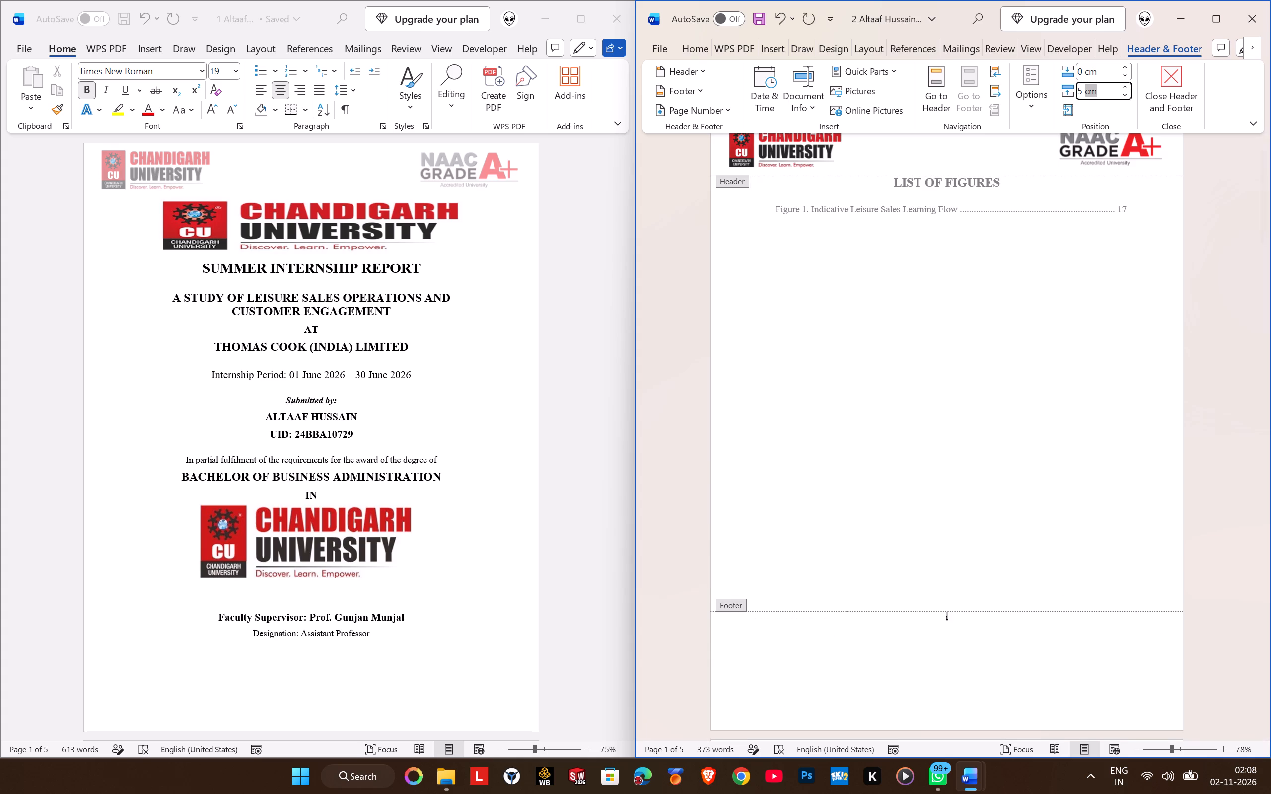
{"action": "key", "text": "1"}
{"action": "key", "text": "Return"}
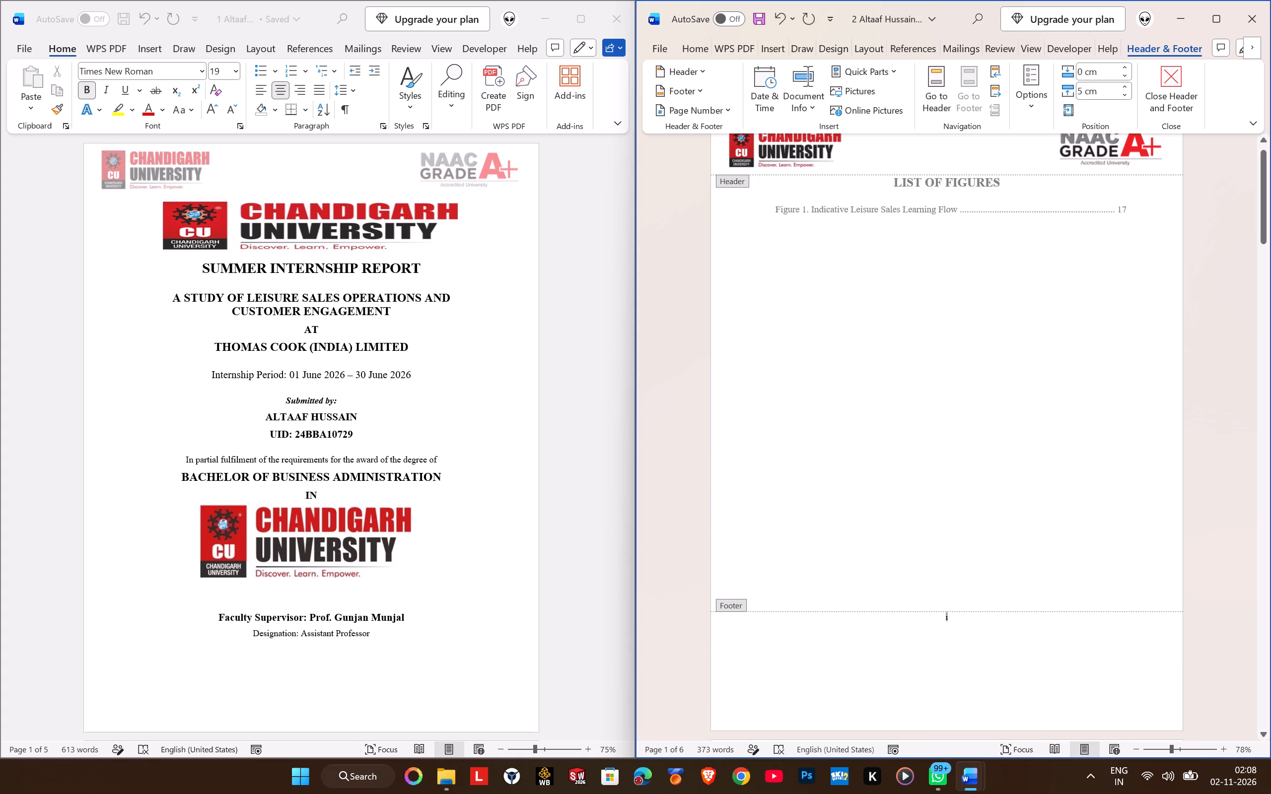
{"action": "double_click", "coordinate": [1091, 83]}
{"action": "left_click", "coordinate": [1089, 88]}
{"action": "key", "text": "1"}
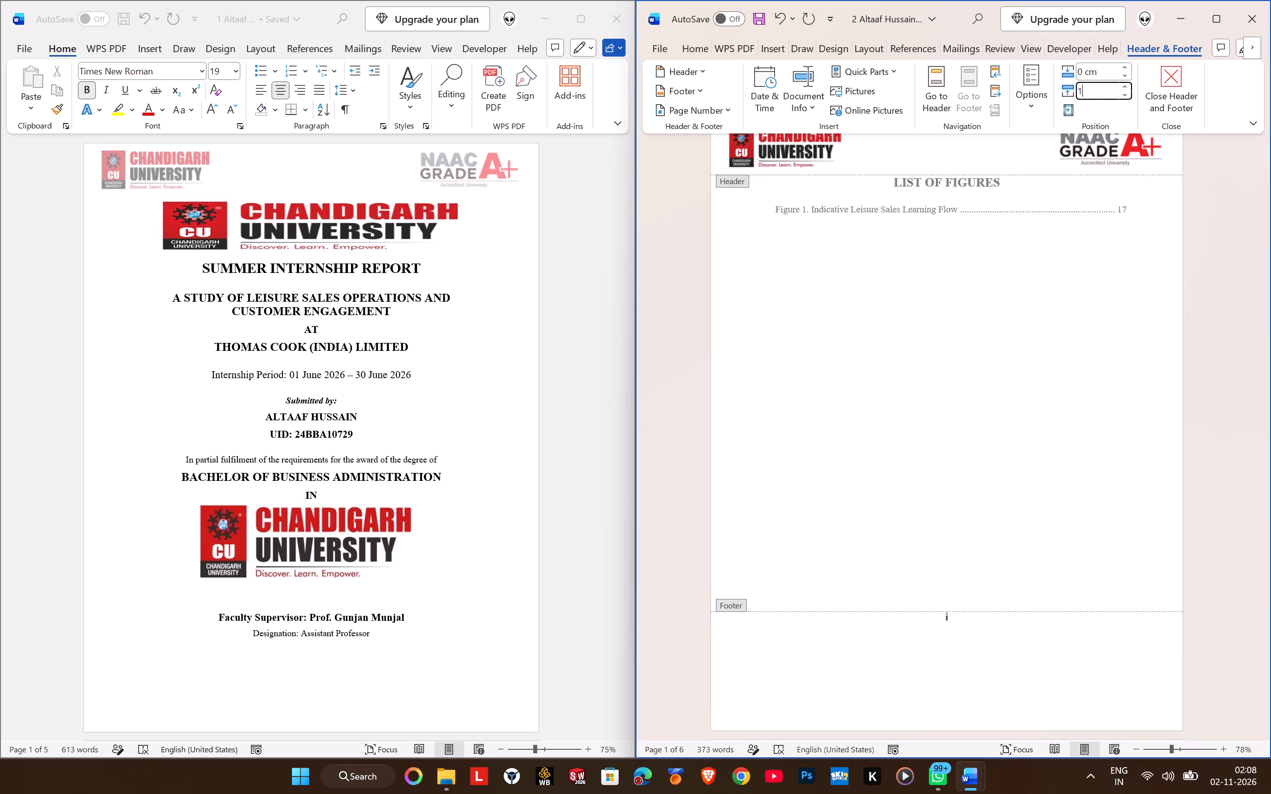
{"action": "key", "text": "Return"}
{"action": "scroll", "coordinate": [1094, 254], "scroll_direction": "down", "scroll_amount": 5}
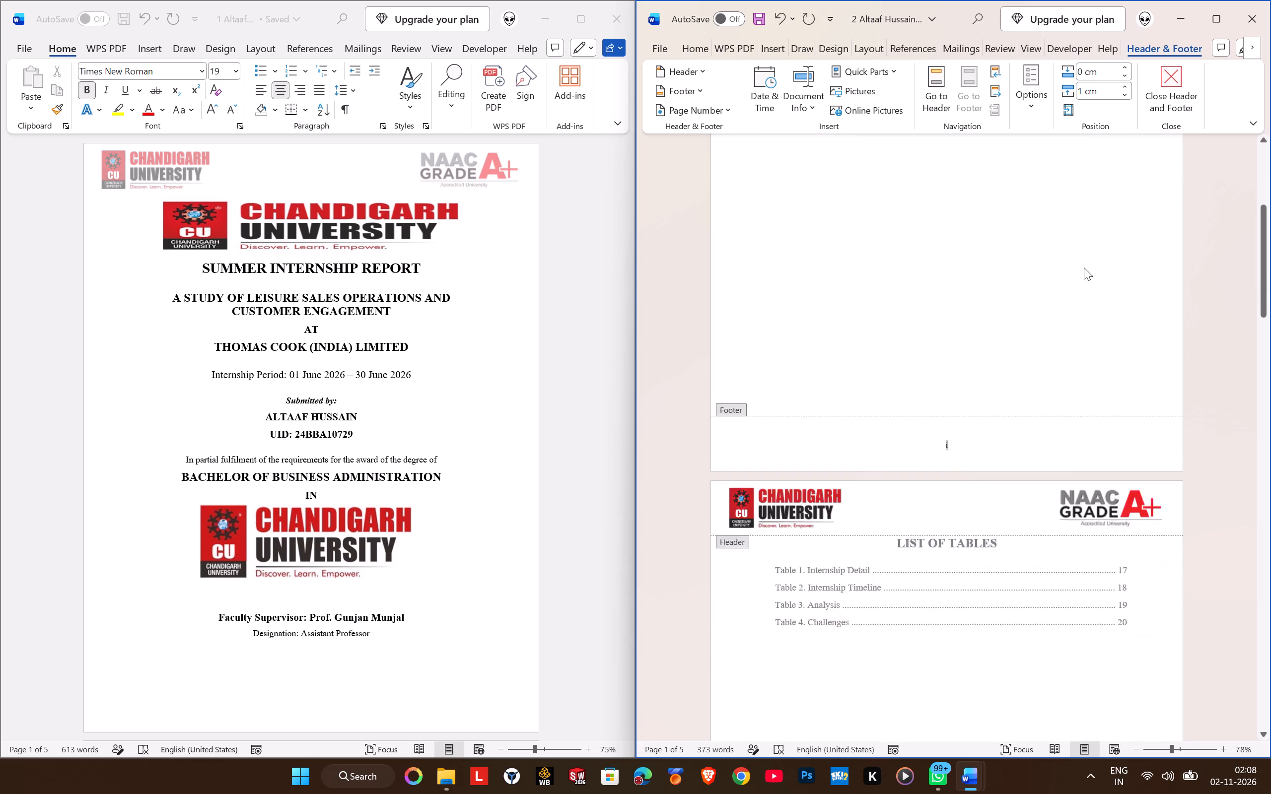
{"action": "scroll", "coordinate": [1084, 267], "scroll_direction": "down", "scroll_amount": 11}
{"action": "scroll", "coordinate": [1084, 268], "scroll_direction": "up", "scroll_amount": 8}
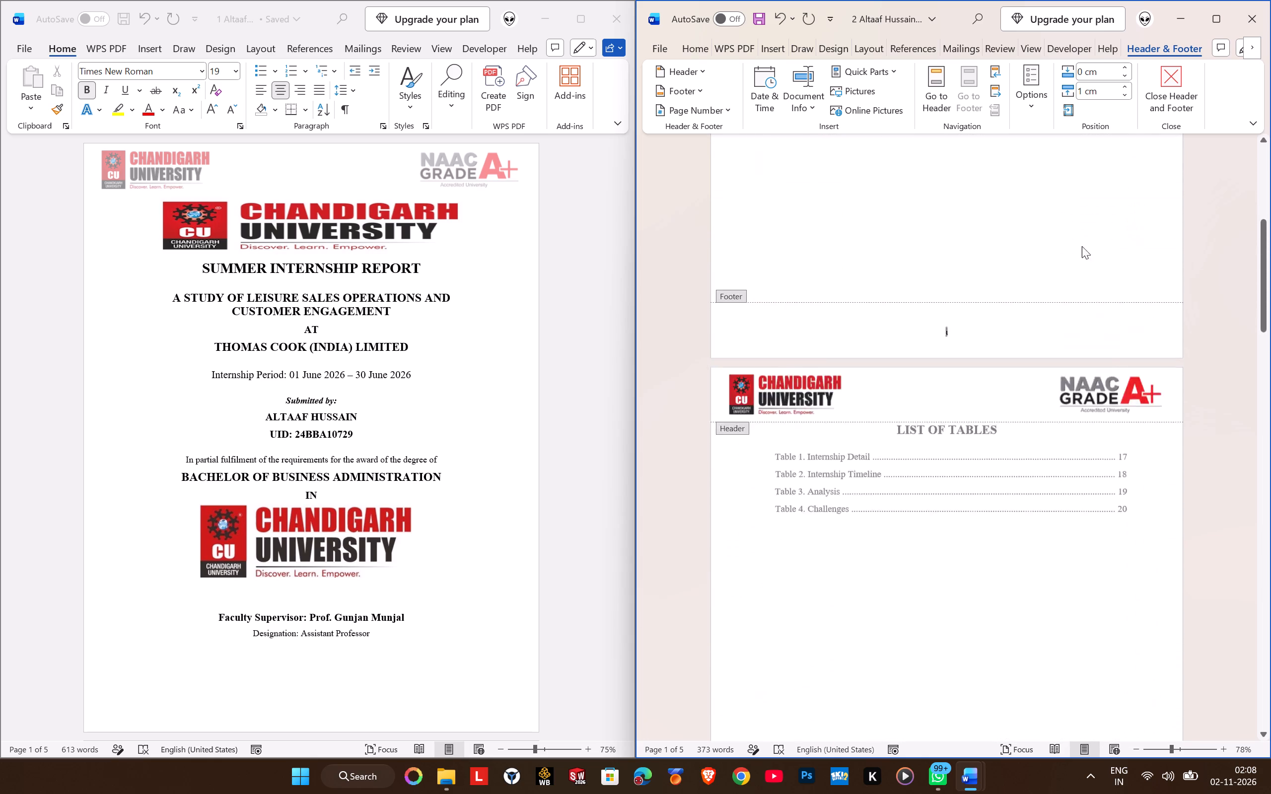
{"action": "scroll", "coordinate": [1082, 246], "scroll_direction": "up", "scroll_amount": 4}
Leave header and footer editing in the second file and save it.
{"action": "key", "text": "ctrl+s"}
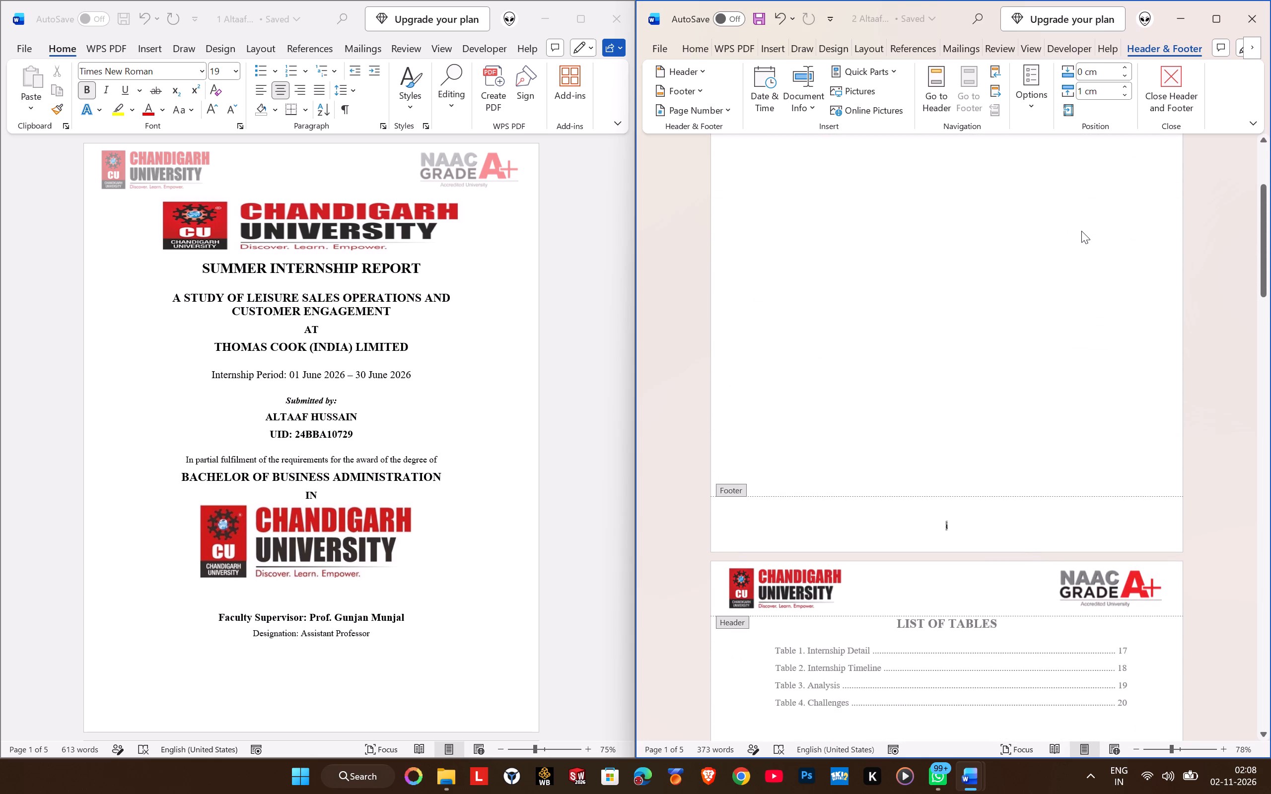
{"action": "left_click", "coordinate": [1155, 78]}
{"action": "left_click", "coordinate": [1047, 283]}
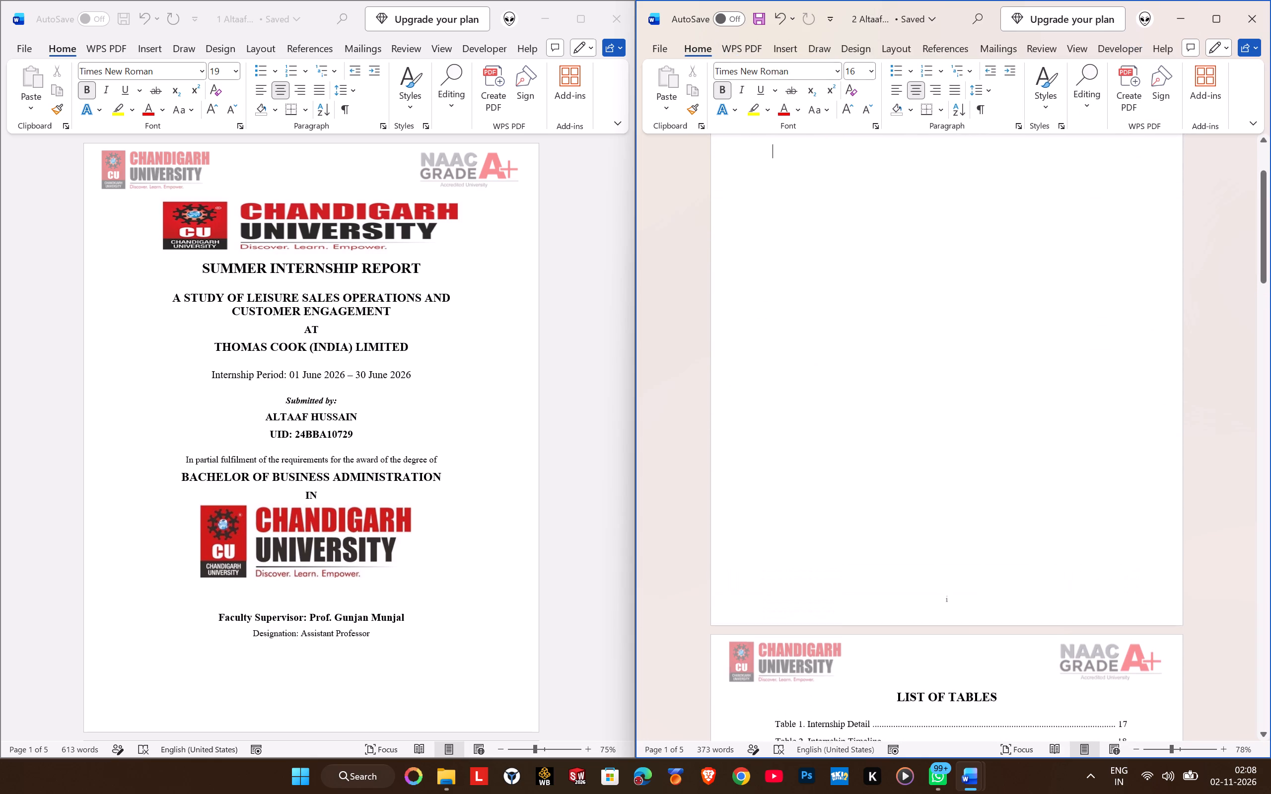
{"action": "key", "text": "ctrl+s"}
{"action": "scroll", "coordinate": [1062, 276], "scroll_direction": "up", "scroll_amount": 2}
In the first file's table of contents, change the List of Figure page number to i and add one leader dot.
{"action": "scroll", "coordinate": [380, 369], "scroll_direction": "down", "scroll_amount": 16}
{"action": "scroll", "coordinate": [379, 369], "scroll_direction": "down", "scroll_amount": 5}
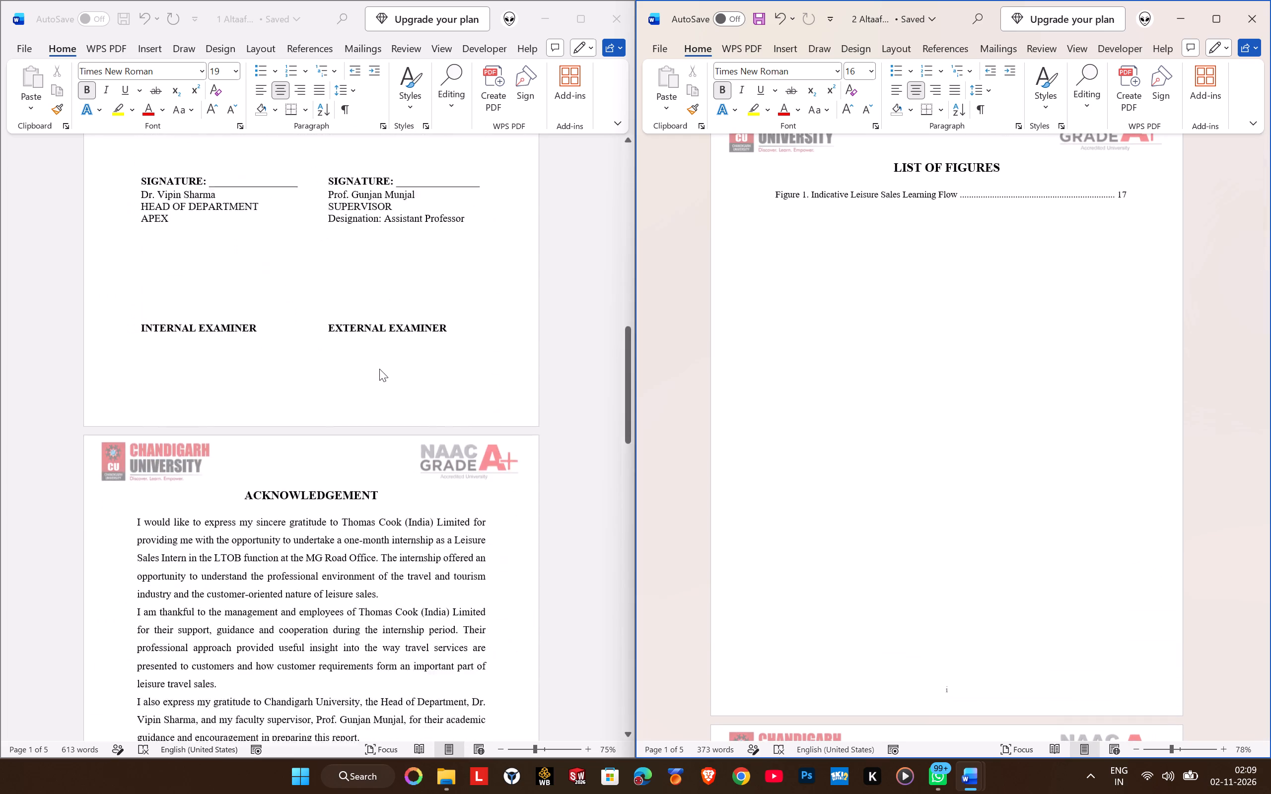
{"action": "scroll", "coordinate": [379, 369], "scroll_direction": "down", "scroll_amount": 19}
{"action": "scroll", "coordinate": [379, 369], "scroll_direction": "down", "scroll_amount": 4}
{"action": "scroll", "coordinate": [379, 369], "scroll_direction": "up", "scroll_amount": 2}
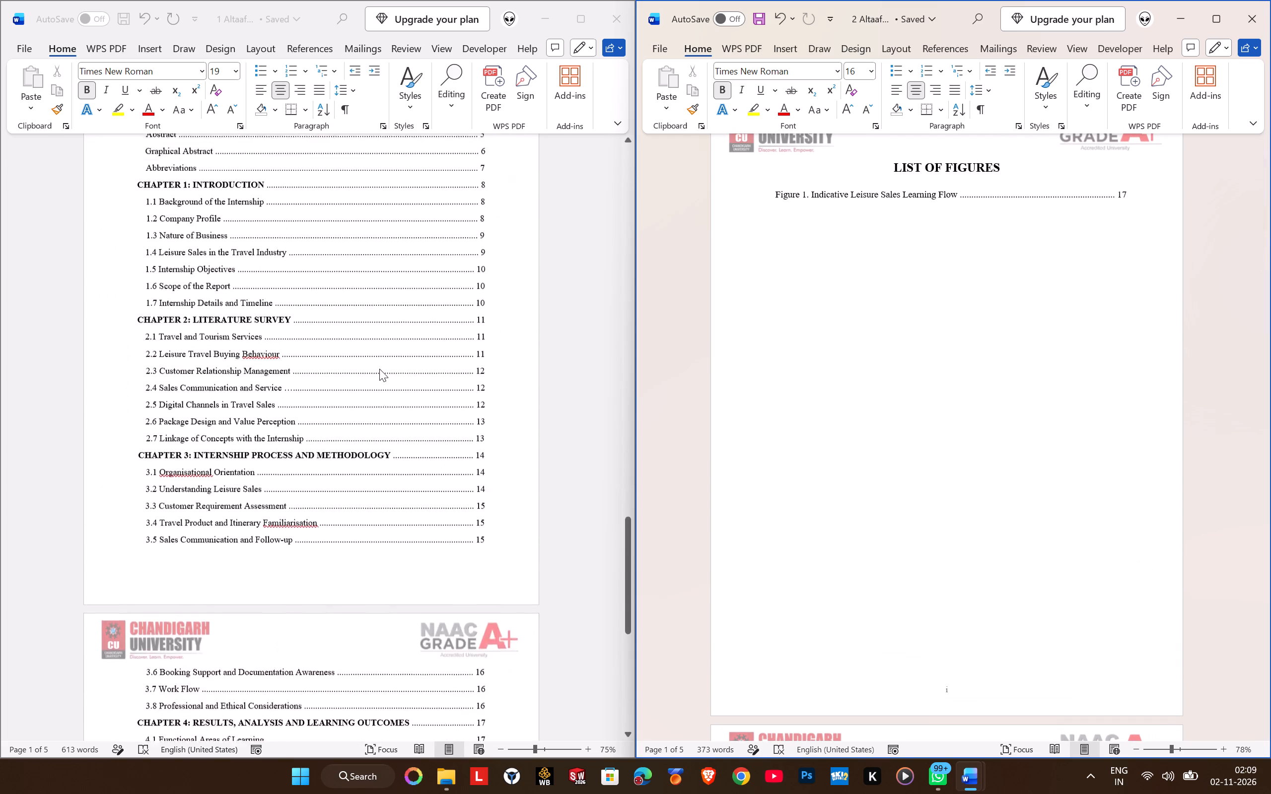
{"action": "scroll", "coordinate": [379, 369], "scroll_direction": "up", "scroll_amount": 2}
{"action": "left_click", "coordinate": [484, 233]}
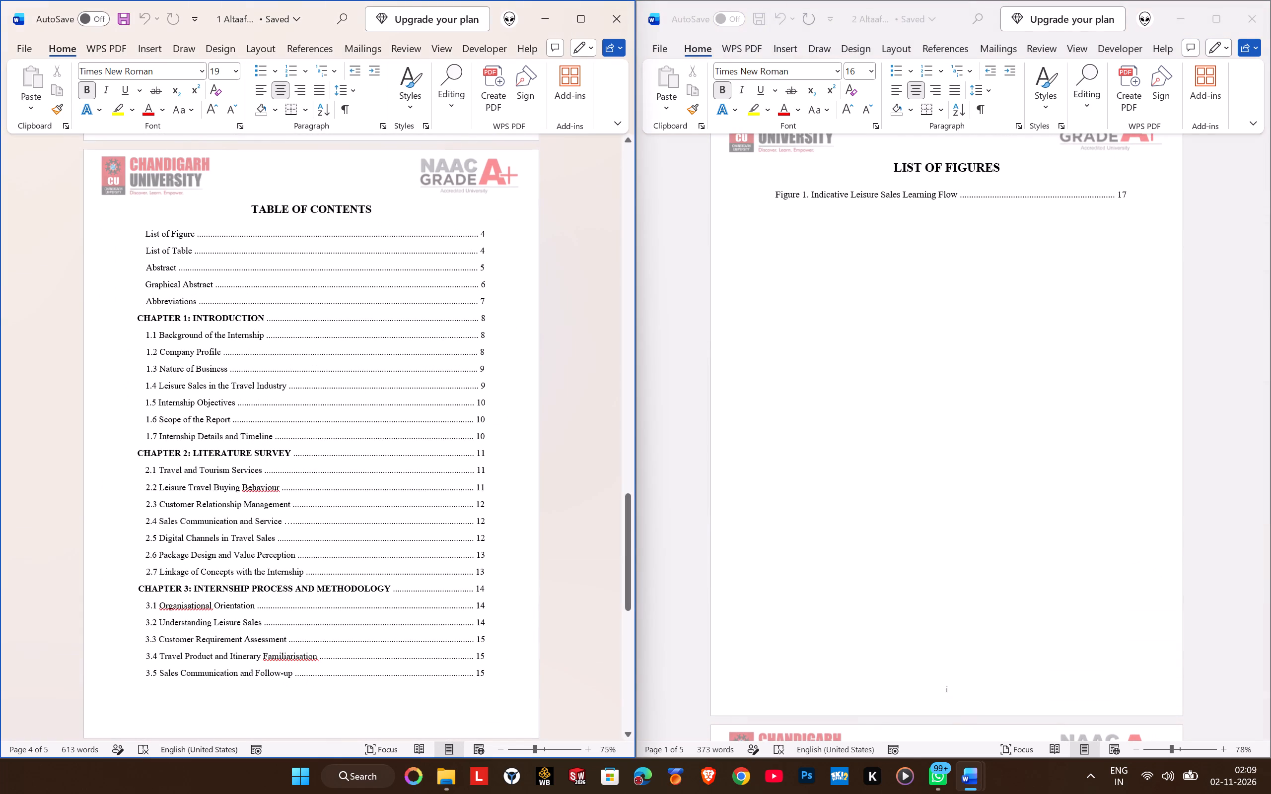
{"action": "left_click", "coordinate": [486, 230]}
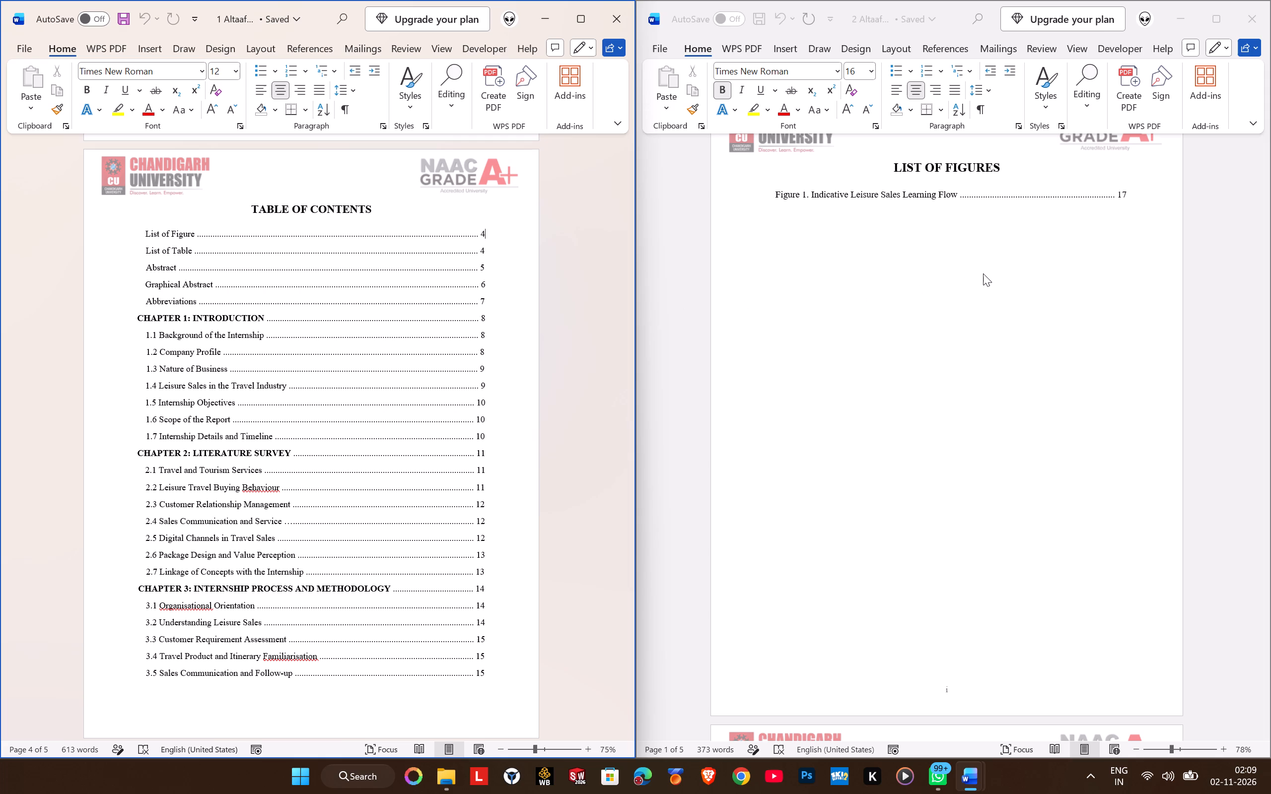
{"action": "key", "text": "BackSpace"}
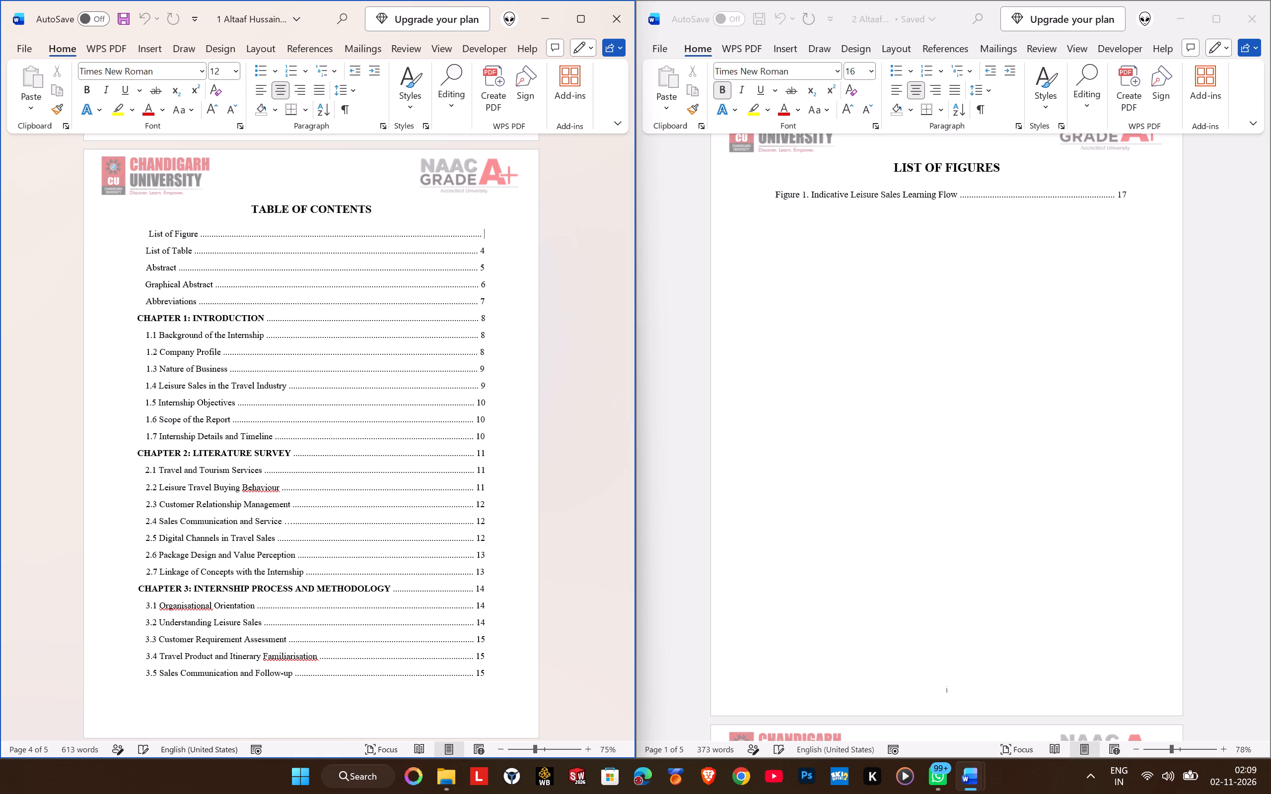
{"action": "key", "text": "i"}
{"action": "key", "text": "Left"}
{"action": "key", "text": "Left"}
{"action": "key", "text": "Left"}
{"action": "type", "text": ".."}
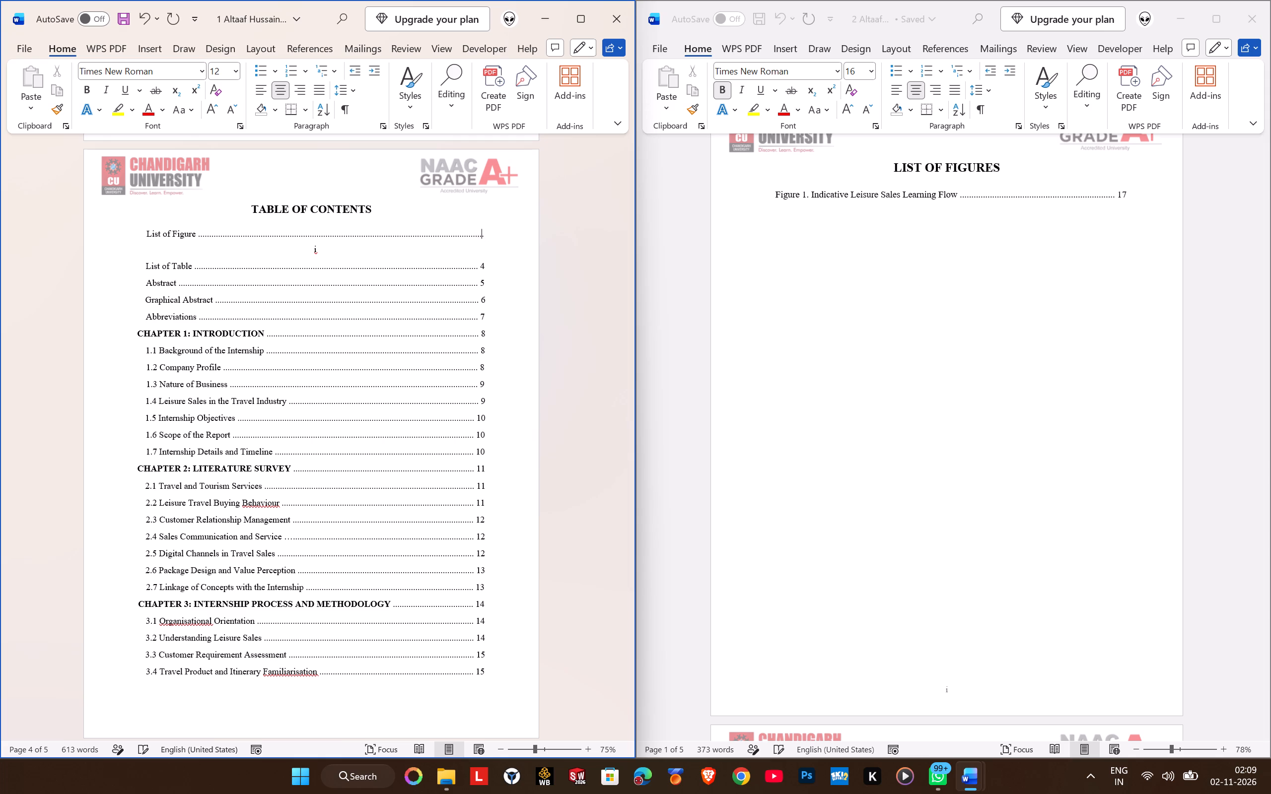
{"action": "key", "text": "BackSpace"}
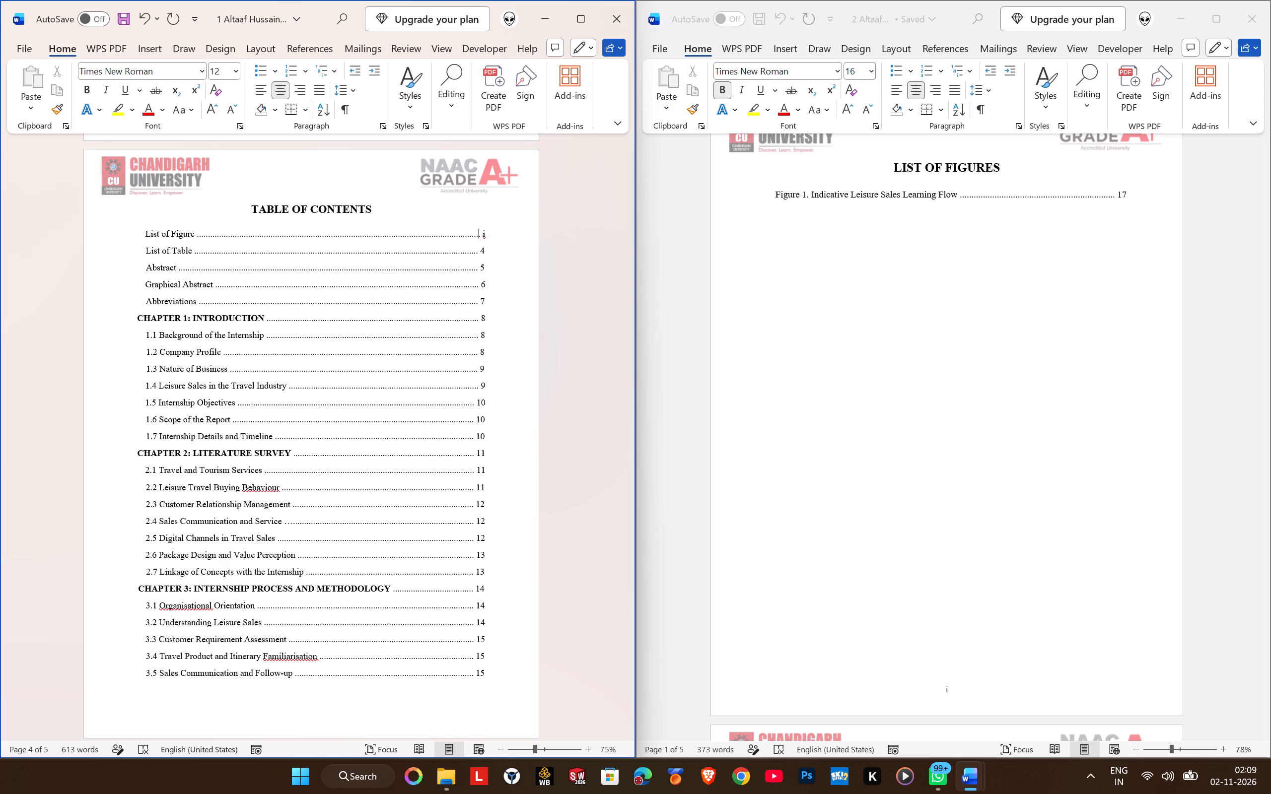
Change the List of Table page number to ii in the first file's table of contents.
{"action": "key", "text": "Down"}
{"action": "key", "text": "Right"}
{"action": "key", "text": "Delete"}
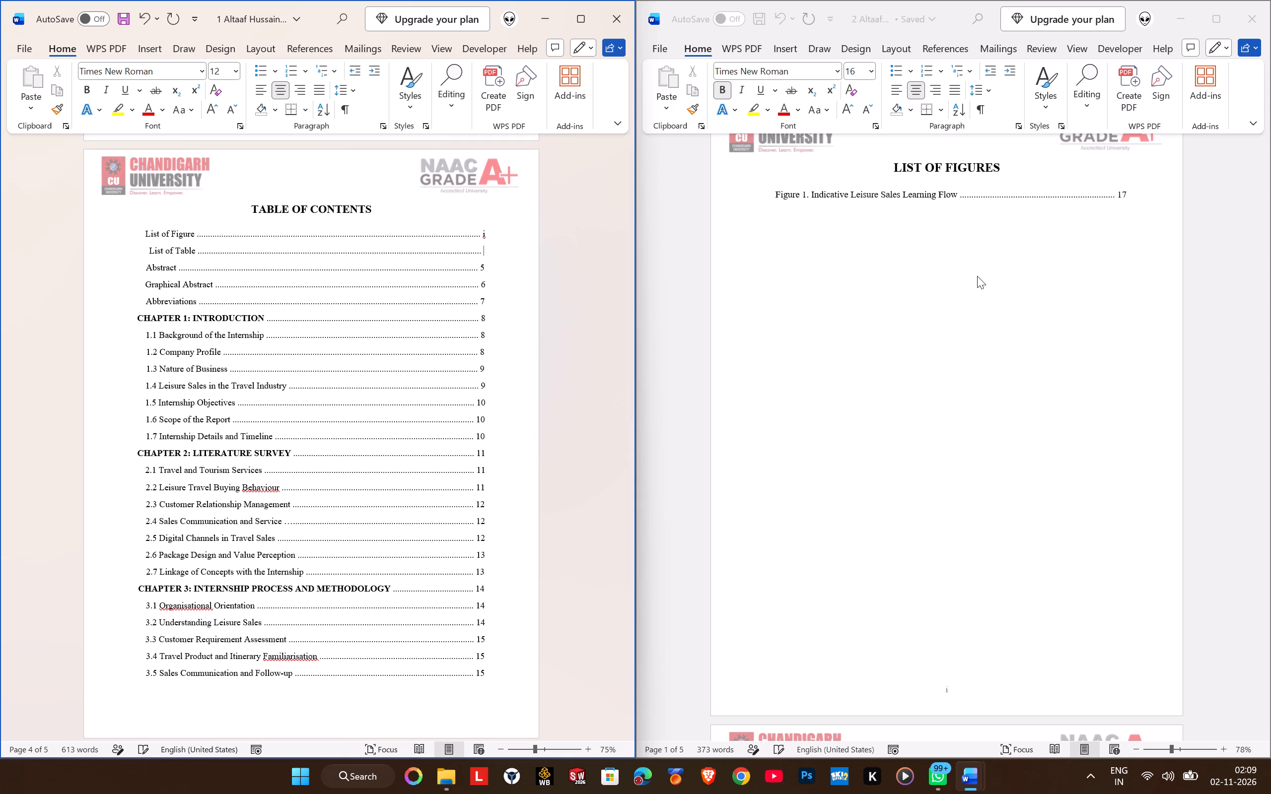
{"action": "type", "text": "ii"}
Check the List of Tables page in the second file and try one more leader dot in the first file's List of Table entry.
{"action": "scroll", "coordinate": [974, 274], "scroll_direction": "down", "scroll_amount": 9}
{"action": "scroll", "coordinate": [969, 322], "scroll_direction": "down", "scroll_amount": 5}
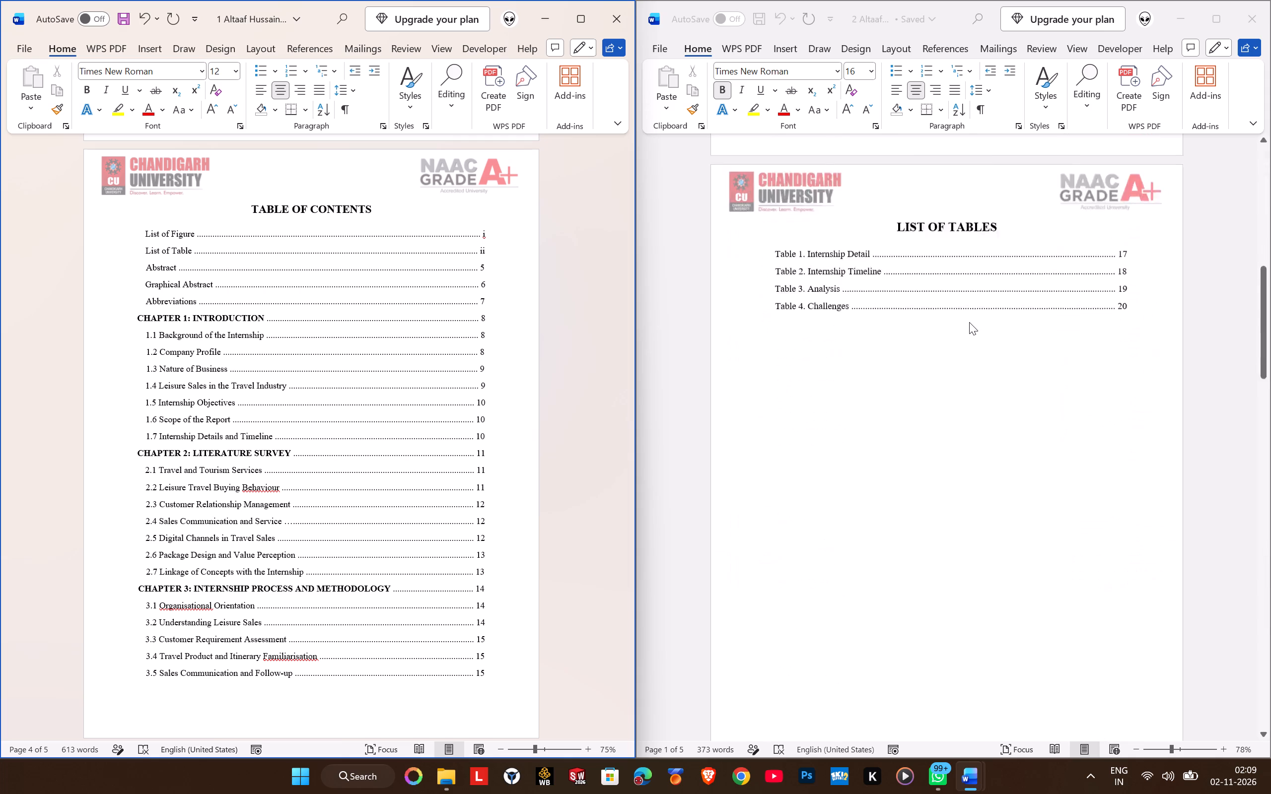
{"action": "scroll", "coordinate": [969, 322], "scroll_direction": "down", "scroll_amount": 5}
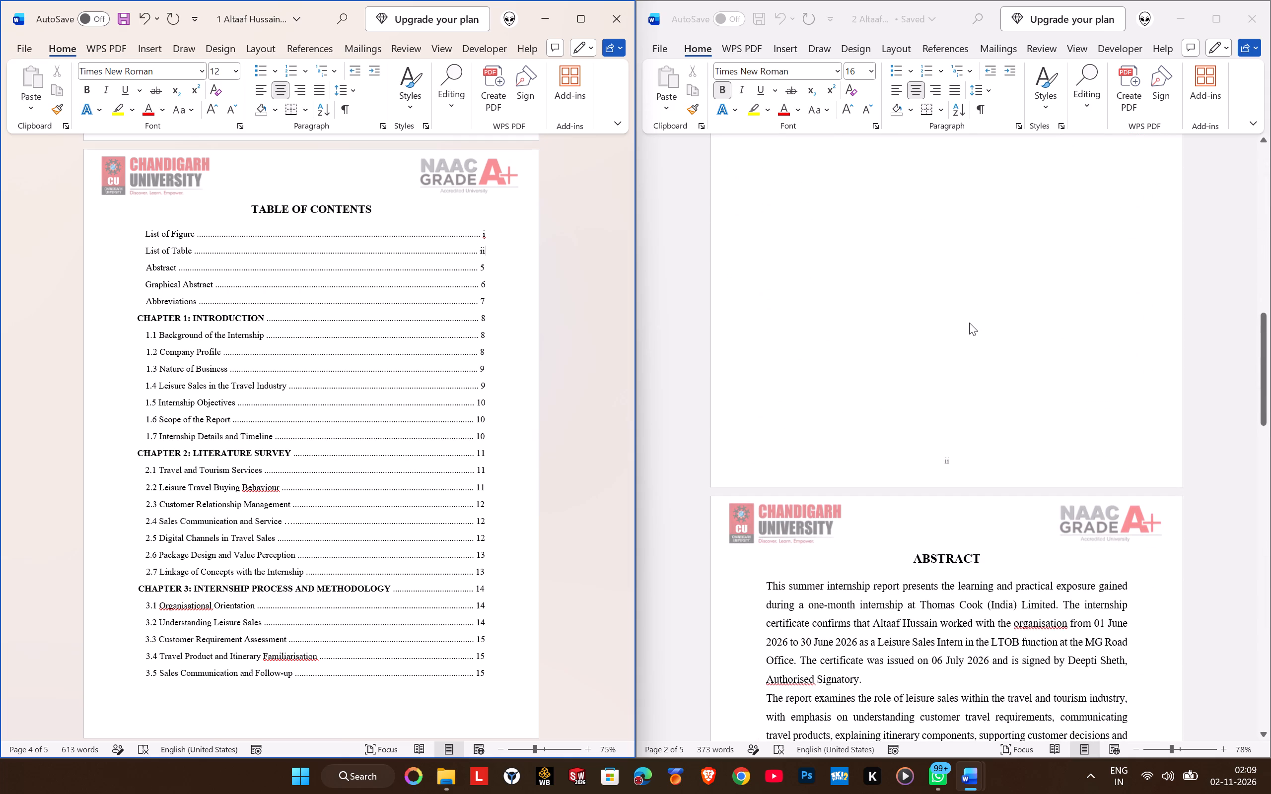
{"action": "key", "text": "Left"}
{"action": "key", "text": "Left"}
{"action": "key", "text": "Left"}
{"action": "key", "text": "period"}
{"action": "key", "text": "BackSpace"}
Change the Abstract page number to iii in the first file's table of contents and remove one leader dot.
{"action": "key", "text": "Down"}
{"action": "key", "text": "Right"}
{"action": "key", "text": "Delete"}
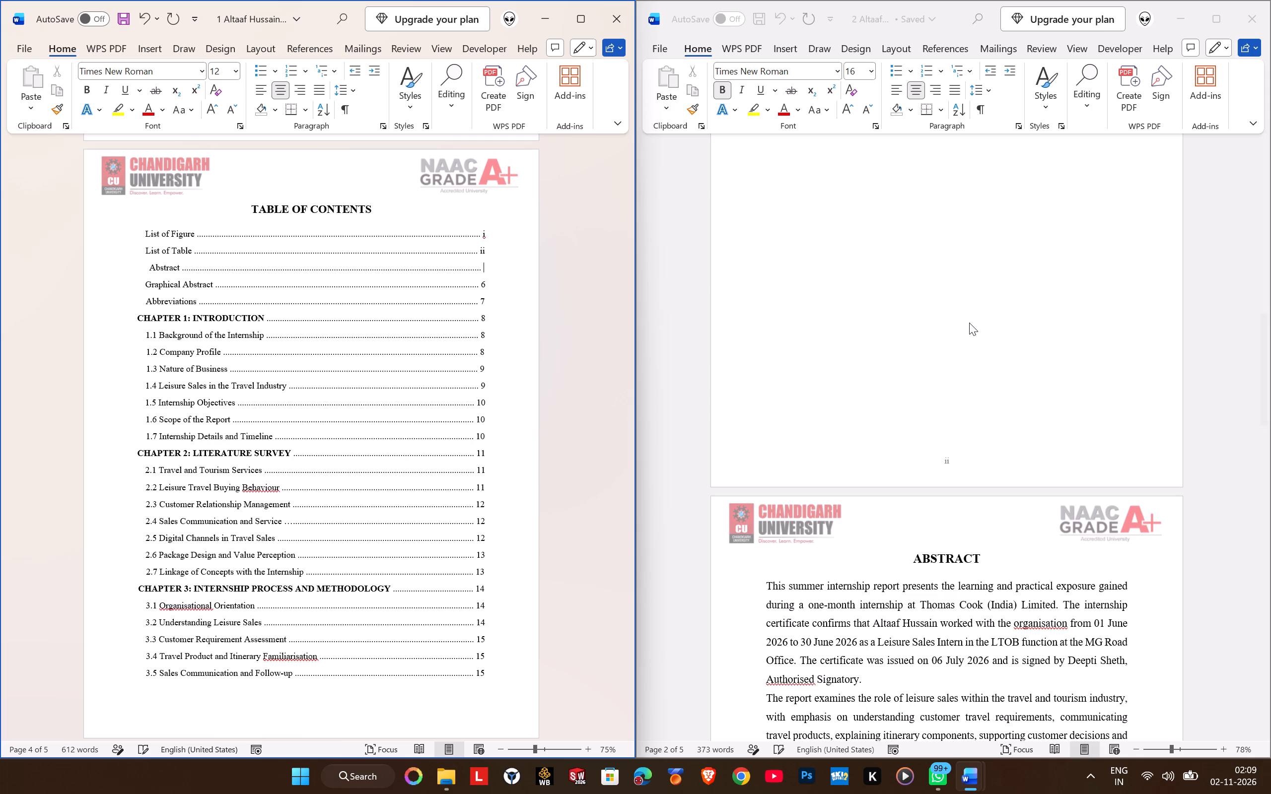
{"action": "type", "text": "iii"}
{"action": "key", "text": "Left"}
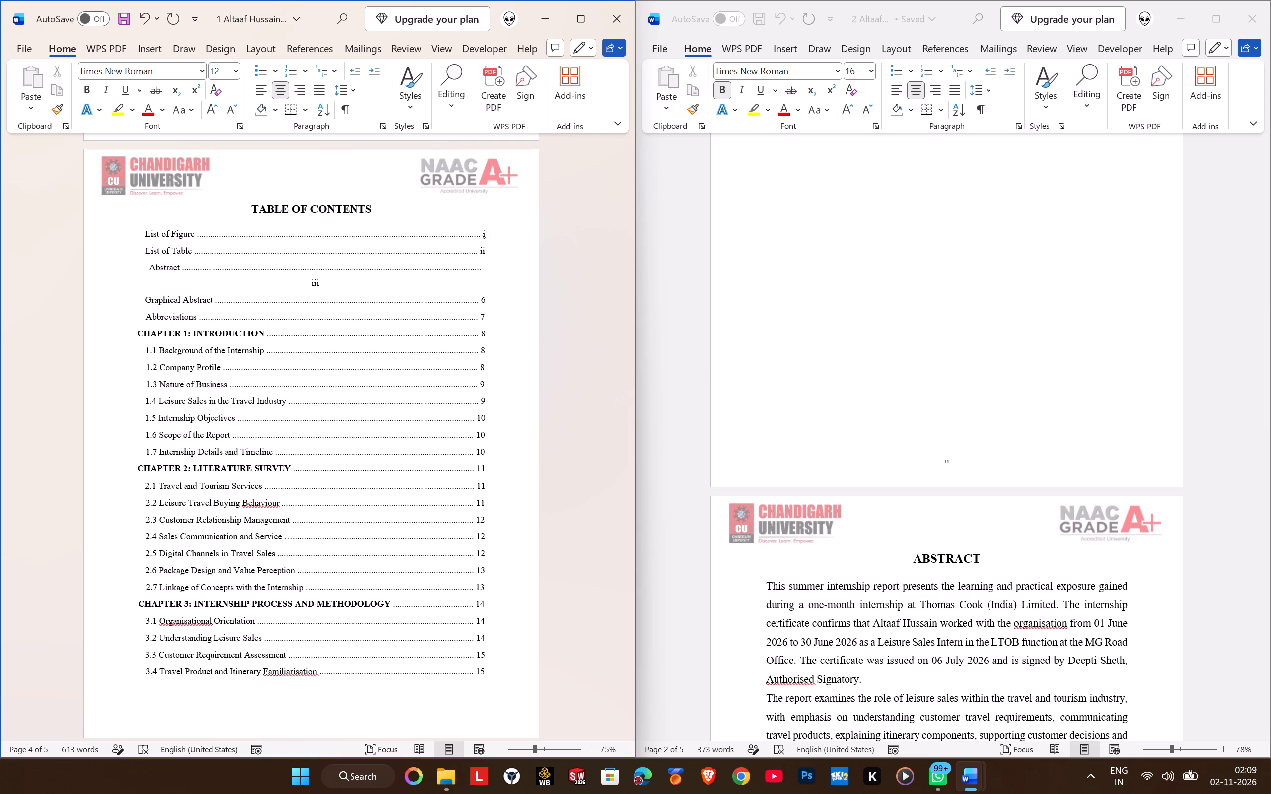
{"action": "key", "text": "Left"}
{"action": "key", "text": "Left"}
{"action": "key", "text": "Left"}
{"action": "key", "text": "Left"}
{"action": "key", "text": "BackSpace"}
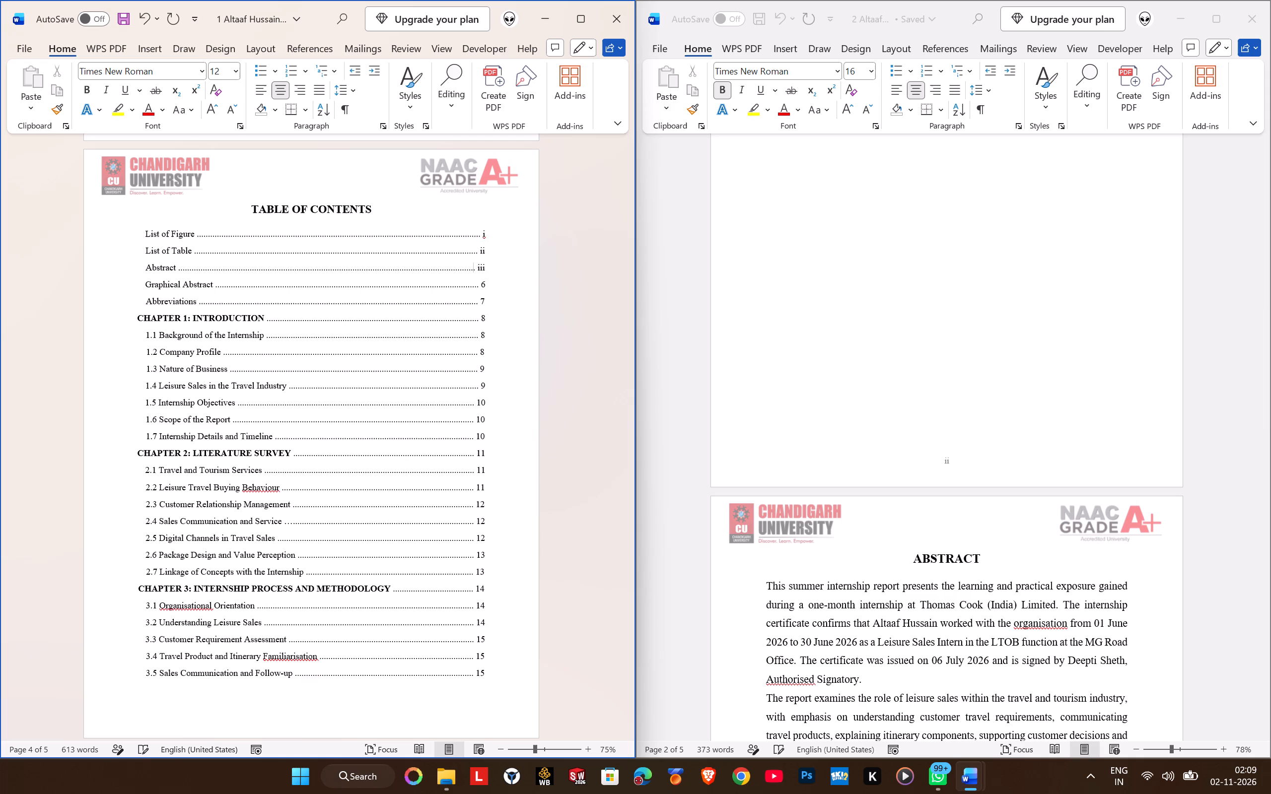
Change the Graphical Abstract page number to iv in the first file's table of contents and remove two leader dots.
{"action": "scroll", "coordinate": [1003, 291], "scroll_direction": "down", "scroll_amount": 20}
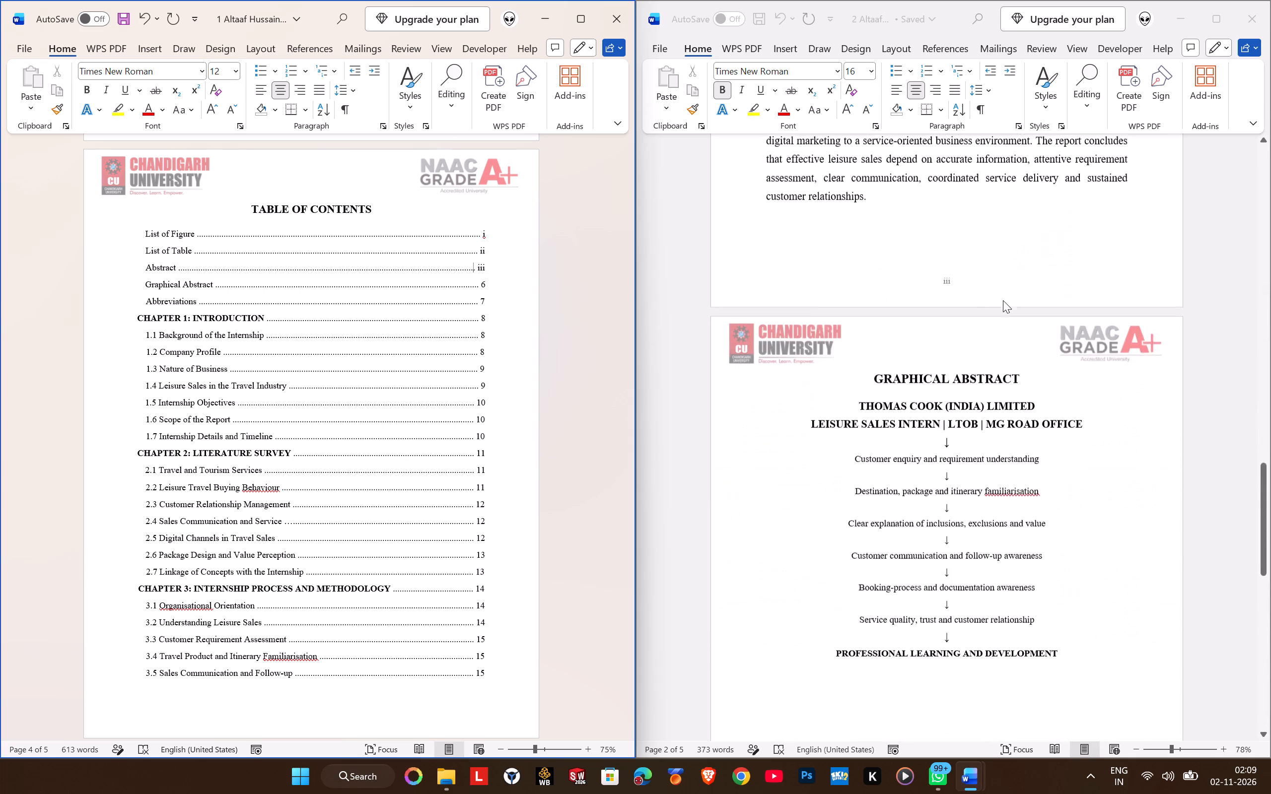
{"action": "scroll", "coordinate": [1003, 300], "scroll_direction": "down", "scroll_amount": 10}
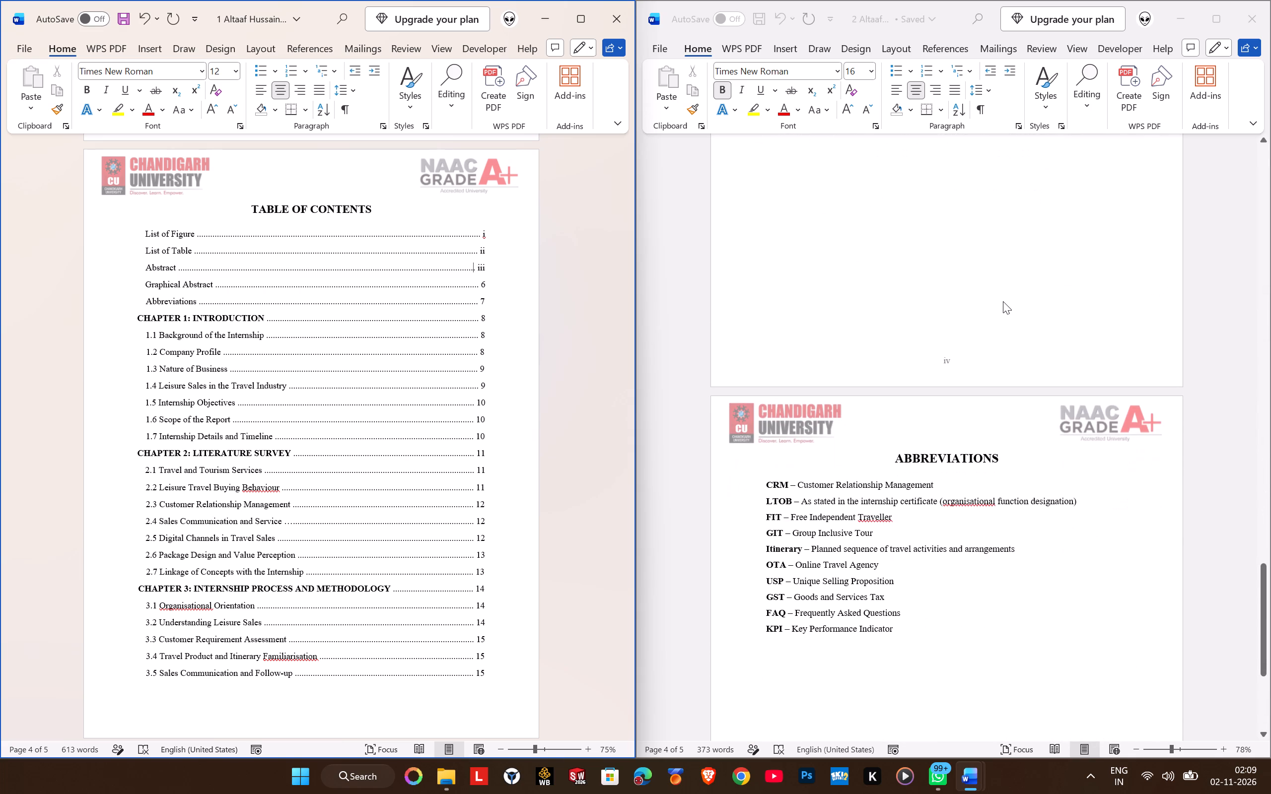
{"action": "key", "text": "Right"}
{"action": "key", "text": "Right"}
{"action": "key", "text": "Down"}
{"action": "key", "text": "Down"}
{"action": "key", "text": "Up"}
{"action": "key", "text": "Right"}
{"action": "key", "text": "BackSpace"}
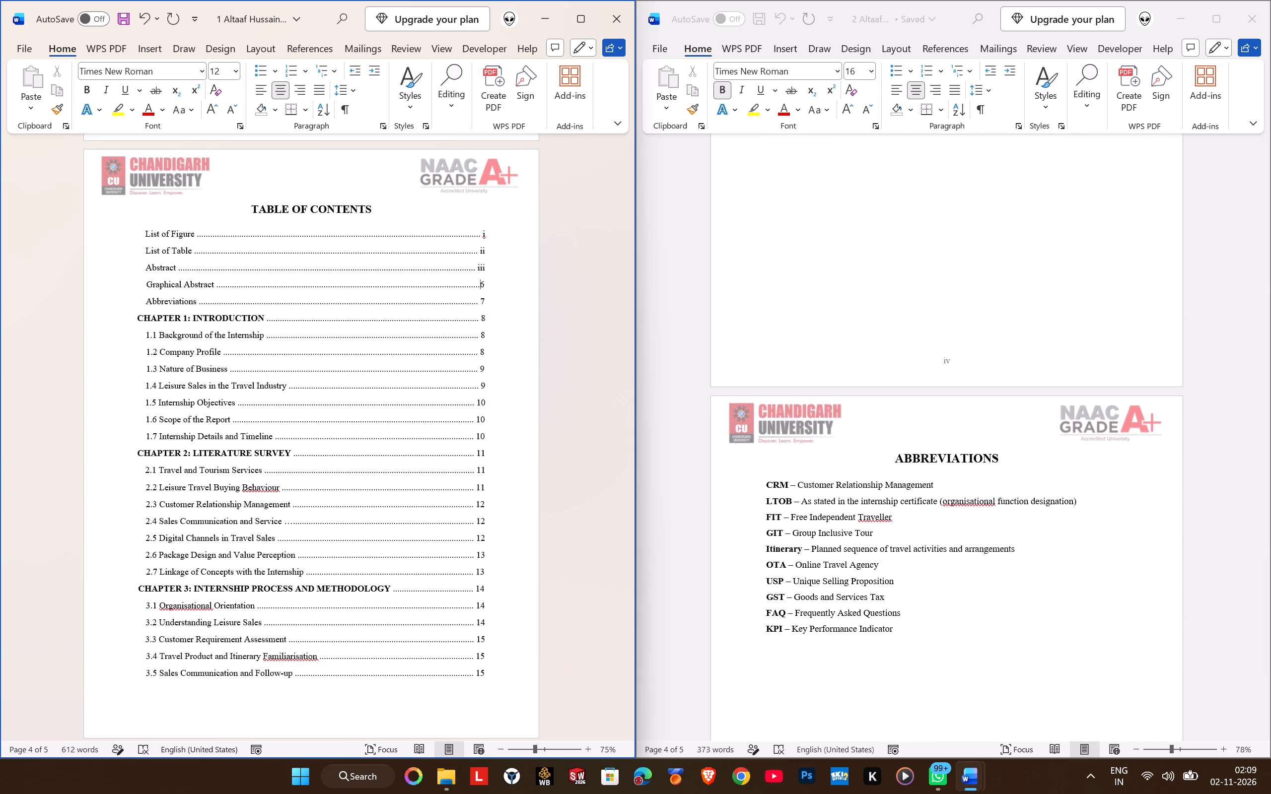
{"action": "key", "text": "ctrl+z"}
{"action": "key", "text": "Delete"}
{"action": "key", "text": "i"}
{"action": "key", "text": "v"}
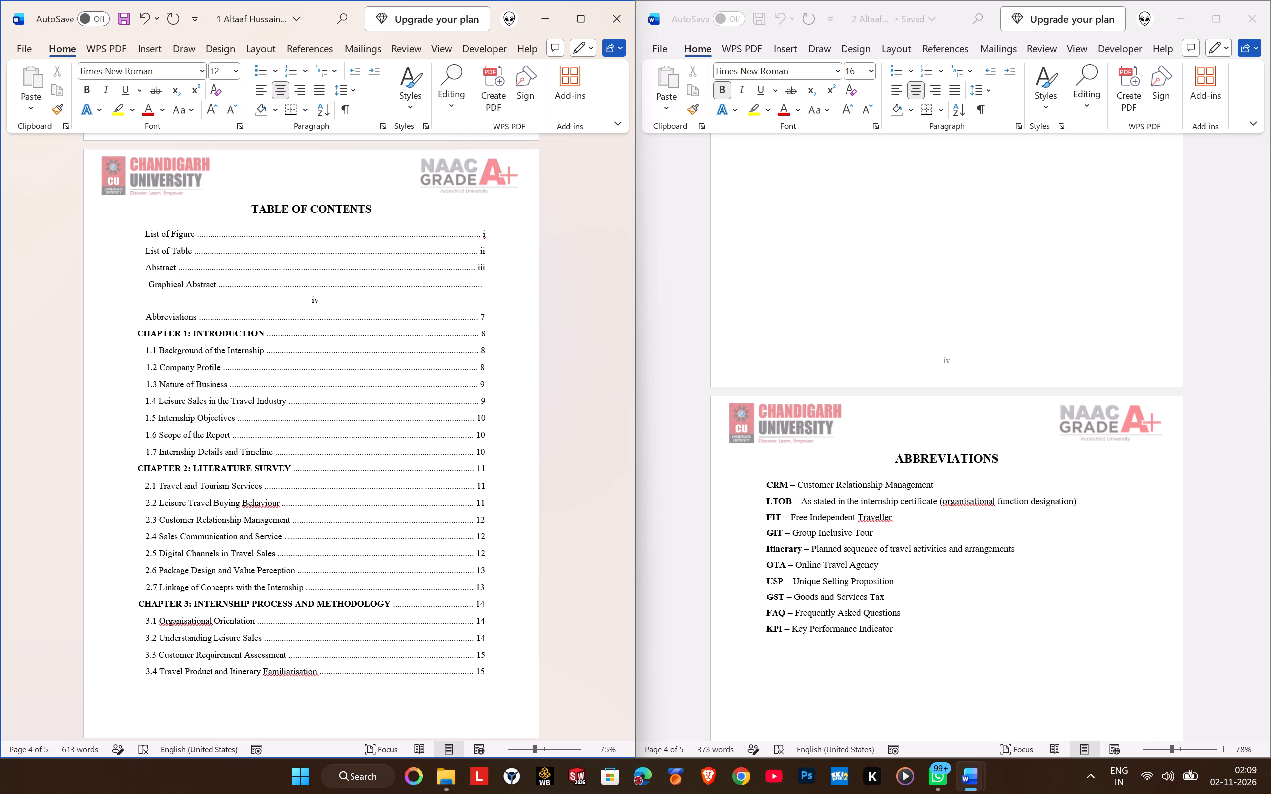
{"action": "key", "text": "Left"}
{"action": "key", "text": "Left"}
{"action": "key", "text": "Left"}
{"action": "key", "text": "Left"}
{"action": "key", "text": "BackSpace"}
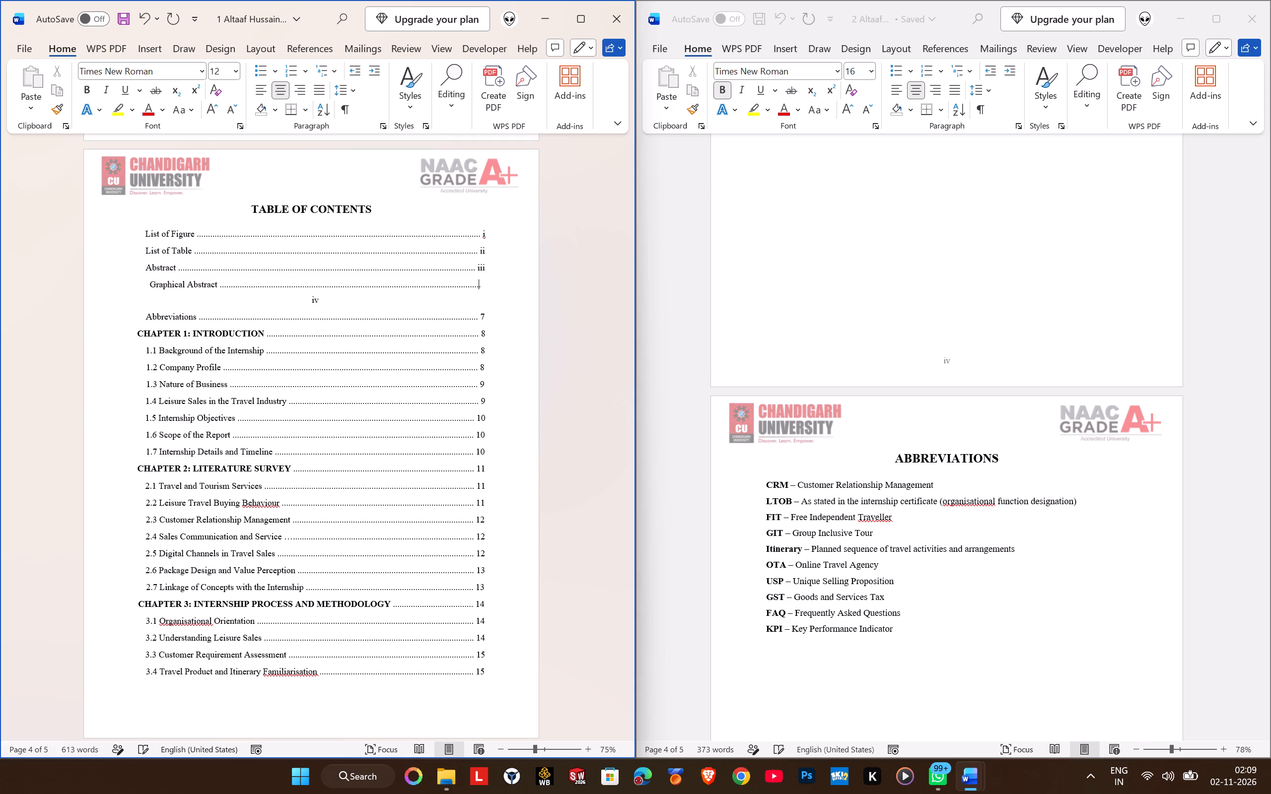
{"action": "key", "text": "BackSpace"}
Change the Abbreviations page number to v in the first file's table of contents and save the file.
{"action": "key", "text": "Down"}
{"action": "key", "text": "Right"}
{"action": "key", "text": "Right"}
{"action": "key", "text": "Right"}
{"action": "key", "text": "Right"}
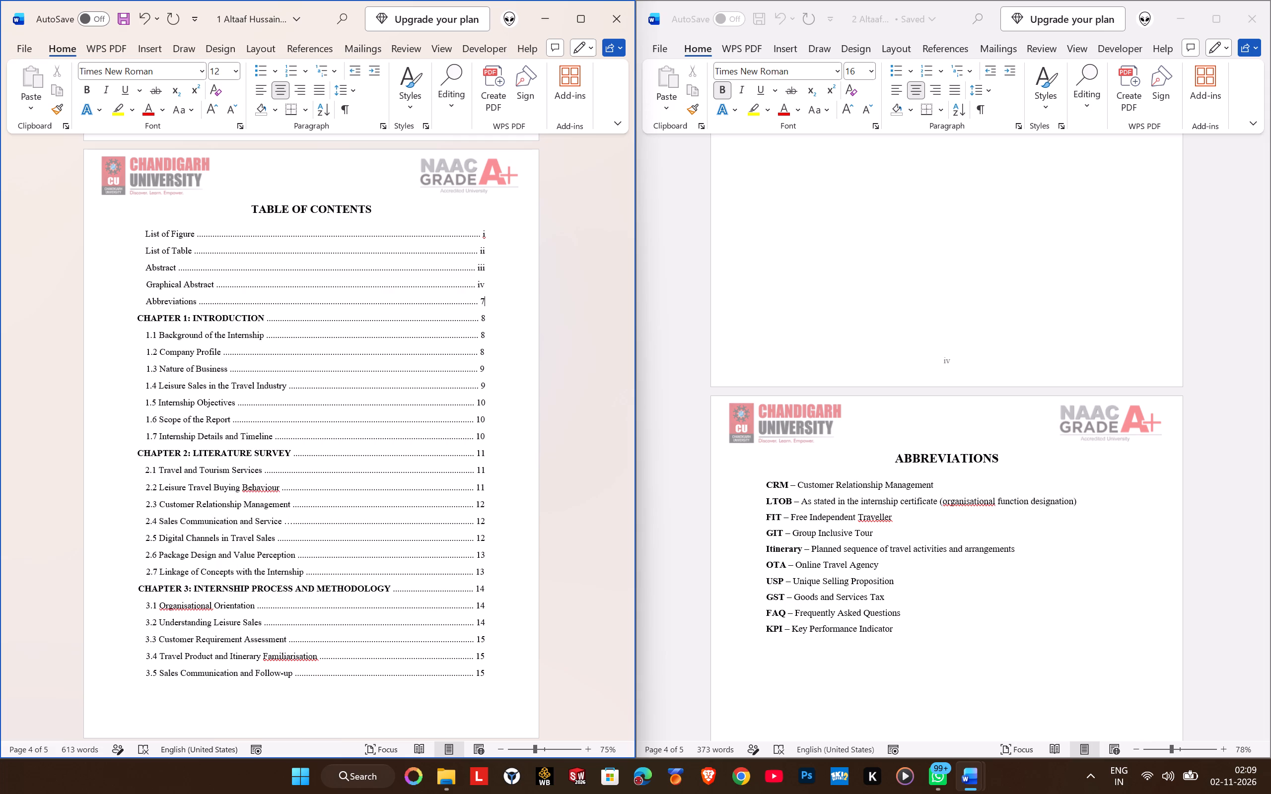
{"action": "key", "text": "BackSpace"}
{"action": "key", "text": "v"}
{"action": "key", "text": "Left"}
{"action": "key", "text": "Left"}
{"action": "key", "text": "period"}
{"action": "key", "text": "BackSpace"}
{"action": "key", "text": "ctrl+s"}
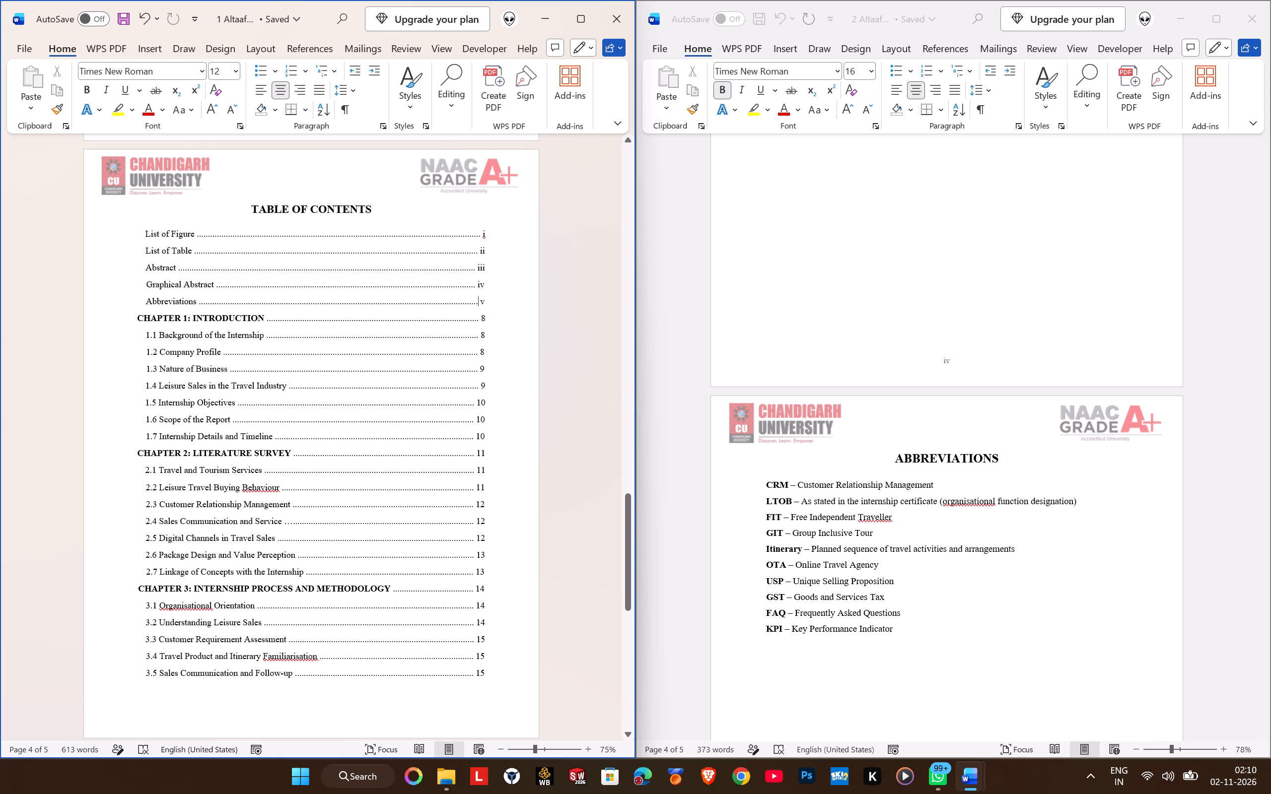
Check the Abbreviations page number at the end of the second file and close that file.
{"action": "scroll", "coordinate": [962, 395], "scroll_direction": "down", "scroll_amount": 7}
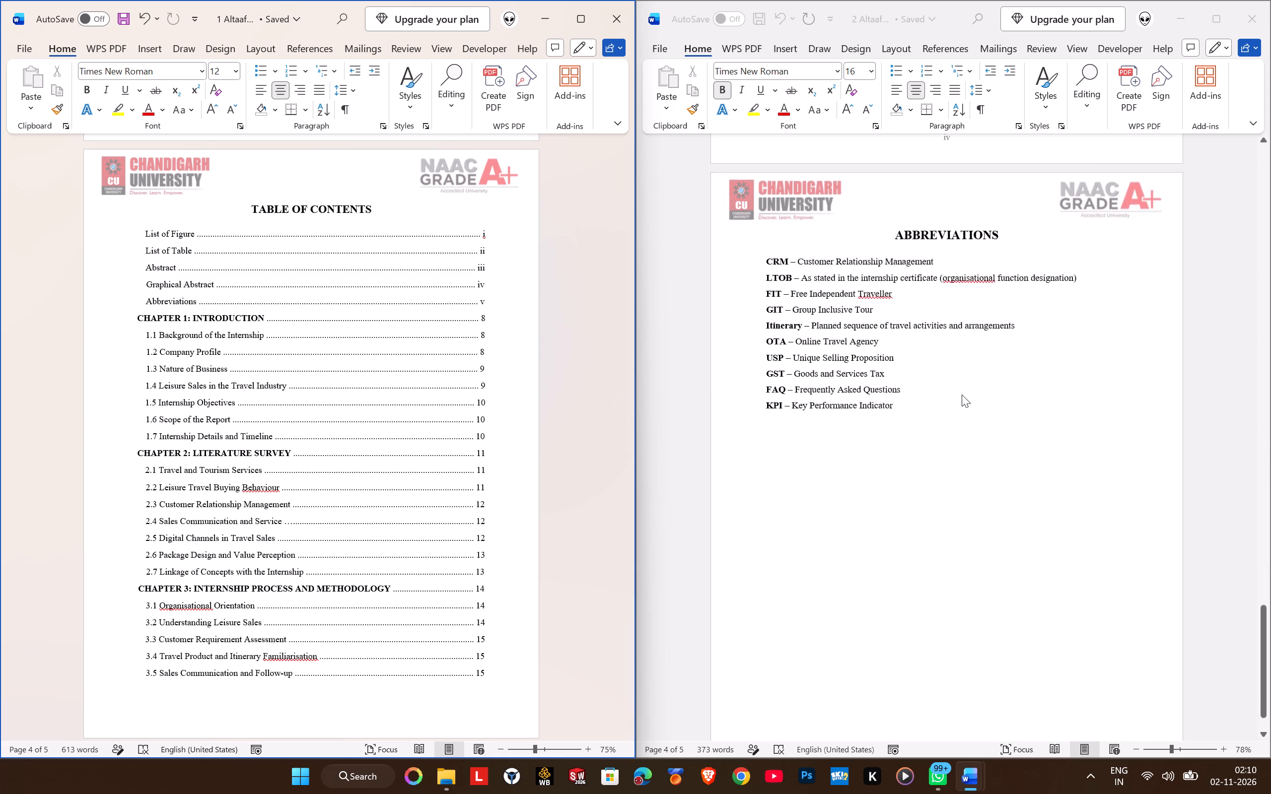
{"action": "scroll", "coordinate": [962, 395], "scroll_direction": "down", "scroll_amount": 9}
{"action": "left_click", "coordinate": [1245, 17]}
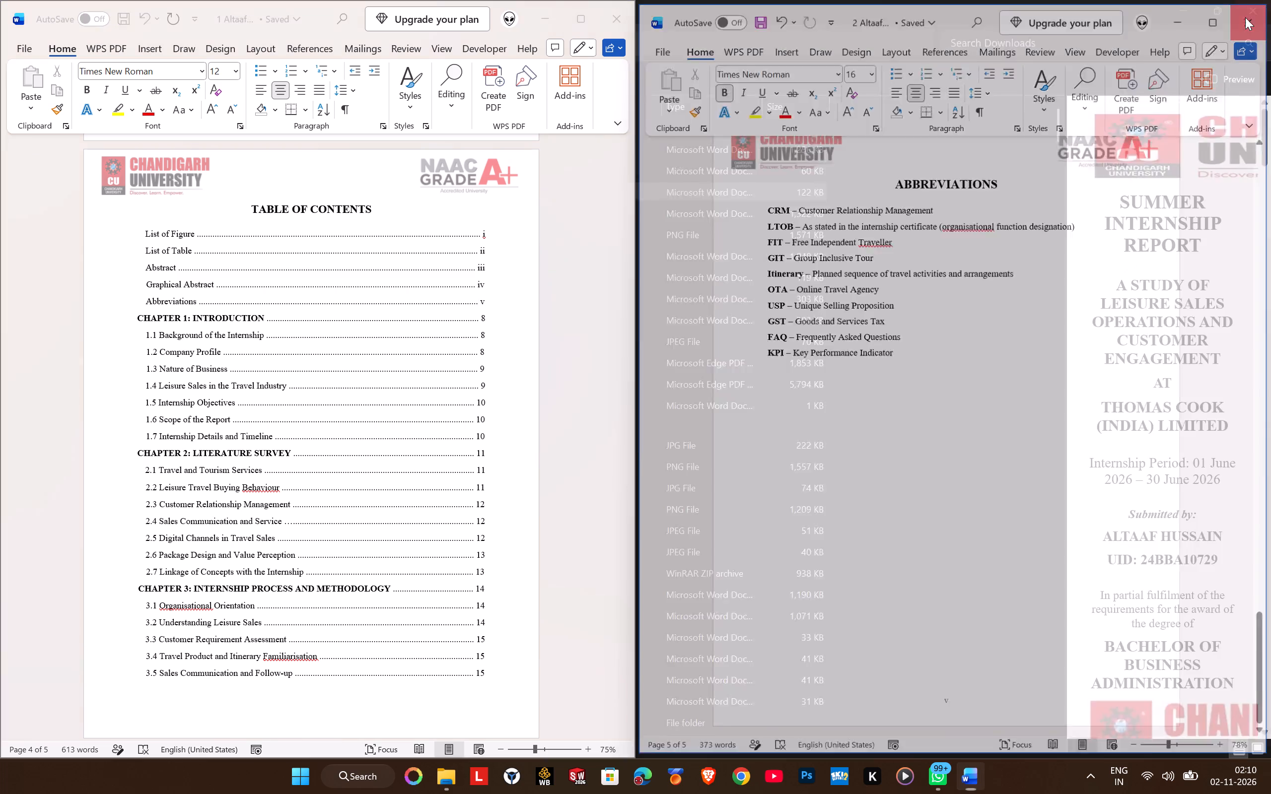
Open the third internship report file from the Downloads folder and place it side by side with the first file.
{"action": "left_click", "coordinate": [960, 262]}
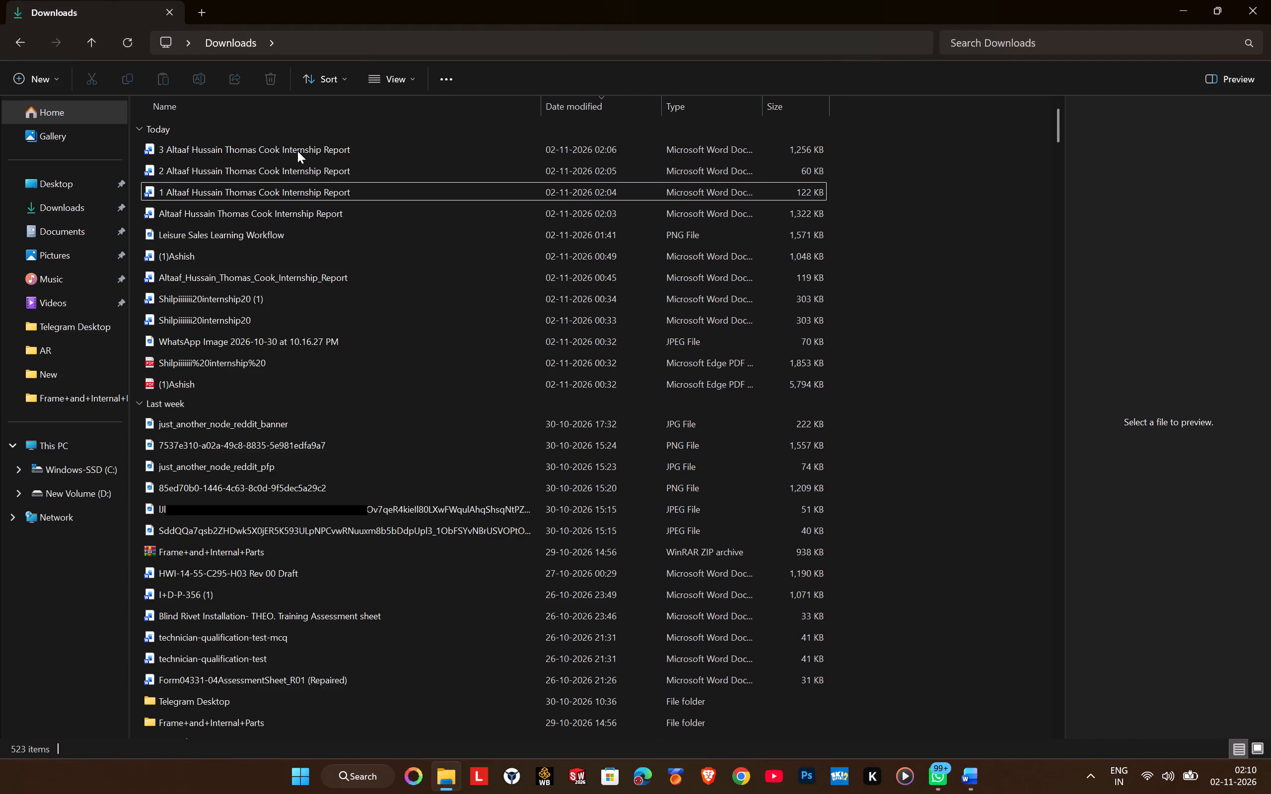
{"action": "double_click", "coordinate": [297, 151]}
{"action": "left_click_drag", "start_coordinate": [712, 197], "coordinate": [1270, 164]}
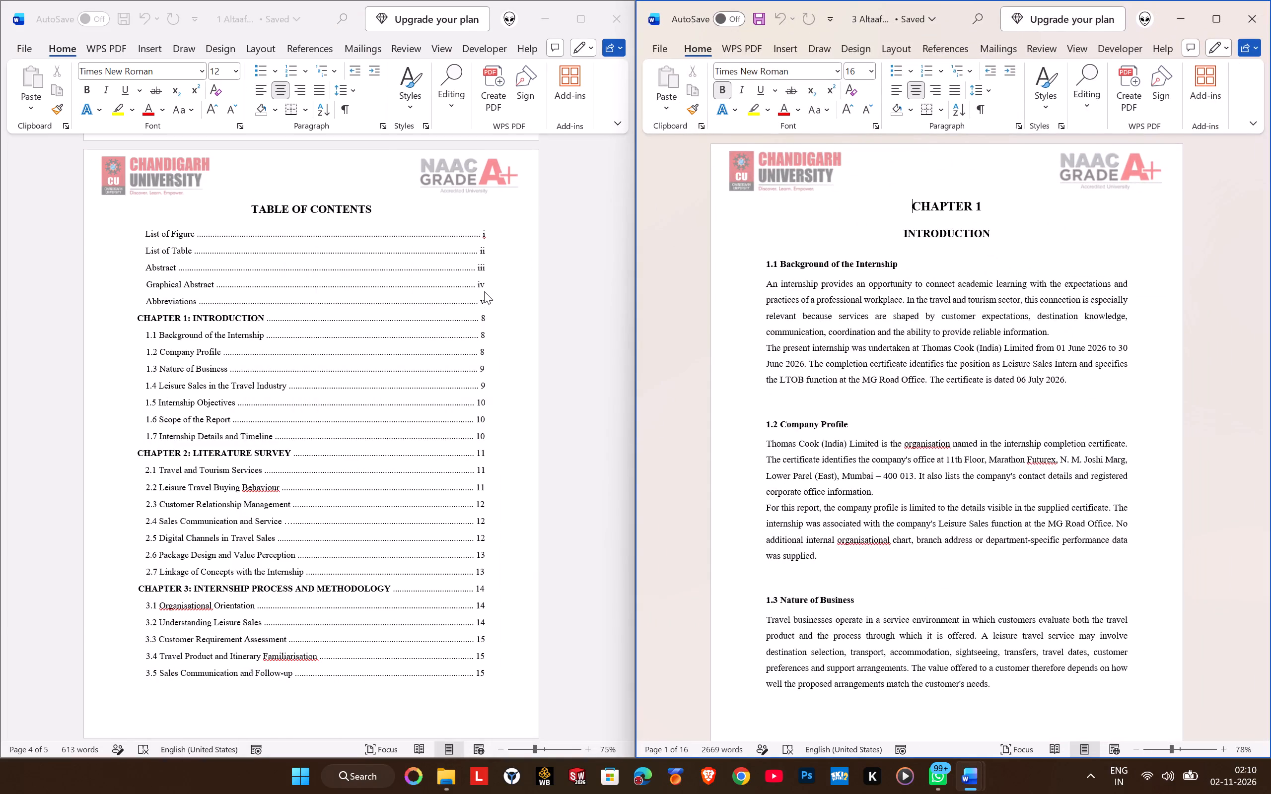
Set the third file's footer distance from the page bottom to 1 cm, leave footer editing and save the file.
{"action": "scroll", "coordinate": [484, 291], "scroll_direction": "down", "scroll_amount": 2}
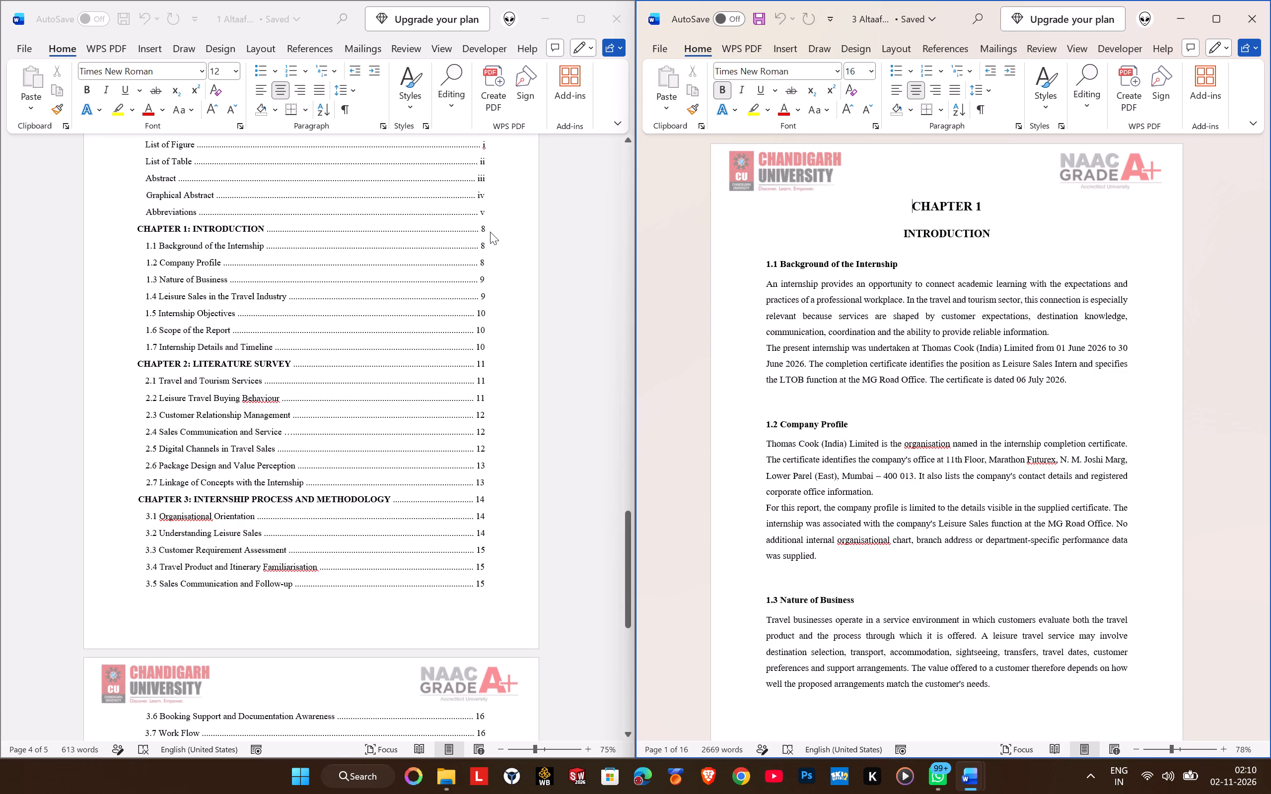
{"action": "left_click", "coordinate": [484, 228]}
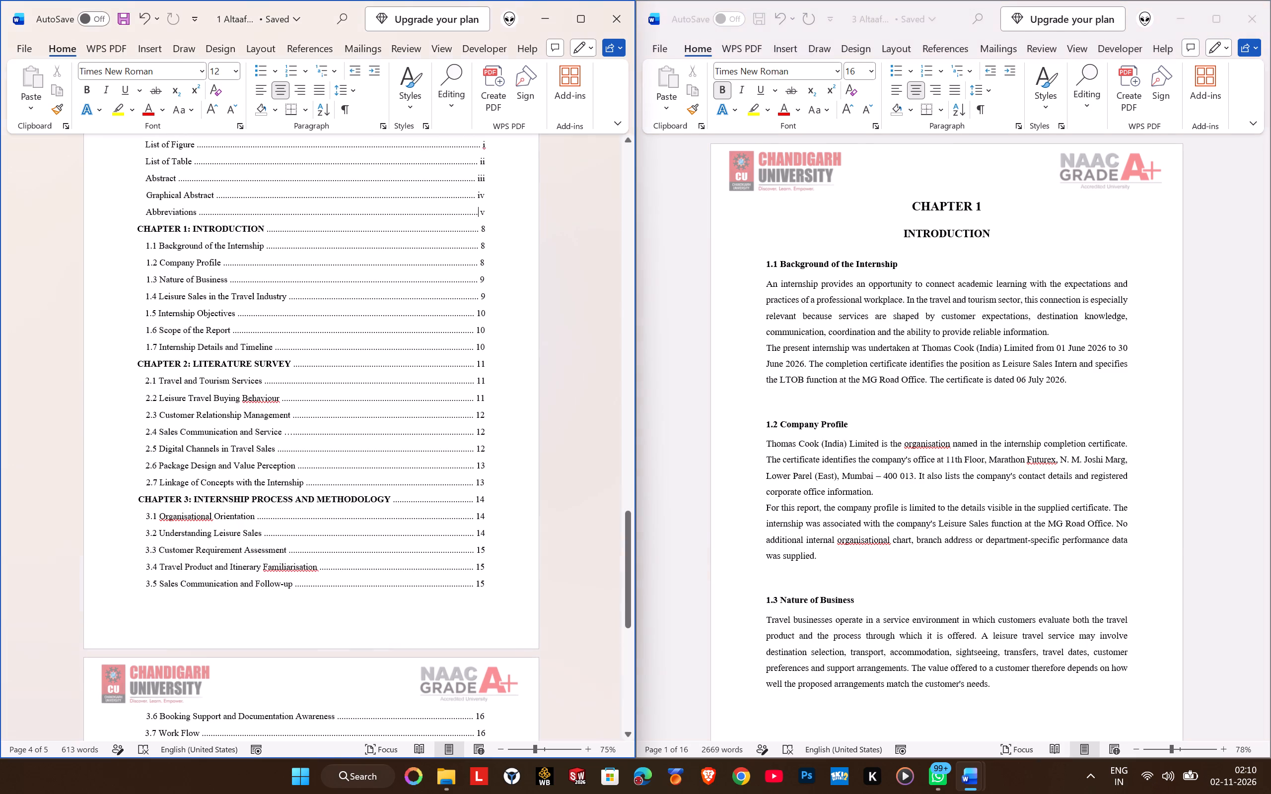
{"action": "left_click", "coordinate": [485, 229]}
{"action": "scroll", "coordinate": [896, 323], "scroll_direction": "down", "scroll_amount": 11}
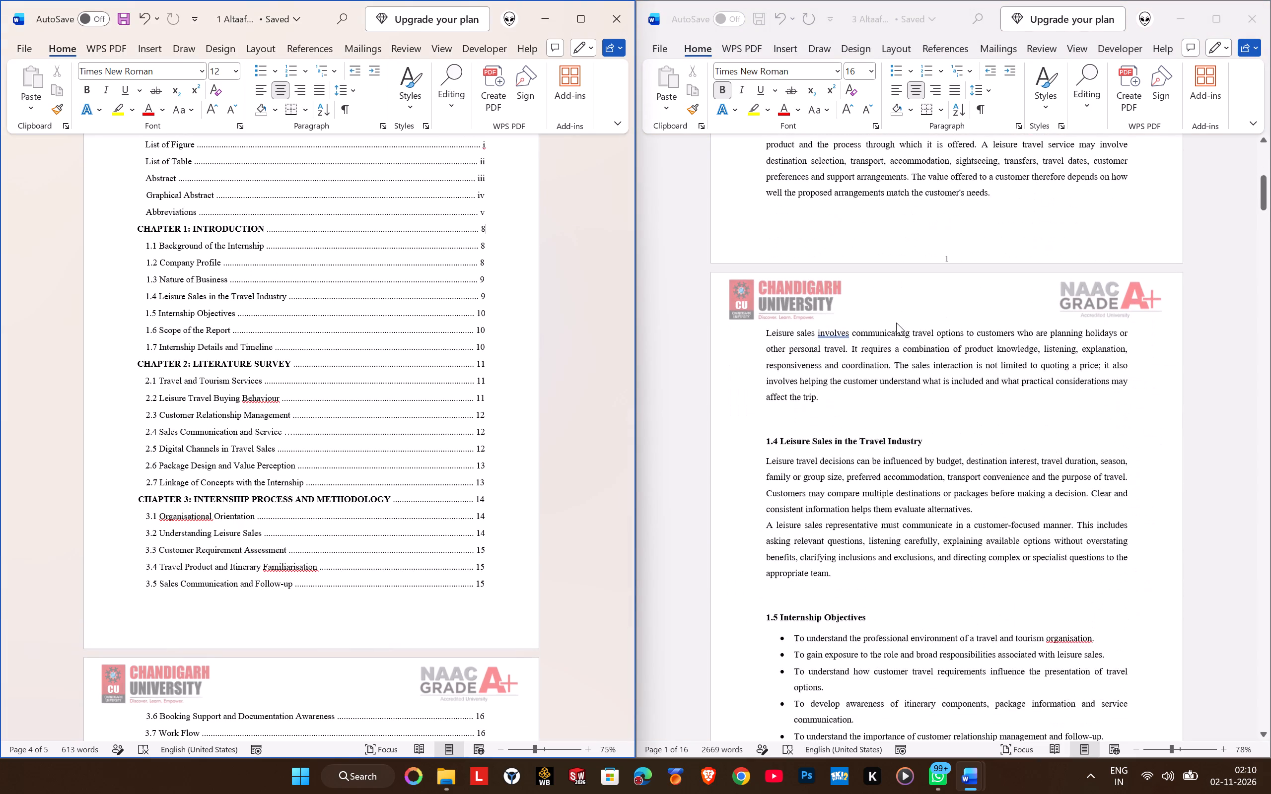
{"action": "scroll", "coordinate": [897, 319], "scroll_direction": "up", "scroll_amount": 1}
{"action": "double_click", "coordinate": [954, 301]}
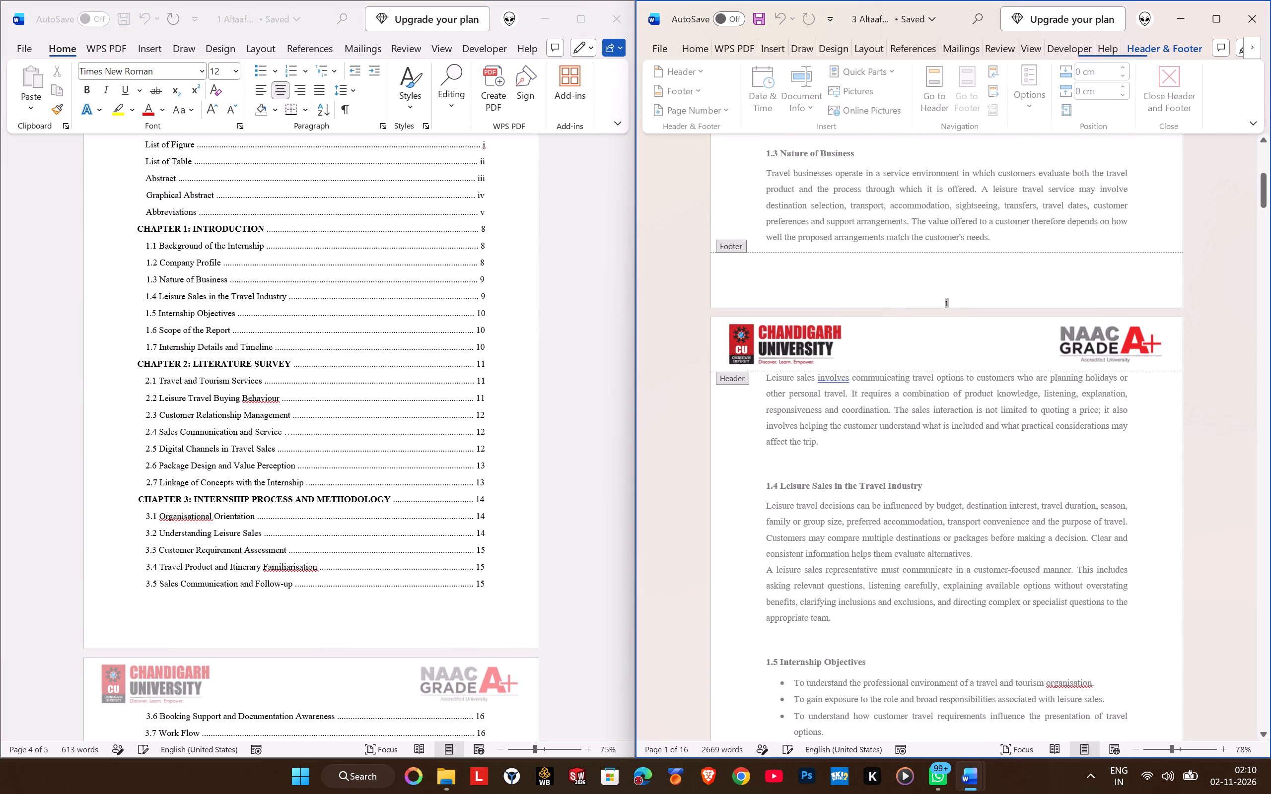
{"action": "left_click", "coordinate": [1092, 93]}
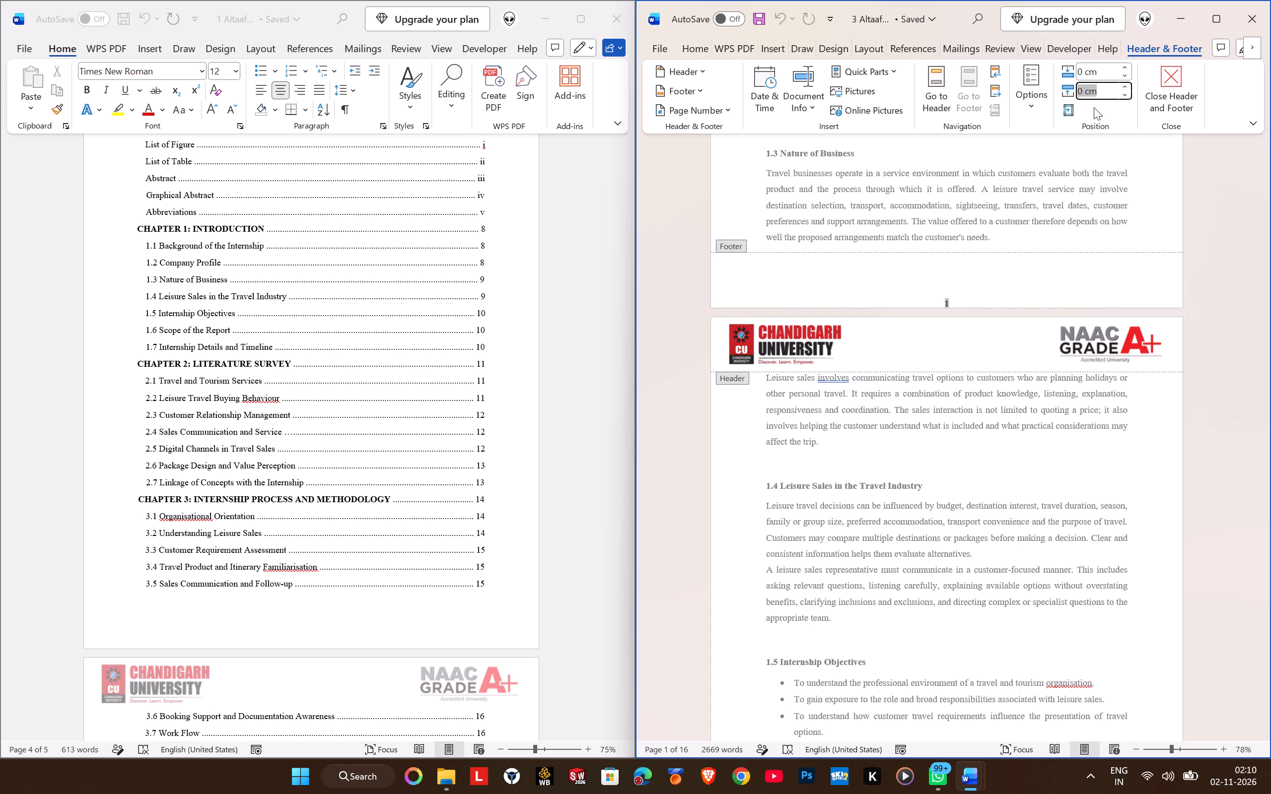
{"action": "key", "text": "1"}
{"action": "key", "text": "Return"}
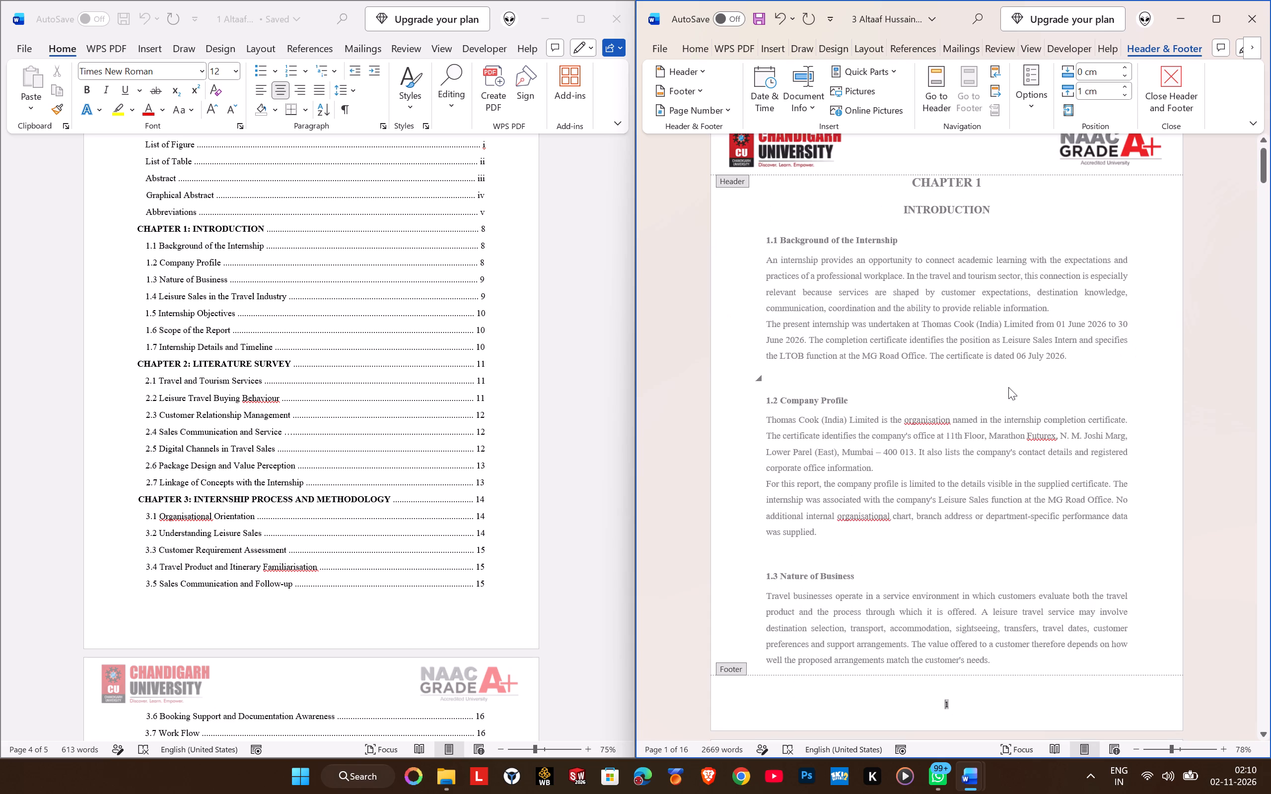
{"action": "left_click", "coordinate": [1172, 78]}
{"action": "left_click", "coordinate": [992, 342]}
{"action": "key", "text": "ctrl+s"}
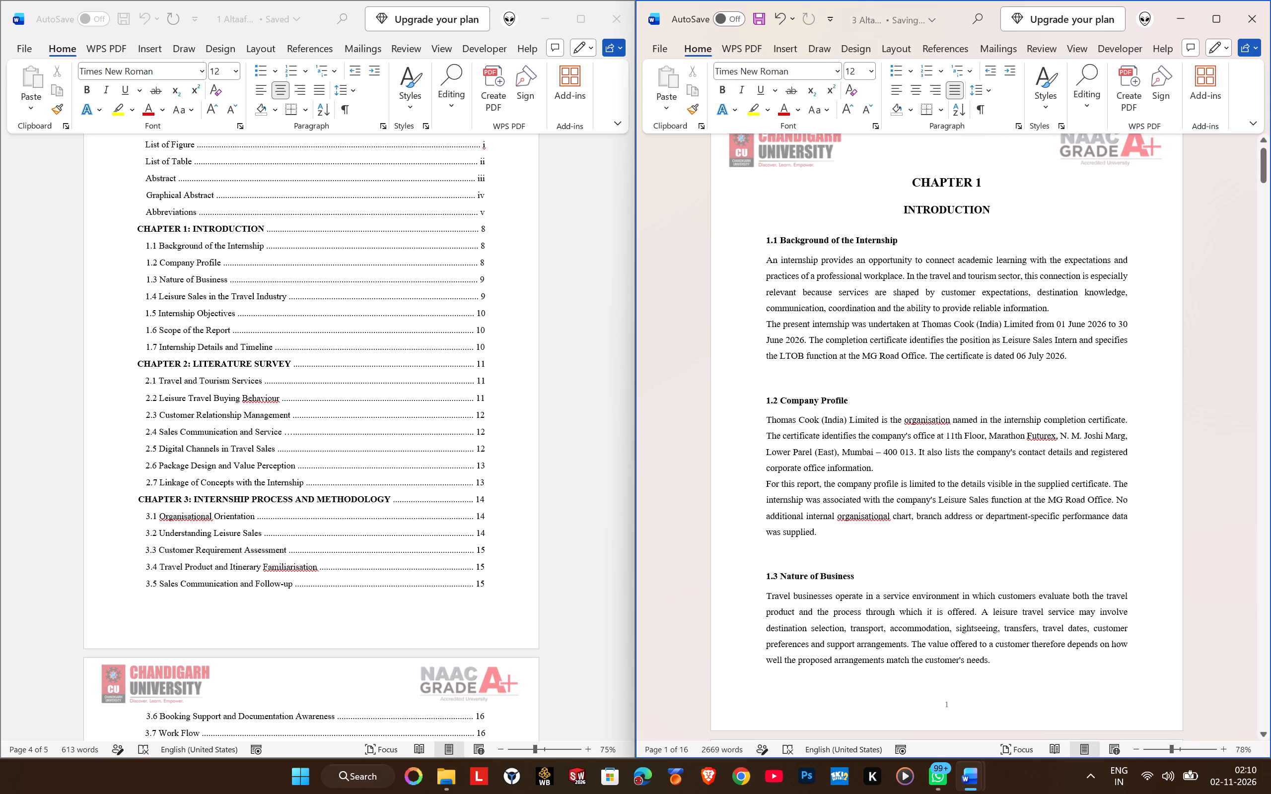
Change the CHAPTER 1: INTRODUCTION page number to 1 in the first file's table of contents.
{"action": "scroll", "coordinate": [984, 304], "scroll_direction": "down", "scroll_amount": 3}
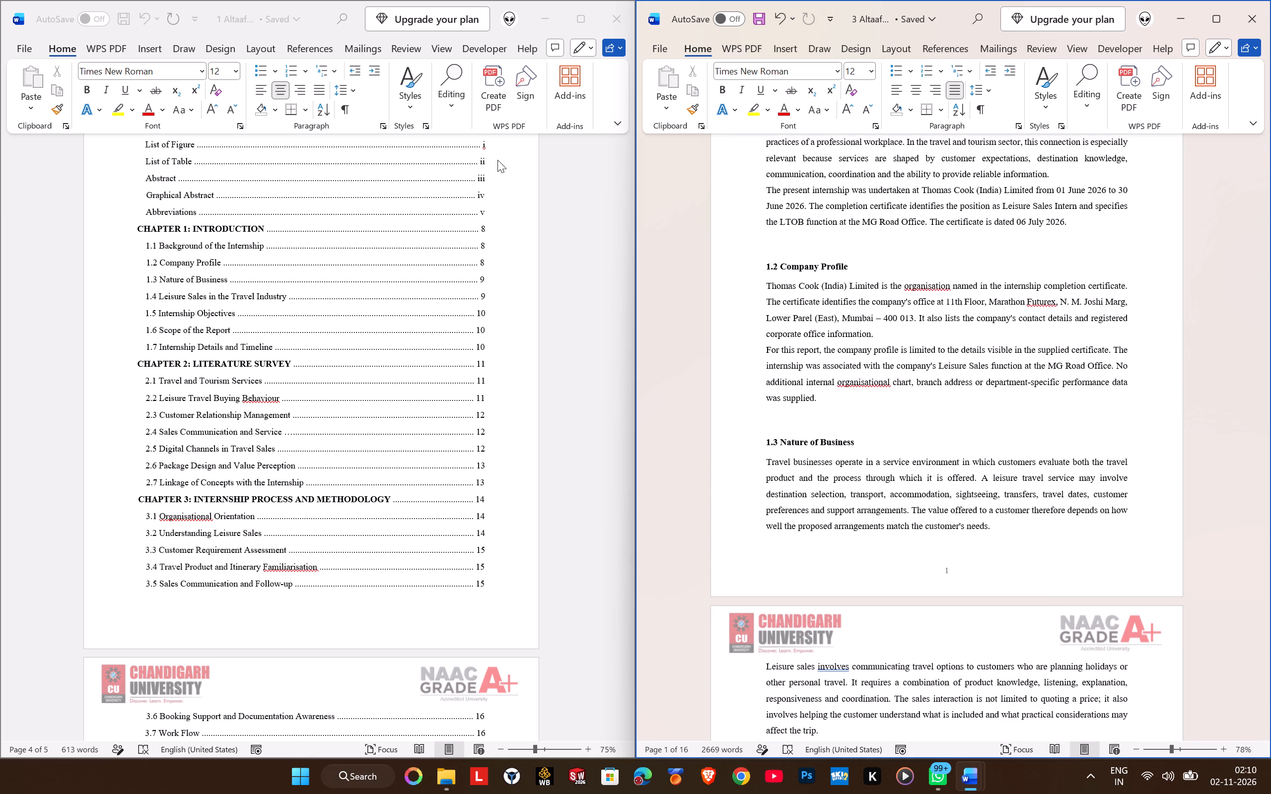
{"action": "left_click", "coordinate": [487, 226]}
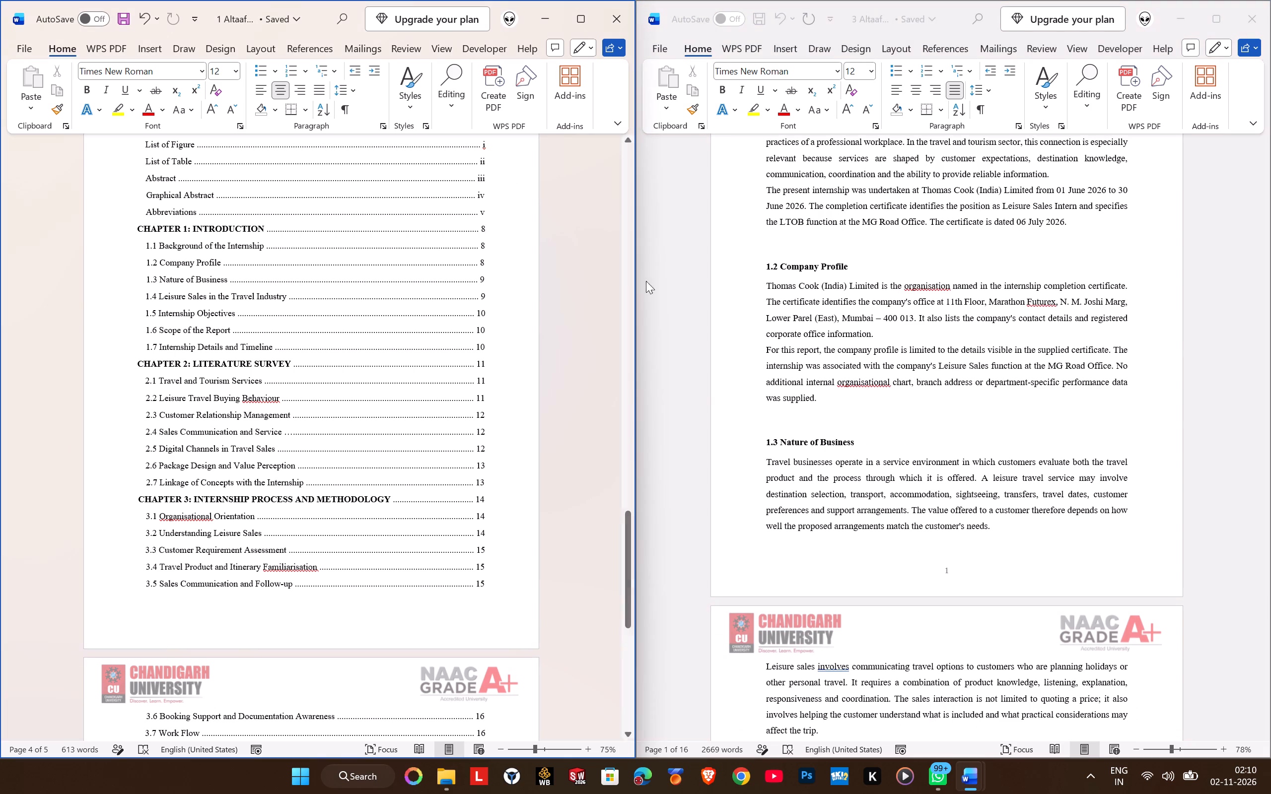
{"action": "key", "text": "BackSpace"}
{"action": "key", "text": "1"}
{"action": "key", "text": "Left"}
{"action": "key", "text": "Left"}
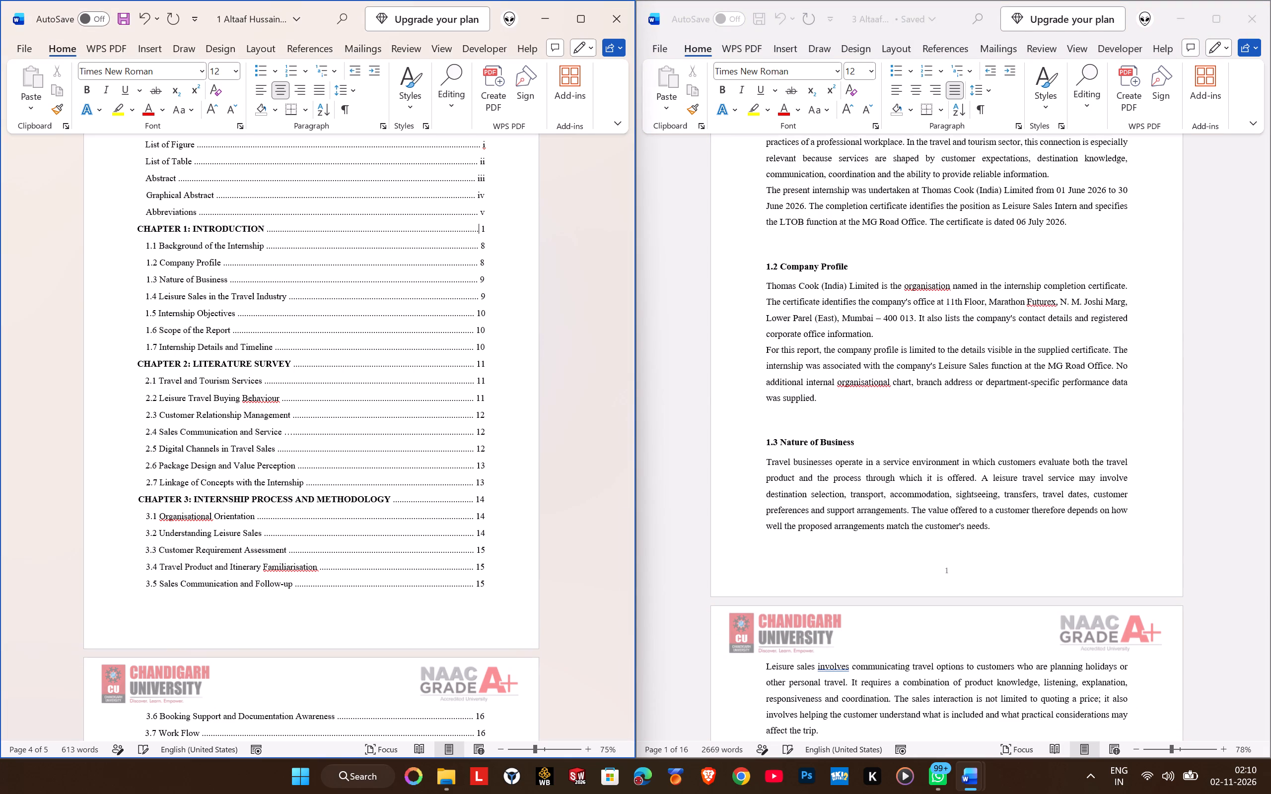
{"action": "key", "text": "period"}
{"action": "key", "text": "BackSpace"}
Change the page numbers of entries 1.1, 1.2 and 1.3 in the first file's table of contents to 1.
{"action": "key", "text": "Down"}
{"action": "key", "text": "Right"}
{"action": "key", "text": "Delete"}
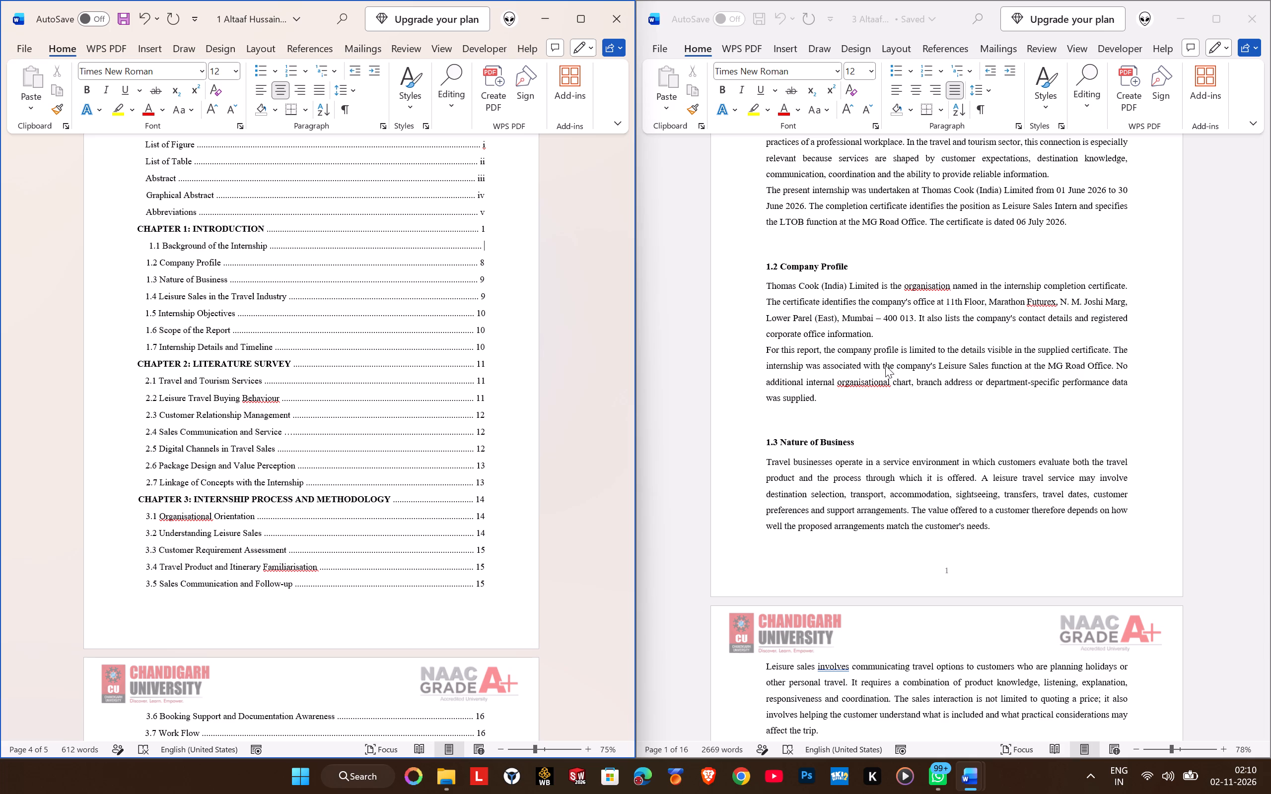
{"action": "scroll", "coordinate": [871, 354], "scroll_direction": "up", "scroll_amount": 3}
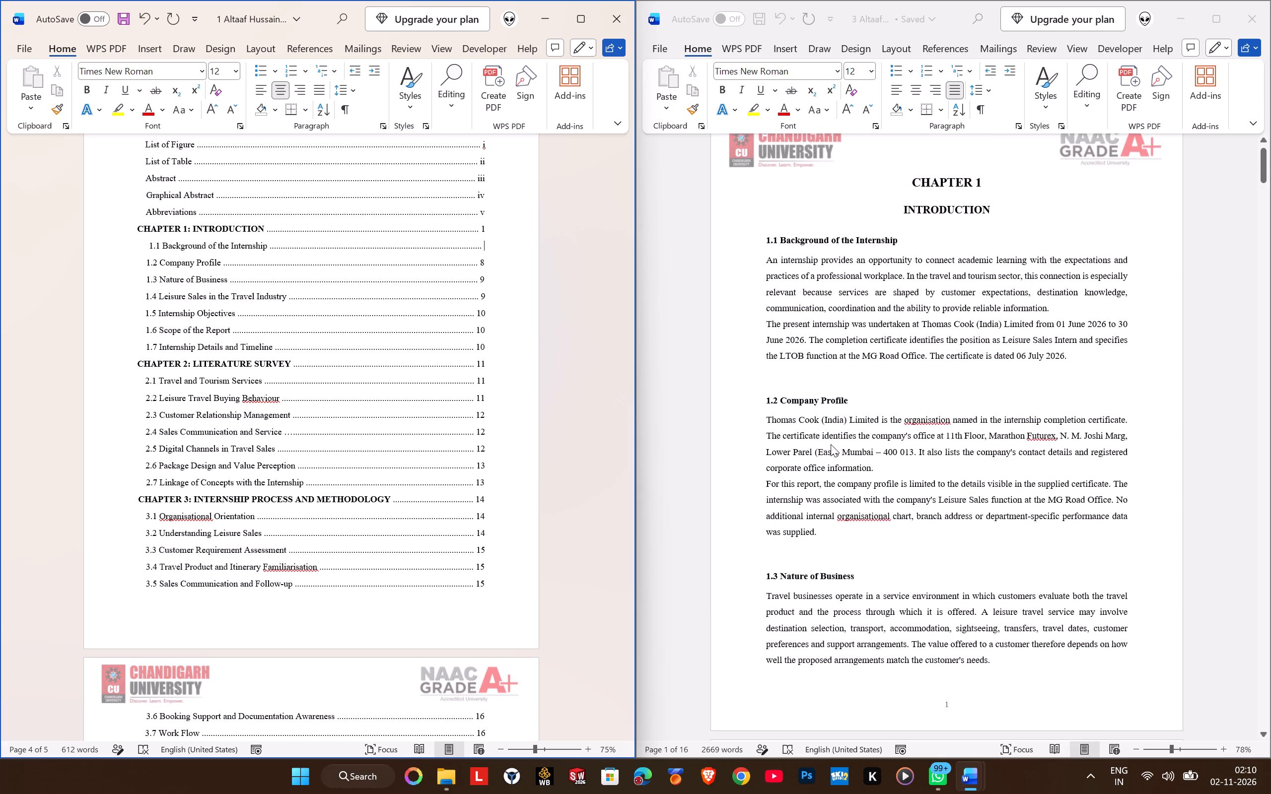
{"action": "scroll", "coordinate": [901, 529], "scroll_direction": "down", "scroll_amount": 1}
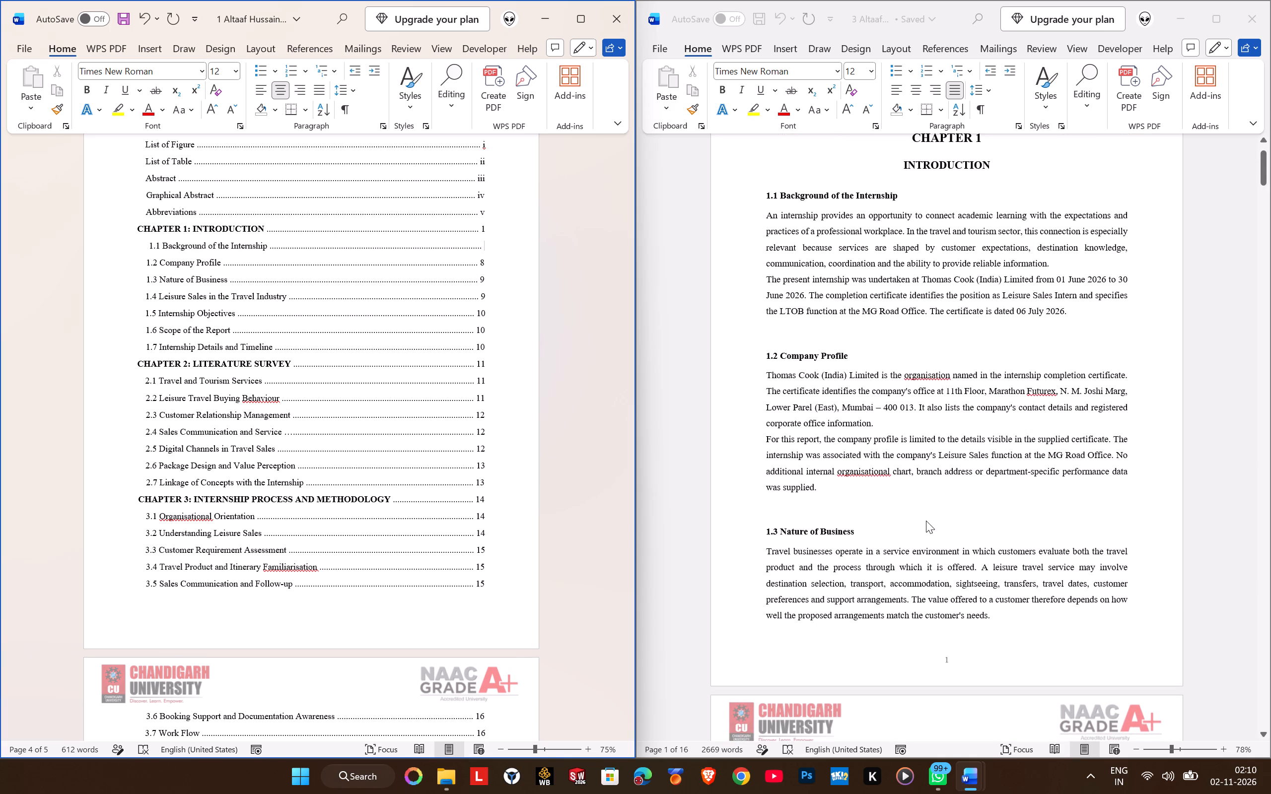
{"action": "key", "text": "1"}
{"action": "key", "text": "Down"}
{"action": "key", "text": "BackSpace"}
{"action": "key", "text": "1"}
{"action": "key", "text": "Down"}
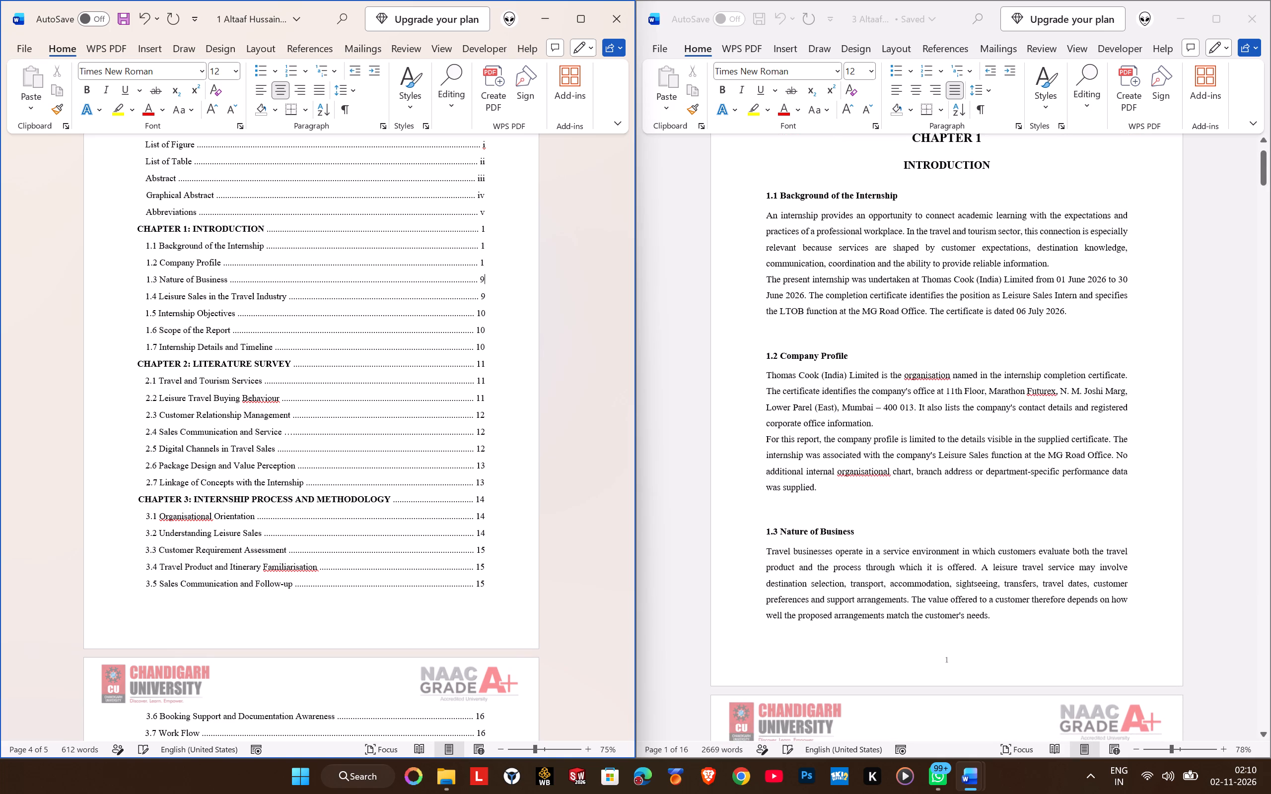
{"action": "key", "text": "BackSpace"}
{"action": "key", "text": "1"}
Check the third file's pages for sections 1.4 to 1.6 and set those three table of contents entries to 2.
{"action": "scroll", "coordinate": [905, 492], "scroll_direction": "down", "scroll_amount": 3}
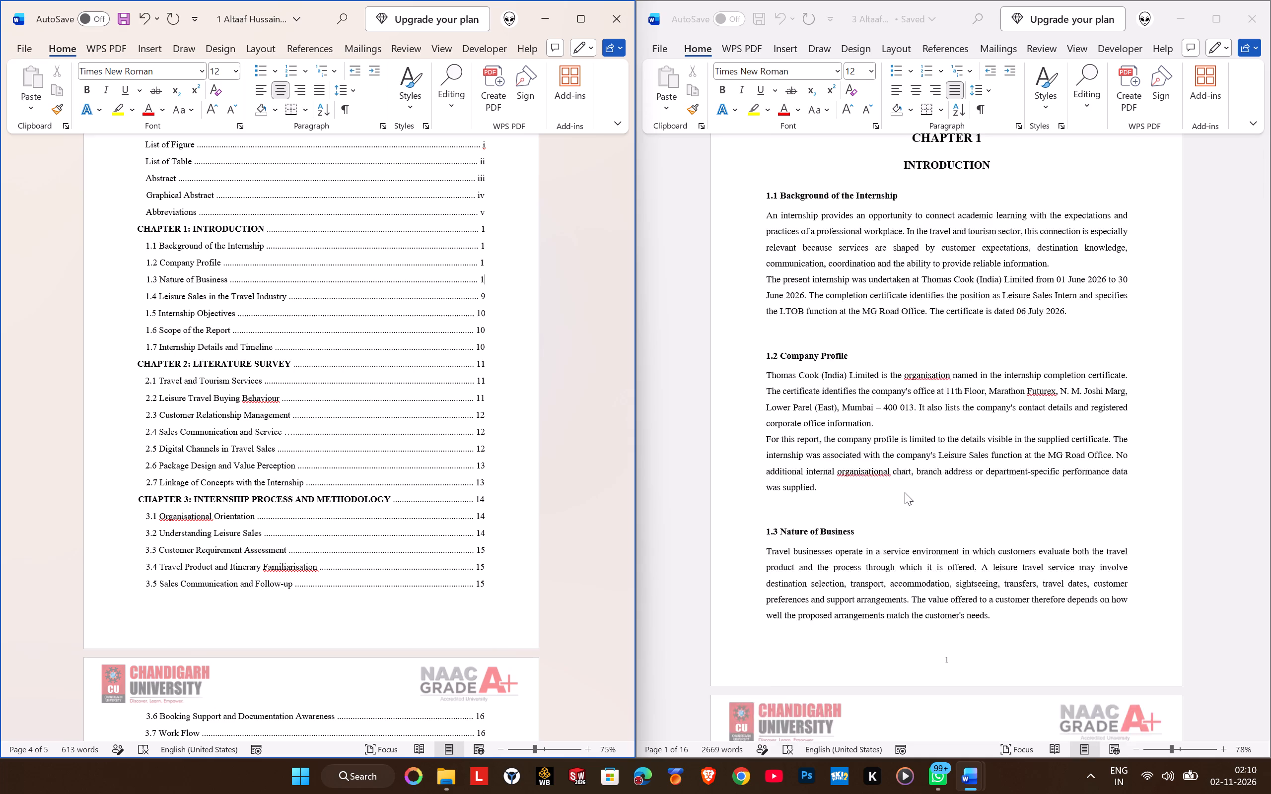
{"action": "scroll", "coordinate": [905, 492], "scroll_direction": "down", "scroll_amount": 14}
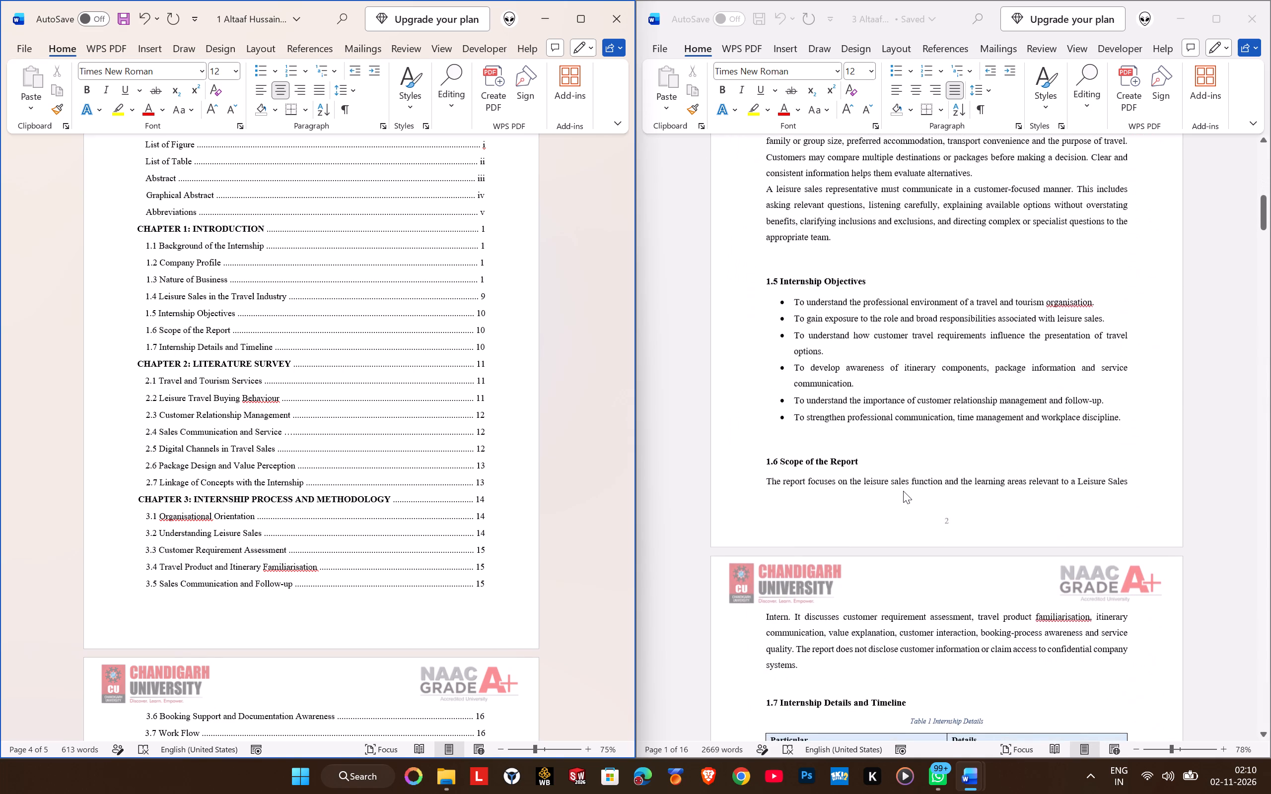
{"action": "key", "text": "Down"}
{"action": "key", "text": "BackSpace"}
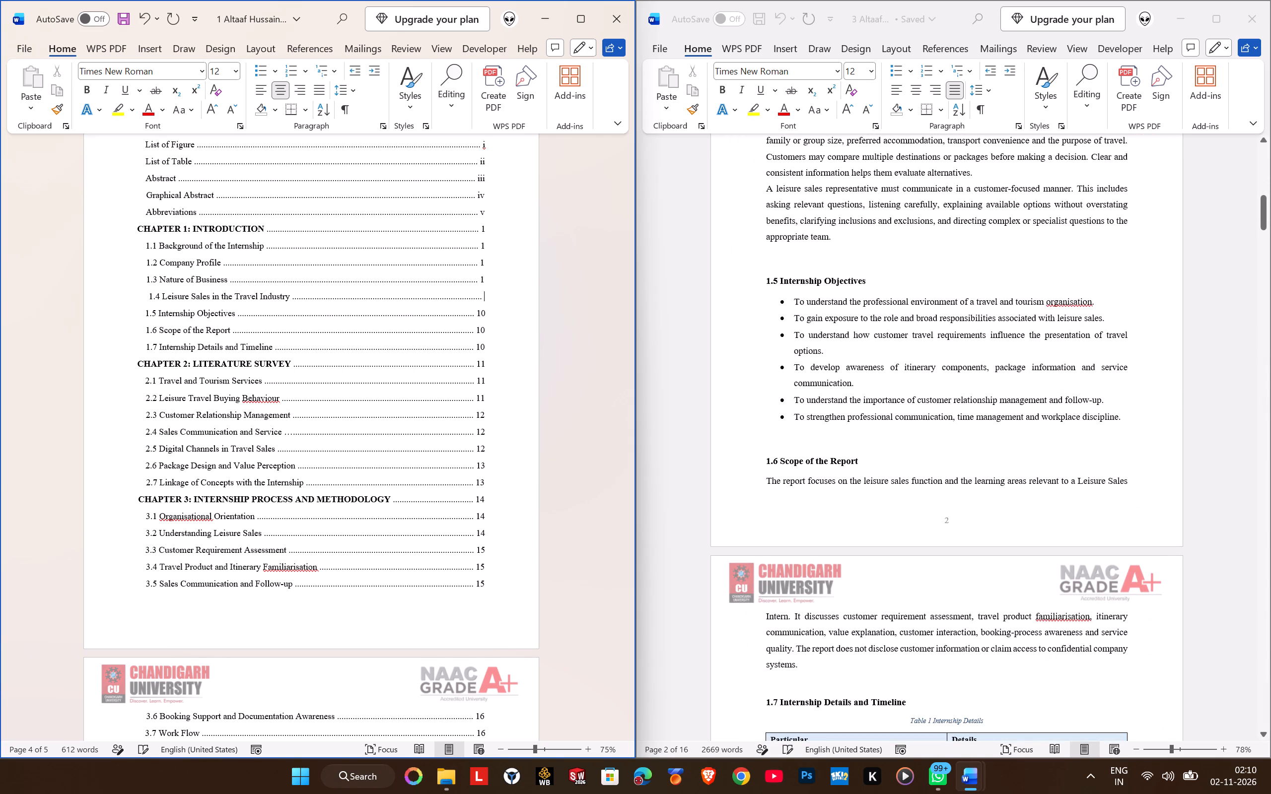
{"action": "key", "text": "2"}
{"action": "key", "text": "Down"}
{"action": "key", "text": "BackSpace"}
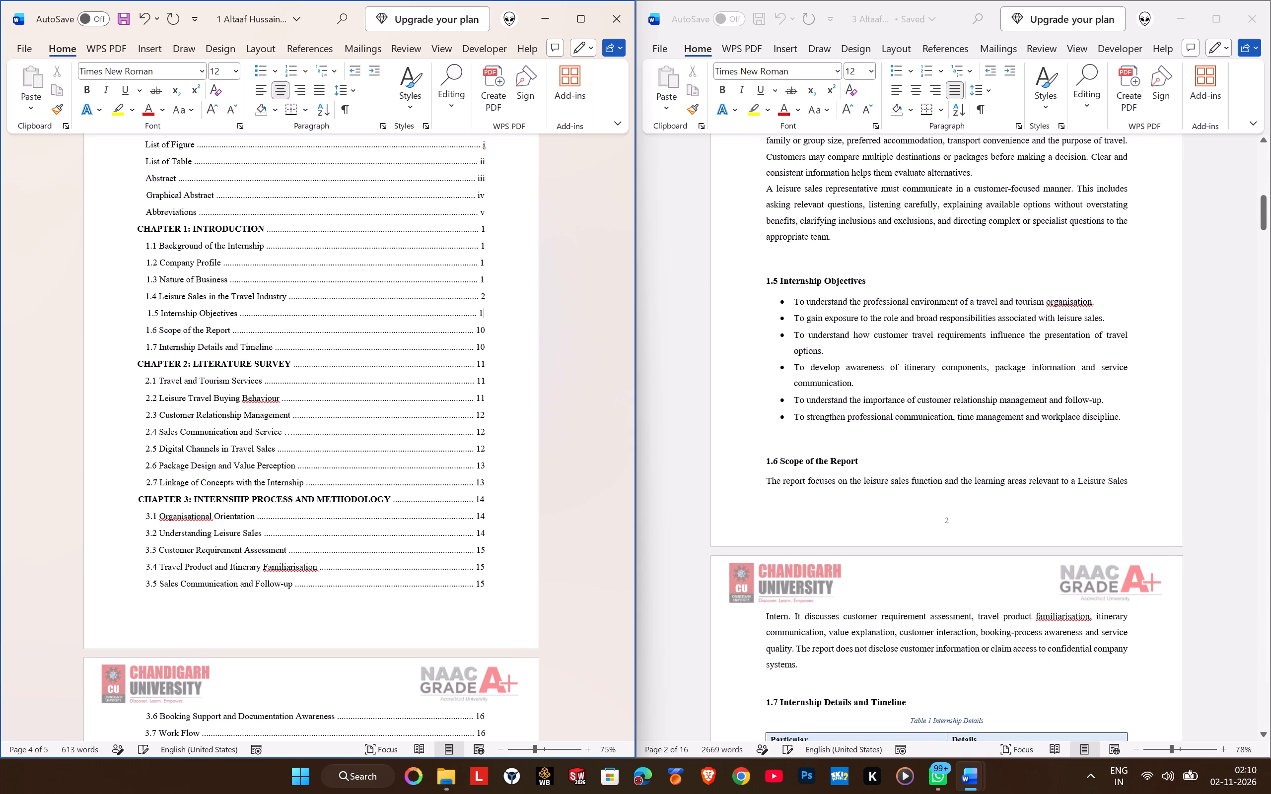
{"action": "key", "text": "BackSpace"}
{"action": "key", "text": "2"}
{"action": "key", "text": "Down"}
{"action": "key", "text": "BackSpace"}
{"action": "key", "text": "BackSpace"}
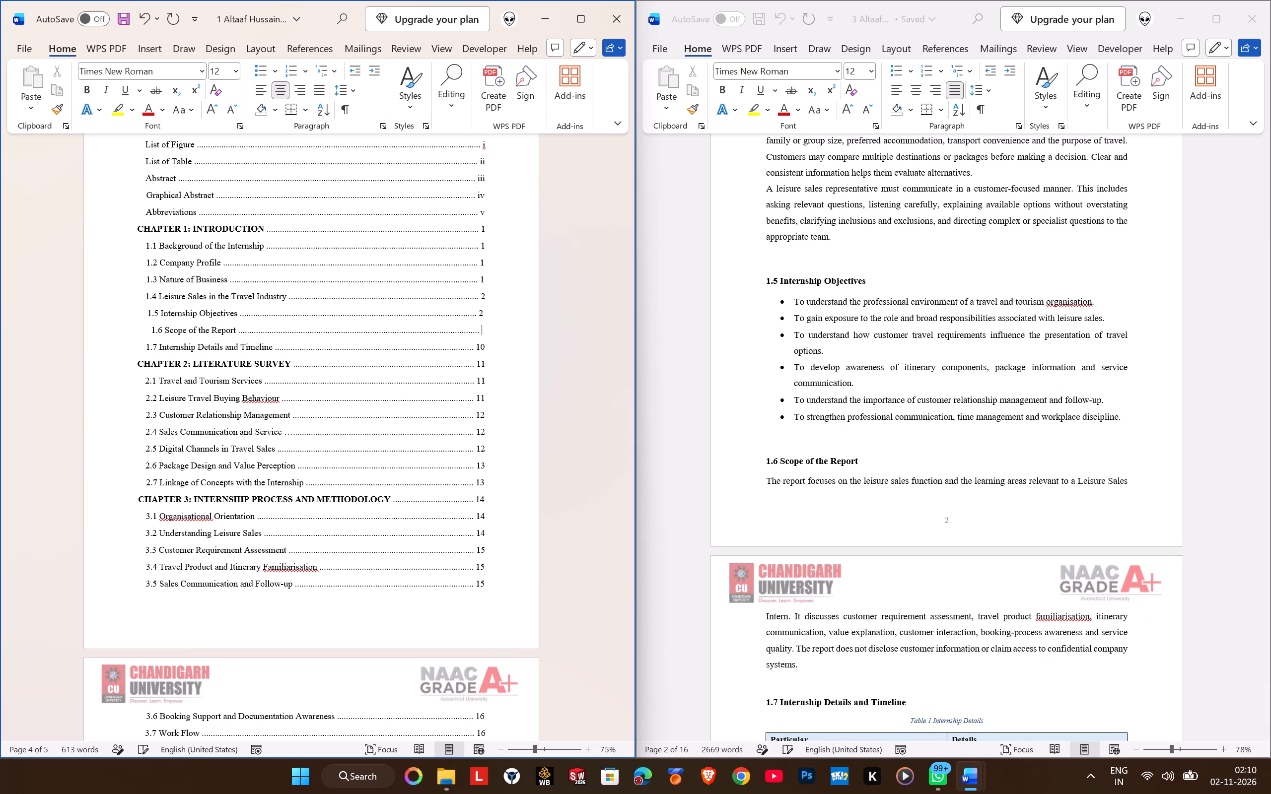
{"action": "key", "text": "2"}
Extend the dotted leaders of entries 1.6 and 1.5 so they line up with the other table of contents lines.
{"action": "key", "text": "Left"}
{"action": "key", "text": "Left"}
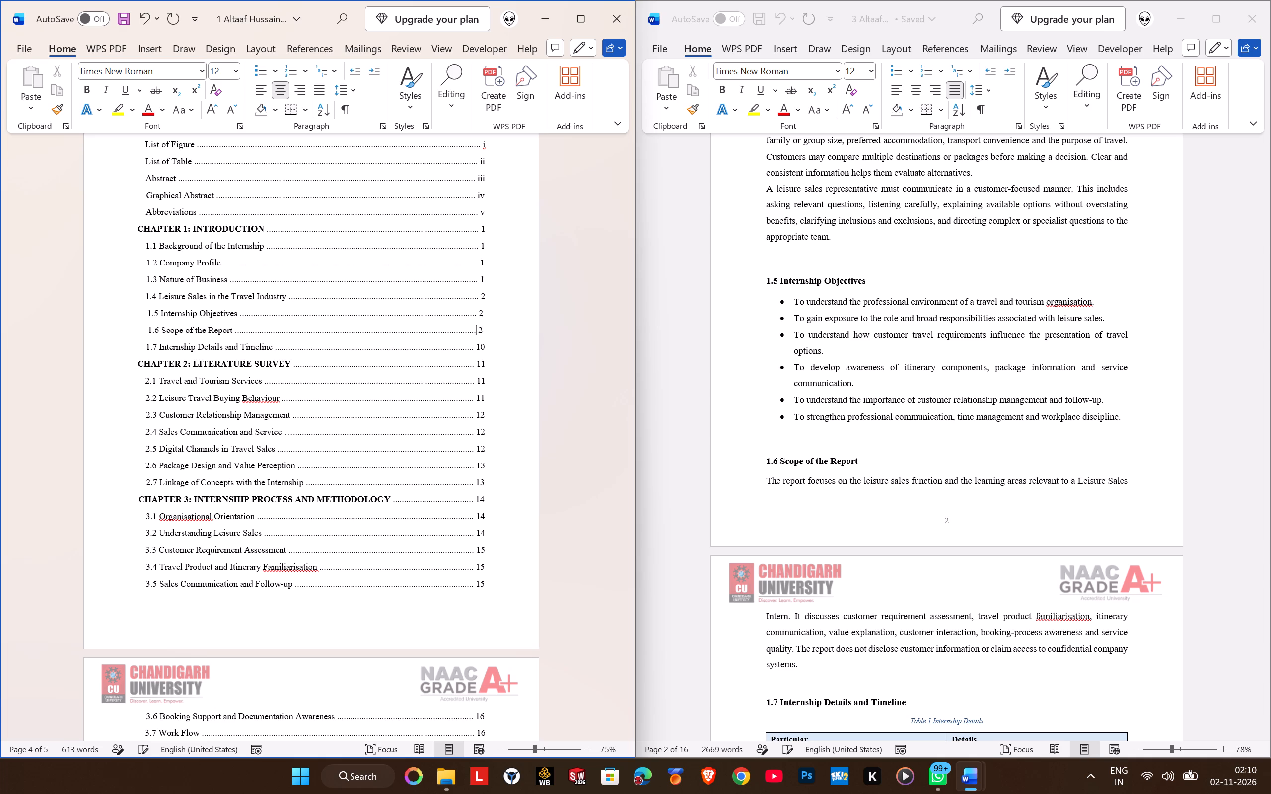
{"action": "type", "text": "..."}
{"action": "key", "text": "BackSpace"}
{"action": "key", "text": "Up"}
{"action": "key", "text": "Left"}
{"action": "type", "text": "..."}
{"action": "key", "text": "BackSpace"}
{"action": "key", "text": "Up"}
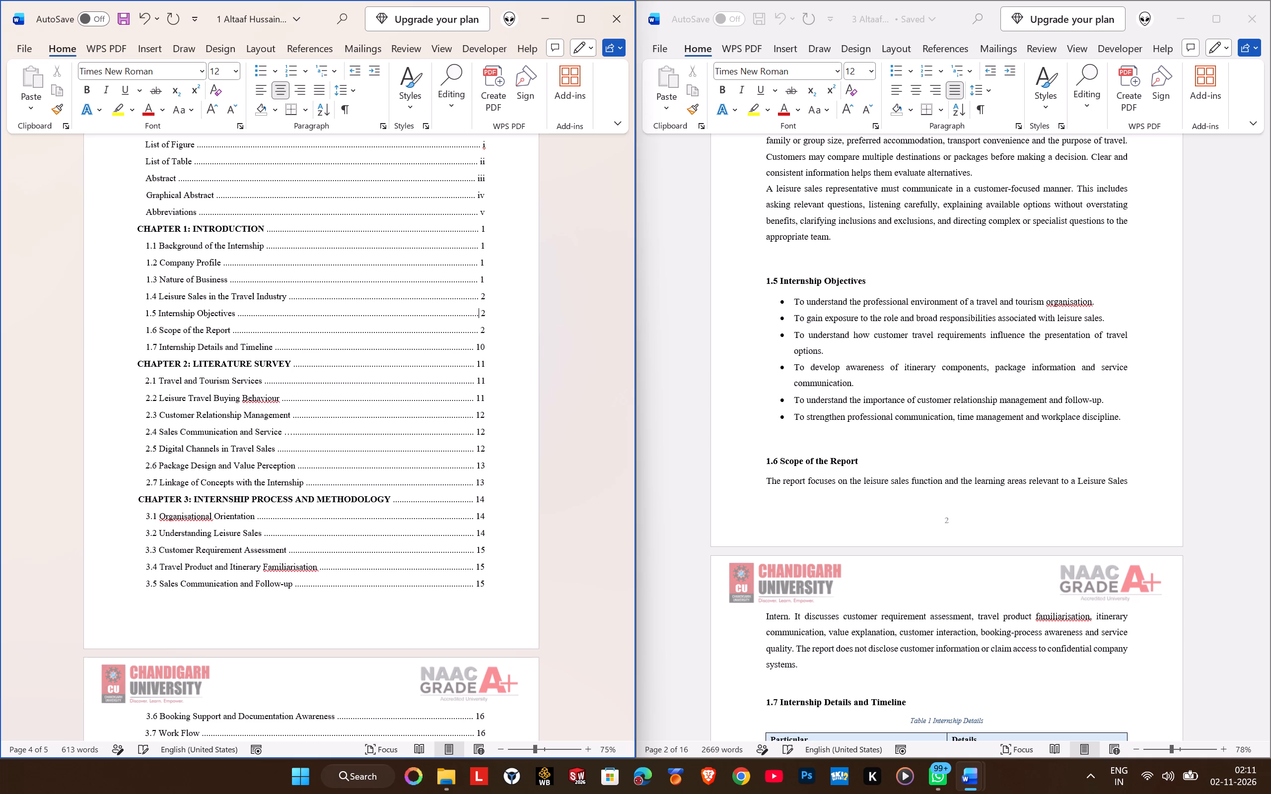
{"action": "key", "text": "period"}
{"action": "key", "text": "BackSpace"}
Set the 1.7 Internship Details and Timeline page number to 3 and extend its dotted leader to realign the line.
{"action": "key", "text": "Down"}
{"action": "key", "text": "Down"}
{"action": "key", "text": "Down"}
{"action": "scroll", "coordinate": [769, 437], "scroll_direction": "down", "scroll_amount": 6}
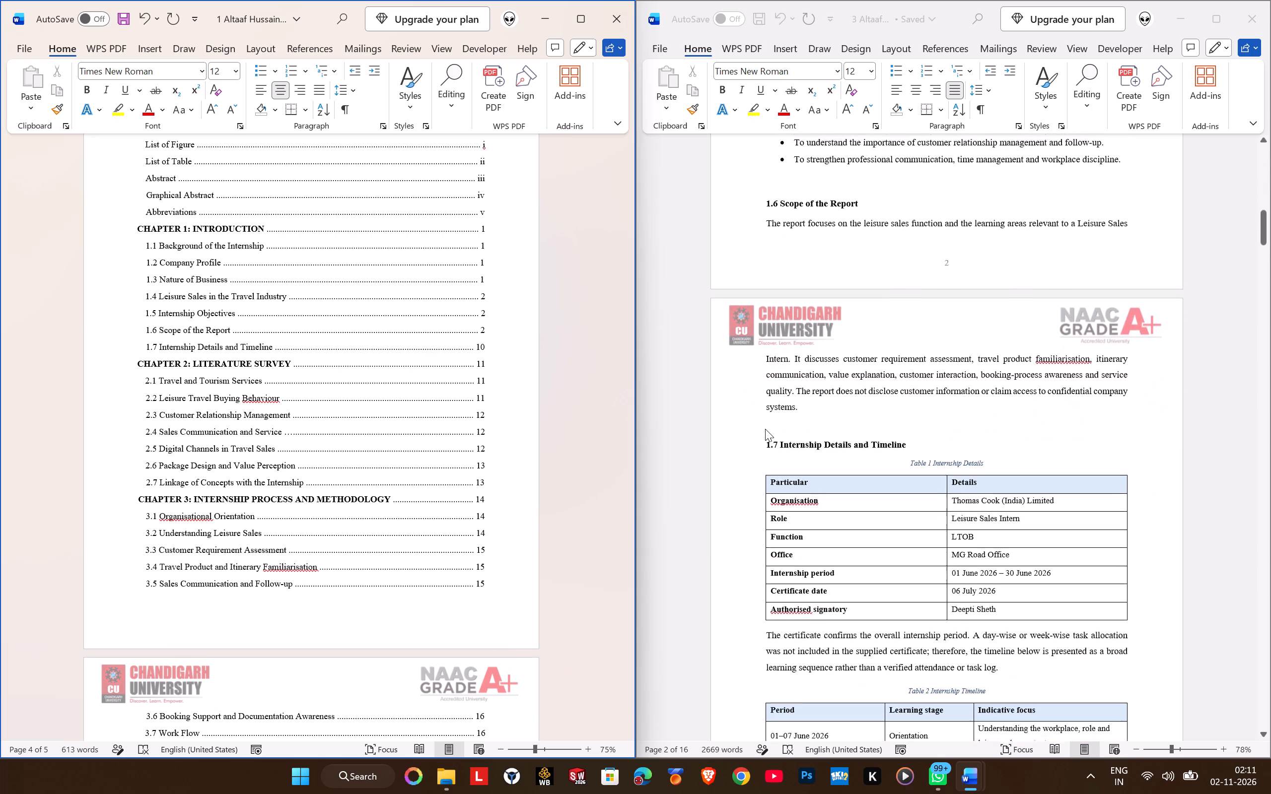
{"action": "scroll", "coordinate": [762, 427], "scroll_direction": "down", "scroll_amount": 4}
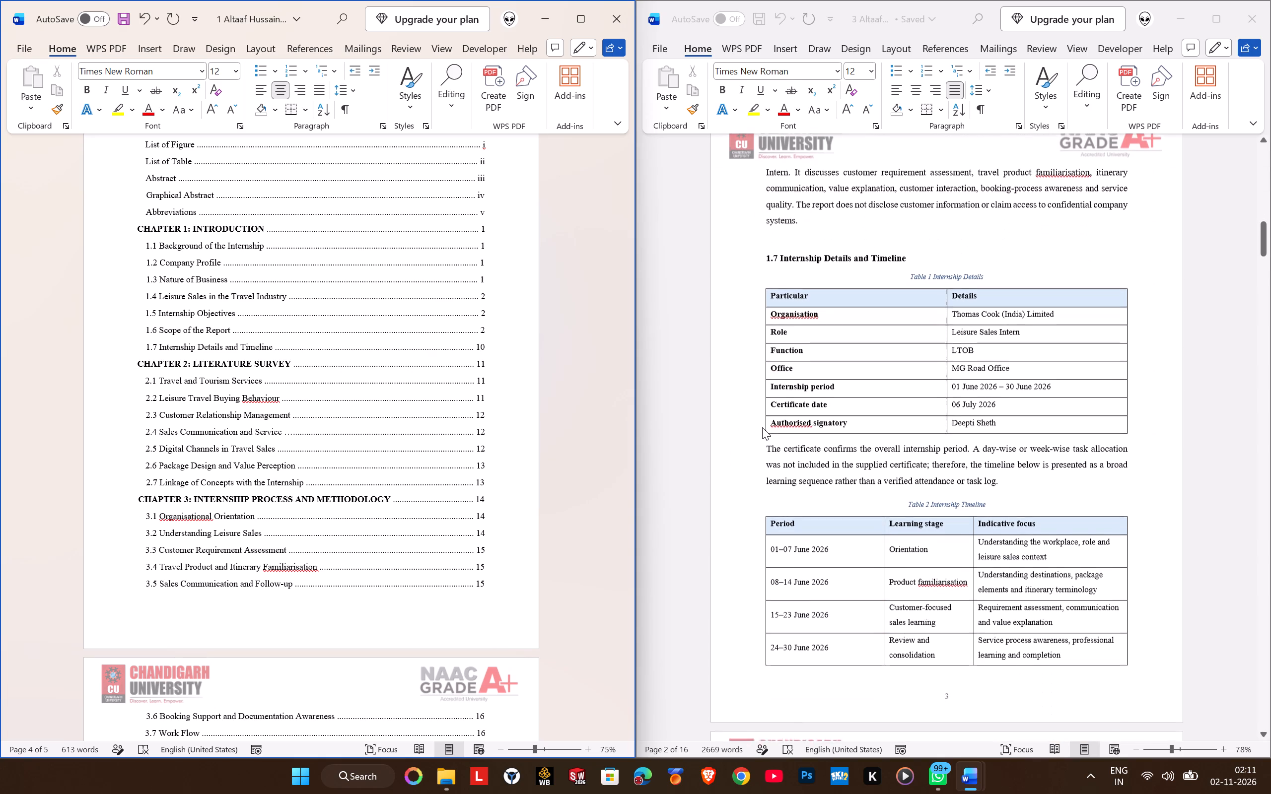
{"action": "left_click", "coordinate": [486, 349]}
{"action": "key", "text": "BackSpace"}
{"action": "key", "text": "BackSpace"}
{"action": "key", "text": "3"}
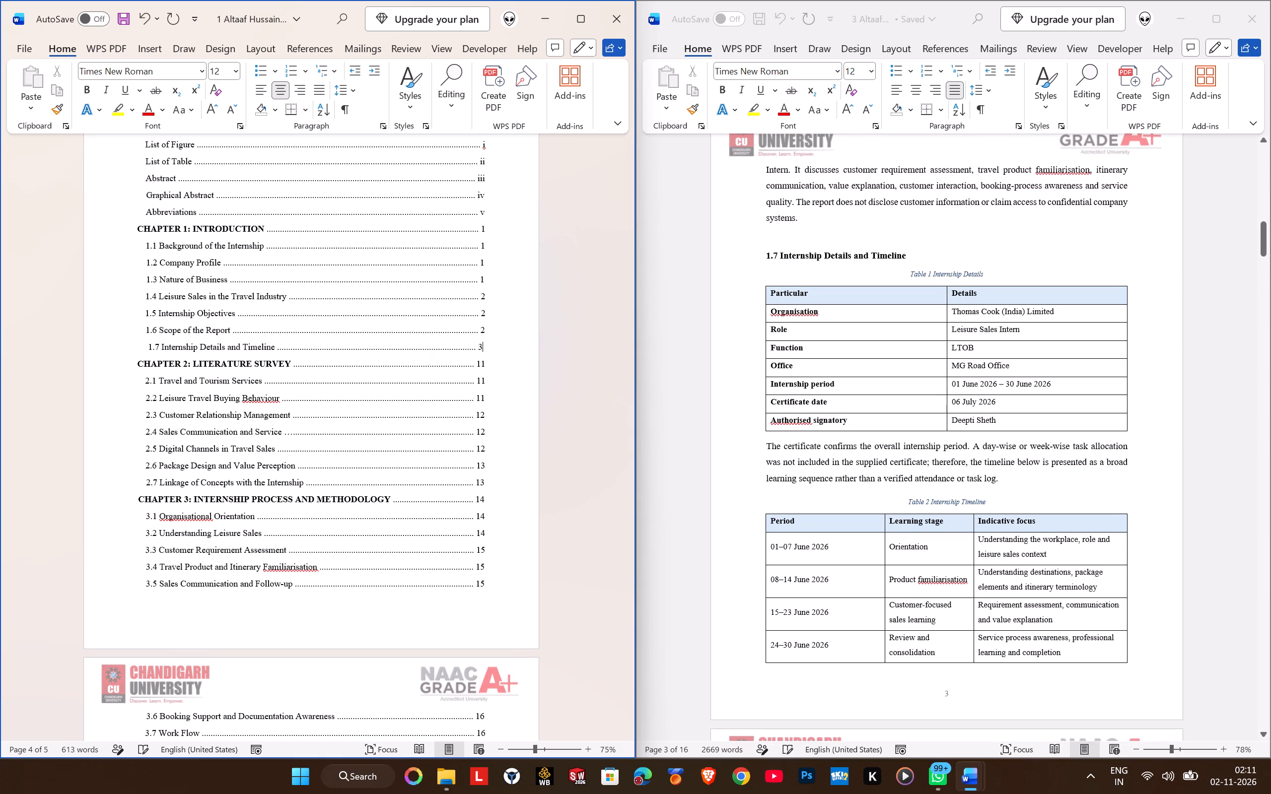
{"action": "key", "text": "Left"}
{"action": "key", "text": "Left"}
{"action": "type", "text": "..."}
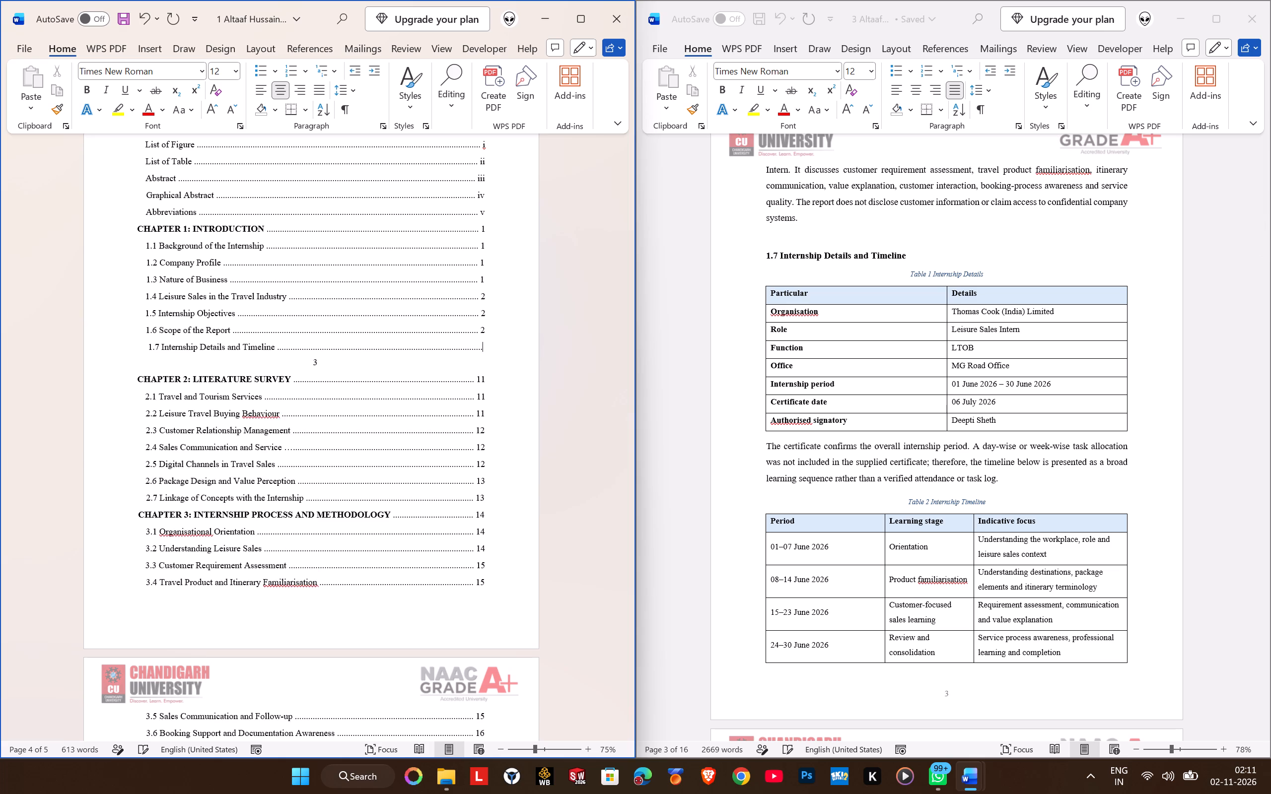
{"action": "key", "text": "BackSpace"}
{"action": "key", "text": "Down"}
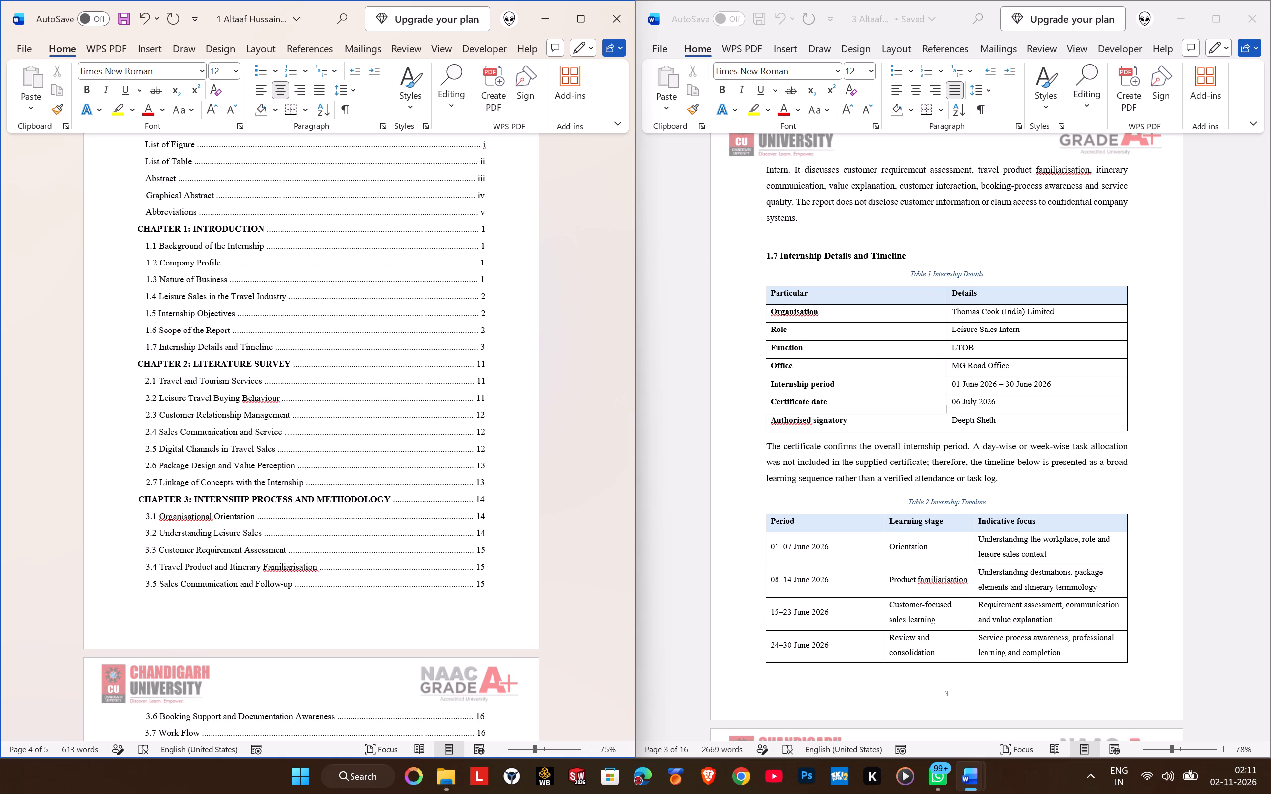
Set the page numbers of CHAPTER 2: LITERATURE SURVEY and 2.1 Travel and Tourism Services to 8 in the table of contents.
{"action": "scroll", "coordinate": [607, 374], "scroll_direction": "down", "scroll_amount": 6}
{"action": "scroll", "coordinate": [899, 447], "scroll_direction": "down", "scroll_amount": 4}
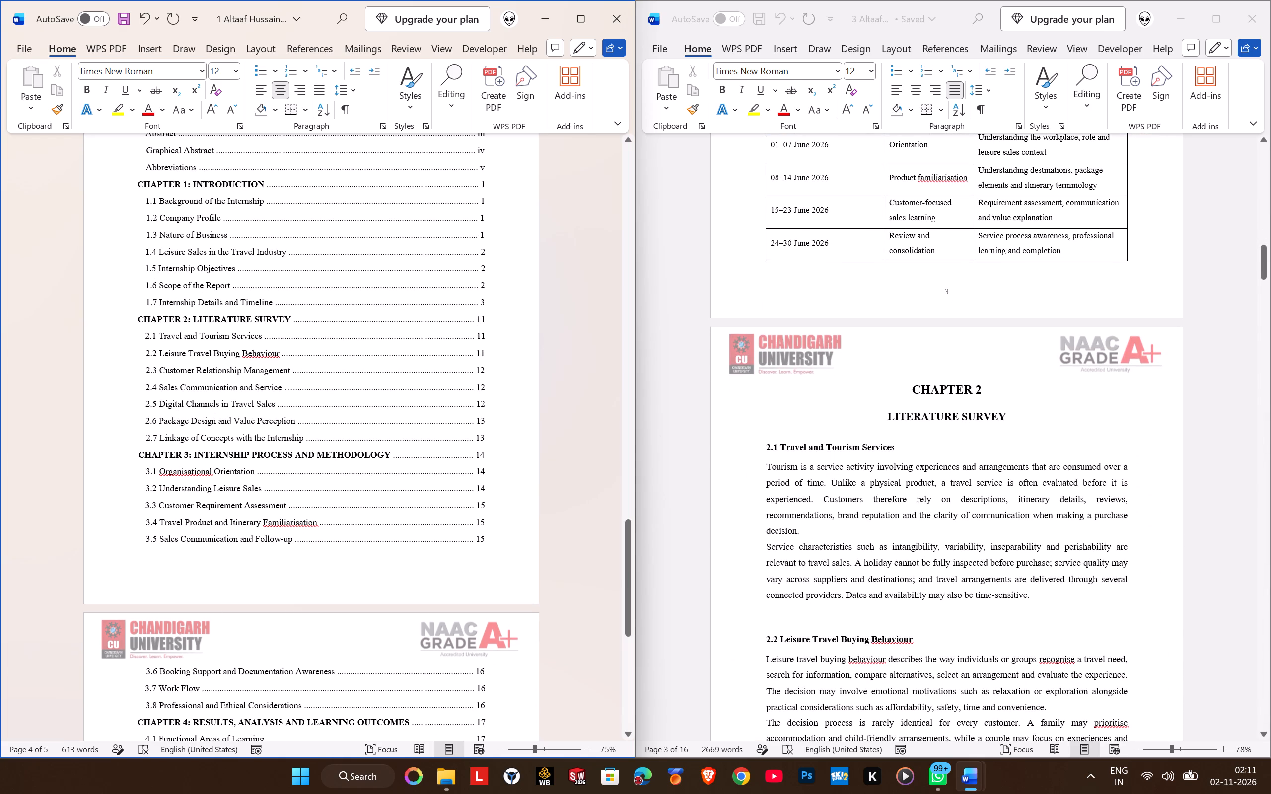
{"action": "left_click", "coordinate": [489, 320]}
{"action": "key", "text": "BackSpace"}
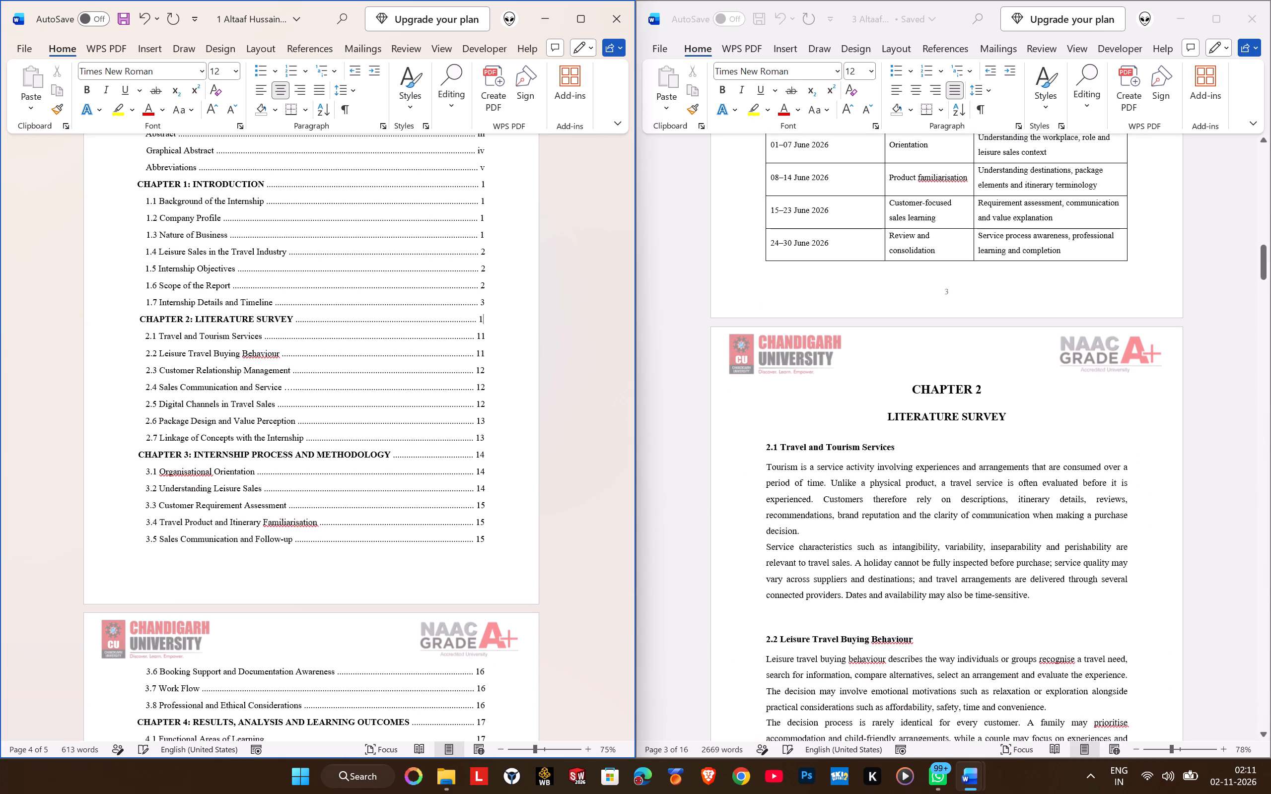
{"action": "key", "text": "BackSpace"}
{"action": "key", "text": "8"}
{"action": "key", "text": "Down"}
{"action": "key", "text": "Right"}
{"action": "key", "text": "BackSpace"}
{"action": "key", "text": "BackSpace"}
{"action": "key", "text": "8"}
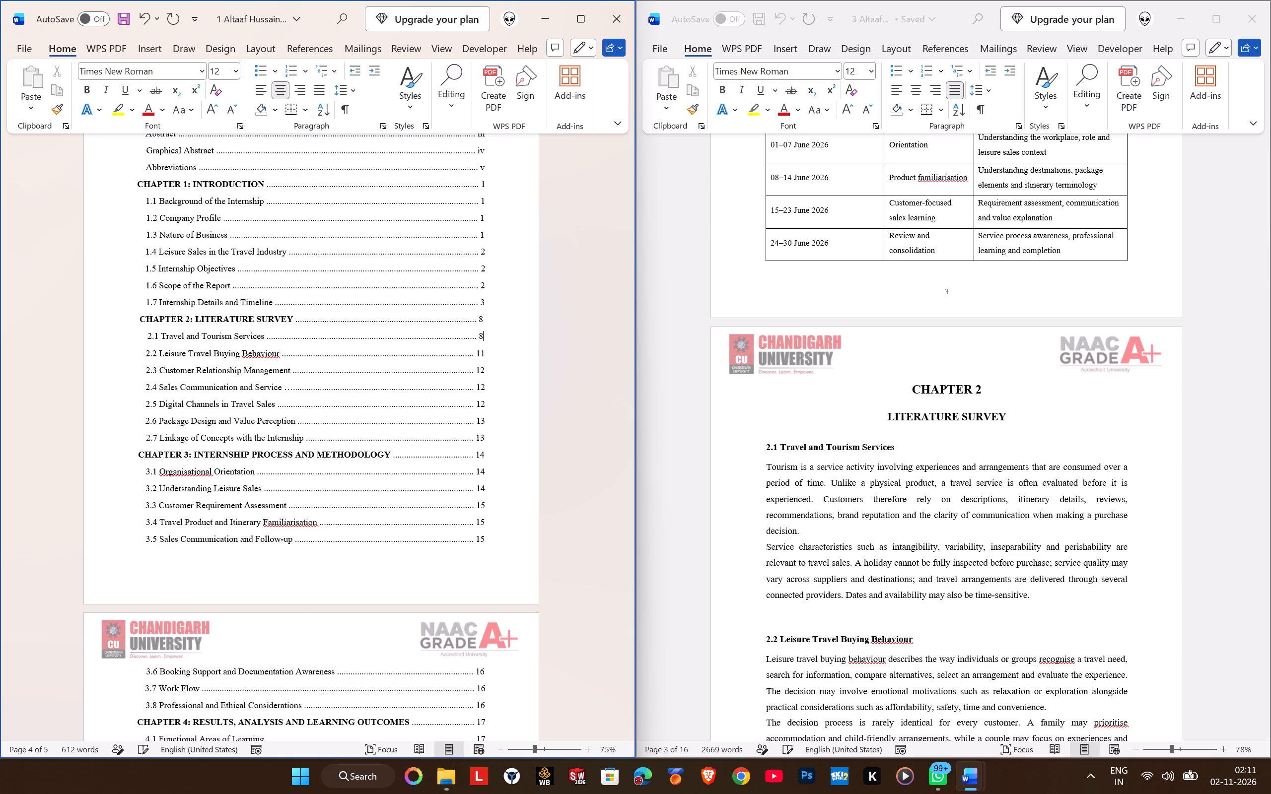
Set the page numbers of 2.2 Leisure Travel Buying Behaviour and 2.3 Customer Relationship Management to 8.
{"action": "key", "text": "Down"}
{"action": "key", "text": "BackSpace"}
{"action": "key", "text": "BackSpace"}
{"action": "key", "text": "Down"}
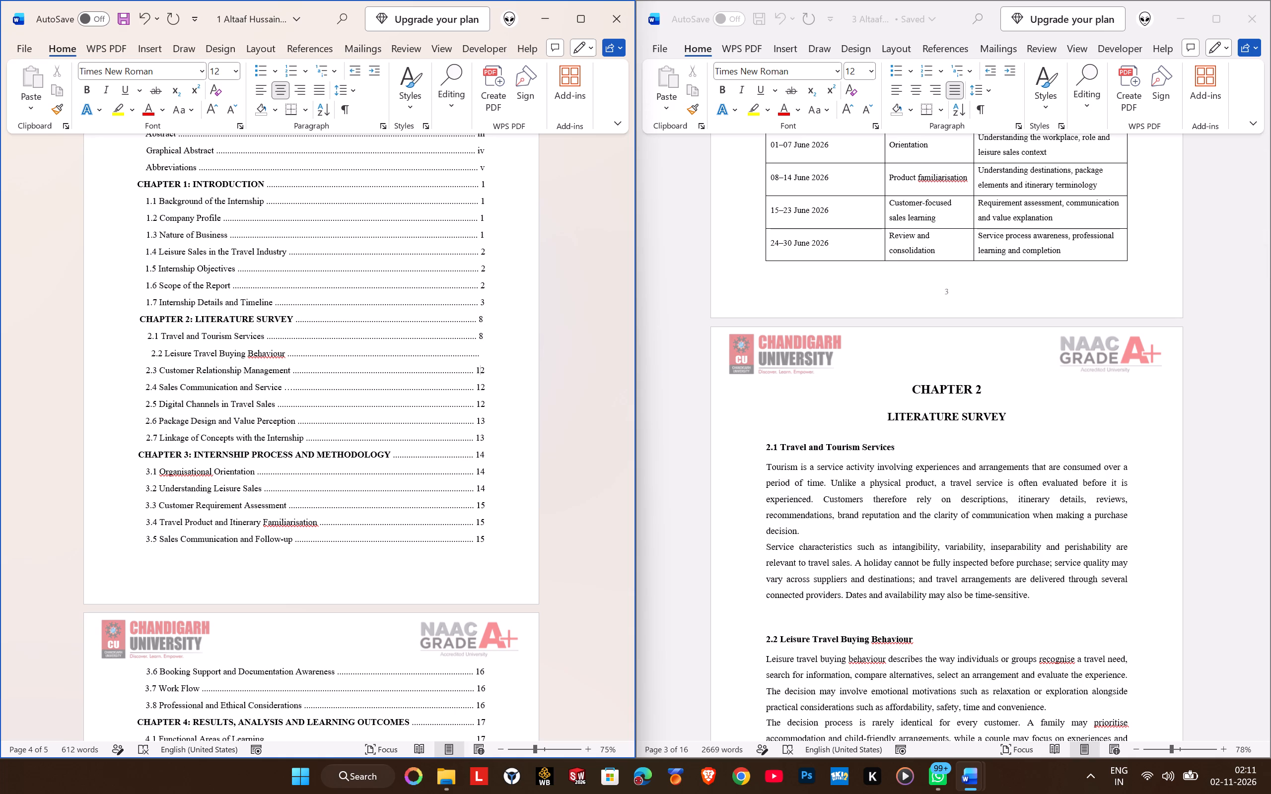
{"action": "key", "text": "Up"}
{"action": "key", "text": "8"}
{"action": "key", "text": "Down"}
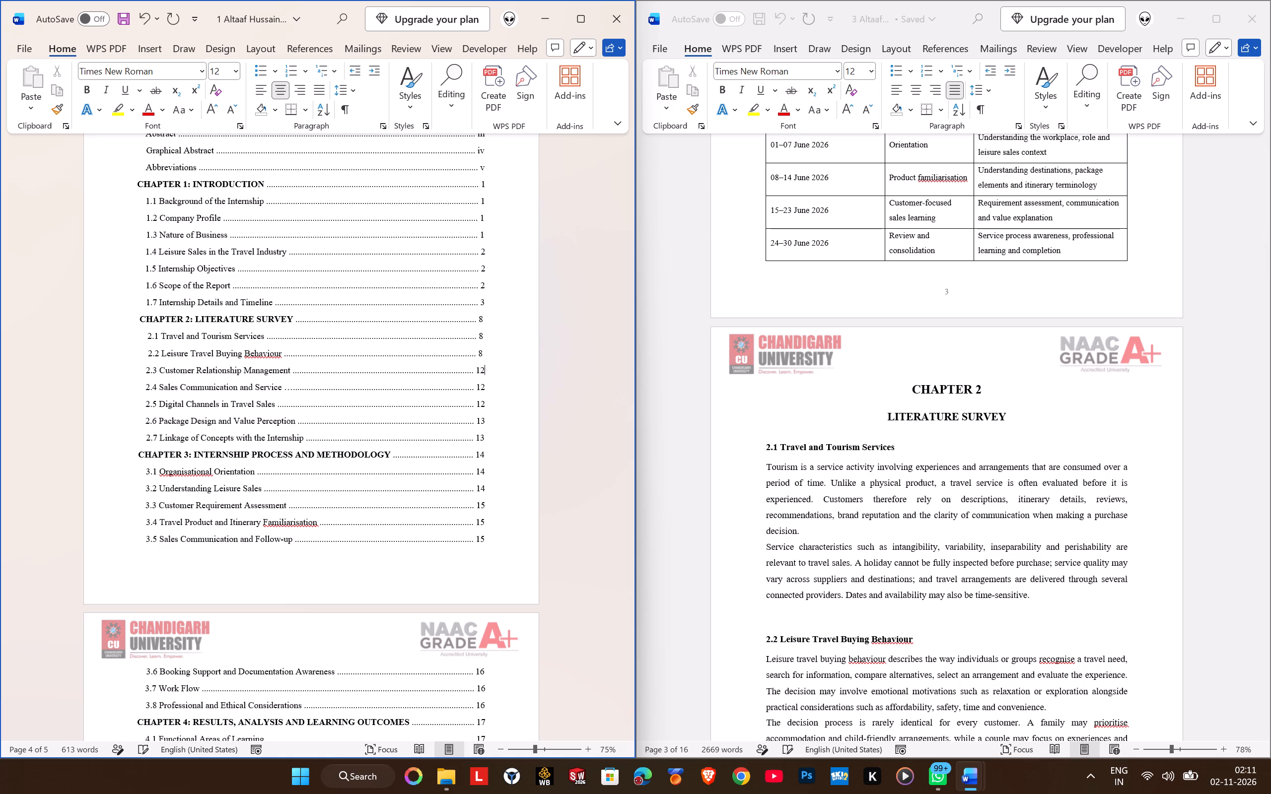
{"action": "key", "text": "BackSpace"}
{"action": "key", "text": "BackSpace"}
{"action": "key", "text": "8"}
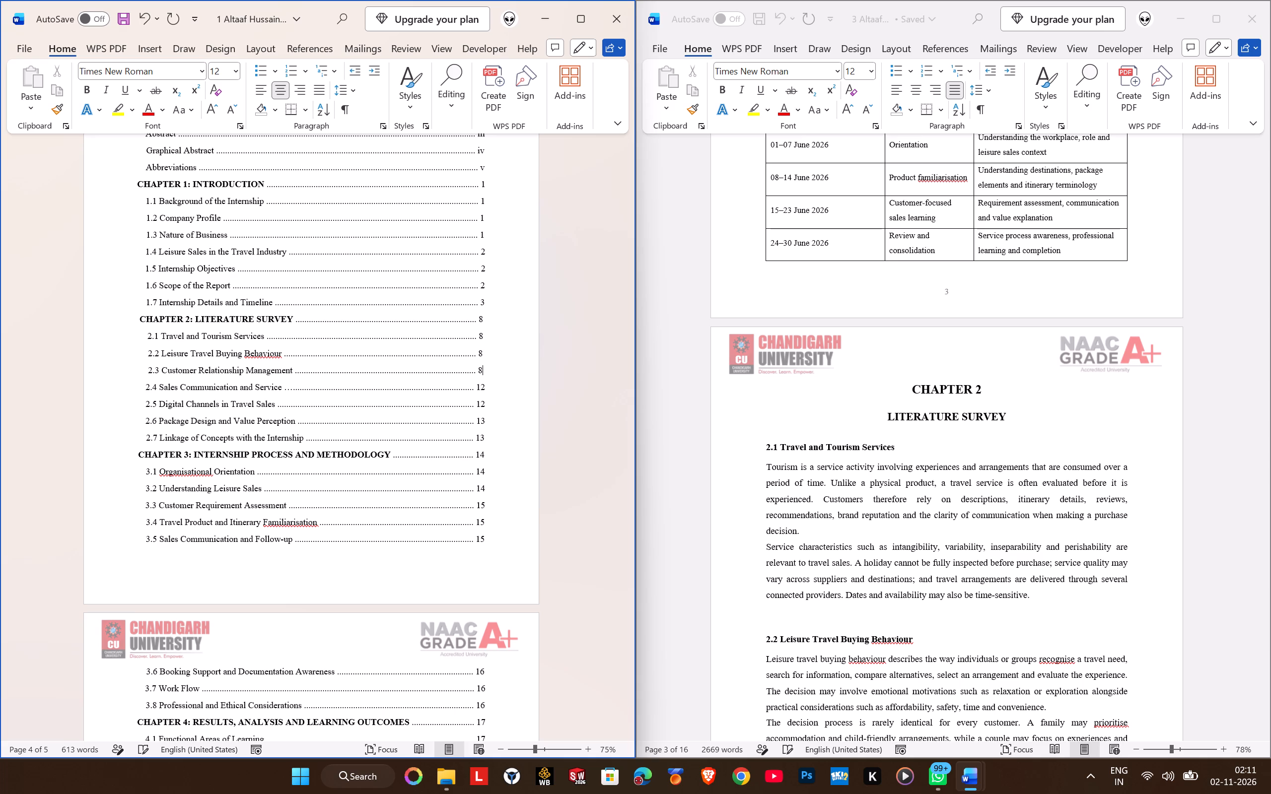
Locate sections 2.4 and 2.5 in the third file and set both entries' page numbers to 9 in the table of contents.
{"action": "scroll", "coordinate": [869, 431], "scroll_direction": "down", "scroll_amount": 8}
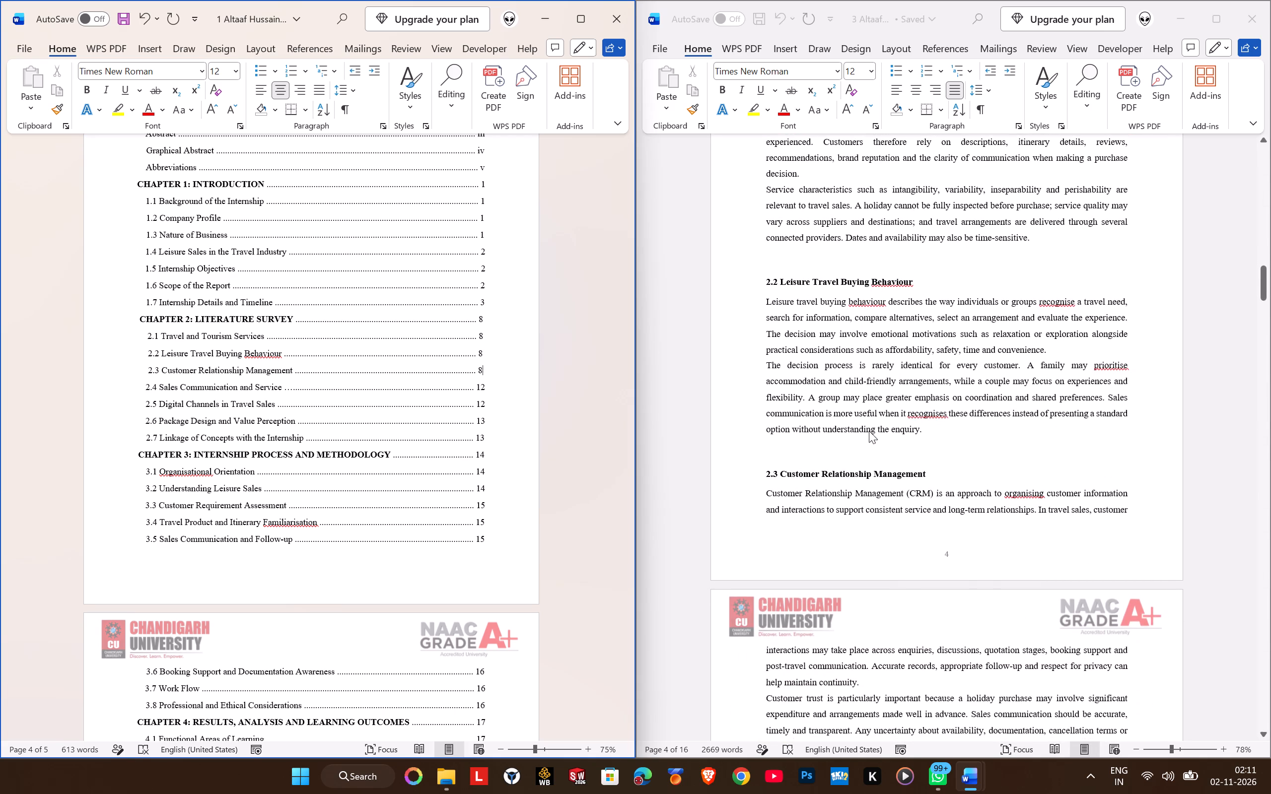
{"action": "scroll", "coordinate": [869, 431], "scroll_direction": "down", "scroll_amount": 17}
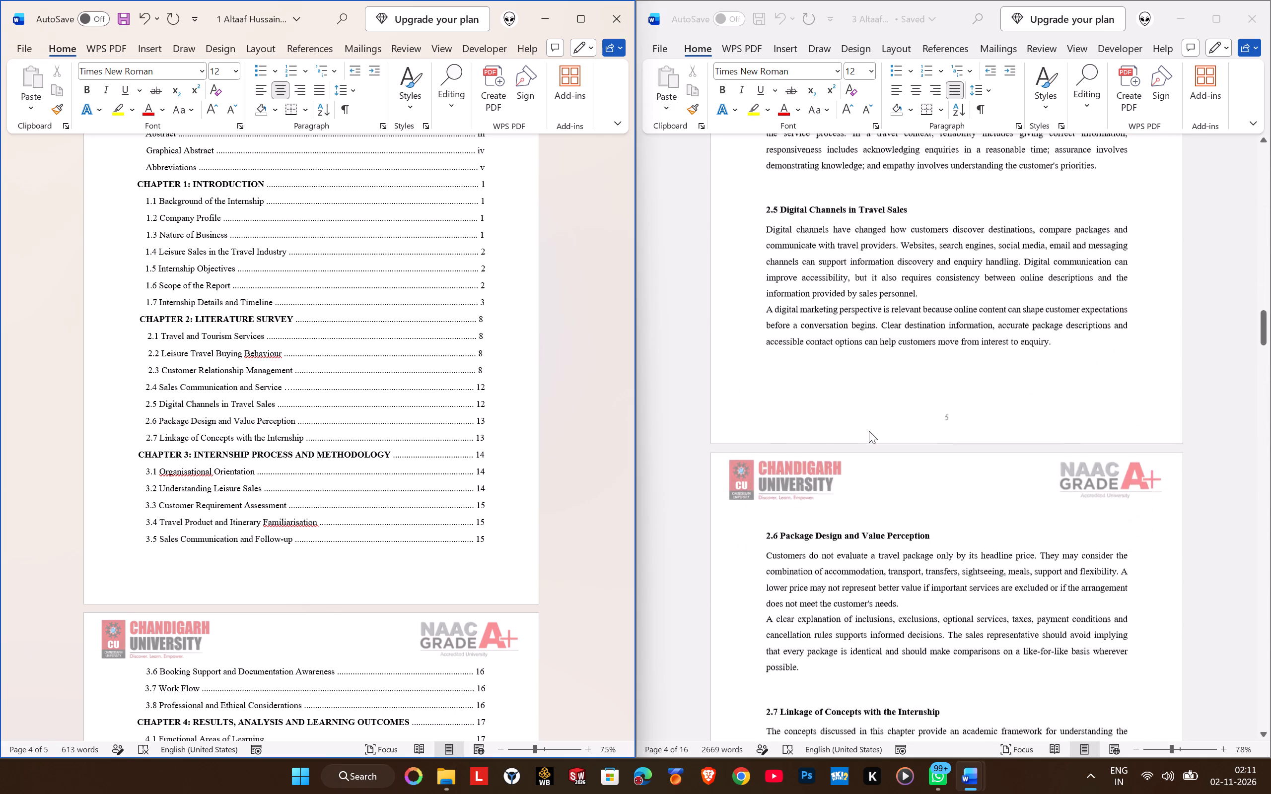
{"action": "scroll", "coordinate": [869, 431], "scroll_direction": "down", "scroll_amount": 5}
{"action": "scroll", "coordinate": [869, 431], "scroll_direction": "up", "scroll_amount": 10}
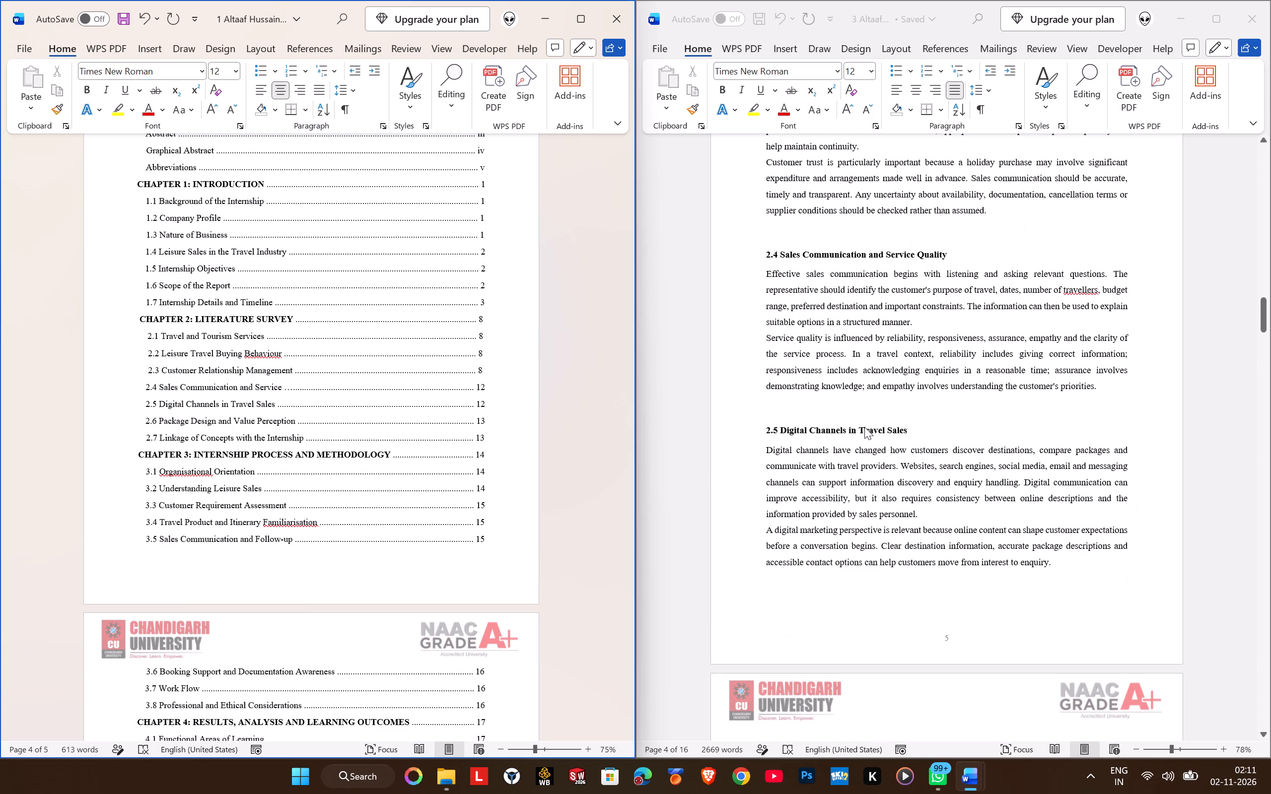
{"action": "key", "text": "Down"}
{"action": "key", "text": "Right"}
{"action": "key", "text": "BackSpace"}
{"action": "key", "text": "BackSpace"}
{"action": "key", "text": "9"}
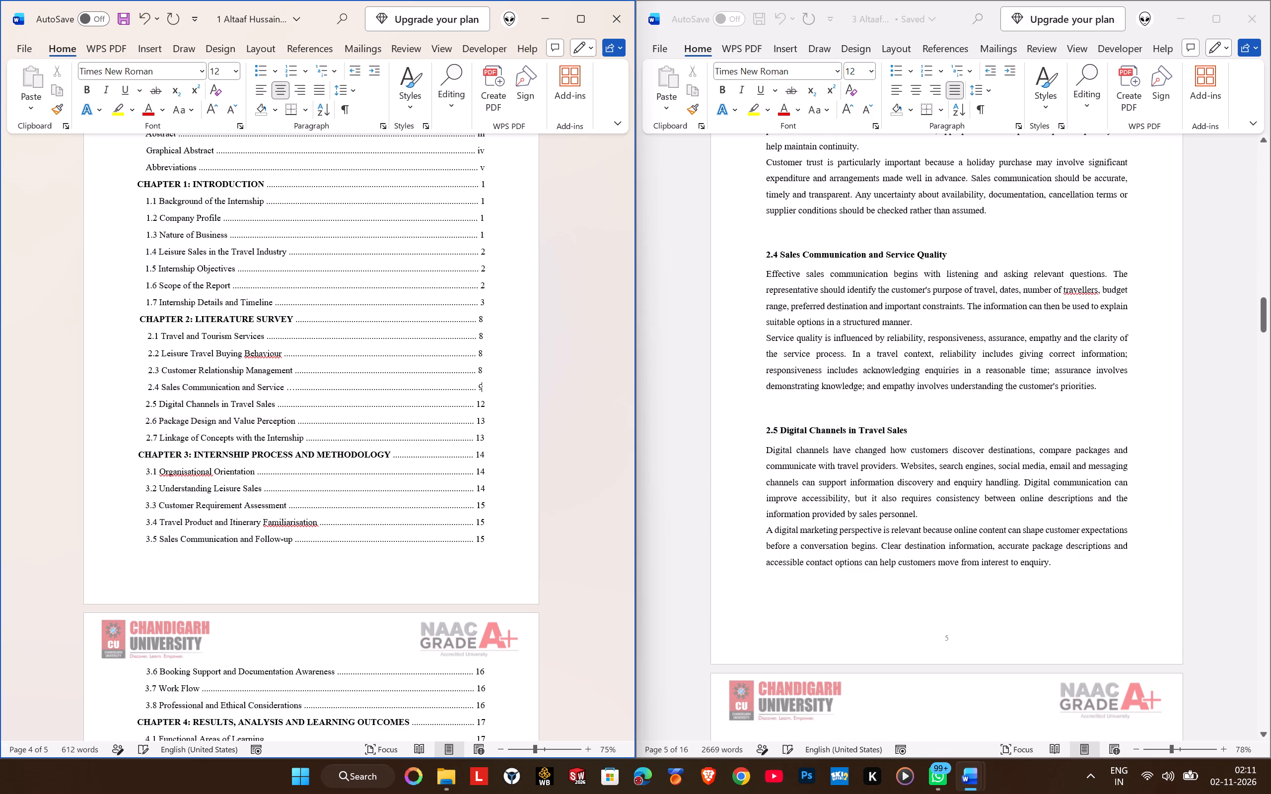
{"action": "key", "text": "Down"}
{"action": "key", "text": "BackSpace"}
{"action": "key", "text": "BackSpace"}
{"action": "key", "text": "9"}
Locate sections 2.6 and 2.7 in the third file and set both entries' page numbers to 10 in the table of contents.
{"action": "key", "text": "Down"}
{"action": "scroll", "coordinate": [862, 424], "scroll_direction": "down", "scroll_amount": 8}
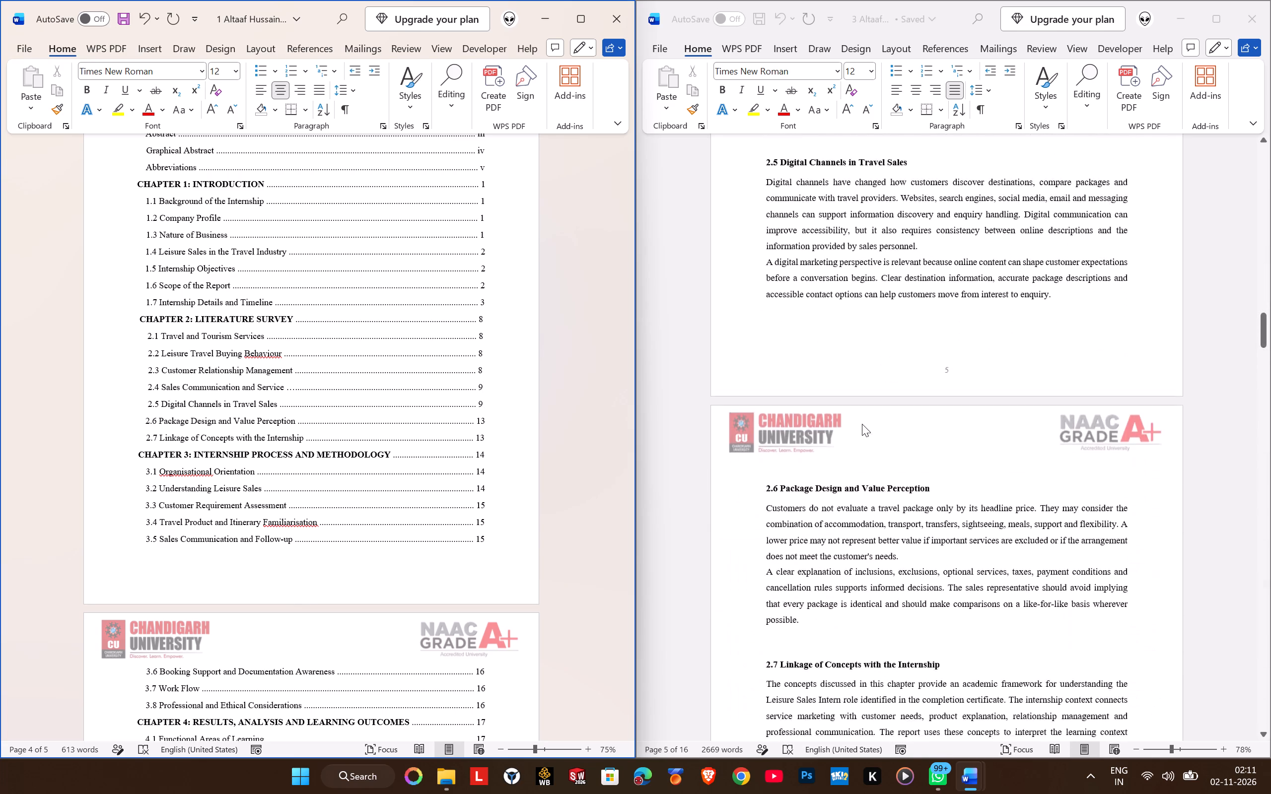
{"action": "scroll", "coordinate": [862, 424], "scroll_direction": "down", "scroll_amount": 7}
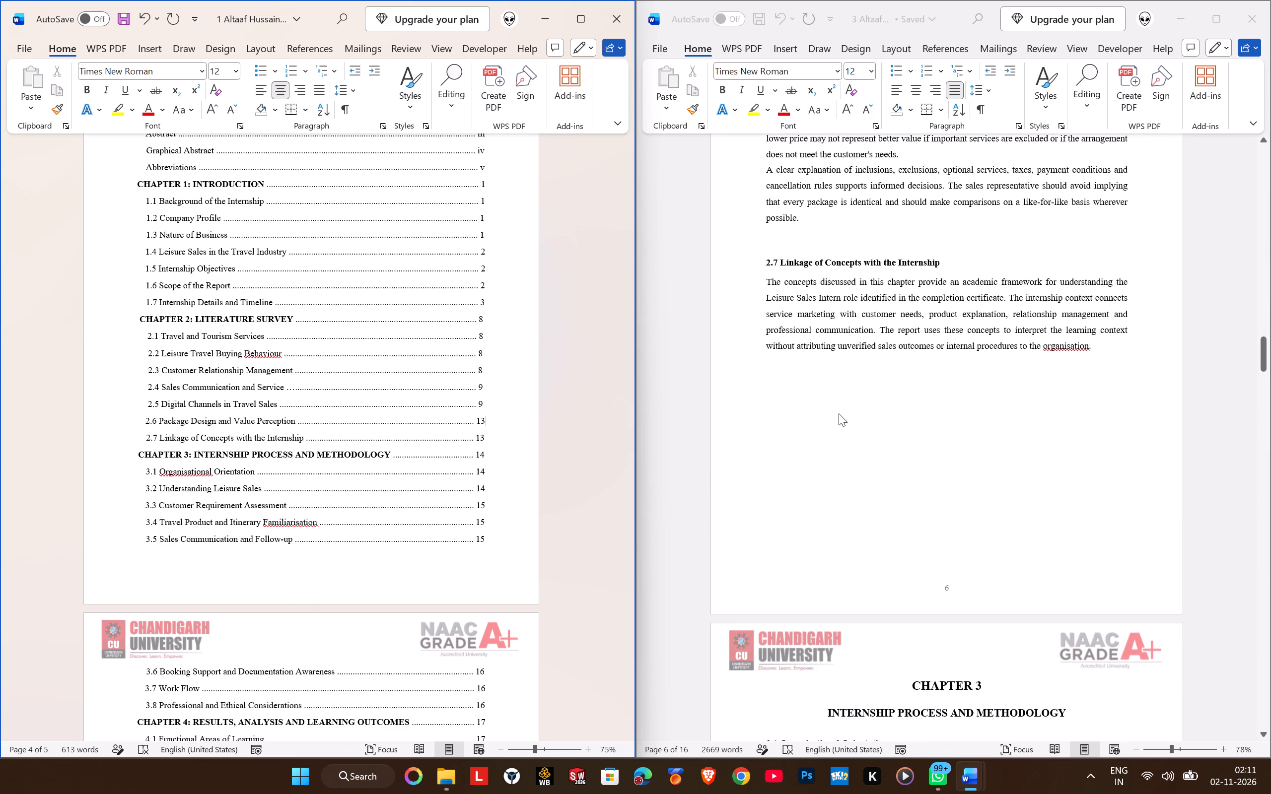
{"action": "key", "text": "BackSpace"}
{"action": "key", "text": "0"}
{"action": "key", "text": "Left"}
{"action": "key", "text": "Down"}
{"action": "key", "text": "Right"}
{"action": "key", "text": "BackSpace"}
{"action": "key", "text": "0"}
Lengthen the dot leaders of CHAPTER 2: LITERATURE SURVEY and 2.1 Travel and Tourism Services so they align with the Chapter 1 entries.
{"action": "key", "text": "Up"}
{"action": "key", "text": "Up"}
{"action": "key", "text": "Up"}
{"action": "key", "text": "Up"}
{"action": "key", "text": "Up"}
{"action": "key", "text": "Up"}
{"action": "key", "text": "Up"}
{"action": "key", "text": "Up"}
{"action": "key", "text": "Up"}
{"action": "key", "text": "Down"}
{"action": "key", "text": "Down"}
{"action": "key", "text": "Left"}
{"action": "key", "text": "Left"}
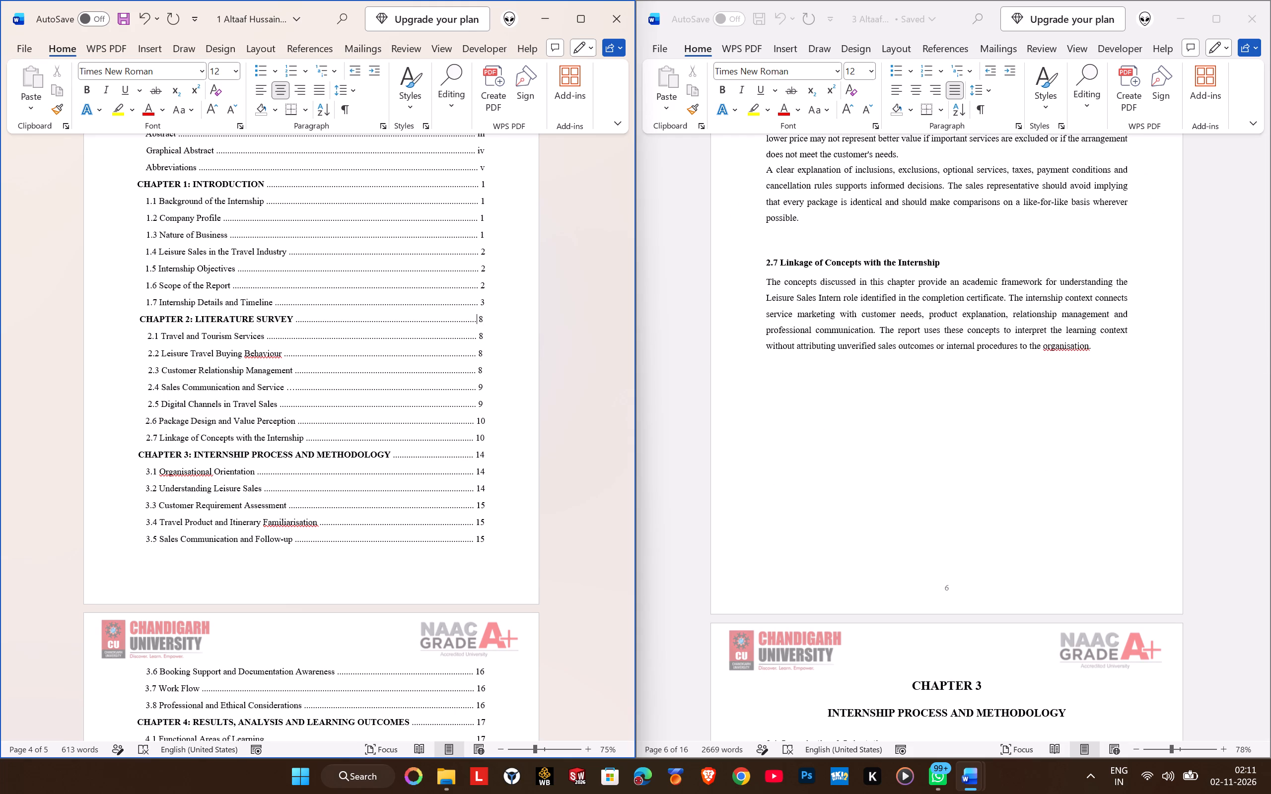
{"action": "type", "text": "..."}
{"action": "key", "text": "BackSpace"}
{"action": "key", "text": "Down"}
{"action": "key", "text": "Left"}
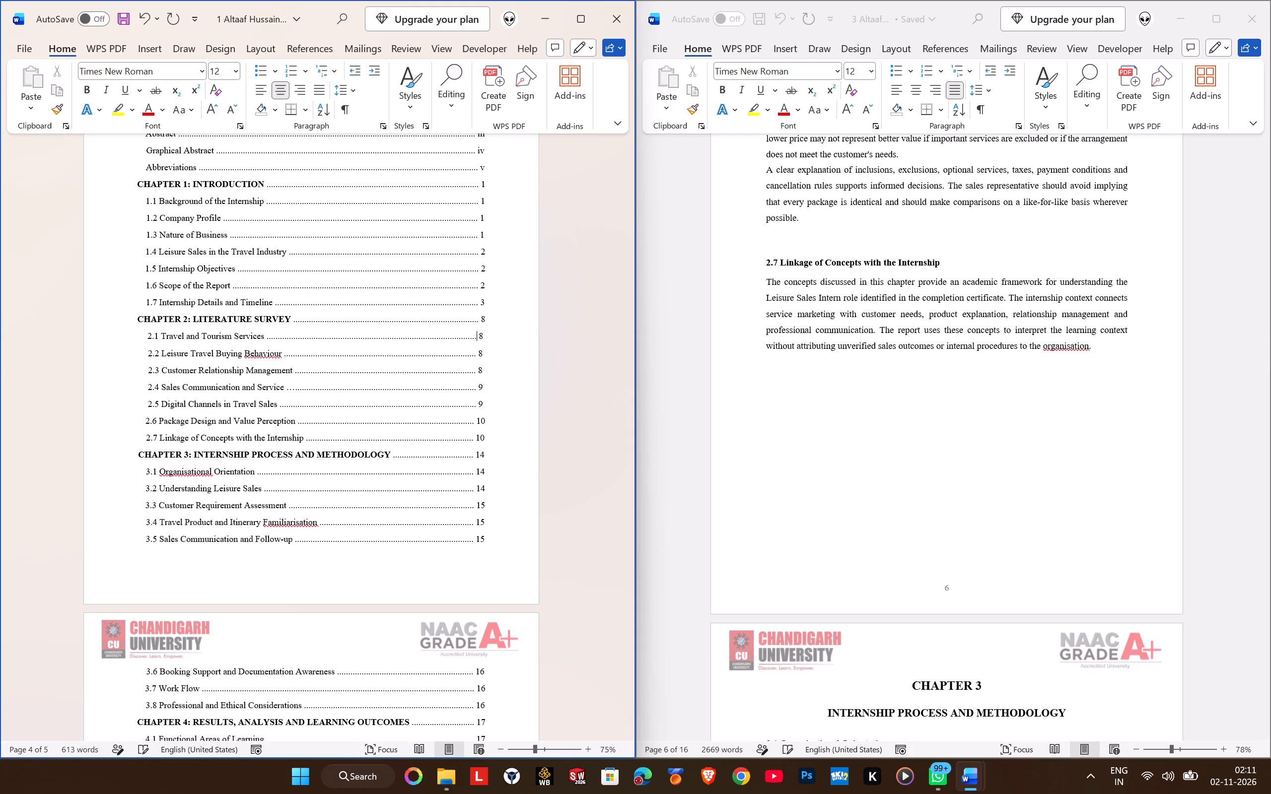
{"action": "type", "text": "..."}
{"action": "key", "text": "BackSpace"}
Lengthen the dot leaders of entries 2.2, 2.3 and 2.4 in the table of contents to align them with the other subsections.
{"action": "key", "text": "Down"}
{"action": "key", "text": "Left"}
{"action": "type", "text": "..."}
{"action": "key", "text": "BackSpace"}
{"action": "key", "text": "Down"}
{"action": "key", "text": "Left"}
{"action": "type", "text": "..."}
{"action": "key", "text": "BackSpace"}
{"action": "key", "text": "Down"}
{"action": "key", "text": "Left"}
{"action": "type", "text": "..."}
{"action": "key", "text": "BackSpace"}
Lengthen the dot leader of 2.5 Digital Channels in Travel Sales to align it with the neighbouring entries.
{"action": "key", "text": "Down"}
{"action": "key", "text": "Left"}
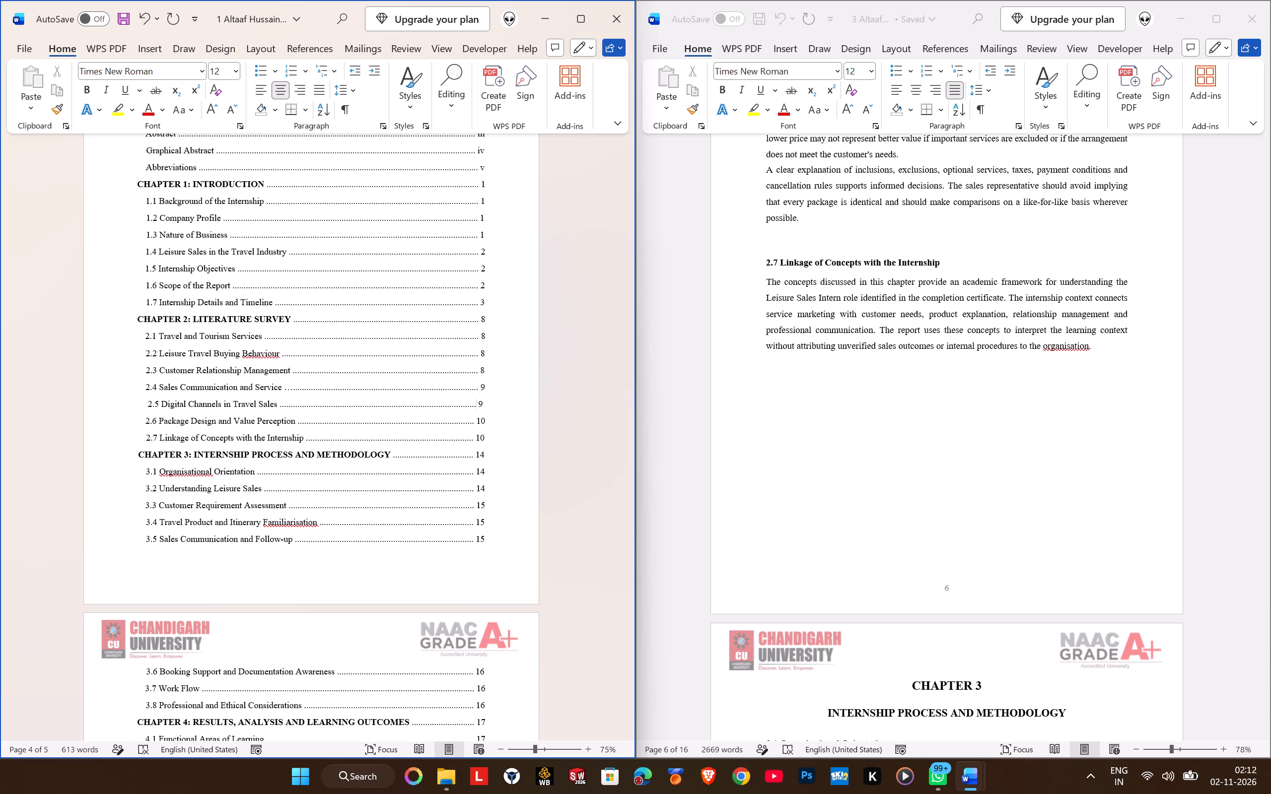
{"action": "type", "text": "..."}
{"action": "key", "text": "BackSpace"}
{"action": "key", "text": "Down"}
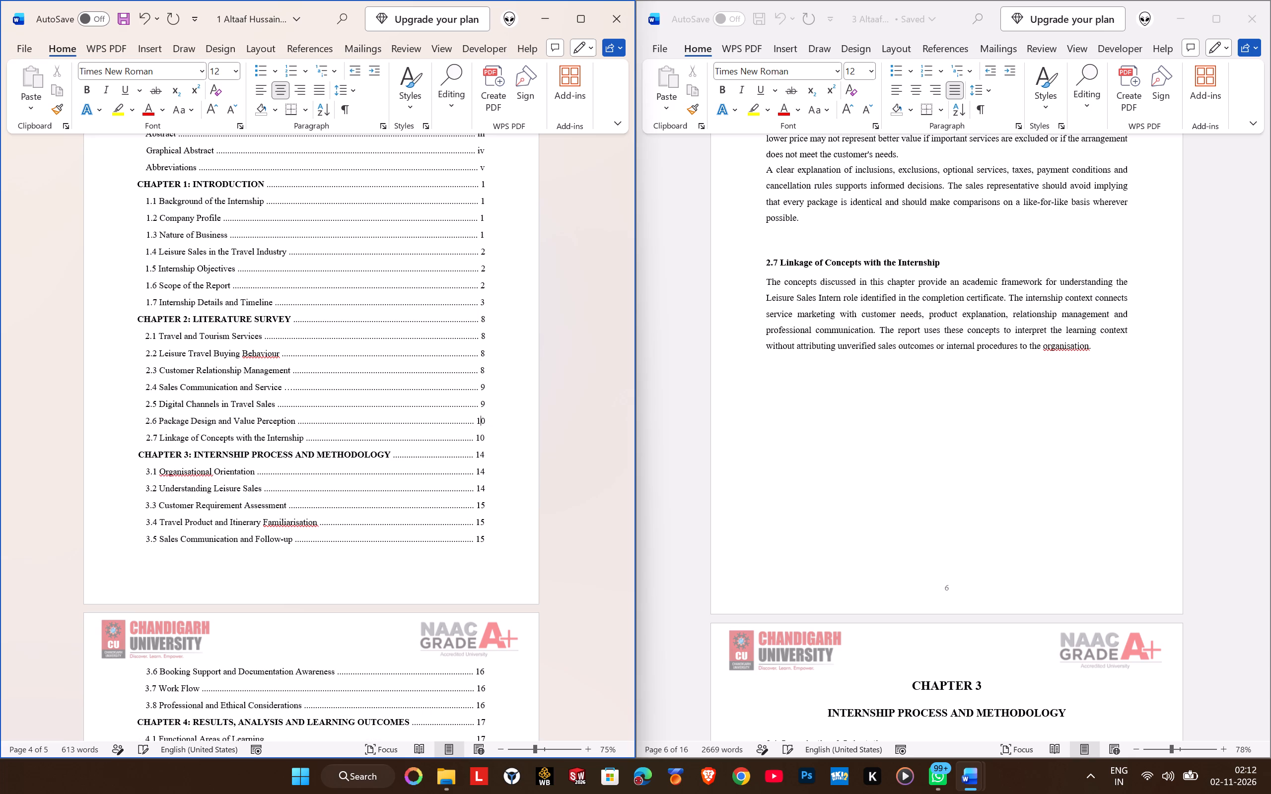
{"action": "key", "text": "Left"}
{"action": "key", "text": "Left"}
{"action": "key", "text": "period"}
{"action": "key", "text": "BackSpace"}
{"action": "key", "text": "Down"}
{"action": "key", "text": "Down"}
Check the printed page numbers of the Chapter 1 to 3 sections in the third file against the table of contents.
{"action": "scroll", "coordinate": [871, 439], "scroll_direction": "down", "scroll_amount": 12}
{"action": "scroll", "coordinate": [870, 435], "scroll_direction": "up", "scroll_amount": 5}
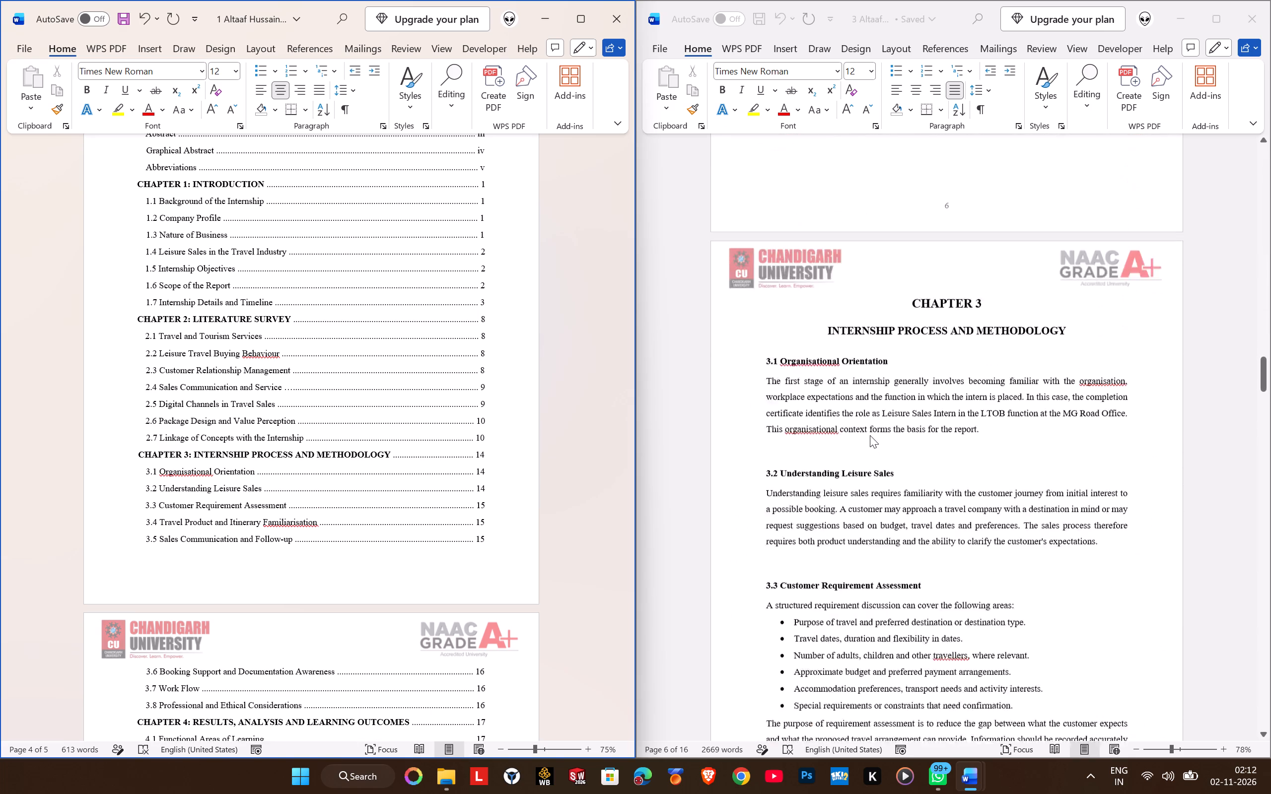
{"action": "scroll", "coordinate": [870, 432], "scroll_direction": "up", "scroll_amount": 10}
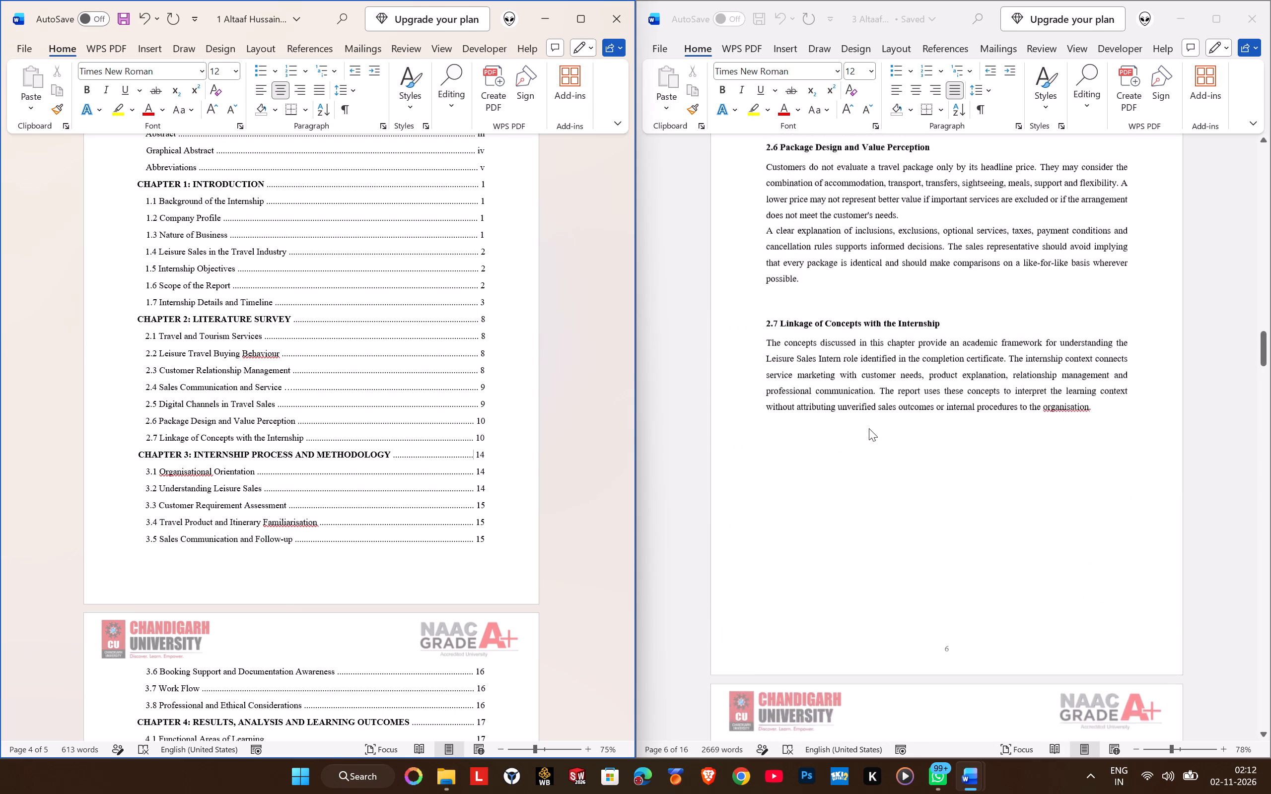
{"action": "scroll", "coordinate": [869, 428], "scroll_direction": "up", "scroll_amount": 1}
{"action": "scroll", "coordinate": [869, 428], "scroll_direction": "down", "scroll_amount": 4}
{"action": "scroll", "coordinate": [869, 428], "scroll_direction": "up", "scroll_amount": 13}
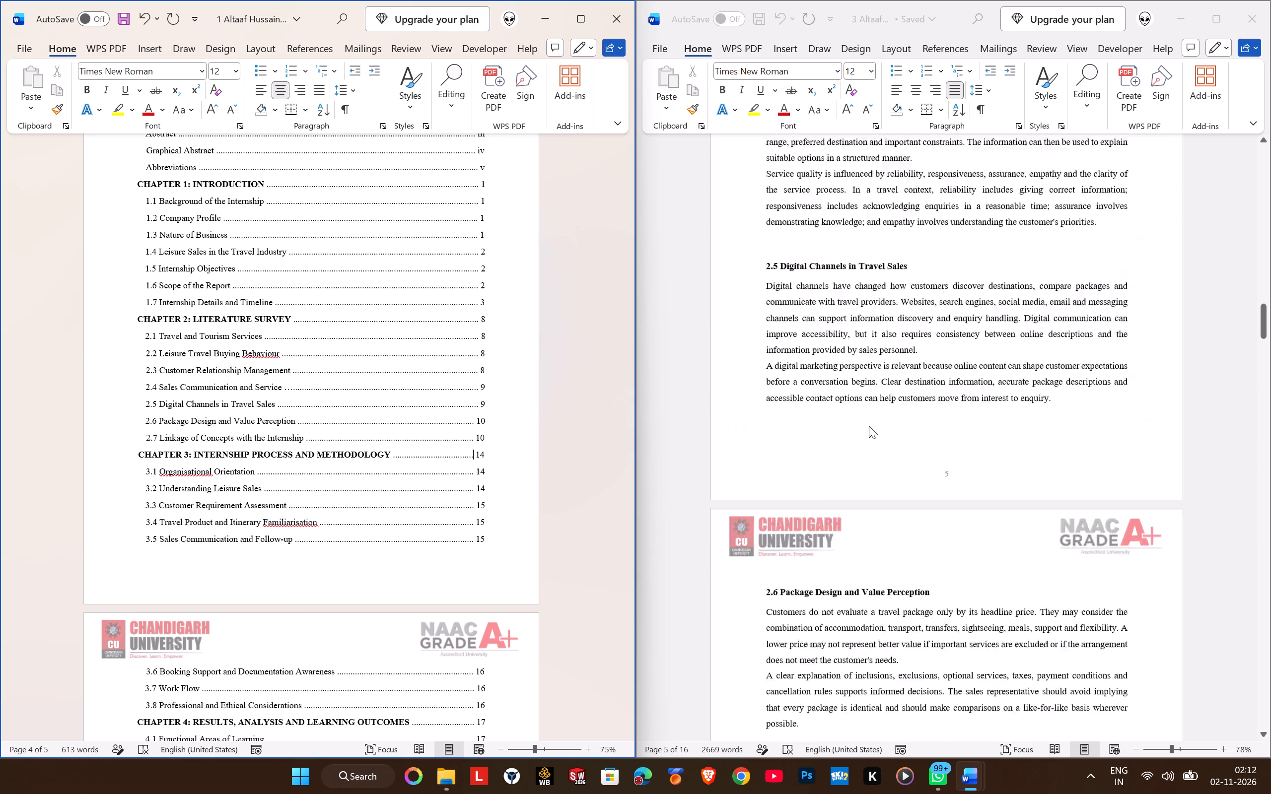
{"action": "scroll", "coordinate": [860, 433], "scroll_direction": "up", "scroll_amount": 14}
{"action": "scroll", "coordinate": [858, 398], "scroll_direction": "up", "scroll_amount": 14}
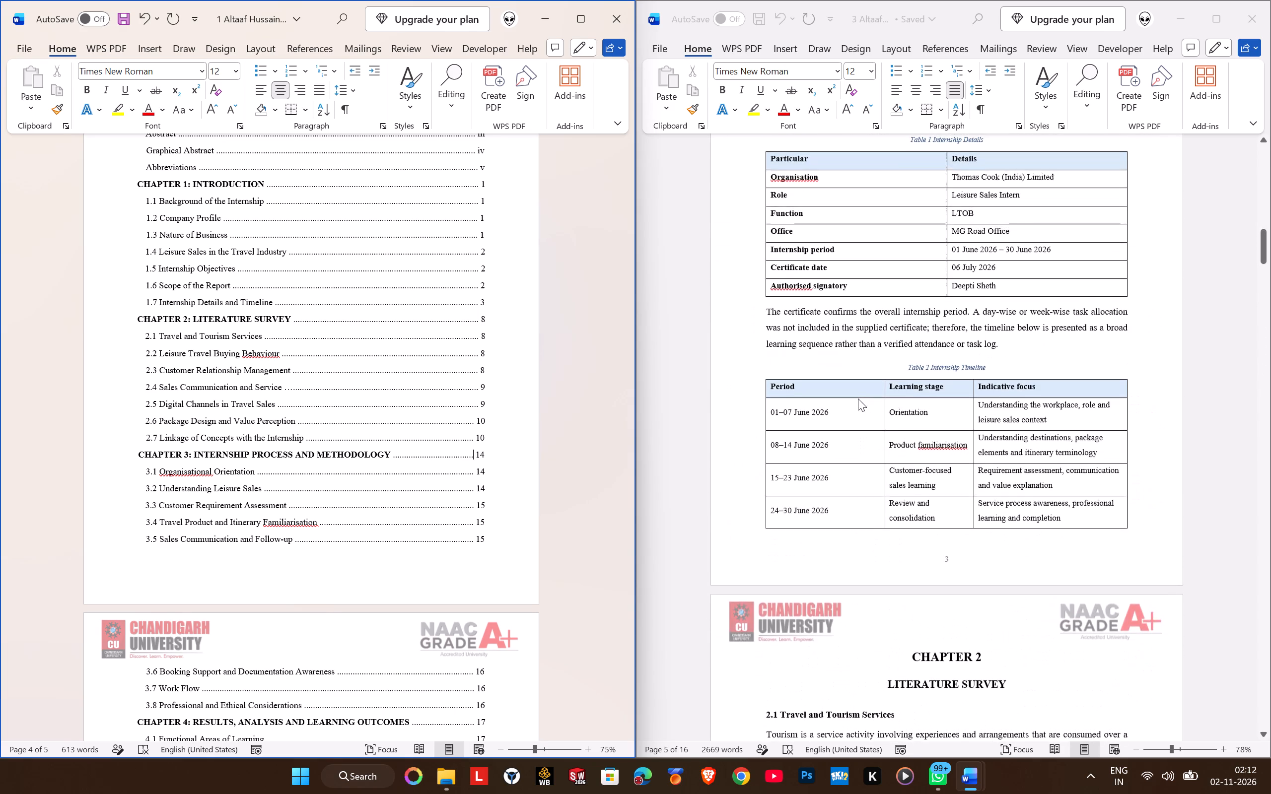
{"action": "scroll", "coordinate": [858, 398], "scroll_direction": "up", "scroll_amount": 17}
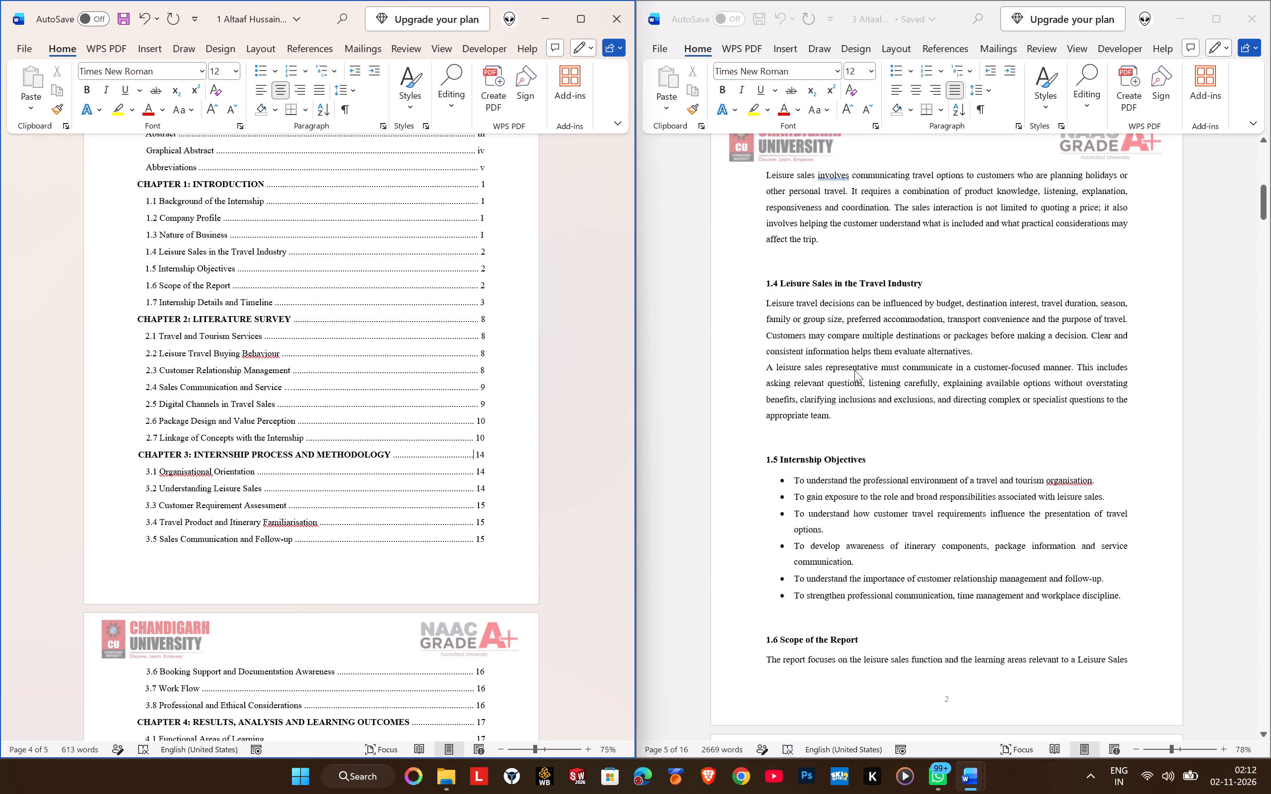
{"action": "scroll", "coordinate": [850, 368], "scroll_direction": "up", "scroll_amount": 11}
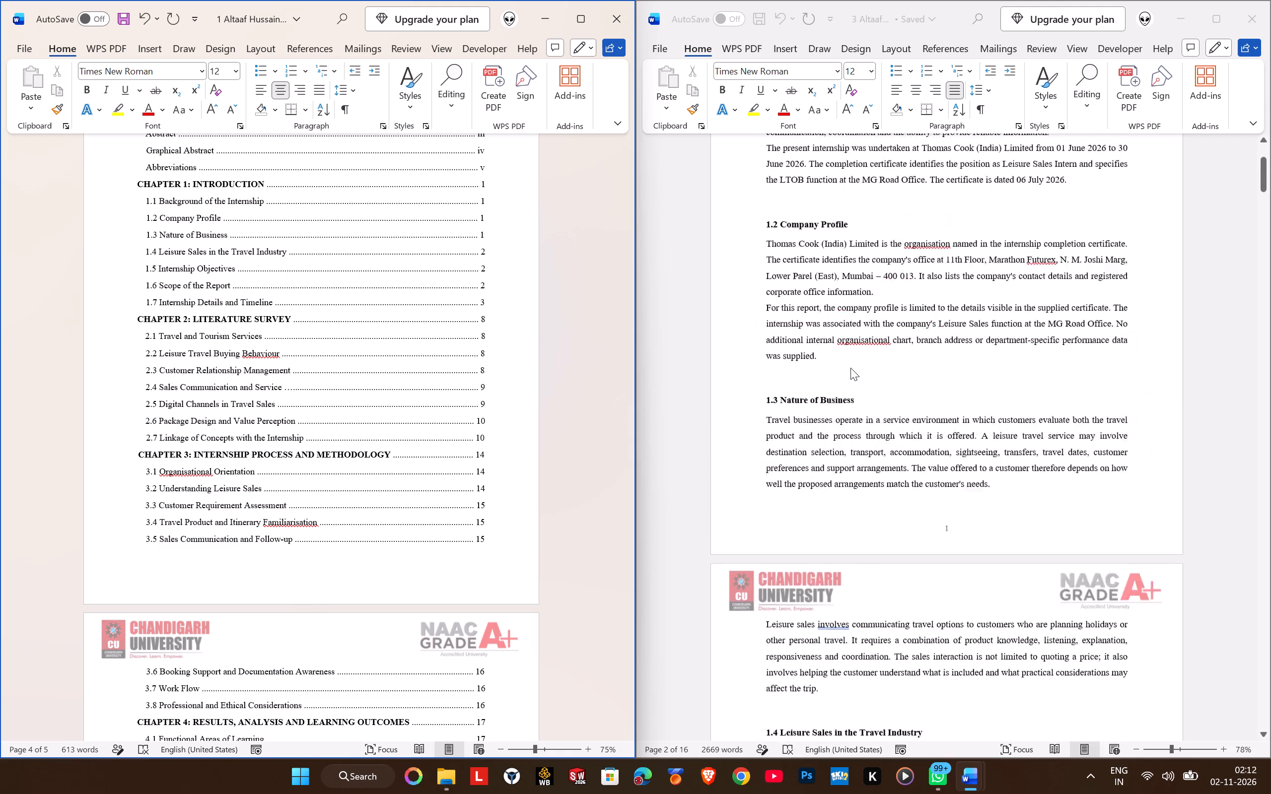
{"action": "scroll", "coordinate": [850, 368], "scroll_direction": "up", "scroll_amount": 1}
{"action": "scroll", "coordinate": [850, 368], "scroll_direction": "down", "scroll_amount": 15}
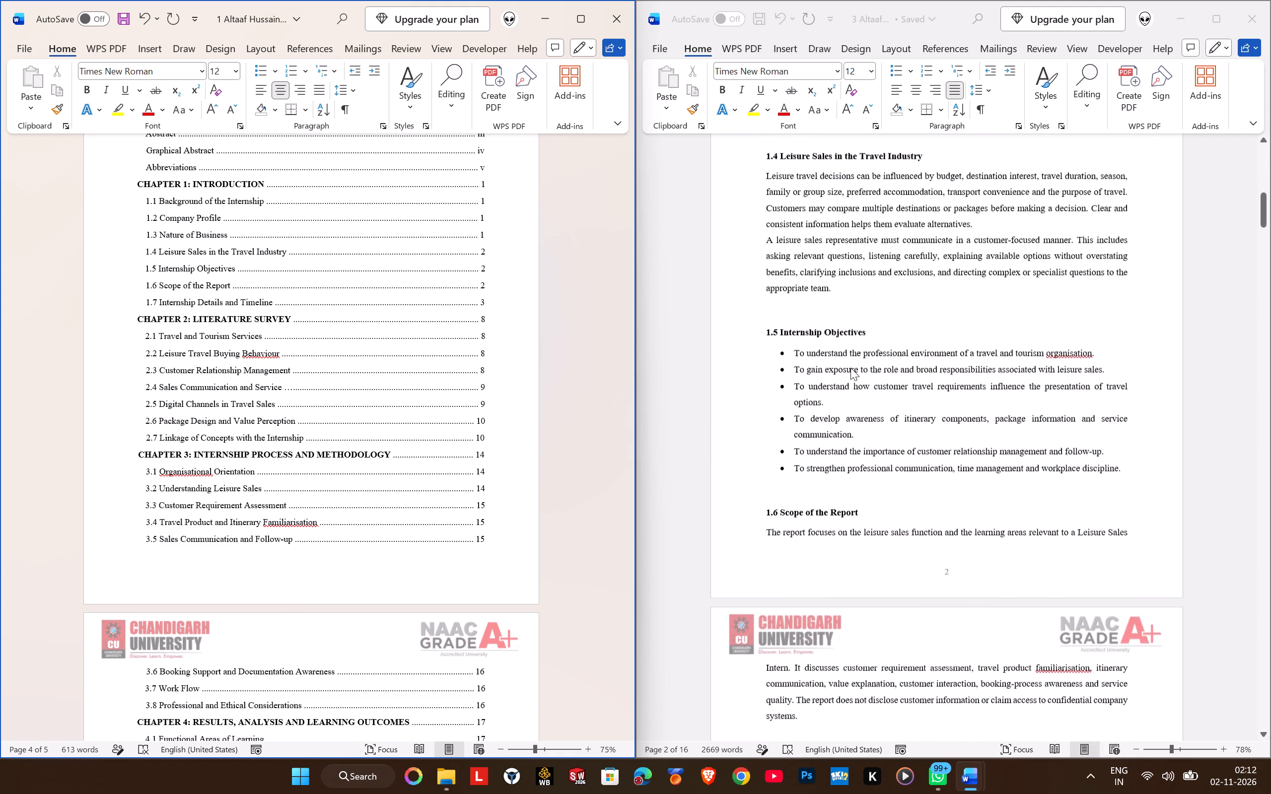
{"action": "scroll", "coordinate": [850, 368], "scroll_direction": "down", "scroll_amount": 4}
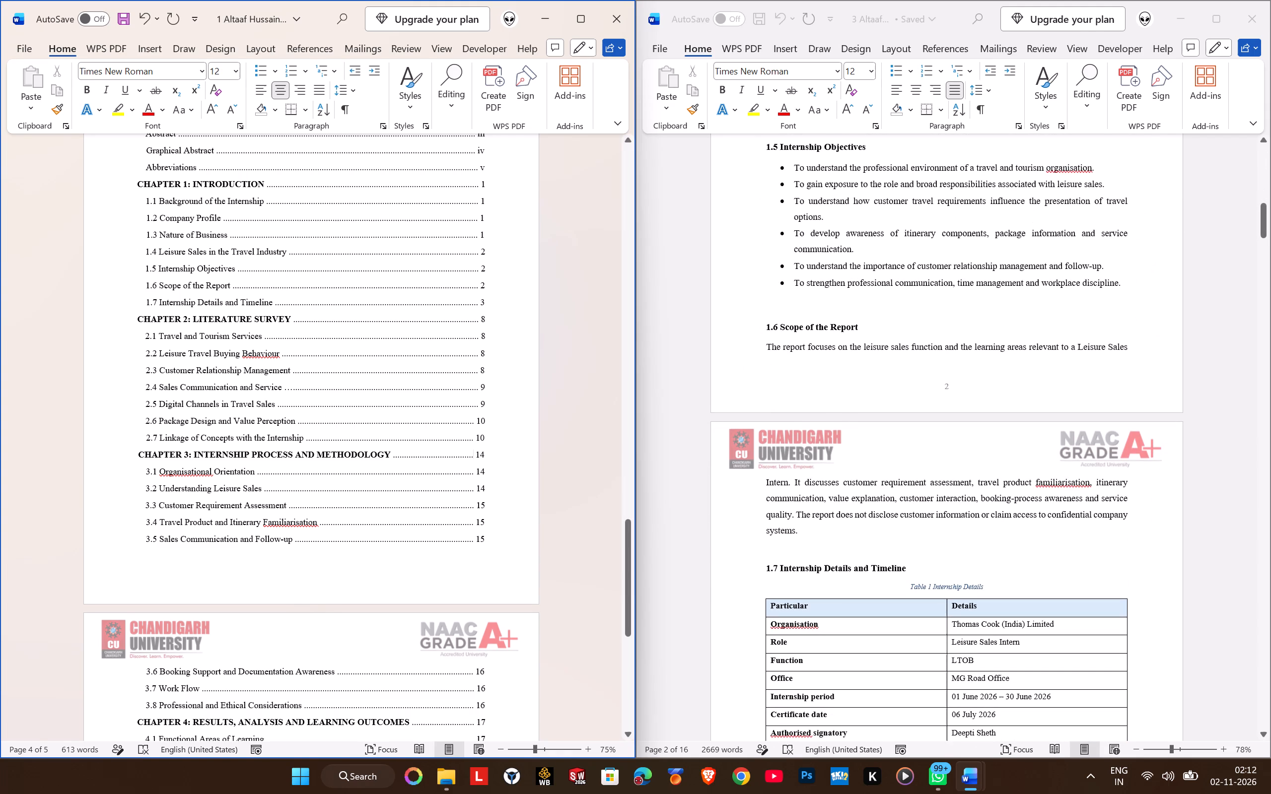
{"action": "scroll", "coordinate": [902, 359], "scroll_direction": "down", "scroll_amount": 14}
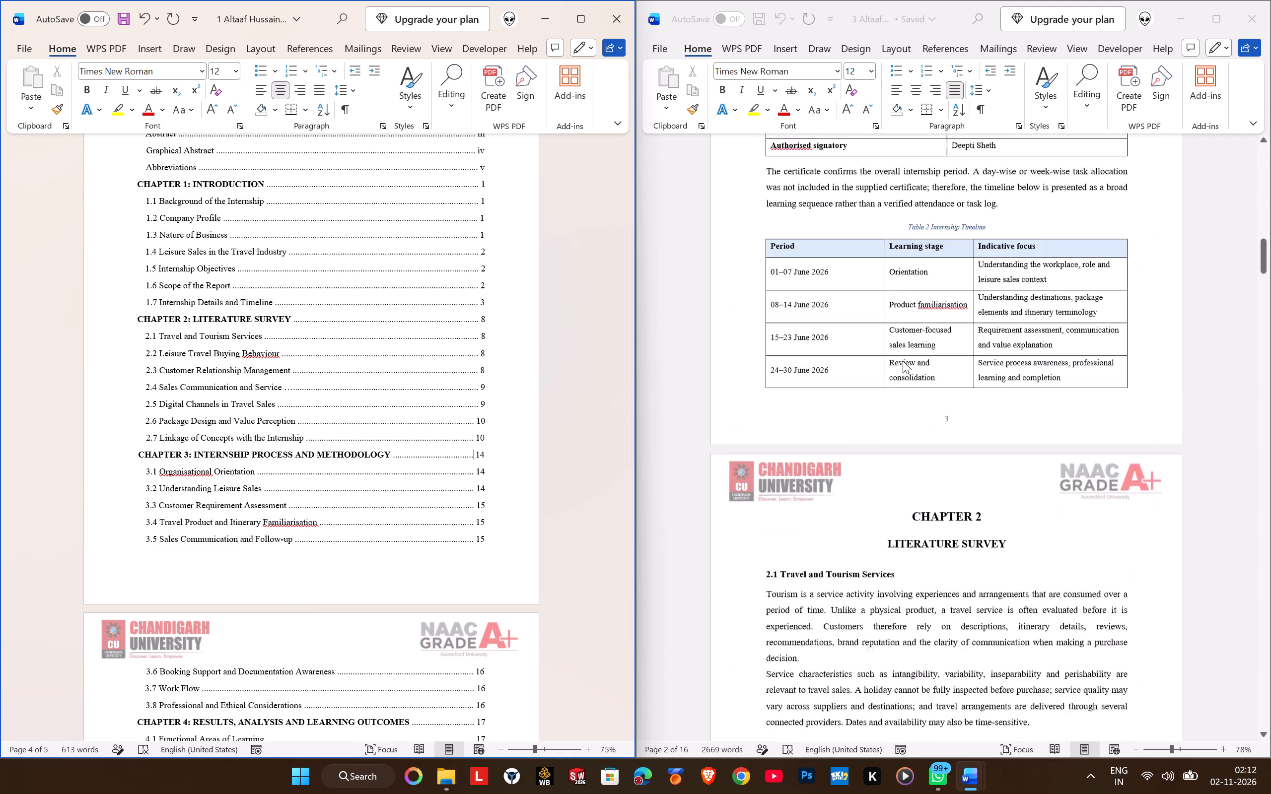
{"action": "scroll", "coordinate": [903, 361], "scroll_direction": "down", "scroll_amount": 11}
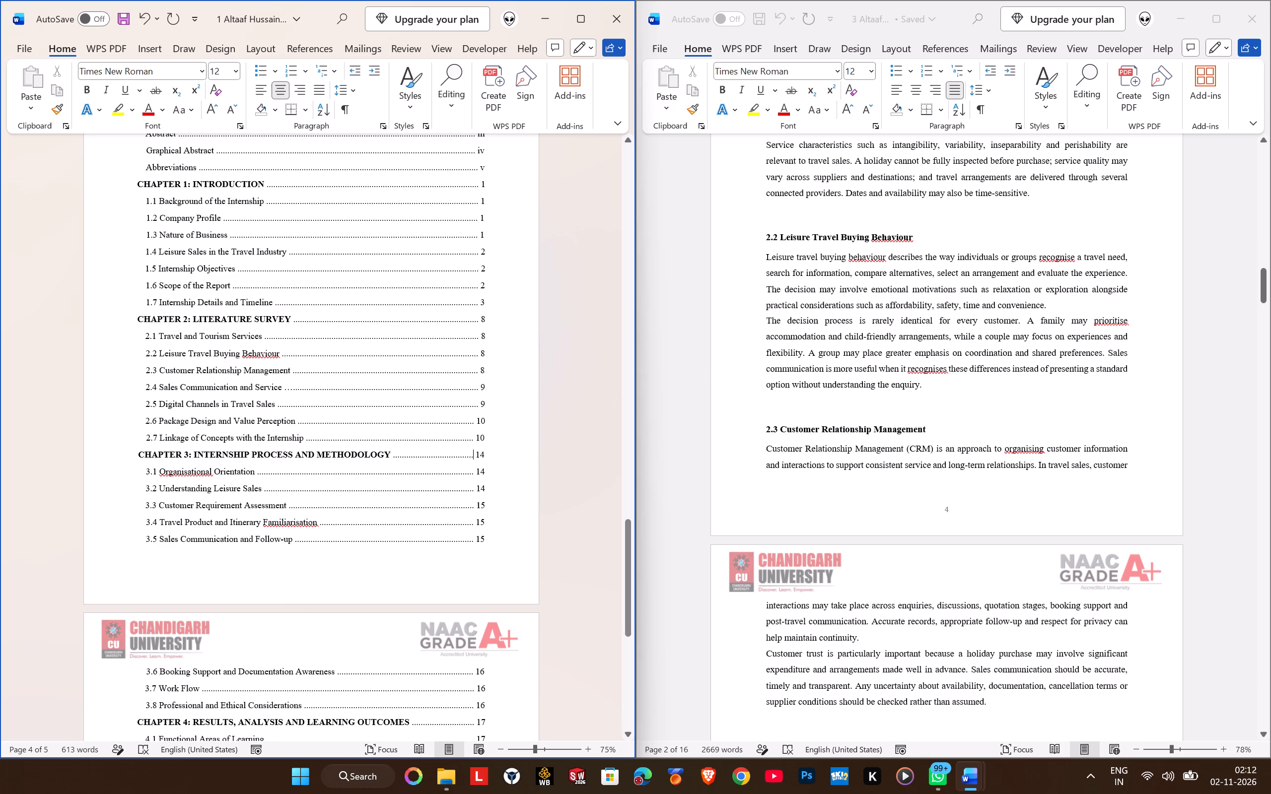
Set the page numbers of CHAPTER 2: LITERATURE SURVEY and 2.1 Travel and Tourism Services to 4.
{"action": "left_click", "coordinate": [483, 317]}
{"action": "key", "text": "Right"}
{"action": "key", "text": "BackSpace"}
{"action": "key", "text": "4"}
{"action": "key", "text": "Down"}
{"action": "key", "text": "BackSpace"}
{"action": "key", "text": "4"}
Set the page numbers of 2.2 Leisure Travel Buying Behaviour and 2.3 Customer Relationship Management to 4.
{"action": "key", "text": "Down"}
{"action": "key", "text": "BackSpace"}
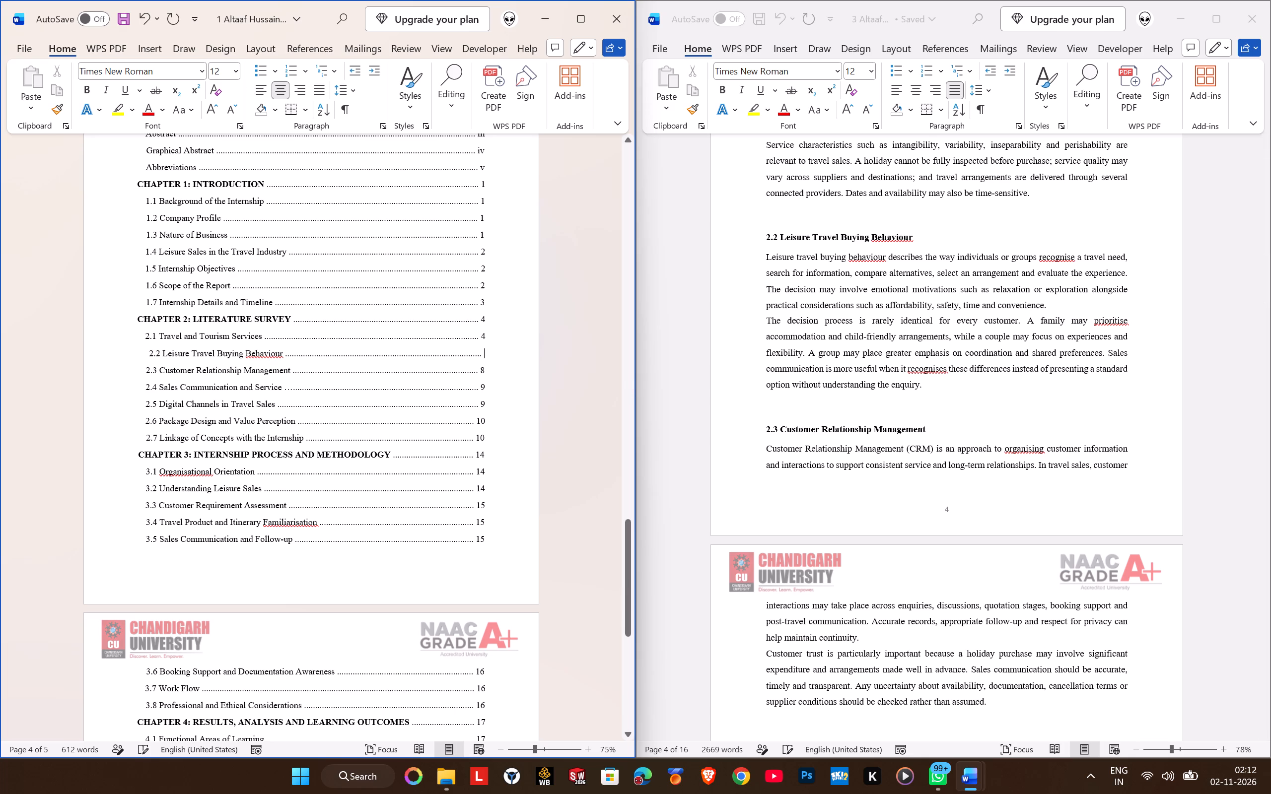
{"action": "key", "text": "4"}
{"action": "key", "text": "Left"}
{"action": "key", "text": "BackSpace"}
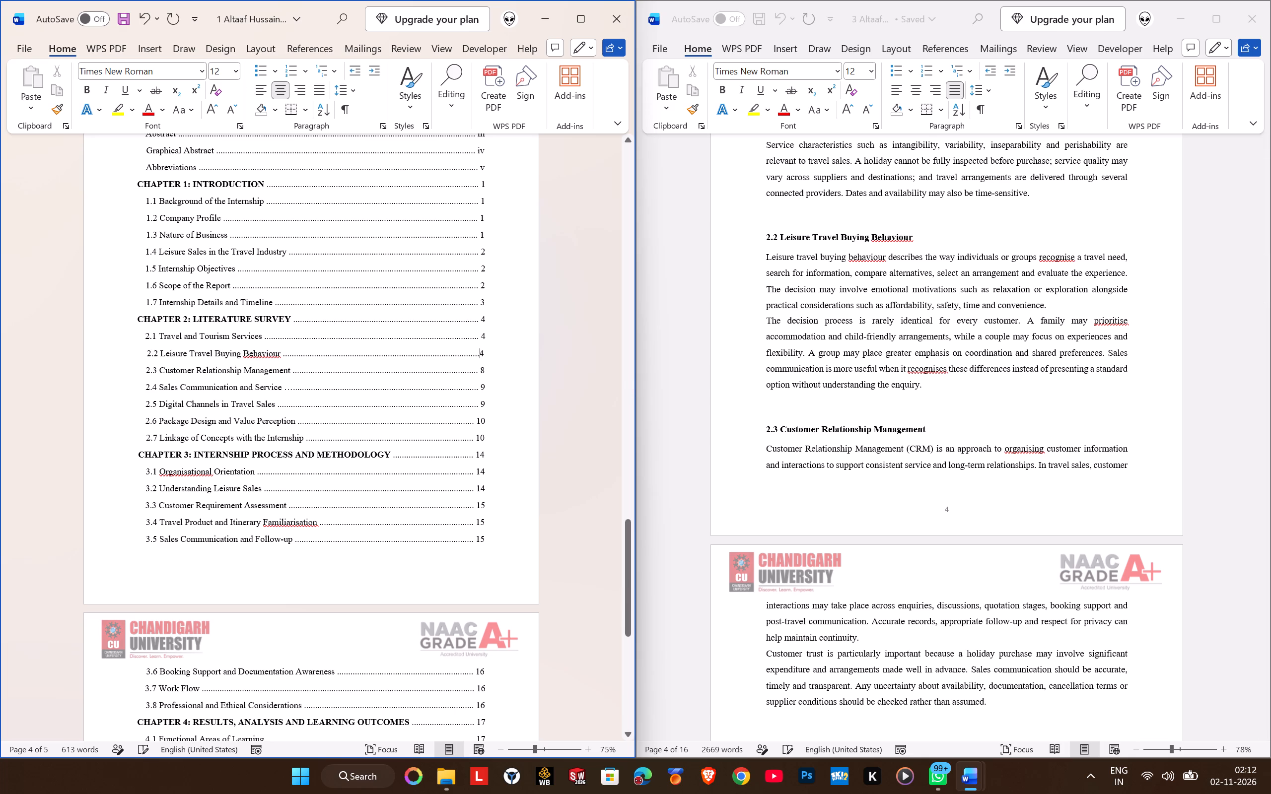
{"action": "key", "text": "ctrl+z"}
{"action": "key", "text": "Right"}
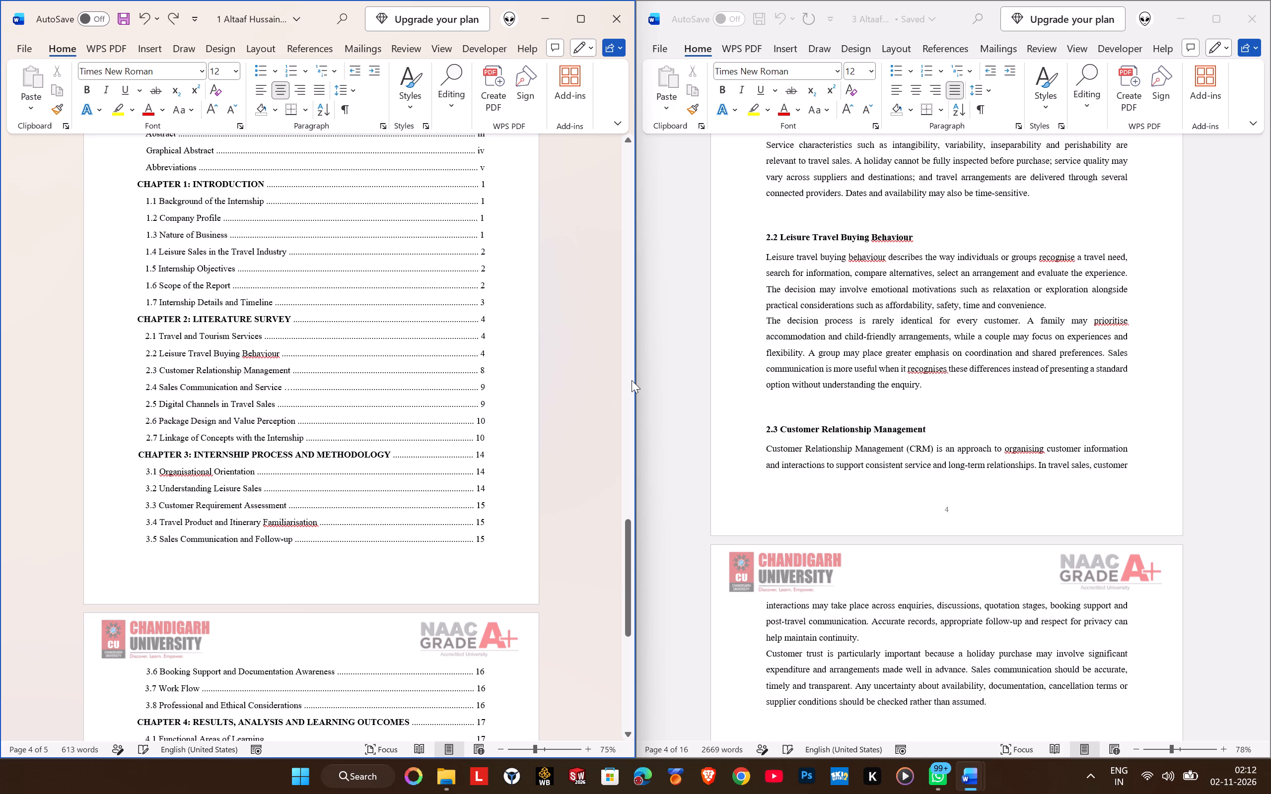
{"action": "key", "text": "Down"}
{"action": "key", "text": "BackSpace"}
{"action": "key", "text": "4"}
Locate sections 2.4 and 2.5 in the third file and set both entries' page numbers to 5 in the table of contents.
{"action": "scroll", "coordinate": [893, 407], "scroll_direction": "down", "scroll_amount": 2}
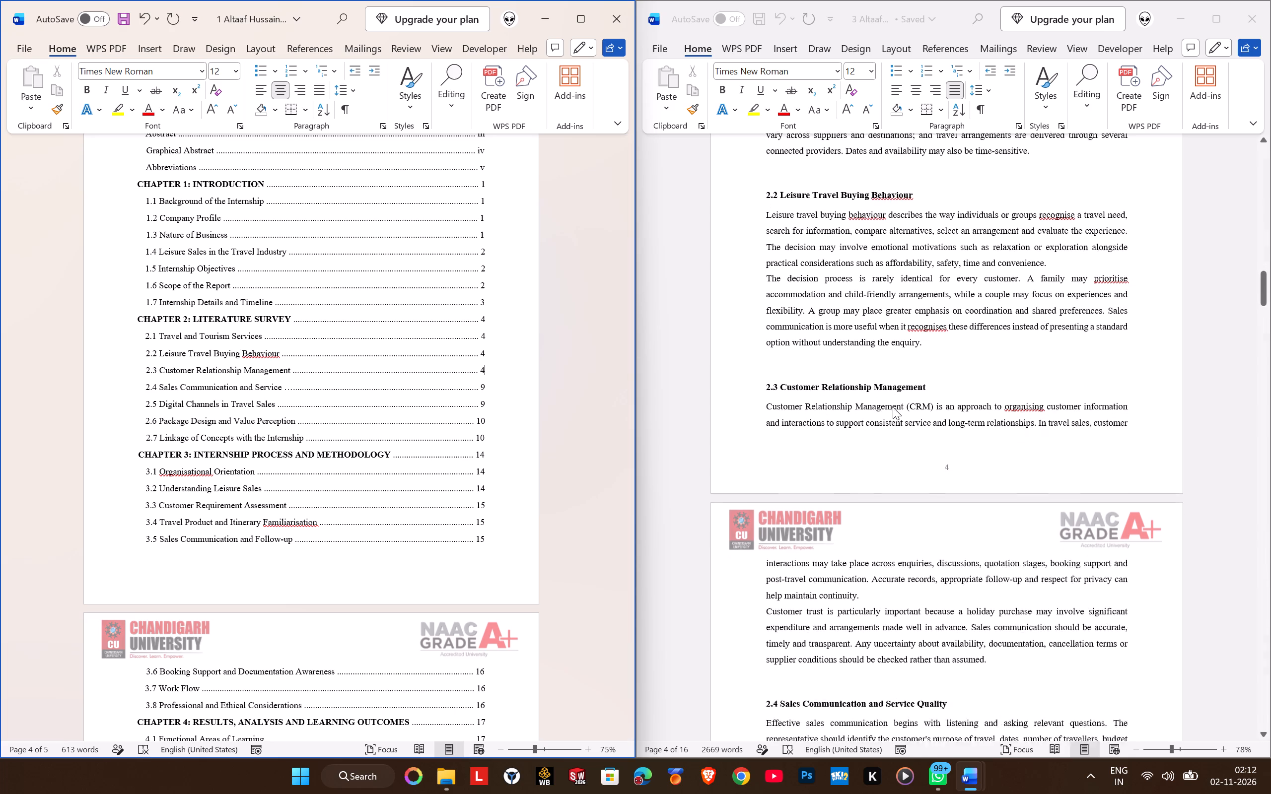
{"action": "scroll", "coordinate": [893, 407], "scroll_direction": "down", "scroll_amount": 10}
{"action": "key", "text": "Down"}
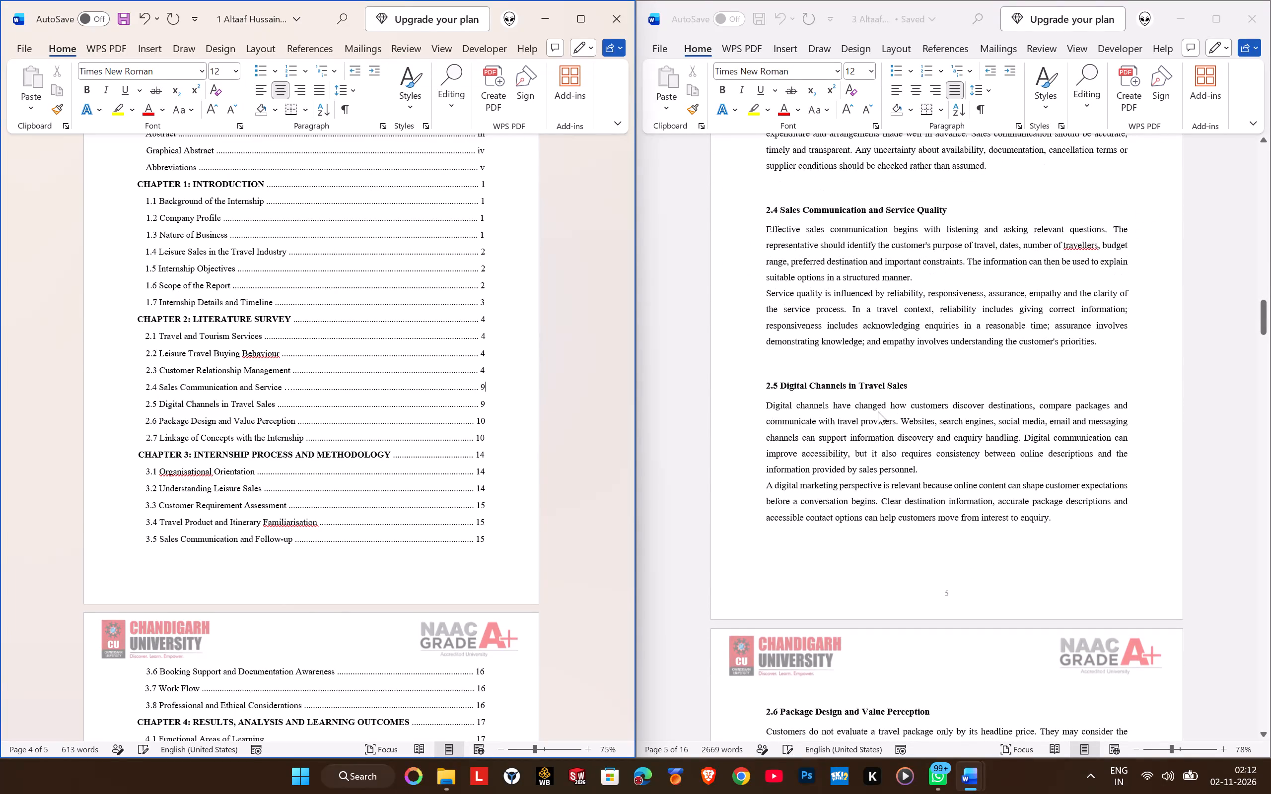
{"action": "key", "text": "BackSpace"}
{"action": "key", "text": "5"}
{"action": "key", "text": "Down"}
{"action": "key", "text": "BackSpace"}
{"action": "key", "text": "5"}
Locate sections 2.6 and 2.7 in the third file and set both entries' page numbers to 6 in the table of contents.
{"action": "key", "text": "Down"}
{"action": "scroll", "coordinate": [897, 393], "scroll_direction": "down", "scroll_amount": 12}
{"action": "key", "text": "BackSpace"}
{"action": "key", "text": "BackSpace"}
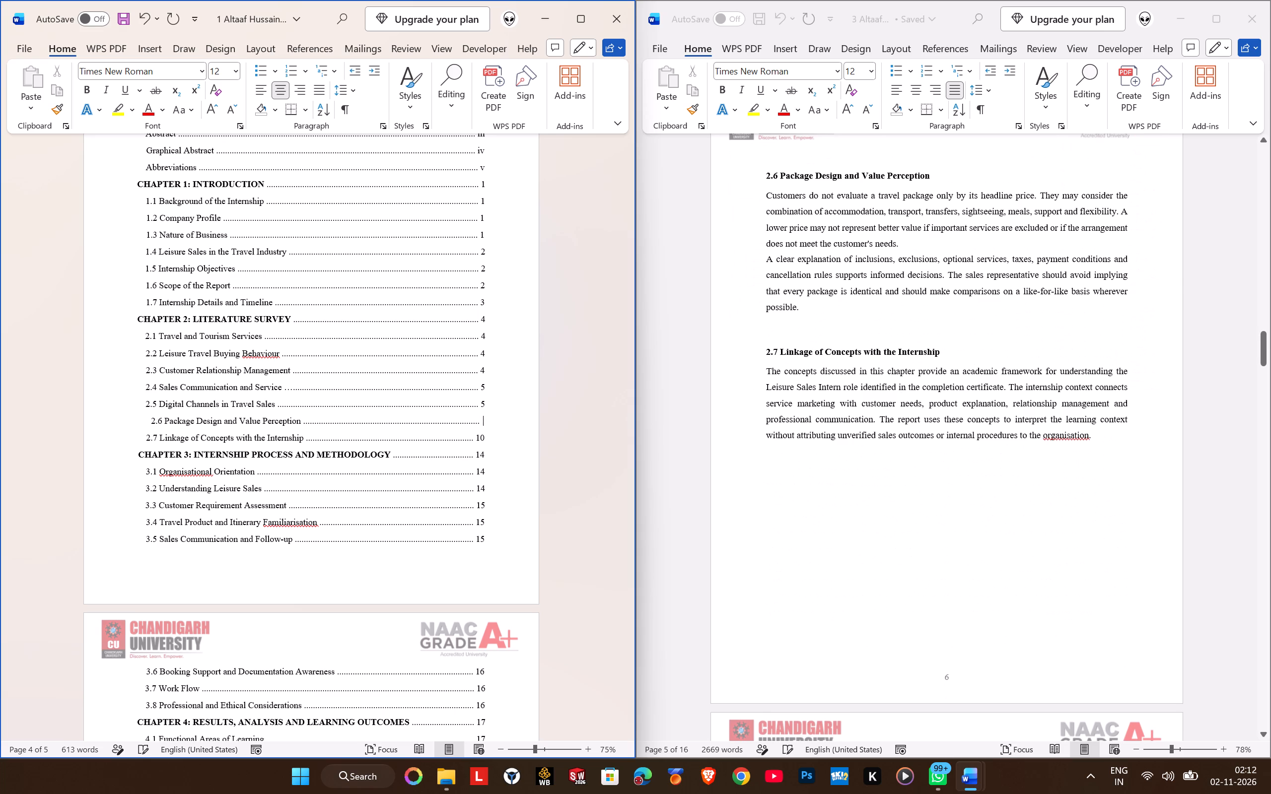
{"action": "key", "text": "6"}
{"action": "key", "text": "Down"}
{"action": "key", "text": "BackSpace"}
{"action": "key", "text": "BackSpace"}
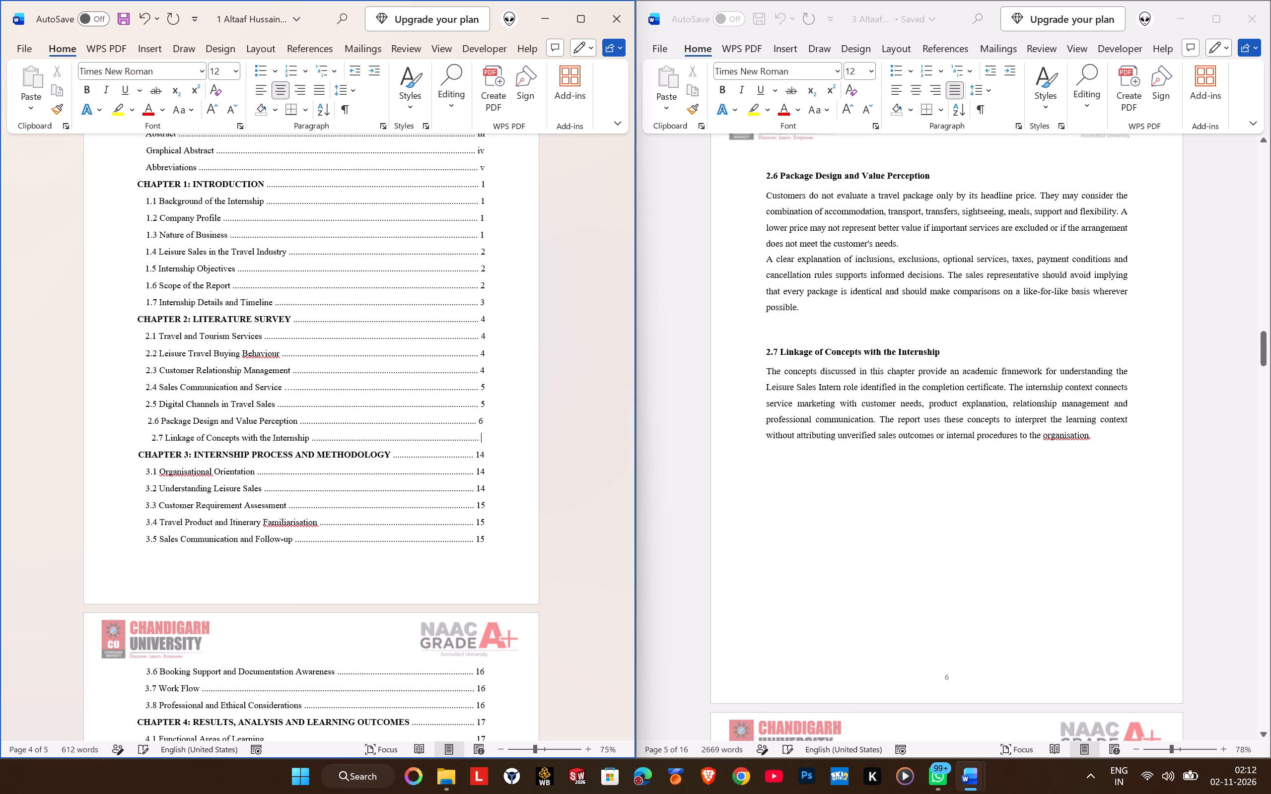
{"action": "key", "text": "6"}
Lengthen the dot leaders of entries 2.7 and 2.6 to align them with the other Chapter 2 subsections.
{"action": "key", "text": "Left"}
{"action": "key", "text": "Left"}
{"action": "type", "text": "..."}
{"action": "key", "text": "BackSpace"}
{"action": "key", "text": "Up"}
{"action": "key", "text": "Left"}
{"action": "type", "text": "..."}
{"action": "key", "text": "BackSpace"}
Locate Chapter 3 in the third file and set the CHAPTER 3 and 3.1 Organisational Orientation entries' page numbers to 7.
{"action": "key", "text": "Down"}
{"action": "key", "text": "Down"}
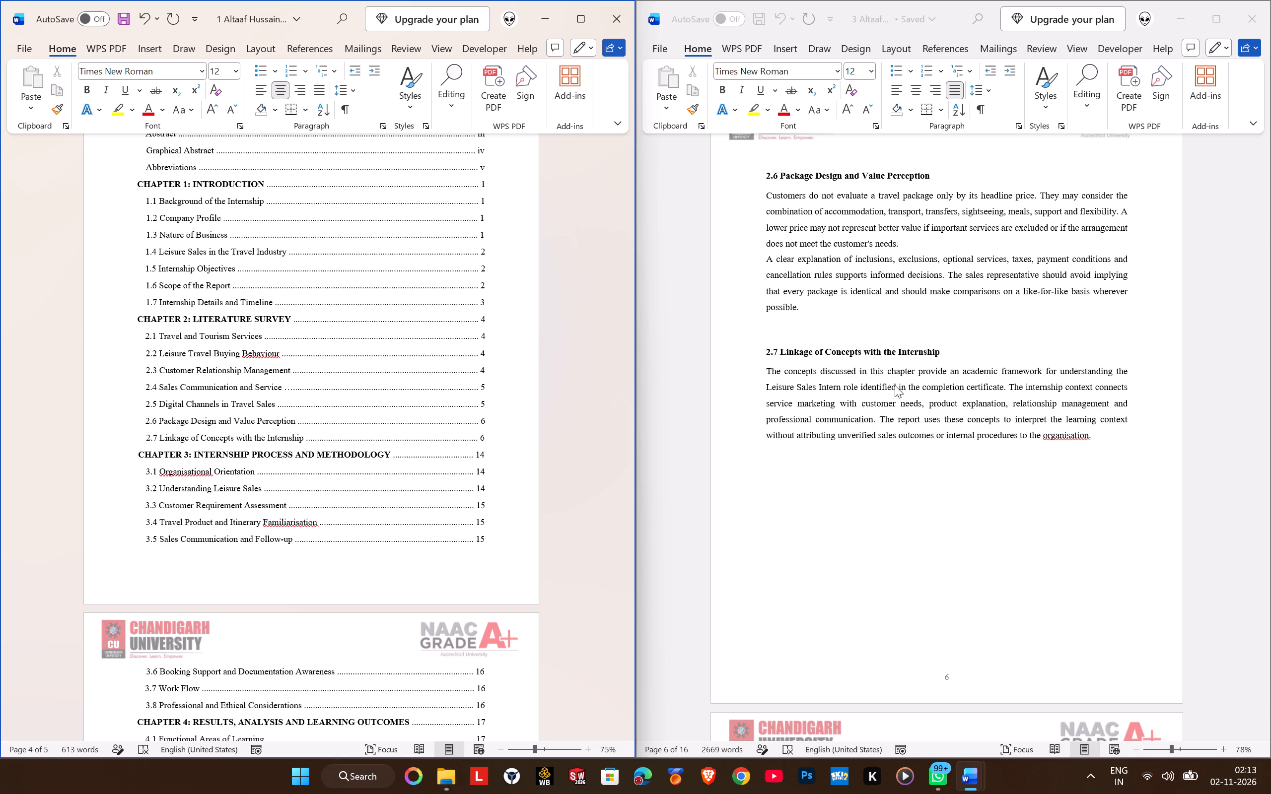
{"action": "scroll", "coordinate": [941, 336], "scroll_direction": "down", "scroll_amount": 14}
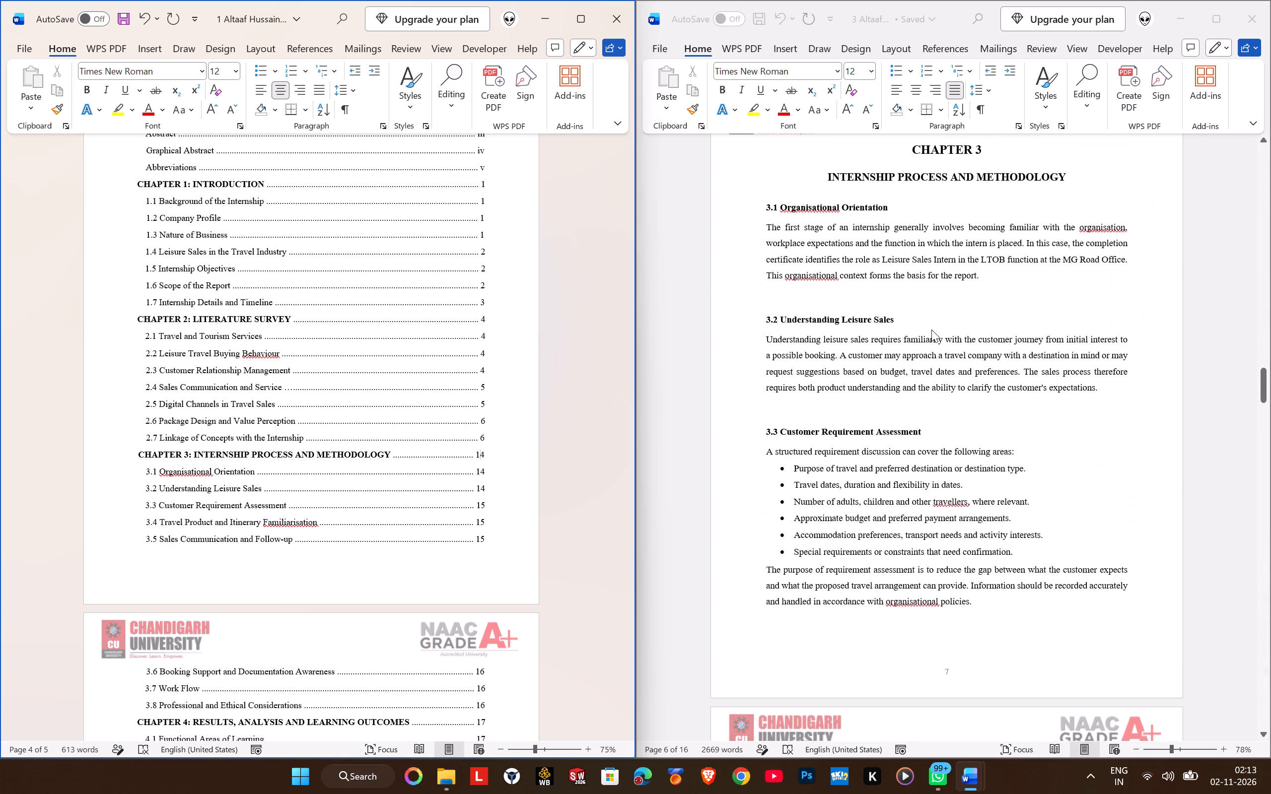
{"action": "key", "text": "Right"}
{"action": "key", "text": "BackSpace"}
{"action": "key", "text": "BackSpace"}
{"action": "key", "text": "7"}
{"action": "key", "text": "Down"}
{"action": "key", "text": "Right"}
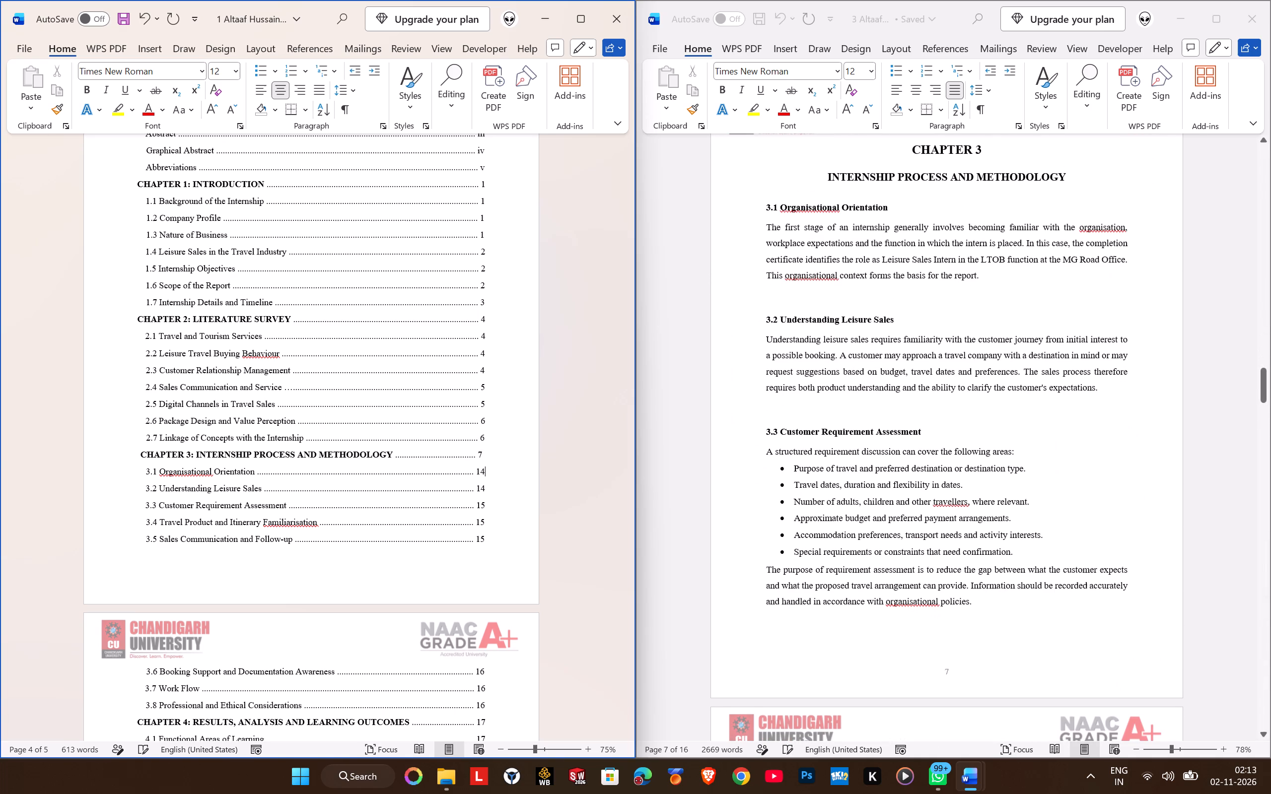
{"action": "key", "text": "BackSpace"}
{"action": "key", "text": "BackSpace"}
{"action": "key", "text": "7"}
Set the page number of 3.2 Understanding Leisure Sales to 7 in the table of contents.
{"action": "key", "text": "Right"}
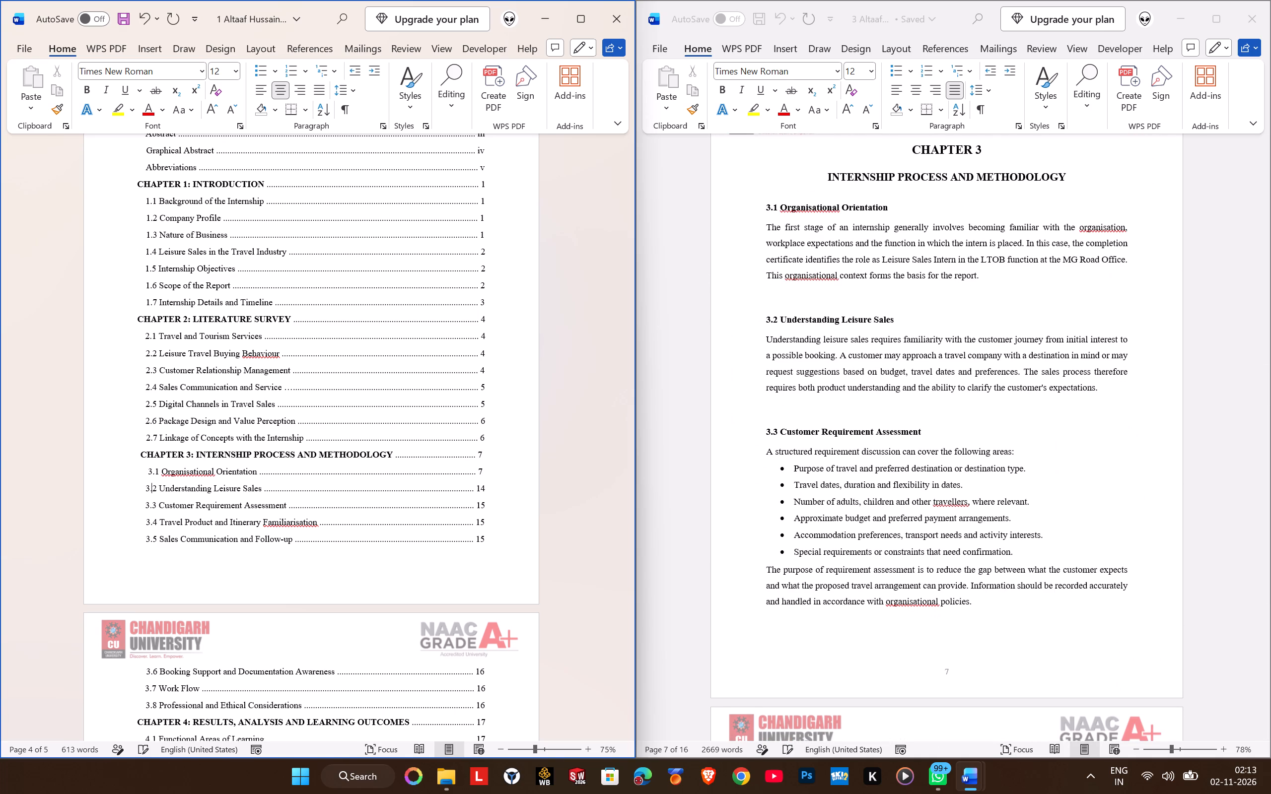
{"action": "key", "text": "Left"}
{"action": "key", "text": "Down"}
{"action": "key", "text": "Right"}
{"action": "key", "text": "BackSpace"}
{"action": "key", "text": "BackSpace"}
{"action": "key", "text": "7"}
{"action": "key", "text": "Right"}
{"action": "key", "text": "Left"}
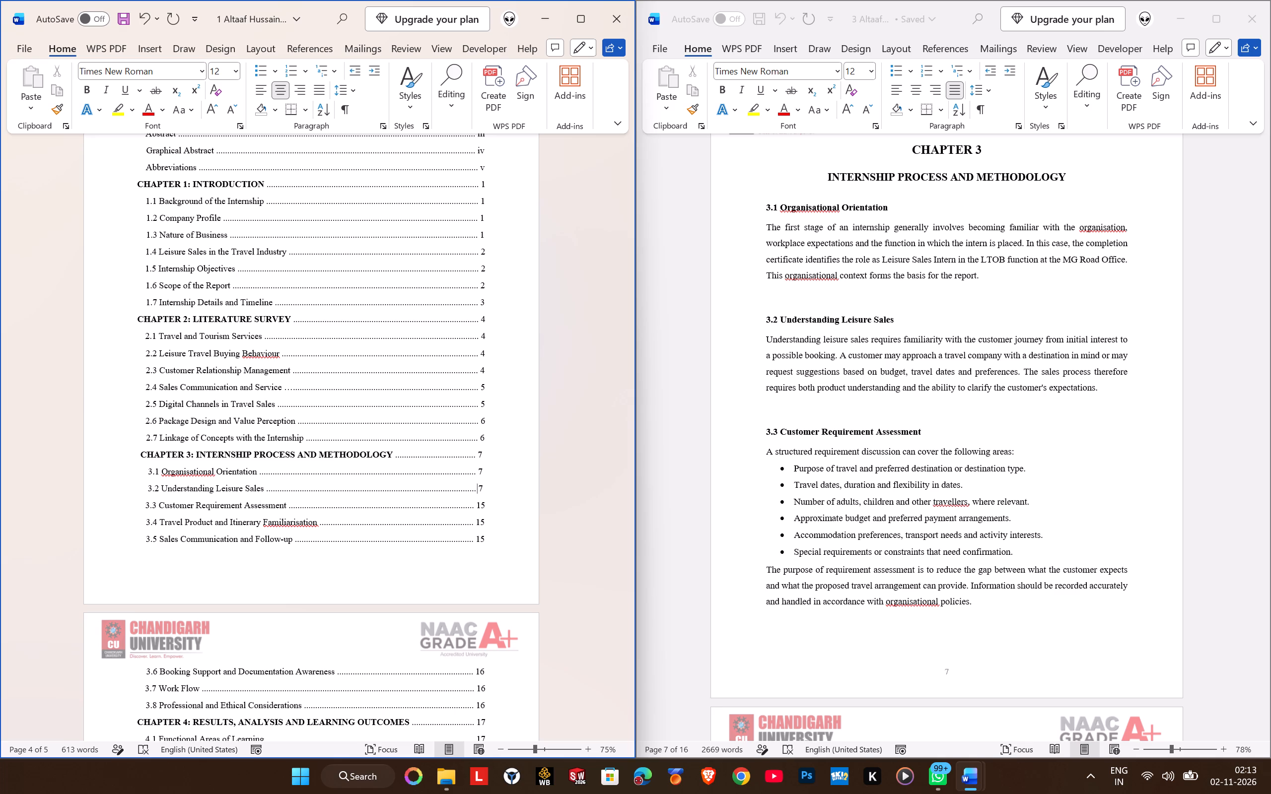
Set the page number of 3.3 Customer Requirement Assessment to 7 in the table of contents.
{"action": "key", "text": "Down"}
{"action": "key", "text": "BackSpace"}
{"action": "key", "text": "BackSpace"}
{"action": "key", "text": "7"}
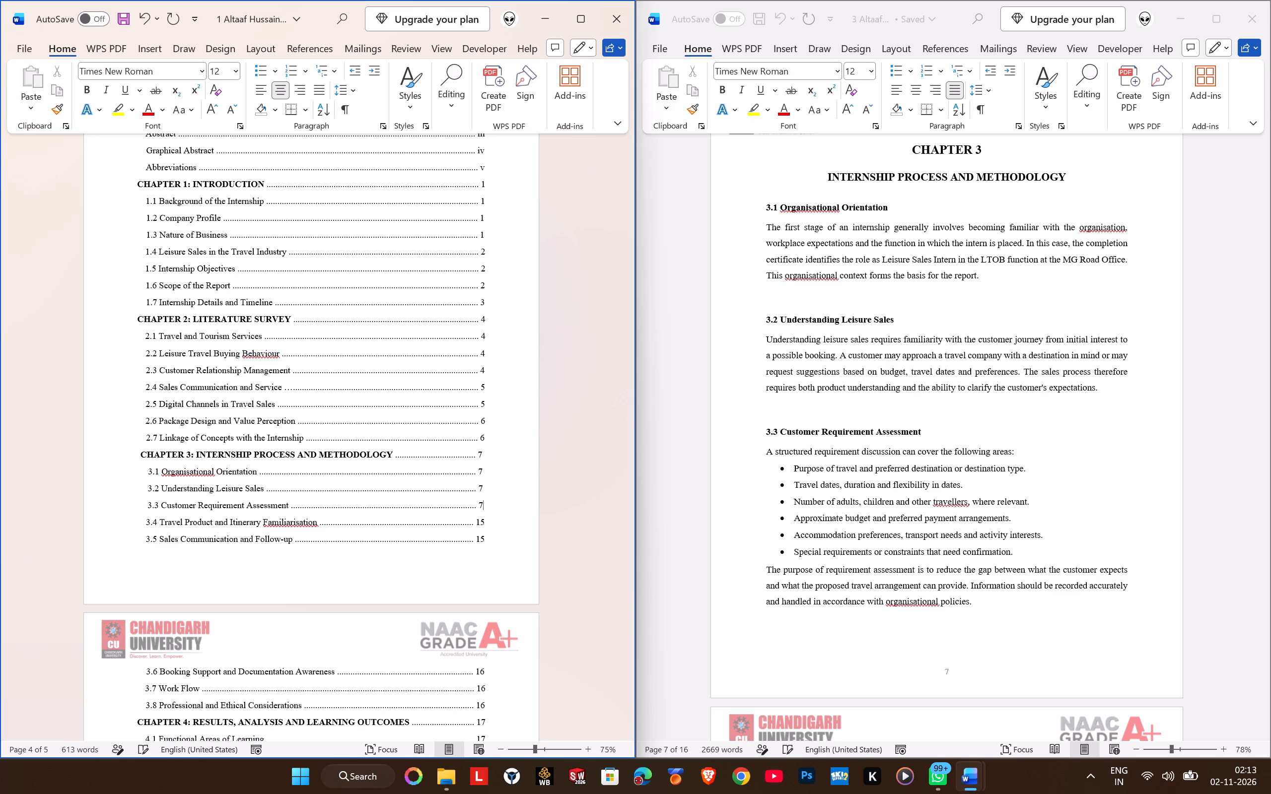
Lengthen the dot leaders of the CHAPTER 3, 3.1, 3.2 and 3.3 entries by two dots each to align them with the Chapter 2 entries.
{"action": "key", "text": "Up"}
{"action": "key", "text": "Up"}
{"action": "key", "text": "Up"}
{"action": "key", "text": "Up"}
{"action": "key", "text": "Down"}
{"action": "key", "text": "Left"}
{"action": "key", "text": "Left"}
{"action": "type", "text": ".."}
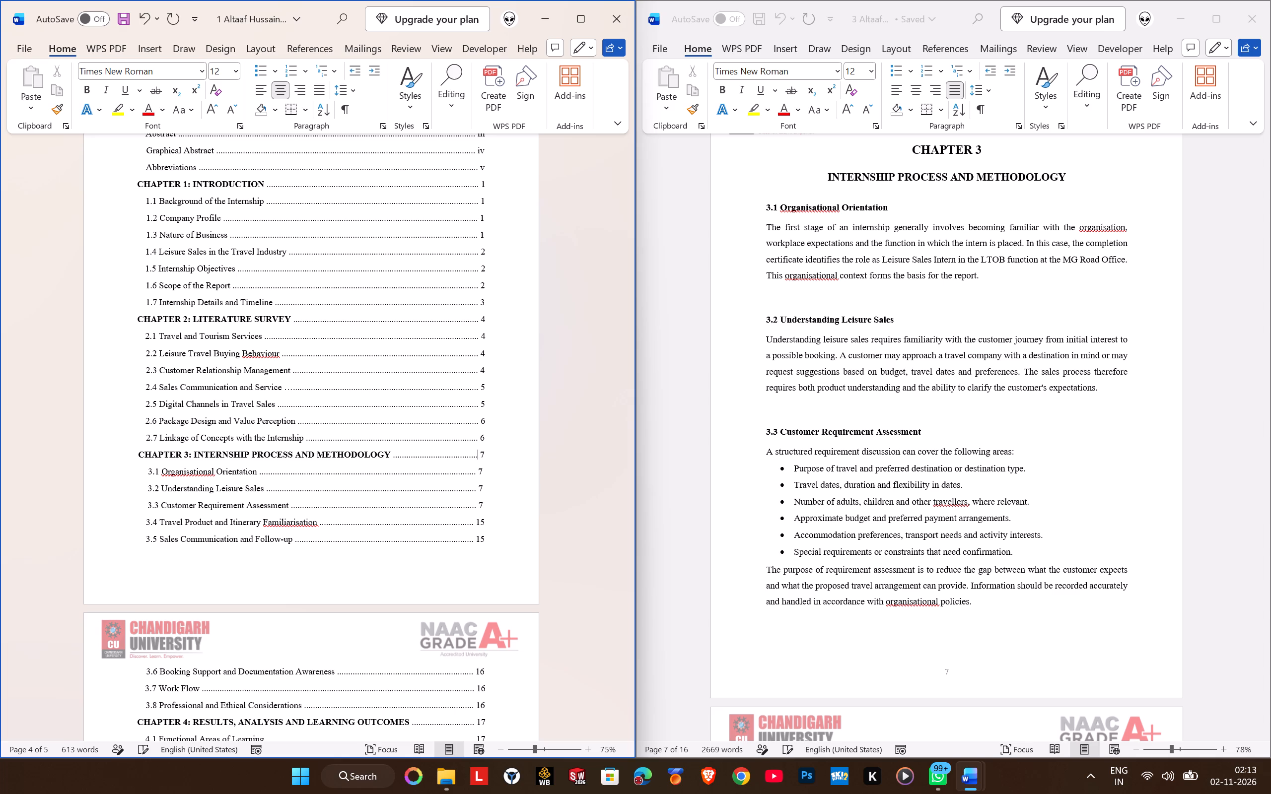
{"action": "key", "text": "Down"}
{"action": "key", "text": "Left"}
{"action": "type", "text": ".."}
{"action": "key", "text": "Down"}
{"action": "key", "text": "Left"}
{"action": "type", "text": ".."}
{"action": "key", "text": "Down"}
{"action": "key", "text": "Left"}
{"action": "type", "text": ".."}
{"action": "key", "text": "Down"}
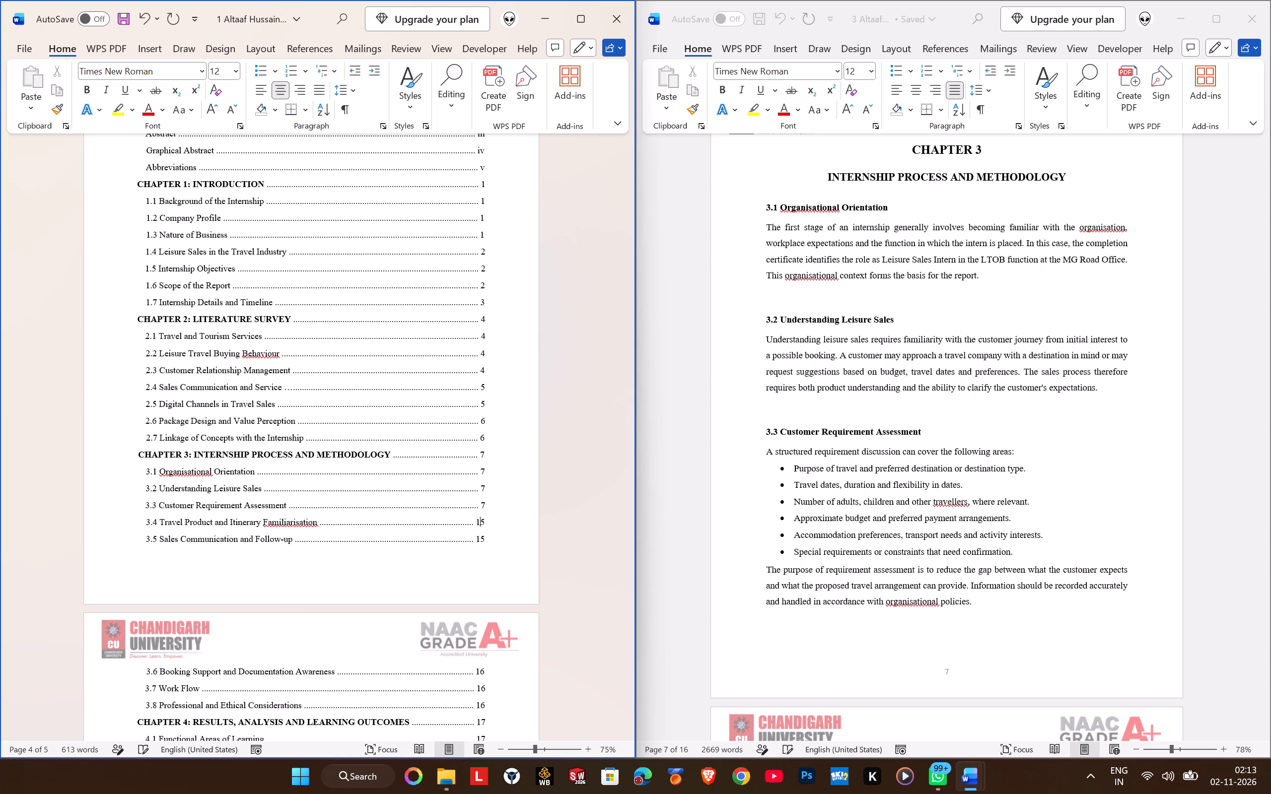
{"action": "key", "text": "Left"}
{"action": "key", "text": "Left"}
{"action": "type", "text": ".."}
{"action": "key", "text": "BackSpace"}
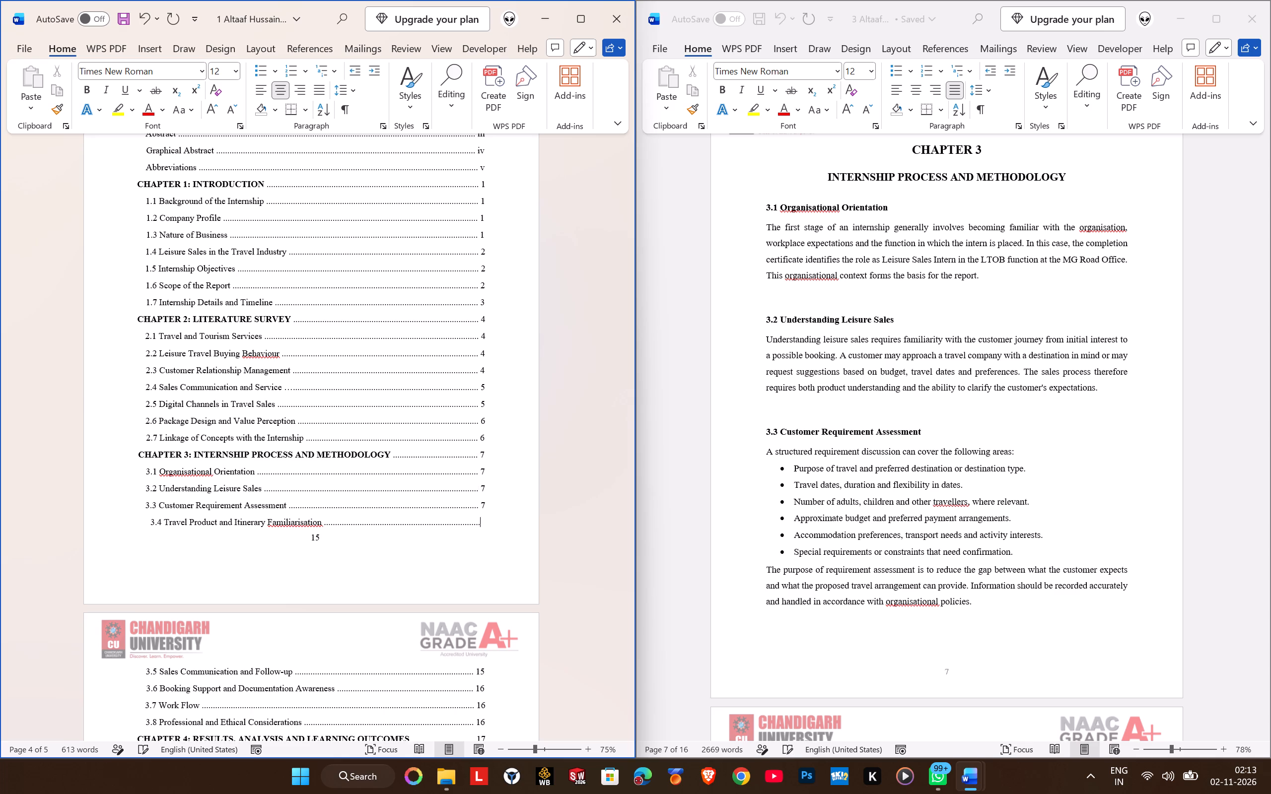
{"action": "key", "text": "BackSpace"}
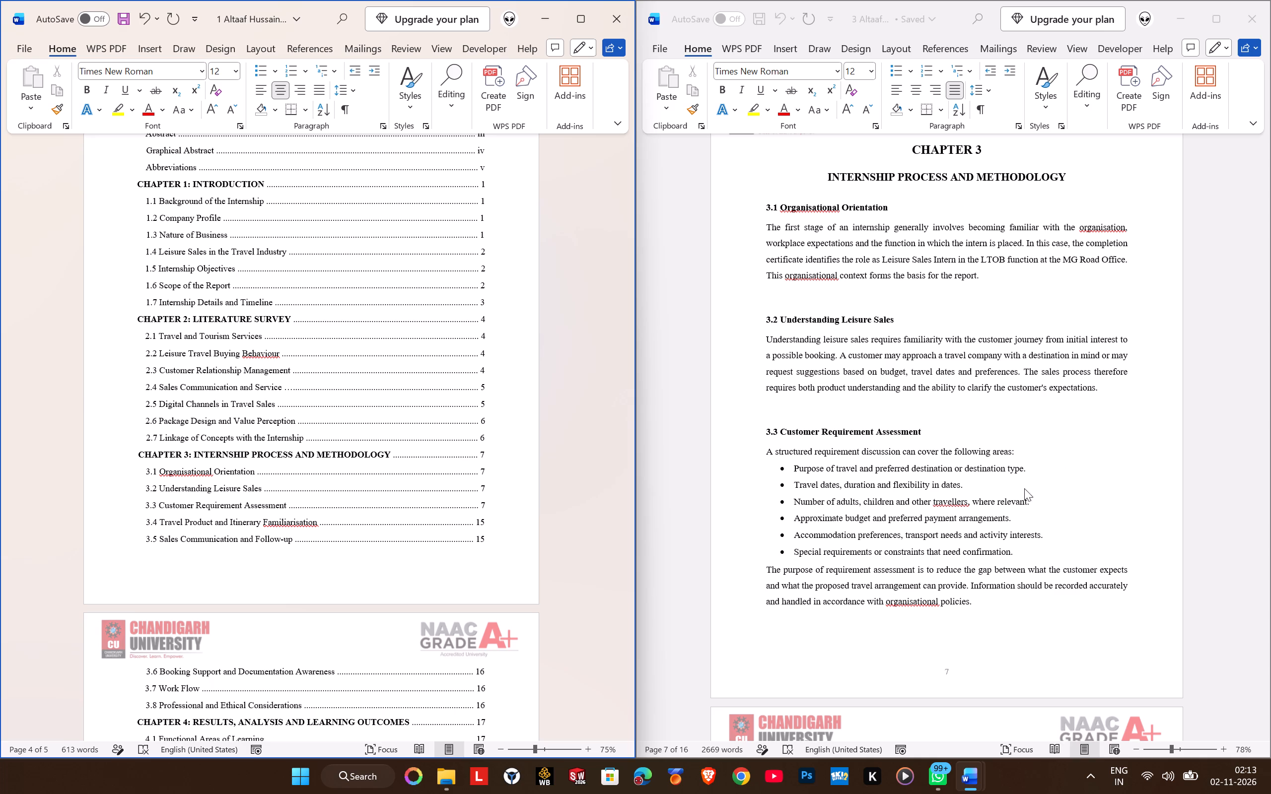
Locate sections 3.4, 3.5 and 3.6 in the third file and set their page numbers to 8 in the table of contents.
{"action": "scroll", "coordinate": [850, 479], "scroll_direction": "down", "scroll_amount": 14}
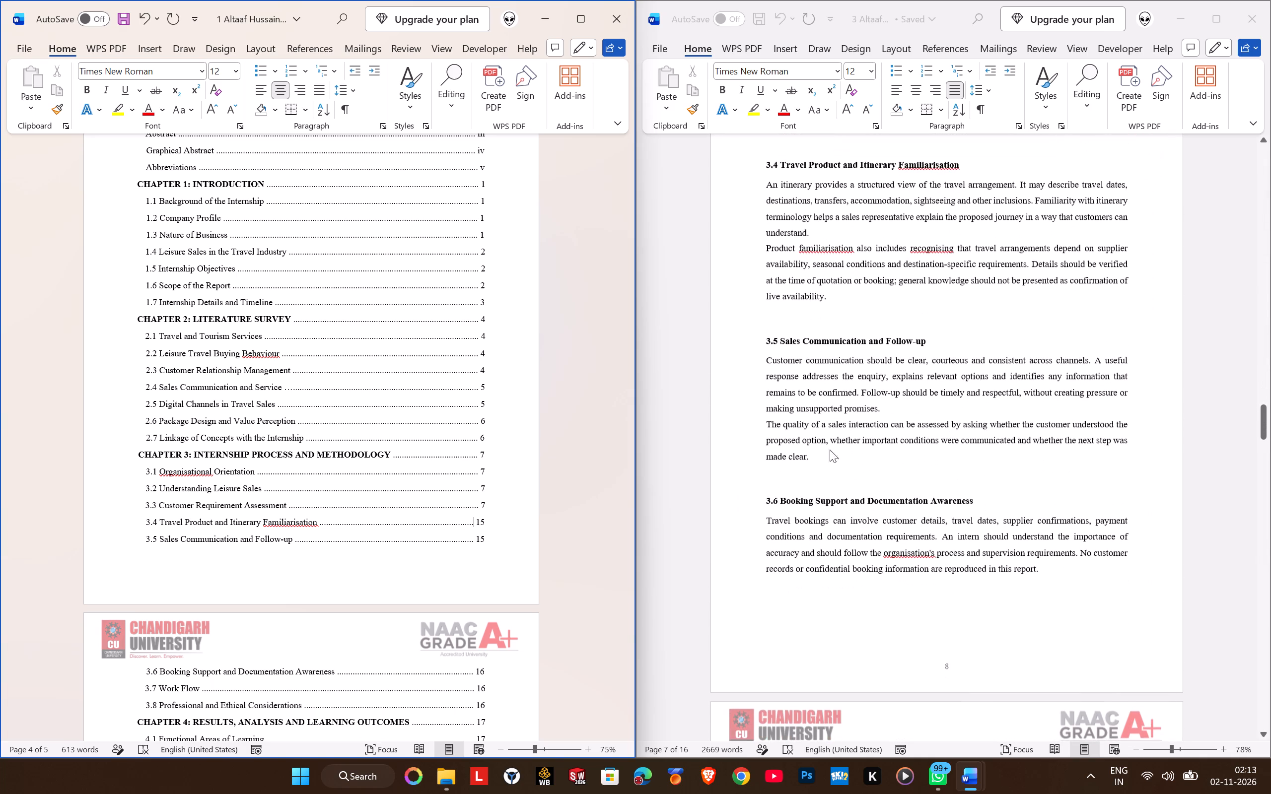
{"action": "key", "text": "Right"}
{"action": "key", "text": "Right"}
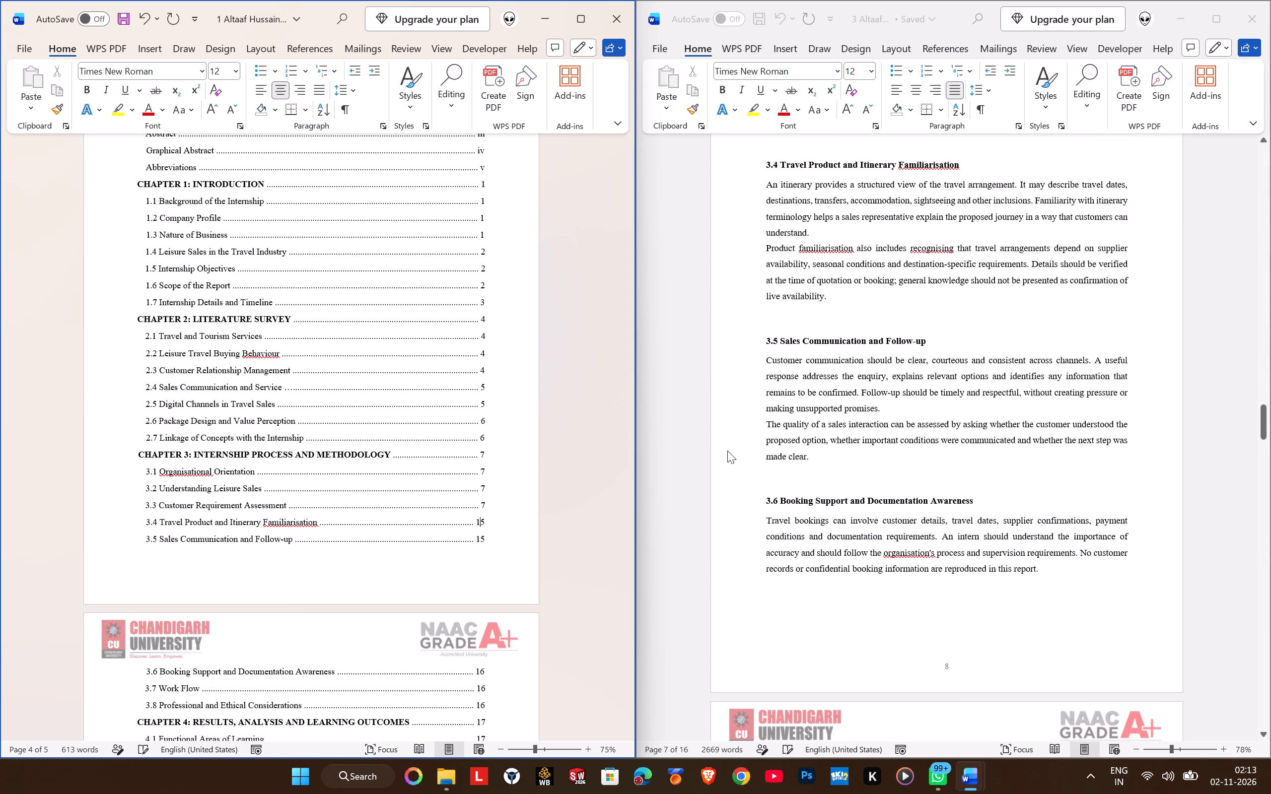
{"action": "key", "text": "Right"}
{"action": "key", "text": "BackSpace"}
{"action": "key", "text": "BackSpace"}
{"action": "key", "text": "8"}
{"action": "key", "text": "Down"}
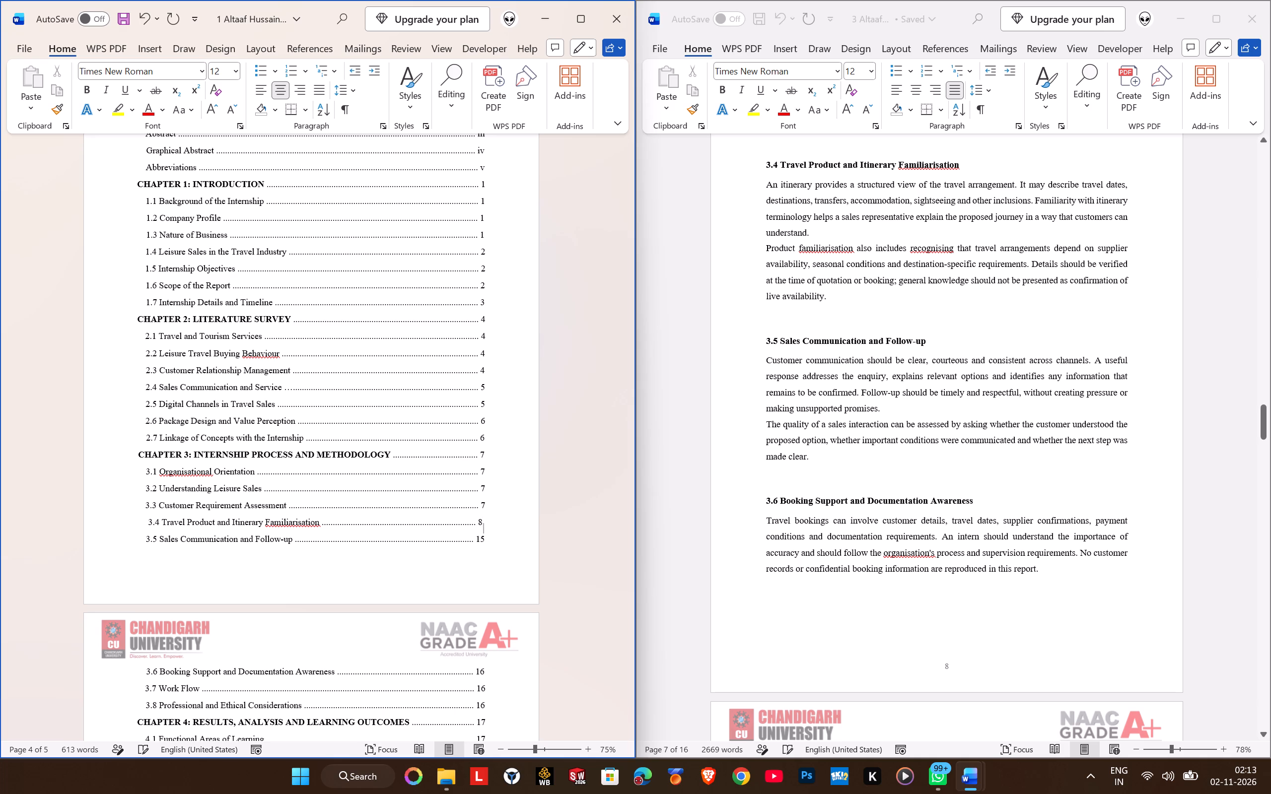
{"action": "key", "text": "BackSpace"}
{"action": "key", "text": "BackSpace"}
{"action": "key", "text": "8"}
{"action": "key", "text": "Down"}
{"action": "key", "text": "BackSpace"}
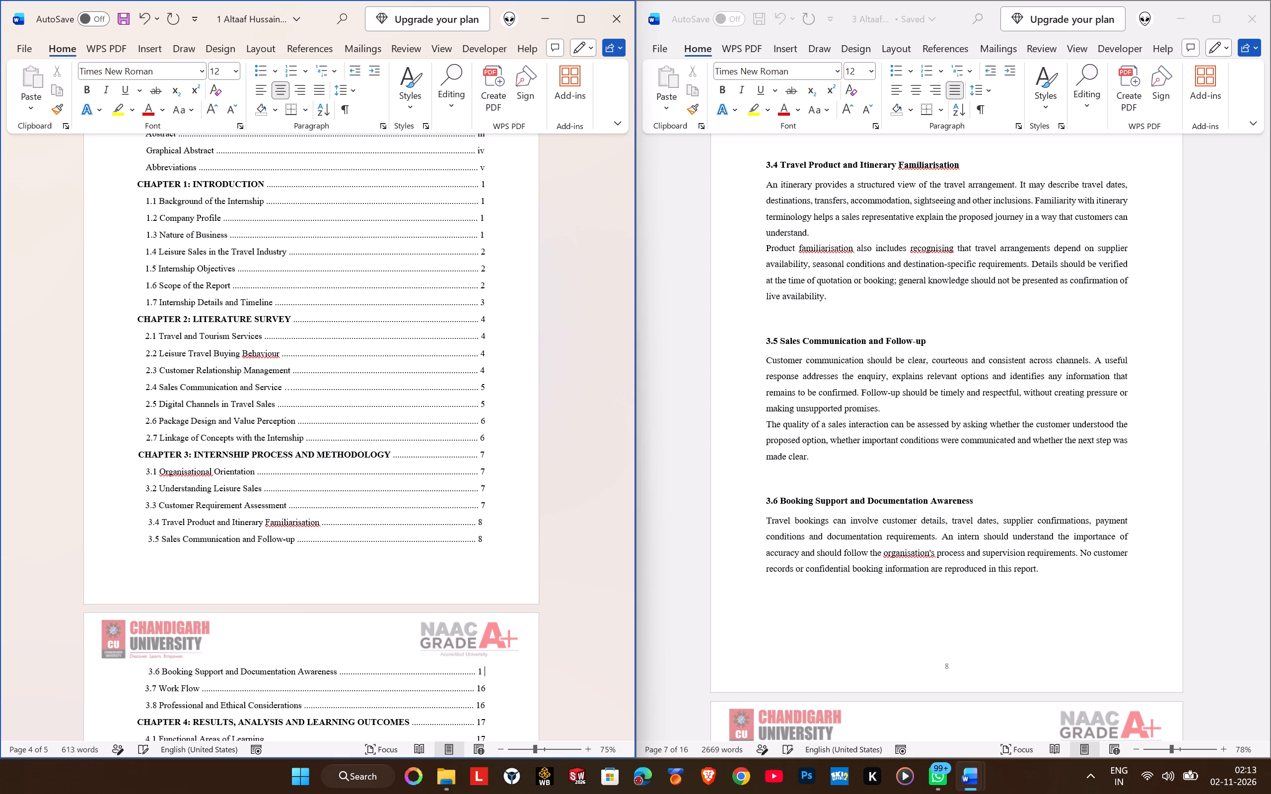
{"action": "key", "text": "BackSpace"}
{"action": "key", "text": "8"}
Lengthen the dot leaders of entries 3.4, 3.5 and 3.6 by two dots each to align them with the entries above.
{"action": "key", "text": "Up"}
{"action": "key", "text": "Up"}
{"action": "key", "text": "Up"}
{"action": "key", "text": "Down"}
{"action": "key", "text": "Left"}
{"action": "key", "text": "Left"}
{"action": "type", "text": ".."}
{"action": "key", "text": "Down"}
{"action": "key", "text": "Left"}
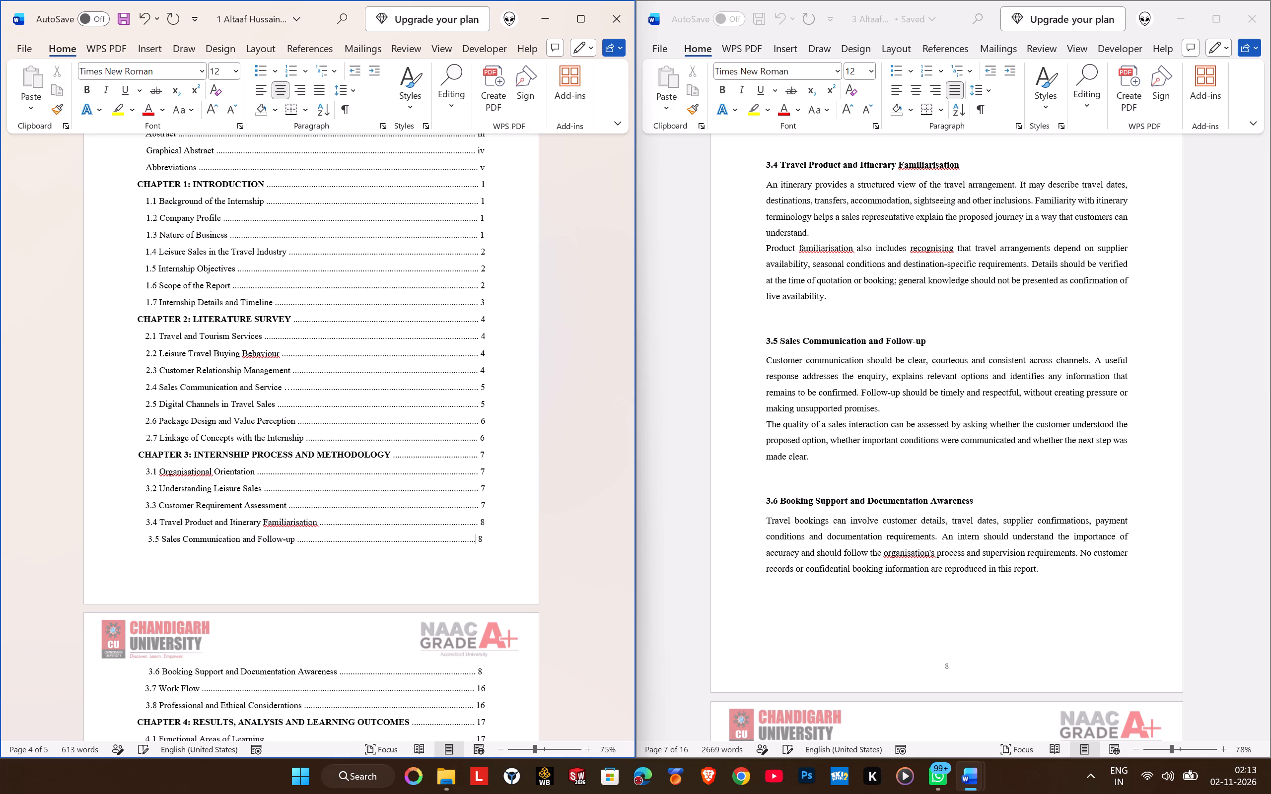
{"action": "type", "text": ".."}
{"action": "key", "text": "Down"}
{"action": "key", "text": "Left"}
{"action": "type", "text": ".."}
Locate sections 3.7 and 3.8 in the third file and set both entries' page numbers to 9 in the table of contents.
{"action": "key", "text": "Down"}
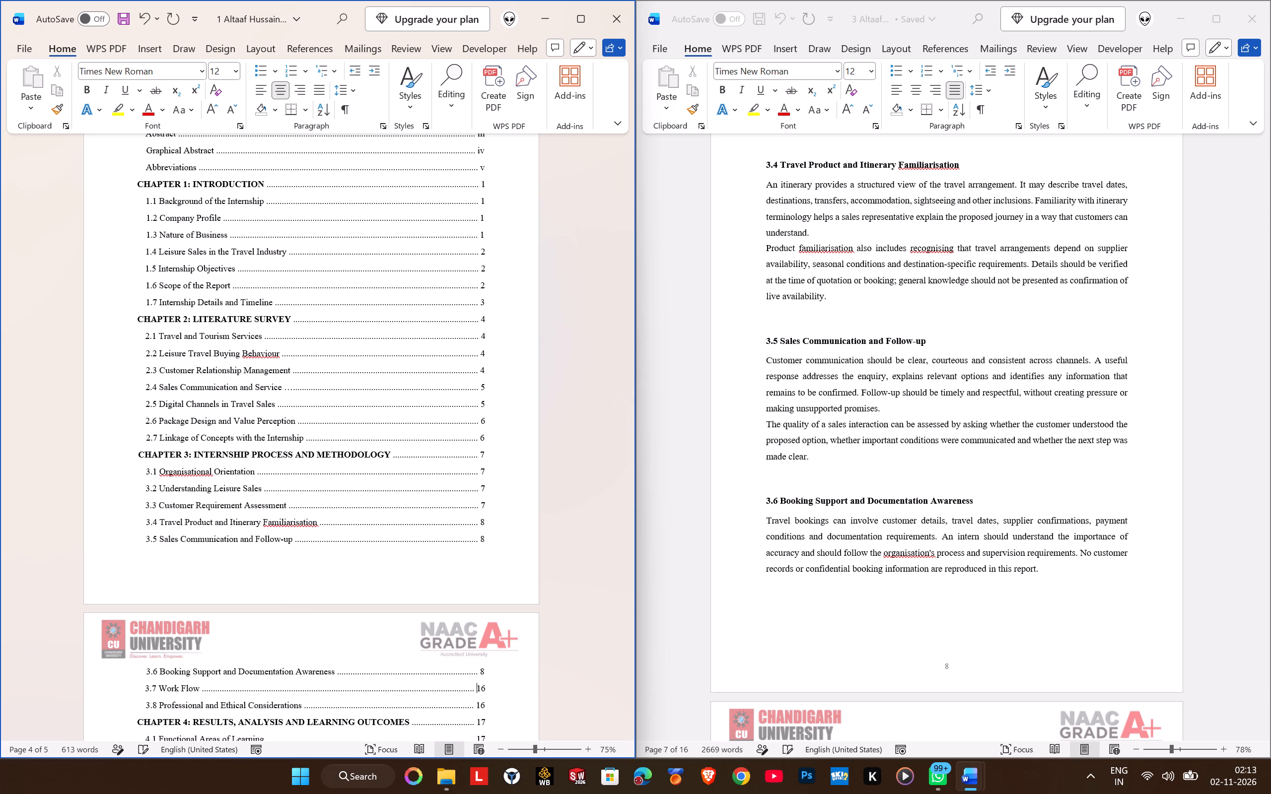
{"action": "scroll", "coordinate": [920, 491], "scroll_direction": "down", "scroll_amount": 6}
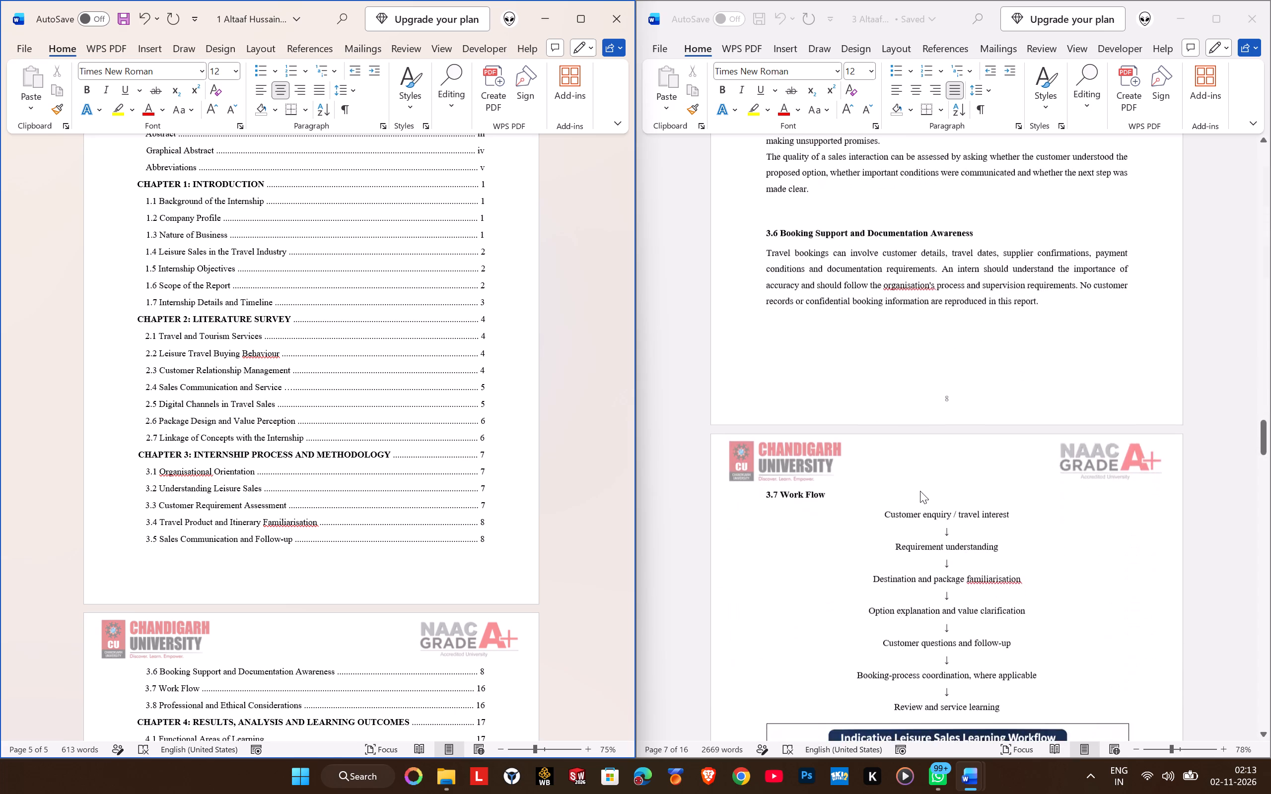
{"action": "scroll", "coordinate": [920, 491], "scroll_direction": "down", "scroll_amount": 10}
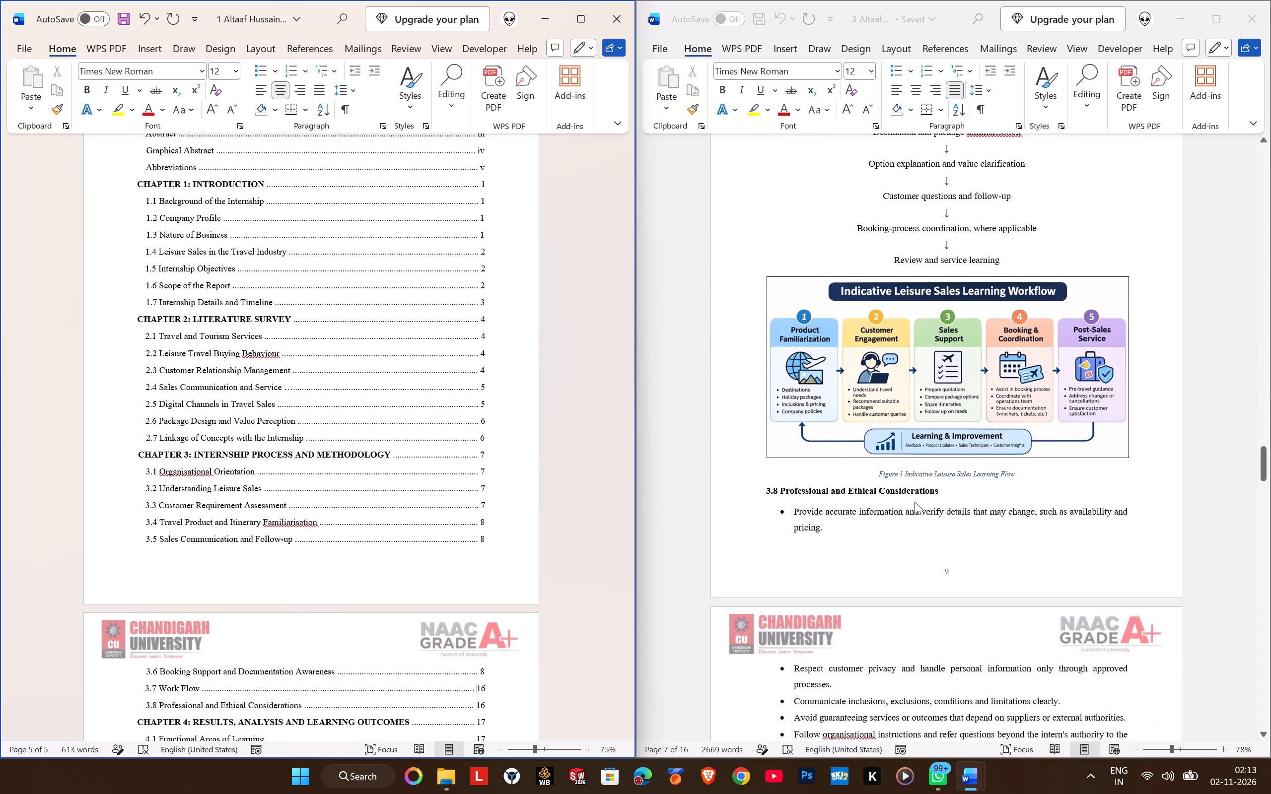
{"action": "key", "text": "Right"}
{"action": "key", "text": "Right"}
{"action": "key", "text": "BackSpace"}
{"action": "key", "text": "BackSpace"}
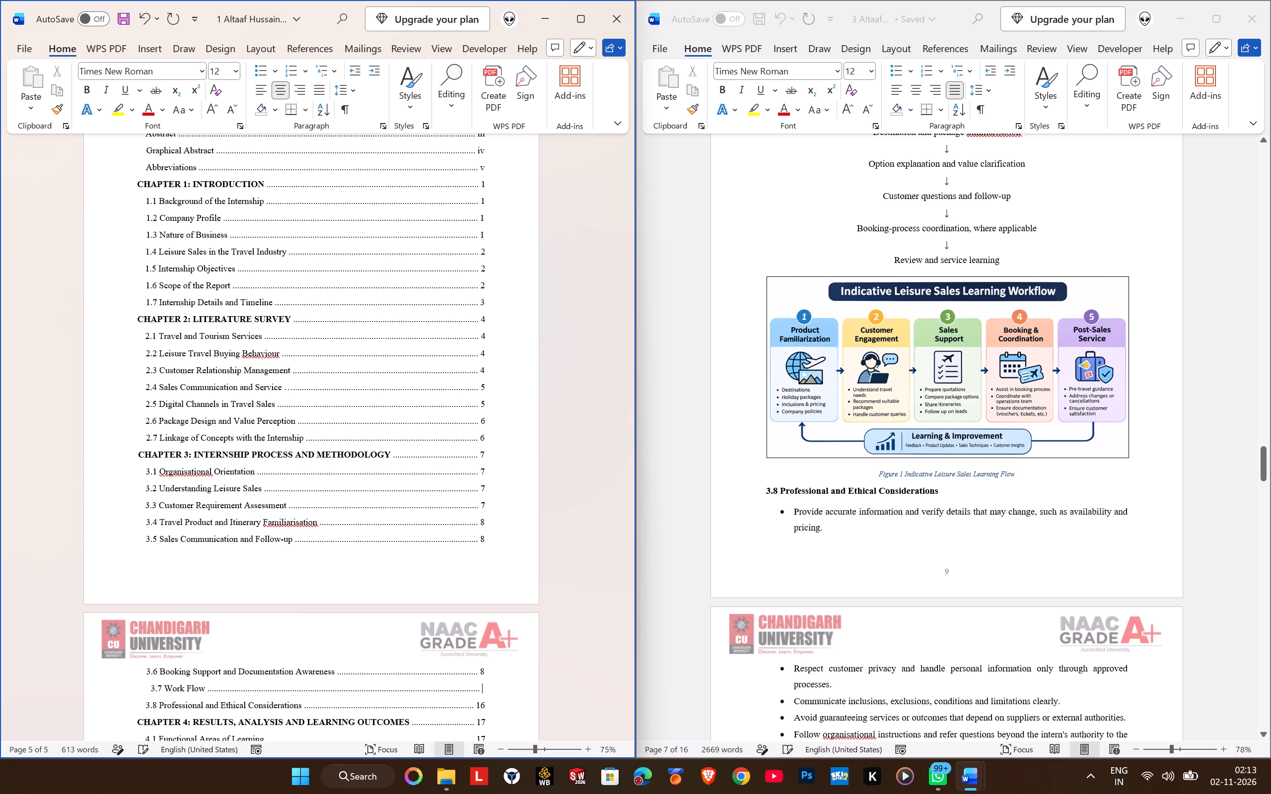
{"action": "key", "text": "9"}
{"action": "key", "text": "Down"}
{"action": "key", "text": "BackSpace"}
{"action": "key", "text": "BackSpace"}
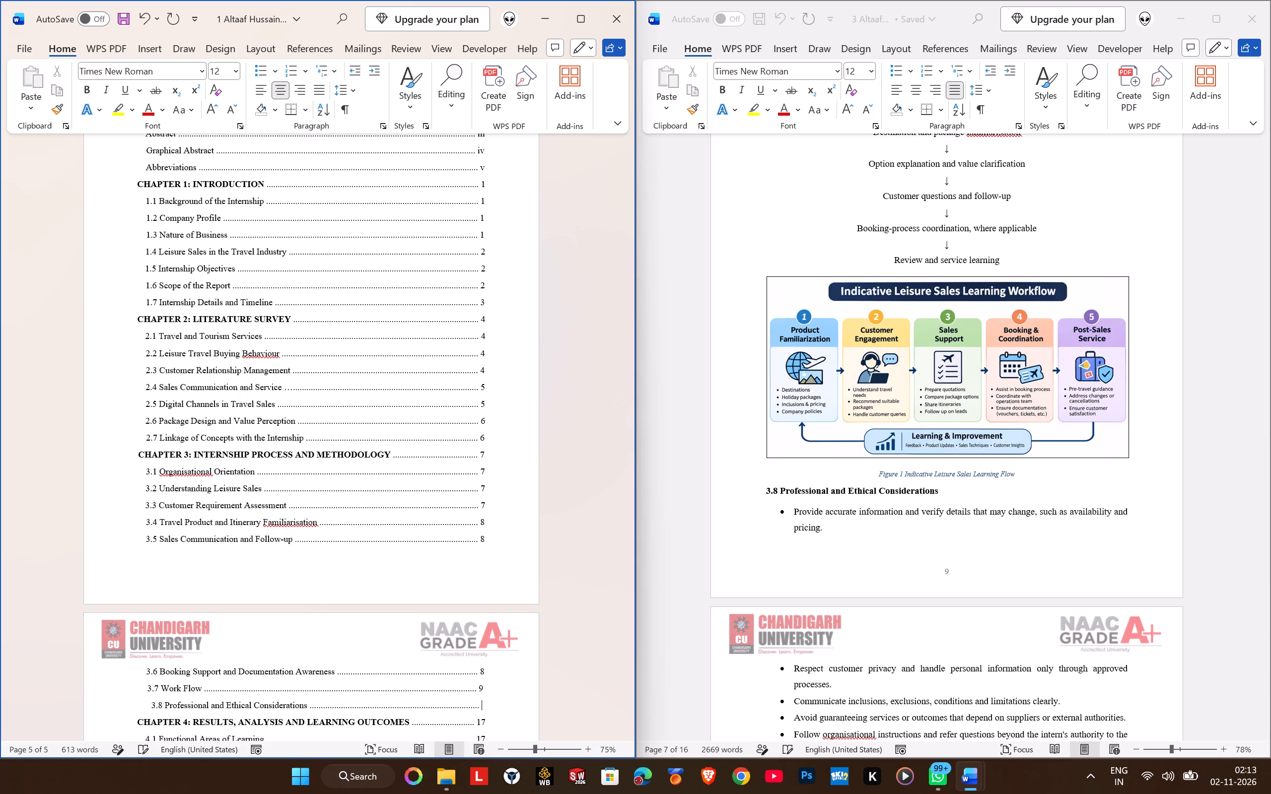
{"action": "key", "text": "9"}
Lengthen the dot leaders of entries 3.8 and 3.7 by two dots each to align them with the other Chapter 3 subsections.
{"action": "key", "text": "Left"}
{"action": "key", "text": "Left"}
{"action": "key", "text": "Left"}
{"action": "key", "text": "Right"}
{"action": "type", "text": ".."}
{"action": "key", "text": "Up"}
{"action": "key", "text": "Left"}
{"action": "key", "text": "Left"}
{"action": "key", "text": "Right"}
{"action": "type", "text": "..."}
{"action": "key", "text": "BackSpace"}
Locate Chapter 4 in the third file and set the CHAPTER 4 entry's page number to 11 in the table of contents.
{"action": "key", "text": "Down"}
{"action": "key", "text": "Down"}
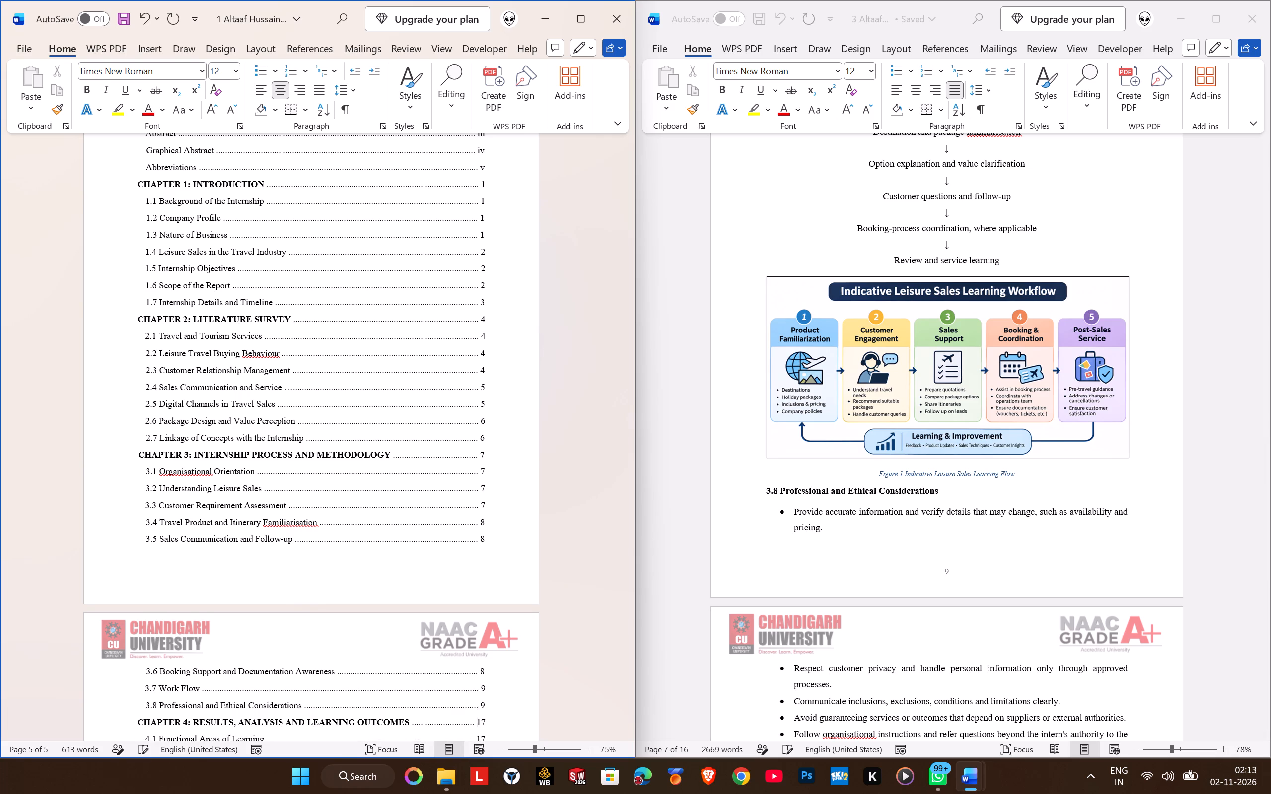
{"action": "scroll", "coordinate": [918, 449], "scroll_direction": "down", "scroll_amount": 19}
{"action": "scroll", "coordinate": [918, 449], "scroll_direction": "down", "scroll_amount": 4}
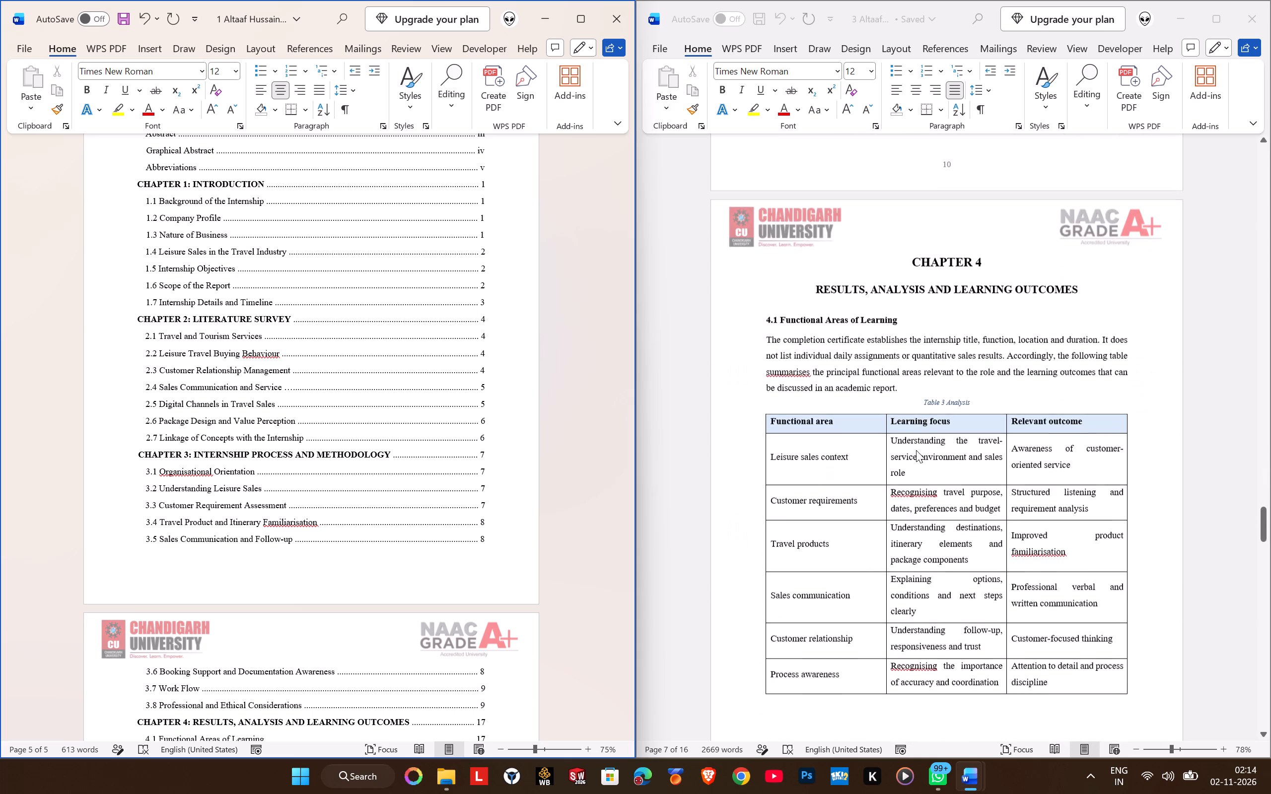
{"action": "scroll", "coordinate": [916, 450], "scroll_direction": "down", "scroll_amount": 3}
{"action": "scroll", "coordinate": [435, 484], "scroll_direction": "down", "scroll_amount": 4}
{"action": "scroll", "coordinate": [948, 475], "scroll_direction": "up", "scroll_amount": 14}
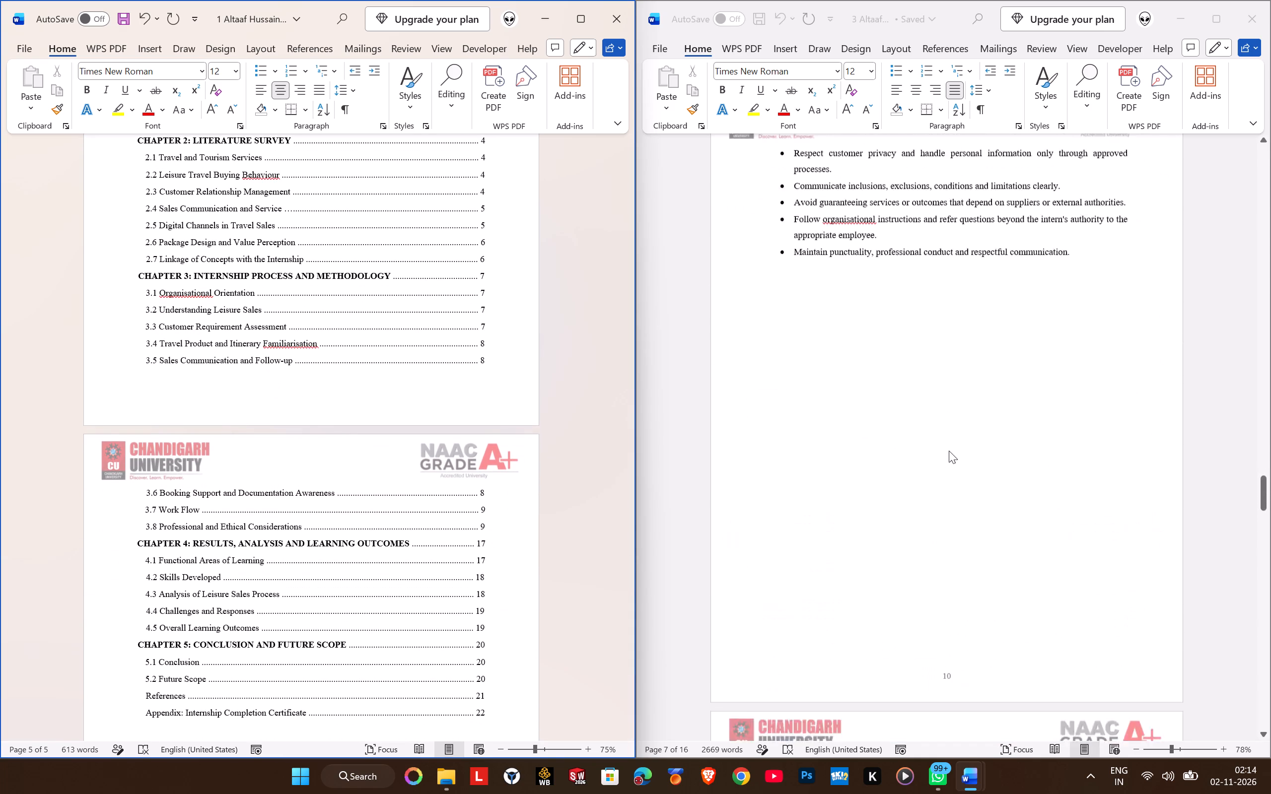
{"action": "scroll", "coordinate": [949, 451], "scroll_direction": "up", "scroll_amount": 8}
{"action": "scroll", "coordinate": [946, 447], "scroll_direction": "down", "scroll_amount": 15}
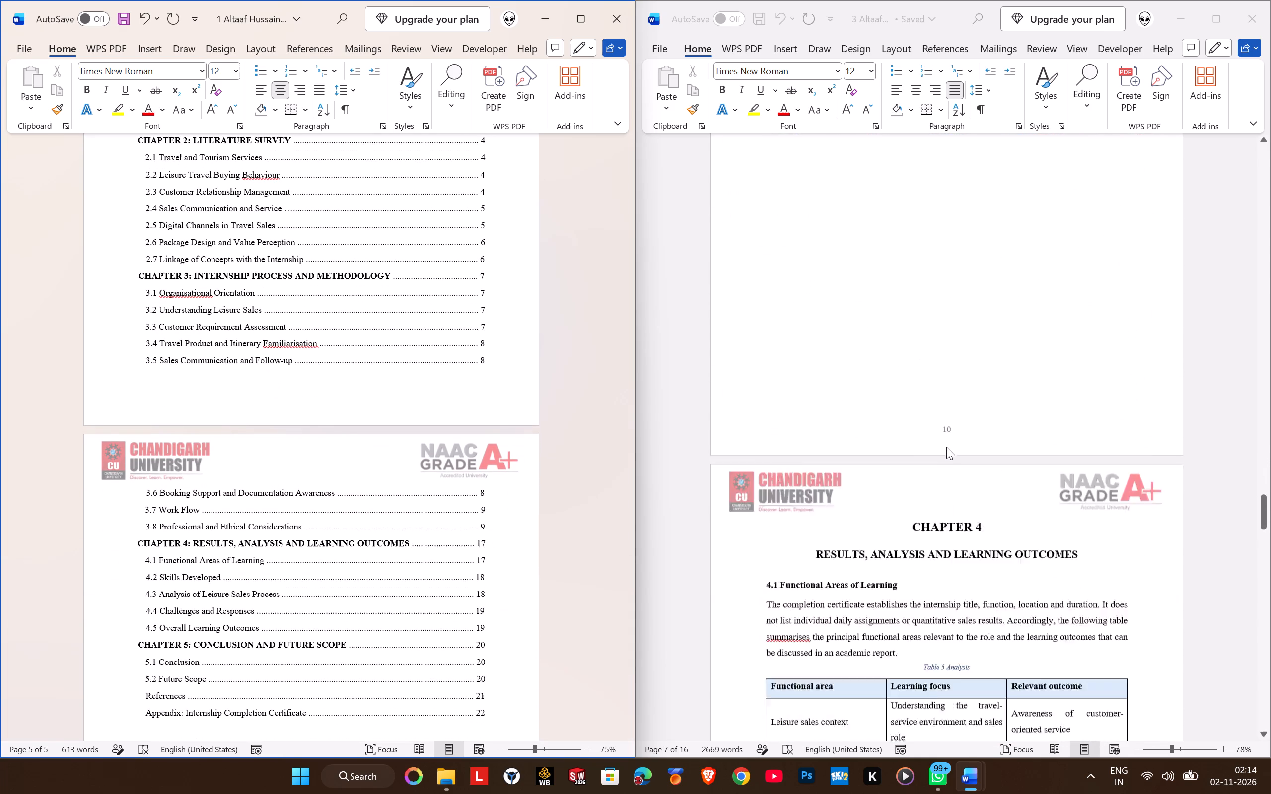
{"action": "scroll", "coordinate": [946, 447], "scroll_direction": "down", "scroll_amount": 4}
{"action": "scroll", "coordinate": [433, 453], "scroll_direction": "down", "scroll_amount": 3}
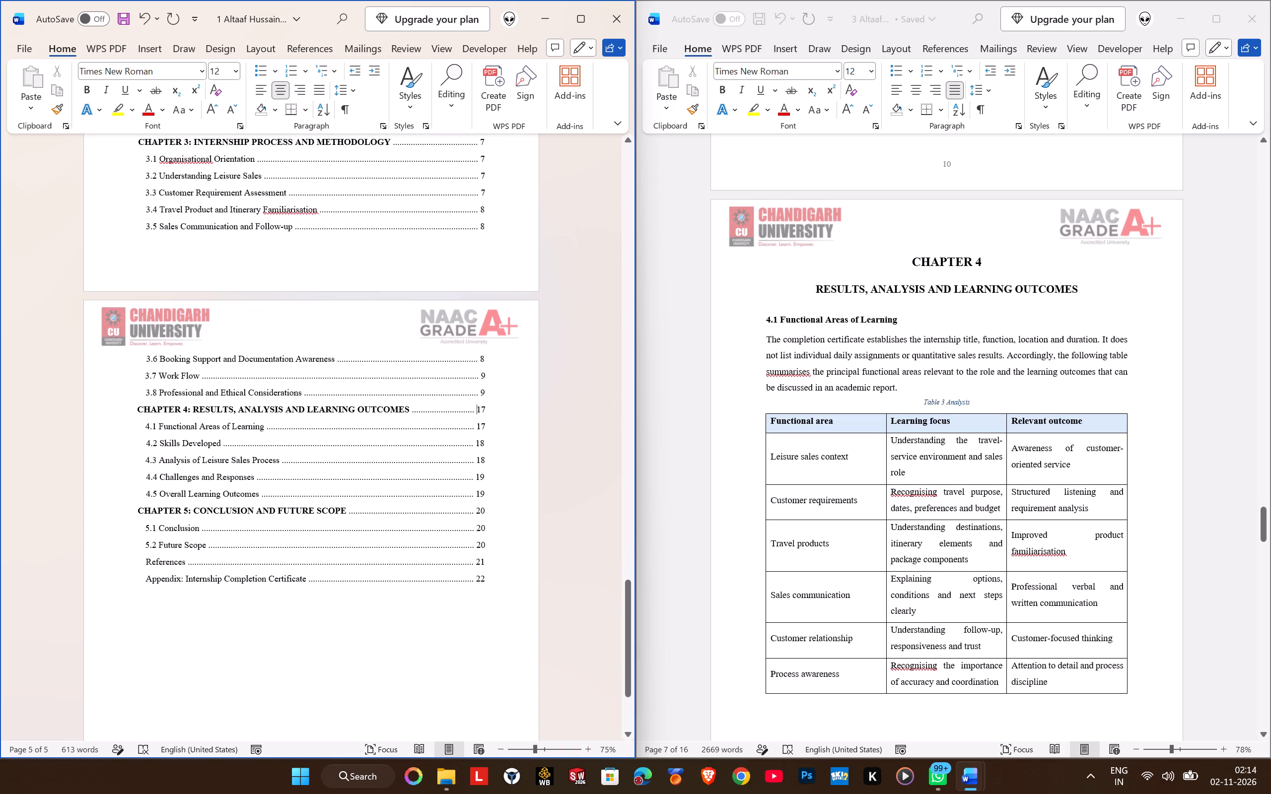
{"action": "key", "text": "Right"}
{"action": "key", "text": "Right"}
{"action": "key", "text": "BackSpace"}
{"action": "key", "text": "1"}
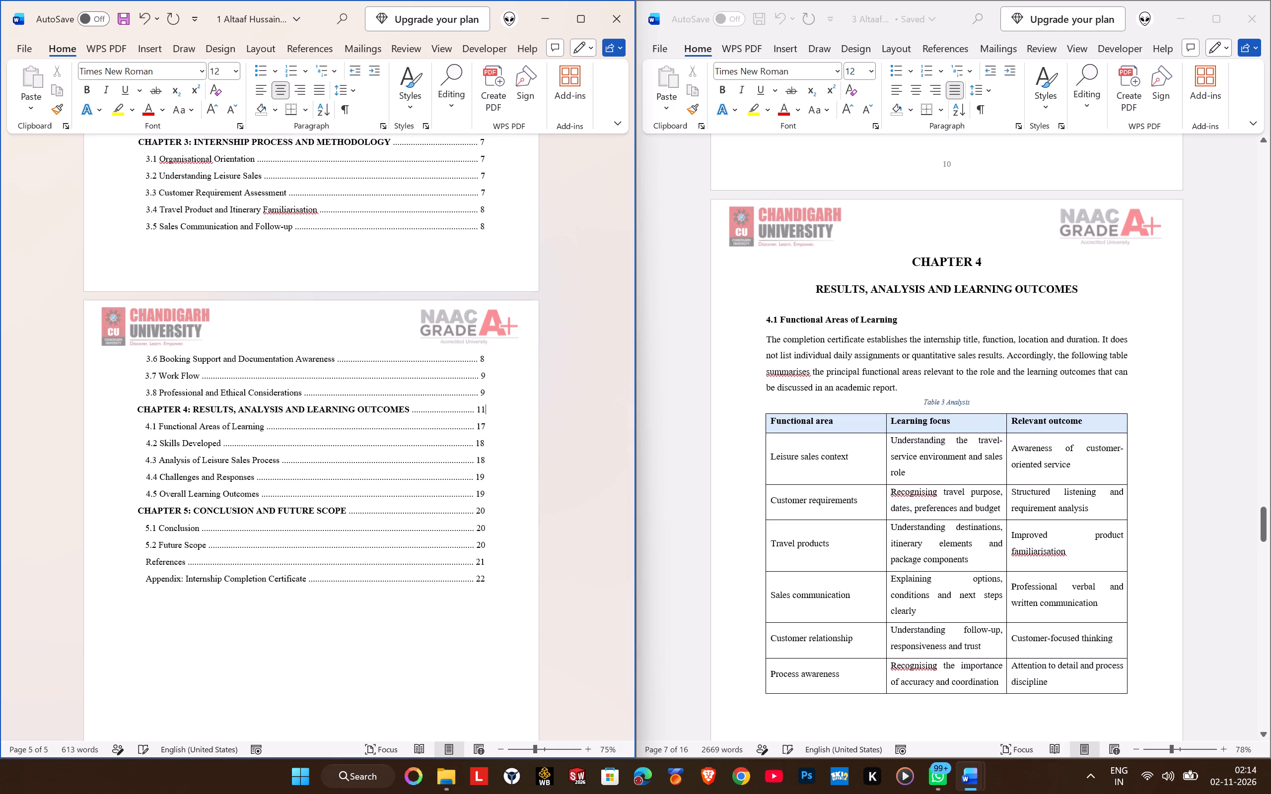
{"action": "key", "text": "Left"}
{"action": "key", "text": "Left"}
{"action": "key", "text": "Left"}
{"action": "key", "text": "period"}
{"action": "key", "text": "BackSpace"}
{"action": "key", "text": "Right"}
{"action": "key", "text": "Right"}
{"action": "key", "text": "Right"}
Set the page number of 4.1 Functional Areas of Learning to 11 in the table of contents.
{"action": "key", "text": "Down"}
{"action": "key", "text": "BackSpace"}
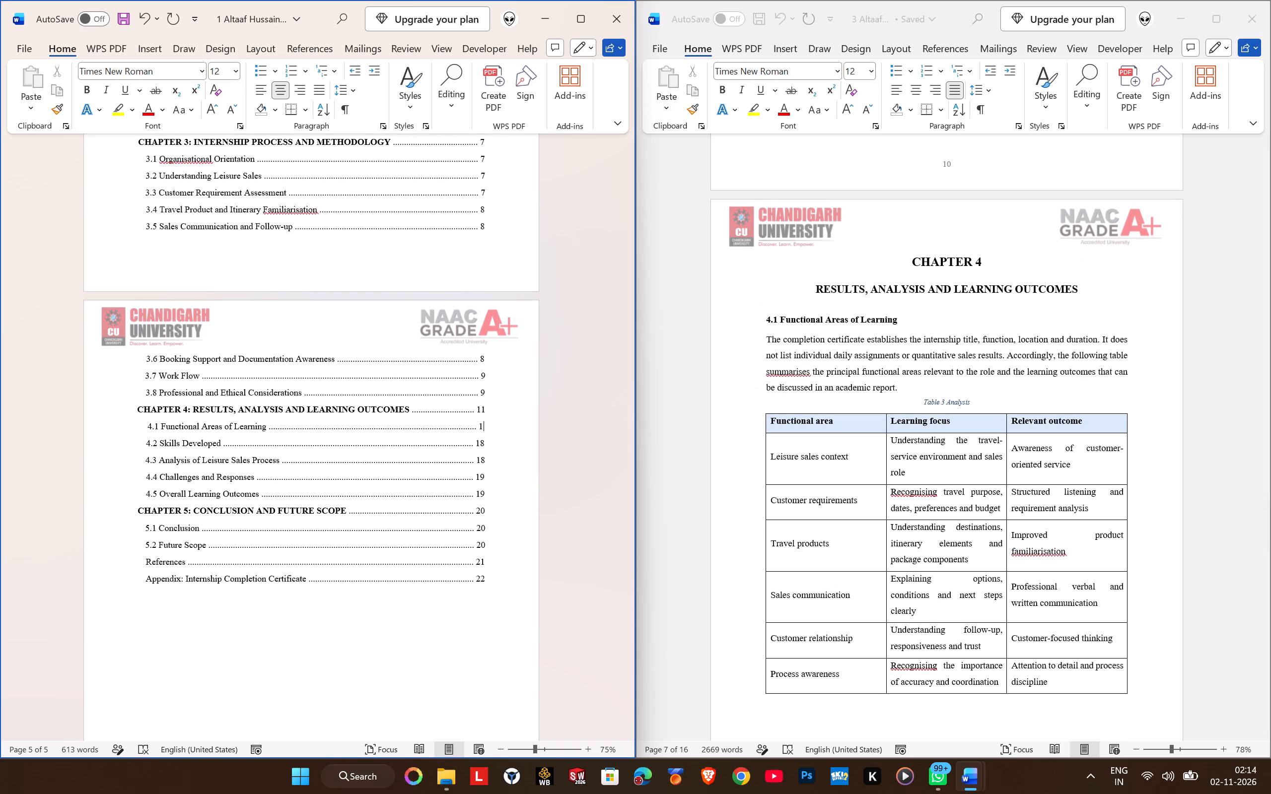
{"action": "key", "text": "1"}
{"action": "key", "text": "Left"}
{"action": "key", "text": "Right"}
Locate sections 4.2, 4.3 and 4.4 in the third file and set their page numbers to 12 in the table of contents.
{"action": "key", "text": "Down"}
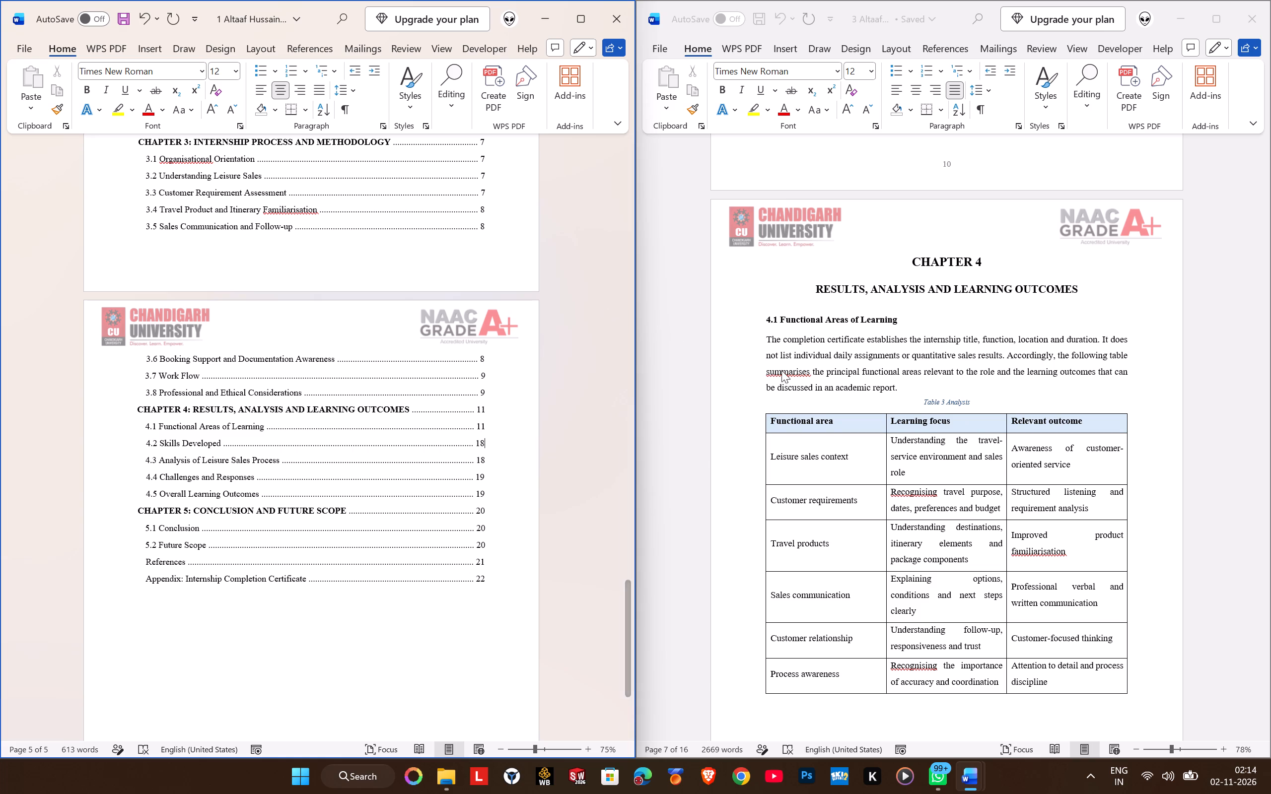
{"action": "scroll", "coordinate": [927, 431], "scroll_direction": "down", "scroll_amount": 14}
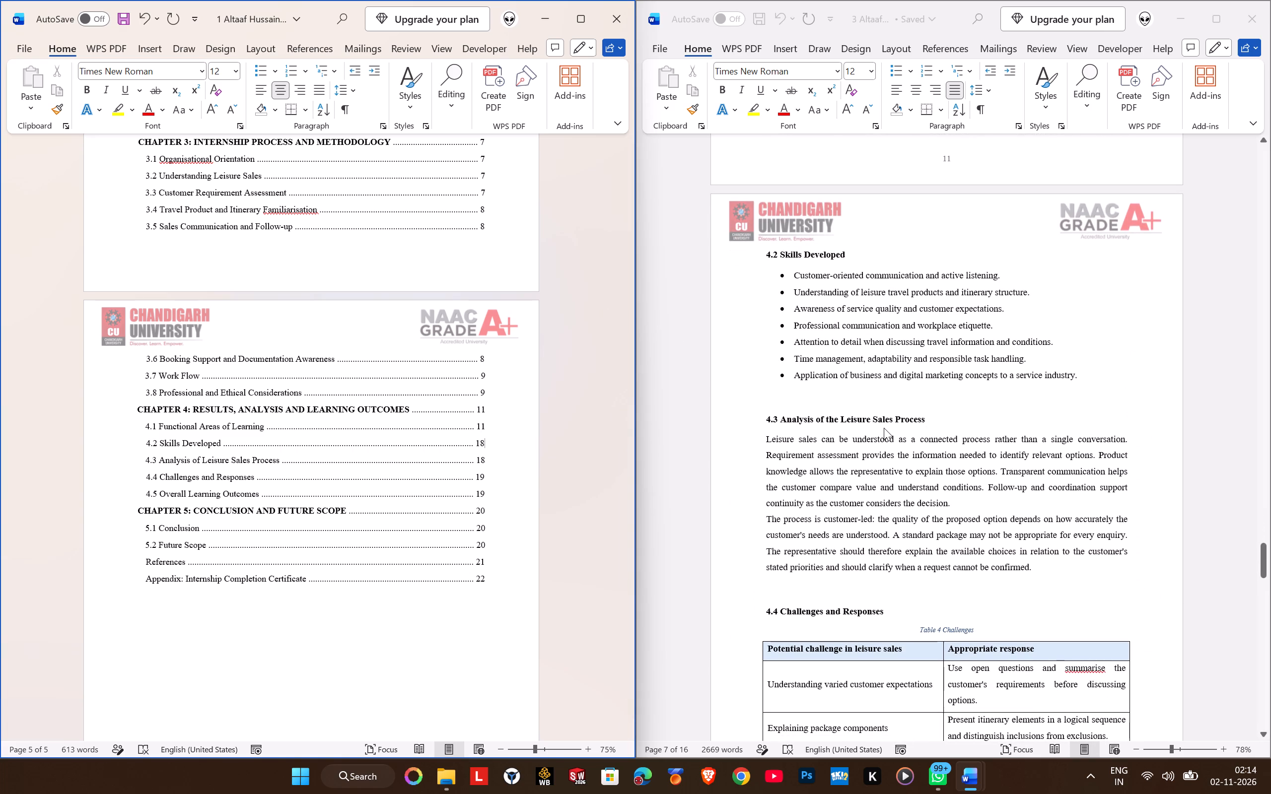
{"action": "key", "text": "BackSpace"}
{"action": "key", "text": "2"}
{"action": "key", "text": "Down"}
{"action": "key", "text": "BackSpace"}
{"action": "key", "text": "2"}
{"action": "key", "text": "Down"}
{"action": "key", "text": "BackSpace"}
{"action": "key", "text": "2"}
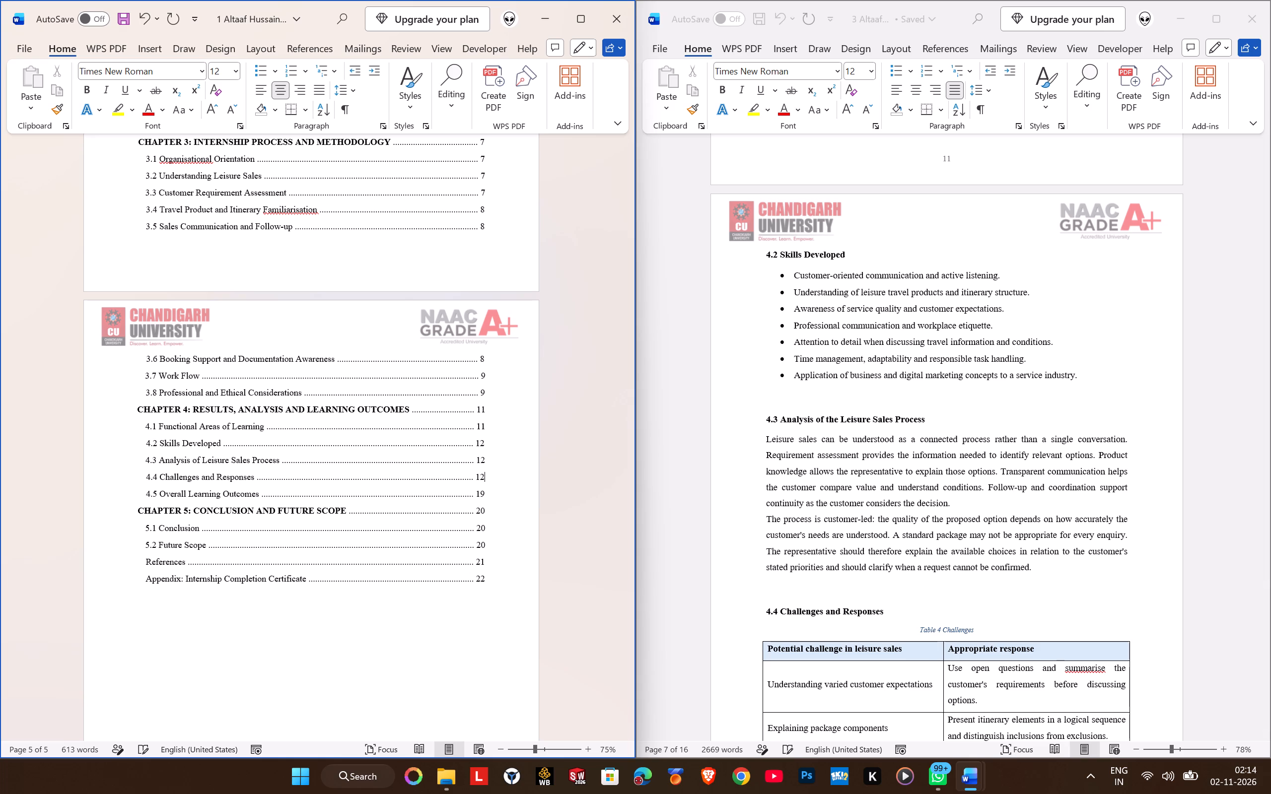
Locate section 4.5 in the third file and set the page number of 4.5 Overall Learning Outcomes to 13 in the table of contents.
{"action": "scroll", "coordinate": [917, 445], "scroll_direction": "down", "scroll_amount": 10}
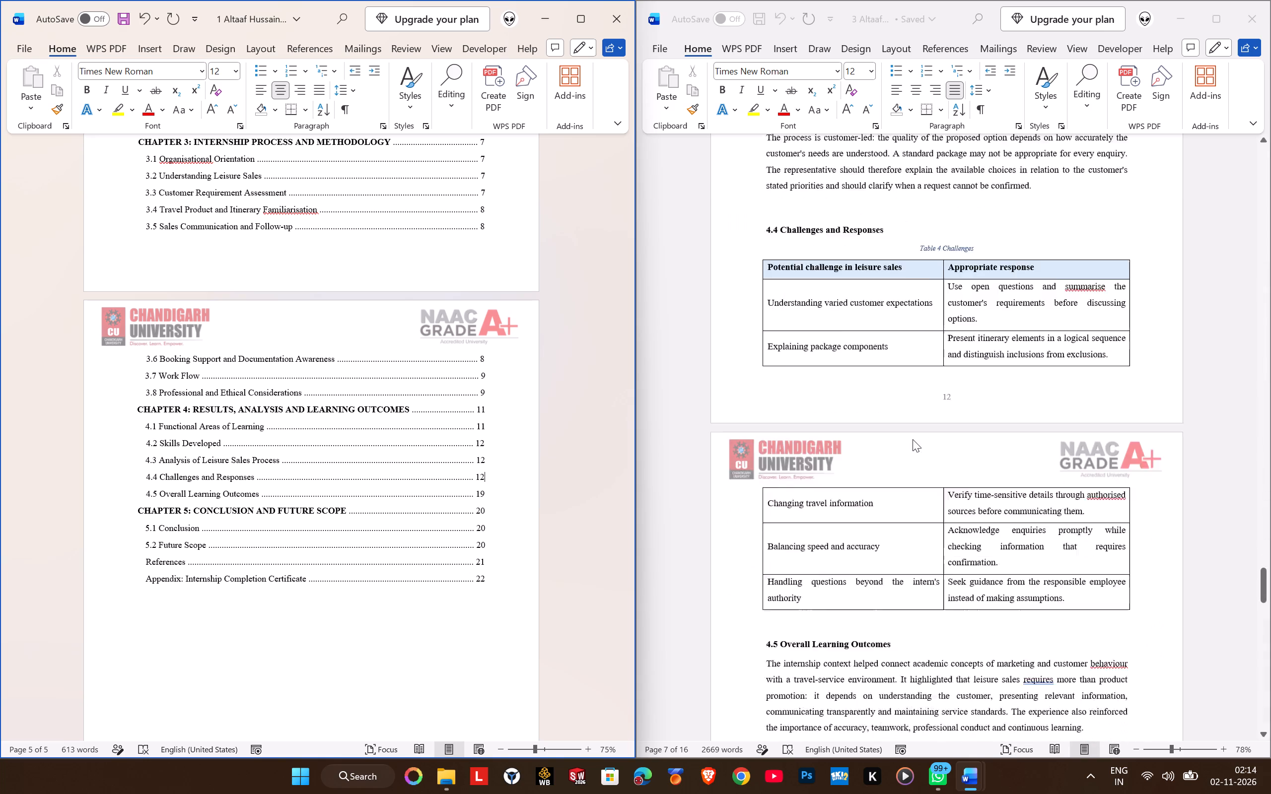
{"action": "scroll", "coordinate": [913, 439], "scroll_direction": "down", "scroll_amount": 4}
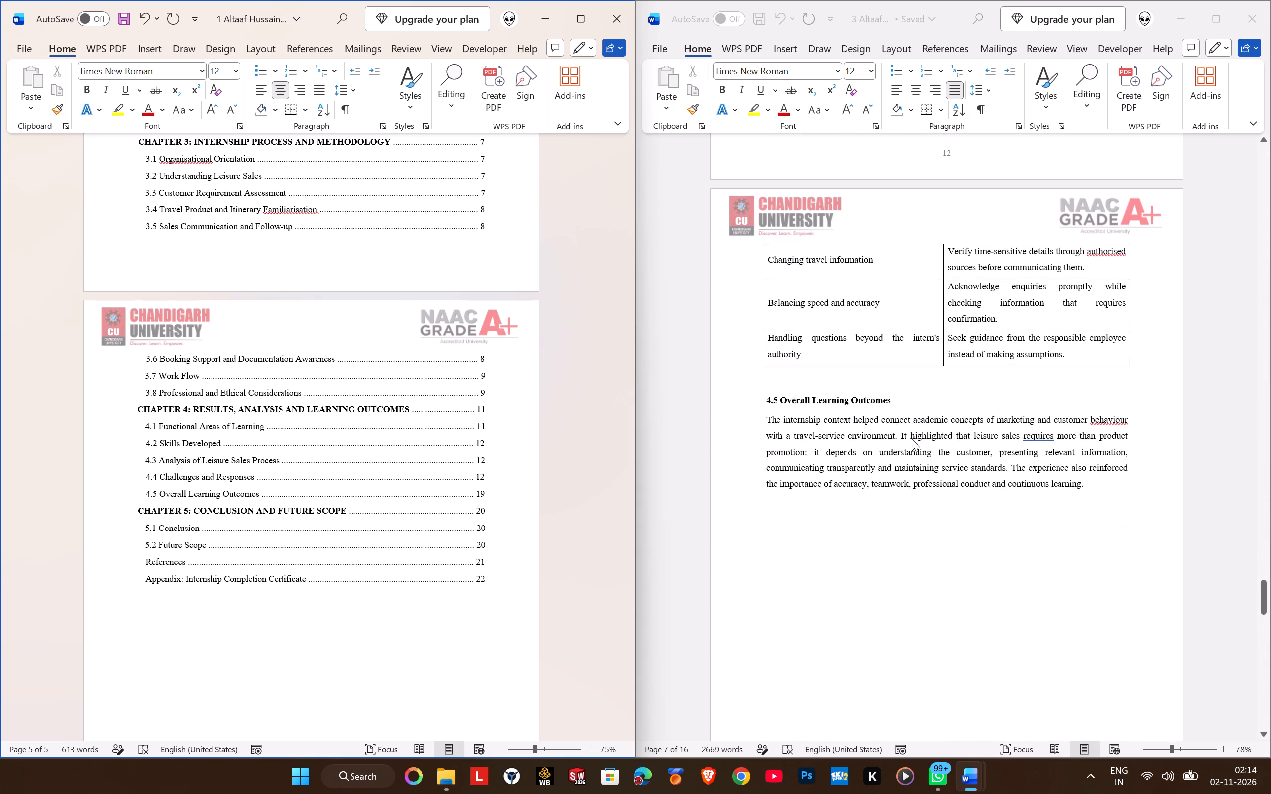
{"action": "key", "text": "Down"}
{"action": "key", "text": "BackSpace"}
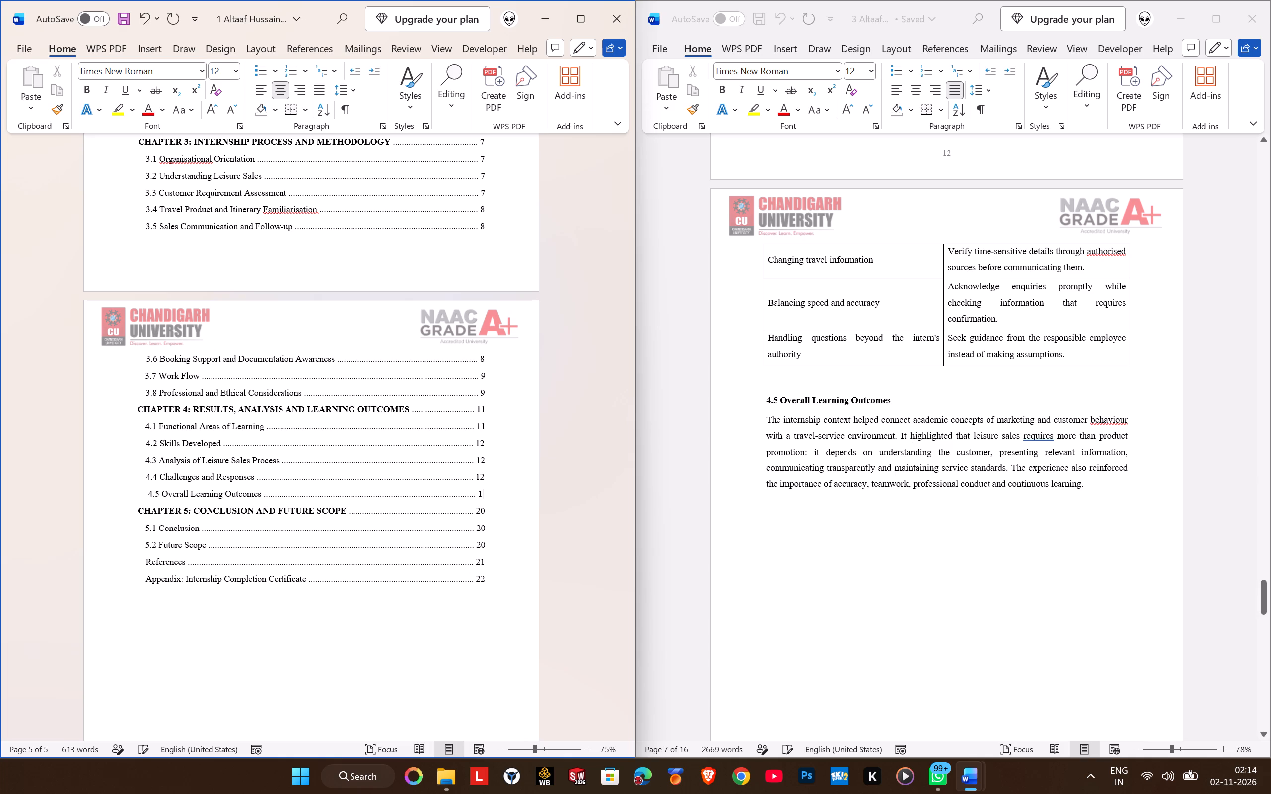
{"action": "key", "text": "3"}
Locate Chapter 5 in the third file and set the CHAPTER 5 entry's page number to 14, keeping its dot leader aligned.
{"action": "key", "text": "Down"}
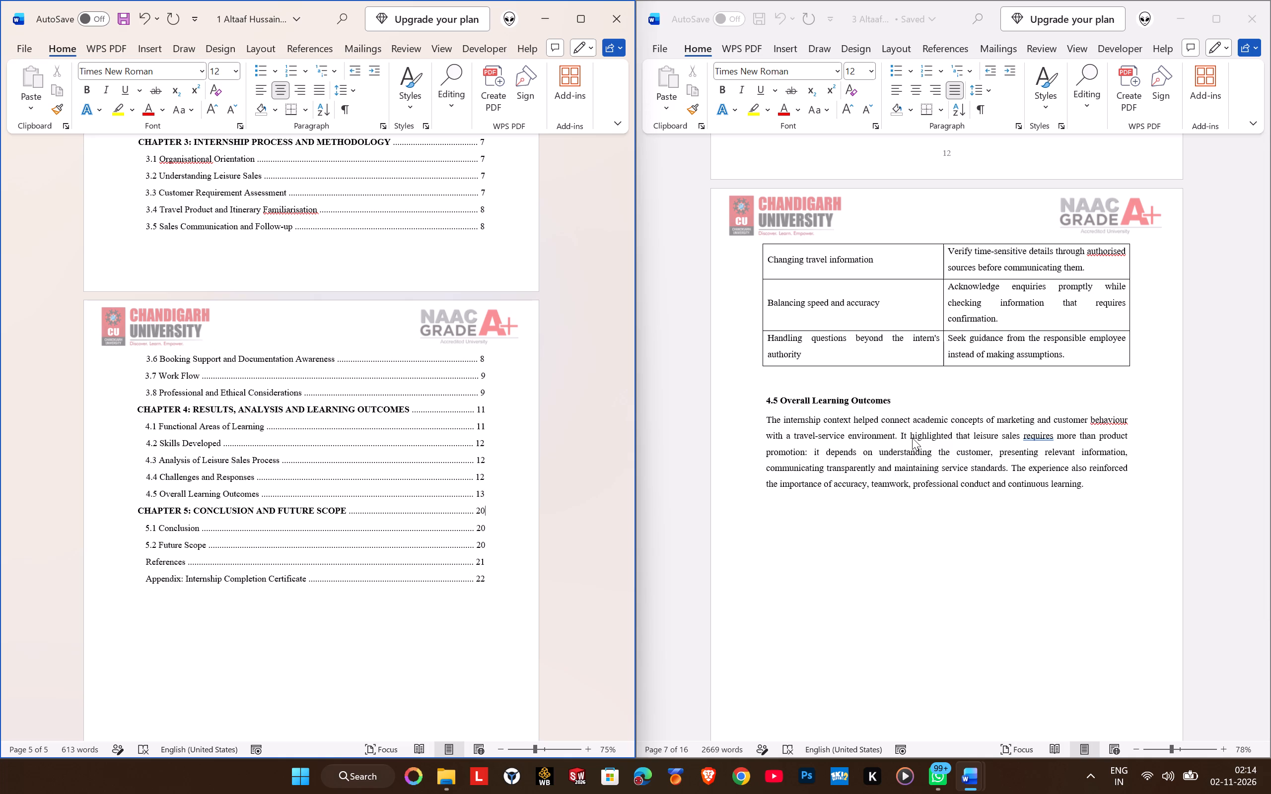
{"action": "scroll", "coordinate": [913, 437], "scroll_direction": "down", "scroll_amount": 16}
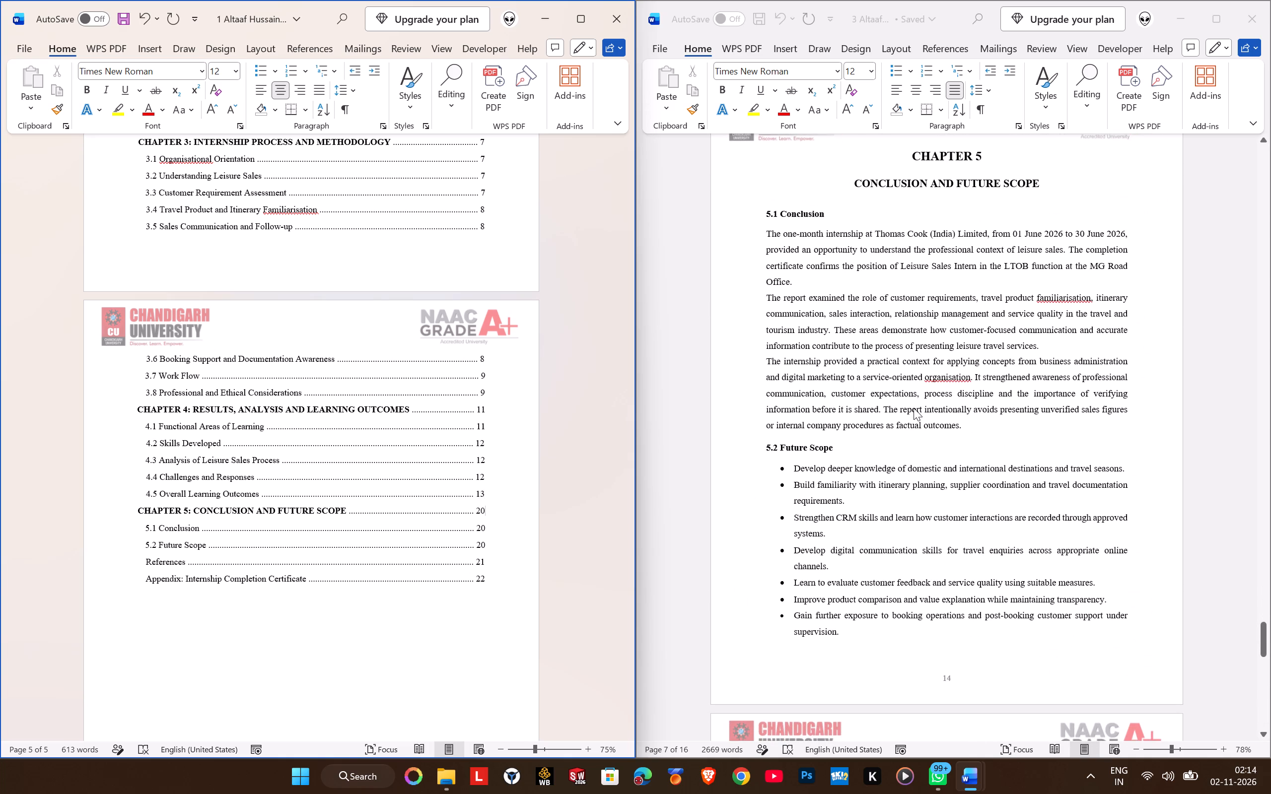
{"action": "key", "text": "BackSpace"}
{"action": "key", "text": "BackSpace"}
{"action": "type", "text": "14"}
{"action": "key", "text": "Left"}
{"action": "key", "text": "Left"}
{"action": "key", "text": "Left"}
{"action": "key", "text": "period"}
{"action": "key", "text": "BackSpace"}
{"action": "key", "text": "Right"}
{"action": "key", "text": "Right"}
{"action": "key", "text": "Right"}
Set the page numbers of 5.1 Conclusion and 5.2 Future Scope to 14 in the table of contents.
{"action": "key", "text": "Down"}
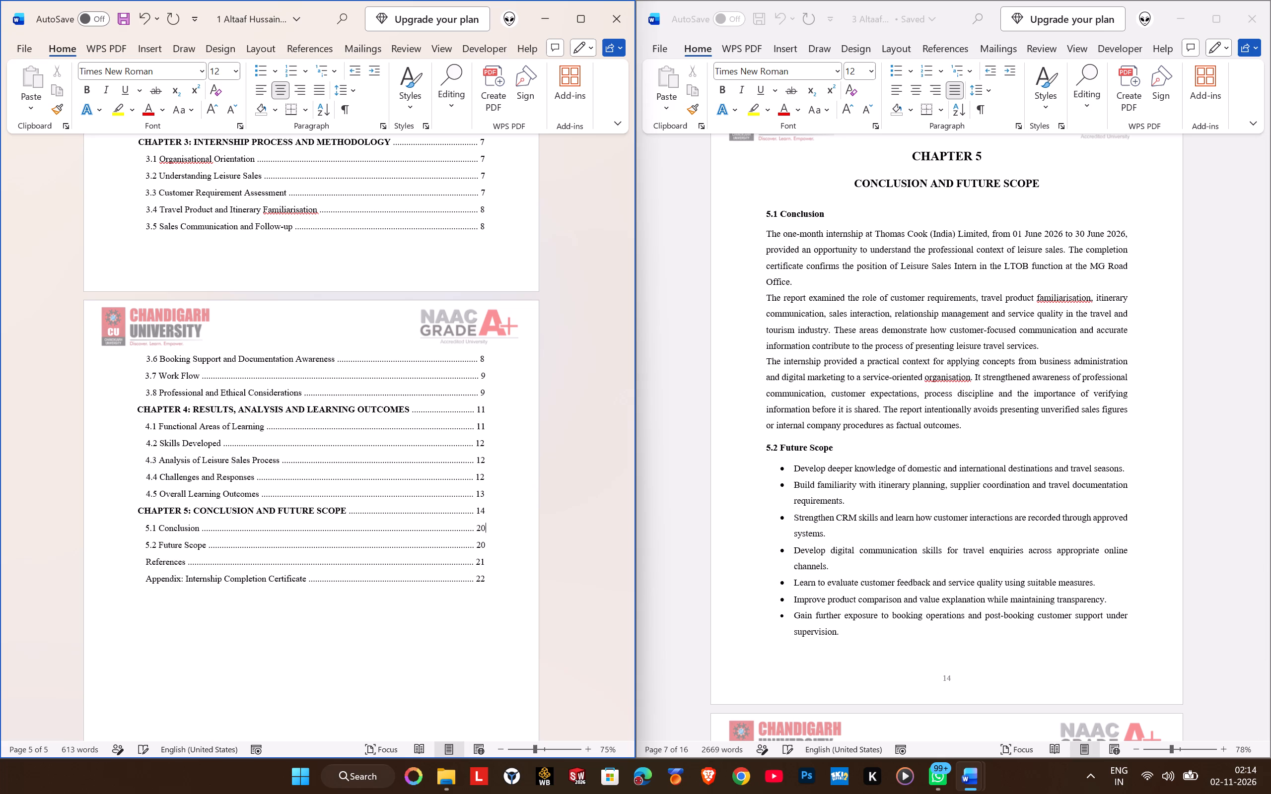
{"action": "key", "text": "BackSpace"}
{"action": "key", "text": "4"}
{"action": "key", "text": "BackSpace"}
{"action": "key", "text": "BackSpace"}
{"action": "type", "text": "14"}
{"action": "key", "text": "Down"}
{"action": "key", "text": "BackSpace"}
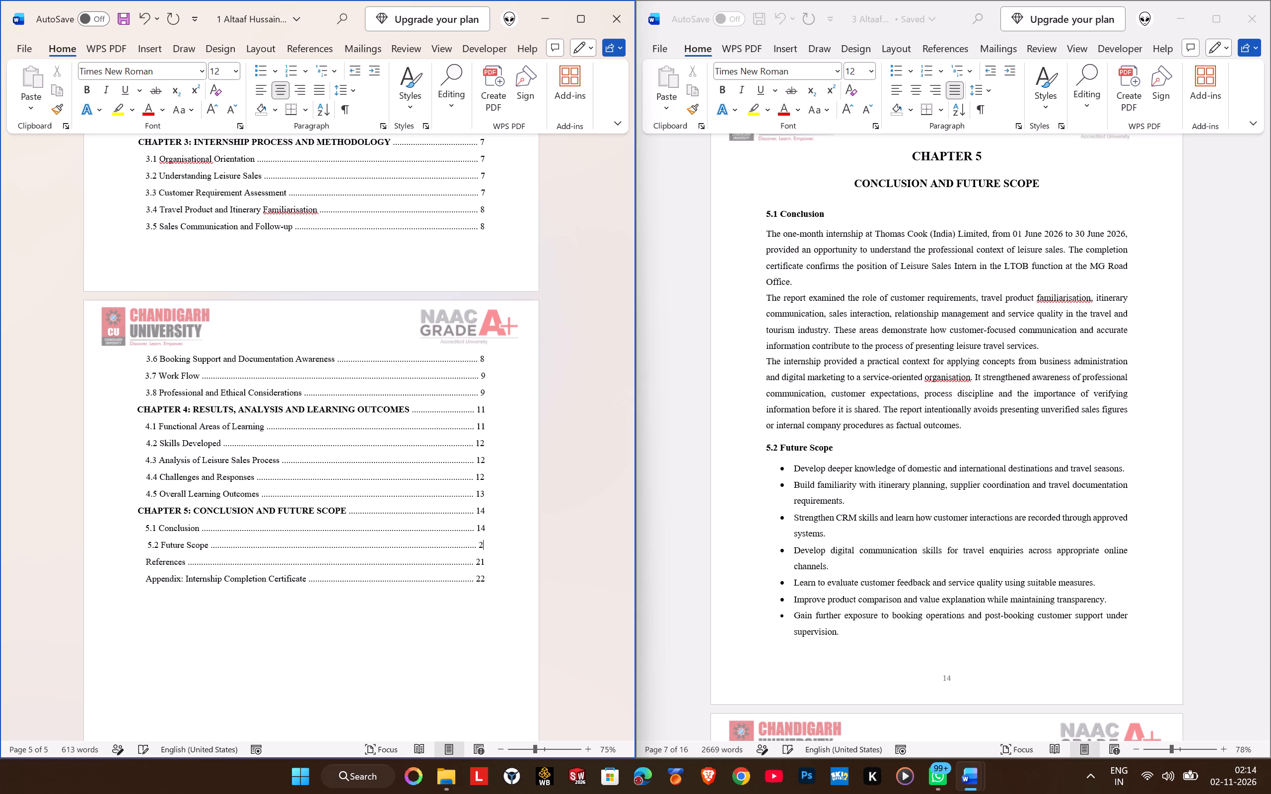
{"action": "key", "text": "BackSpace"}
{"action": "type", "text": "14"}
Find the final pages in the third file and set the table of contents page numbers of References to 15 and Appendix to 16.
{"action": "key", "text": "Down"}
{"action": "scroll", "coordinate": [913, 396], "scroll_direction": "down", "scroll_amount": 17}
{"action": "scroll", "coordinate": [912, 396], "scroll_direction": "down", "scroll_amount": 11}
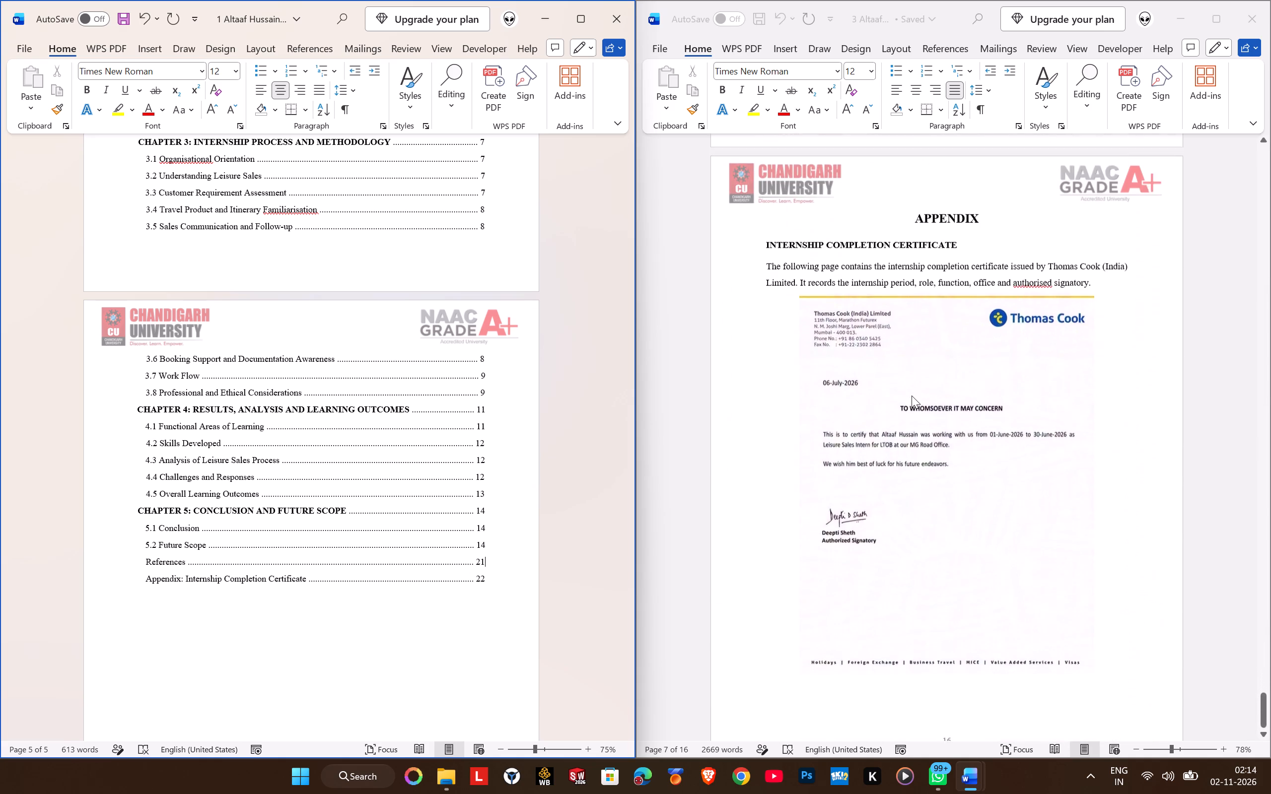
{"action": "scroll", "coordinate": [912, 396], "scroll_direction": "down", "scroll_amount": 6}
{"action": "key", "text": "BackSpace"}
{"action": "key", "text": "BackSpace"}
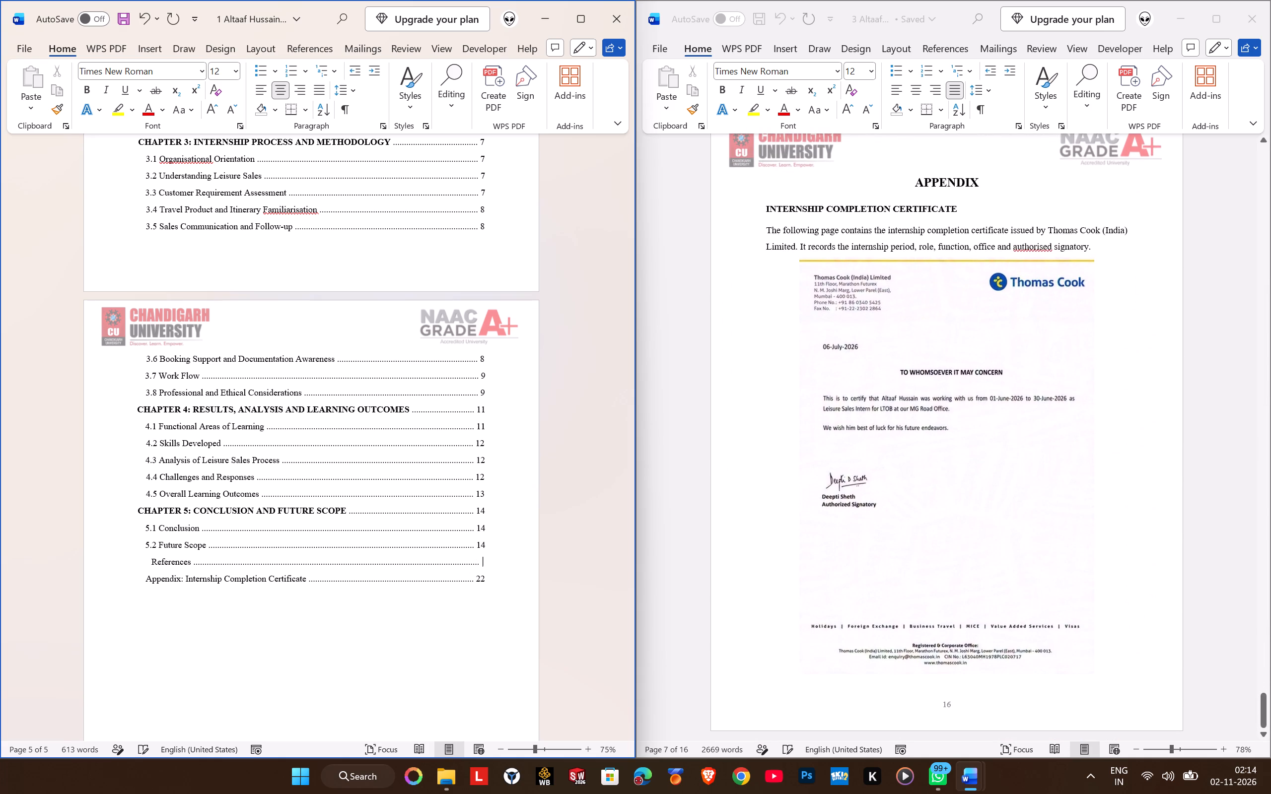
{"action": "type", "text": "15"}
{"action": "key", "text": "Down"}
{"action": "key", "text": "BackSpace"}
{"action": "key", "text": "BackSpace"}
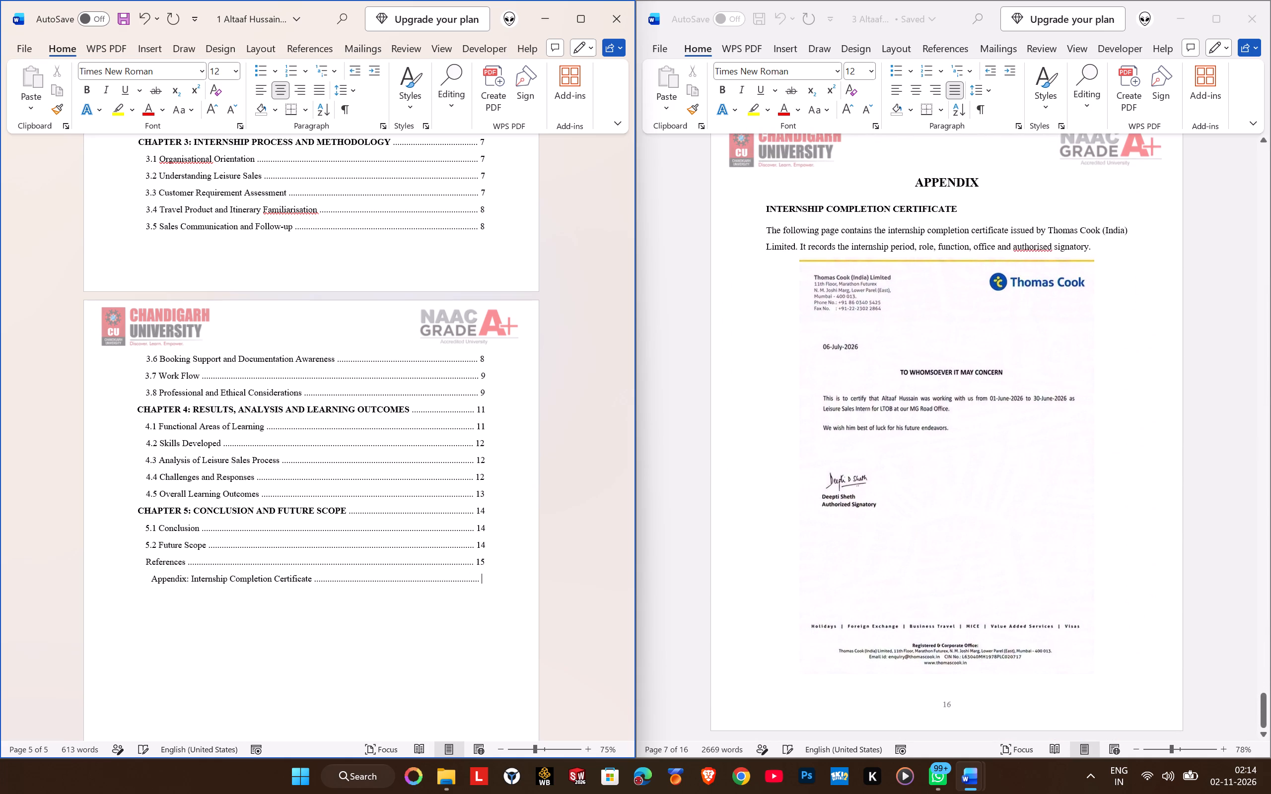
{"action": "type", "text": "16"}
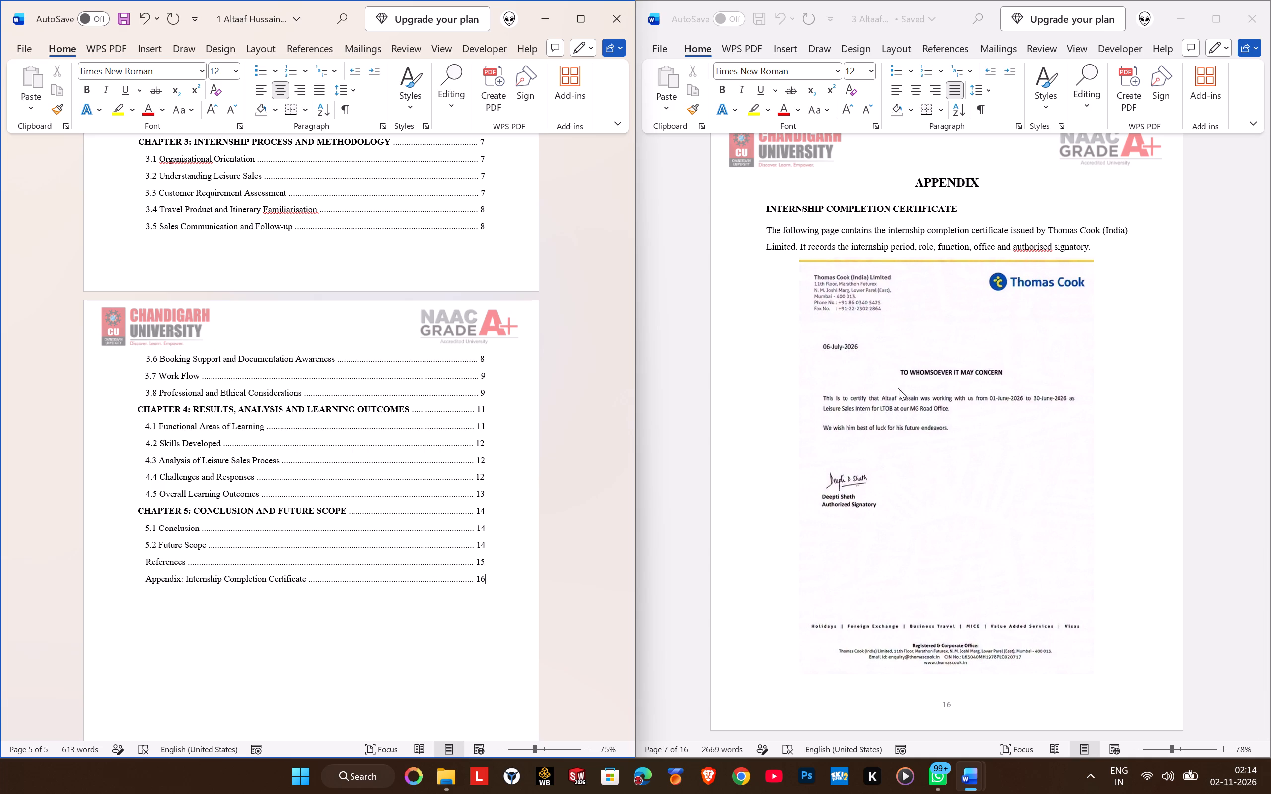
Review the updated table of contents and save the first file.
{"action": "scroll", "coordinate": [409, 374], "scroll_direction": "up", "scroll_amount": 8}
{"action": "scroll", "coordinate": [409, 374], "scroll_direction": "down", "scroll_amount": 5}
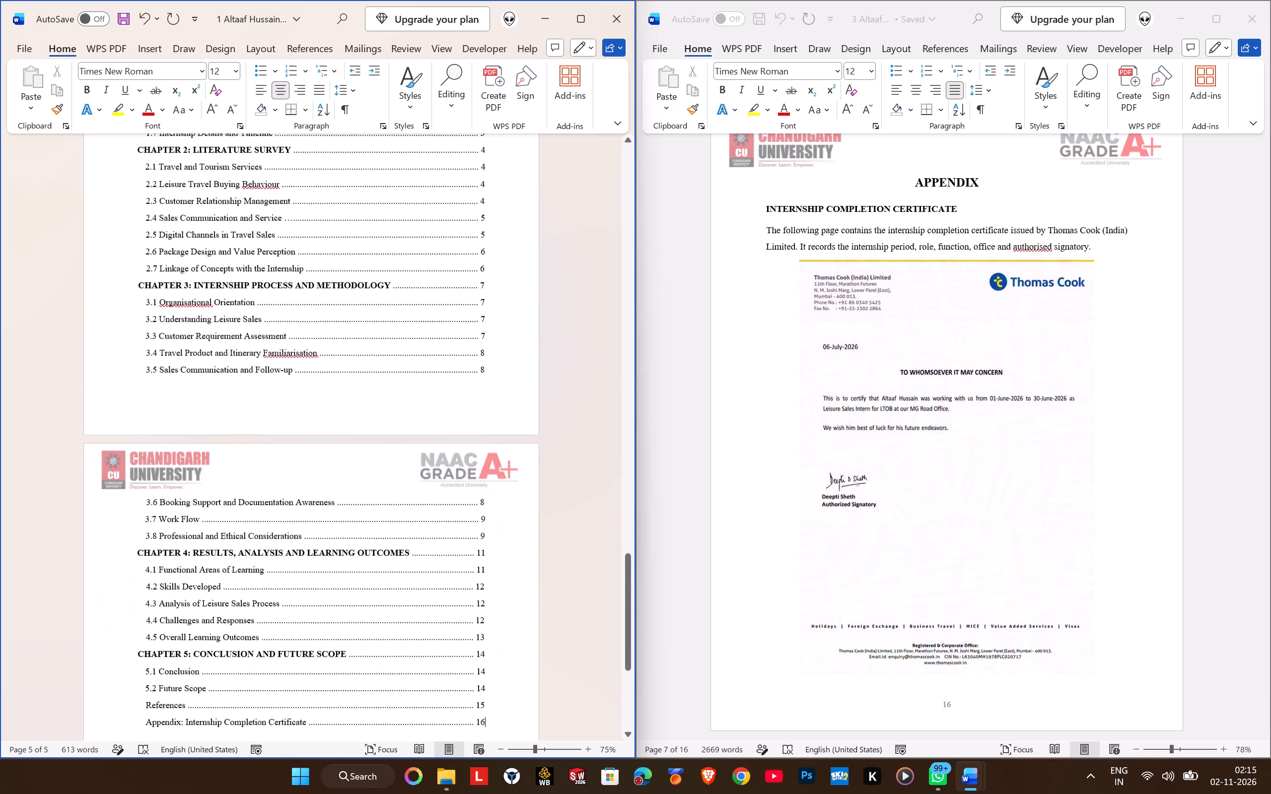
{"action": "scroll", "coordinate": [409, 374], "scroll_direction": "down", "scroll_amount": 4}
{"action": "left_click", "coordinate": [410, 371]}
{"action": "key", "text": "ctrl+s"}
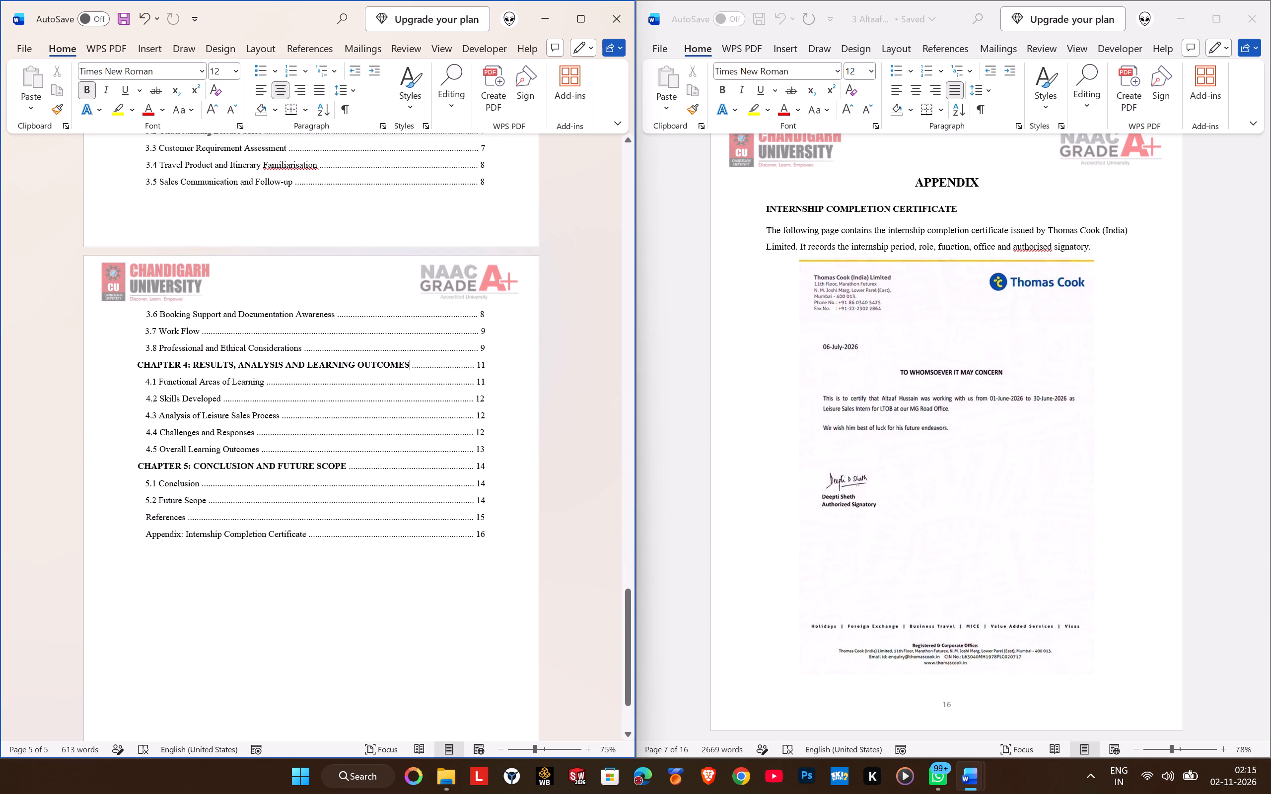
Check the earlier table of contents entries in the first file, and save the third file.
{"action": "scroll", "coordinate": [437, 340], "scroll_direction": "down", "scroll_amount": 11}
{"action": "scroll", "coordinate": [427, 342], "scroll_direction": "up", "scroll_amount": 9}
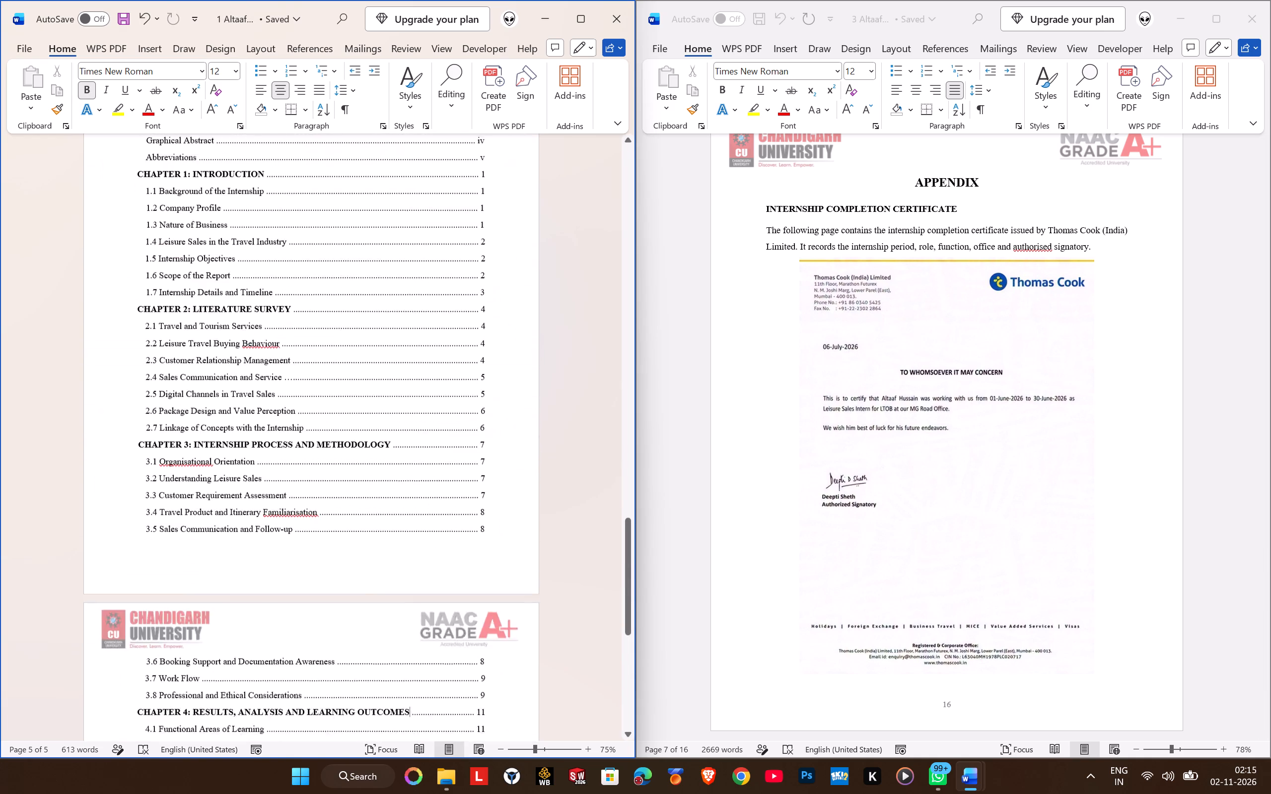
{"action": "scroll", "coordinate": [427, 331], "scroll_direction": "up", "scroll_amount": 10}
{"action": "left_click", "coordinate": [930, 312]}
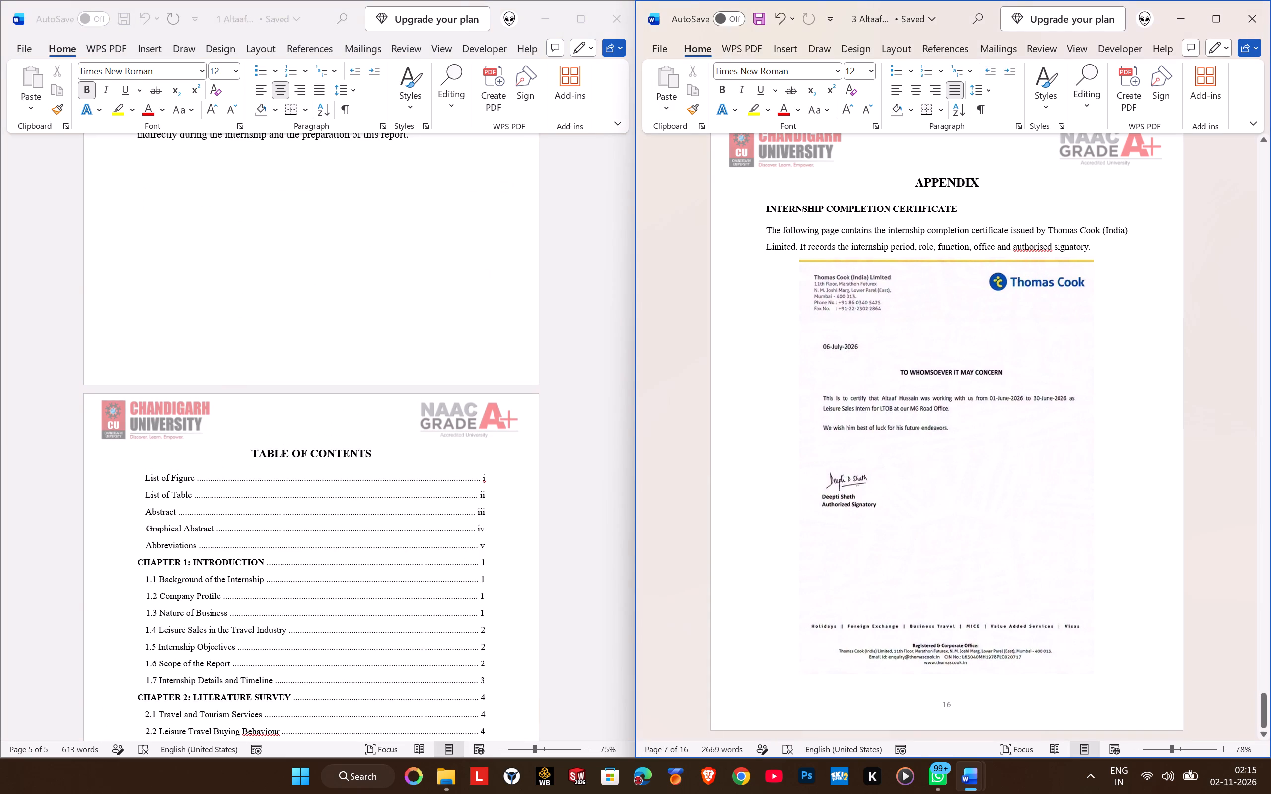
{"action": "key", "text": "ctrl+s"}
Close the first file, leaving the third file open beside the Downloads folder.
{"action": "left_click", "coordinate": [591, 17]}
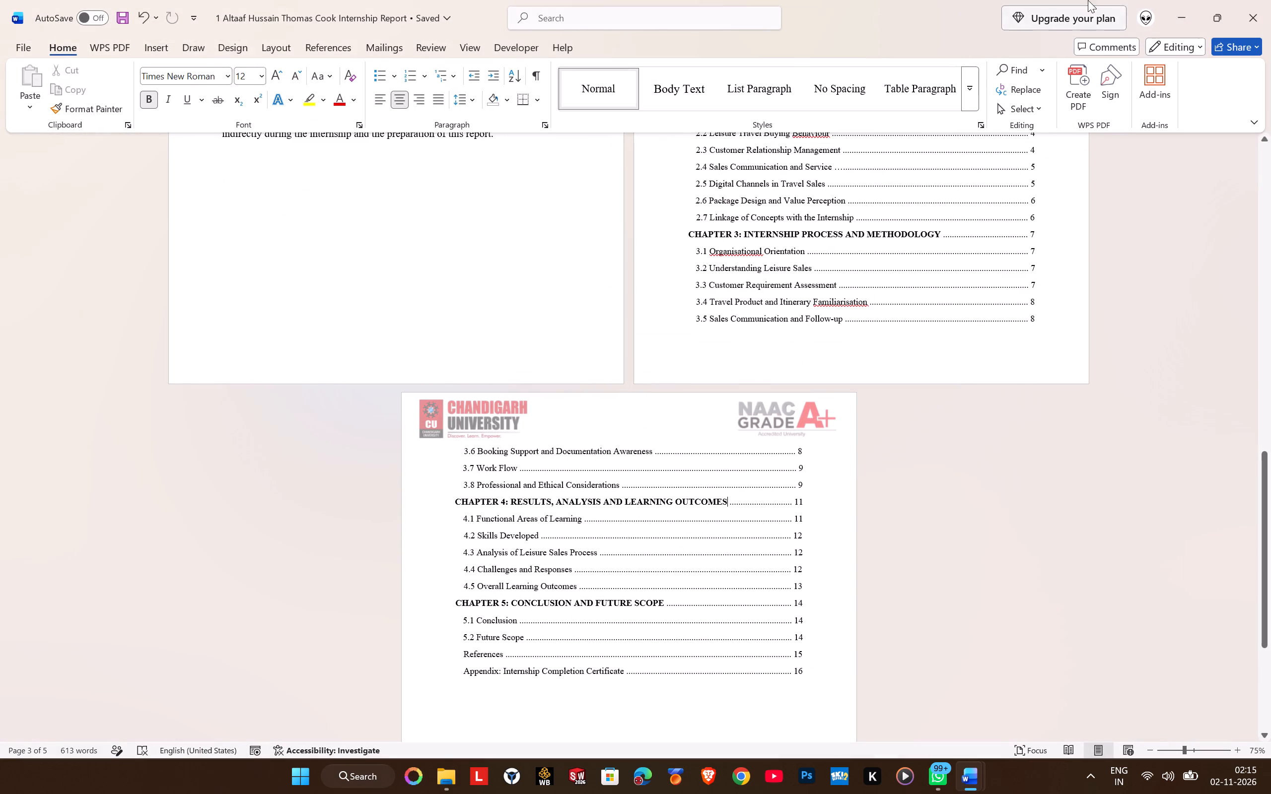
{"action": "left_click", "coordinate": [1216, 10]}
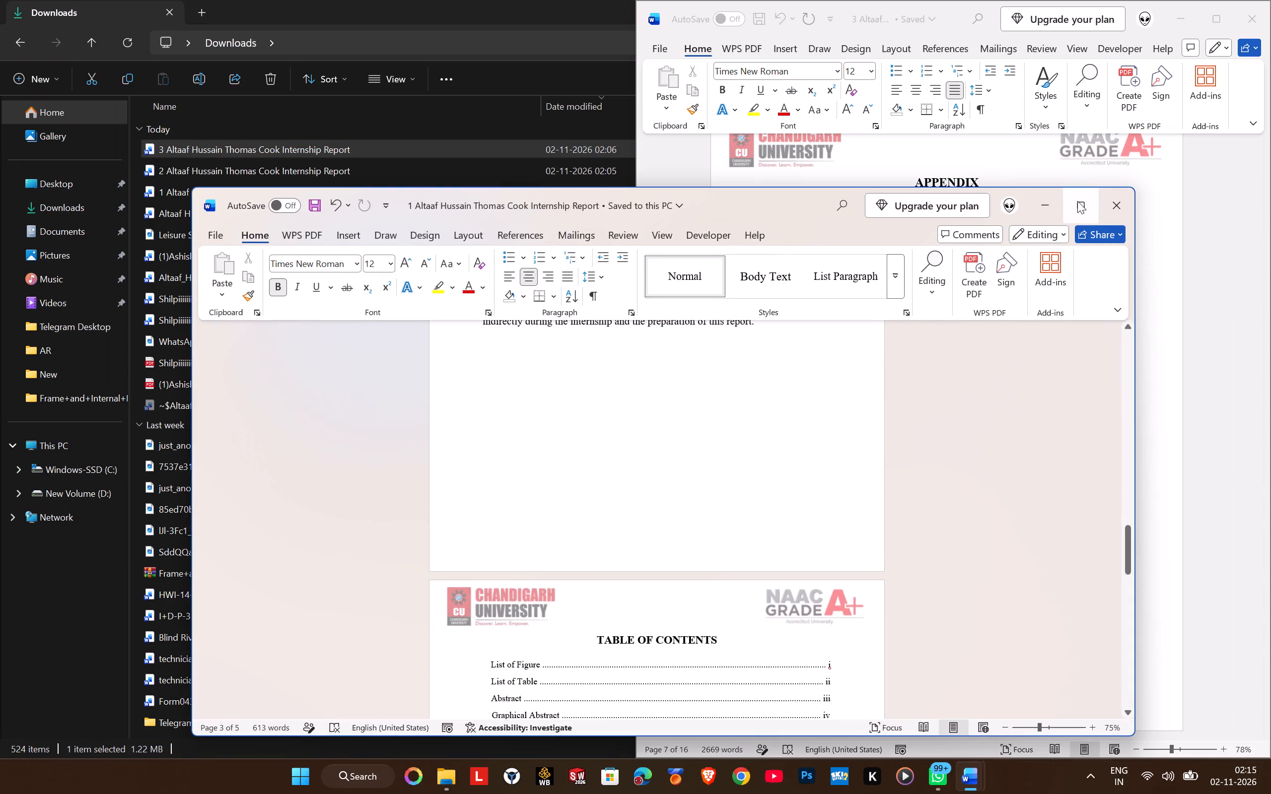
{"action": "left_click_drag", "start_coordinate": [841, 210], "coordinate": [0, 181]}
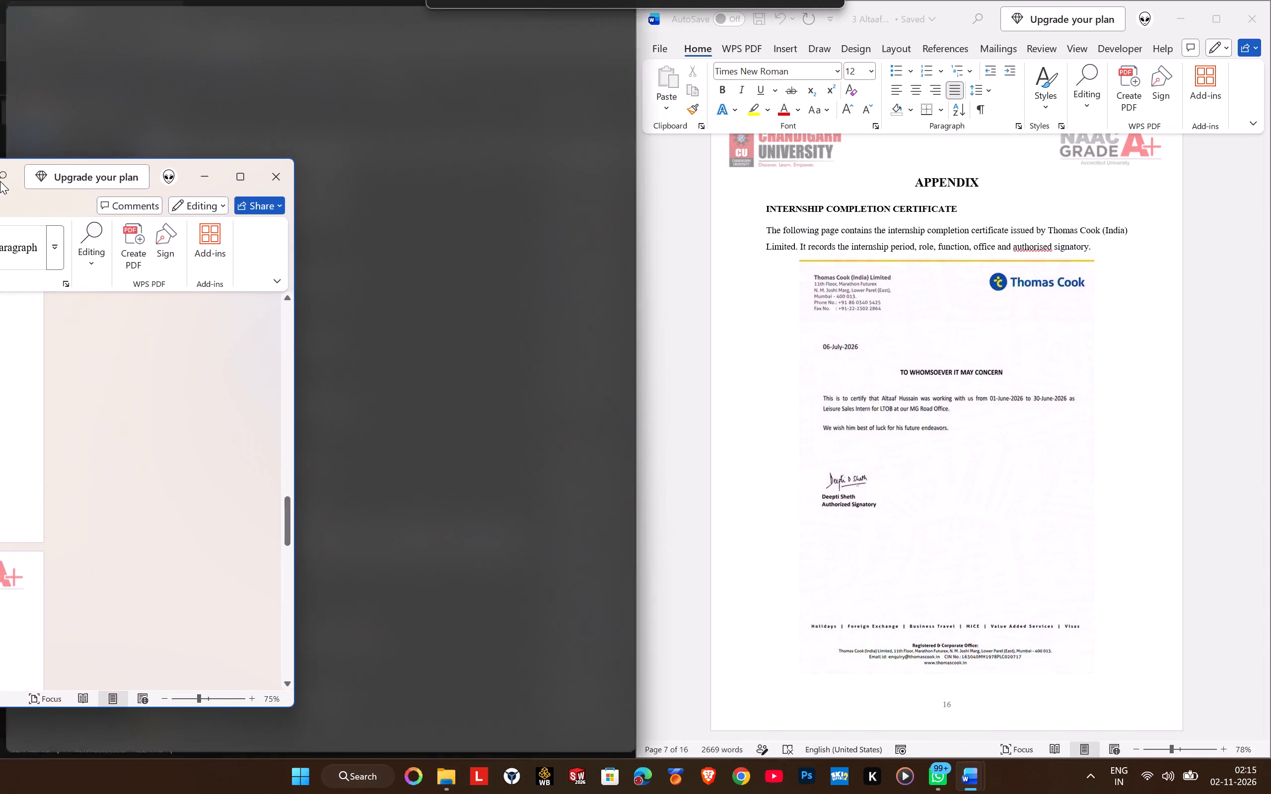
{"action": "left_click_drag", "start_coordinate": [0, 181], "coordinate": [1, 180]}
{"action": "left_click", "coordinate": [606, 26]}
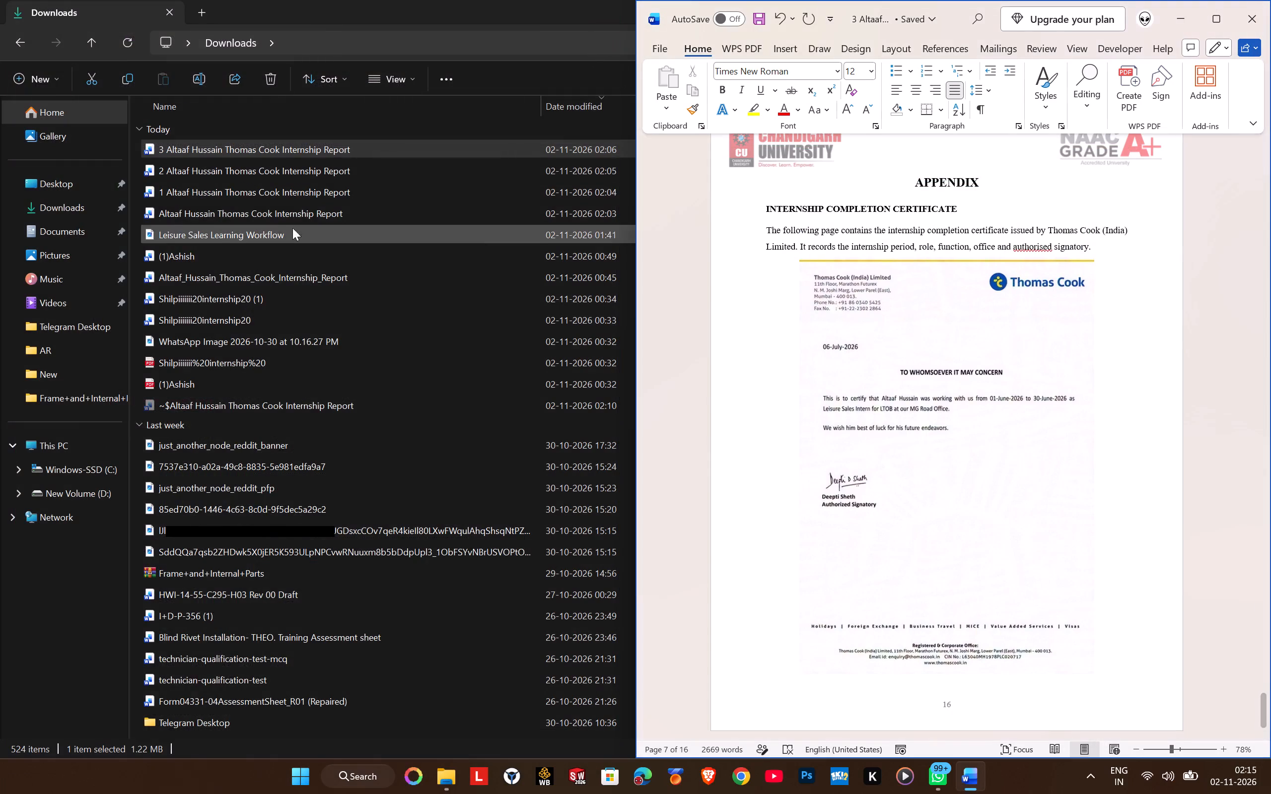
Open the second internship report file from Downloads and place it side by side with the third file.
{"action": "double_click", "coordinate": [258, 166]}
{"action": "left_click_drag", "start_coordinate": [775, 214], "coordinate": [328, 225]}
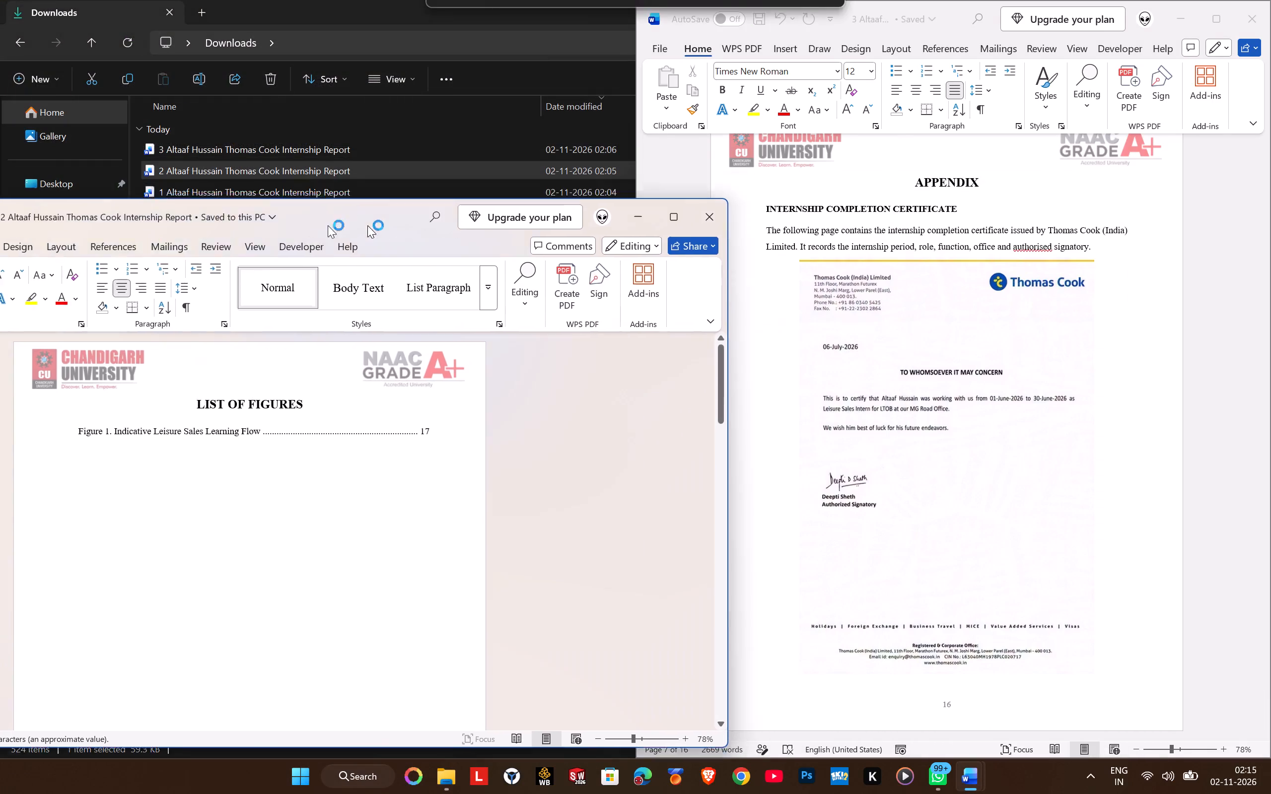
{"action": "left_click_drag", "start_coordinate": [328, 225], "coordinate": [0, 231]}
{"action": "scroll", "coordinate": [334, 260], "scroll_direction": "down", "scroll_amount": 4}
{"action": "scroll", "coordinate": [334, 260], "scroll_direction": "up", "scroll_amount": 4}
Locate Tables 1 and 2 in the third file and set both page numbers to 3 in the second file's List of Tables.
{"action": "scroll", "coordinate": [763, 321], "scroll_direction": "up", "scroll_amount": 1}
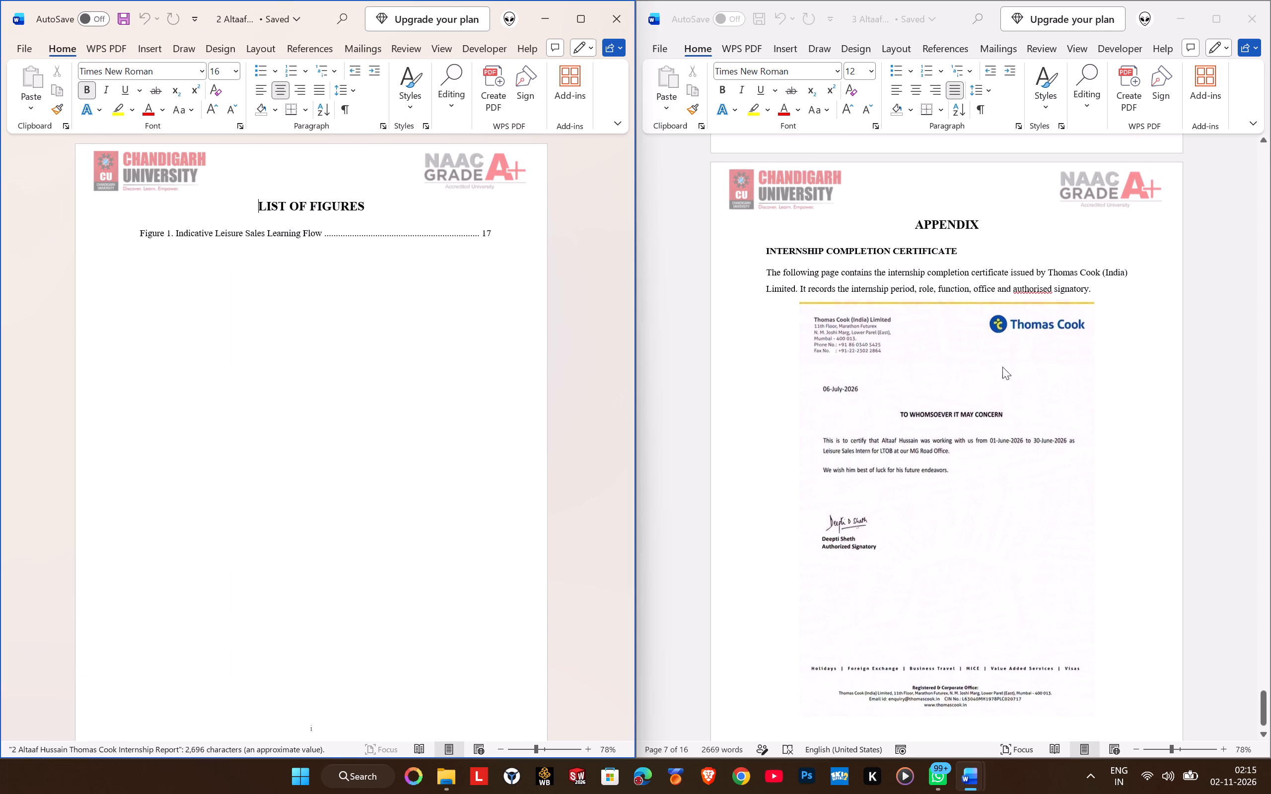
{"action": "scroll", "coordinate": [1188, 376], "scroll_direction": "up", "scroll_amount": 3}
{"action": "left_click_drag", "start_coordinate": [1270, 701], "coordinate": [1270, 680]}
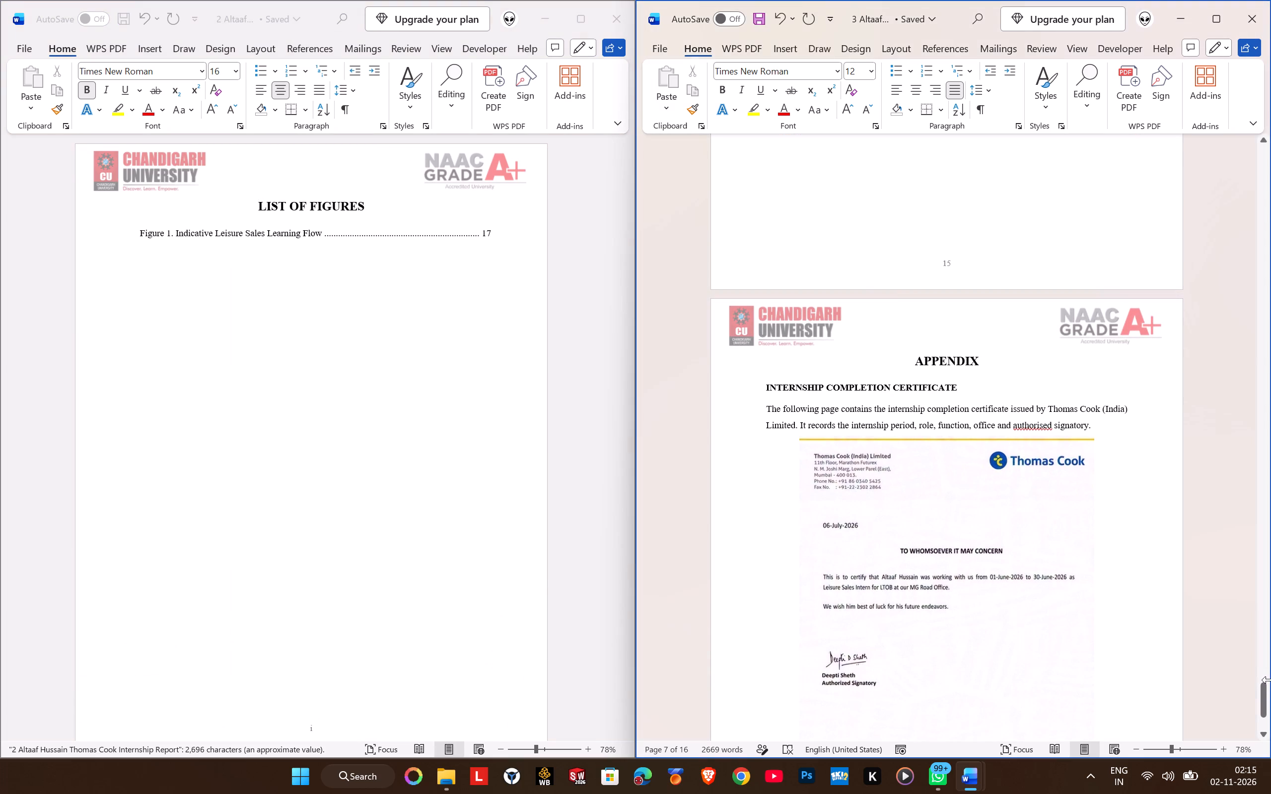
{"action": "left_click_drag", "start_coordinate": [1263, 700], "coordinate": [1235, 376]}
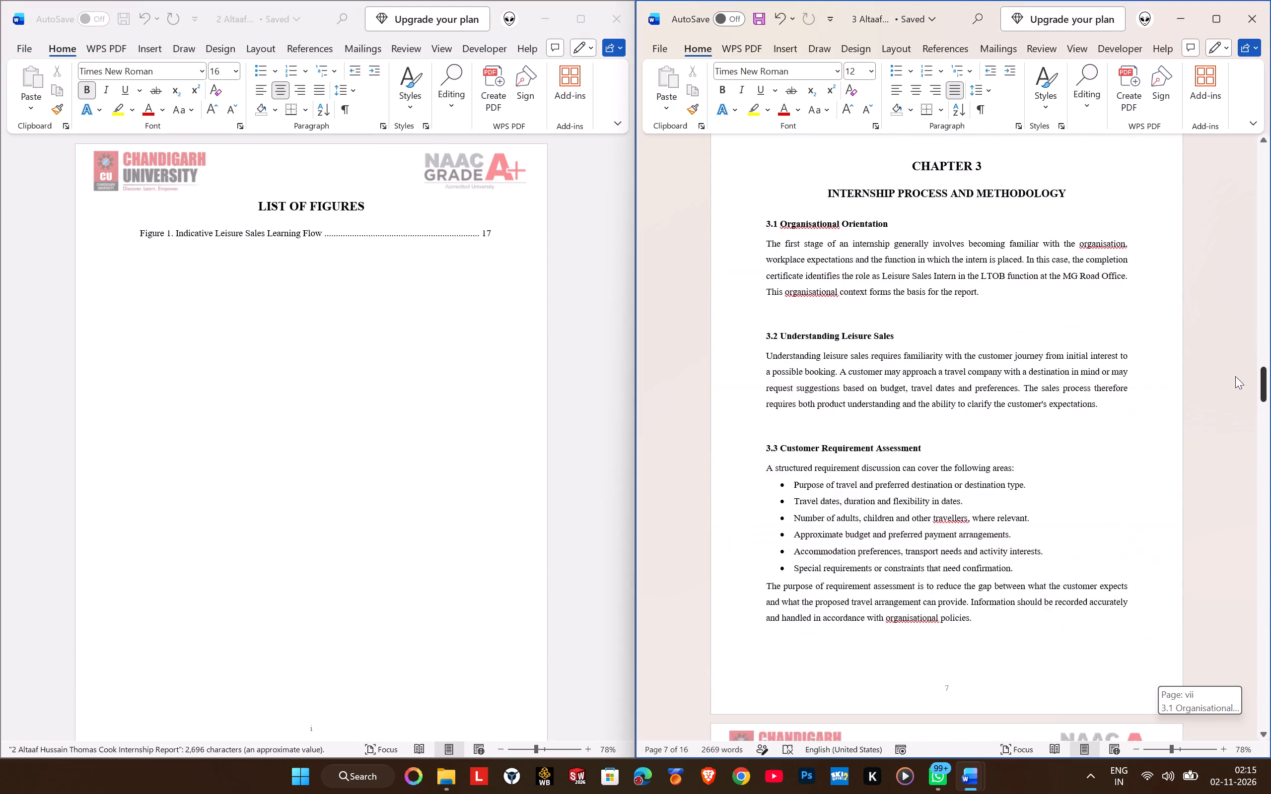
{"action": "left_click_drag", "start_coordinate": [1235, 376], "coordinate": [1215, 239]}
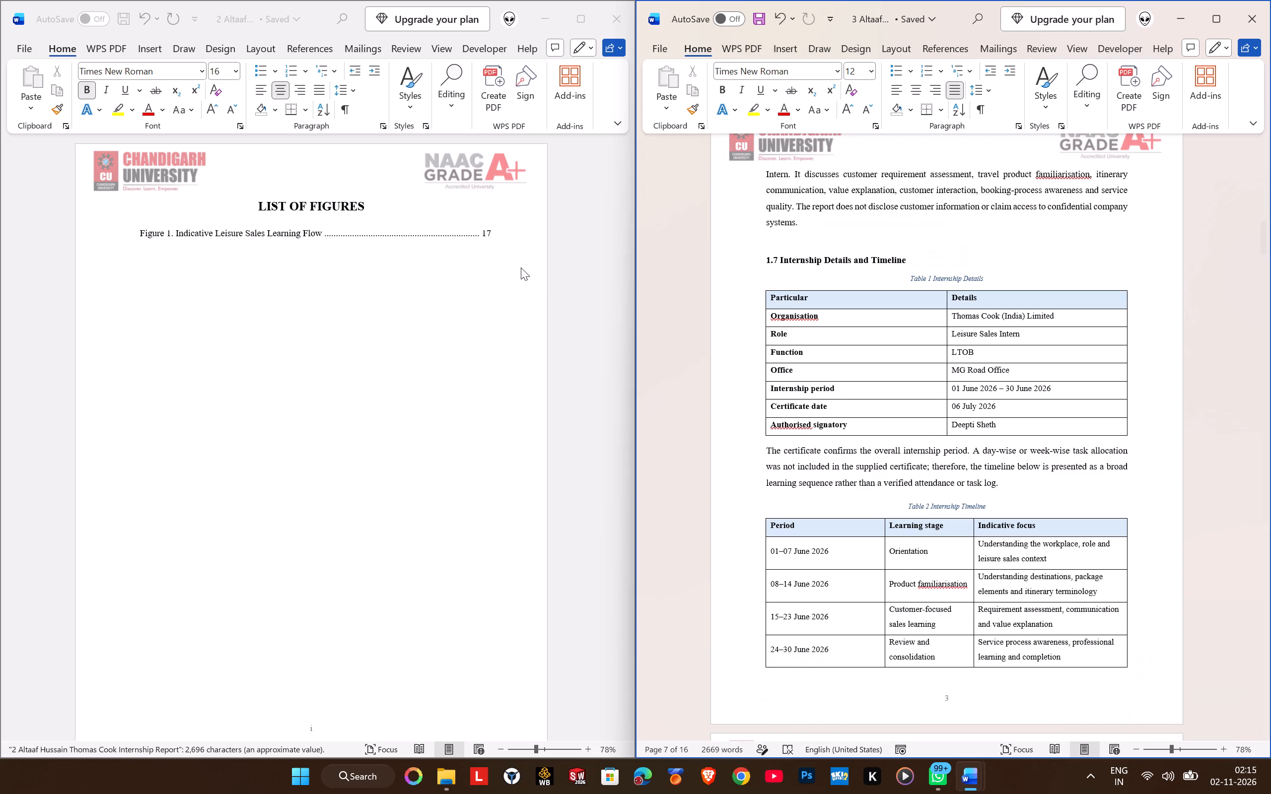
{"action": "scroll", "coordinate": [413, 353], "scroll_direction": "down", "scroll_amount": 11}
{"action": "left_click", "coordinate": [488, 362]}
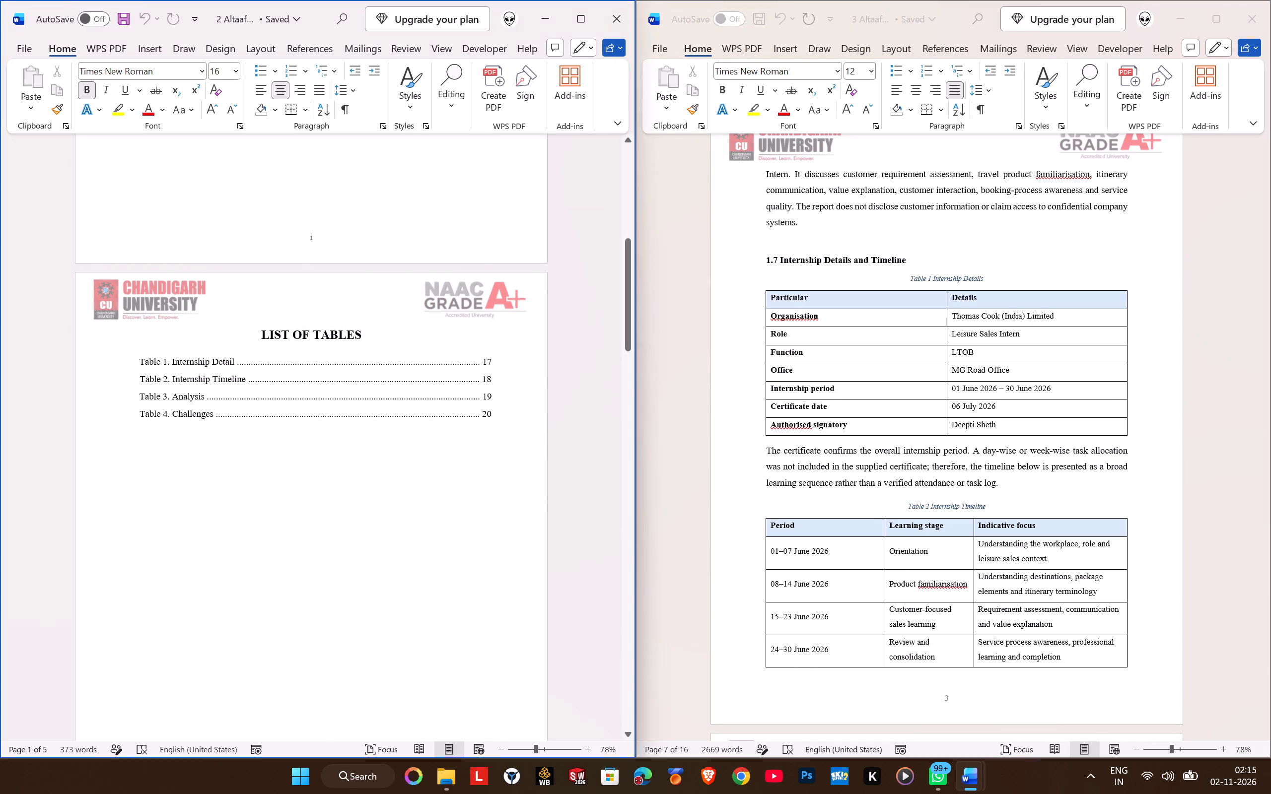
{"action": "left_click", "coordinate": [490, 361]}
{"action": "key", "text": "BackSpace"}
{"action": "key", "text": "BackSpace"}
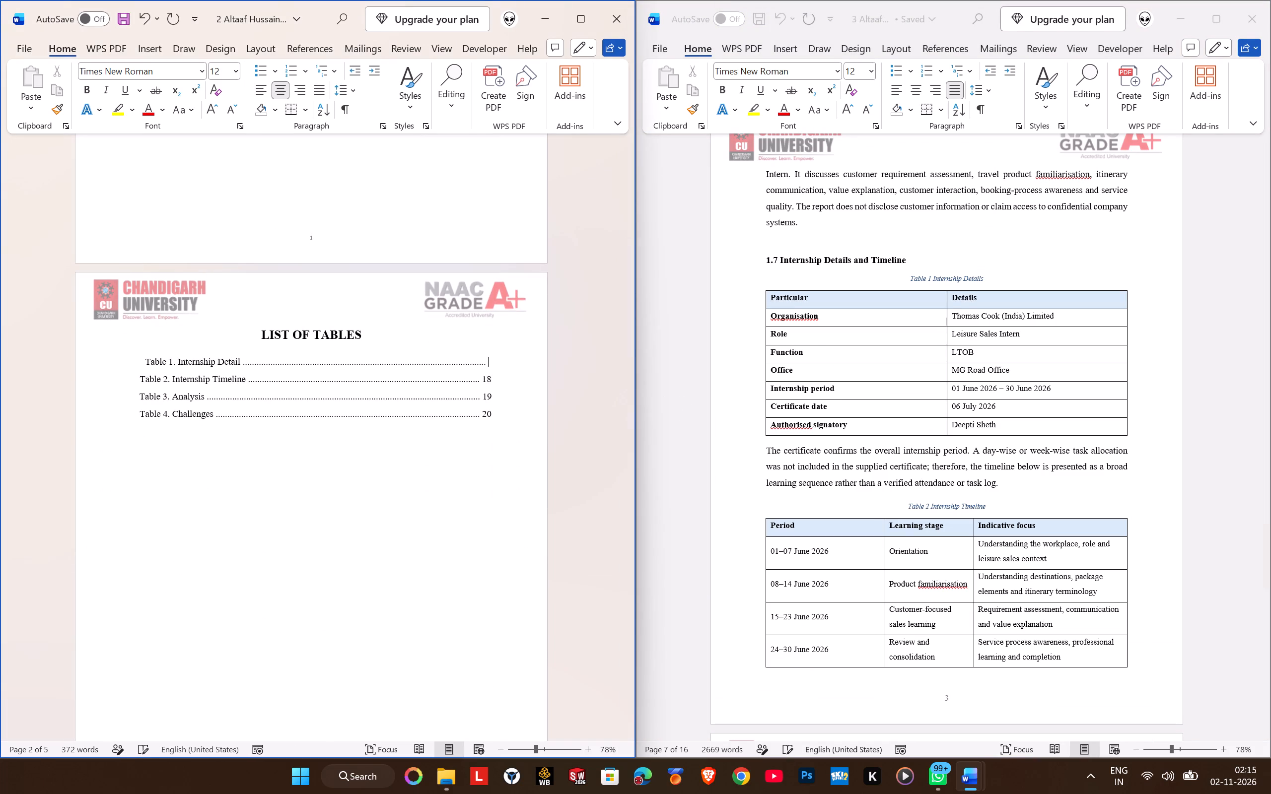
{"action": "key", "text": "3"}
{"action": "key", "text": "Down"}
{"action": "key", "text": "BackSpace"}
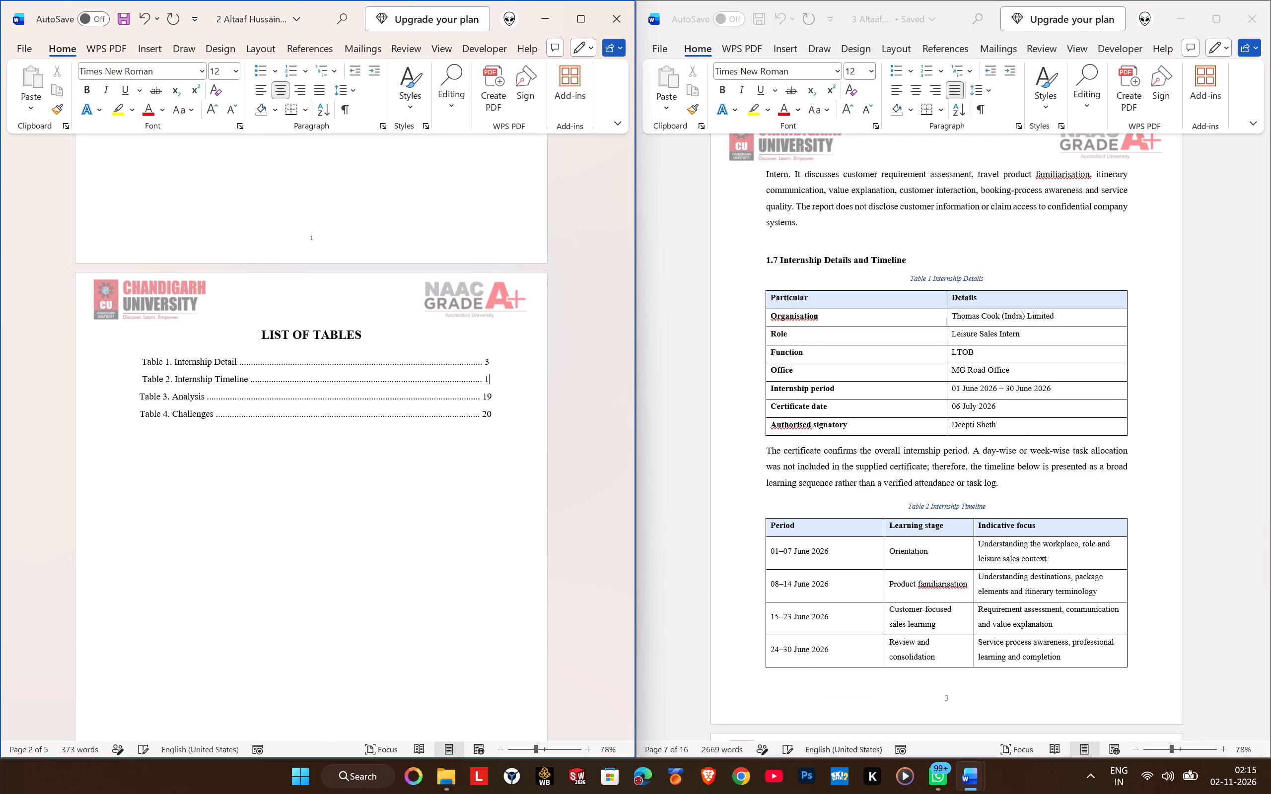
{"action": "key", "text": "BackSpace"}
{"action": "key", "text": "3"}
Look through the third file for Table 3 and set its page number to 11 in the second file's List of Tables.
{"action": "left_click", "coordinate": [1240, 356]}
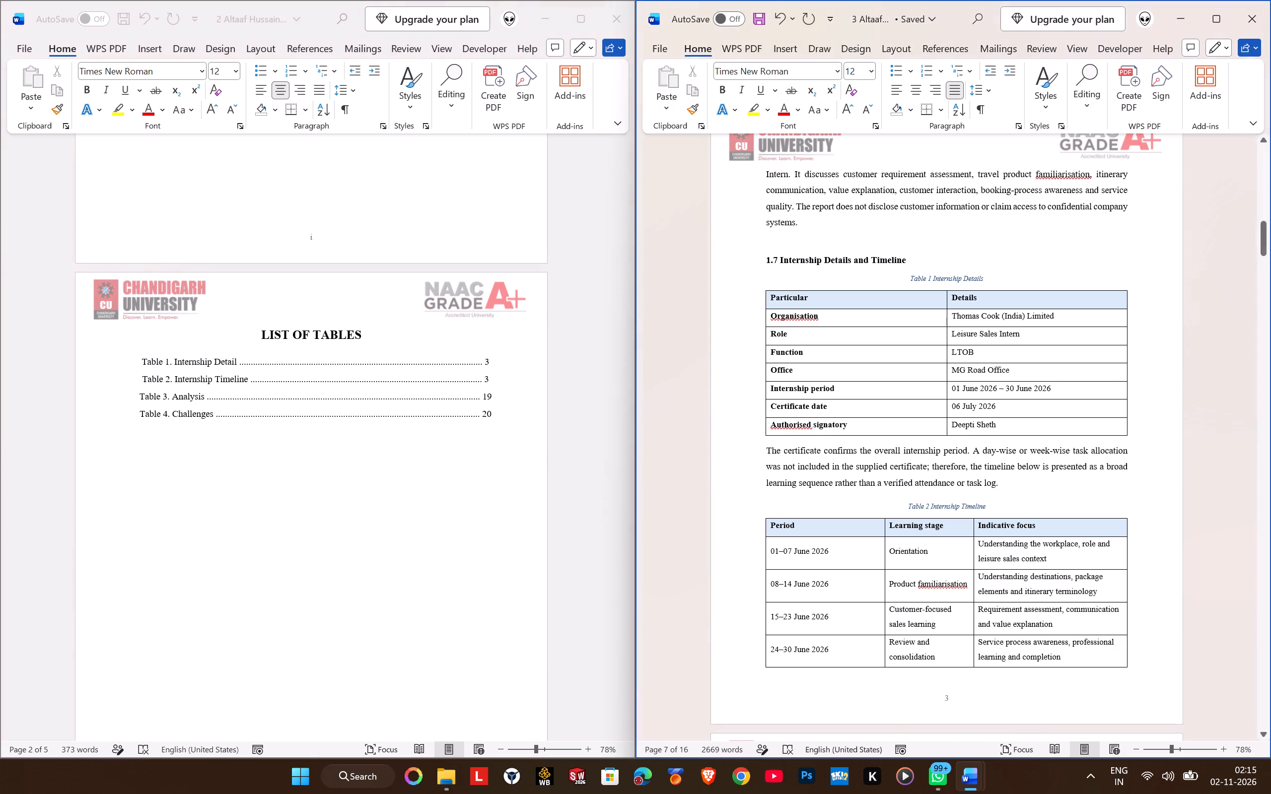
{"action": "left_click_drag", "start_coordinate": [1267, 241], "coordinate": [1268, 271]}
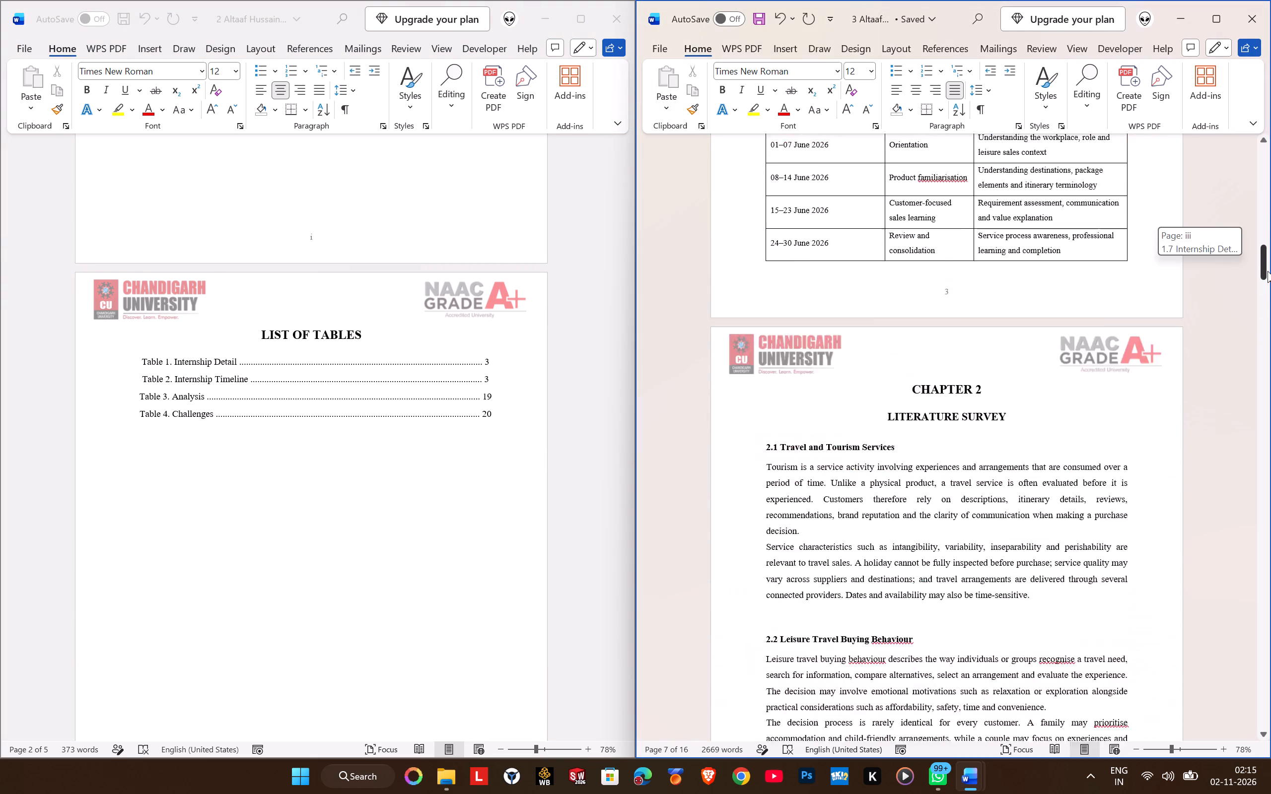
{"action": "left_click_drag", "start_coordinate": [1268, 271], "coordinate": [1270, 494]}
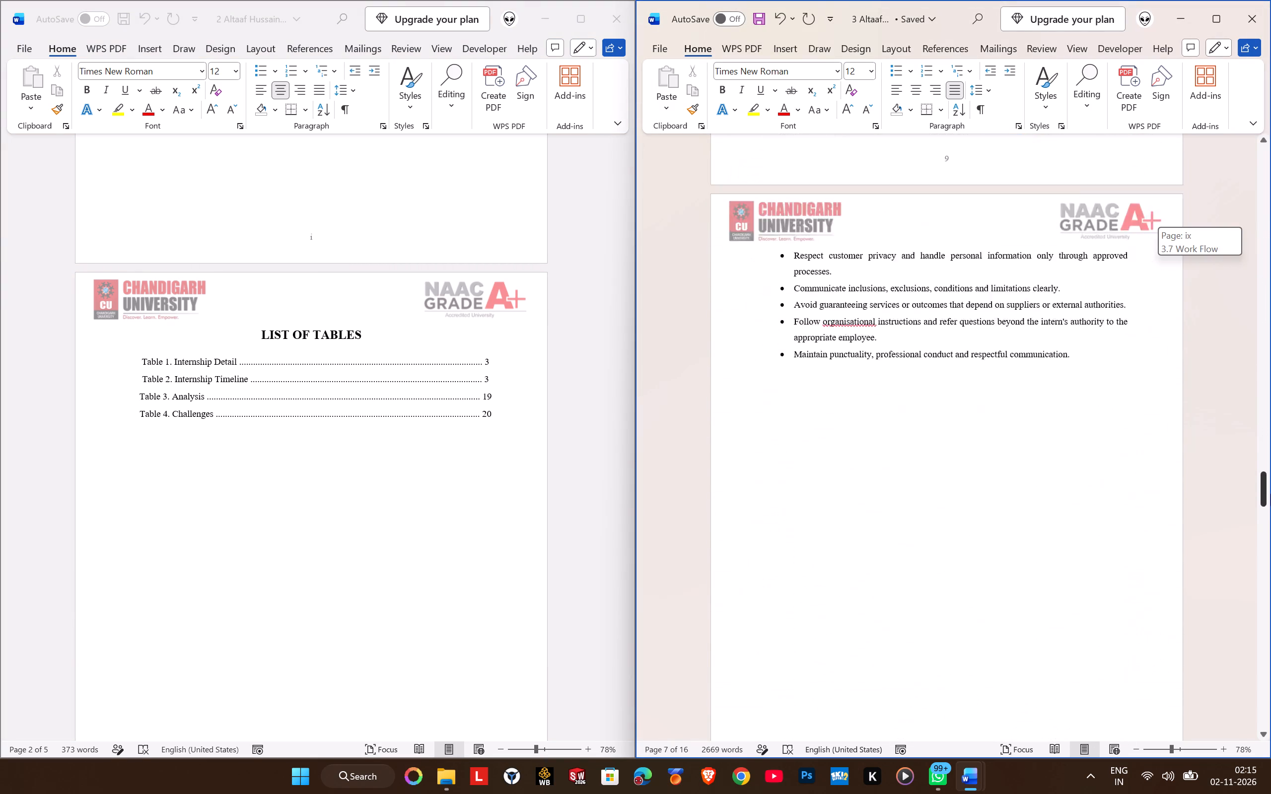
{"action": "left_click_drag", "start_coordinate": [1270, 494], "coordinate": [1270, 490]}
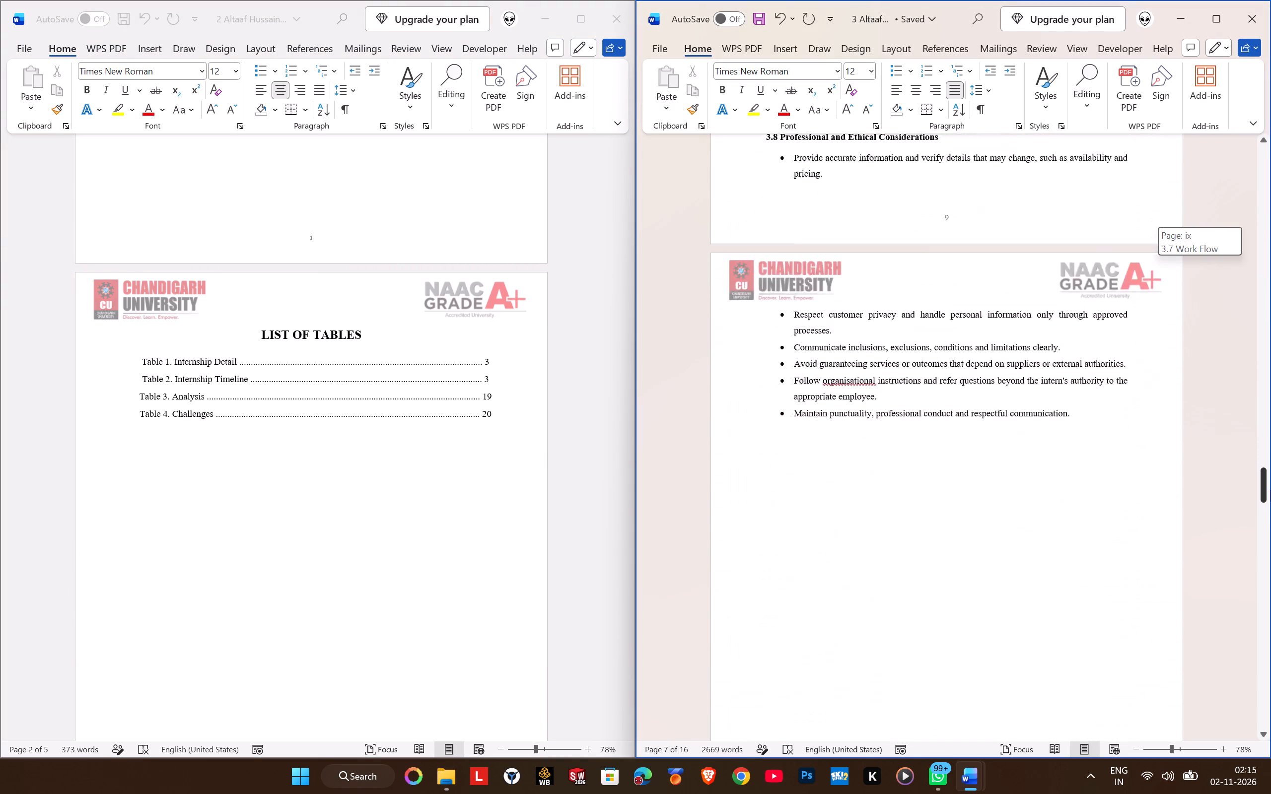
{"action": "left_click_drag", "start_coordinate": [1270, 490], "coordinate": [1270, 582]}
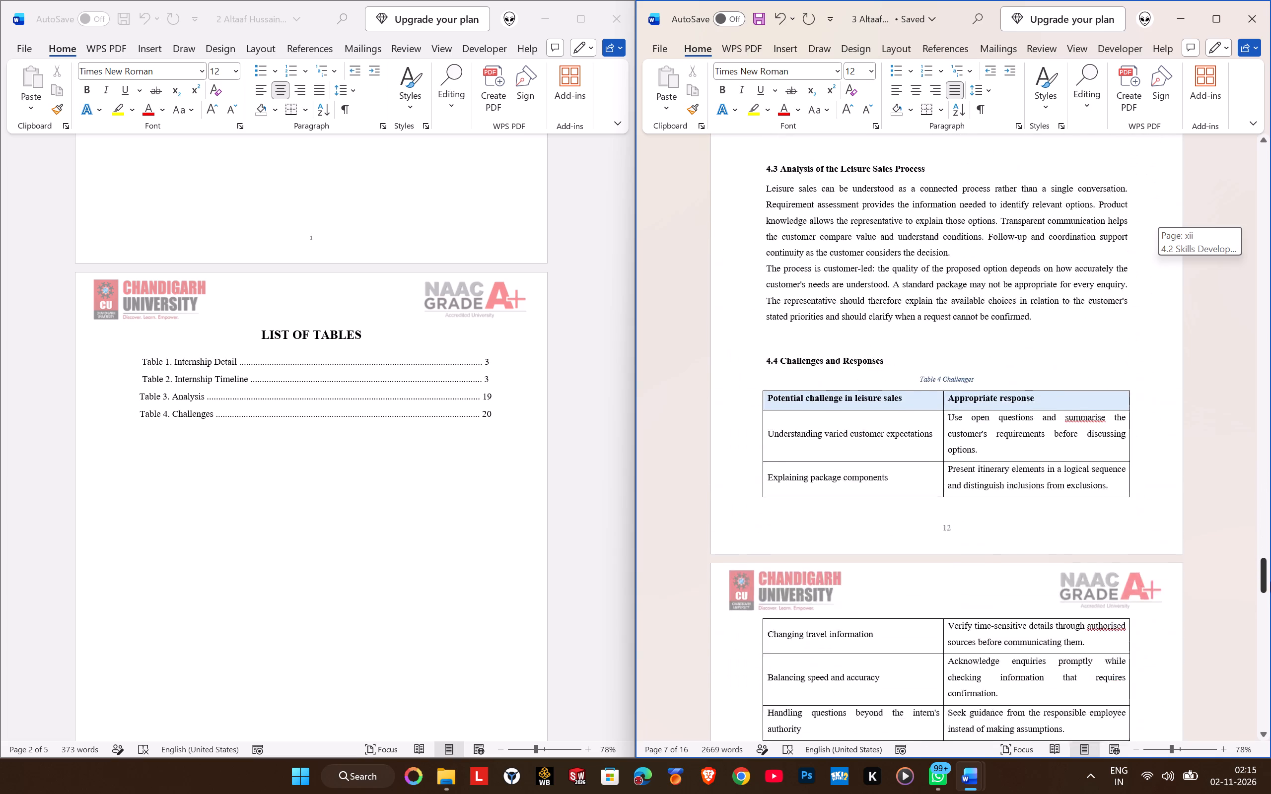
{"action": "left_click_drag", "start_coordinate": [1270, 582], "coordinate": [1270, 583]}
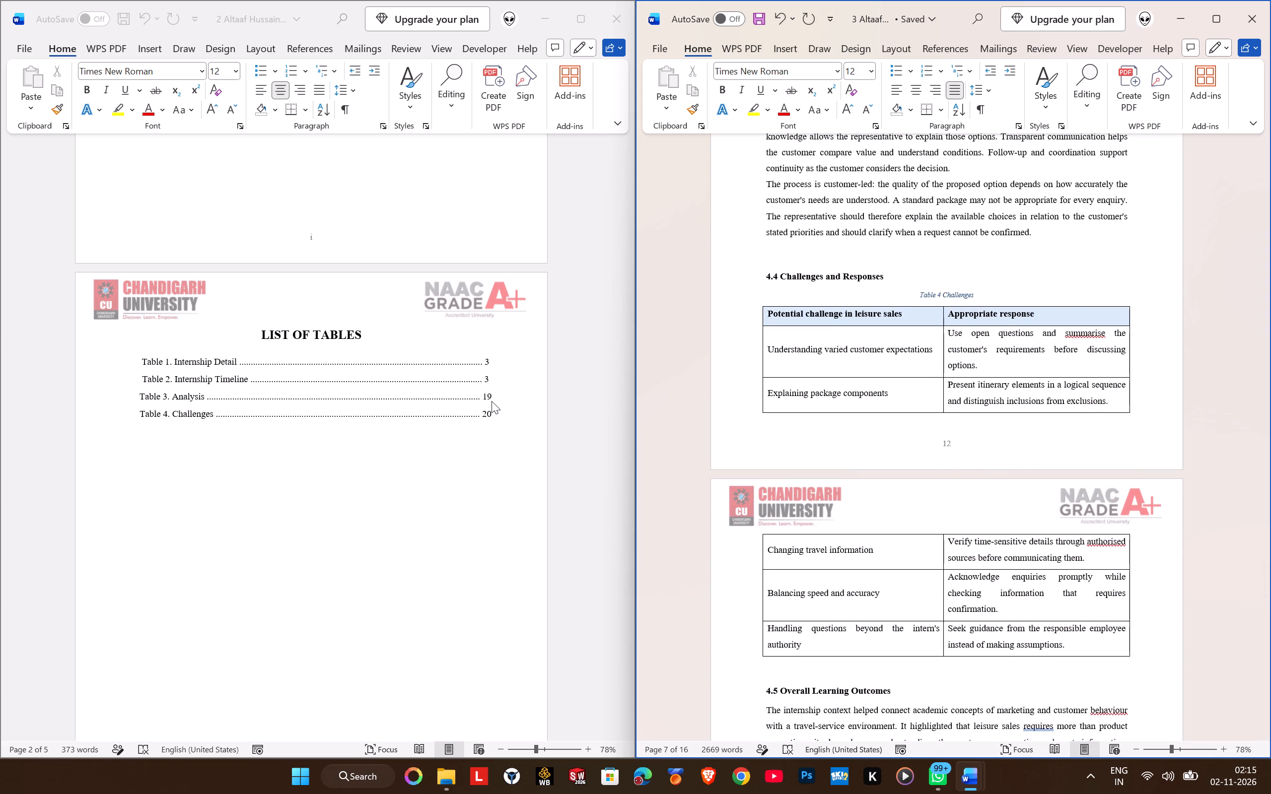
{"action": "left_click", "coordinate": [492, 400]}
{"action": "left_click", "coordinate": [491, 396]}
{"action": "key", "text": "BackSpace"}
{"action": "key", "text": "1"}
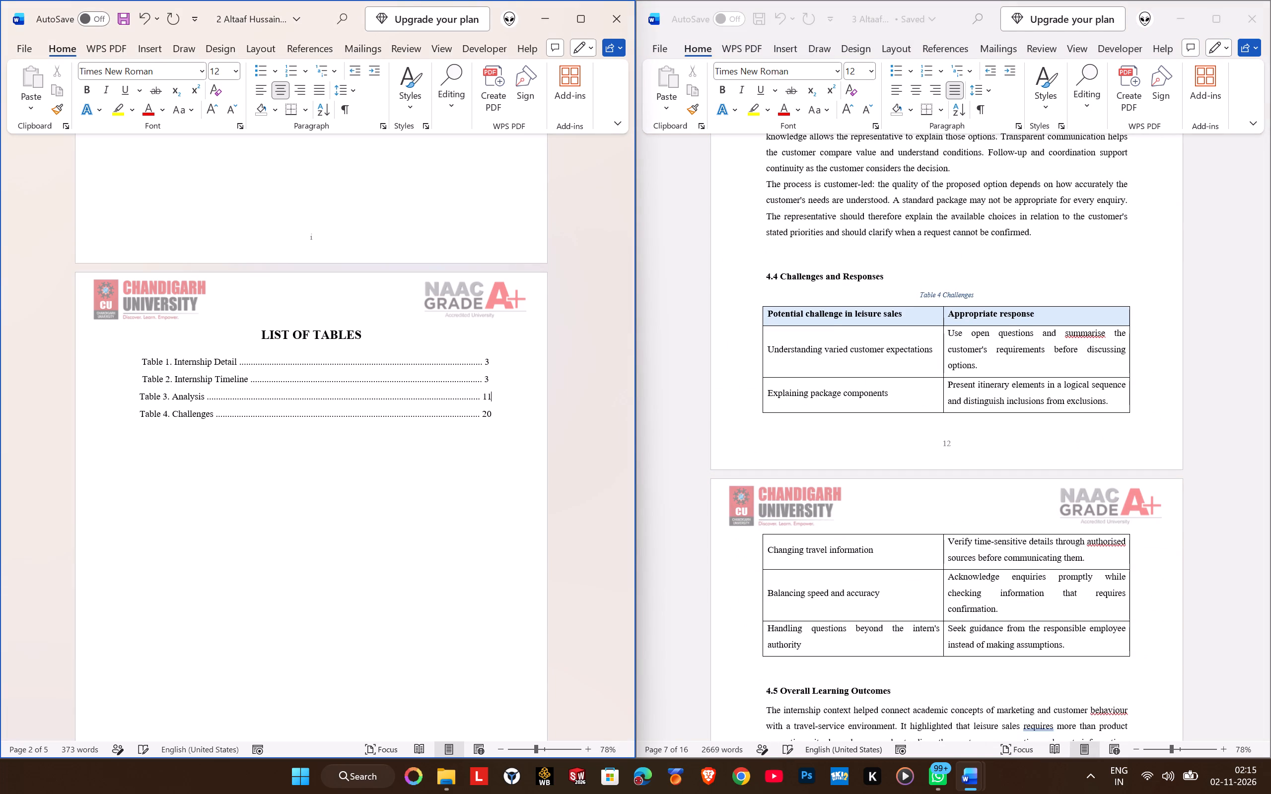
Set the page number of Table 4, Challenges, to 12 in the second file's List of Tables.
{"action": "key", "text": "Up"}
{"action": "key", "text": "Down"}
{"action": "key", "text": "Down"}
{"action": "key", "text": "Down"}
{"action": "key", "text": "Up"}
{"action": "key", "text": "BackSpace"}
{"action": "key", "text": "BackSpace"}
{"action": "type", "text": "12"}
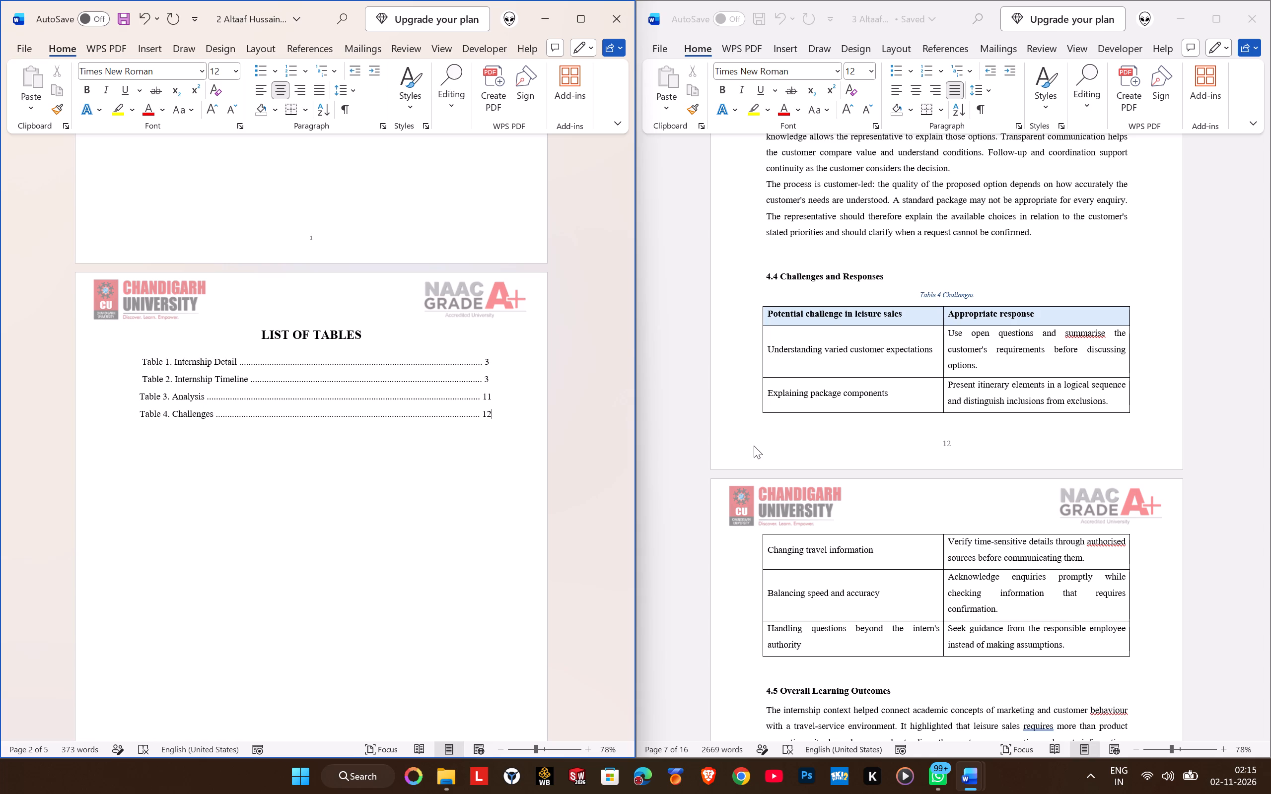
Set the Figure 1 page number to 9 in the List of Figures and lengthen its dot leader by two dots.
{"action": "scroll", "coordinate": [525, 401], "scroll_direction": "up", "scroll_amount": 12}
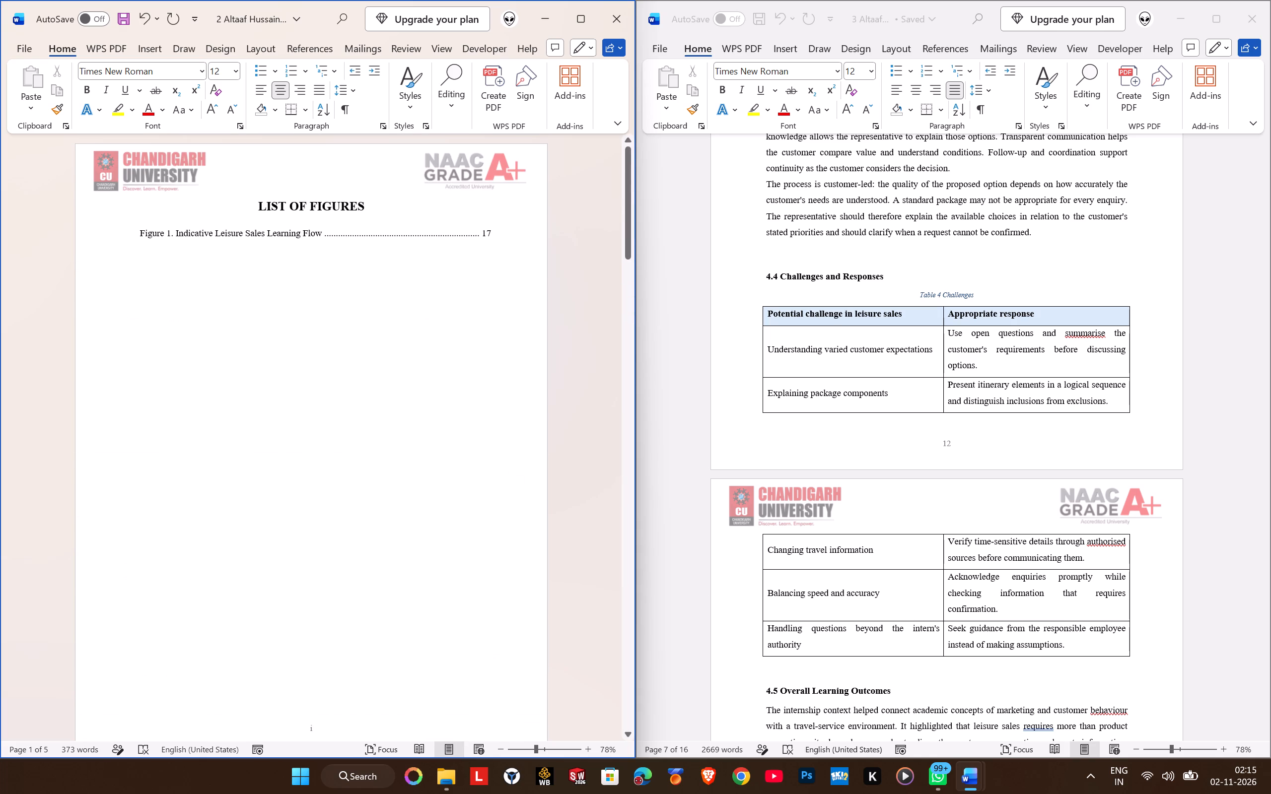
{"action": "left_click", "coordinate": [492, 232]}
{"action": "key", "text": "BackSpace"}
{"action": "key", "text": "BackSpace"}
{"action": "key", "text": "9"}
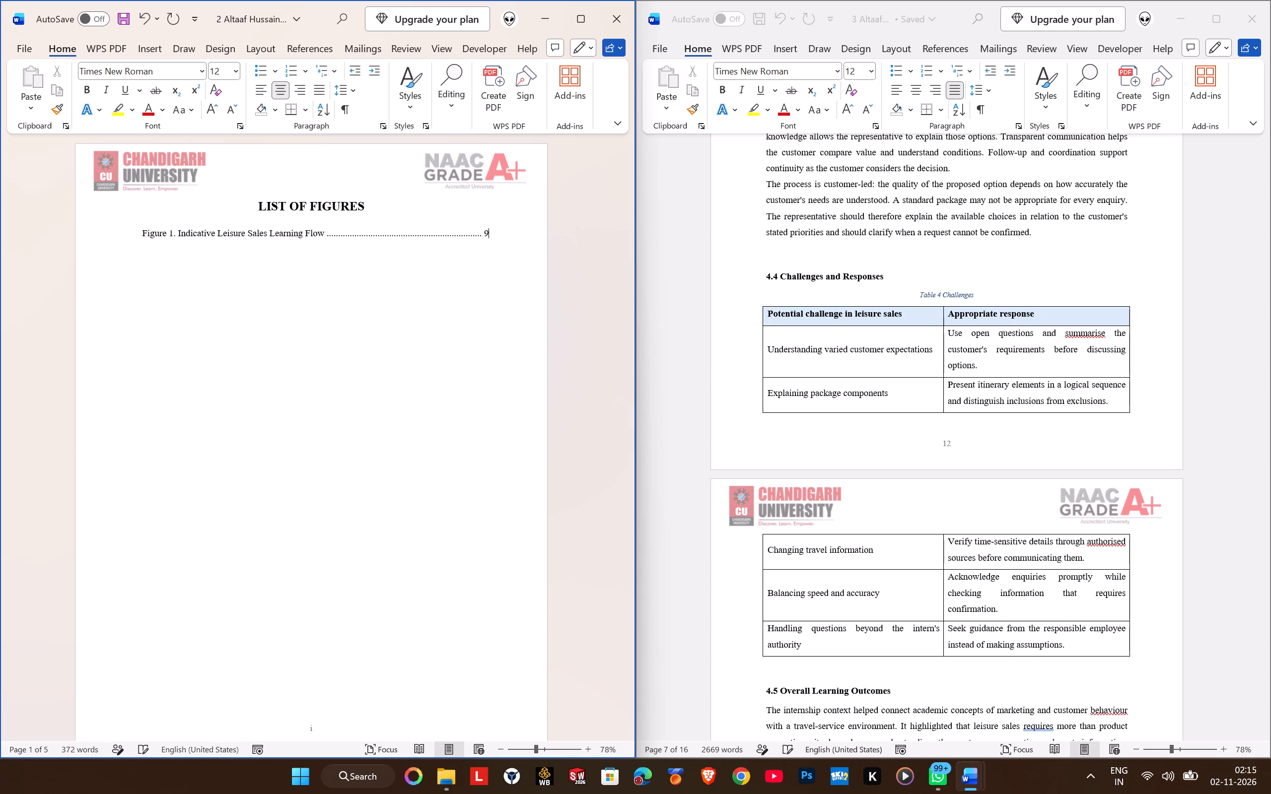
{"action": "key", "text": "Left"}
{"action": "key", "text": "Left"}
{"action": "type", "text": "..."}
{"action": "key", "text": "BackSpace"}
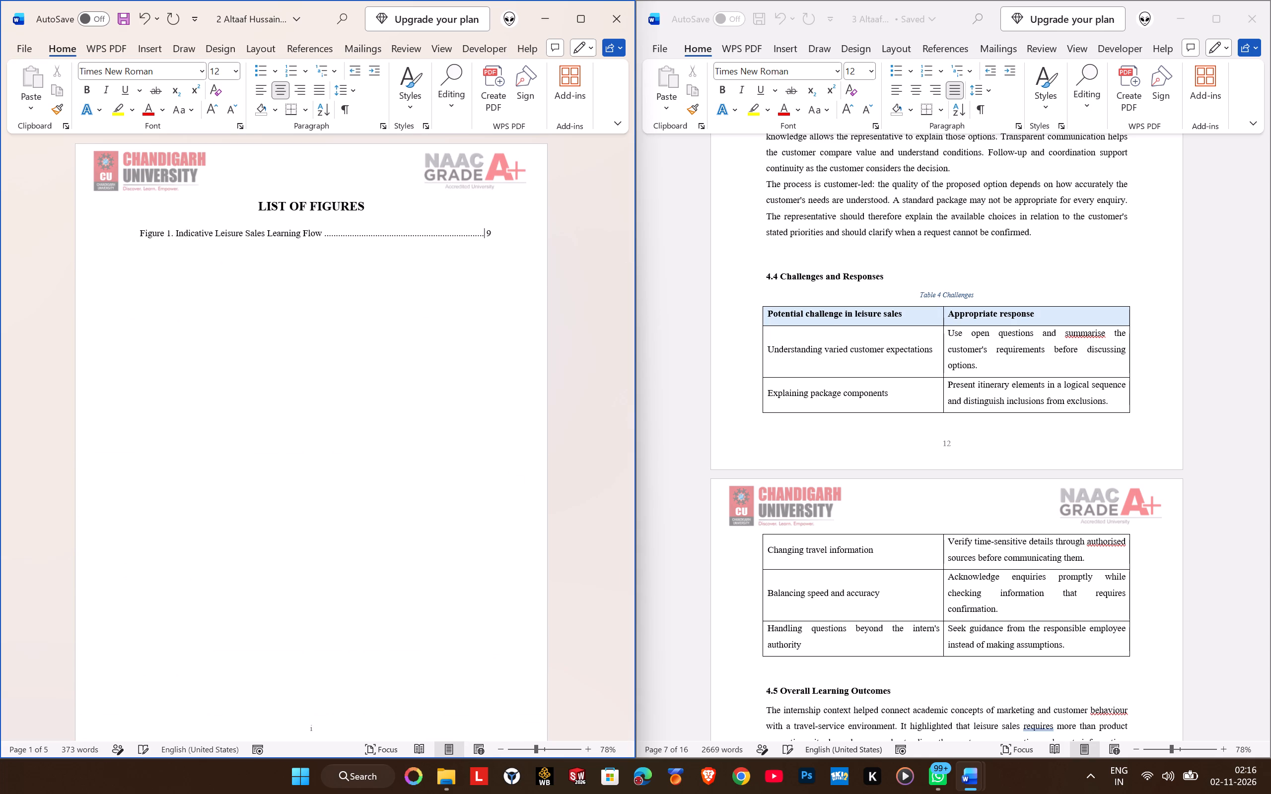
Lengthen the dot leaders of the Table 1 and Table 2 entries by two dots each to align them with the other entries.
{"action": "key", "text": "Down"}
{"action": "key", "text": "Down"}
{"action": "key", "text": "Down"}
{"action": "key", "text": "Down"}
{"action": "key", "text": "Down"}
{"action": "key", "text": "Up"}
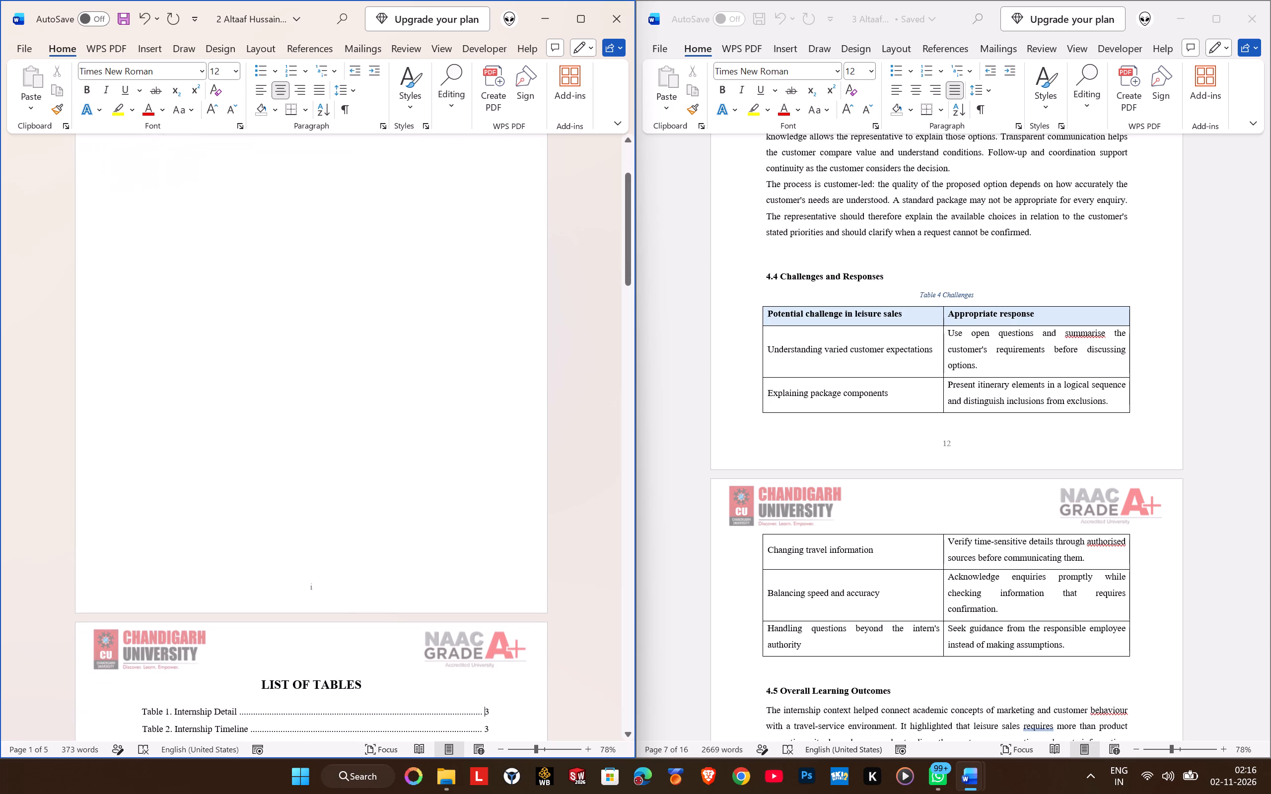
{"action": "key", "text": "Left"}
{"action": "type", "text": "..."}
{"action": "key", "text": "BackSpace"}
{"action": "key", "text": "Down"}
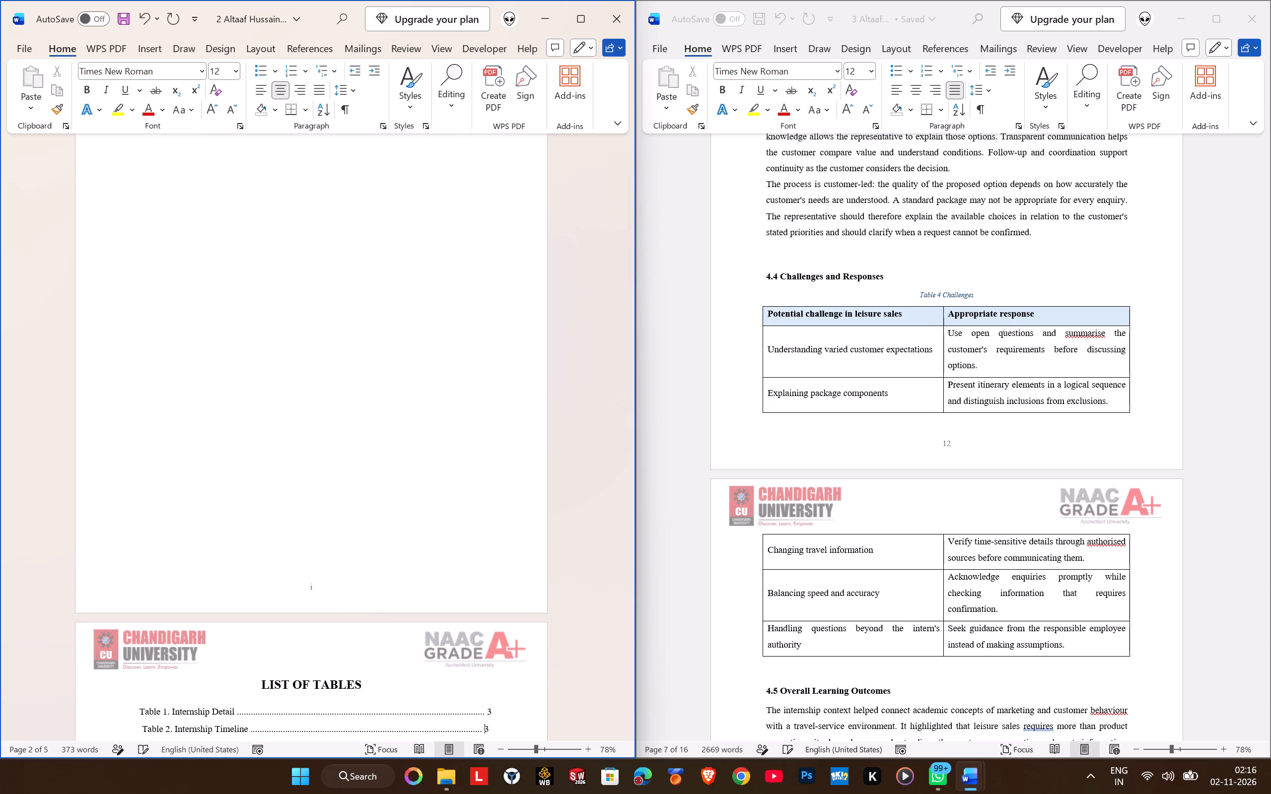
{"action": "key", "text": "Left"}
{"action": "type", "text": ".."}
Review the rest of the third file through the appendix and the second file down to the abstract.
{"action": "scroll", "coordinate": [661, 289], "scroll_direction": "down", "scroll_amount": 4}
{"action": "scroll", "coordinate": [735, 378], "scroll_direction": "down", "scroll_amount": 10}
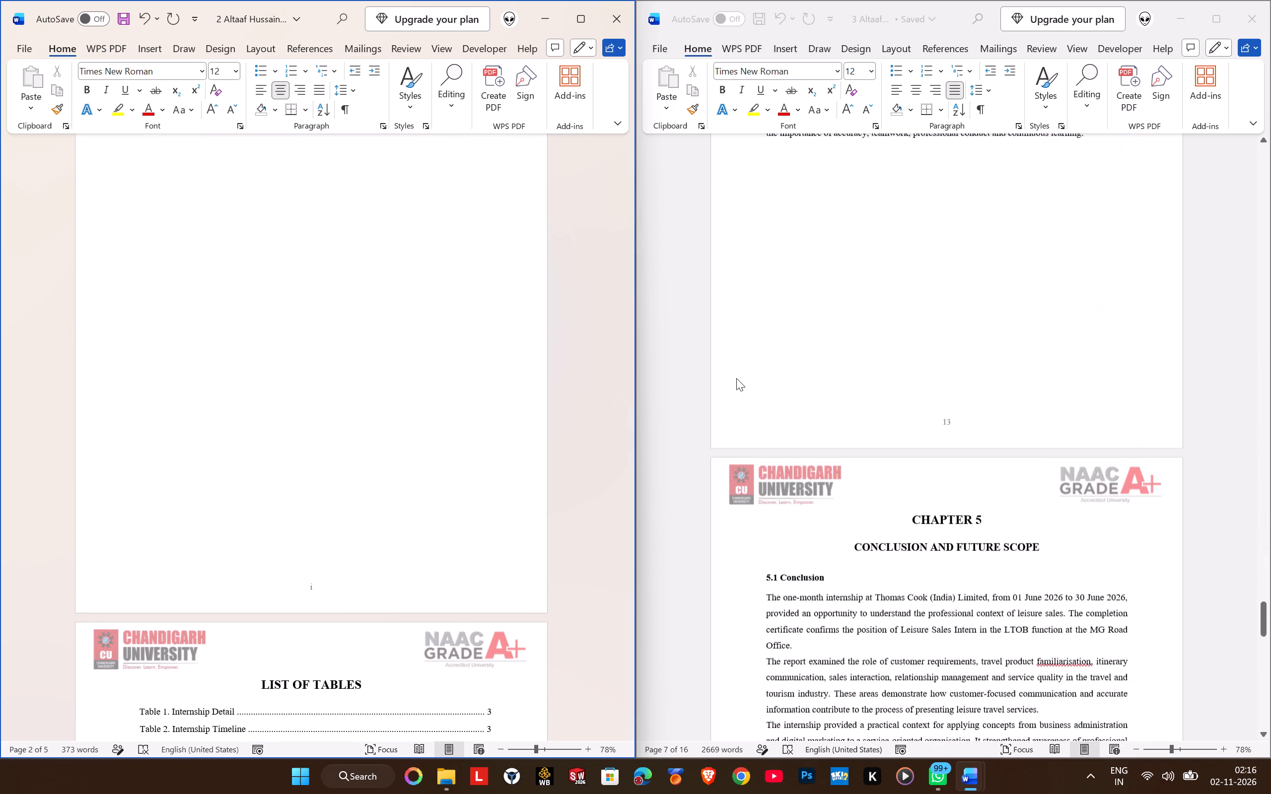
{"action": "scroll", "coordinate": [736, 378], "scroll_direction": "down", "scroll_amount": 13}
{"action": "scroll", "coordinate": [736, 378], "scroll_direction": "down", "scroll_amount": 13}
{"action": "scroll", "coordinate": [736, 378], "scroll_direction": "down", "scroll_amount": 9}
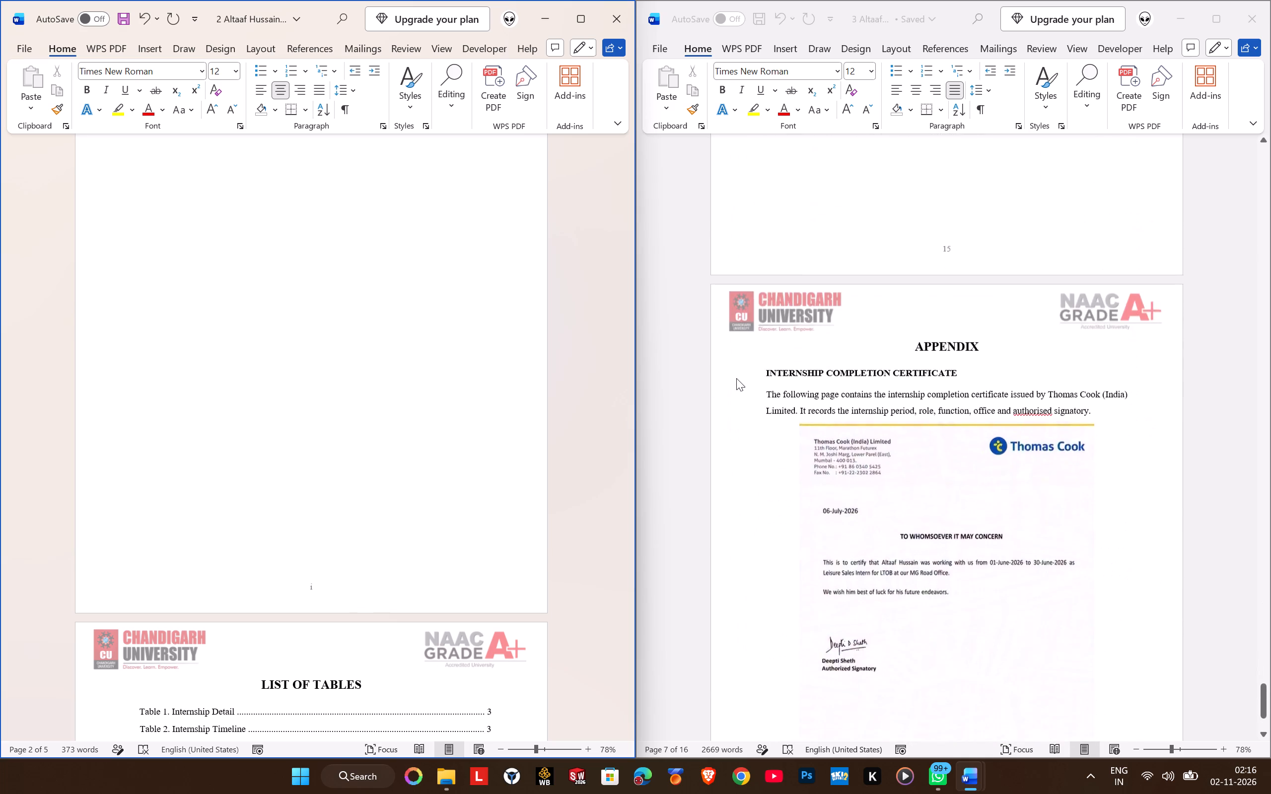
{"action": "scroll", "coordinate": [736, 378], "scroll_direction": "down", "scroll_amount": 2}
{"action": "scroll", "coordinate": [369, 397], "scroll_direction": "down", "scroll_amount": 18}
{"action": "scroll", "coordinate": [365, 396], "scroll_direction": "down", "scroll_amount": 6}
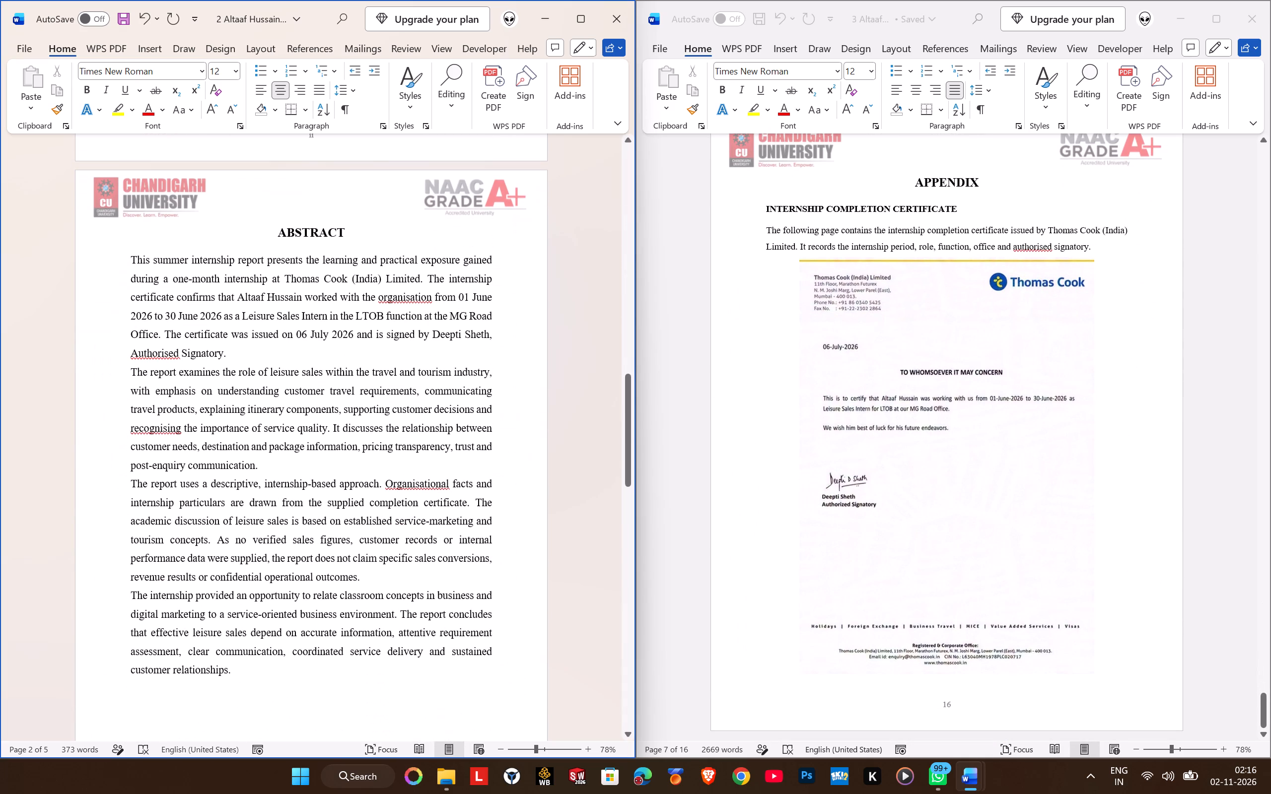
Save the second and third report files and close both.
{"action": "key", "text": "ctrl+s"}
{"action": "left_click", "coordinate": [377, 386]}
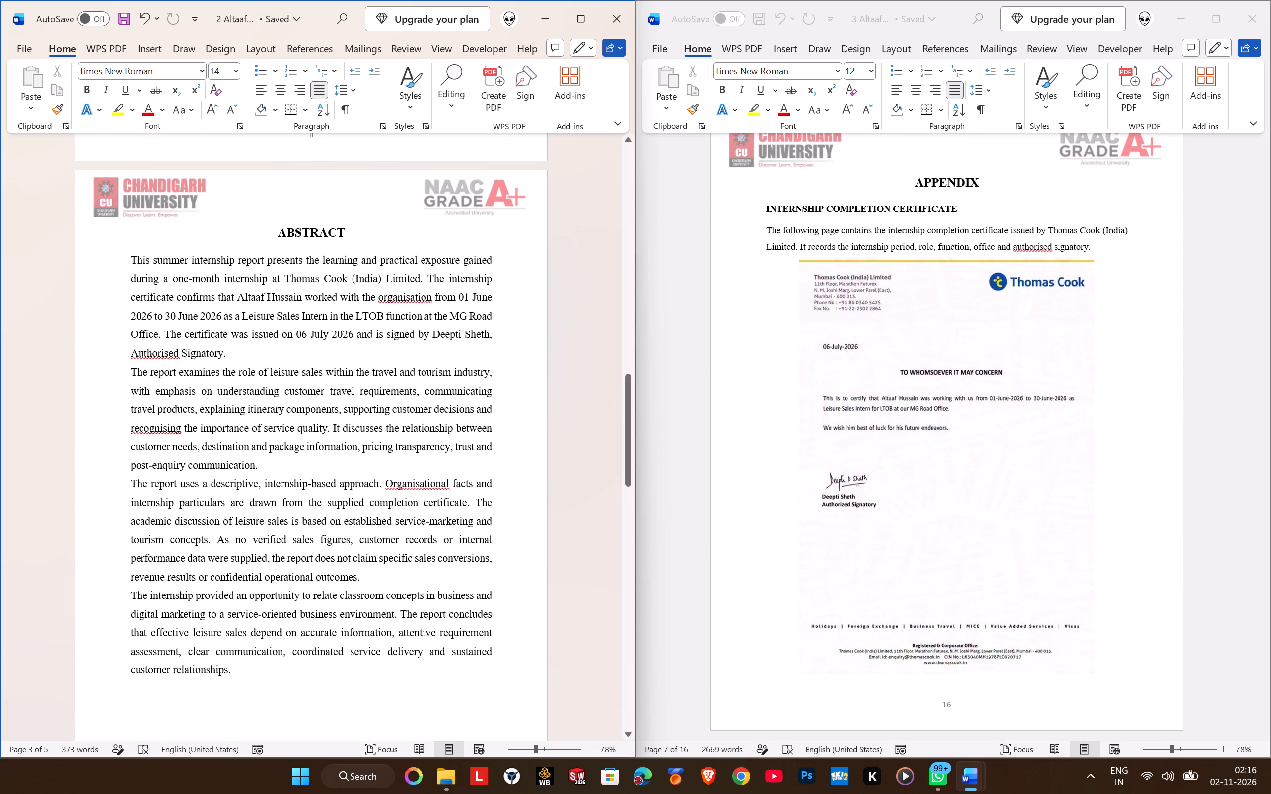
{"action": "key", "text": "ctrl+s"}
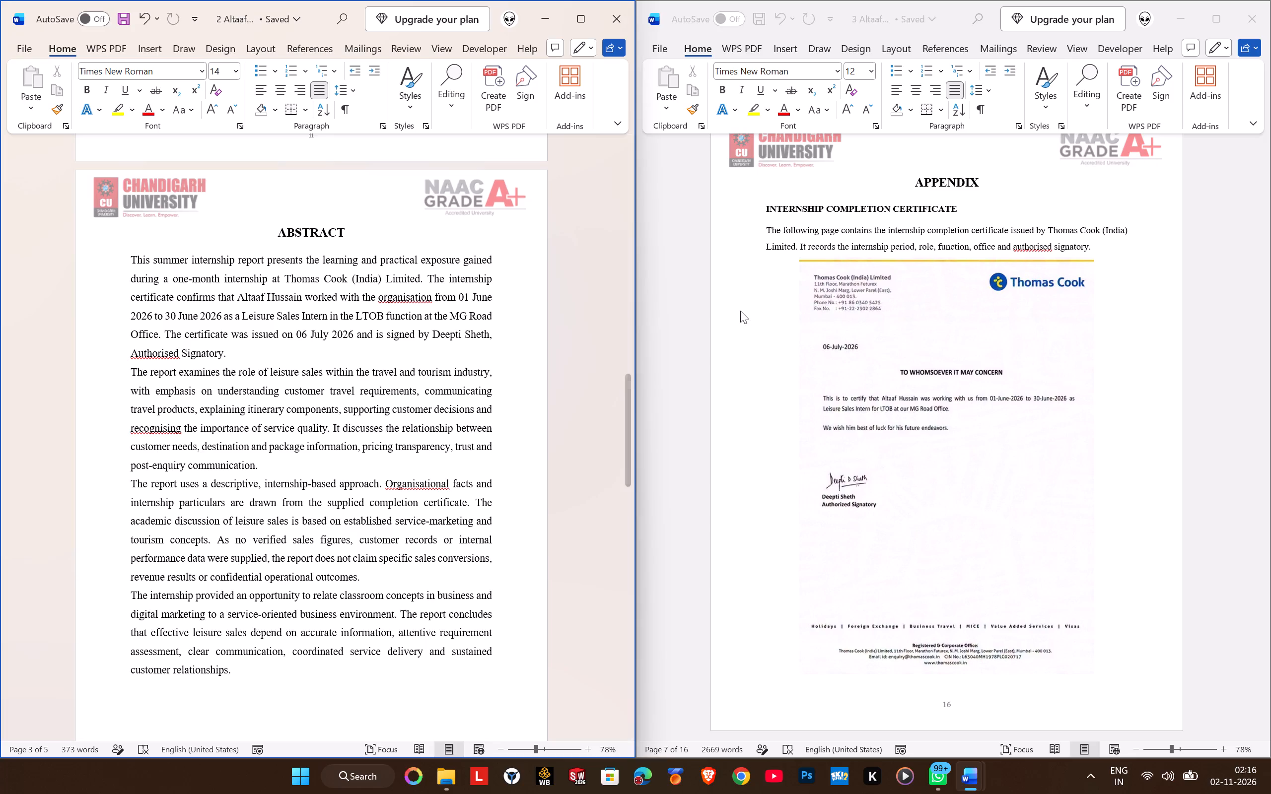
{"action": "left_click", "coordinate": [740, 311]}
{"action": "key", "text": "ctrl+s"}
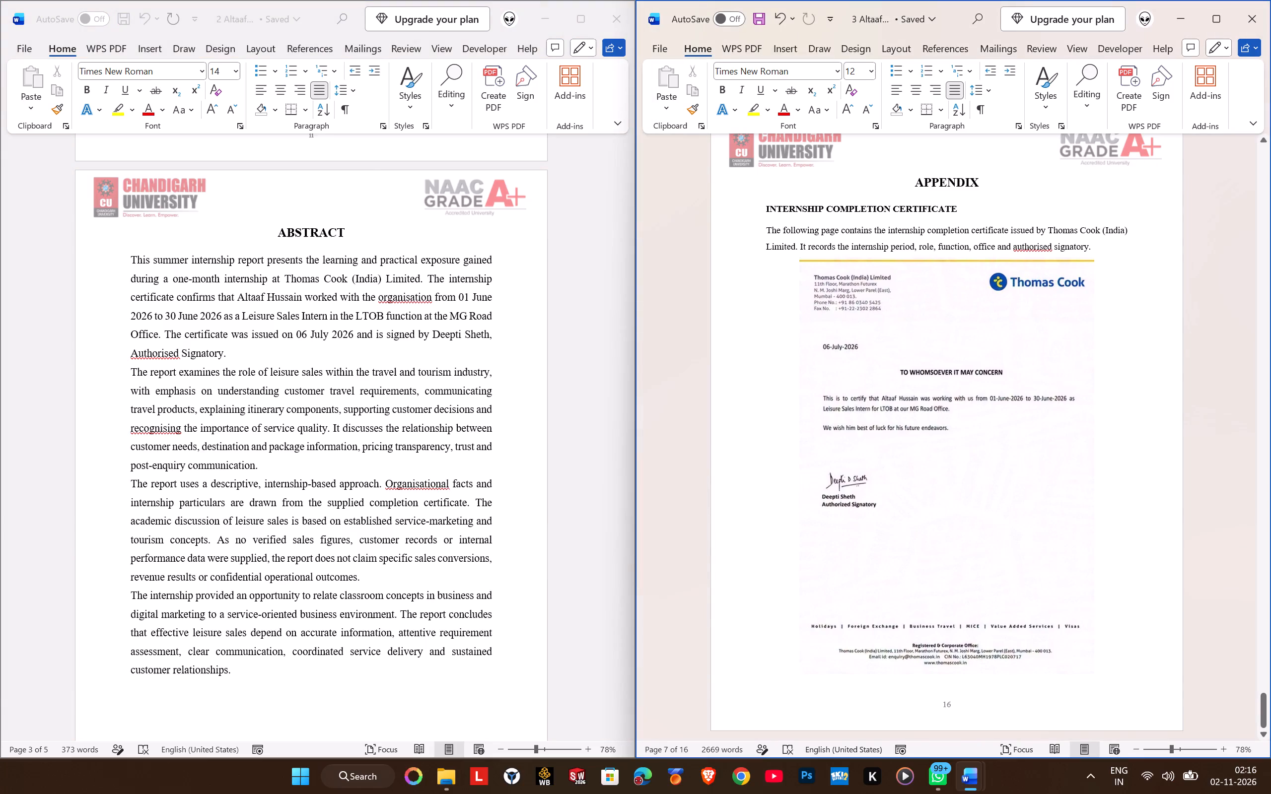
{"action": "left_click", "coordinate": [1270, 18]}
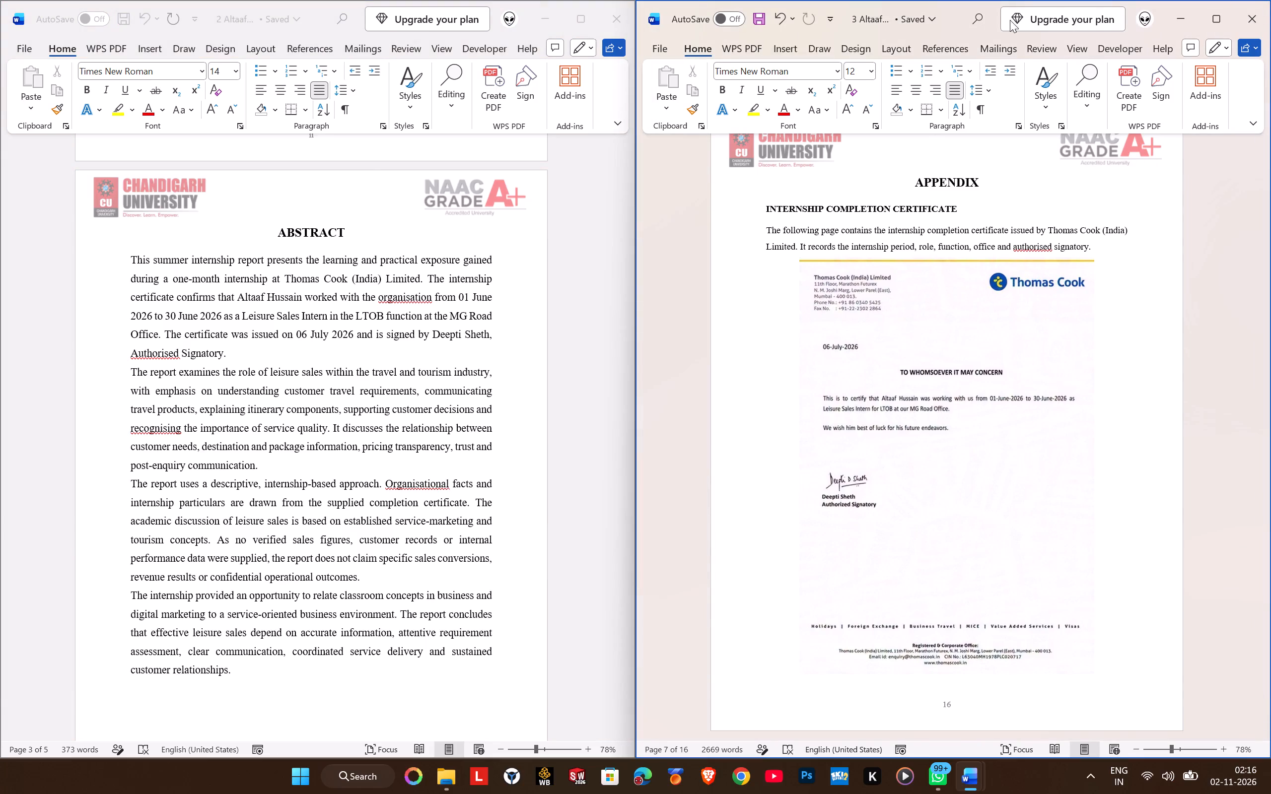
{"action": "left_click", "coordinate": [1263, 15]}
{"action": "left_click", "coordinate": [633, 10]}
Open the first internship report file from Downloads and check its pages through the table of contents.
{"action": "double_click", "coordinate": [182, 188]}
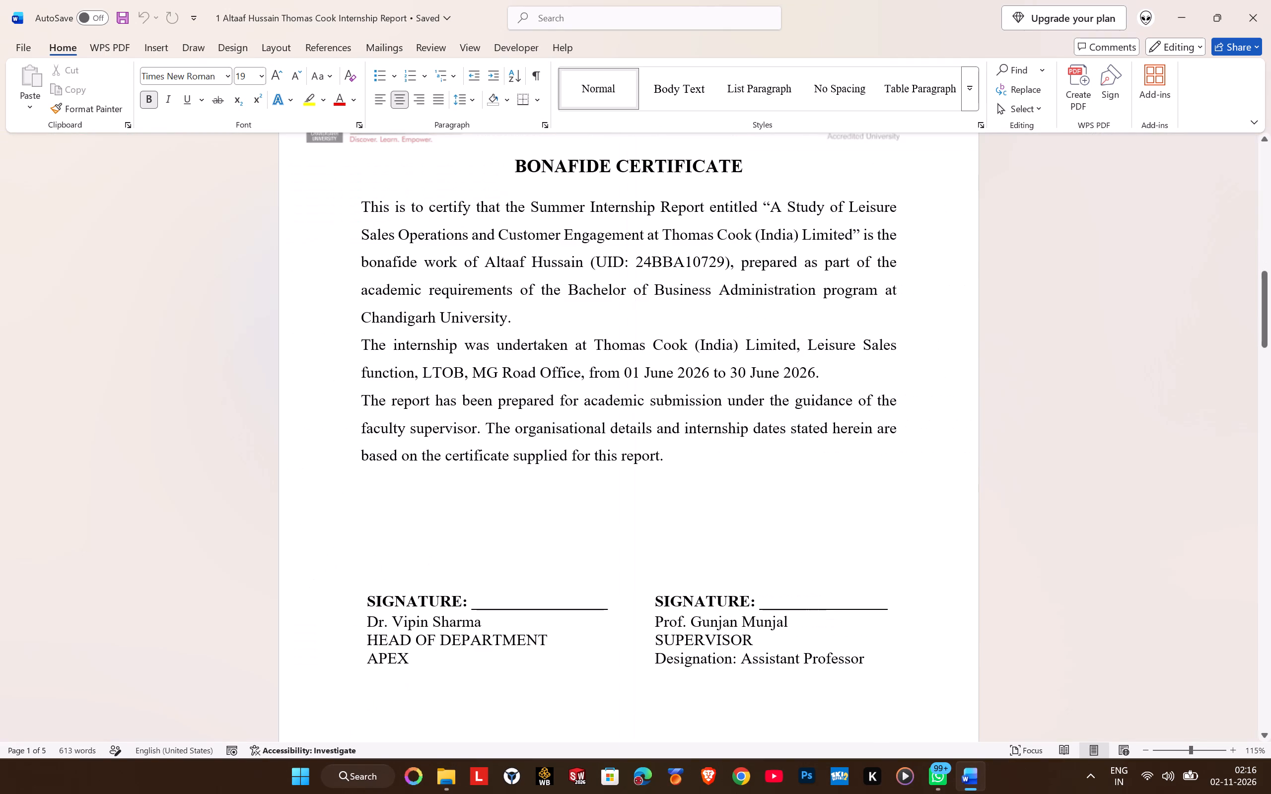
{"action": "scroll", "coordinate": [664, 285], "scroll_direction": "up", "scroll_amount": 15}
{"action": "scroll", "coordinate": [659, 252], "scroll_direction": "down", "scroll_amount": 9}
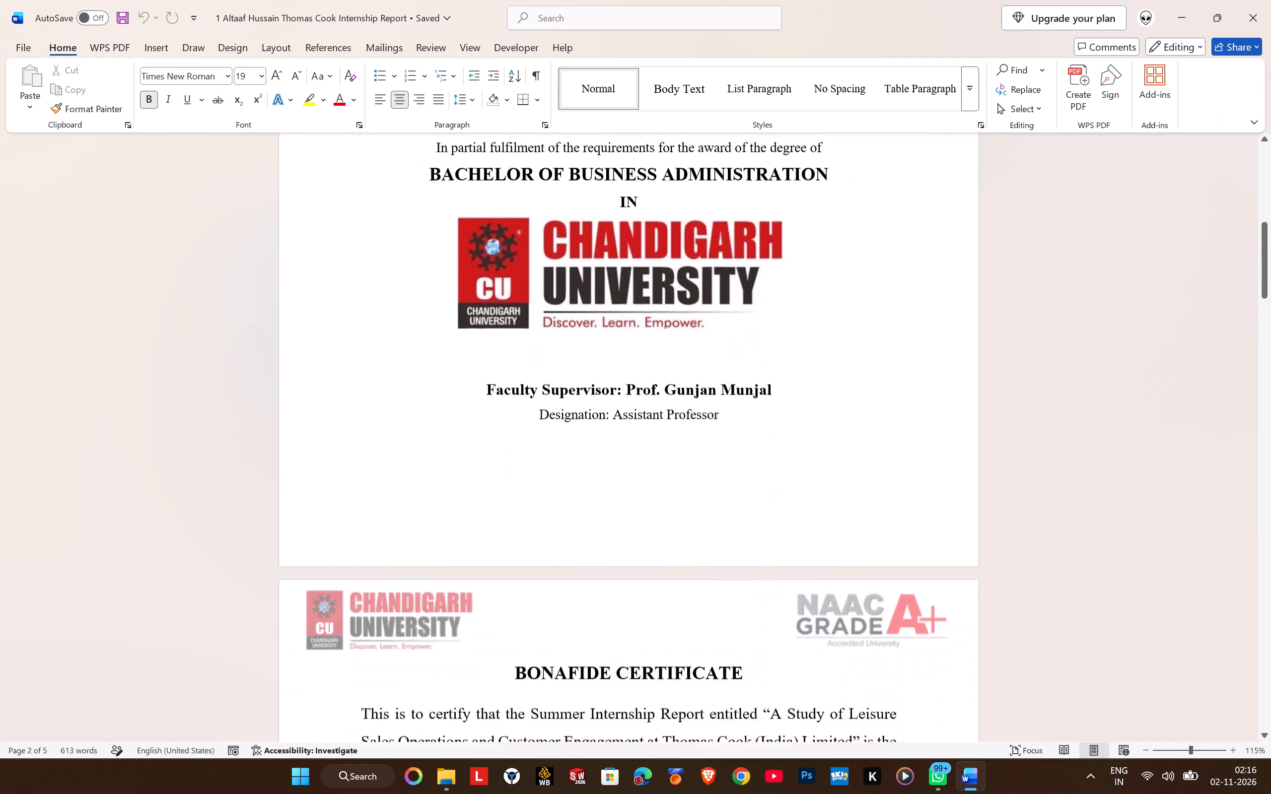
{"action": "scroll", "coordinate": [659, 252], "scroll_direction": "down", "scroll_amount": 20}
{"action": "scroll", "coordinate": [659, 252], "scroll_direction": "down", "scroll_amount": 17}
{"action": "scroll", "coordinate": [659, 252], "scroll_direction": "up", "scroll_amount": 5}
{"action": "scroll", "coordinate": [659, 252], "scroll_direction": "down", "scroll_amount": 1}
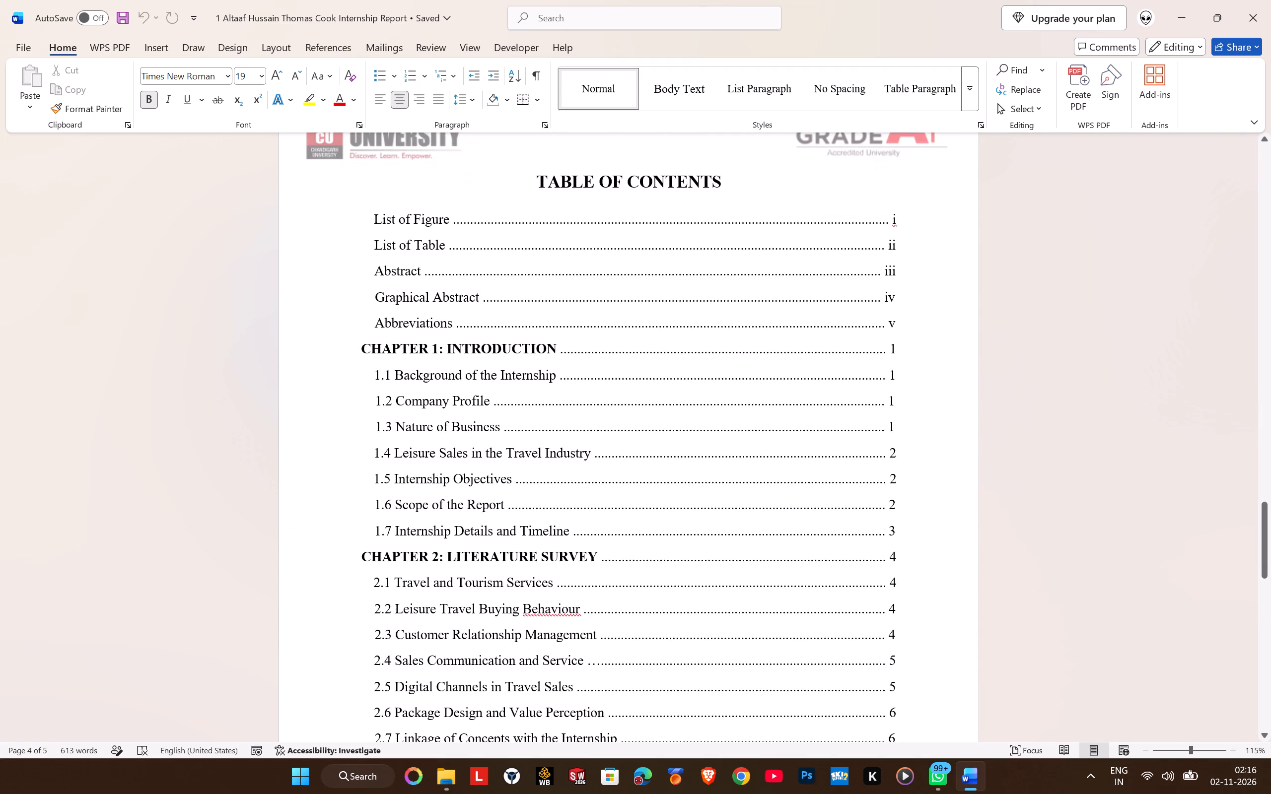
{"action": "scroll", "coordinate": [655, 262], "scroll_direction": "down", "scroll_amount": 5}
{"action": "scroll", "coordinate": [655, 262], "scroll_direction": "up", "scroll_amount": 4}
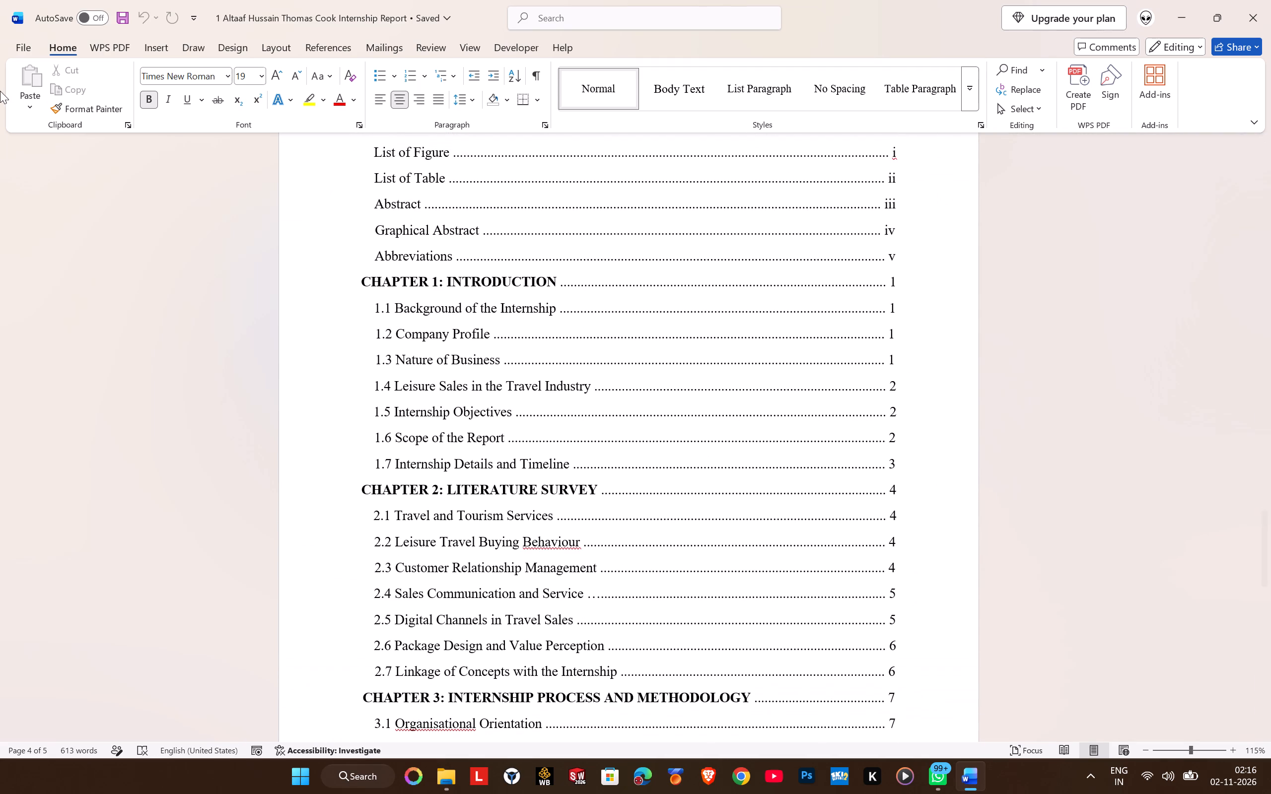
Export the first report file as a PDF to the Downloads folder under its existing name, and close the document.
{"action": "left_click", "coordinate": [19, 42]}
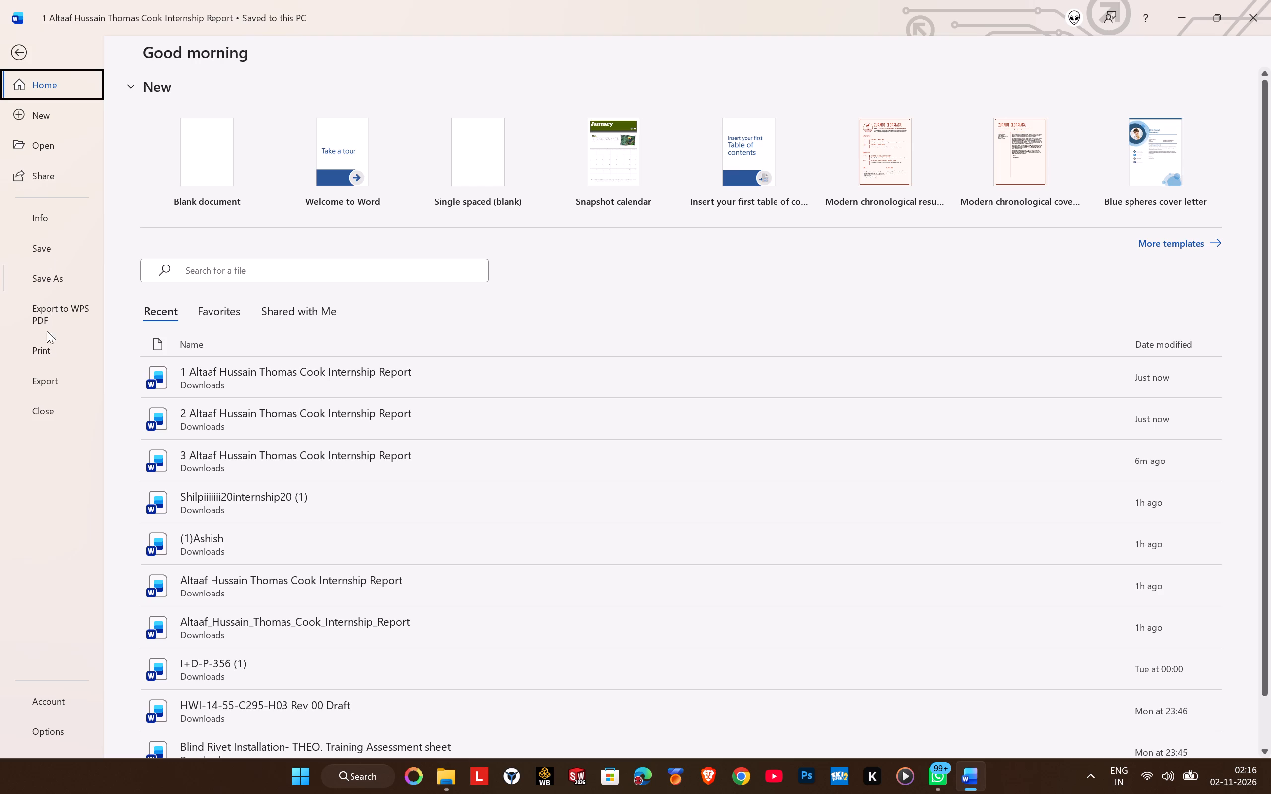
{"action": "left_click", "coordinate": [54, 384]}
{"action": "left_click", "coordinate": [409, 205]}
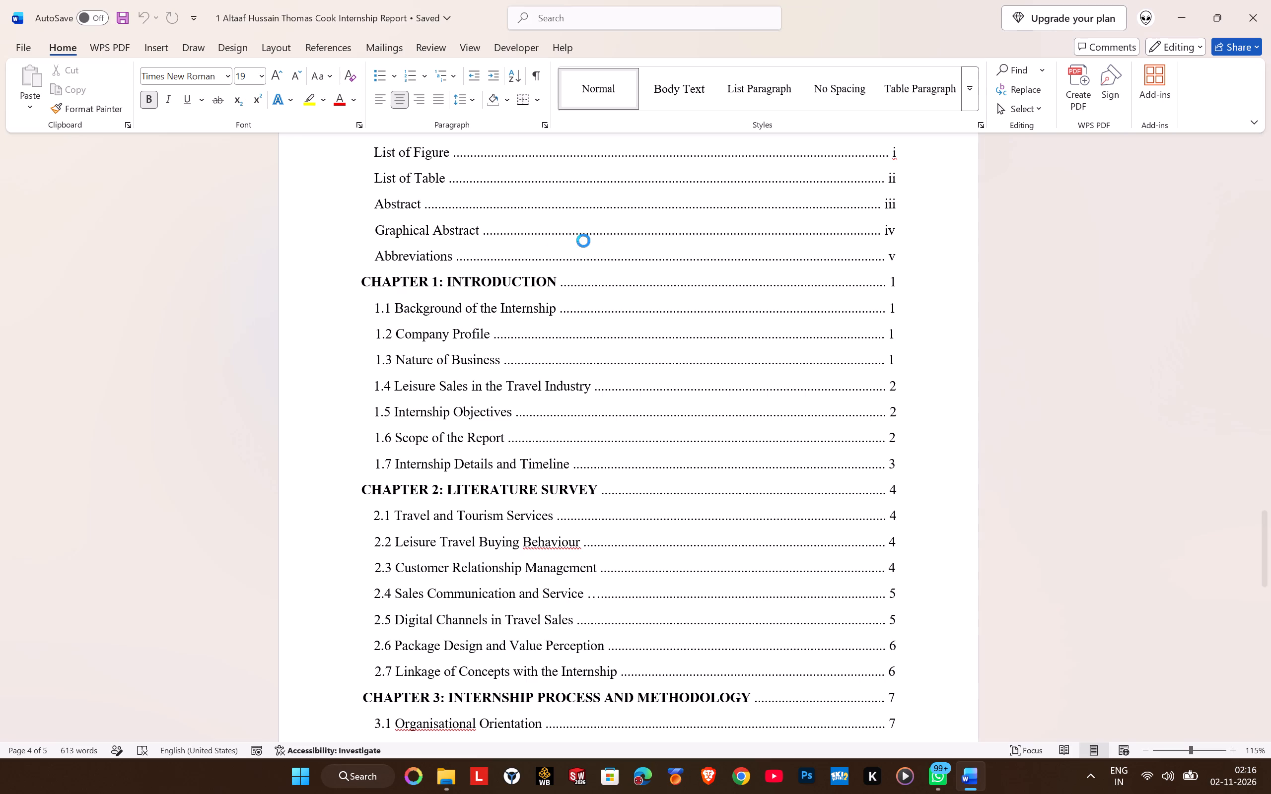
{"action": "left_click", "coordinate": [583, 307]}
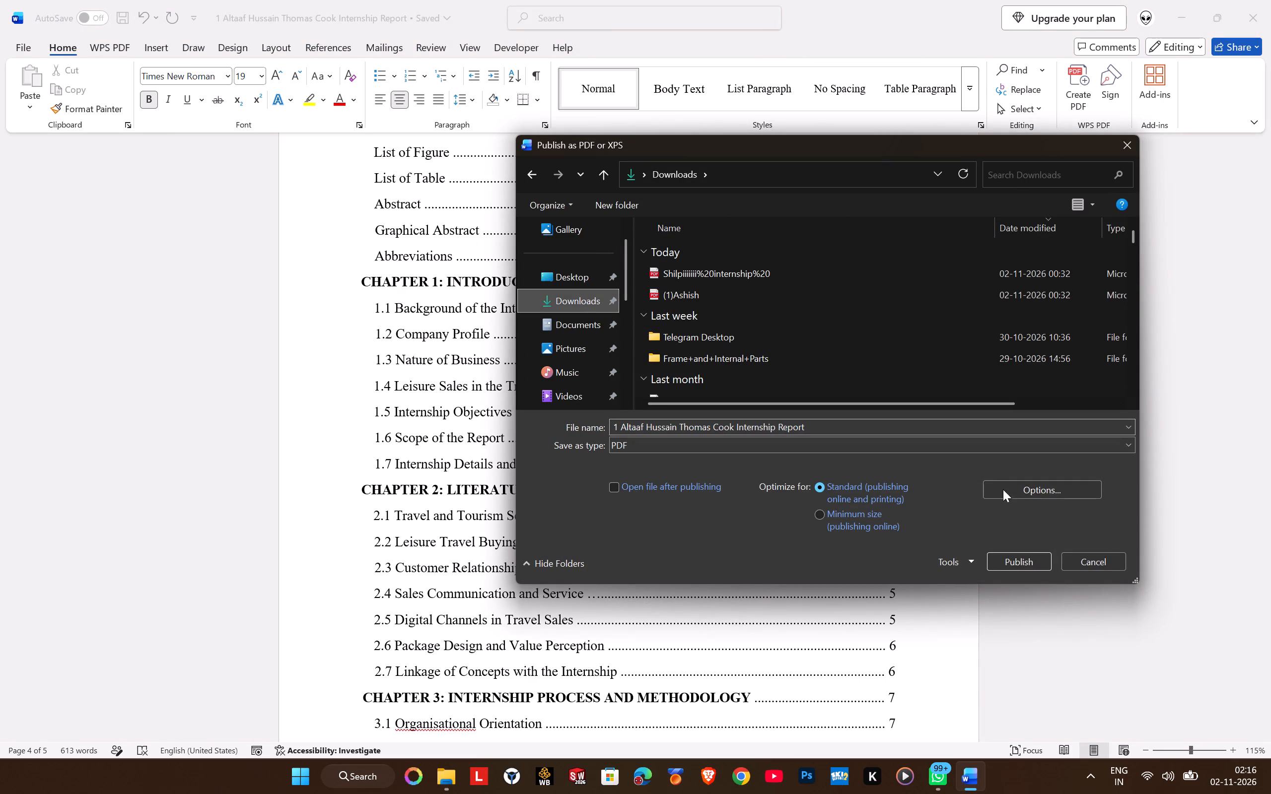
{"action": "left_click", "coordinate": [1015, 562]}
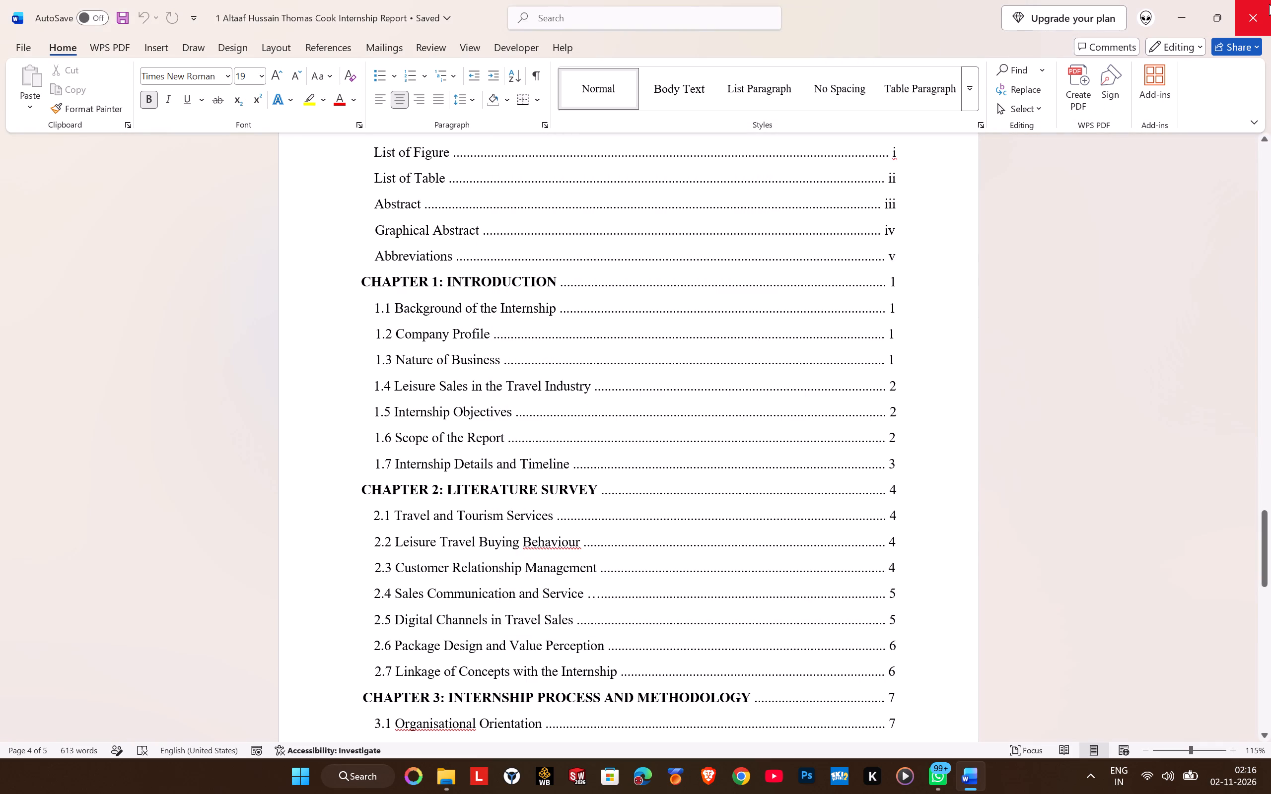
{"action": "left_click", "coordinate": [1269, 6]}
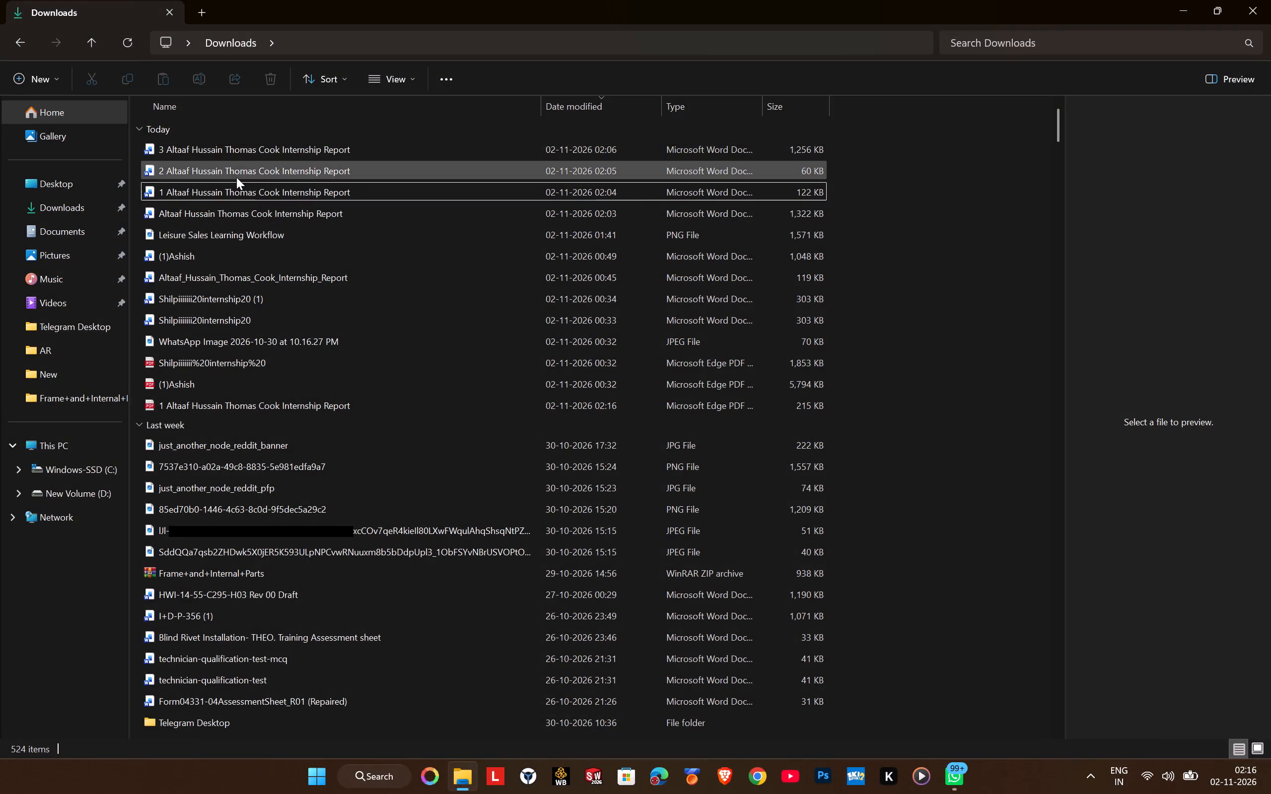
Open the second internship report, export it as a PDF to Downloads under its existing name, and close the document.
{"action": "double_click", "coordinate": [236, 176]}
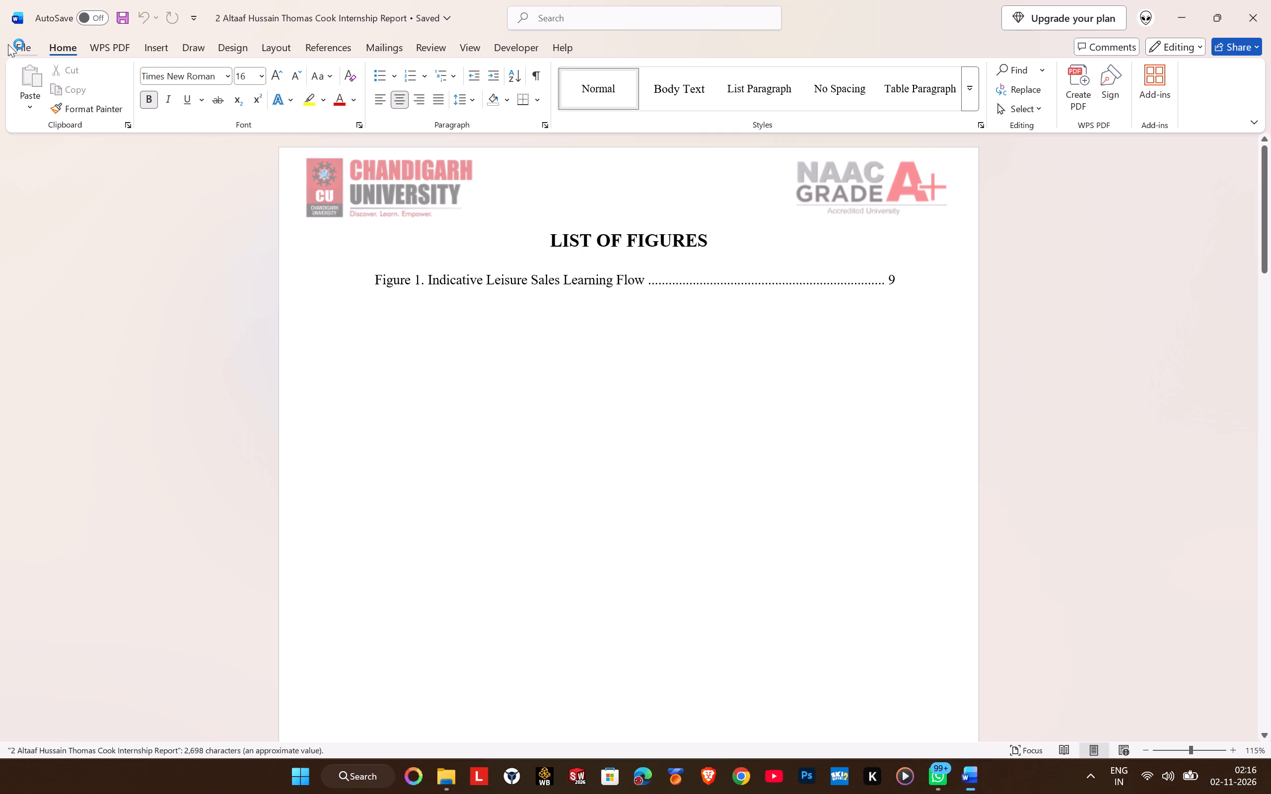
{"action": "left_click", "coordinate": [8, 45]}
{"action": "left_click", "coordinate": [41, 370]}
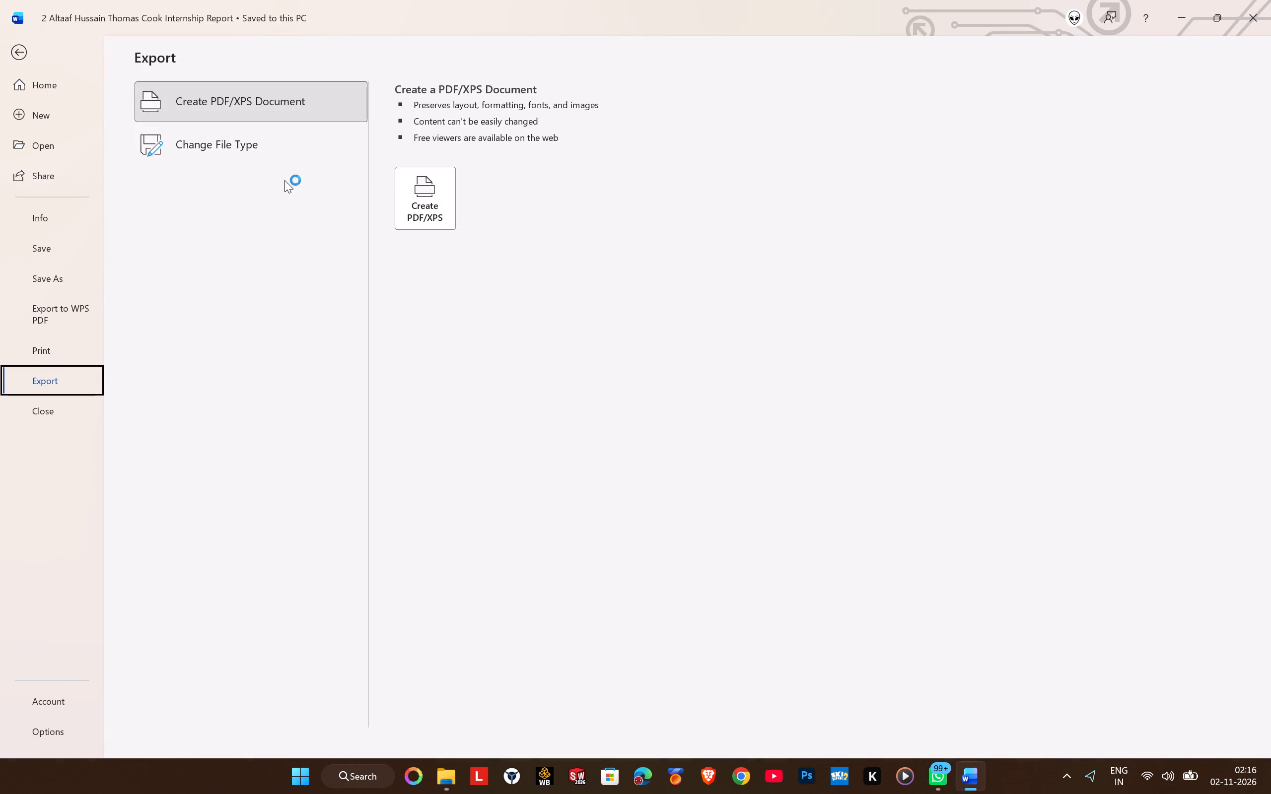
{"action": "left_click", "coordinate": [423, 211]}
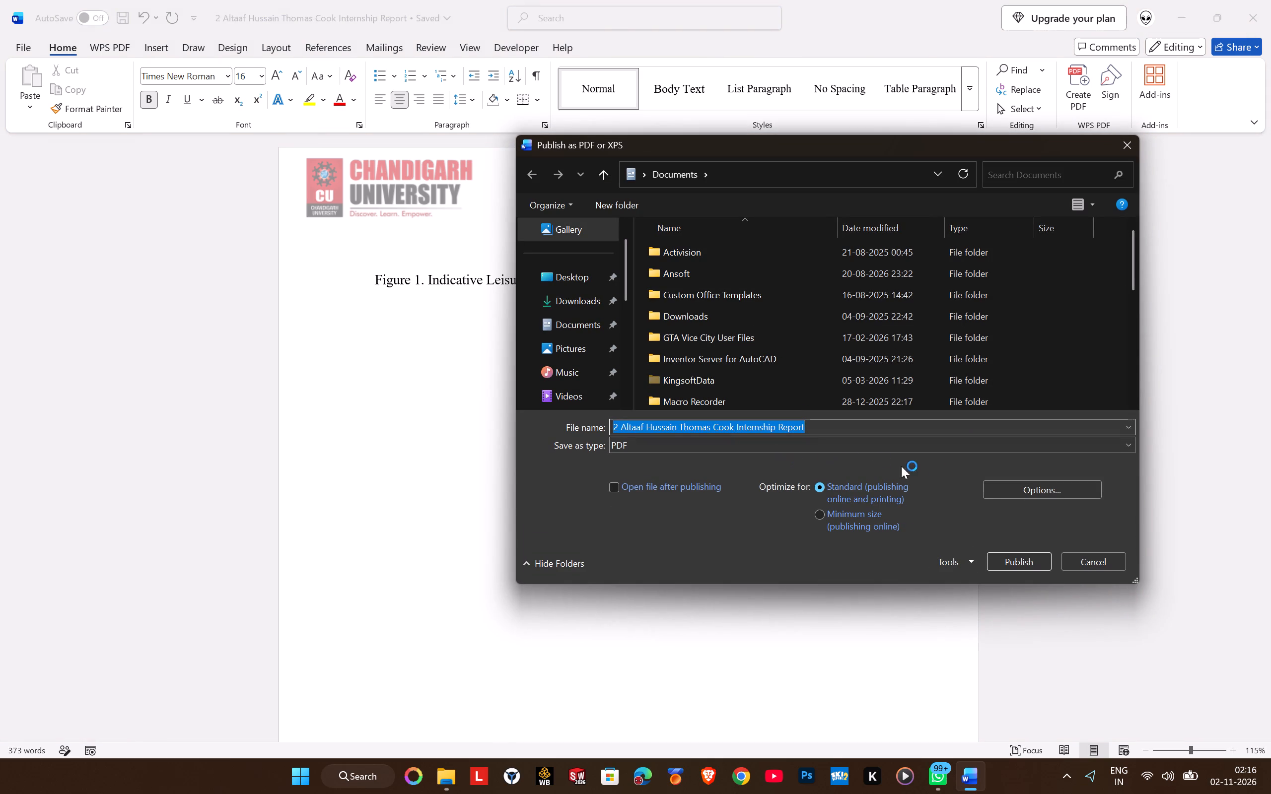
{"action": "left_click", "coordinate": [568, 303]}
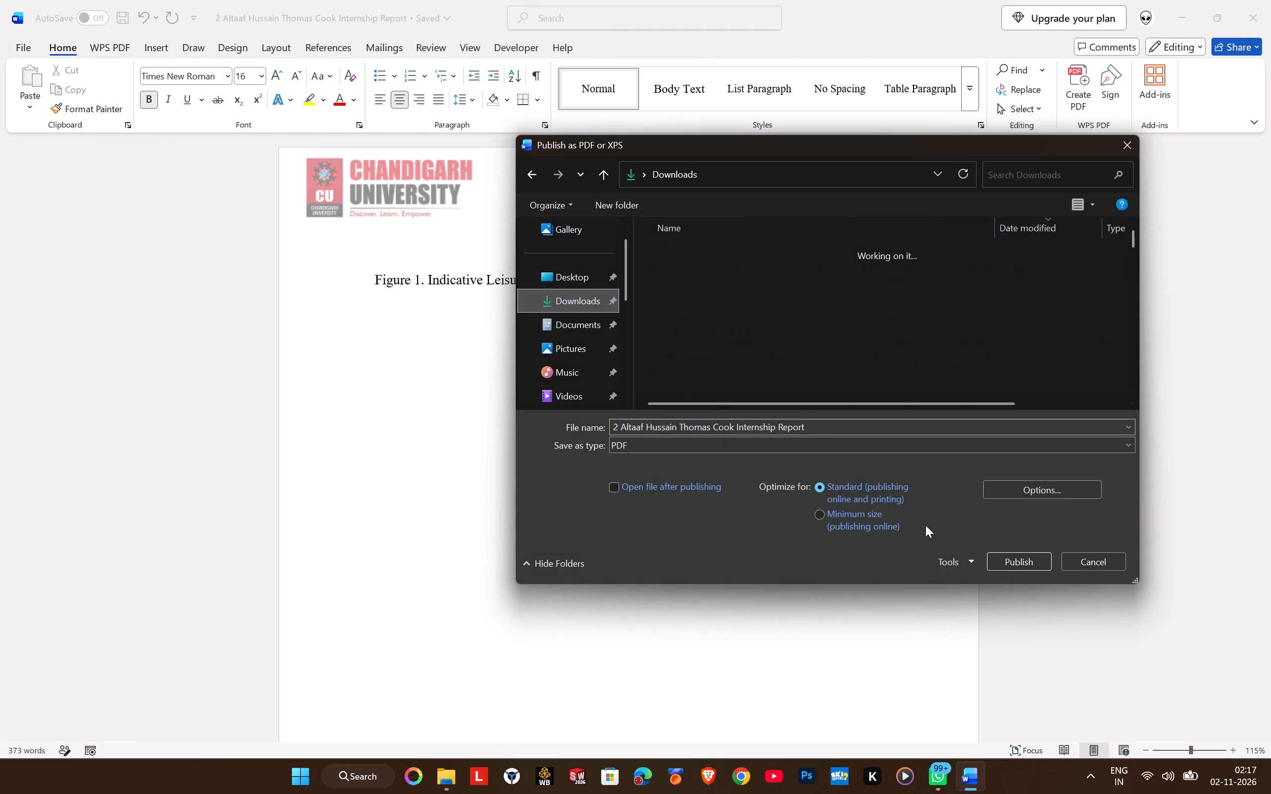
{"action": "left_click", "coordinate": [1007, 561]}
{"action": "left_click", "coordinate": [1259, 5]}
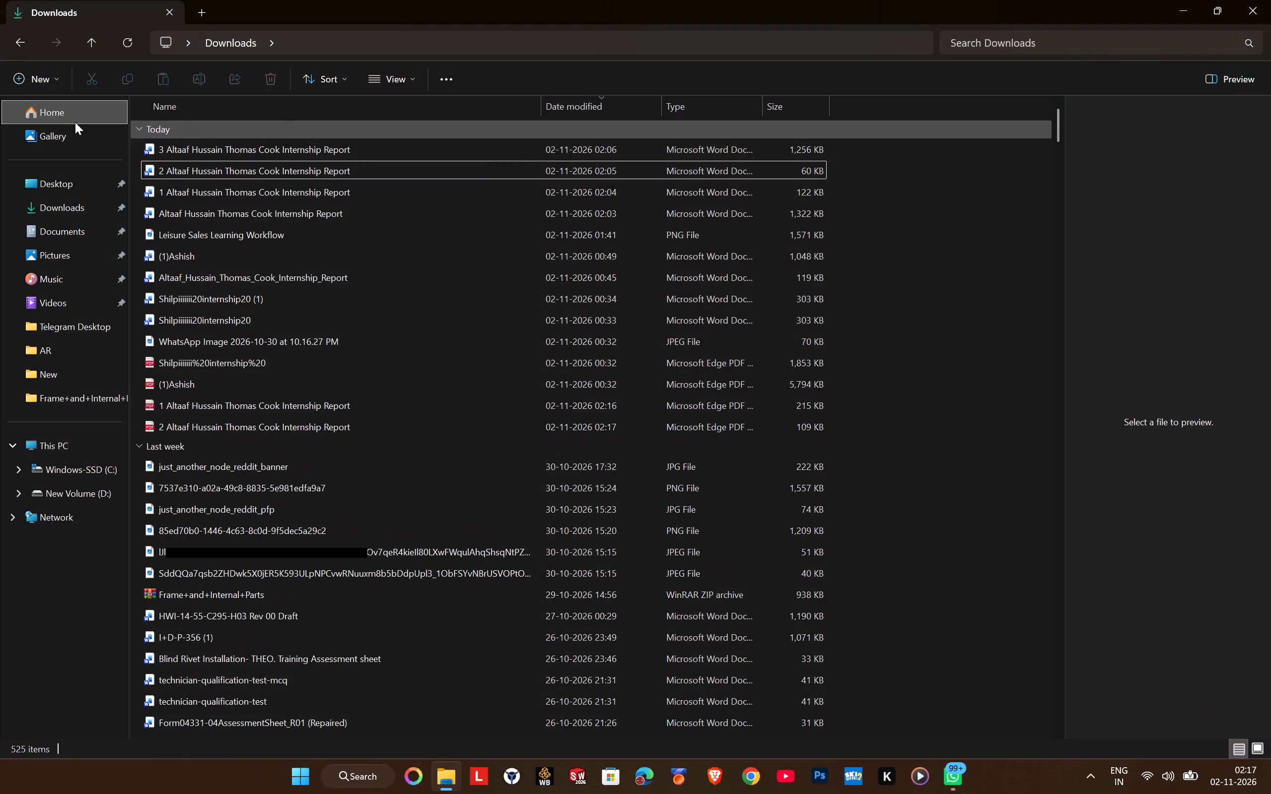
Open the third internship report, export it as a PDF to Downloads under its existing name, and close the document.
{"action": "double_click", "coordinate": [197, 149]}
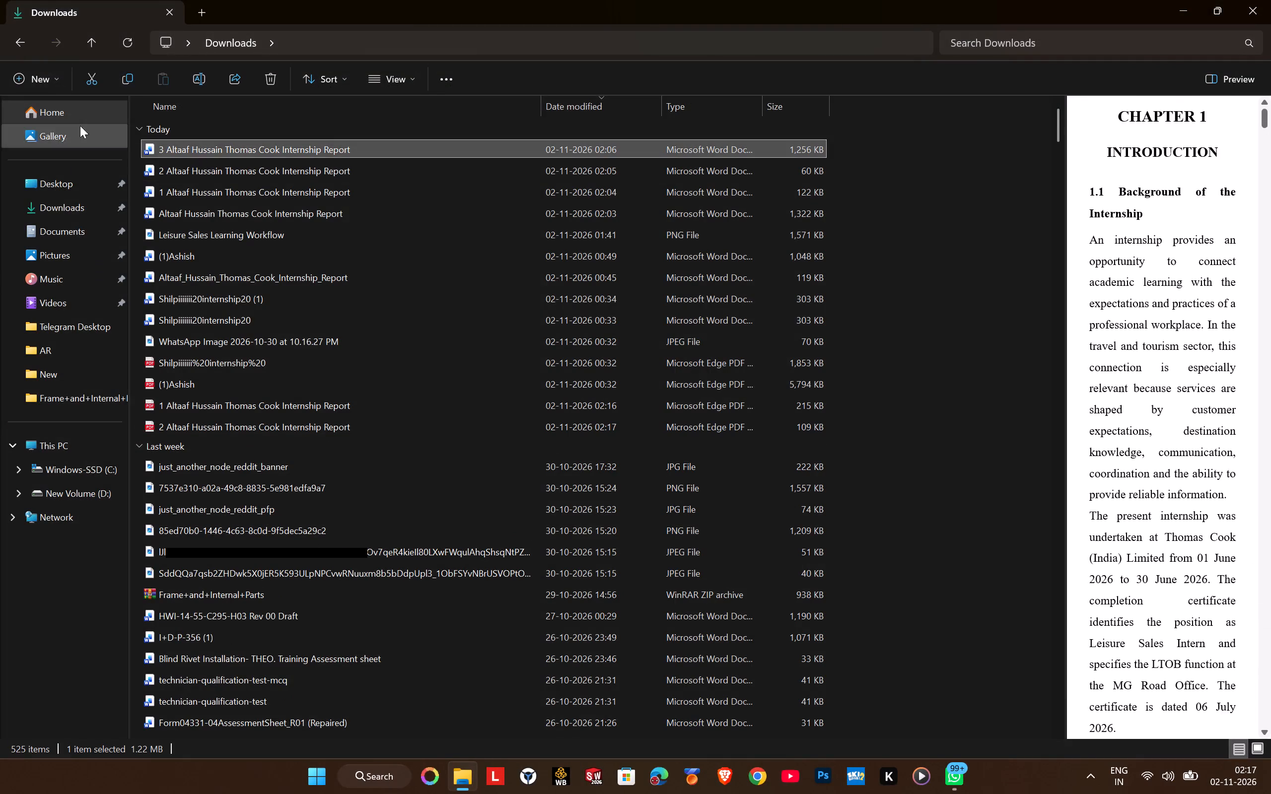
{"action": "left_click", "coordinate": [28, 52]}
{"action": "left_click", "coordinate": [51, 379]}
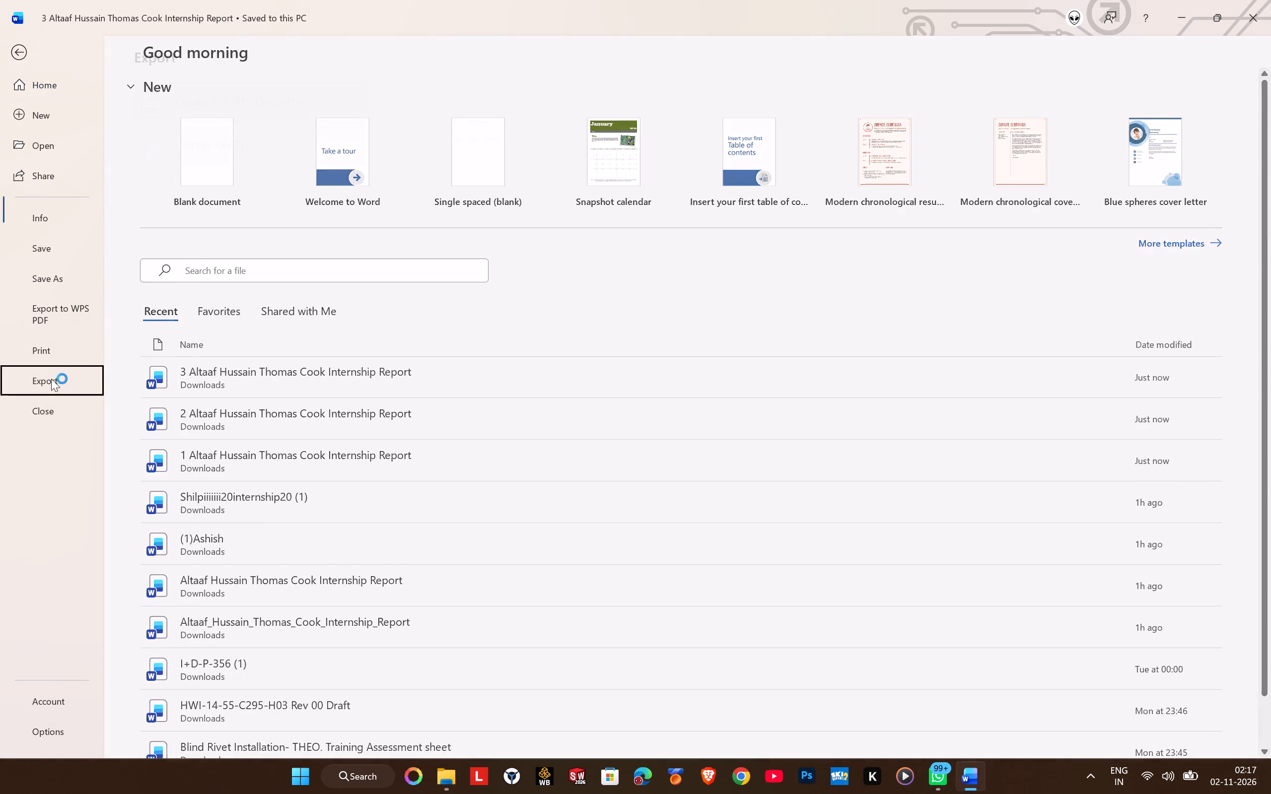
{"action": "left_click", "coordinate": [416, 199]}
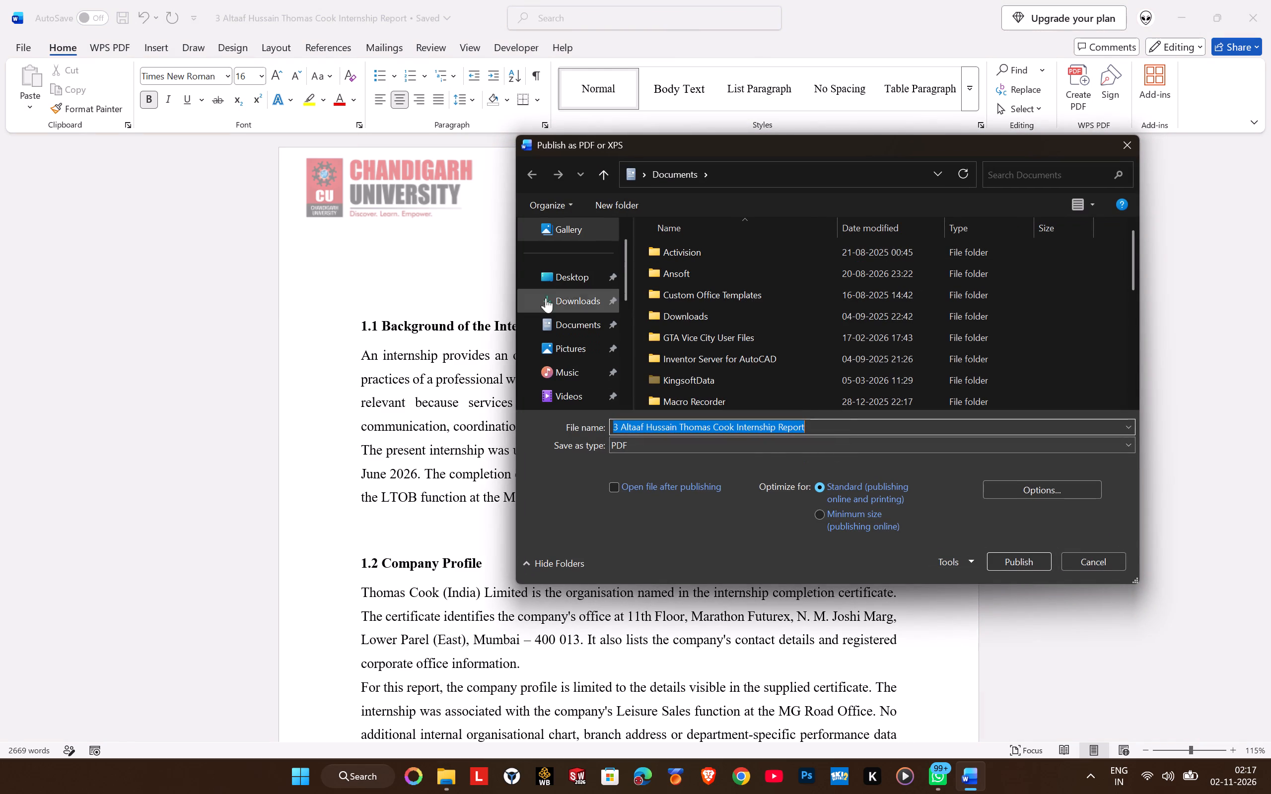
{"action": "left_click", "coordinate": [557, 306]}
{"action": "left_click", "coordinate": [1002, 553]}
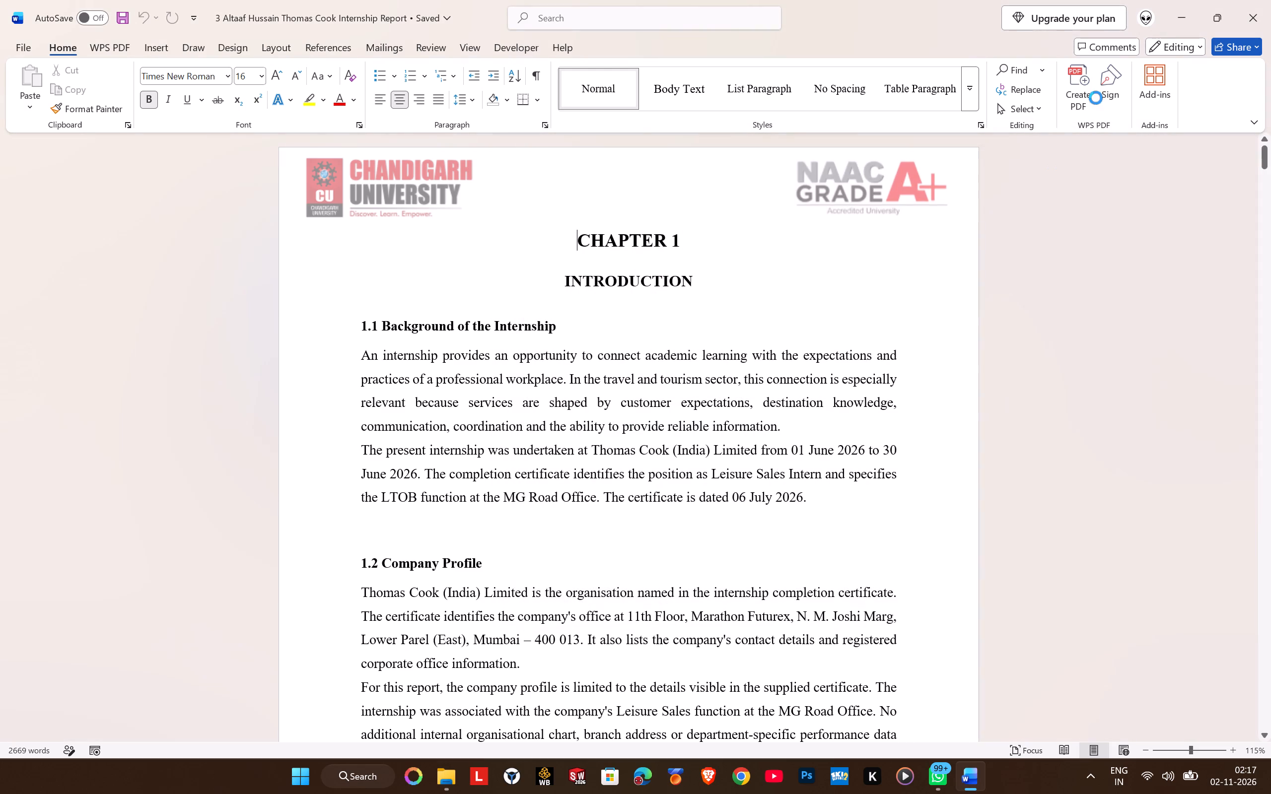
{"action": "left_click", "coordinate": [1270, 0]}
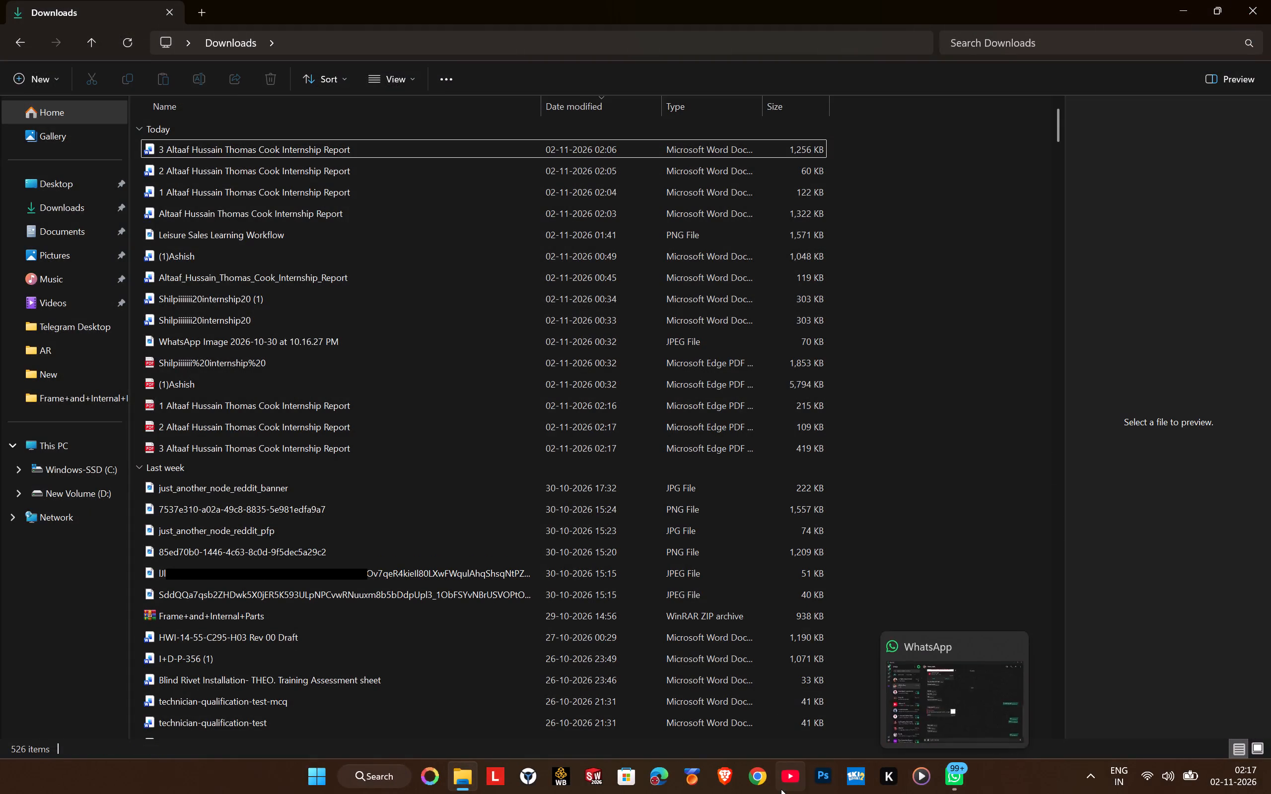
Switch to Chrome, search Google for "pdf merge", and open iLovePDF's Merge PDF tool.
{"action": "left_click", "coordinate": [756, 789]}
{"action": "left_click", "coordinate": [428, 359]}
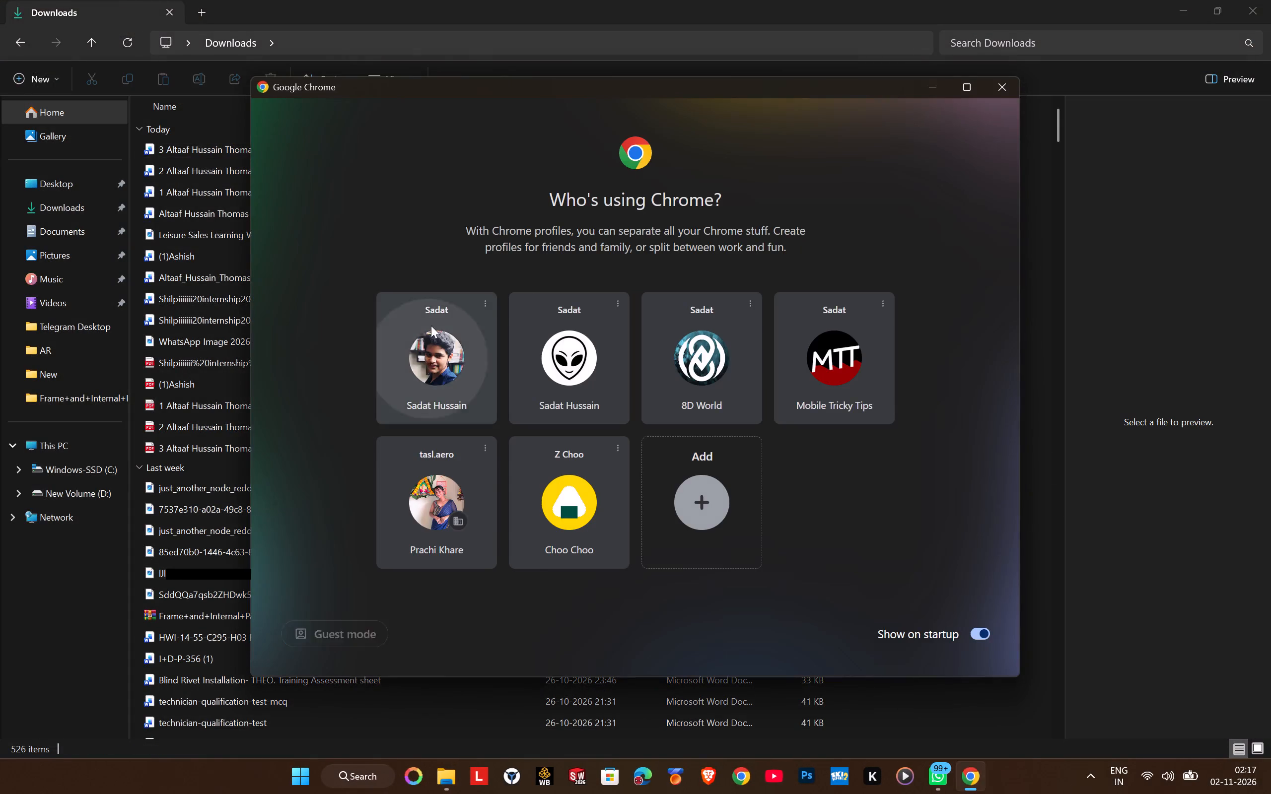
{"action": "left_click", "coordinate": [220, 50]}
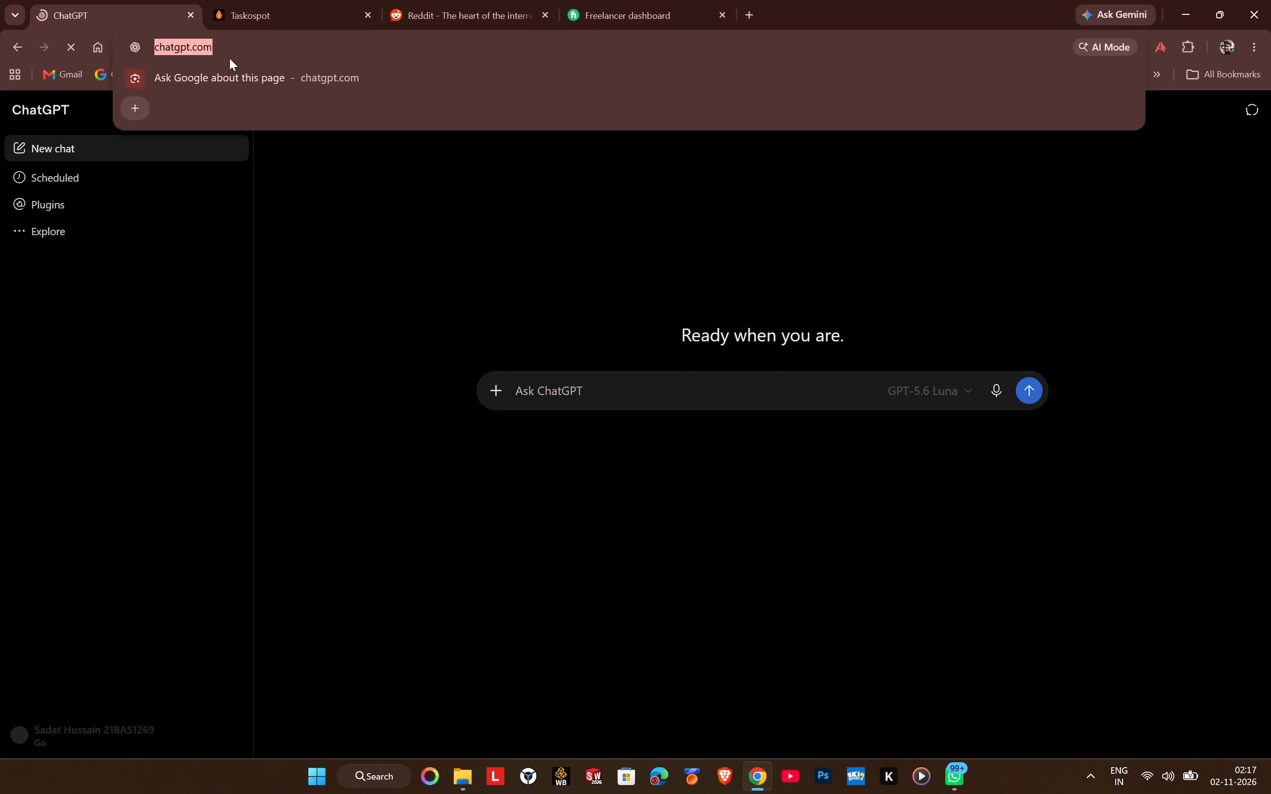
{"action": "type", "text": "pdf m"}
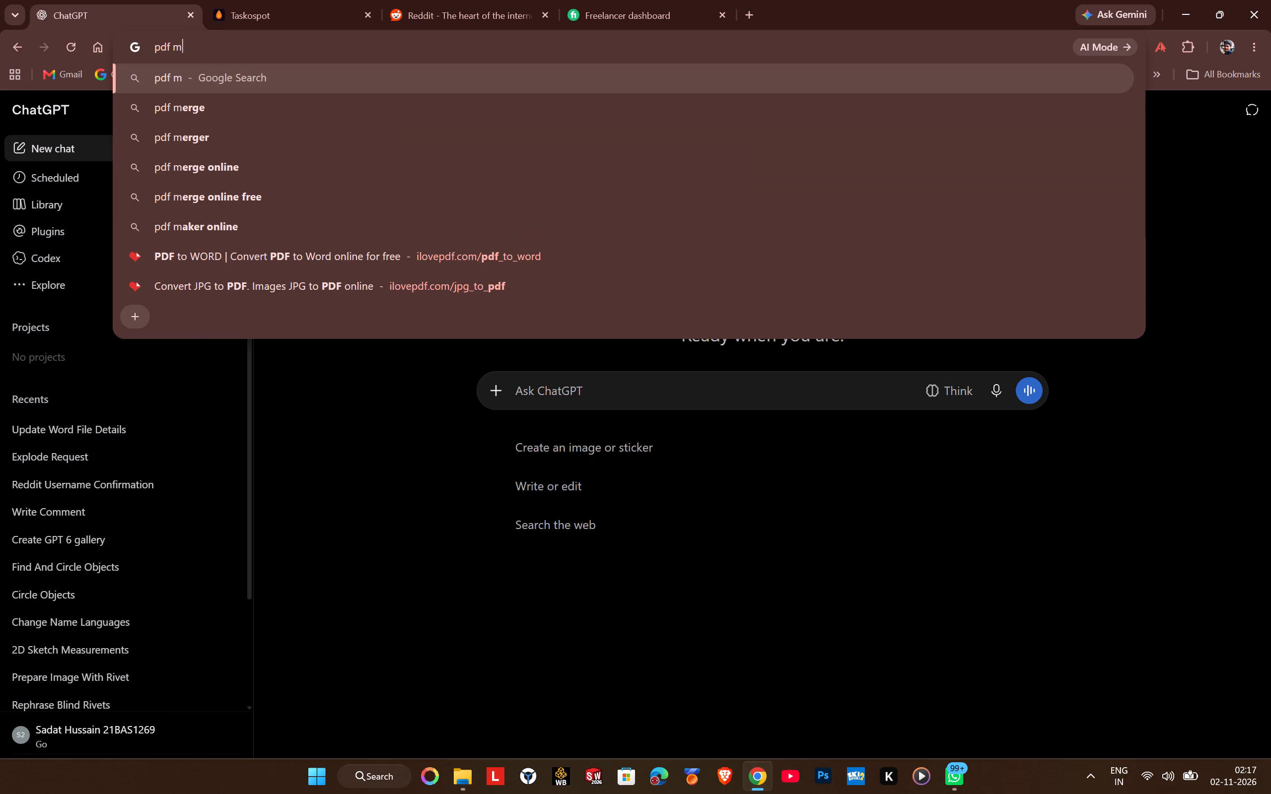
{"action": "key", "text": "Down"}
{"action": "key", "text": "Return"}
{"action": "left_click", "coordinate": [258, 244]}
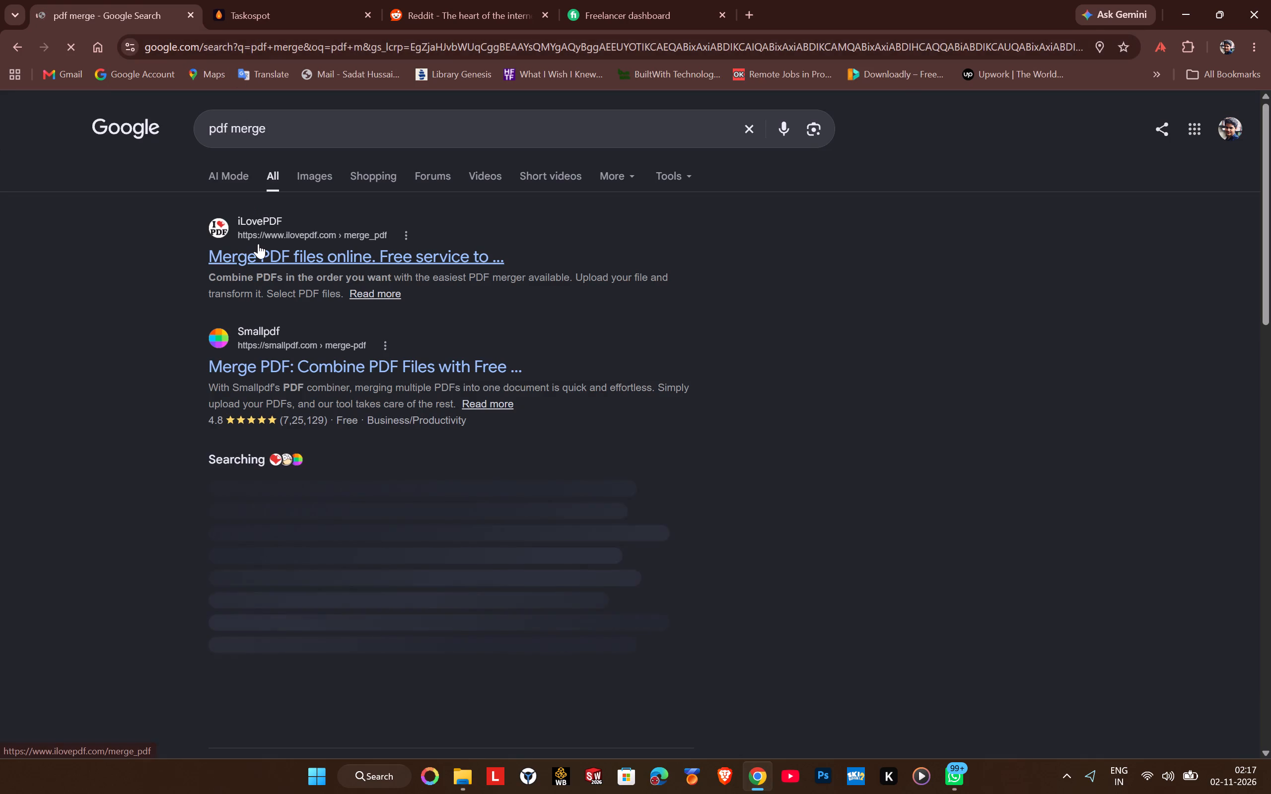
Add the three numbered internship report PDFs from Downloads and arrange them in the order 1, 2, 3.
{"action": "left_click", "coordinate": [723, 294]}
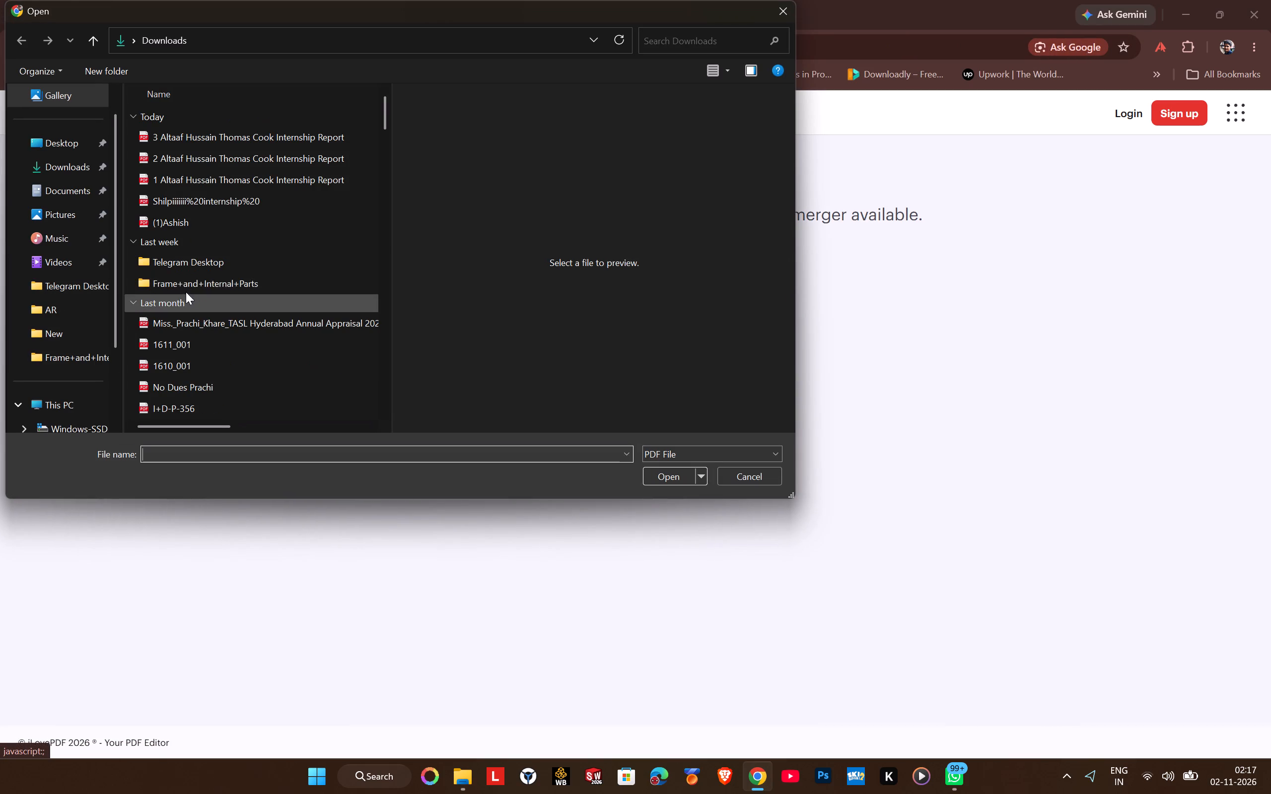
{"action": "left_click", "coordinate": [188, 181]}
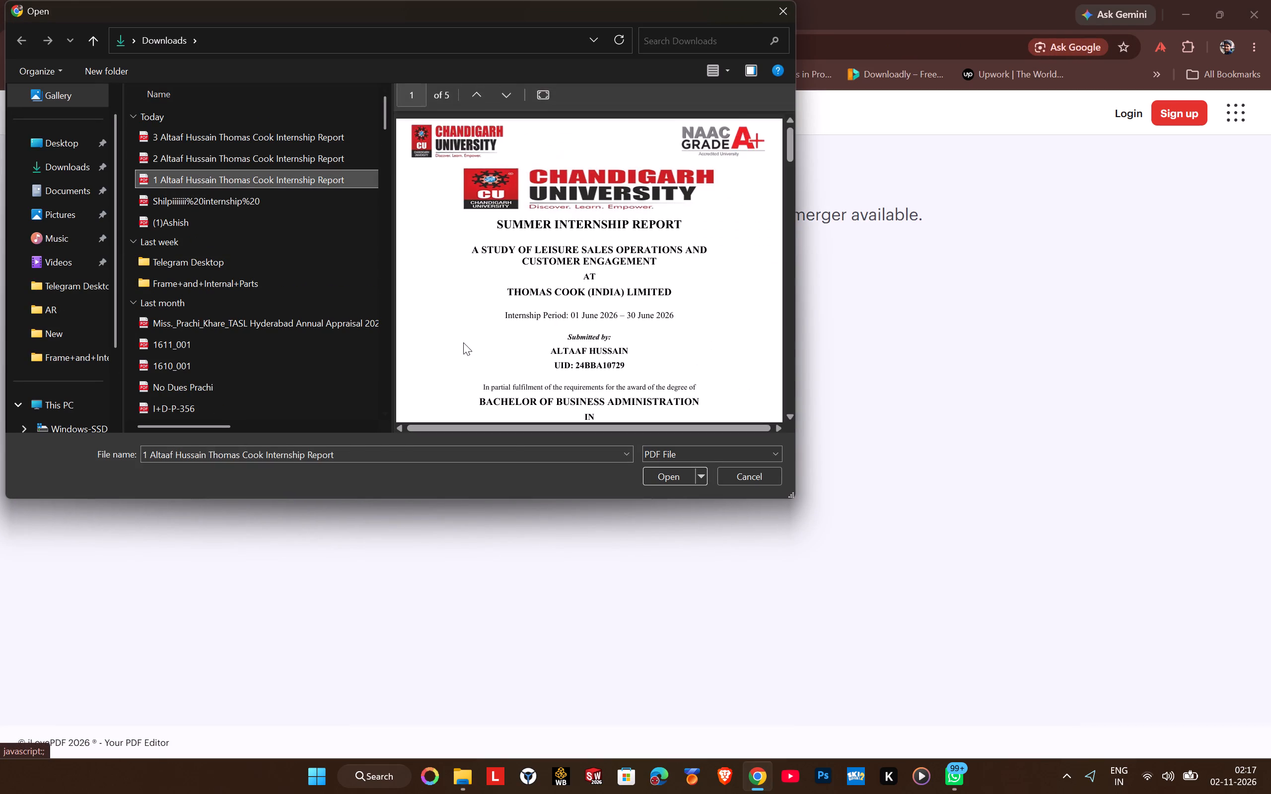
{"action": "key", "text": "shift+Up"}
{"action": "key", "text": "shift+Up"}
{"action": "key", "text": "Return"}
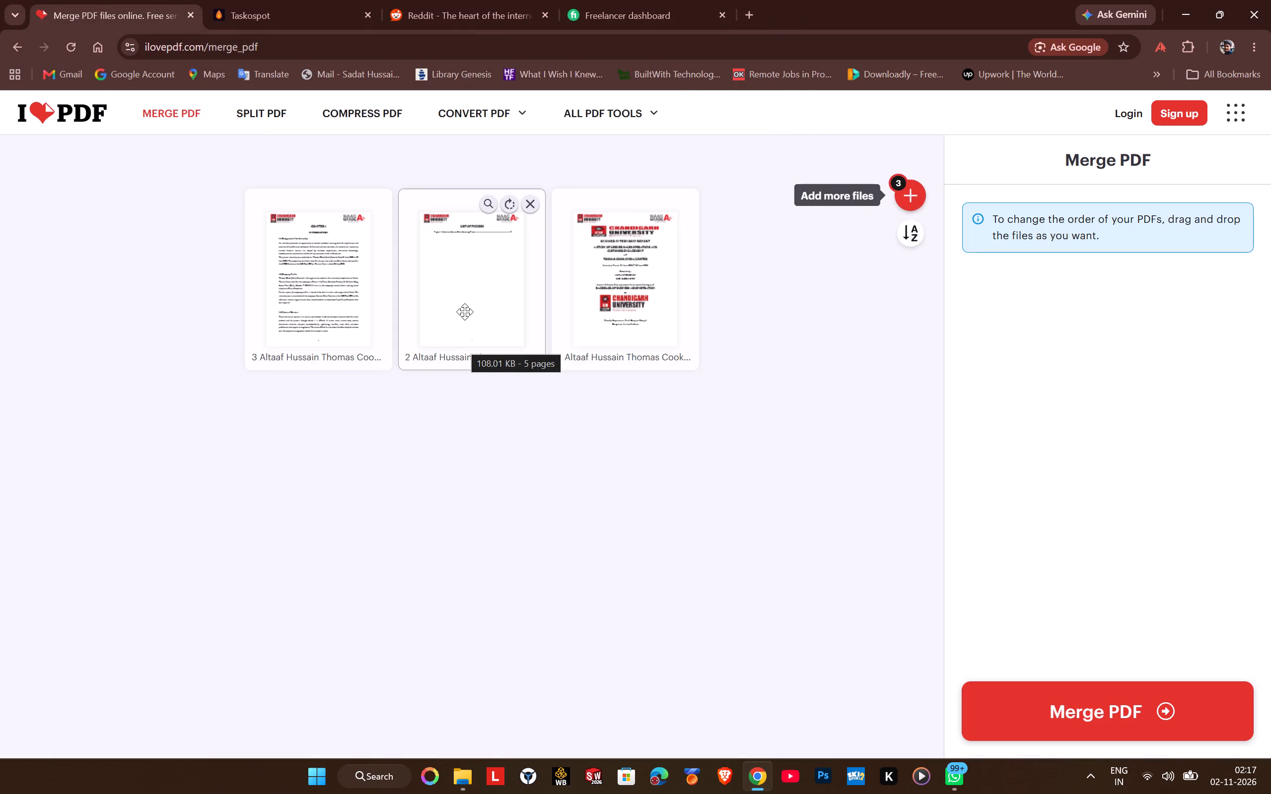
{"action": "left_click_drag", "start_coordinate": [608, 302], "coordinate": [272, 298]}
{"action": "left_click_drag", "start_coordinate": [581, 305], "coordinate": [455, 305]}
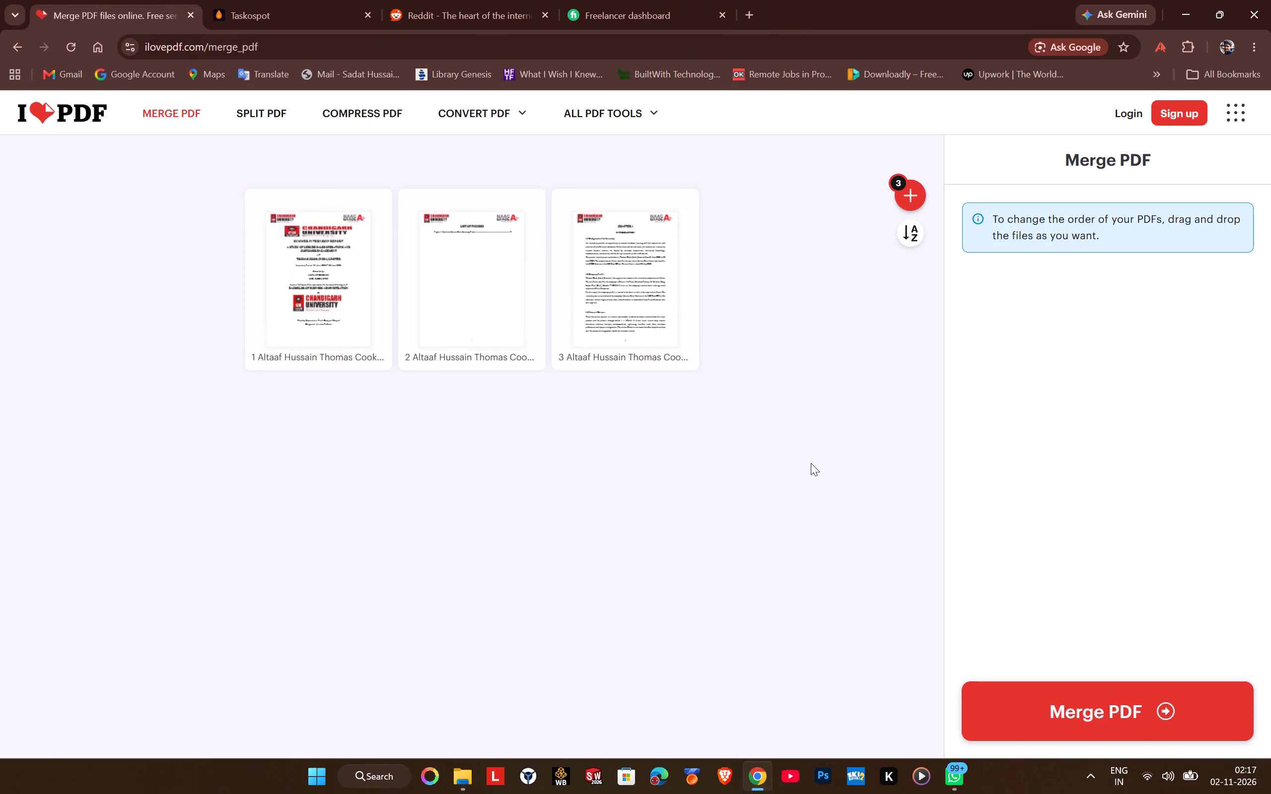
Merge the three report PDFs, download the merged file, and open it in the browser.
{"action": "left_click", "coordinate": [1076, 694]}
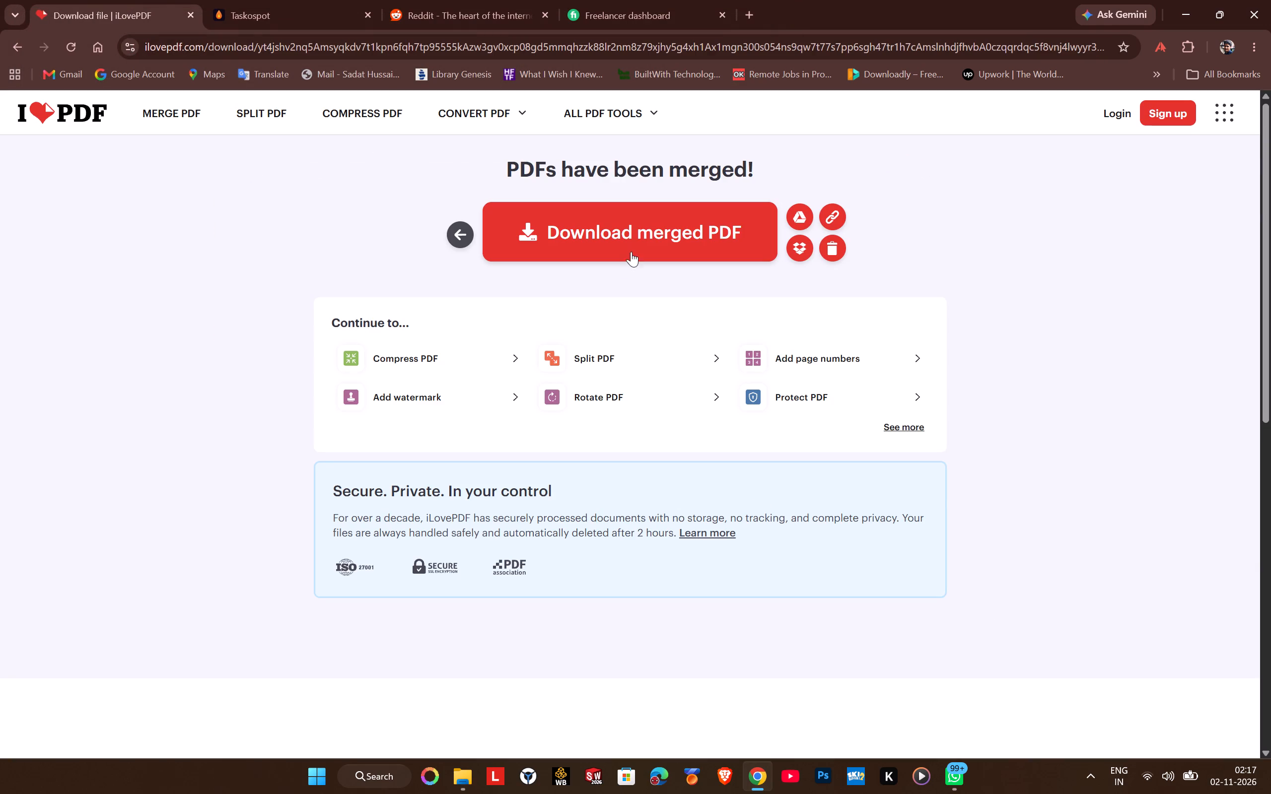
{"action": "left_click", "coordinate": [631, 245]}
{"action": "left_click", "coordinate": [1108, 81]}
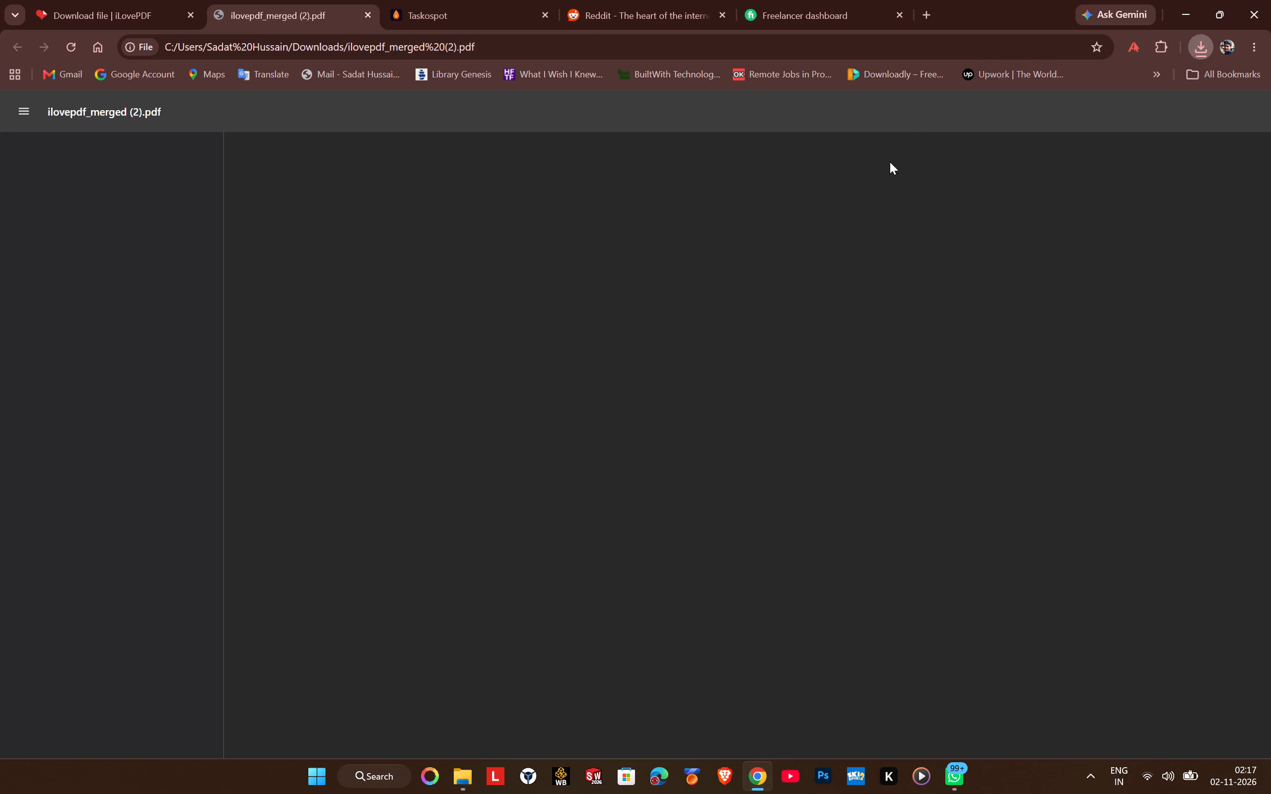
{"action": "left_click", "coordinate": [533, 198]}
Review the merged PDF's front matter from the cover page through the contents, figure and table lists, abstract and abbreviations.
{"action": "scroll", "coordinate": [641, 376], "scroll_direction": "down", "scroll_amount": 3}
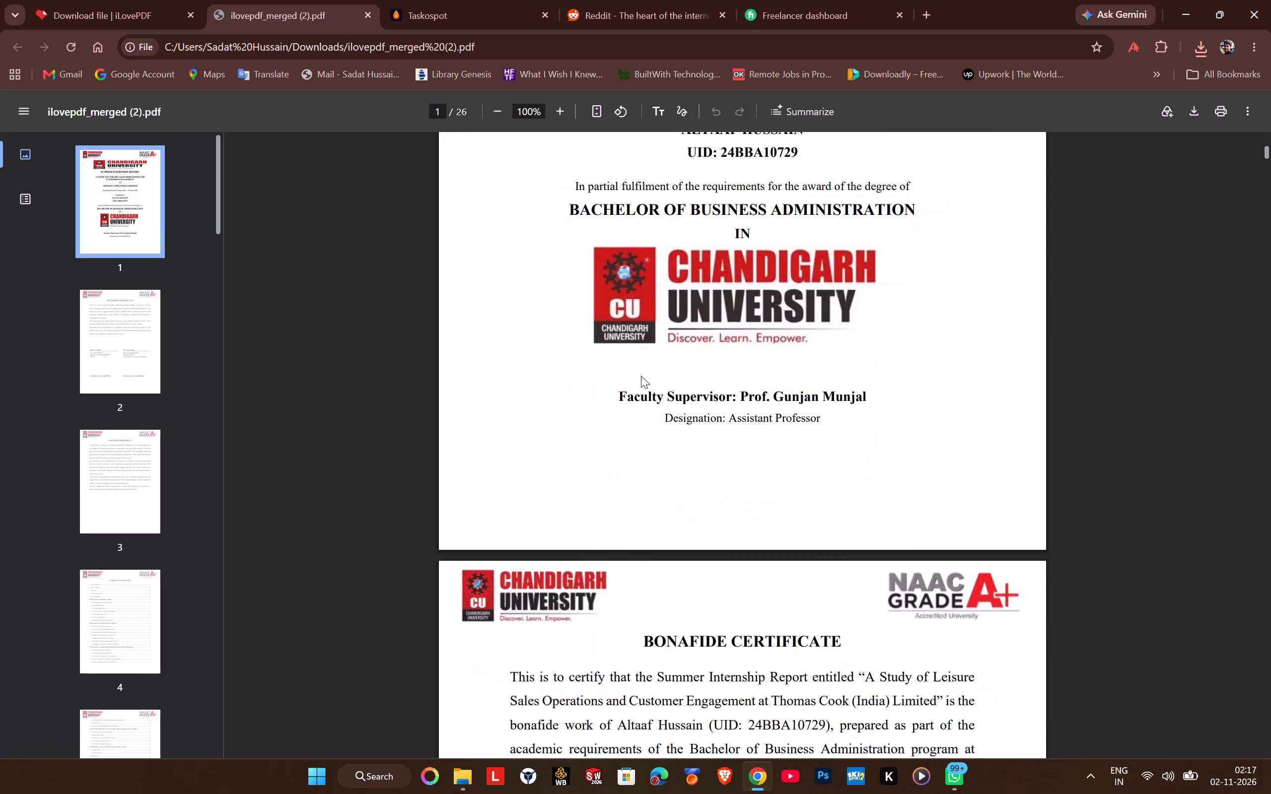
{"action": "scroll", "coordinate": [641, 376], "scroll_direction": "up", "scroll_amount": 3}
{"action": "scroll", "coordinate": [641, 376], "scroll_direction": "down", "scroll_amount": 8}
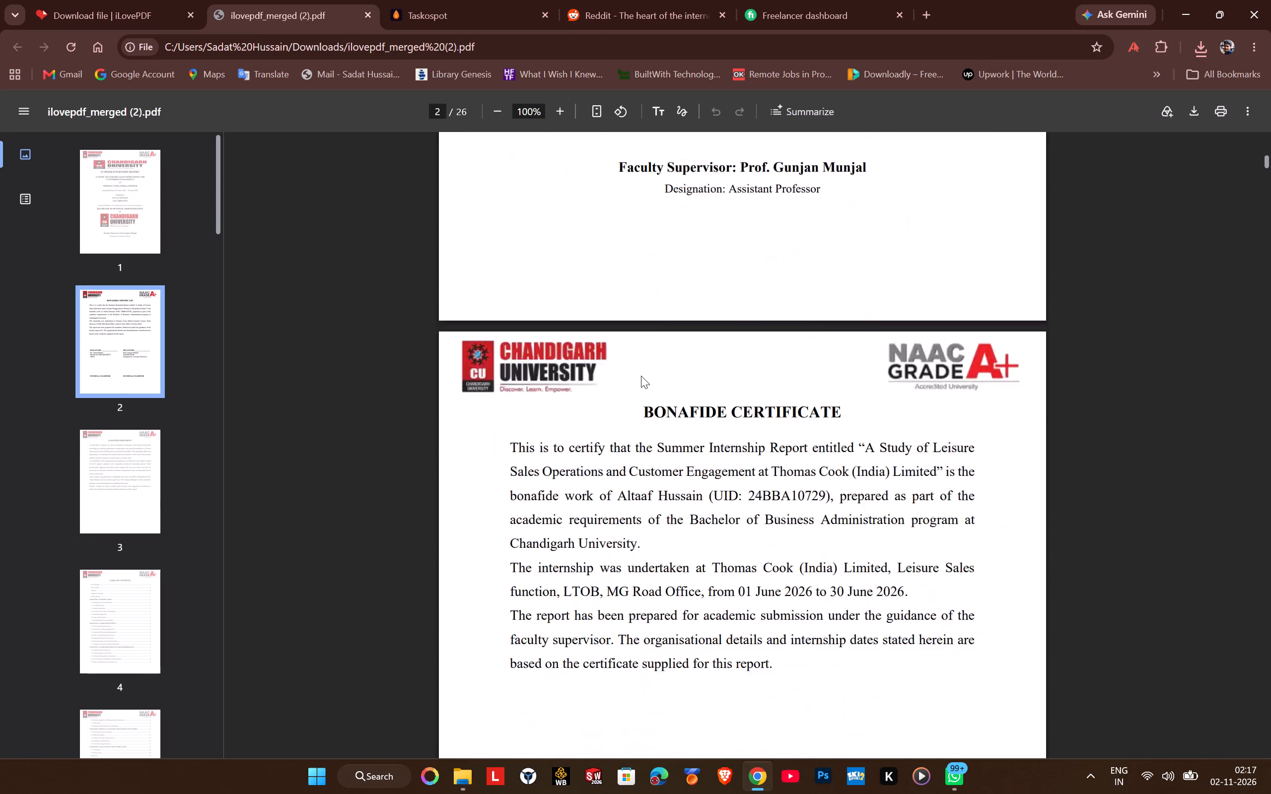
{"action": "scroll", "coordinate": [641, 376], "scroll_direction": "down", "scroll_amount": 18}
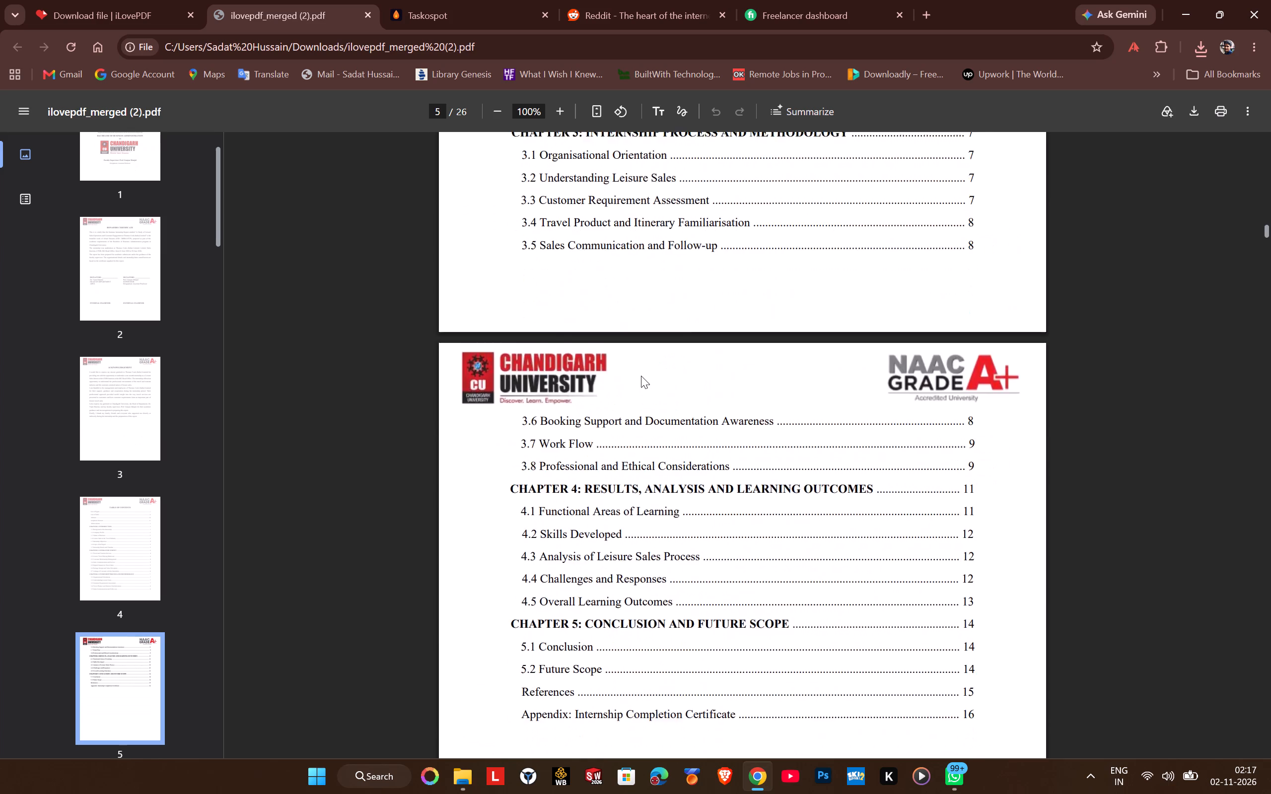
{"action": "scroll", "coordinate": [641, 376], "scroll_direction": "down", "scroll_amount": 2}
{"action": "scroll", "coordinate": [641, 376], "scroll_direction": "up", "scroll_amount": 3}
{"action": "scroll", "coordinate": [641, 376], "scroll_direction": "down", "scroll_amount": 4}
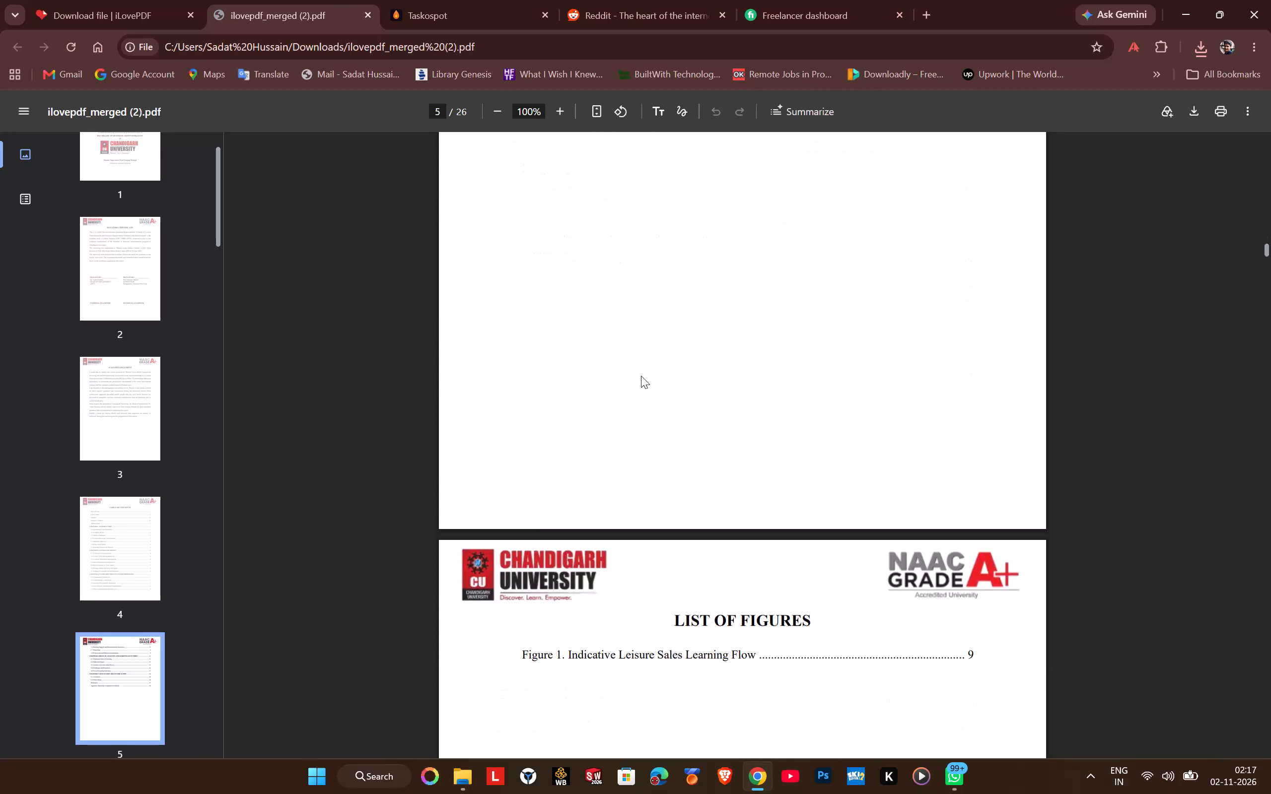
{"action": "scroll", "coordinate": [641, 376], "scroll_direction": "down", "scroll_amount": 15}
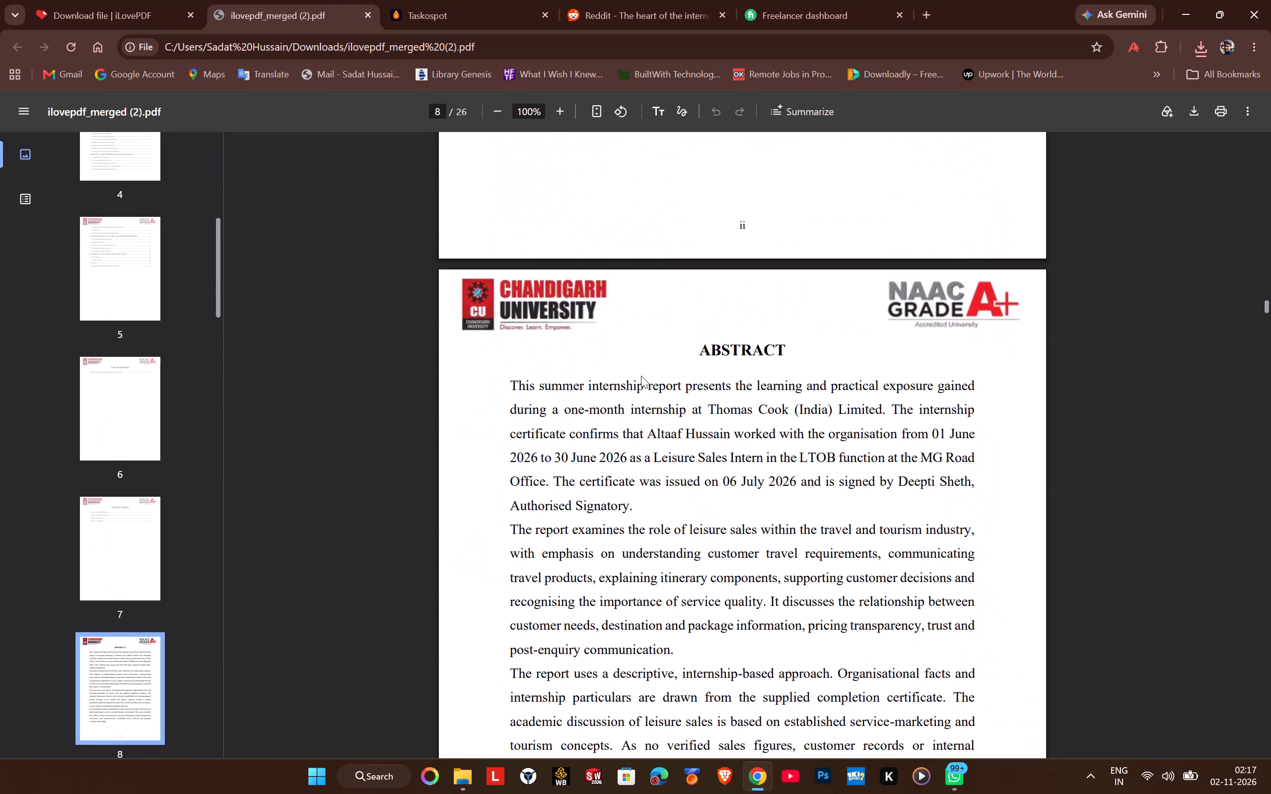
{"action": "scroll", "coordinate": [641, 376], "scroll_direction": "down", "scroll_amount": 19}
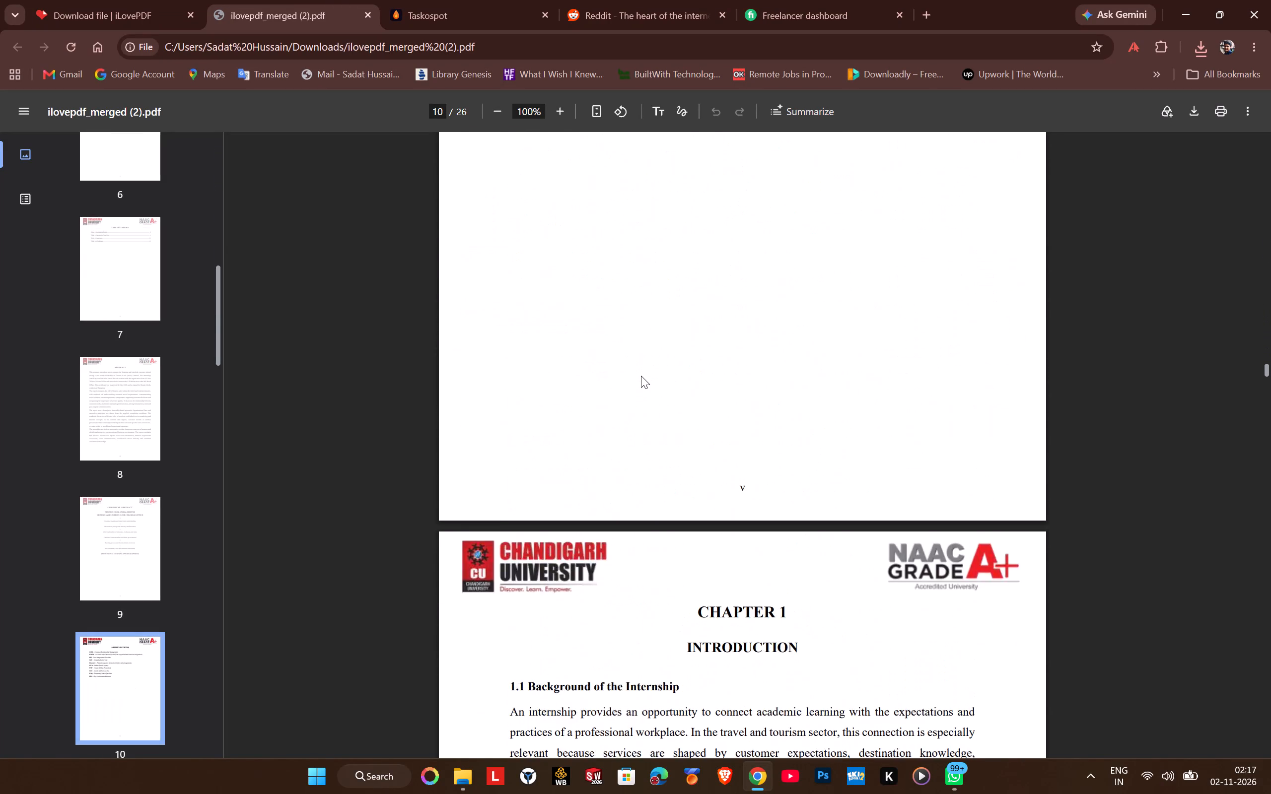
Review the merged PDF's chapters 1 to 5, references and appendix certificate, checking page order and numbering.
{"action": "scroll", "coordinate": [641, 376], "scroll_direction": "down", "scroll_amount": 16}
{"action": "scroll", "coordinate": [641, 376], "scroll_direction": "down", "scroll_amount": 5}
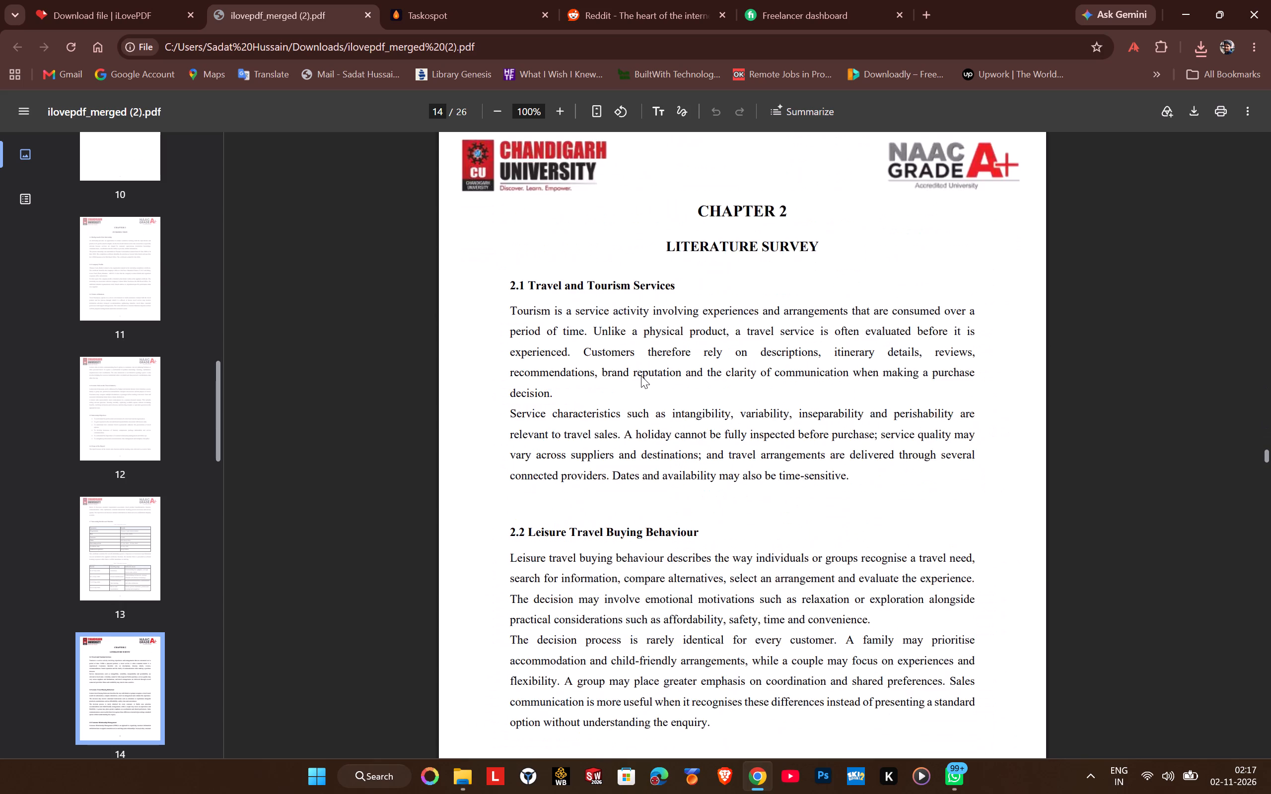
{"action": "scroll", "coordinate": [641, 376], "scroll_direction": "down", "scroll_amount": 19}
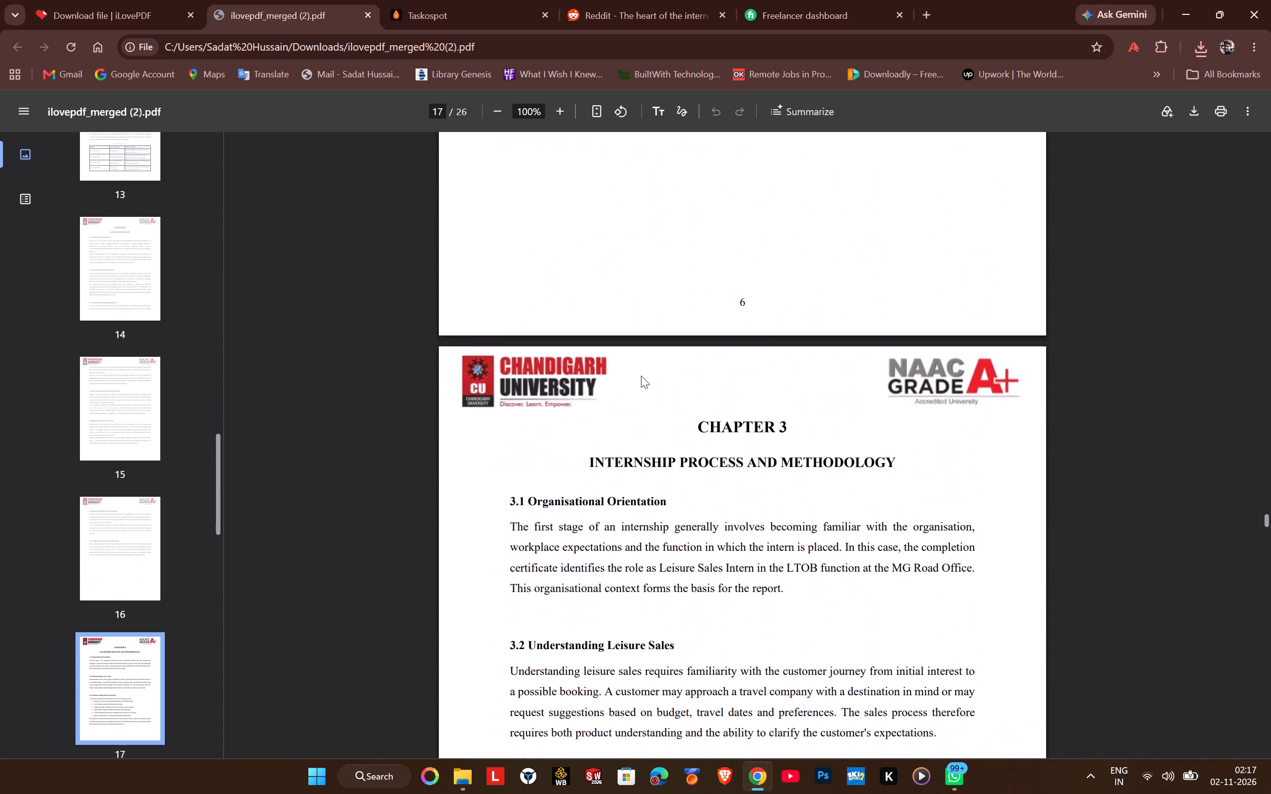
{"action": "scroll", "coordinate": [641, 376], "scroll_direction": "down", "scroll_amount": 16}
{"action": "scroll", "coordinate": [641, 376], "scroll_direction": "down", "scroll_amount": 5}
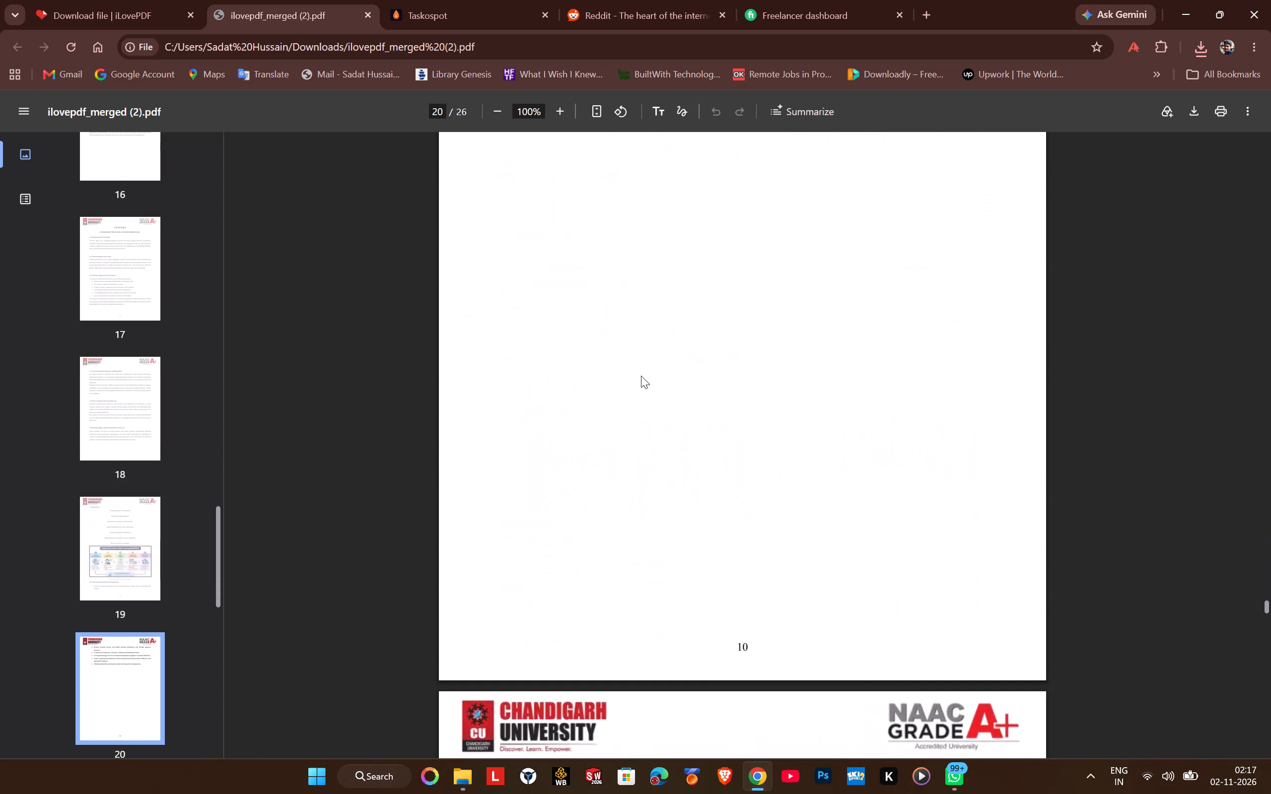
{"action": "scroll", "coordinate": [641, 376], "scroll_direction": "down", "scroll_amount": 20}
{"action": "scroll", "coordinate": [641, 376], "scroll_direction": "down", "scroll_amount": 5}
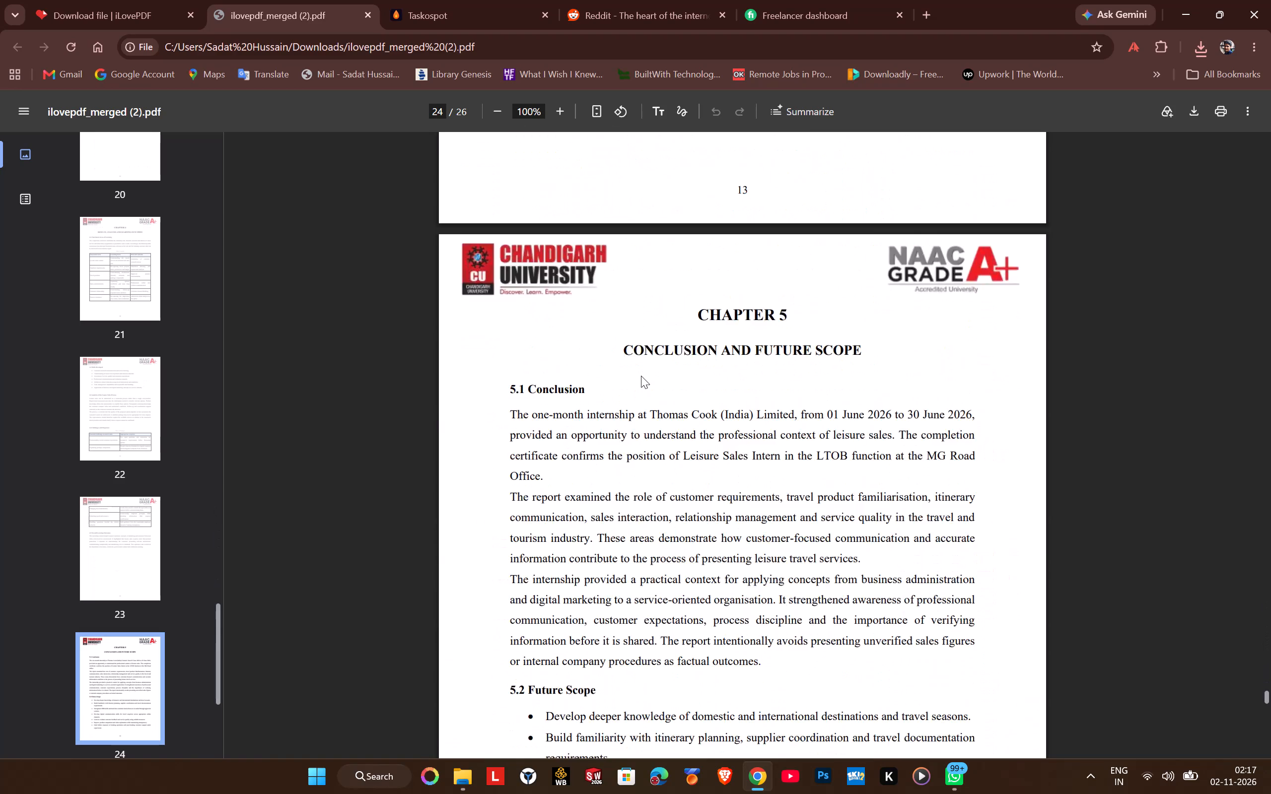
{"action": "scroll", "coordinate": [641, 376], "scroll_direction": "down", "scroll_amount": 18}
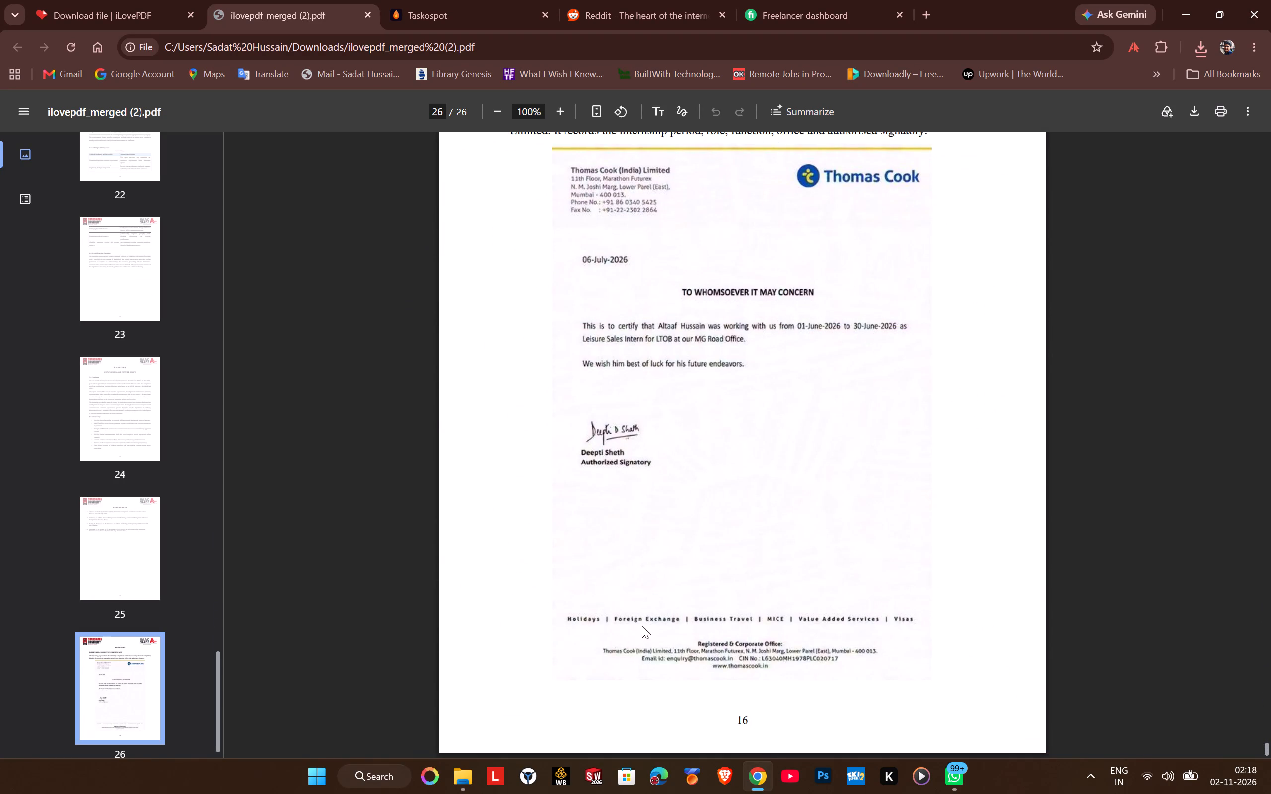
In File Explorer's Downloads, rename the merged PDF using the first report part's file name without its leading "1", ending "Thomas Cook Internship Report".
{"action": "left_click", "coordinate": [455, 770]}
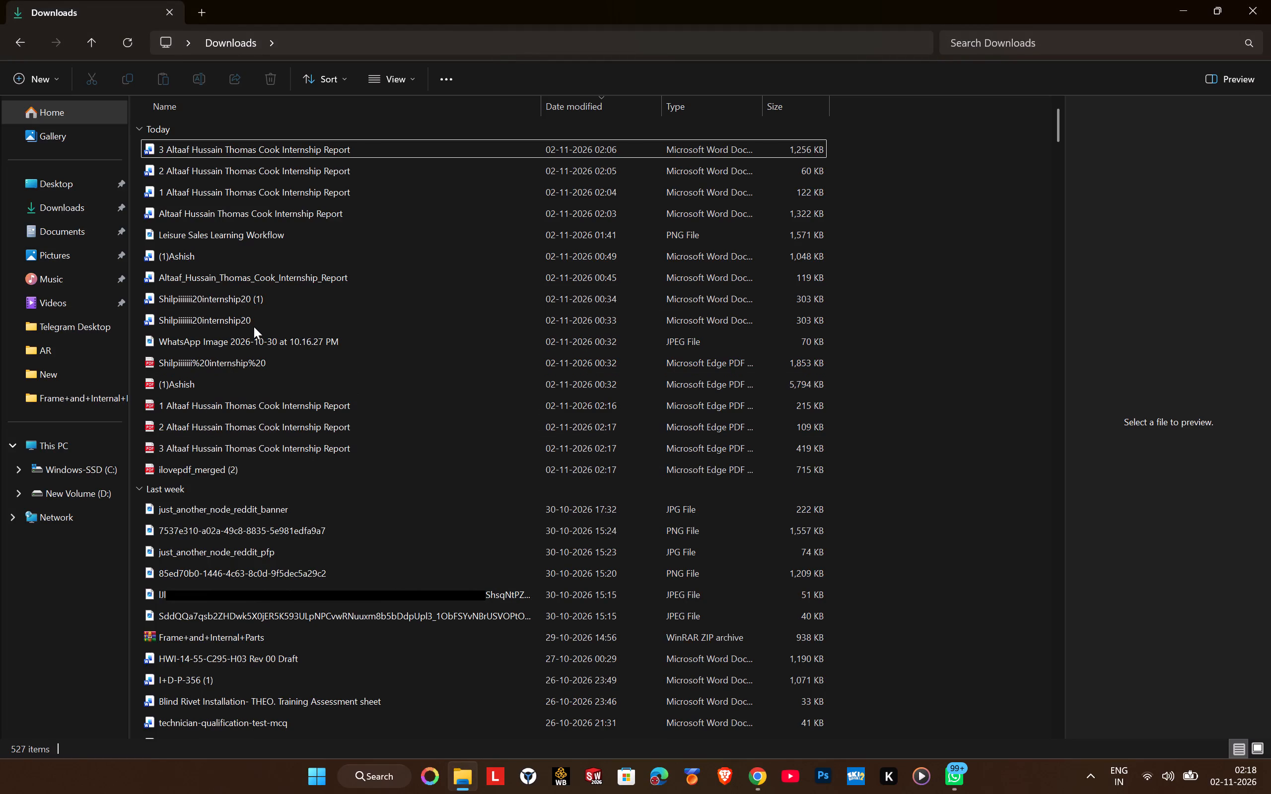
{"action": "left_click", "coordinate": [271, 449]}
{"action": "left_click", "coordinate": [254, 405]}
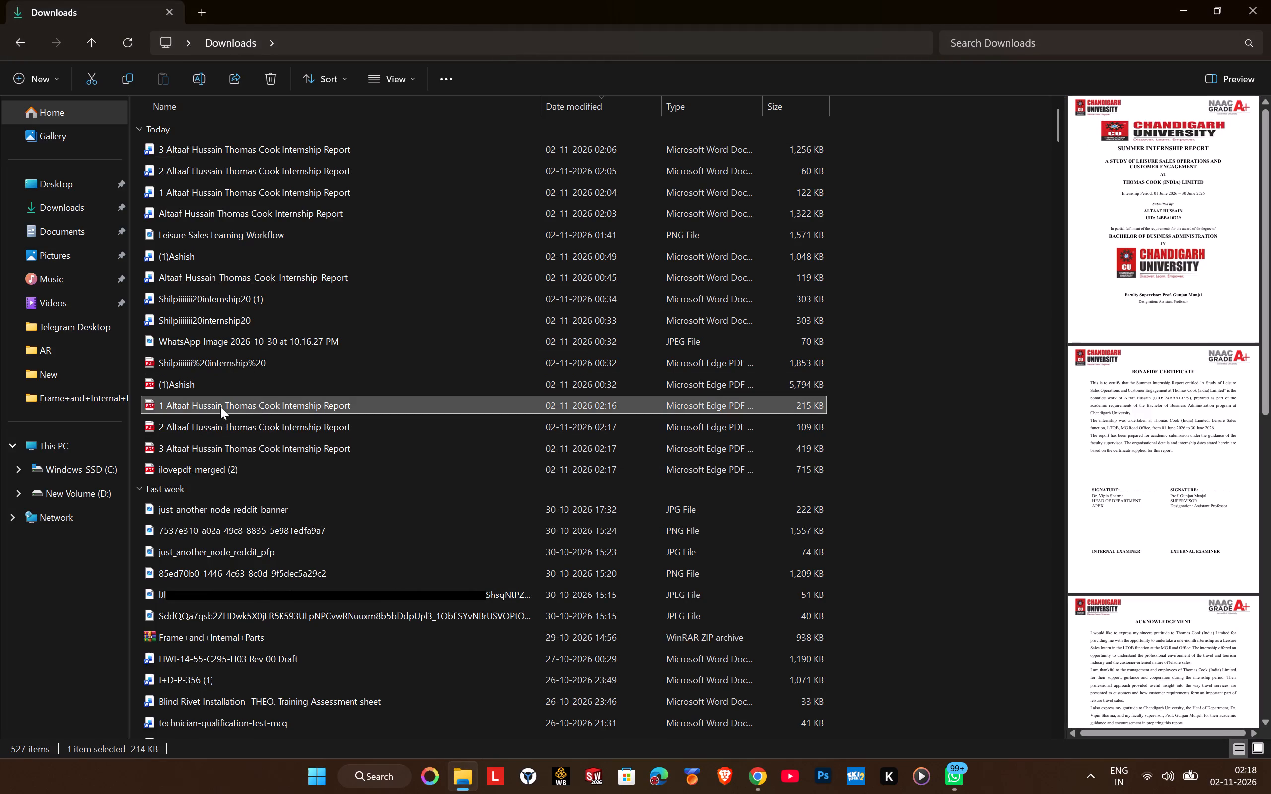
{"action": "left_click", "coordinate": [231, 407]}
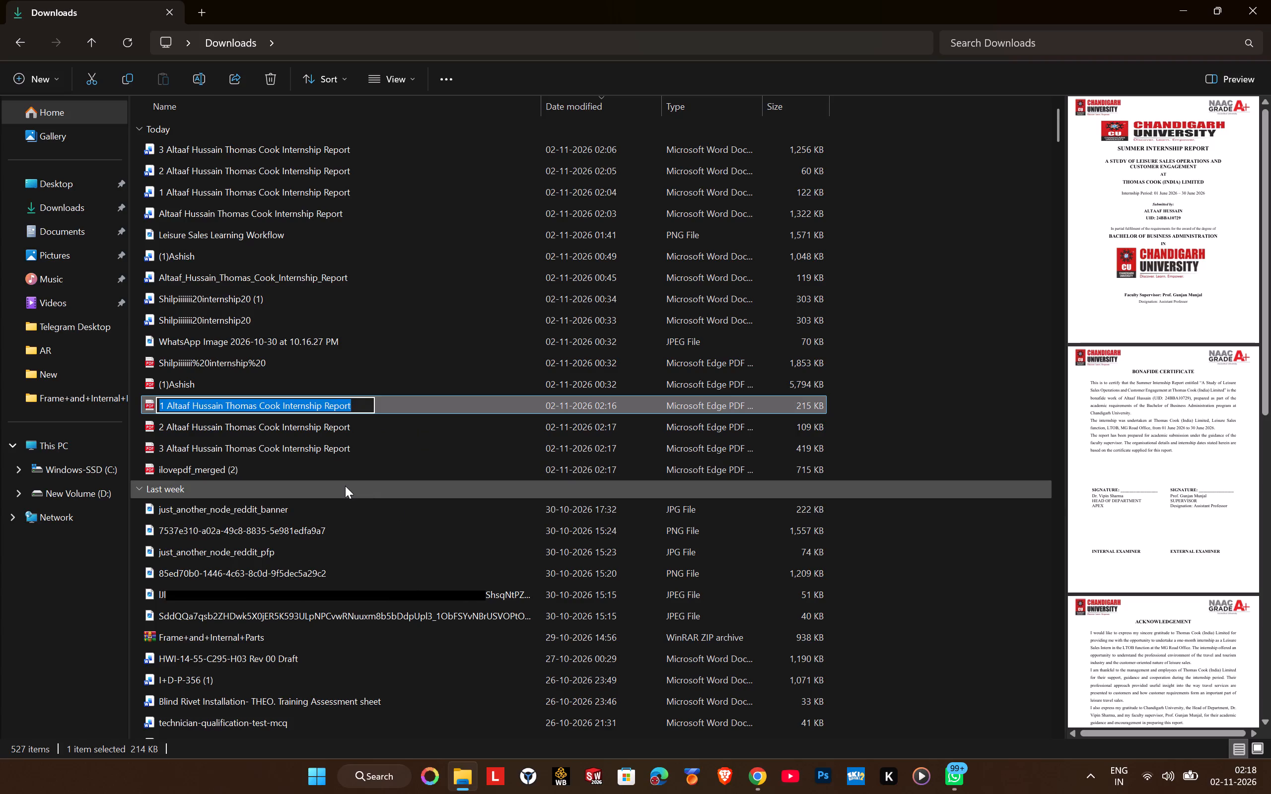
{"action": "key", "text": "ctrl+c"}
{"action": "left_click", "coordinate": [264, 467]}
{"action": "left_click", "coordinate": [225, 467]}
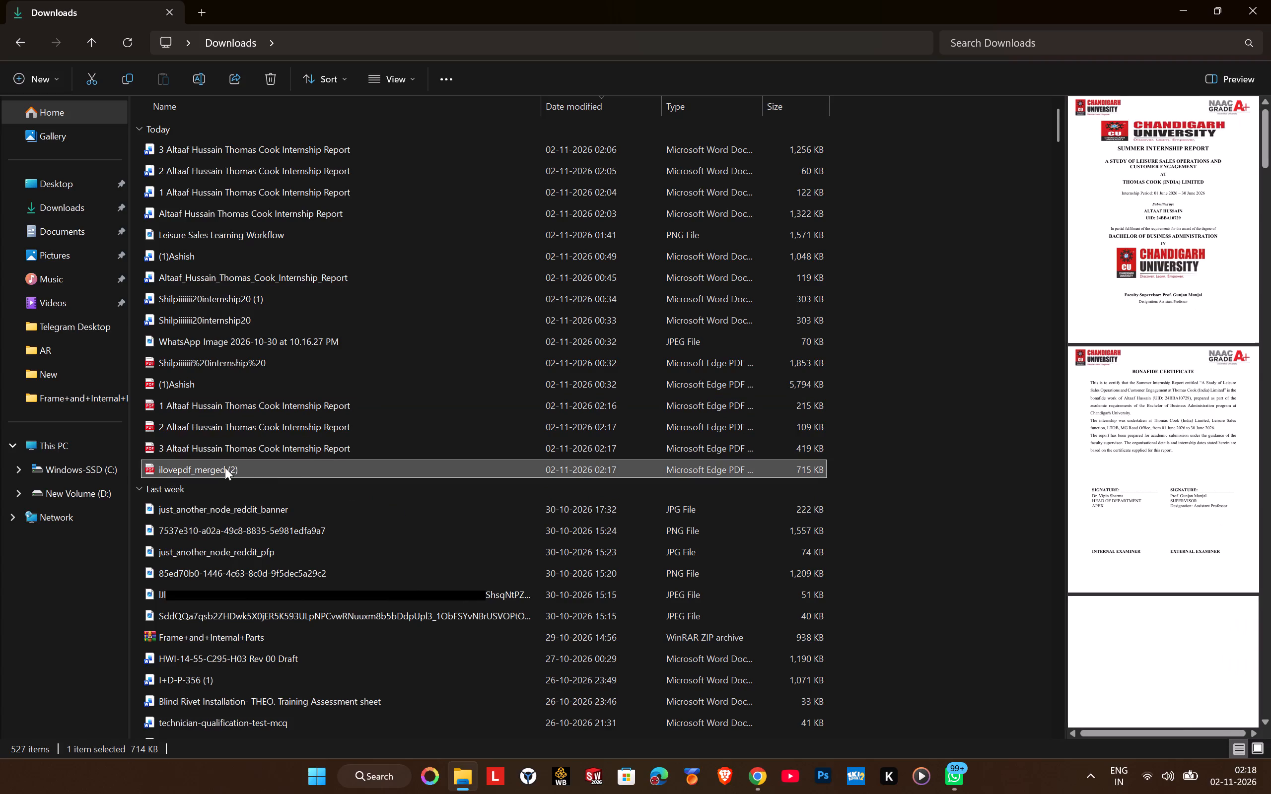
{"action": "key", "text": "ctrl+v"}
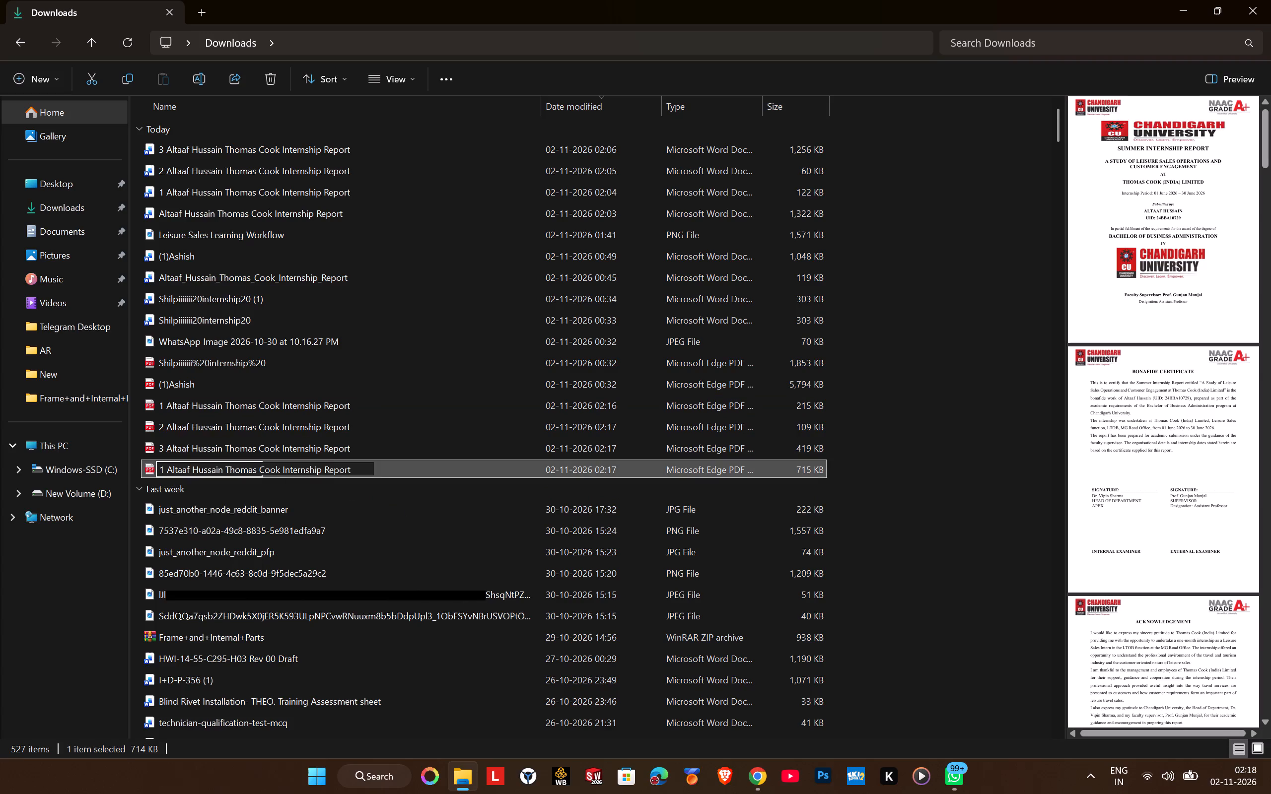
{"action": "key", "text": "Left"}
{"action": "key", "text": "Left"}
{"action": "key", "text": "Left"}
{"action": "key", "text": "Left"}
{"action": "key", "text": "Left"}
{"action": "key", "text": "Left"}
{"action": "key", "text": "Left"}
{"action": "key", "text": "Left"}
{"action": "key", "text": "Left"}
{"action": "key", "text": "Left"}
{"action": "key", "text": "Left"}
{"action": "key", "text": "Left"}
{"action": "key", "text": "Left"}
{"action": "key", "text": "Left"}
{"action": "key", "text": "Left"}
{"action": "key", "text": "Left"}
{"action": "key", "text": "Left"}
{"action": "key", "text": "Left"}
{"action": "key", "text": "Left"}
{"action": "key", "text": "Left"}
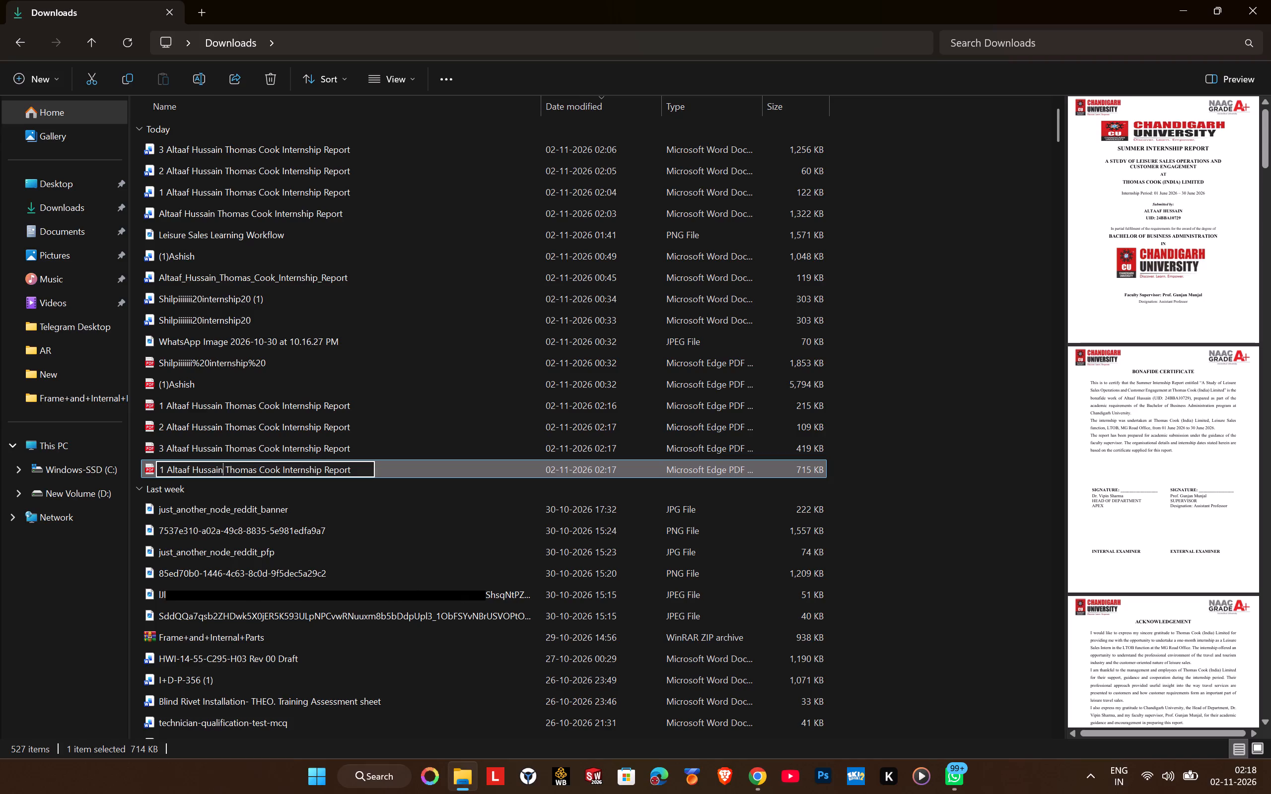
{"action": "key", "text": "Delete"}
{"action": "key", "text": "Delete"}
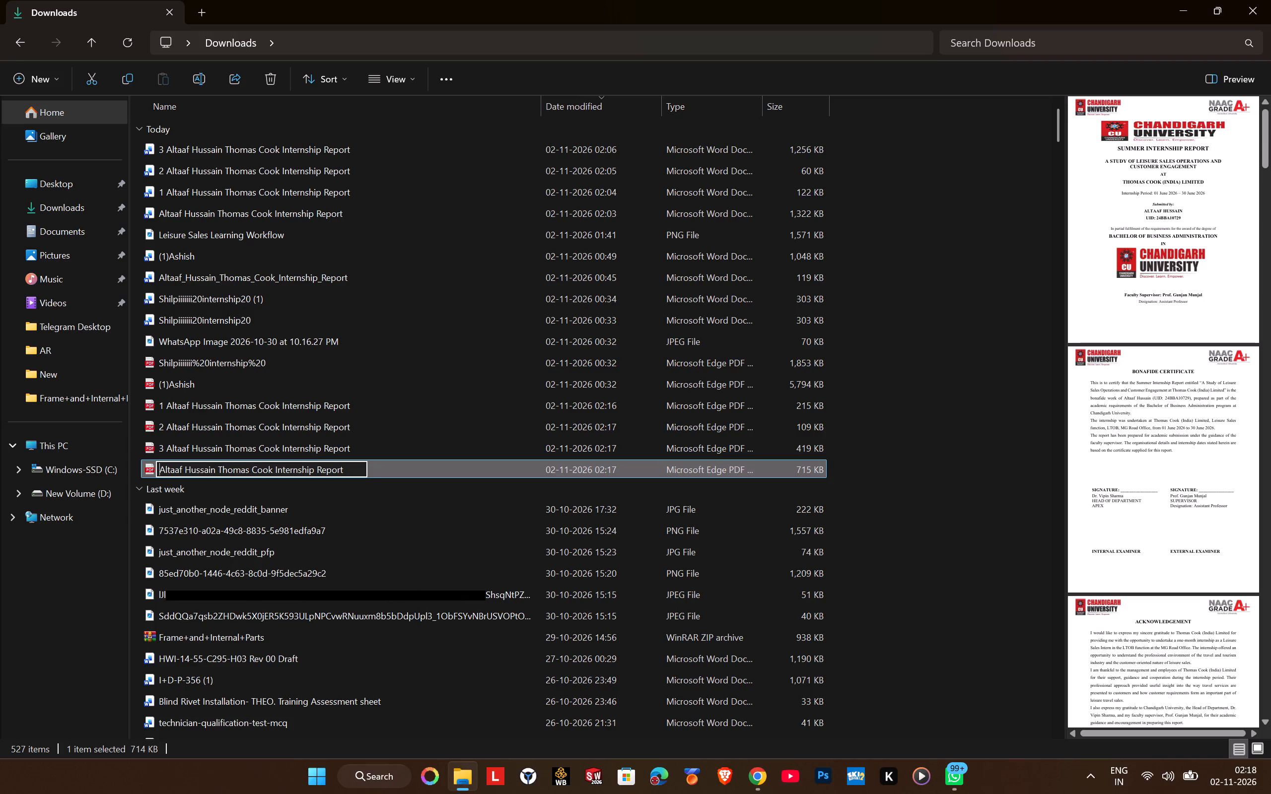
{"action": "key", "text": "Return"}
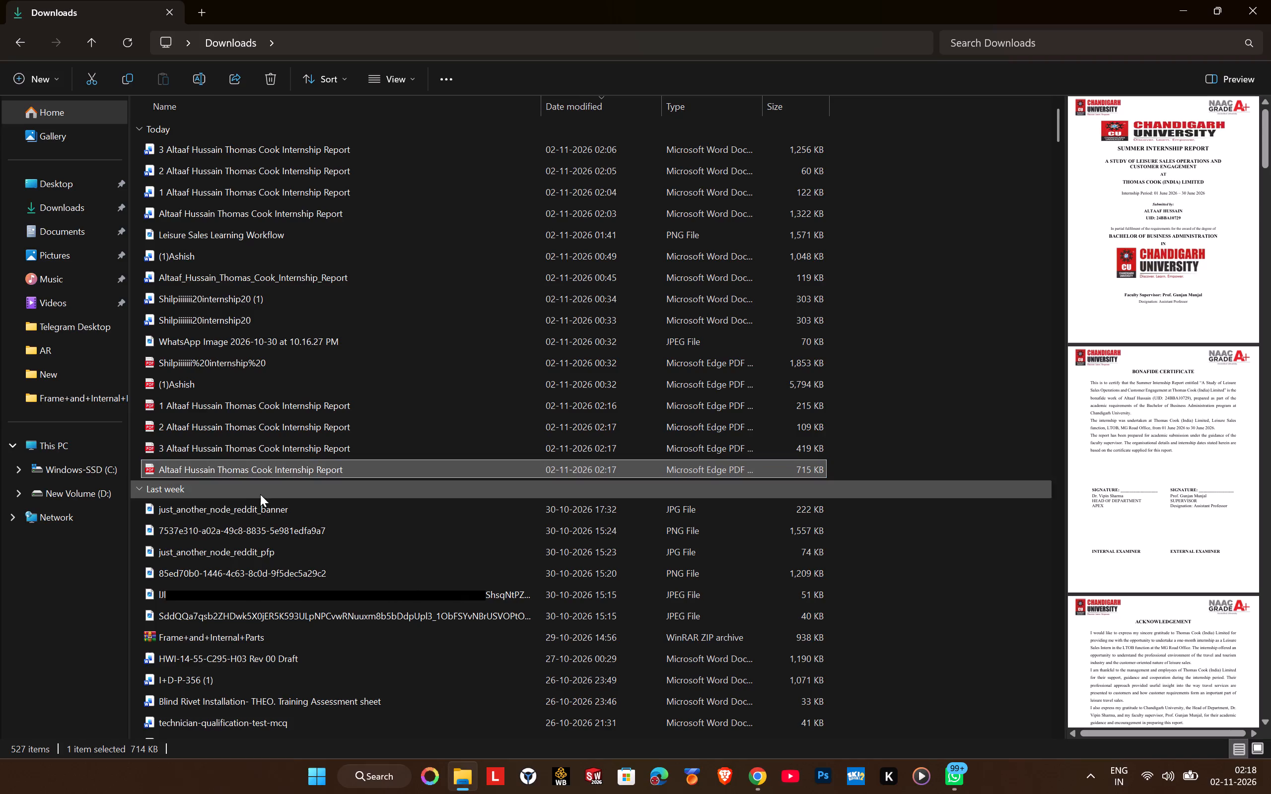
Carry the renamed merged report PDF from Downloads over to another app.
{"action": "left_click", "coordinate": [267, 468]}
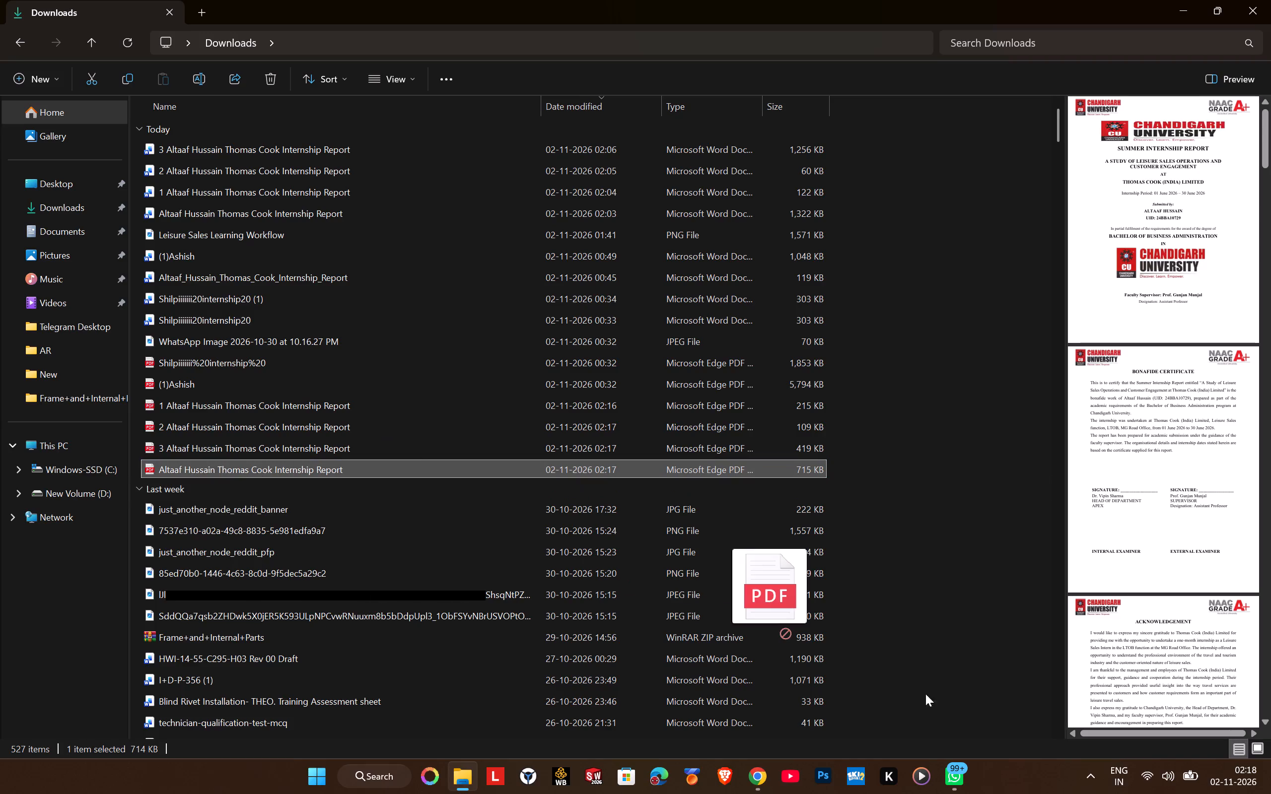